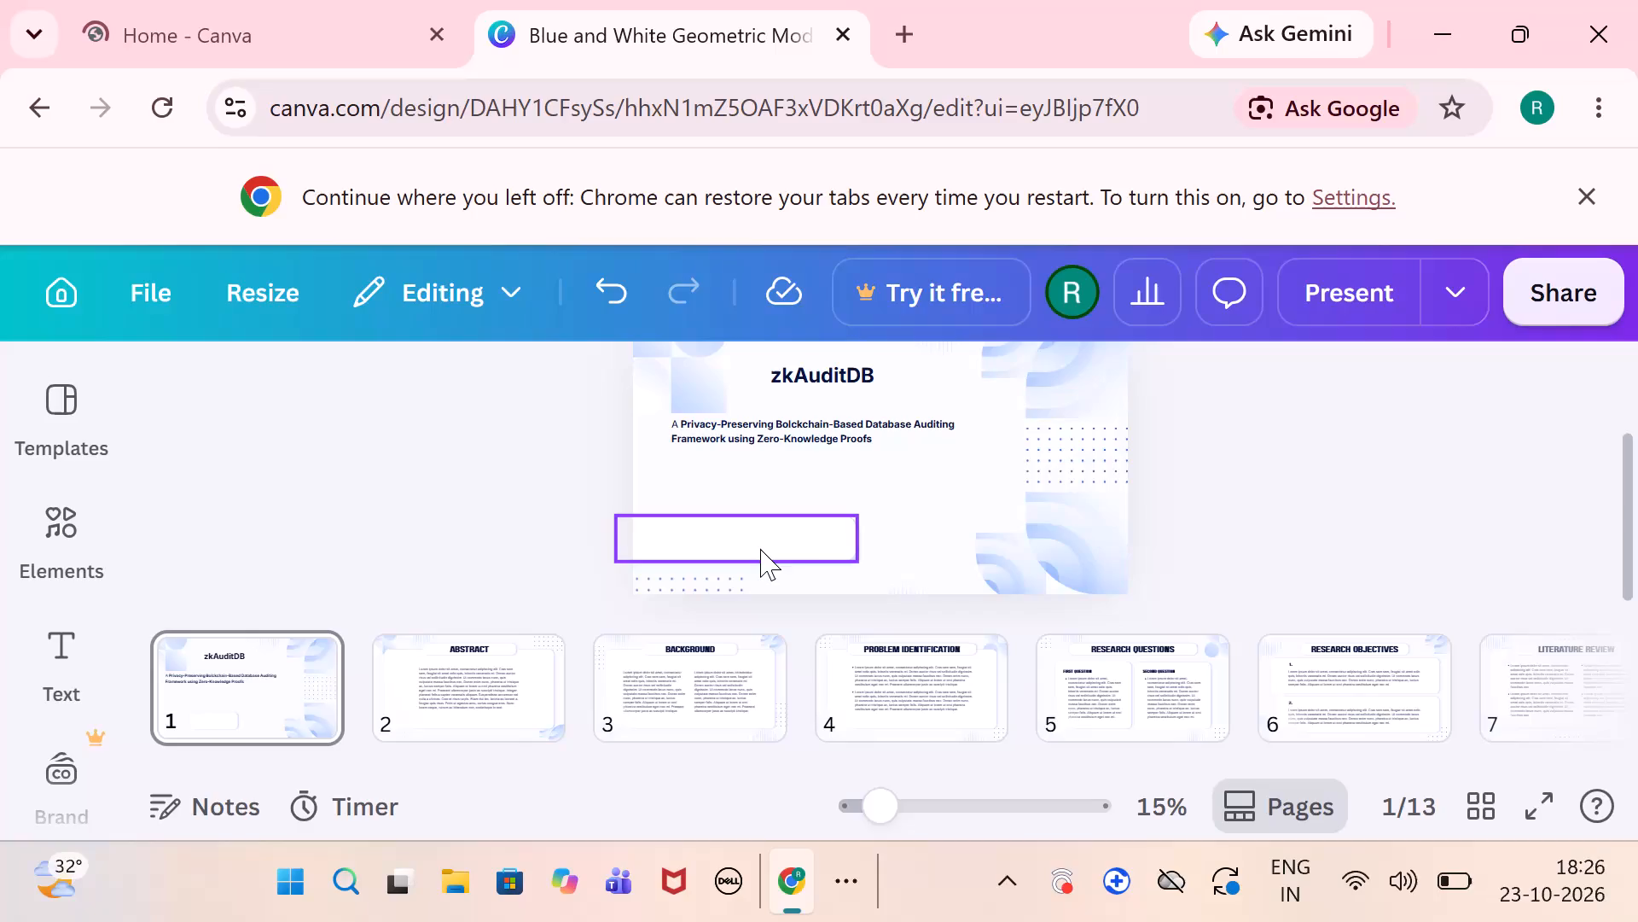
# Move the empty rounded box on the title slide up so it frames the zkAuditDB title.
pyautogui.moveTo(793, 550); pyautogui.dragTo(851, 499)
pyautogui.click(1172, 487)
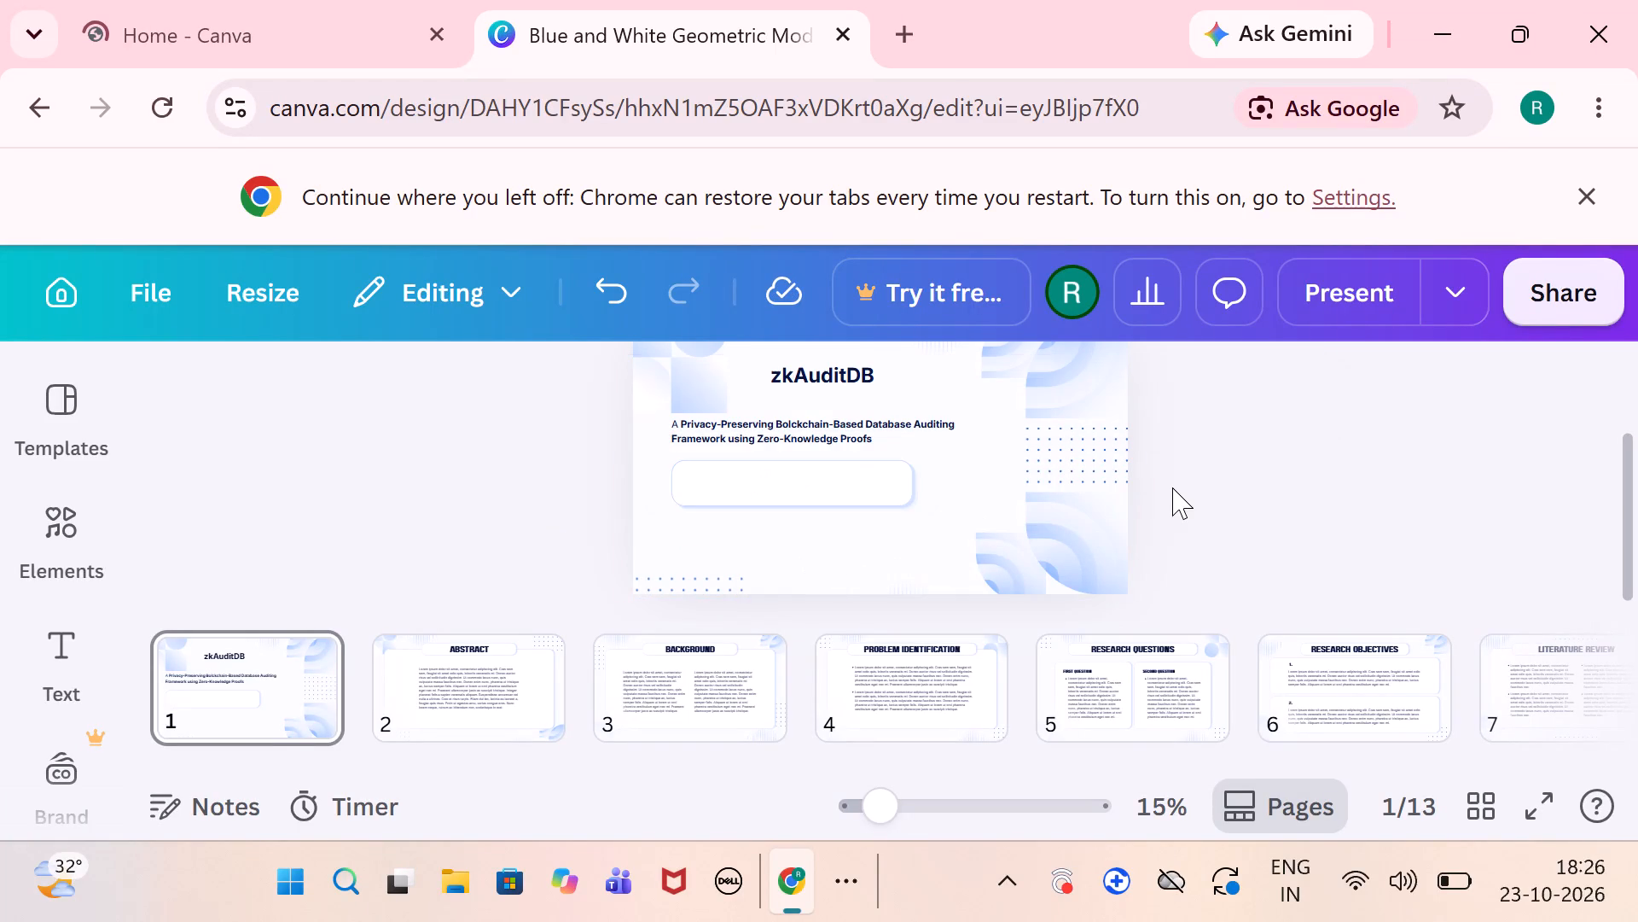
pyautogui.moveTo(766, 470); pyautogui.dragTo(793, 481)
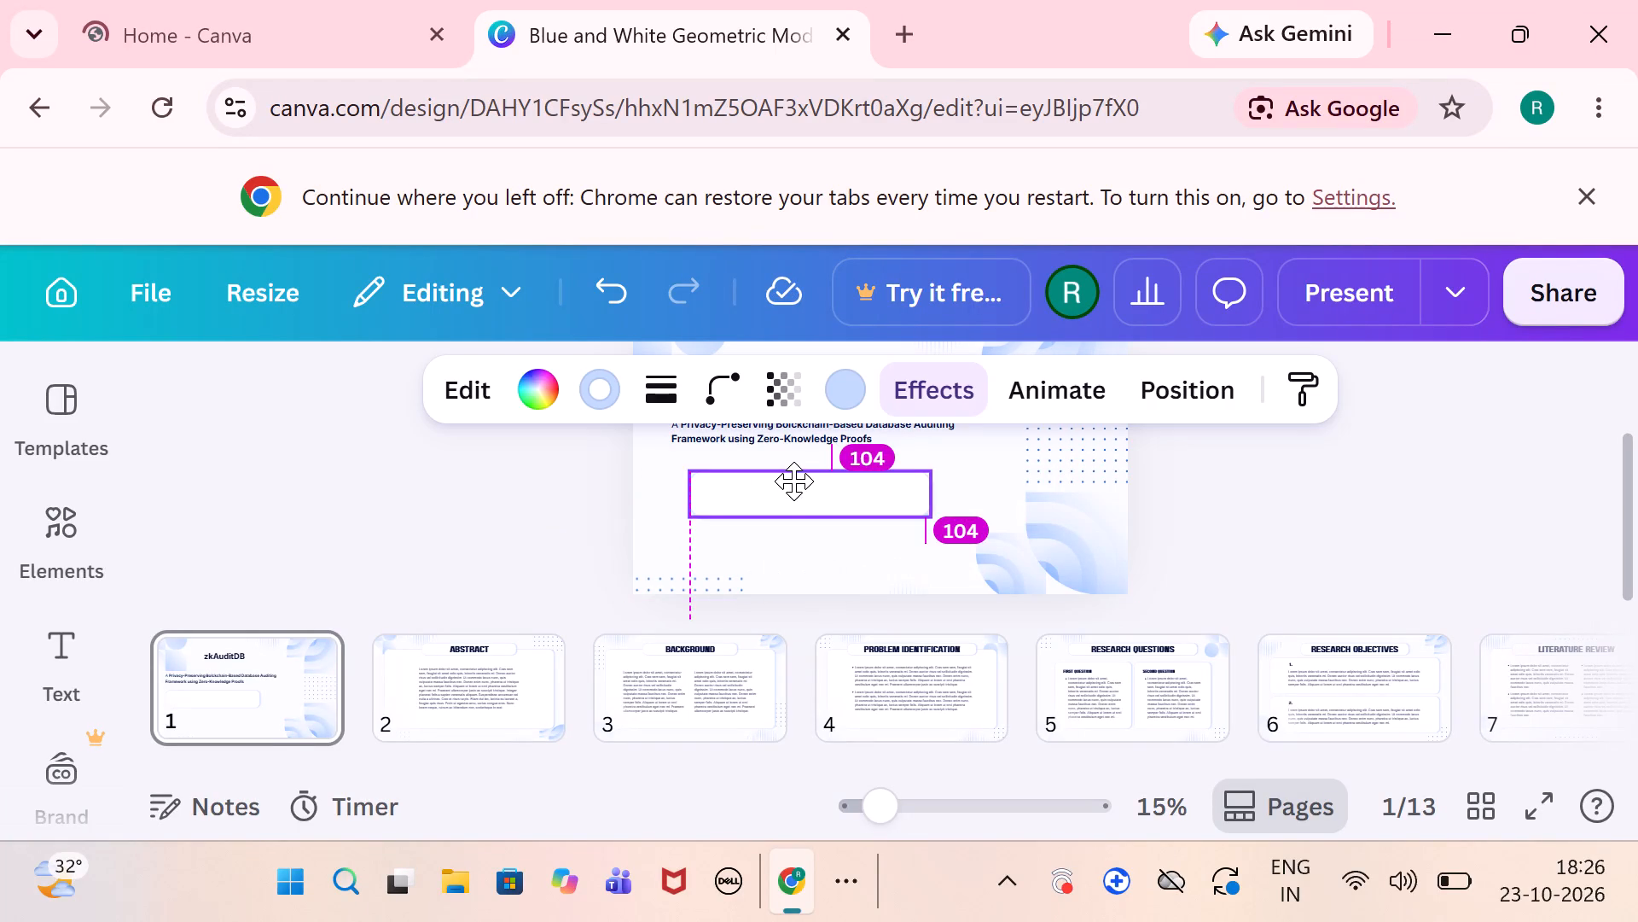
pyautogui.moveTo(793, 481); pyautogui.dragTo(787, 474)
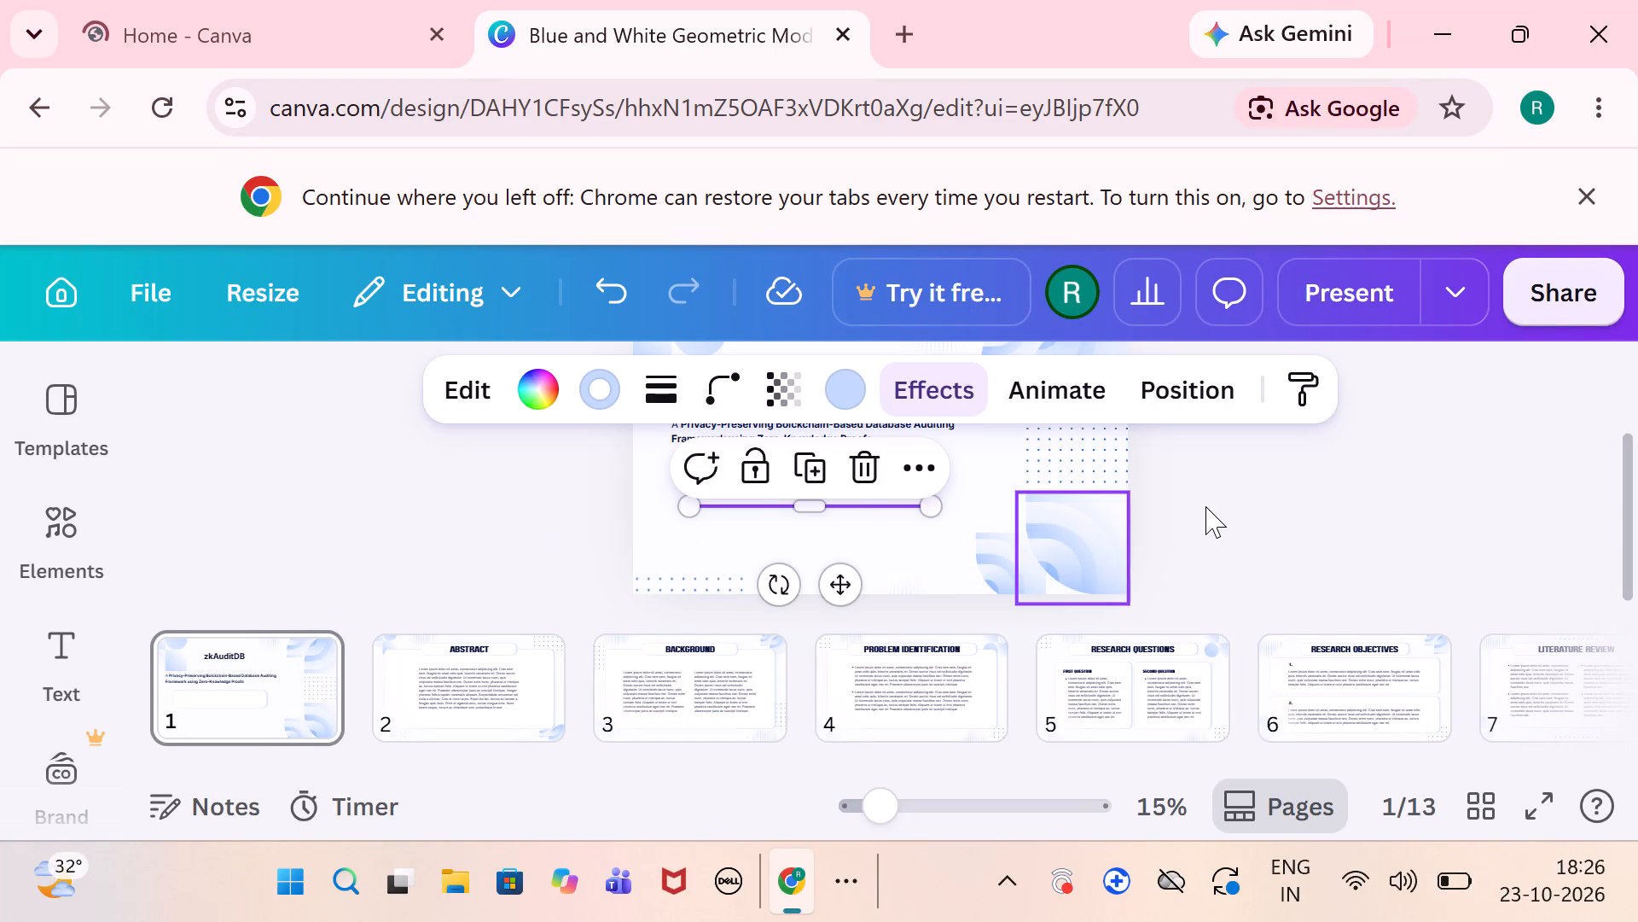
pyautogui.click(1205, 506)
pyautogui.moveTo(826, 482); pyautogui.dragTo(854, 378)
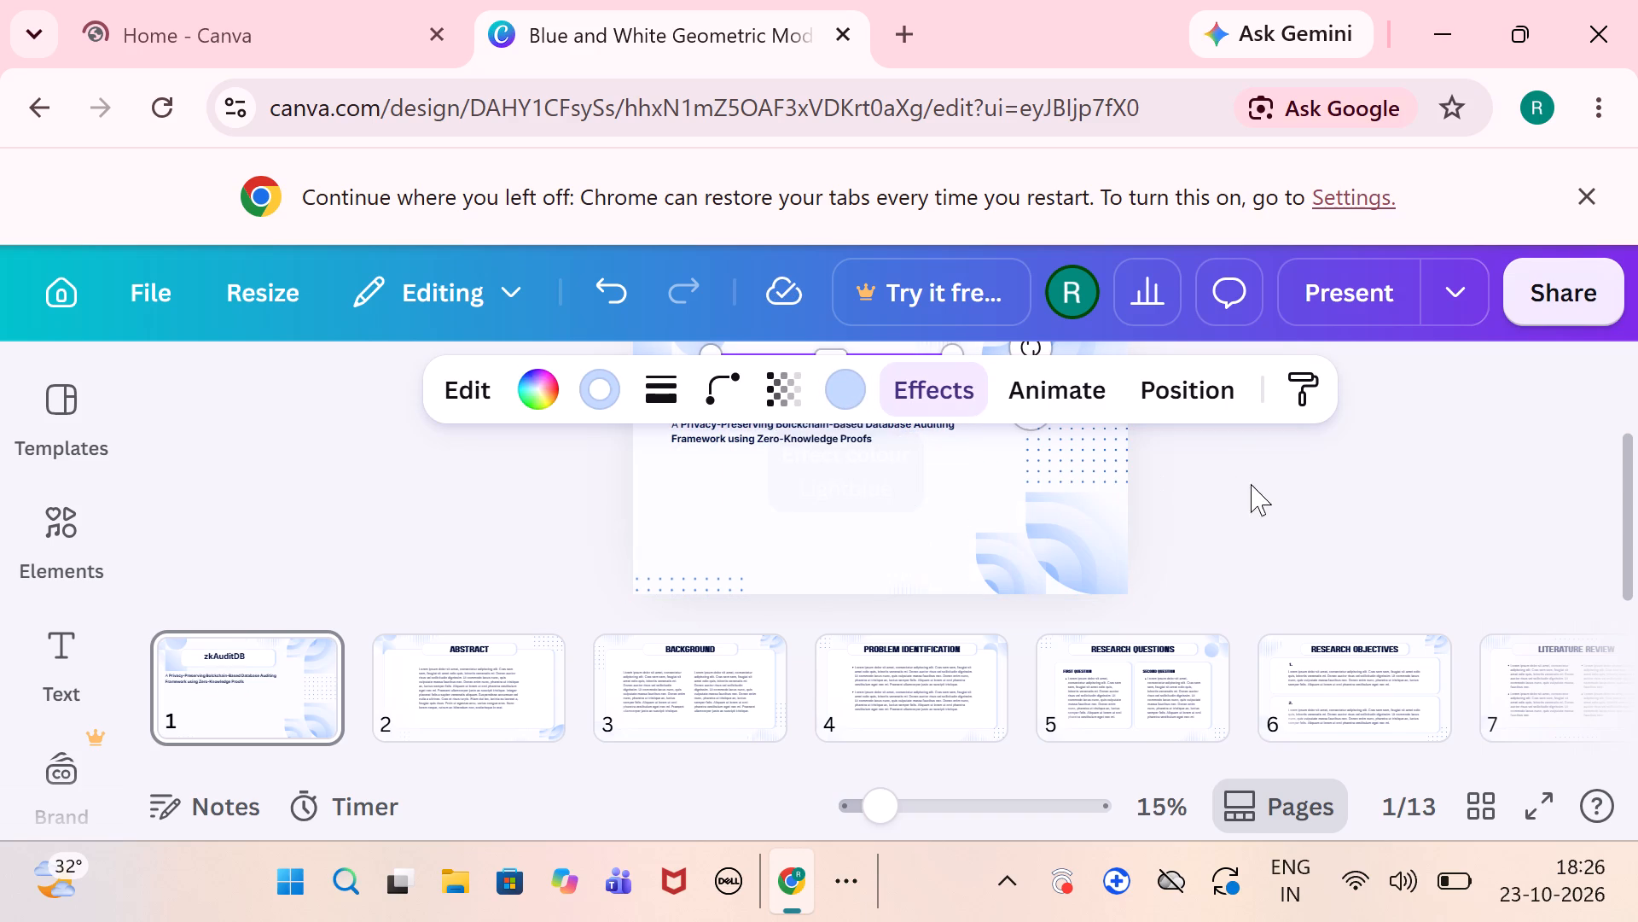
pyautogui.click(1278, 496)
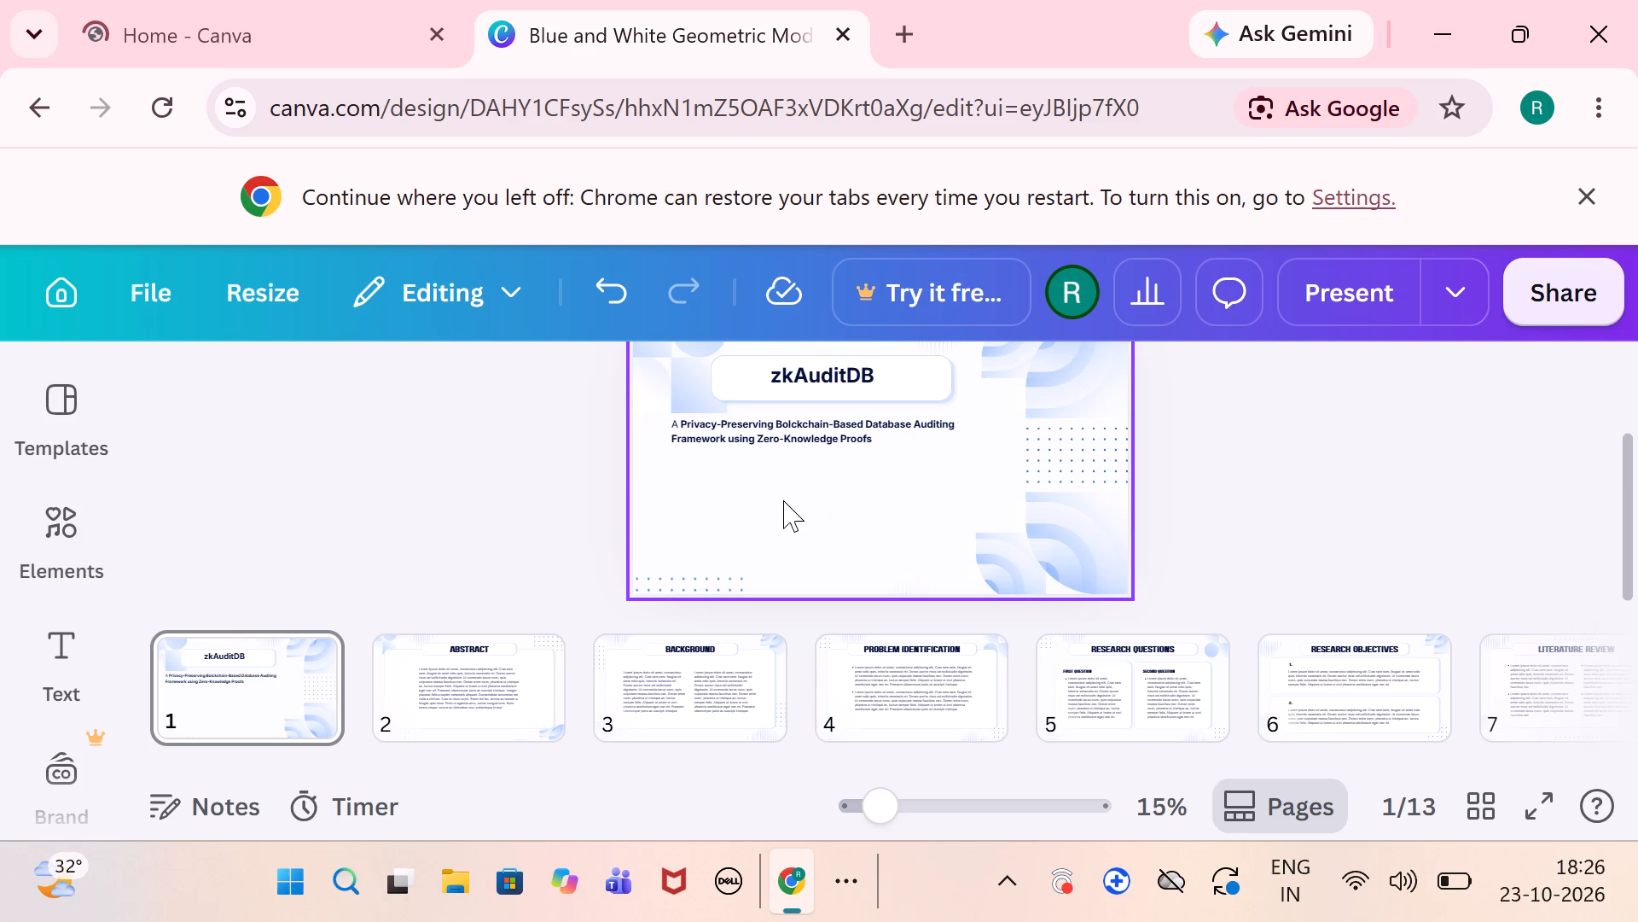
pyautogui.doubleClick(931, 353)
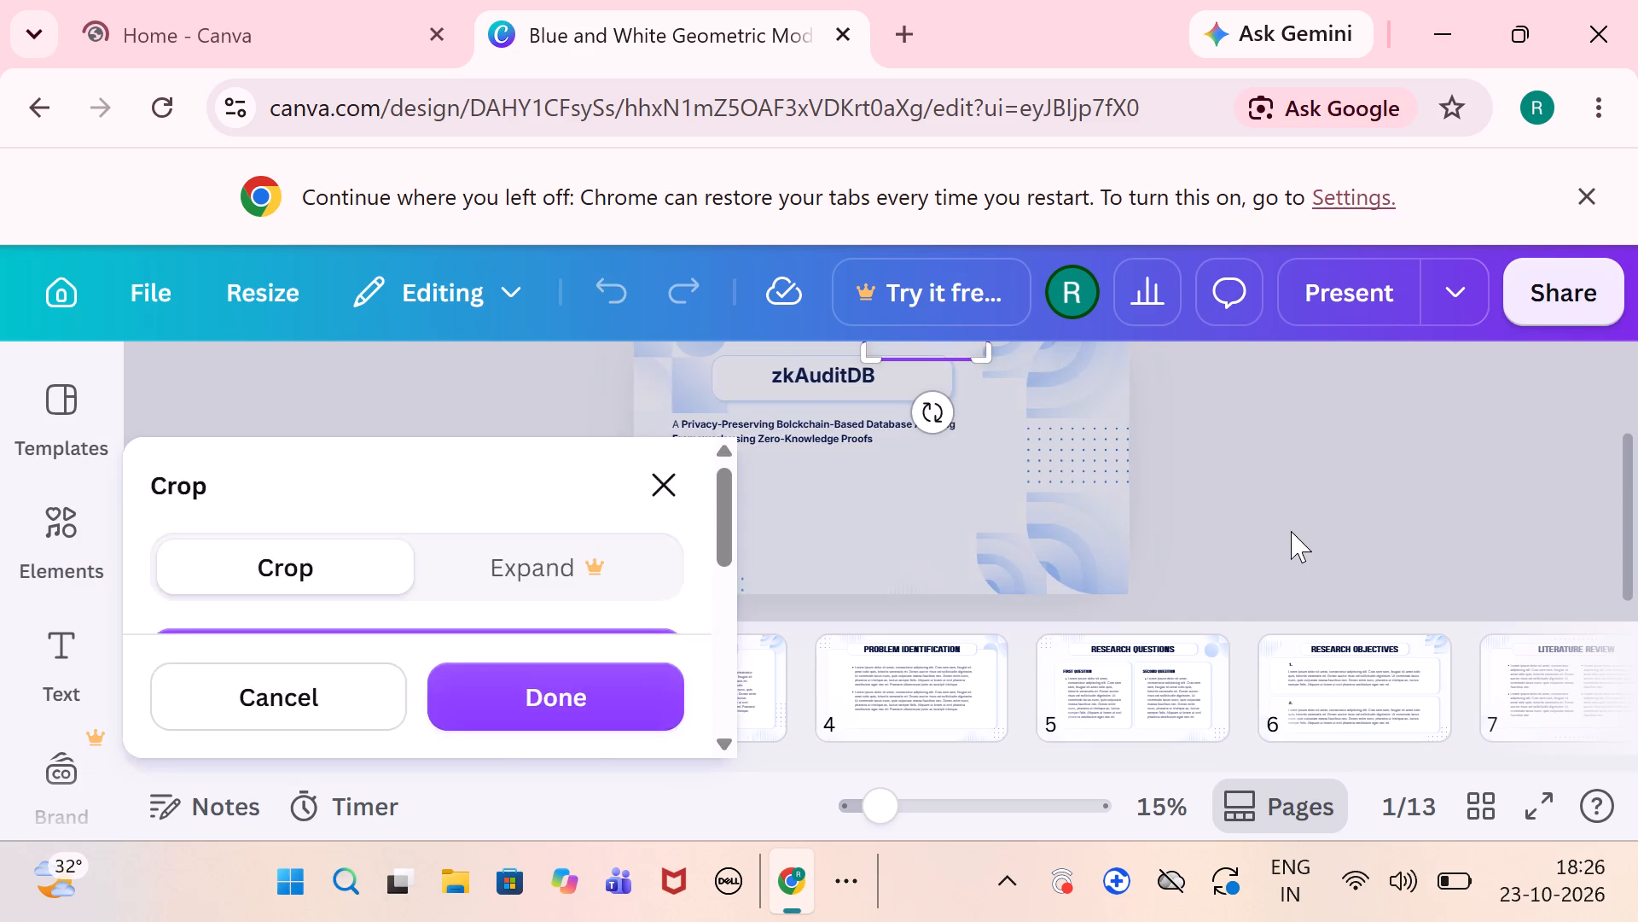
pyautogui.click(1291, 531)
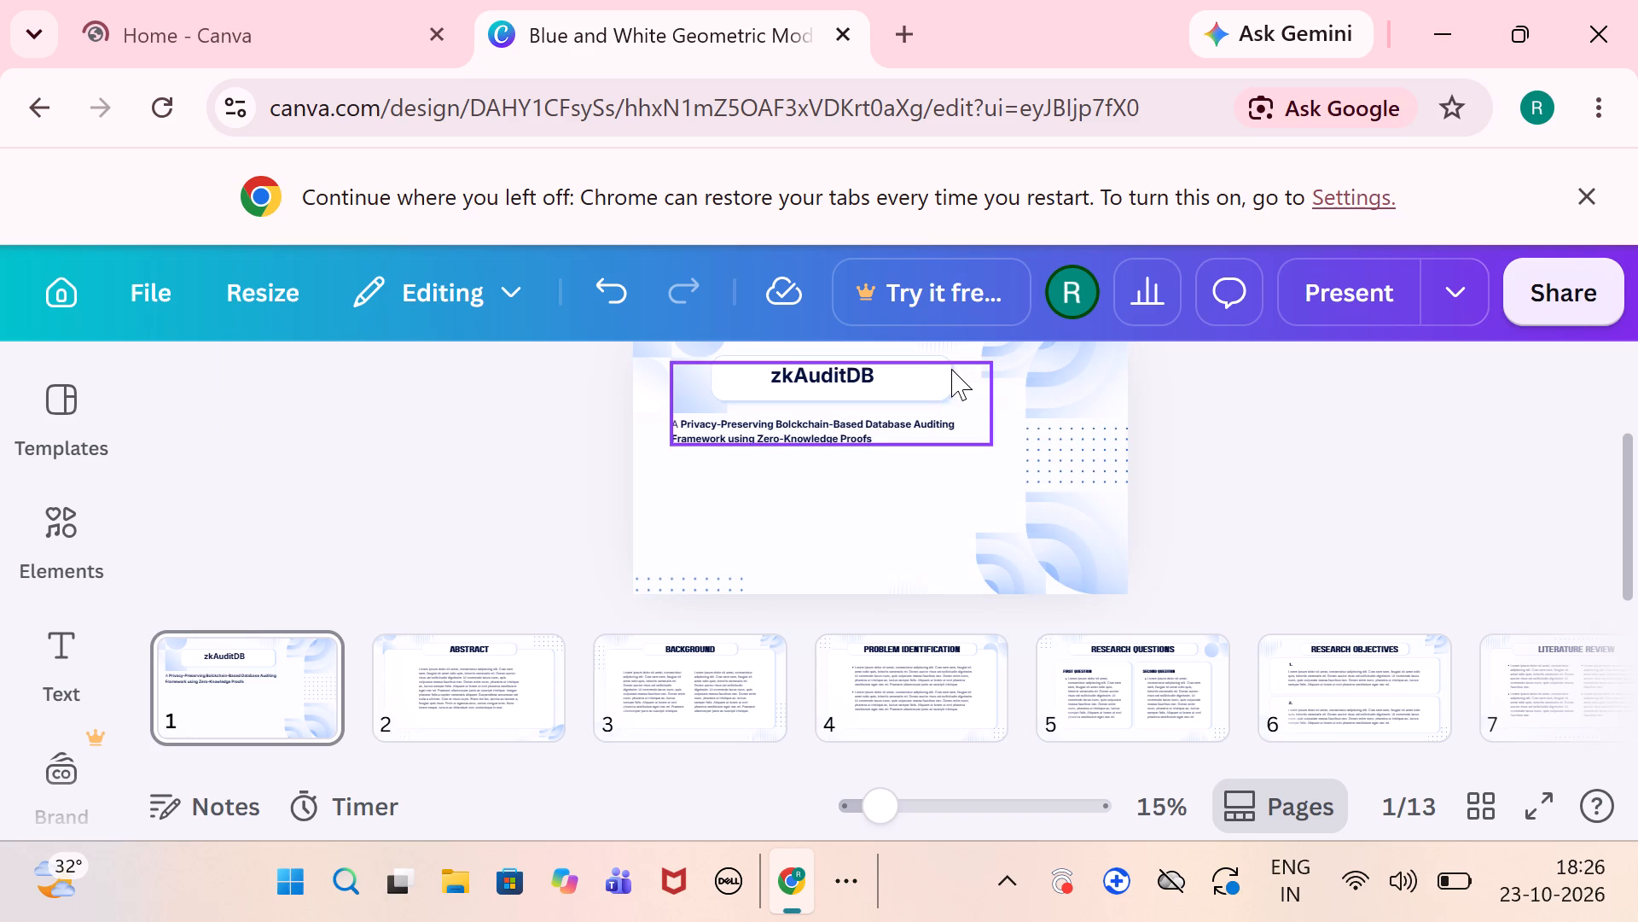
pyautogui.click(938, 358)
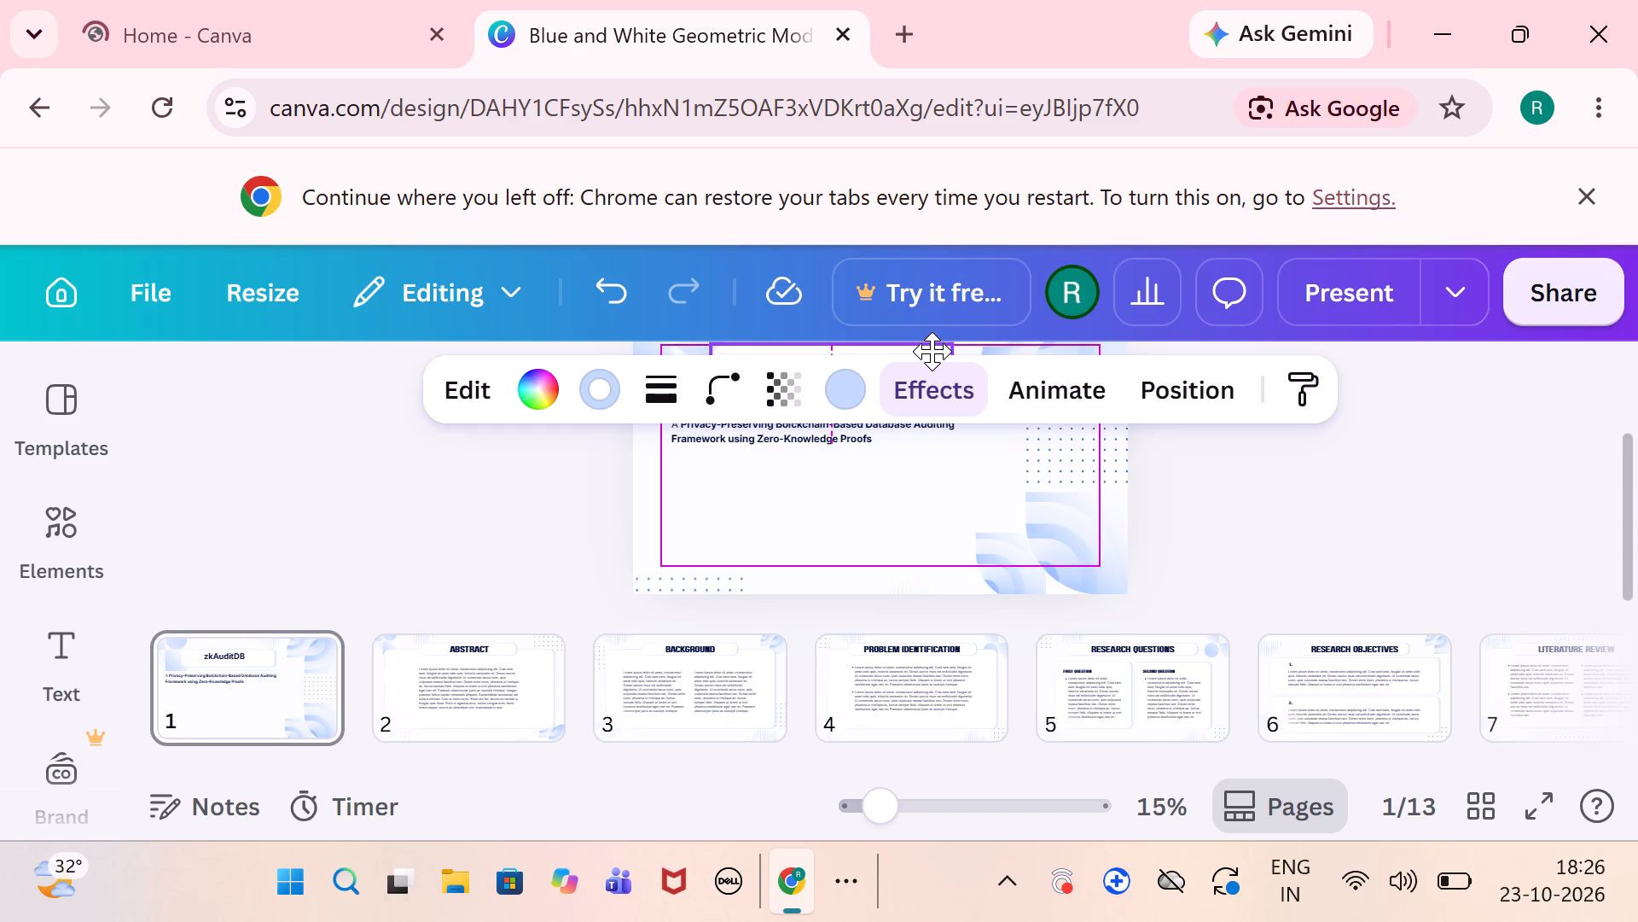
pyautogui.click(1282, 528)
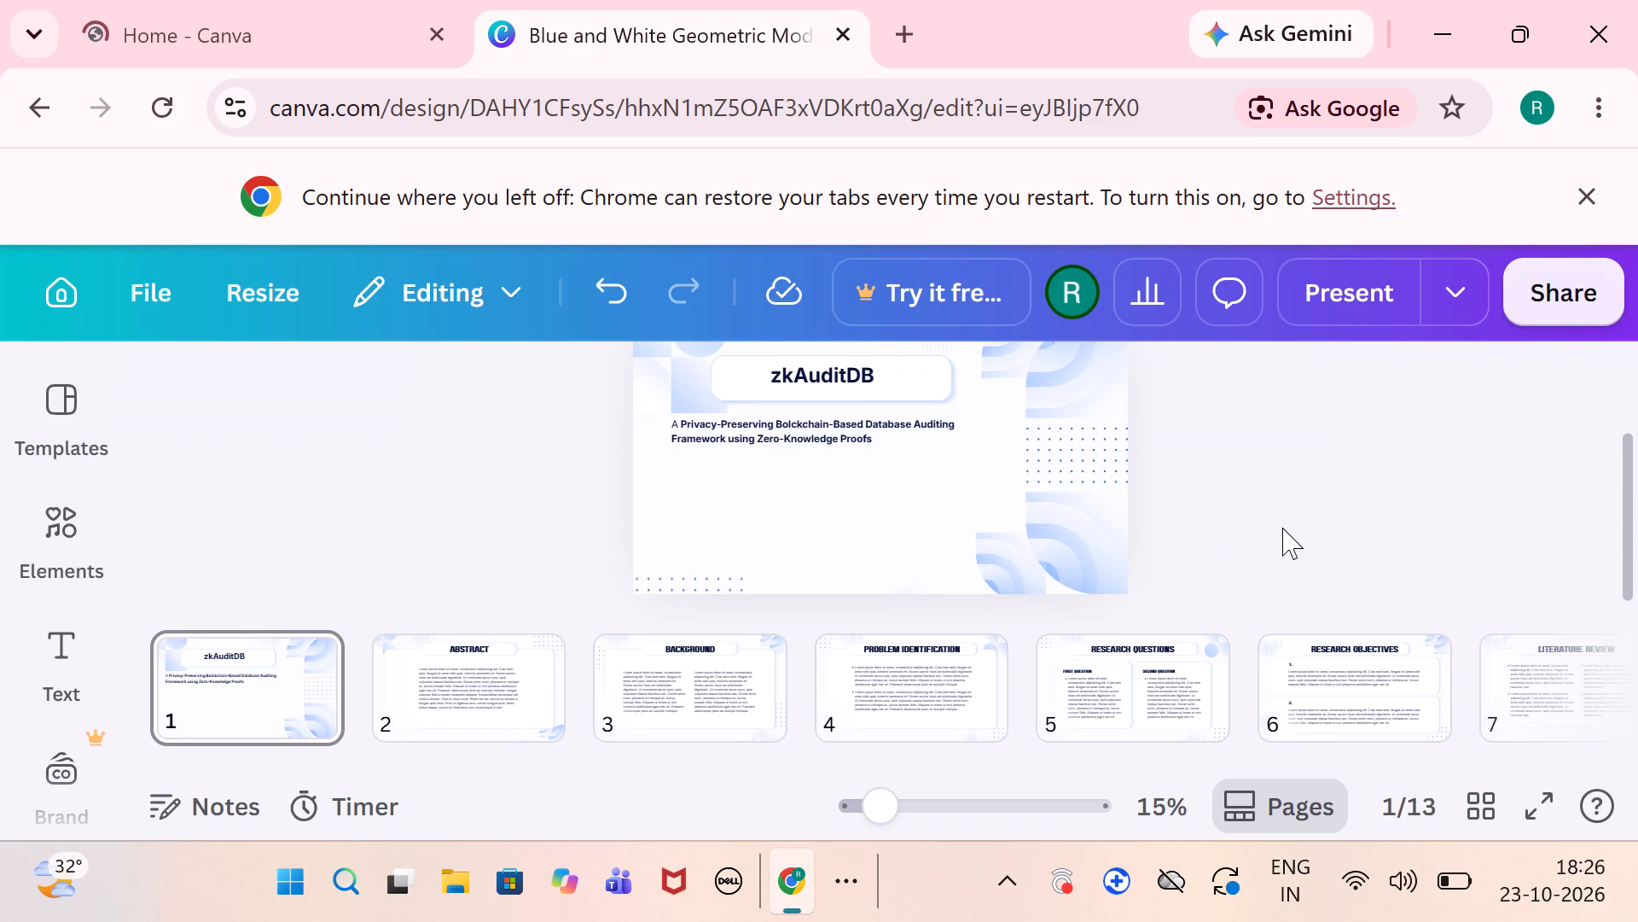
# Open the text options for the title slide.
pyautogui.click(700, 493)
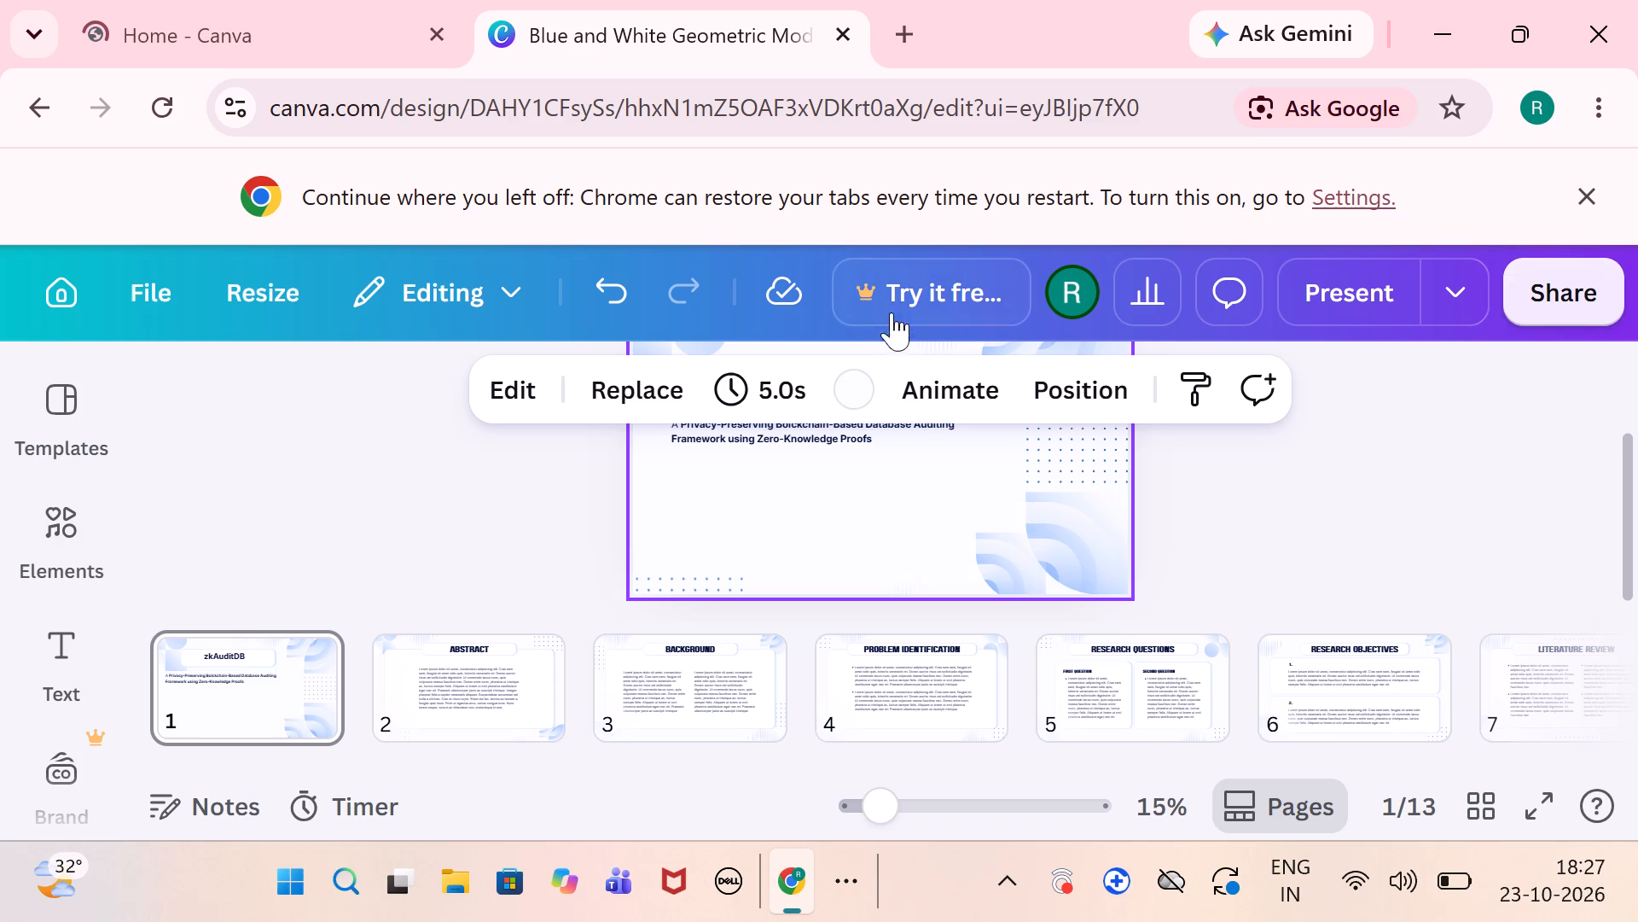
pyautogui.click(67, 661)
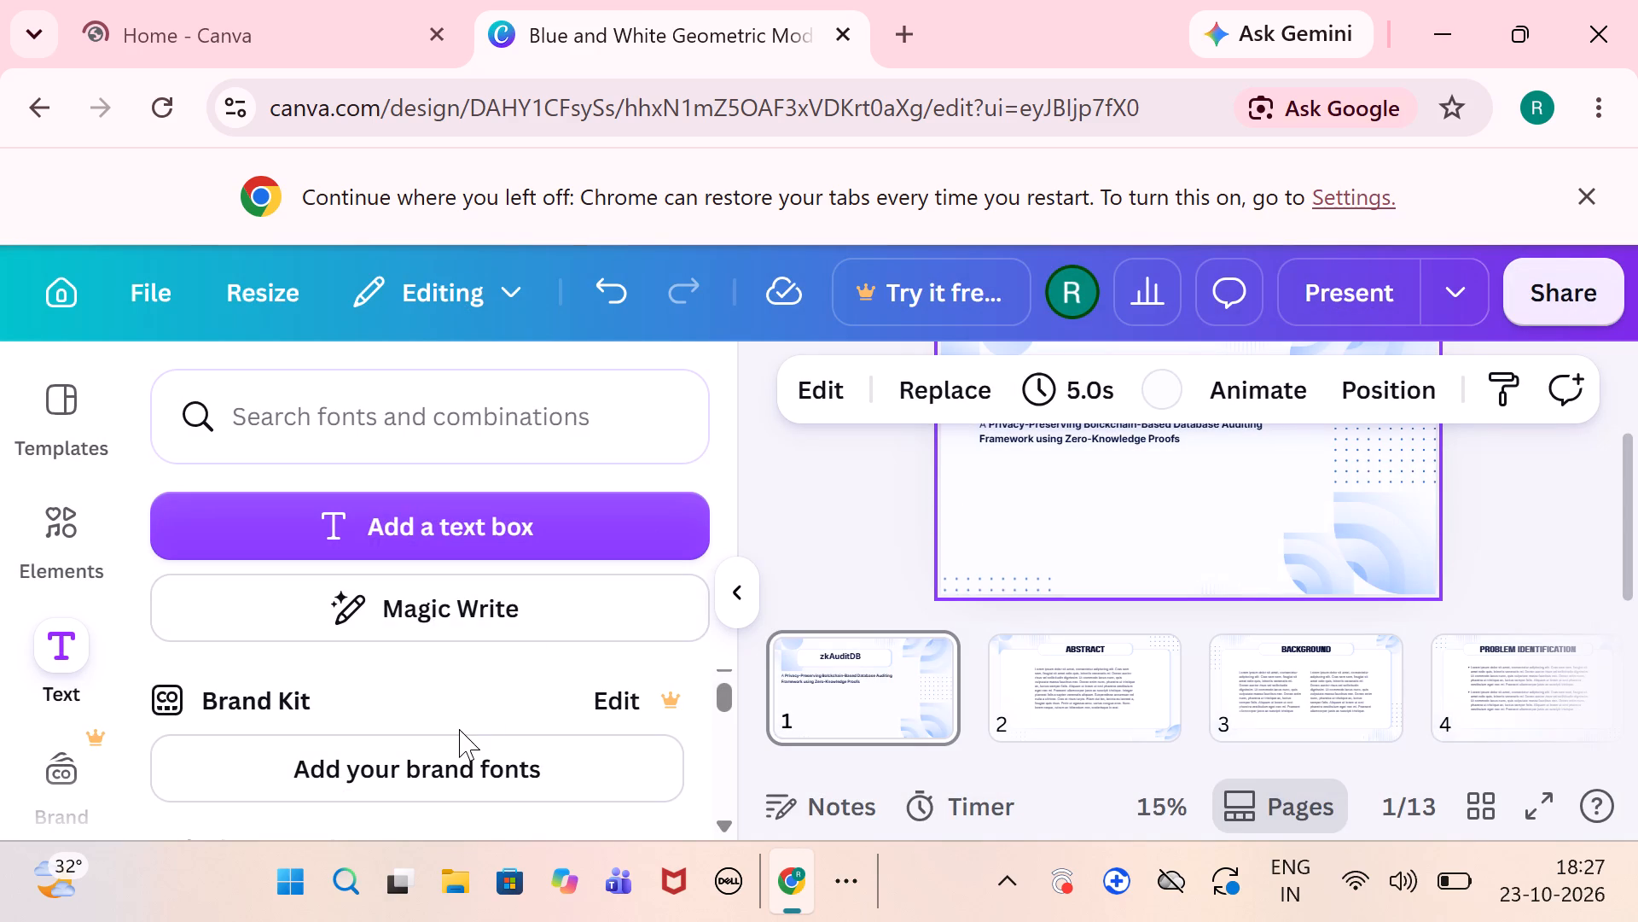
# Add a body text box below the subtitle on the title slide and delete the surplus copies.
pyautogui.scroll(-2, 459, 729)
pyautogui.click(386, 794)
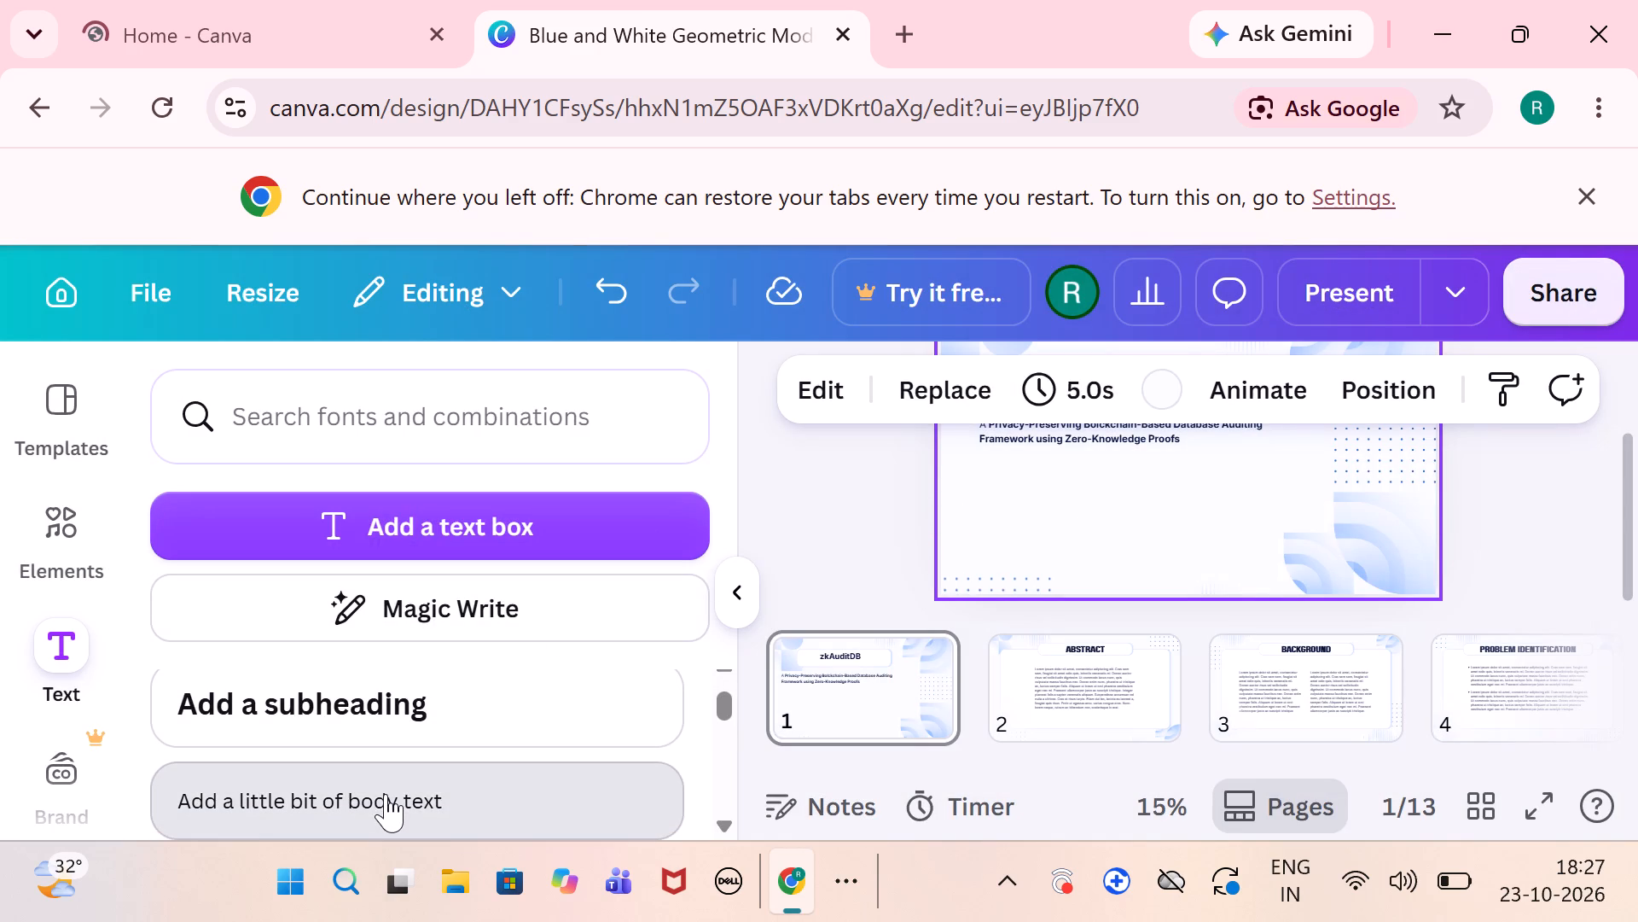
pyautogui.doubleClick(451, 798)
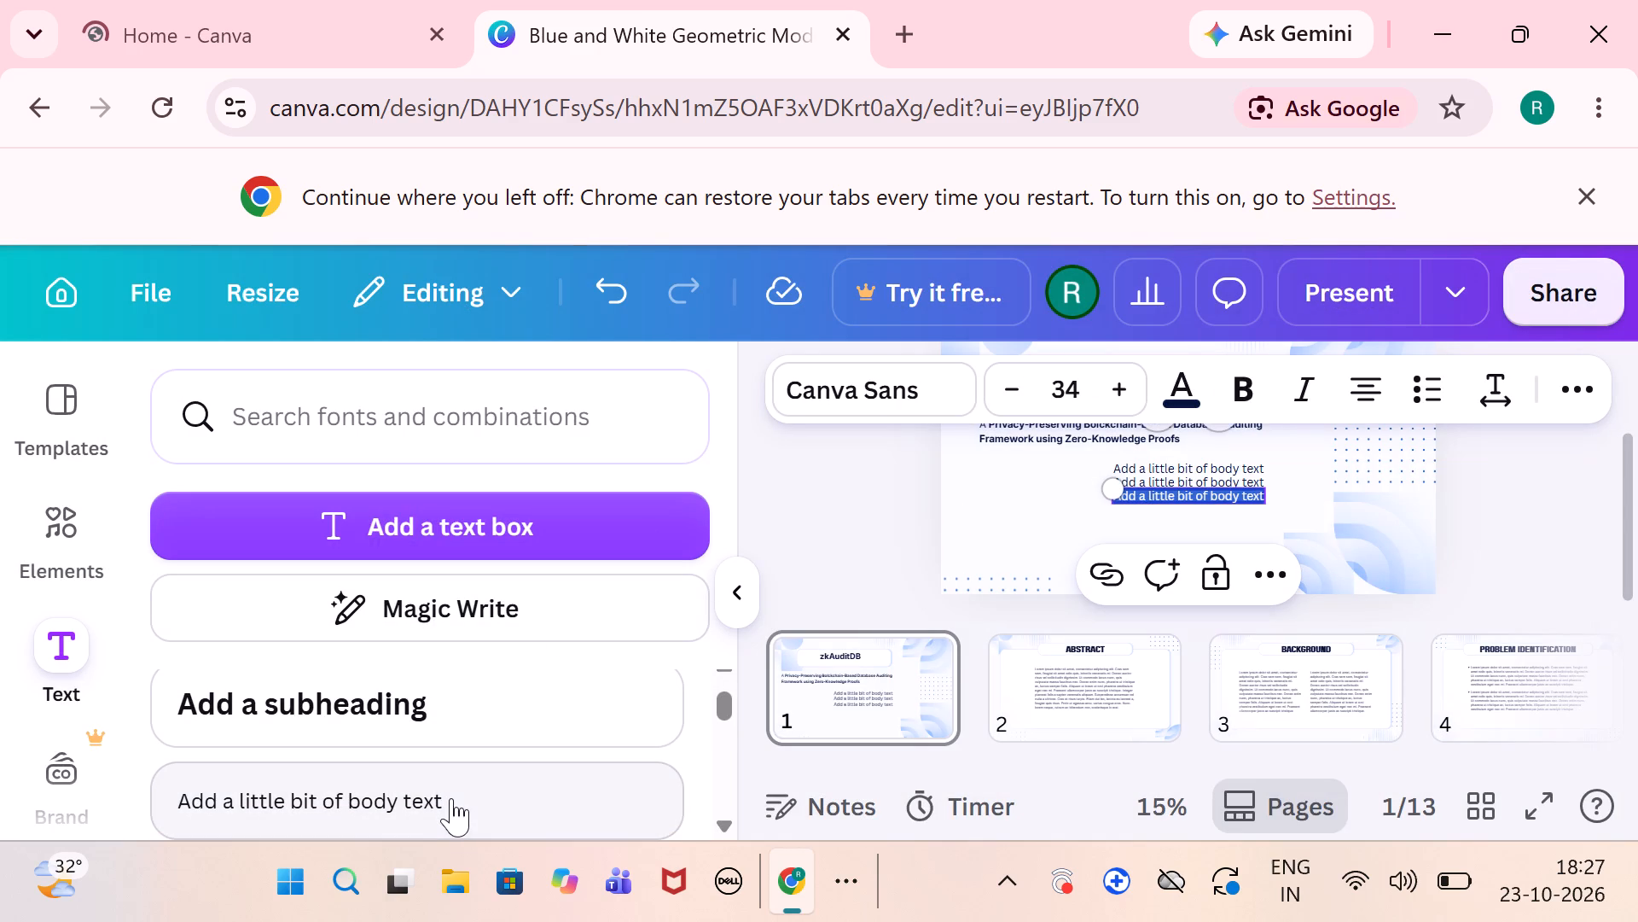
pyautogui.click(1170, 473)
pyautogui.press('BackSpace')
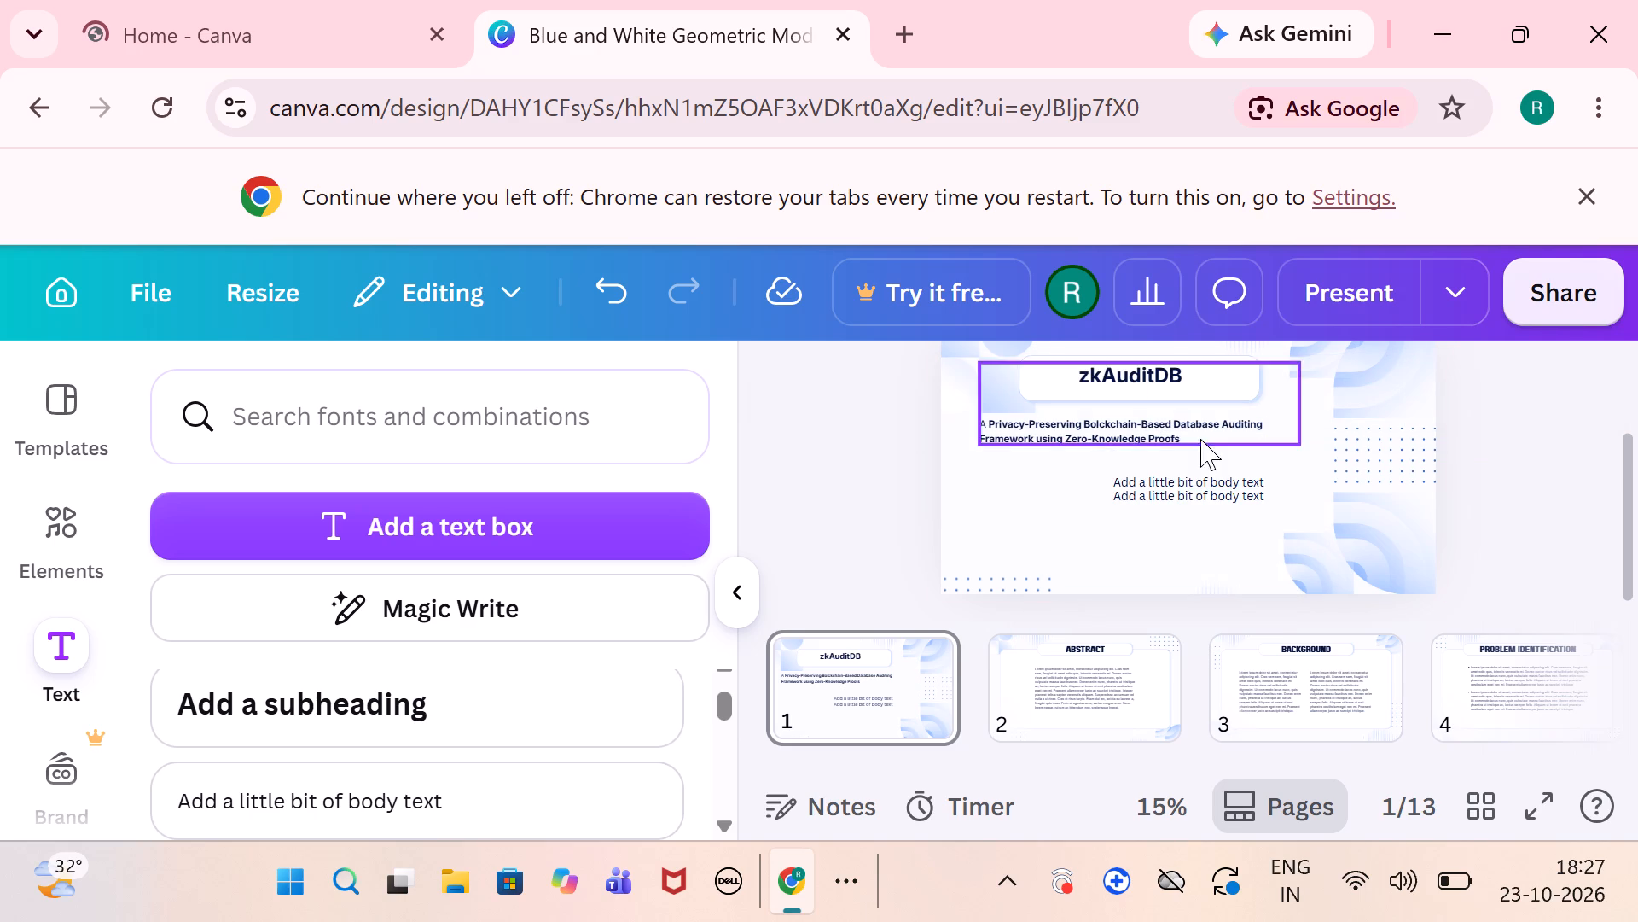
pyautogui.click(1170, 482)
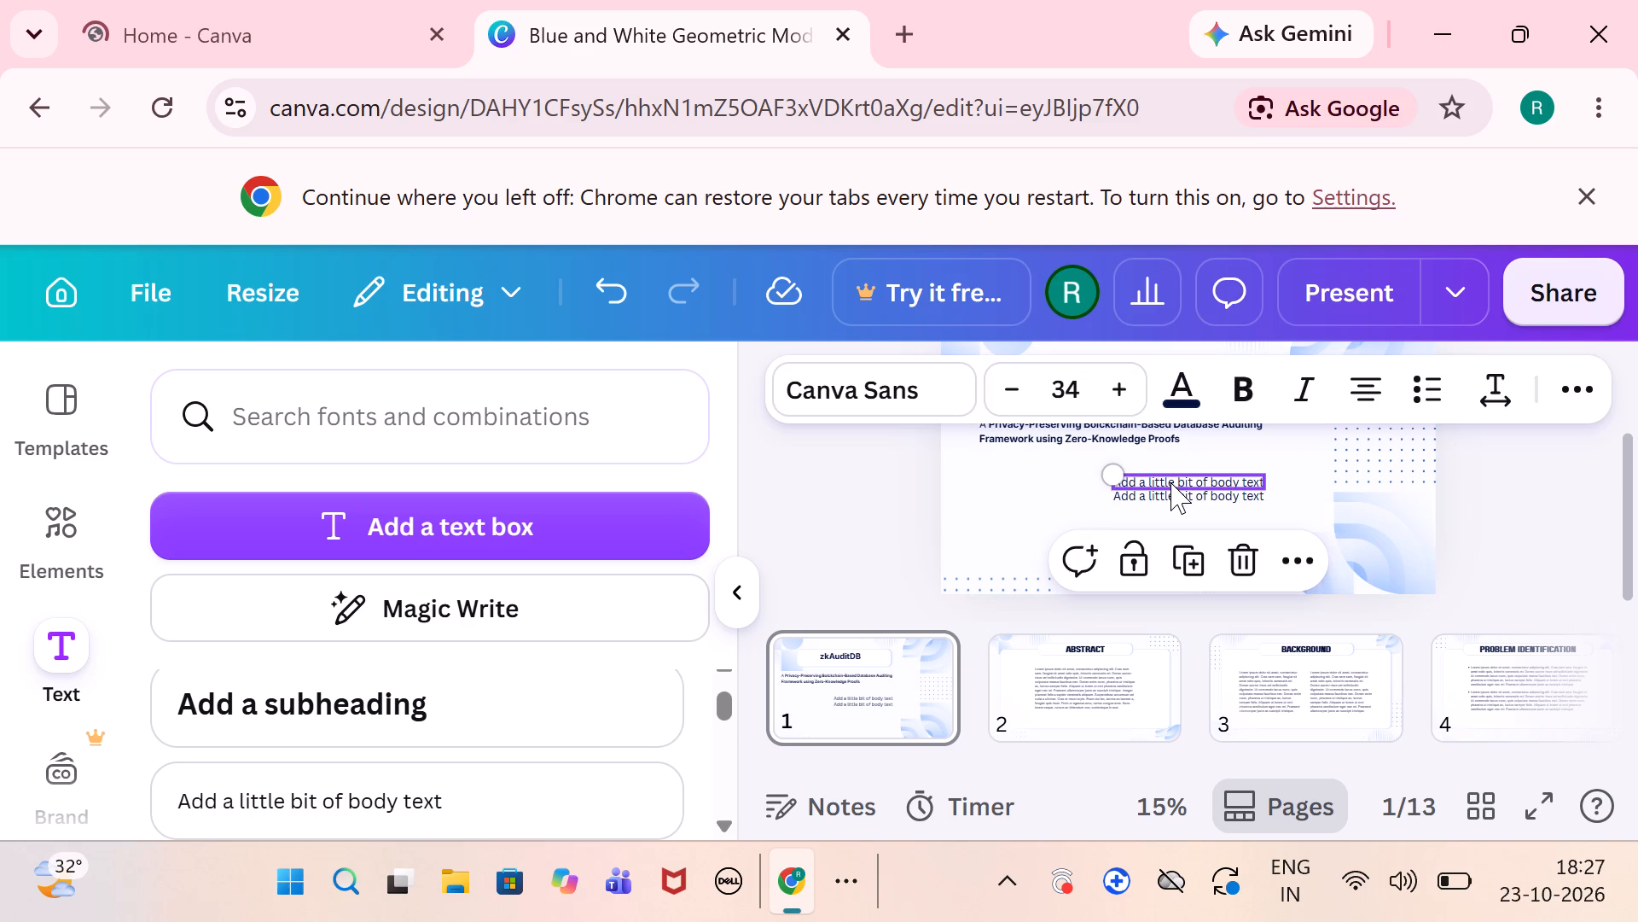
pyautogui.press('BackSpace')
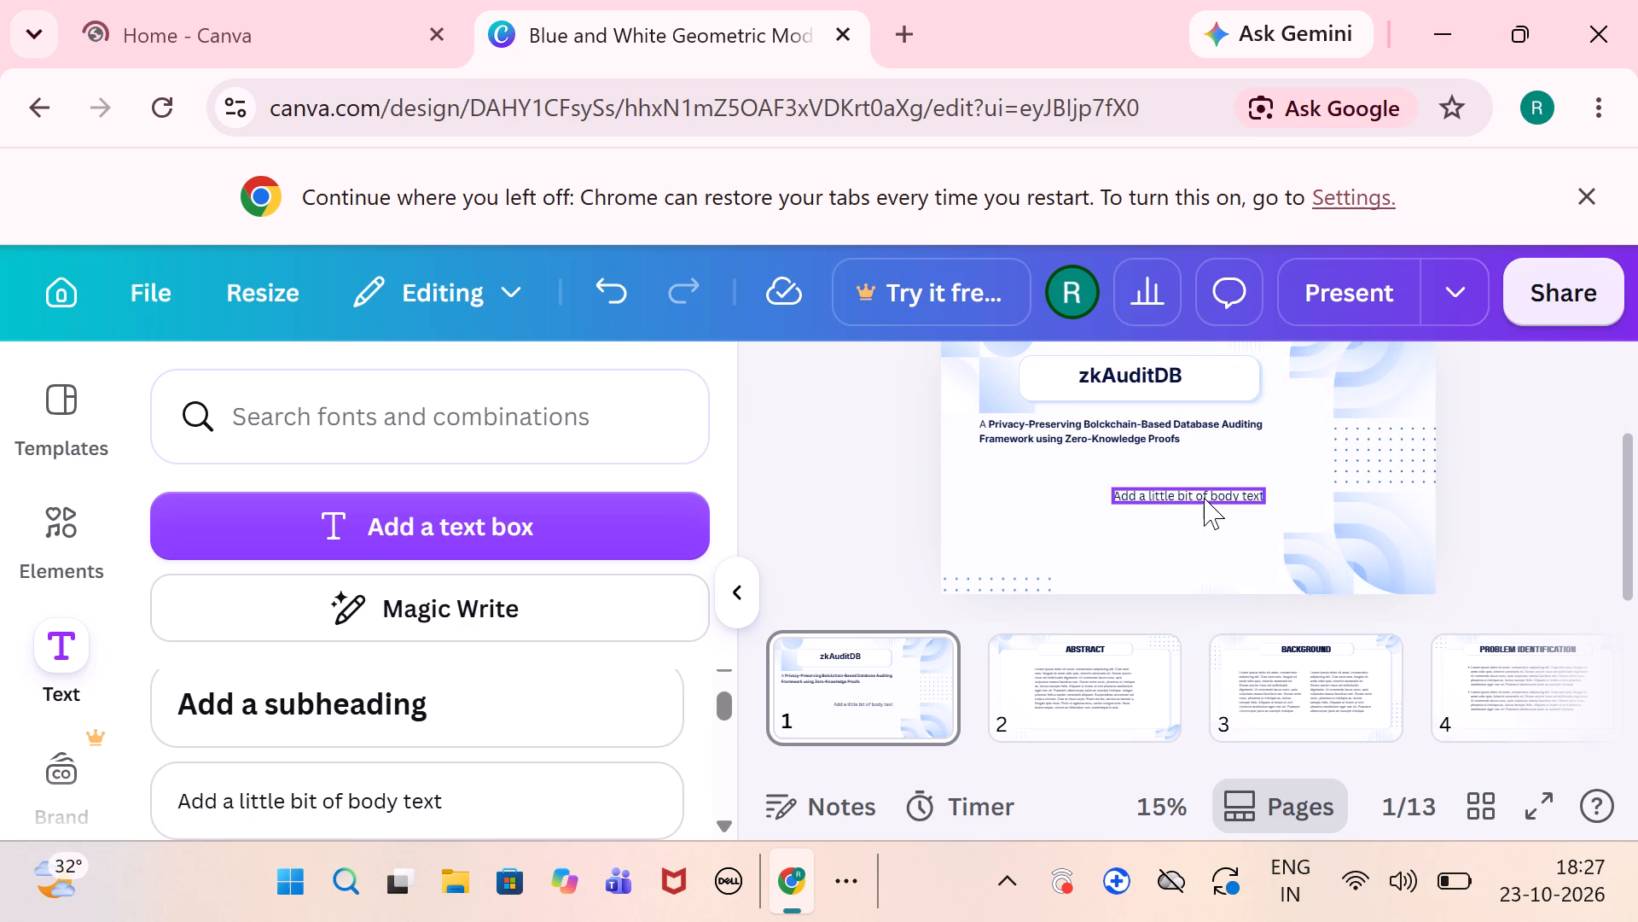
# Replace the placeholder in the new text box with "Presented By:" and start a new line.
pyautogui.doubleClick(1204, 498)
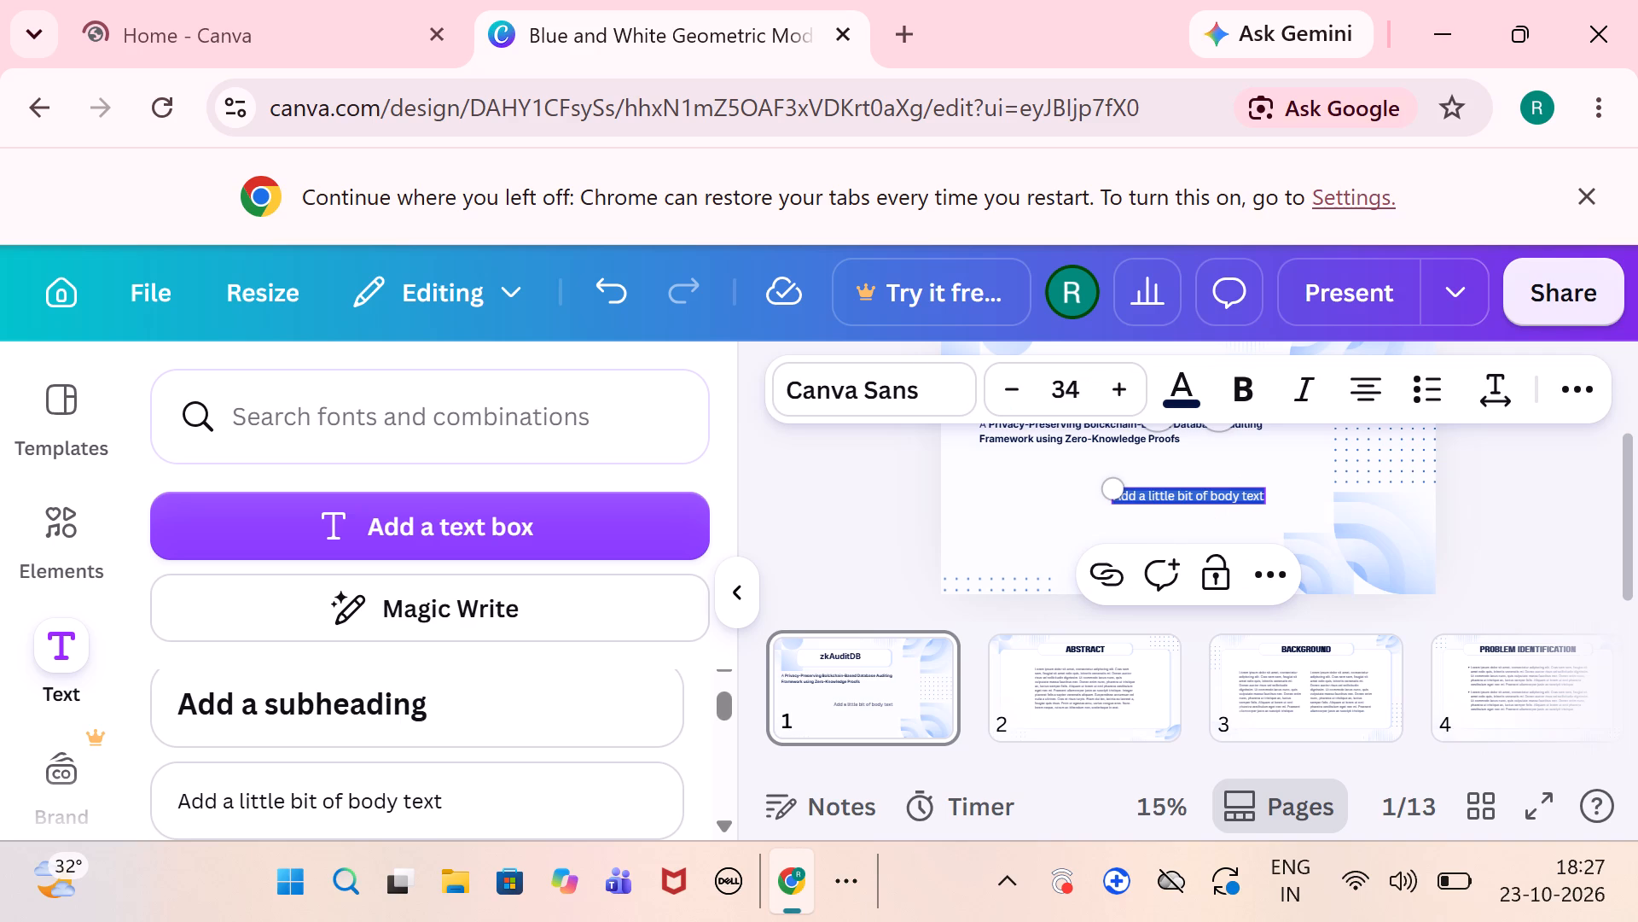
pyautogui.press('BackSpace')
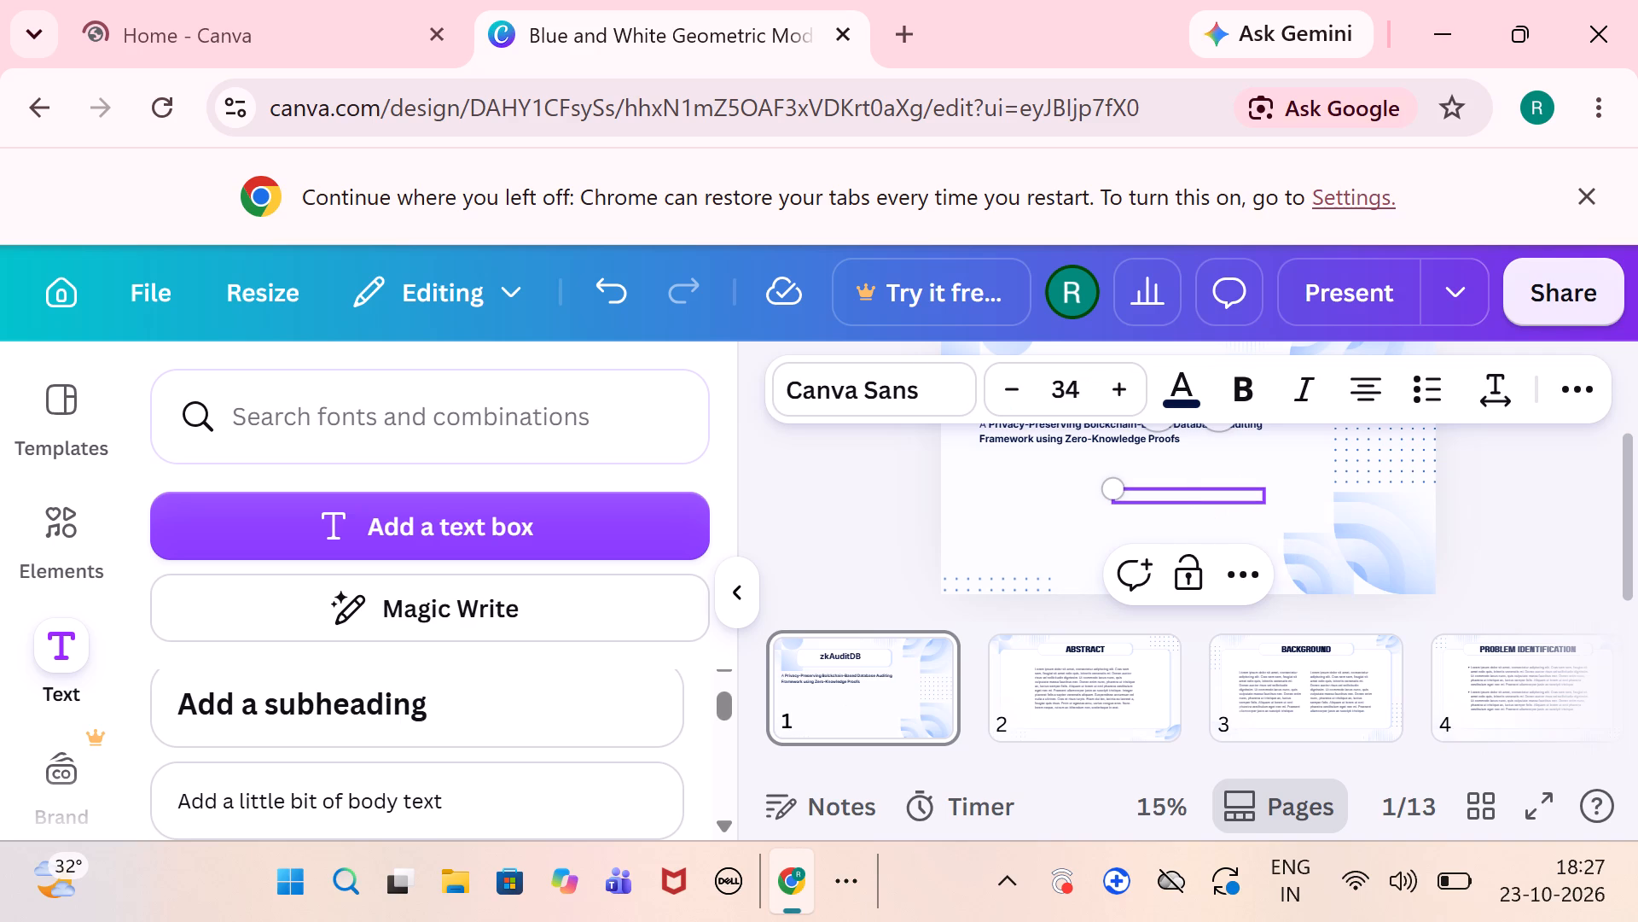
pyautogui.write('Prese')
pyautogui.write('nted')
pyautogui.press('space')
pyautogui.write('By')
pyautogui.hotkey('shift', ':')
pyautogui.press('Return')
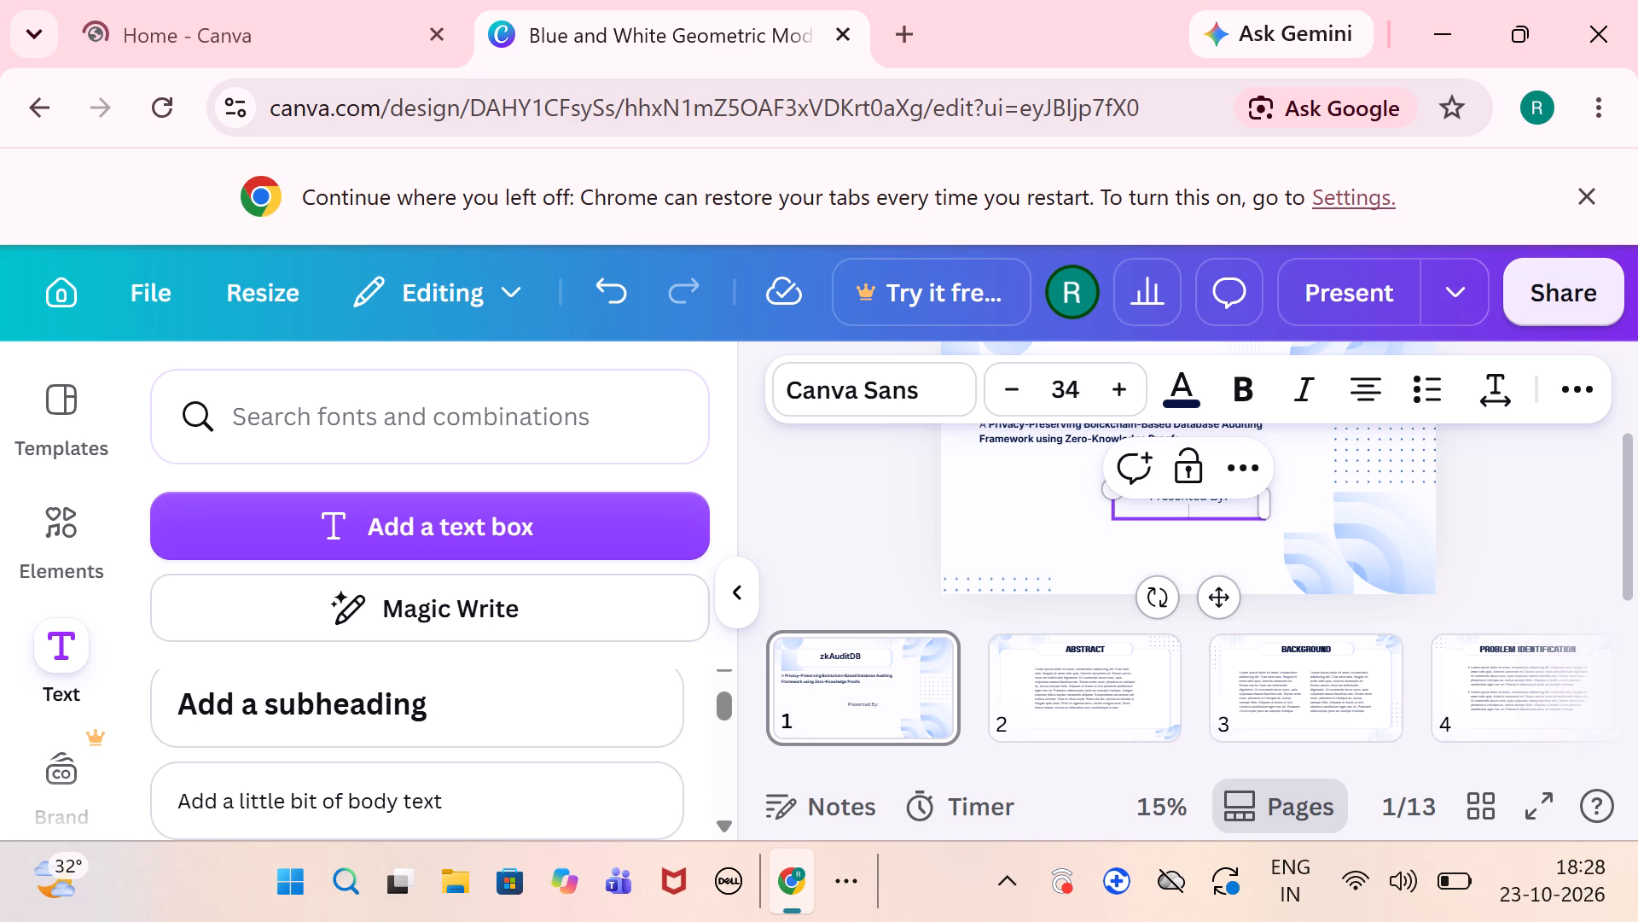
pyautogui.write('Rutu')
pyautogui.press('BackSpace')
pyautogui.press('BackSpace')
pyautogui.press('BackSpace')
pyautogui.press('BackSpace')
# Enter the first two presenters' full names on separate lines below "Presented By:".
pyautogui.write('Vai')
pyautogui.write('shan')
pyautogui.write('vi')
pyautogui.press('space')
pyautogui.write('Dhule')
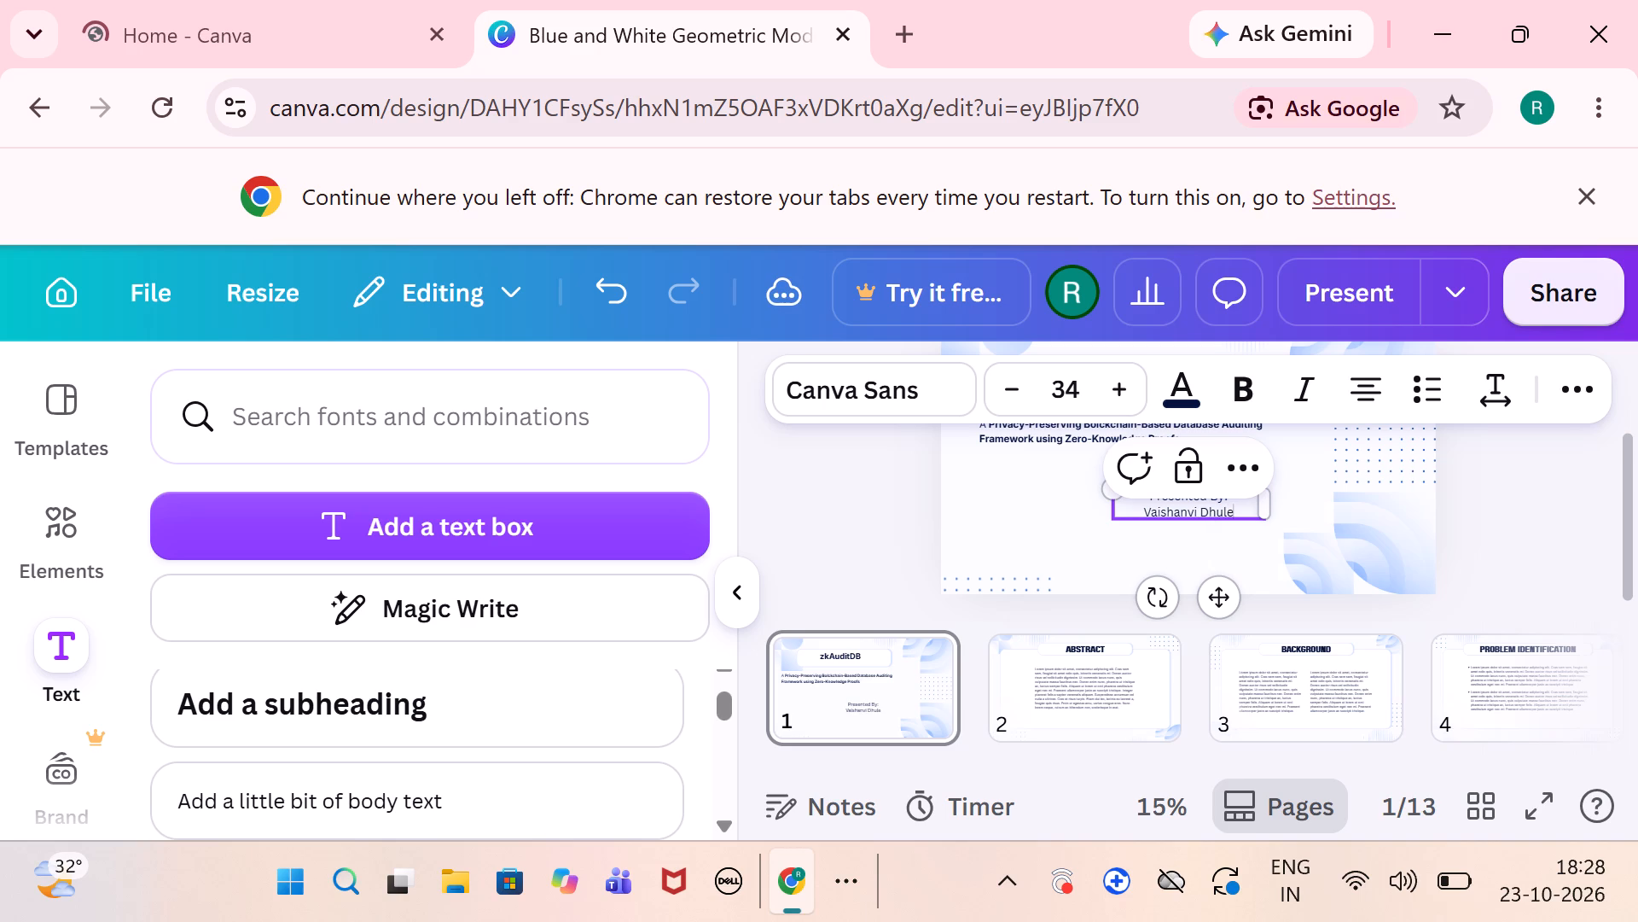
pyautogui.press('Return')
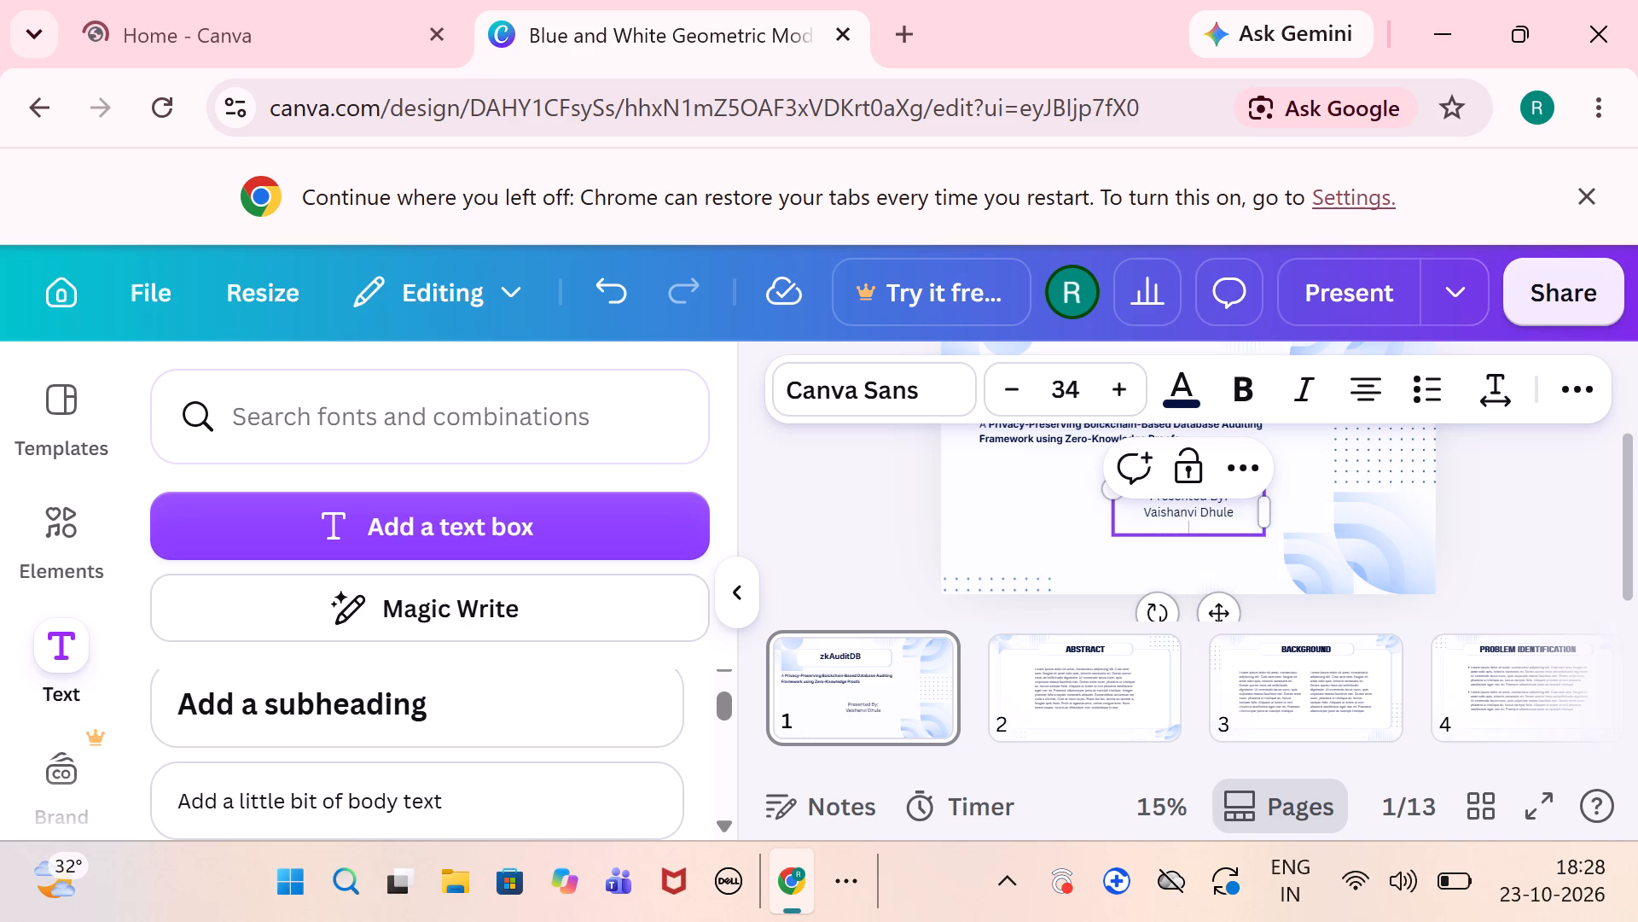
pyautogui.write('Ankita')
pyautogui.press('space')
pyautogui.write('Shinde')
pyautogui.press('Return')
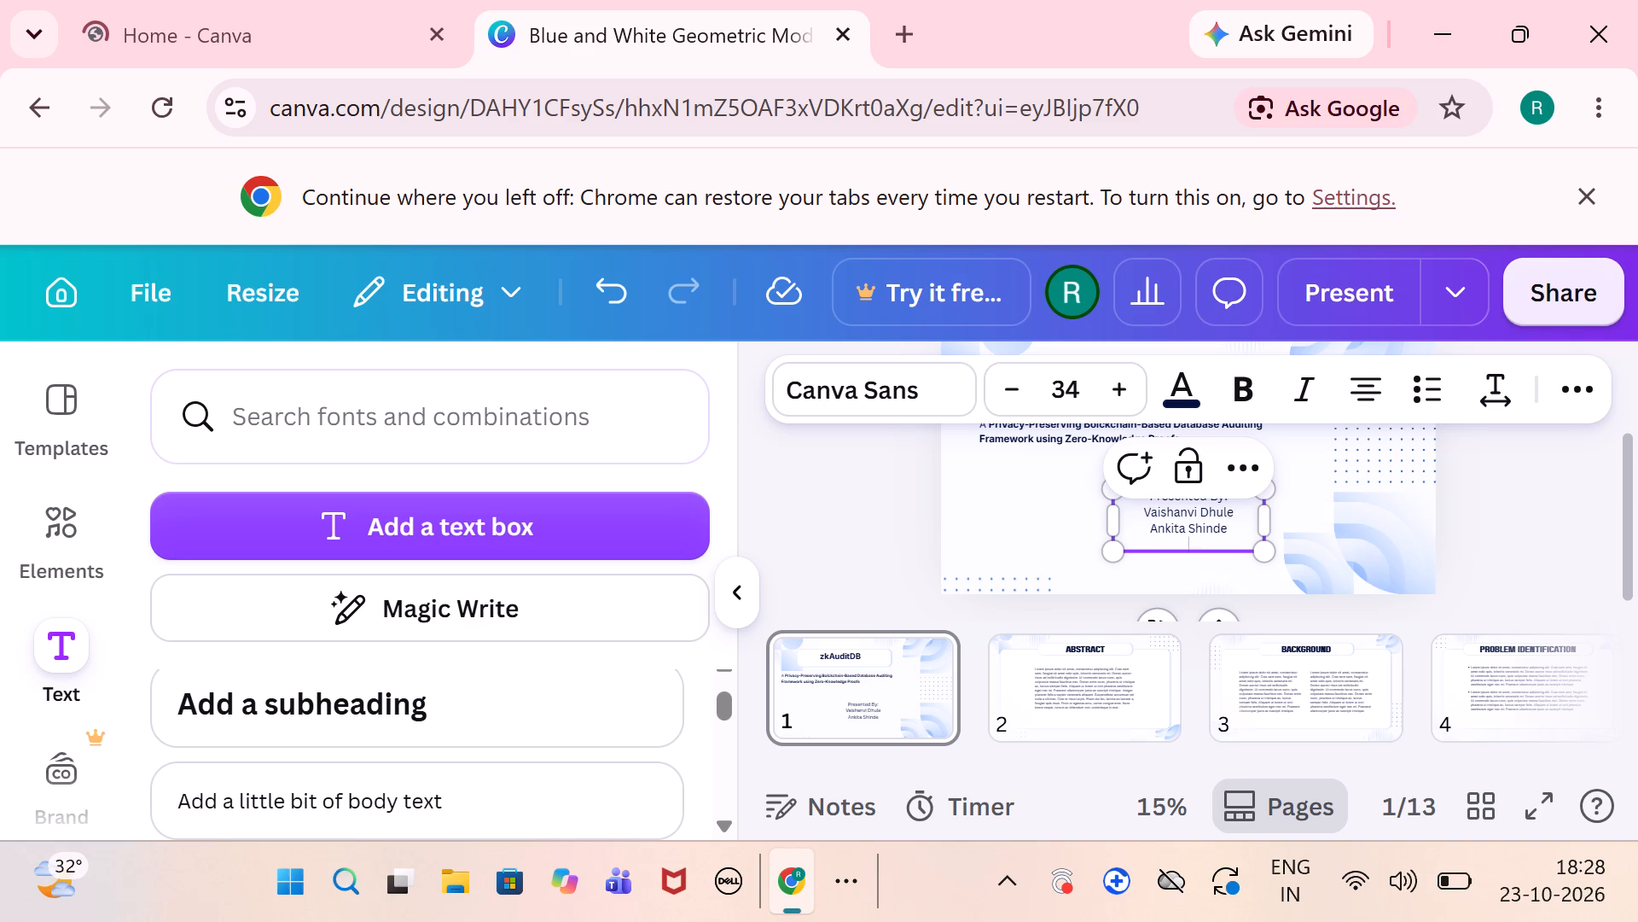
# Add the third and fourth presenters' full names on separate lines, correcting the spelling of the last surname.
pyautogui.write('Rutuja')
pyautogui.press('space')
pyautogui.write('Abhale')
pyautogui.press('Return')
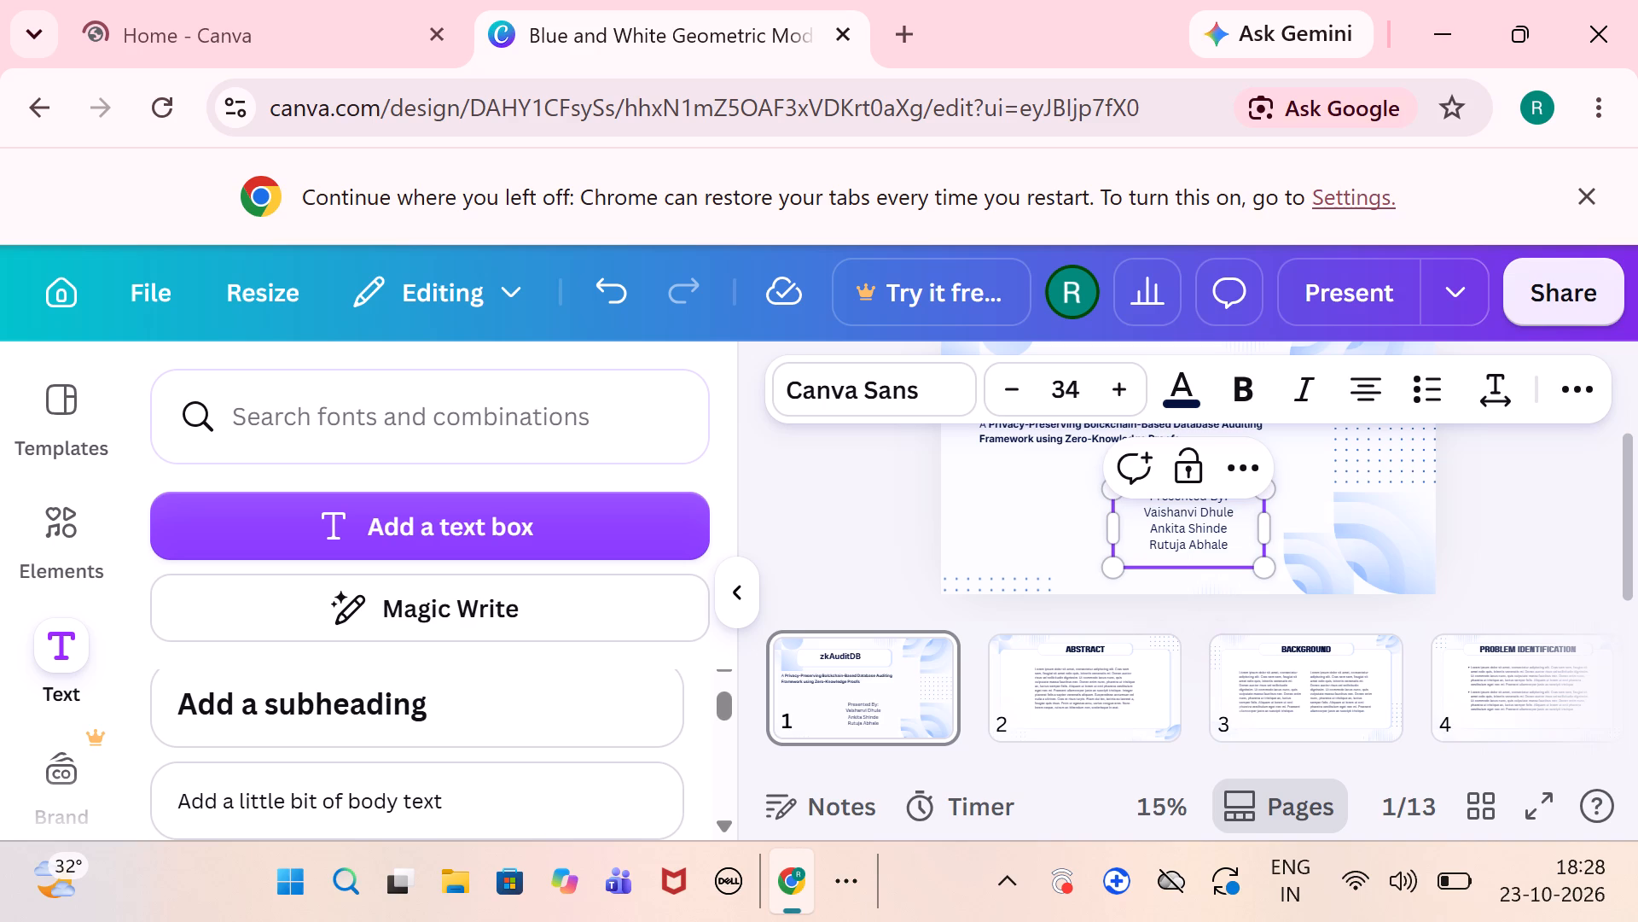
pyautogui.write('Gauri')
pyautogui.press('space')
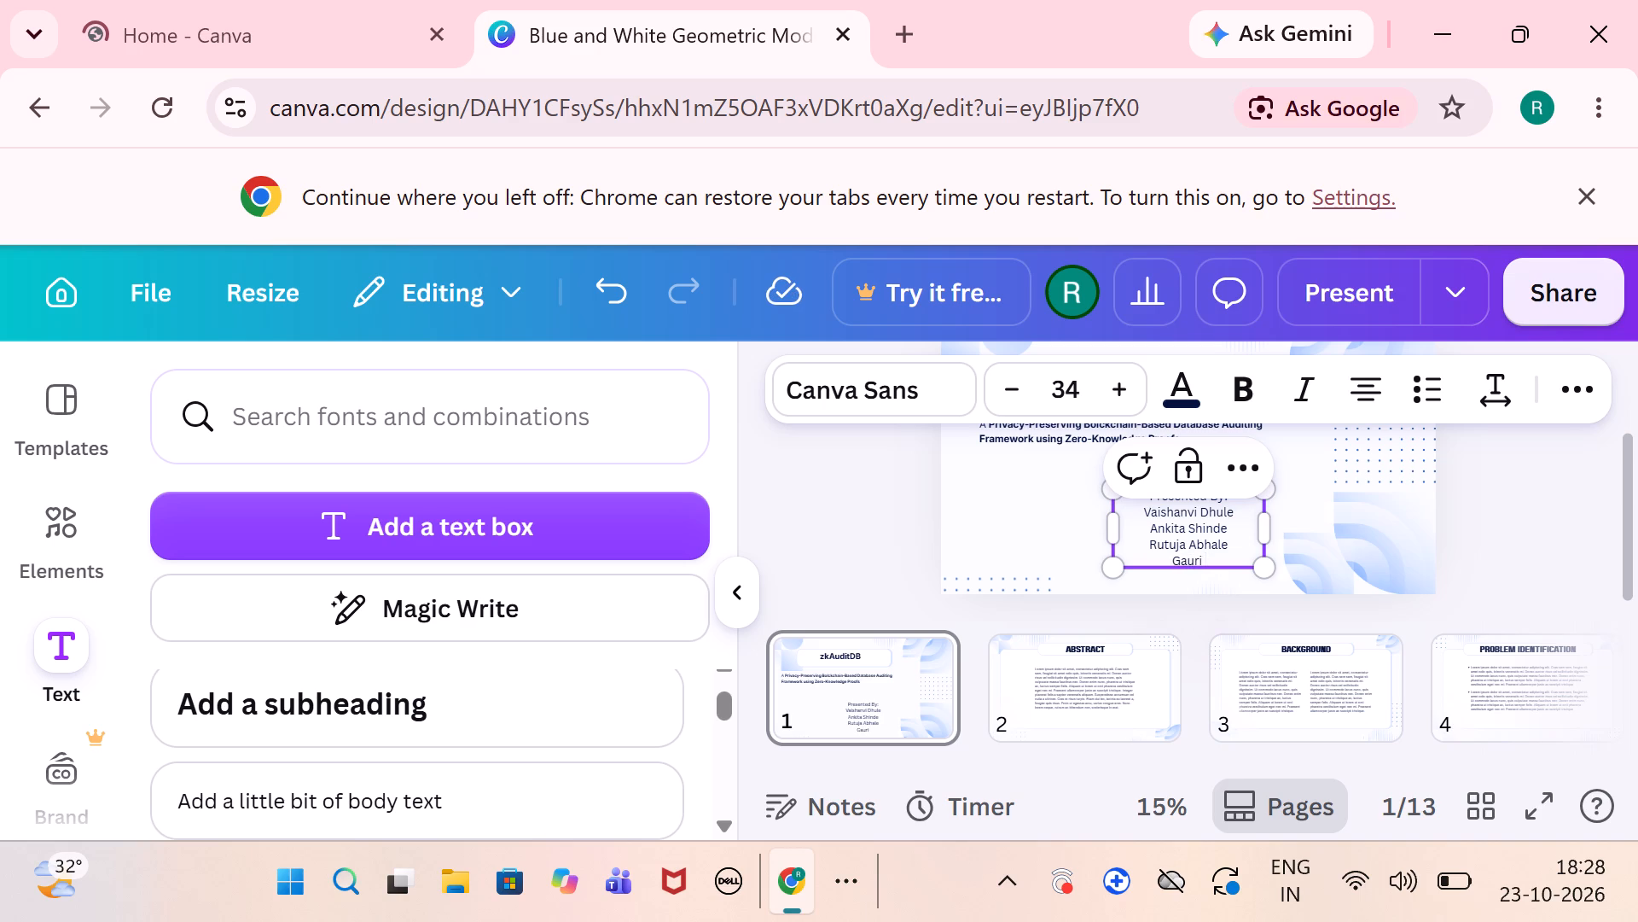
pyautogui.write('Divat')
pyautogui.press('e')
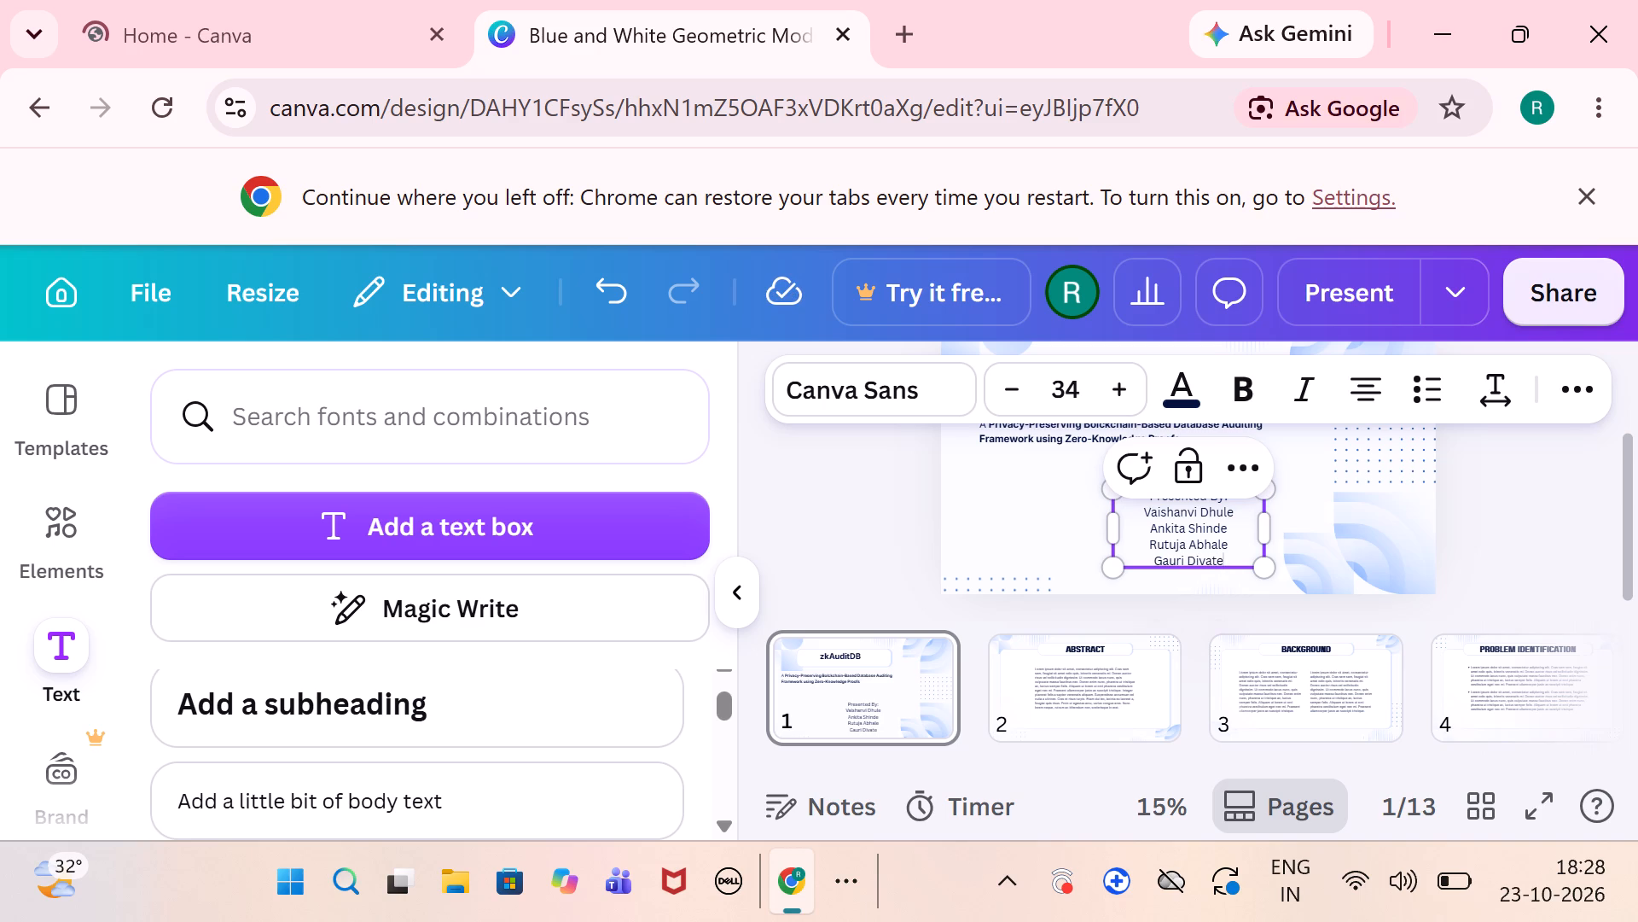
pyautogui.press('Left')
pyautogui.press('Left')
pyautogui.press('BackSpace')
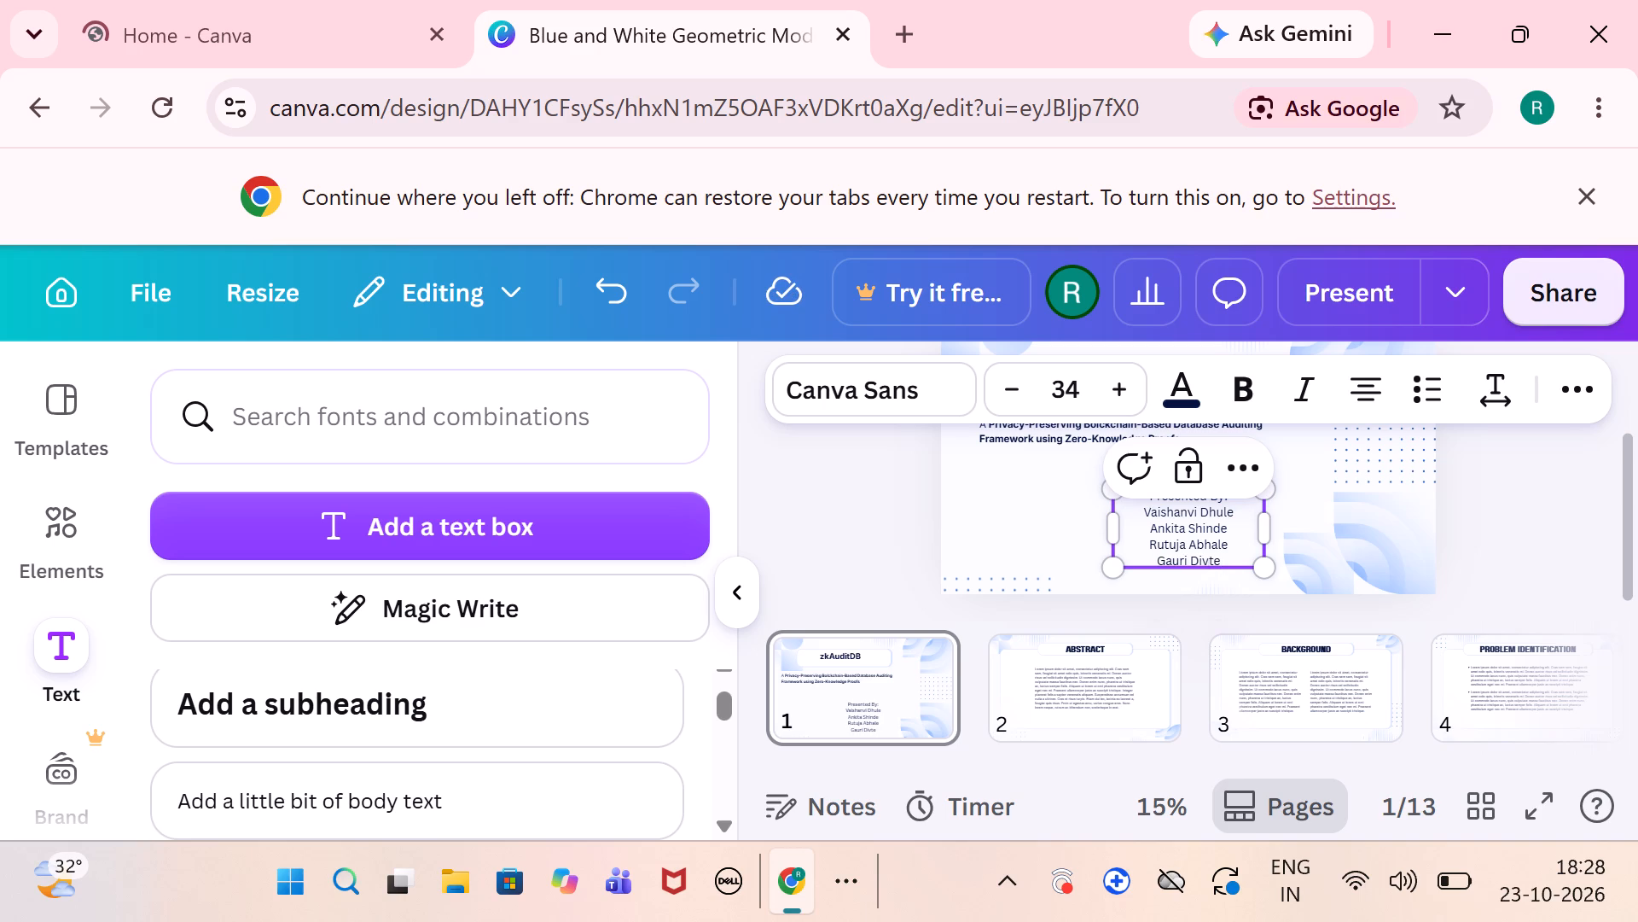
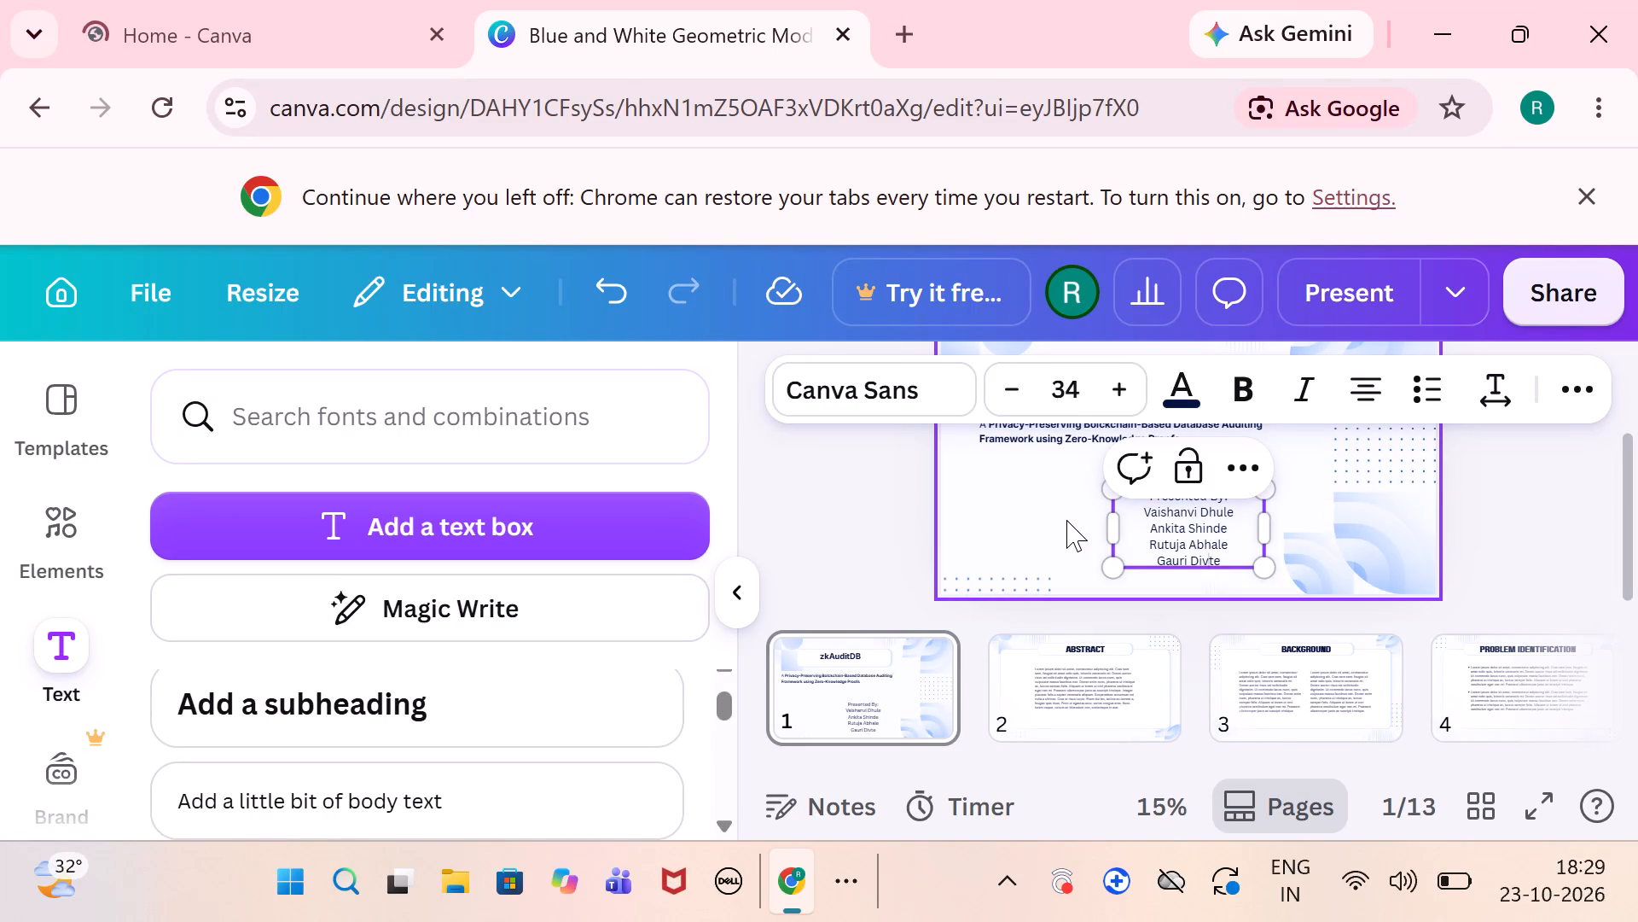
# Deselect the "Presented By:" text box on the title slide to finish editing the presenter list.
pyautogui.click(1302, 462)
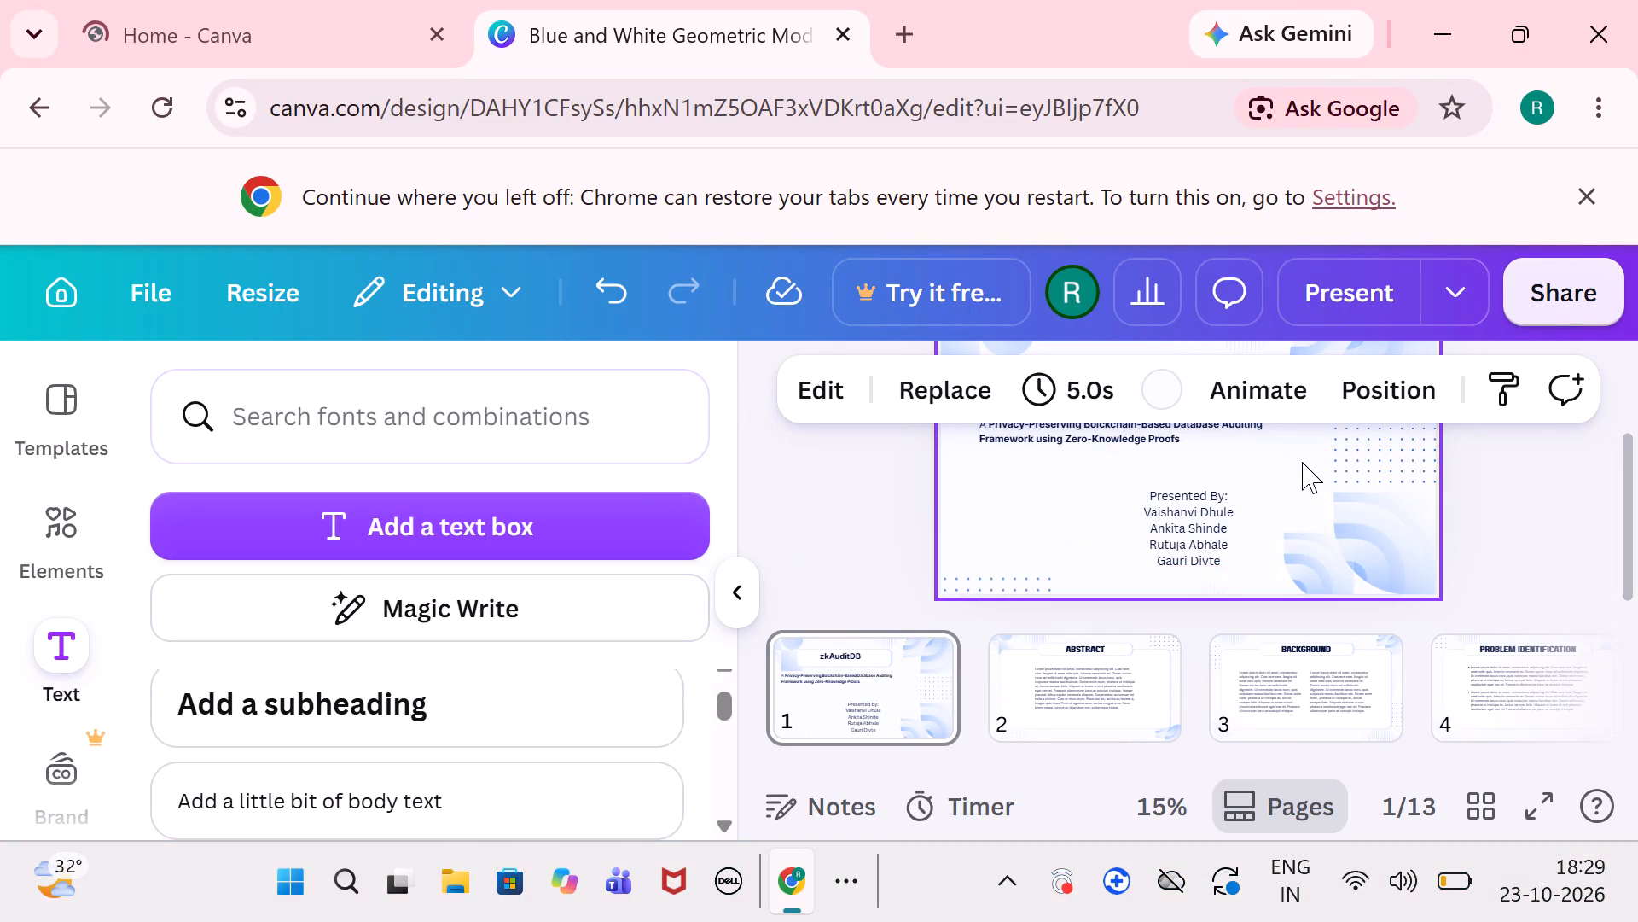
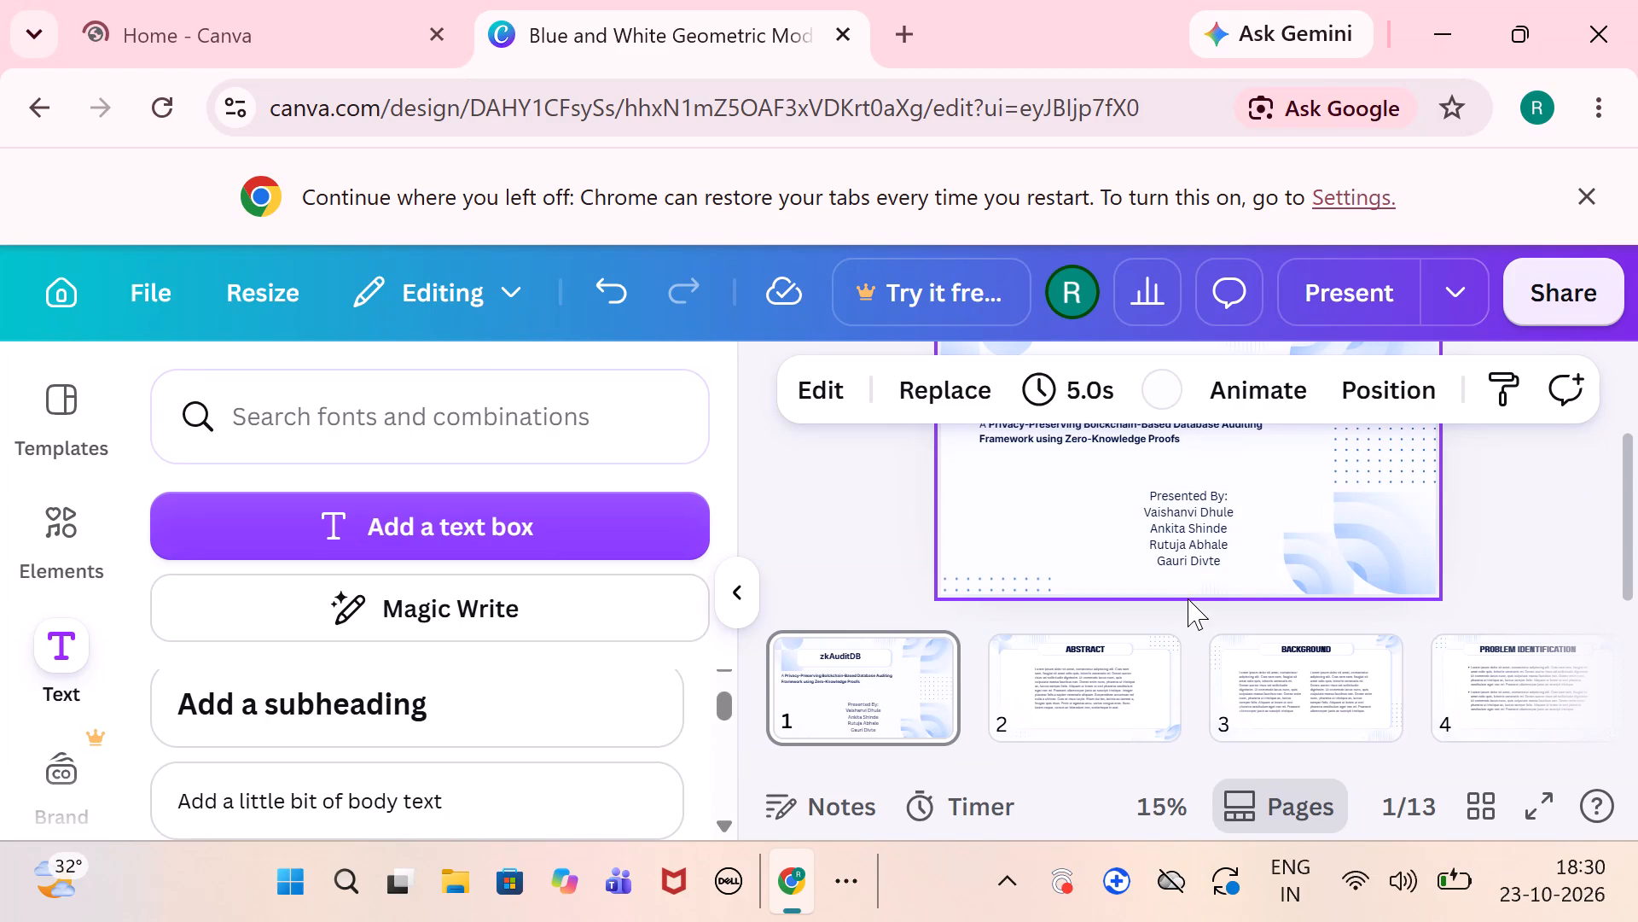
# Widen the "Presented By:" text box by extending its left side to near the slide's left edge.
pyautogui.scroll(-1, 1131, 612)
pyautogui.click(1178, 514)
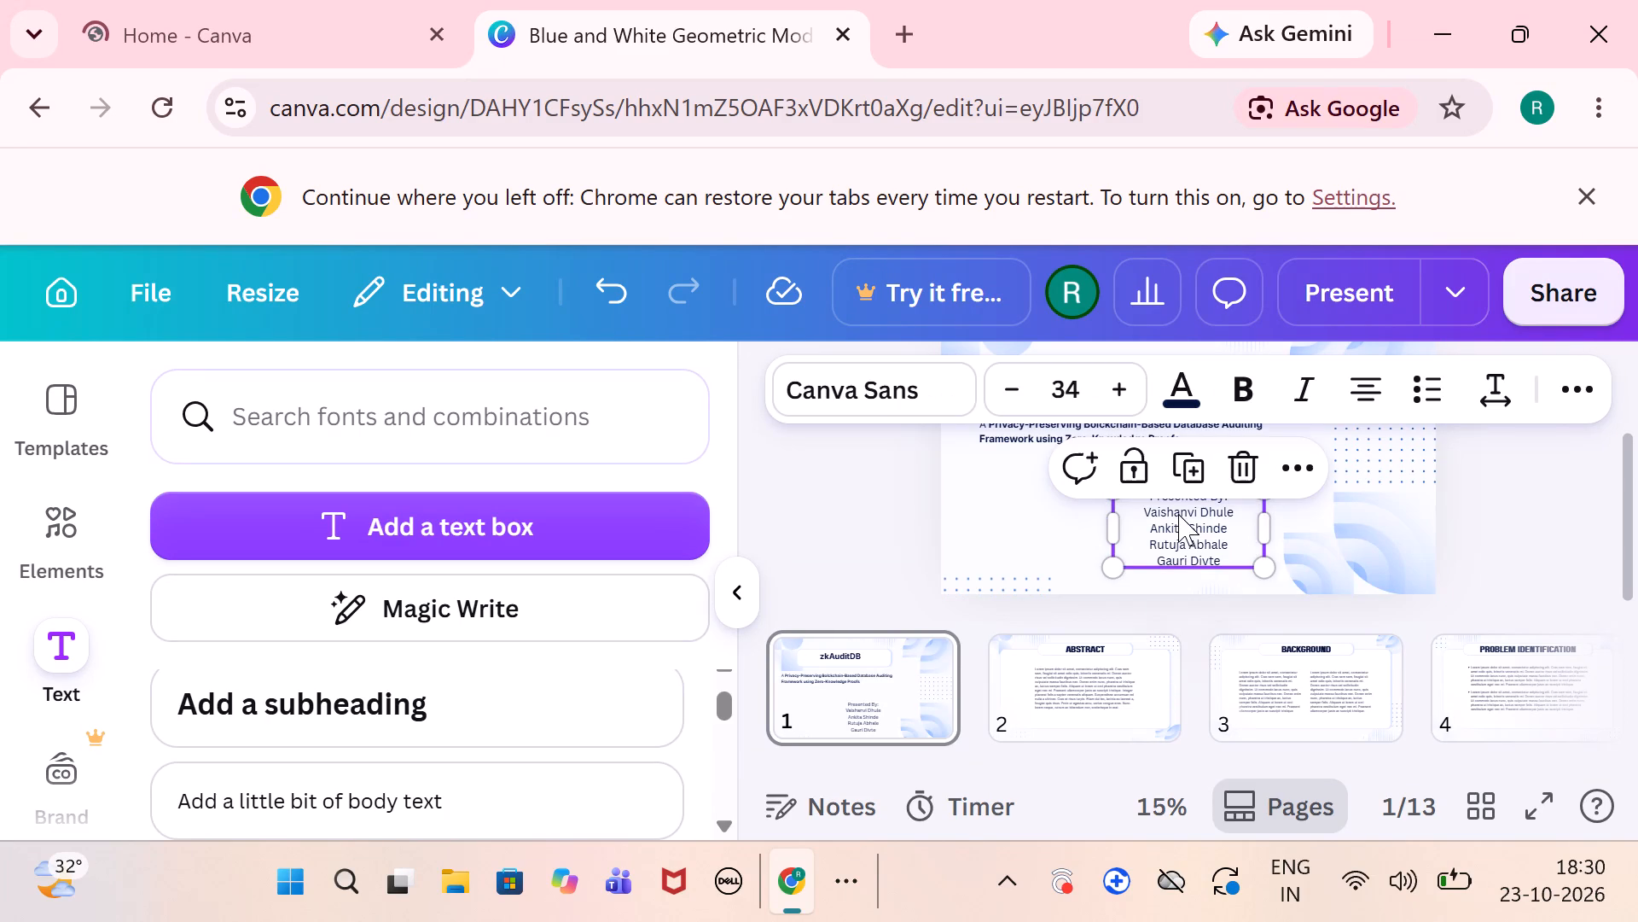
pyautogui.click(1233, 507)
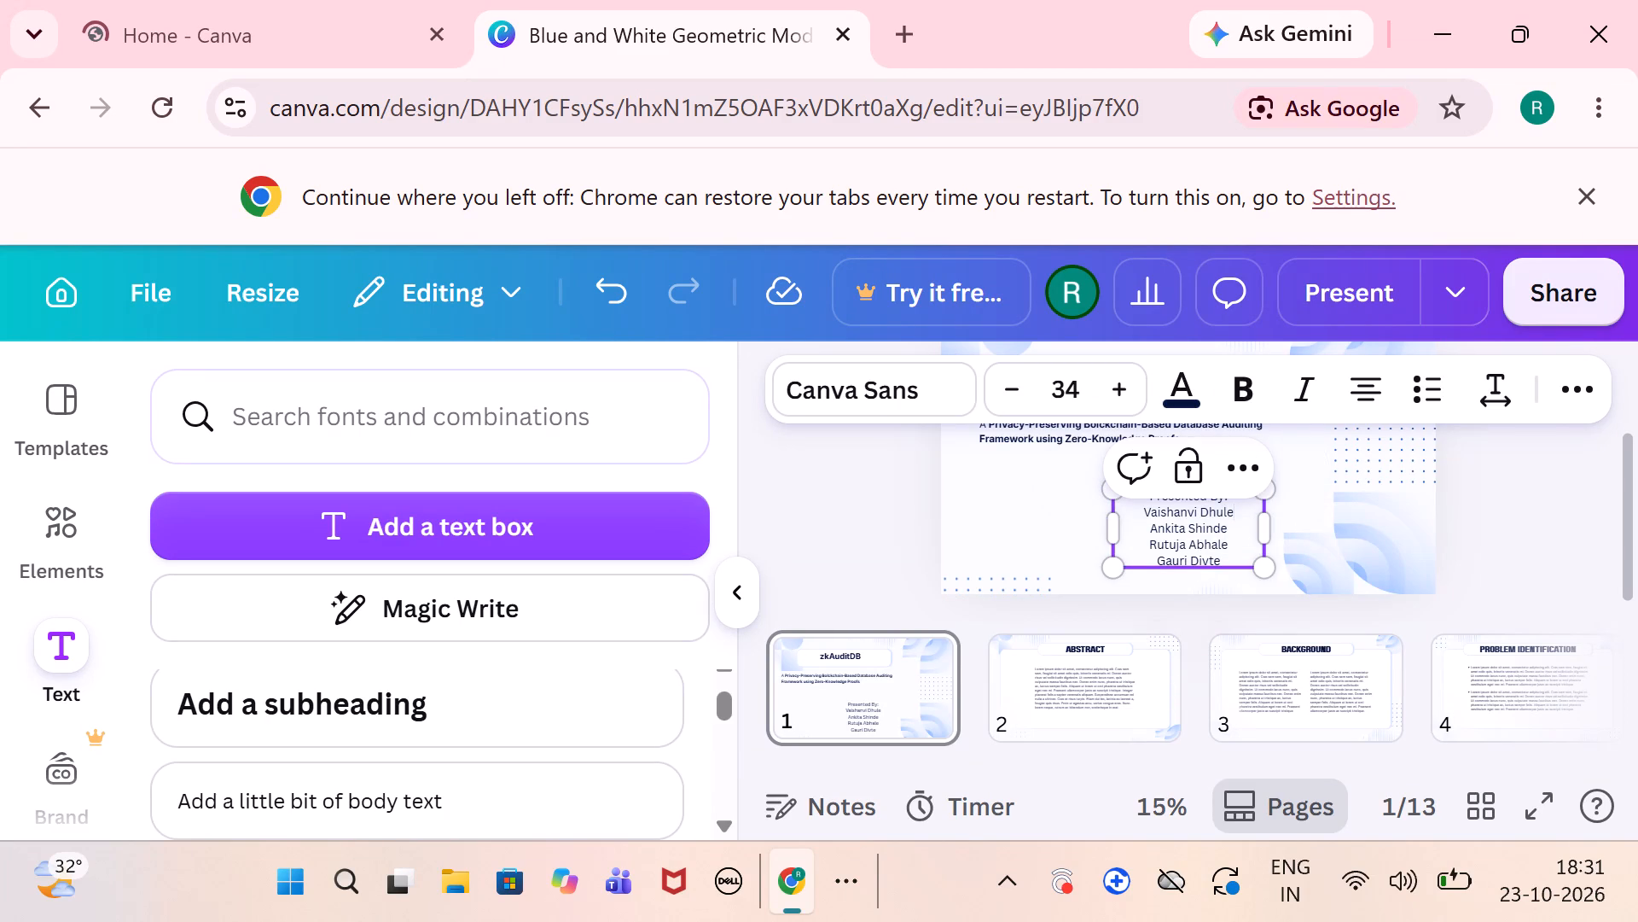
pyautogui.click(1240, 532)
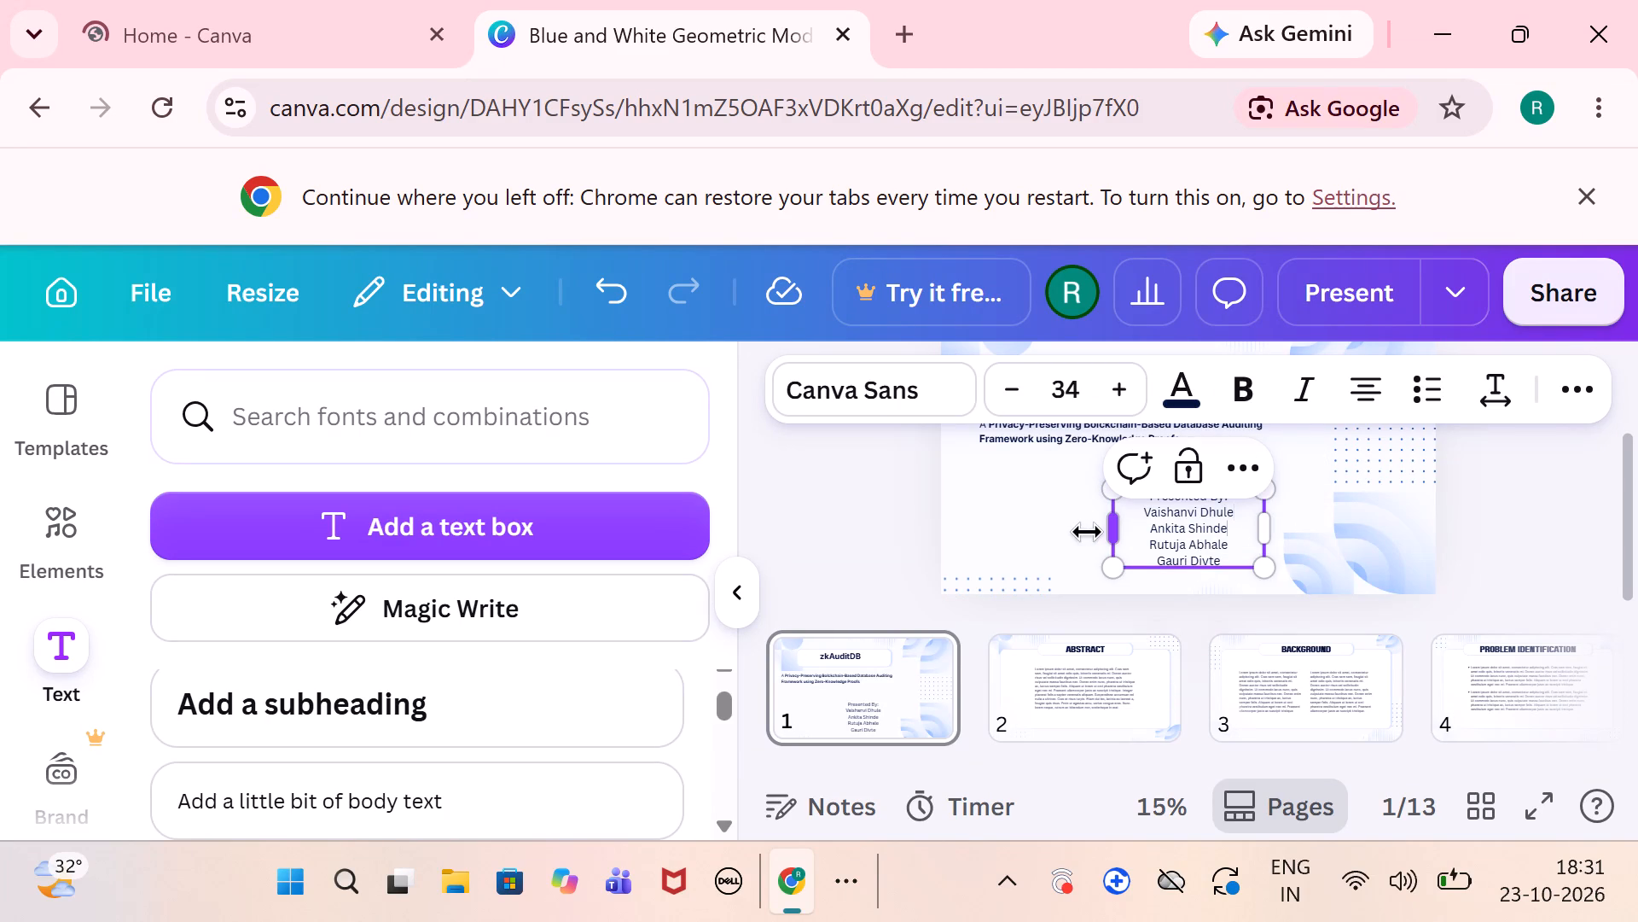
pyautogui.click(1087, 532)
pyautogui.moveTo(1107, 528); pyautogui.dragTo(1010, 534)
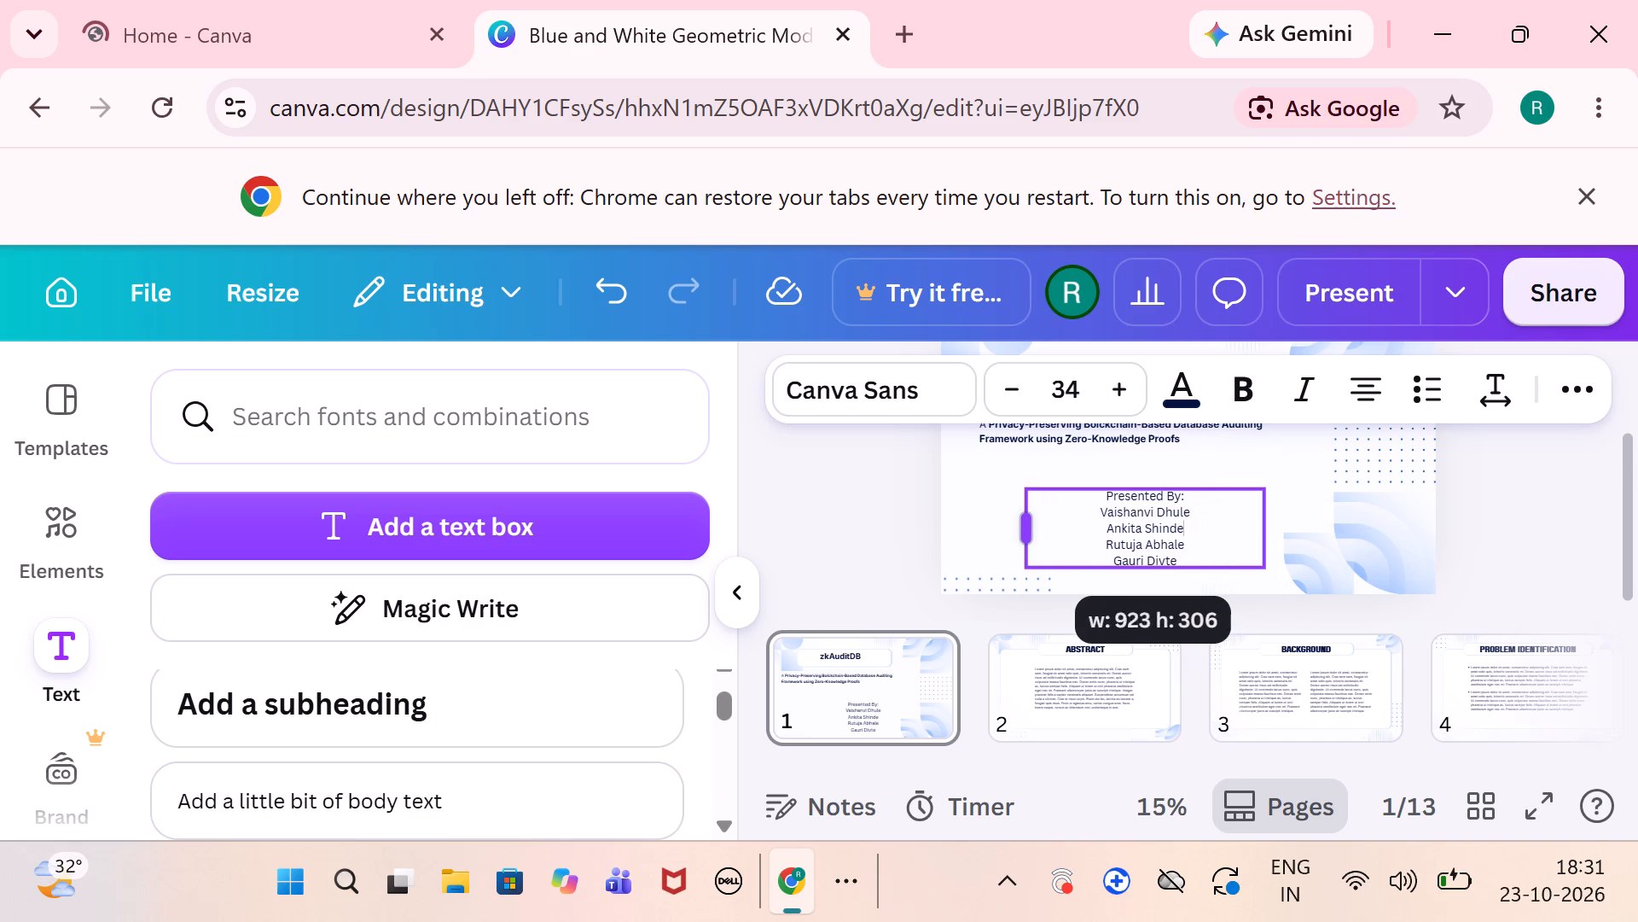
pyautogui.moveTo(1010, 534); pyautogui.dragTo(952, 534)
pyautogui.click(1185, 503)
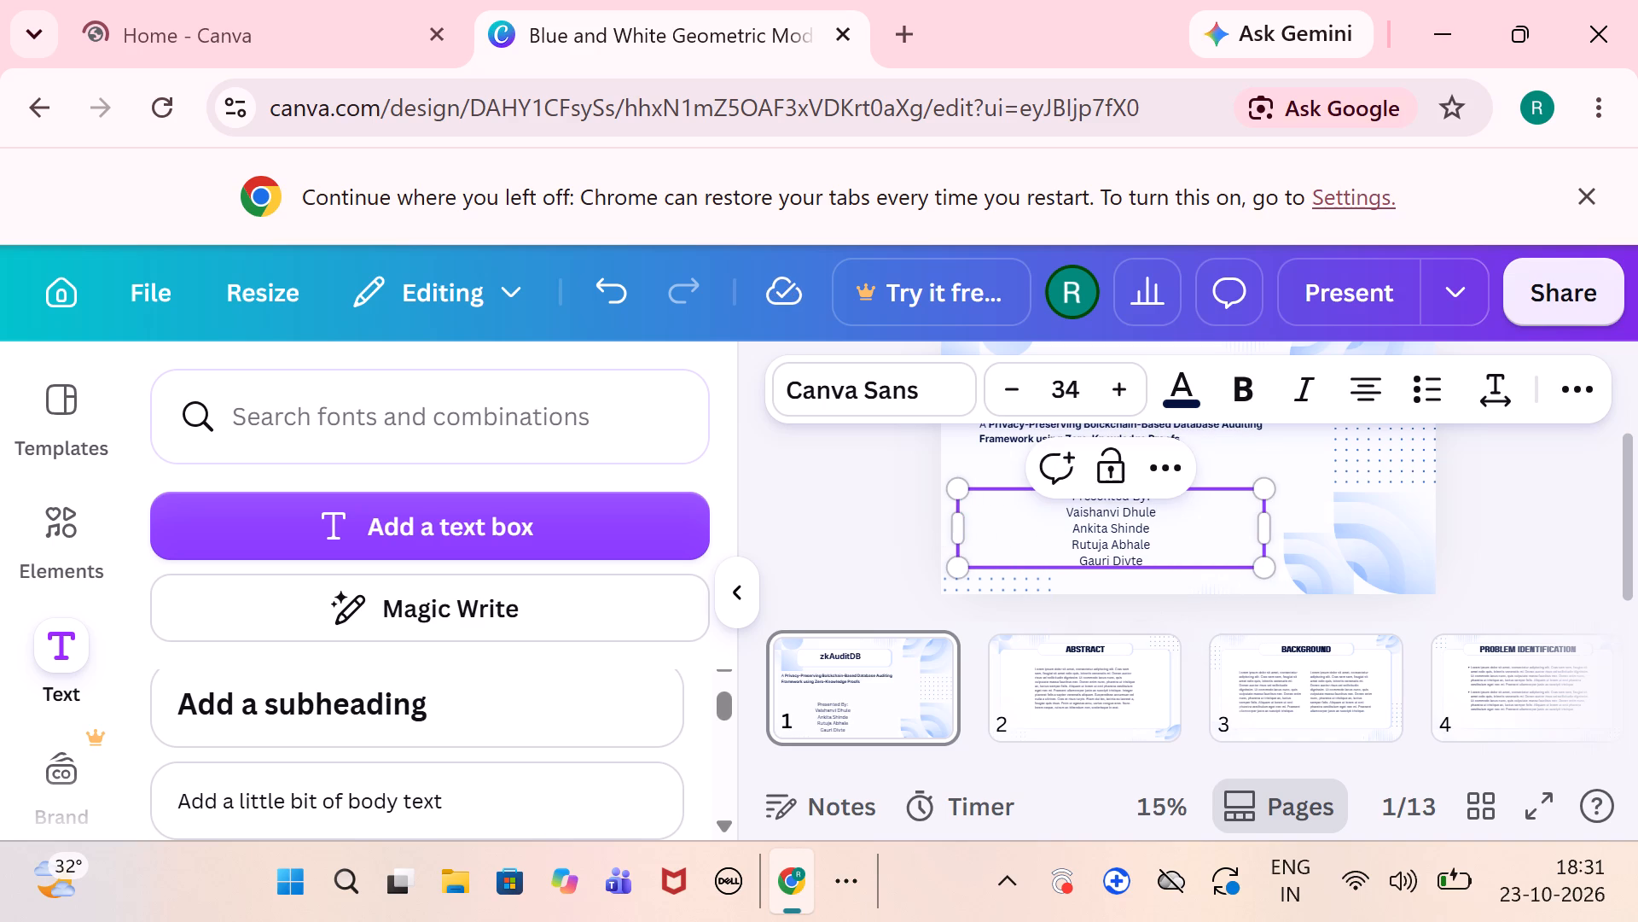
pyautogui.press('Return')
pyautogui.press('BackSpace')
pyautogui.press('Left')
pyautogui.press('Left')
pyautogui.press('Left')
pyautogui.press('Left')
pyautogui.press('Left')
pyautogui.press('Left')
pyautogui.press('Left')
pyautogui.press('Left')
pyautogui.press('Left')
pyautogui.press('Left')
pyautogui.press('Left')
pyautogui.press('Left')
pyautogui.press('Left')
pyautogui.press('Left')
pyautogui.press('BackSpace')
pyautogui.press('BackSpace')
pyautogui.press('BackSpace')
# Indent the first presenter's name under "Presented By:" by inserting spaces before it.
pyautogui.press('Down')
pyautogui.press('Left')
pyautogui.press('space')
pyautogui.press('space')
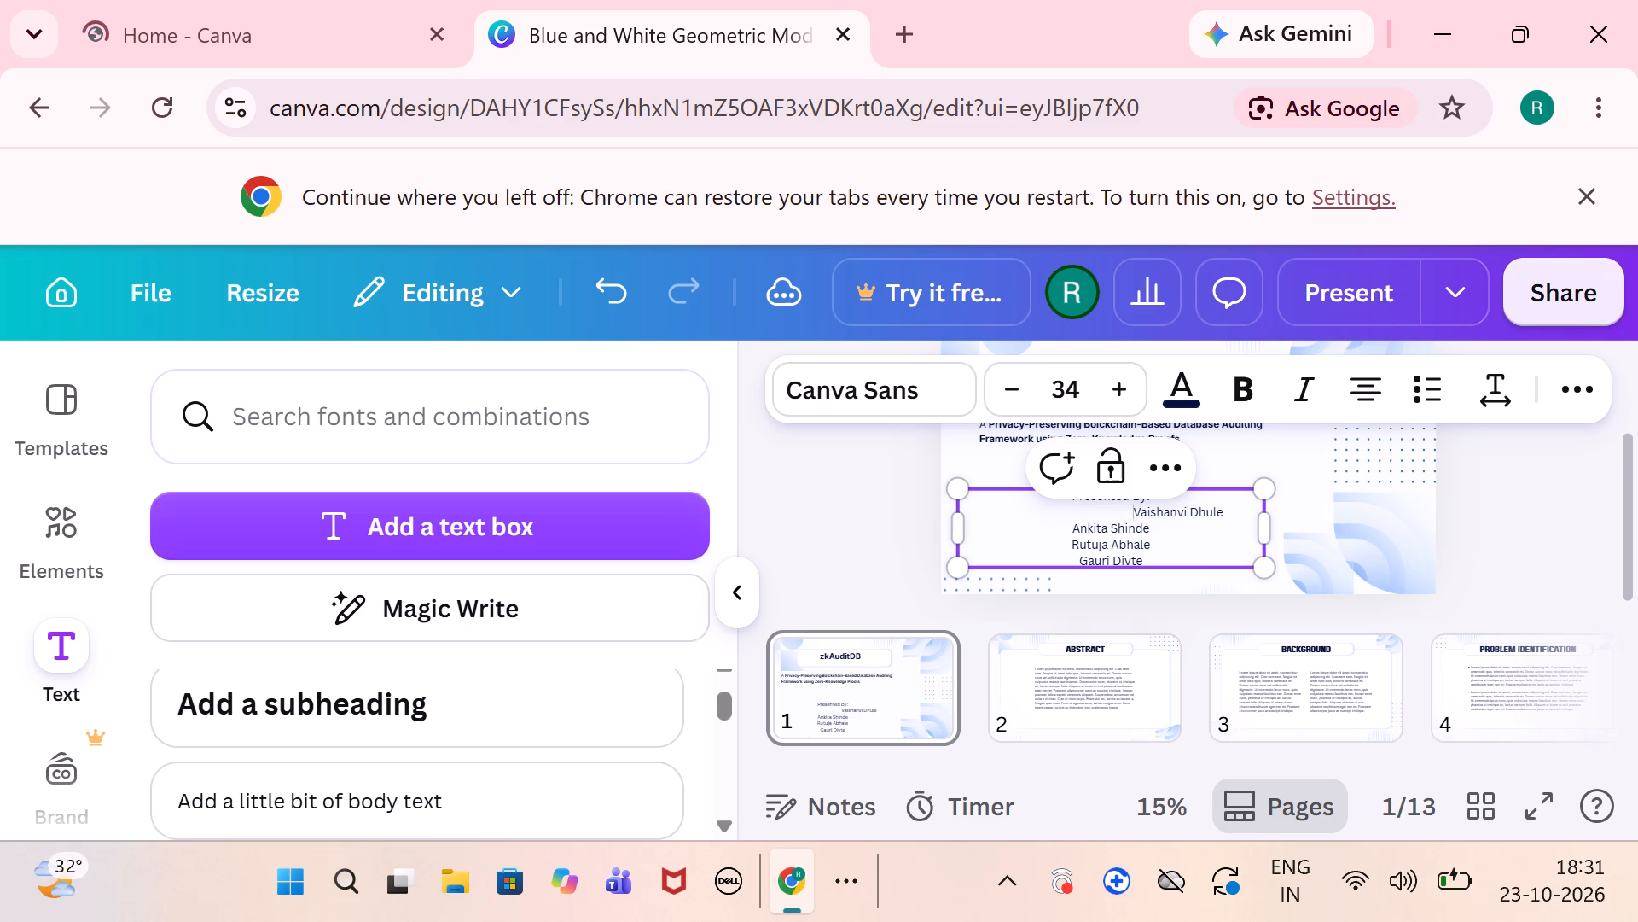
pyautogui.press('space')
pyautogui.press('space')
pyautogui.press('space')
pyautogui.press('space')
pyautogui.press('space')
# Indent the third presenter's name with spaces until it sits roughly beneath the first presenter's name.
pyautogui.press('Down')
pyautogui.press('Down')
pyautogui.press('Left')
pyautogui.press('Left')
pyautogui.press('Left')
pyautogui.press('Left')
pyautogui.press('Left')
pyautogui.press('Left')
pyautogui.press('Left')
pyautogui.press('Left')
pyautogui.press('Left')
pyautogui.press('Left')
pyautogui.press('Left')
pyautogui.press('Left')
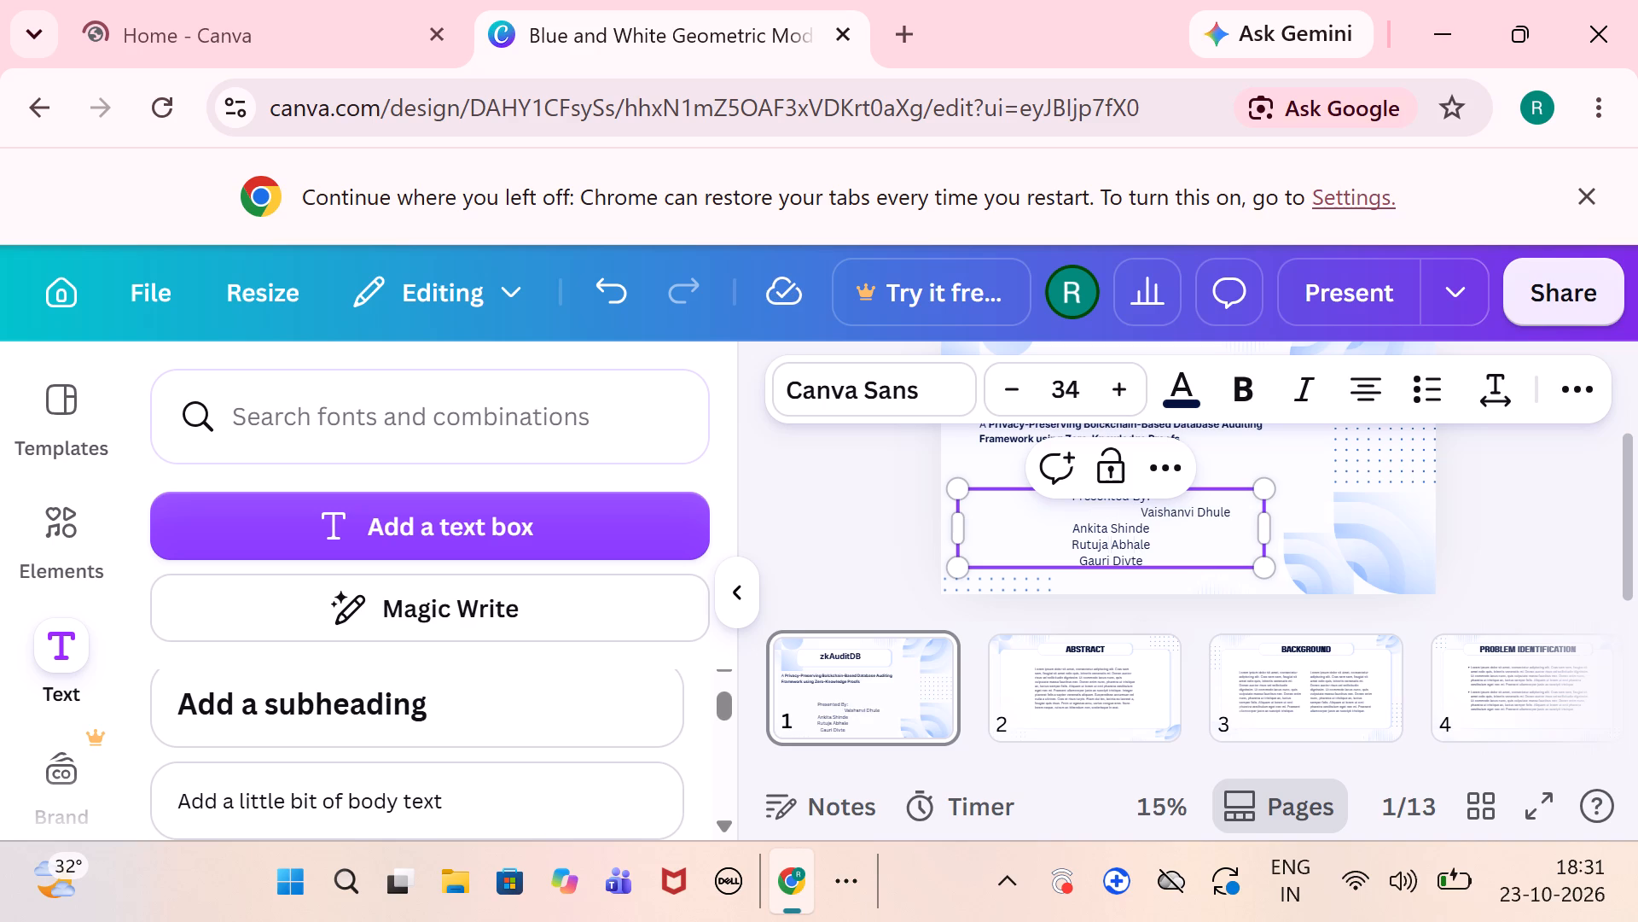
pyautogui.press('Left')
pyautogui.press('space')
pyautogui.press('space')
pyautogui.press('space')
pyautogui.press('space')
pyautogui.press('space')
pyautogui.press('space')
pyautogui.press('space')
pyautogui.press('space')
pyautogui.press('space')
pyautogui.press('space')
pyautogui.press('space')
pyautogui.press('space')
pyautogui.press('space')
pyautogui.press('space')
pyautogui.press('space')
pyautogui.press('space')
pyautogui.press('space')
pyautogui.press('space')
pyautogui.press('space')
pyautogui.press('space')
pyautogui.press('space')
pyautogui.press('space')
pyautogui.press('space')
pyautogui.press('space')
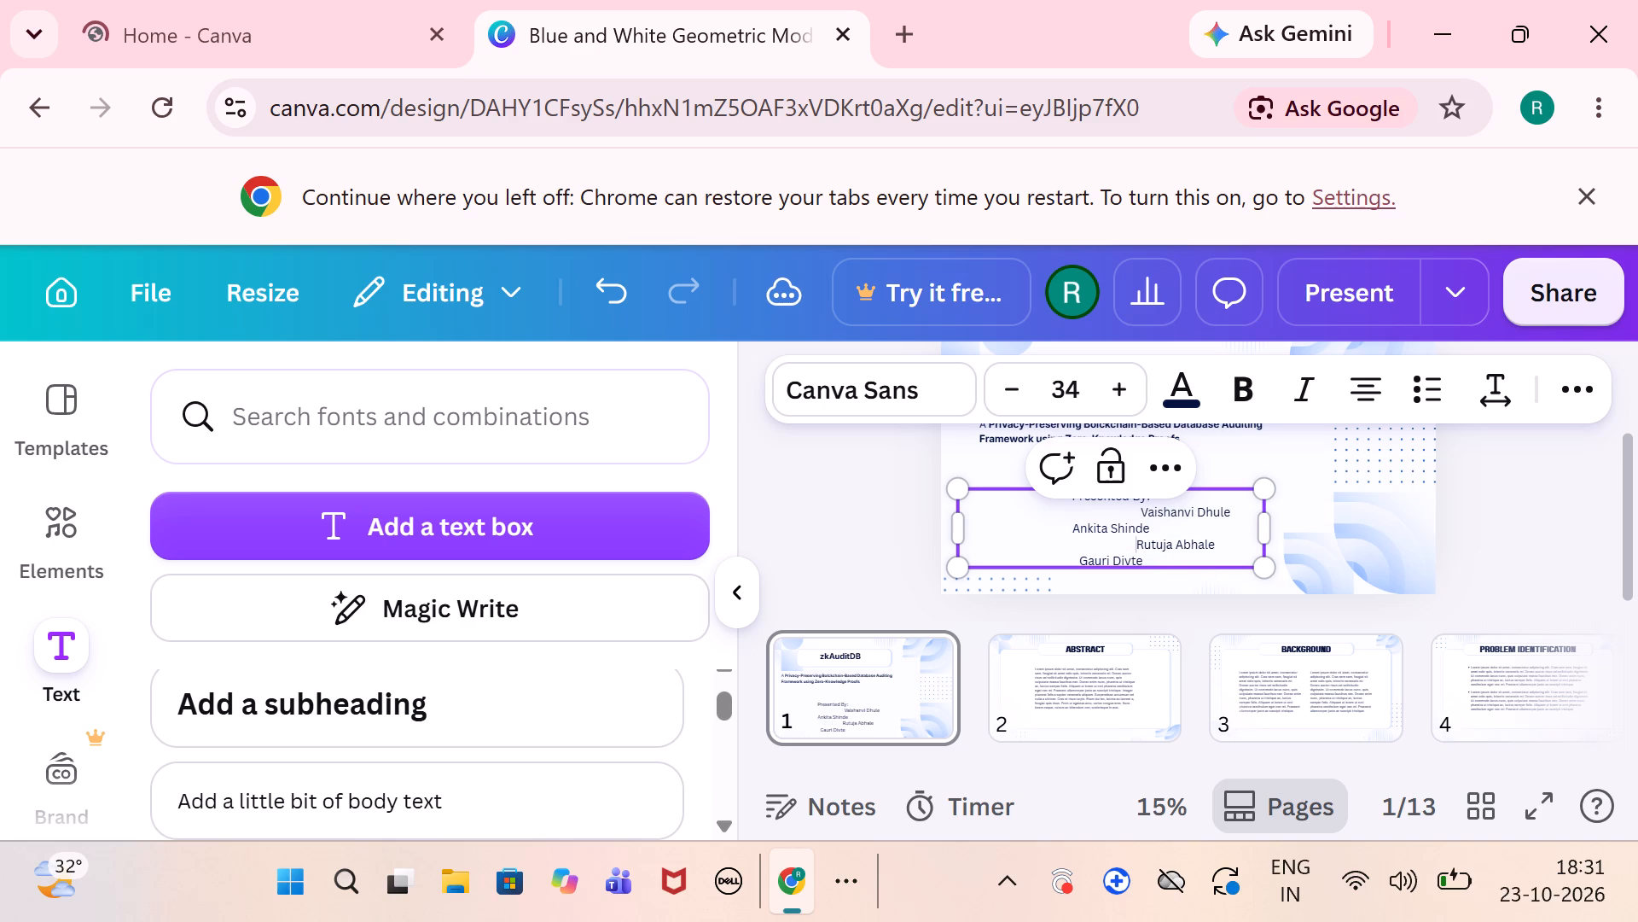
pyautogui.press('space')
pyautogui.press('space')
pyautogui.press('space')
pyautogui.press('space')
pyautogui.press('space')
pyautogui.press('space')
pyautogui.click(1543, 561)
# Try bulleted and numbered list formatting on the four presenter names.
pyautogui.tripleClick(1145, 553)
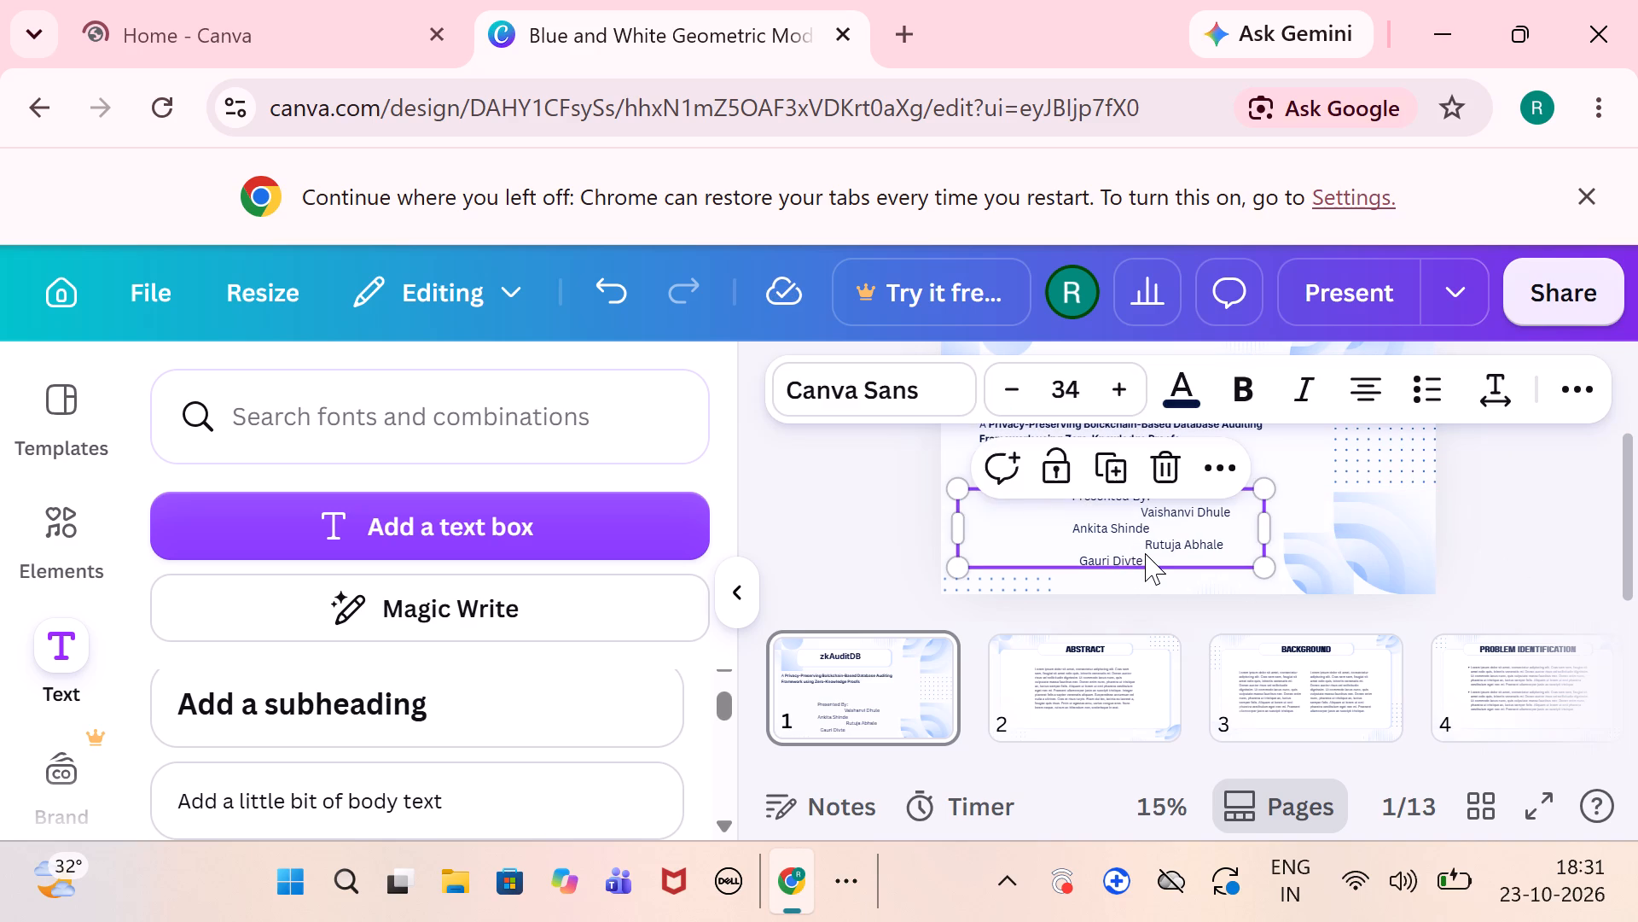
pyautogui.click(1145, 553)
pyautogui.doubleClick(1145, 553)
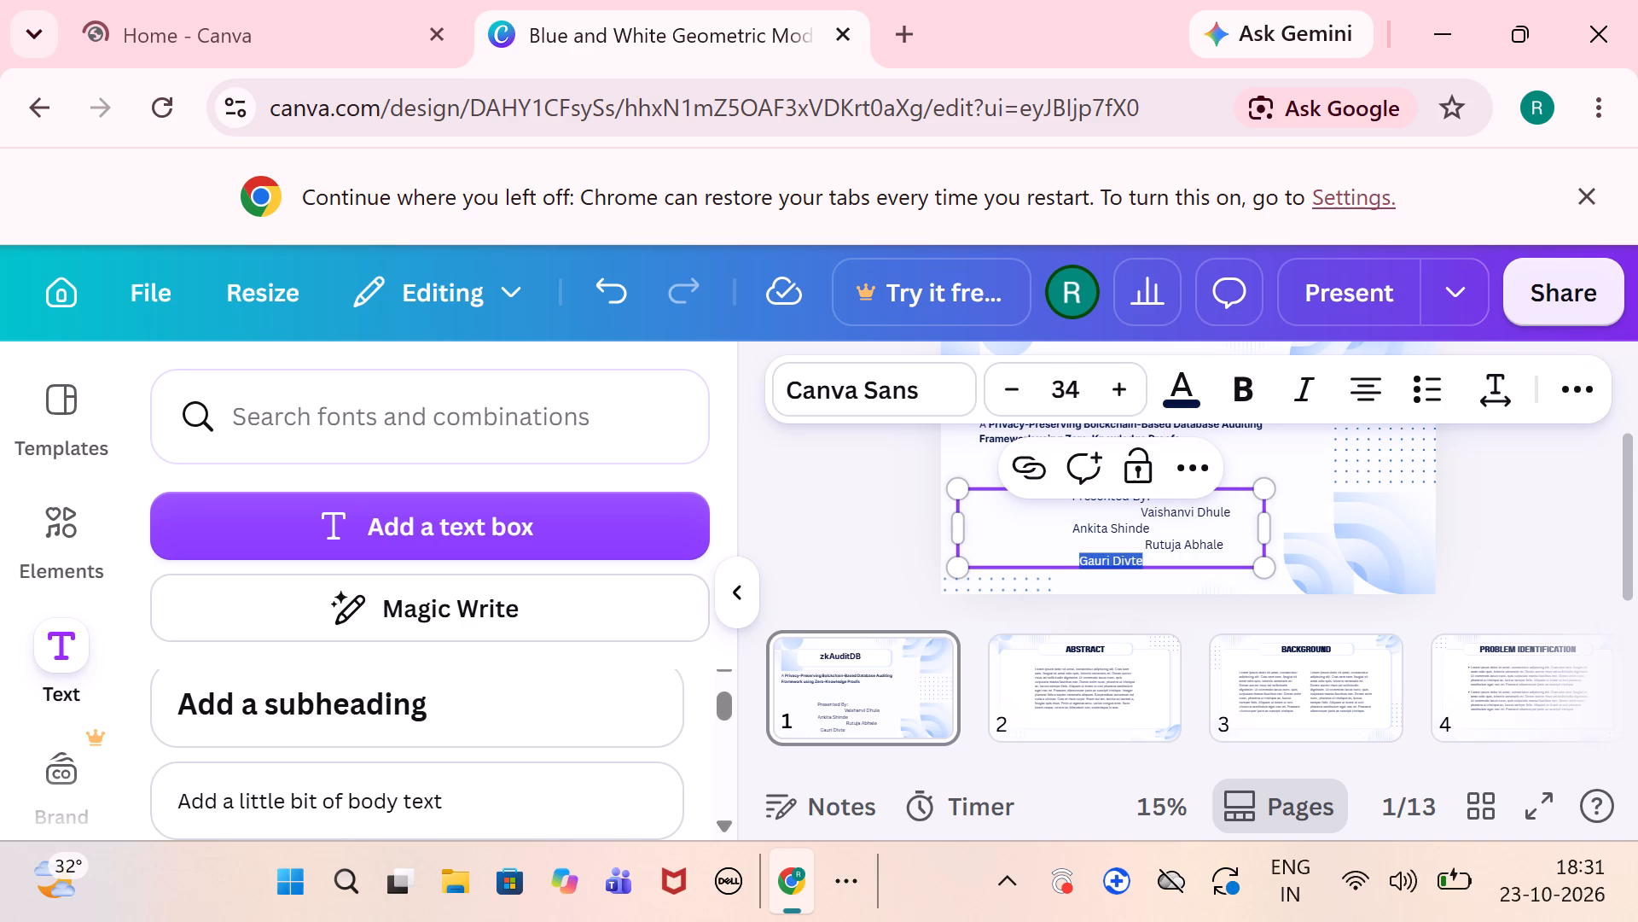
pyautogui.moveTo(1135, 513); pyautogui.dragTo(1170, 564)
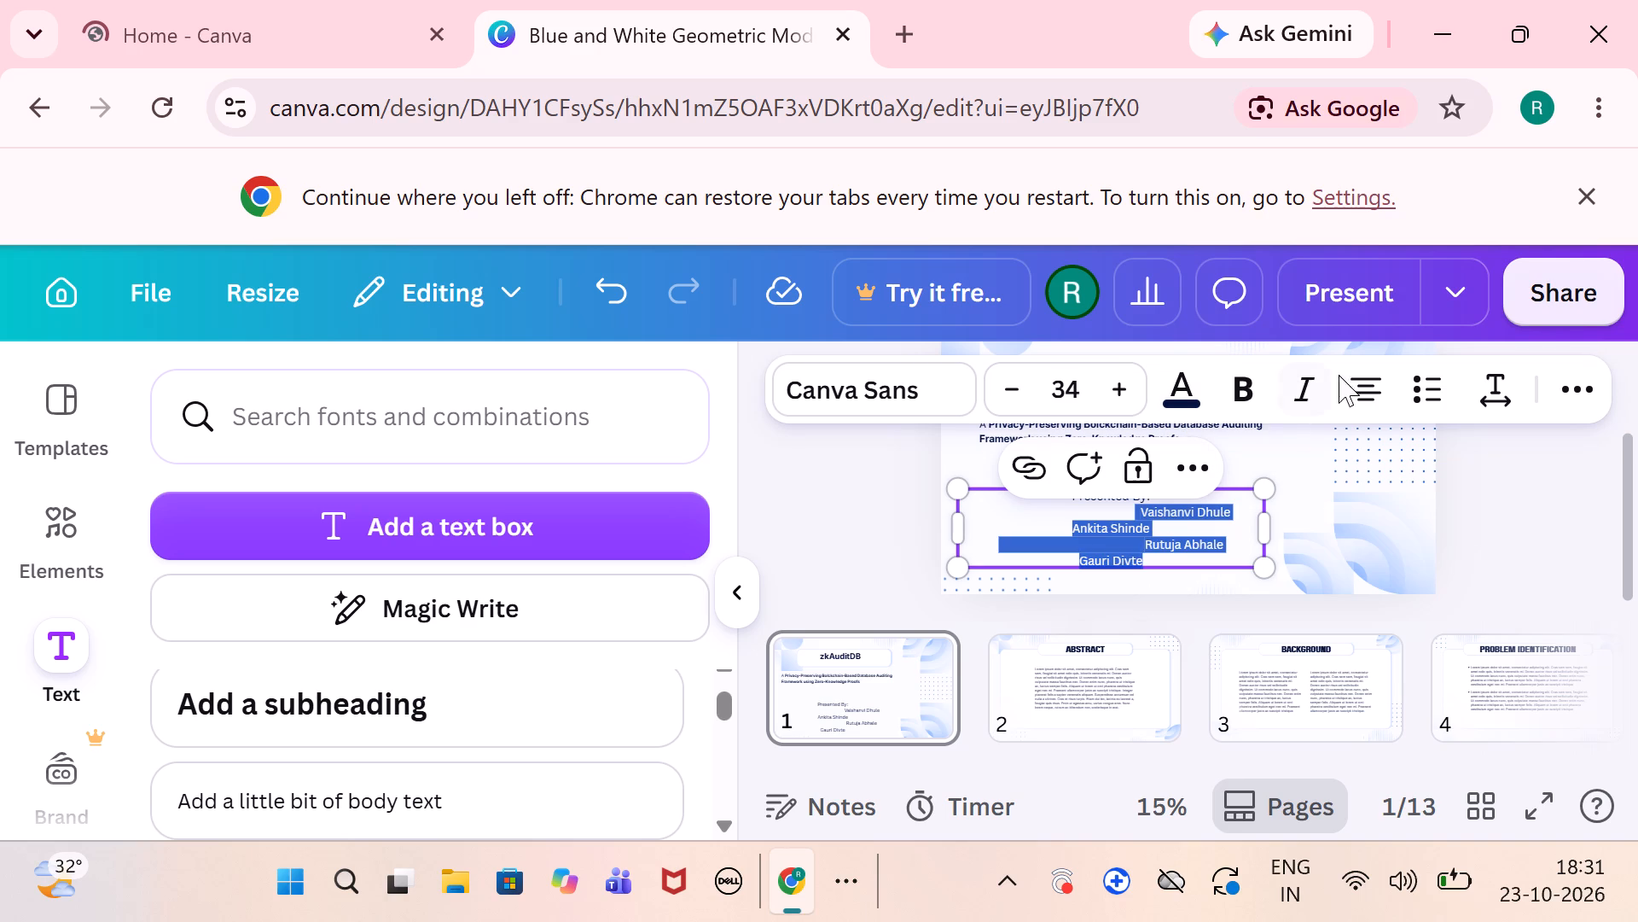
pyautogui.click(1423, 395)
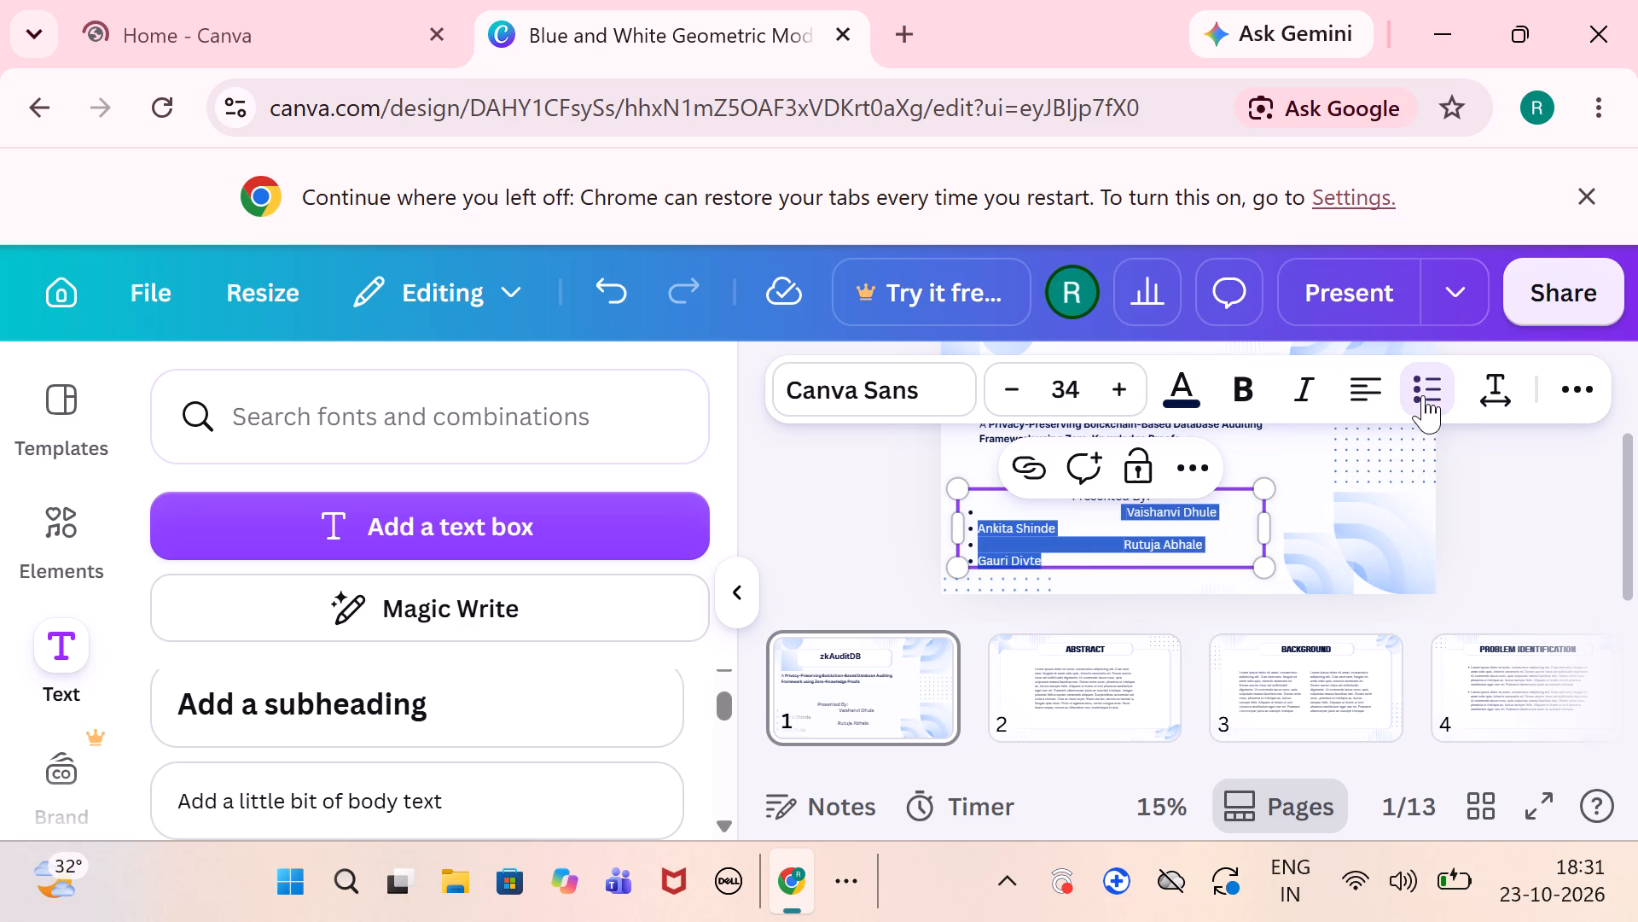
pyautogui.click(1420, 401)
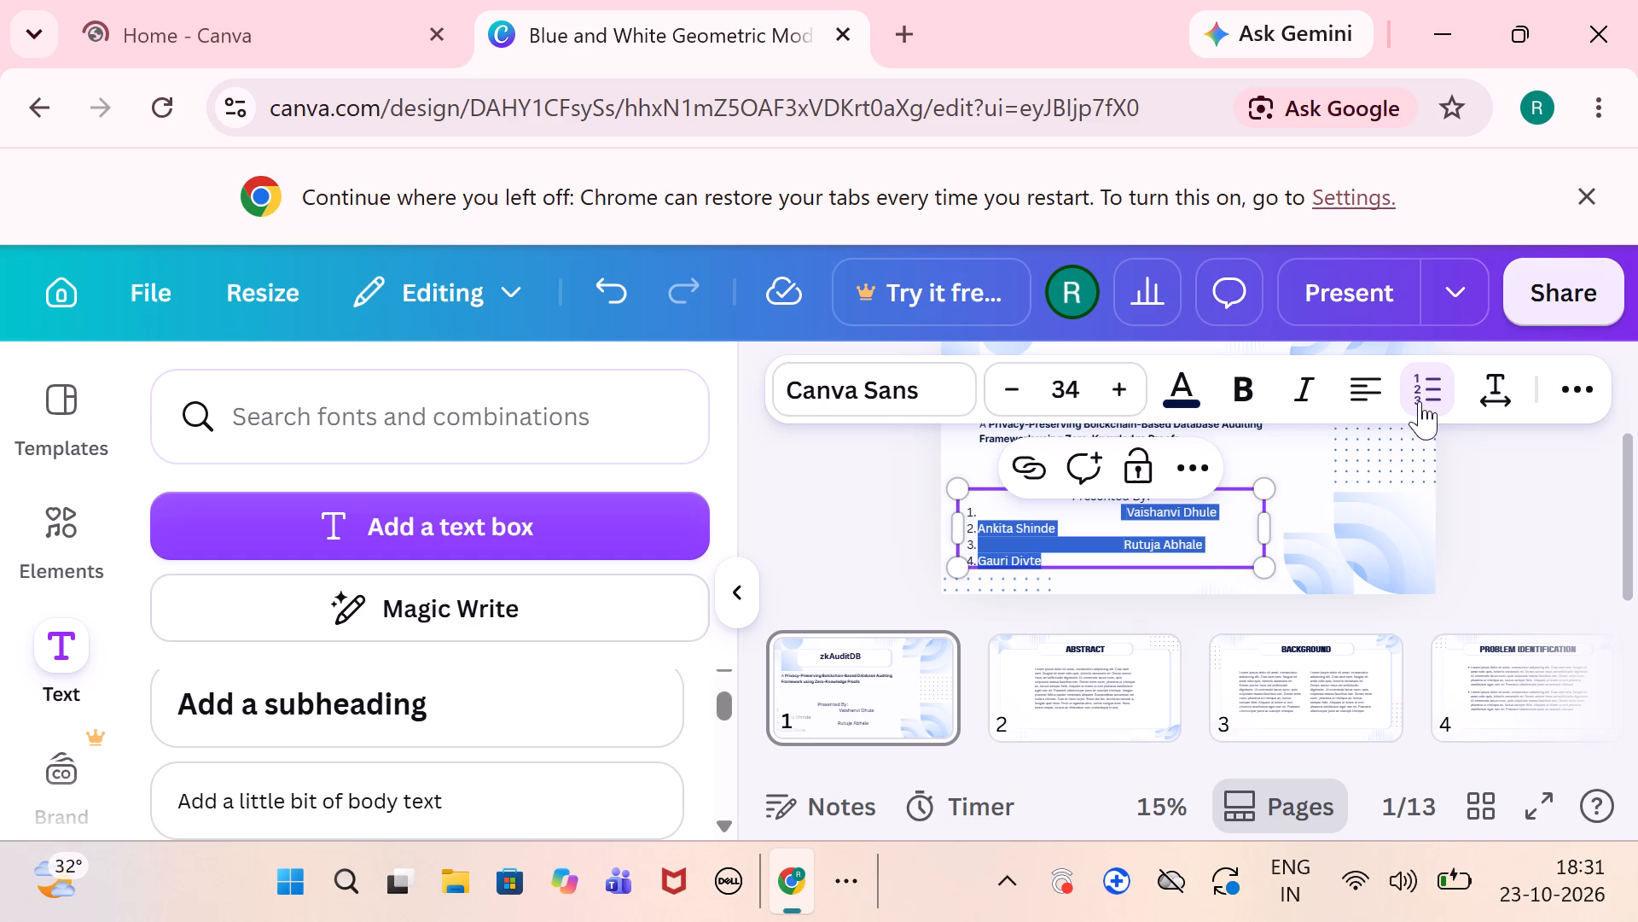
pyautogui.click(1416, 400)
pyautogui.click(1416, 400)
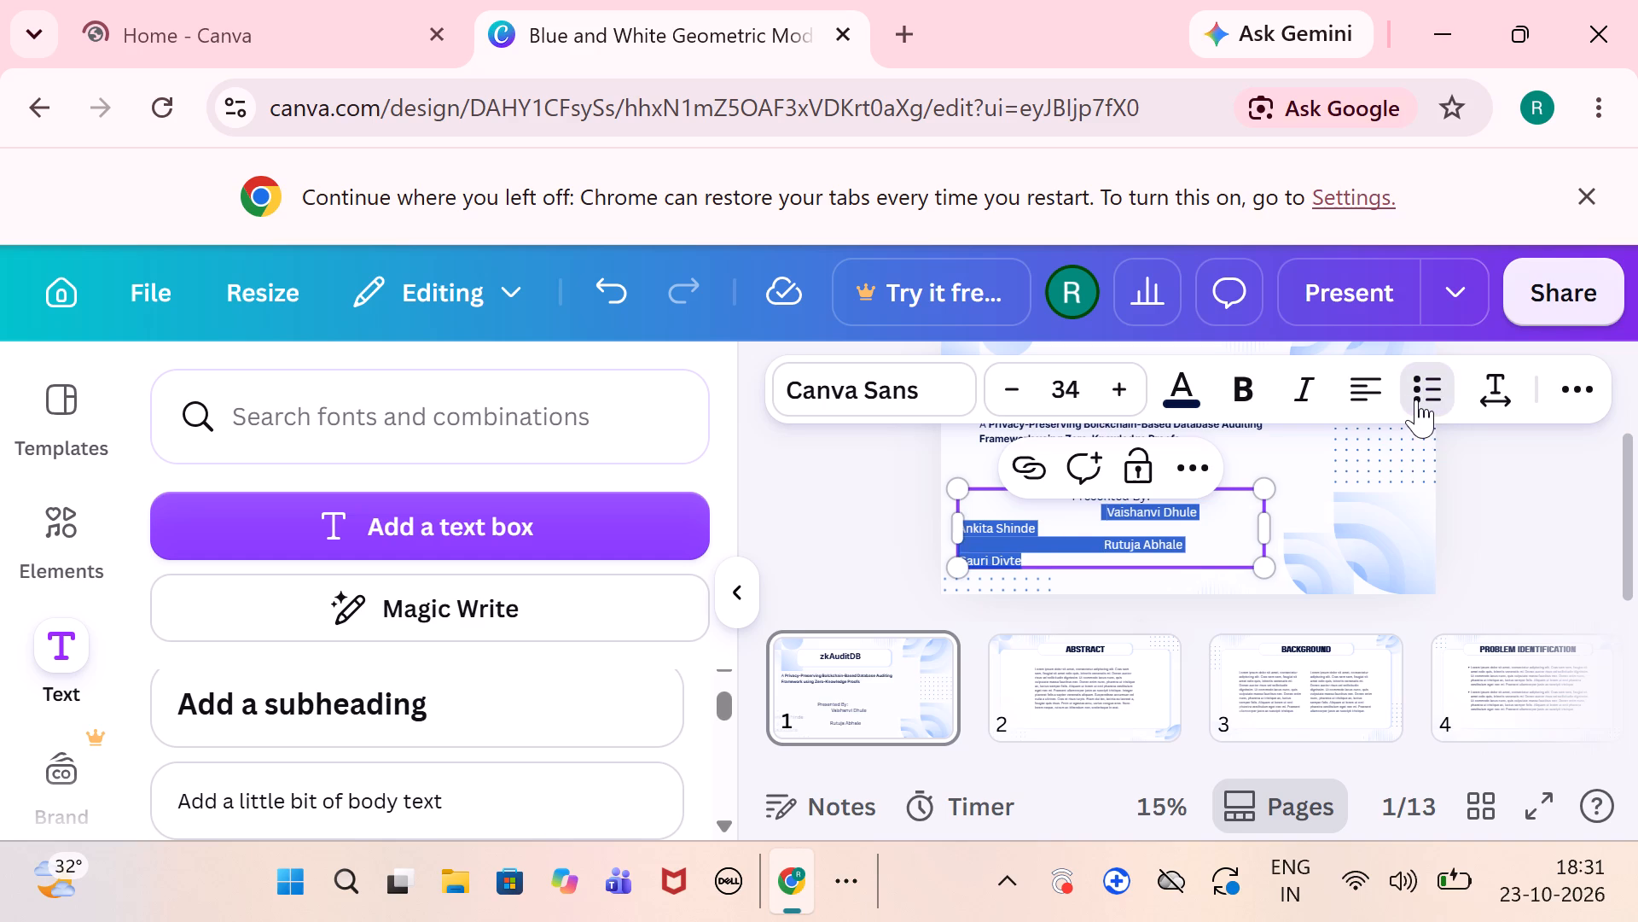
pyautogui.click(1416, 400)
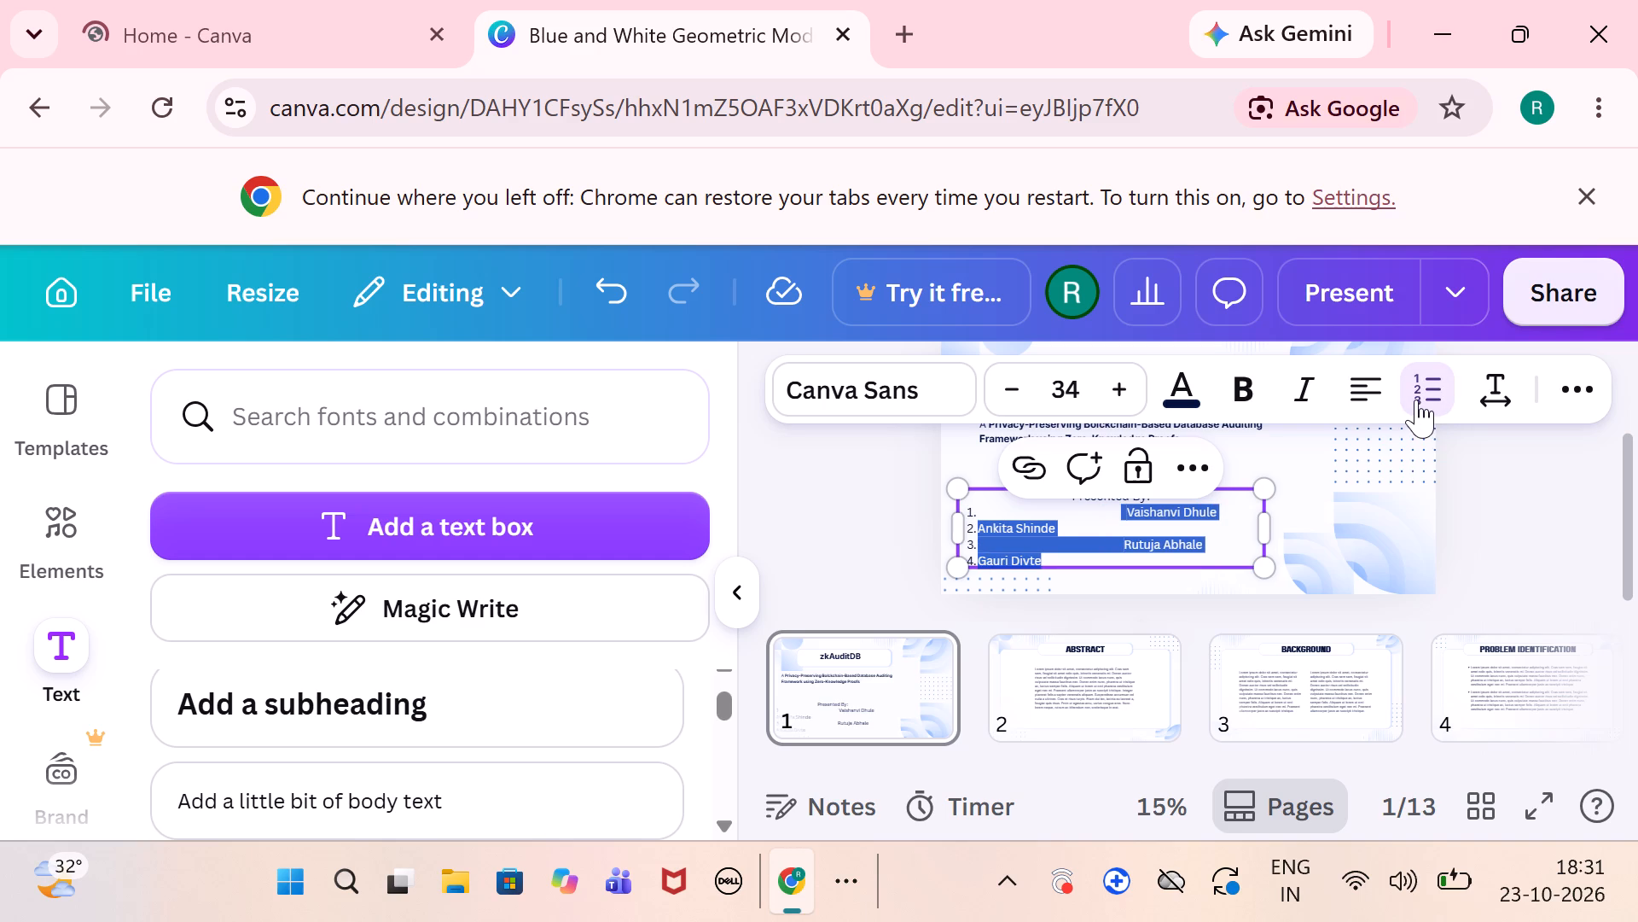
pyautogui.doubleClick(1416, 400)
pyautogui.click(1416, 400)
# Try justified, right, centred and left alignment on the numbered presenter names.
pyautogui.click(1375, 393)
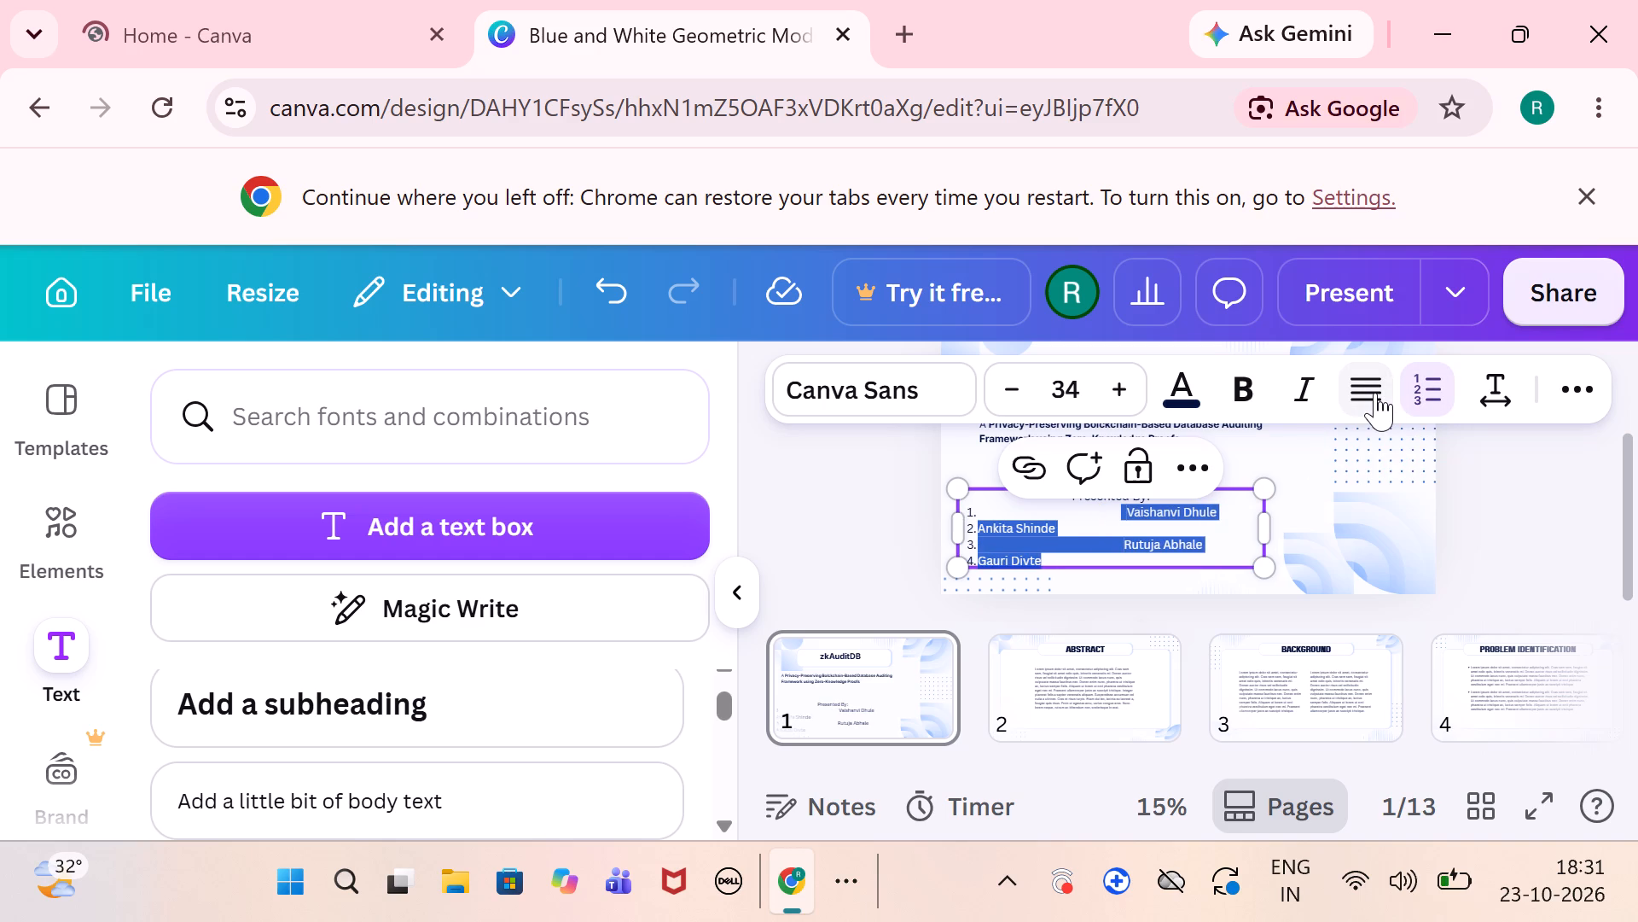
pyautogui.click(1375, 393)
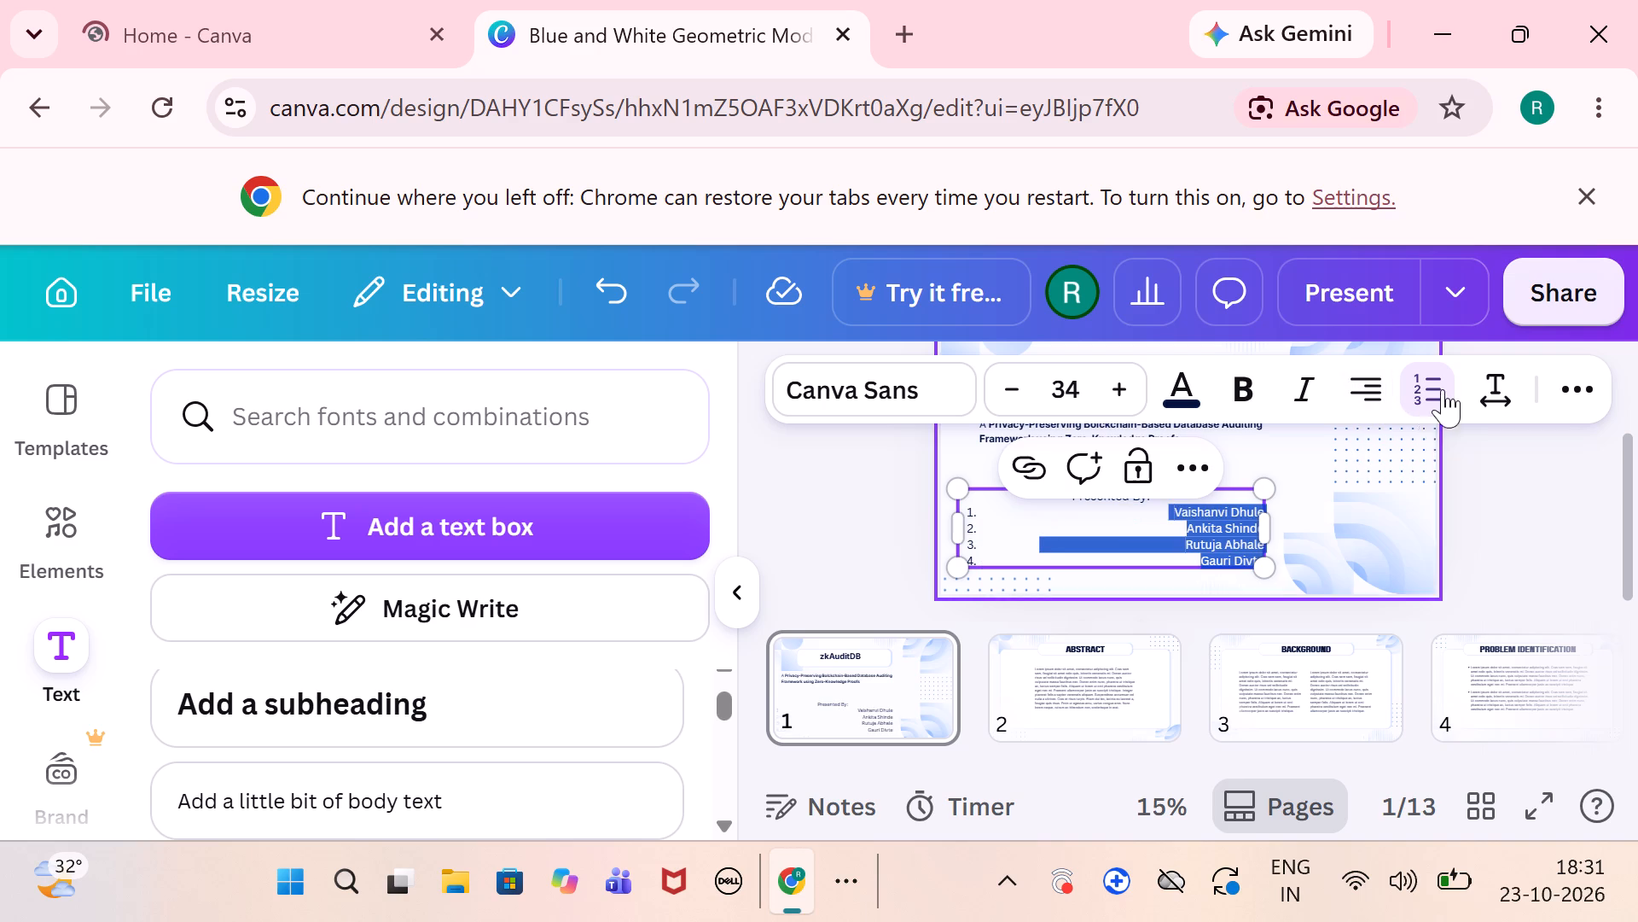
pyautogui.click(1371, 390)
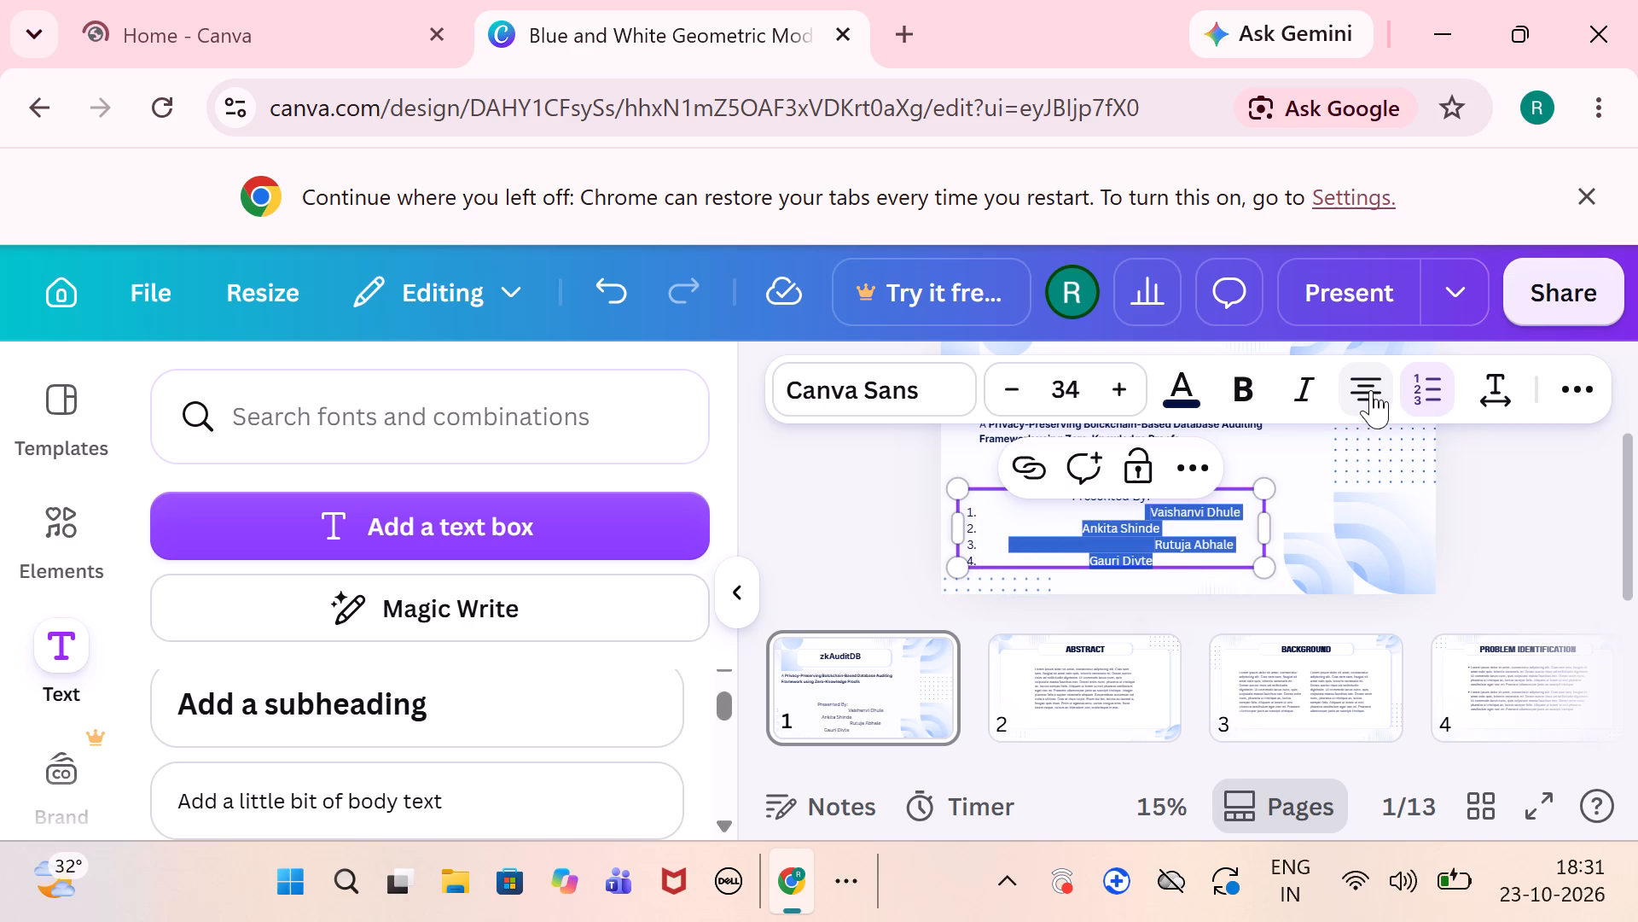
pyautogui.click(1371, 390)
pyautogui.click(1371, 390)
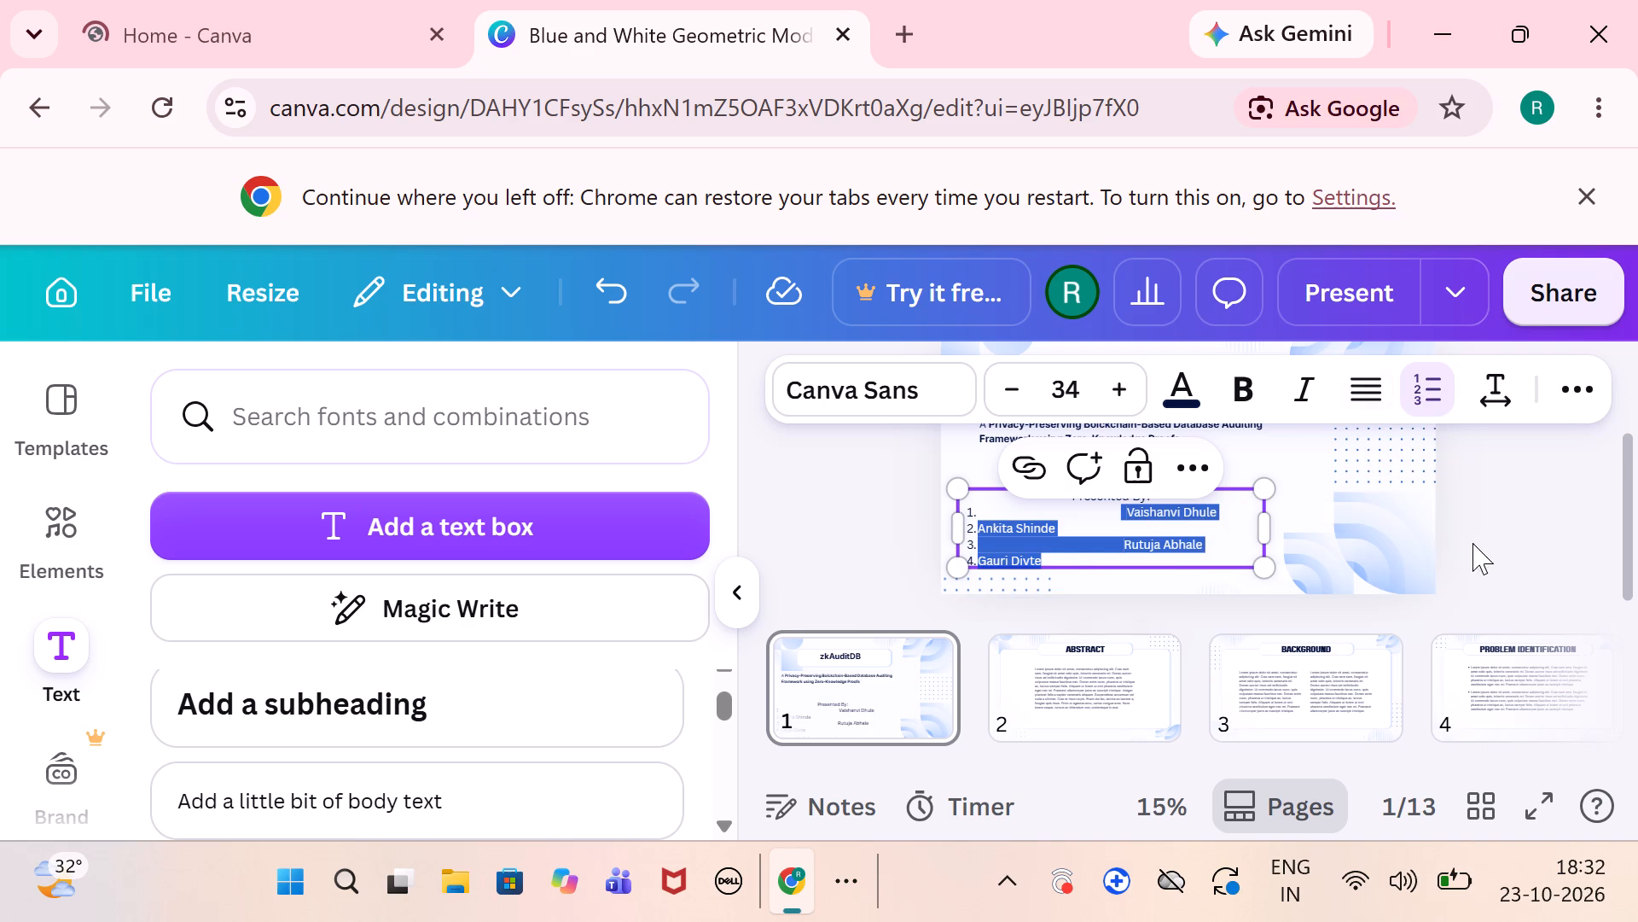
# Set the four presenter names to left-aligned plain lines without bullets or numbers, and deselect the text box.
pyautogui.click(1426, 388)
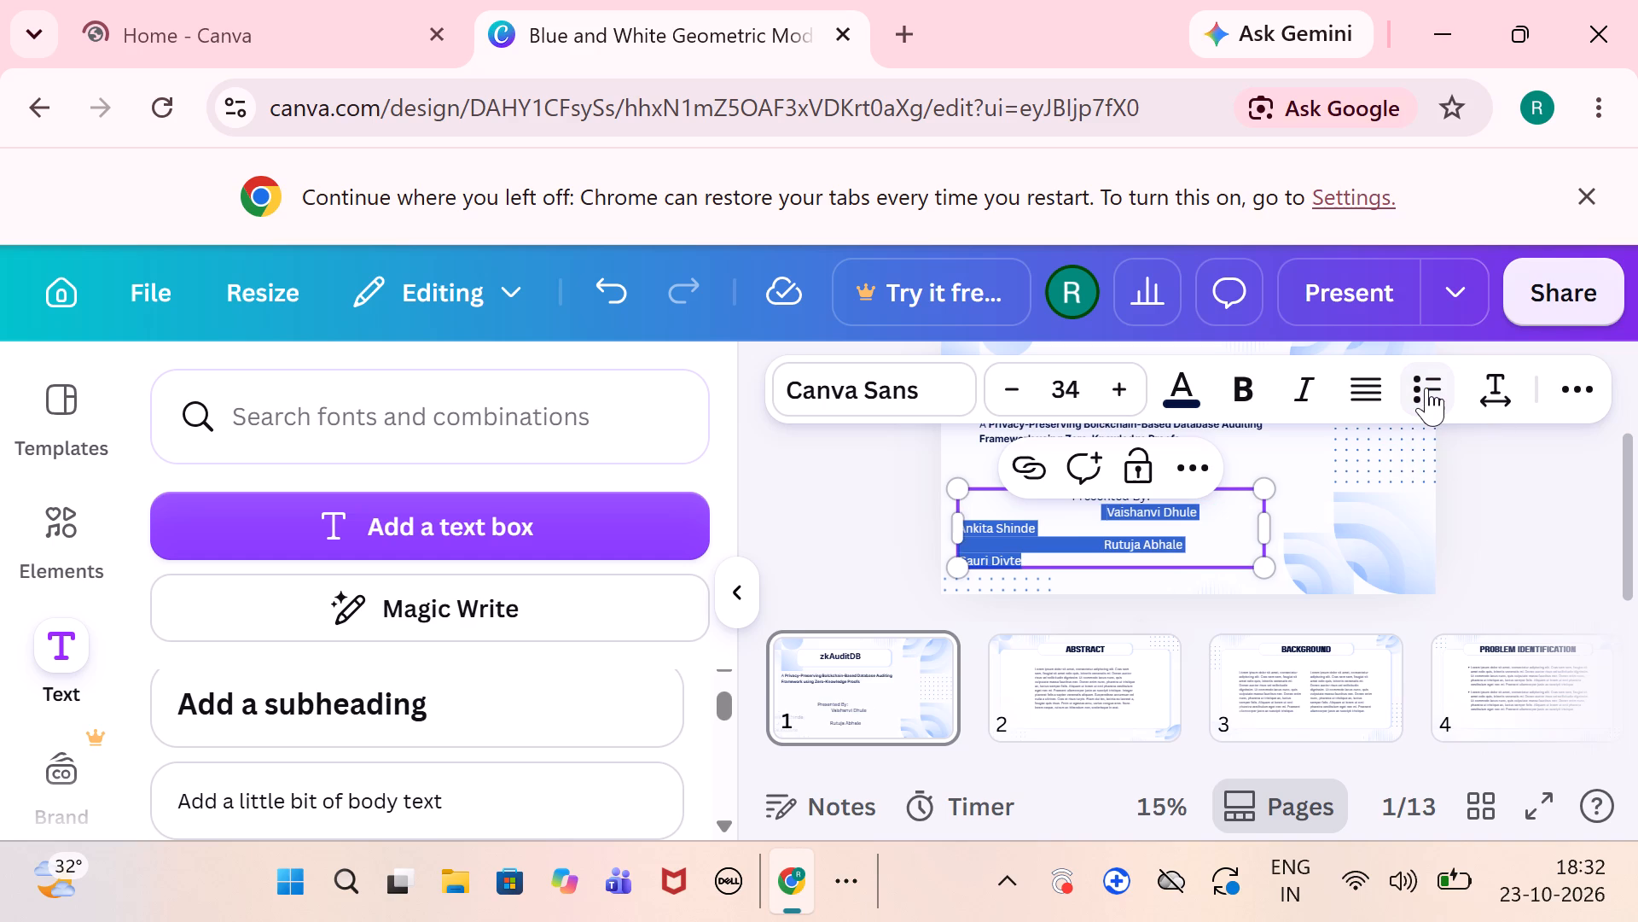
pyautogui.click(1426, 388)
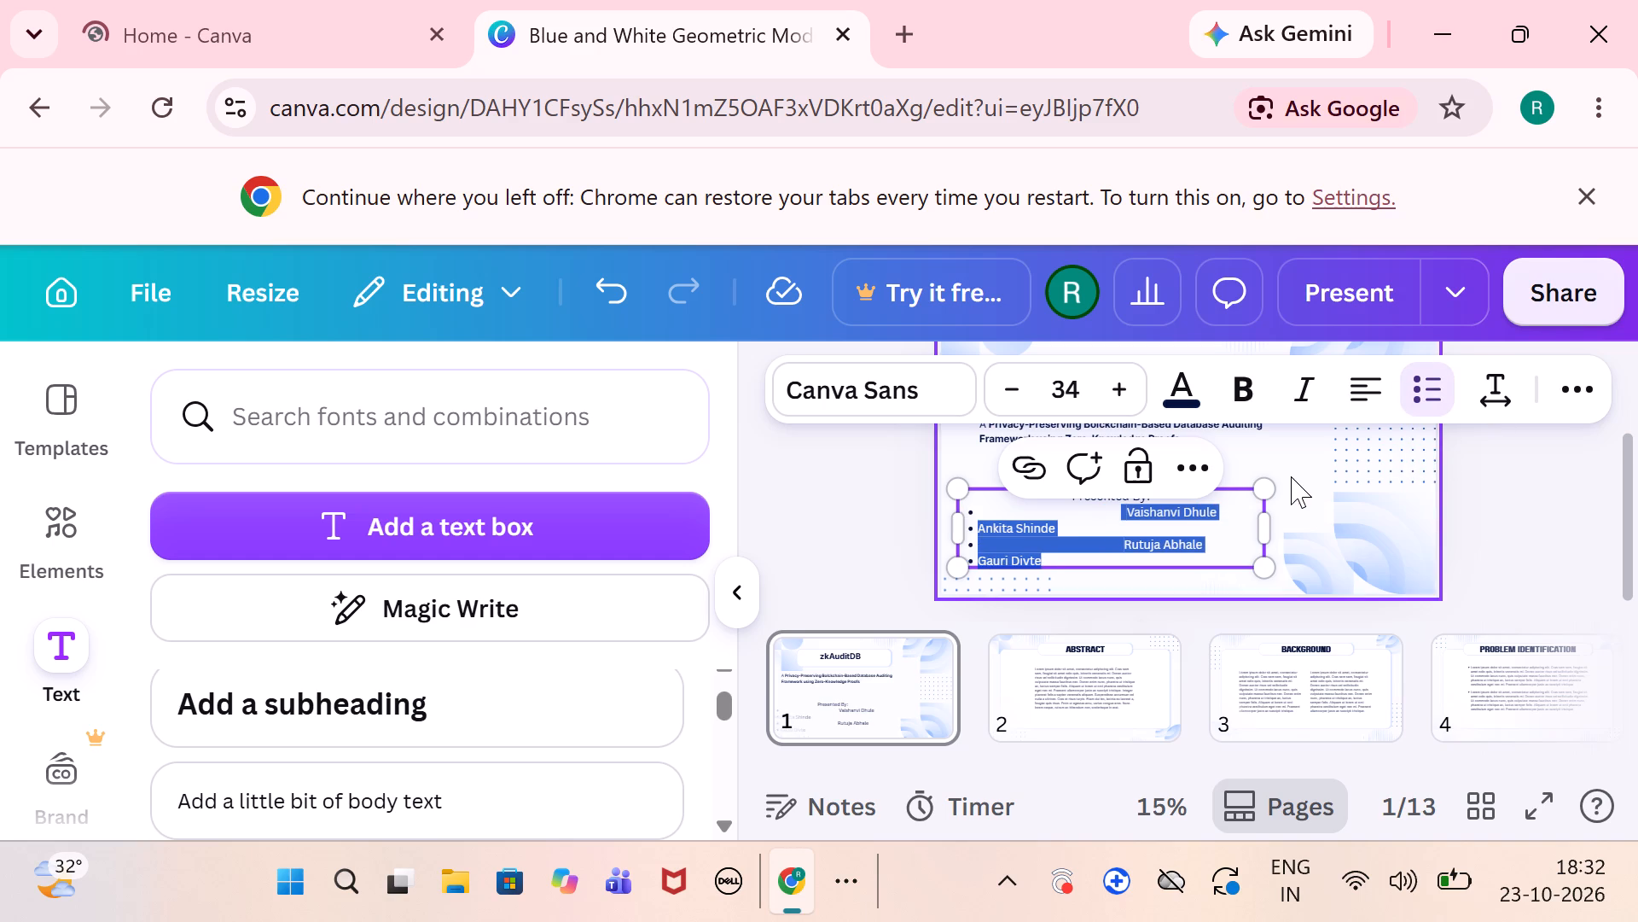
pyautogui.click(1427, 379)
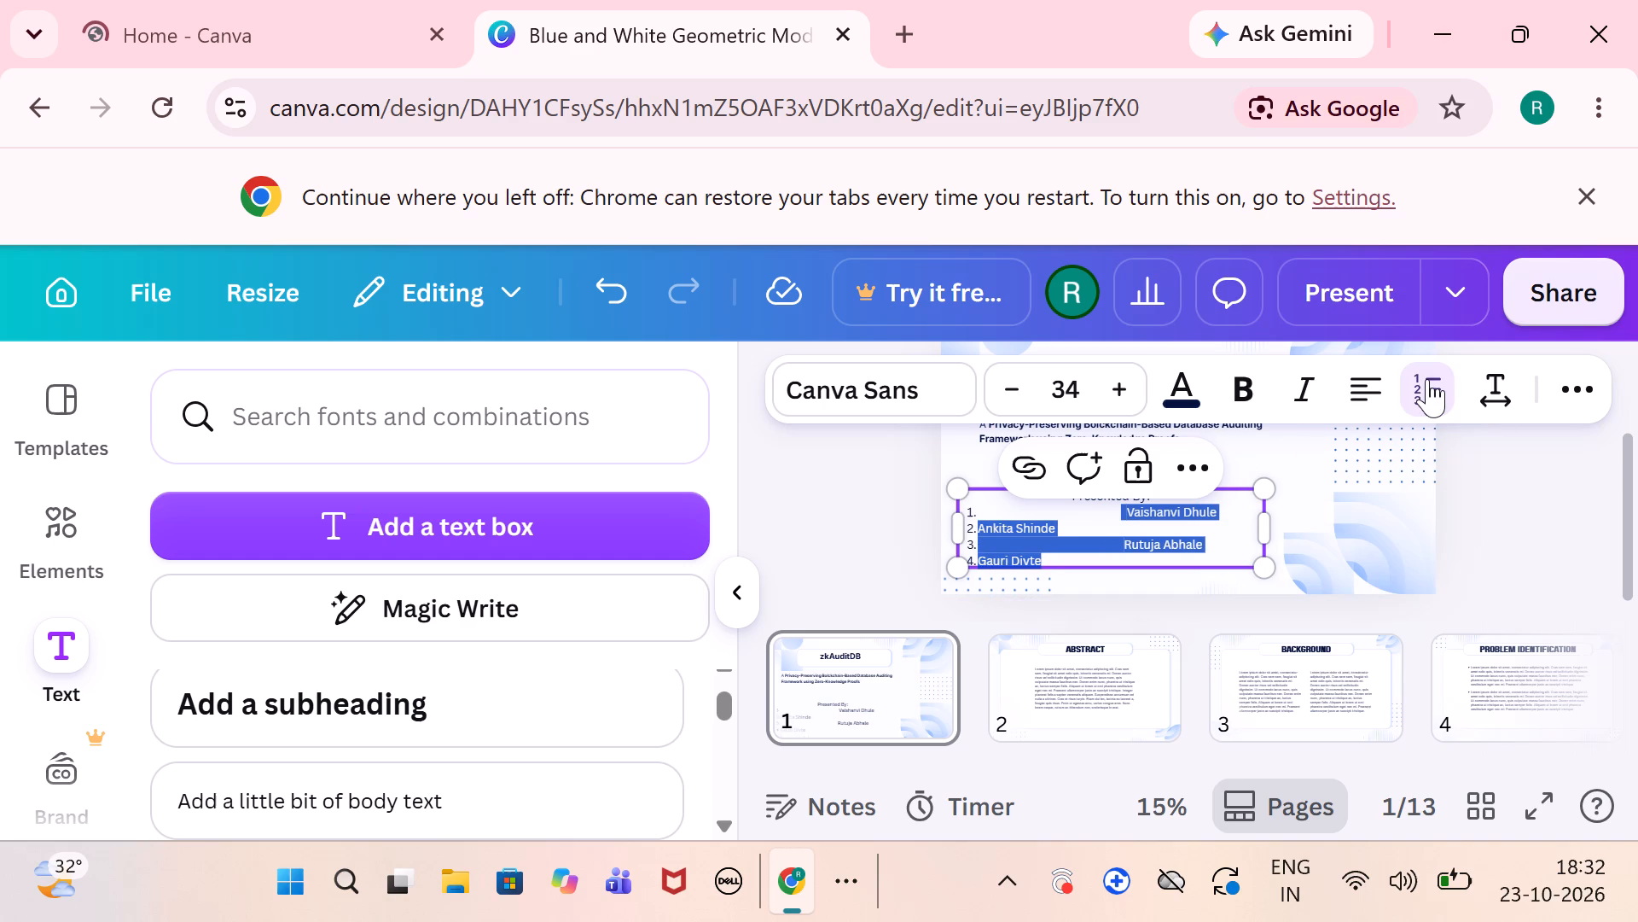
pyautogui.click(1427, 379)
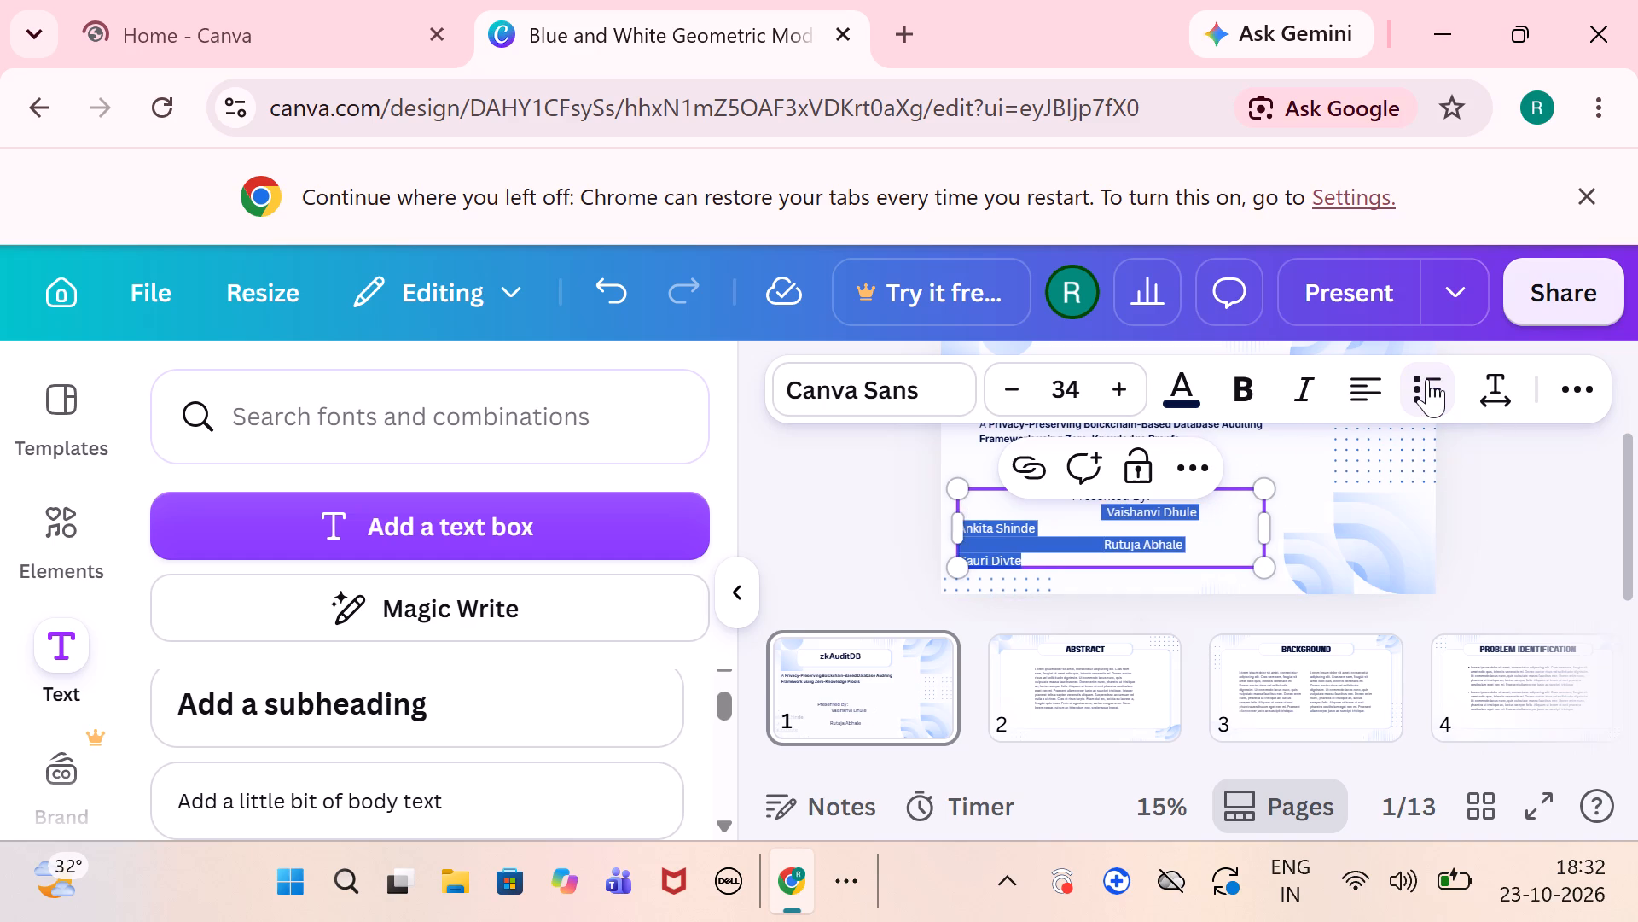
pyautogui.click(1501, 491)
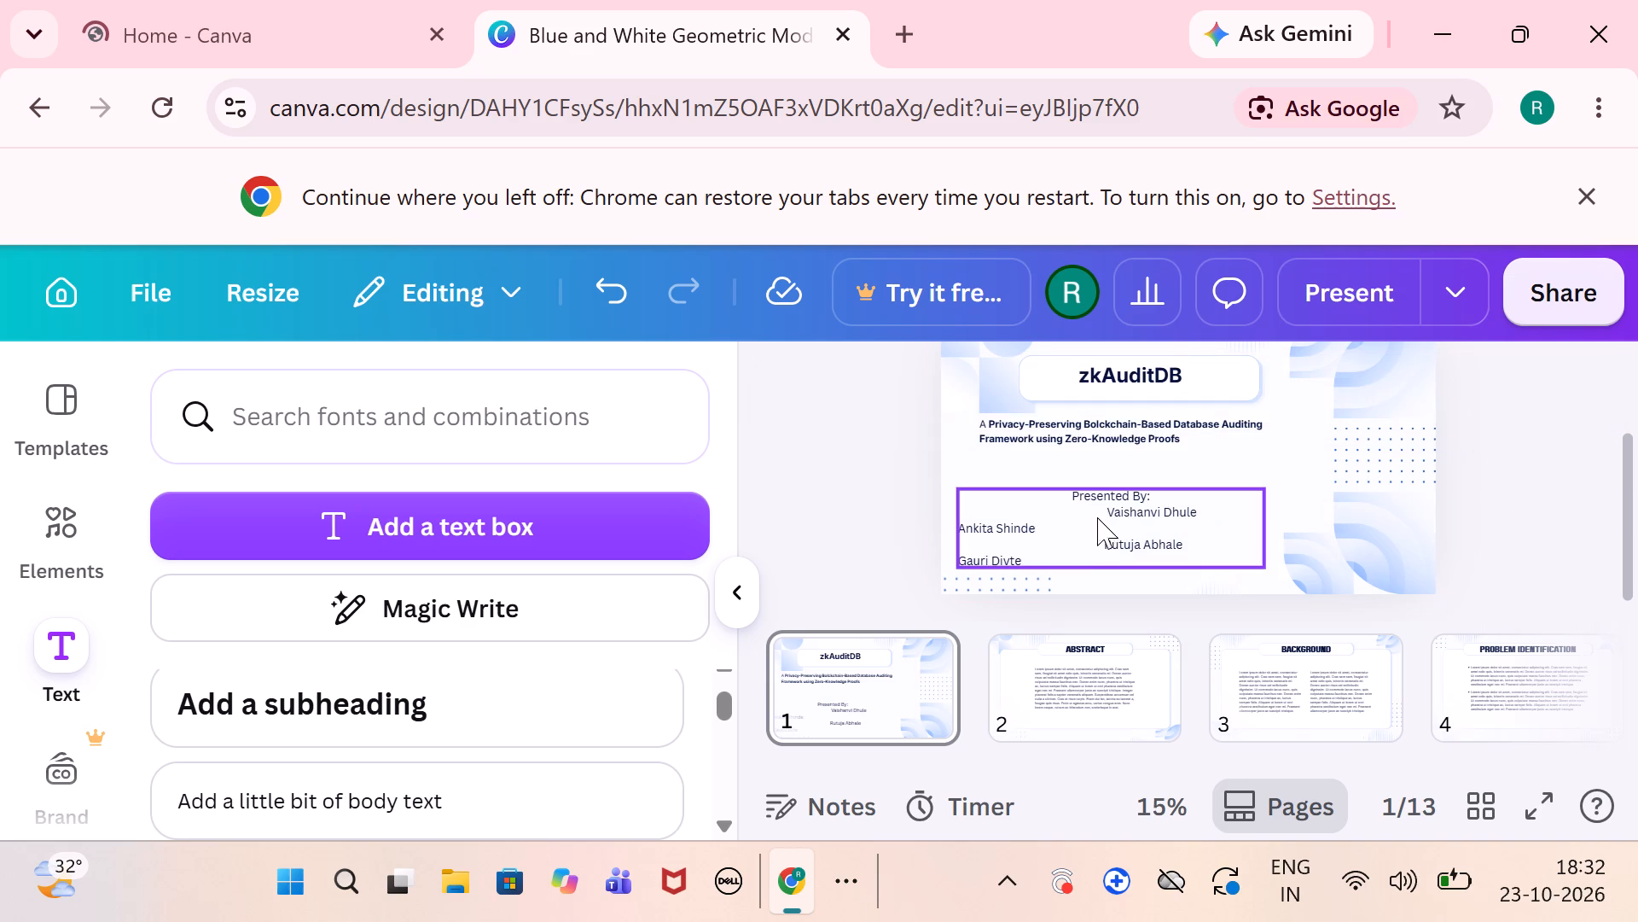
# Indent the first presenter's name further with spaces so it sits past the end of the "Presented By:" heading.
pyautogui.click(1095, 506)
pyautogui.doubleClick(1105, 505)
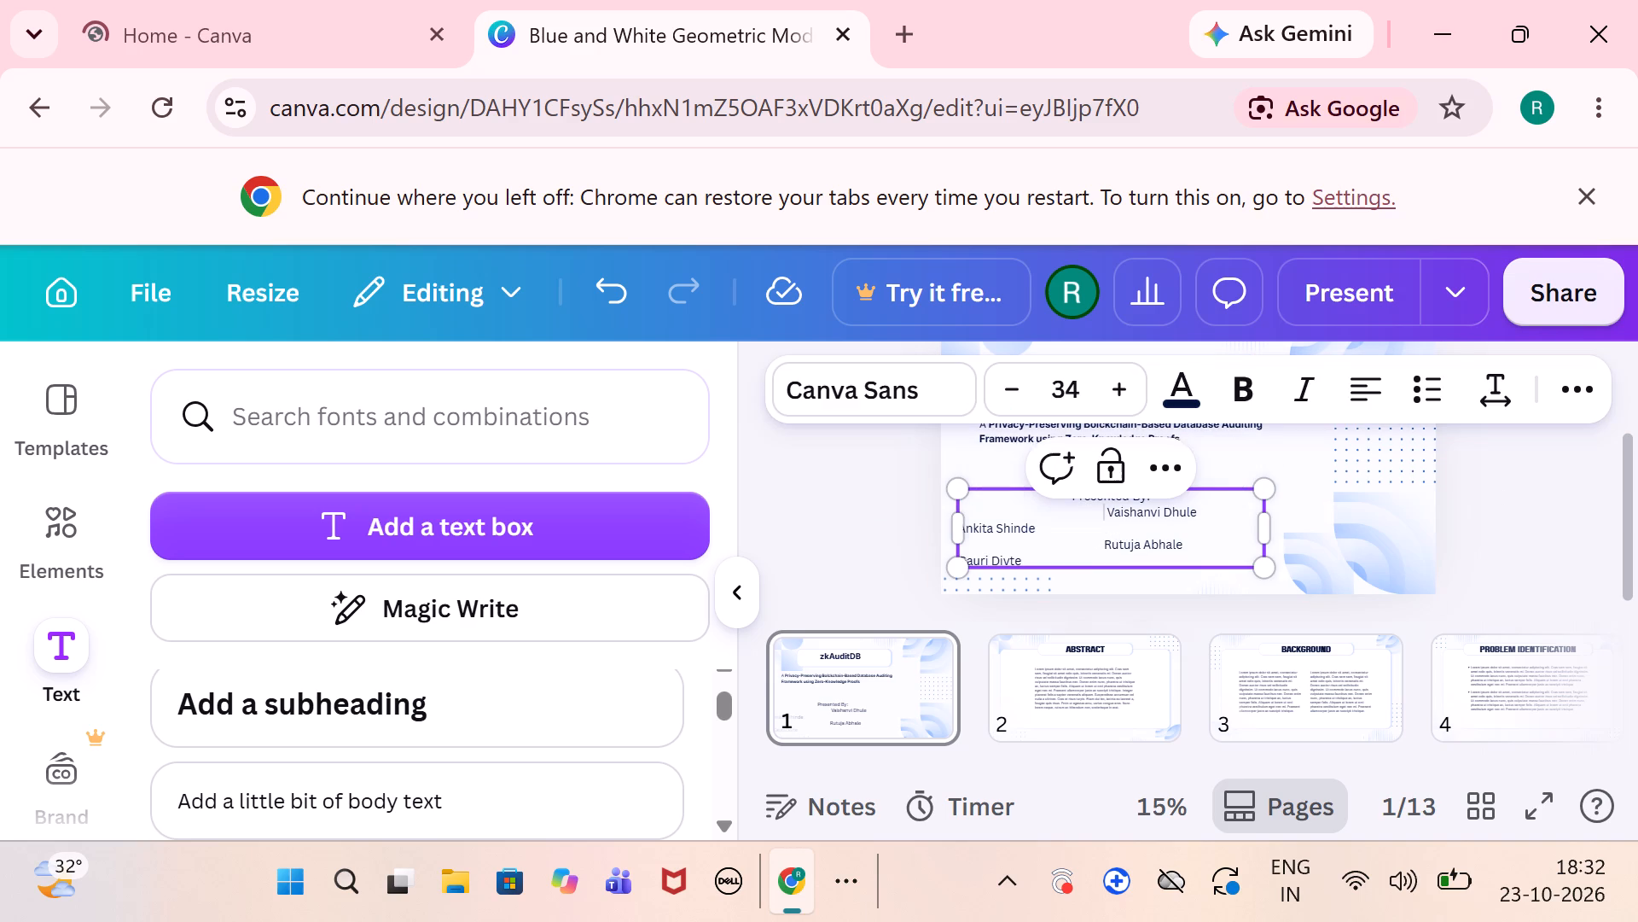
pyautogui.click(1105, 505)
pyautogui.press('space')
pyautogui.press('space')
pyautogui.press('space')
pyautogui.press('space')
pyautogui.press('space')
pyautogui.press('space')
pyautogui.press('space')
pyautogui.press('space')
pyautogui.press('space')
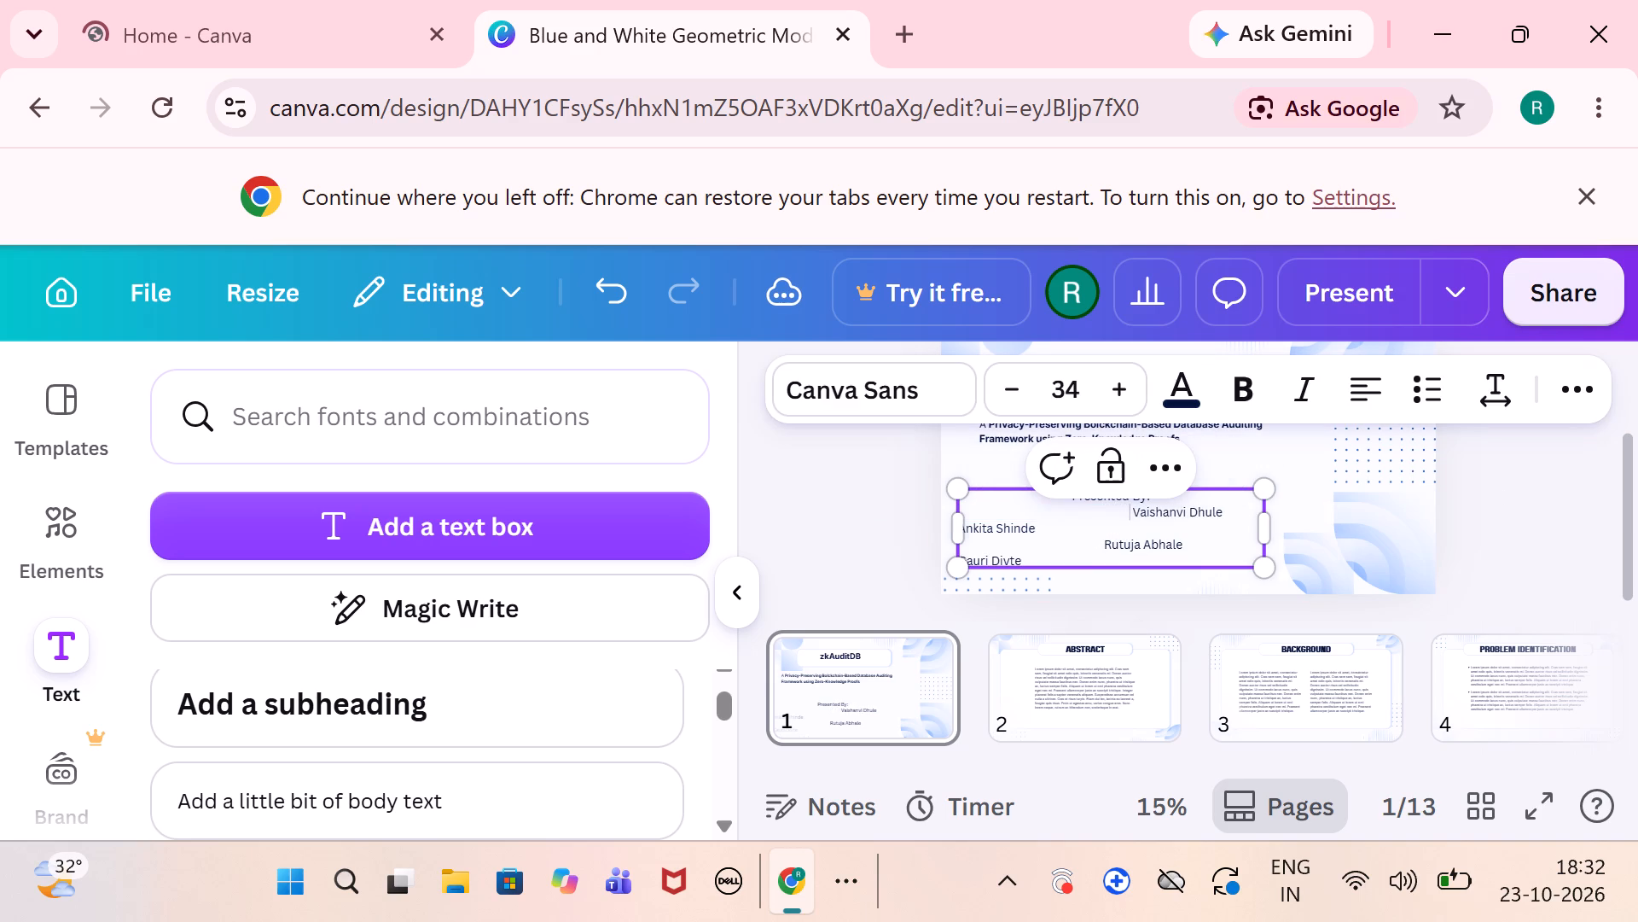
pyautogui.press('space')
pyautogui.press('space')
pyautogui.press('space')
pyautogui.press('space')
pyautogui.press('space')
pyautogui.press('space')
# Indent the second presenter's name with spaces until it sits roughly beneath the first presenter's name.
pyautogui.click(978, 527)
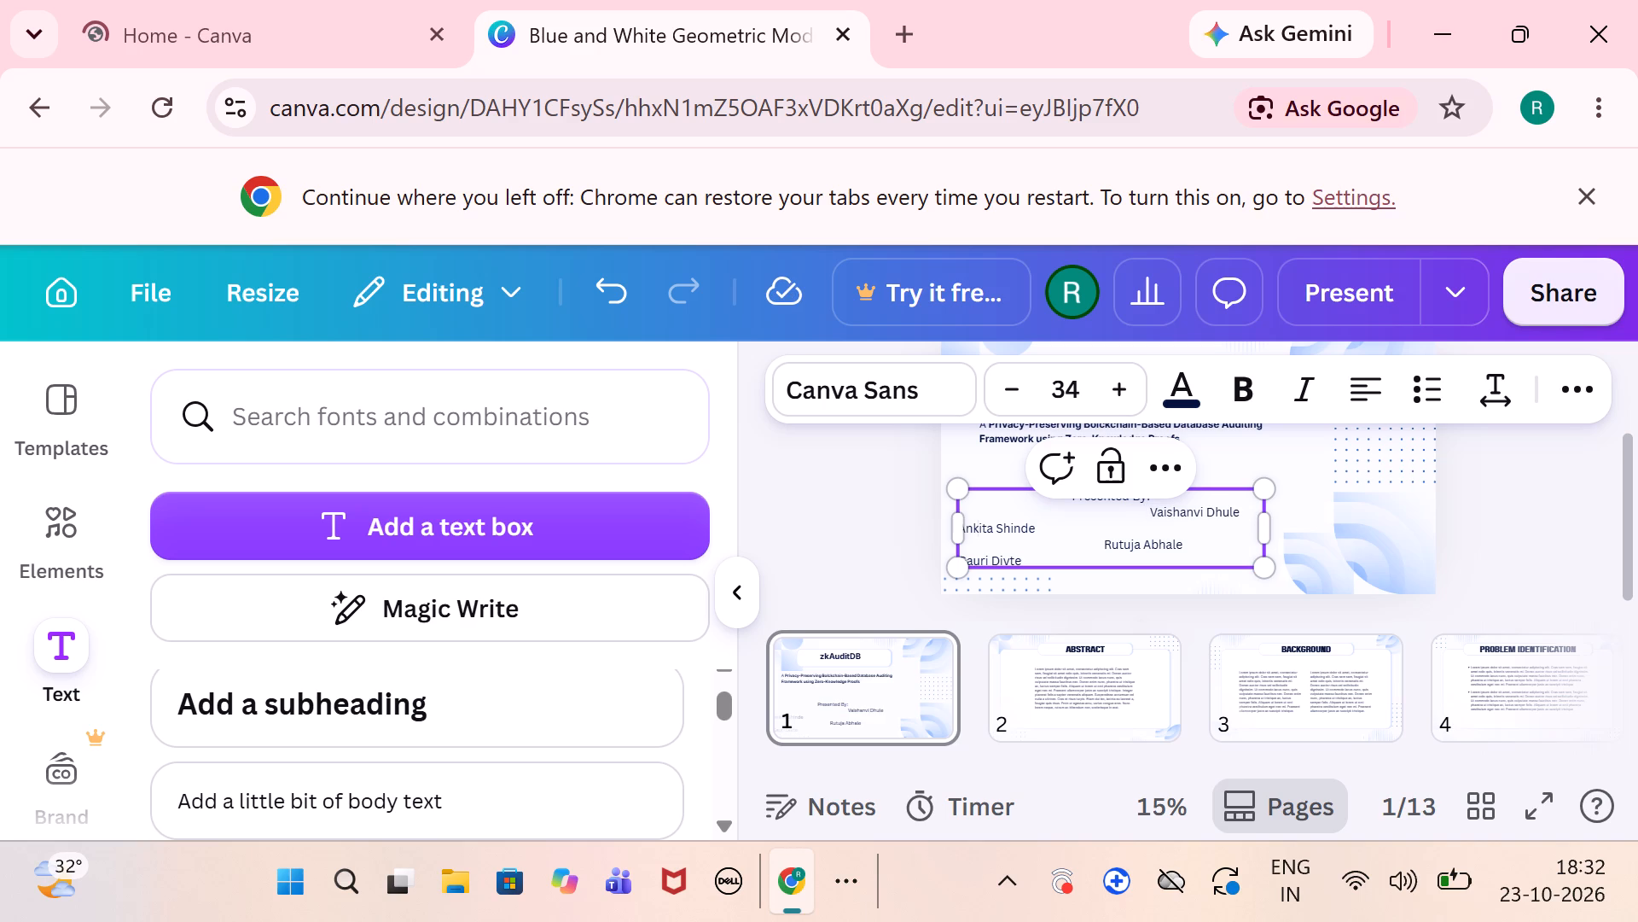
pyautogui.press('Left')
pyautogui.press('Left')
pyautogui.press('Left')
pyautogui.press('space')
pyautogui.press('space')
pyautogui.press('space')
pyautogui.press('space')
pyautogui.press('space')
pyautogui.press('space')
pyautogui.press('space')
pyautogui.press('space')
pyautogui.press('space')
pyautogui.press('space')
pyautogui.press('space')
pyautogui.press('space')
pyautogui.press('space')
pyautogui.press('space')
pyautogui.press('space')
pyautogui.press('space')
pyautogui.press('space')
pyautogui.press('space')
pyautogui.press('space')
pyautogui.press('space')
pyautogui.press('space')
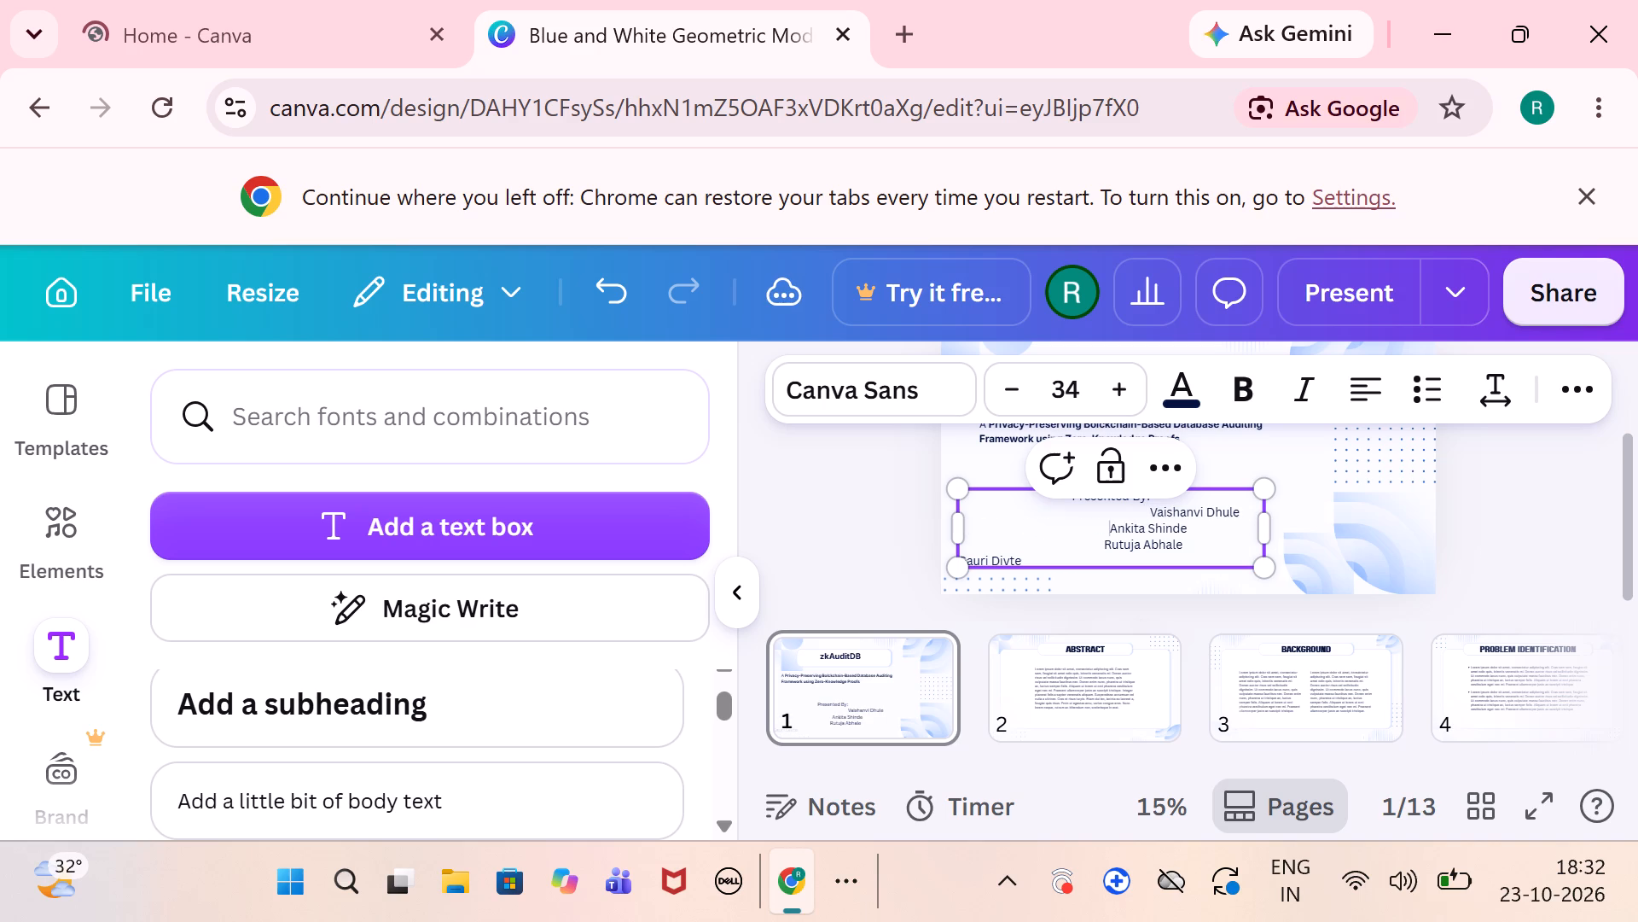
pyautogui.press('space')
pyautogui.press('space')
pyautogui.press('space')
pyautogui.press('space')
pyautogui.press('space')
pyautogui.press('space')
pyautogui.press('space')
pyautogui.press('space')
pyautogui.press('space')
pyautogui.press('space')
pyautogui.press('space')
pyautogui.press('space')
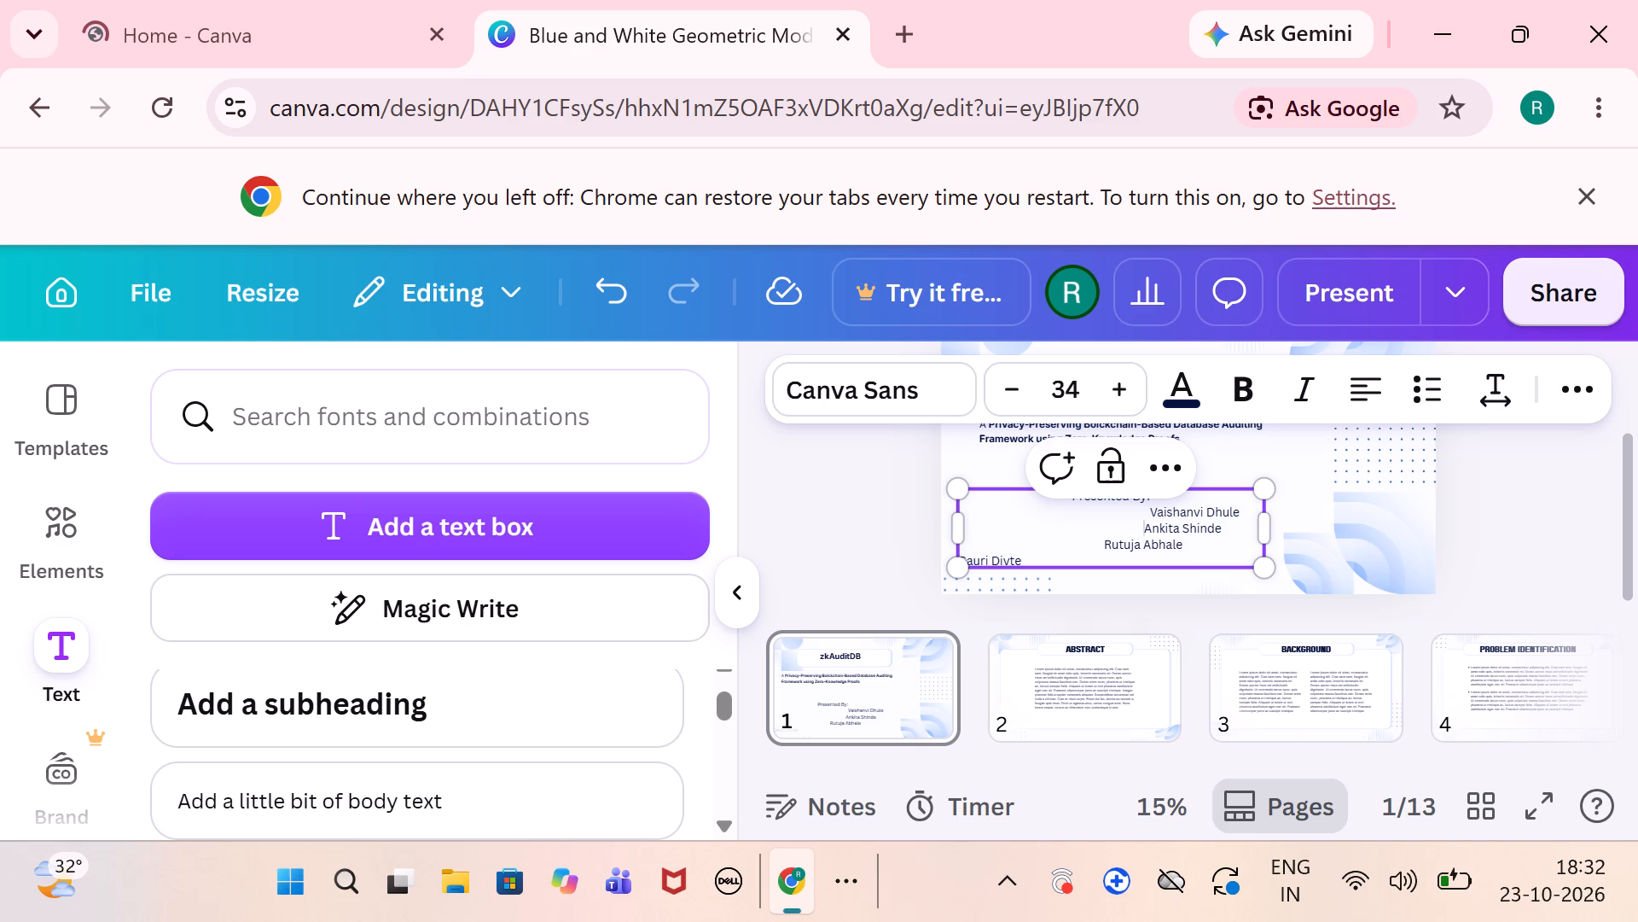
# Indent the third presenter's name further with spaces until it starts in line with the first presenter's name.
pyautogui.click(1104, 552)
pyautogui.click(1101, 548)
pyautogui.press('space')
pyautogui.press('space')
pyautogui.press('space')
pyautogui.press('space')
pyautogui.press('space')
pyautogui.press('space')
pyautogui.press('space')
pyautogui.press('space')
pyautogui.press('space')
pyautogui.press('space')
pyautogui.press('space')
pyautogui.press('space')
pyautogui.press('space')
pyautogui.press('space')
pyautogui.press('space')
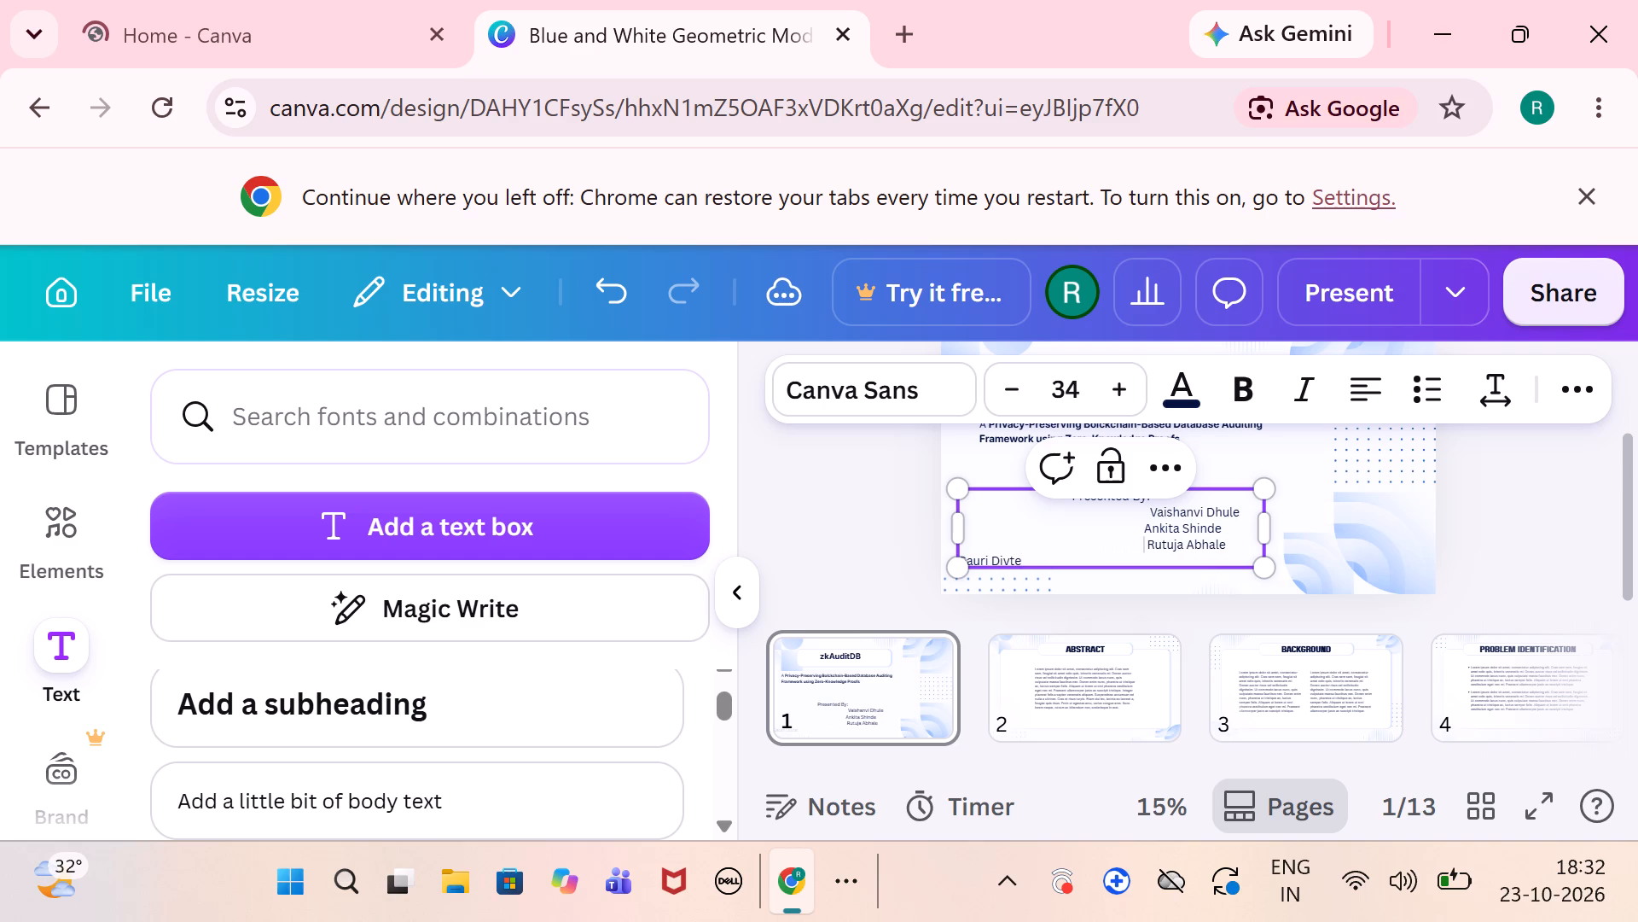
pyautogui.press('space')
# Fine-tune the leading spaces of the first three presenter names so they share the same starting edge.
pyautogui.click(1138, 520)
pyautogui.press('space')
pyautogui.press('space')
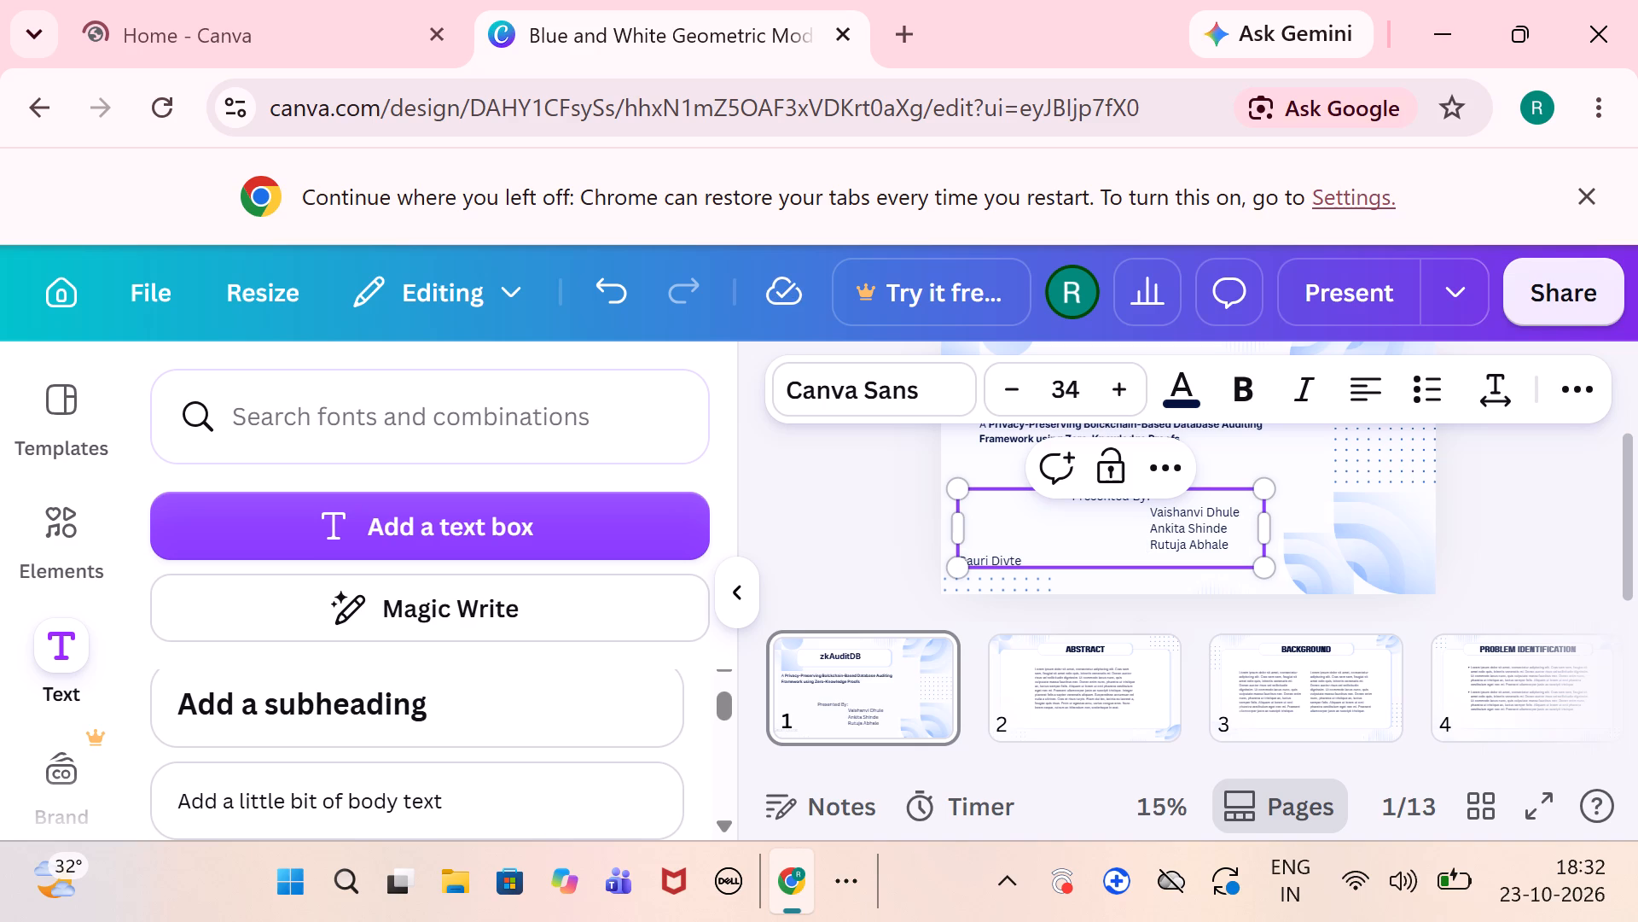
pyautogui.click(1149, 537)
pyautogui.press('space')
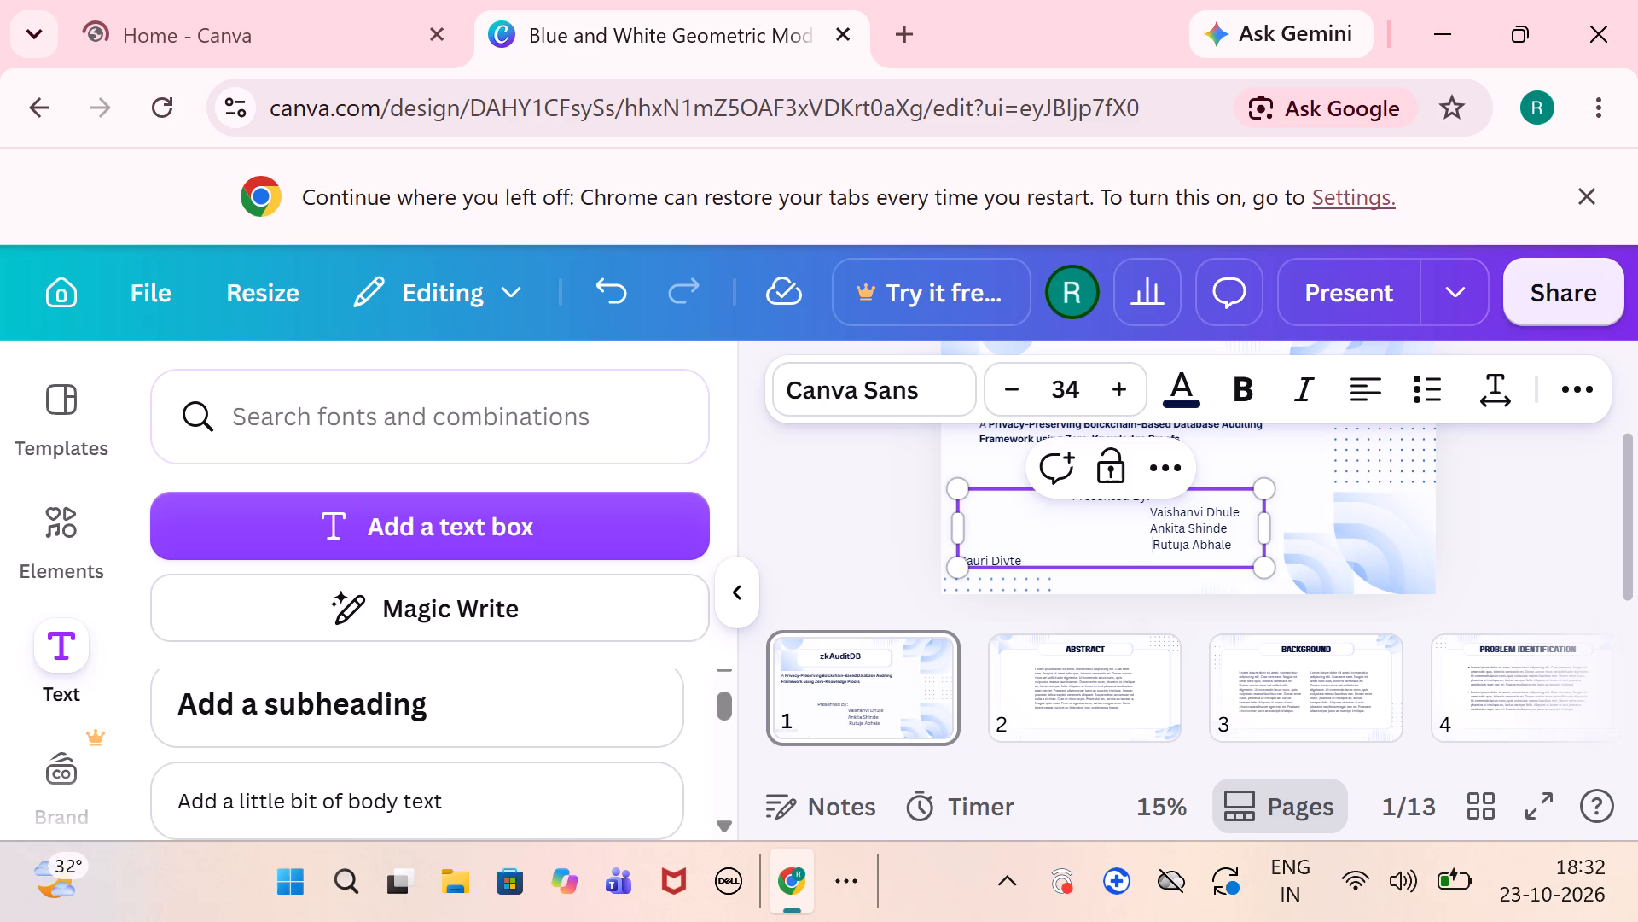
pyautogui.click(1145, 530)
pyautogui.press('space')
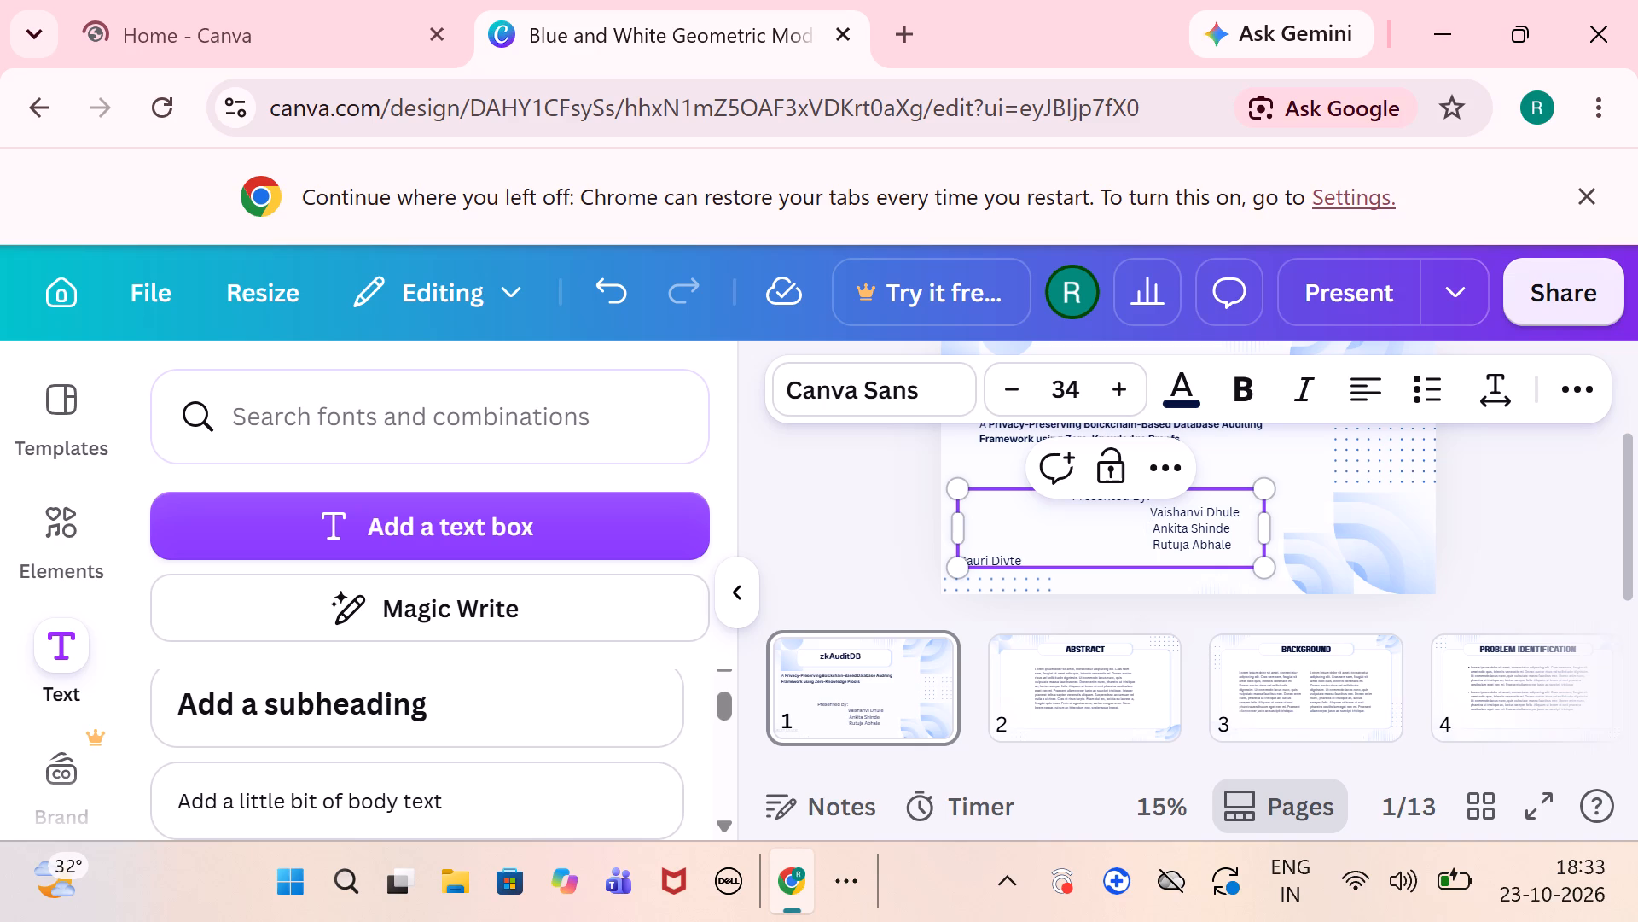
pyautogui.click(1147, 517)
pyautogui.press('space')
# Indent the fourth presenter's name with spaces to line up beneath the other three, and deselect the text box.
pyautogui.click(973, 555)
pyautogui.press('Left')
pyautogui.press('Left')
pyautogui.press('space')
pyautogui.press('space')
pyautogui.press('space')
pyautogui.press('space')
pyautogui.press('space')
pyautogui.press('space')
pyautogui.press('space')
pyautogui.press('space')
pyautogui.press('space')
pyautogui.press('space')
pyautogui.press('space')
pyautogui.press('space')
pyautogui.press('space')
pyautogui.press('space')
pyautogui.press('space')
pyautogui.press('space')
pyautogui.press('space')
pyautogui.press('space')
pyautogui.press('space')
pyautogui.press('space')
pyautogui.press('space')
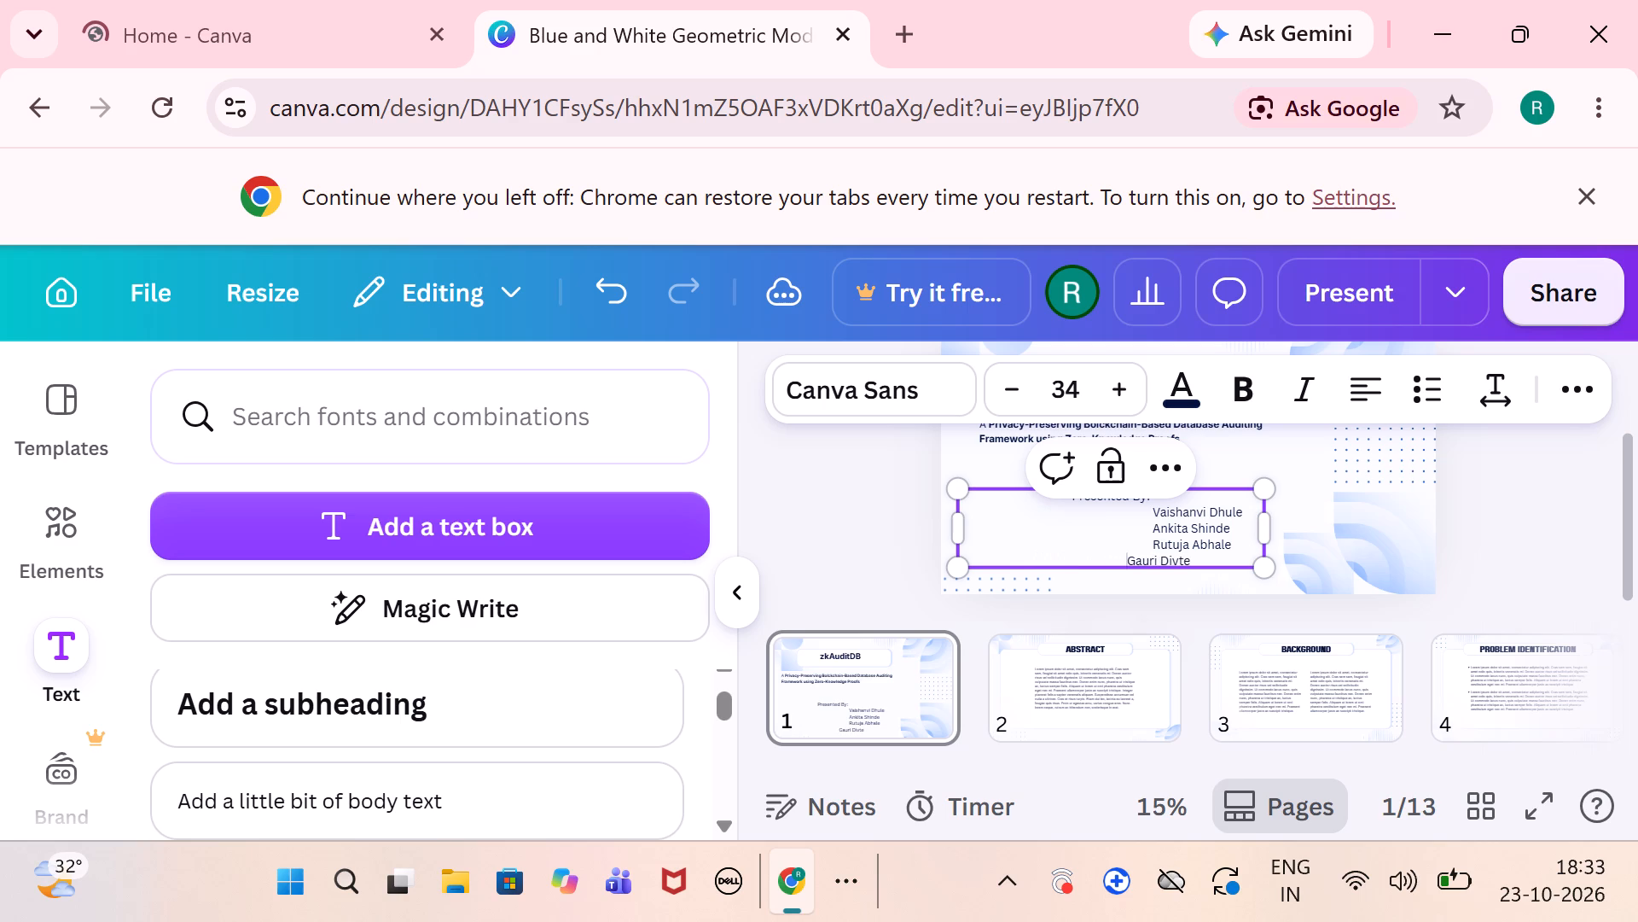
pyautogui.press('space')
pyautogui.press('space')
pyautogui.press('space')
pyautogui.press('space')
pyautogui.press('space')
pyautogui.press('space')
pyautogui.press('space')
pyautogui.press('space')
pyautogui.press('space')
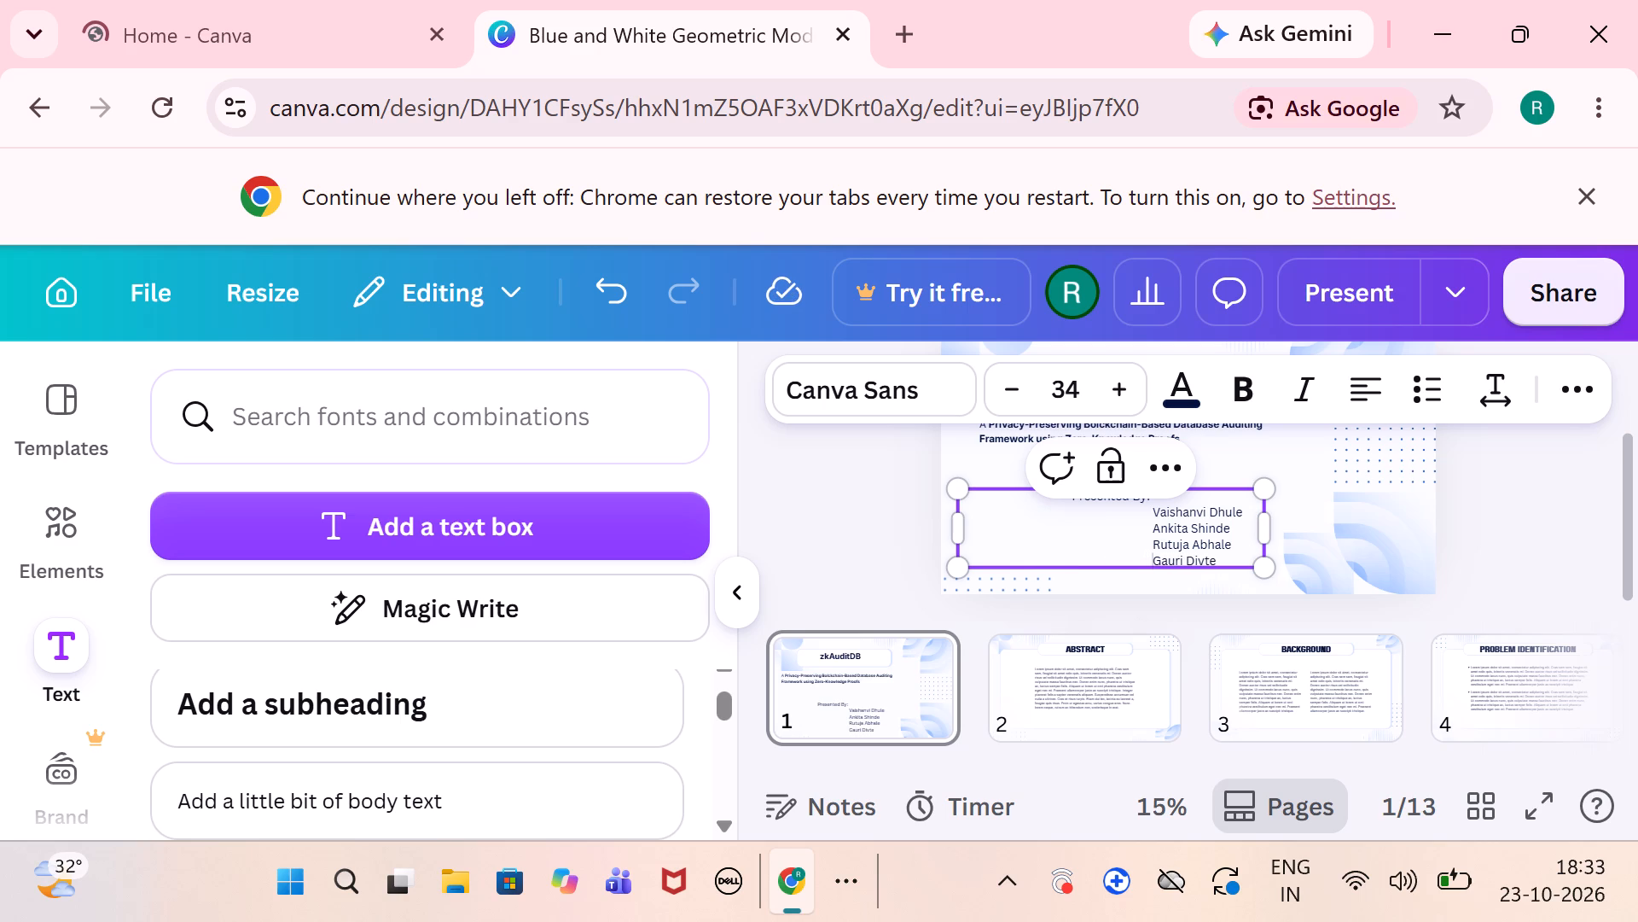
pyautogui.click(1551, 557)
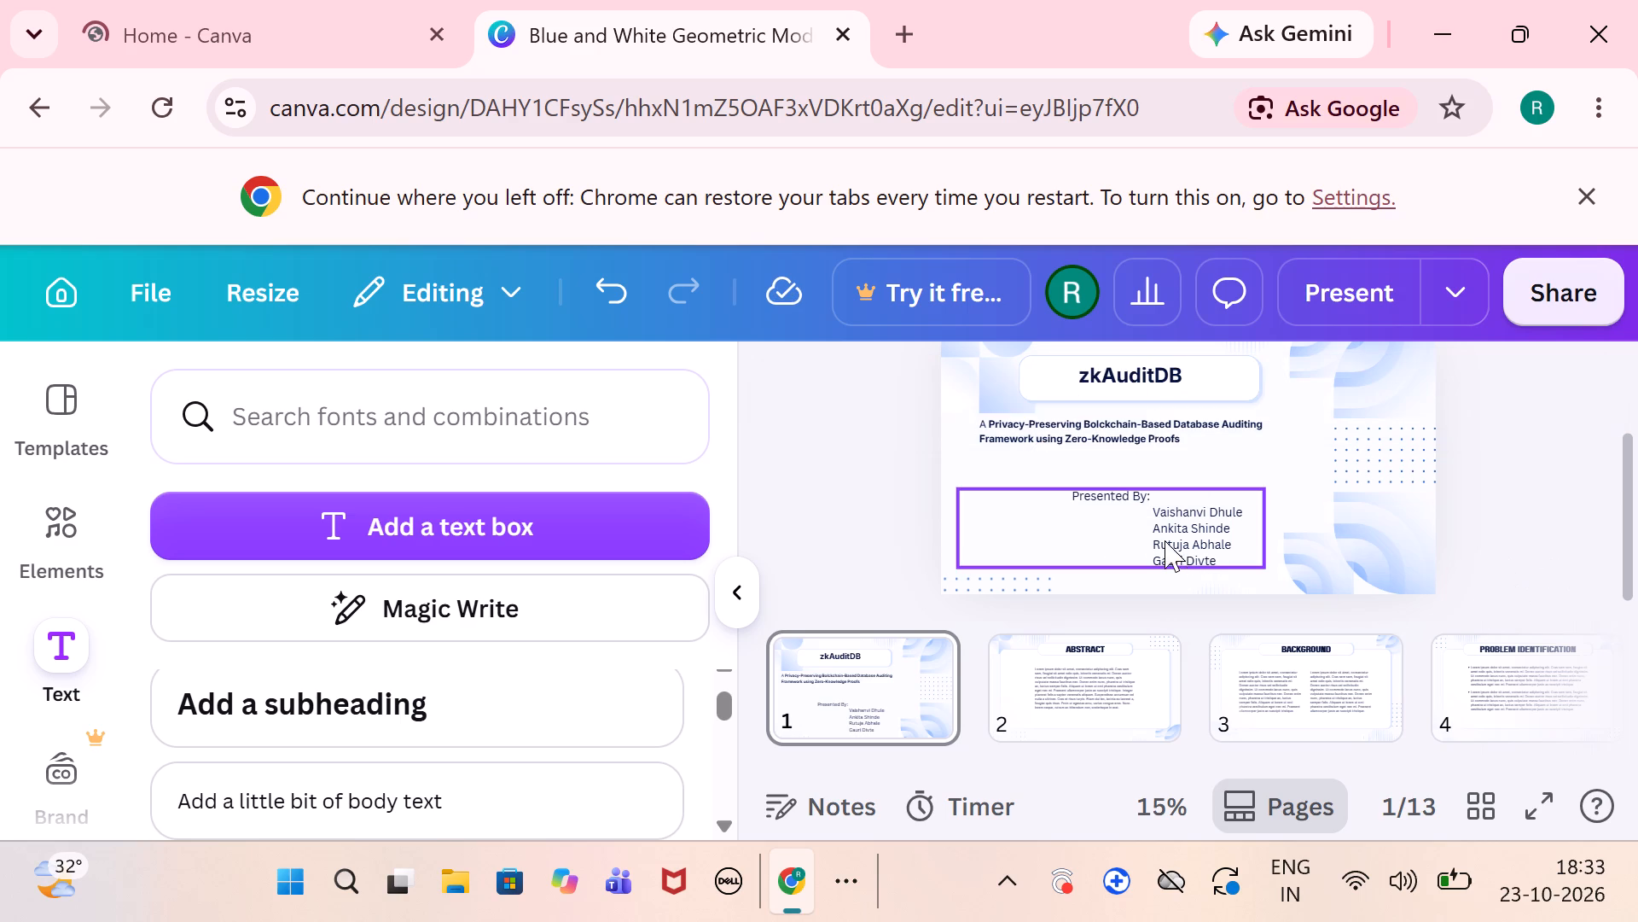
# Move the presenter text box left until "Presented By:" lines up with the left edge of the subtitle.
pyautogui.moveTo(1198, 540); pyautogui.dragTo(1089, 516)
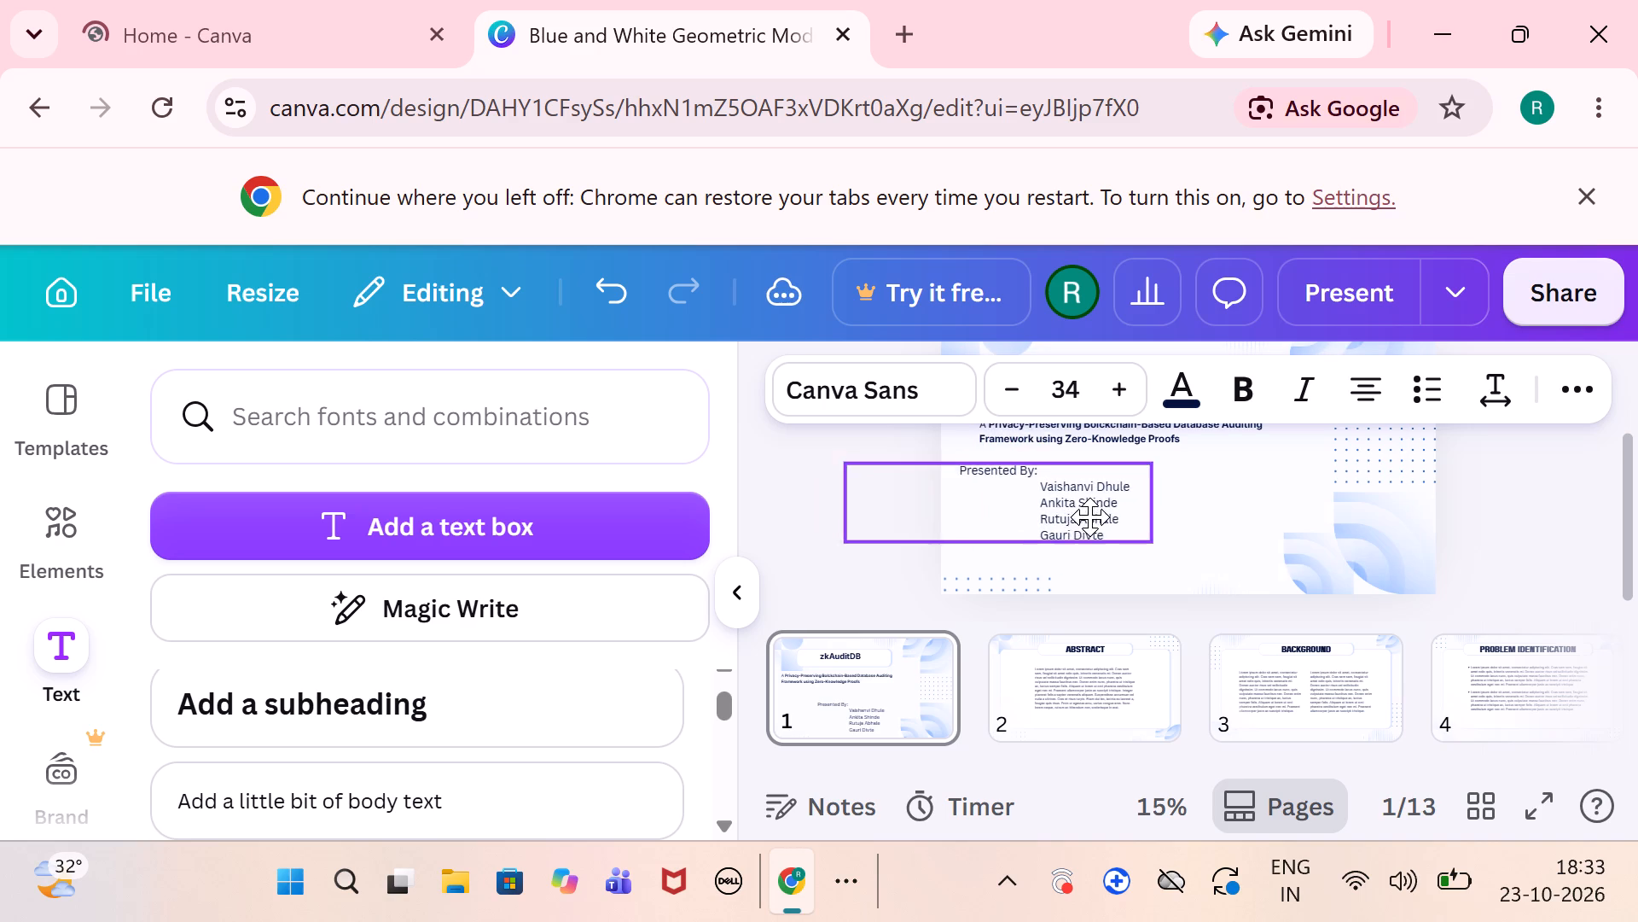
pyautogui.moveTo(1089, 516); pyautogui.dragTo(1100, 538)
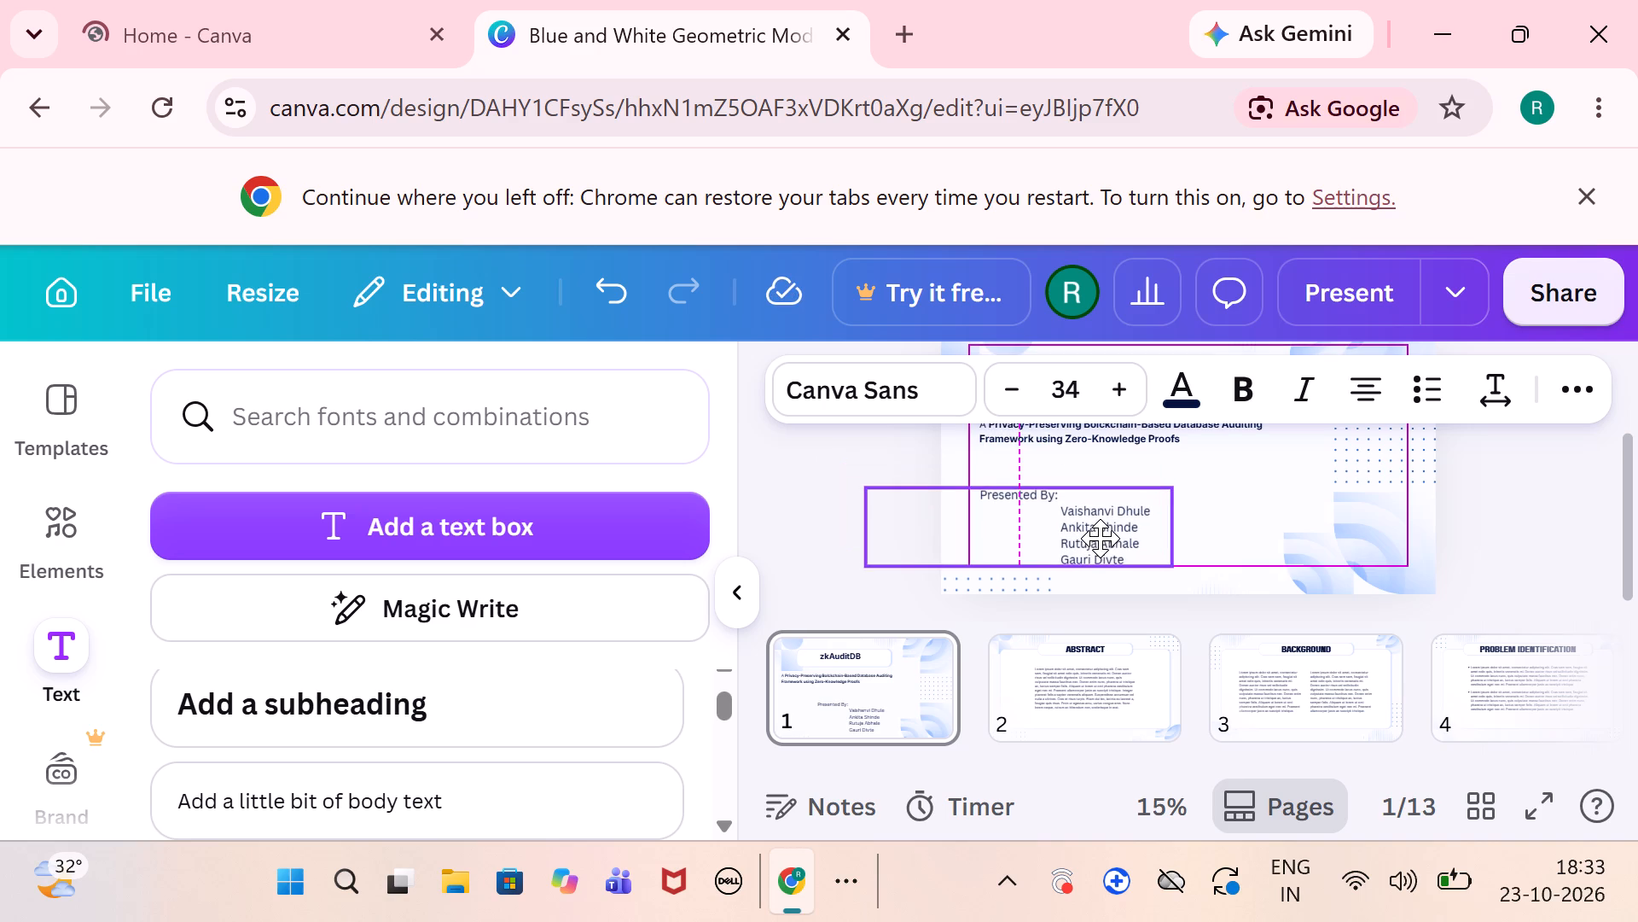
pyautogui.moveTo(1100, 538); pyautogui.dragTo(1101, 540)
pyautogui.moveTo(1101, 540); pyautogui.dragTo(1104, 538)
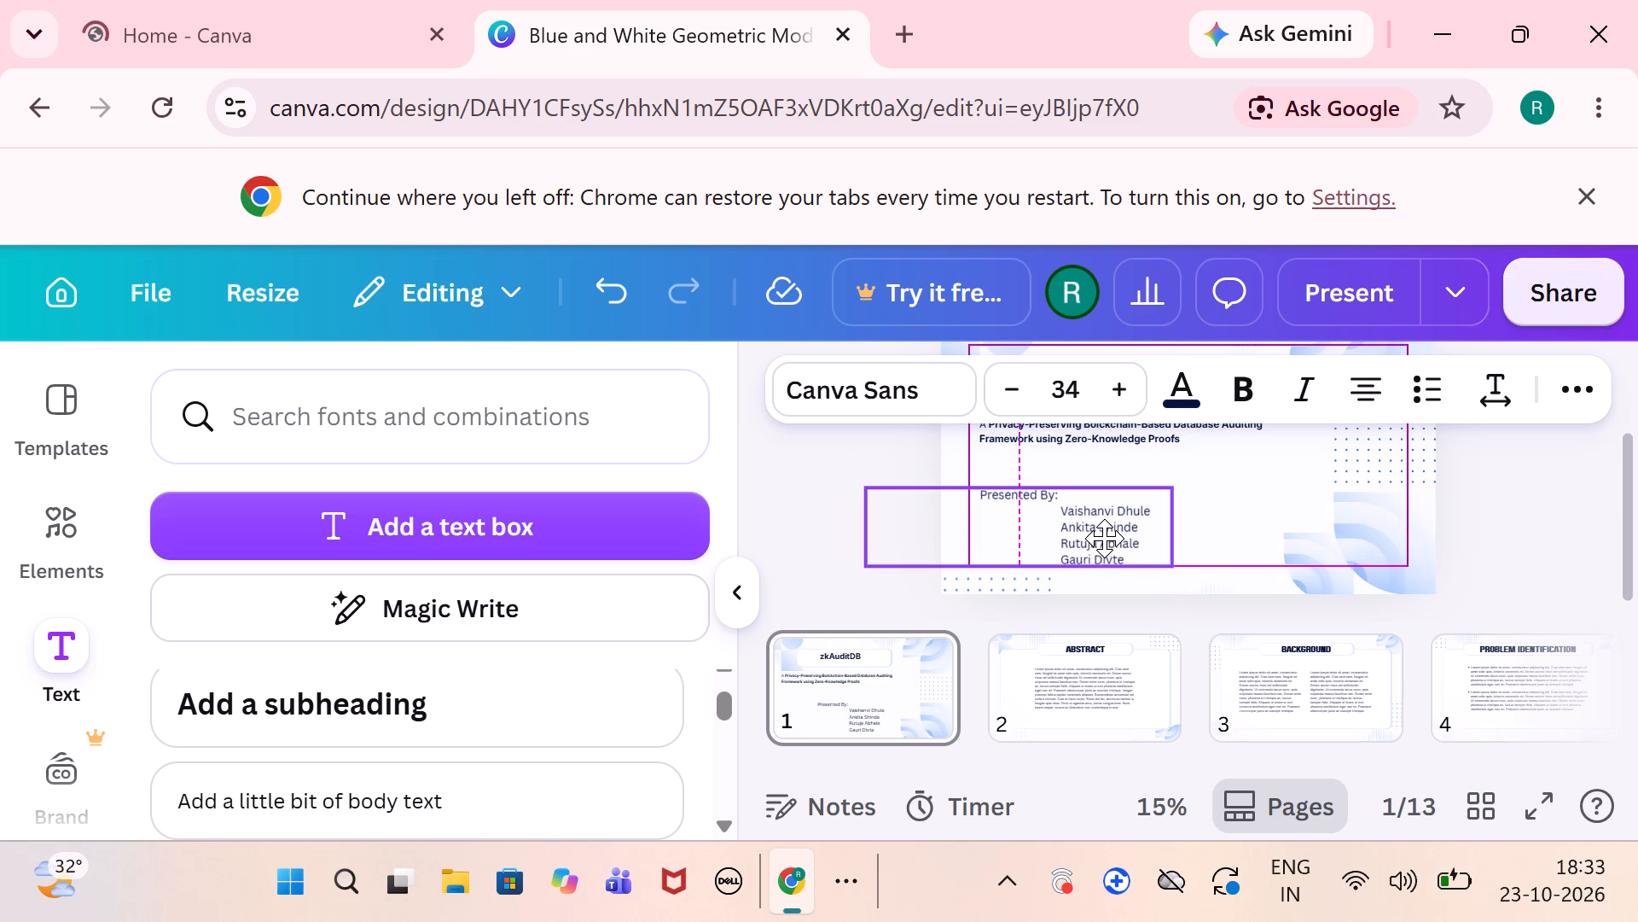
pyautogui.moveTo(1104, 538); pyautogui.dragTo(1101, 538)
pyautogui.click(794, 515)
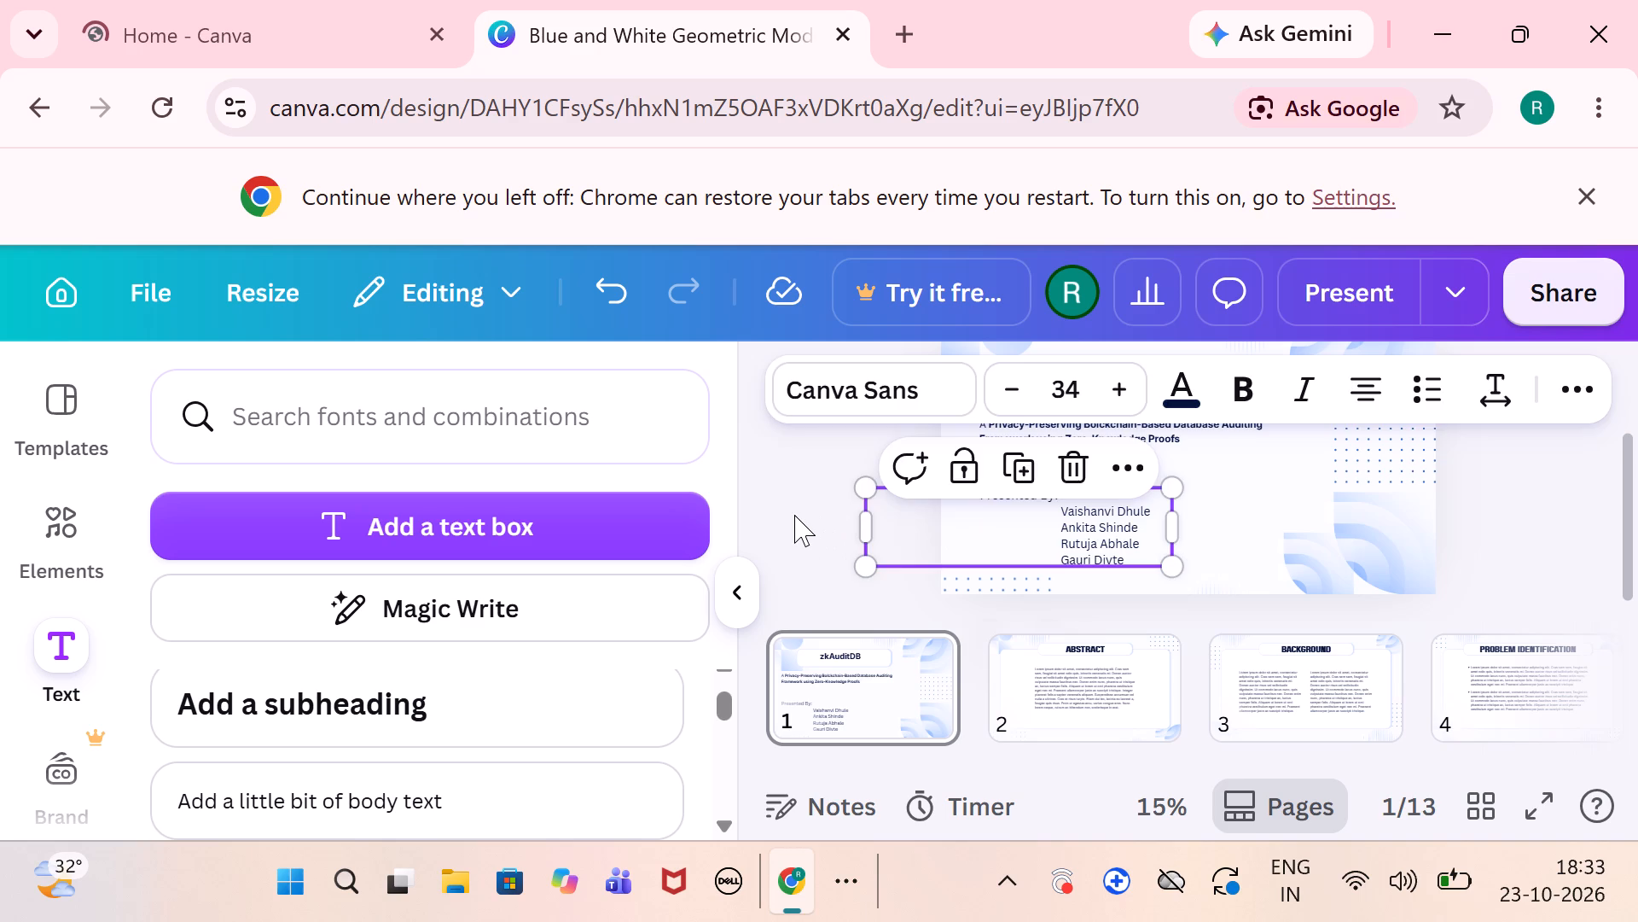
# Set the font size of the "Presented By:" heading and all four presenter names to 33.
pyautogui.tripleClick(1110, 549)
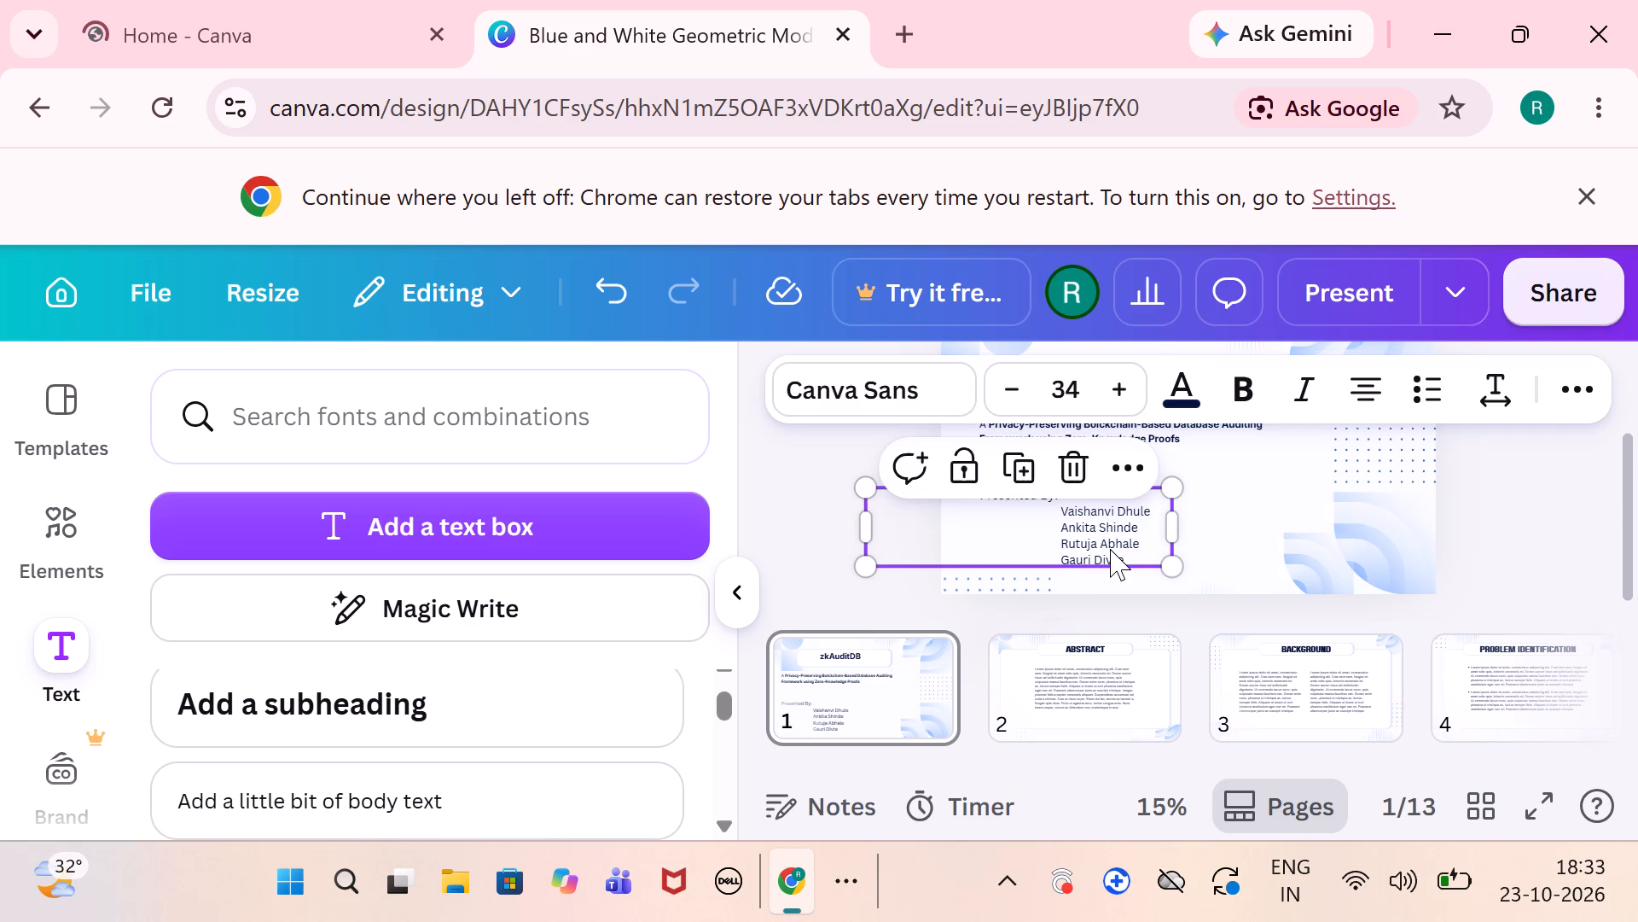
pyautogui.click(1110, 549)
pyautogui.moveTo(1140, 562); pyautogui.dragTo(1105, 546)
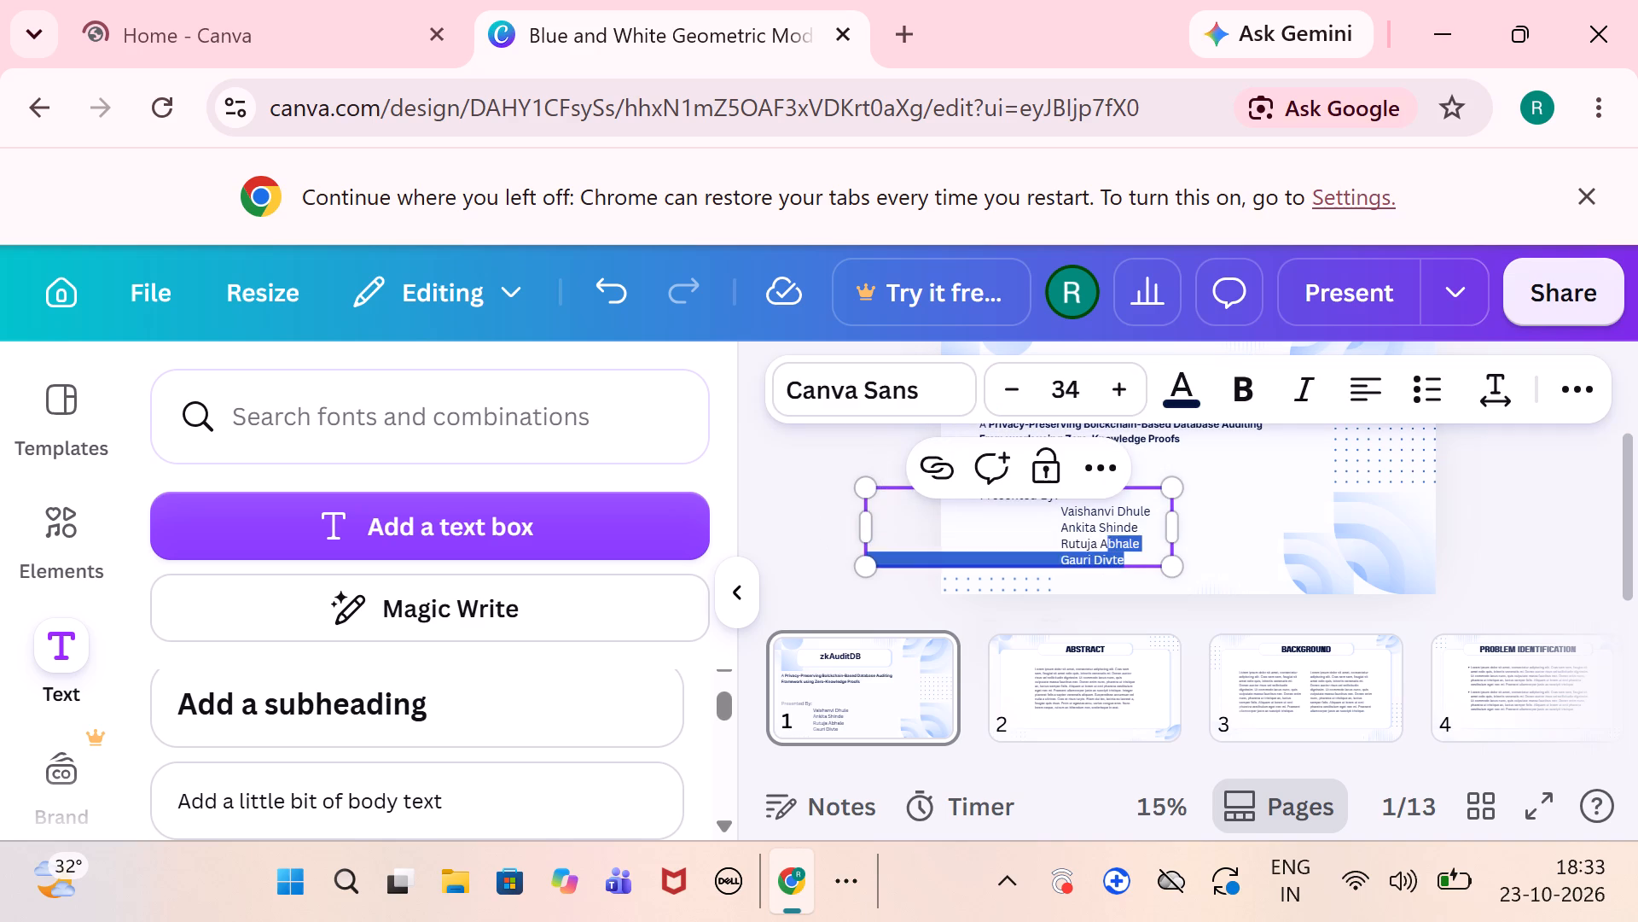
pyautogui.moveTo(1105, 546); pyautogui.dragTo(1015, 494)
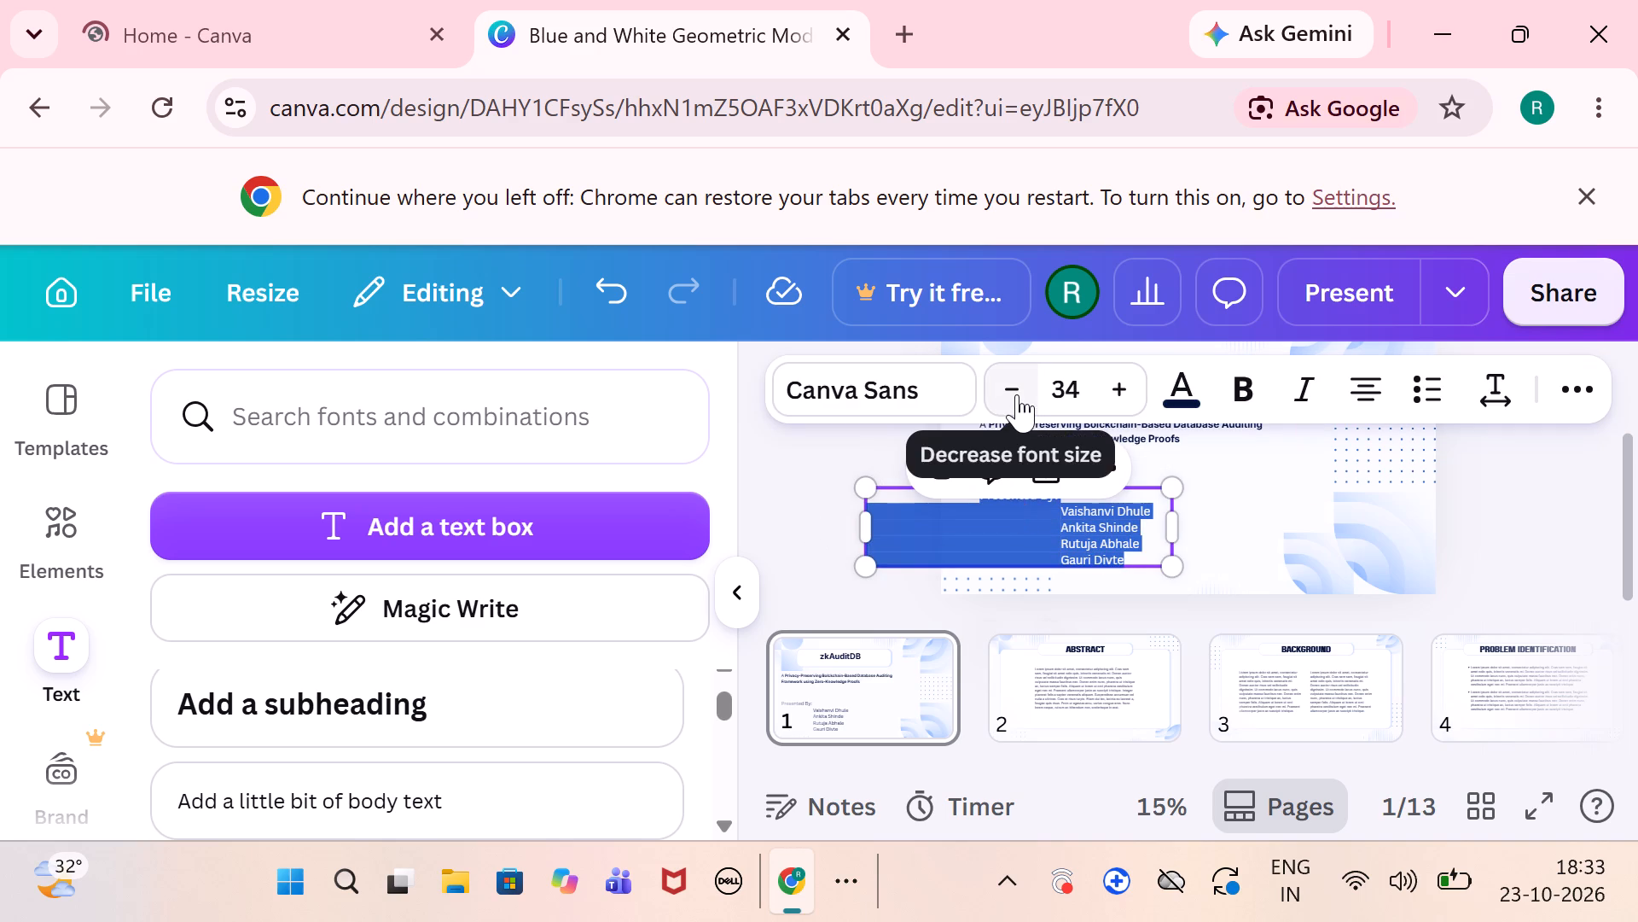
pyautogui.click(1017, 394)
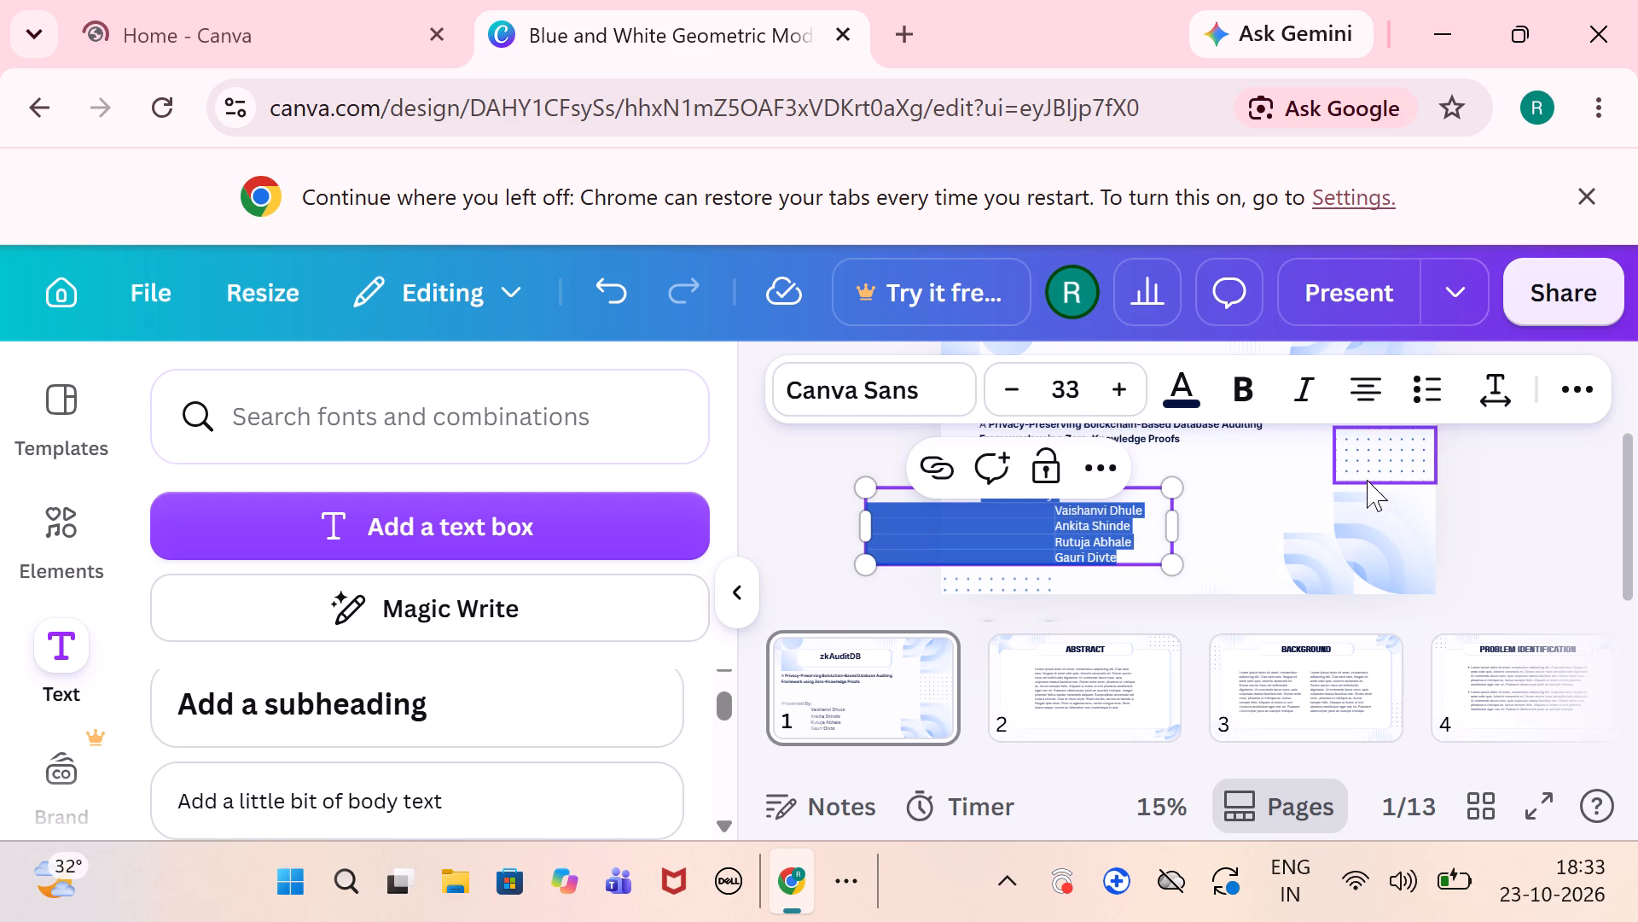
# Set the font size of the four presenter names to 26, leaving the "Presented By:" heading unchanged, and deselect the text box.
pyautogui.click(1133, 547)
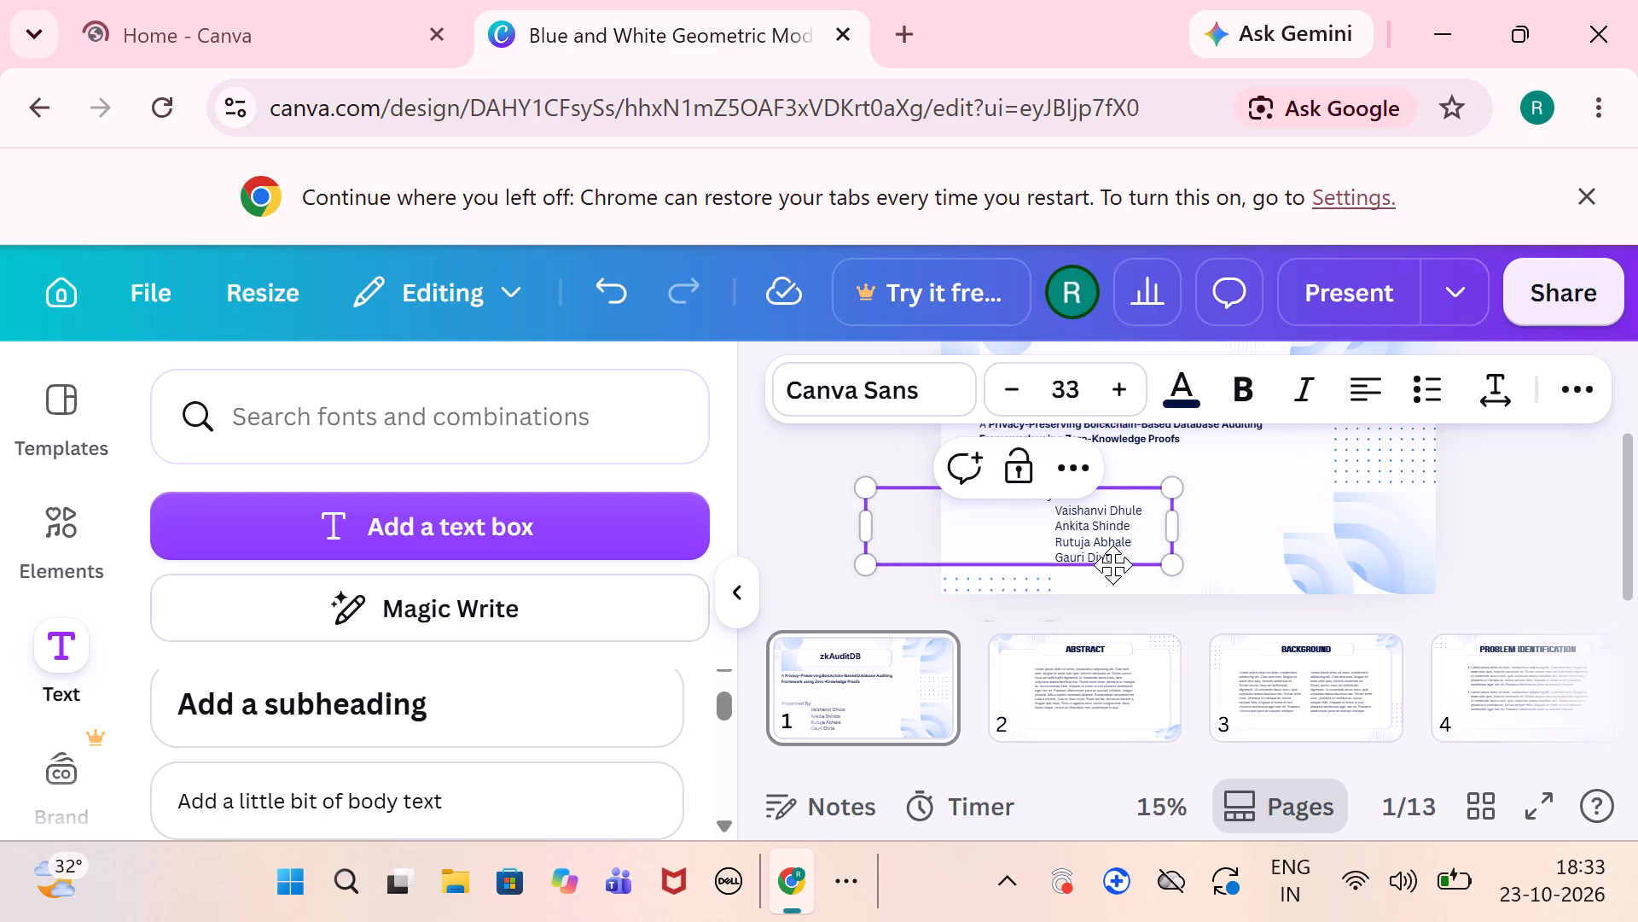
pyautogui.moveTo(1122, 557); pyautogui.dragTo(1065, 518)
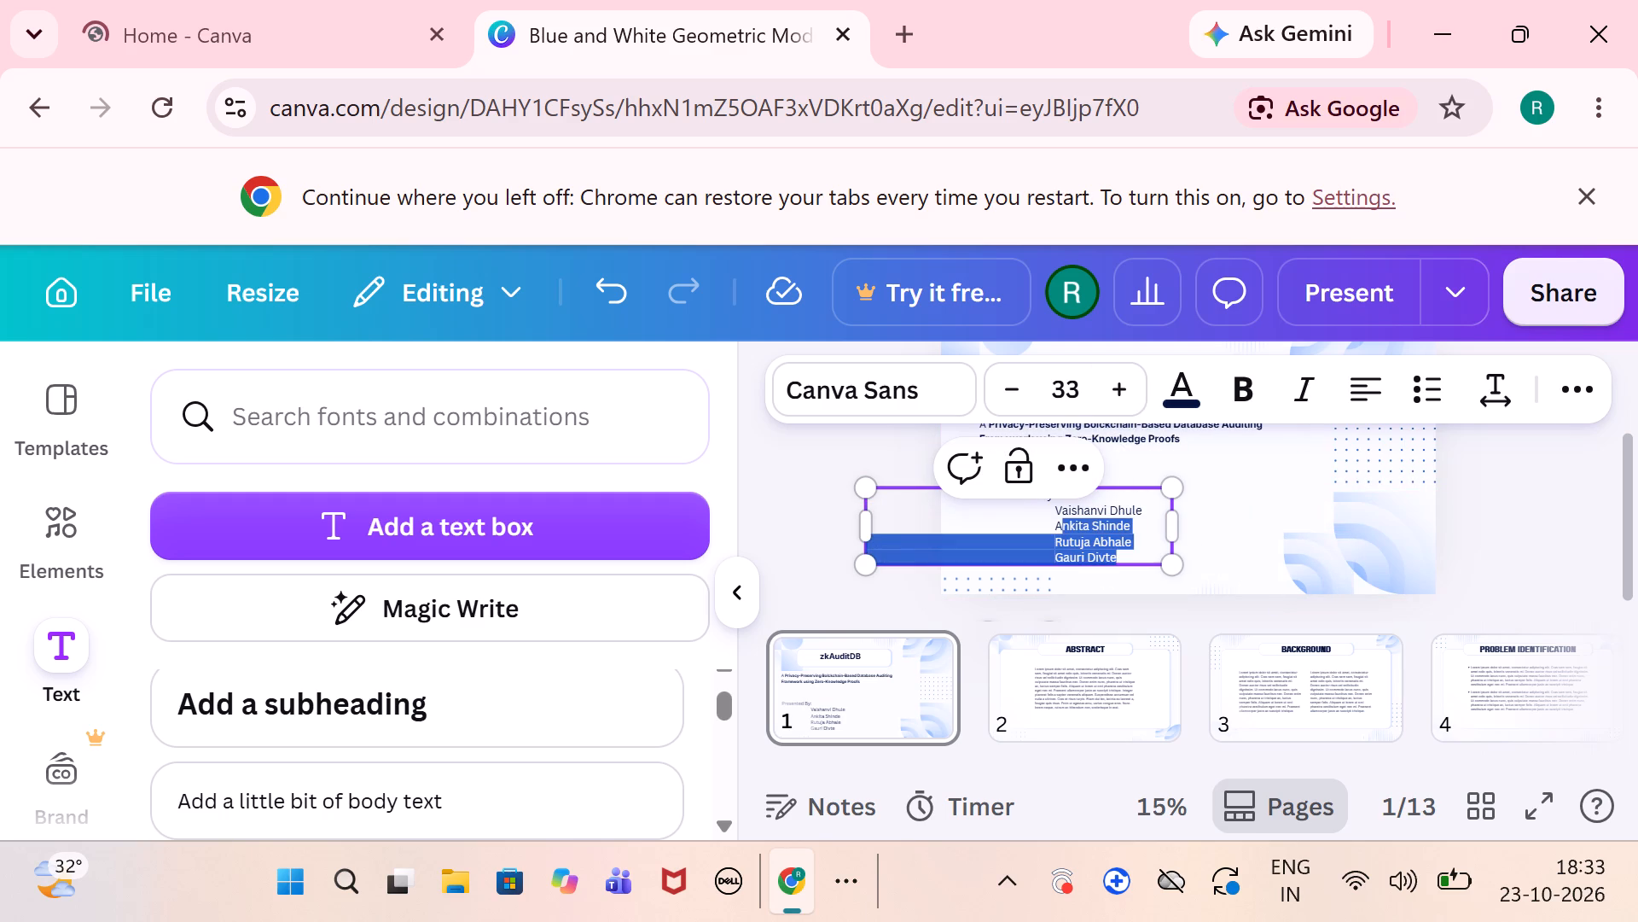
pyautogui.moveTo(1065, 518); pyautogui.dragTo(1054, 514)
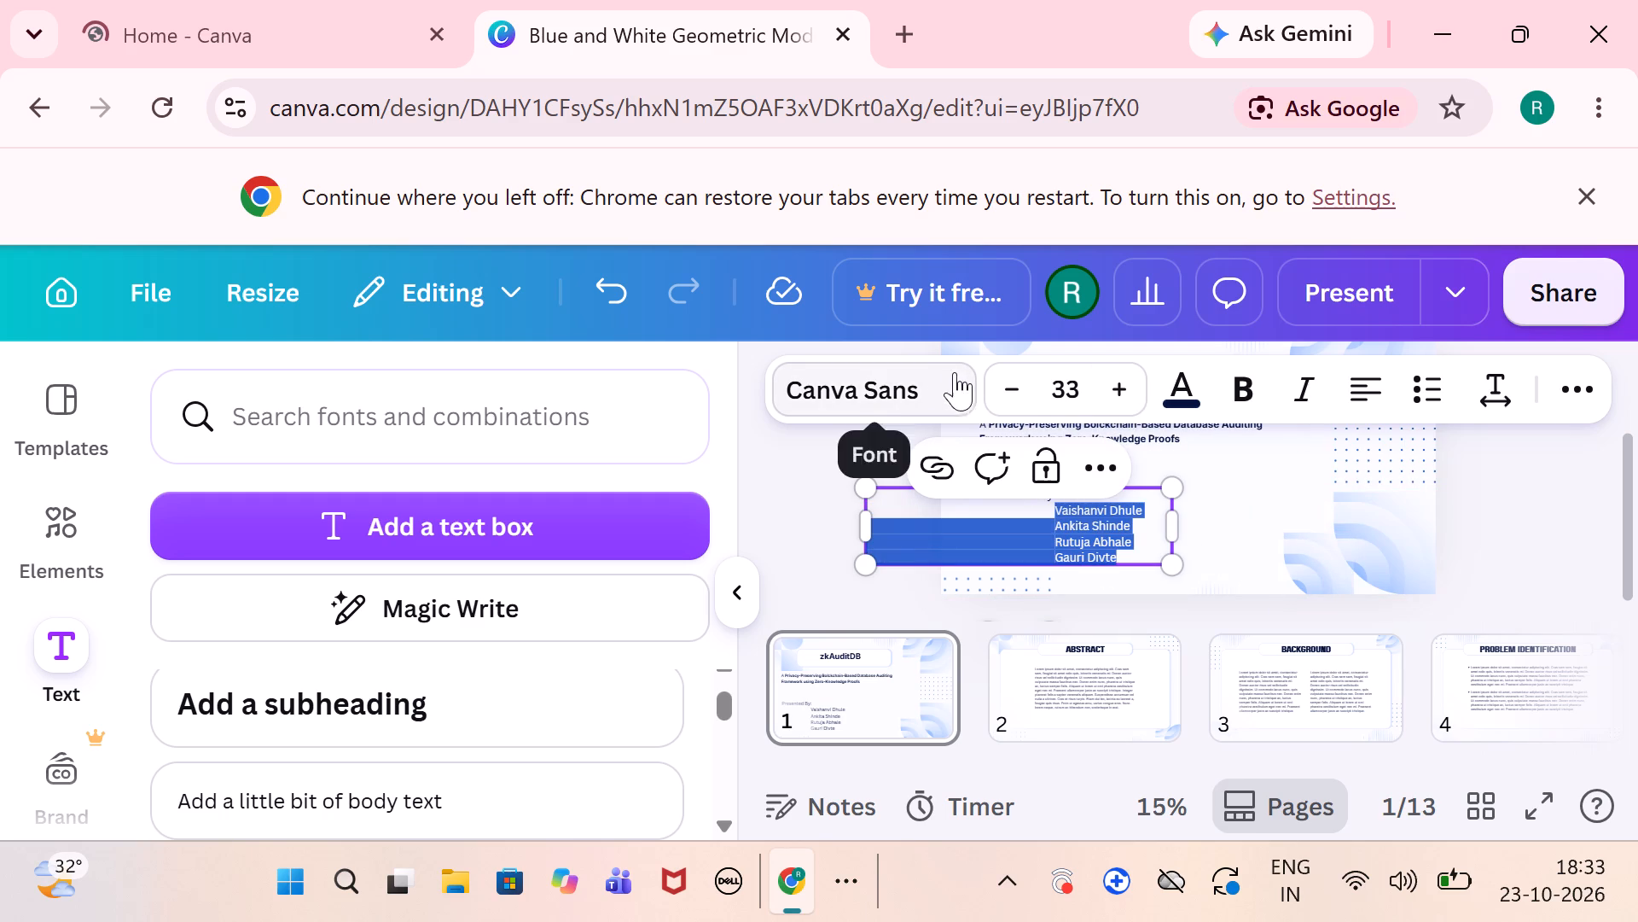
pyautogui.tripleClick(990, 382)
pyautogui.doubleClick(990, 382)
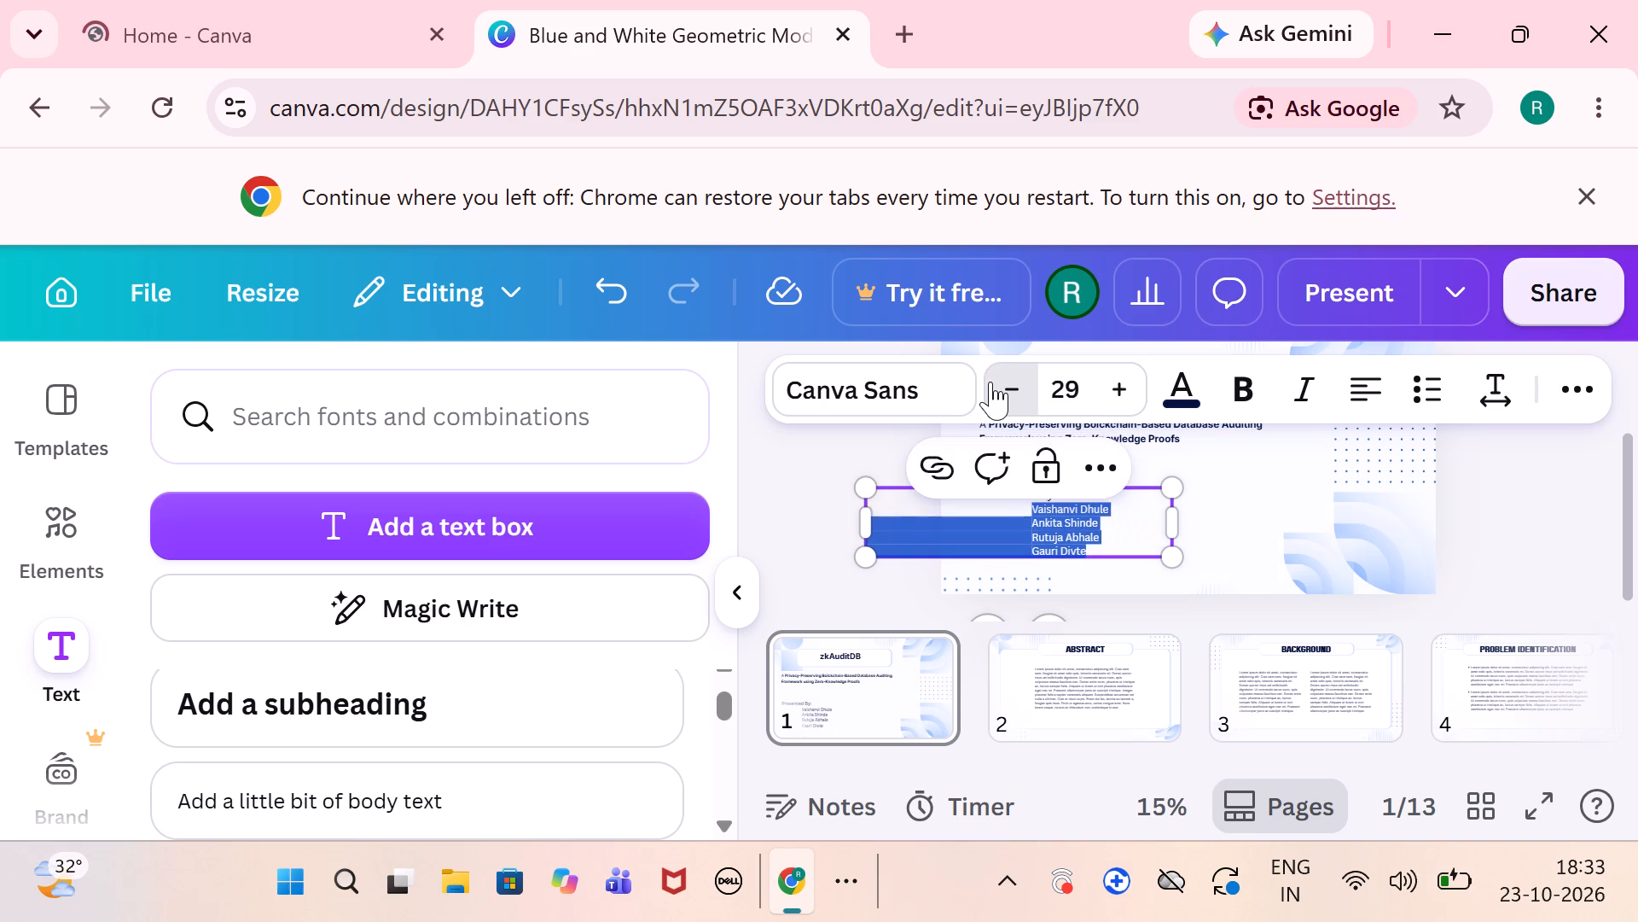
pyautogui.click(990, 382)
pyautogui.click(990, 382)
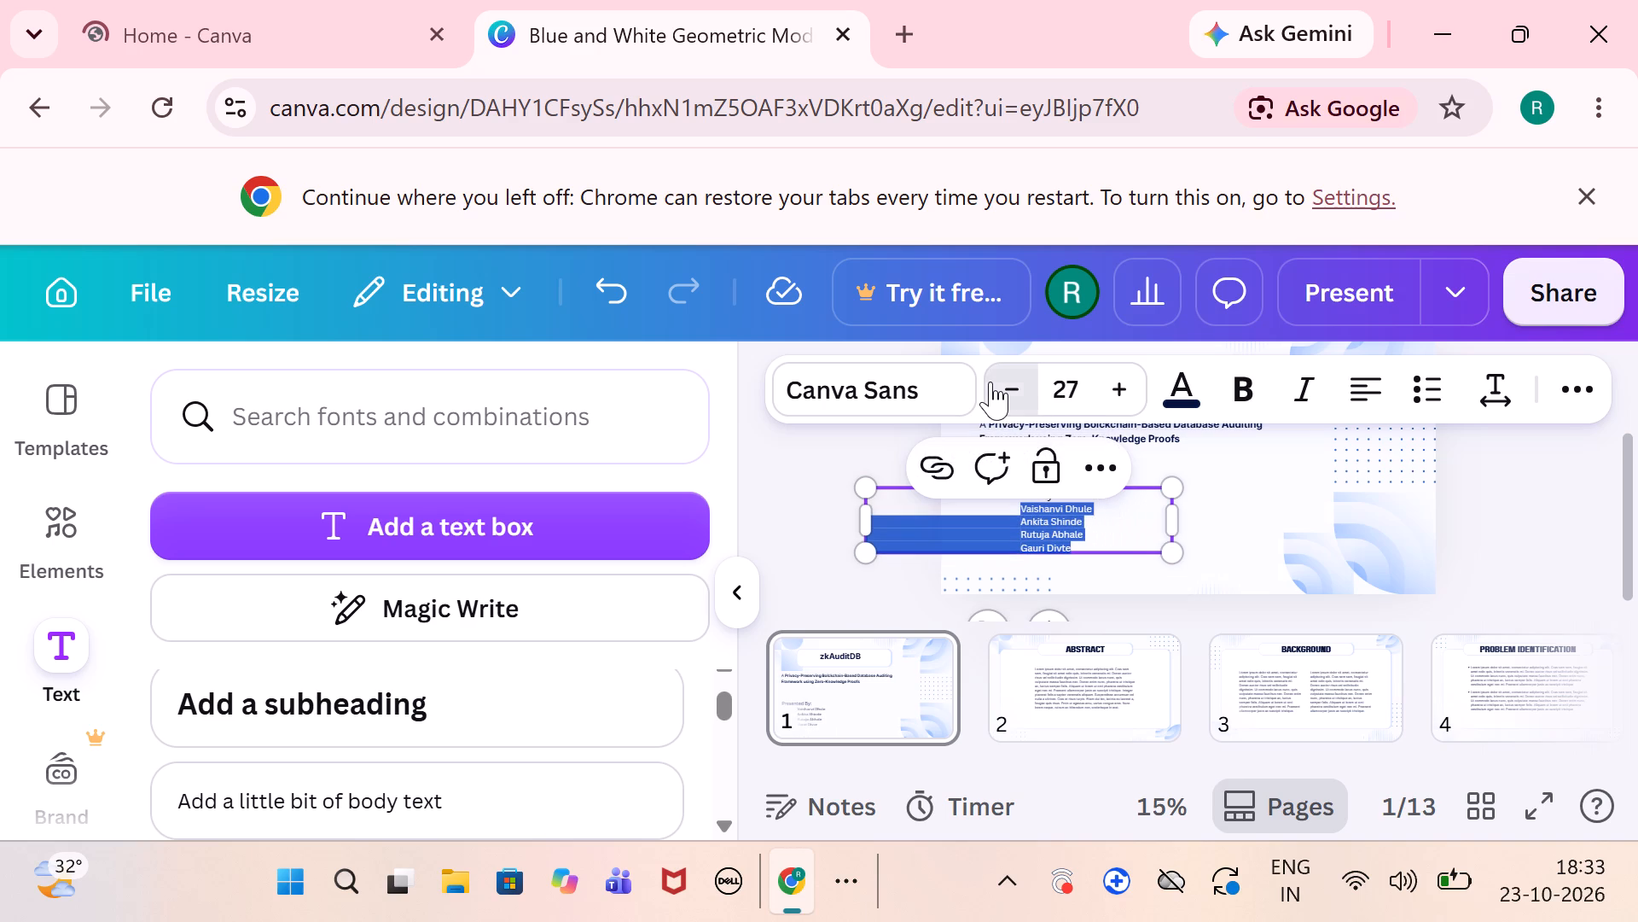
pyautogui.click(797, 511)
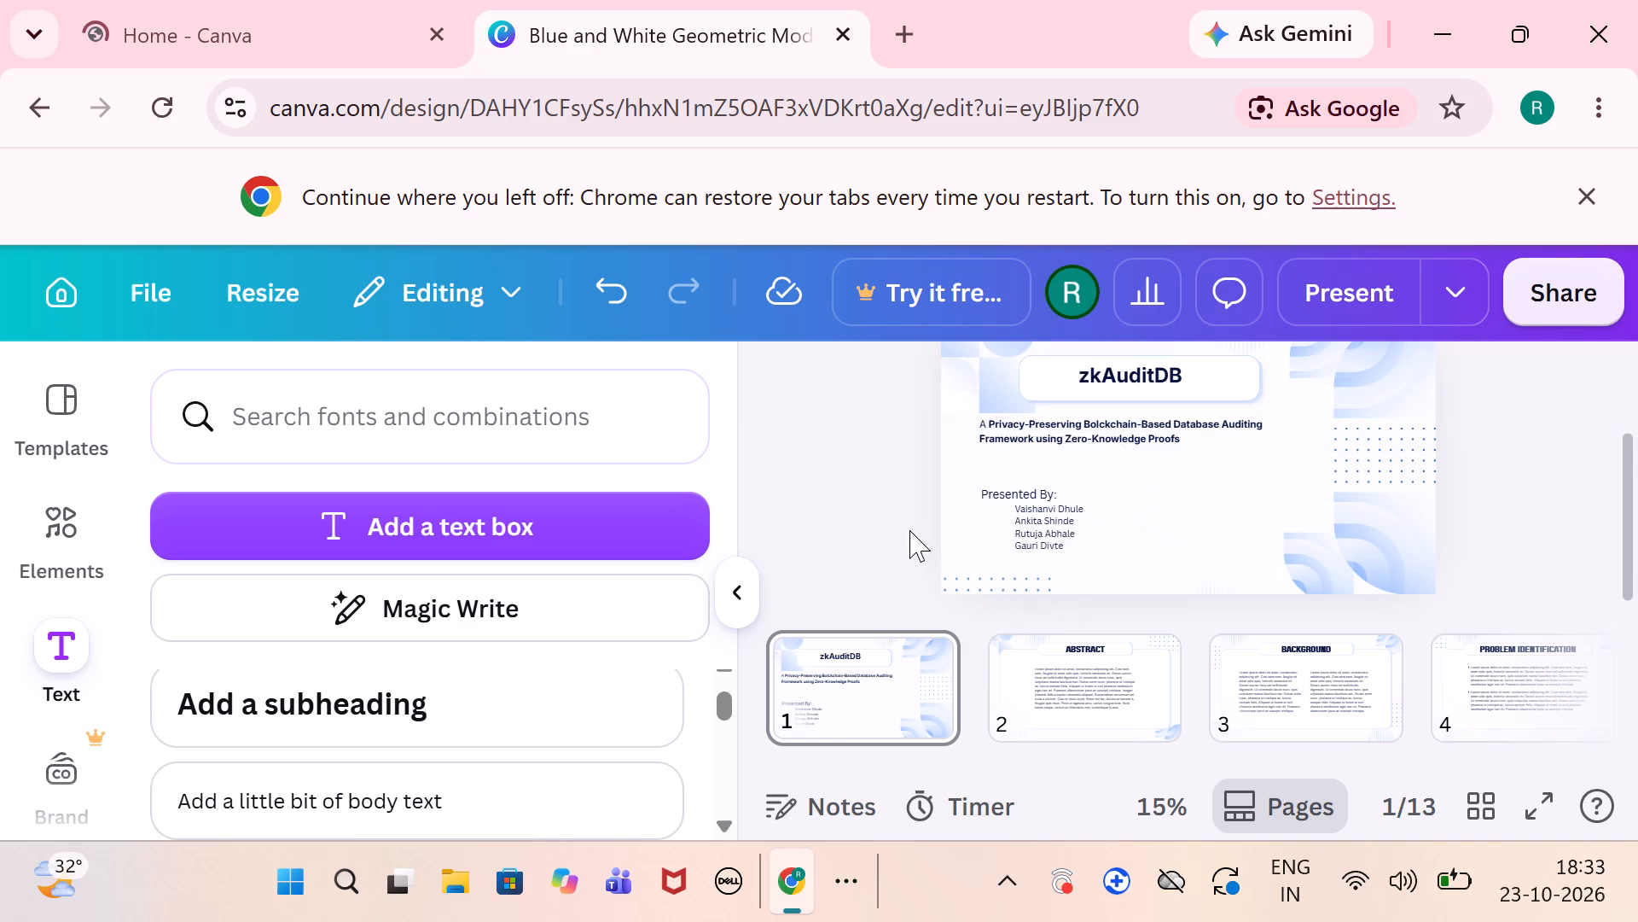
# Move the presenter text box to the lower-left corner of the title slide, just above the dotted pattern.
pyautogui.click(1010, 505)
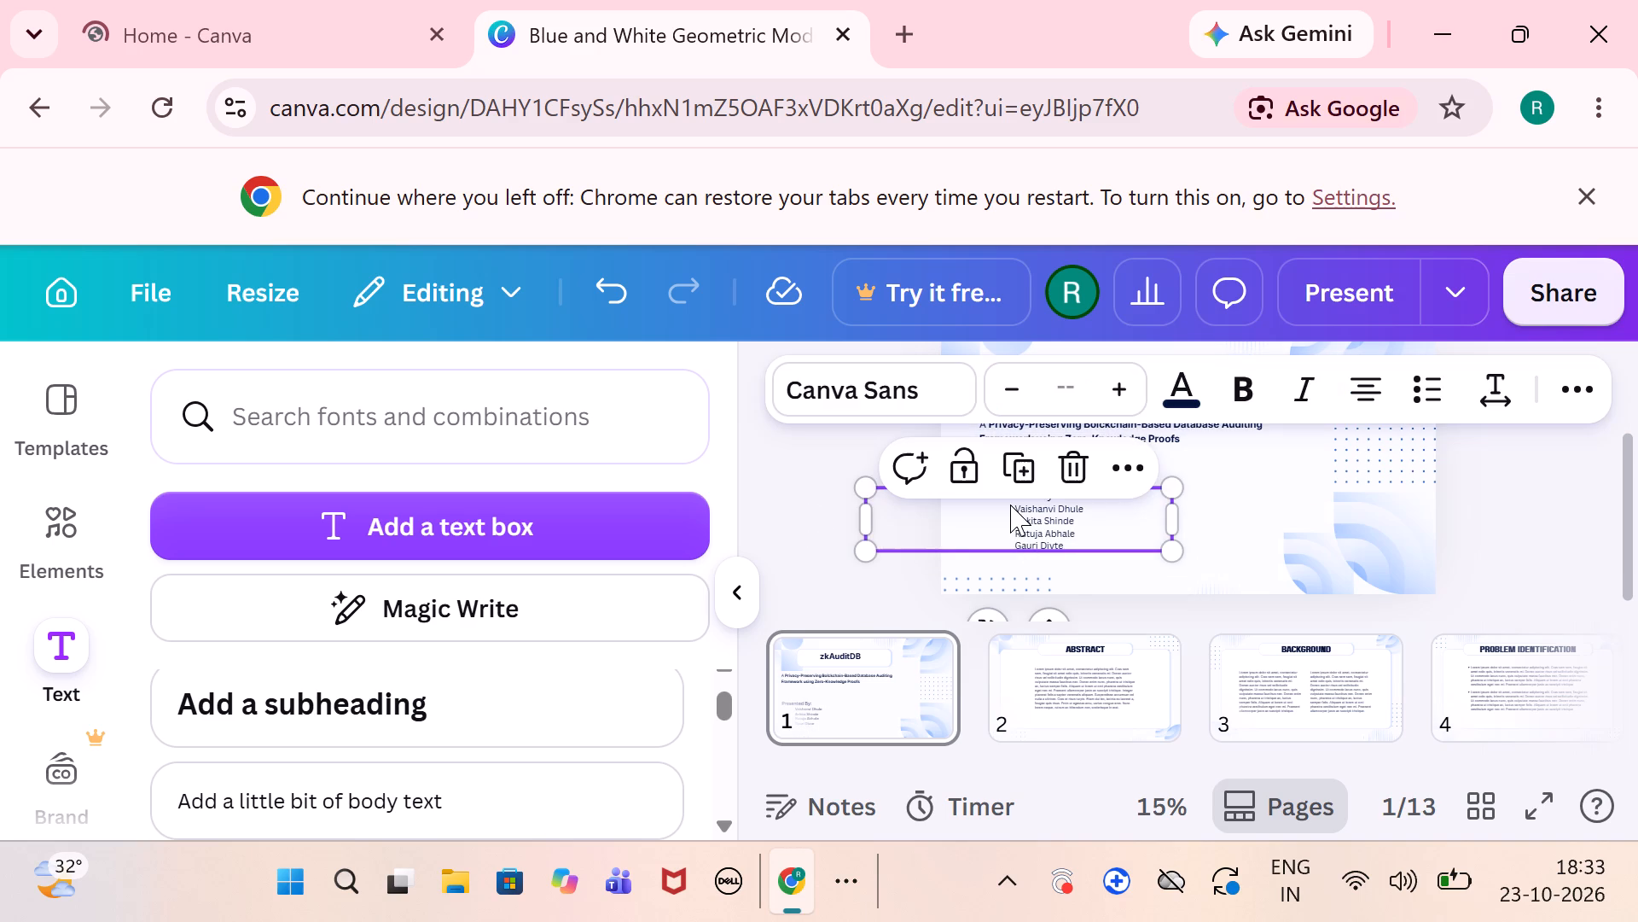
pyautogui.click(783, 535)
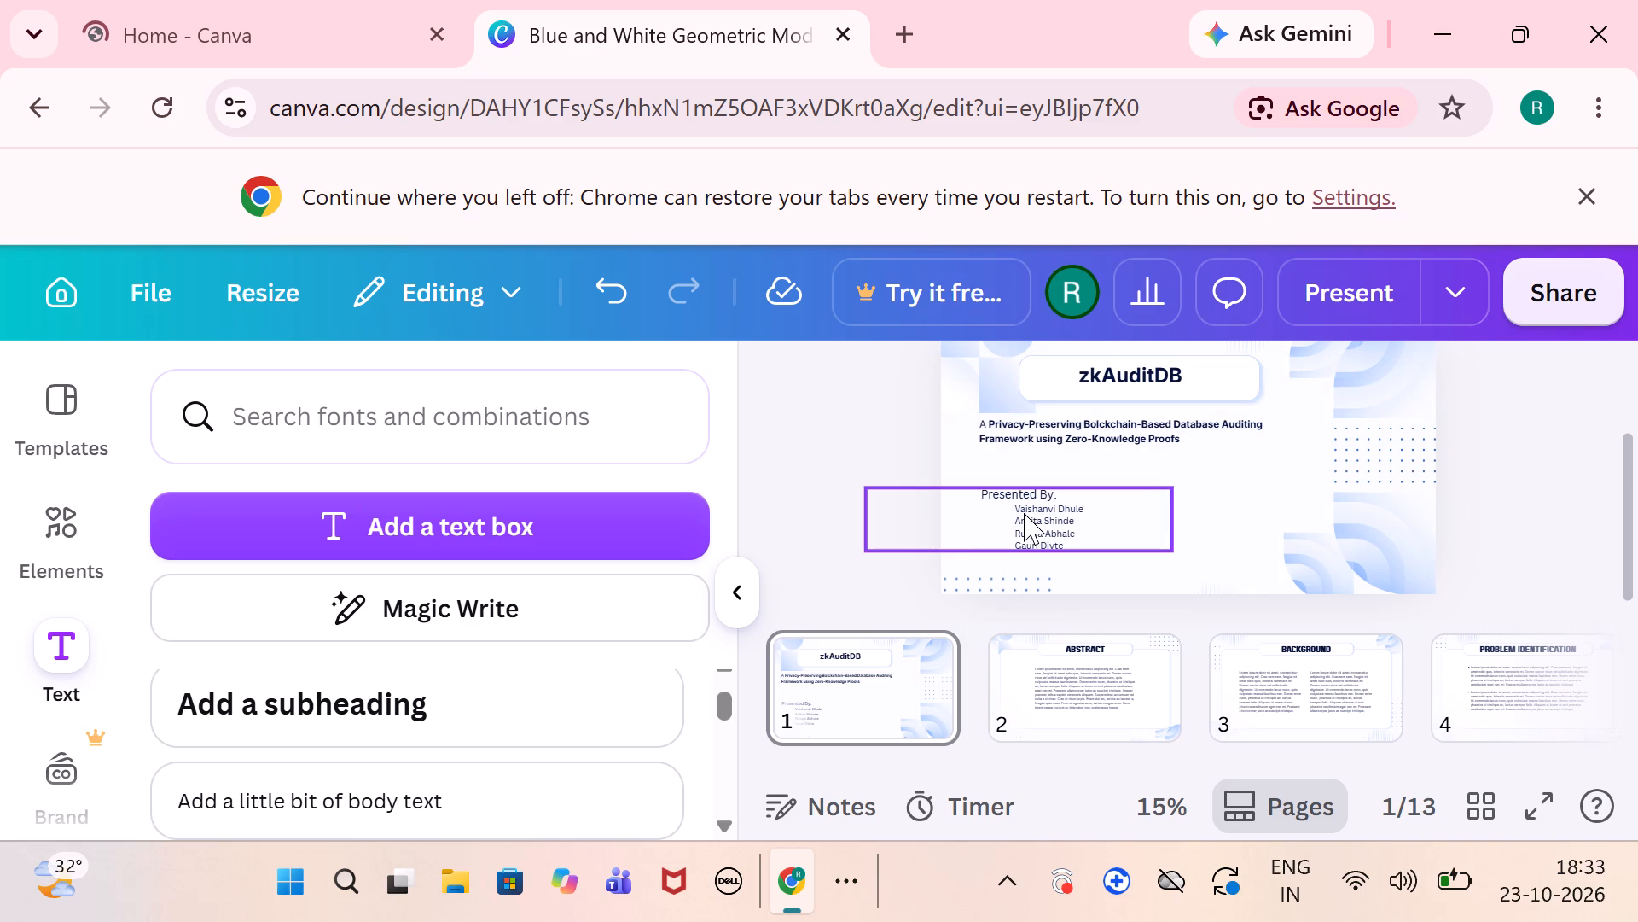
pyautogui.moveTo(1026, 511); pyautogui.dragTo(1060, 493)
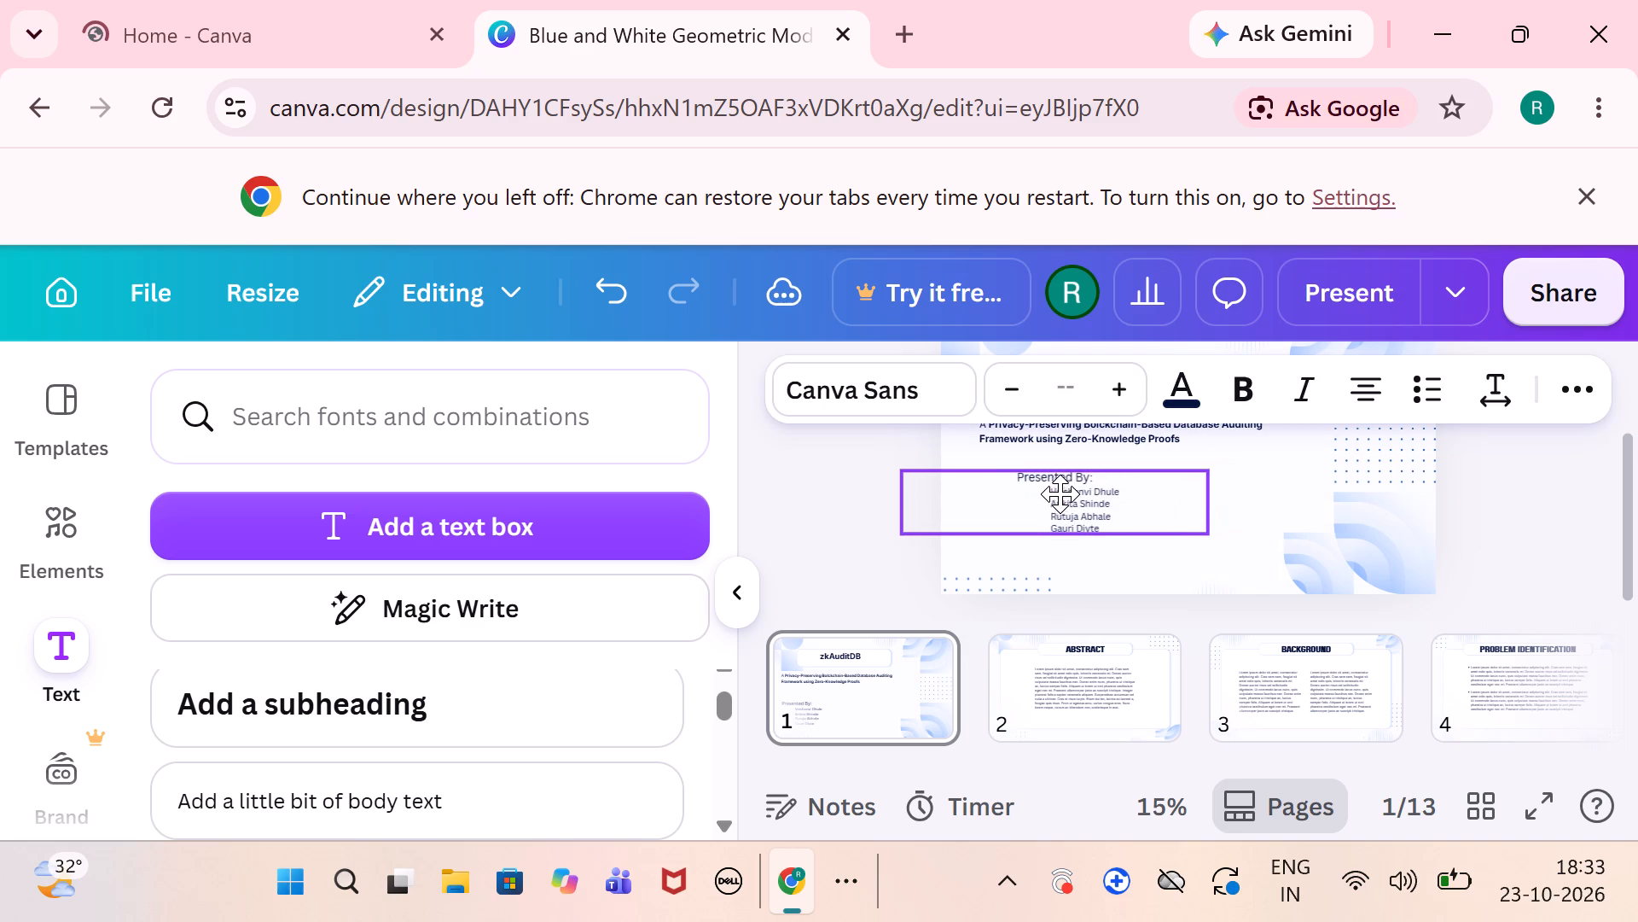
pyautogui.moveTo(1060, 493); pyautogui.dragTo(1266, 534)
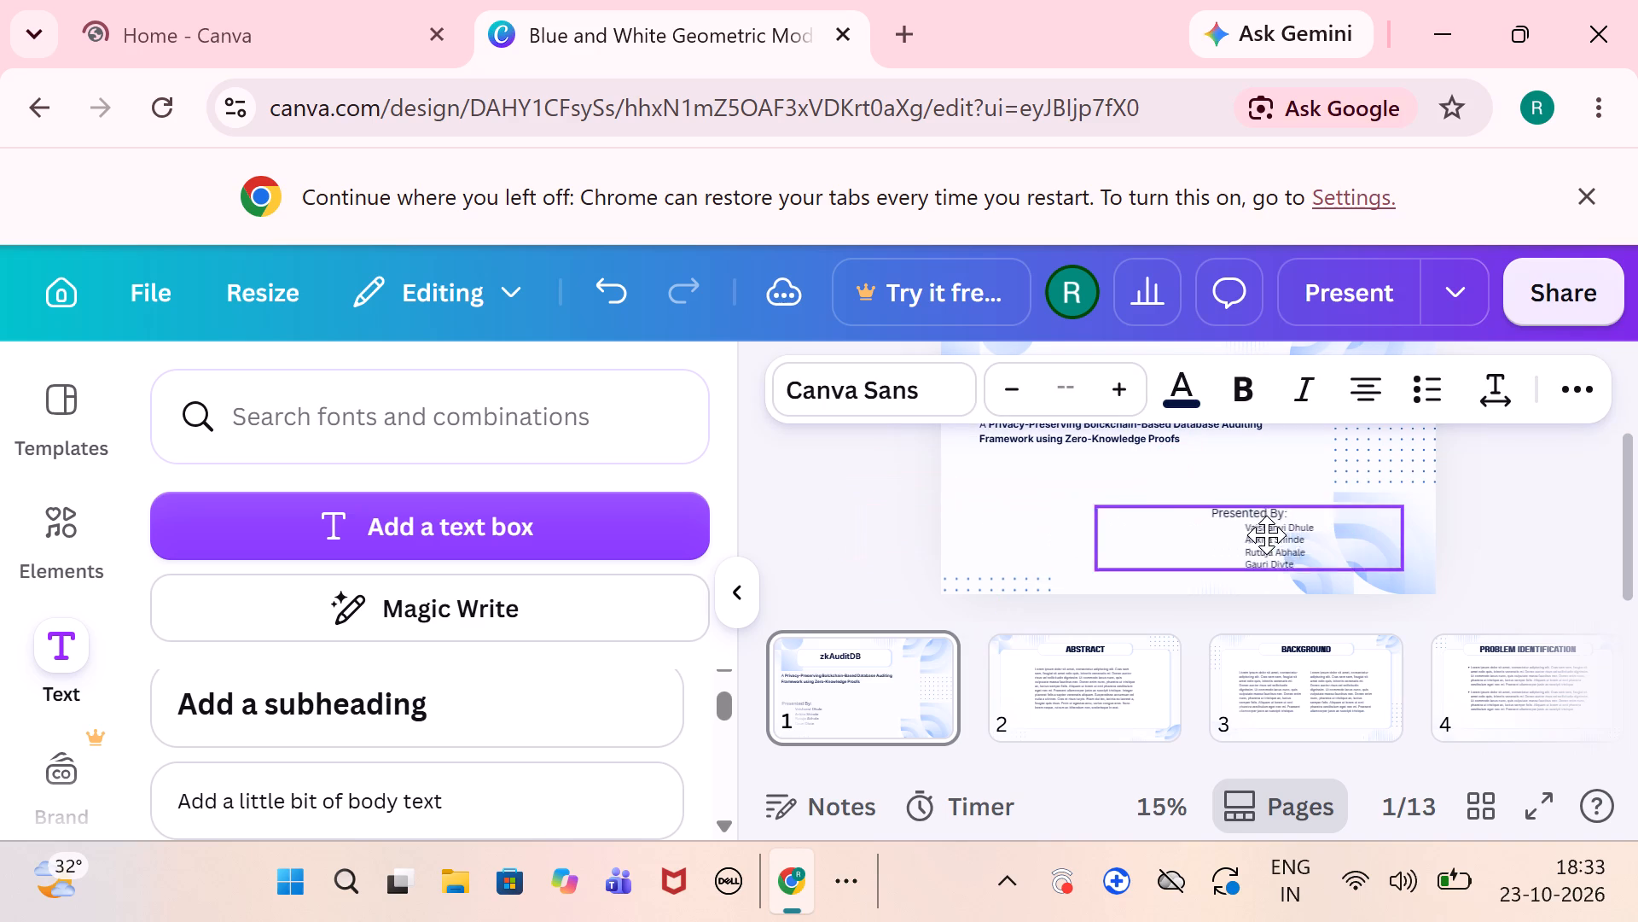
pyautogui.moveTo(1266, 534); pyautogui.dragTo(1380, 545)
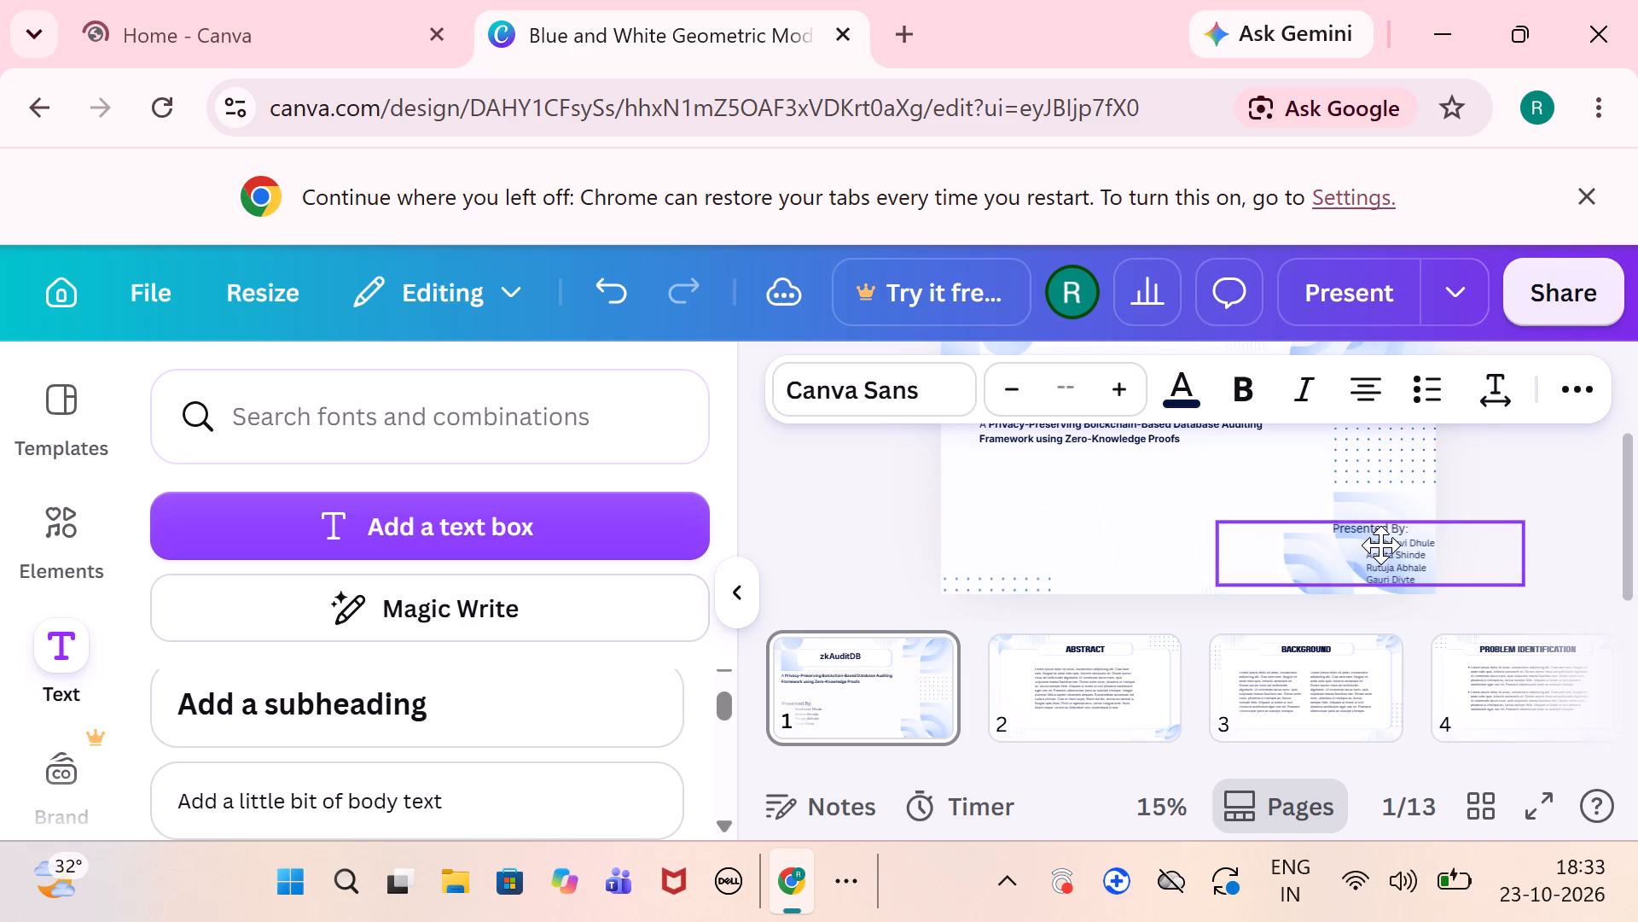
pyautogui.moveTo(1380, 545); pyautogui.dragTo(1004, 538)
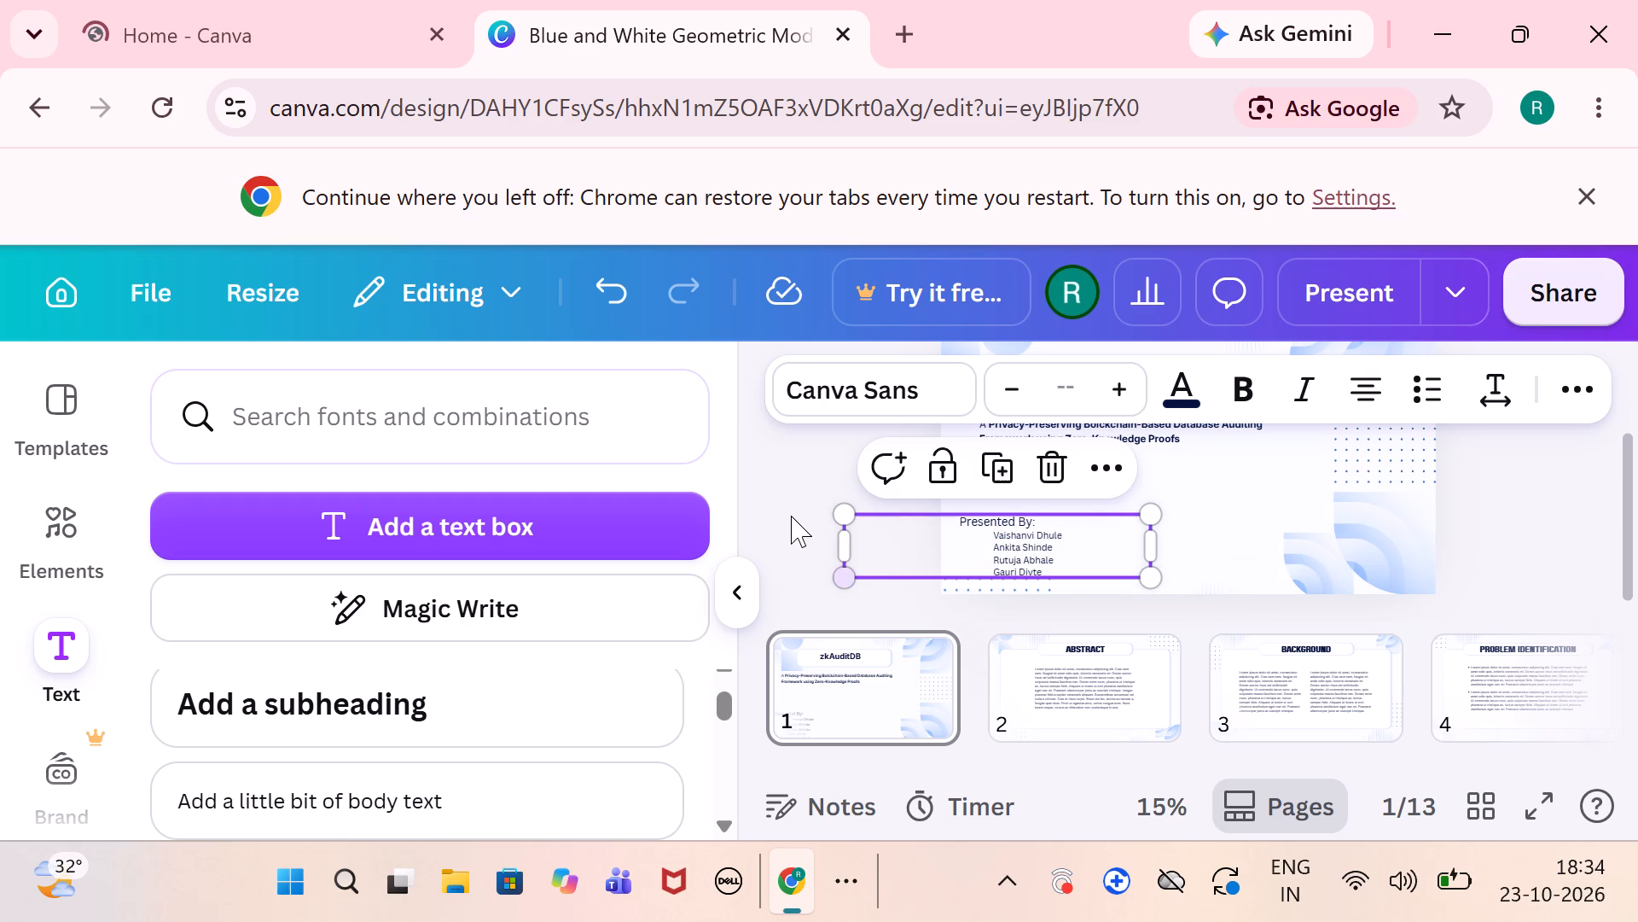
pyautogui.click(791, 516)
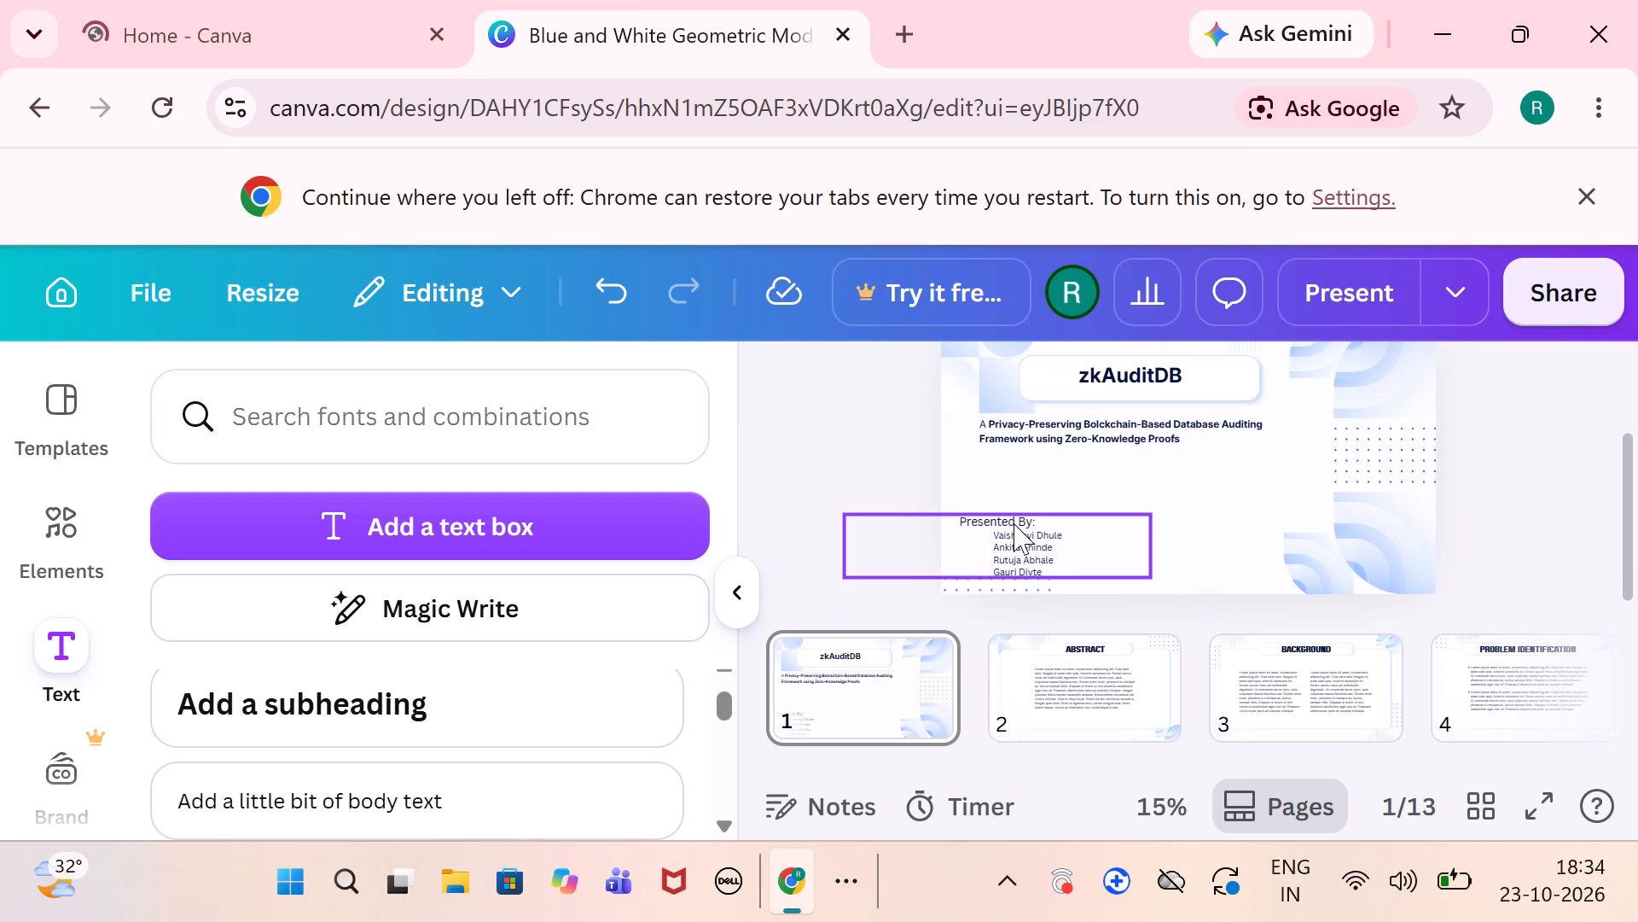
# Indent the first presenter's name with extra leading spaces so it starts just past the end of "Presented By:".
pyautogui.click(996, 534)
pyautogui.click(976, 538)
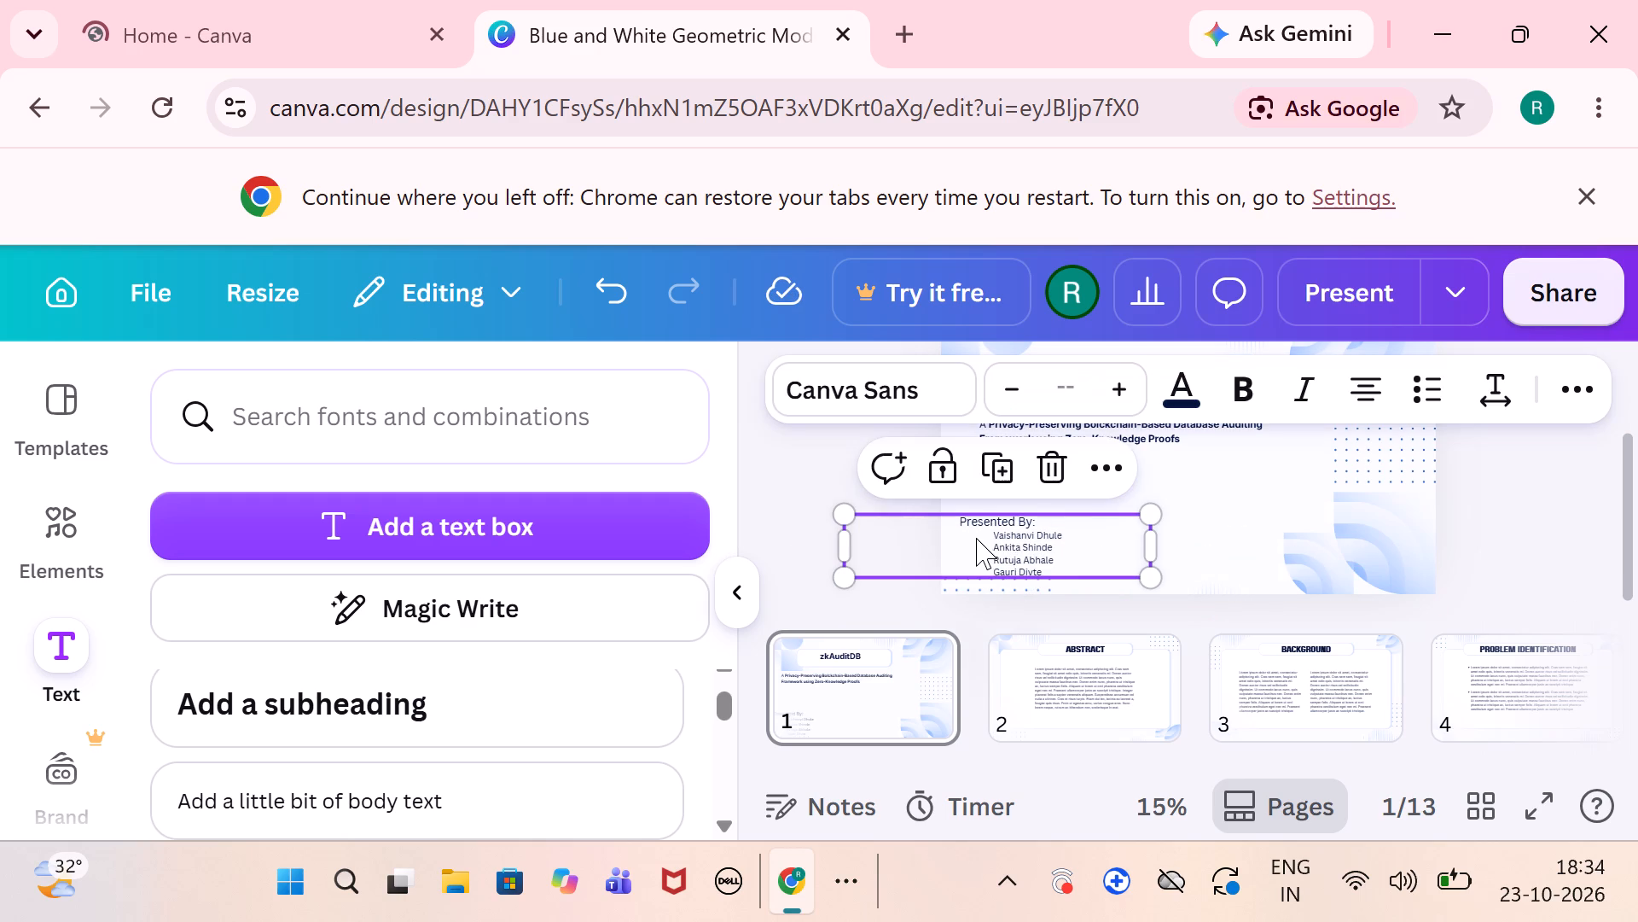
pyautogui.press('space')
pyautogui.press('space')
pyautogui.press('space')
pyautogui.press('space')
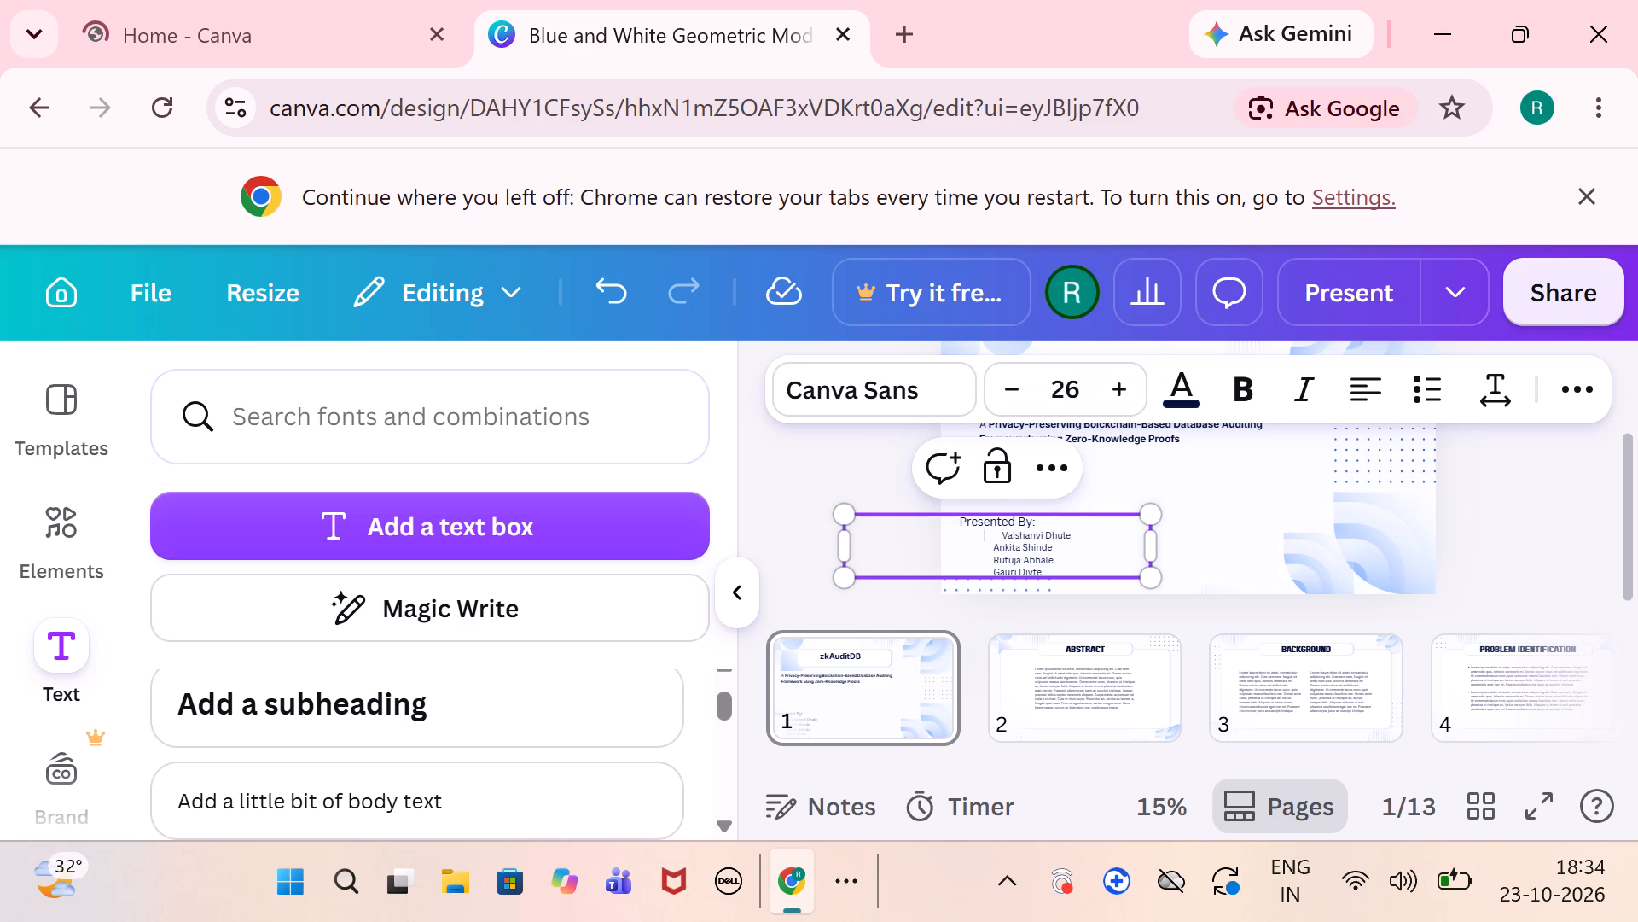
pyautogui.press('space')
pyautogui.press('space')
pyautogui.press('space')
pyautogui.press('space')
pyautogui.press('space')
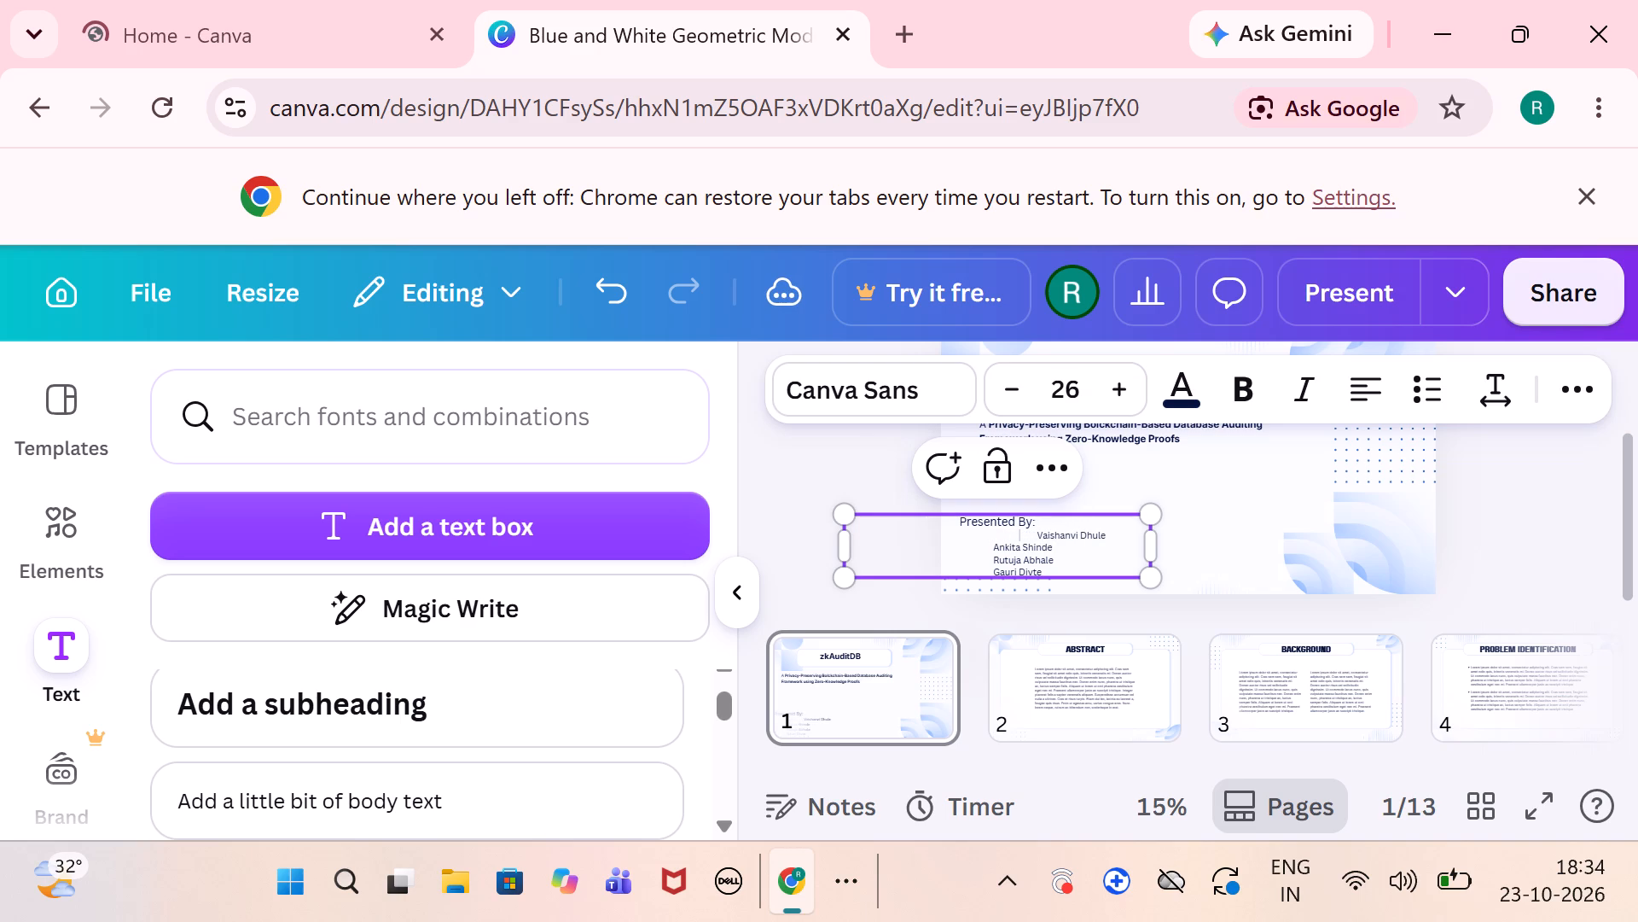
pyautogui.press('space')
# Indent the second presenter's name with leading spaces to line up beneath the first name.
pyautogui.click(983, 551)
pyautogui.press('space')
pyautogui.press('space')
pyautogui.press('space')
pyautogui.press('space')
pyautogui.press('space')
pyautogui.press('space')
pyautogui.press('space')
pyautogui.press('space')
pyautogui.press('space')
pyautogui.press('space')
pyautogui.press('space')
pyautogui.press('space')
pyautogui.press('space')
pyautogui.press('space')
pyautogui.press('space')
pyautogui.press('space')
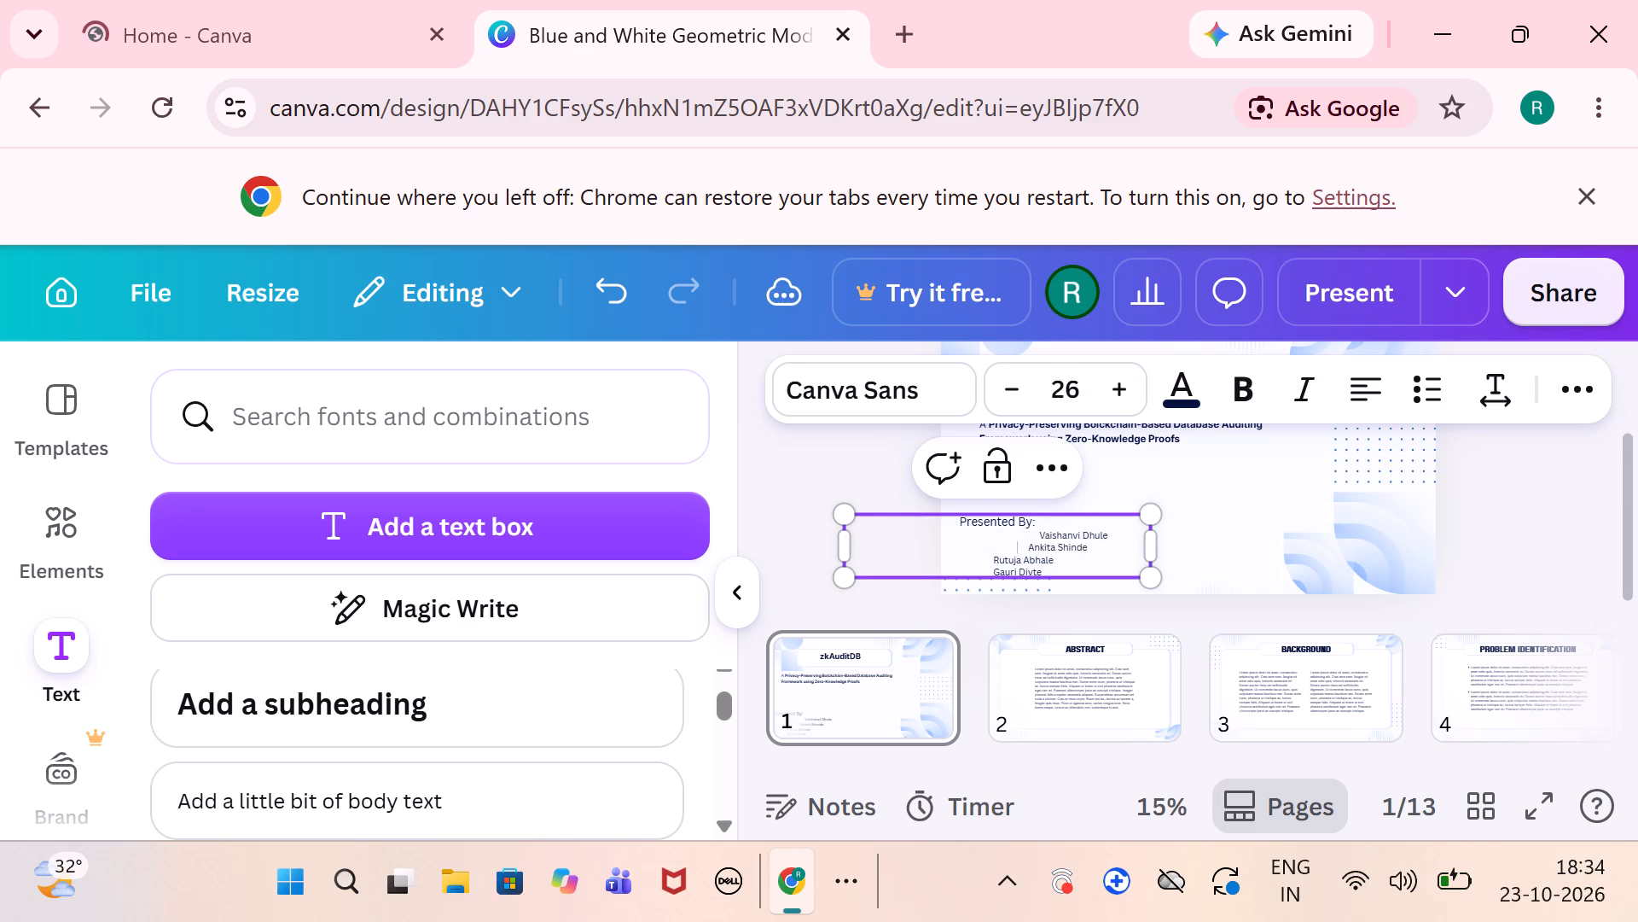
pyautogui.press('space')
pyautogui.press('space')
pyautogui.press('space')
pyautogui.press('space')
pyautogui.press('space')
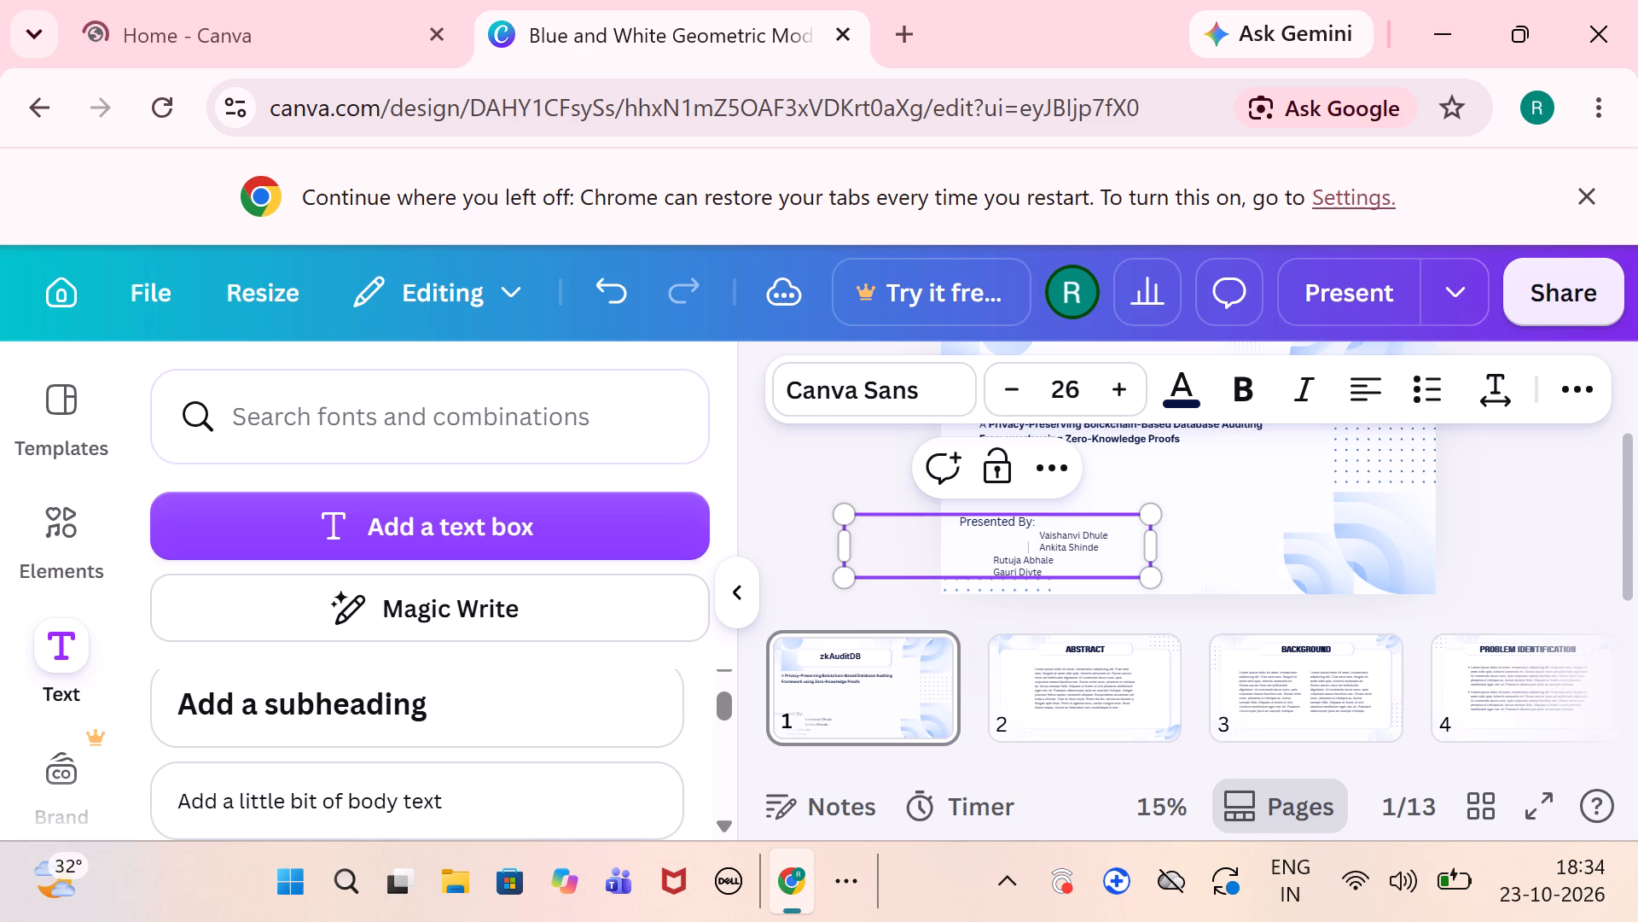
# Indent the third presenter's name with leading spaces to line up beneath the first two names.
pyautogui.click(988, 567)
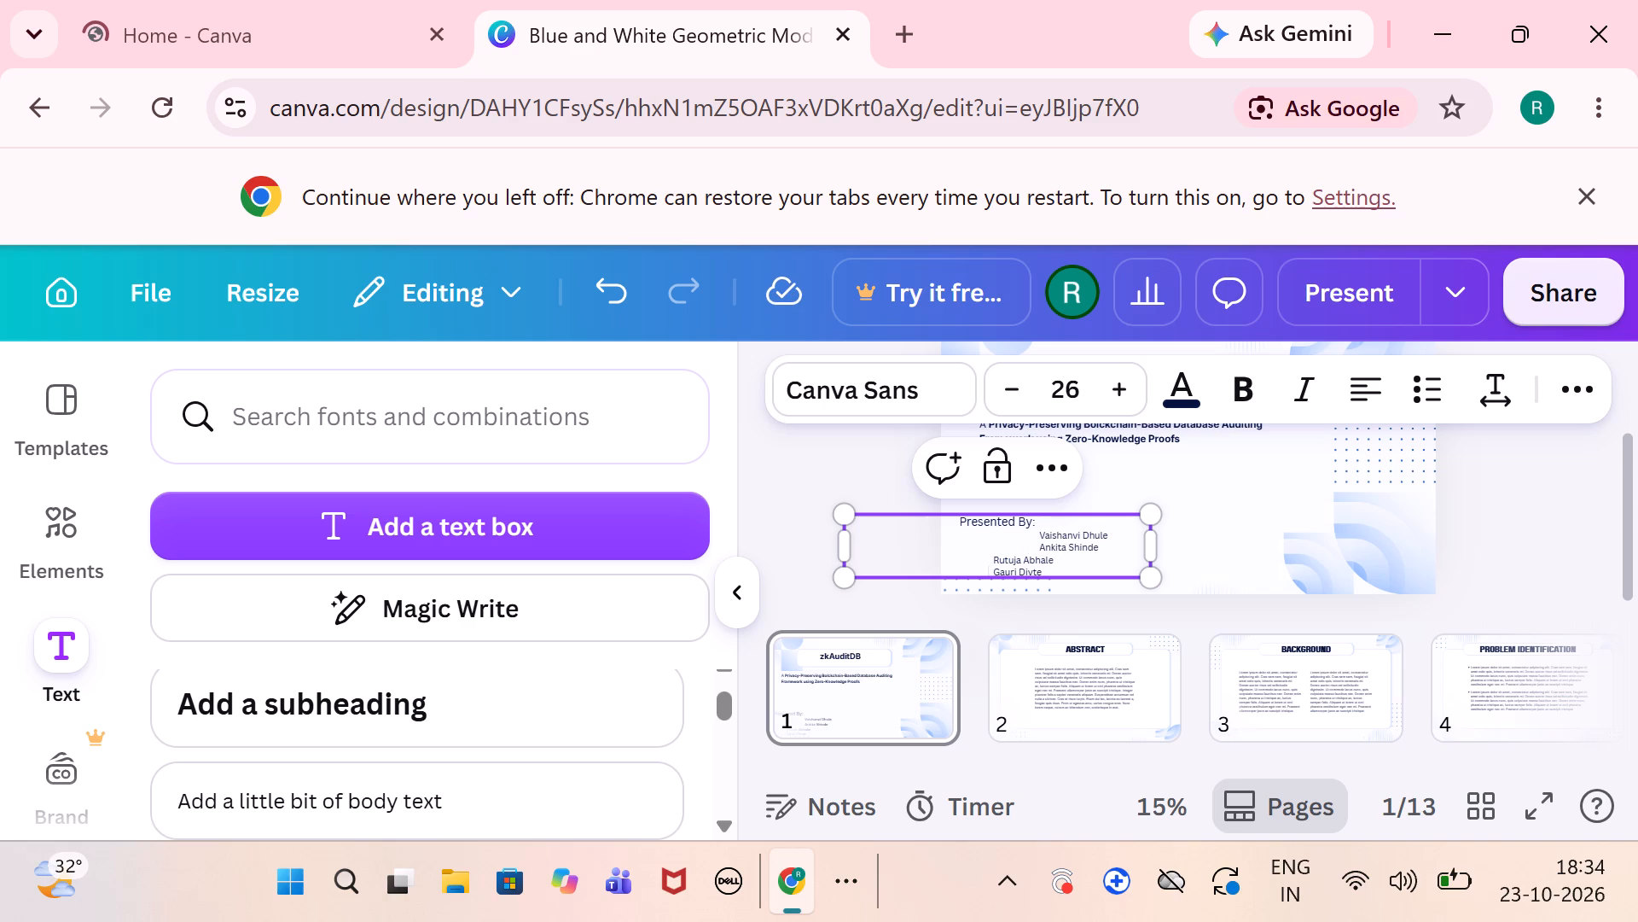
pyautogui.click(991, 561)
pyautogui.press('space')
pyautogui.press('space')
pyautogui.press('space')
pyautogui.press('space')
pyautogui.press('space')
pyautogui.press('space')
pyautogui.press('space')
pyautogui.press('space')
pyautogui.press('space')
pyautogui.press('space')
pyautogui.press('space')
pyautogui.press('space')
pyautogui.press('space')
pyautogui.press('space')
pyautogui.press('space')
pyautogui.press('space')
pyautogui.press('space')
pyautogui.press('space')
pyautogui.press('space')
pyautogui.press('space')
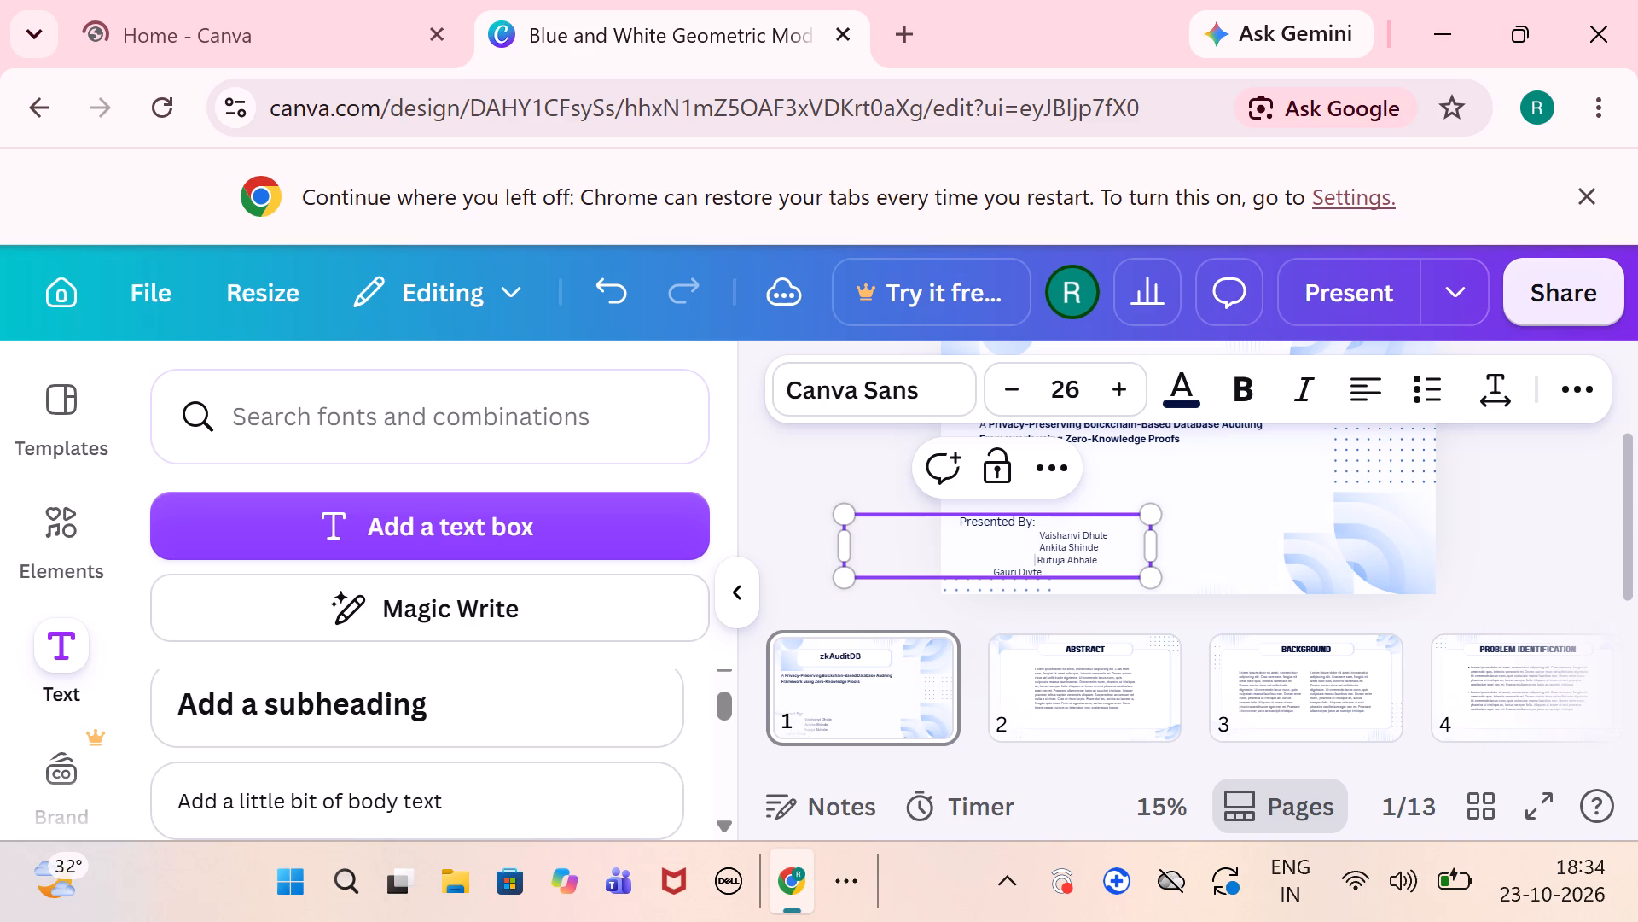
pyautogui.press('space')
# Indent the fourth presenter's name with leading spaces to line up beneath the other three, and deselect the text box.
pyautogui.click(980, 573)
pyautogui.press('space')
pyautogui.press('space')
pyautogui.press('space')
pyautogui.press('space')
pyautogui.press('space')
pyautogui.press('space')
pyautogui.press('space')
pyautogui.press('space')
pyautogui.press('space')
pyautogui.press('space')
pyautogui.press('space')
pyautogui.press('space')
pyautogui.press('space')
pyautogui.press('space')
pyautogui.press('space')
pyautogui.press('space')
pyautogui.press('space')
pyautogui.press('space')
pyautogui.press('space')
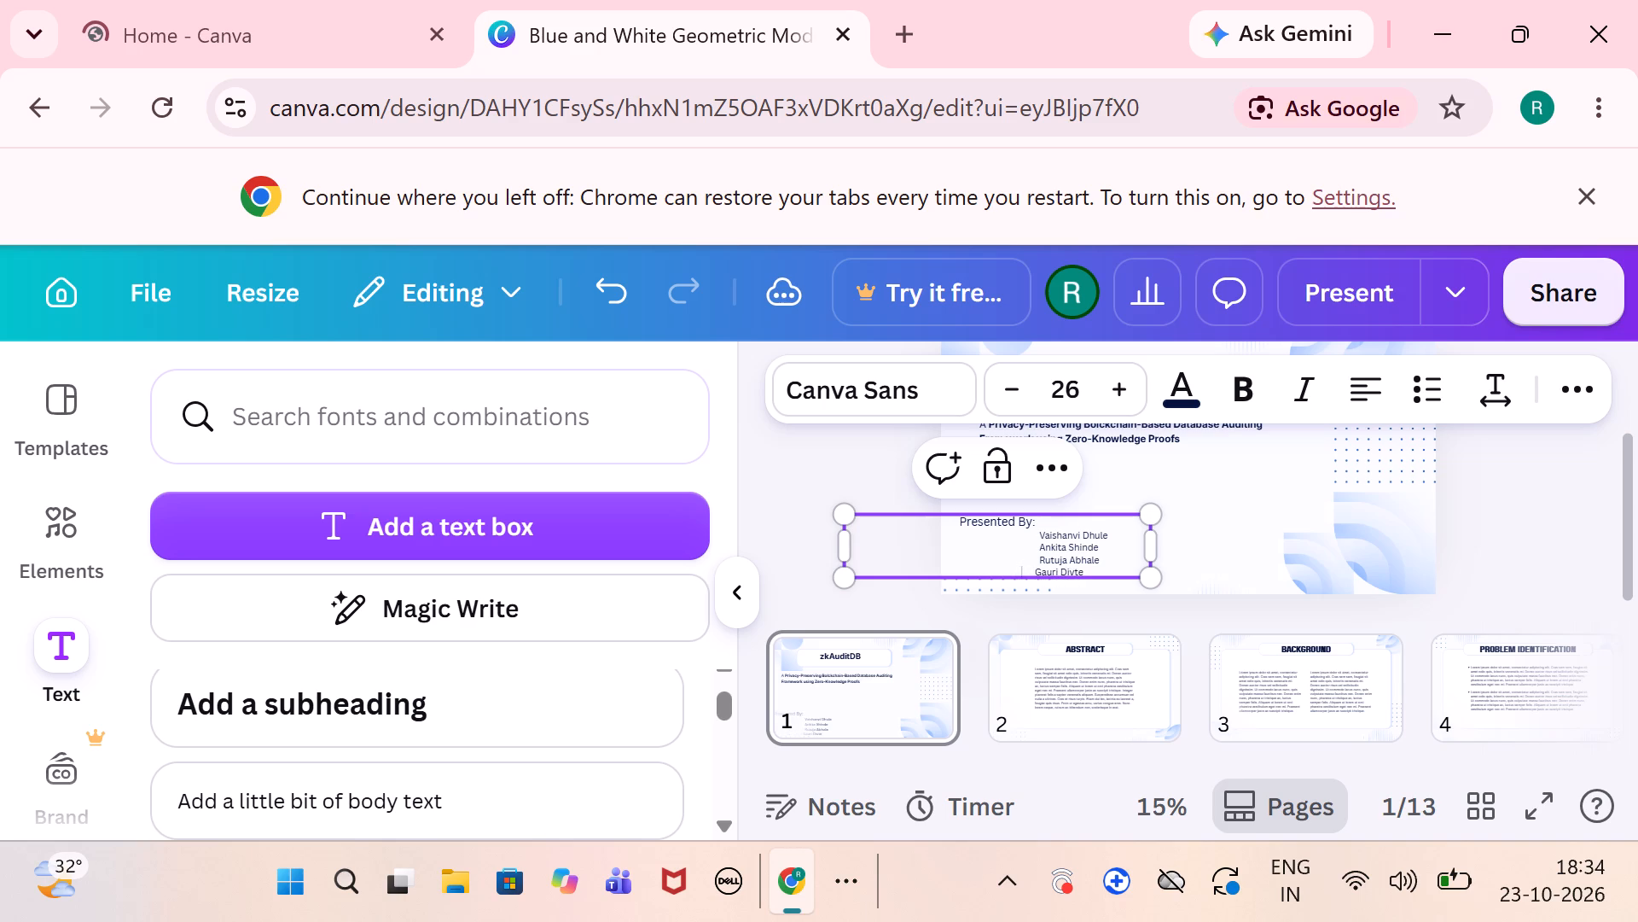
pyautogui.press('space')
pyautogui.press('space')
pyautogui.click(1190, 484)
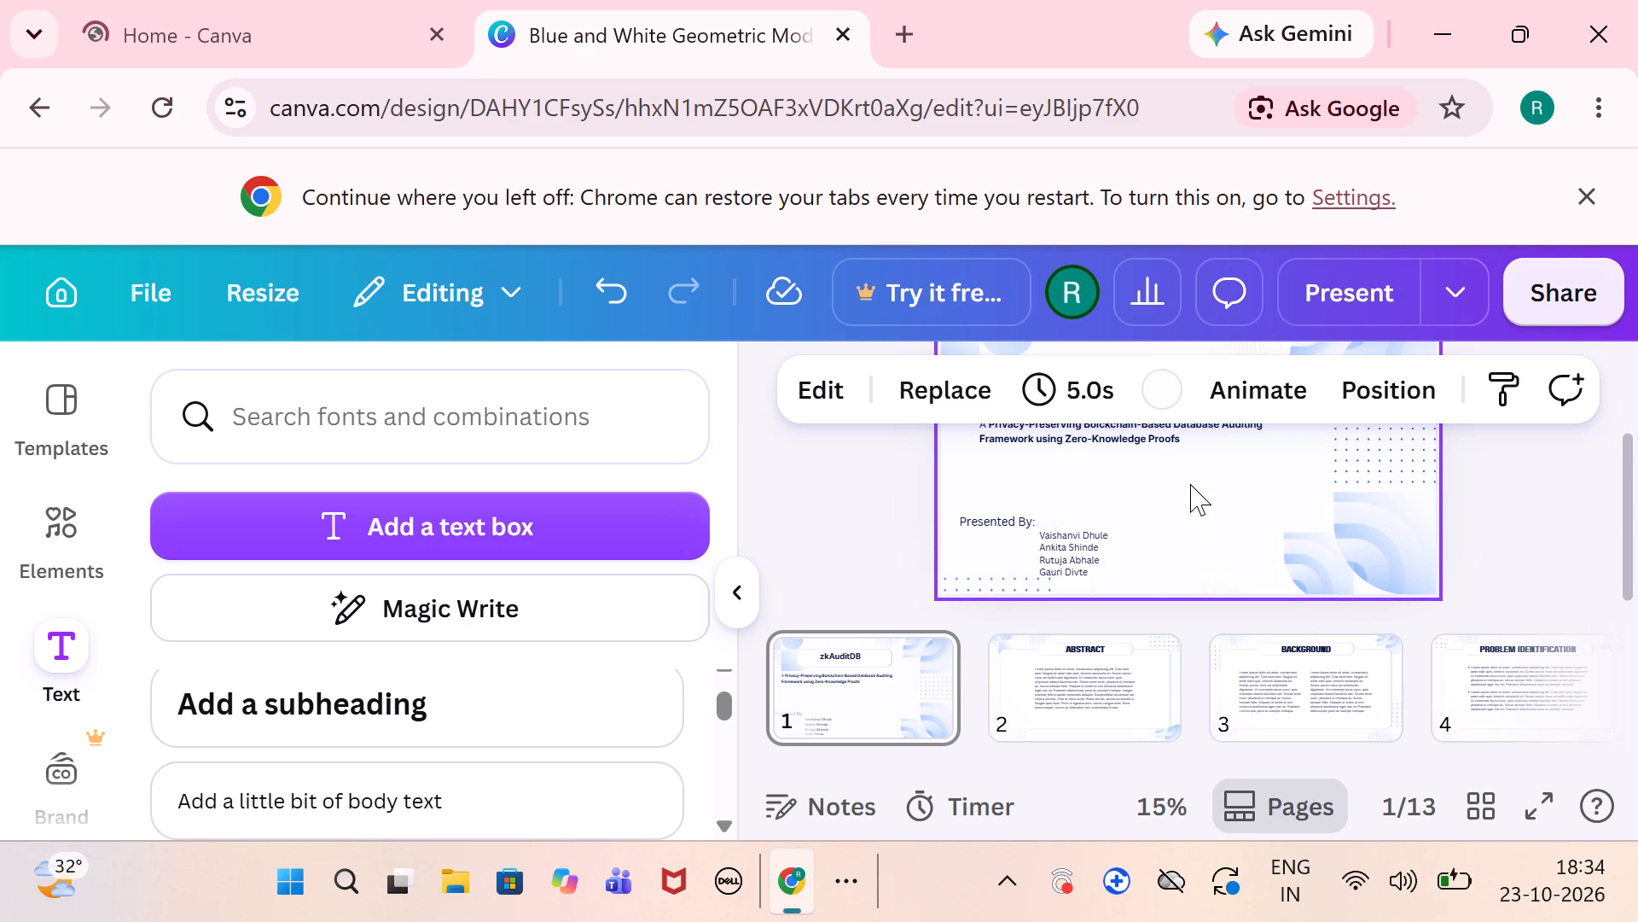
# Set the "Presented By:" heading to font size 30 and make it bold.
pyautogui.tripleClick(1014, 518)
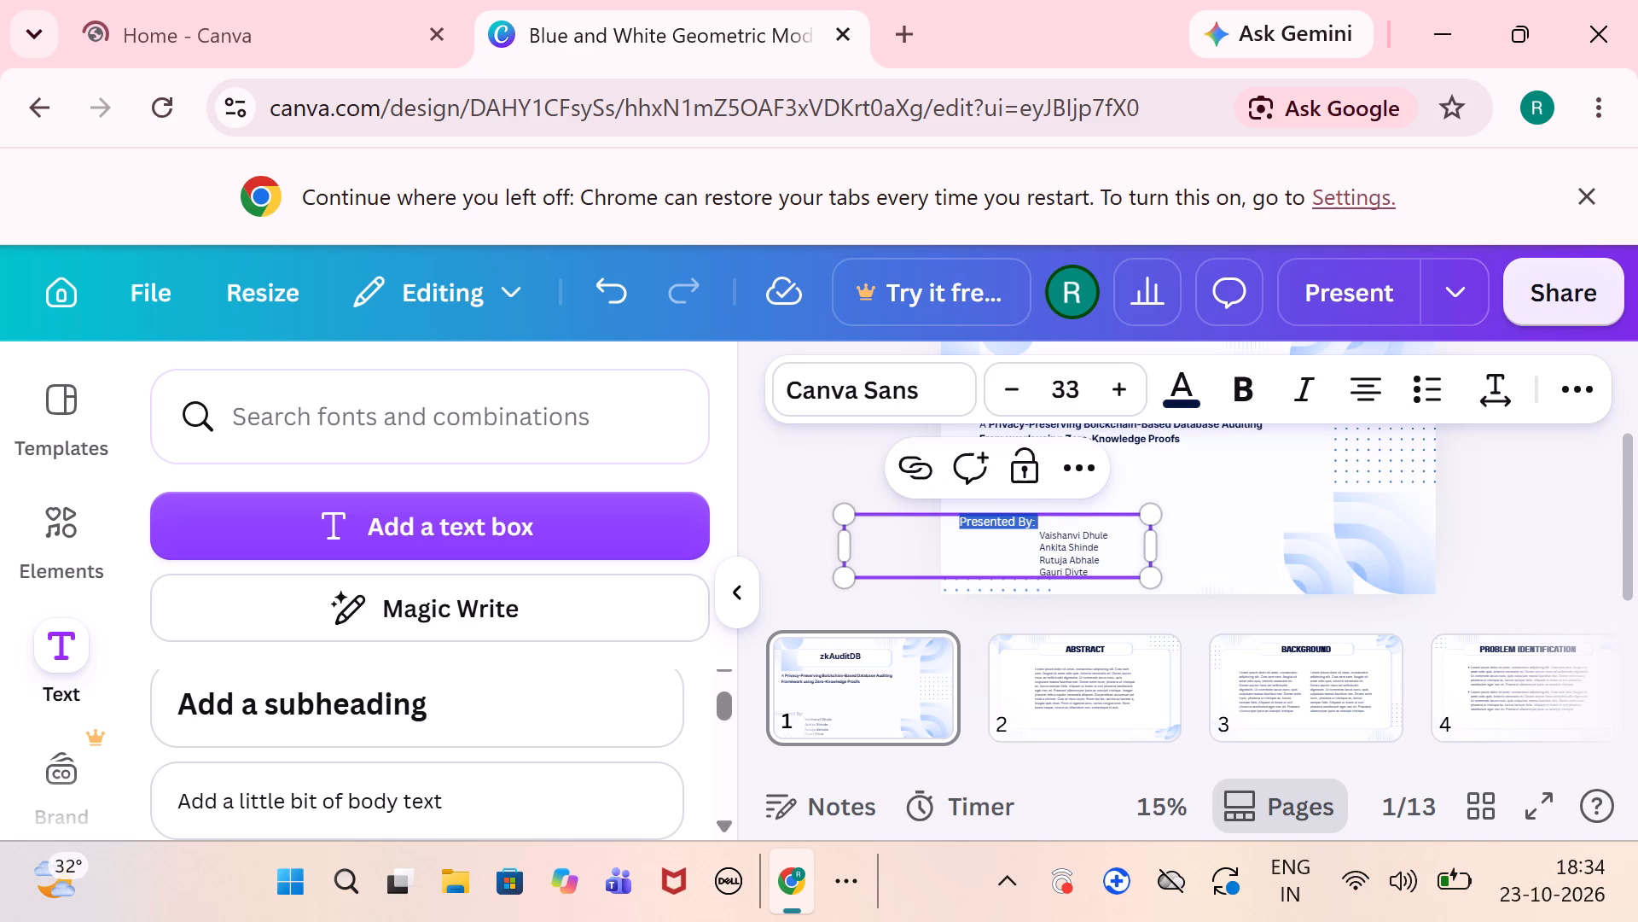
pyautogui.doubleClick(1011, 394)
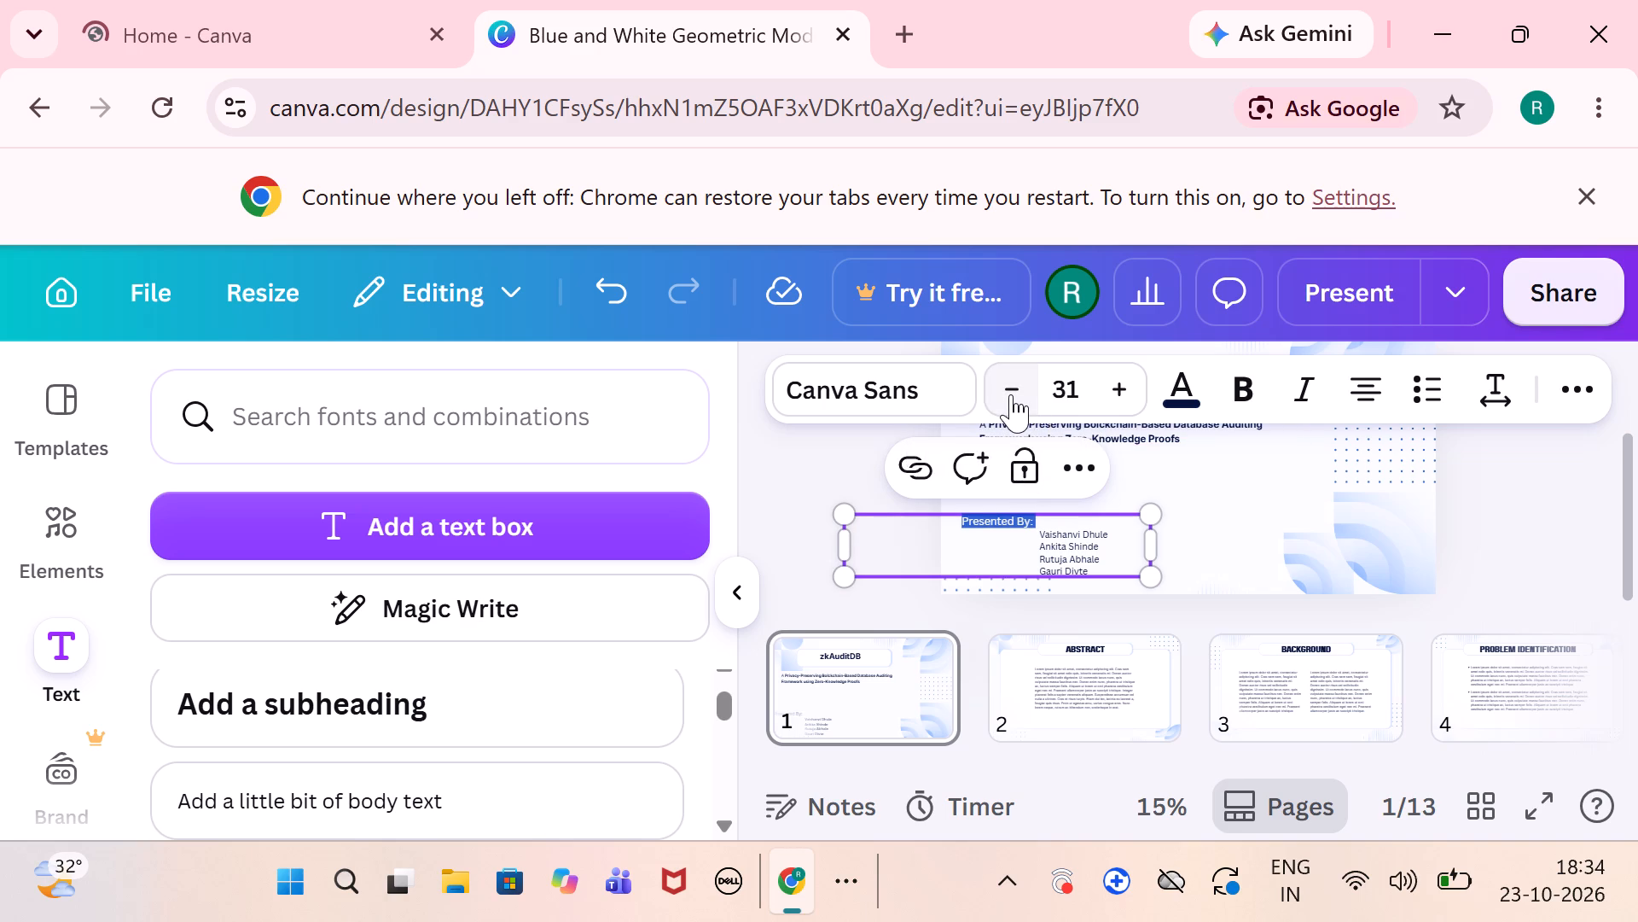
pyautogui.click(1011, 394)
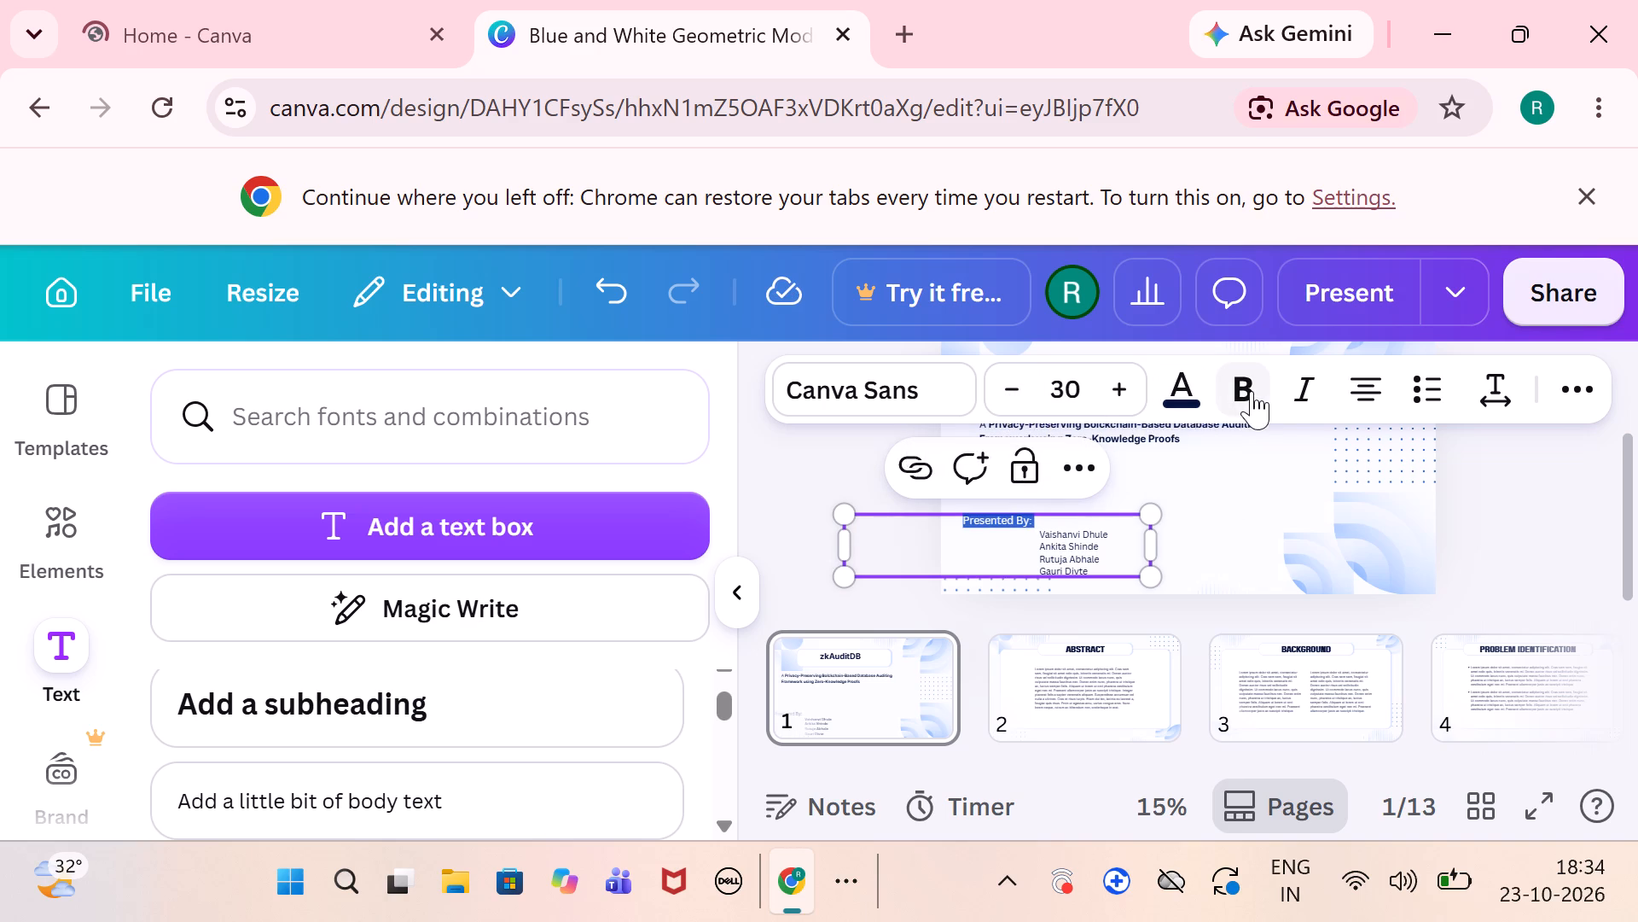
pyautogui.click(1252, 389)
# Change the text colour of the "Presented By:" heading to the near-black #040404.
pyautogui.click(1182, 389)
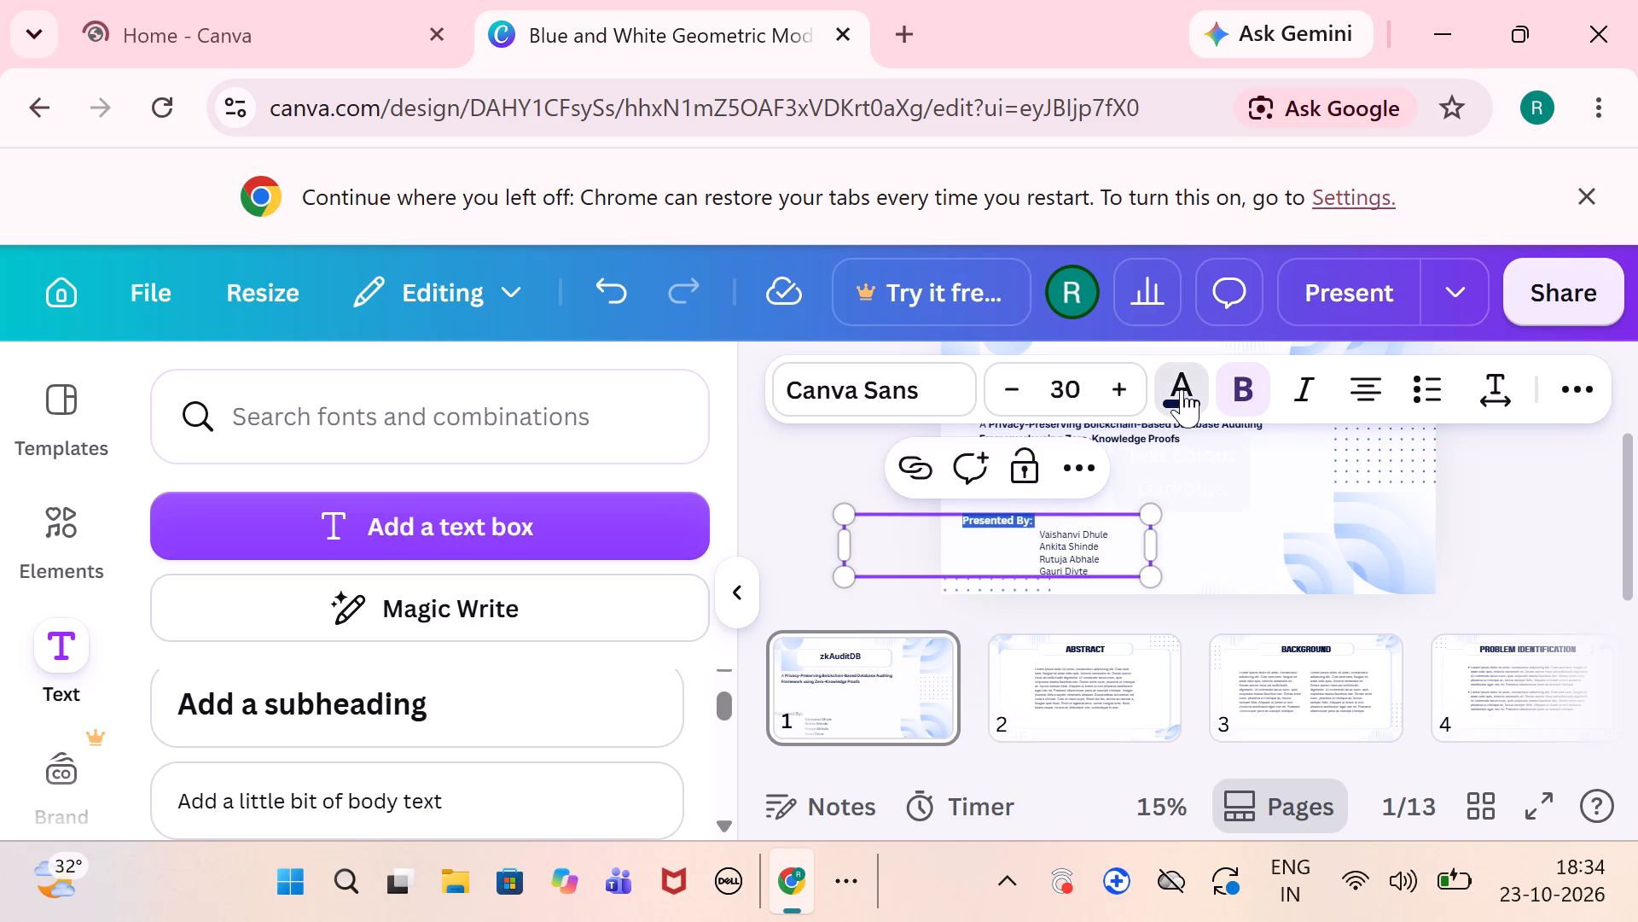
pyautogui.click(1207, 543)
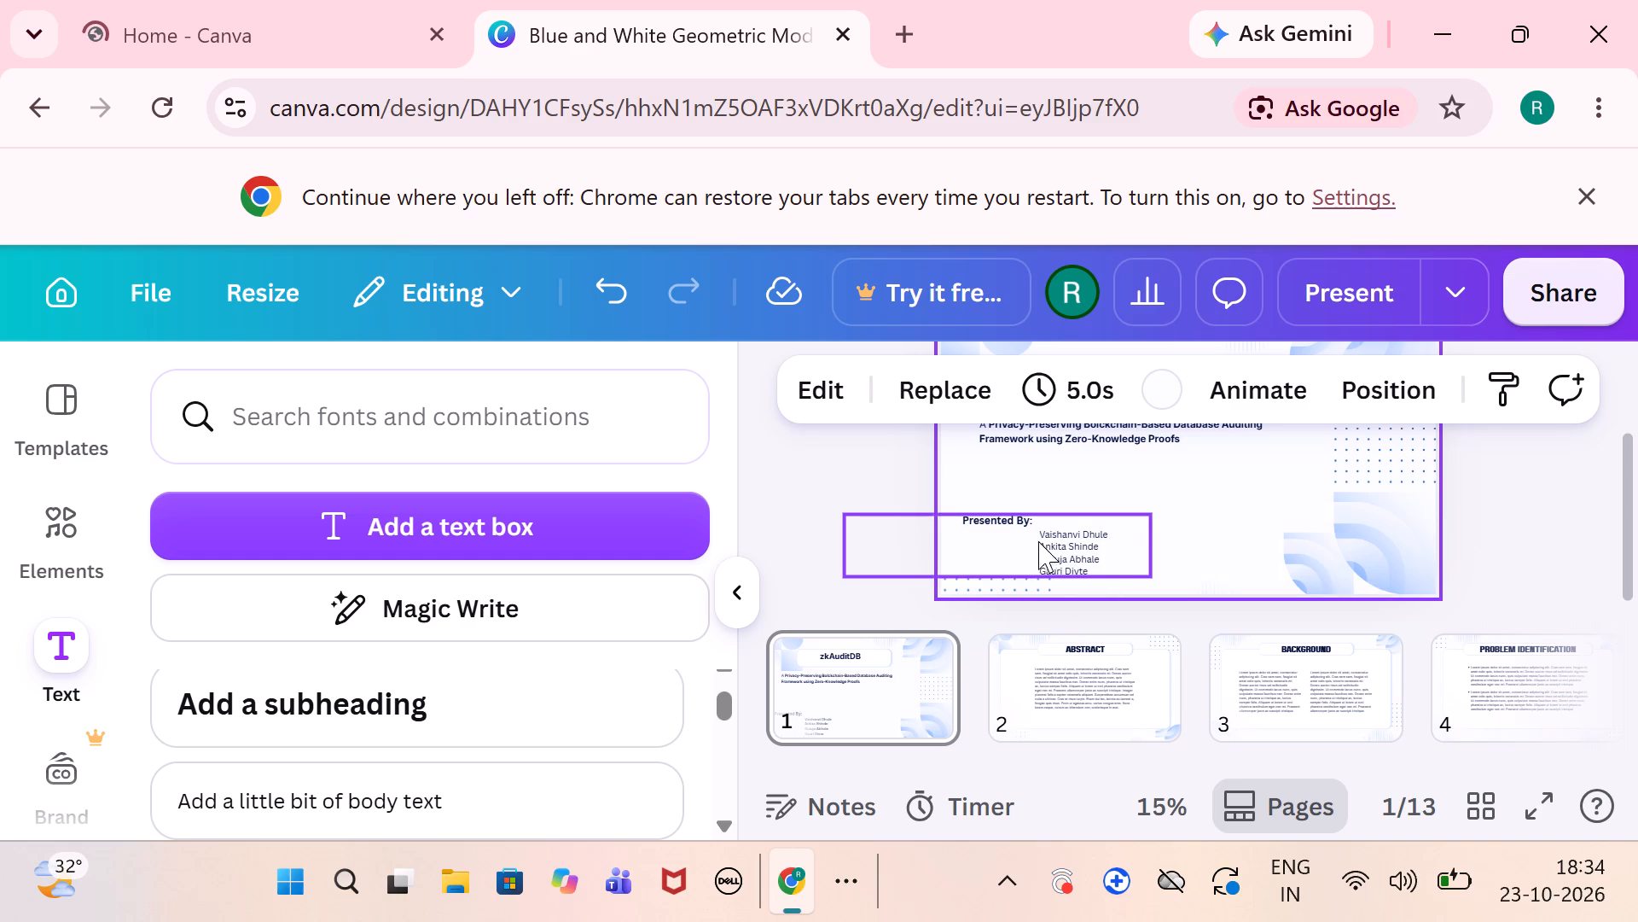
pyautogui.tripleClick(1009, 520)
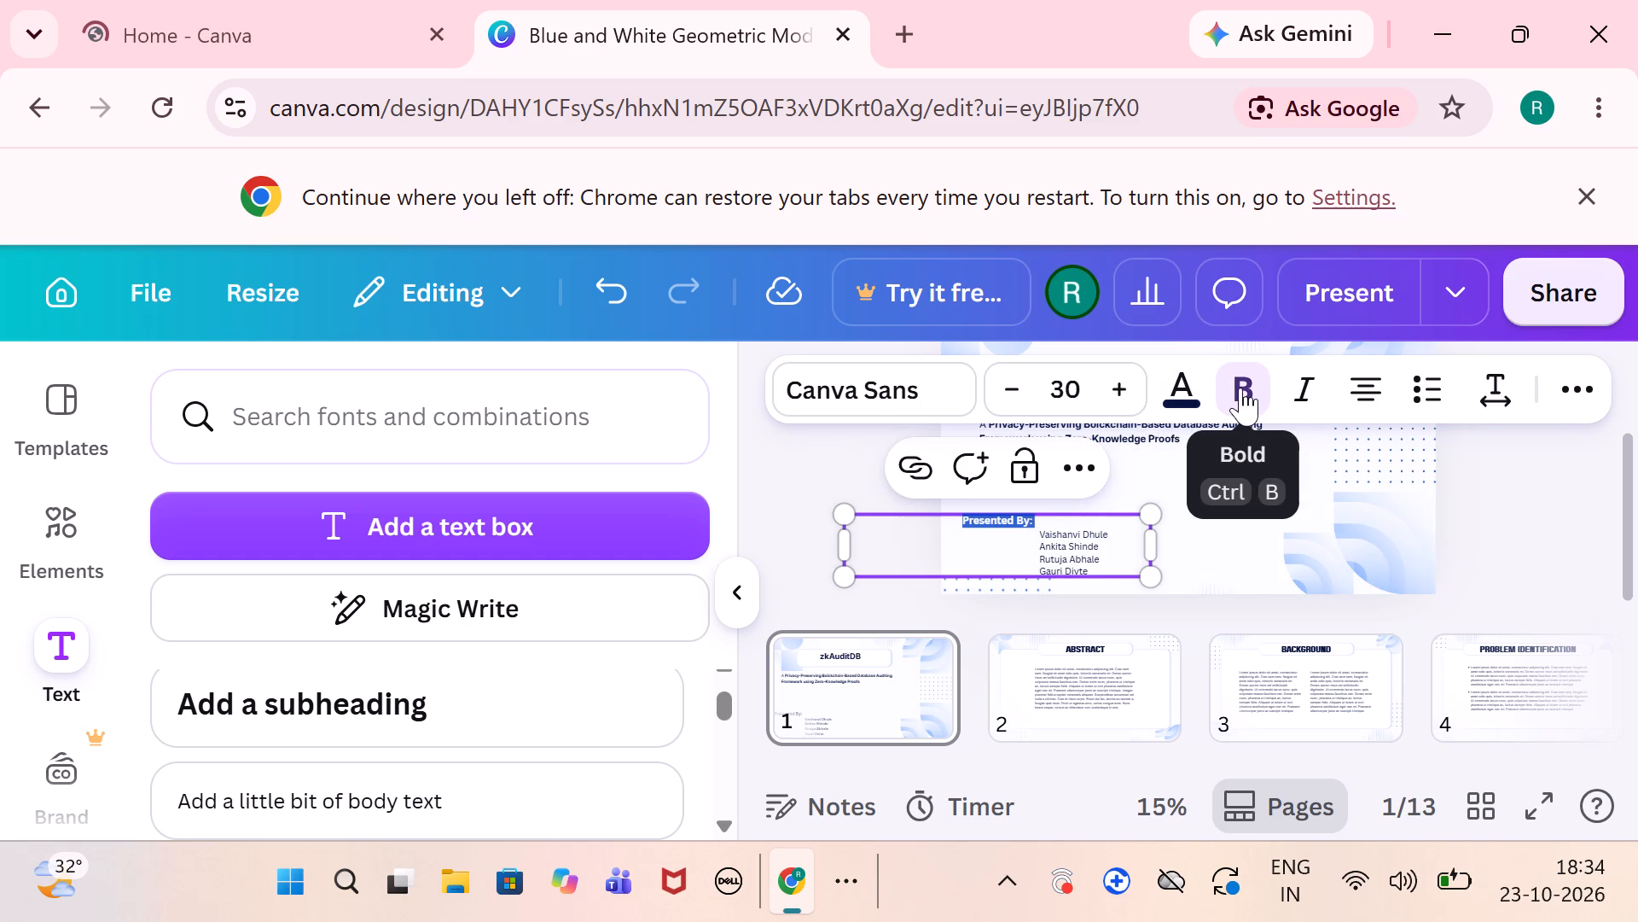
pyautogui.click(1170, 387)
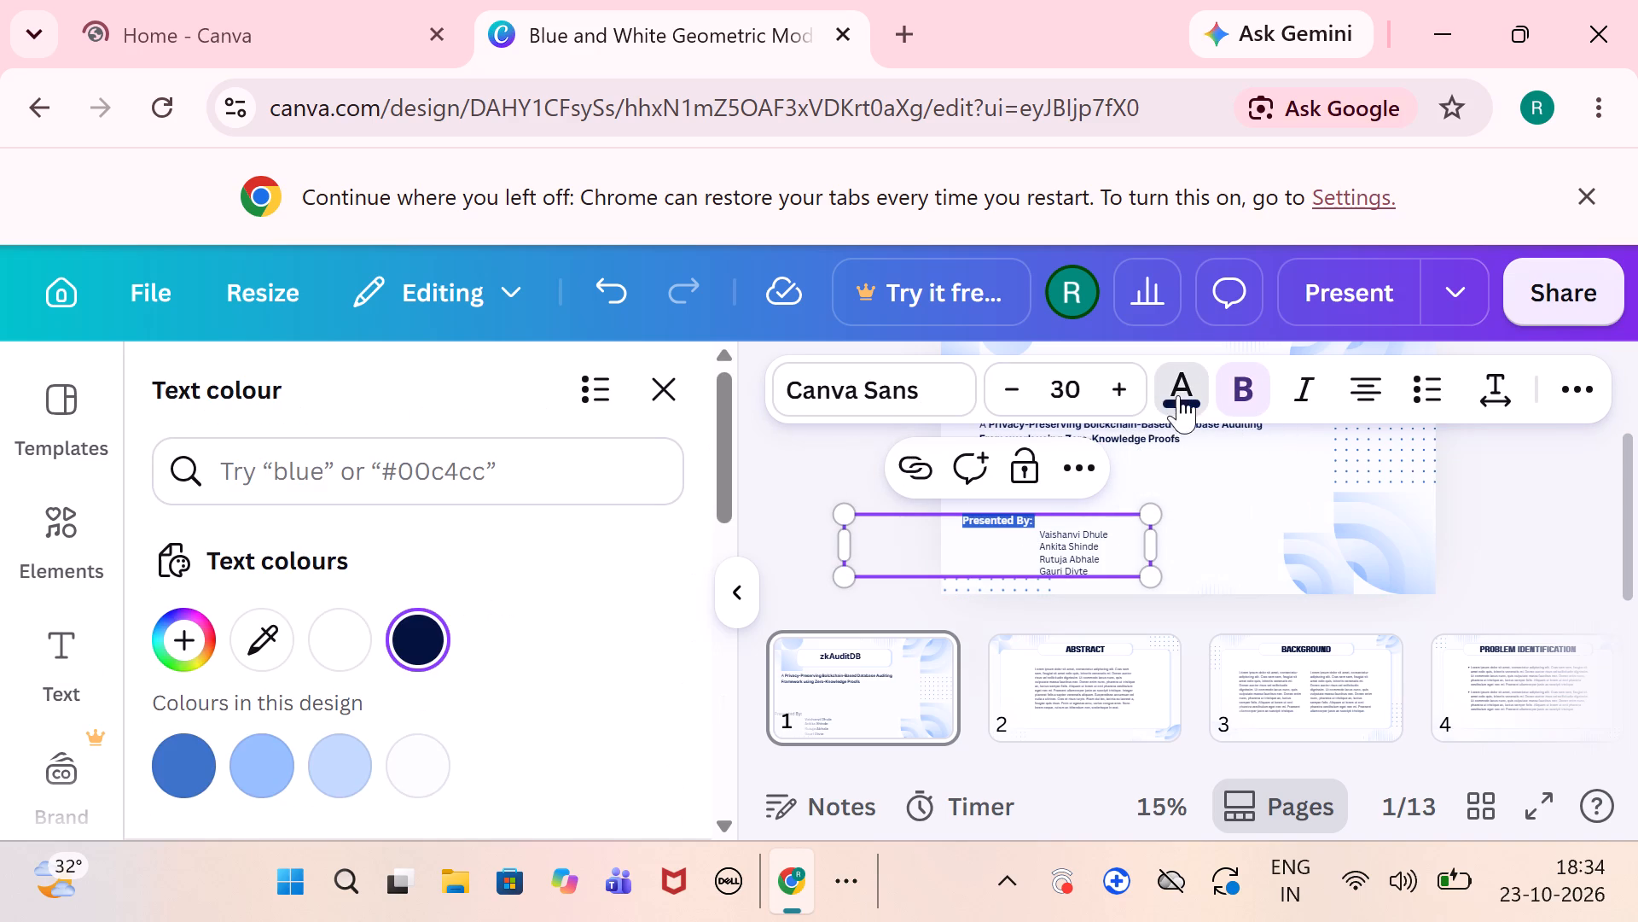
pyautogui.scroll(-1, 410, 770)
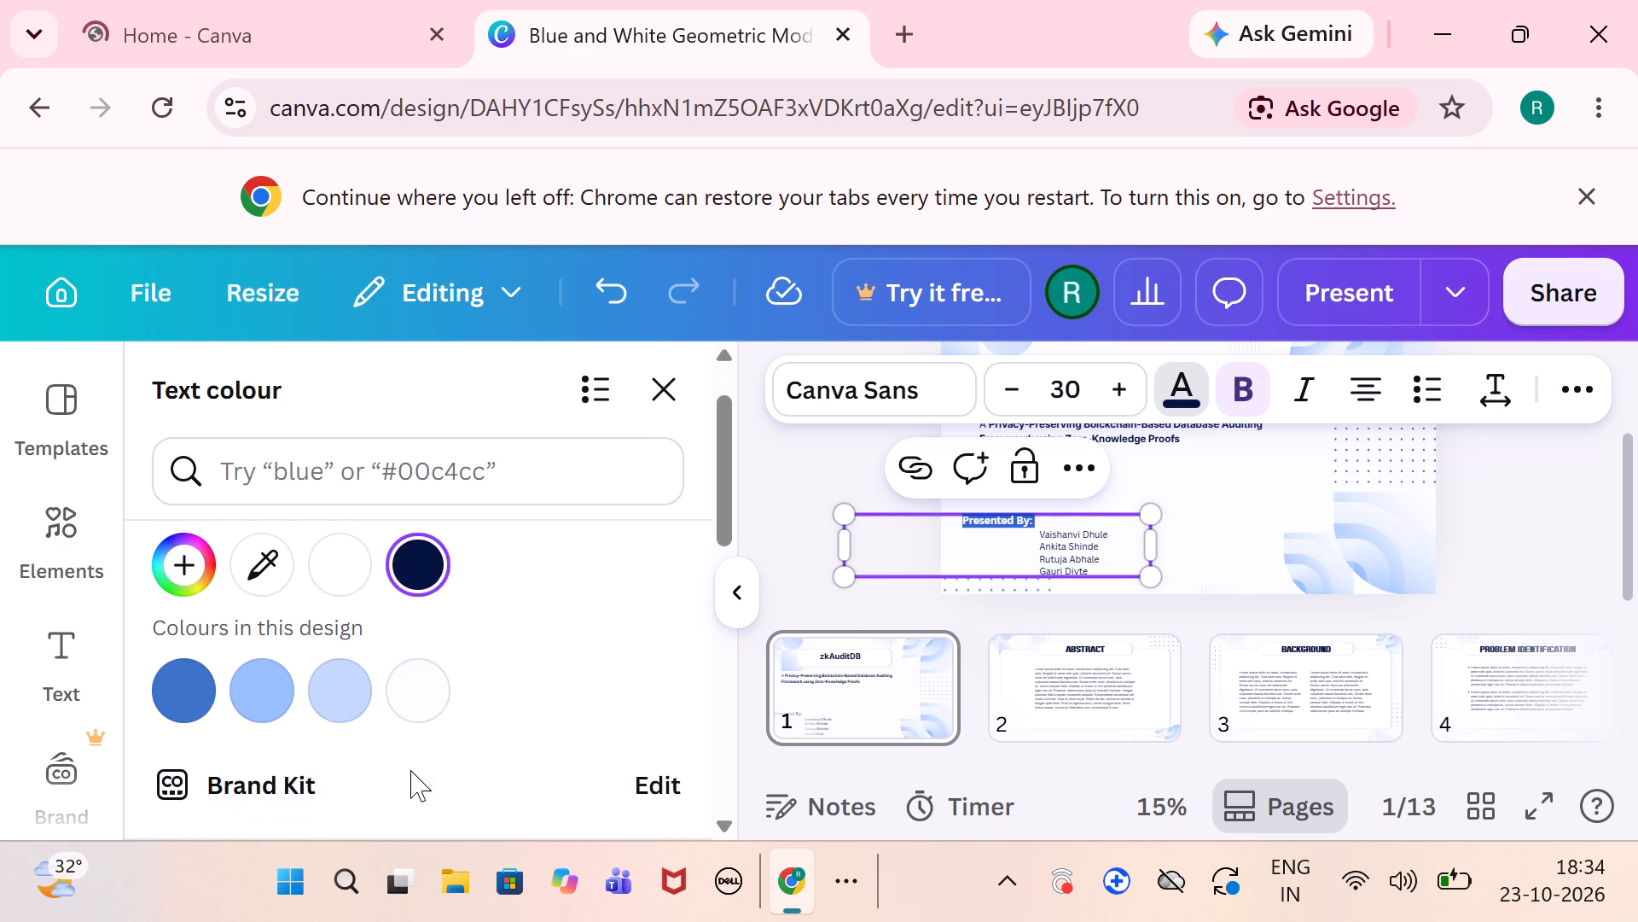
pyautogui.scroll(-2, 410, 770)
pyautogui.click(178, 705)
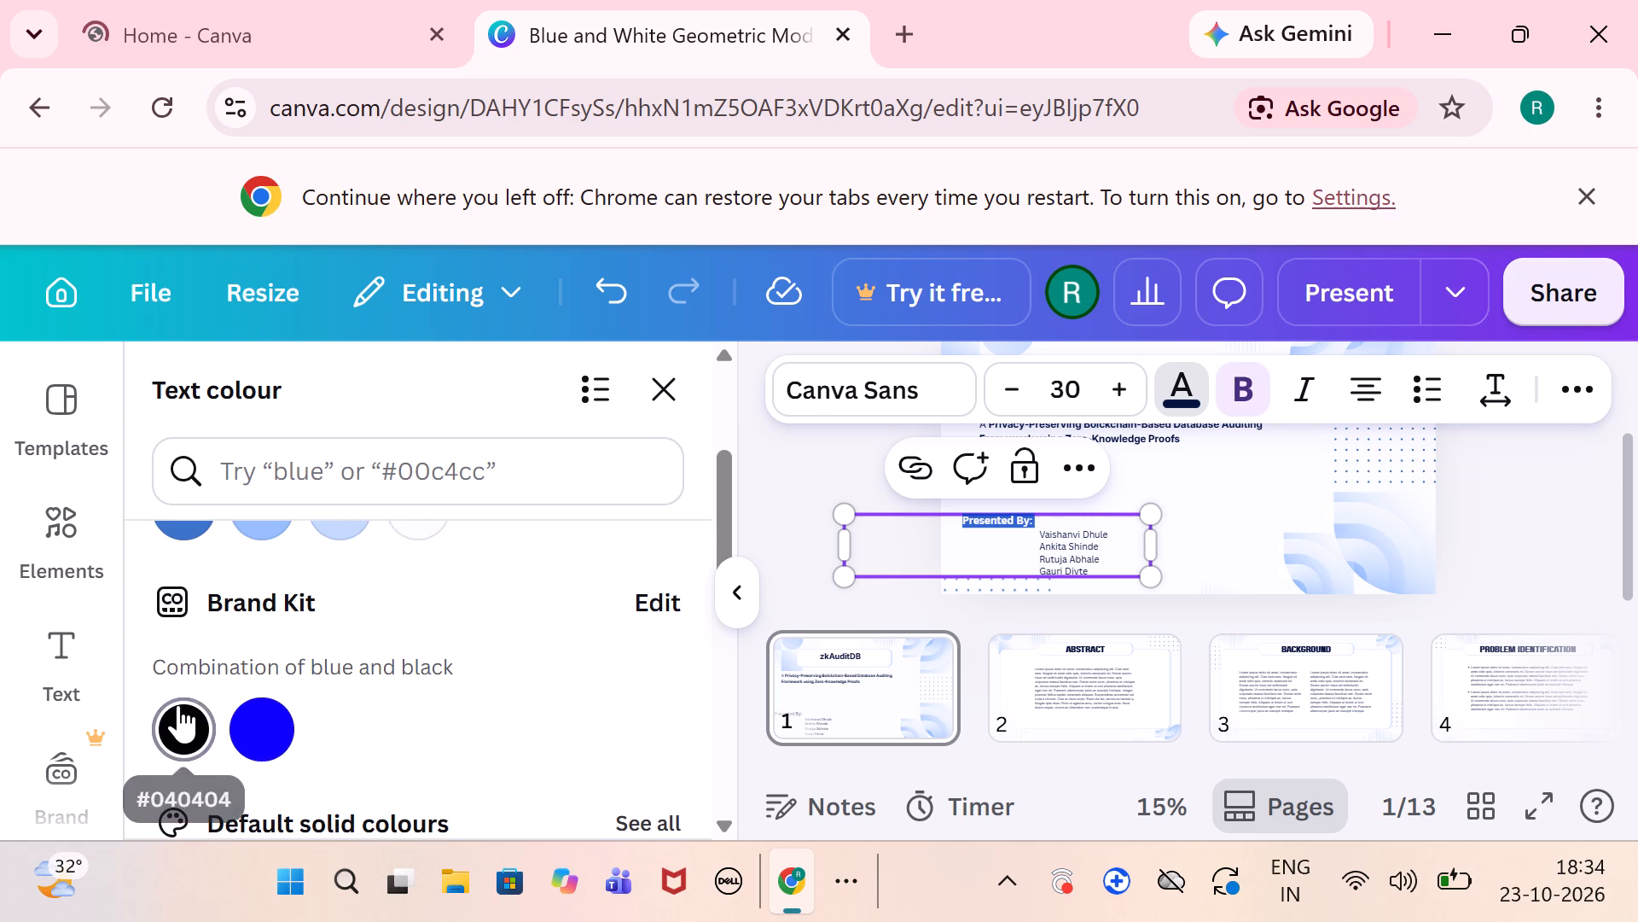
# Move the "Presented By:" text box with the presenter names up to sit just below the subtitle, and deselect it.
pyautogui.click(1193, 504)
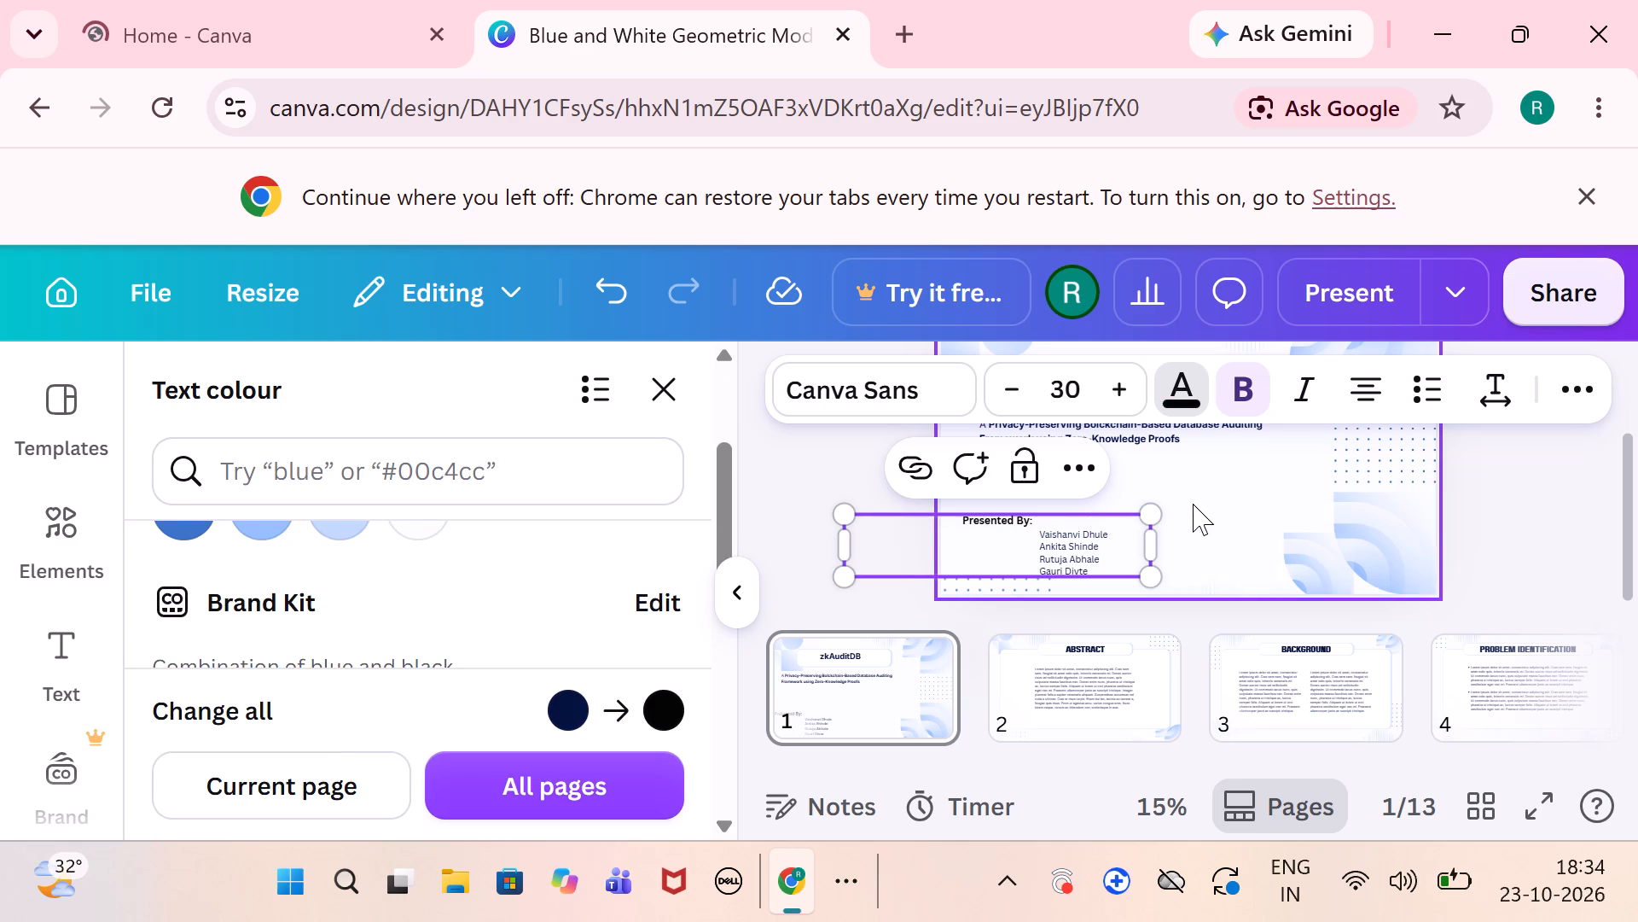
pyautogui.moveTo(1060, 542); pyautogui.dragTo(1072, 511)
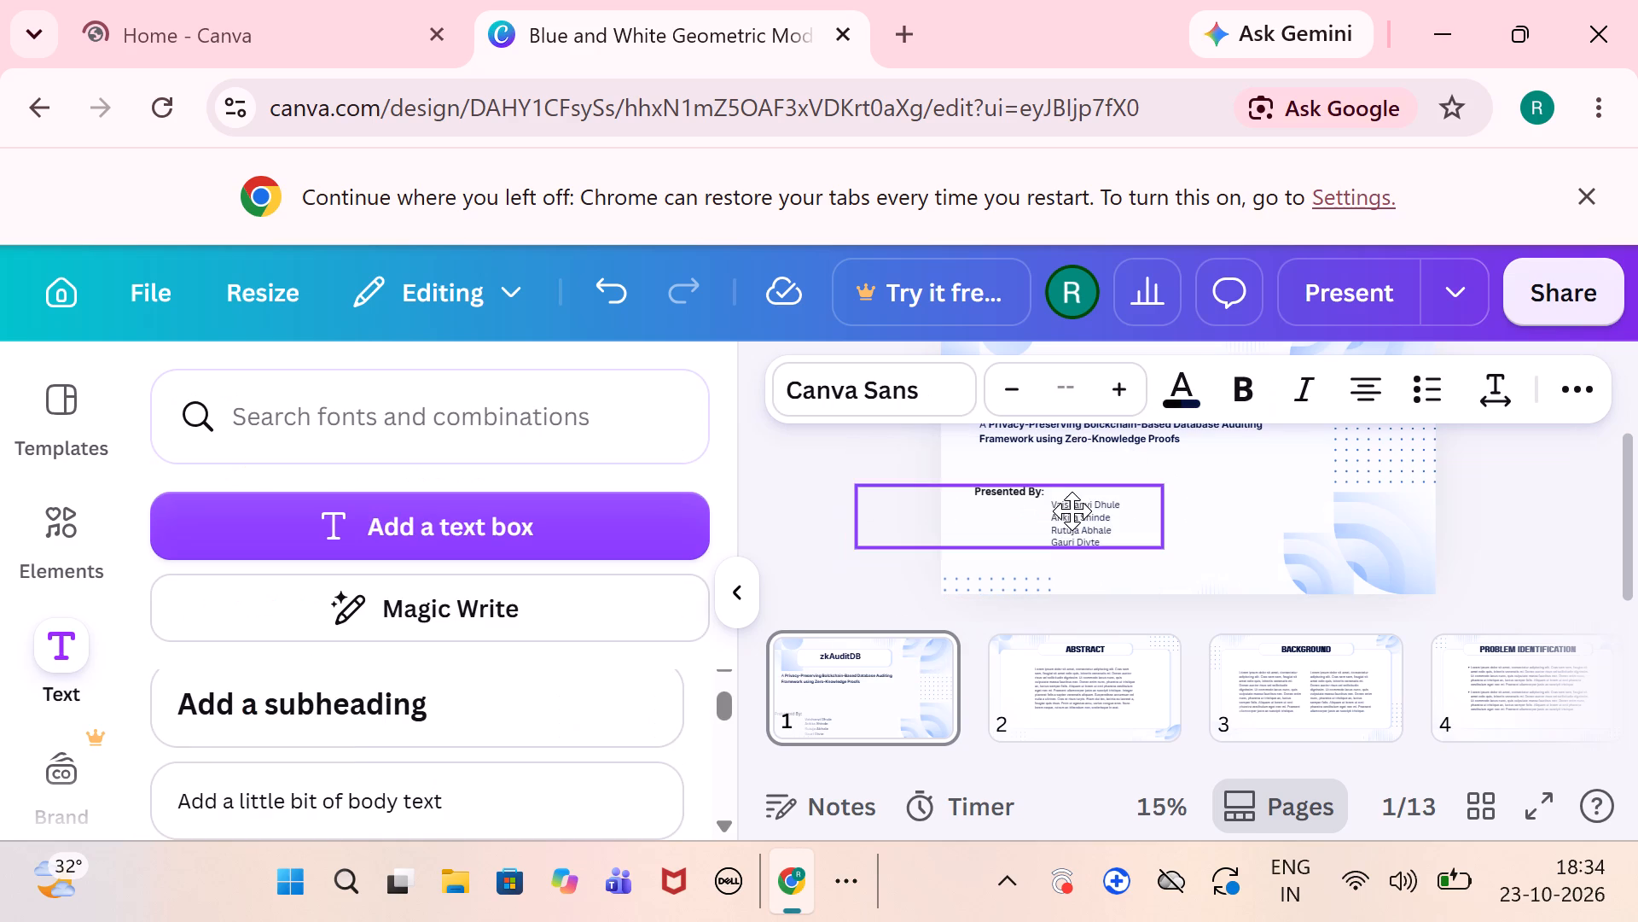
pyautogui.moveTo(1072, 511); pyautogui.dragTo(1072, 478)
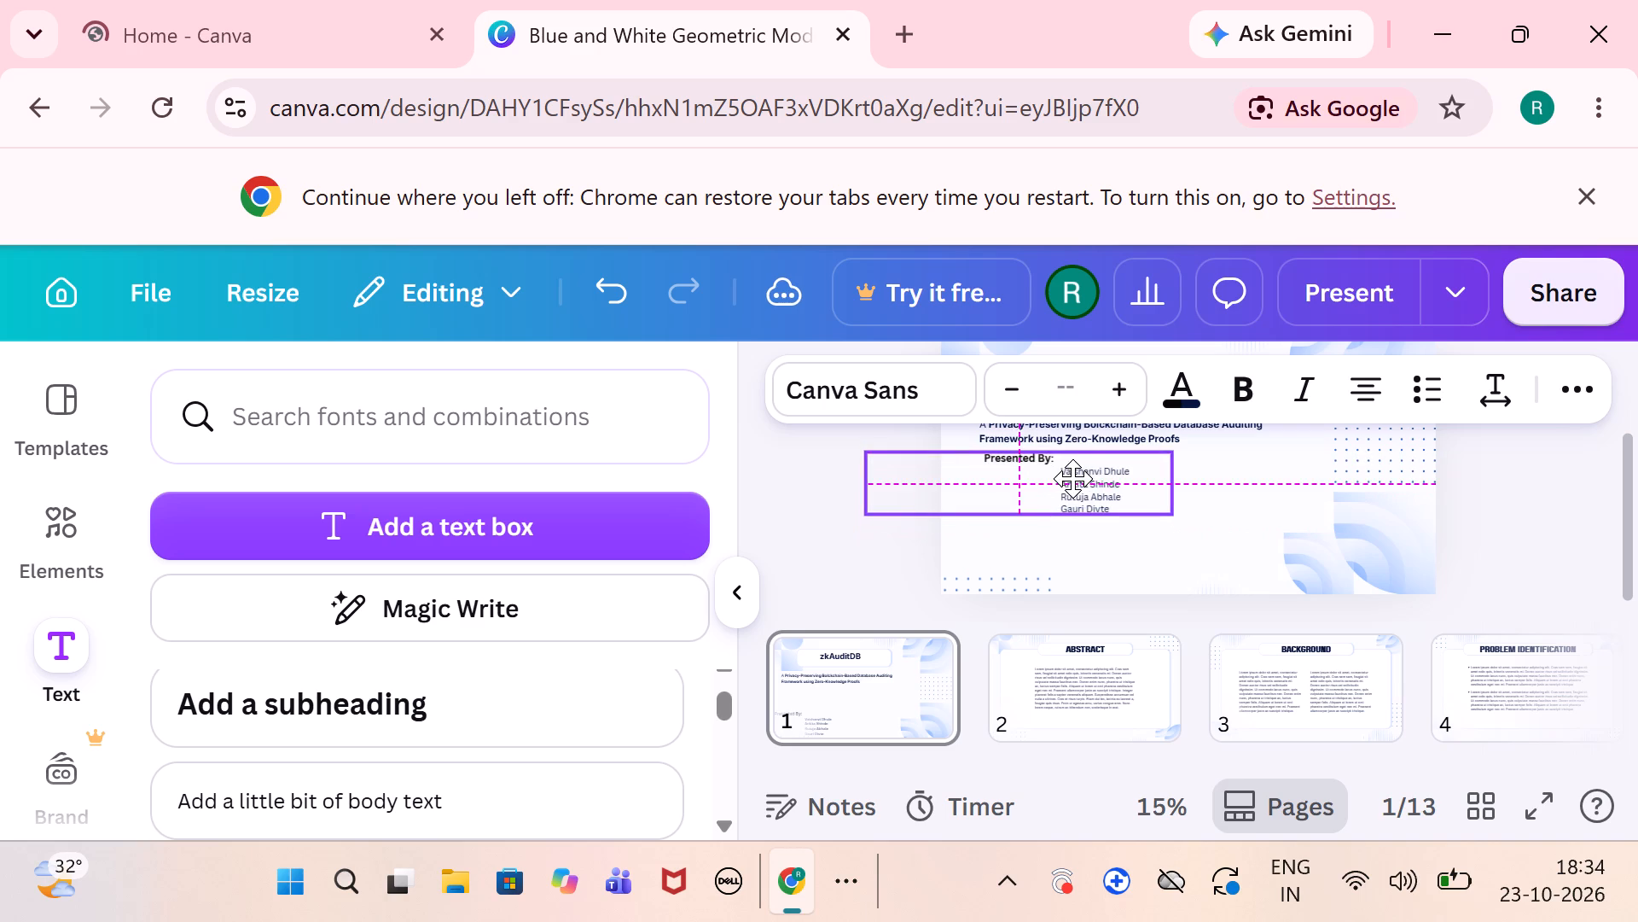
pyautogui.moveTo(1072, 478); pyautogui.dragTo(1072, 485)
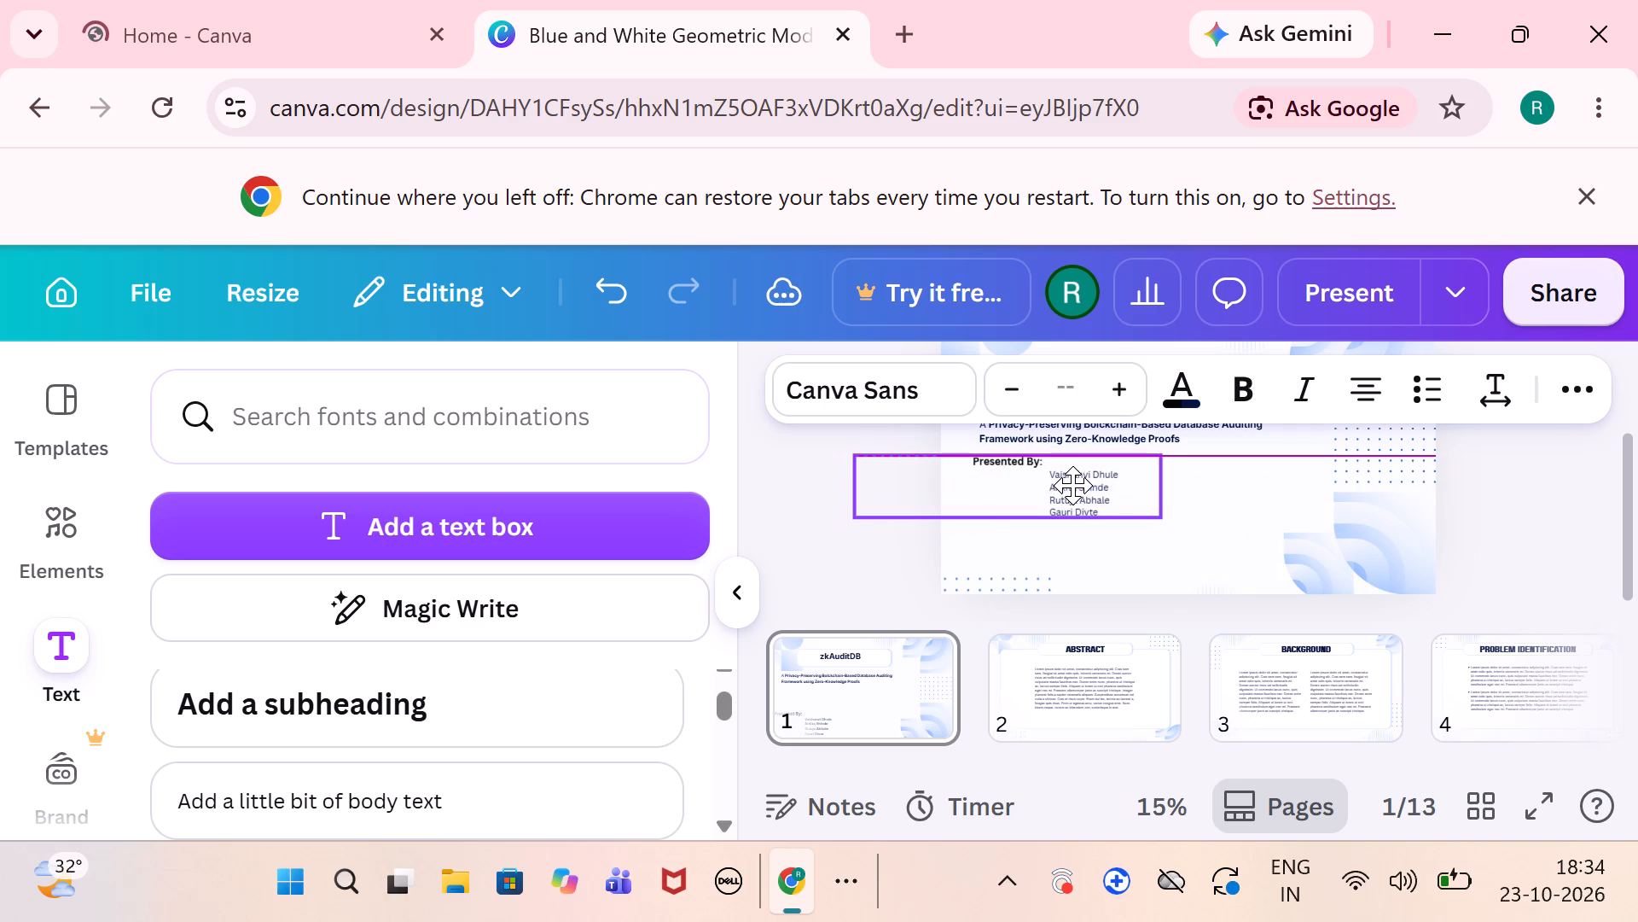
pyautogui.moveTo(1072, 485); pyautogui.dragTo(1072, 485)
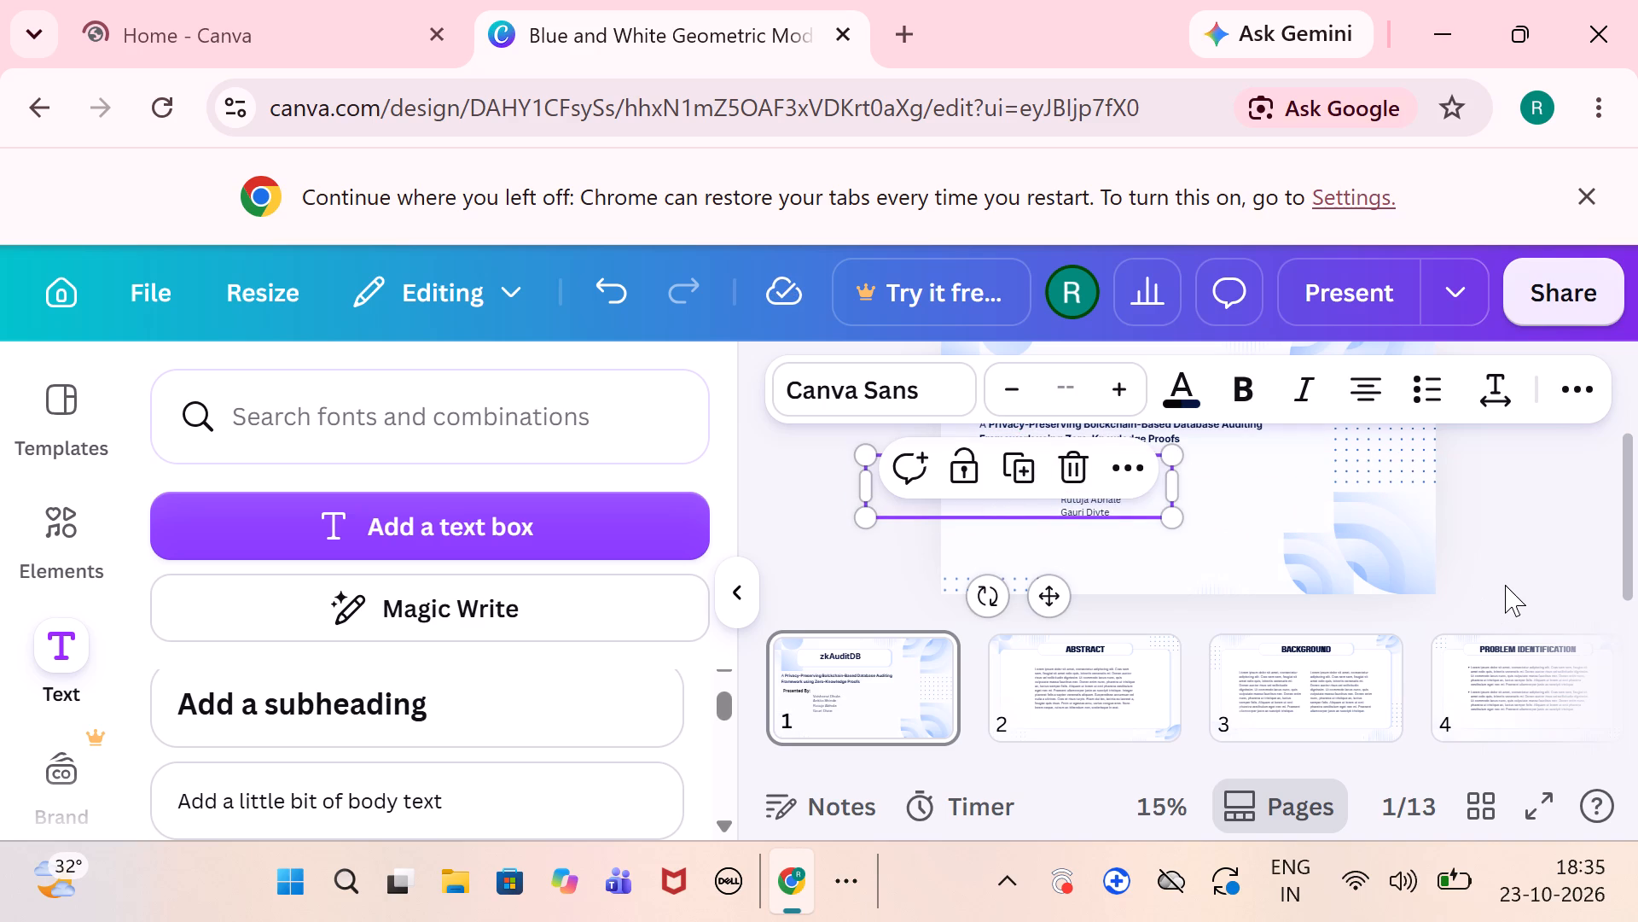
pyautogui.click(1513, 575)
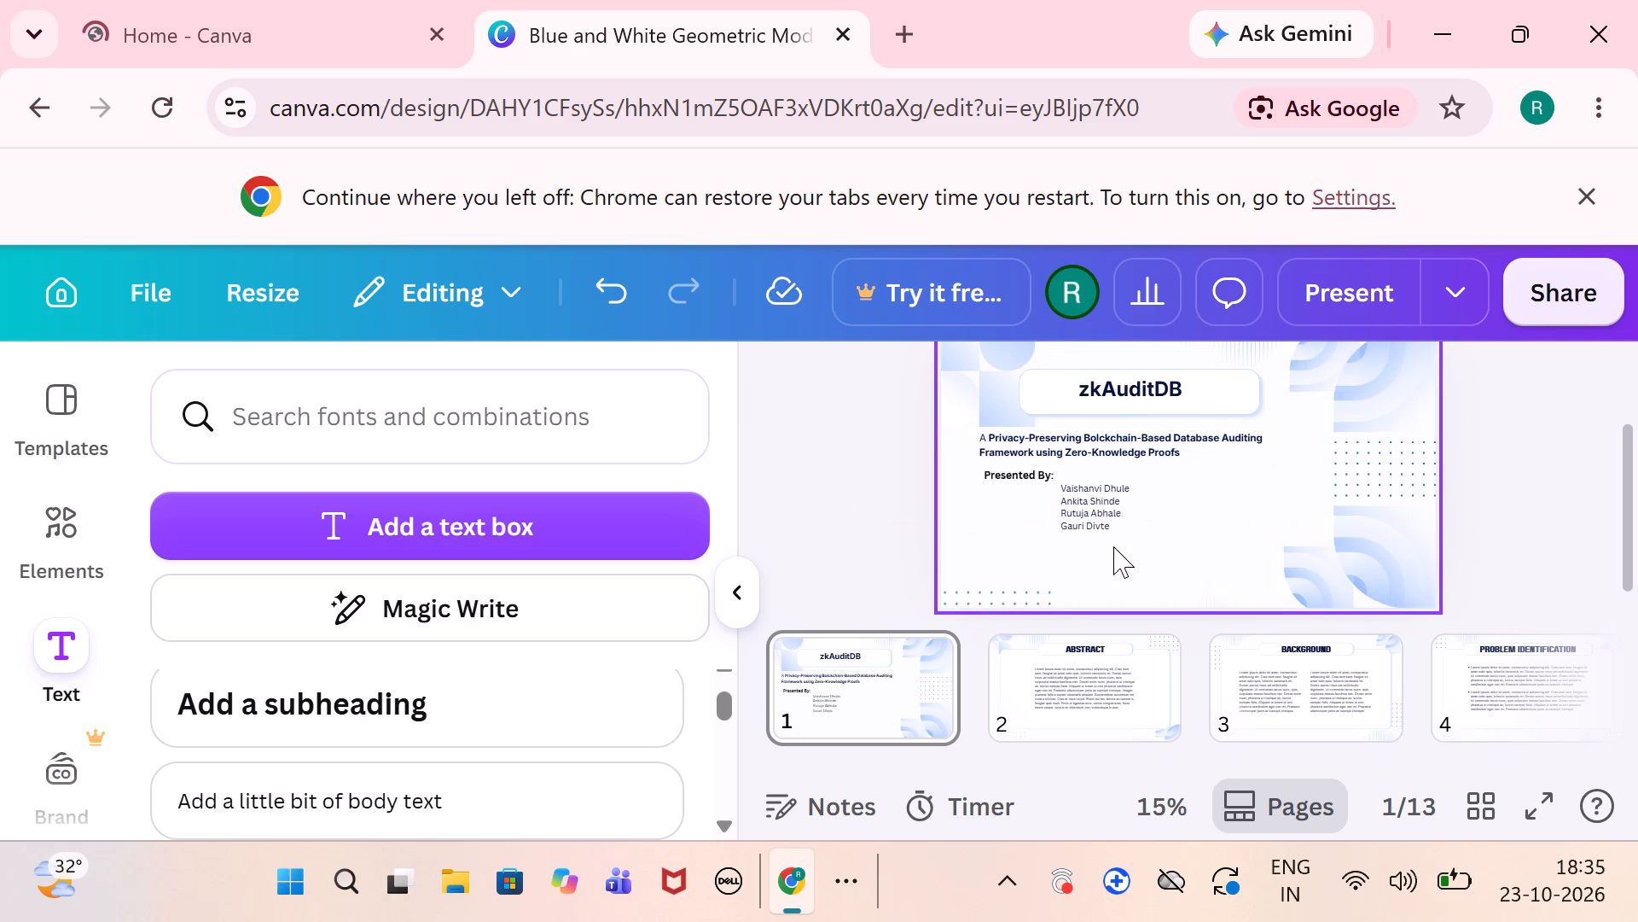
pyautogui.moveTo(1036, 484); pyautogui.dragTo(1027, 488)
pyautogui.click(1543, 496)
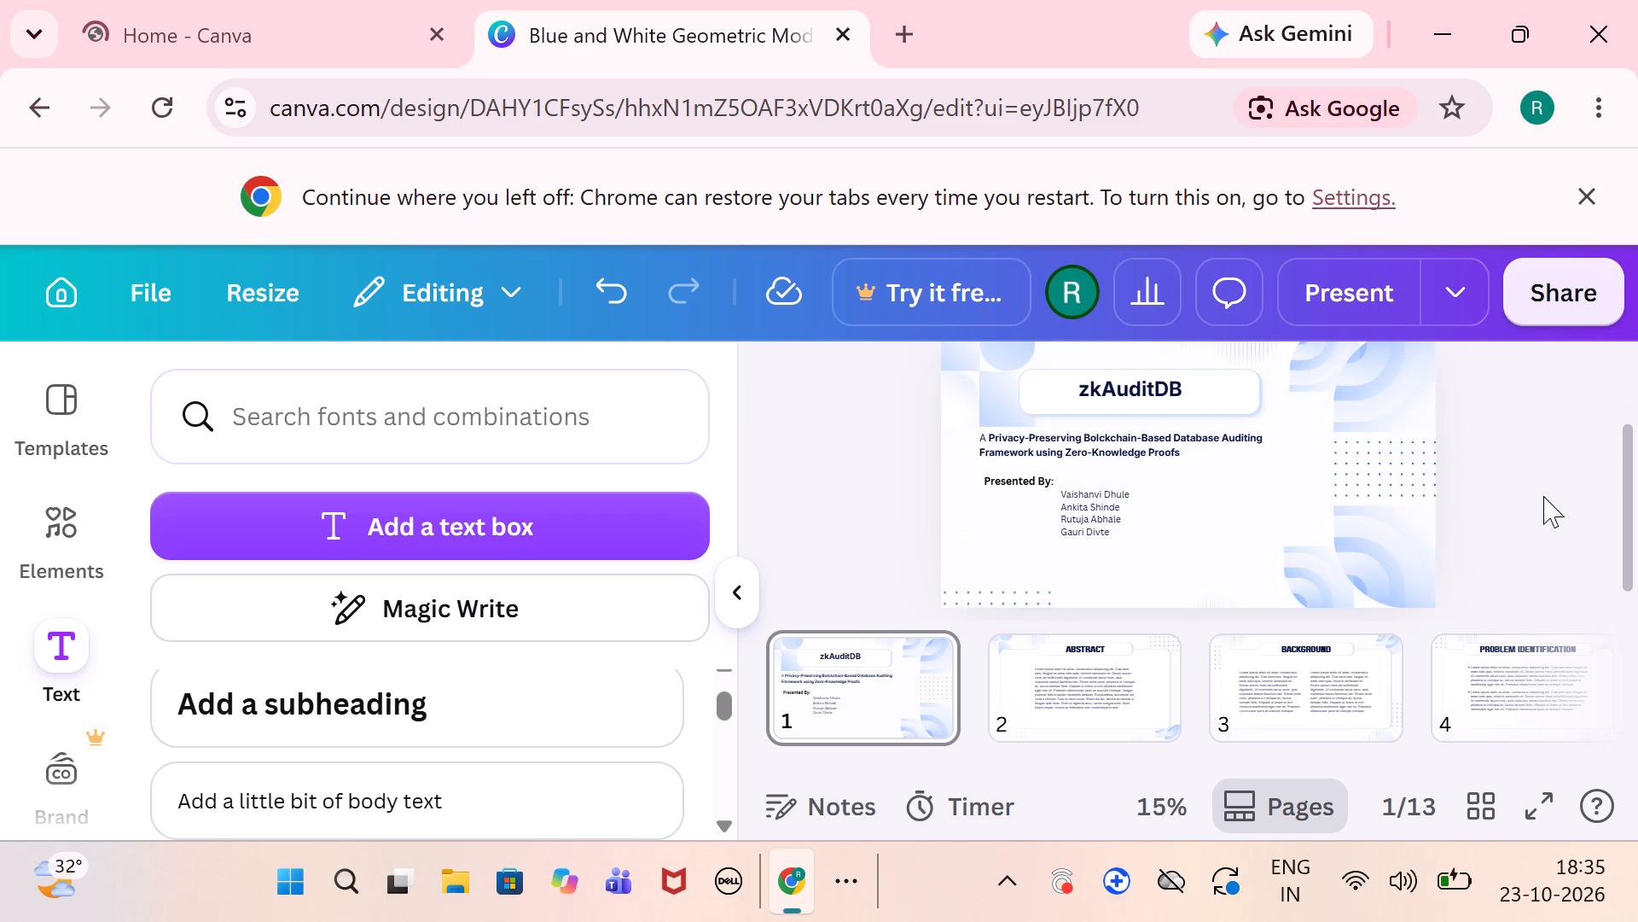
# Increase the font size of the "A Privacy-Preserving Bolckchain-Based Database Auditing Framework" subtitle to 31.
pyautogui.tripleClick(1084, 441)
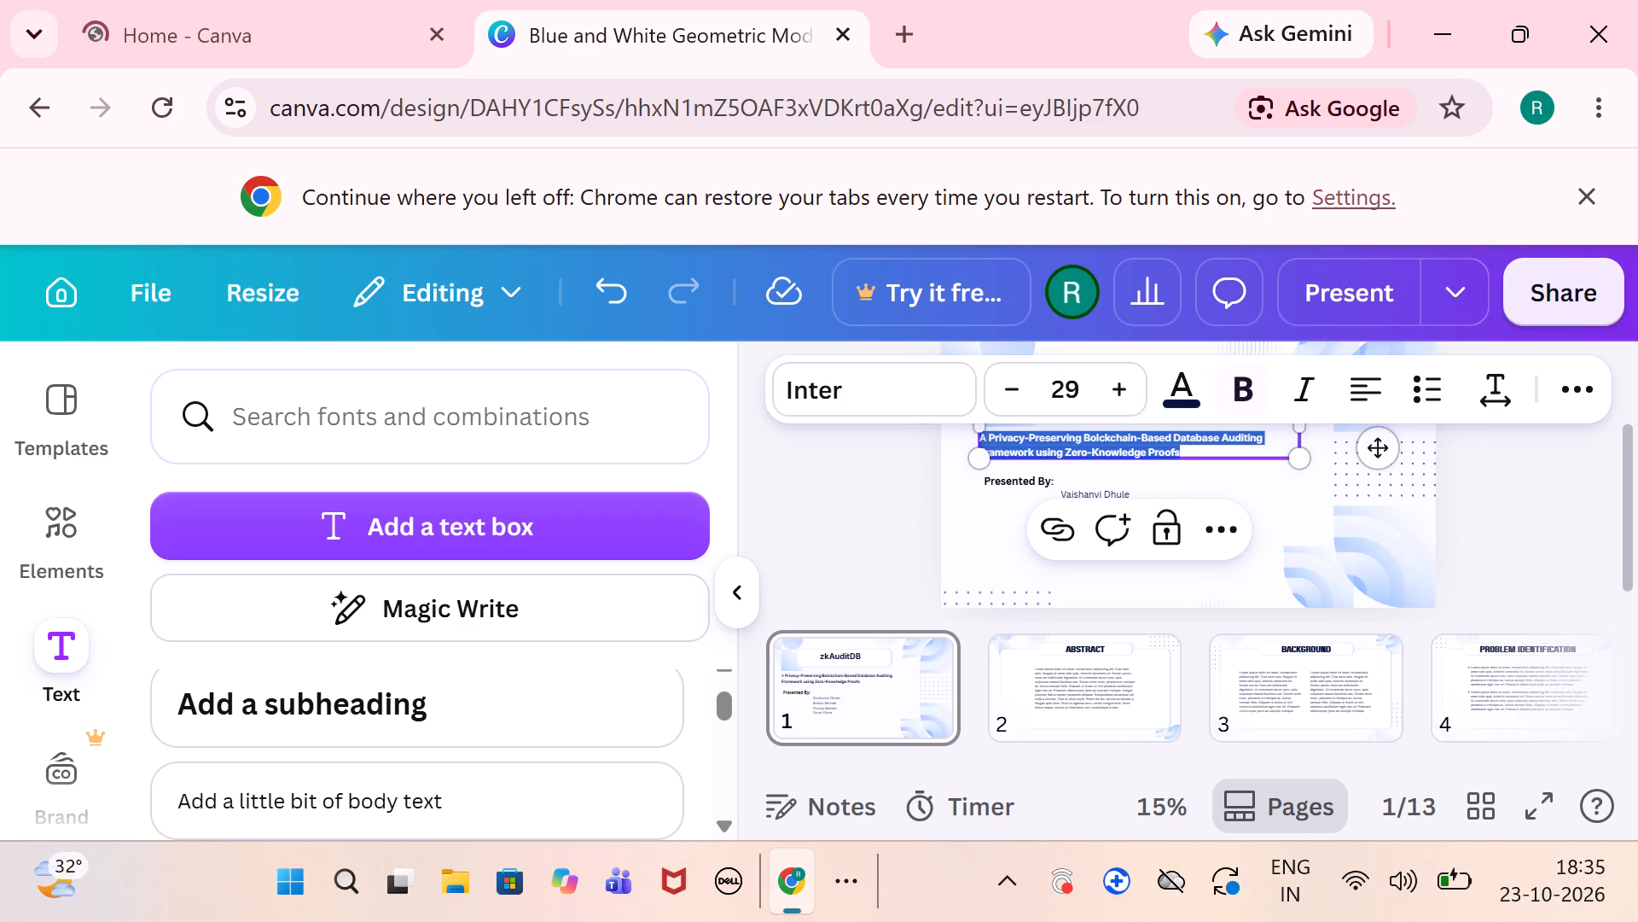
pyautogui.click(1110, 385)
pyautogui.click(1118, 390)
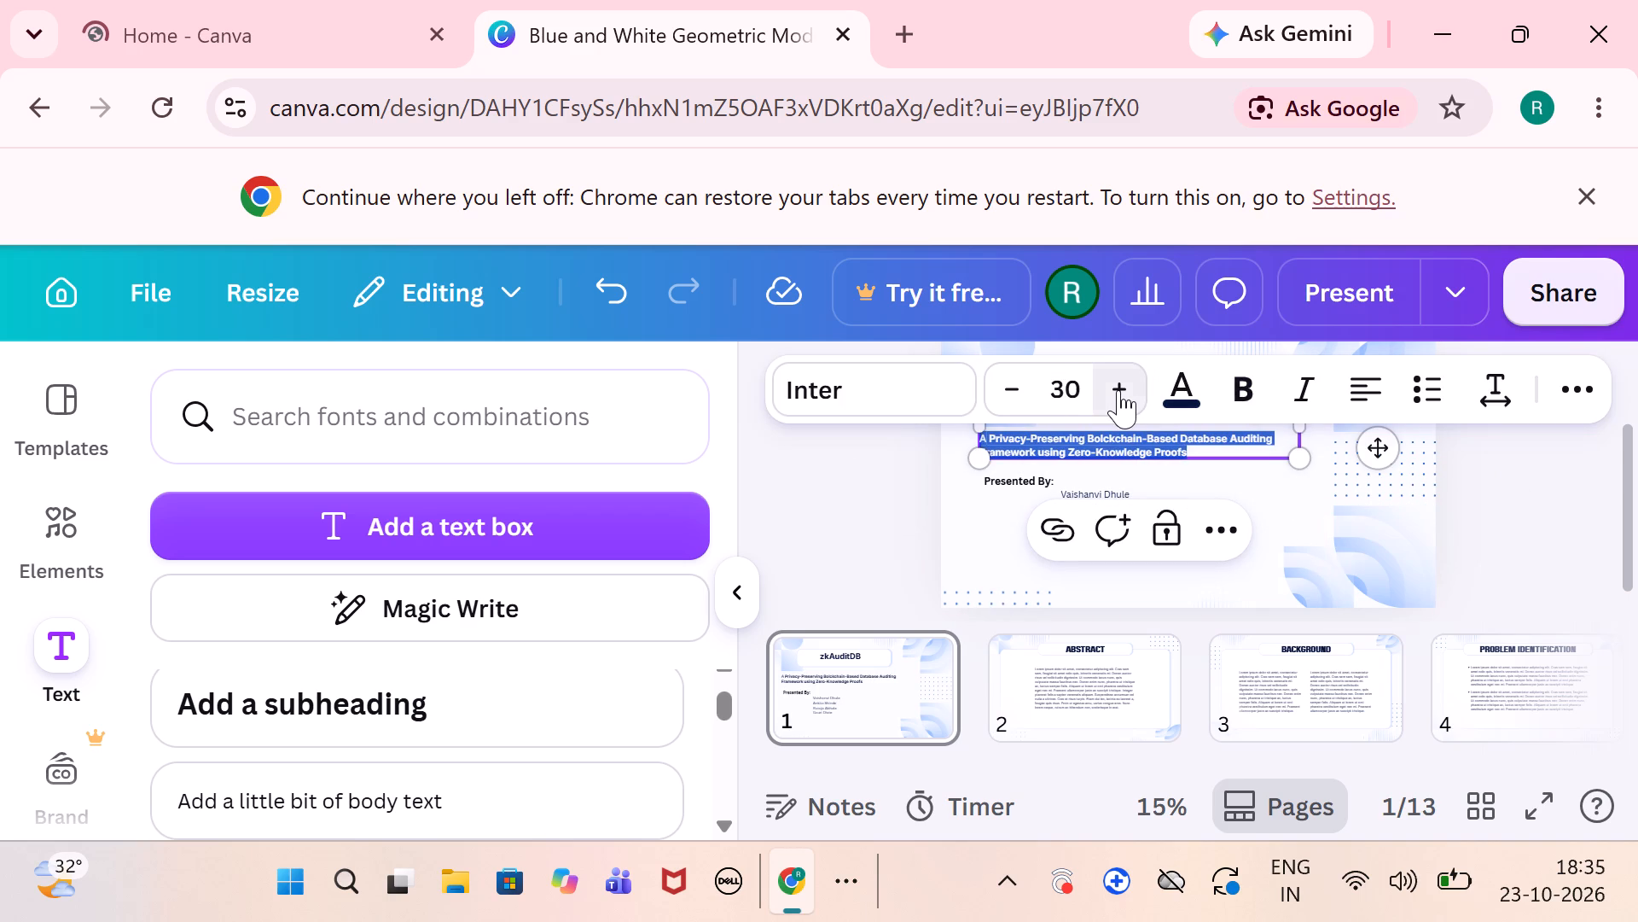
pyautogui.click(1529, 551)
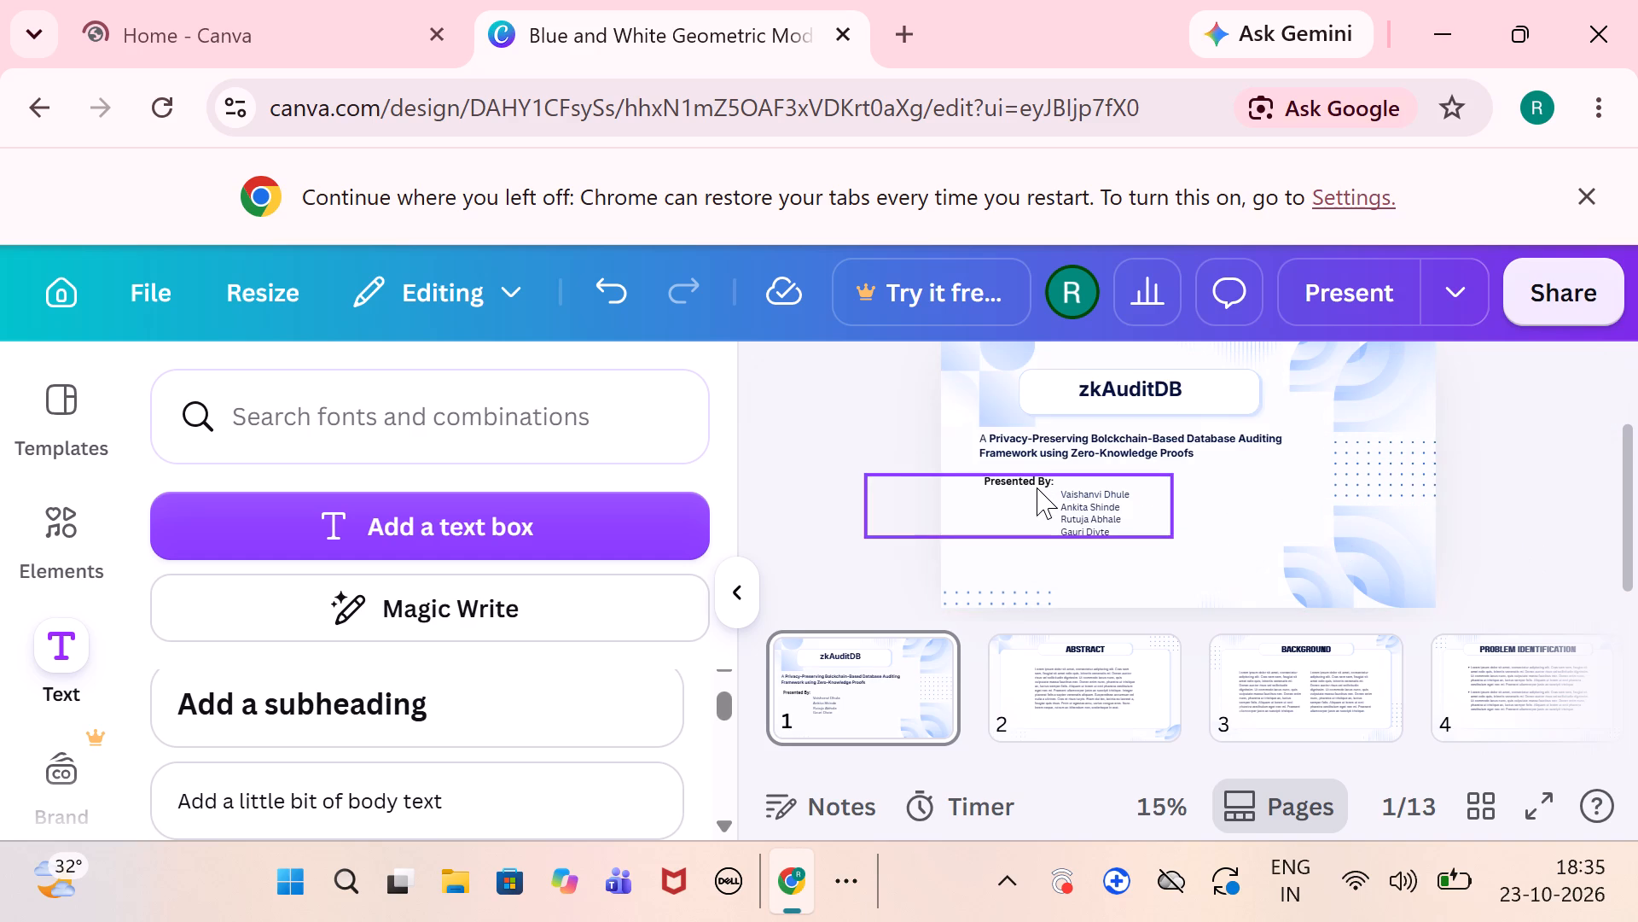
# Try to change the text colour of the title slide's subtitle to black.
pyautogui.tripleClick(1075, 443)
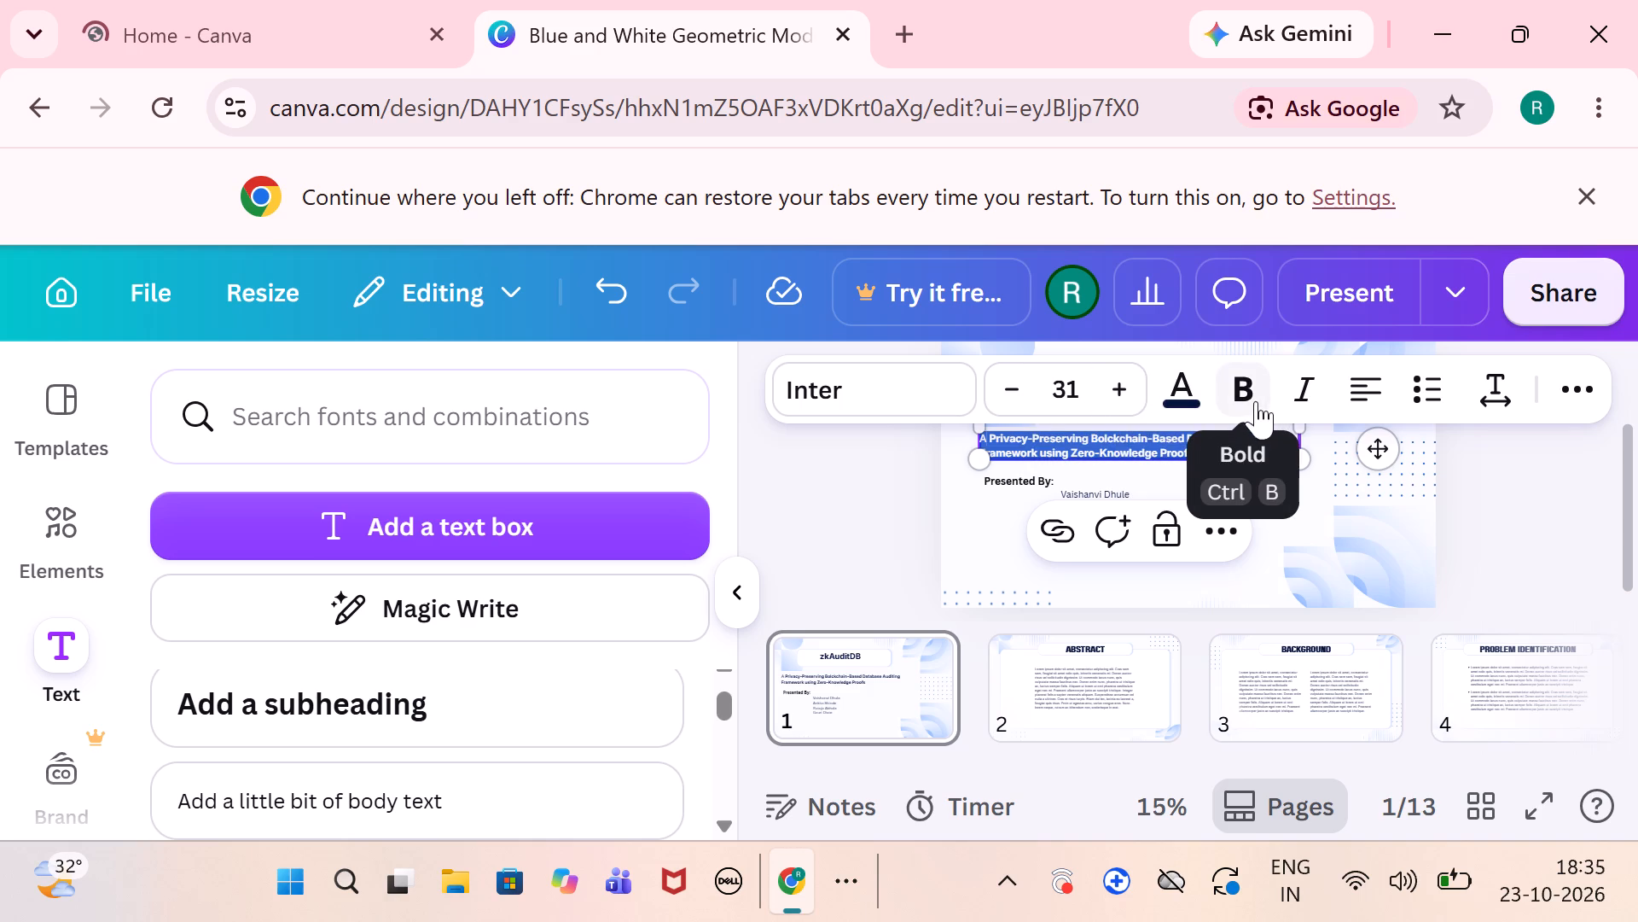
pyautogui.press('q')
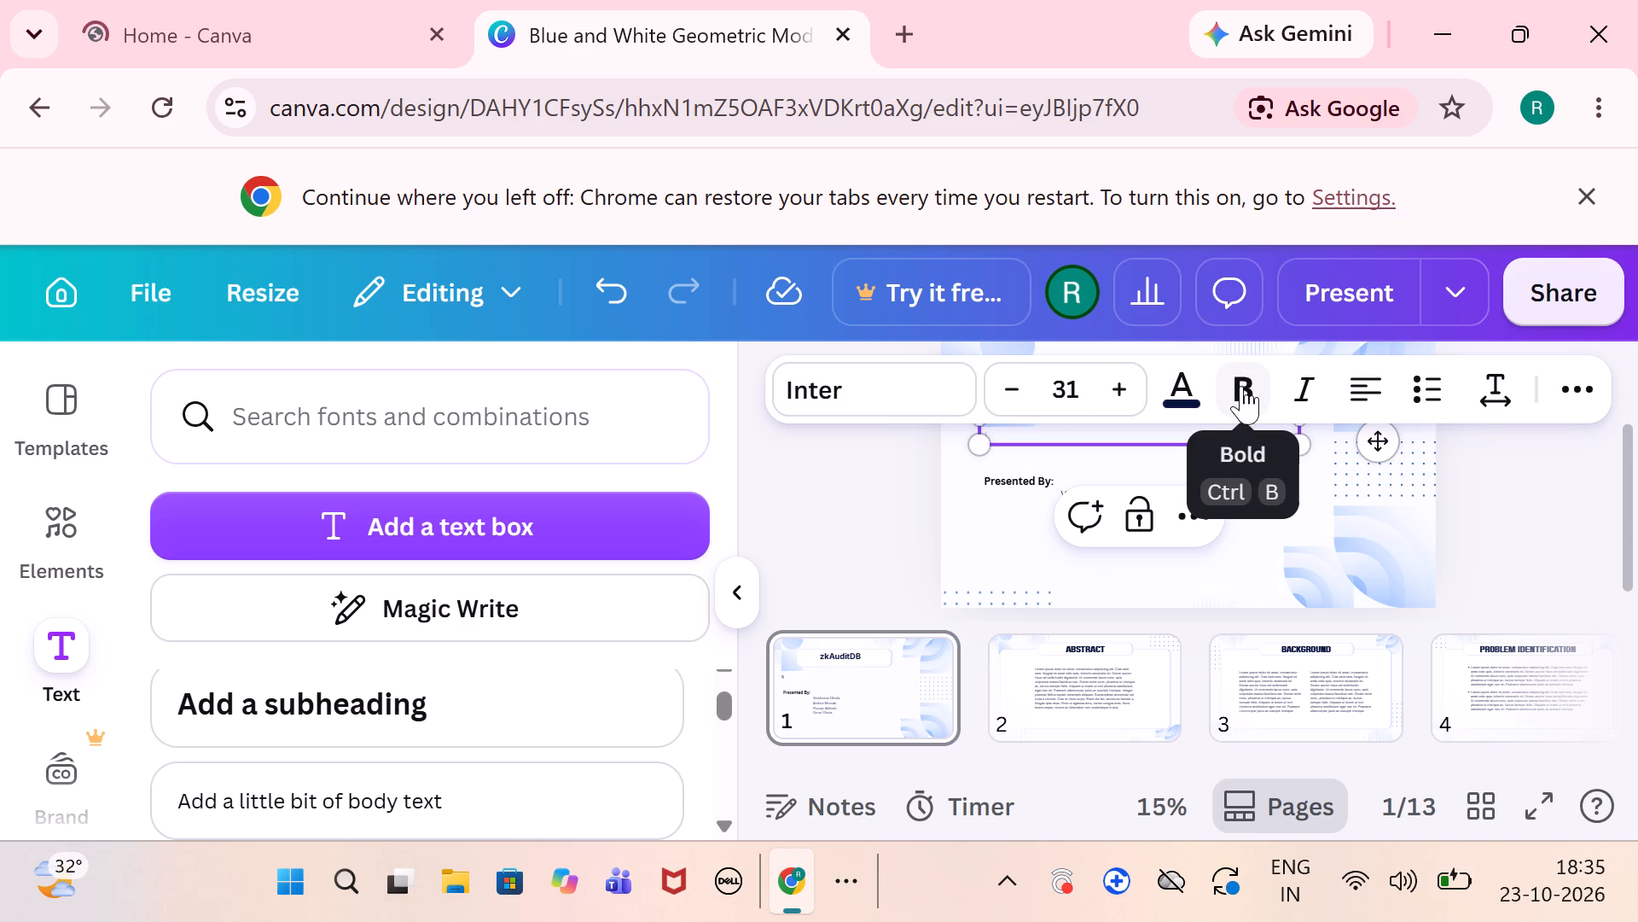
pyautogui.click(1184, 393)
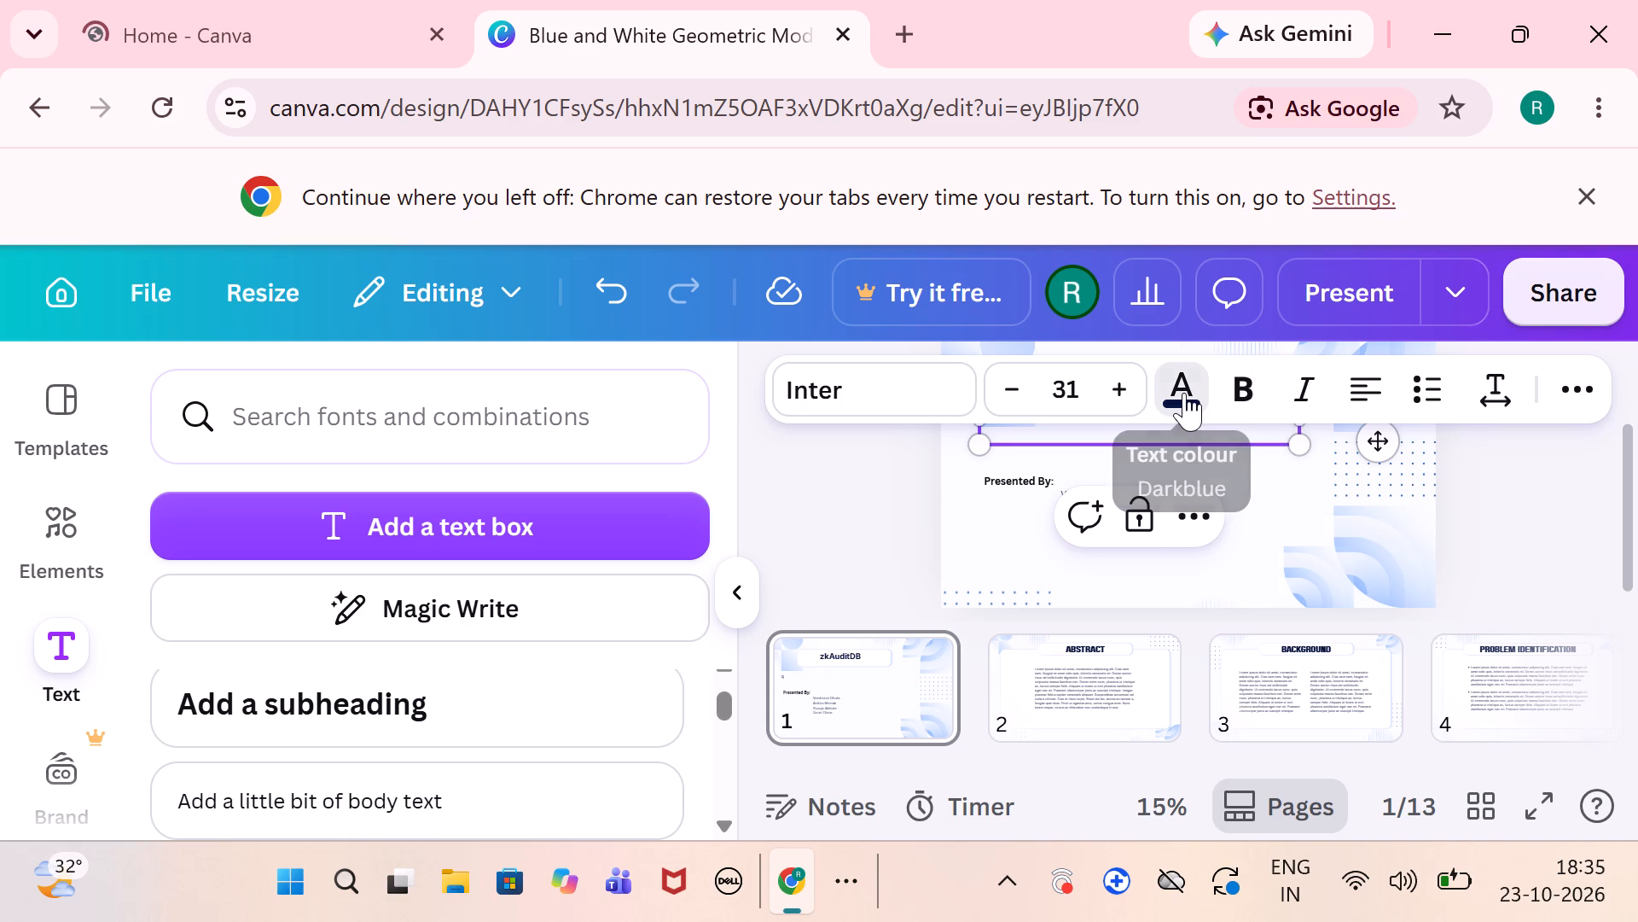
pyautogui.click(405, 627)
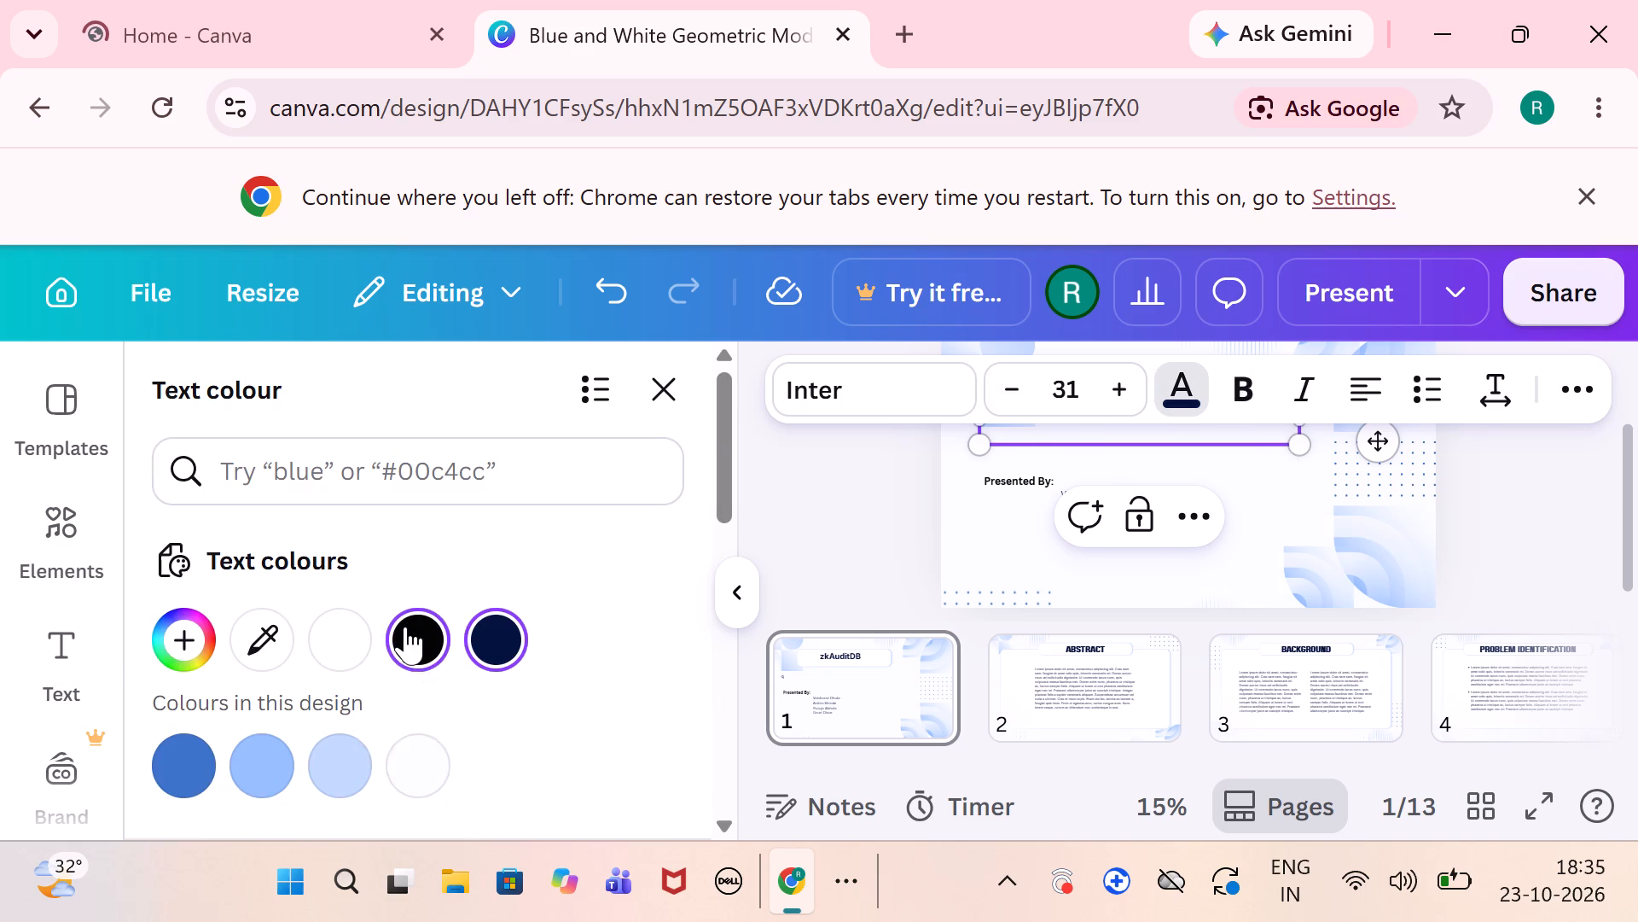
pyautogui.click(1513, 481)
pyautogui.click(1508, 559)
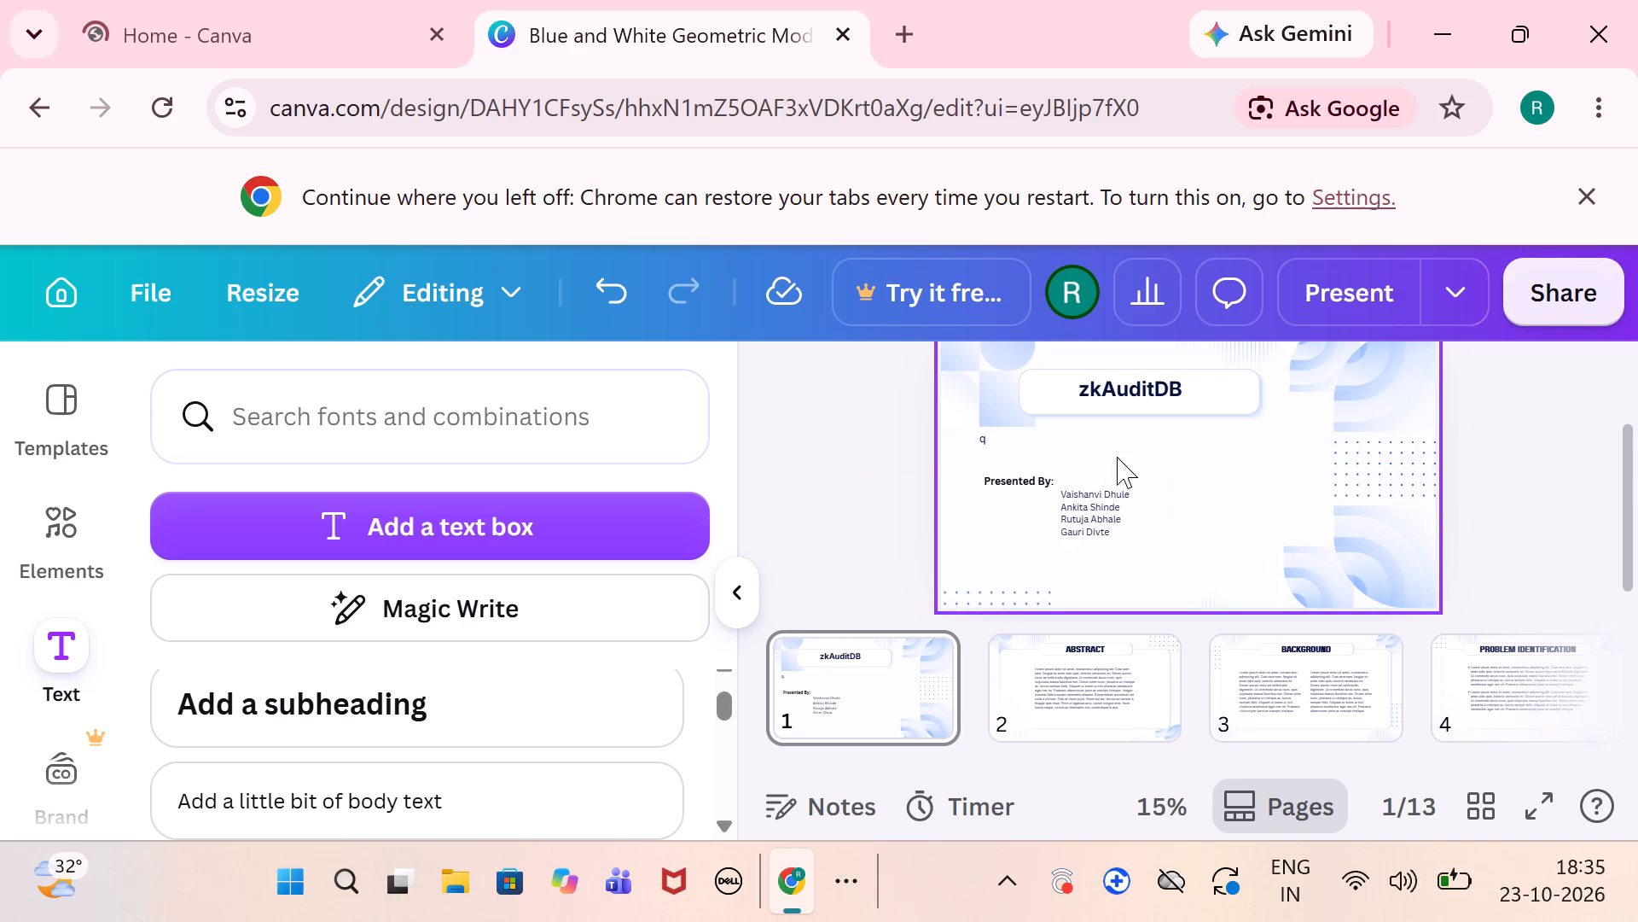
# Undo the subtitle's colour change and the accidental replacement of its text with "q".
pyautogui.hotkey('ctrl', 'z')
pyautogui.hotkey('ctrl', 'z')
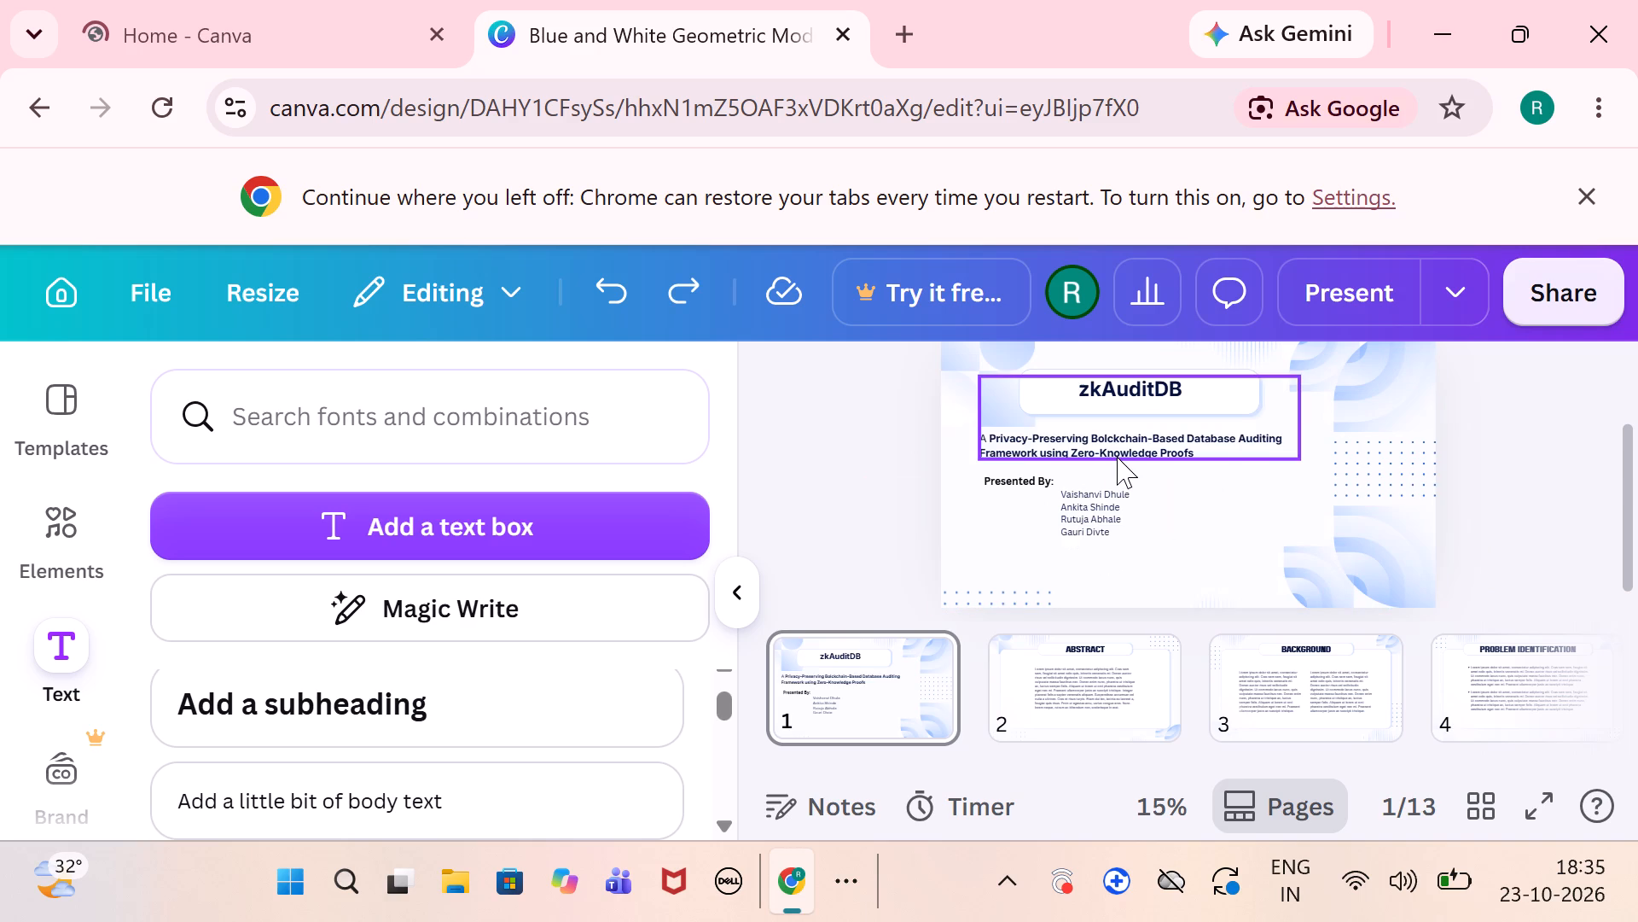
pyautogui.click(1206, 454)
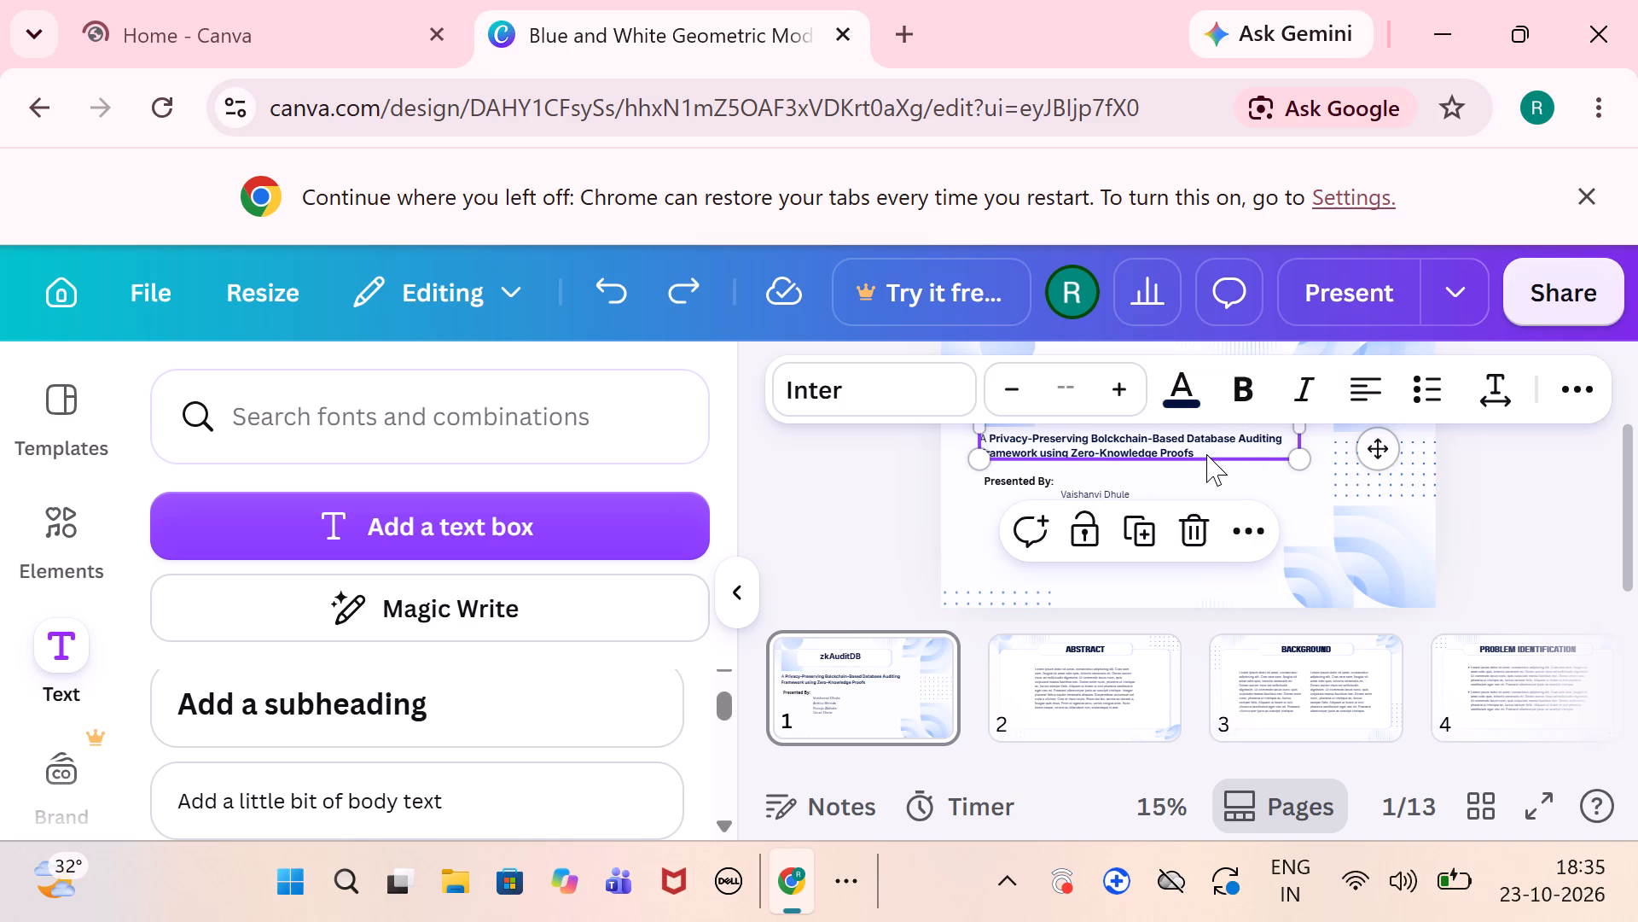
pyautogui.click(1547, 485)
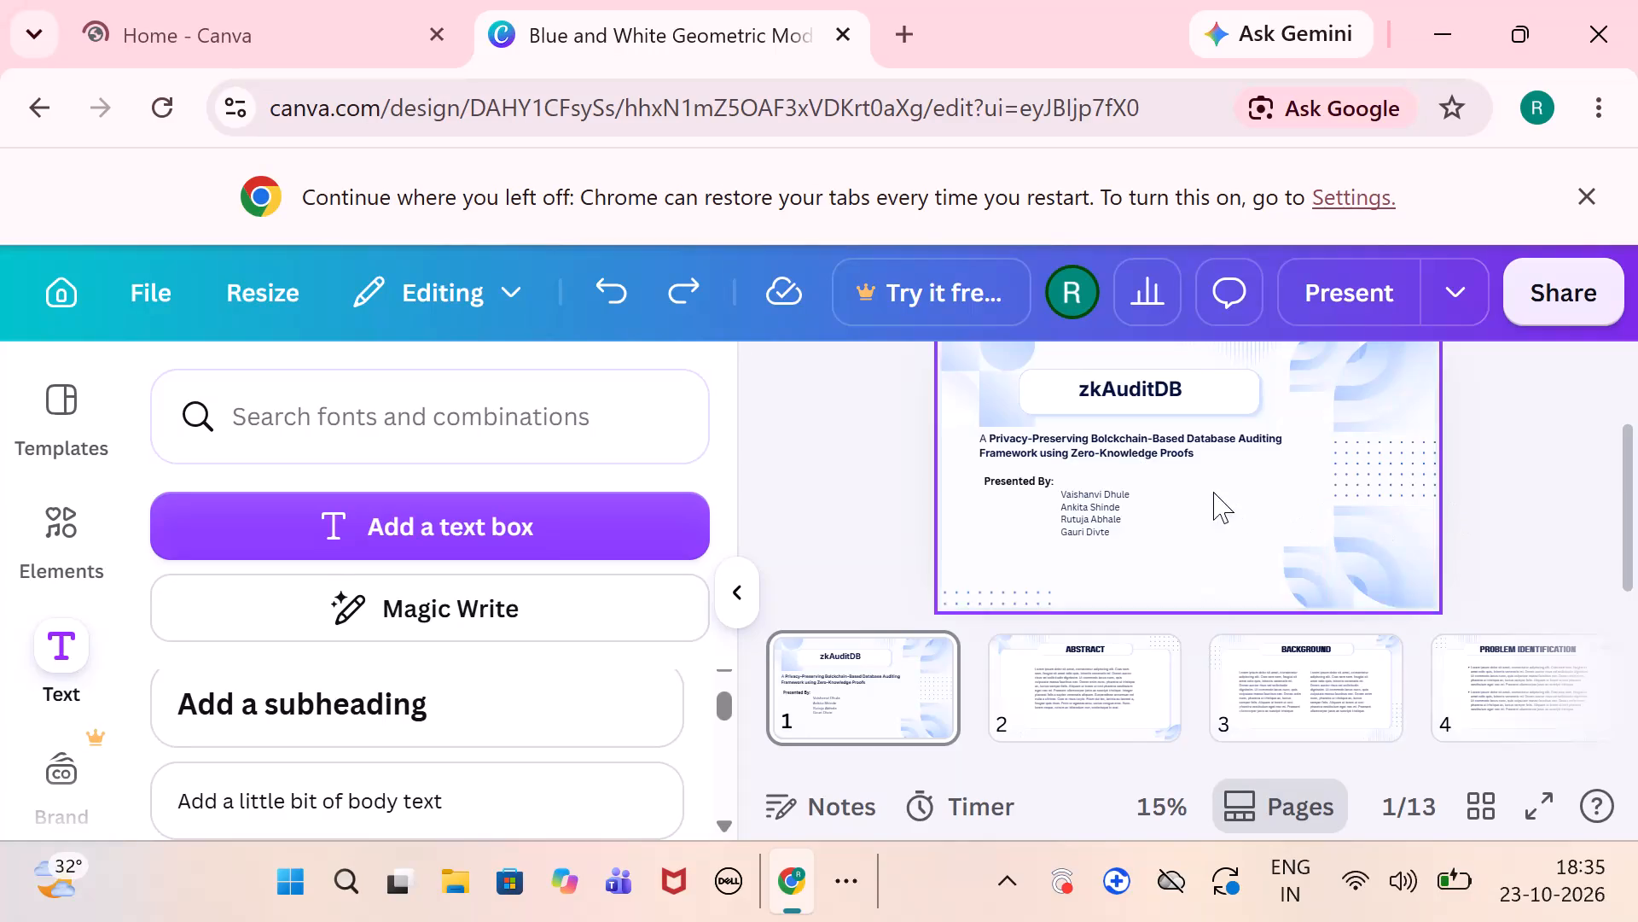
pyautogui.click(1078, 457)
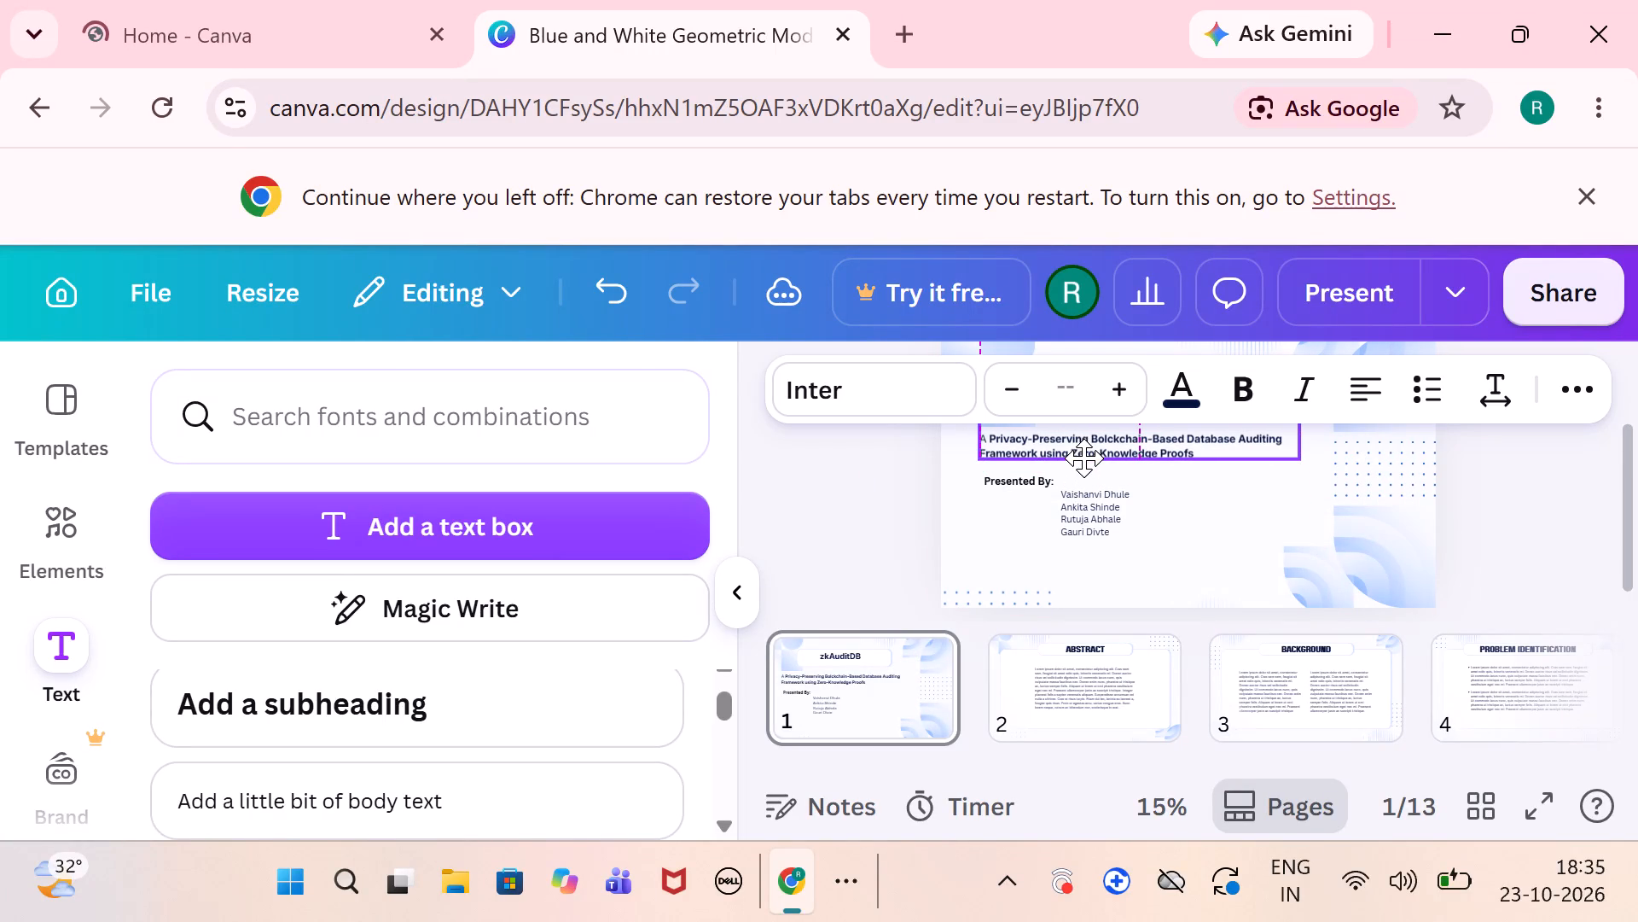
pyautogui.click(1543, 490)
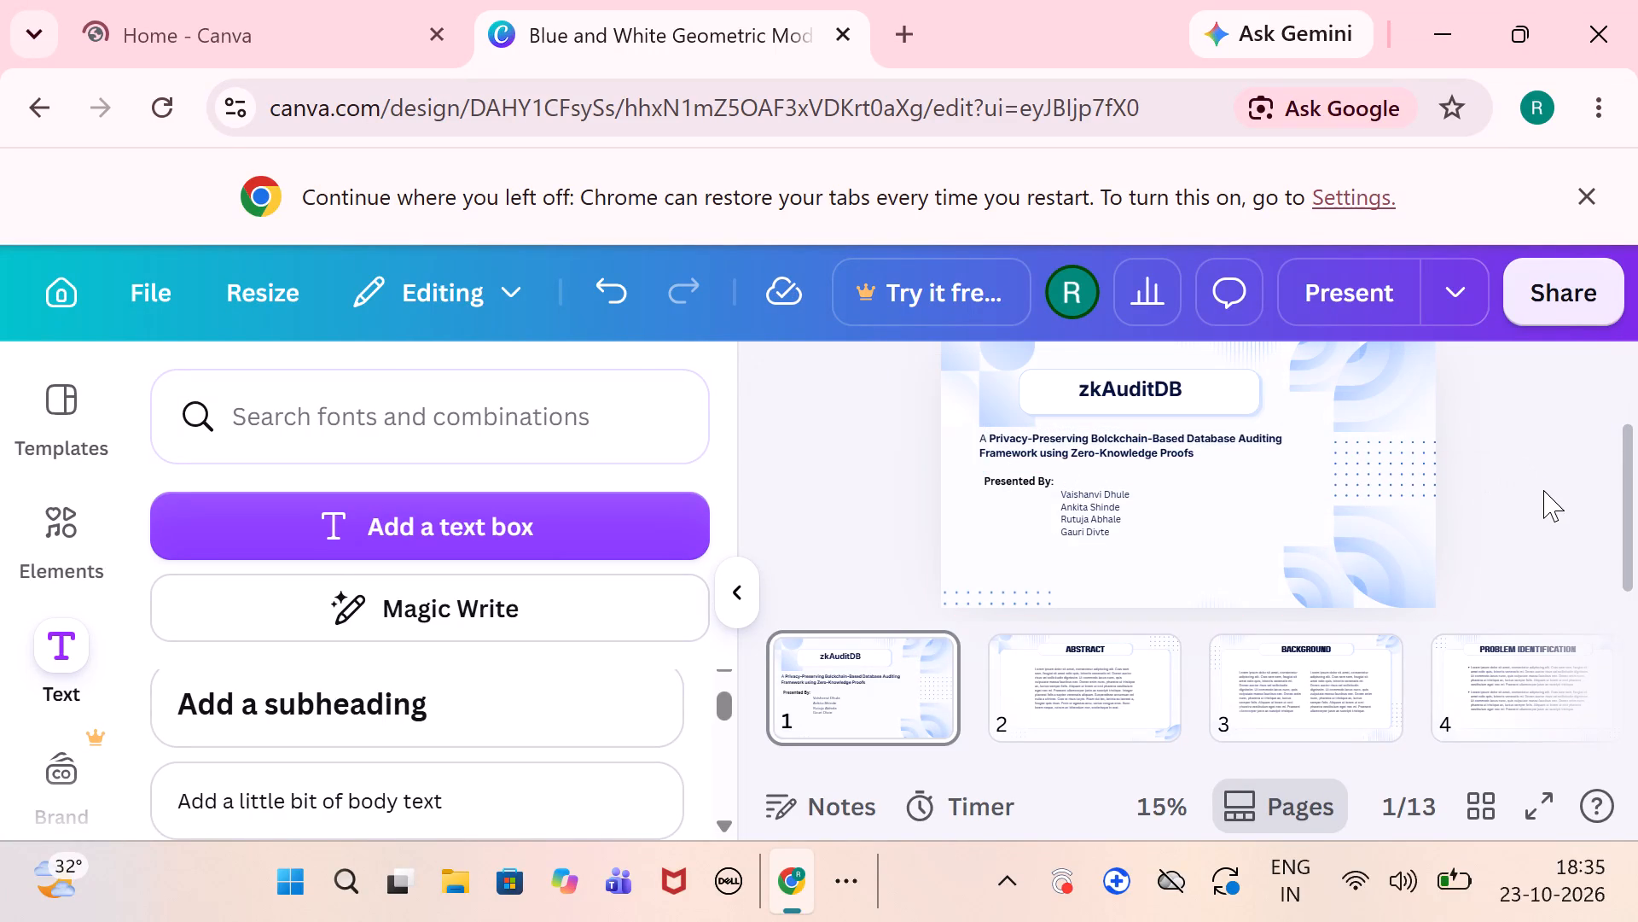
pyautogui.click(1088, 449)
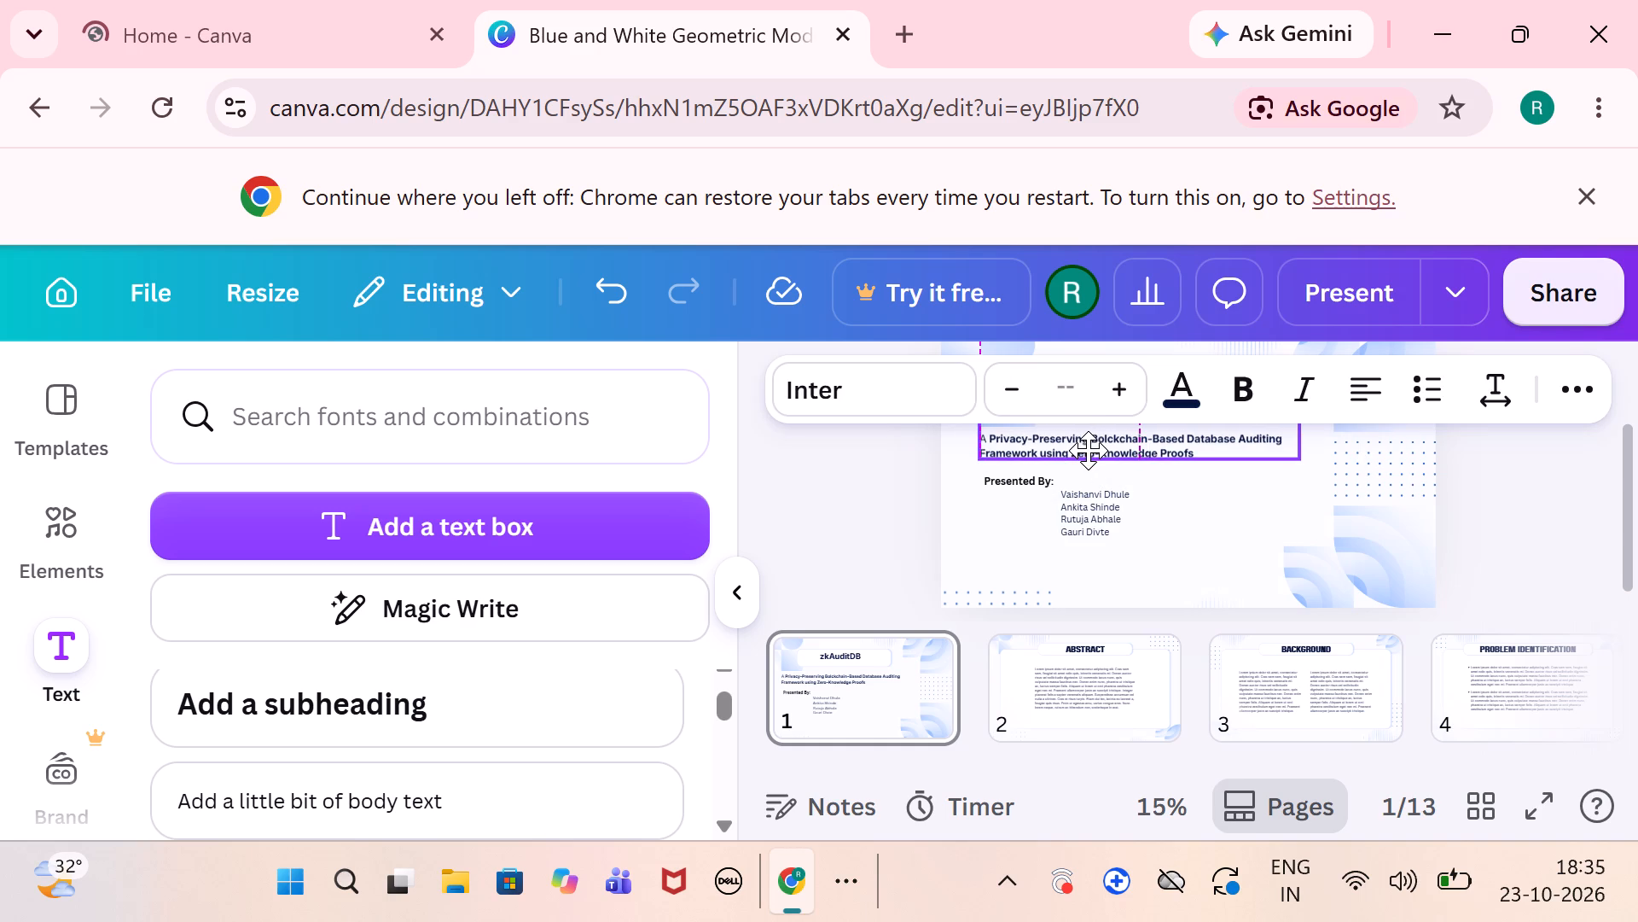
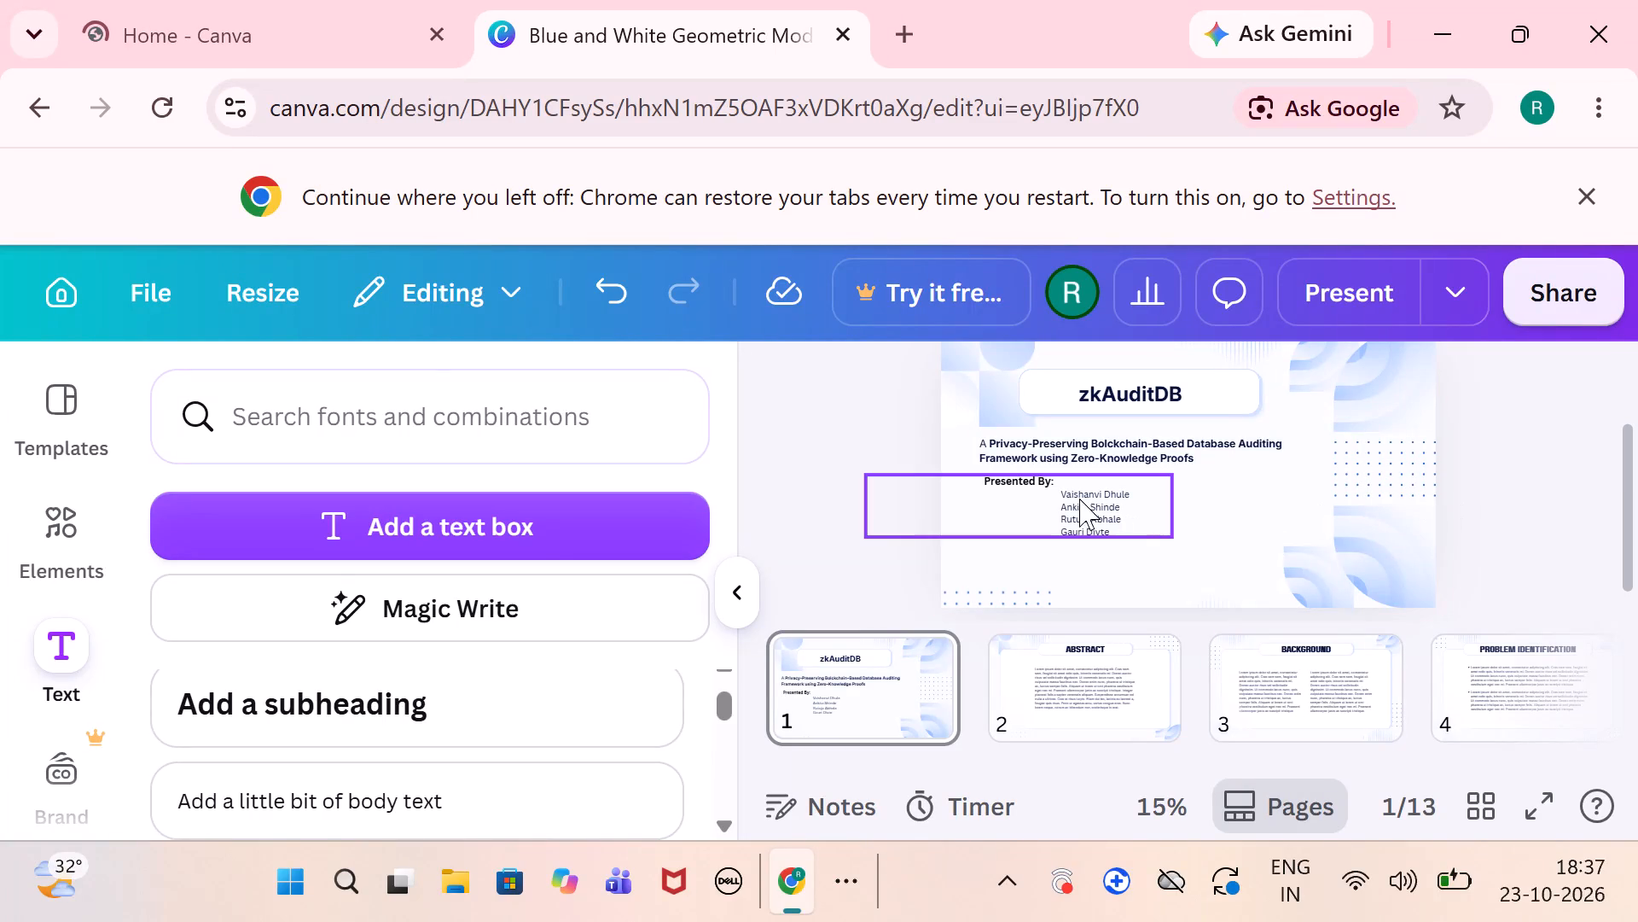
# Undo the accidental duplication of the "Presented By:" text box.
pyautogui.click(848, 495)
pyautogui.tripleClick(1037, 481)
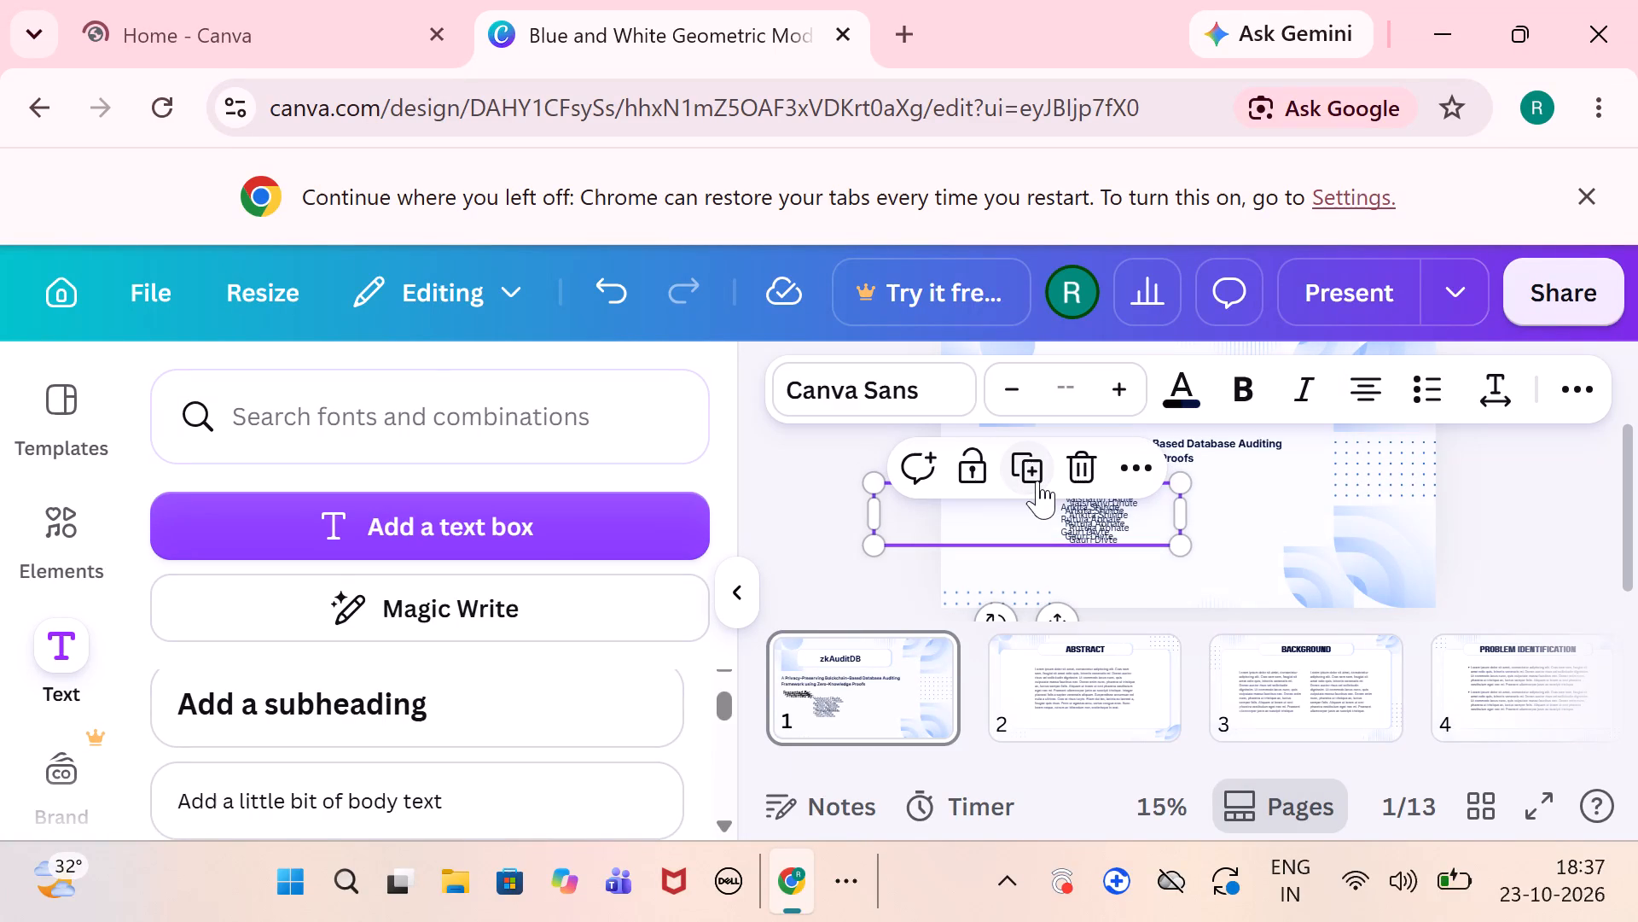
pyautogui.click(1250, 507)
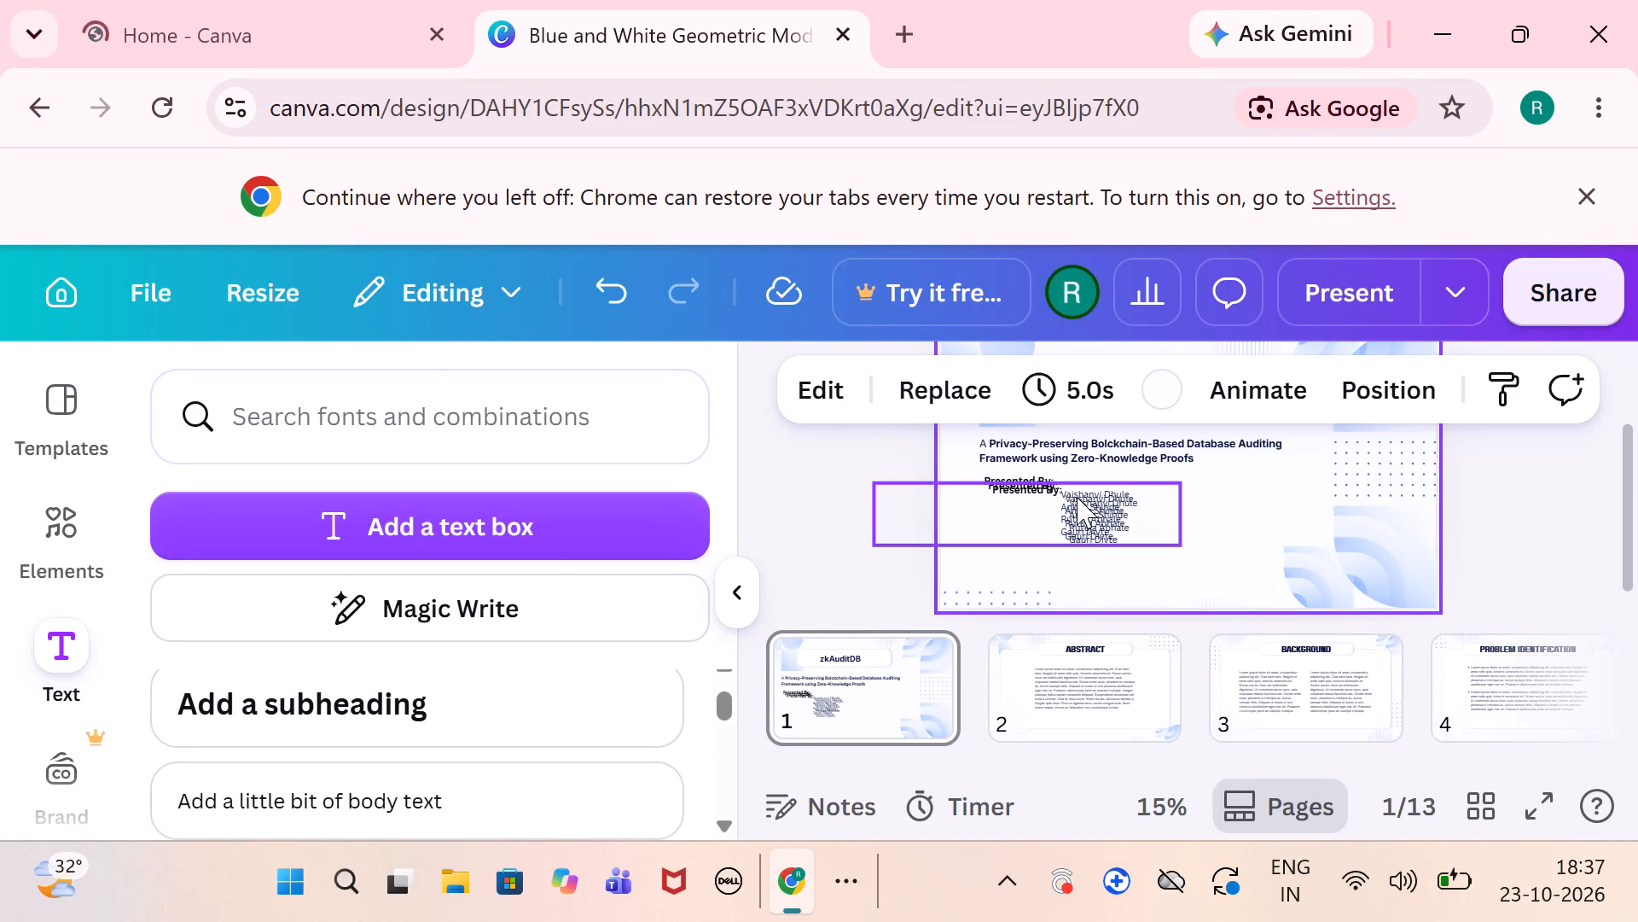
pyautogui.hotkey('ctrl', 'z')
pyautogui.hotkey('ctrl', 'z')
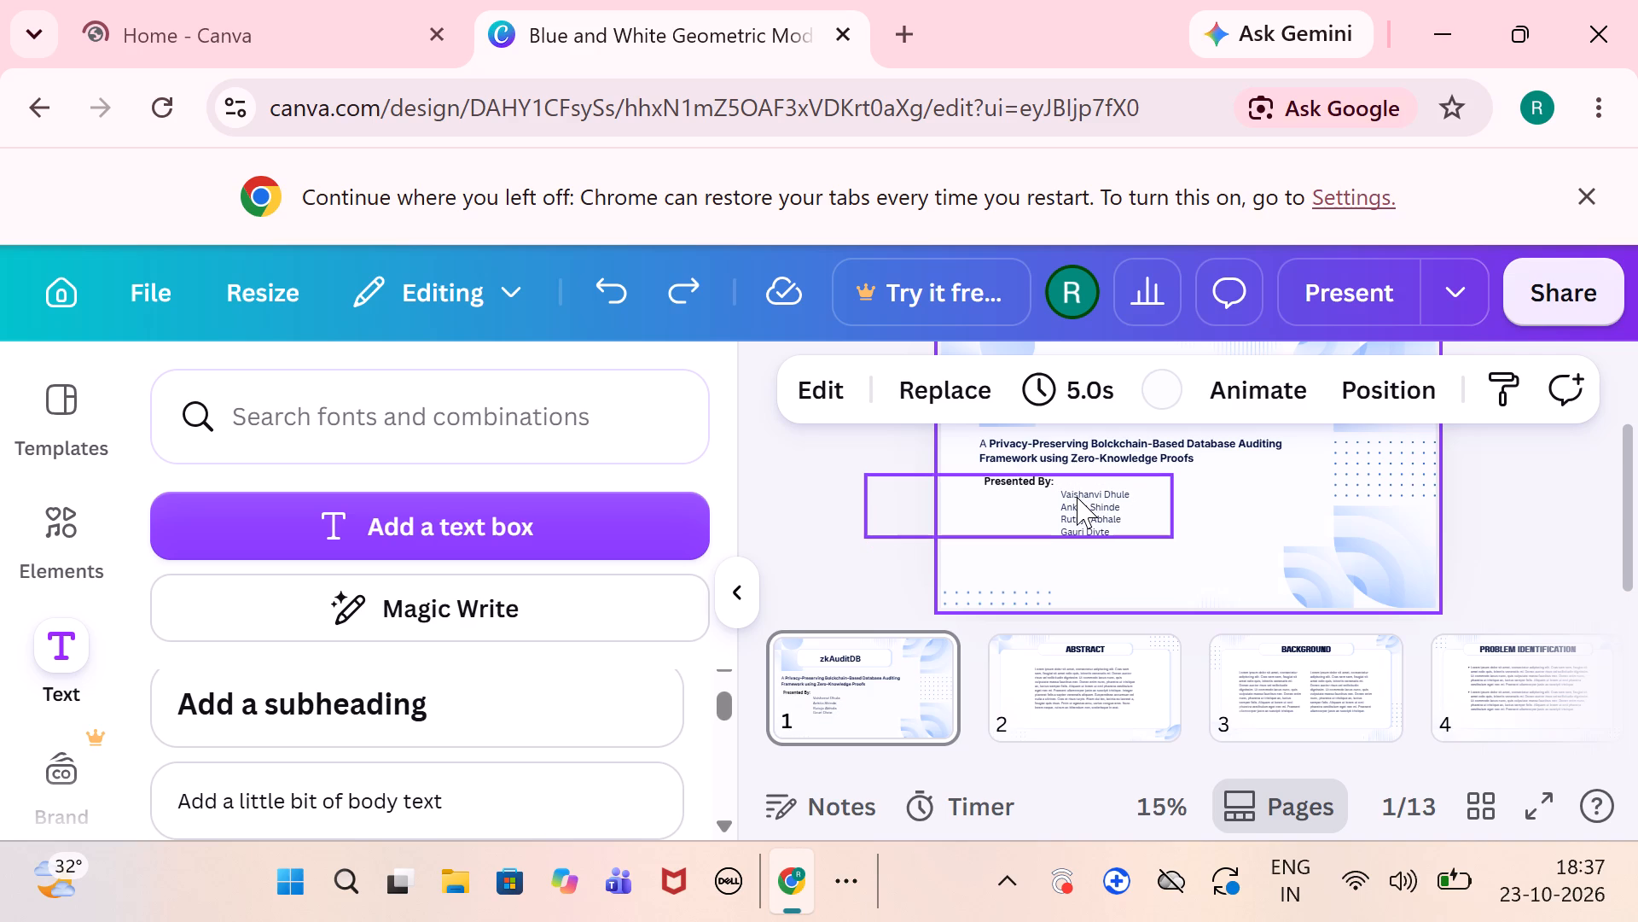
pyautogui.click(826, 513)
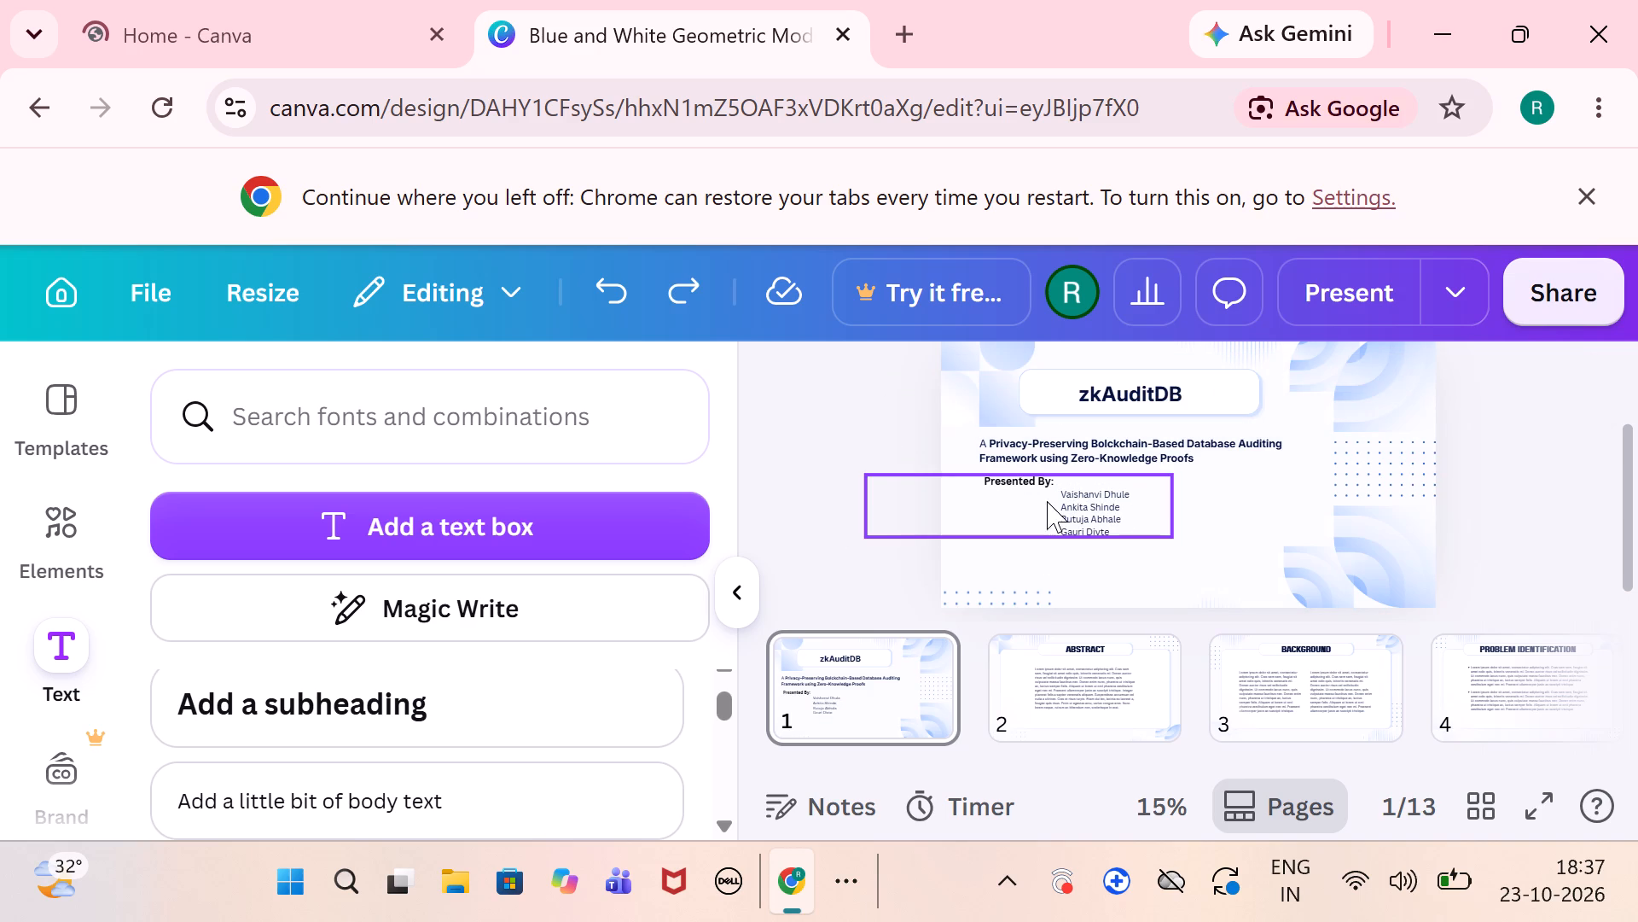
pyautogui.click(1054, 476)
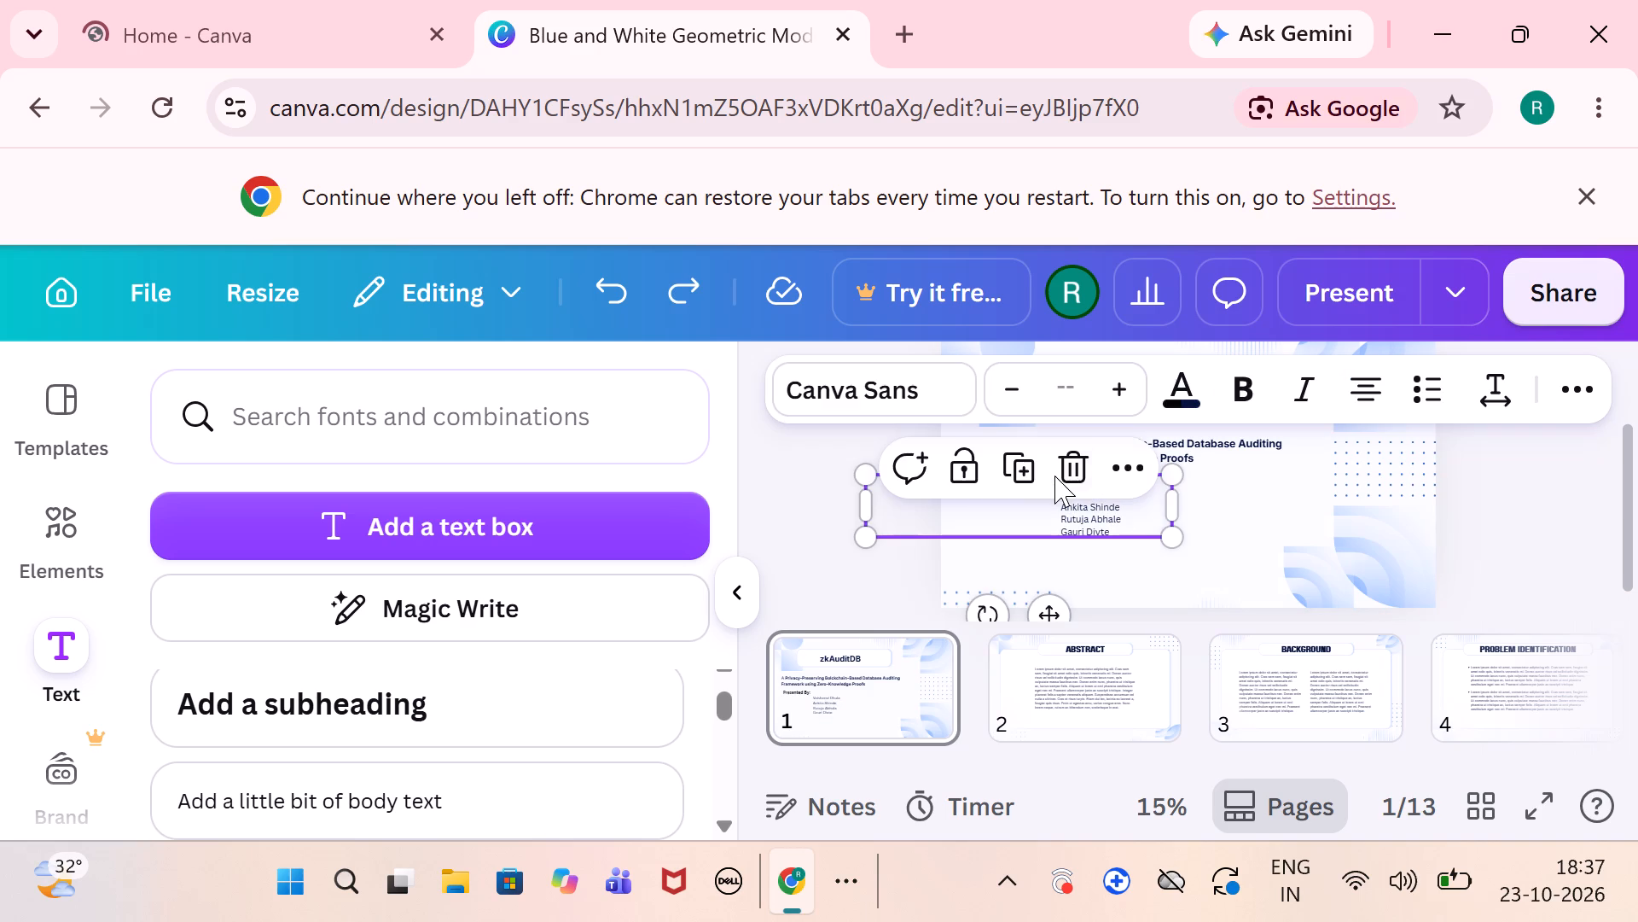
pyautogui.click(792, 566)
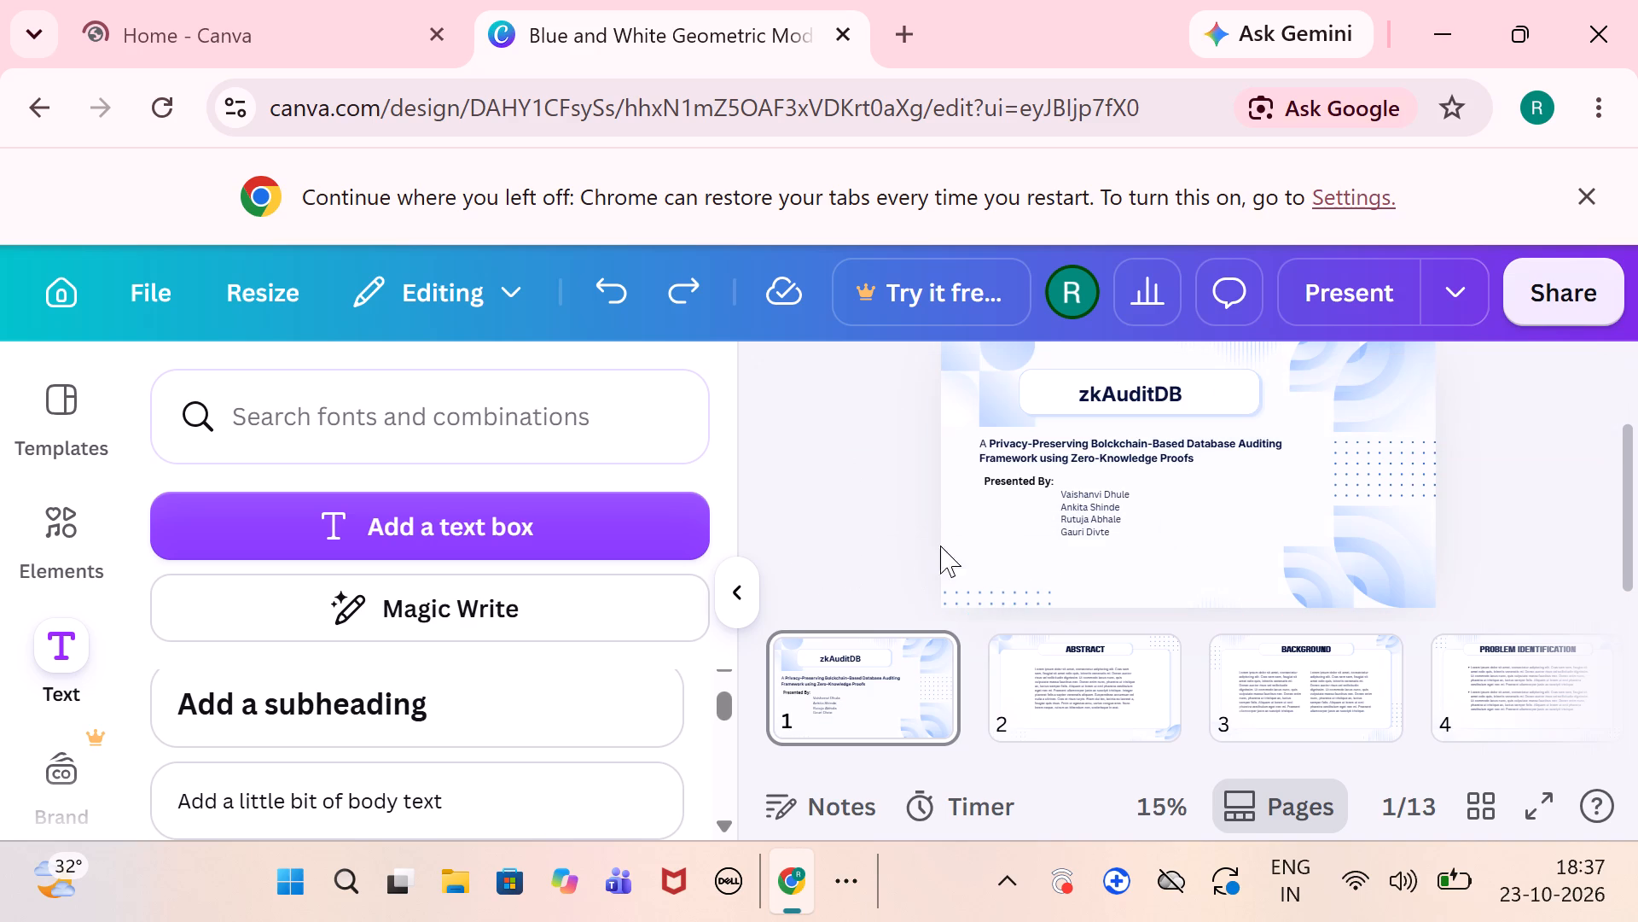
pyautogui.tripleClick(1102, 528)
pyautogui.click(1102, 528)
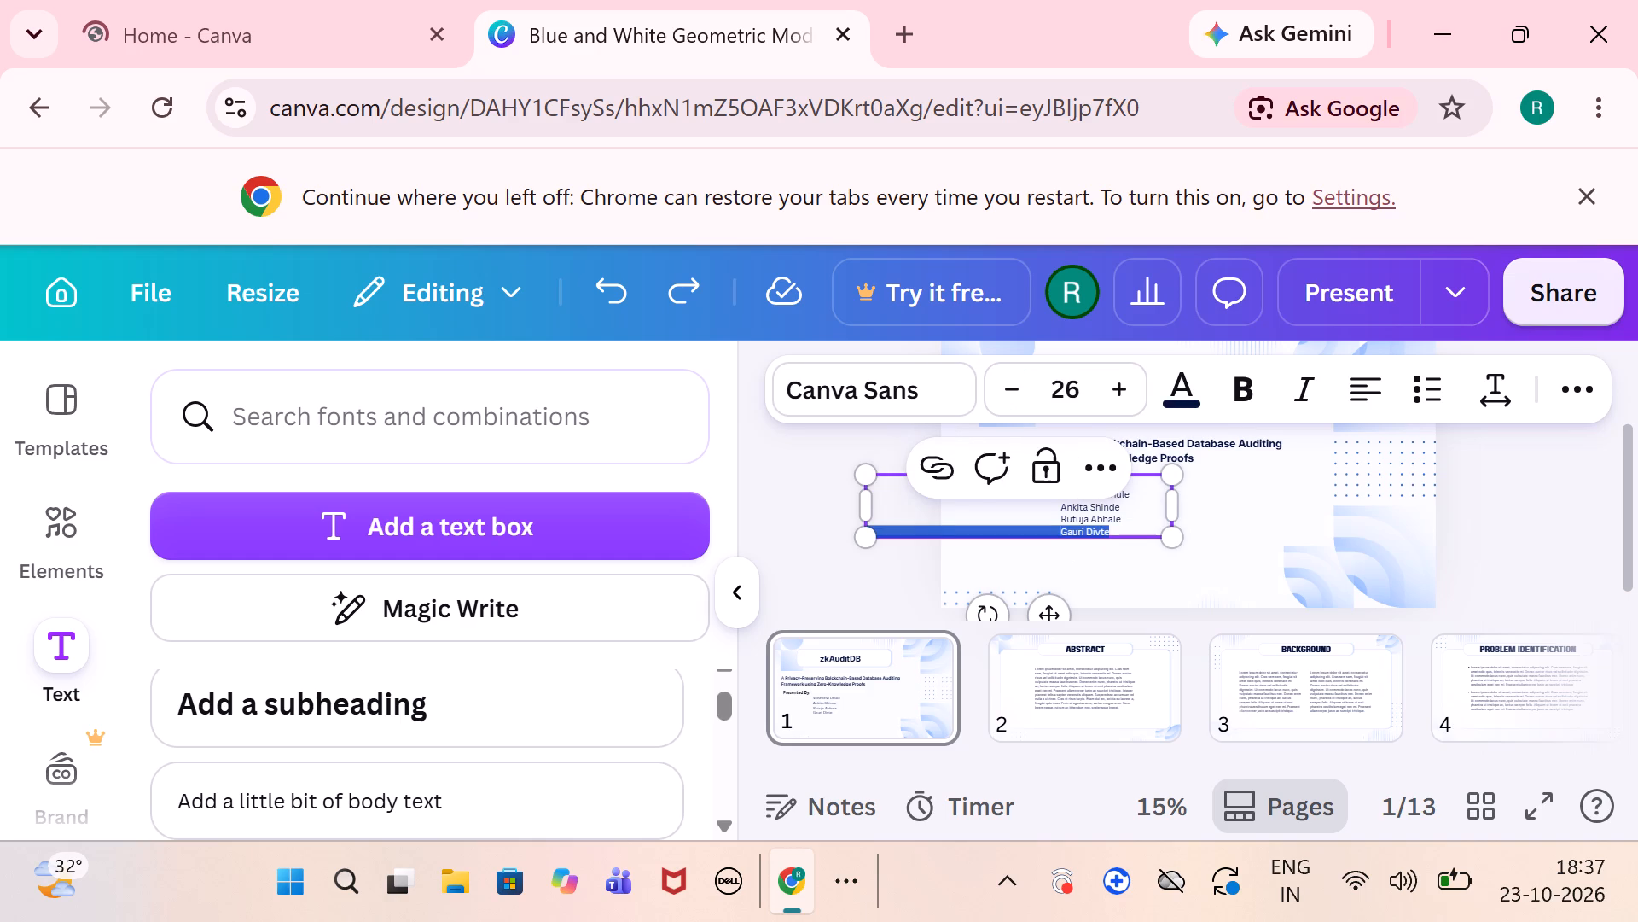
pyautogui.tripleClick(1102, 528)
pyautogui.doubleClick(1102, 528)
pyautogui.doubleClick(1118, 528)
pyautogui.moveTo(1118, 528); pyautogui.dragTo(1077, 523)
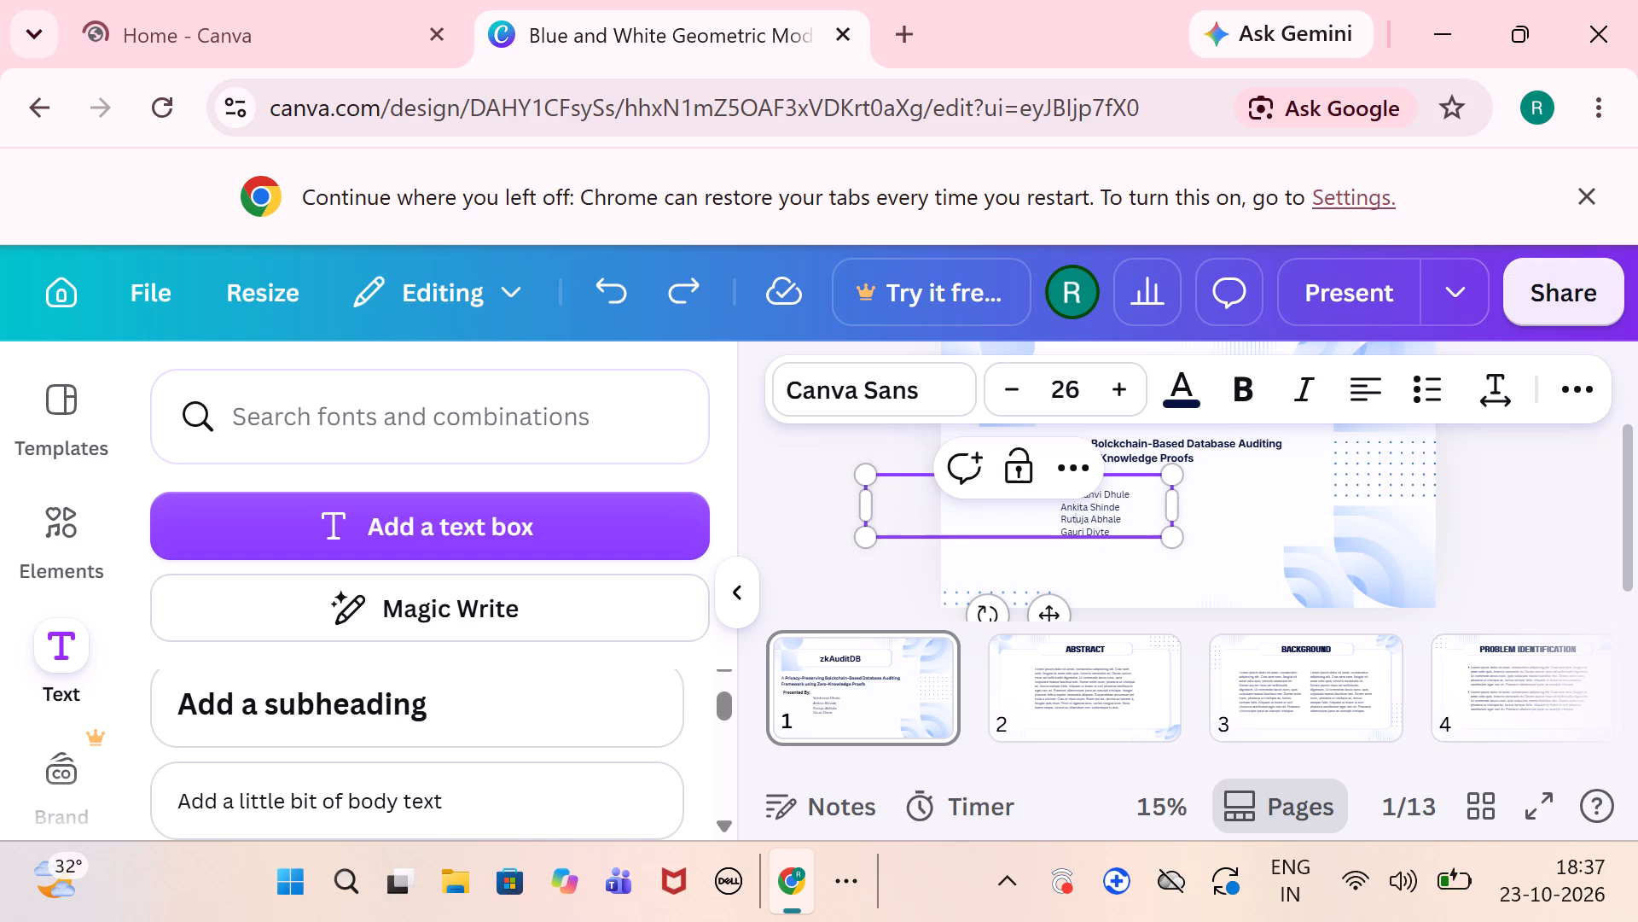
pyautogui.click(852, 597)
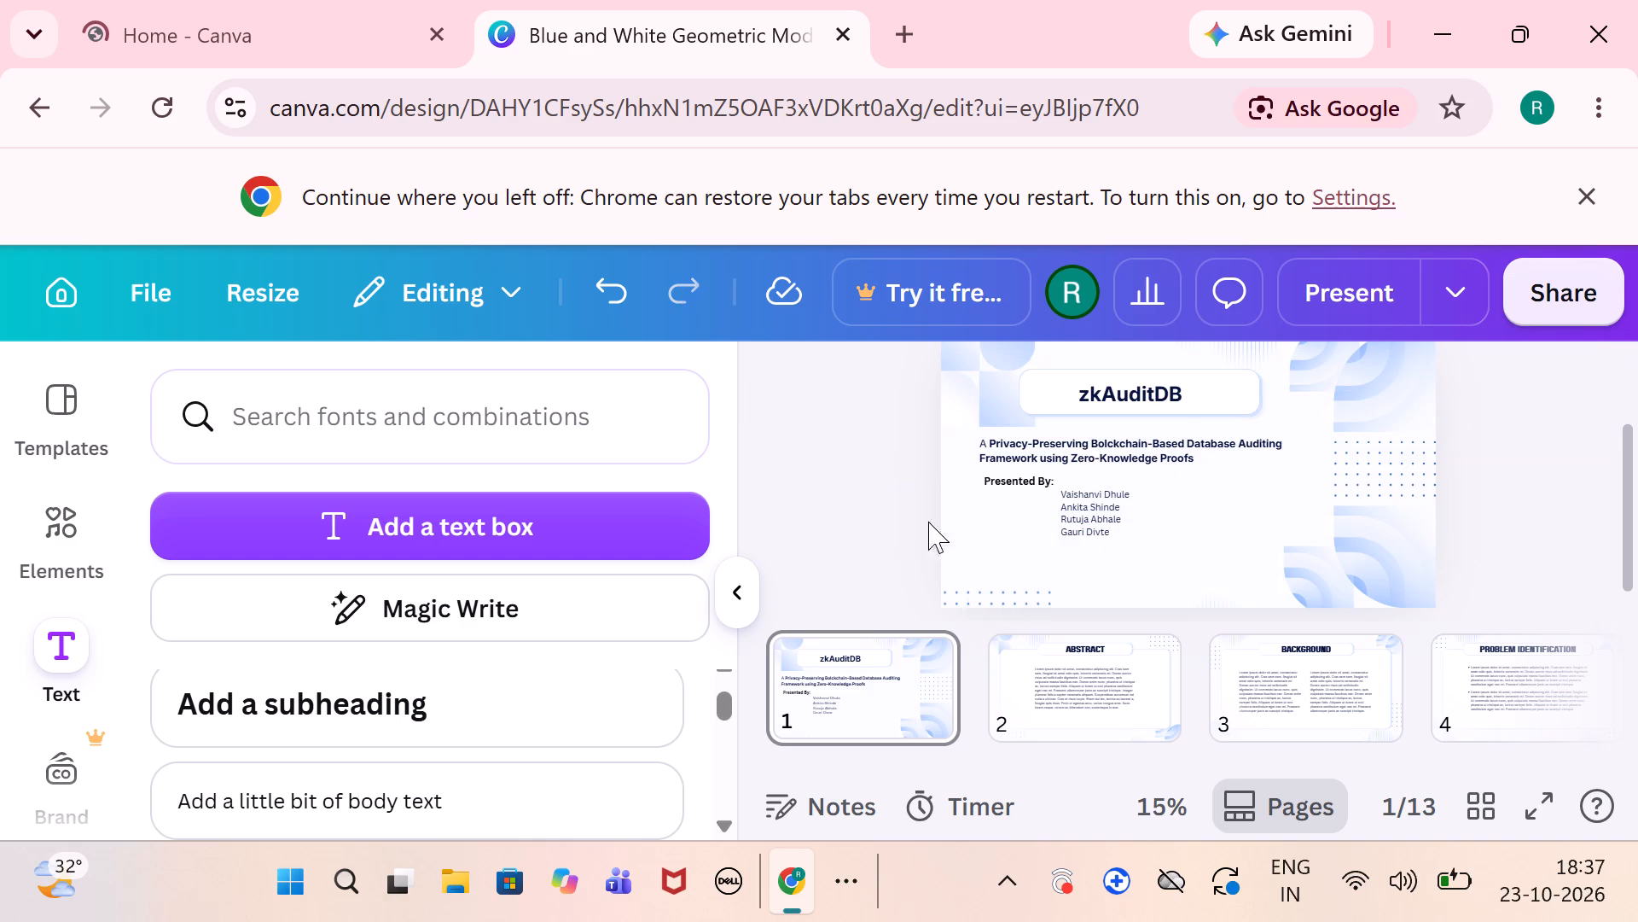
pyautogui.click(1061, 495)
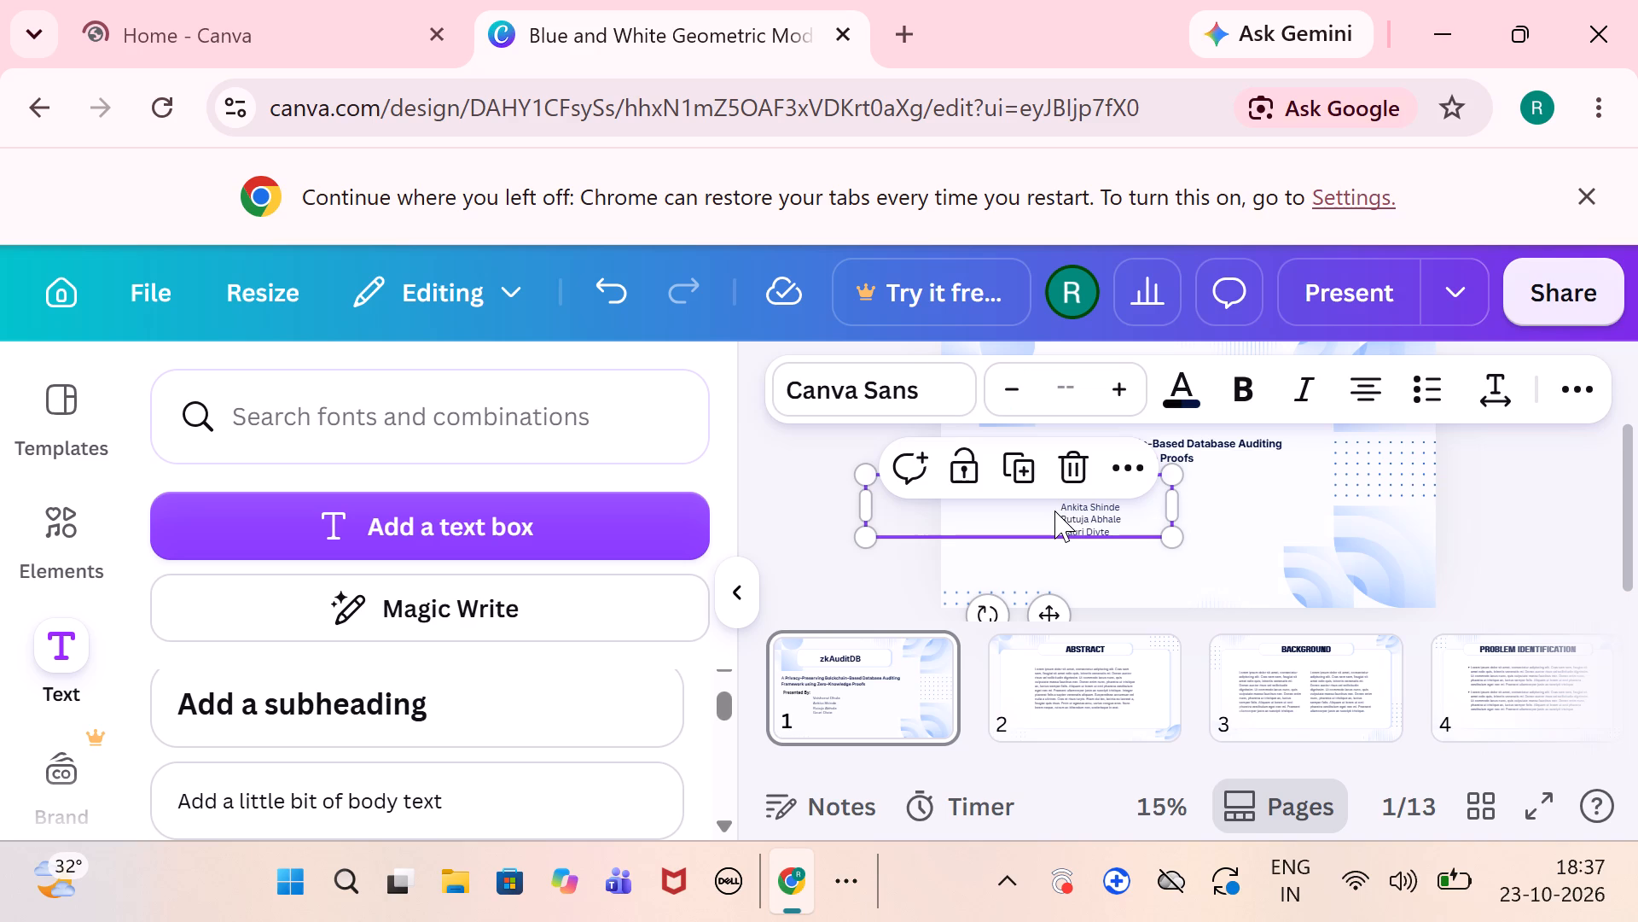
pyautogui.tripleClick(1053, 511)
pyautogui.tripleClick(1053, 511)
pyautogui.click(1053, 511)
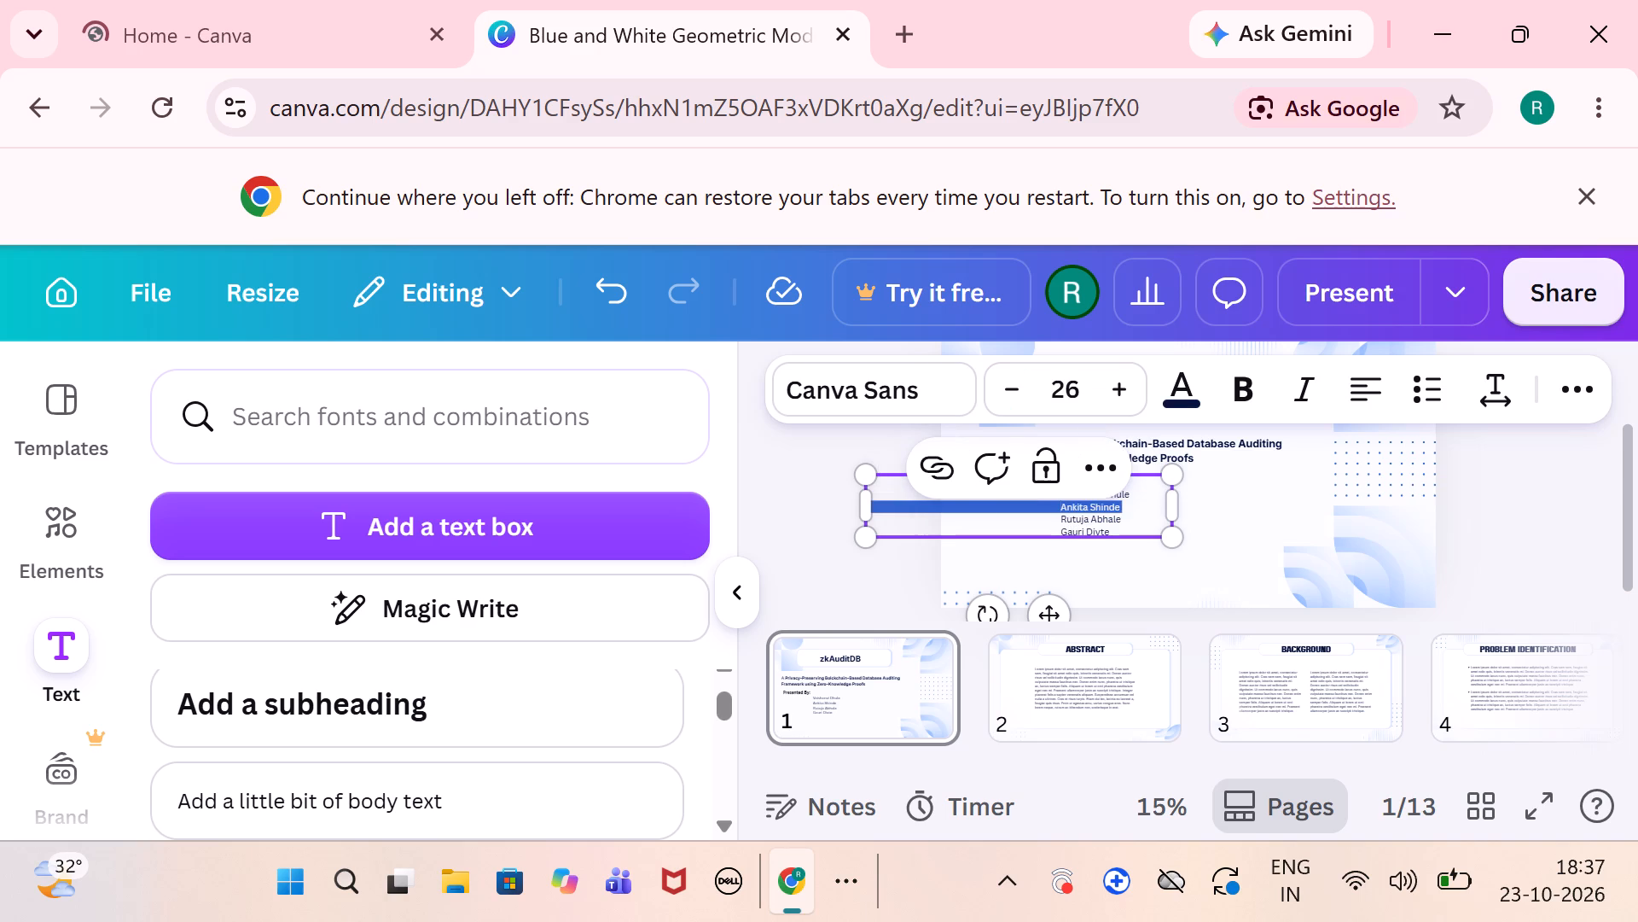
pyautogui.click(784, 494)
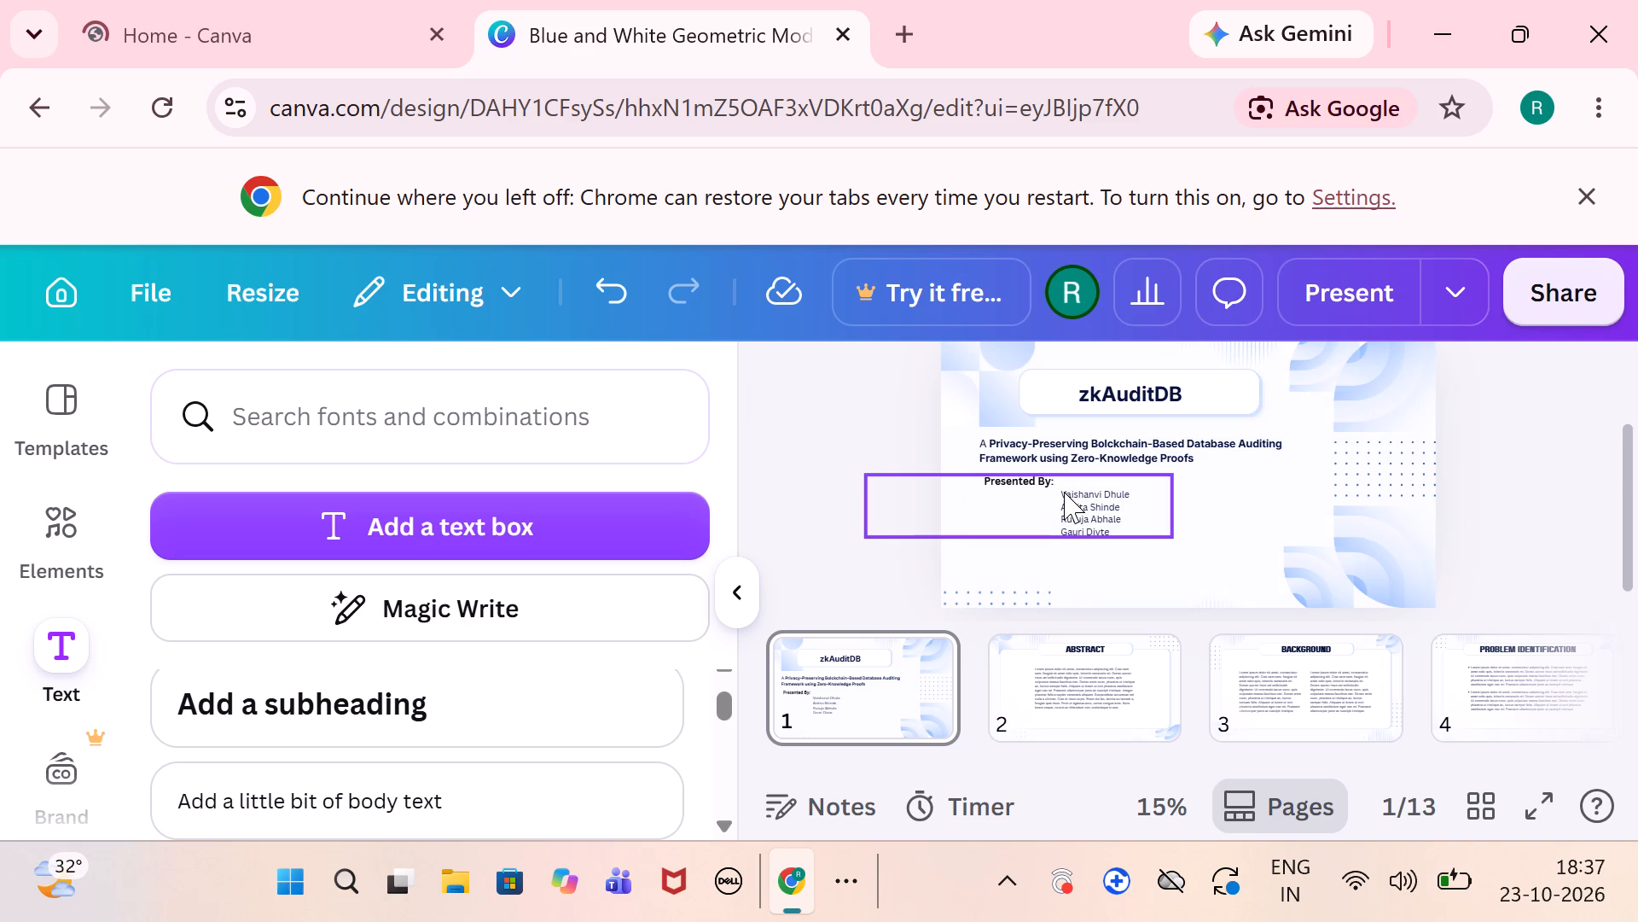
# Change the text colour of the four presenter names under "Presented By:" to black.
pyautogui.moveTo(1064, 492); pyautogui.dragTo(1078, 503)
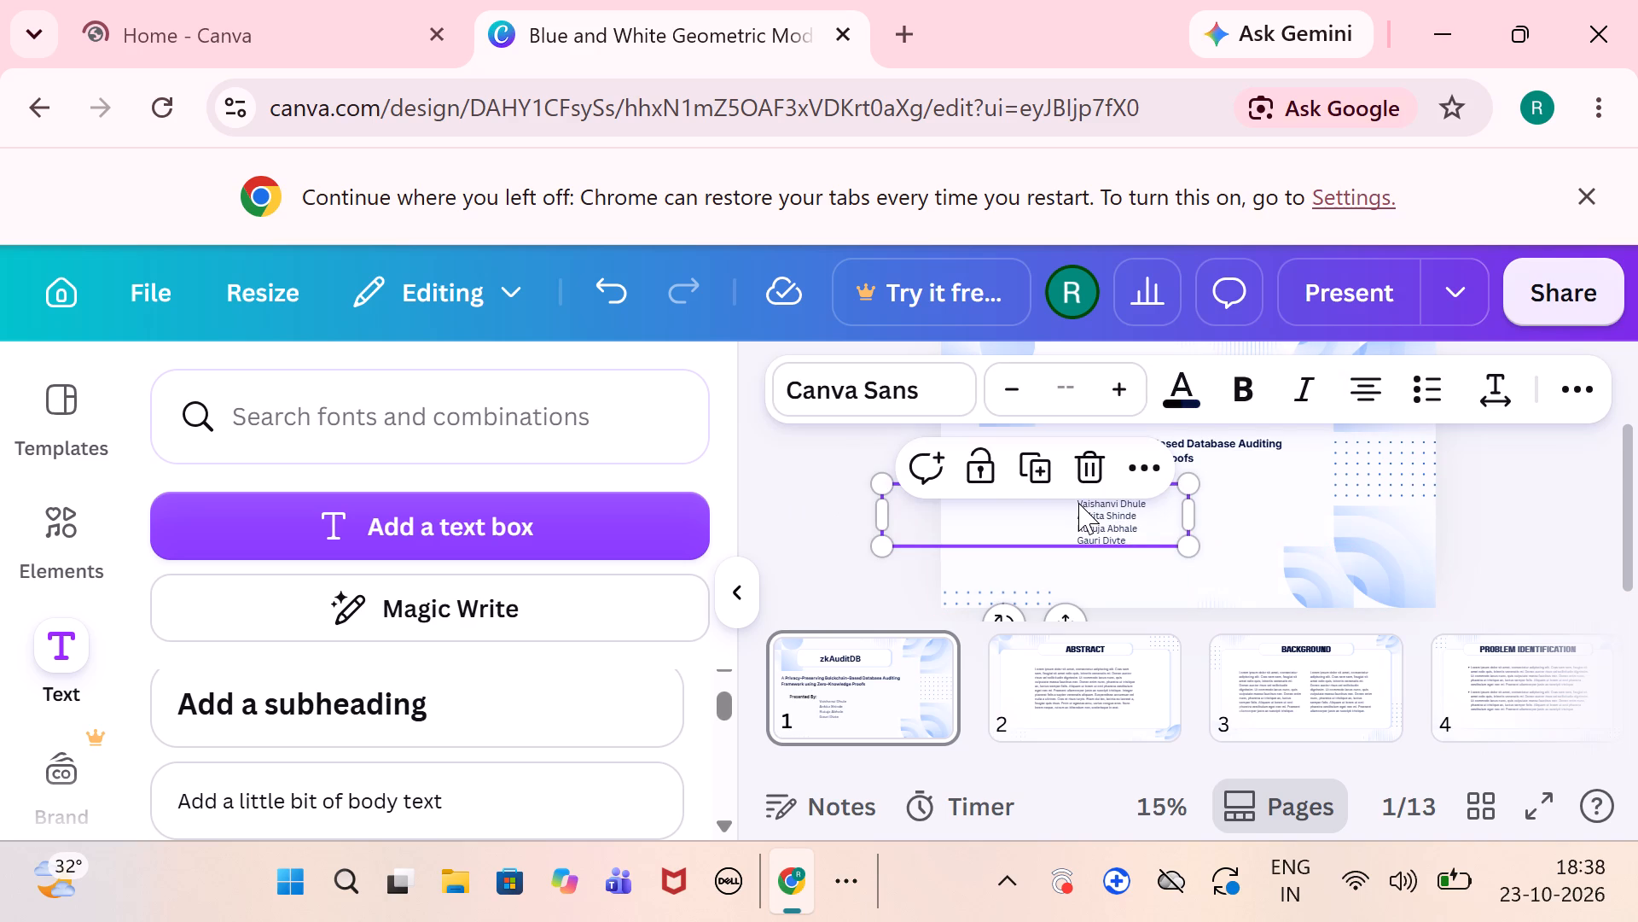
pyautogui.click(1078, 503)
pyautogui.doubleClick(1081, 503)
pyautogui.moveTo(1081, 503); pyautogui.dragTo(1095, 522)
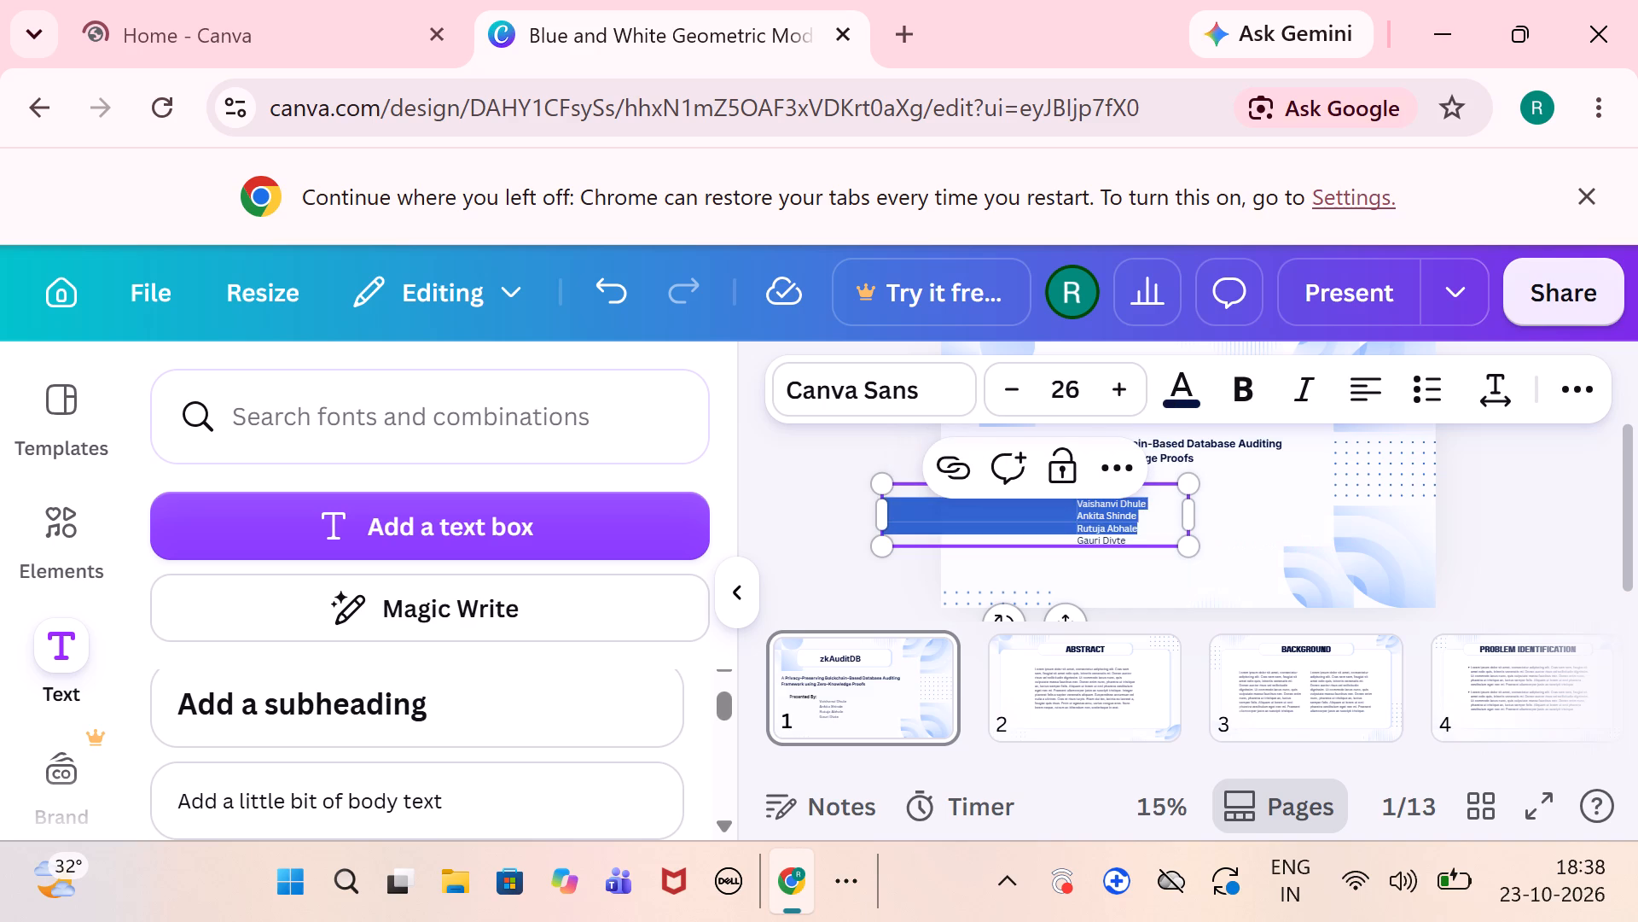
pyautogui.moveTo(1095, 522); pyautogui.dragTo(1118, 537)
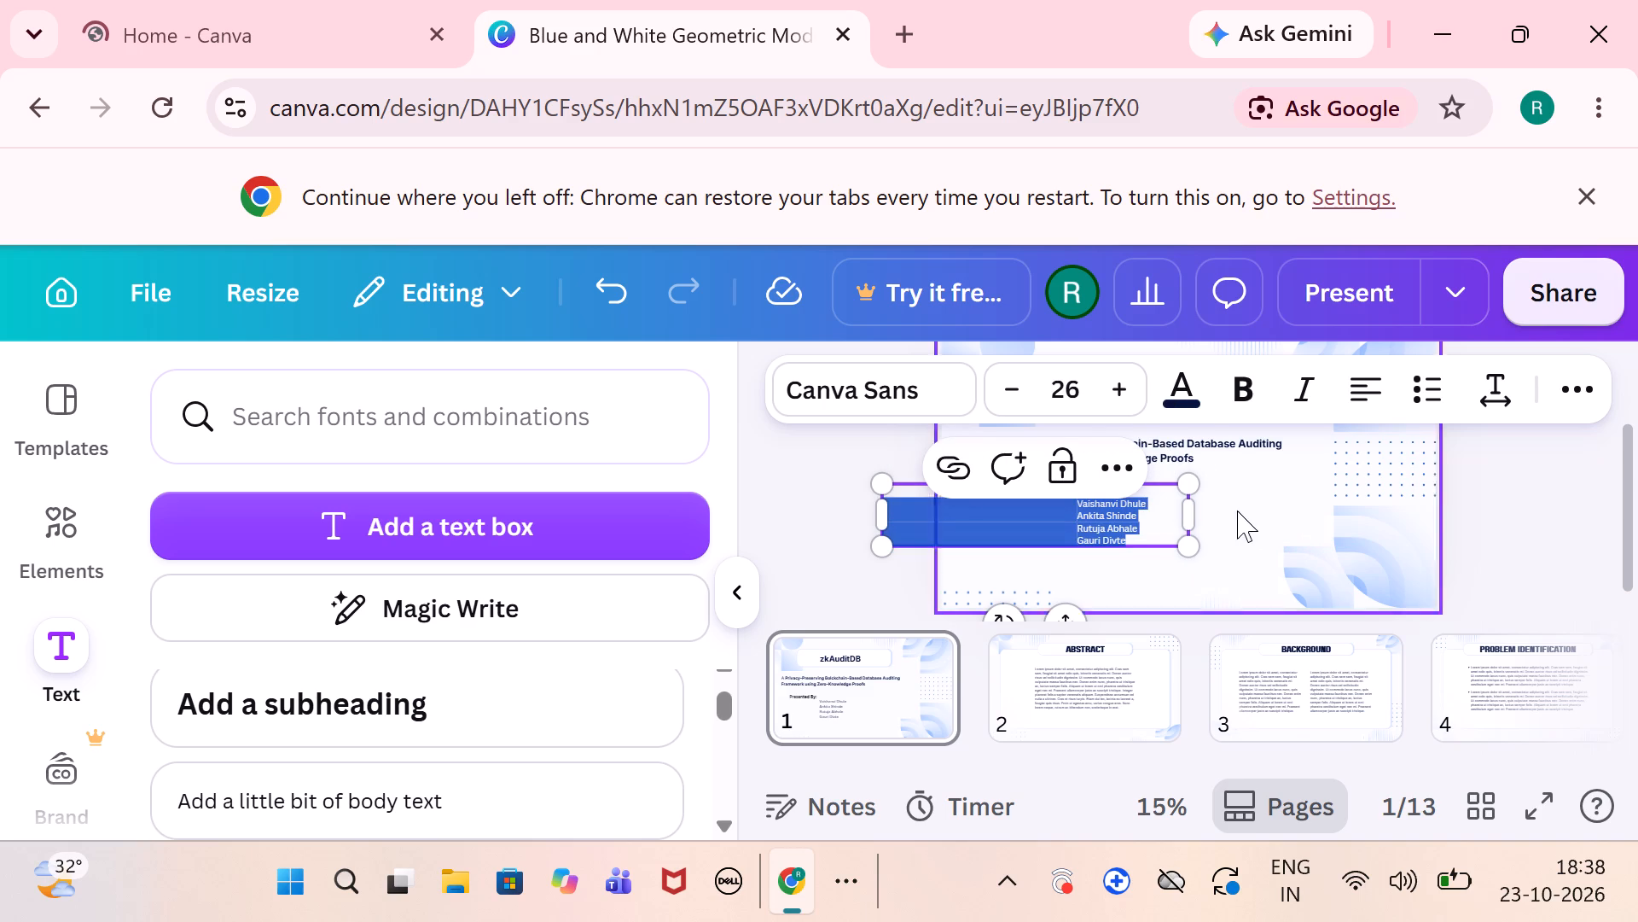
pyautogui.click(1178, 391)
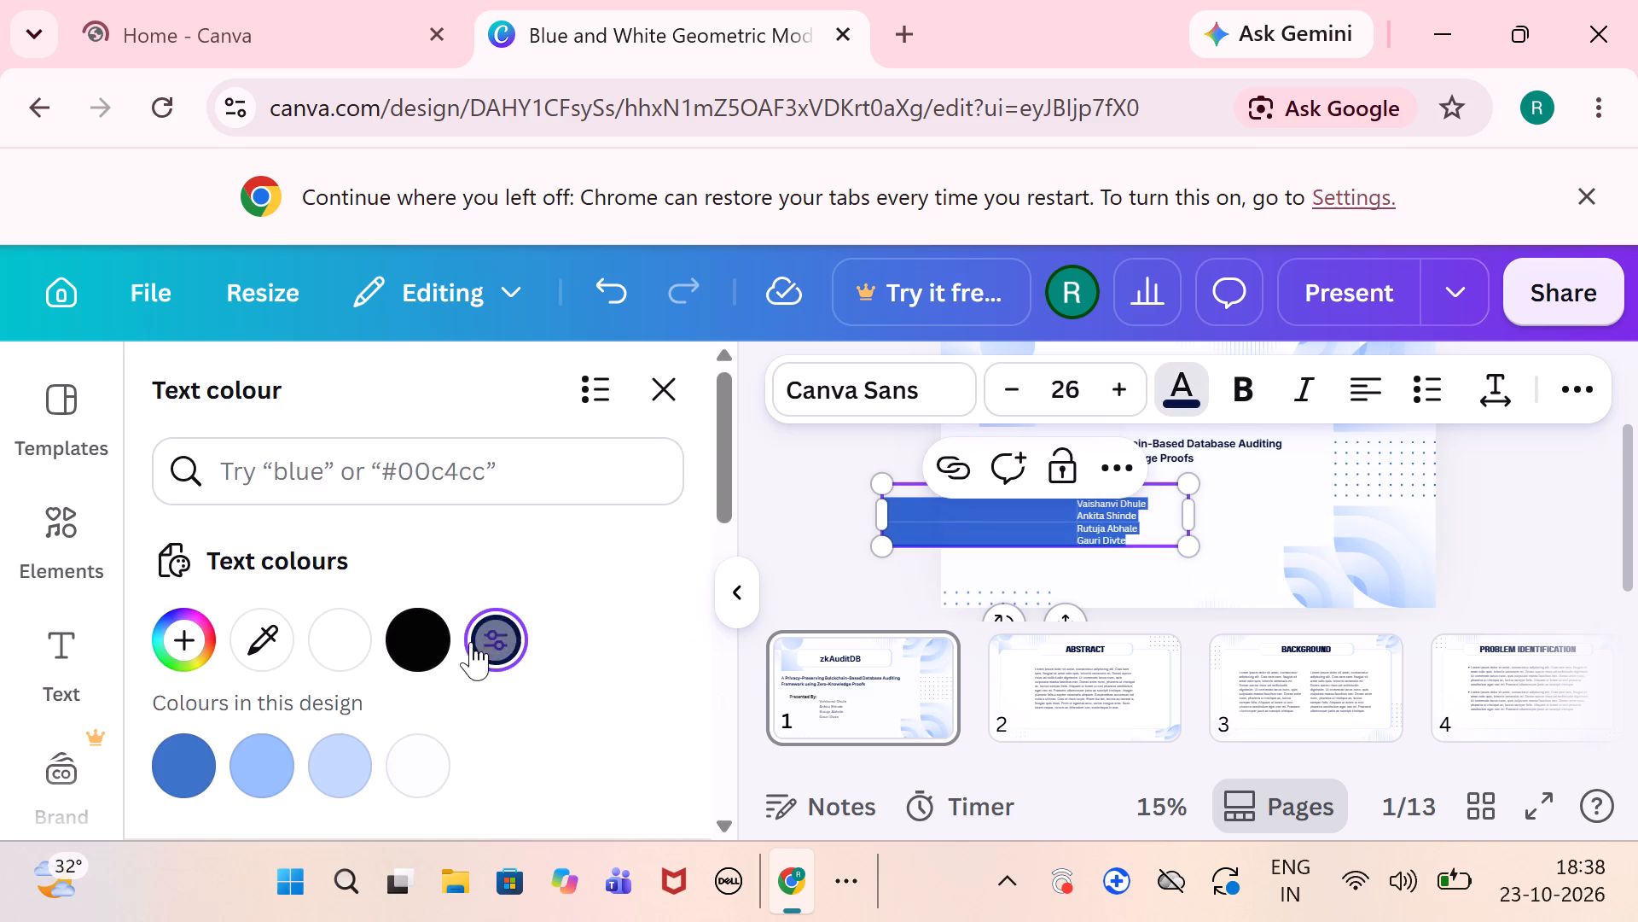
pyautogui.click(421, 645)
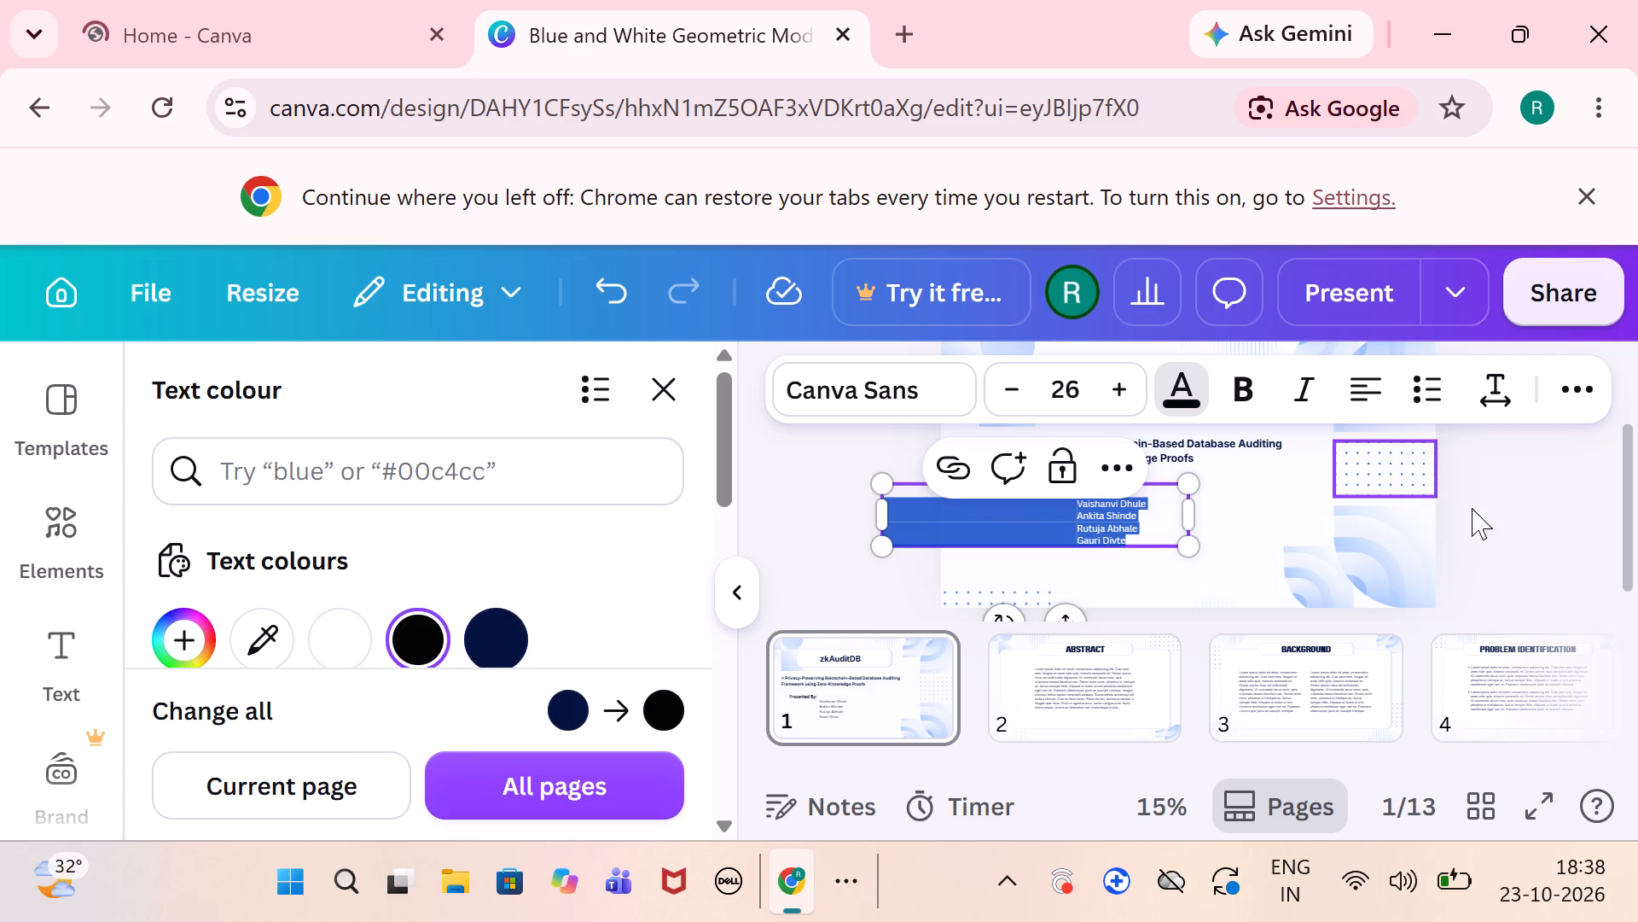
# Decrease the font size of the four presenter names to 25 and deselect the text box.
pyautogui.click(1003, 405)
pyautogui.click(1532, 536)
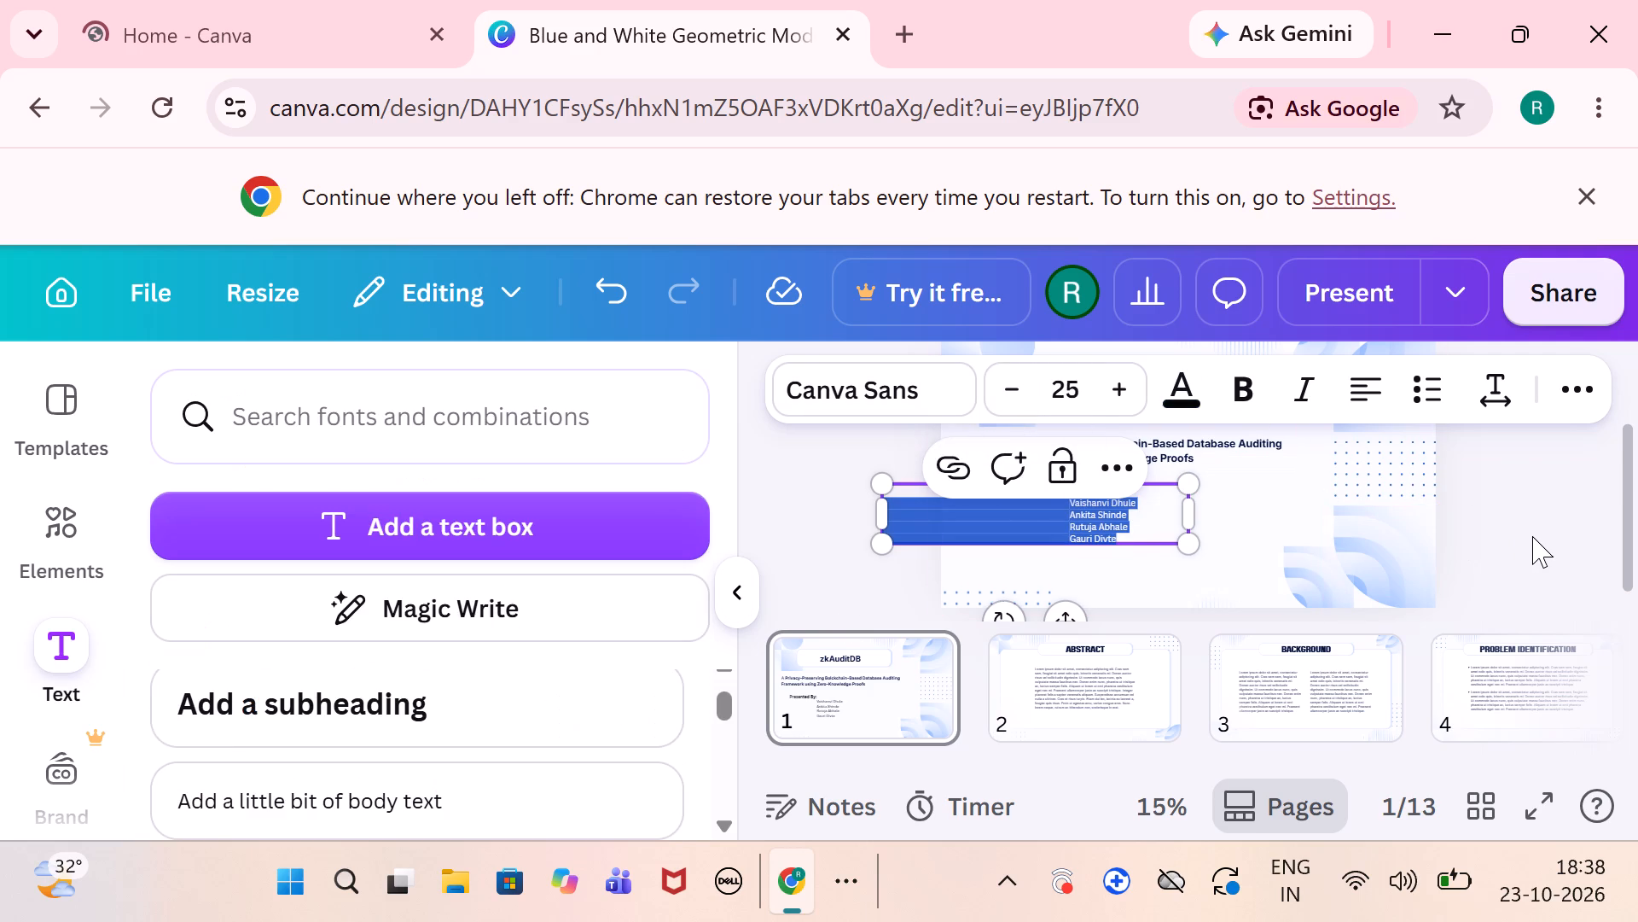
pyautogui.click(1532, 536)
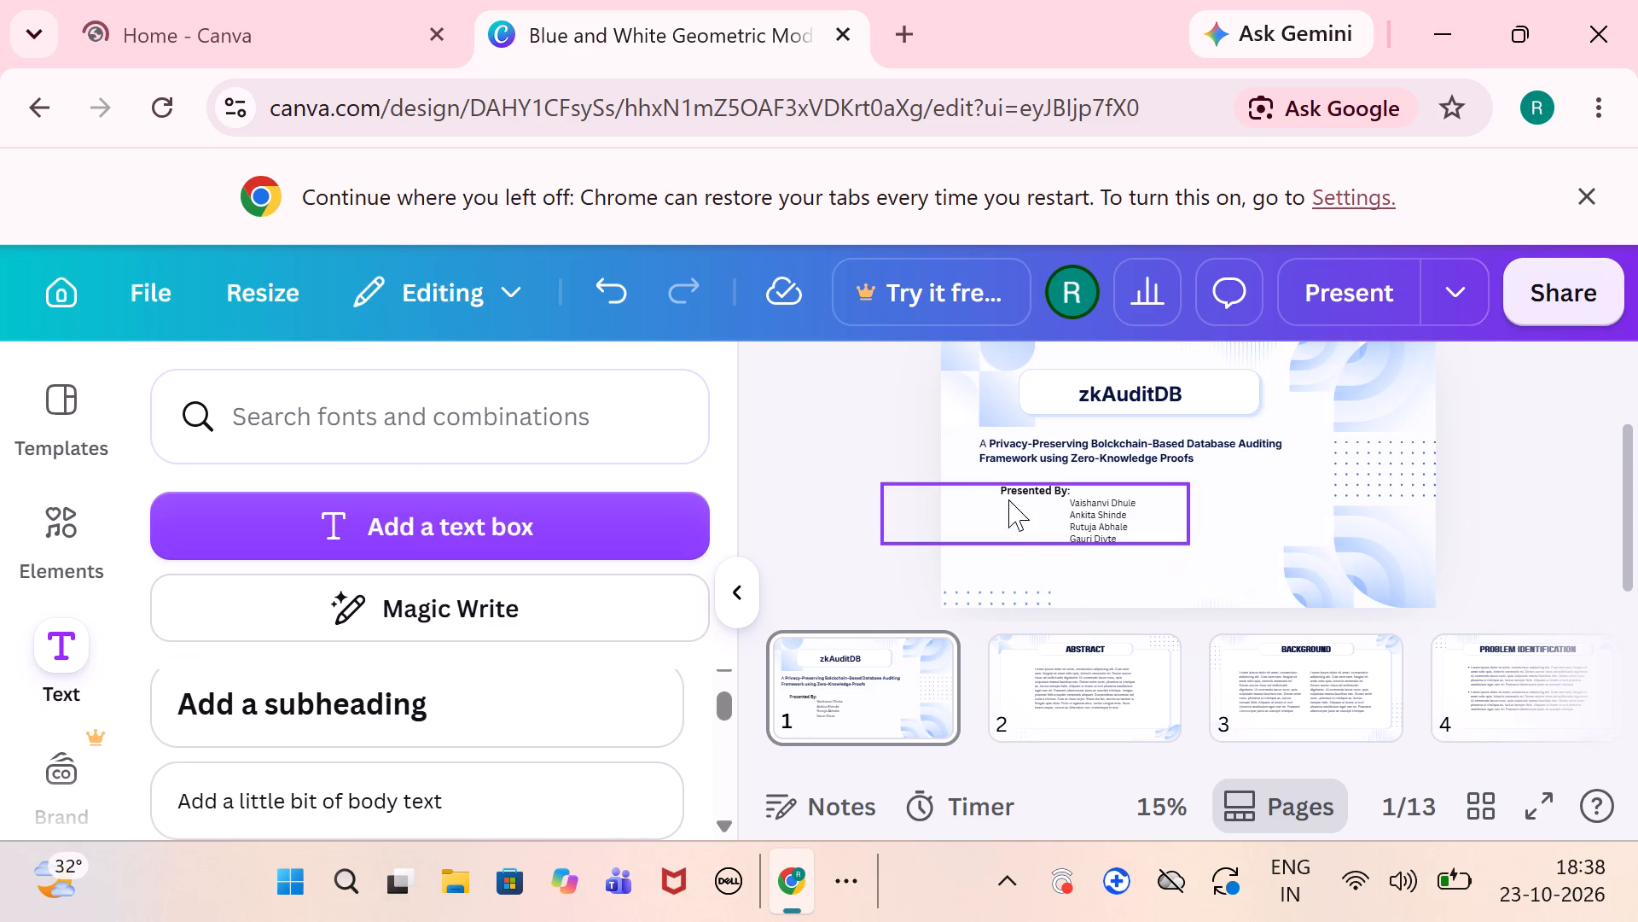
# Move the "Presented By:" text box so its heading starts near the subtitle's left edge, with a small gap below the subtitle, and deselect it.
pyautogui.moveTo(1055, 495); pyautogui.dragTo(1031, 496)
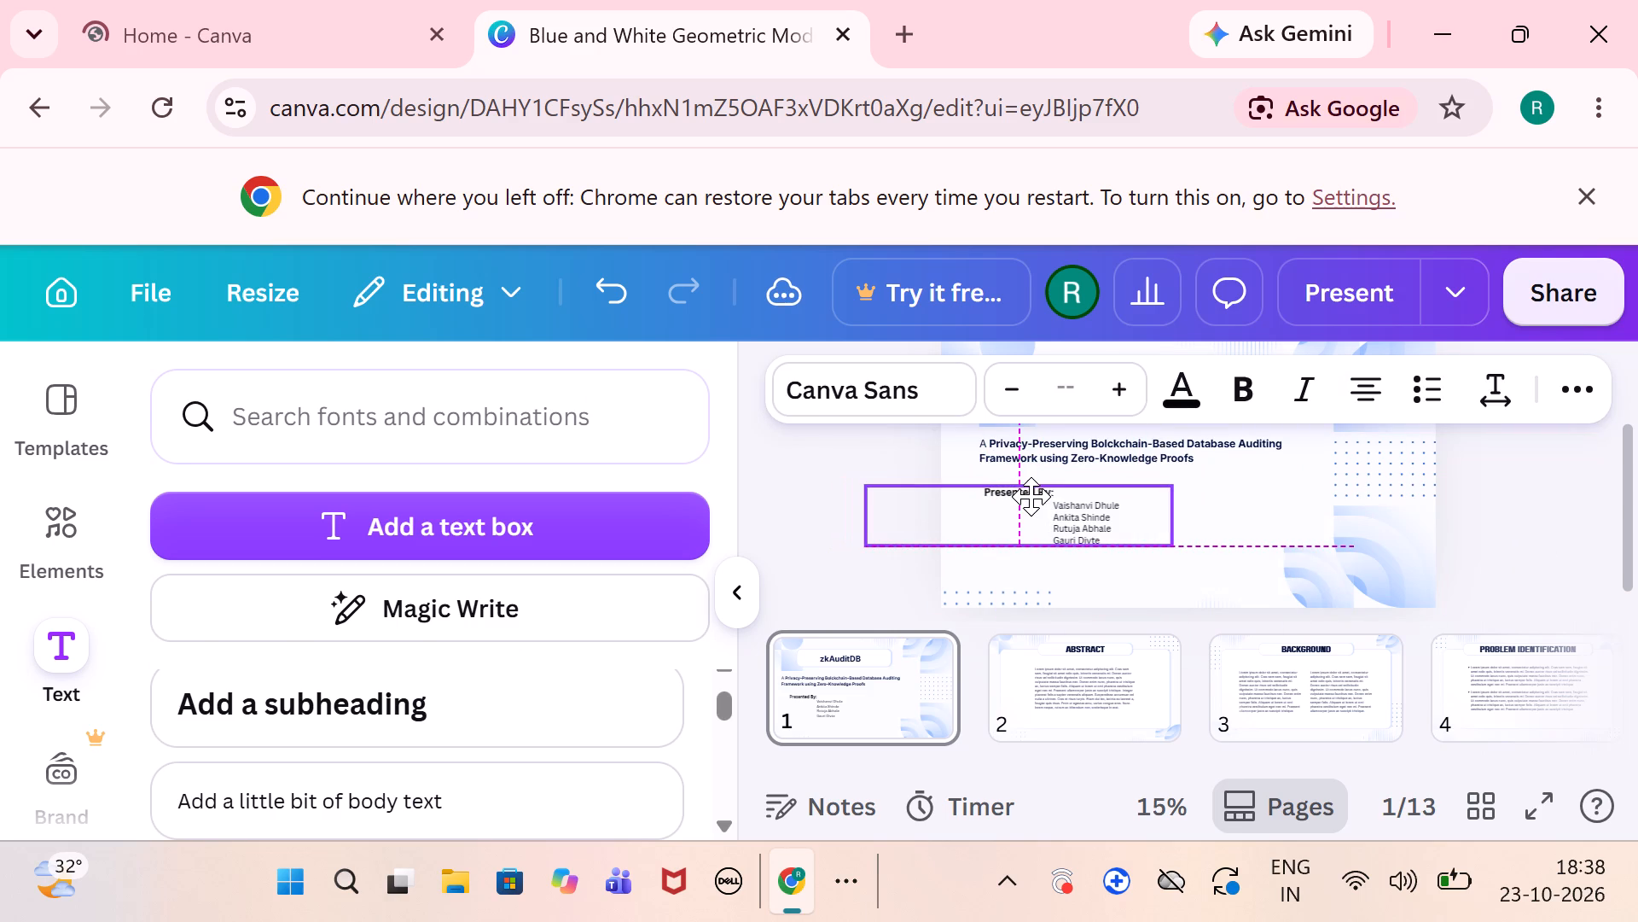
pyautogui.moveTo(1031, 496); pyautogui.dragTo(1030, 496)
pyautogui.moveTo(1030, 496); pyautogui.dragTo(1031, 497)
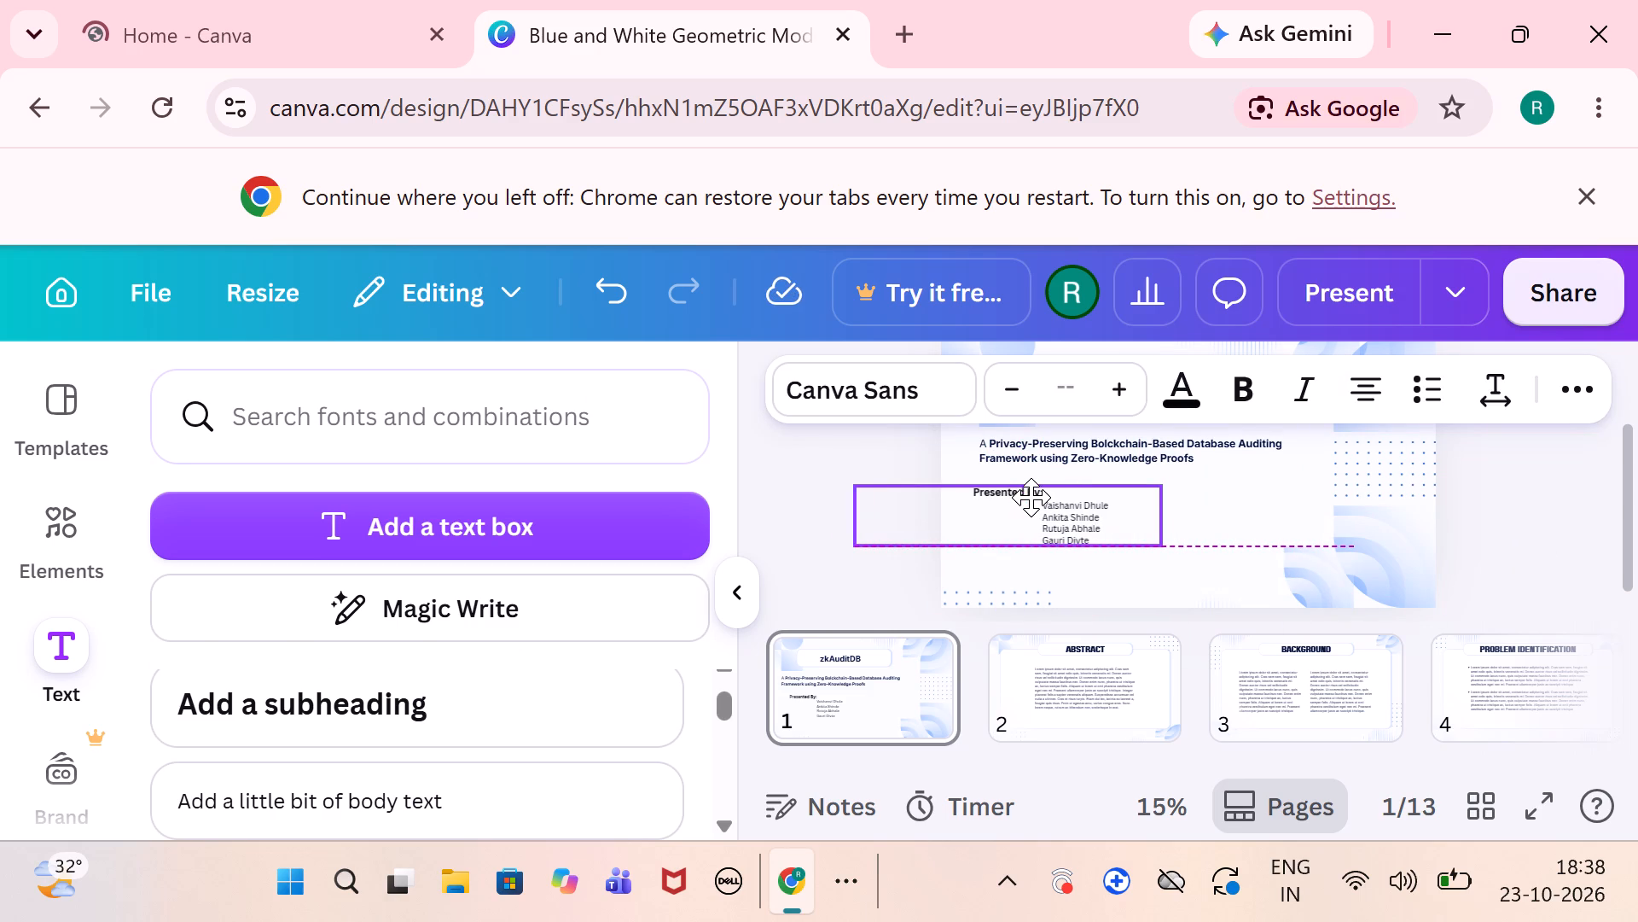
pyautogui.moveTo(1031, 497); pyautogui.dragTo(1027, 501)
pyautogui.moveTo(1027, 501); pyautogui.dragTo(1031, 503)
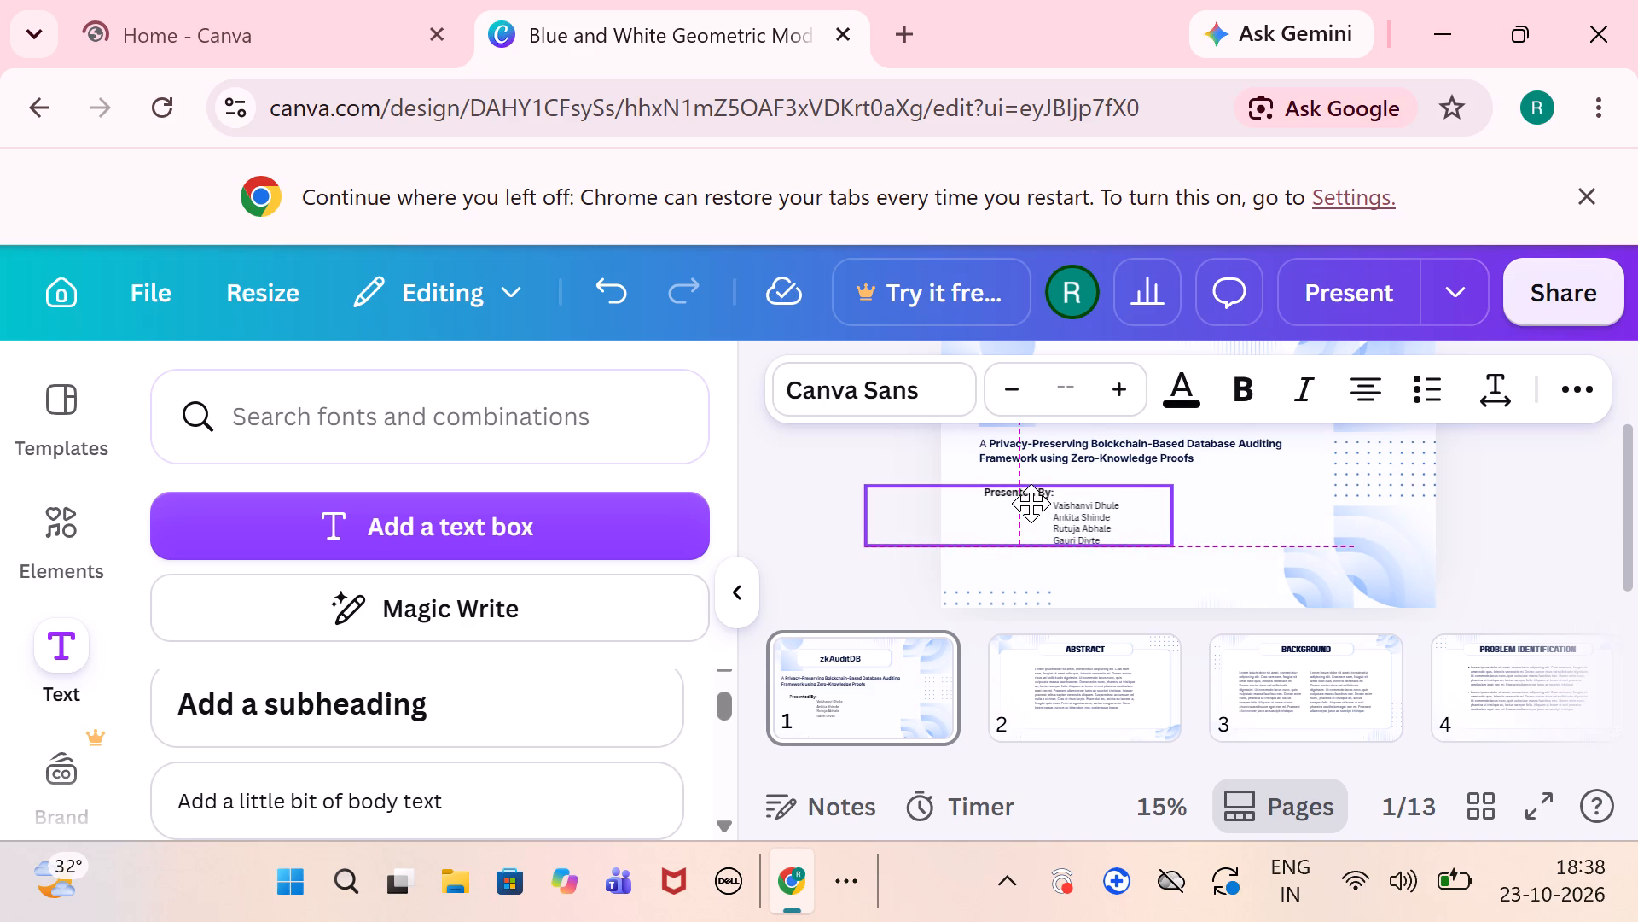
pyautogui.moveTo(1031, 503); pyautogui.dragTo(1027, 504)
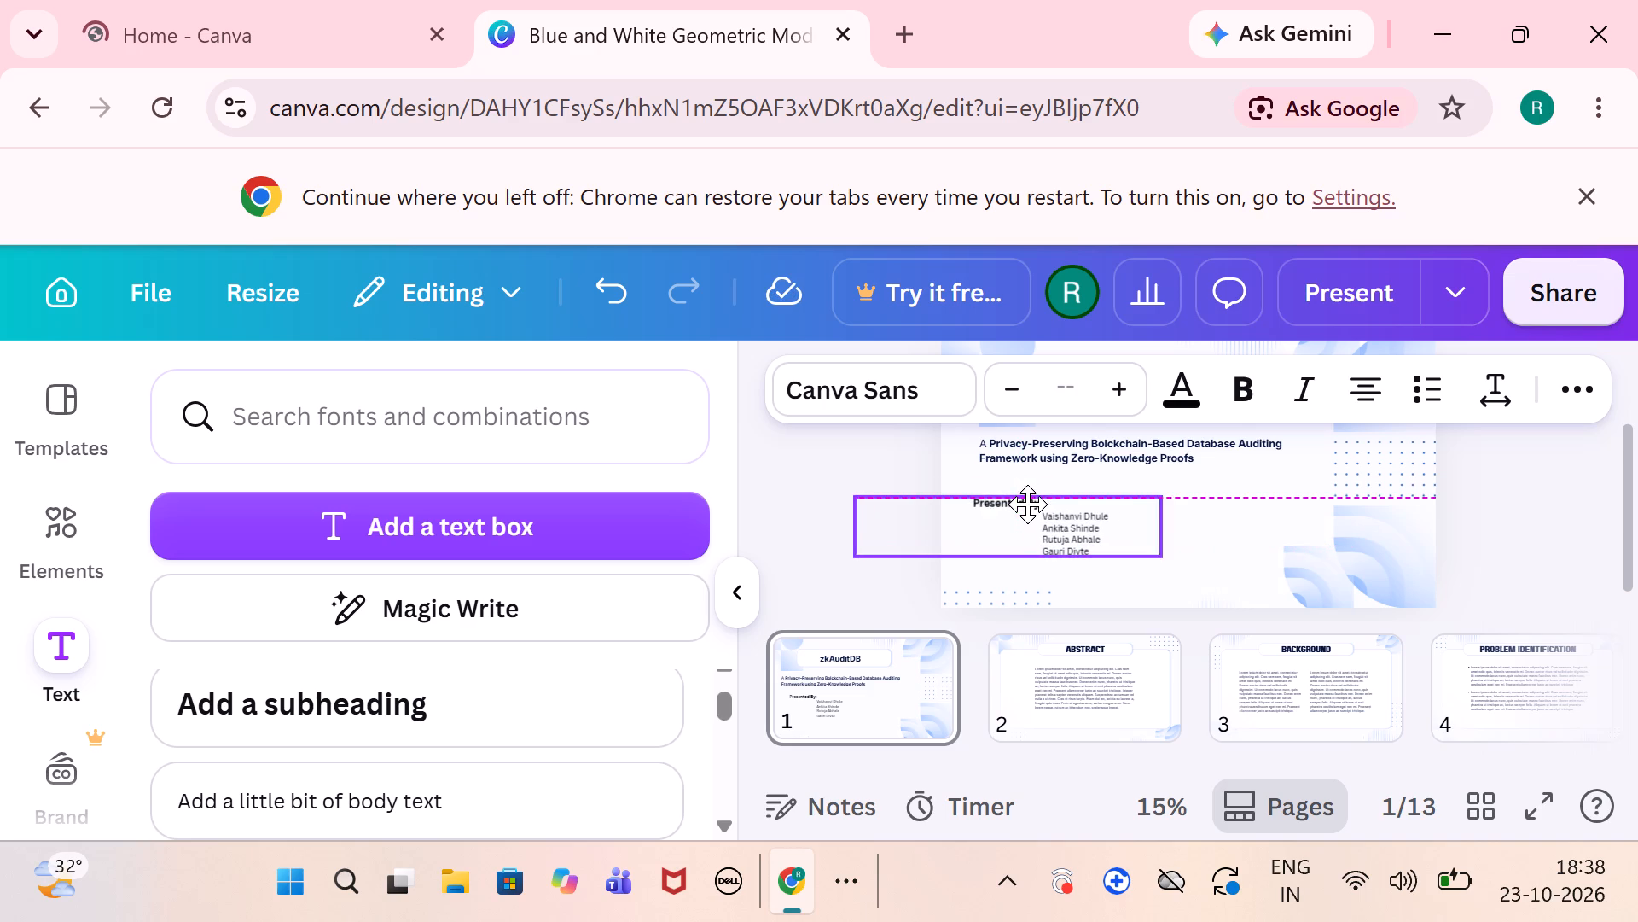
pyautogui.moveTo(1027, 504); pyautogui.dragTo(1027, 502)
pyautogui.click(841, 608)
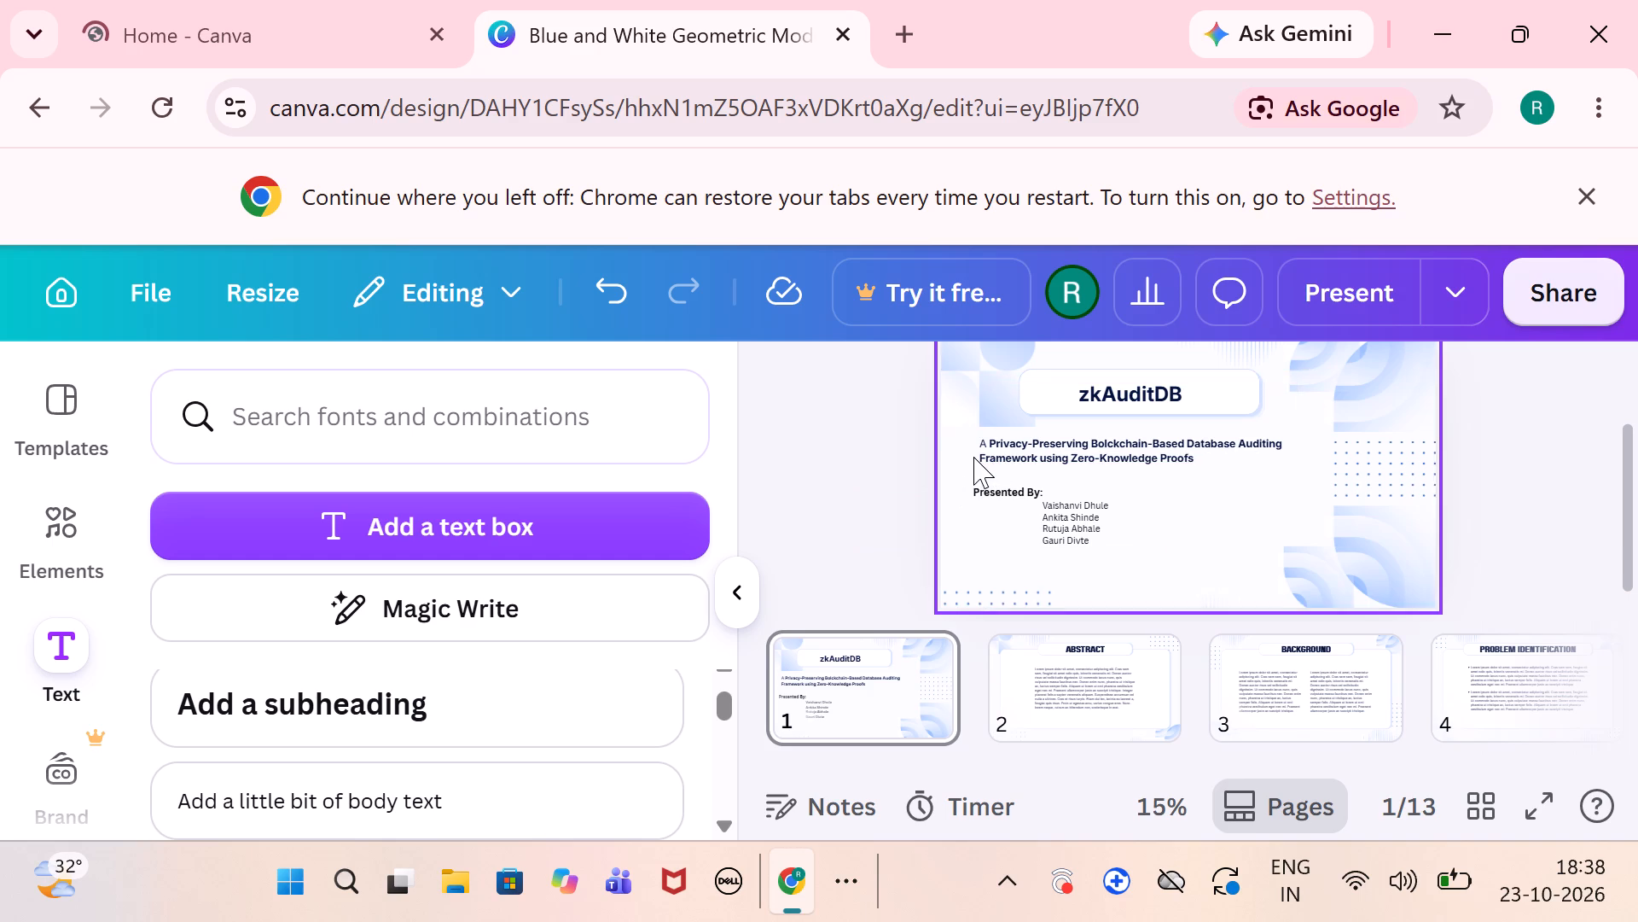
# Change the text colour of the "A Privacy-Preserving Bolckchain-Based Database Auditing Framework" subtitle to black (#040404).
pyautogui.tripleClick(984, 451)
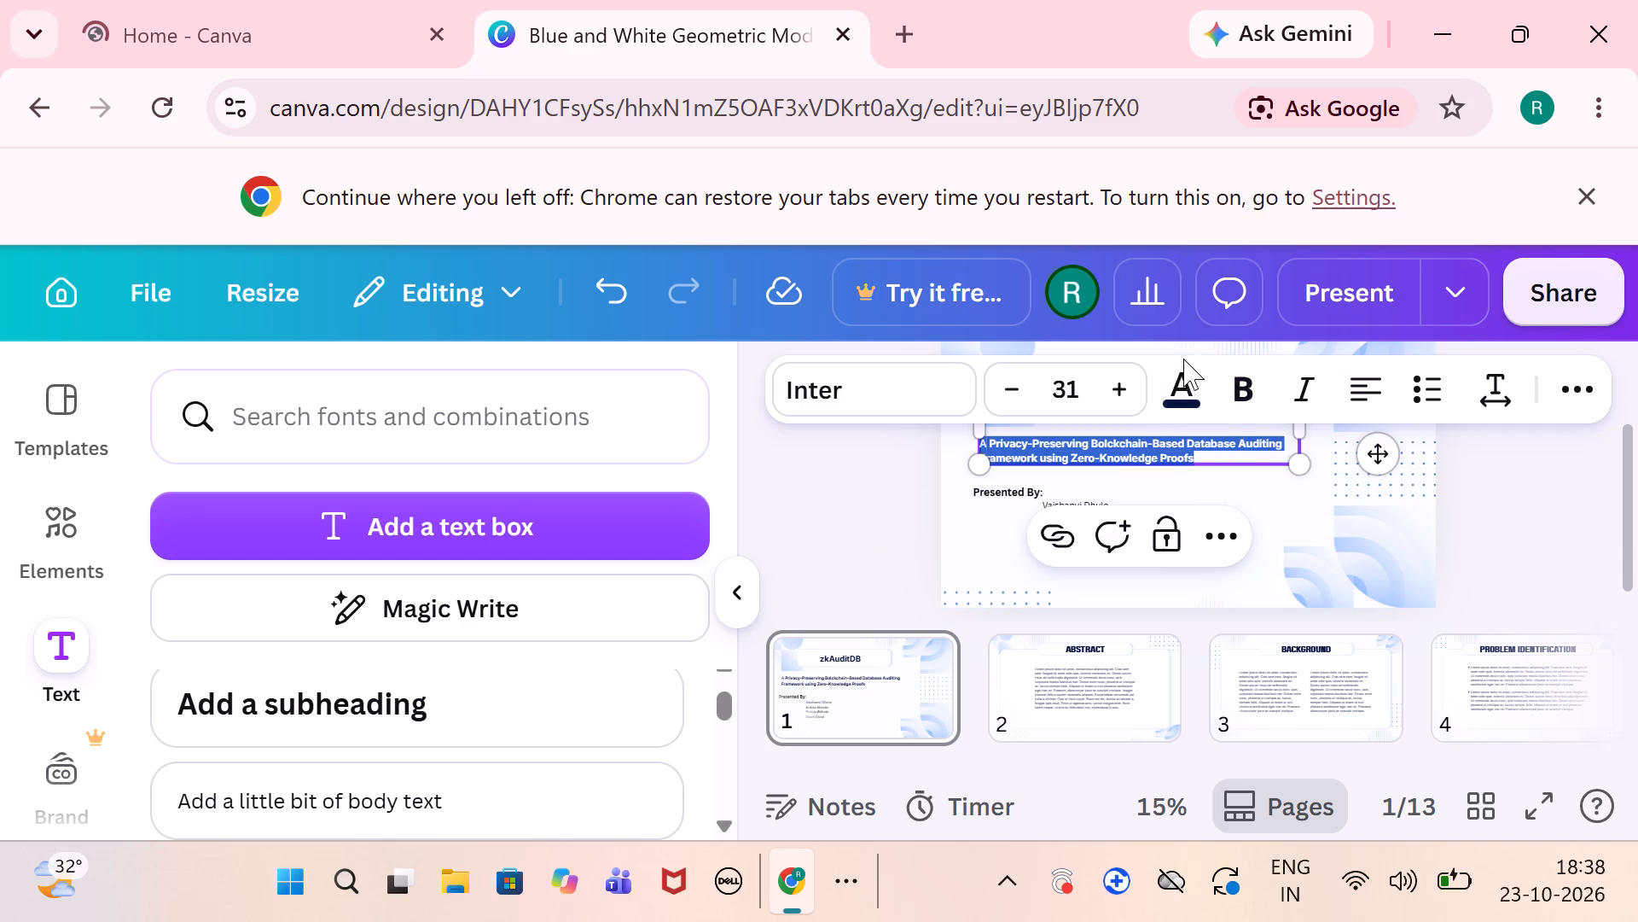
pyautogui.click(1188, 408)
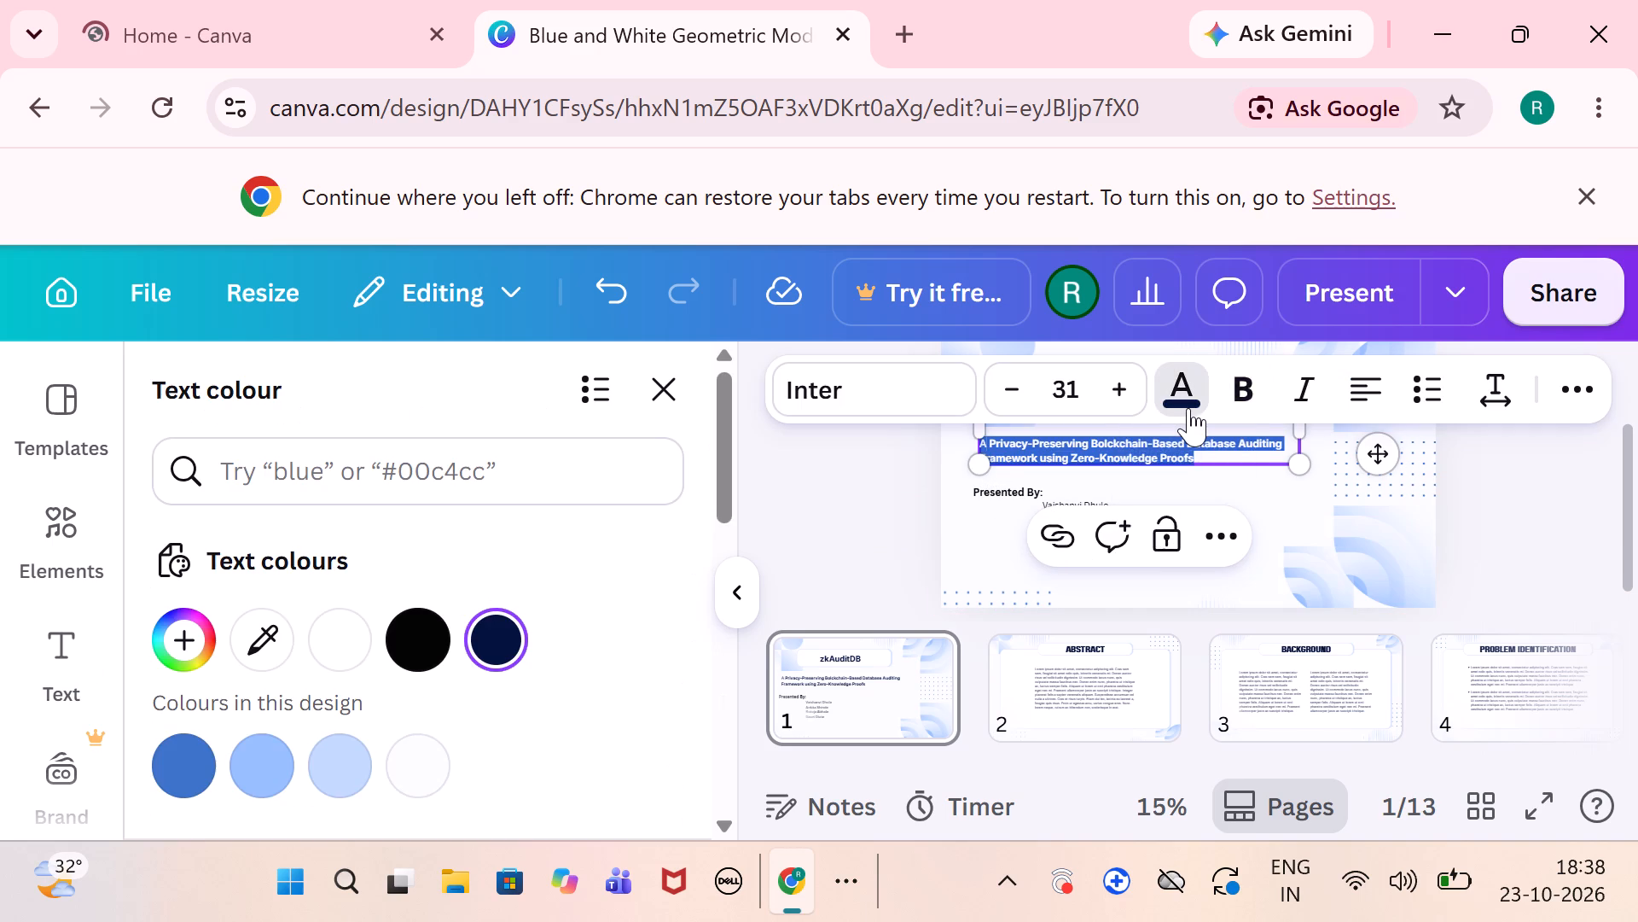
pyautogui.click(417, 637)
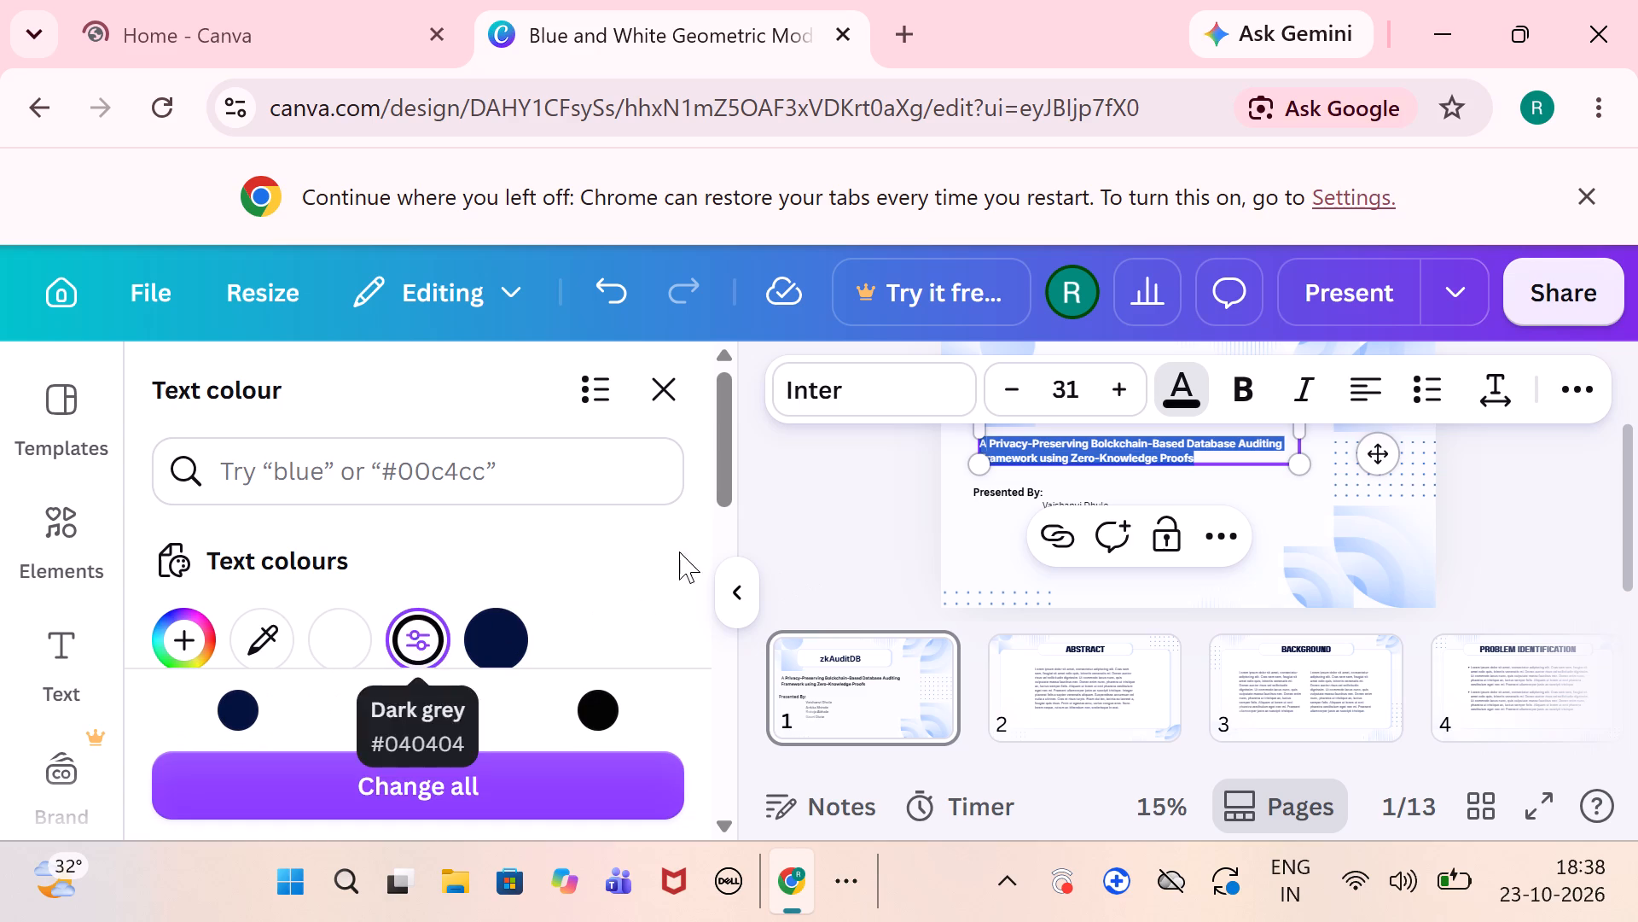
pyautogui.click(828, 542)
pyautogui.click(911, 493)
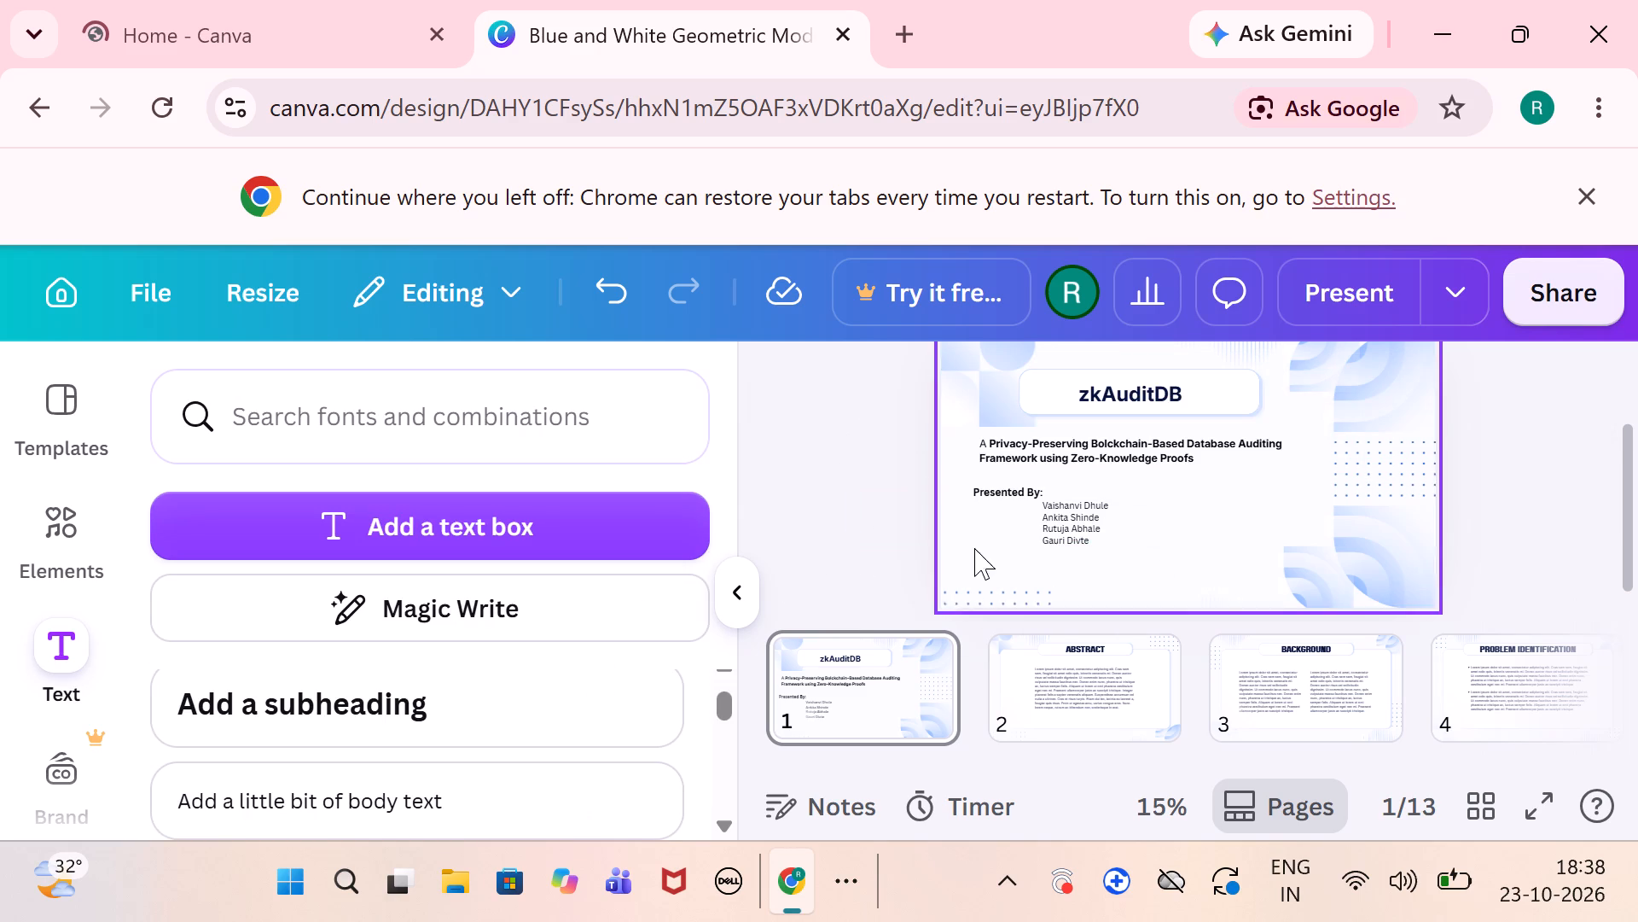
# Change the text colour of the subtitle's leading letter "A" to dark grey (#040404) and deselect the text box.
pyautogui.tripleClick(983, 444)
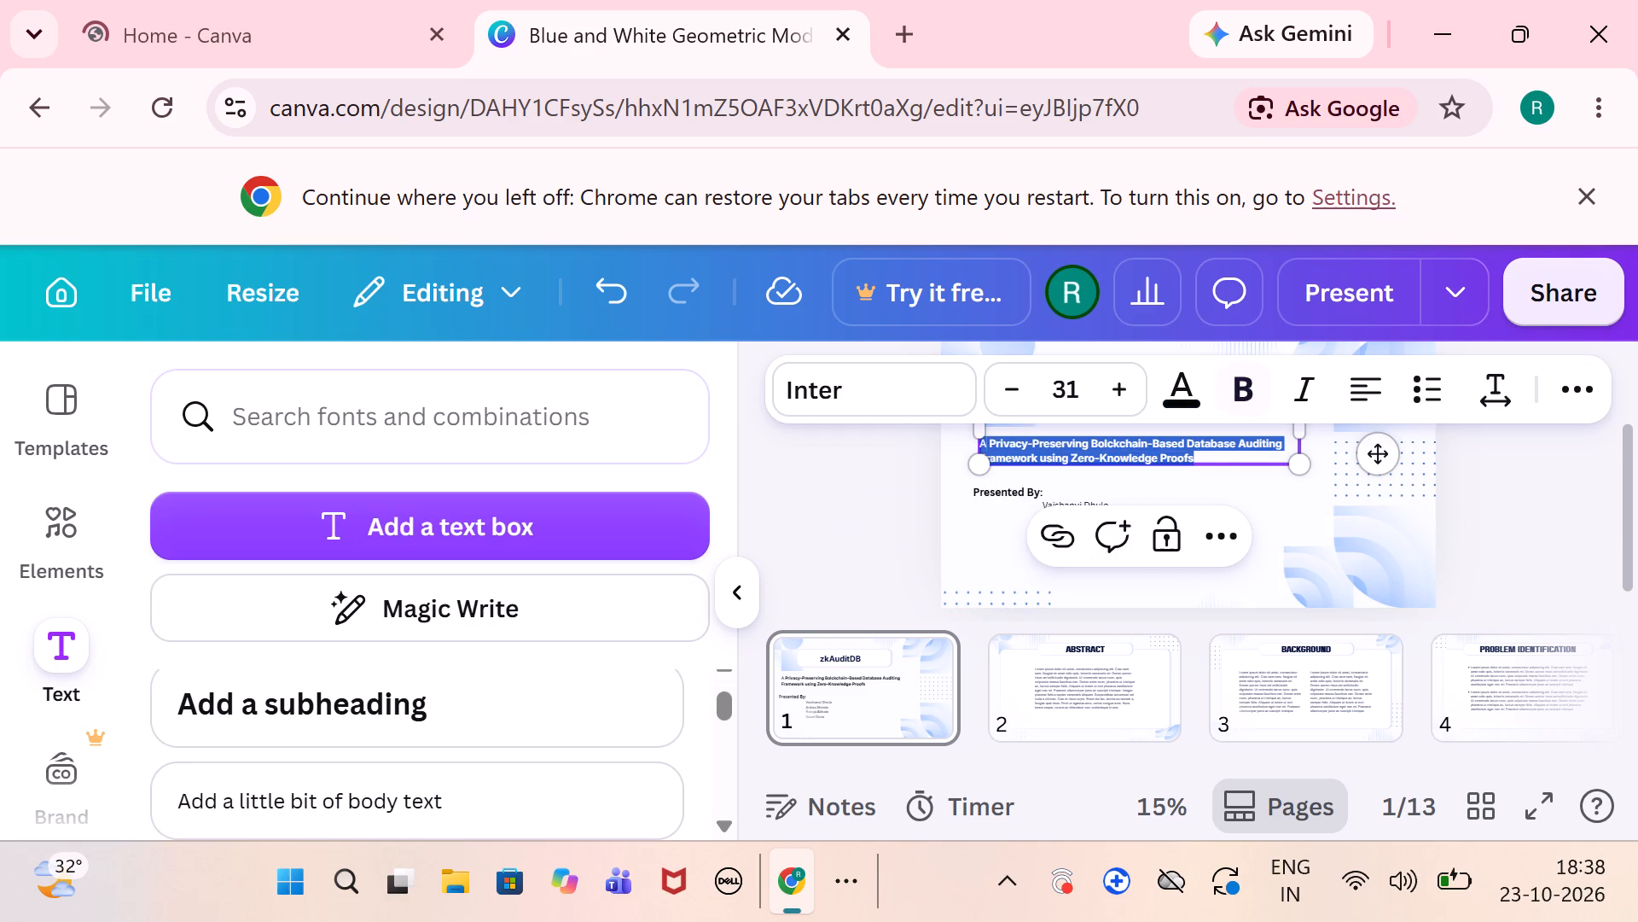
pyautogui.click(983, 444)
pyautogui.click(983, 444)
pyautogui.moveTo(983, 444); pyautogui.dragTo(975, 446)
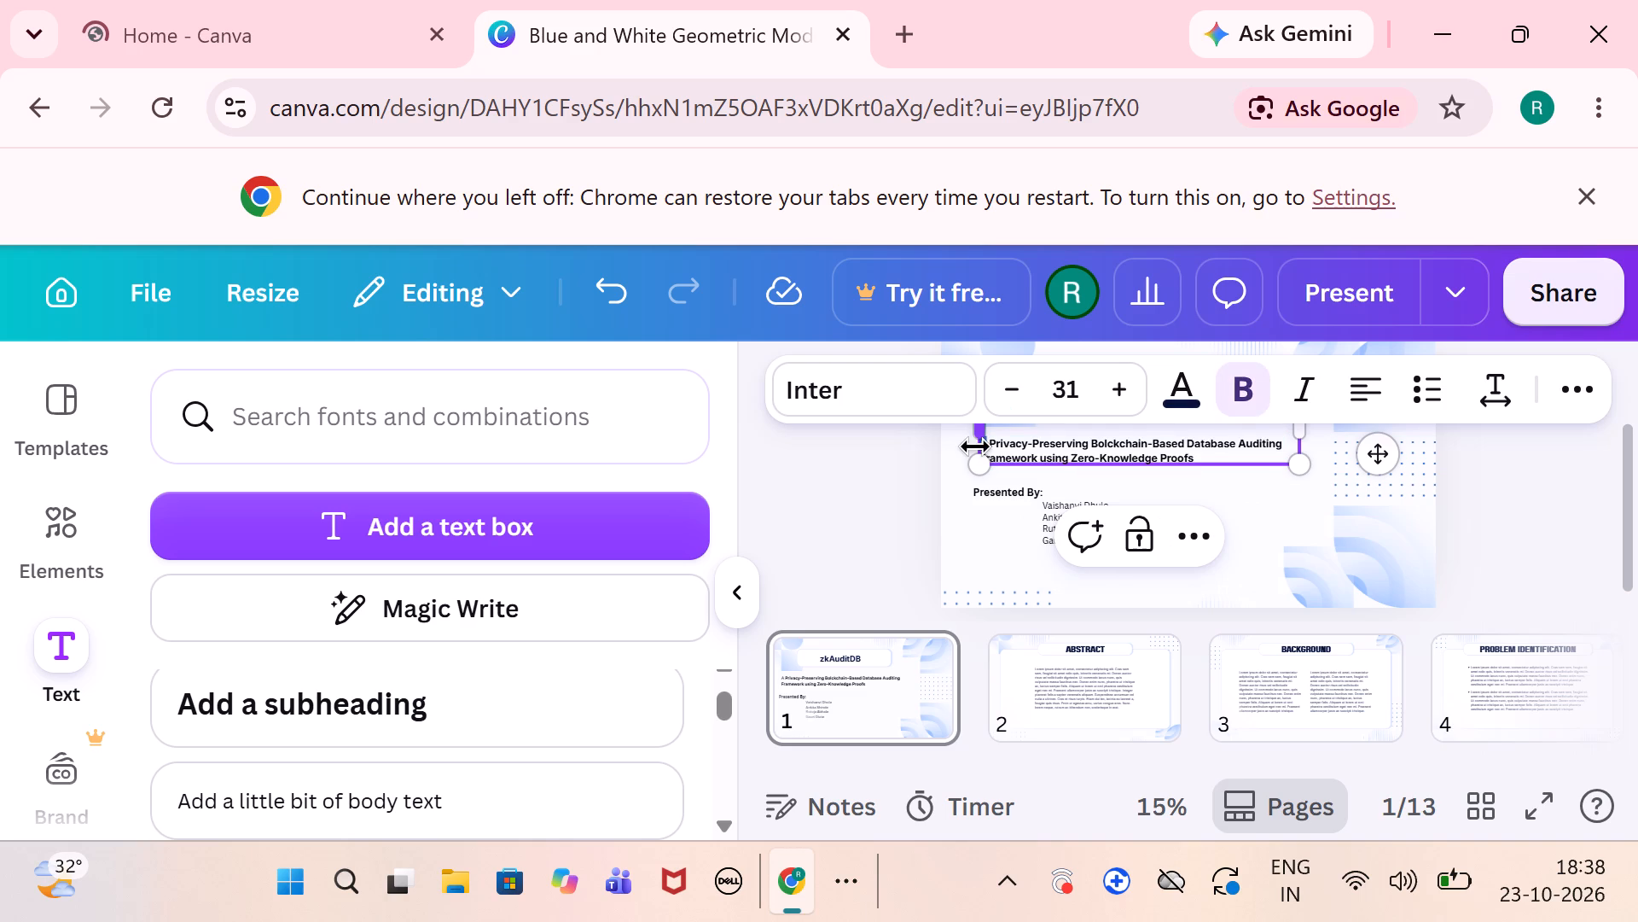
pyautogui.moveTo(975, 446); pyautogui.dragTo(974, 446)
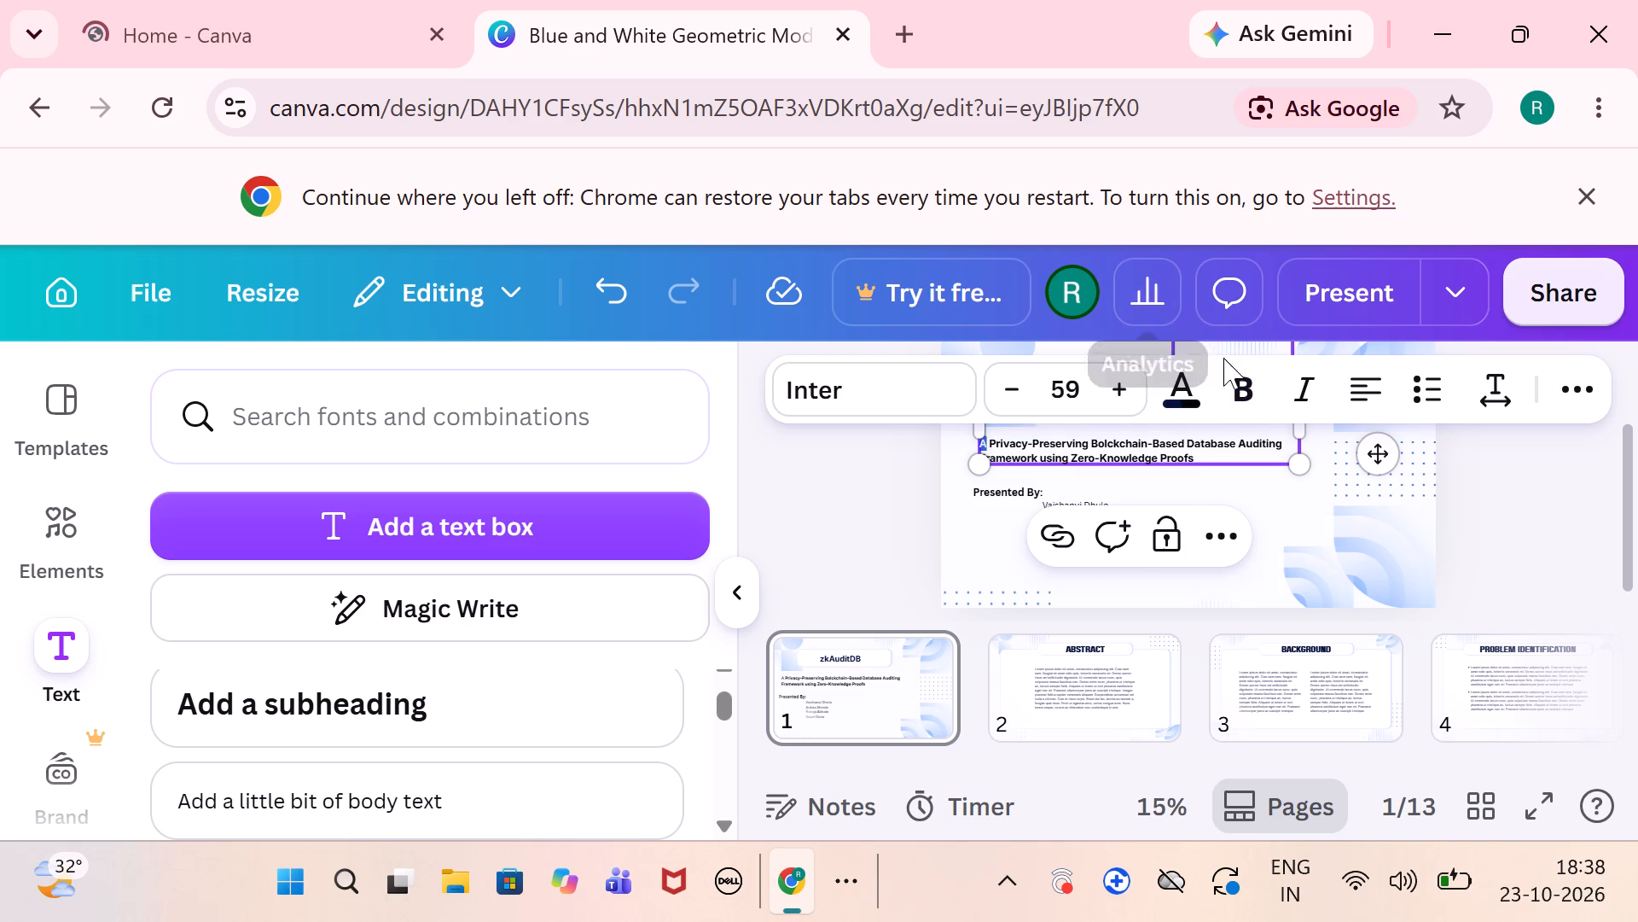
pyautogui.click(1240, 374)
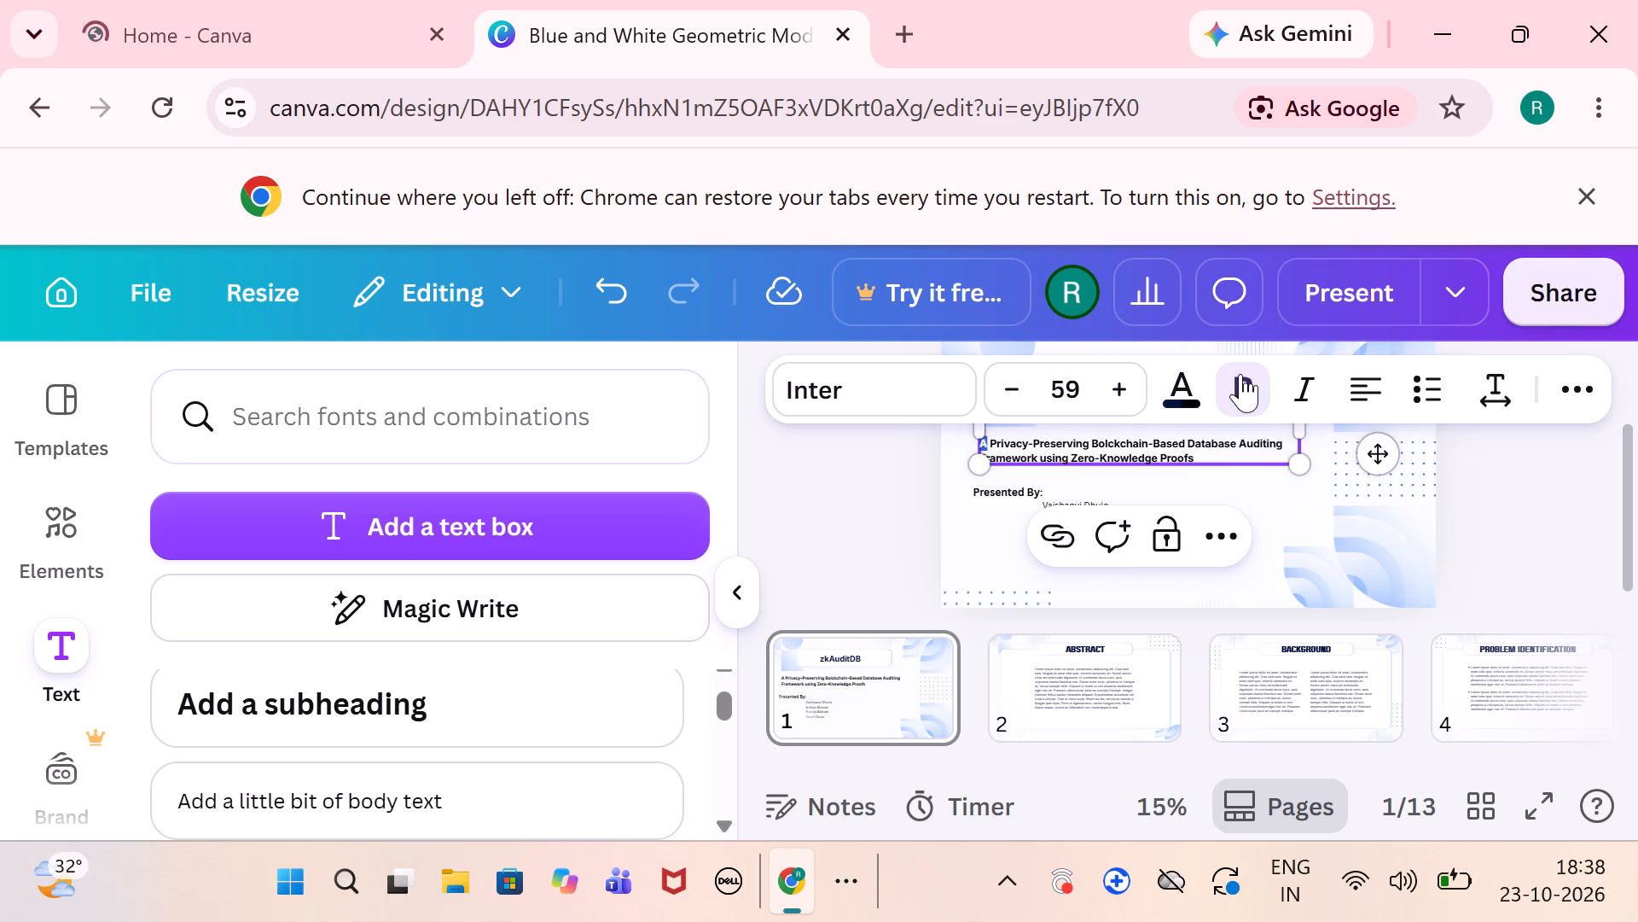
pyautogui.click(1187, 376)
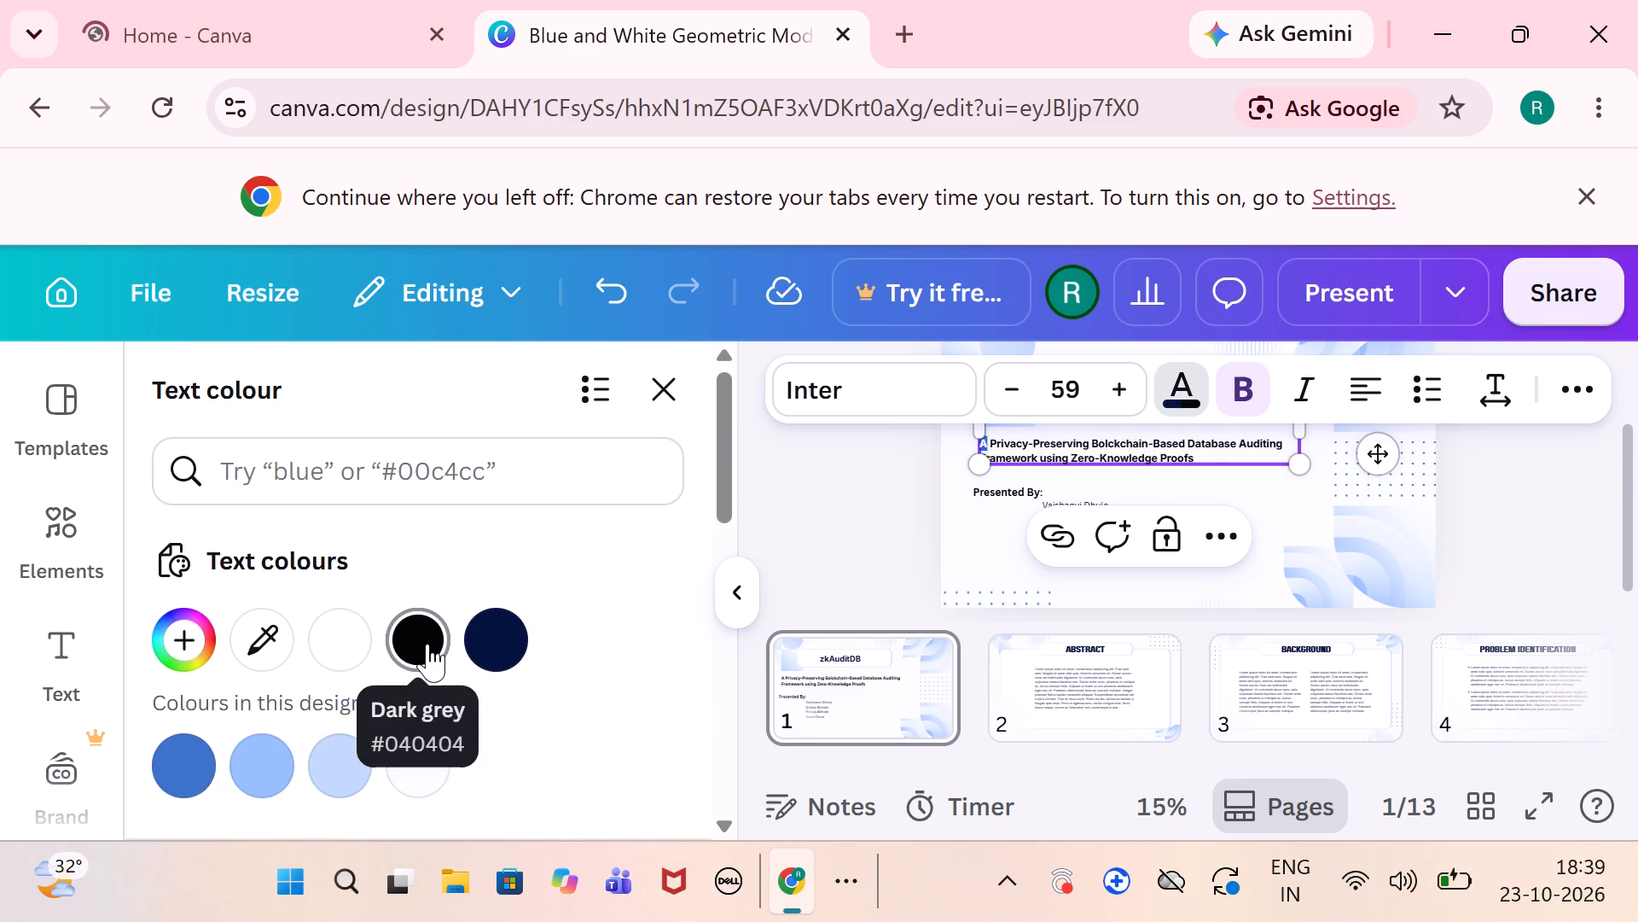
pyautogui.click(427, 644)
pyautogui.click(801, 511)
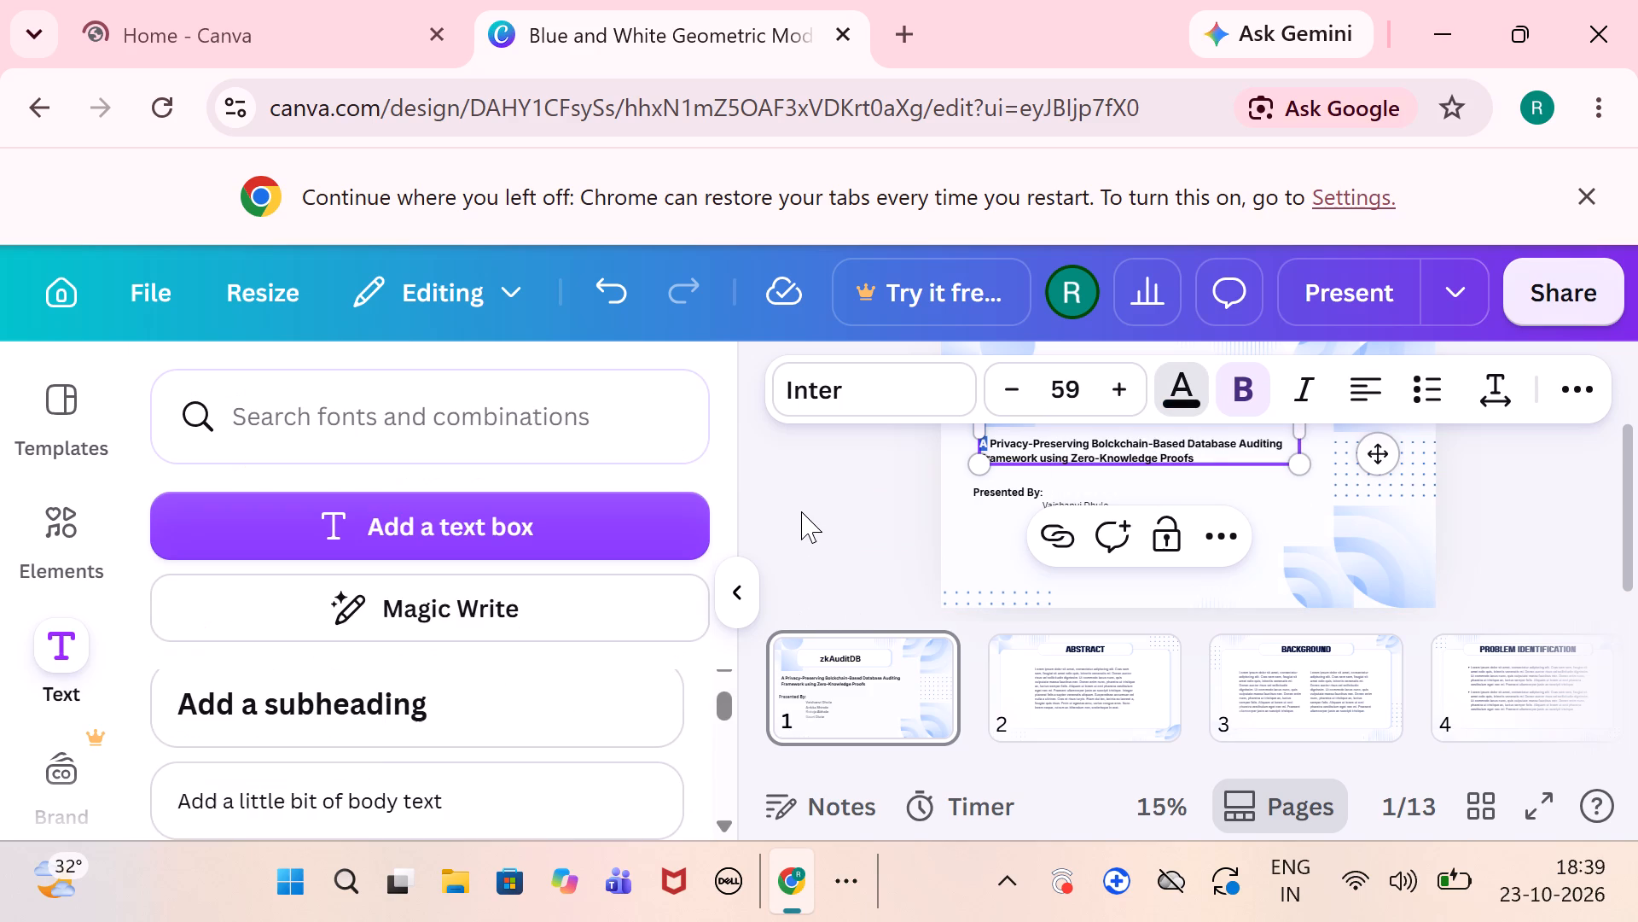
pyautogui.click(908, 493)
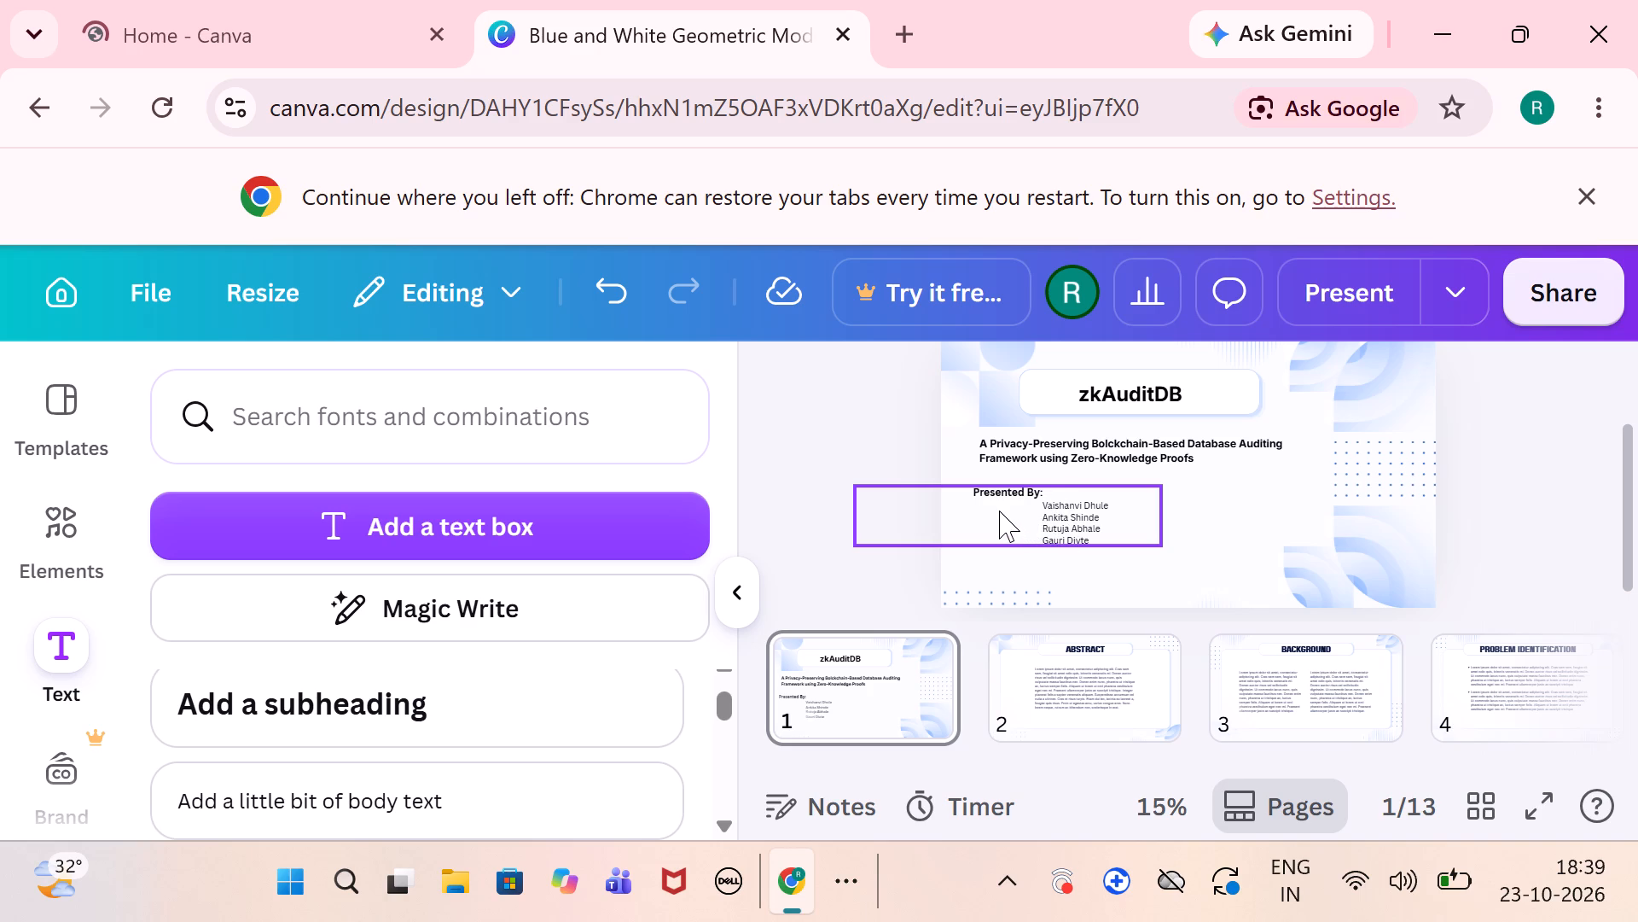
# Move the "Presented By:" text box down to just above the slide's bottom dotted pattern, keeping its heading near the subtitle's left edge, and deselect it.
pyautogui.moveTo(998, 509); pyautogui.dragTo(998, 484)
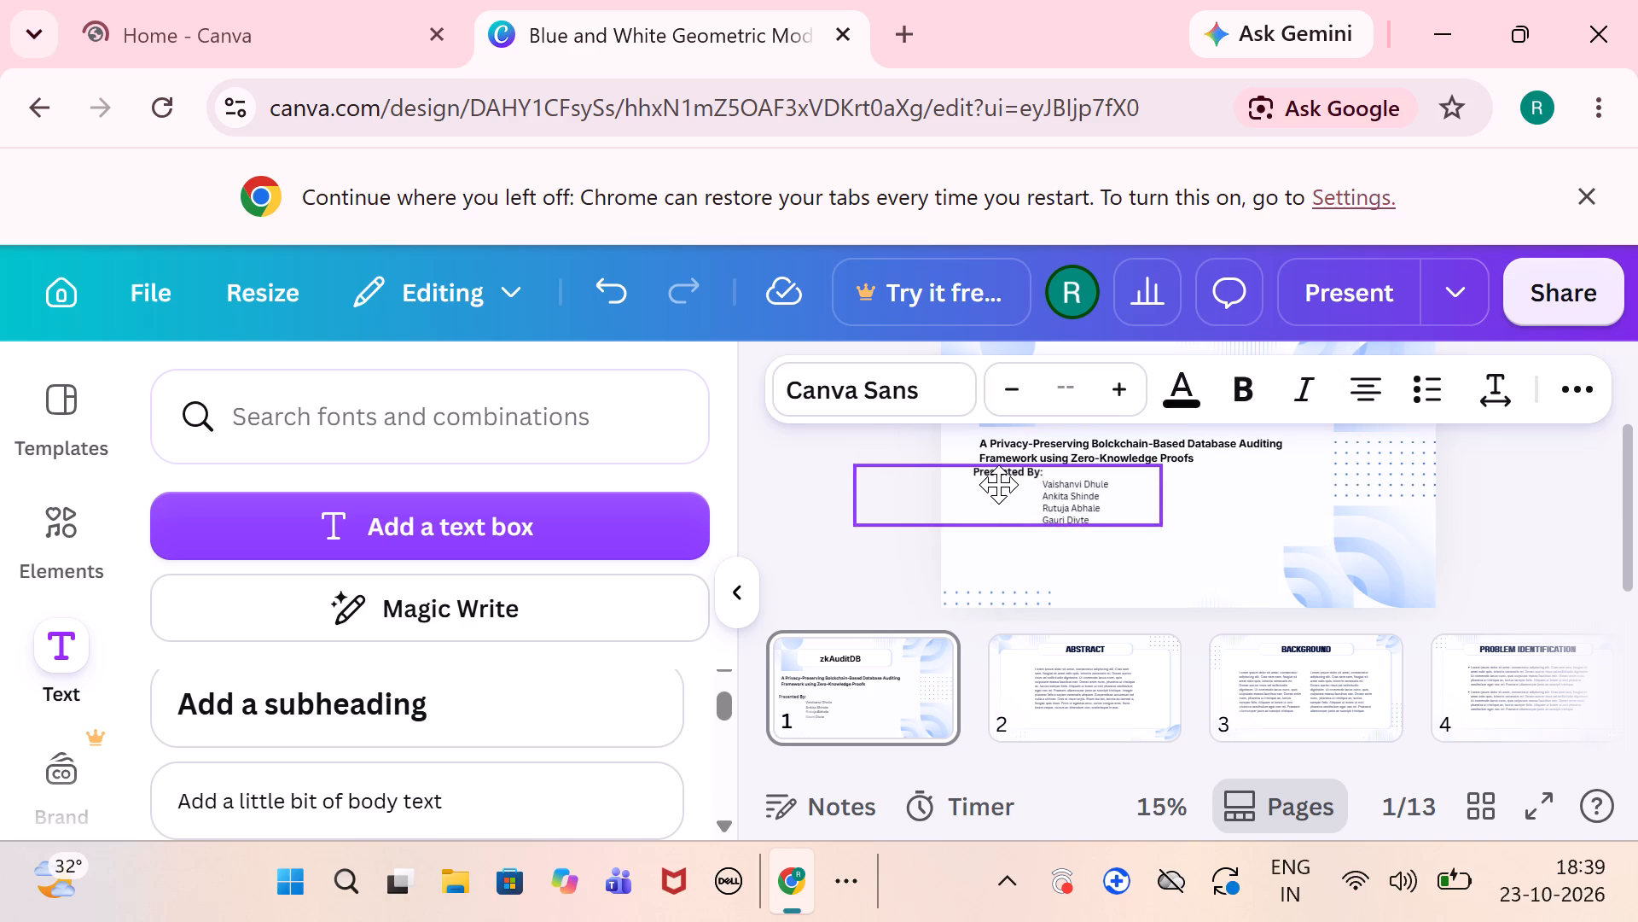
pyautogui.moveTo(998, 484); pyautogui.dragTo(1002, 474)
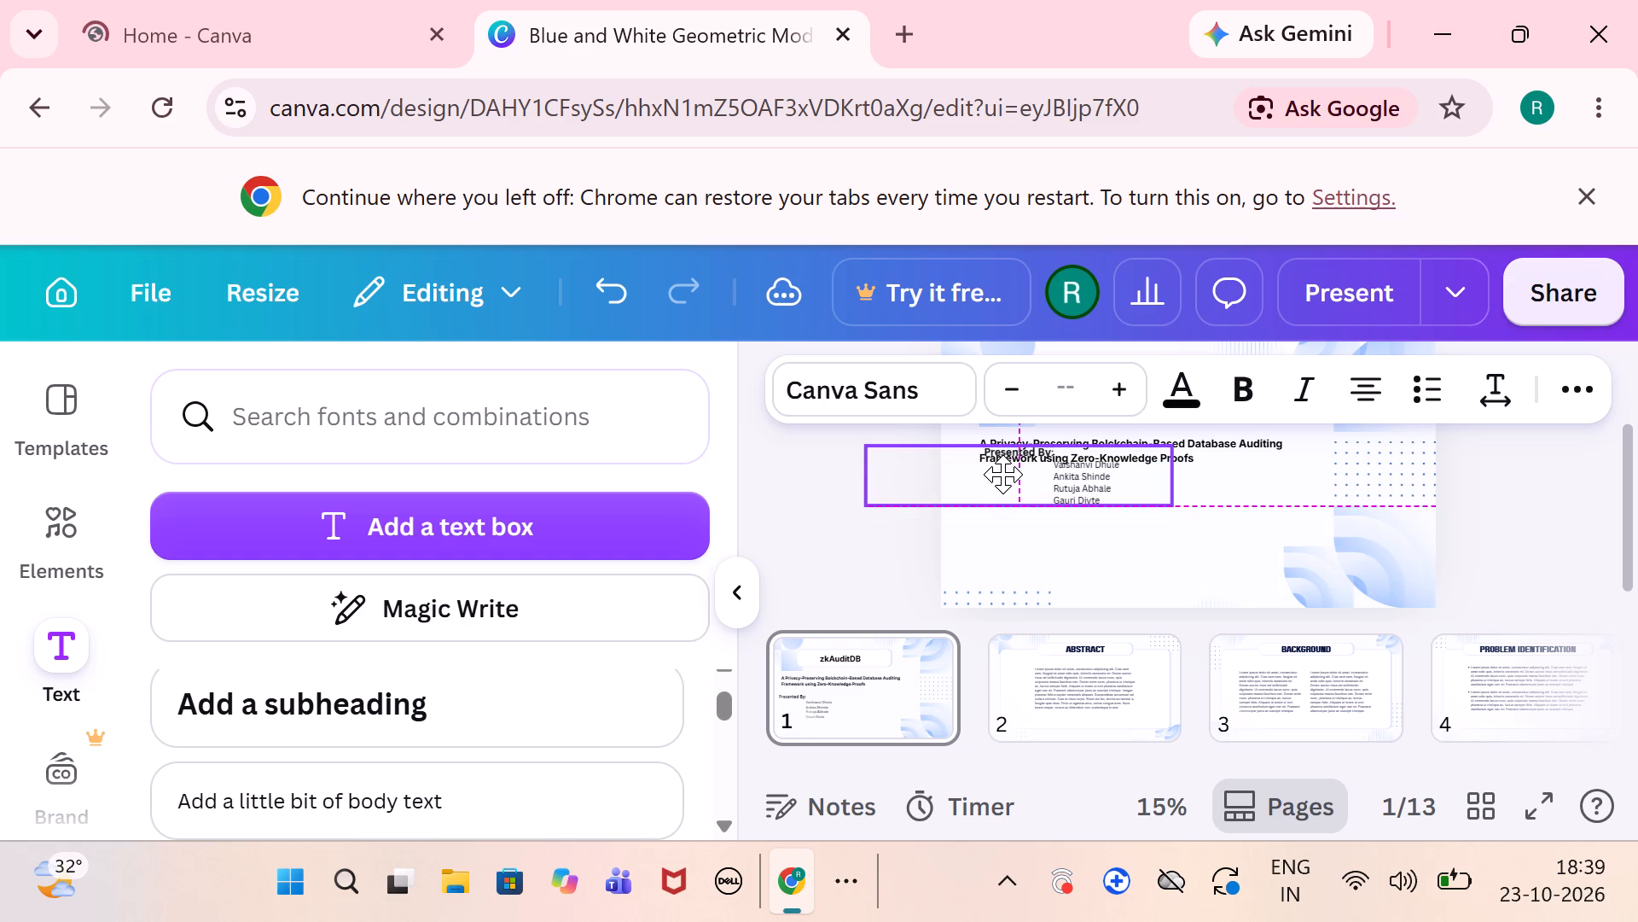
pyautogui.moveTo(1002, 474); pyautogui.dragTo(1001, 477)
pyautogui.moveTo(1001, 477); pyautogui.dragTo(1001, 483)
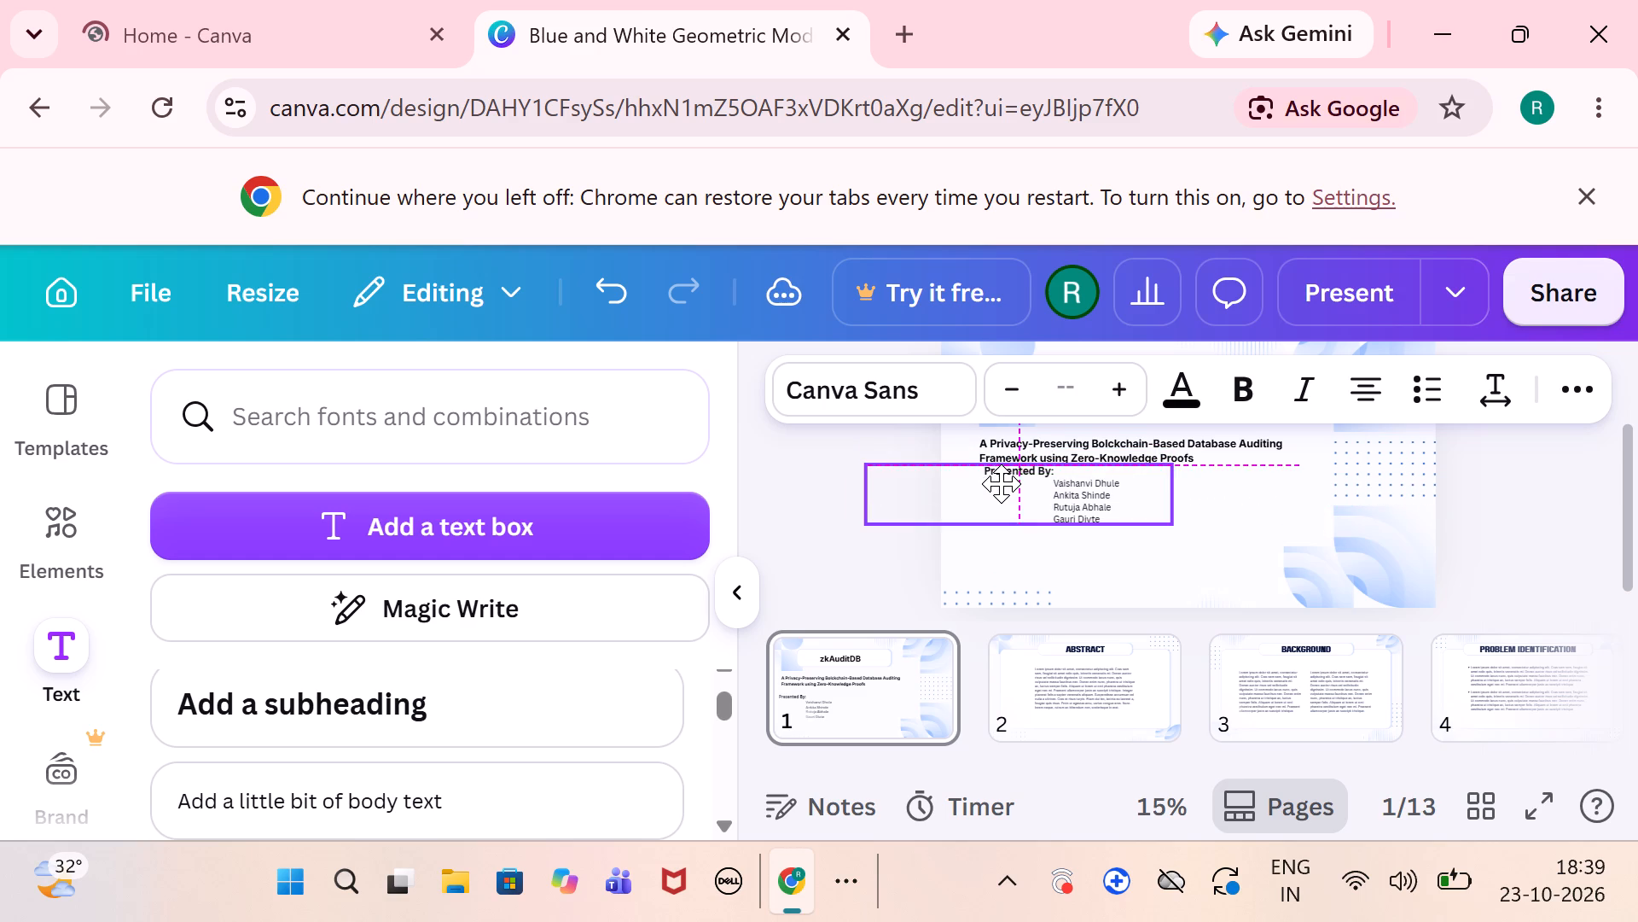
pyautogui.moveTo(1001, 483); pyautogui.dragTo(1002, 493)
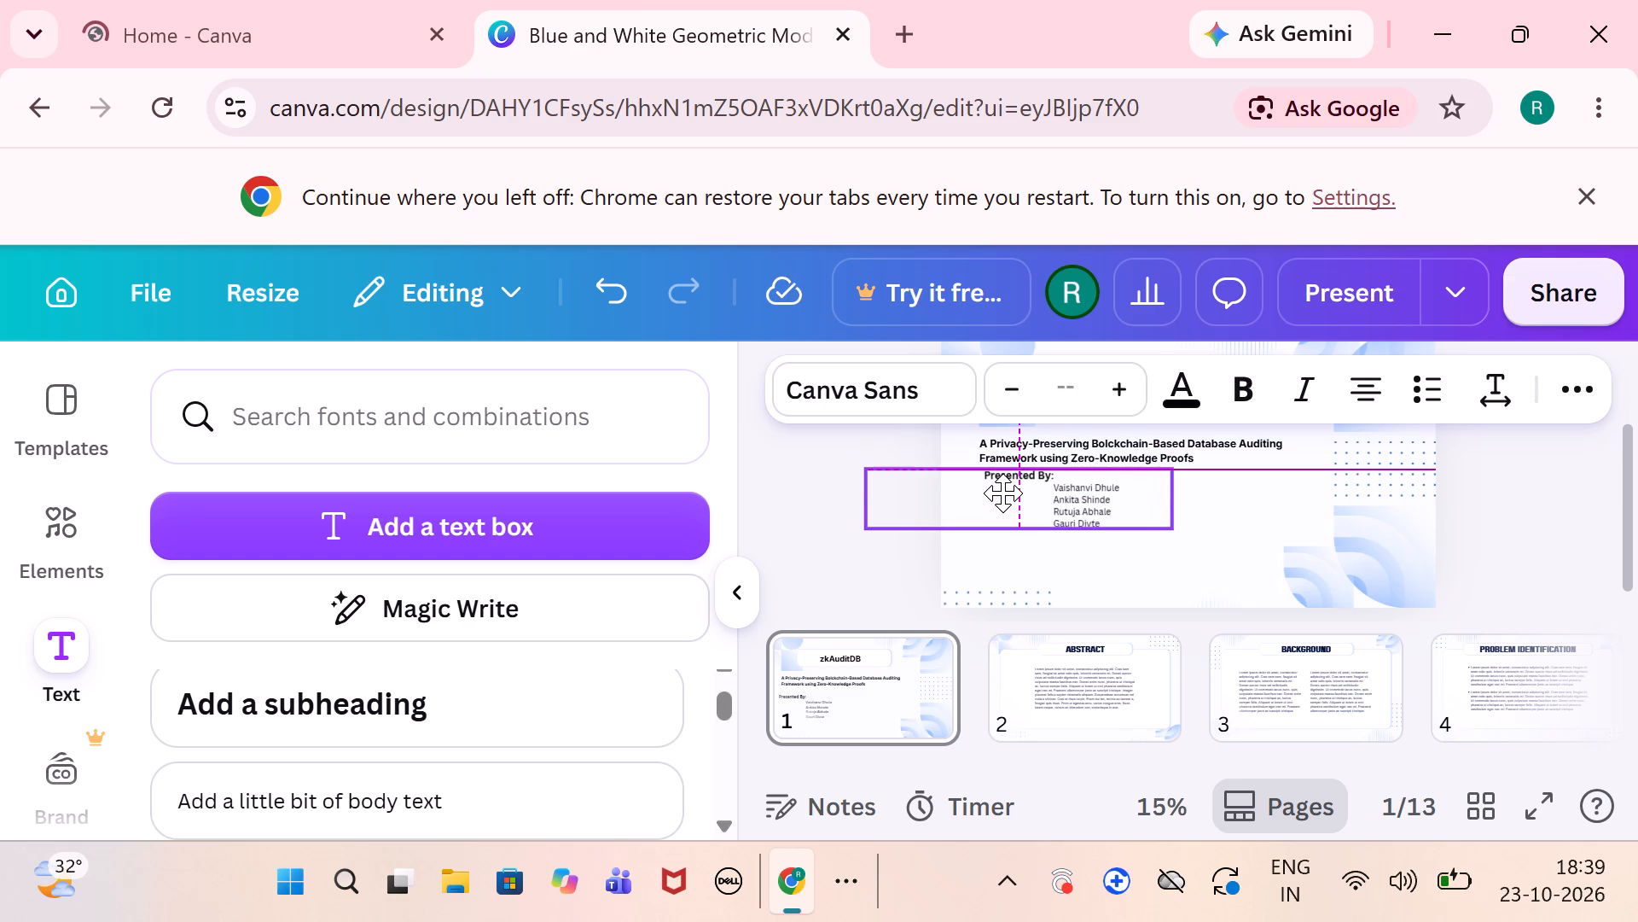
pyautogui.moveTo(1002, 493); pyautogui.dragTo(1002, 494)
pyautogui.moveTo(1002, 494); pyautogui.dragTo(998, 529)
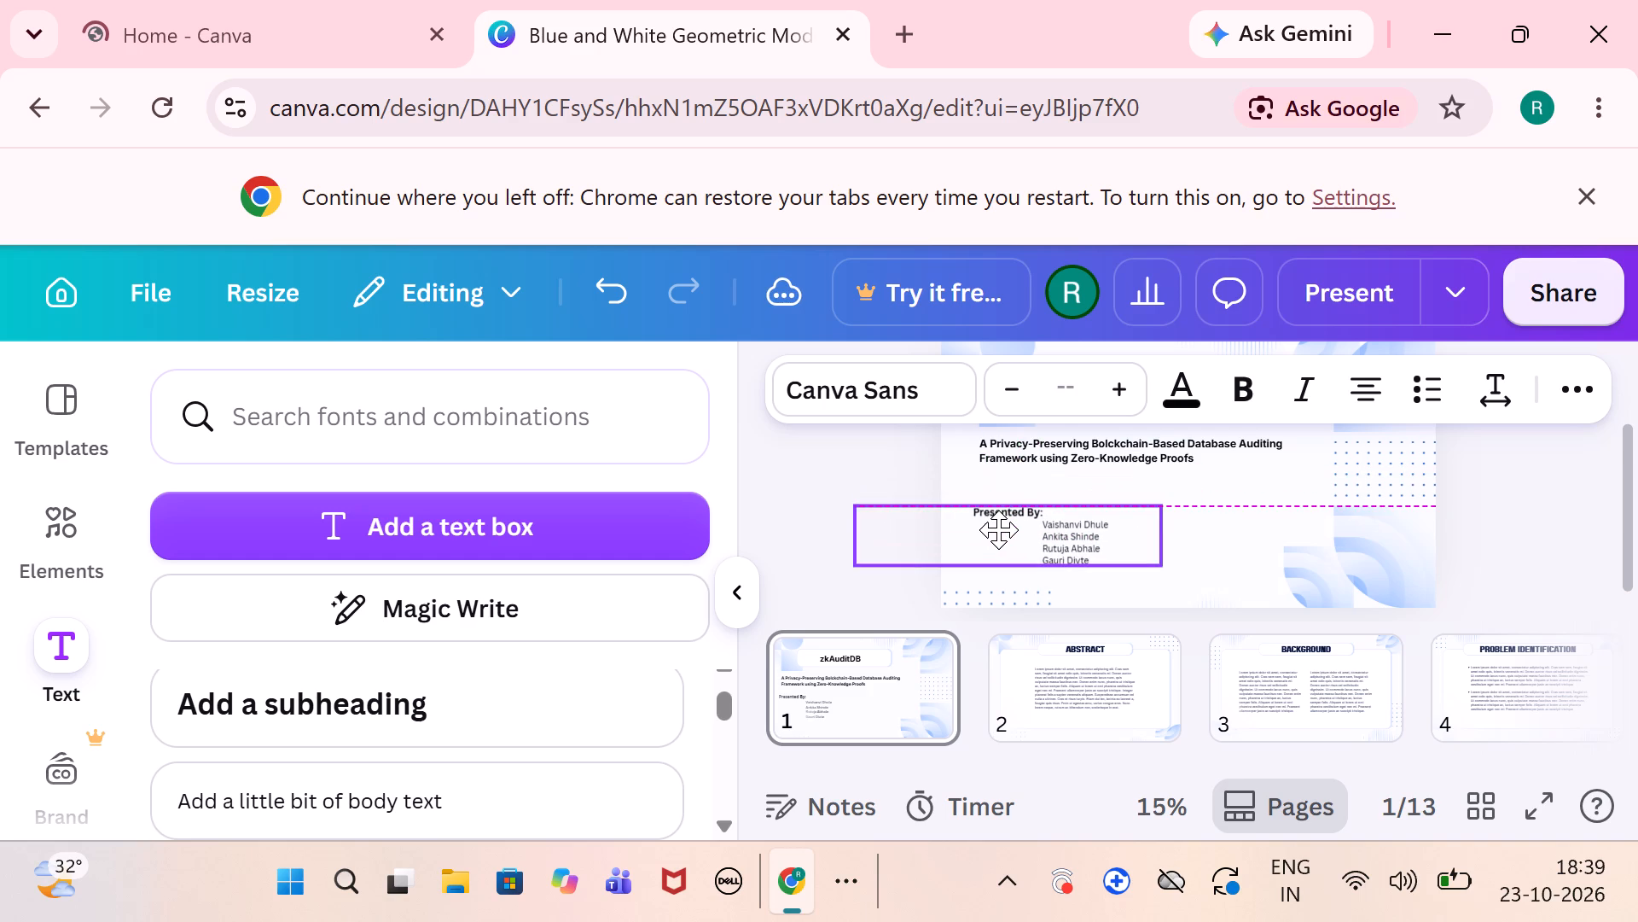
pyautogui.moveTo(998, 529); pyautogui.dragTo(1001, 557)
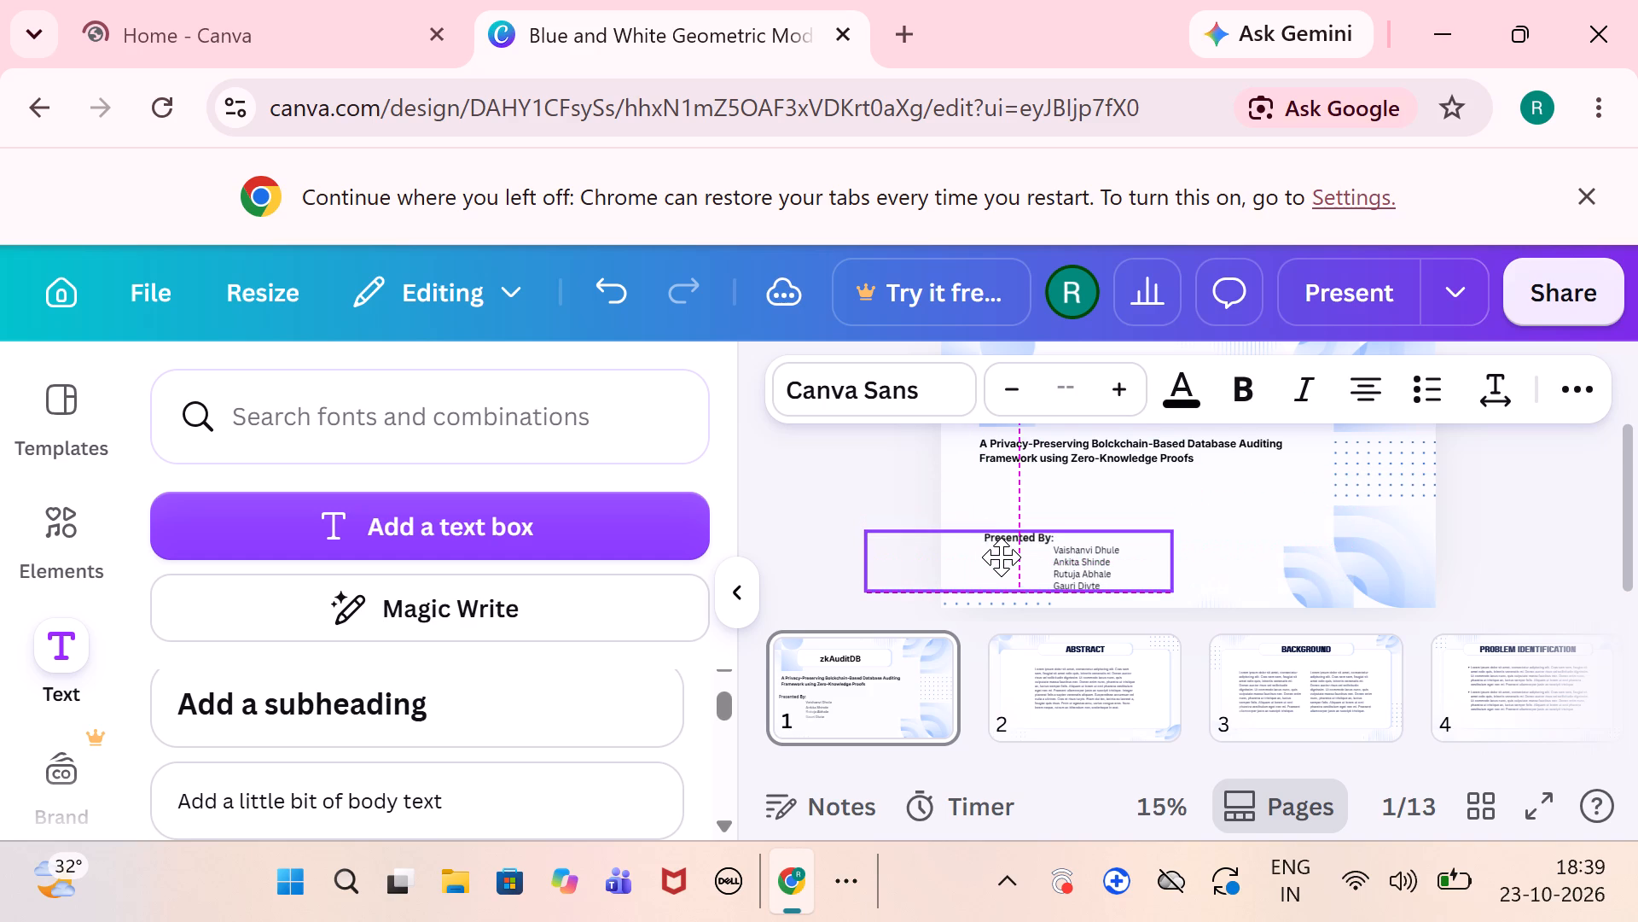
pyautogui.moveTo(1001, 557); pyautogui.dragTo(996, 557)
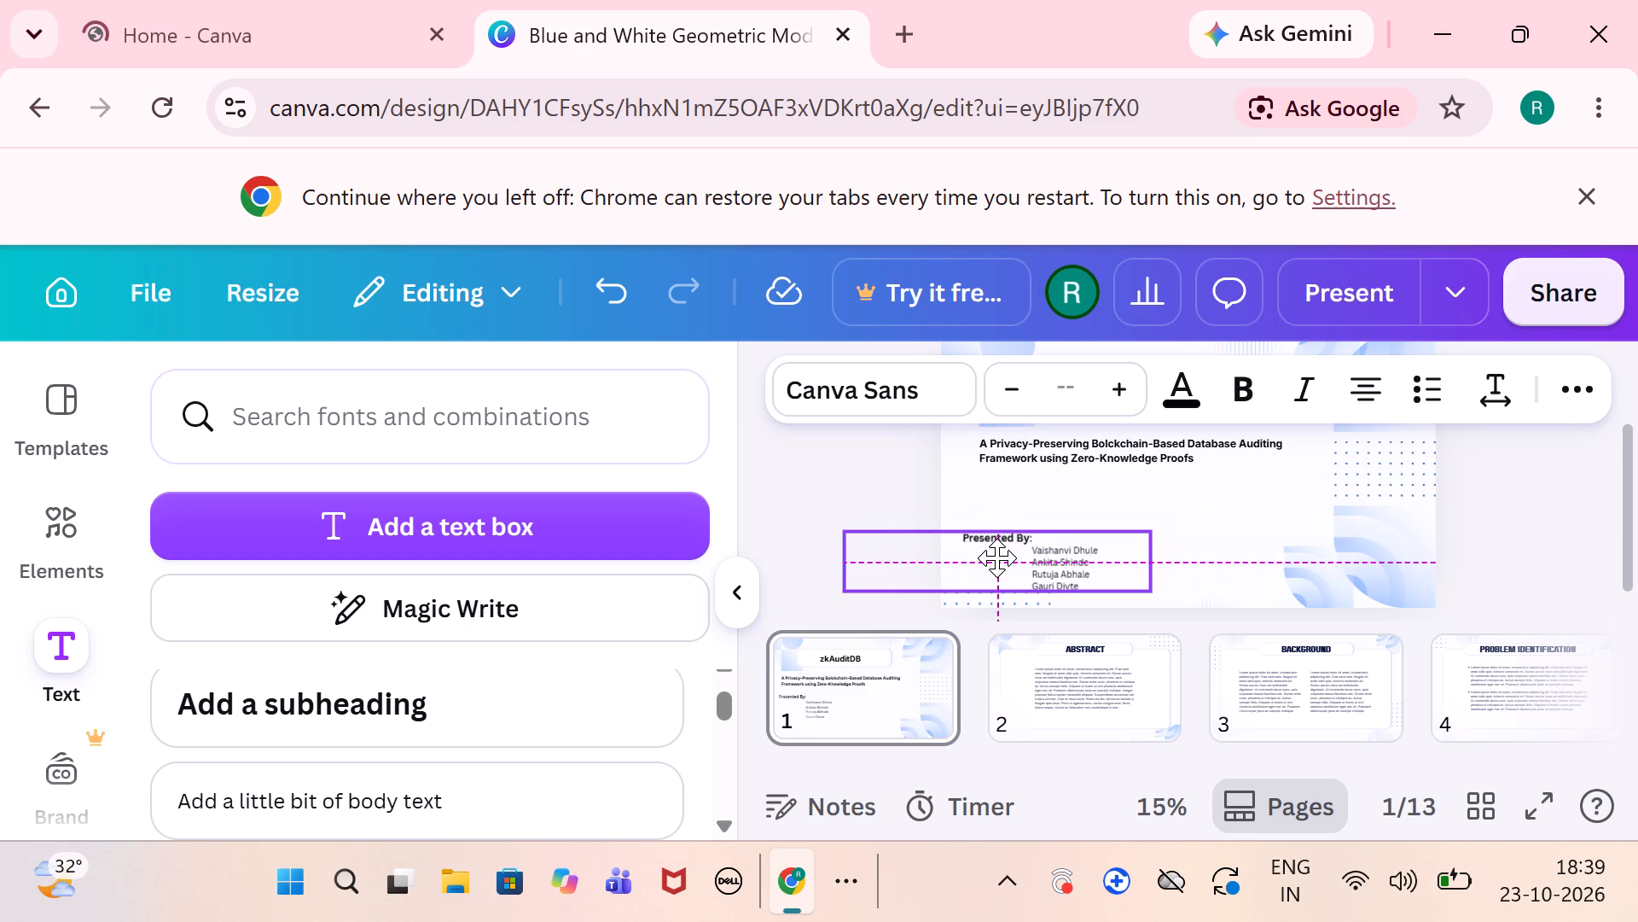
pyautogui.moveTo(996, 557); pyautogui.dragTo(998, 557)
pyautogui.click(796, 527)
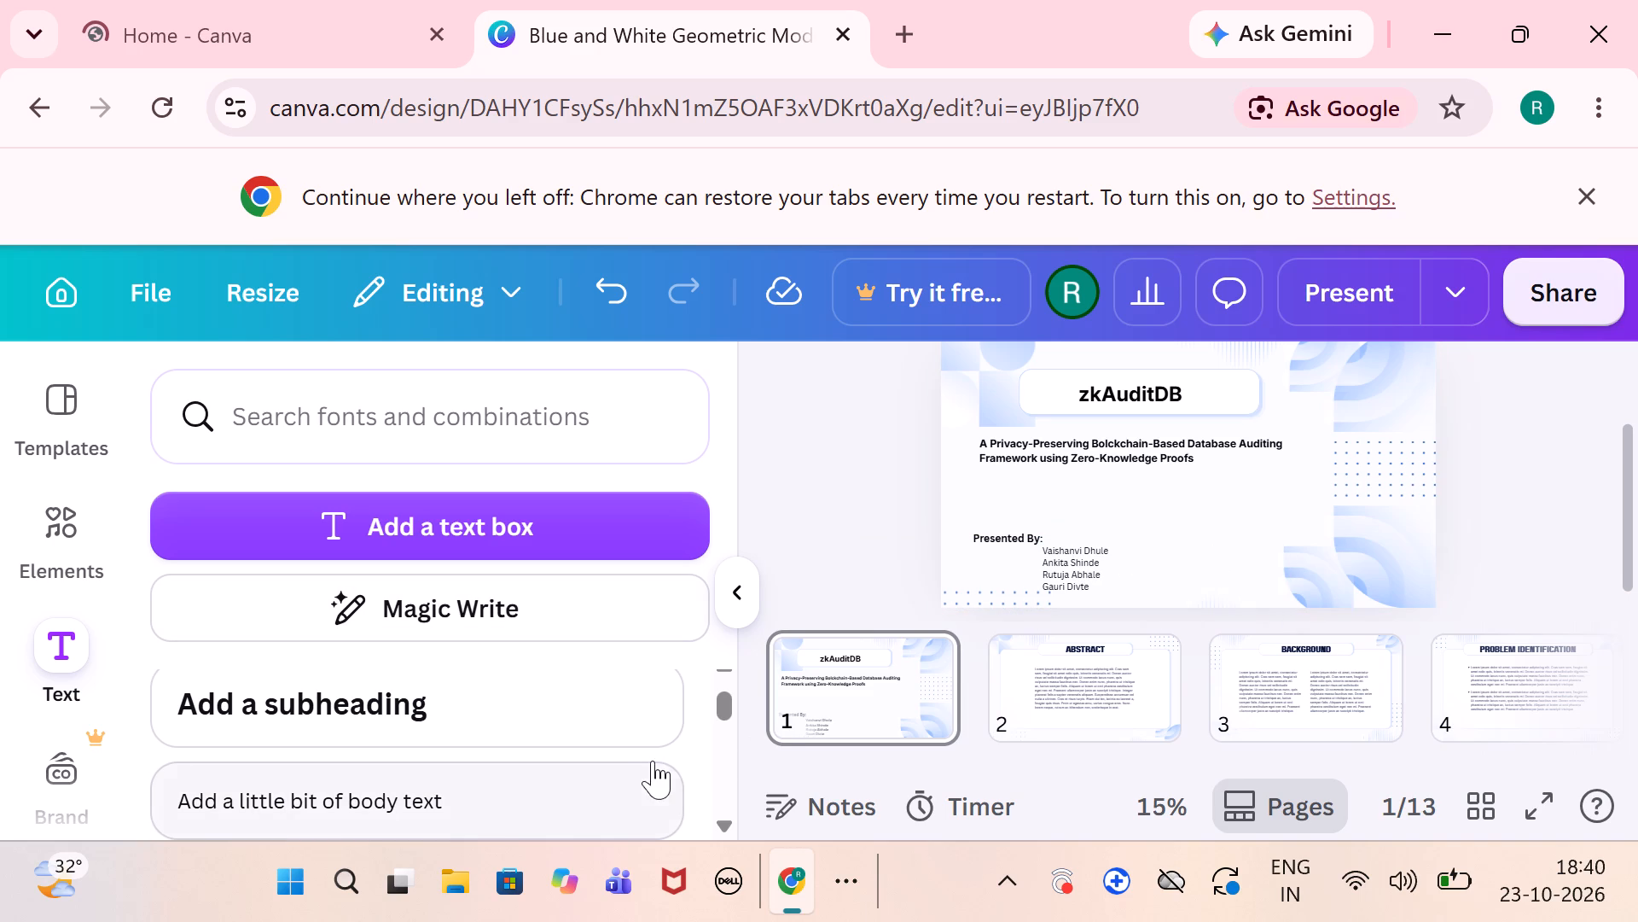
# Add a body text box below the subtitle reading "Guide:" with the guide's name on the second line, and deselect it.
pyautogui.click(513, 792)
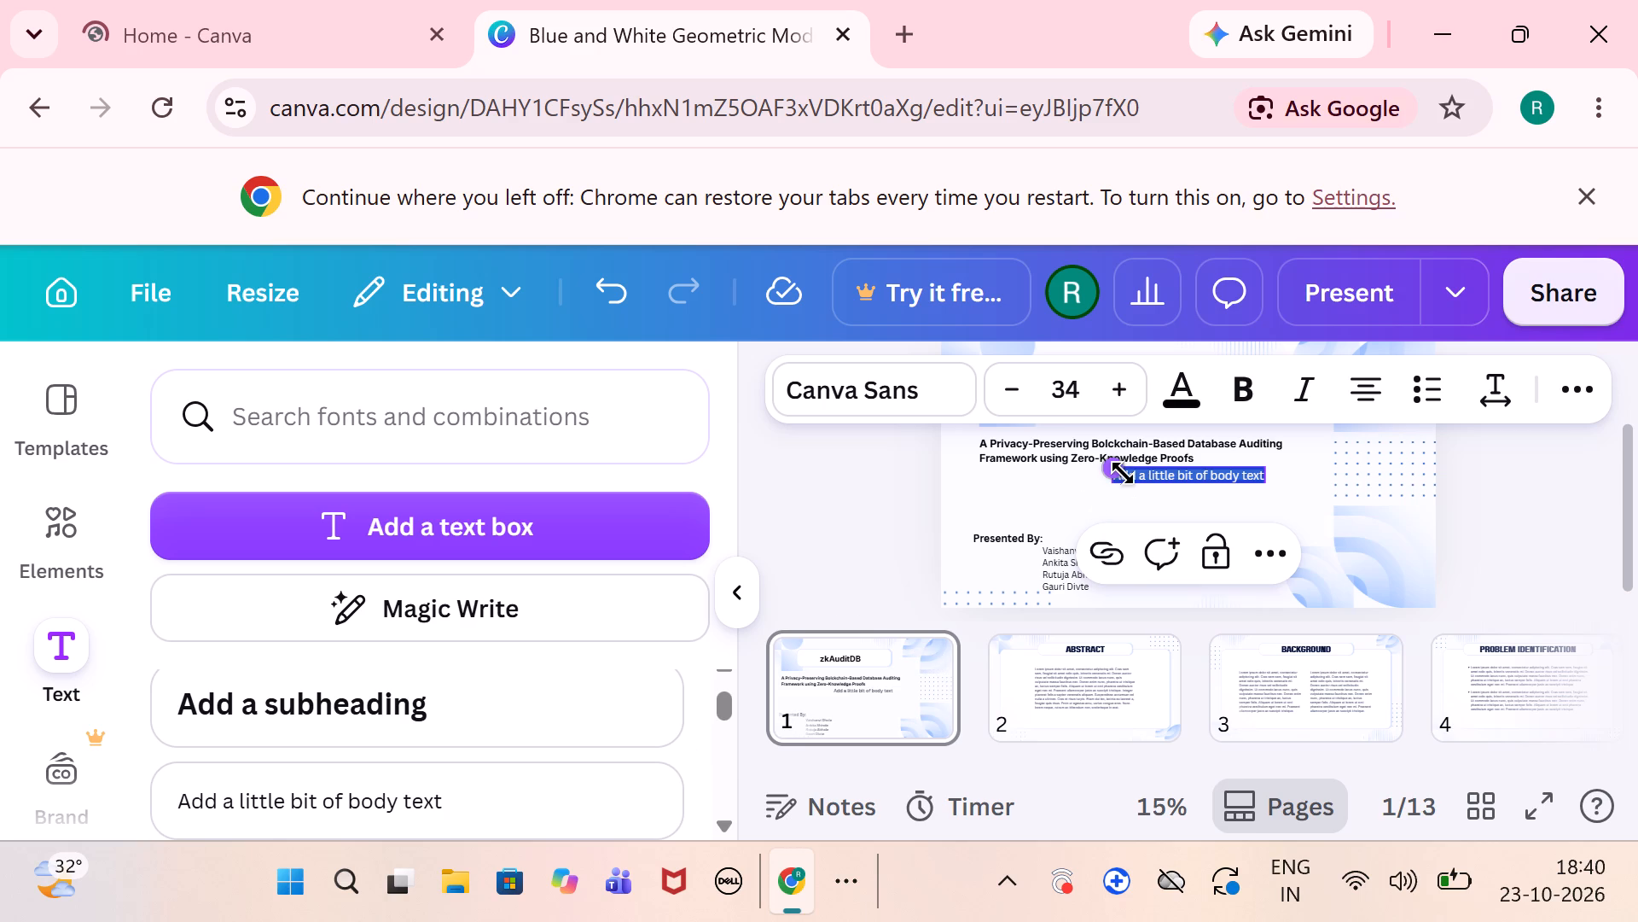
pyautogui.press('BackSpace')
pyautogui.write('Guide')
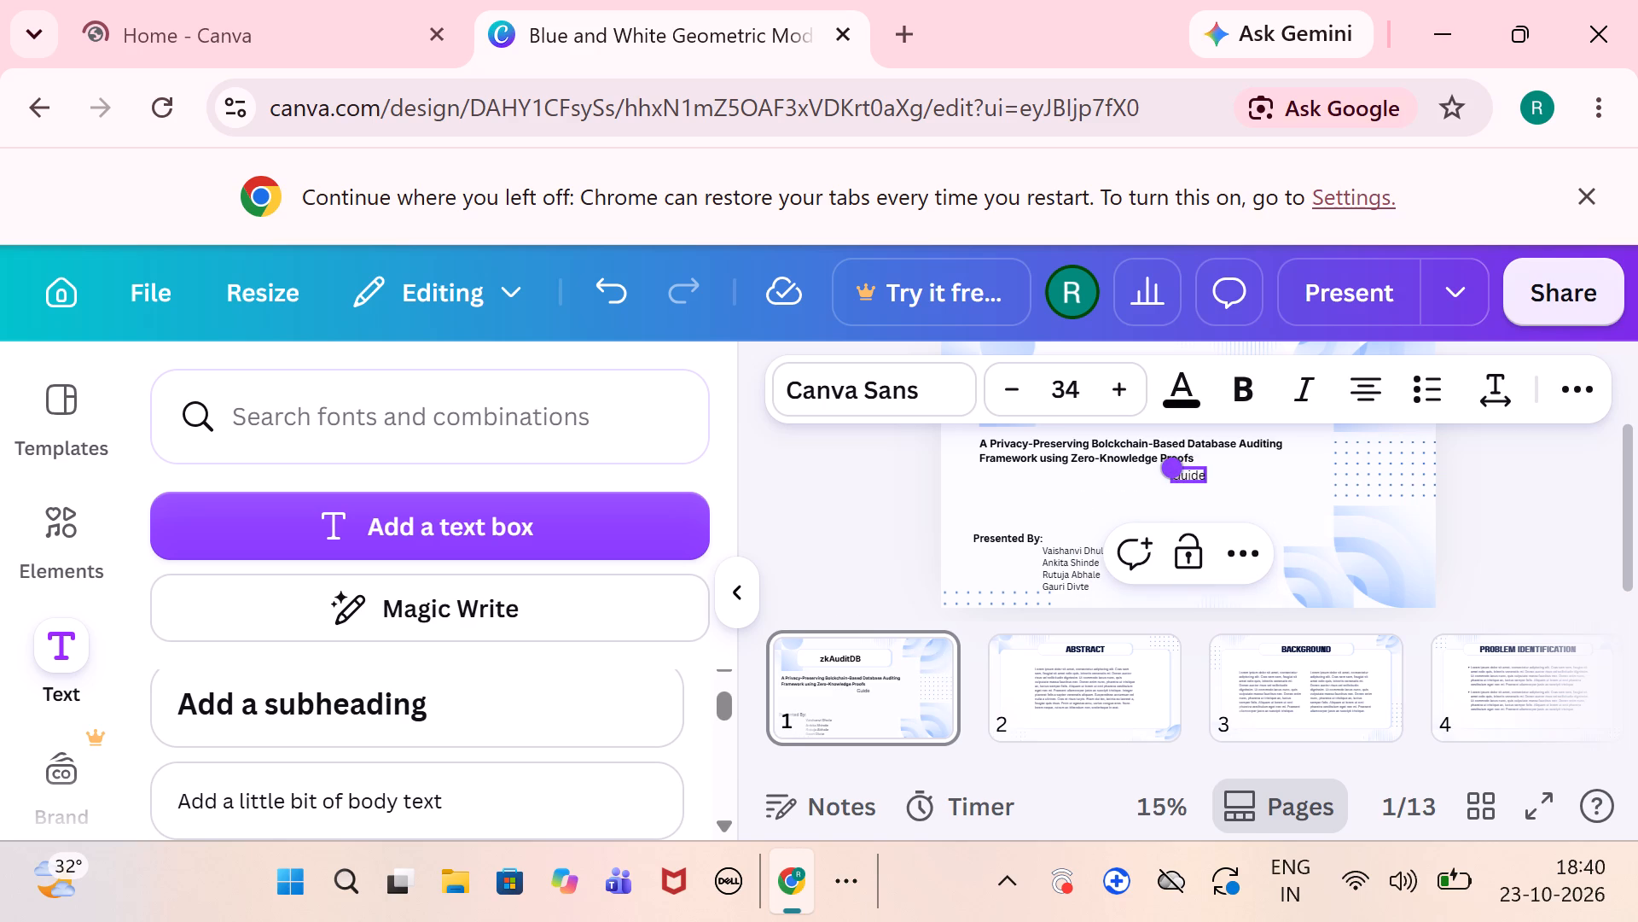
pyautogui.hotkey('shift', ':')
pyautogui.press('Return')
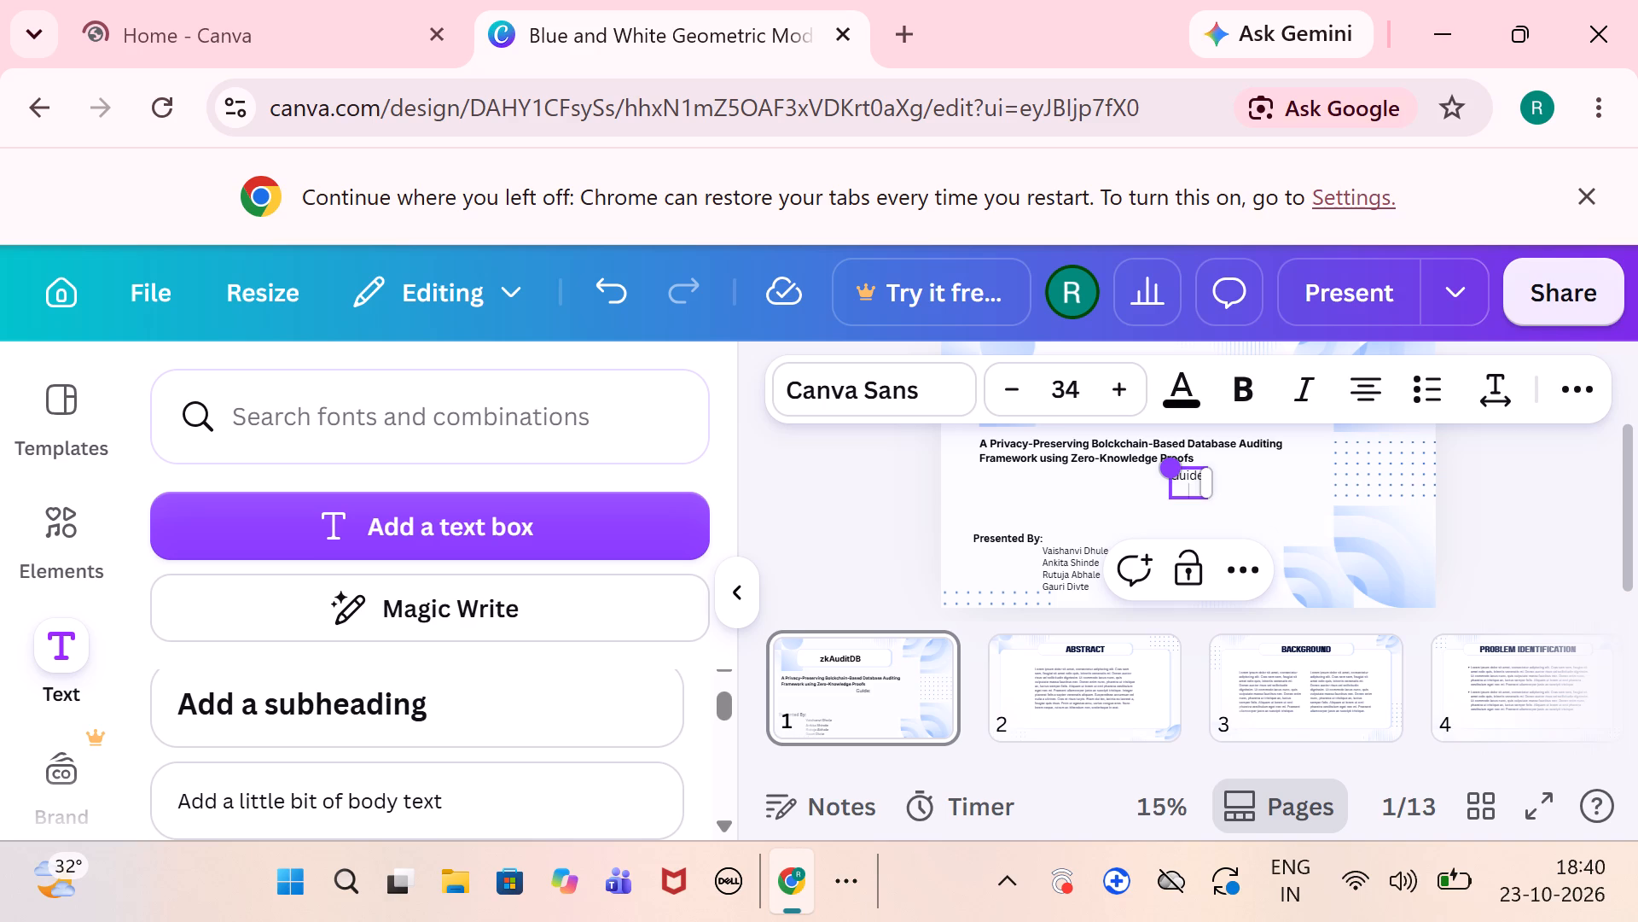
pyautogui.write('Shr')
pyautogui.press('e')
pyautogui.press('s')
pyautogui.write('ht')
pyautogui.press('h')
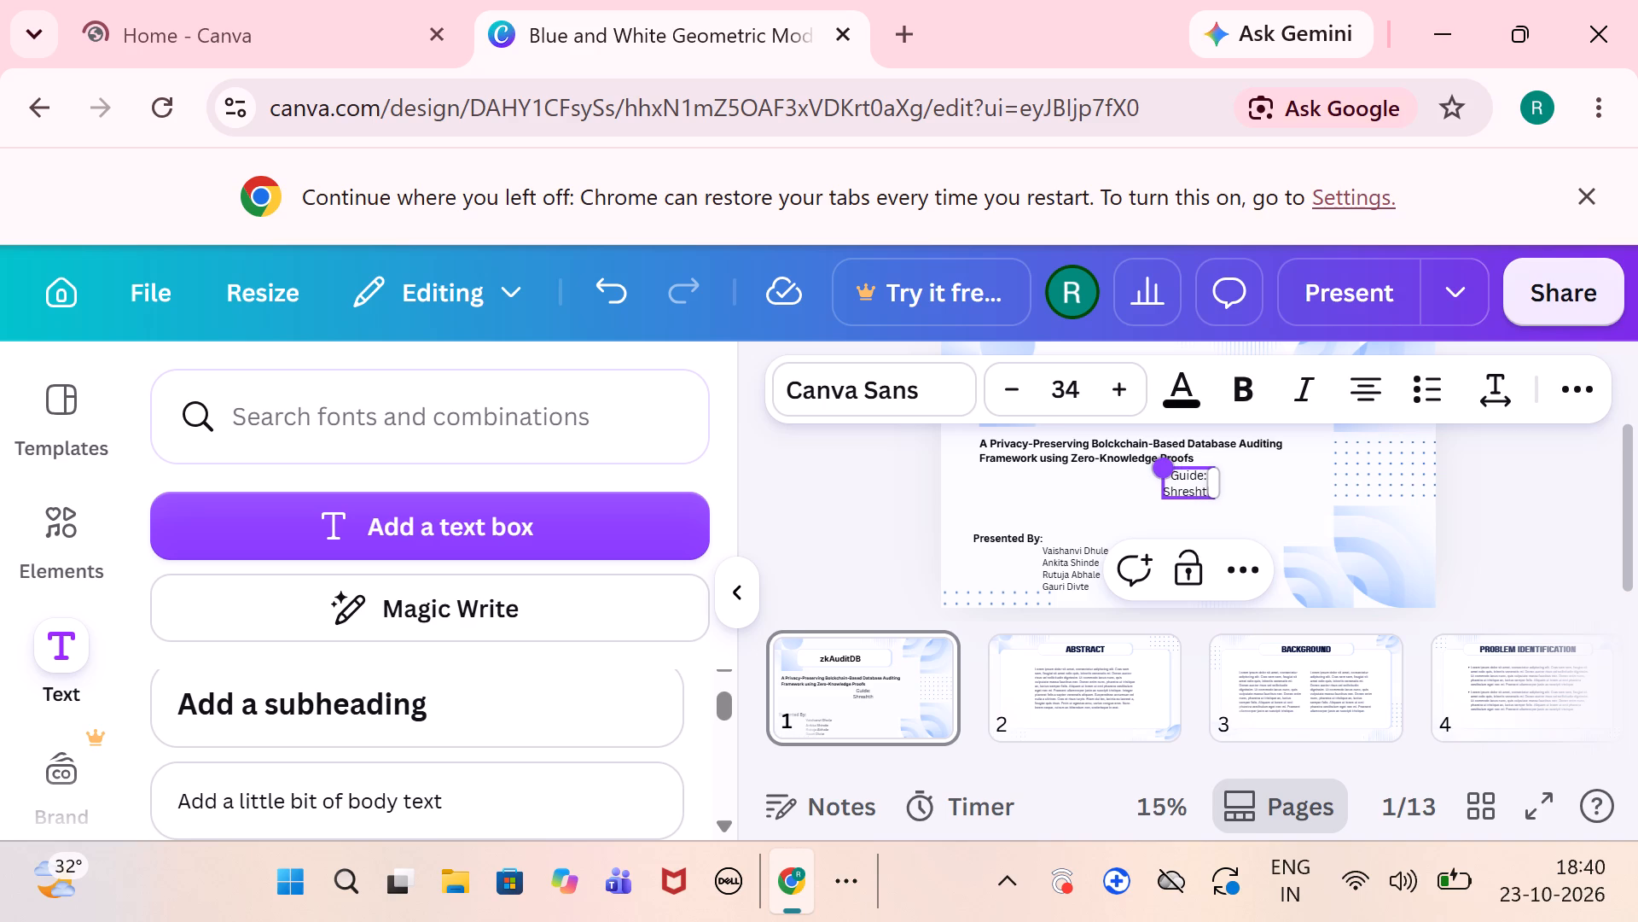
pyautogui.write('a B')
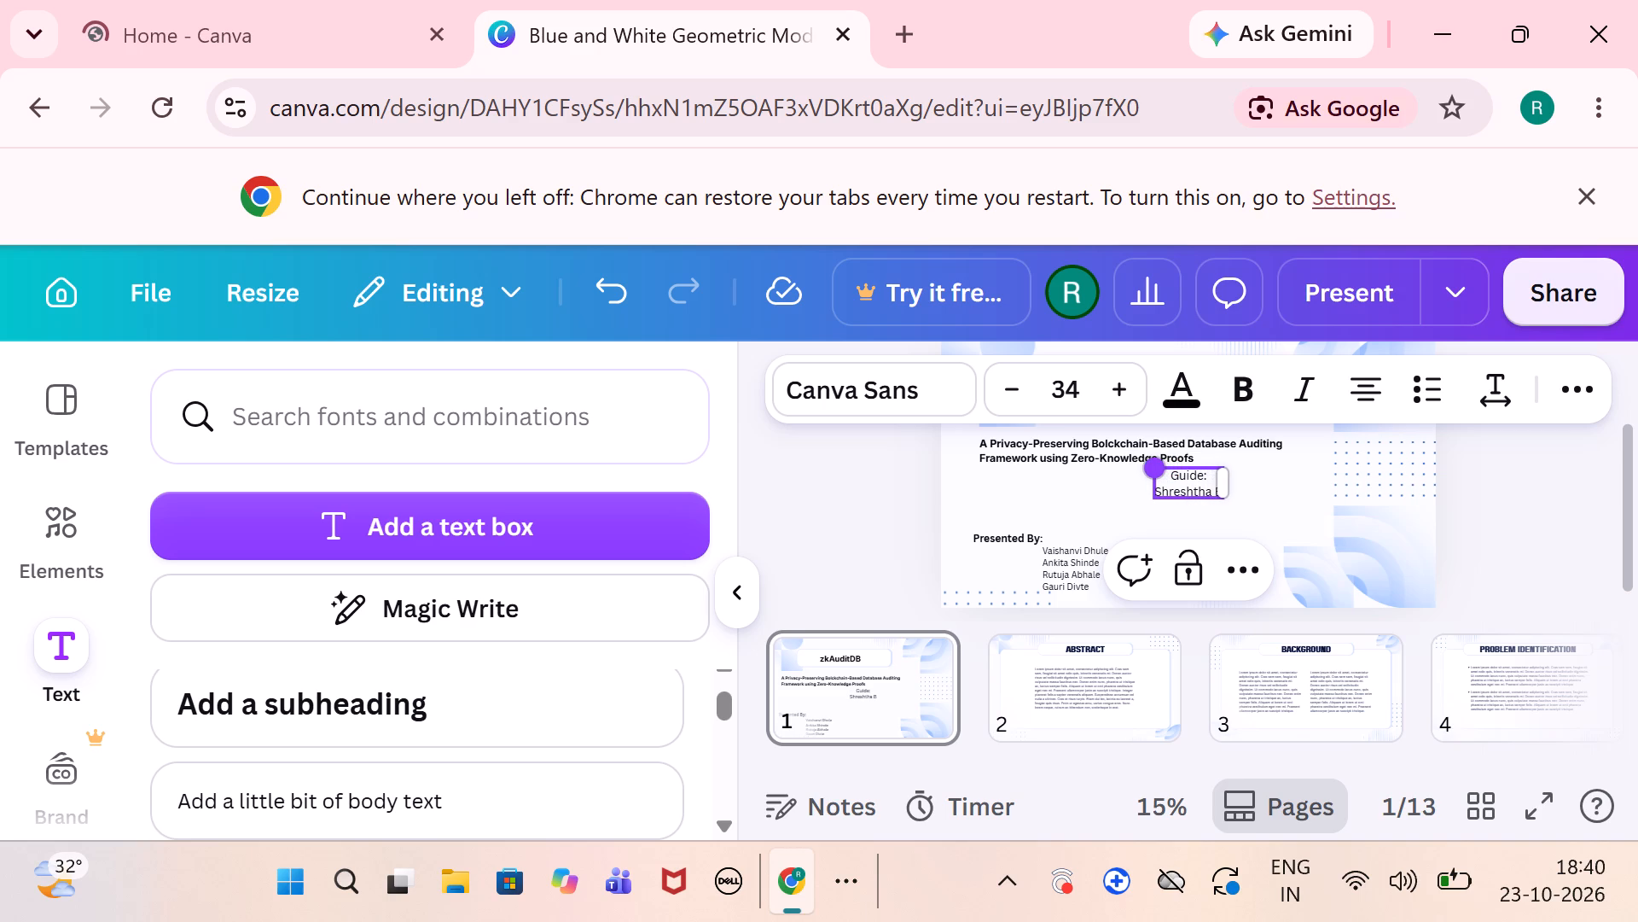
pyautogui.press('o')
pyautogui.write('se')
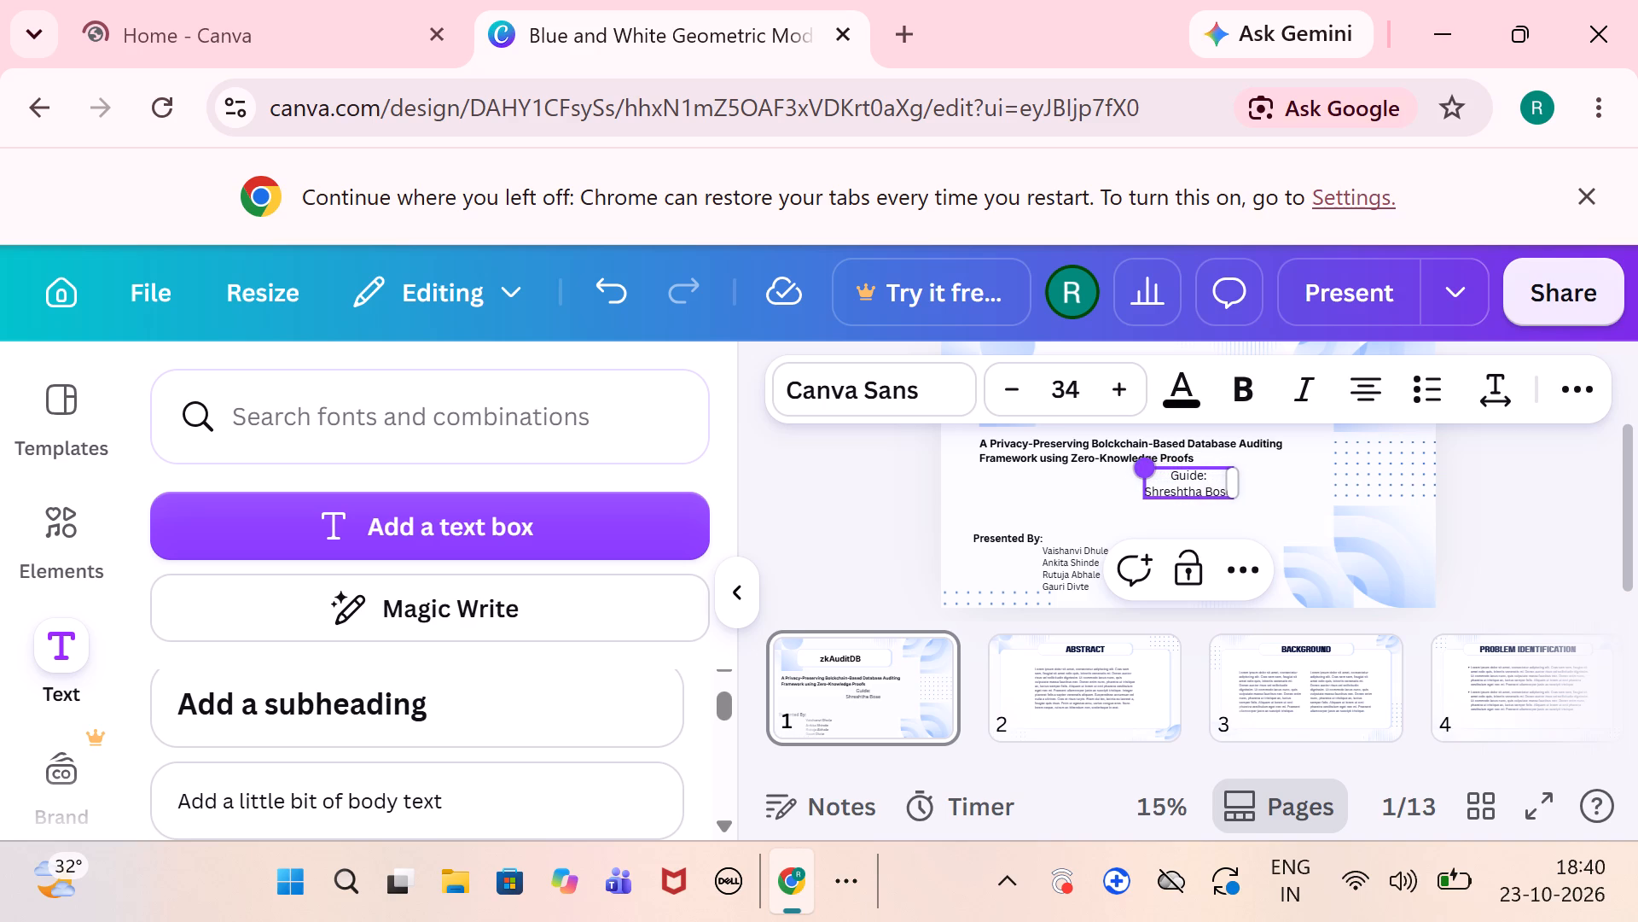
pyautogui.click(1512, 557)
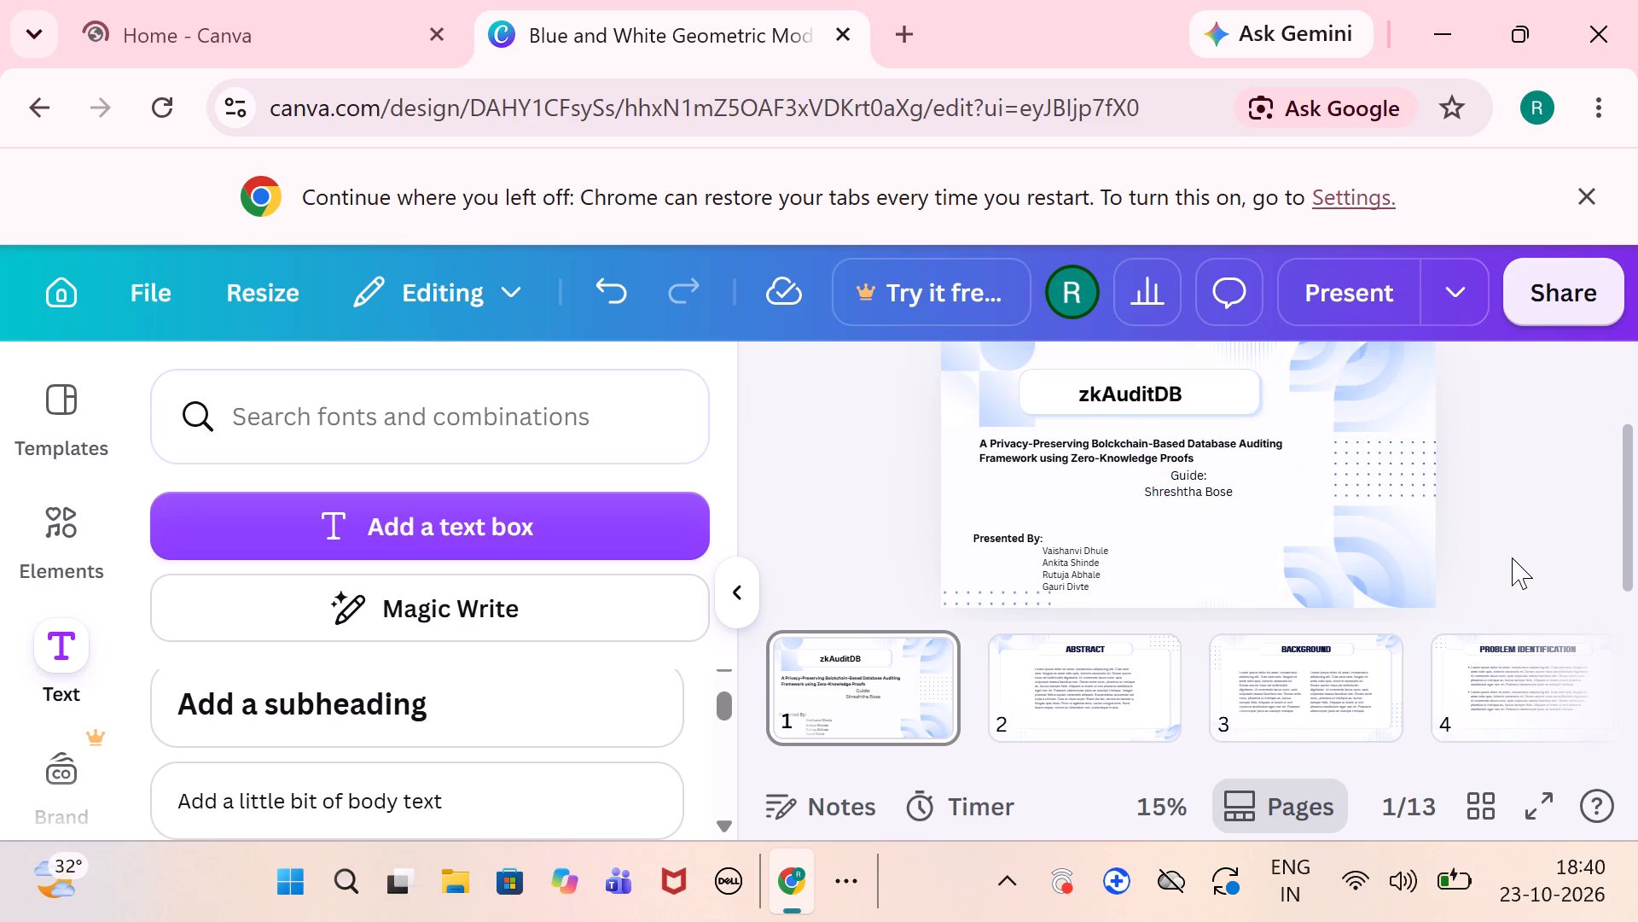
# Decrease the font size of the guide's name to 25, matching the presenter names.
pyautogui.click(1163, 485)
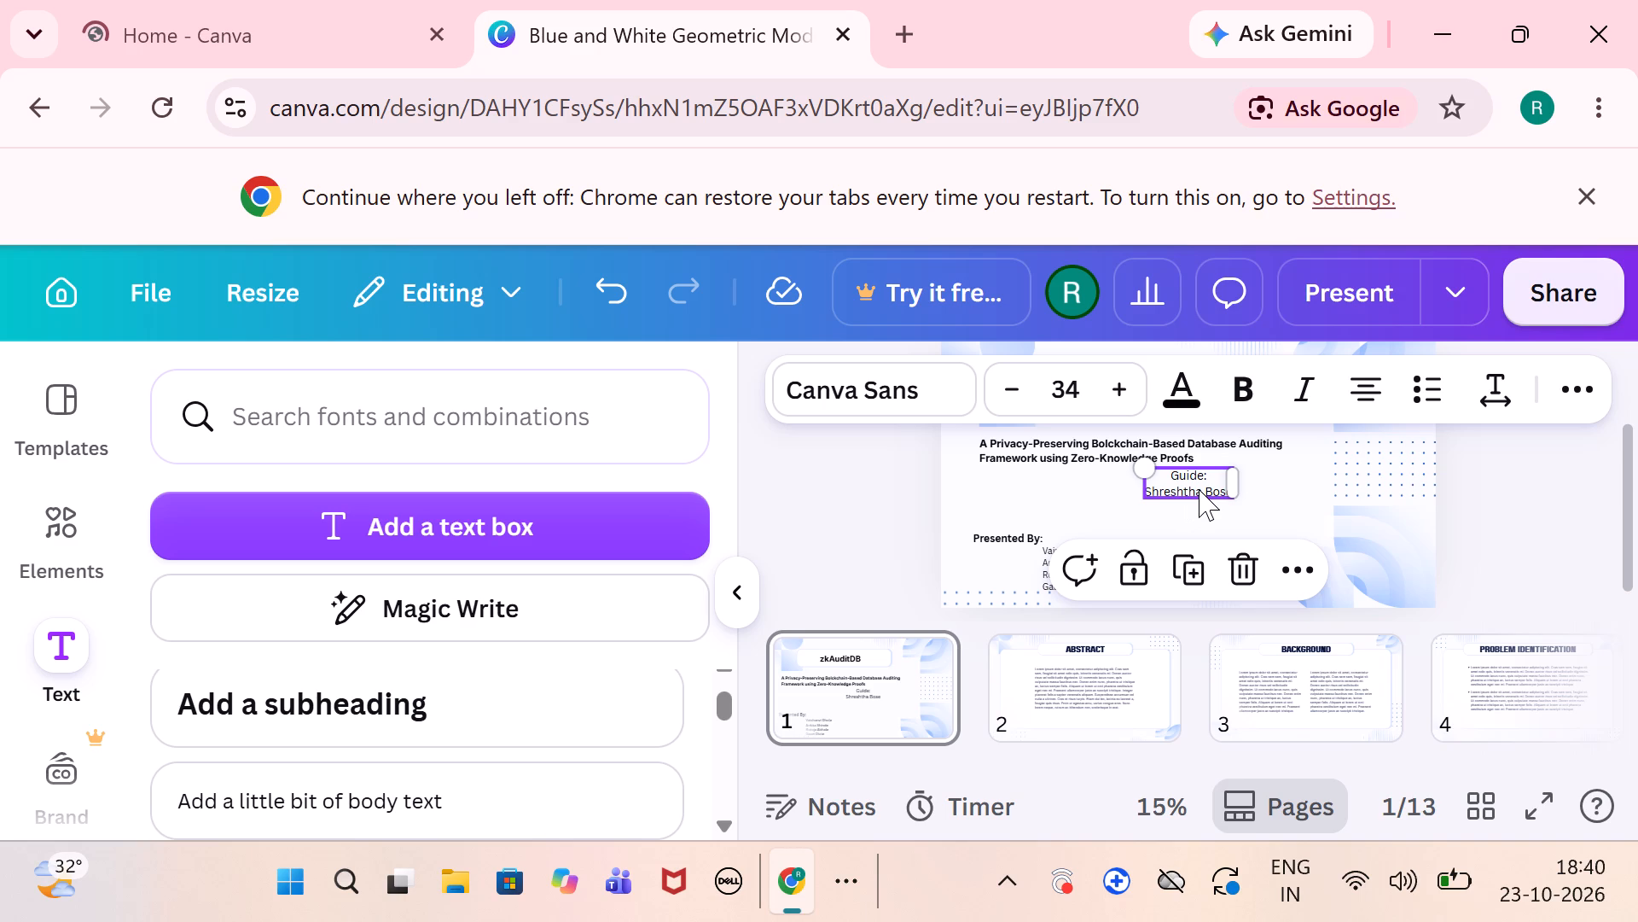
pyautogui.tripleClick(1198, 488)
pyautogui.click(1198, 488)
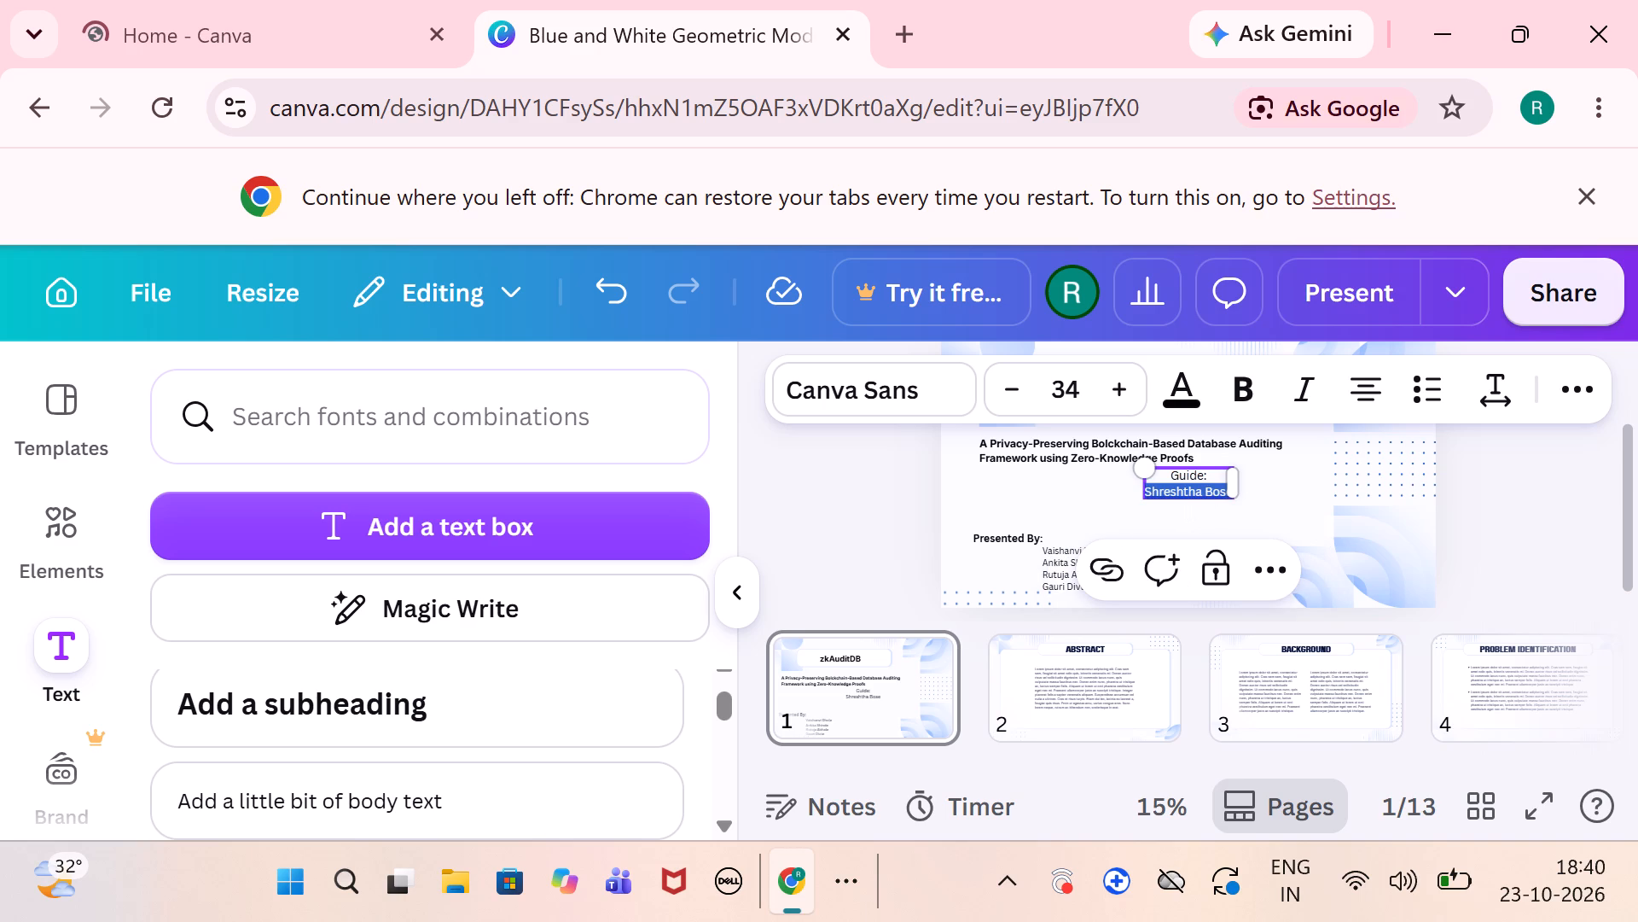
pyautogui.tripleClick(1051, 560)
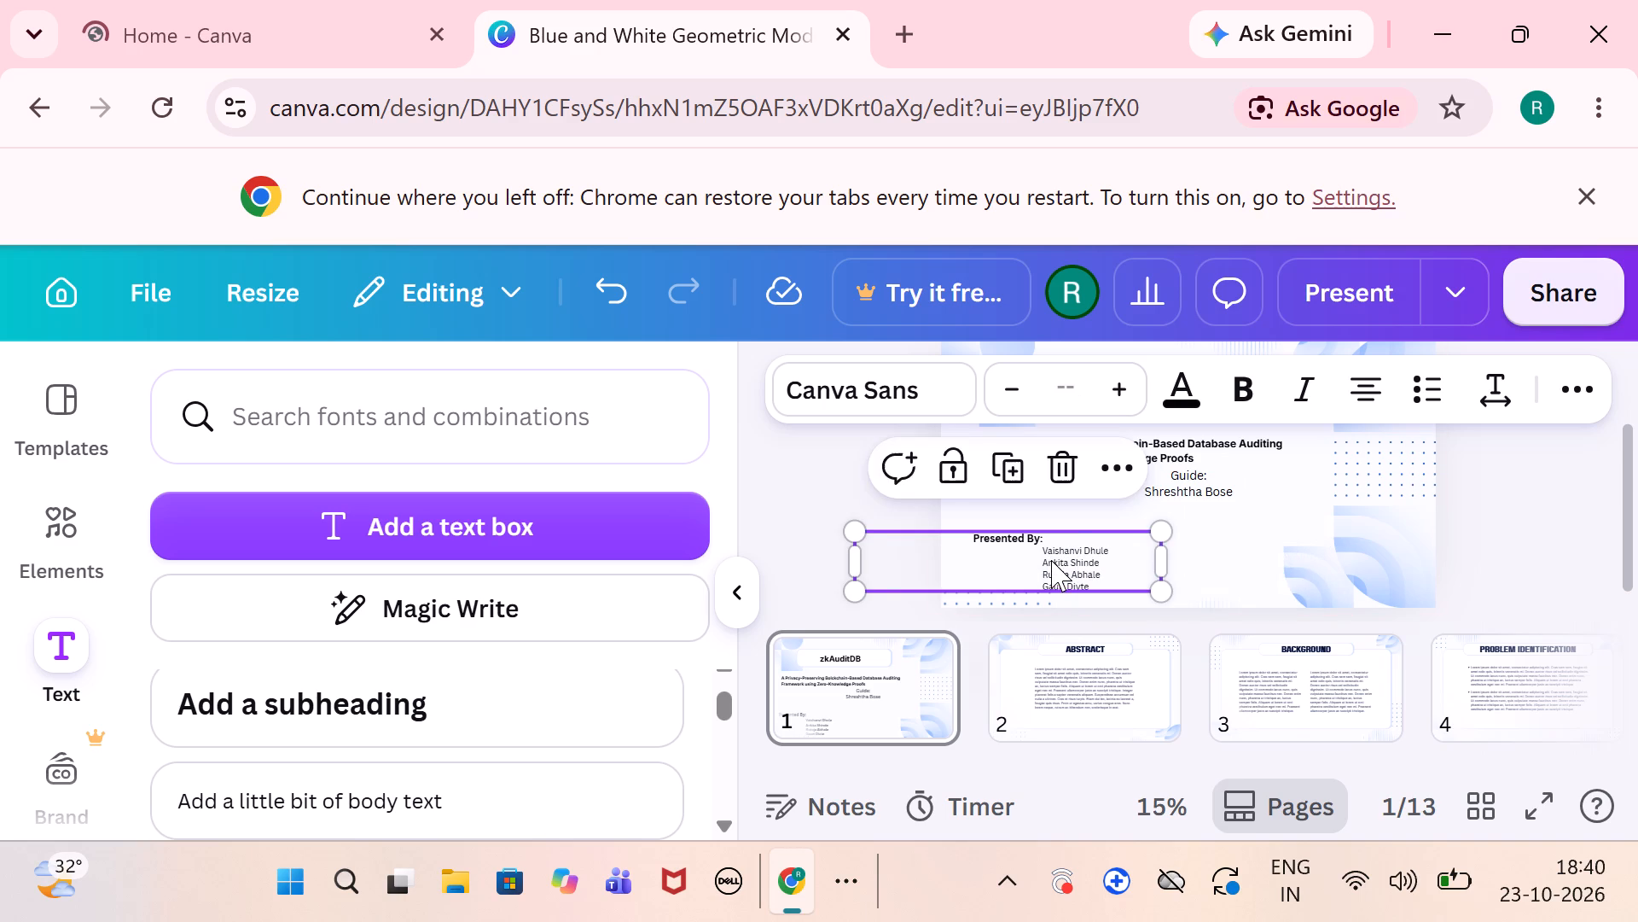
pyautogui.click(1051, 560)
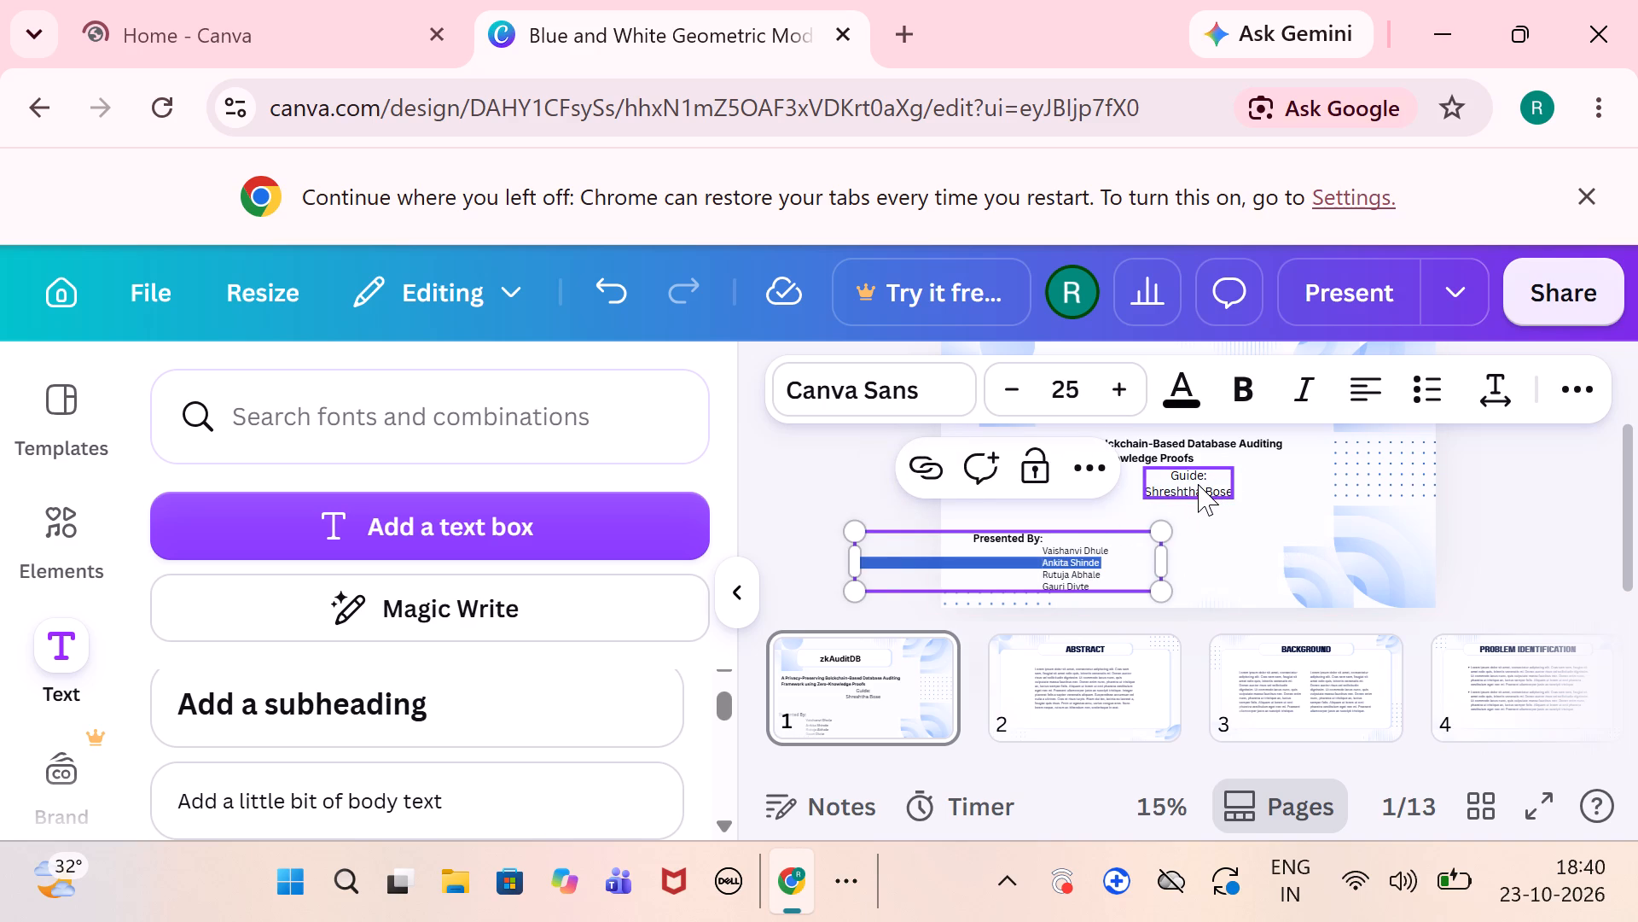
pyautogui.tripleClick(1197, 493)
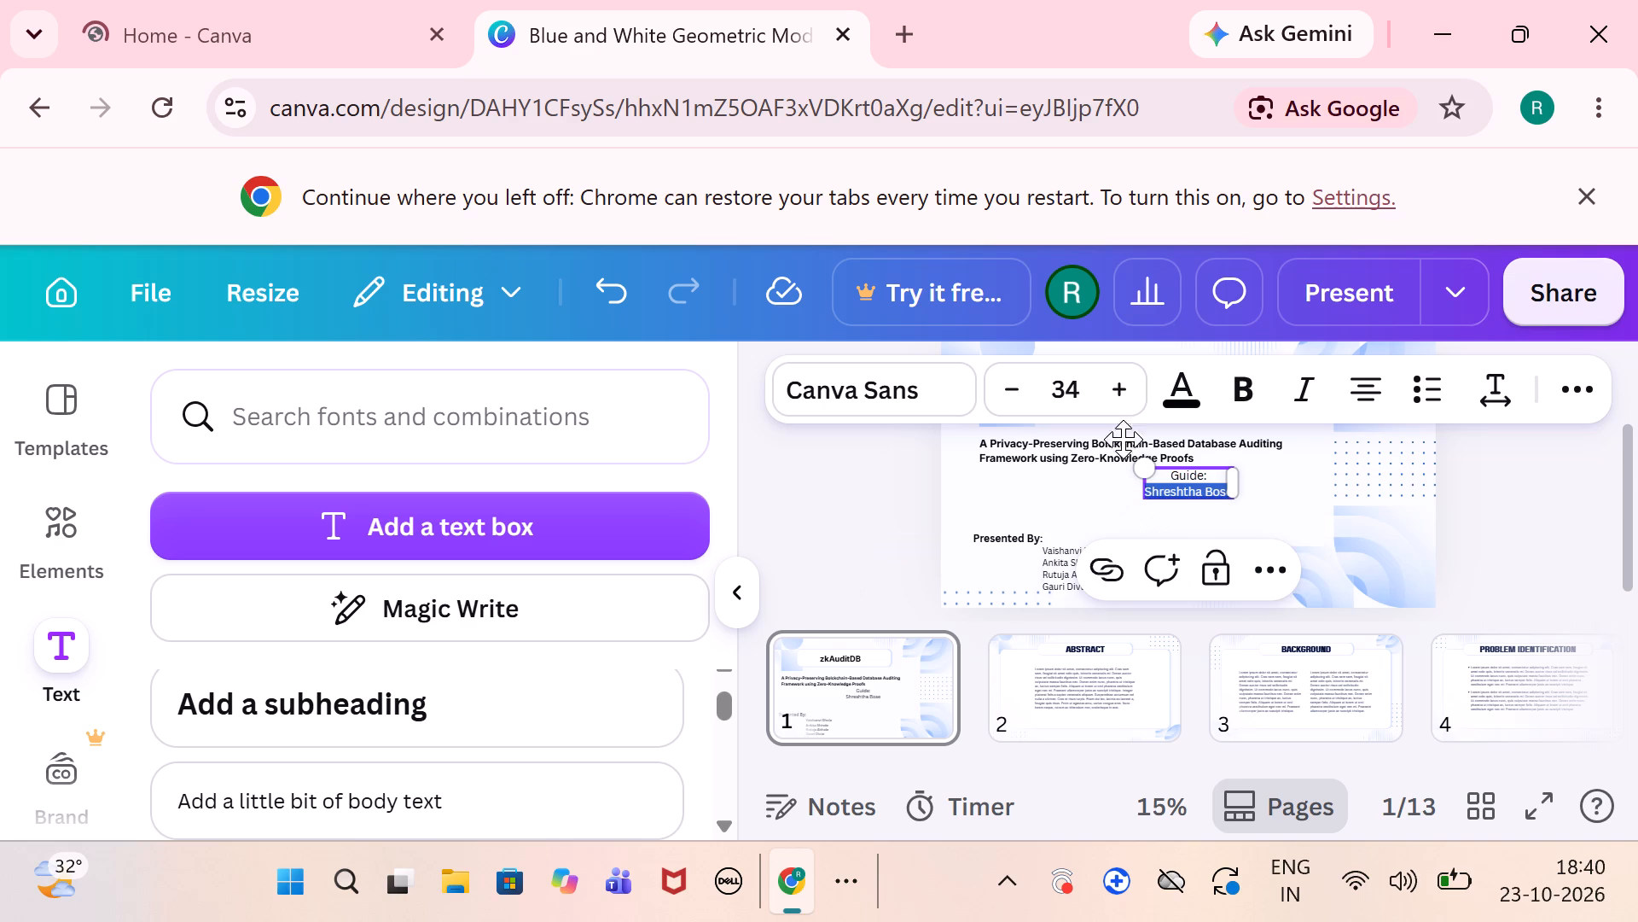
pyautogui.tripleClick(1014, 400)
pyautogui.click(1014, 400)
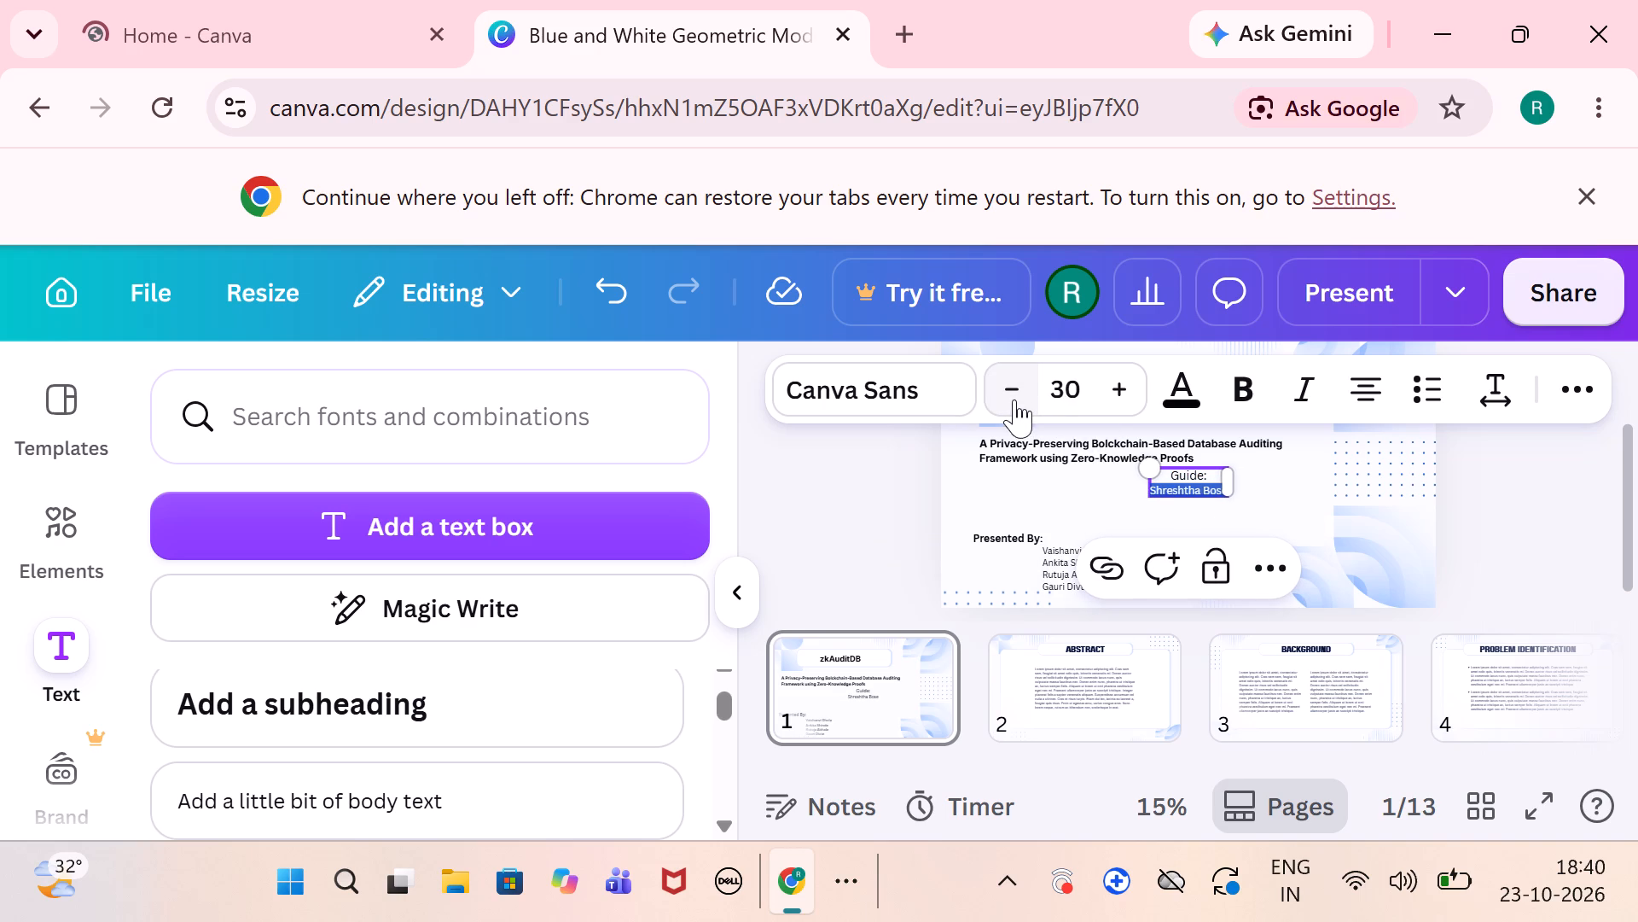
pyautogui.click(1014, 400)
pyautogui.click(1014, 400)
pyautogui.click(1014, 400)
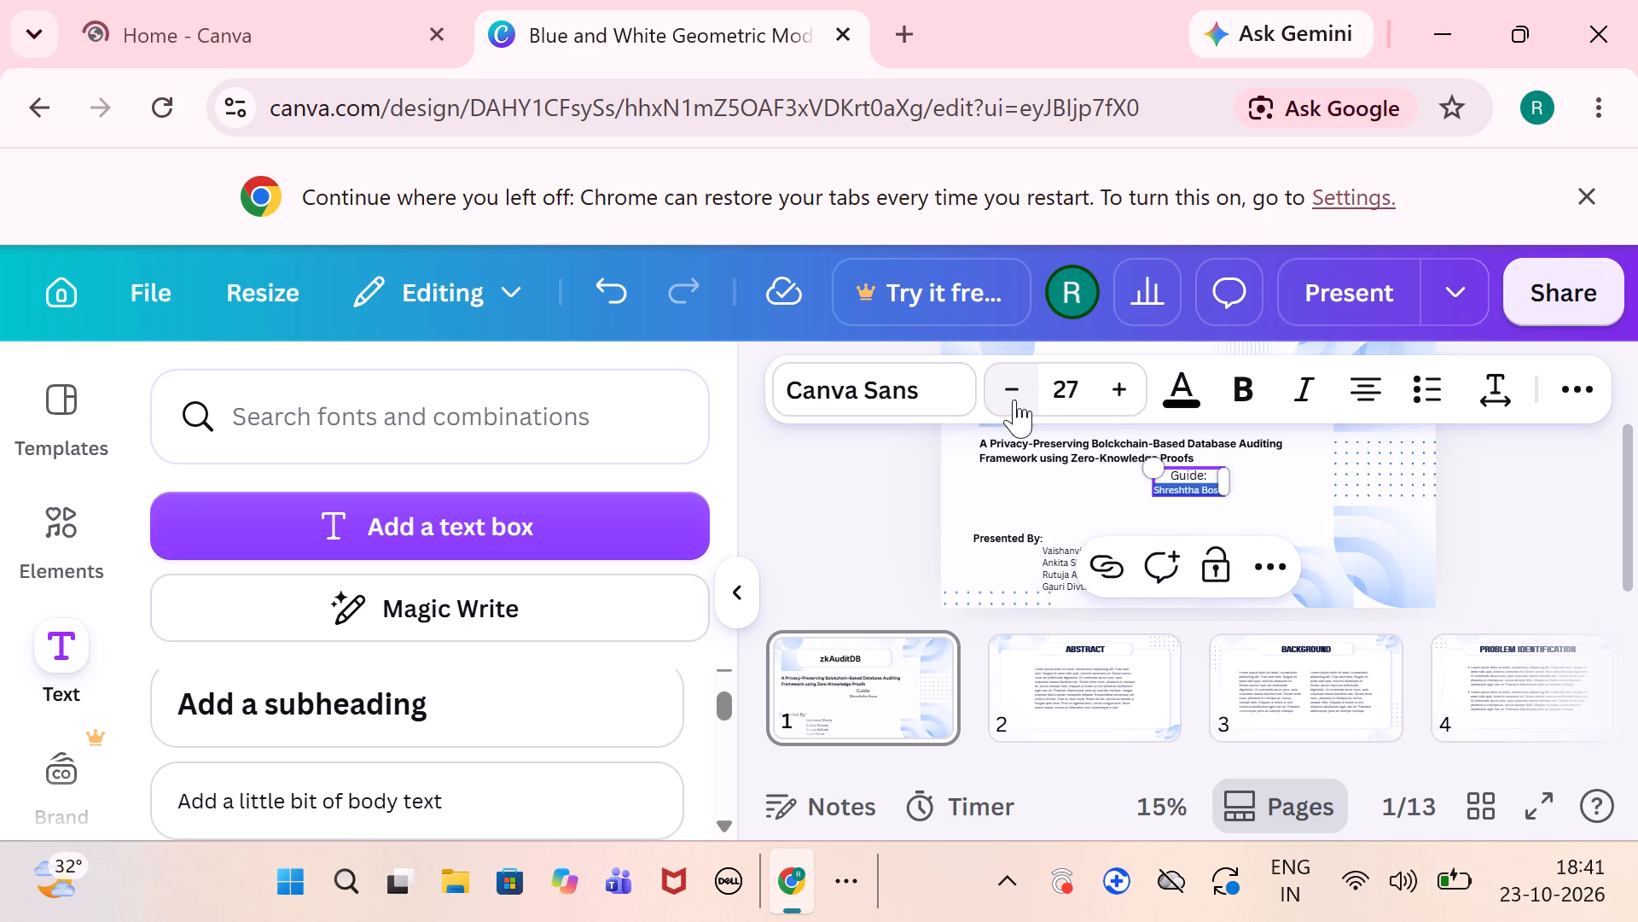
pyautogui.click(1014, 400)
pyautogui.click(1014, 400)
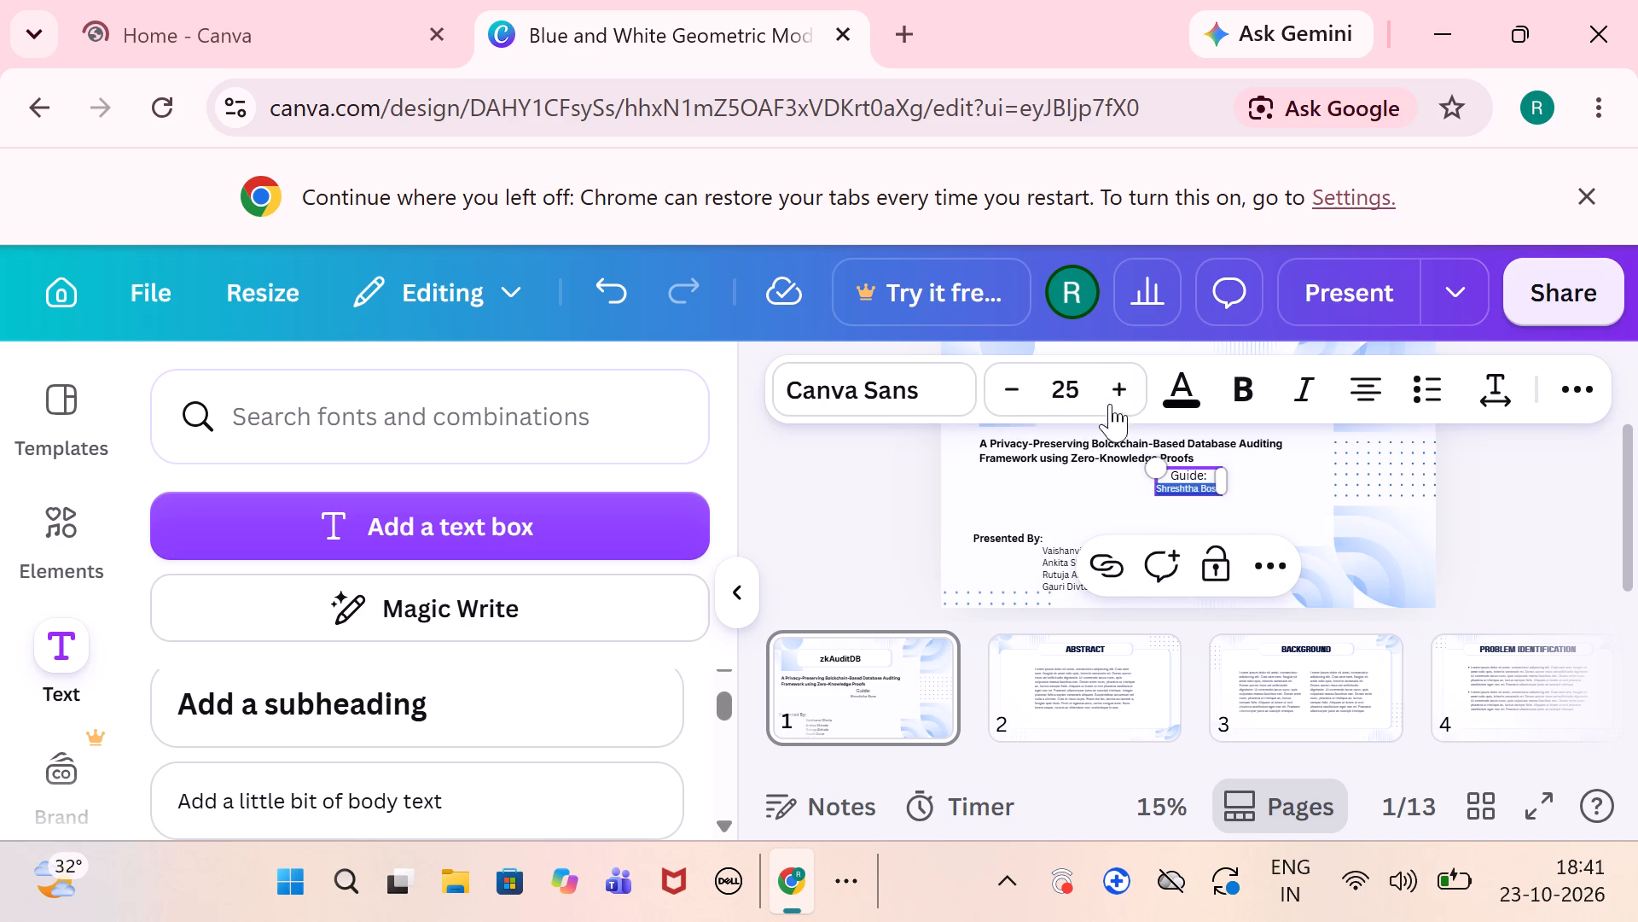
# Set the "Guide:" heading to font size 30 and bold, matching the "Presented By:" heading, and deselect it.
pyautogui.tripleClick(1014, 536)
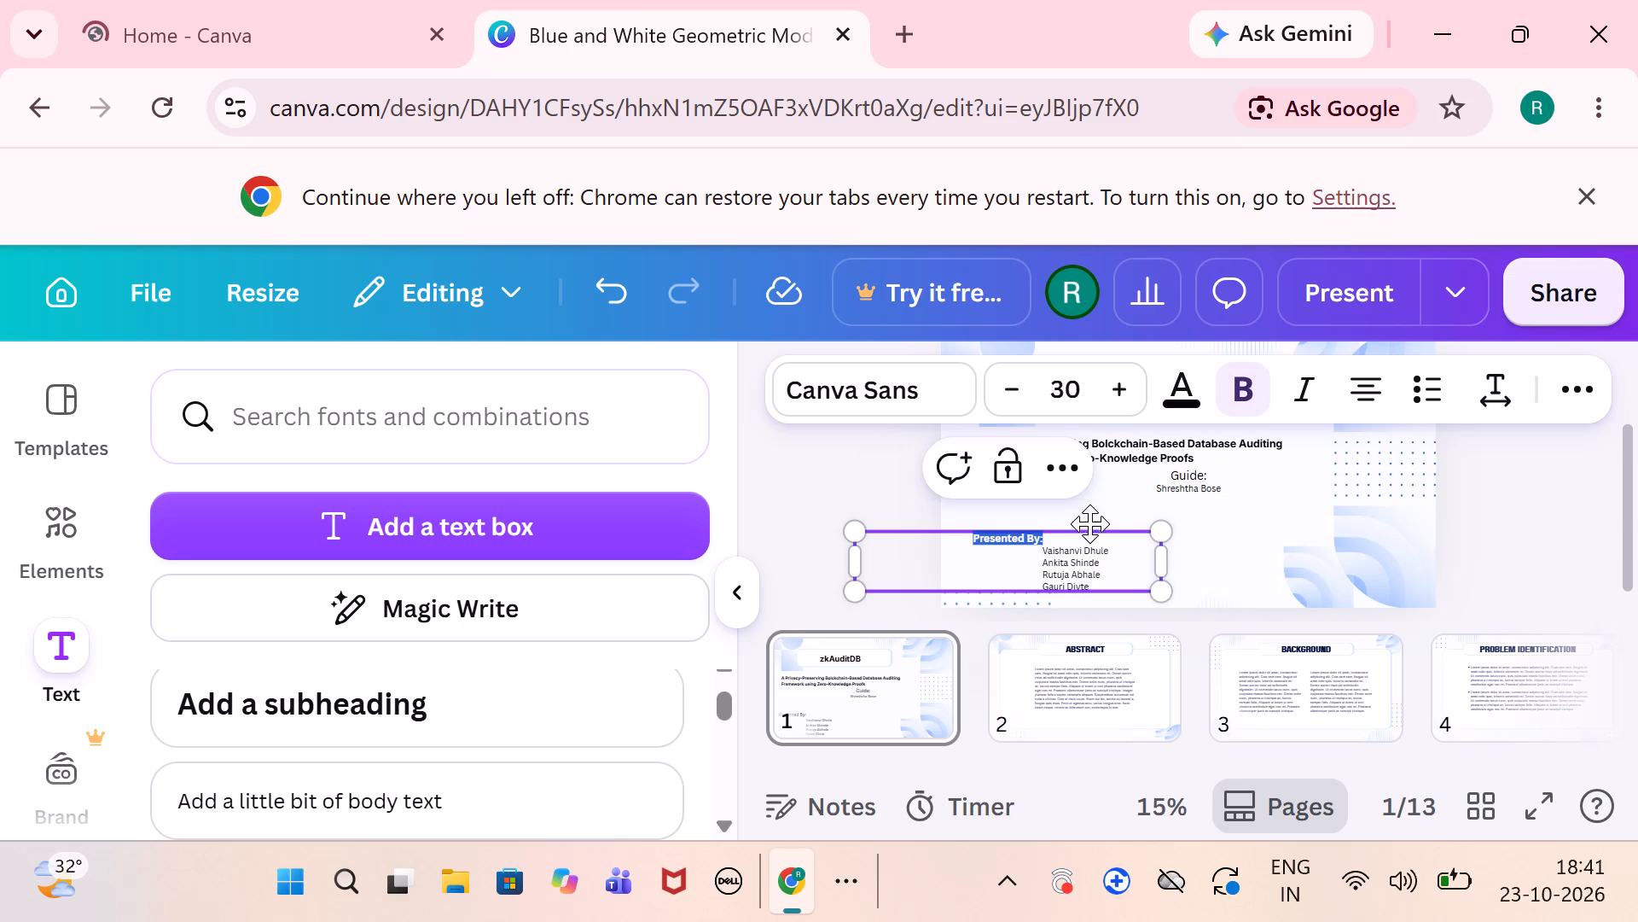
pyautogui.tripleClick(1183, 470)
pyautogui.click(1183, 470)
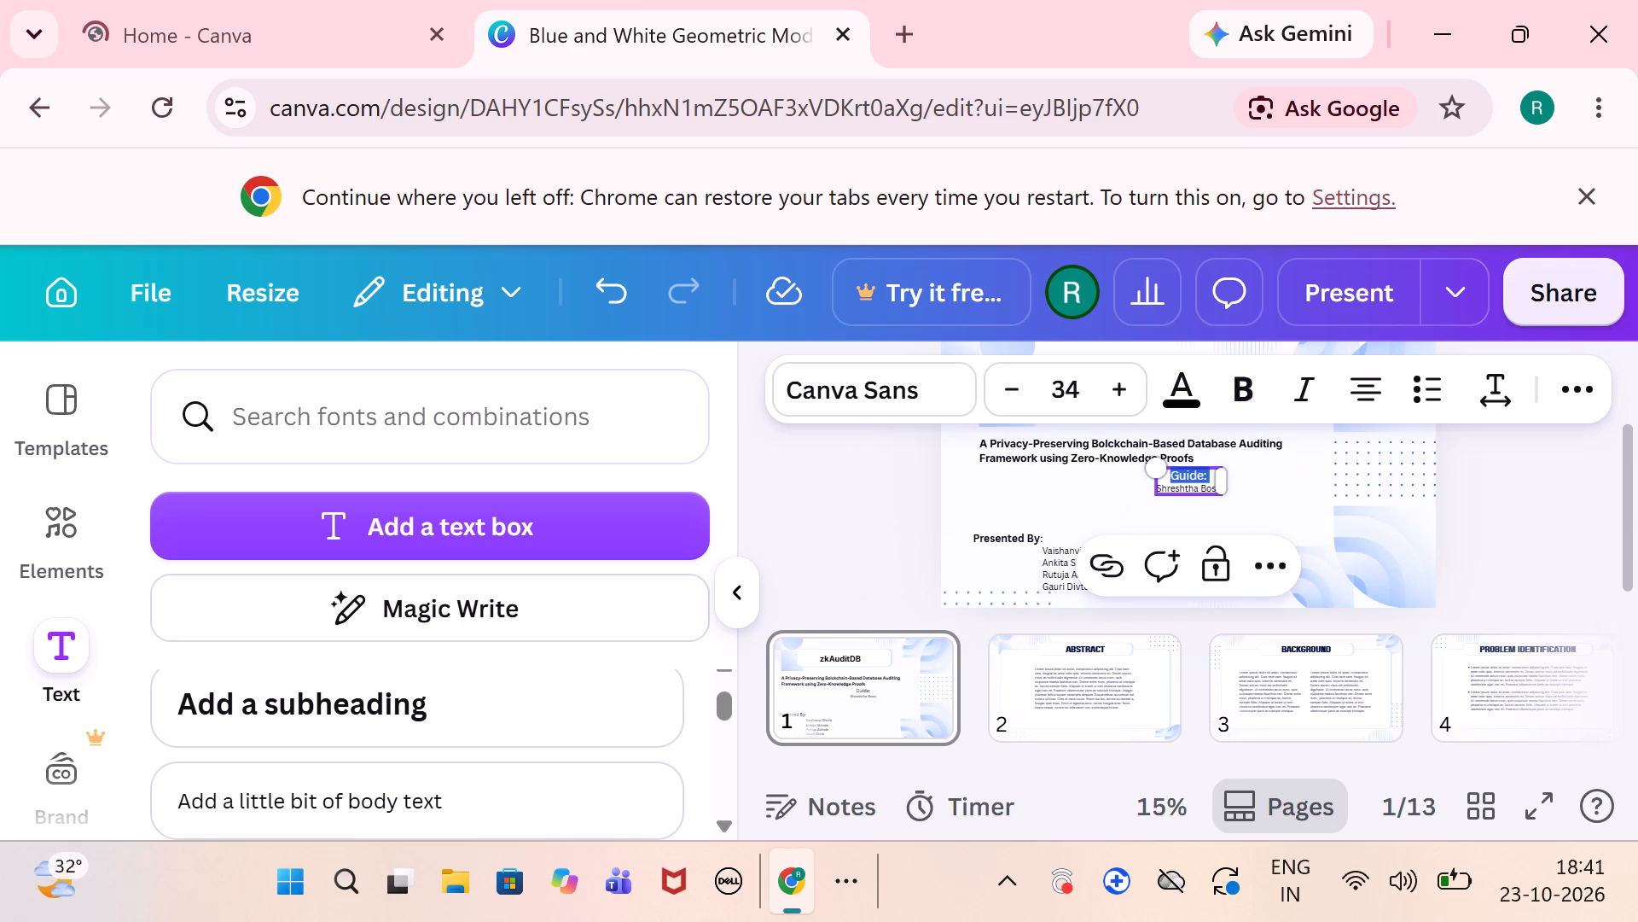
pyautogui.click(1013, 402)
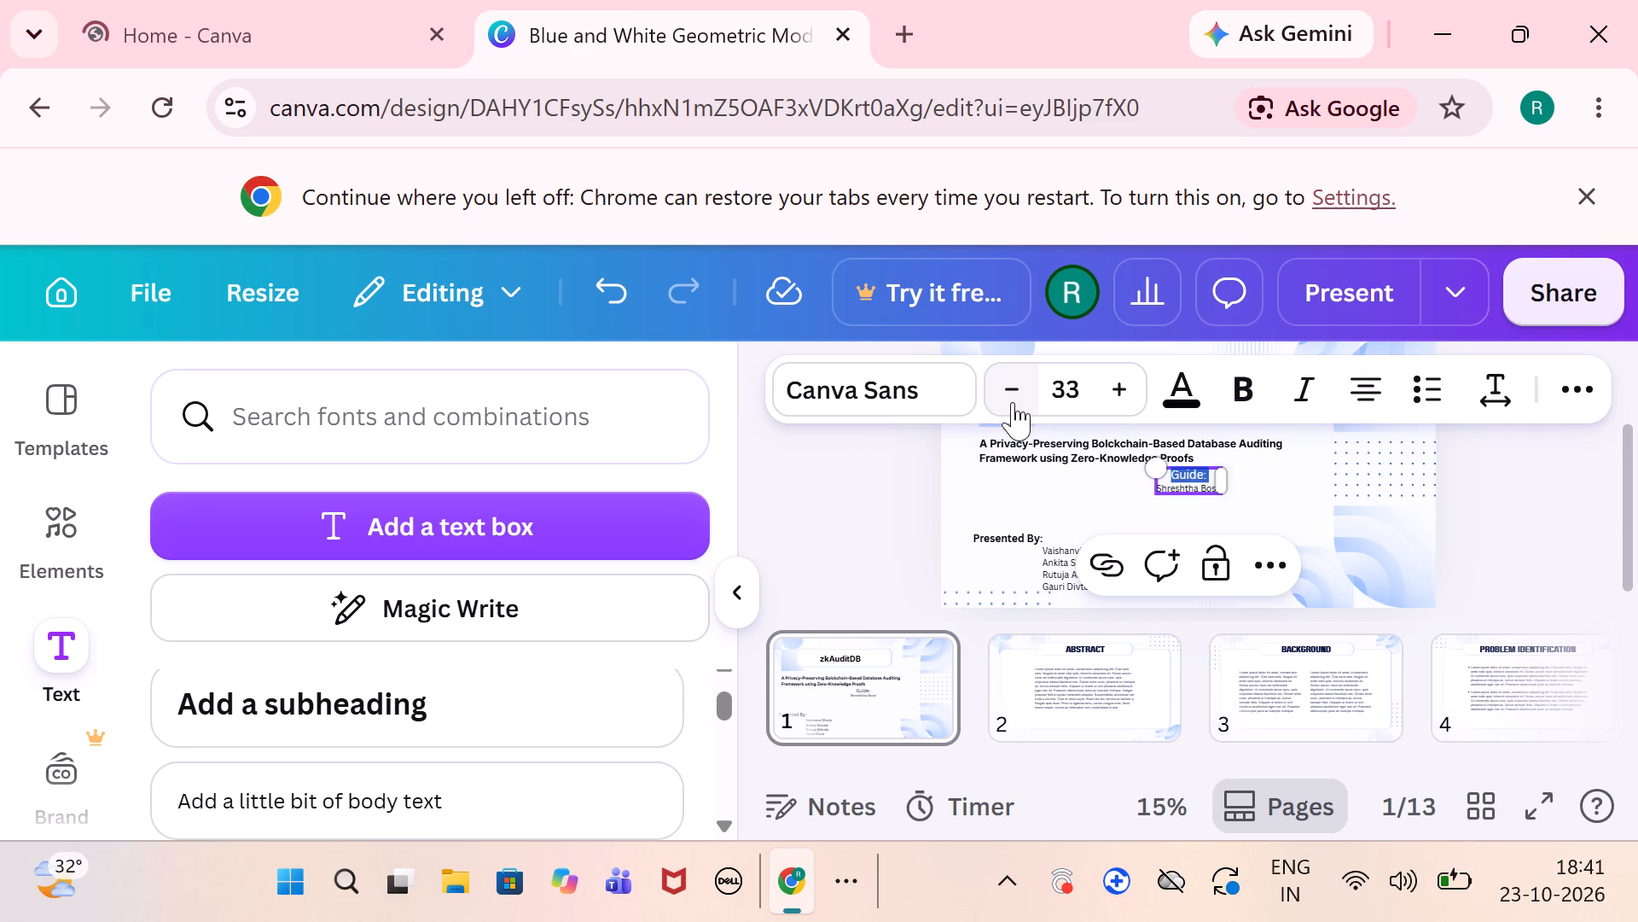
pyautogui.click(1013, 402)
pyautogui.click(1013, 402)
pyautogui.click(1013, 402)
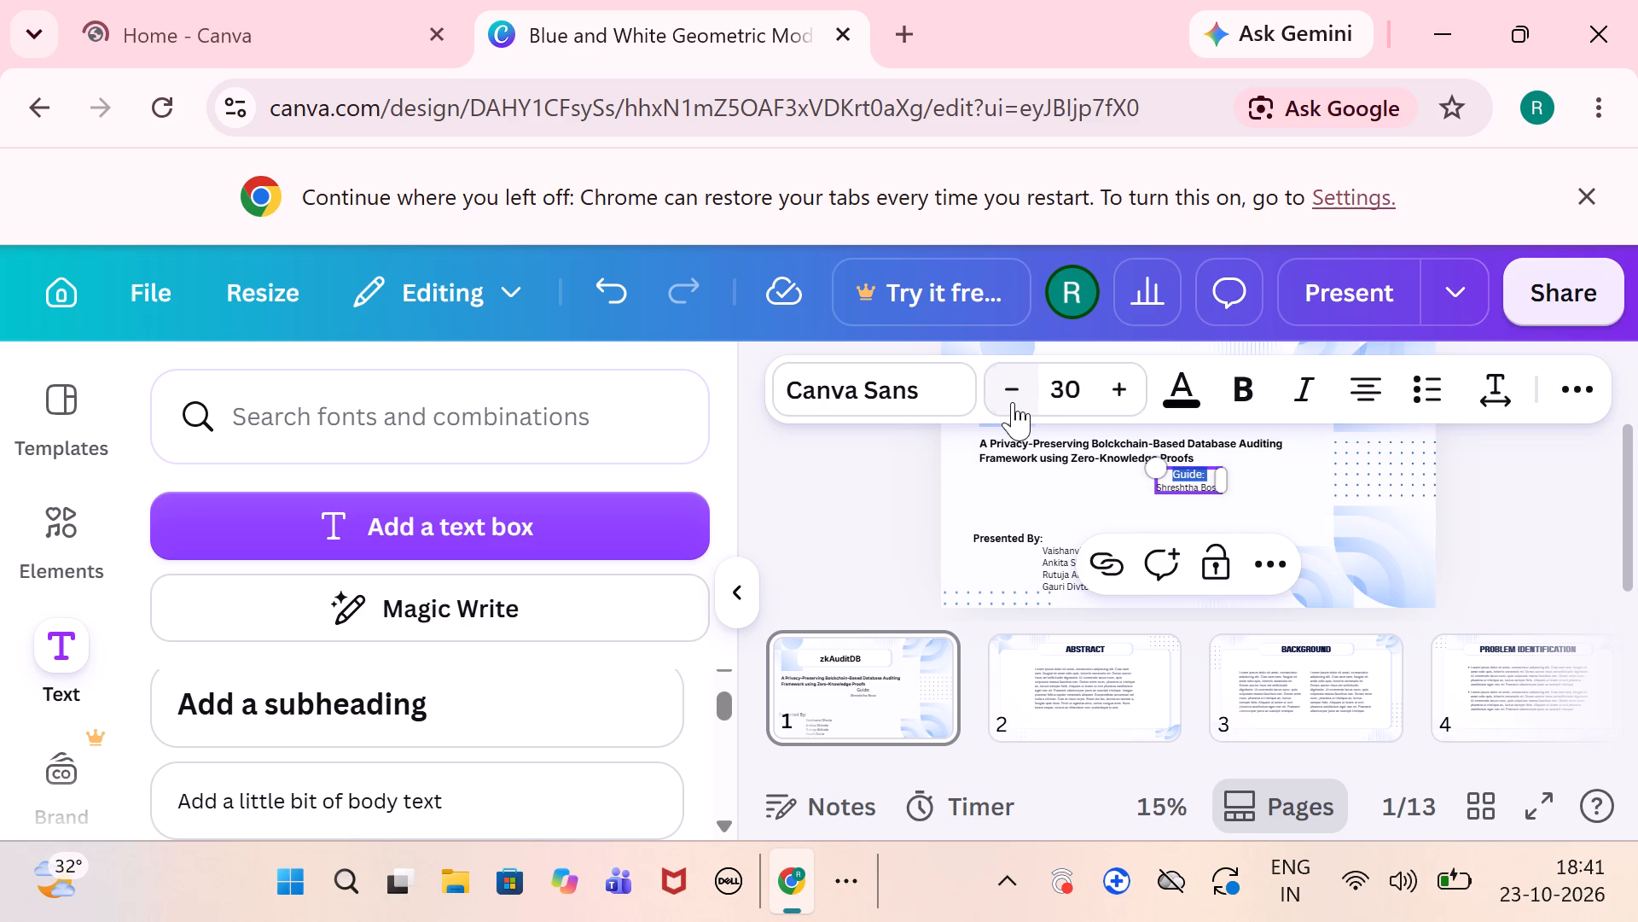
pyautogui.click(1239, 388)
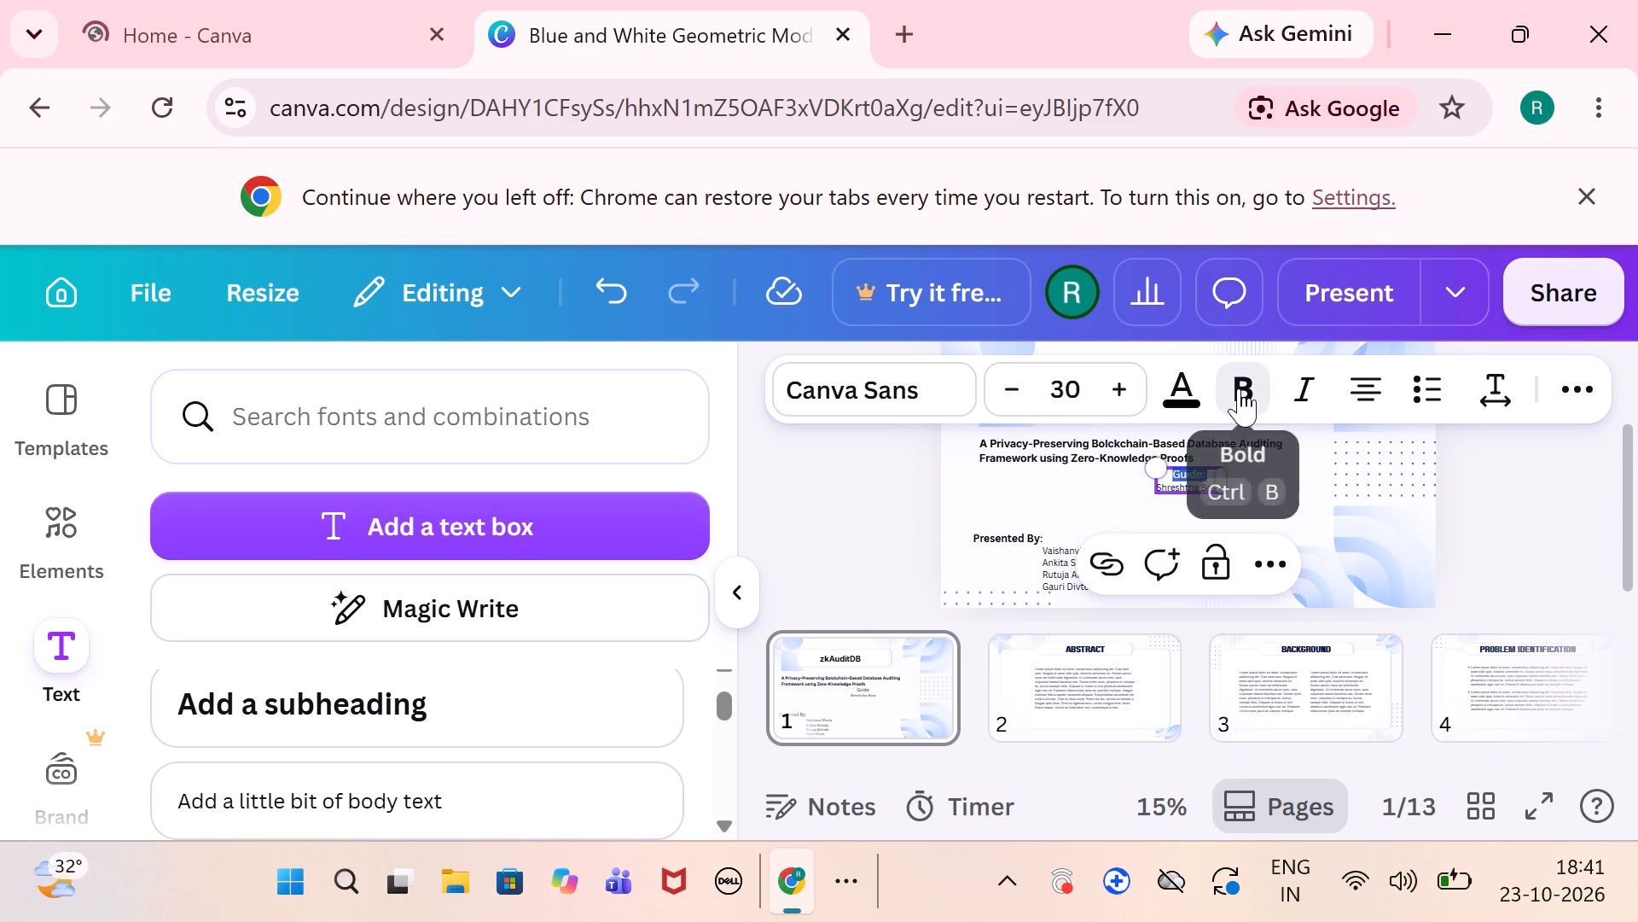
pyautogui.click(1063, 498)
# Move the "Guide:" text box down beside the presenter names, just before the blue curved shapes in the slide's lower corner.
pyautogui.moveTo(1180, 473); pyautogui.dragTo(1305, 575)
pyautogui.click(1199, 546)
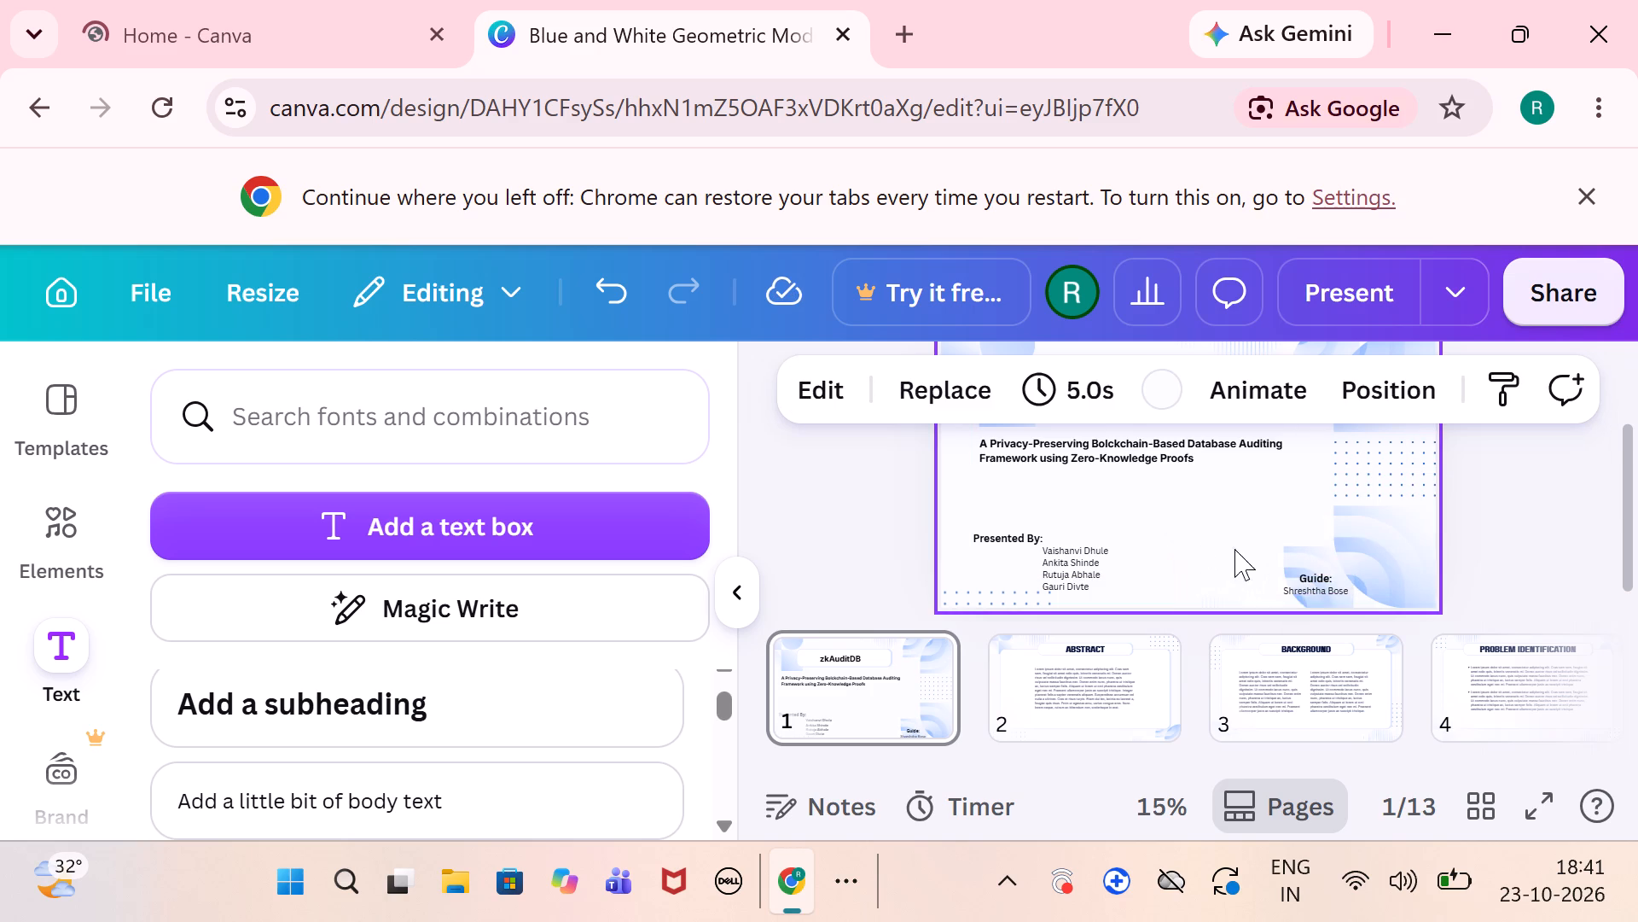
pyautogui.moveTo(1327, 581); pyautogui.dragTo(1159, 554)
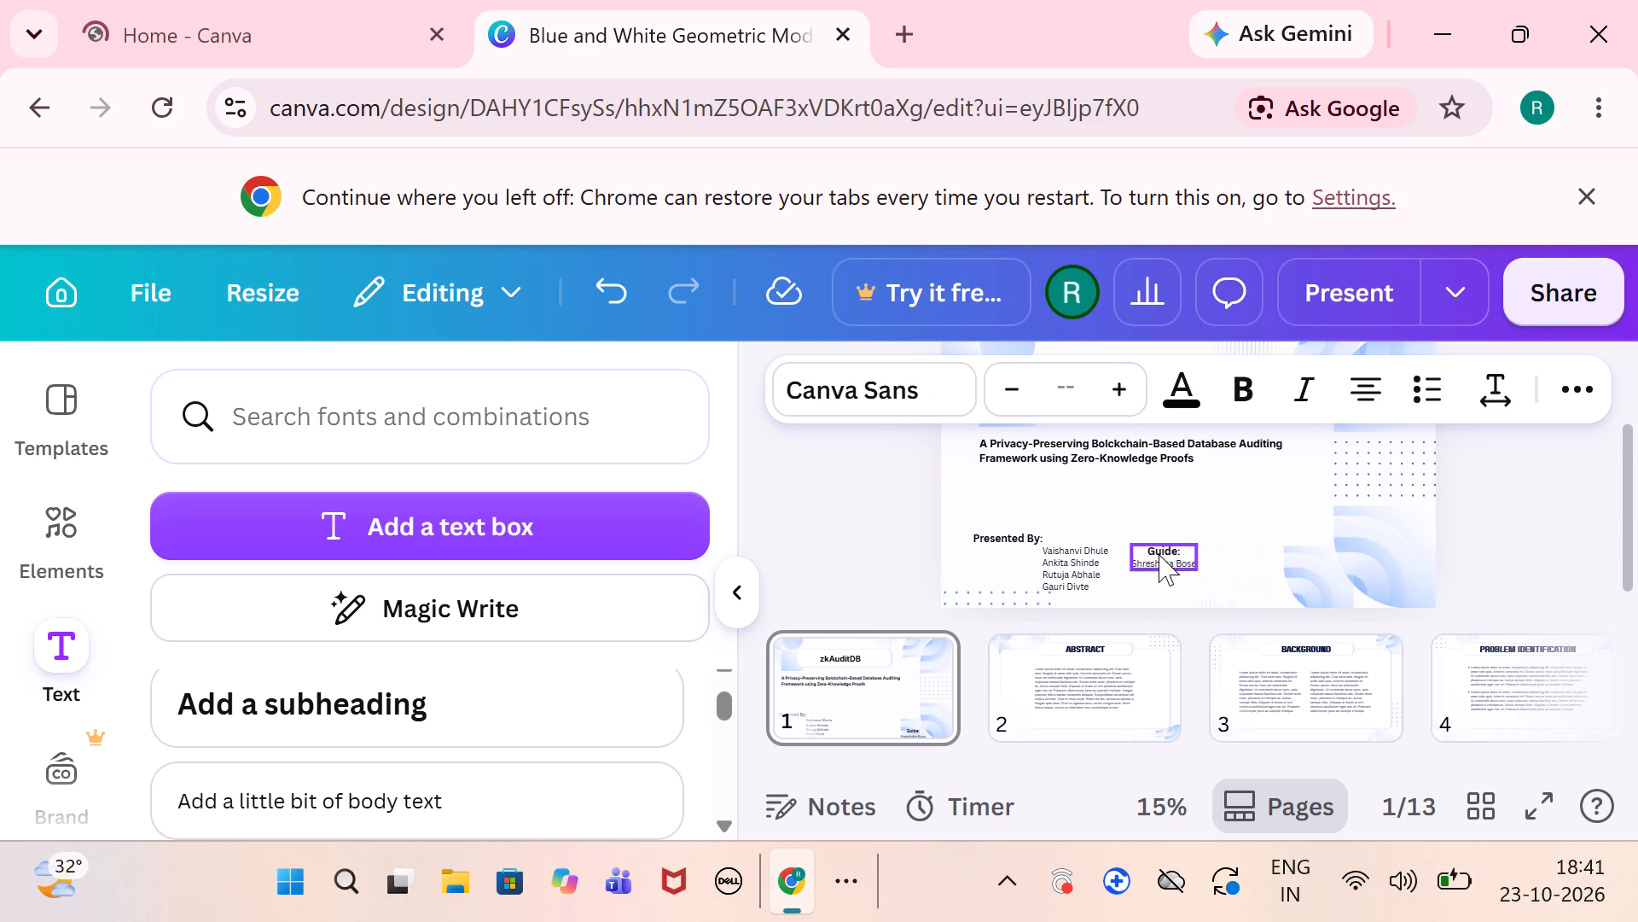
pyautogui.moveTo(1159, 554); pyautogui.dragTo(1330, 564)
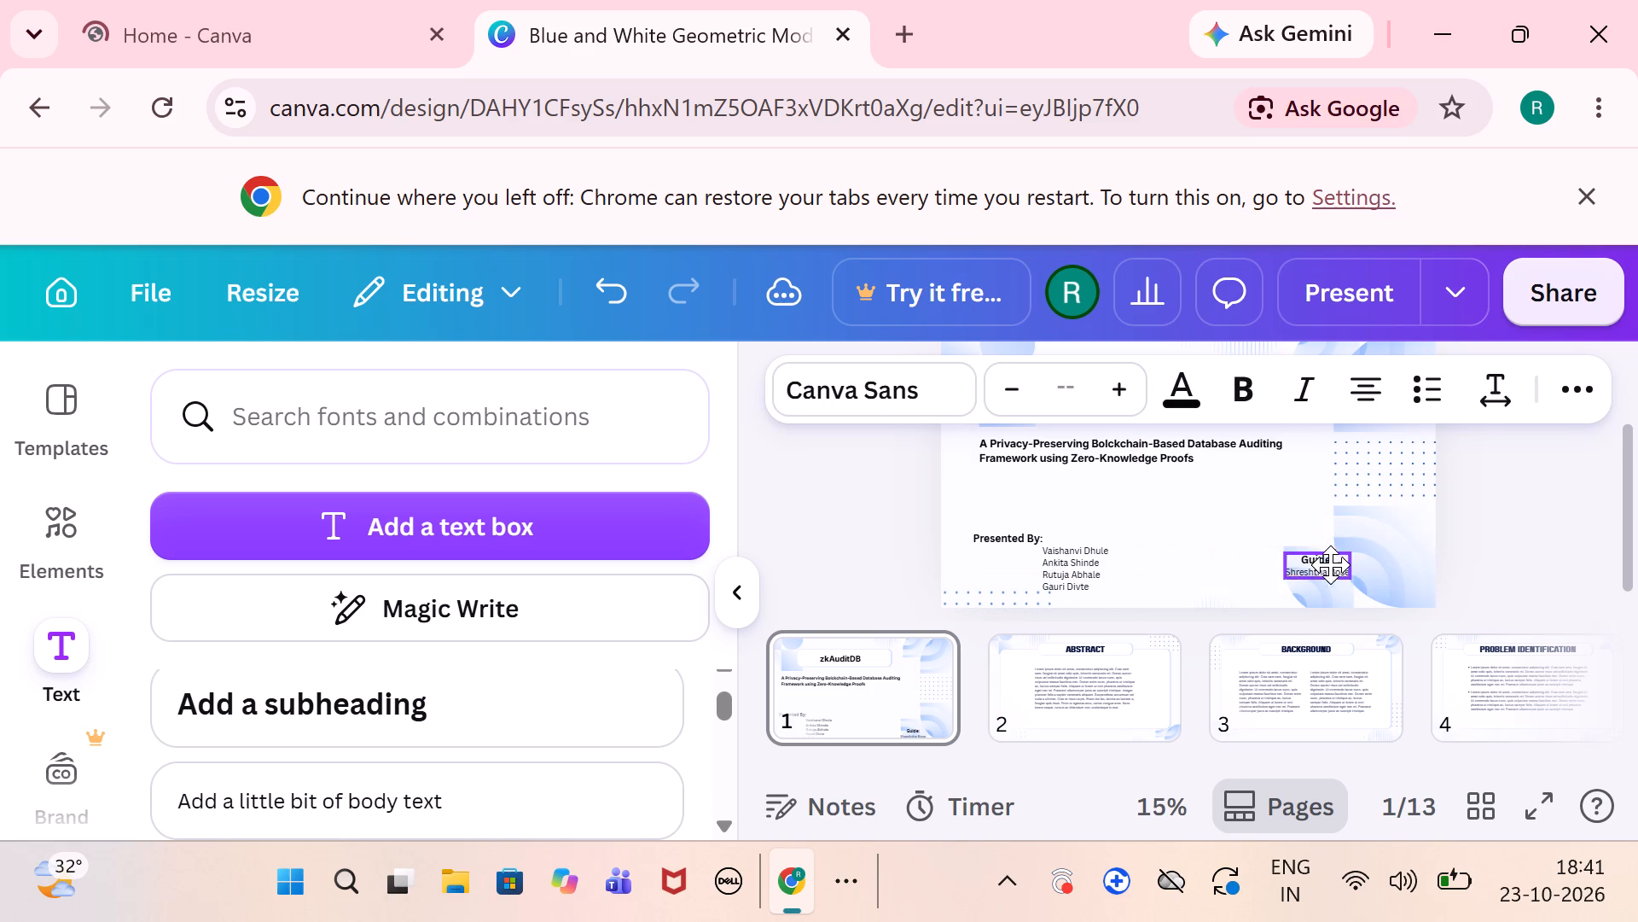
pyautogui.moveTo(1330, 564); pyautogui.dragTo(1243, 574)
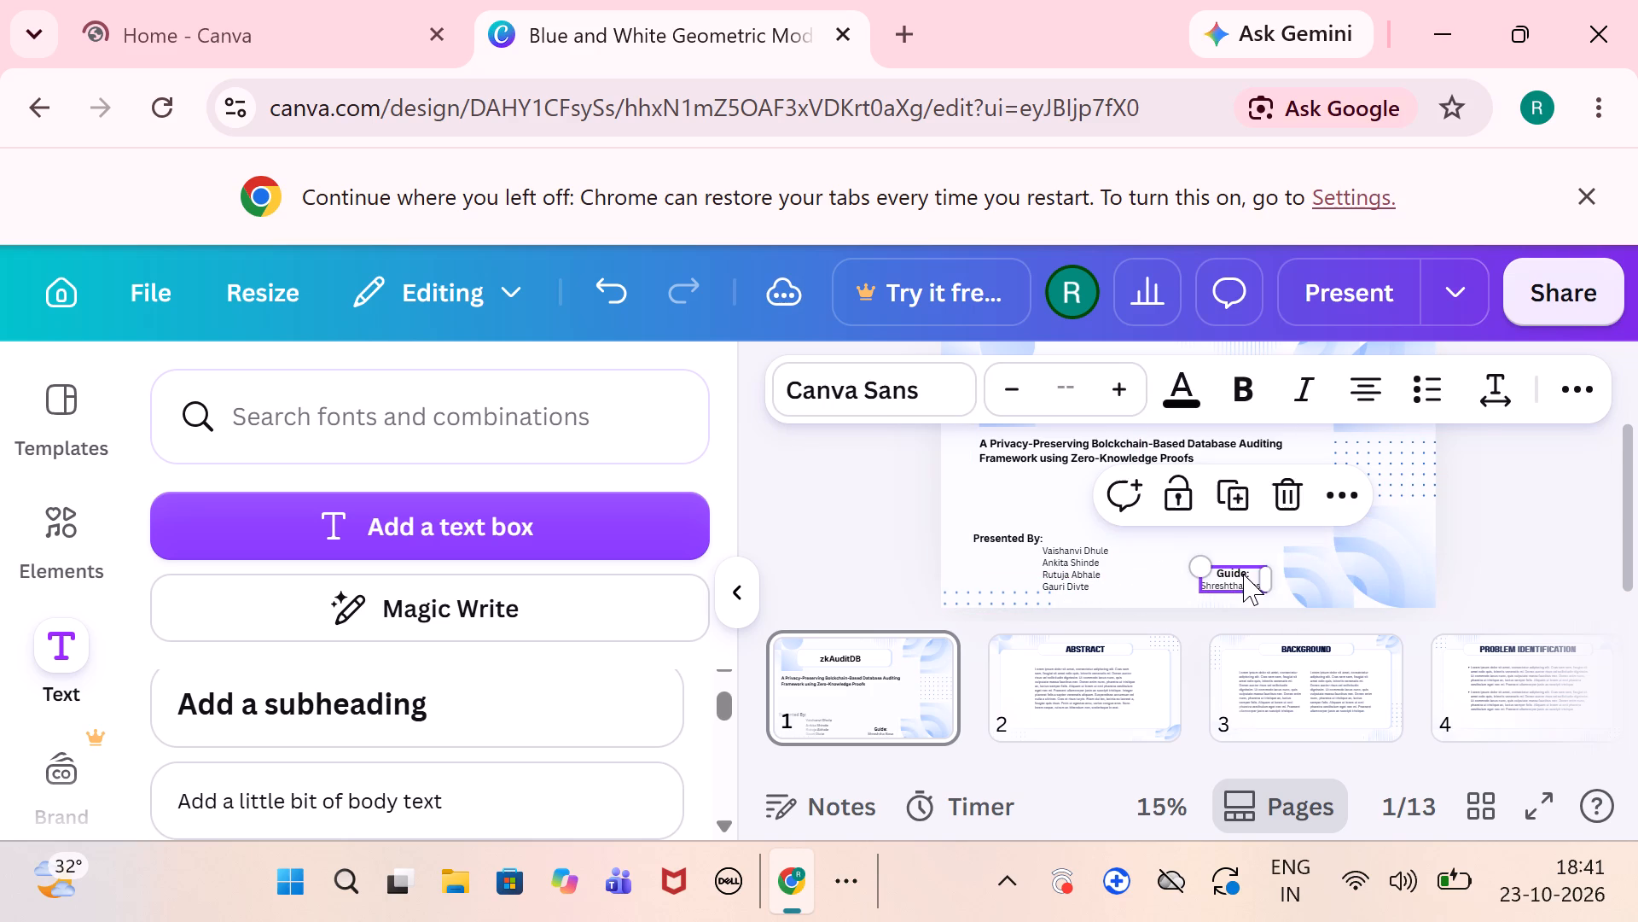
pyautogui.click(1521, 542)
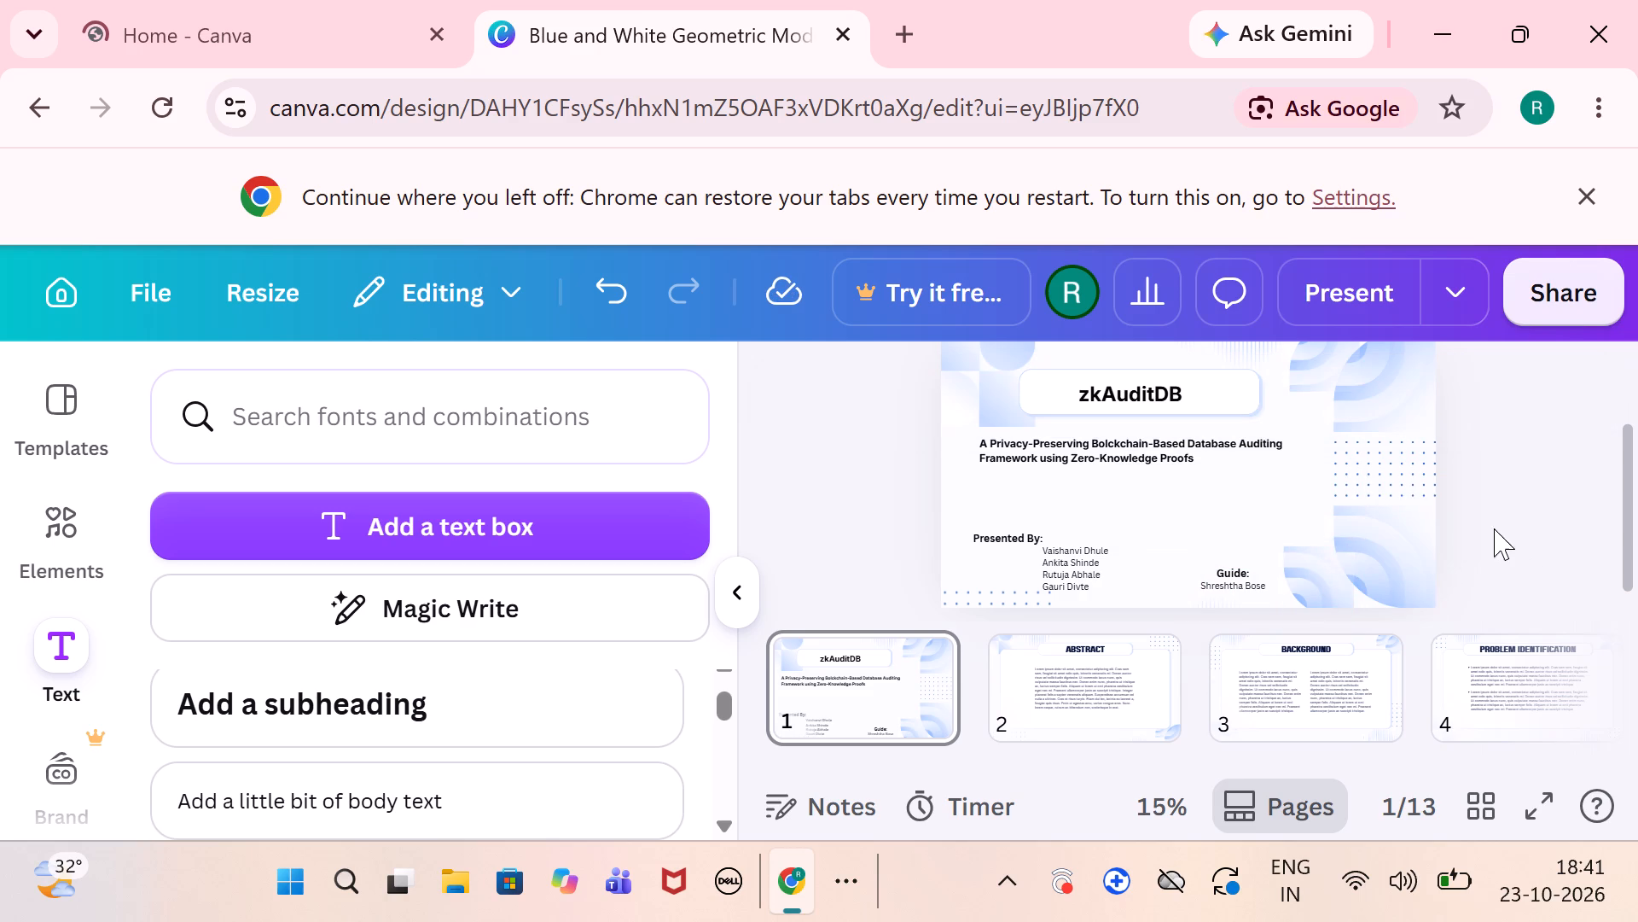
pyautogui.moveTo(1234, 579); pyautogui.dragTo(1234, 545)
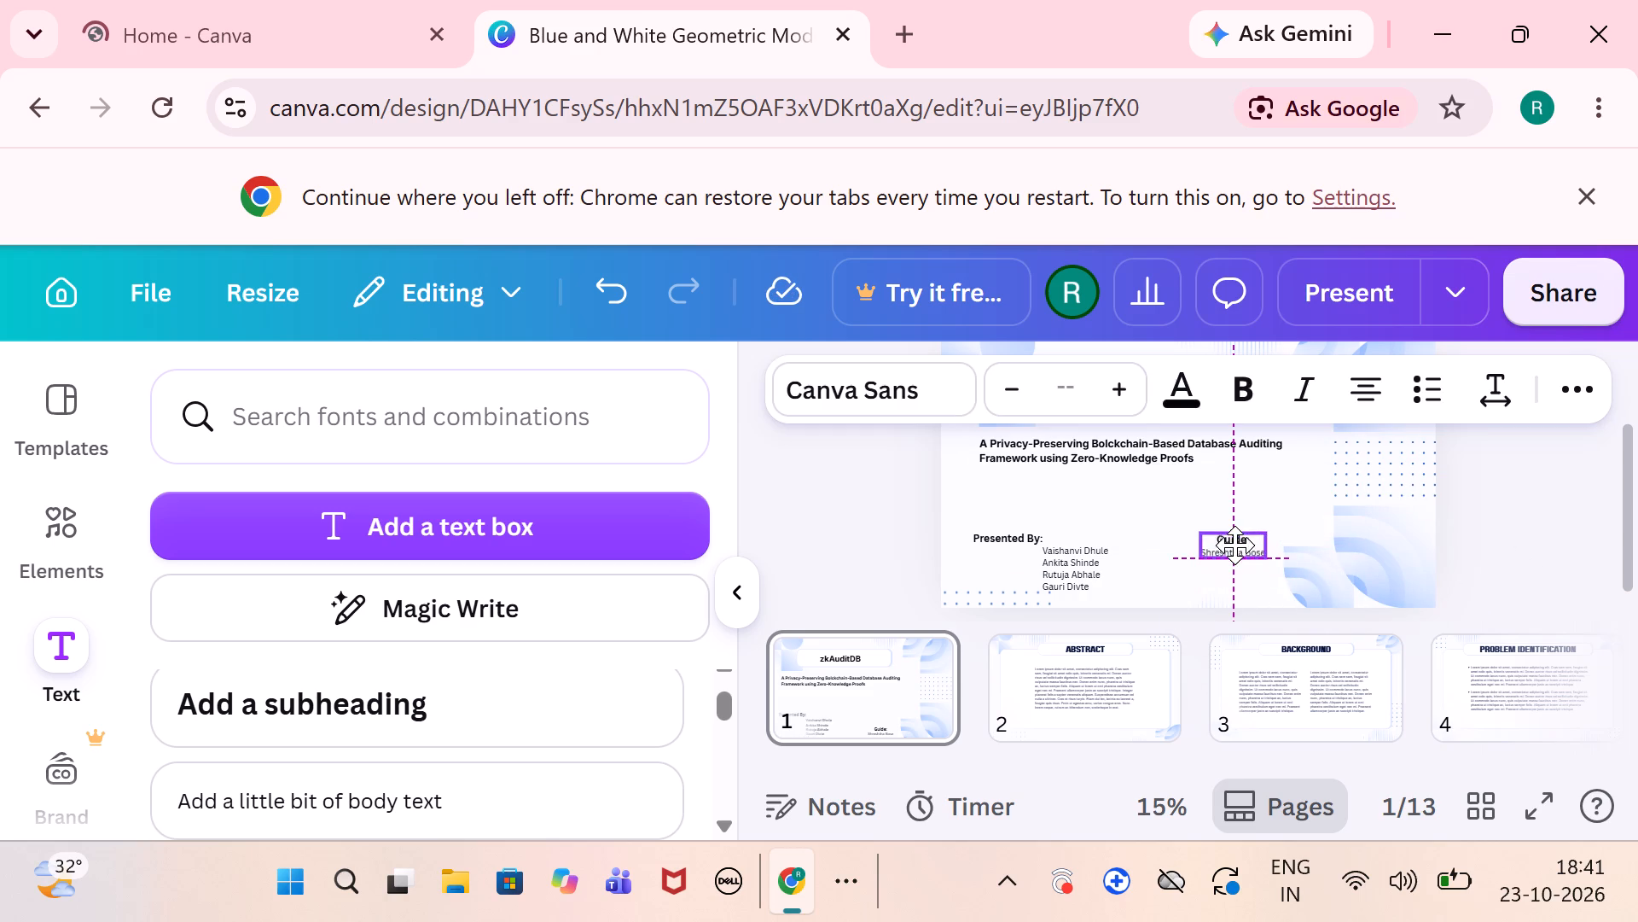
pyautogui.moveTo(1234, 545); pyautogui.dragTo(1239, 556)
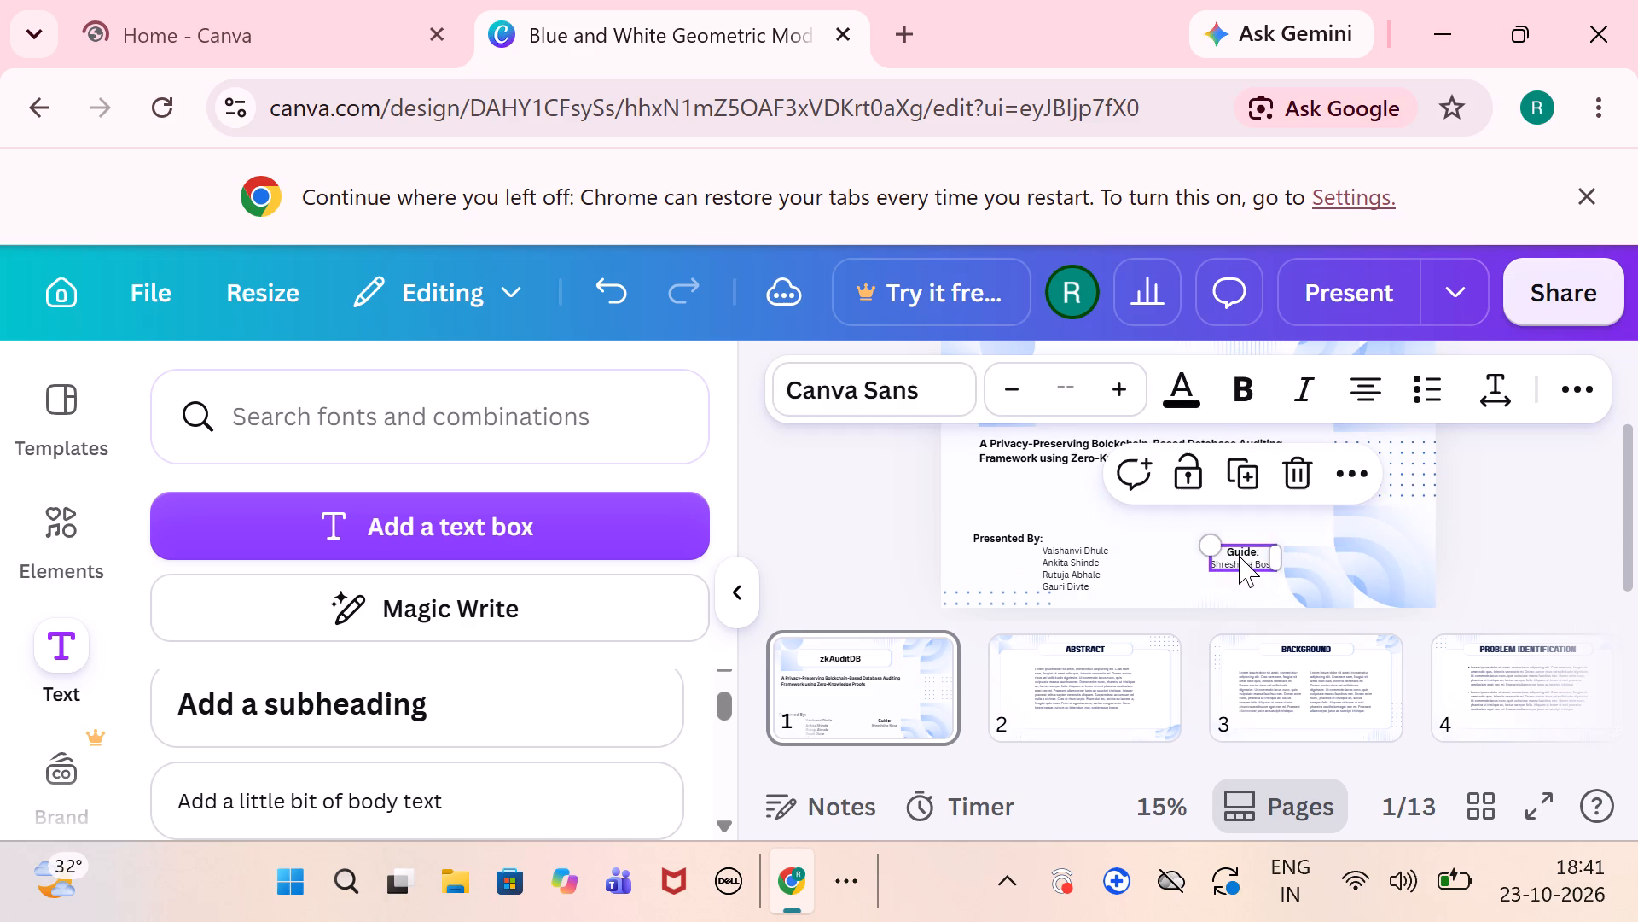
# Widen the "Presented By:" text box slightly towards the "Guide:" block.
pyautogui.click(1055, 549)
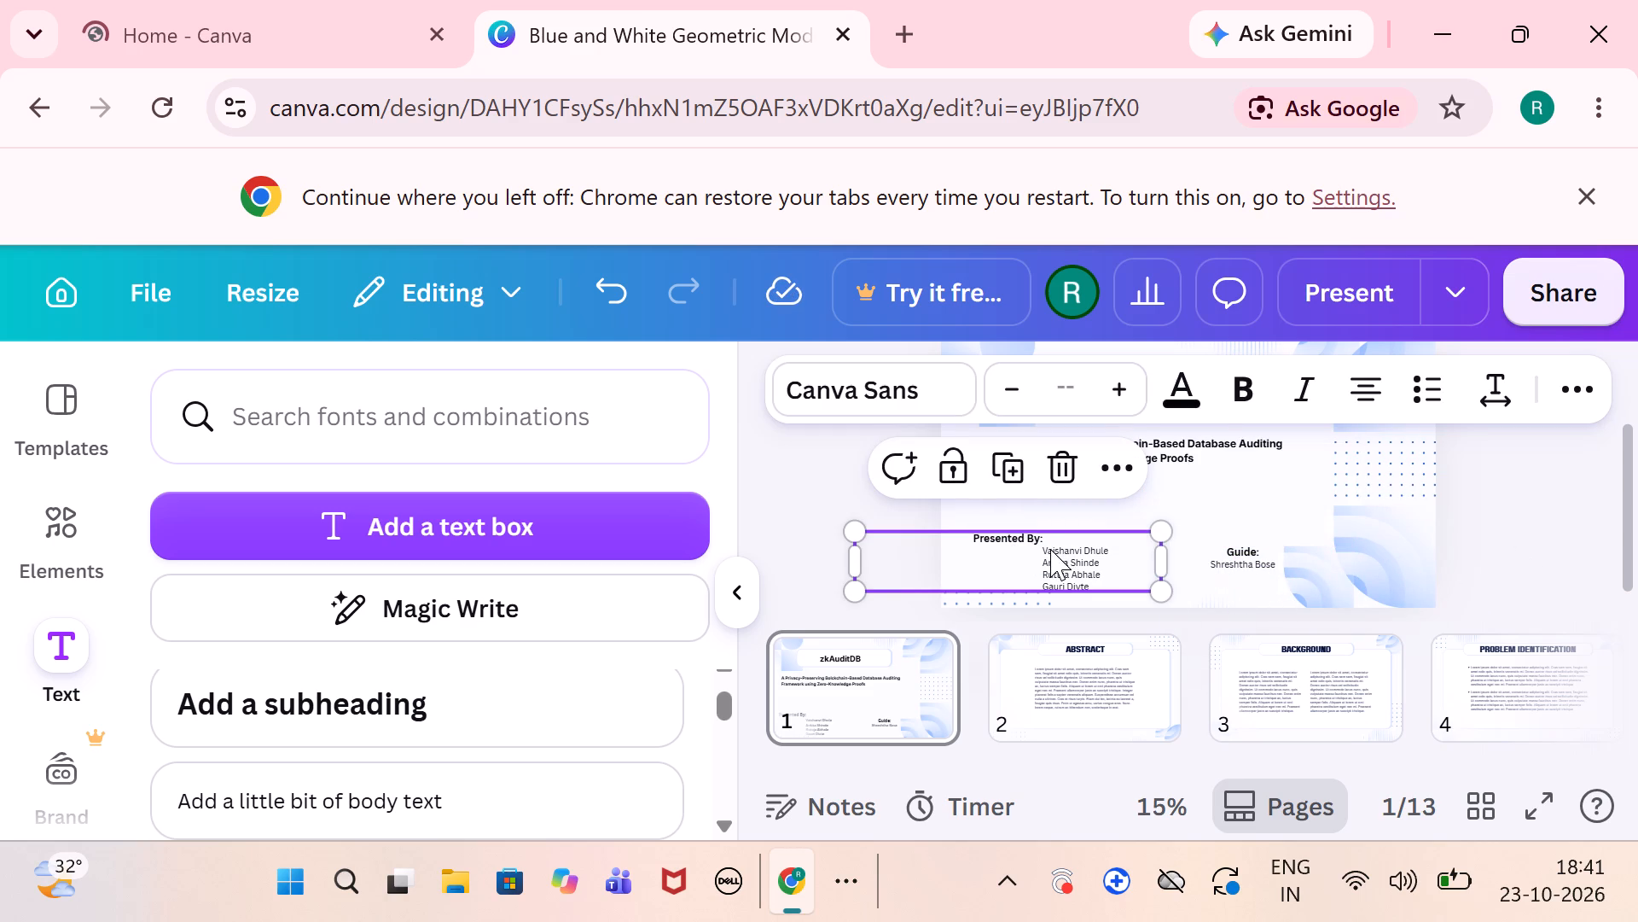
pyautogui.moveTo(1164, 555); pyautogui.dragTo(1321, 536)
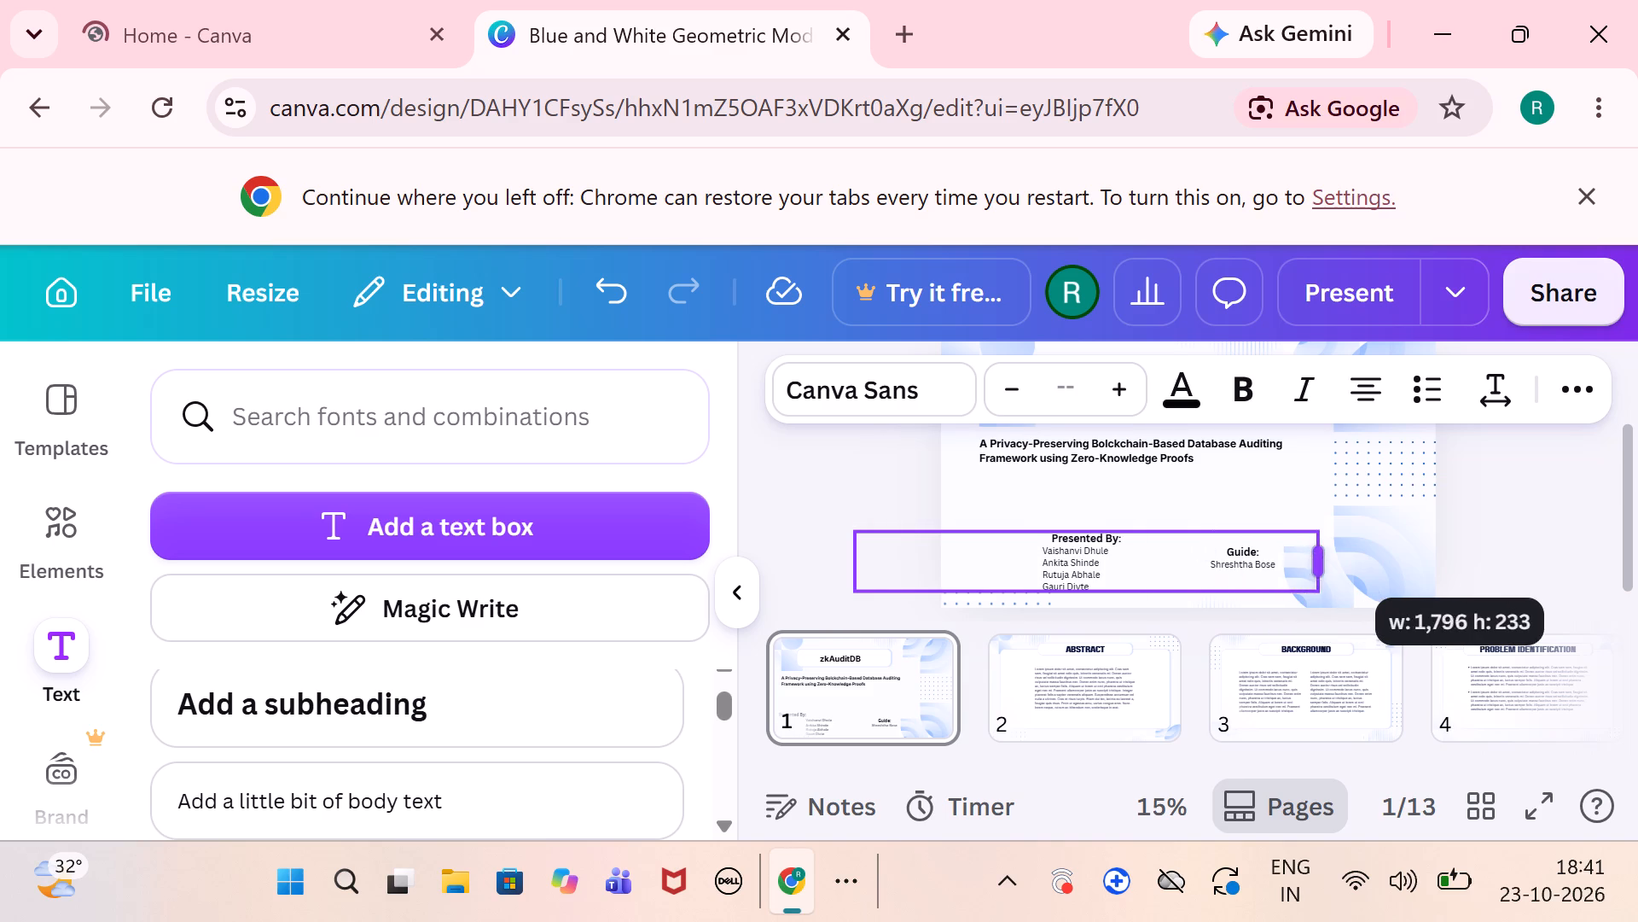
pyautogui.moveTo(1321, 536); pyautogui.dragTo(1200, 565)
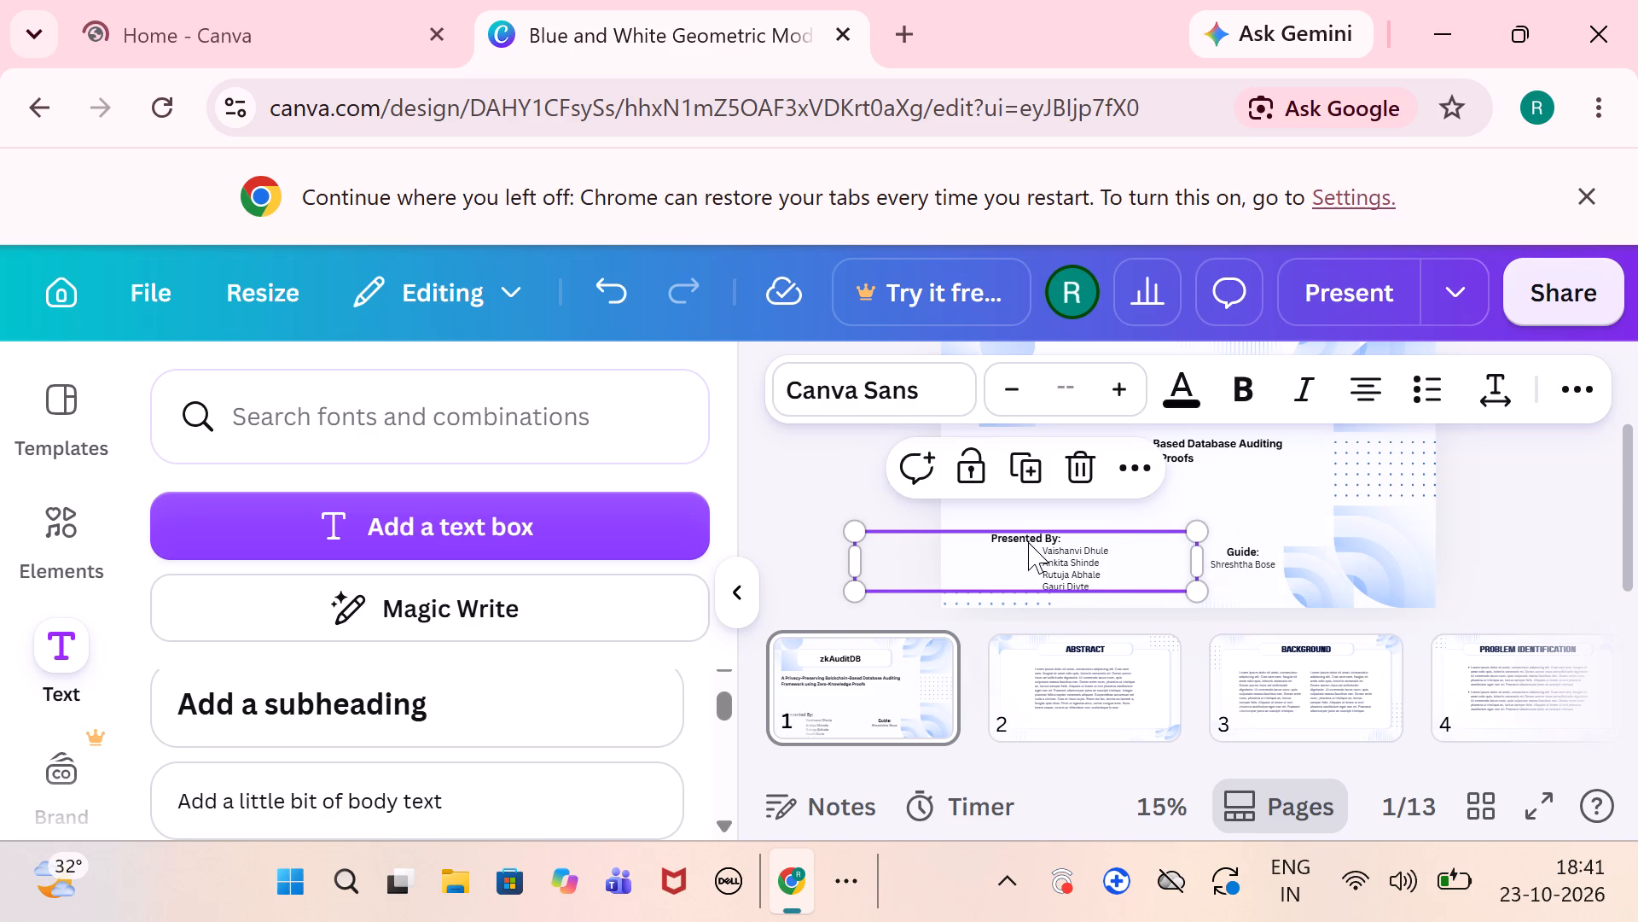
# Delete the leading spaces in front of the first presenter's name in the "Presented By:" text box.
pyautogui.click(1034, 546)
pyautogui.click(1034, 546)
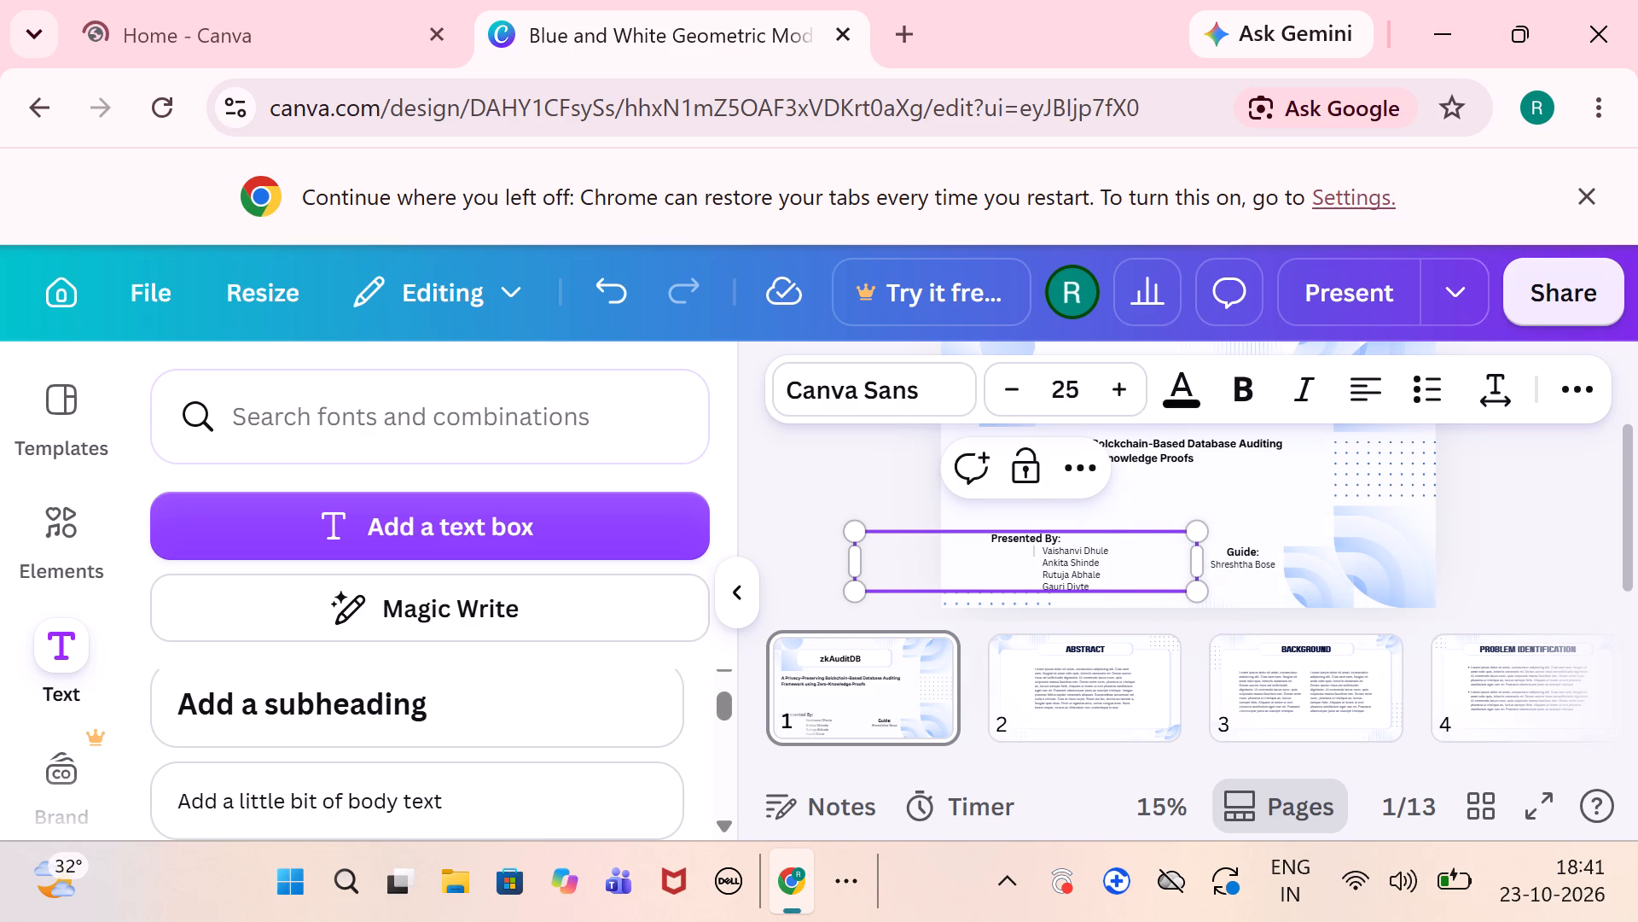
pyautogui.press('BackSpace')
pyautogui.press('BackSpace')
pyautogui.press('BackSpace')
pyautogui.press('BackSpace')
pyautogui.press('BackSpace')
pyautogui.press('BackSpace')
pyautogui.press('BackSpace')
pyautogui.press('BackSpace')
pyautogui.press('BackSpace')
pyautogui.press('BackSpace')
pyautogui.press('BackSpace')
pyautogui.press('BackSpace')
pyautogui.press('BackSpace')
pyautogui.press('BackSpace')
pyautogui.press('BackSpace')
pyautogui.press('BackSpace')
pyautogui.press('BackSpace')
pyautogui.press('BackSpace')
pyautogui.press('BackSpace')
pyautogui.press('BackSpace')
pyautogui.press('BackSpace')
pyautogui.press('BackSpace')
pyautogui.press('BackSpace')
pyautogui.press('BackSpace')
pyautogui.press('BackSpace')
pyautogui.press('BackSpace')
pyautogui.press('BackSpace')
pyautogui.press('BackSpace')
pyautogui.press('BackSpace')
pyautogui.press('BackSpace')
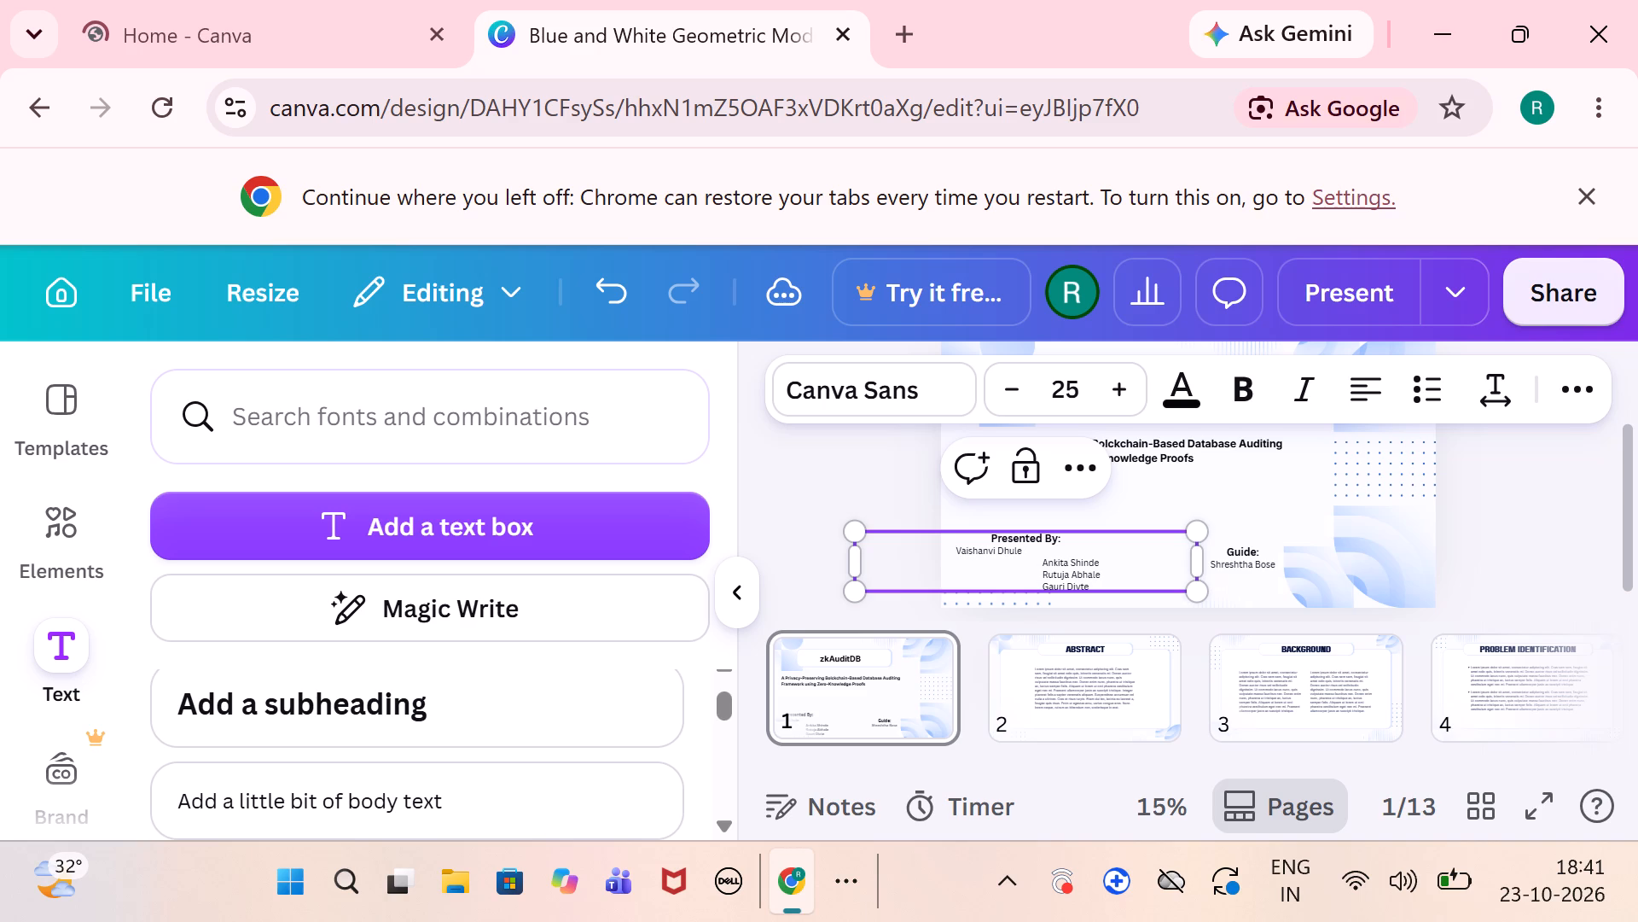
pyautogui.press('BackSpace')
pyautogui.press('BackSpace')
pyautogui.press('BackSpace')
pyautogui.press('BackSpace')
pyautogui.press('BackSpace')
pyautogui.press('BackSpace')
pyautogui.press('BackSpace')
pyautogui.press('BackSpace')
pyautogui.press('BackSpace')
pyautogui.press('BackSpace')
pyautogui.press('BackSpace')
pyautogui.press('BackSpace')
pyautogui.press('BackSpace')
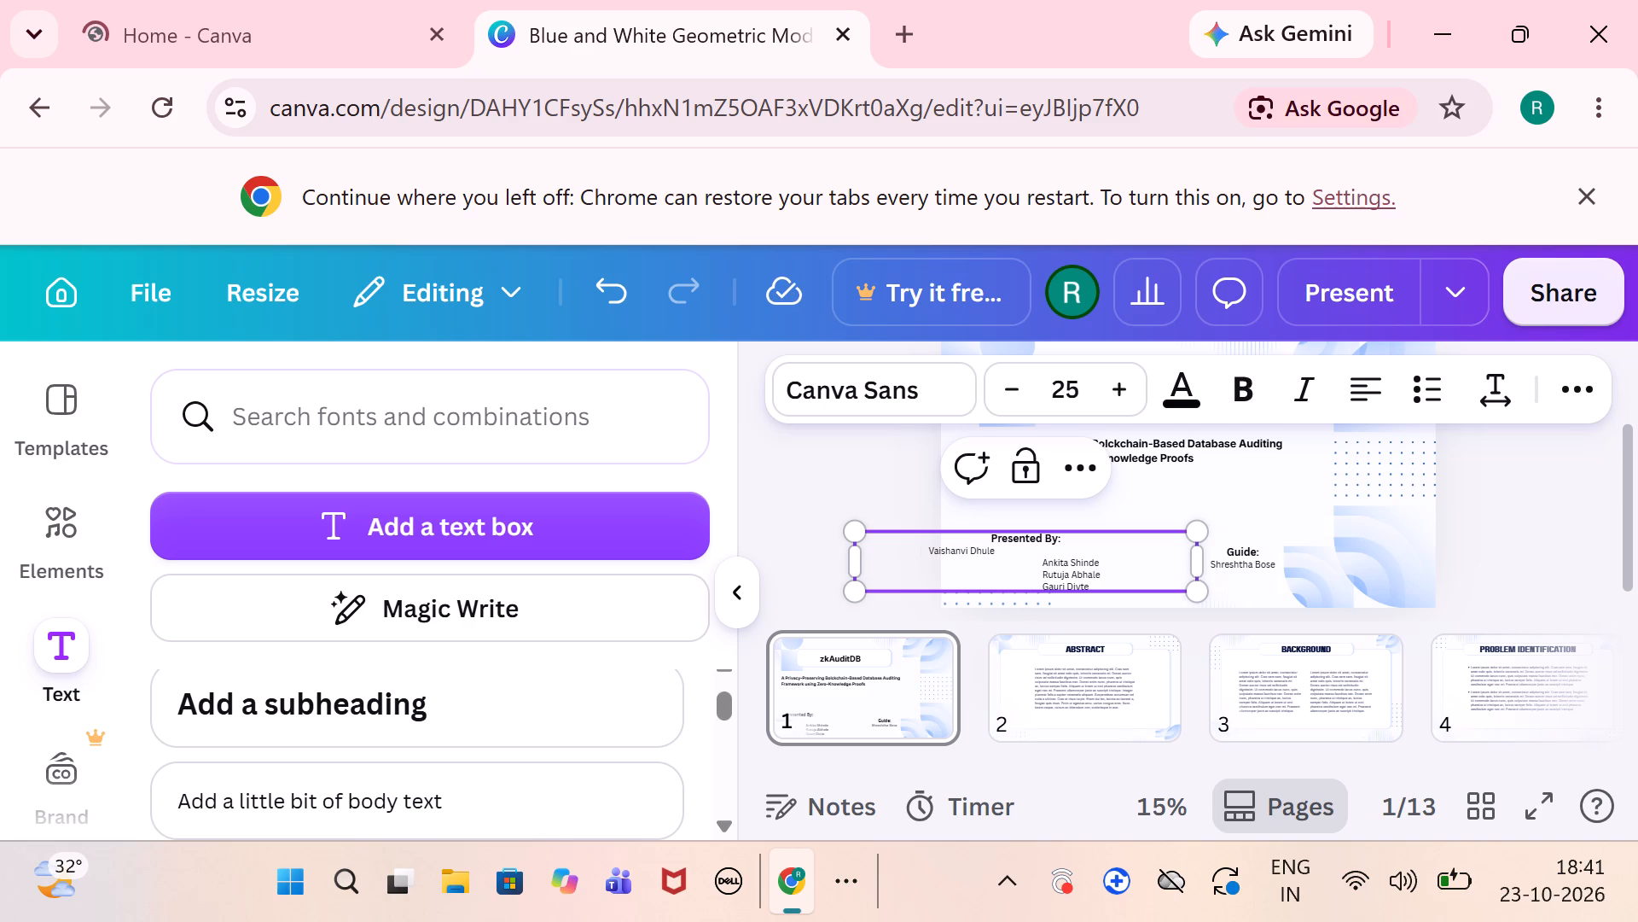
# Narrow the "Presented By:" text box to about the width of its heading, move it just below the subtitle and deselect it.
pyautogui.moveTo(853, 558); pyautogui.dragTo(935, 558)
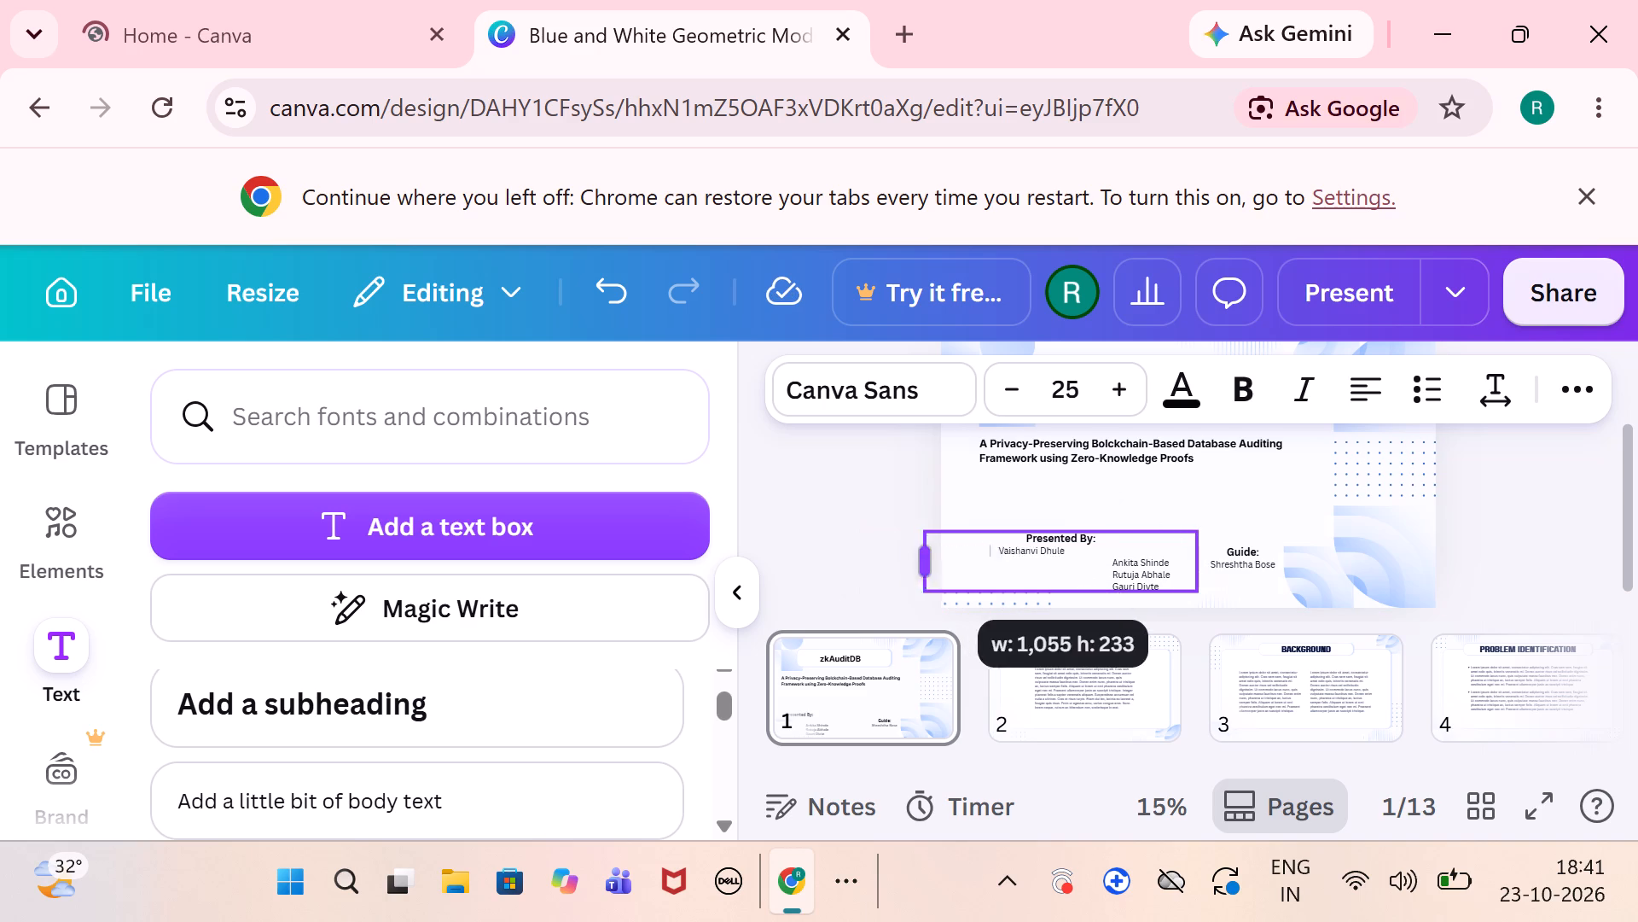
pyautogui.moveTo(935, 558); pyautogui.dragTo(1115, 533)
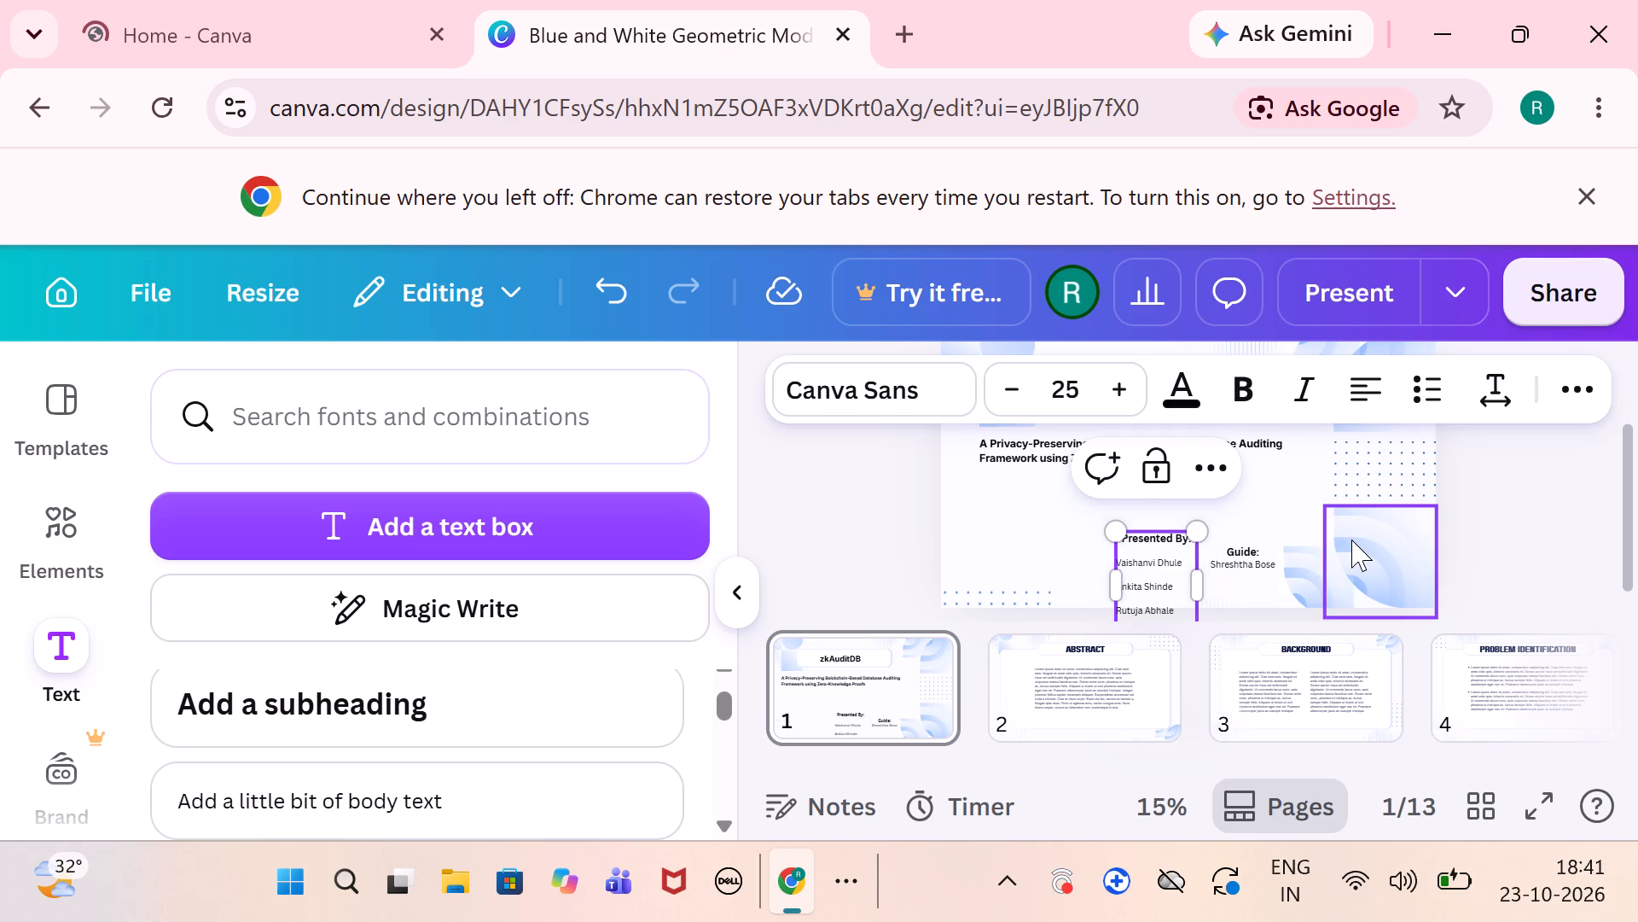
pyautogui.click(1351, 540)
pyautogui.moveTo(1126, 568); pyautogui.dragTo(1042, 503)
pyautogui.click(1040, 502)
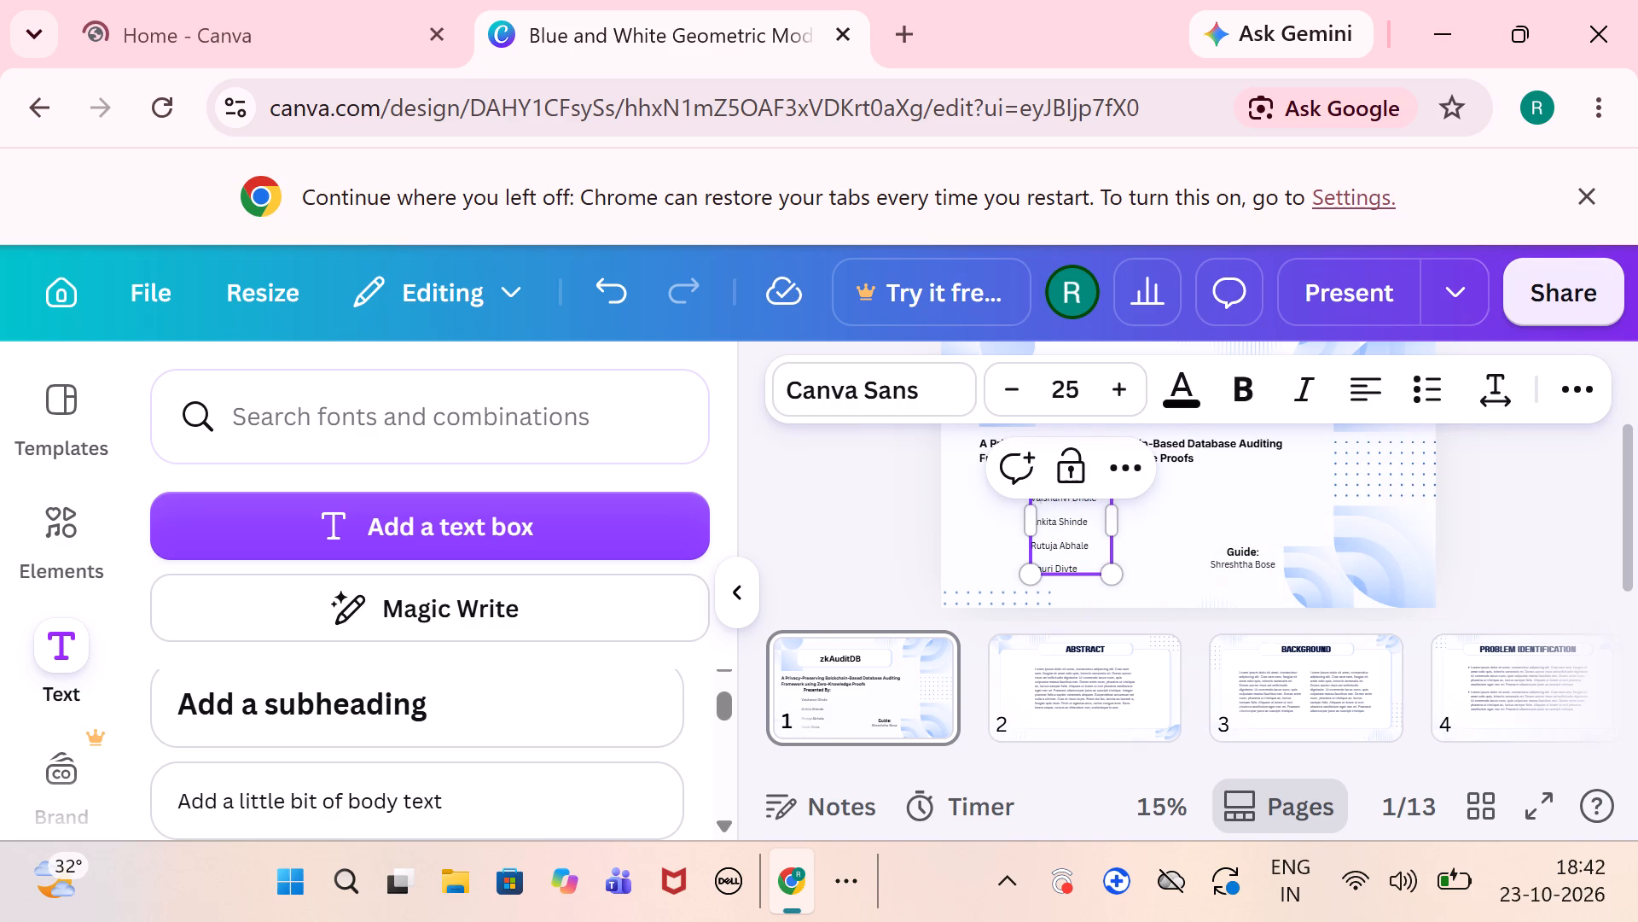
pyautogui.click(984, 532)
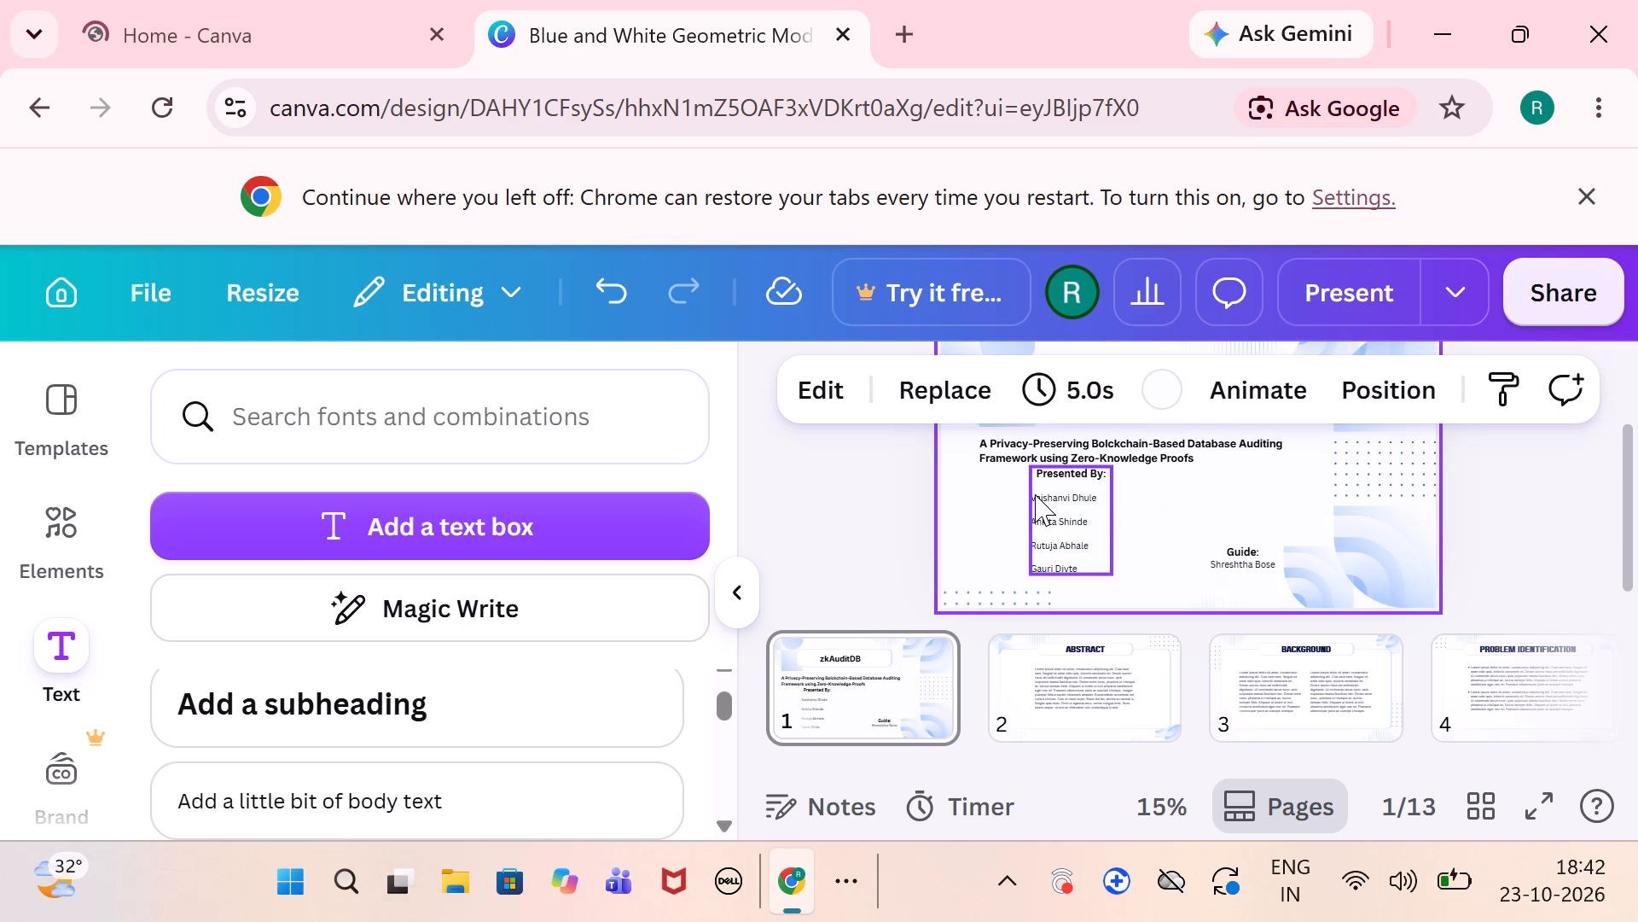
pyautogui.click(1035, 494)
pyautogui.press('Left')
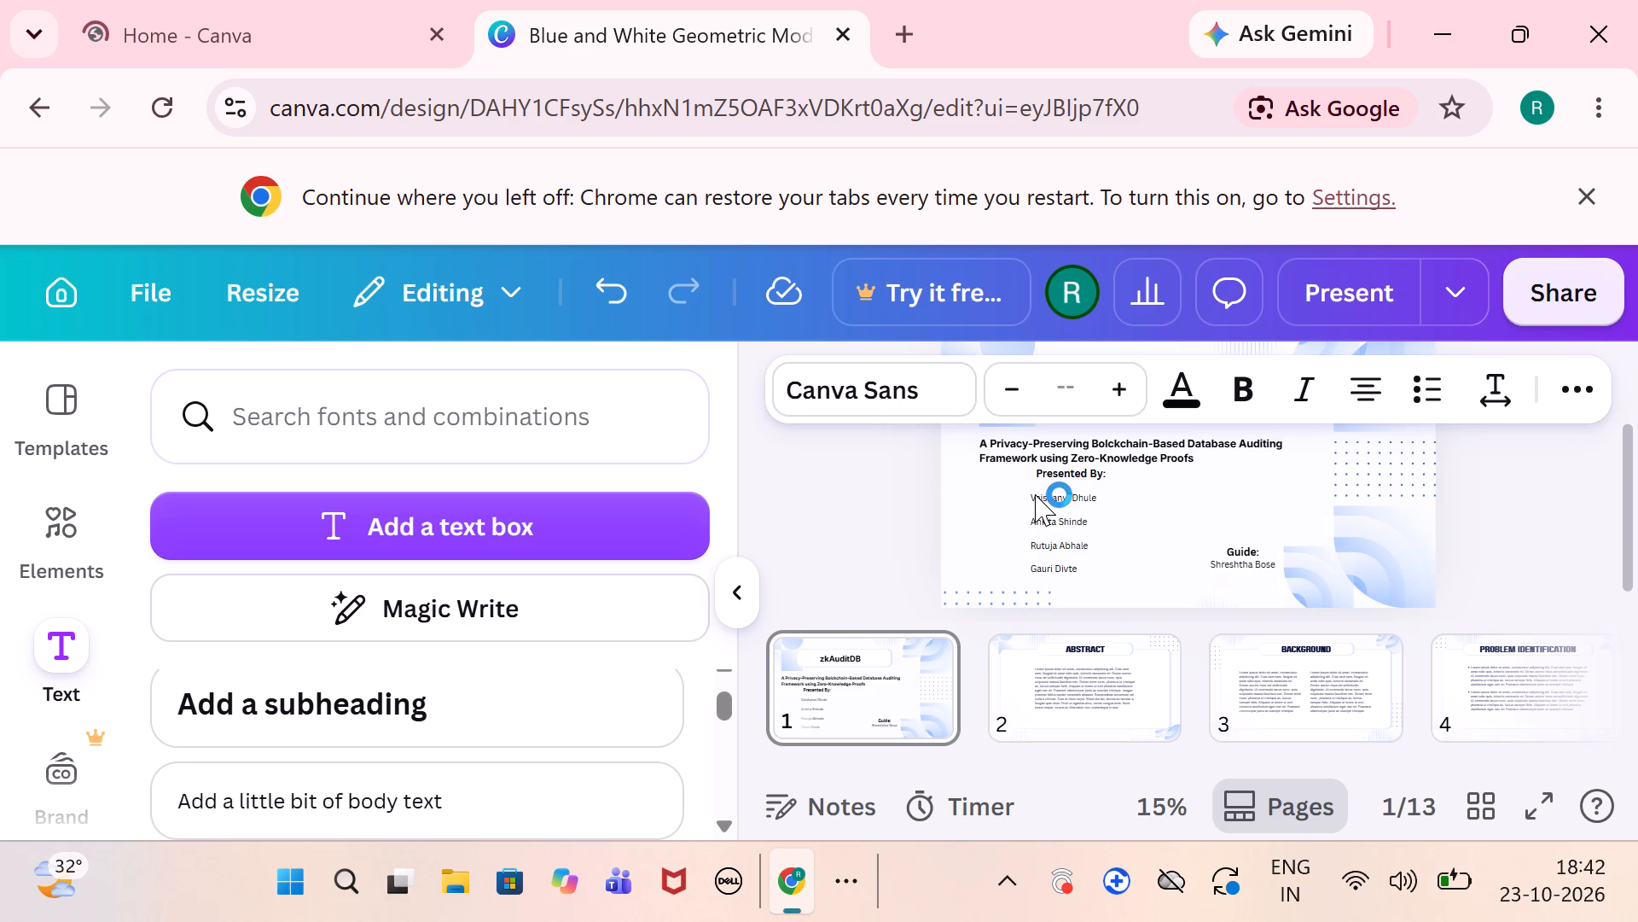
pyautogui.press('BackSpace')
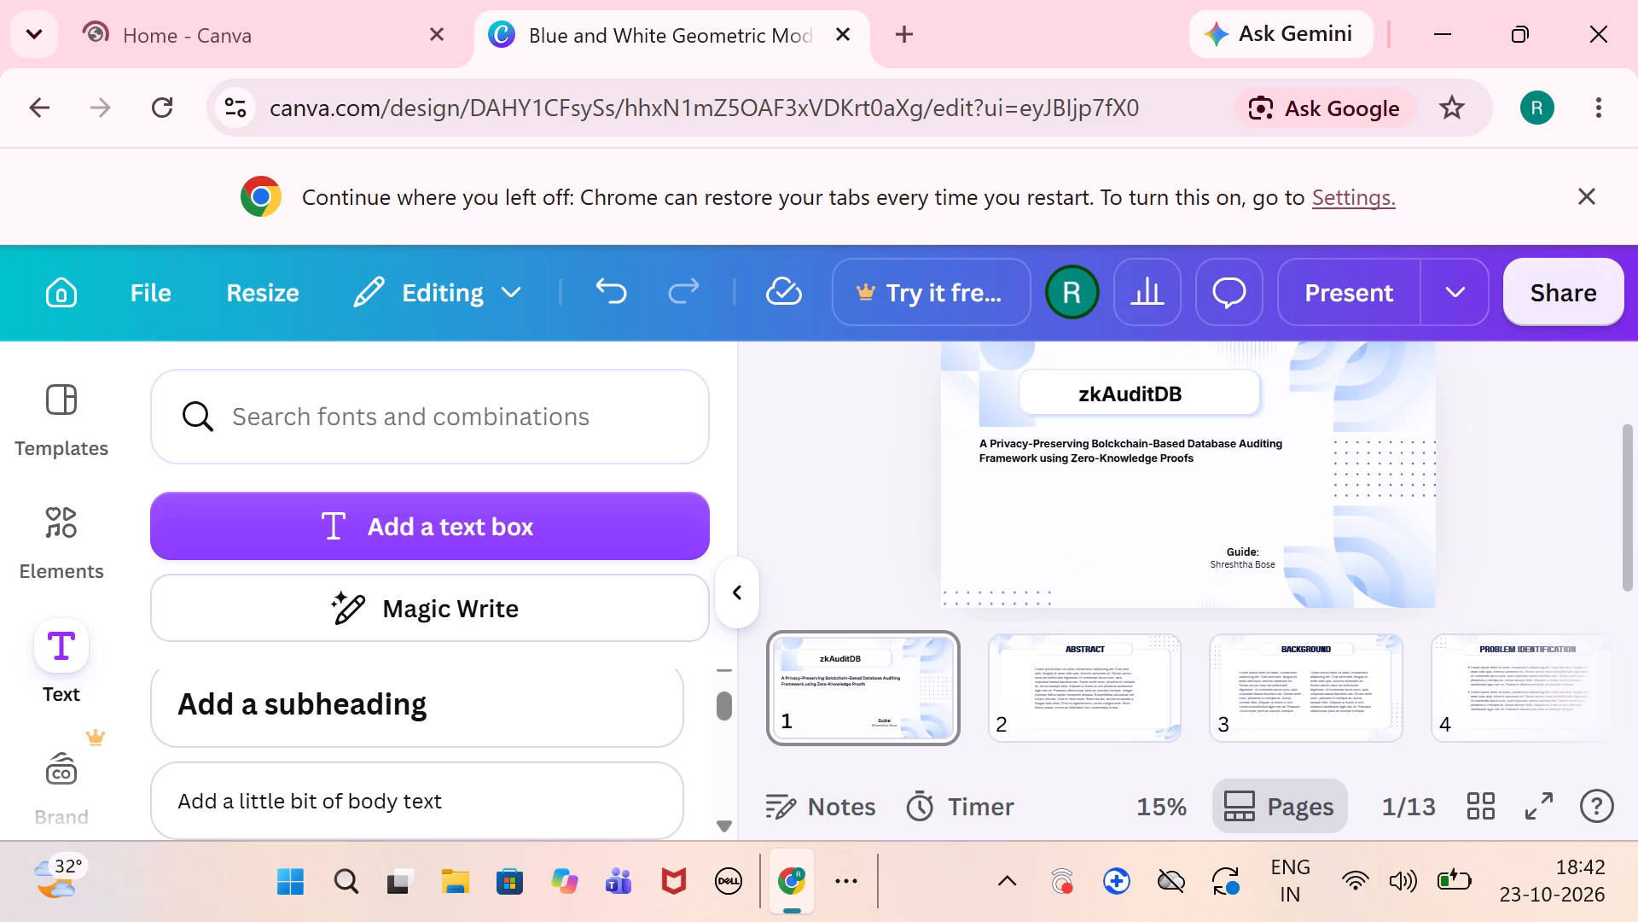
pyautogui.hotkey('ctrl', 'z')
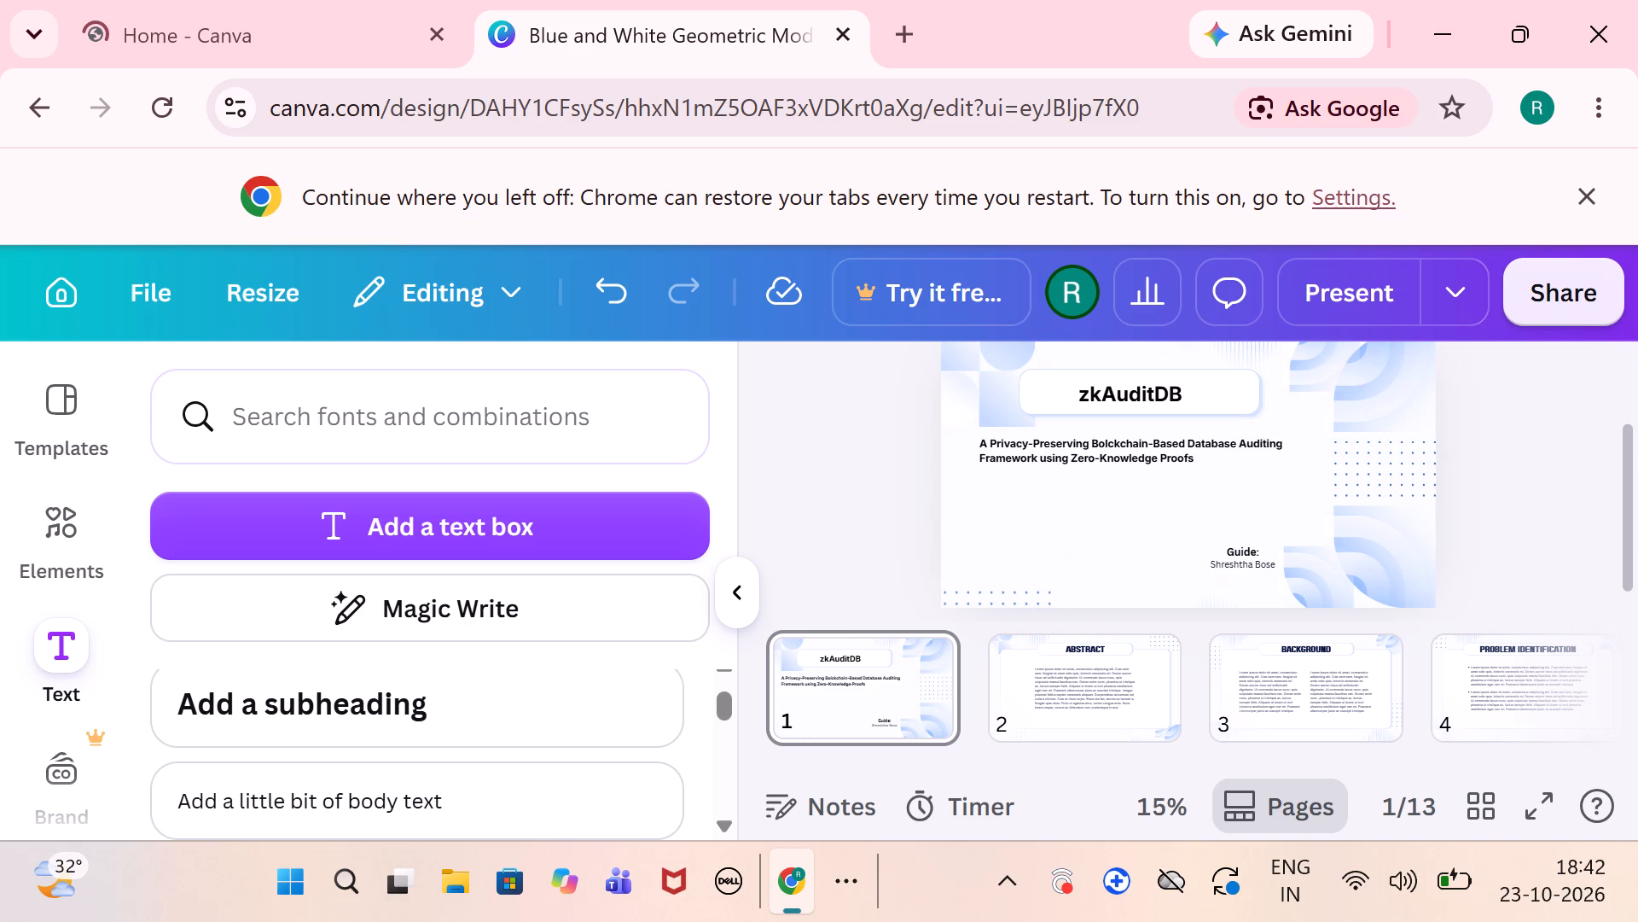
# Widen the "Presented By:" text box until the first presenter's name fits on one line, and move it down beside the "Guide:" block.
pyautogui.click(1043, 506)
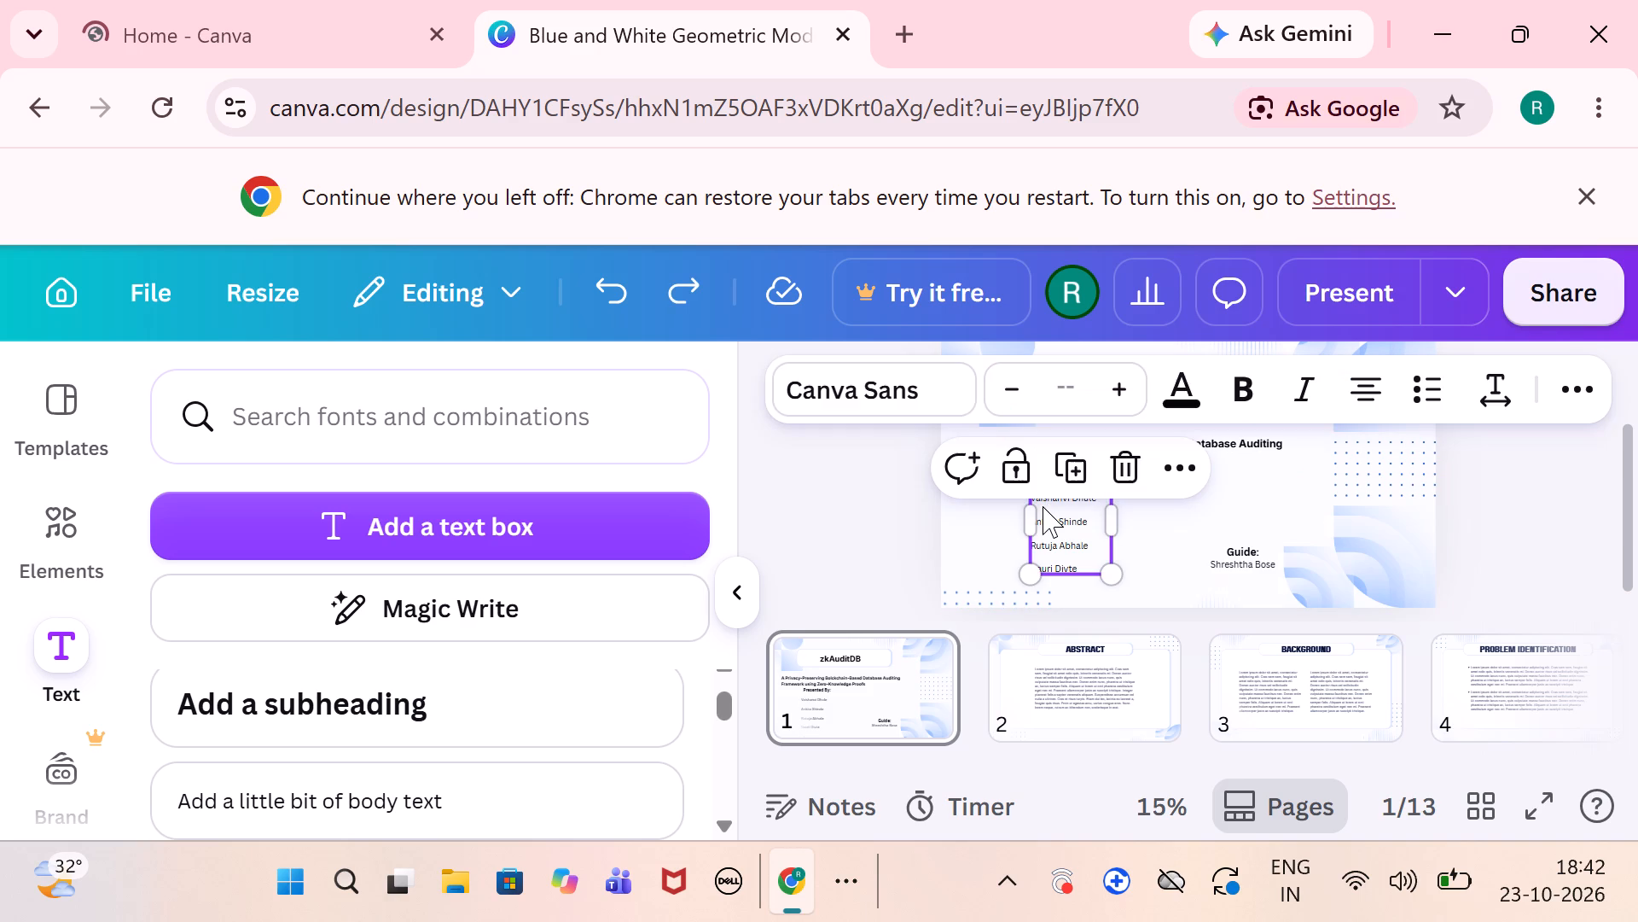
pyautogui.moveTo(1105, 511); pyautogui.dragTo(1143, 507)
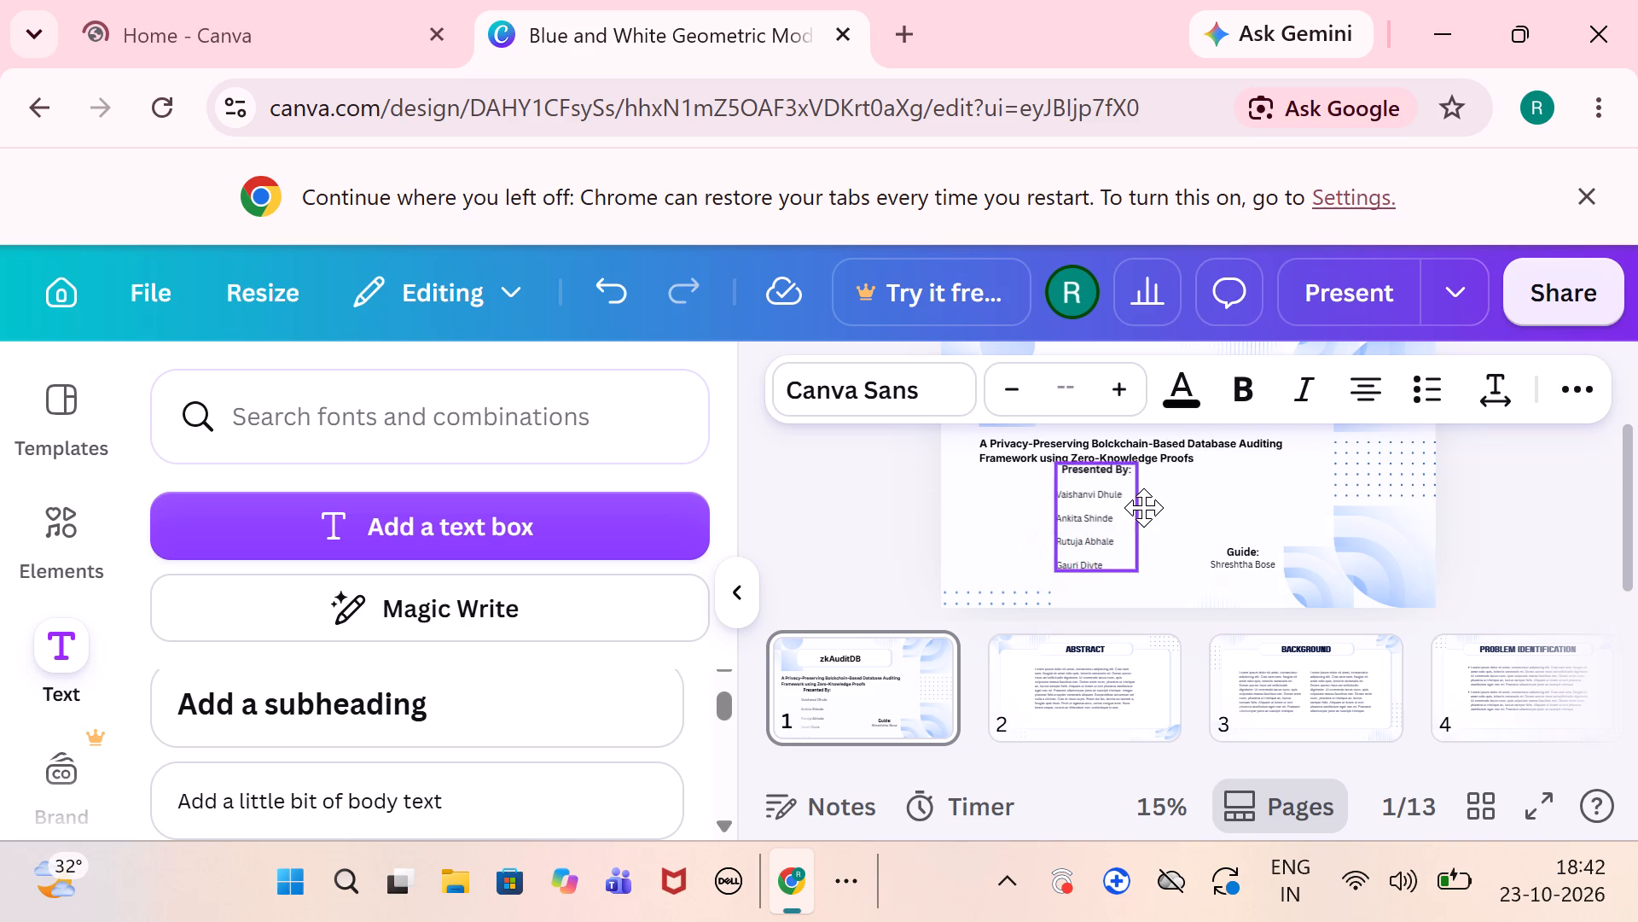
pyautogui.moveTo(1143, 507); pyautogui.dragTo(1134, 509)
pyautogui.moveTo(1144, 518); pyautogui.dragTo(1199, 514)
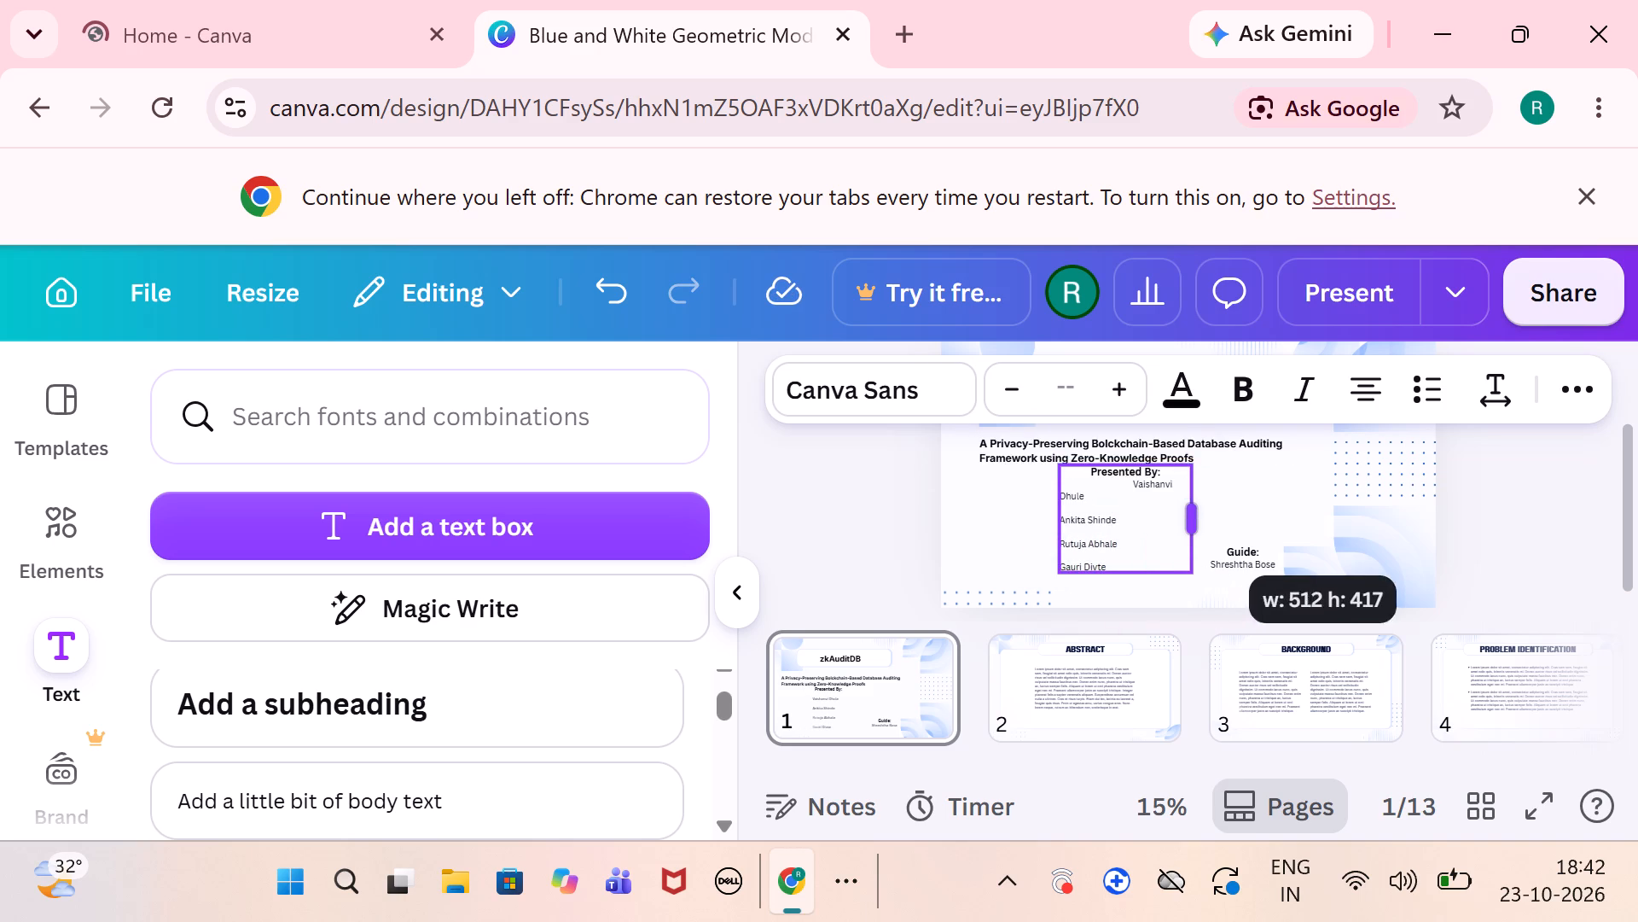
pyautogui.moveTo(1199, 514); pyautogui.dragTo(1207, 512)
pyautogui.click(982, 537)
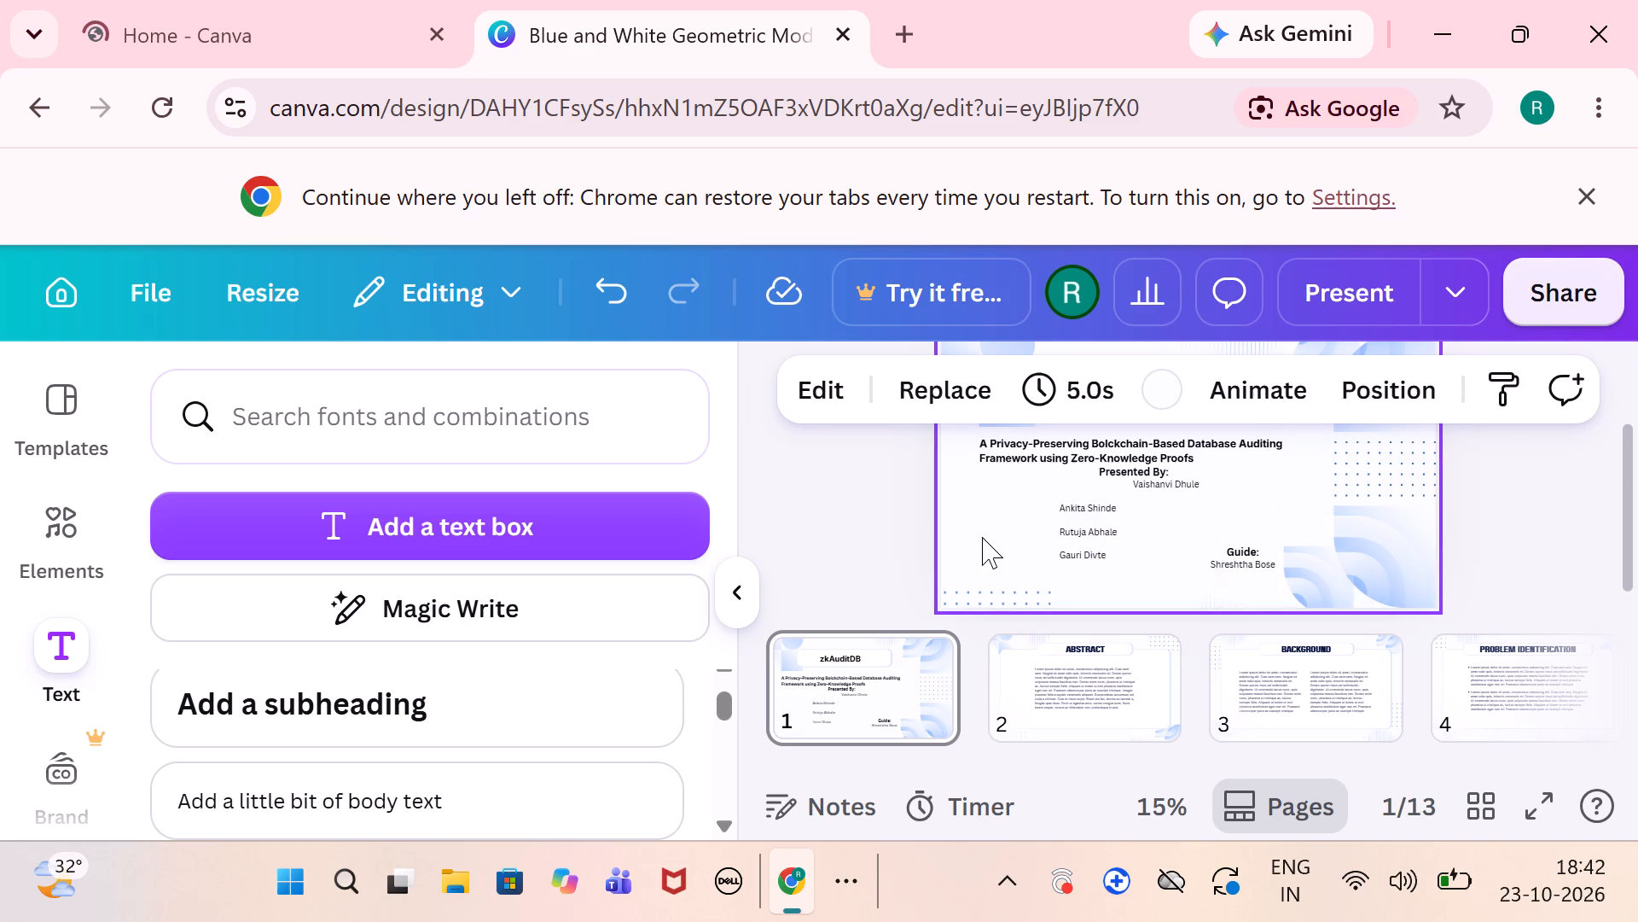
pyautogui.moveTo(1141, 502); pyautogui.dragTo(1141, 560)
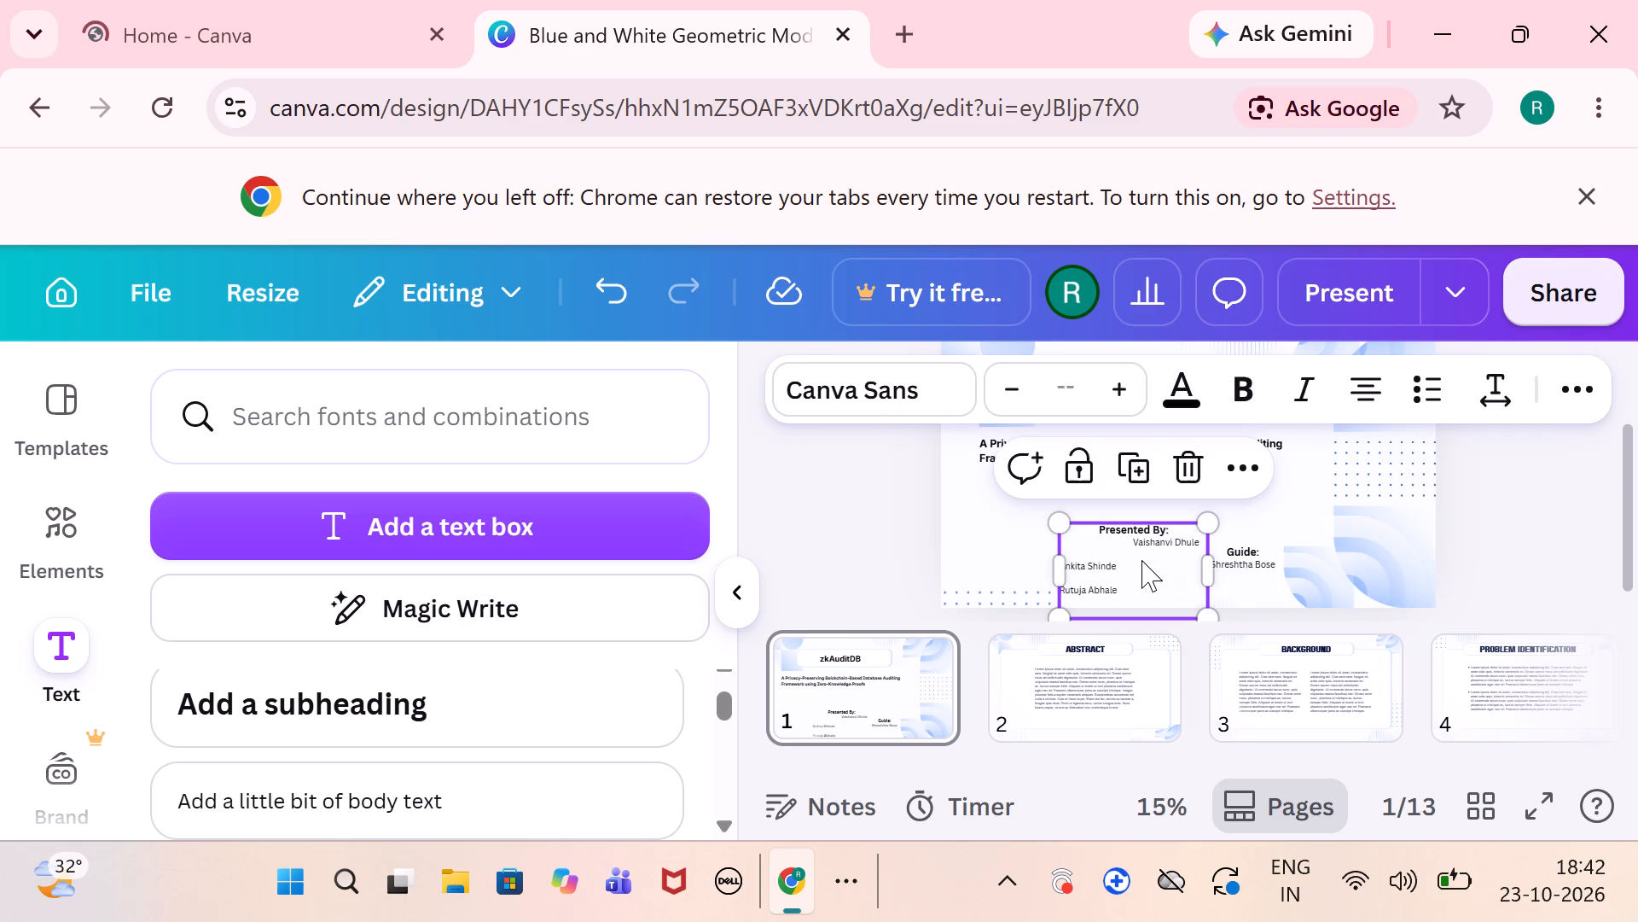
# Join the first presenter's name onto the "Presented By:" heading line by deleting the spaces and line break before it, keeping the heading's colon.
pyautogui.click(1129, 538)
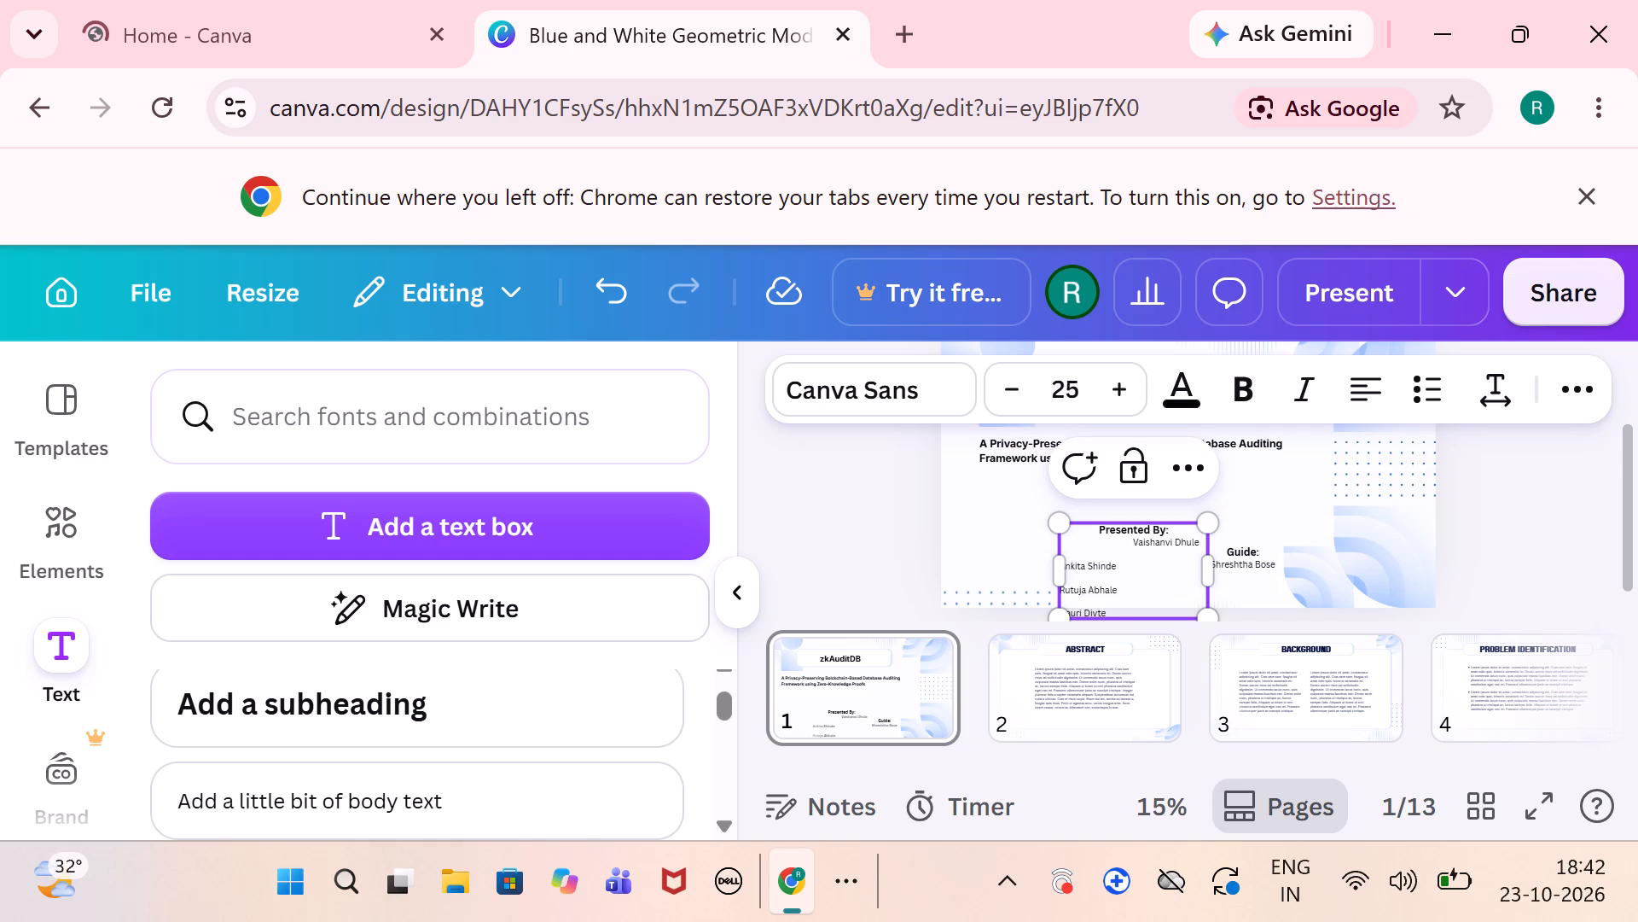
pyautogui.press('BackSpace')
pyautogui.press('BackSpace')
pyautogui.press('BackSpace')
pyautogui.press('BackSpace')
pyautogui.press('BackSpace')
pyautogui.press('BackSpace')
pyautogui.press('BackSpace')
pyautogui.press('BackSpace')
pyautogui.press('BackSpace')
pyautogui.press('BackSpace')
pyautogui.press('BackSpace')
pyautogui.press('BackSpace')
pyautogui.press('BackSpace')
pyautogui.press('BackSpace')
pyautogui.press('BackSpace')
pyautogui.press('BackSpace')
pyautogui.press('BackSpace')
pyautogui.press('BackSpace')
pyautogui.press('BackSpace')
pyautogui.press('BackSpace')
pyautogui.press('BackSpace')
pyautogui.press('BackSpace')
pyautogui.press('BackSpace')
pyautogui.press('BackSpace')
pyautogui.press('BackSpace')
pyautogui.press('BackSpace')
pyautogui.press('BackSpace')
pyautogui.press('BackSpace')
pyautogui.press('BackSpace')
pyautogui.press('BackSpace')
pyautogui.press('BackSpace')
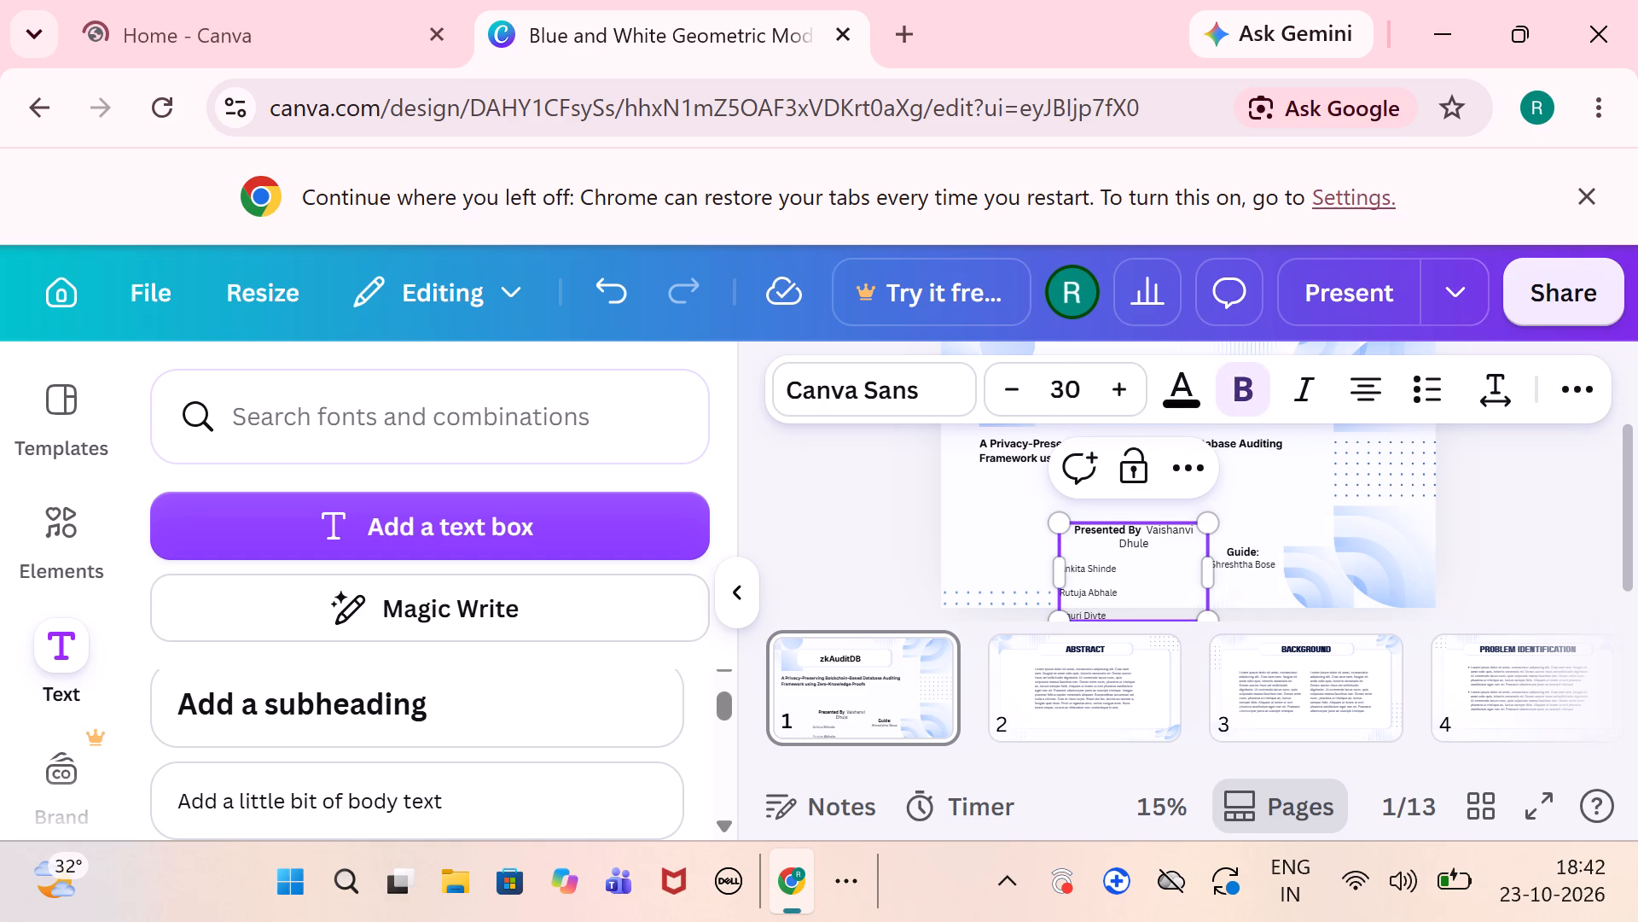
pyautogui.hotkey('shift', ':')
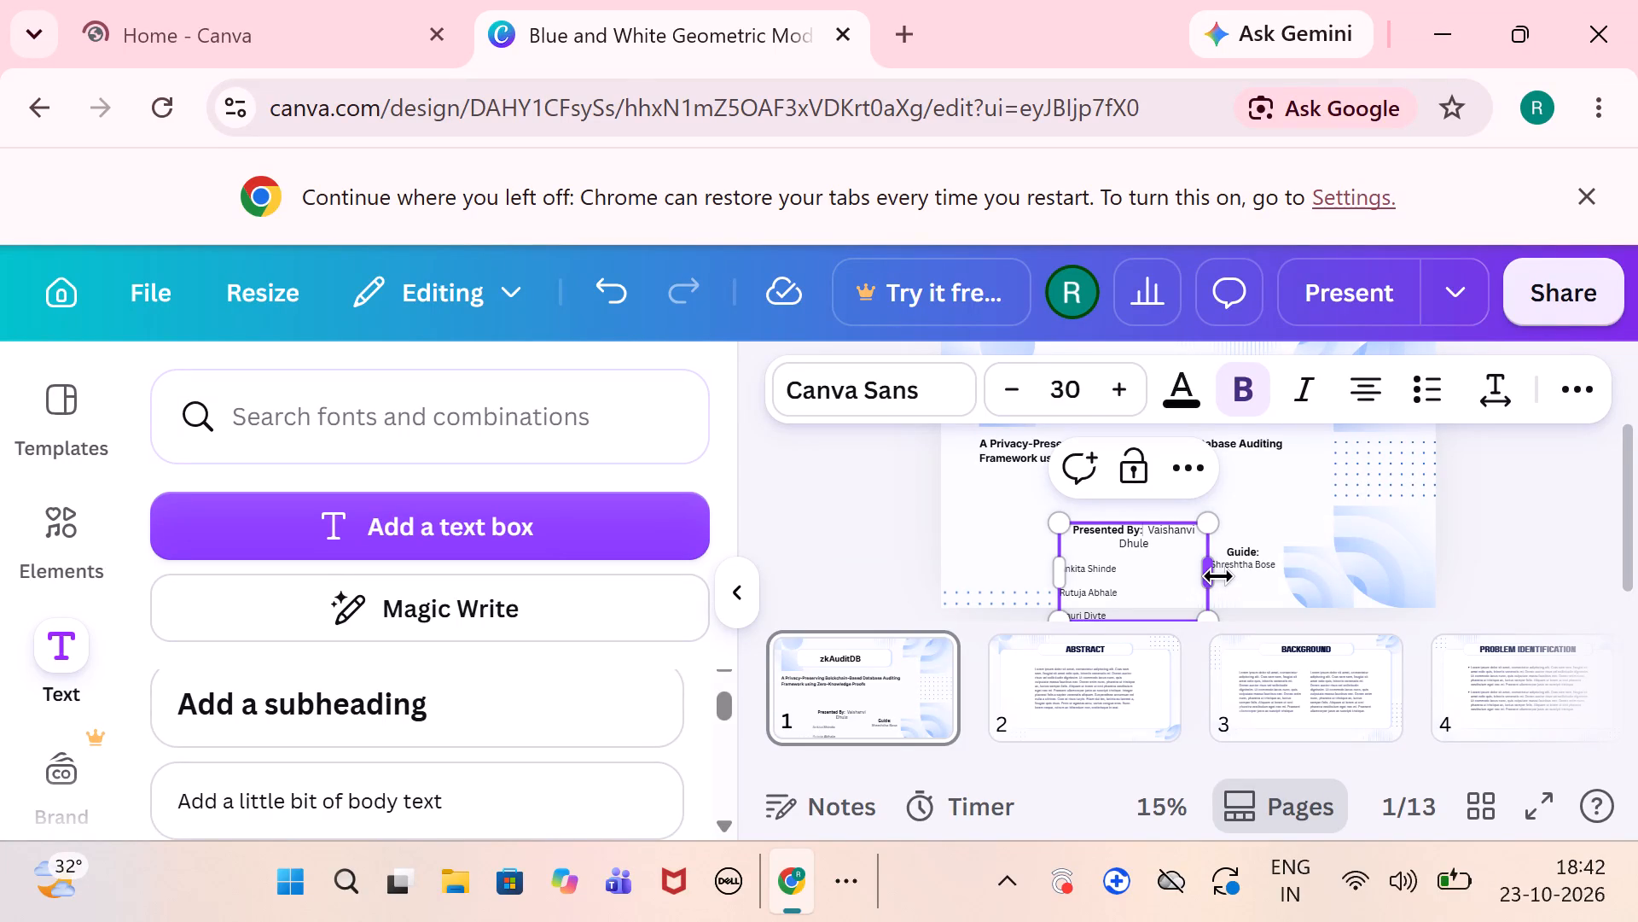
# Widen the "Presented By:" text box past the slide's right edge to make room for the names on one line.
pyautogui.moveTo(1217, 576); pyautogui.dragTo(1461, 516)
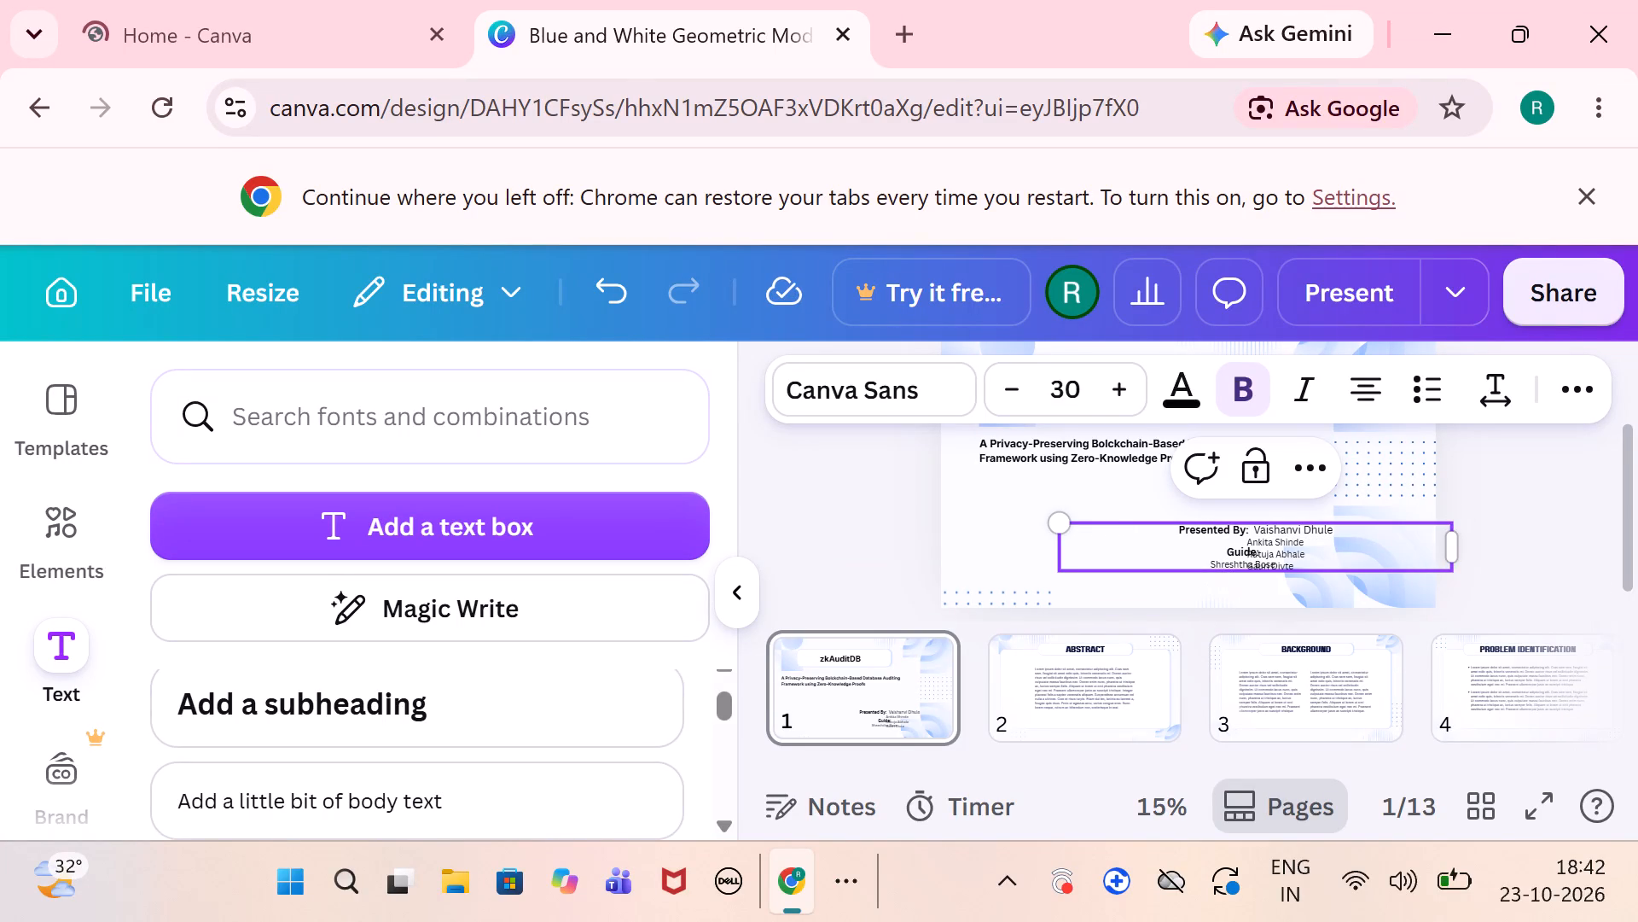
# Join the second presenter's name onto the "Presented By:" line, removing the gap before it and separating it from the first name with a comma.
pyautogui.click(1245, 540)
pyautogui.press('BackSpace')
pyautogui.press('BackSpace')
pyautogui.press('BackSpace')
pyautogui.press('BackSpace')
pyautogui.press('BackSpace')
pyautogui.press('BackSpace')
pyautogui.press('BackSpace')
pyautogui.press('BackSpace')
pyautogui.press('BackSpace')
pyautogui.press('BackSpace')
pyautogui.press('BackSpace')
pyautogui.press('BackSpace')
pyautogui.press('BackSpace')
pyautogui.press('BackSpace')
pyautogui.press('BackSpace')
pyautogui.press('BackSpace')
pyautogui.press('BackSpace')
pyautogui.press('BackSpace')
pyautogui.press('BackSpace')
pyautogui.press('BackSpace')
pyautogui.press('BackSpace')
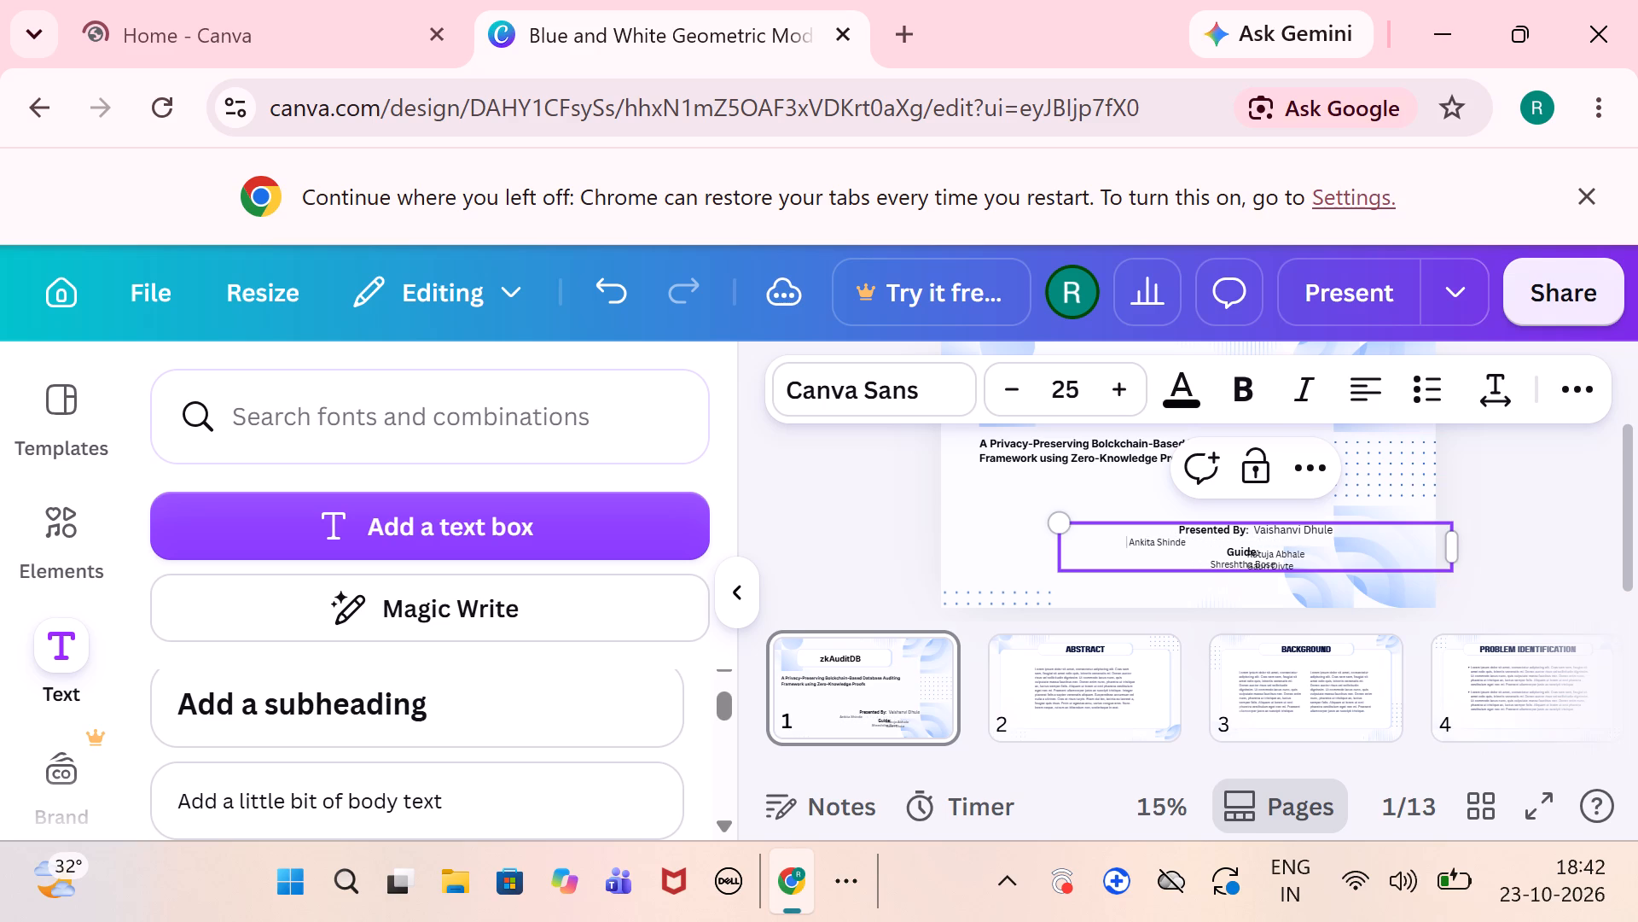
pyautogui.press('BackSpace')
pyautogui.press('BackSpace')
pyautogui.press('BackSpace')
pyautogui.press('BackSpace')
pyautogui.press('BackSpace')
pyautogui.press('BackSpace')
pyautogui.press('BackSpace')
pyautogui.press('BackSpace')
pyautogui.press('BackSpace')
pyautogui.press('BackSpace')
pyautogui.press('BackSpace')
pyautogui.press('BackSpace')
pyautogui.press('BackSpace')
pyautogui.press('BackSpace')
pyautogui.press('BackSpace')
pyautogui.press('BackSpace')
pyautogui.press('BackSpace')
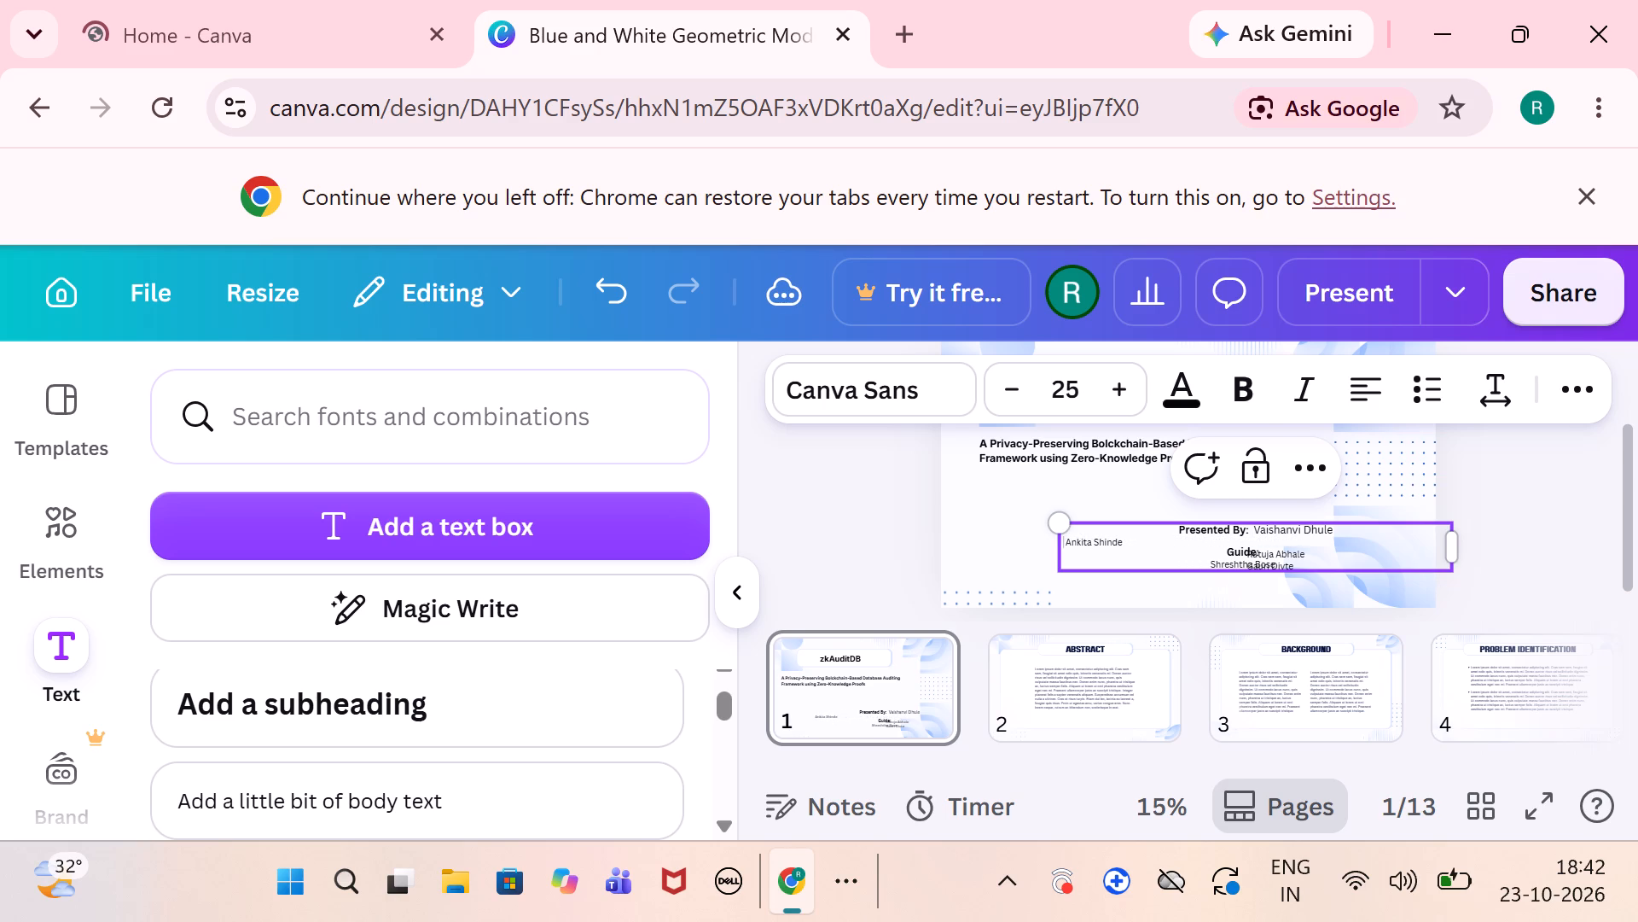
pyautogui.press('BackSpace')
pyautogui.press('BackSpace')
pyautogui.press('BackSpace')
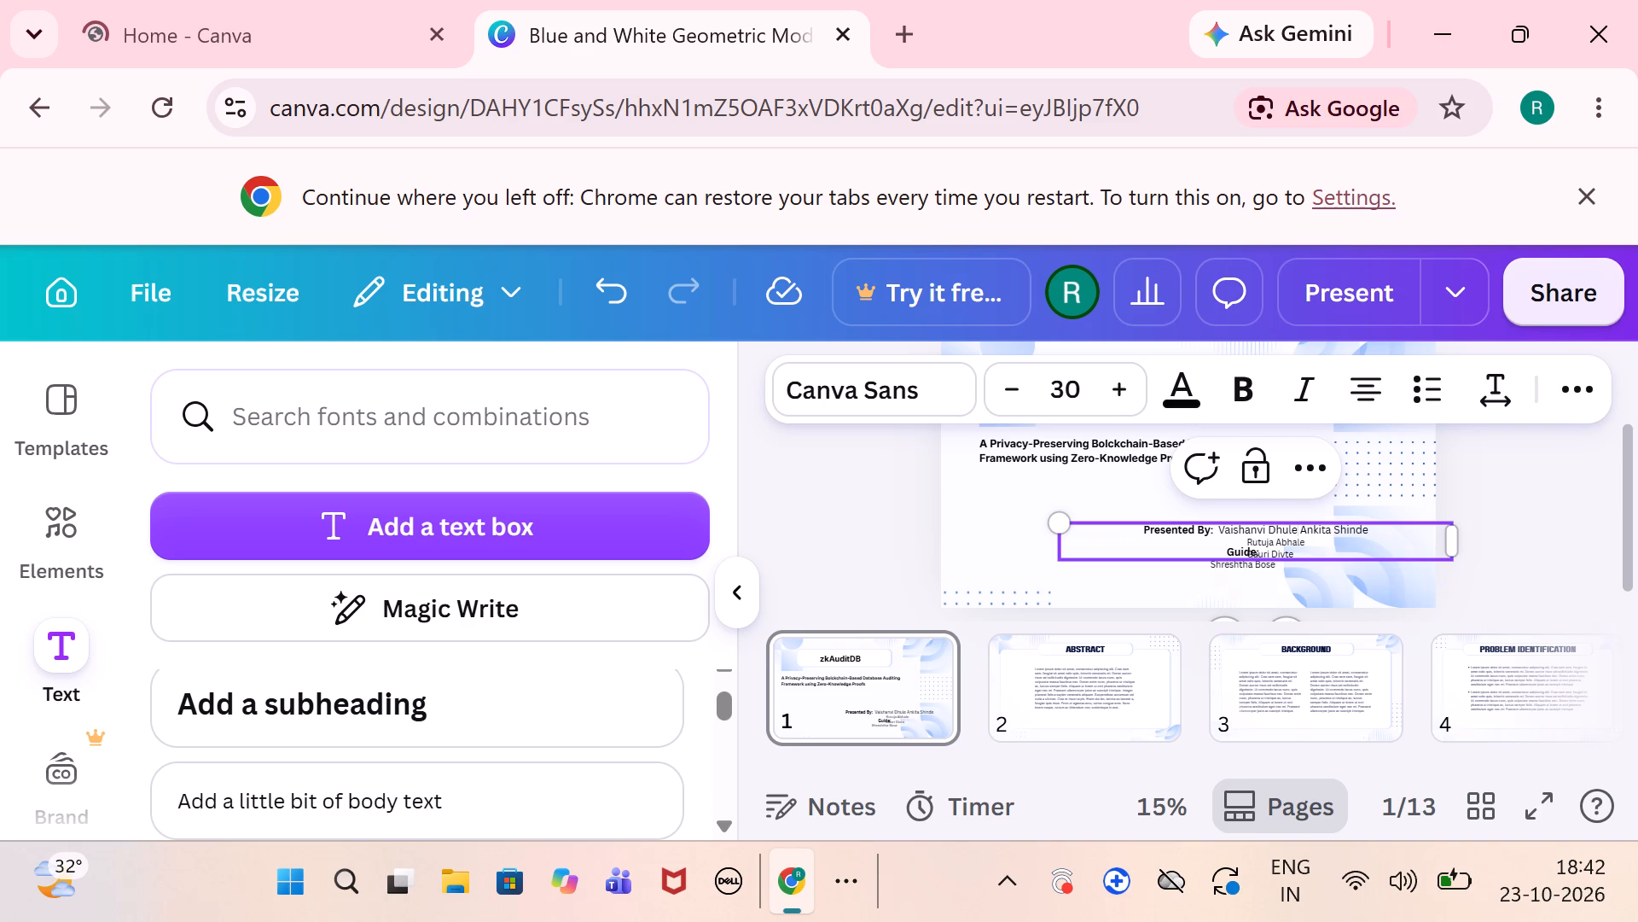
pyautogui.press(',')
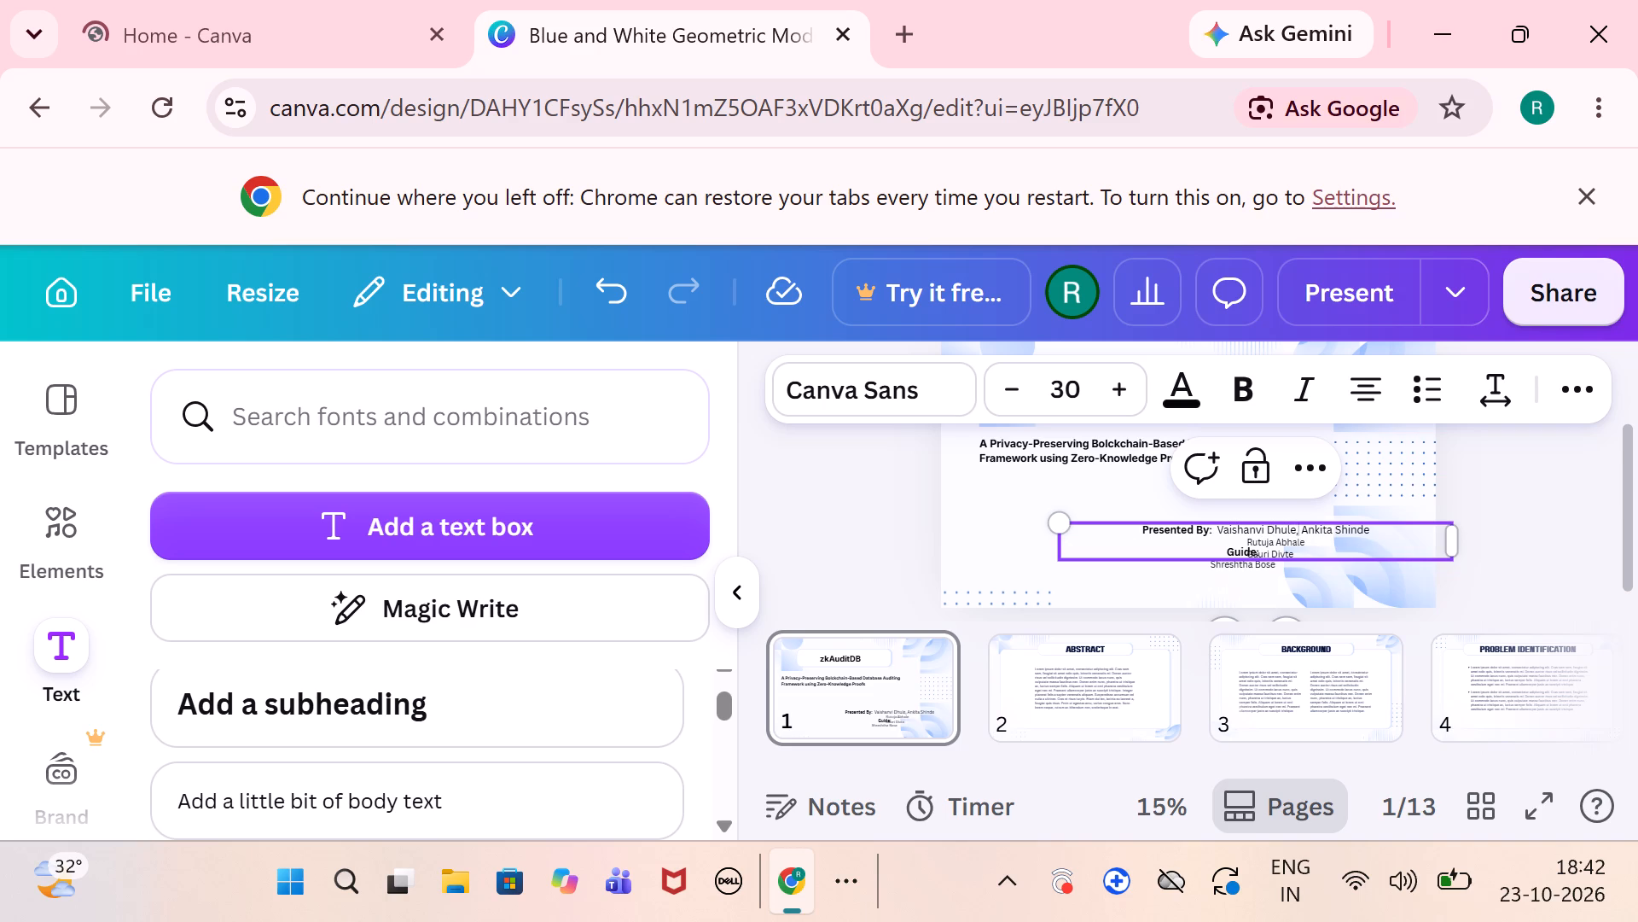
# Join the third presenter's name onto the "Presented By:" line, removing the gap before it and separating it from the second name with a comma.
pyautogui.click(1247, 546)
pyautogui.press('BackSpace')
pyautogui.press('BackSpace')
pyautogui.press('BackSpace')
pyautogui.press('BackSpace')
pyautogui.press('BackSpace')
pyautogui.press('BackSpace')
pyautogui.press('BackSpace')
pyautogui.press('BackSpace')
pyautogui.press('BackSpace')
pyautogui.press('BackSpace')
pyautogui.press('BackSpace')
pyautogui.press('BackSpace')
pyautogui.press('BackSpace')
pyautogui.press('BackSpace')
pyautogui.press('BackSpace')
pyautogui.press('BackSpace')
pyautogui.press('BackSpace')
pyautogui.press('BackSpace')
pyautogui.press('BackSpace')
pyautogui.press('BackSpace')
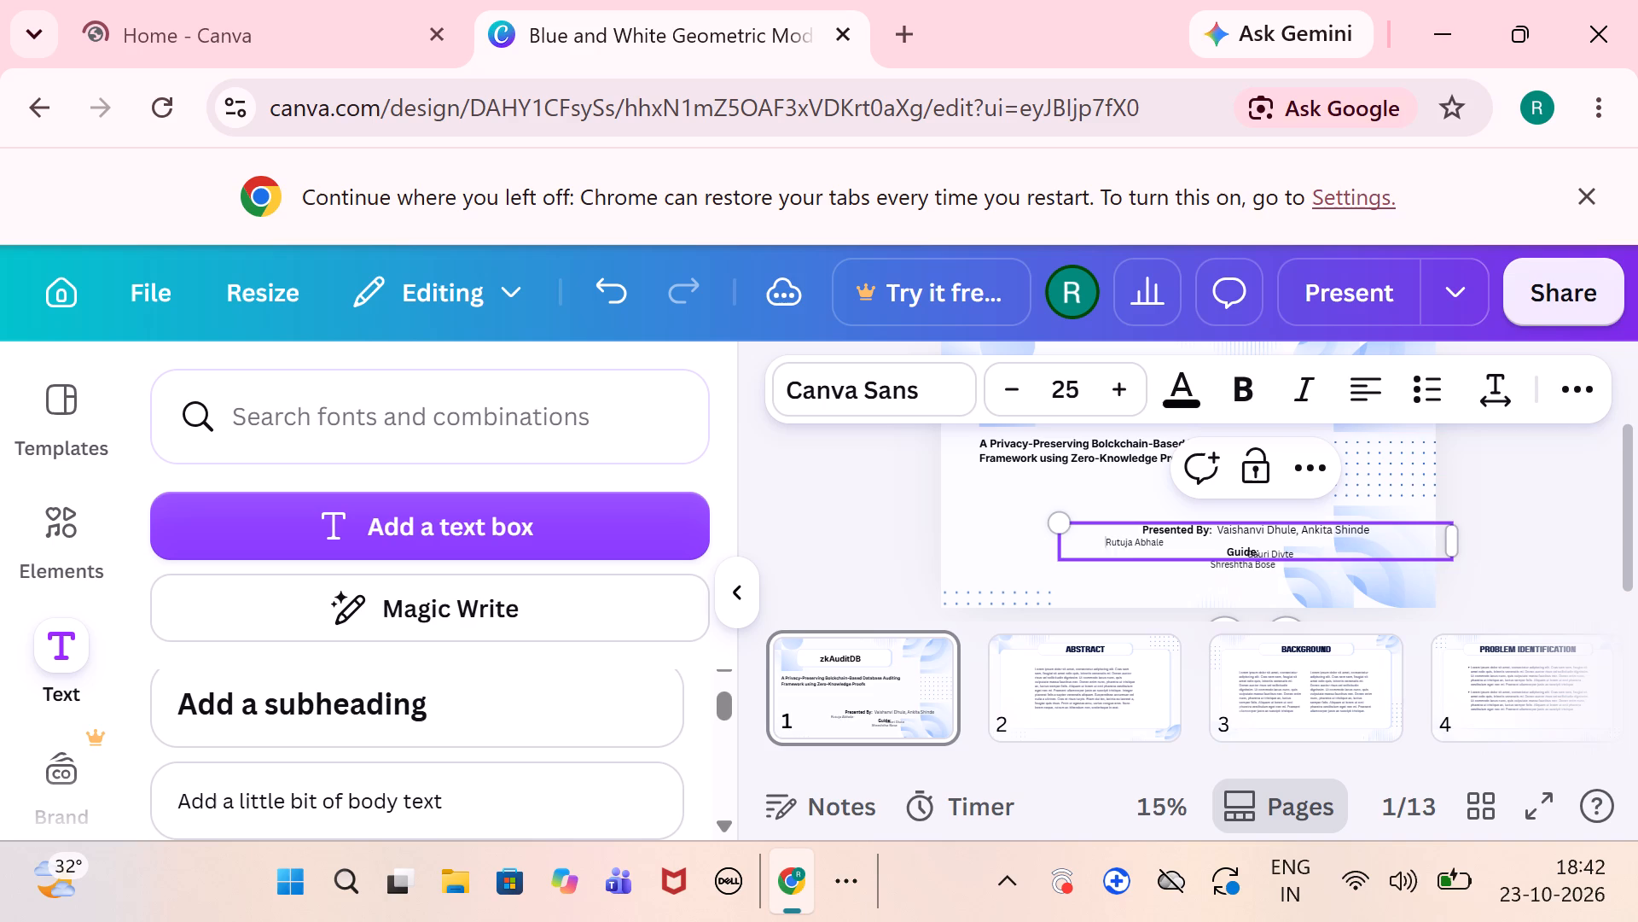
pyautogui.press('BackSpace')
pyautogui.press('BackSpace')
pyautogui.press('BackSpace')
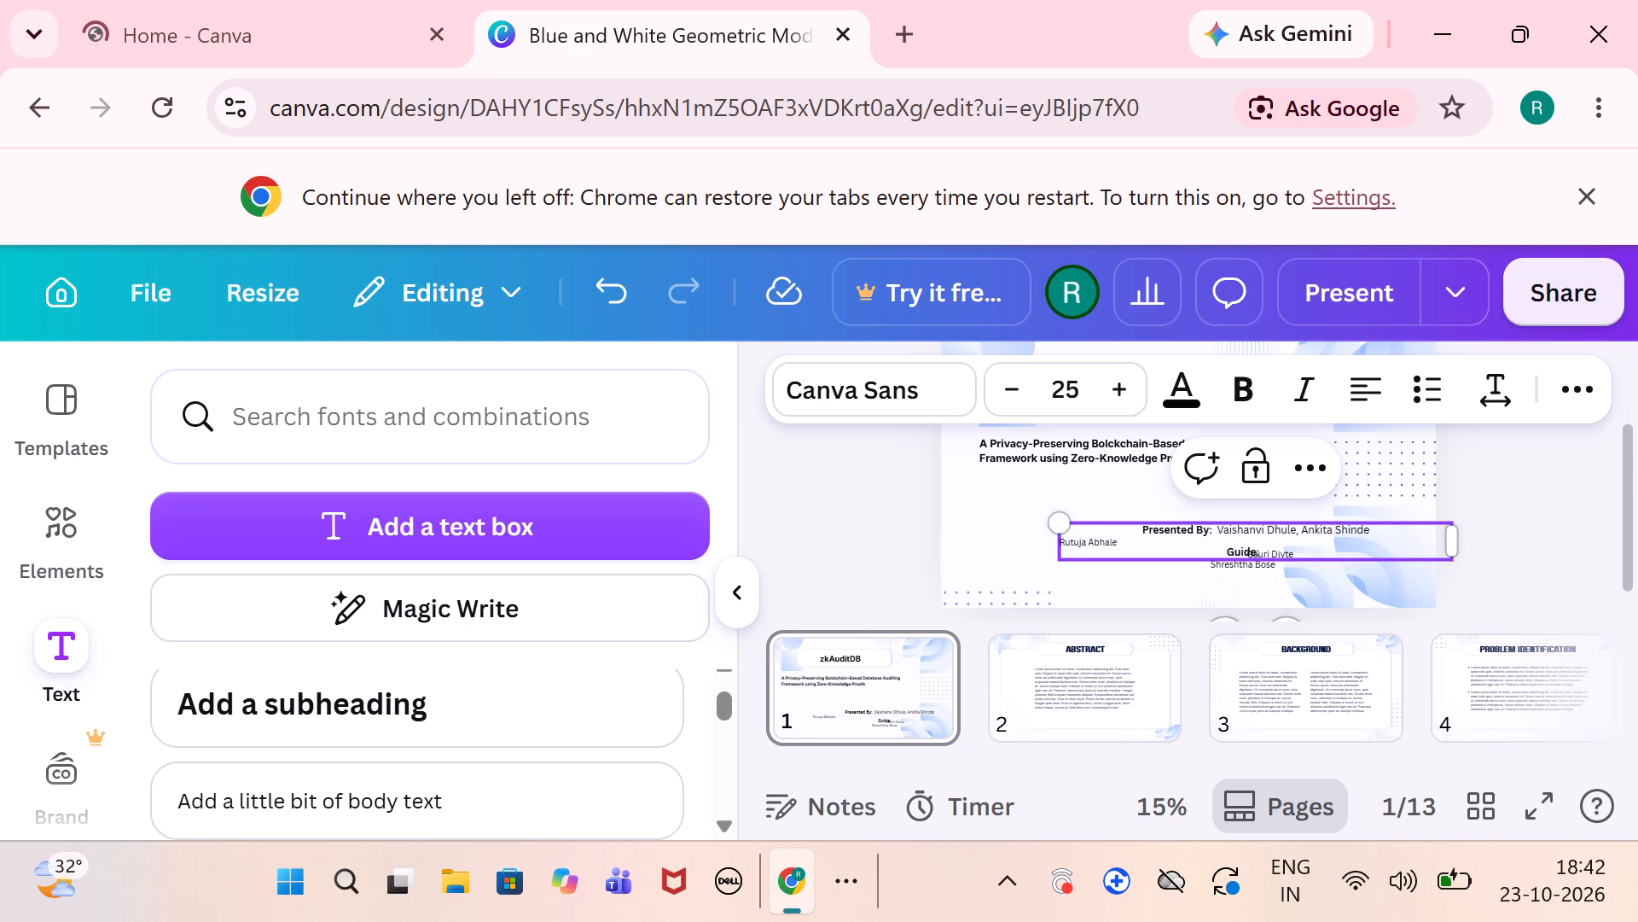
pyautogui.press('BackSpace')
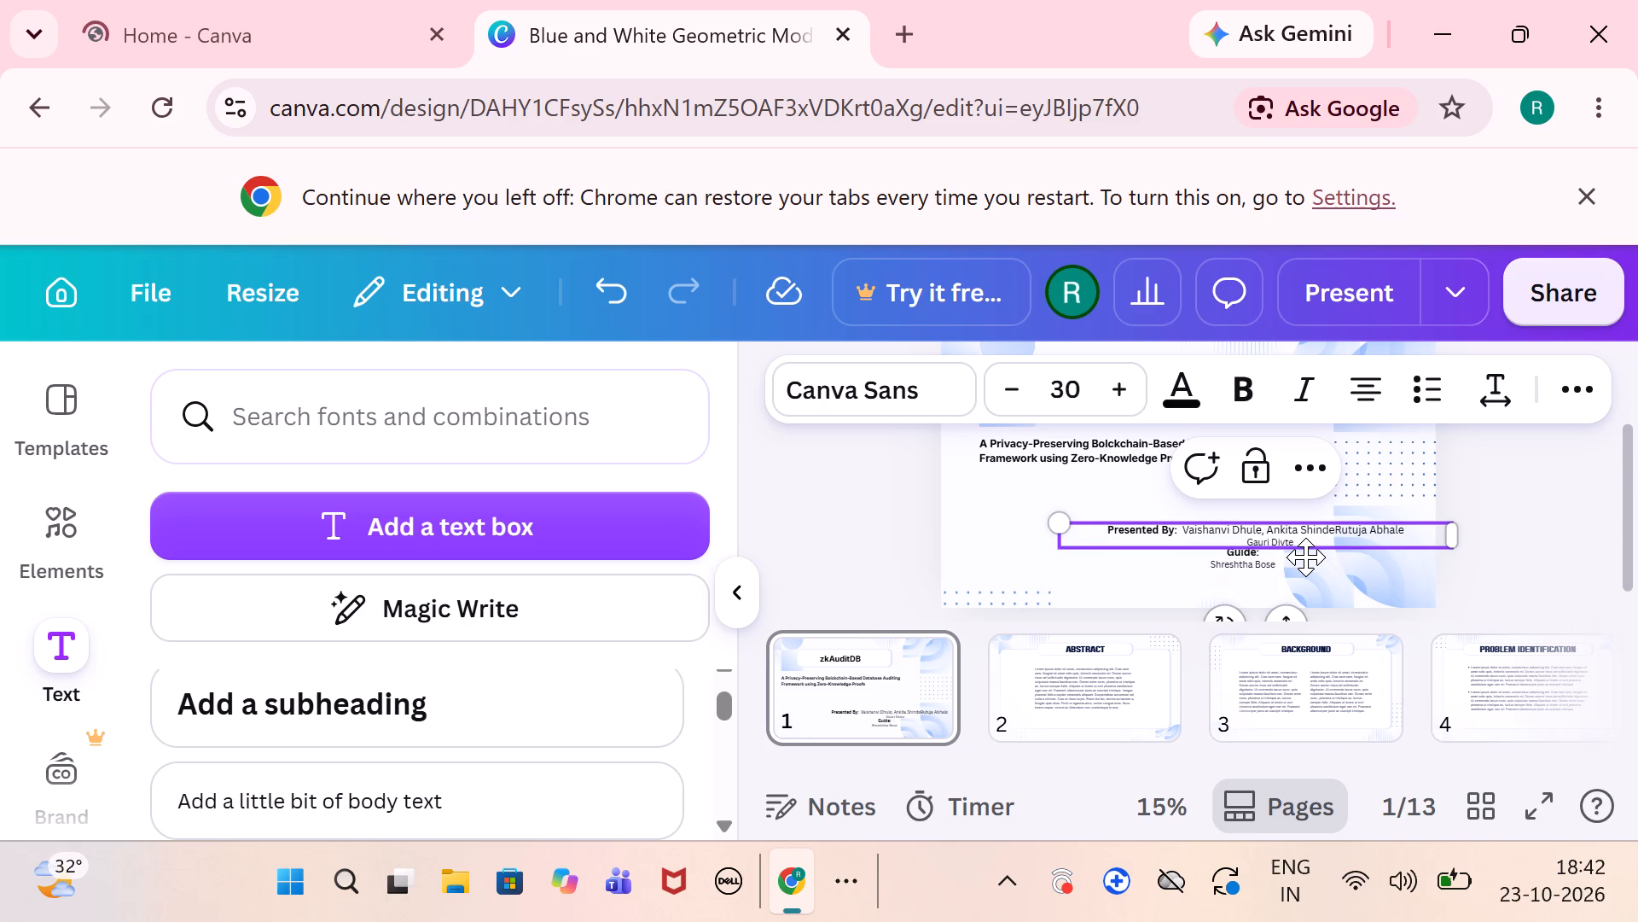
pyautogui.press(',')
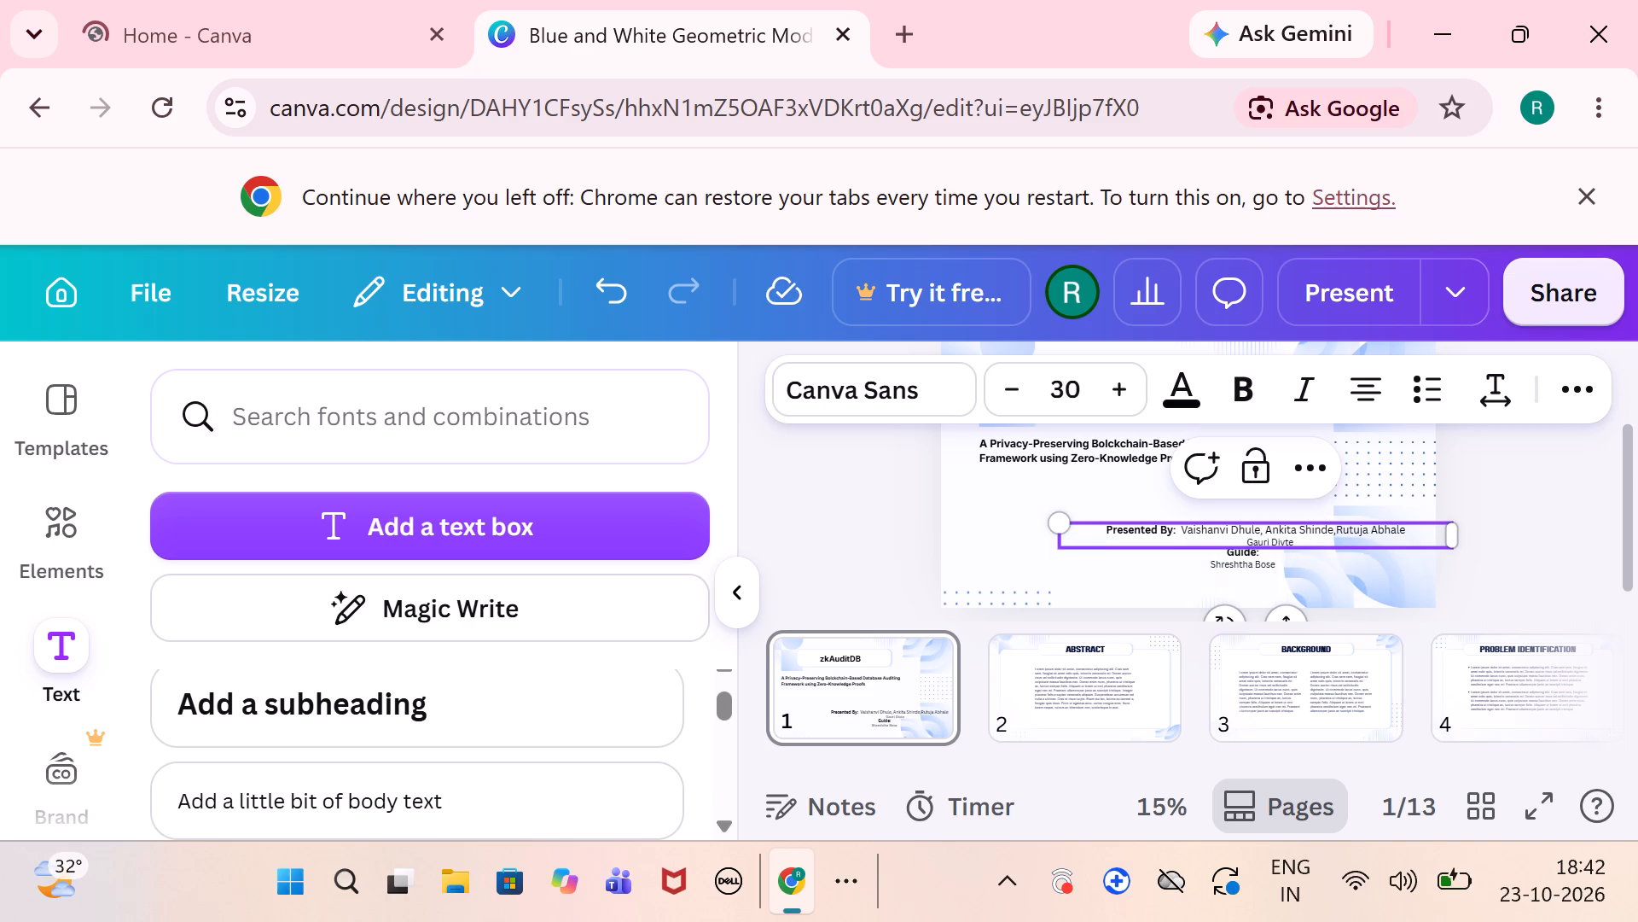
# Join the fourth presenter's name onto the "Presented By:" line after a comma, keeping the third presenter's surname complete.
pyautogui.click(1246, 544)
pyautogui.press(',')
pyautogui.press('BackSpace')
pyautogui.press('BackSpace')
pyautogui.press('BackSpace')
pyautogui.press('BackSpace')
pyautogui.press('BackSpace')
pyautogui.press('BackSpace')
pyautogui.press('BackSpace')
pyautogui.press('BackSpace')
pyautogui.press('BackSpace')
pyautogui.press('BackSpace')
pyautogui.press('BackSpace')
pyautogui.press('BackSpace')
pyautogui.press('BackSpace')
pyautogui.press('BackSpace')
pyautogui.press('BackSpace')
pyautogui.press('BackSpace')
pyautogui.press('BackSpace')
pyautogui.press('BackSpace')
pyautogui.press('BackSpace')
pyautogui.press('BackSpace')
pyautogui.press('BackSpace')
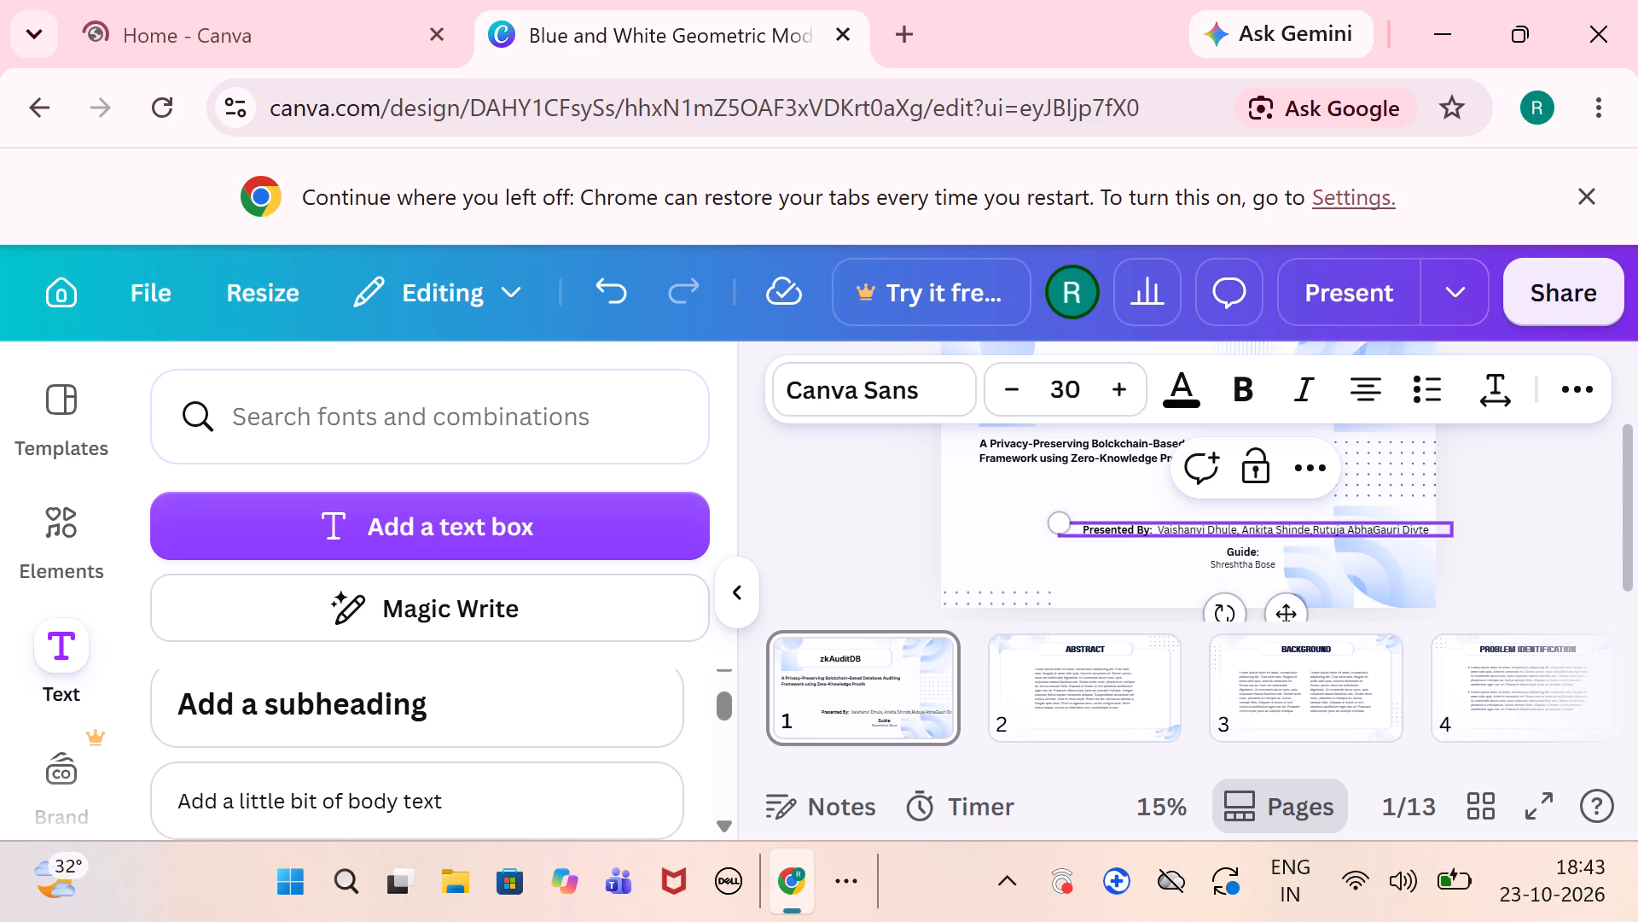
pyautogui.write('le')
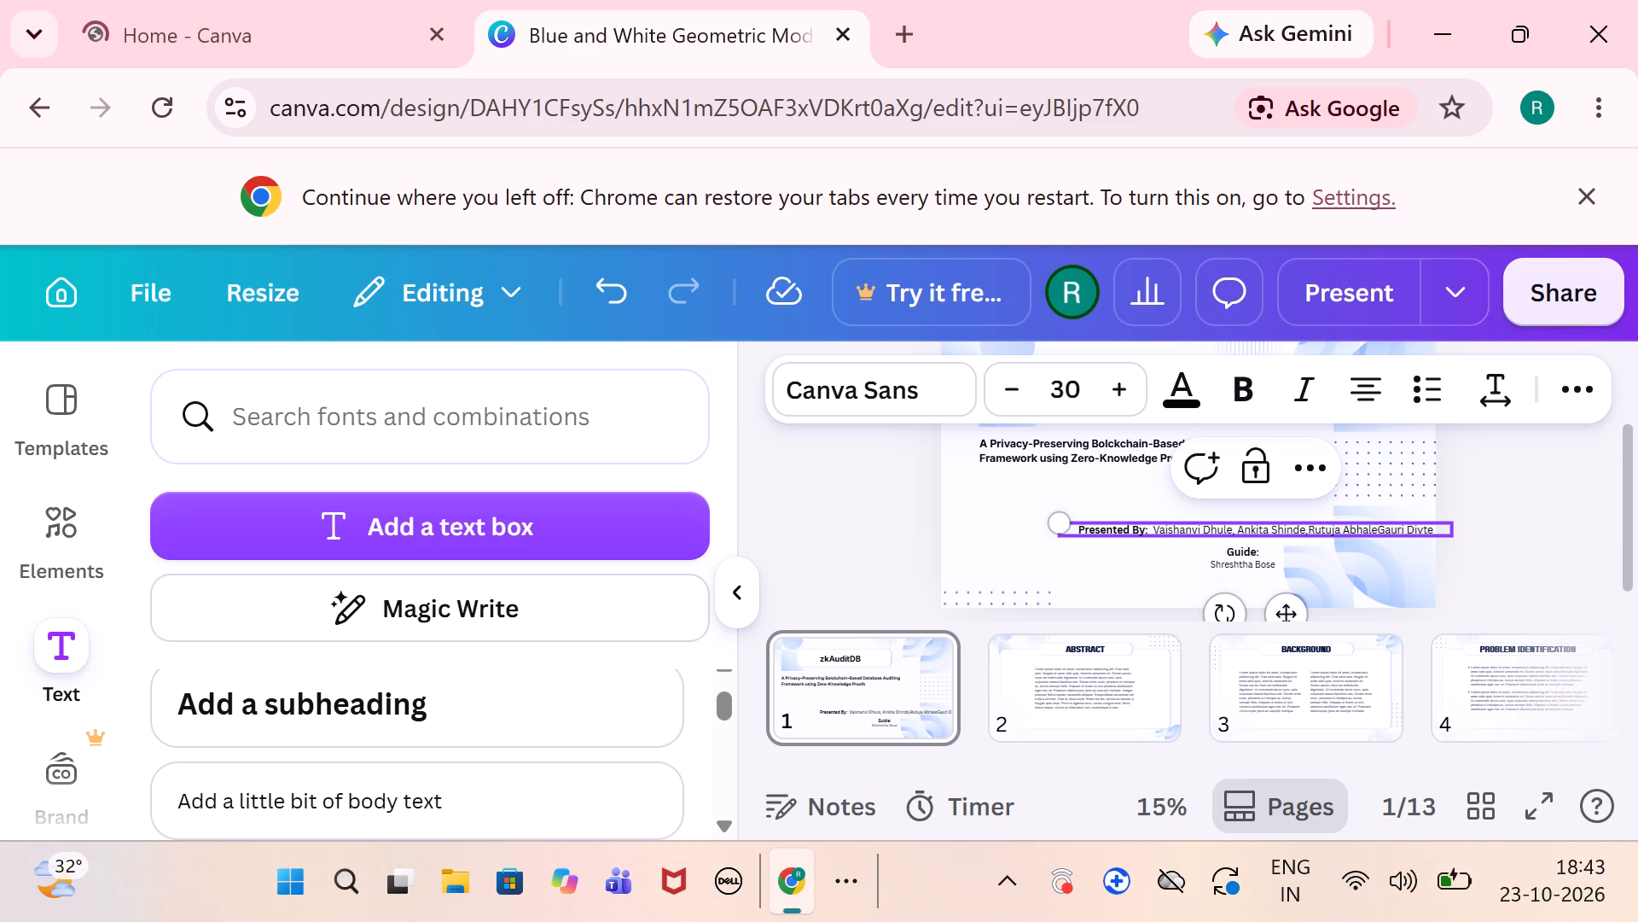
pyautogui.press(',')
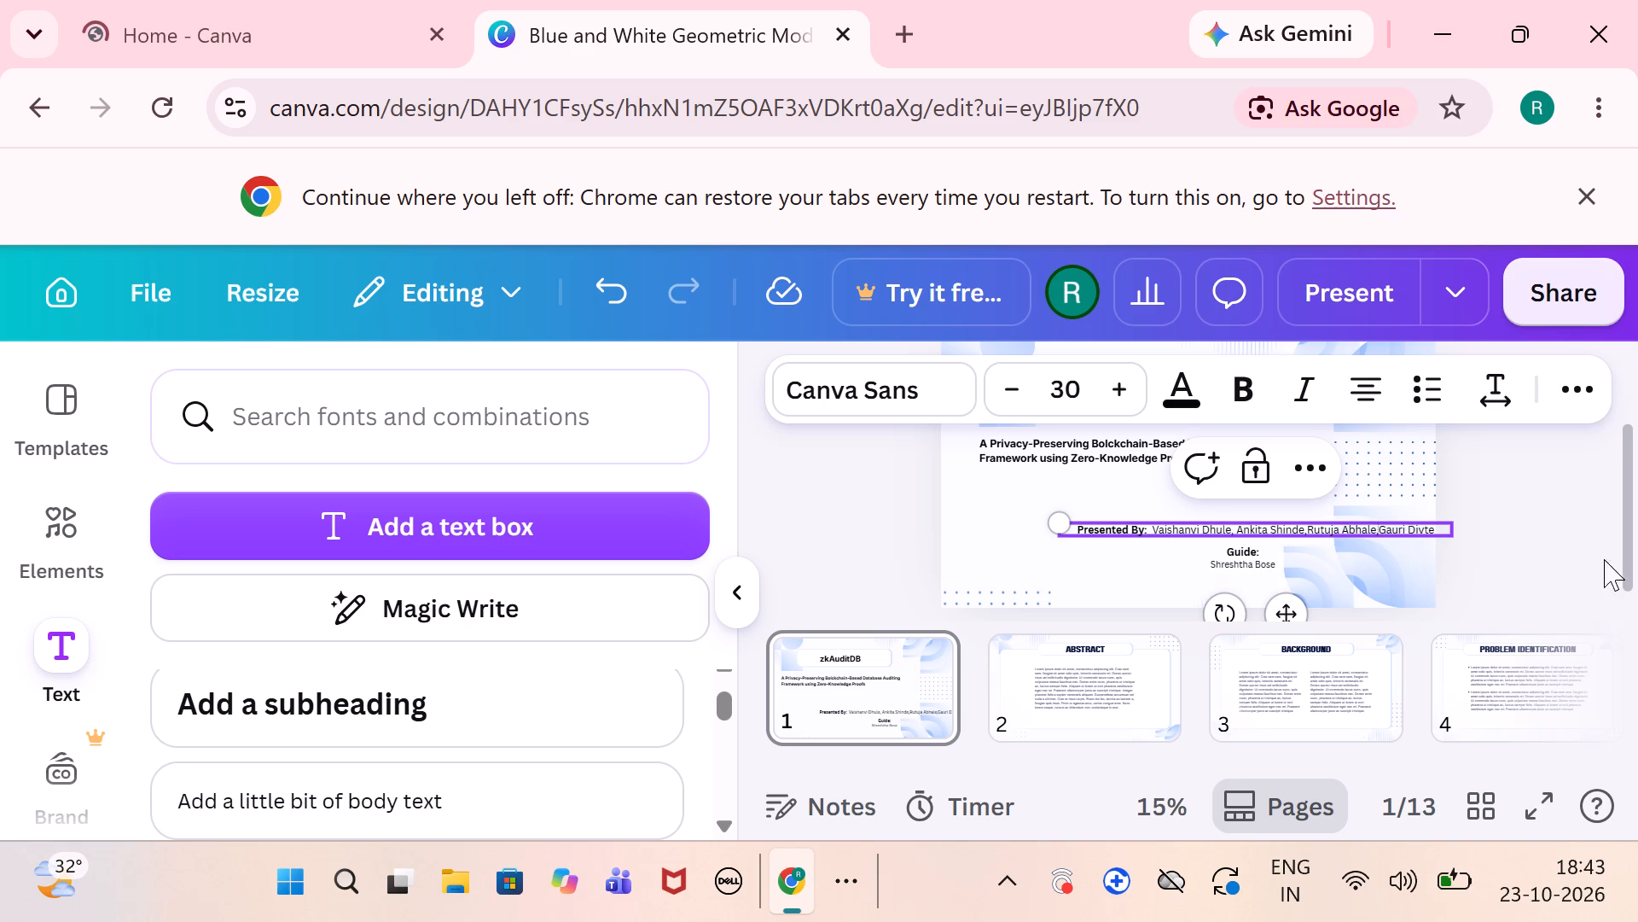
# Move the "Presented By:" line to start at the slide's left edge, slightly lower beneath the subtitle, and deselect it.
pyautogui.click(1546, 564)
pyautogui.moveTo(1334, 530); pyautogui.dragTo(1223, 531)
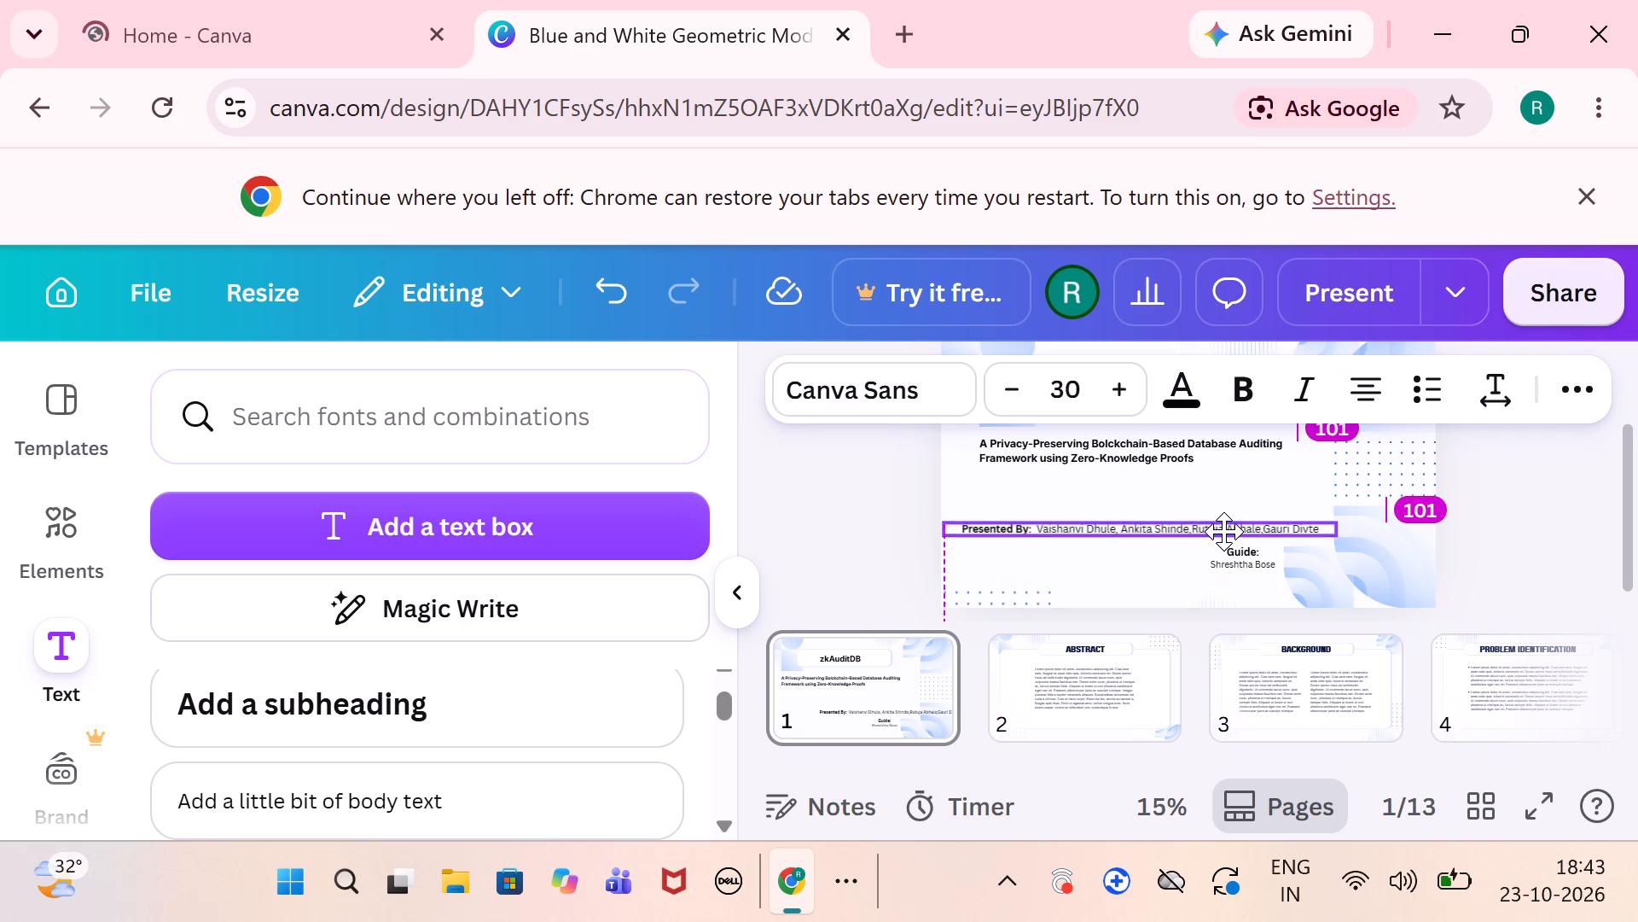
pyautogui.moveTo(1223, 531); pyautogui.dragTo(1230, 540)
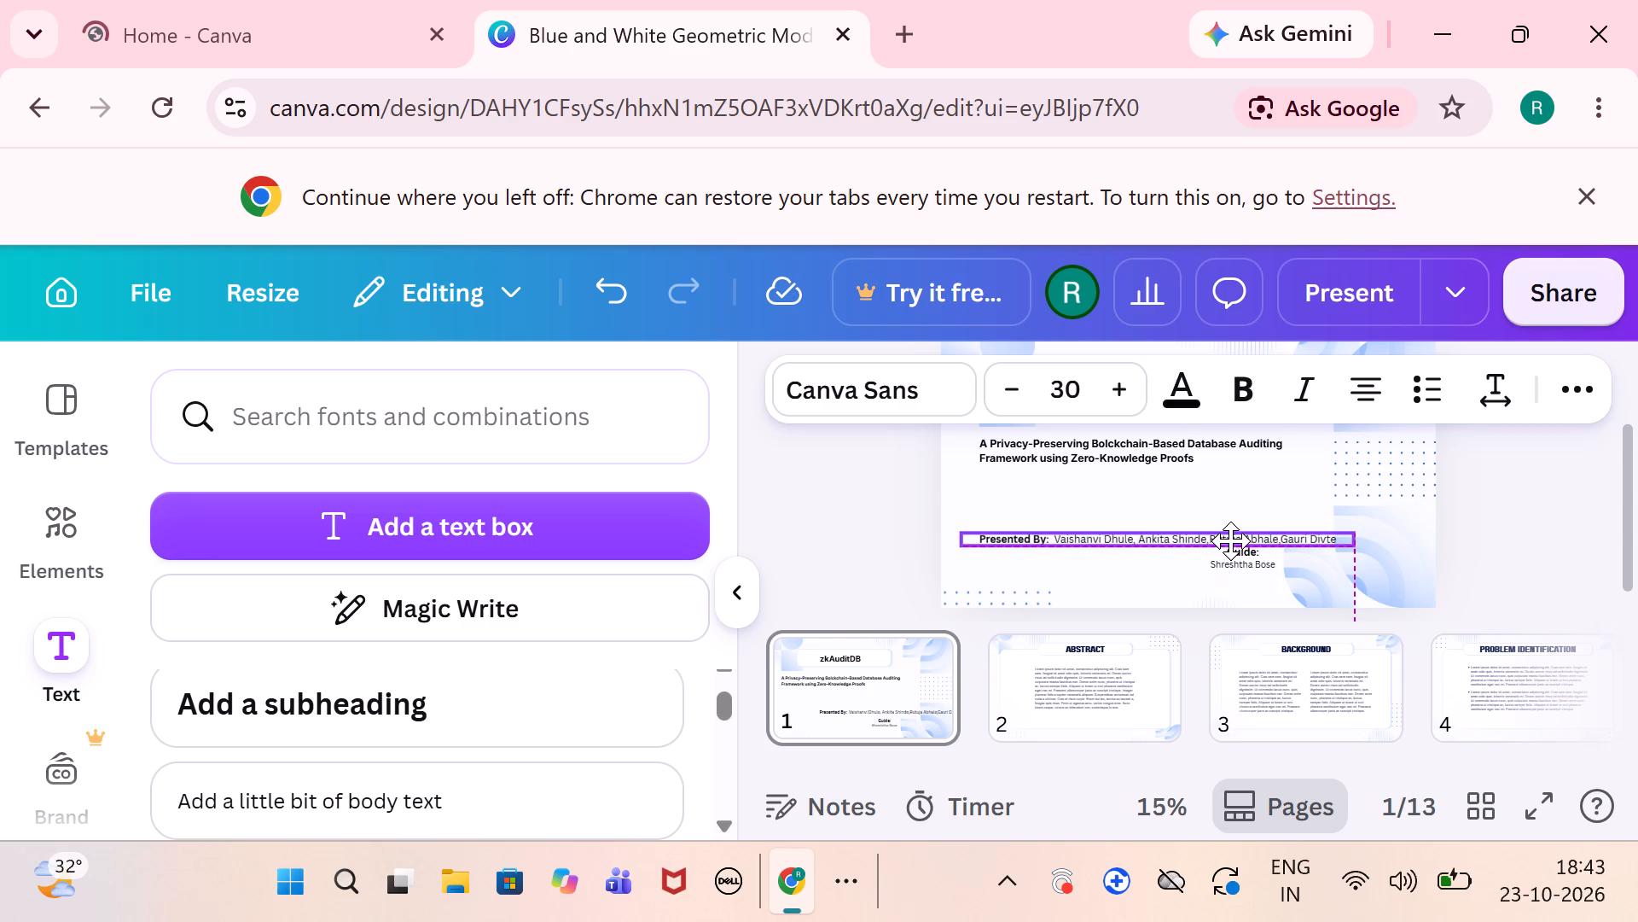
pyautogui.moveTo(1230, 540); pyautogui.dragTo(1228, 539)
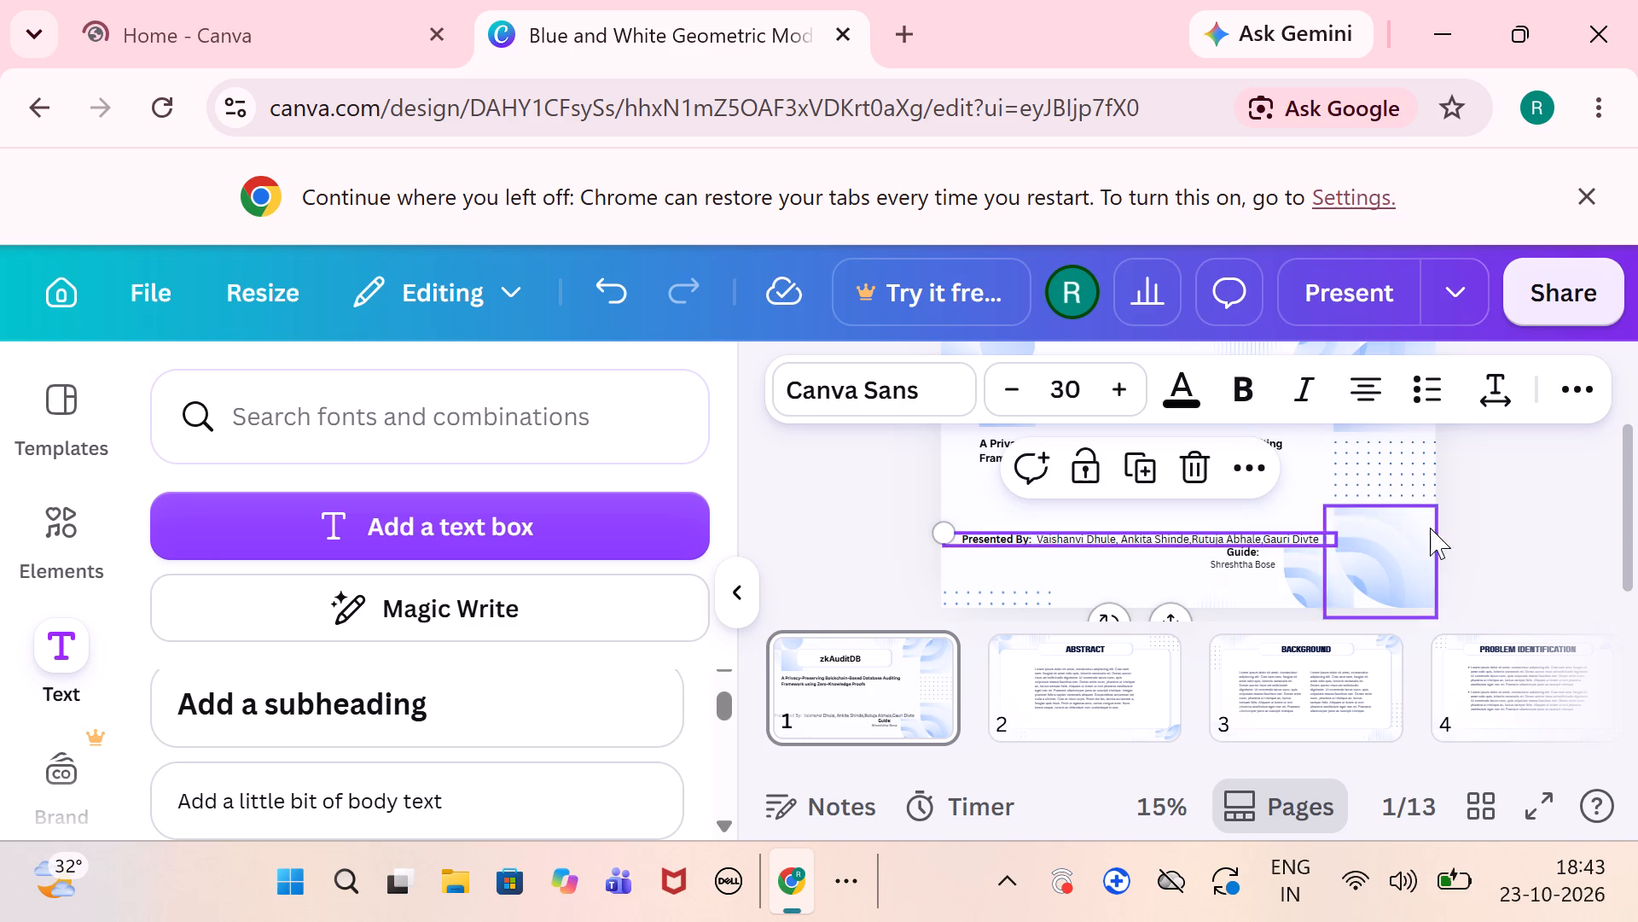
pyautogui.click(1471, 528)
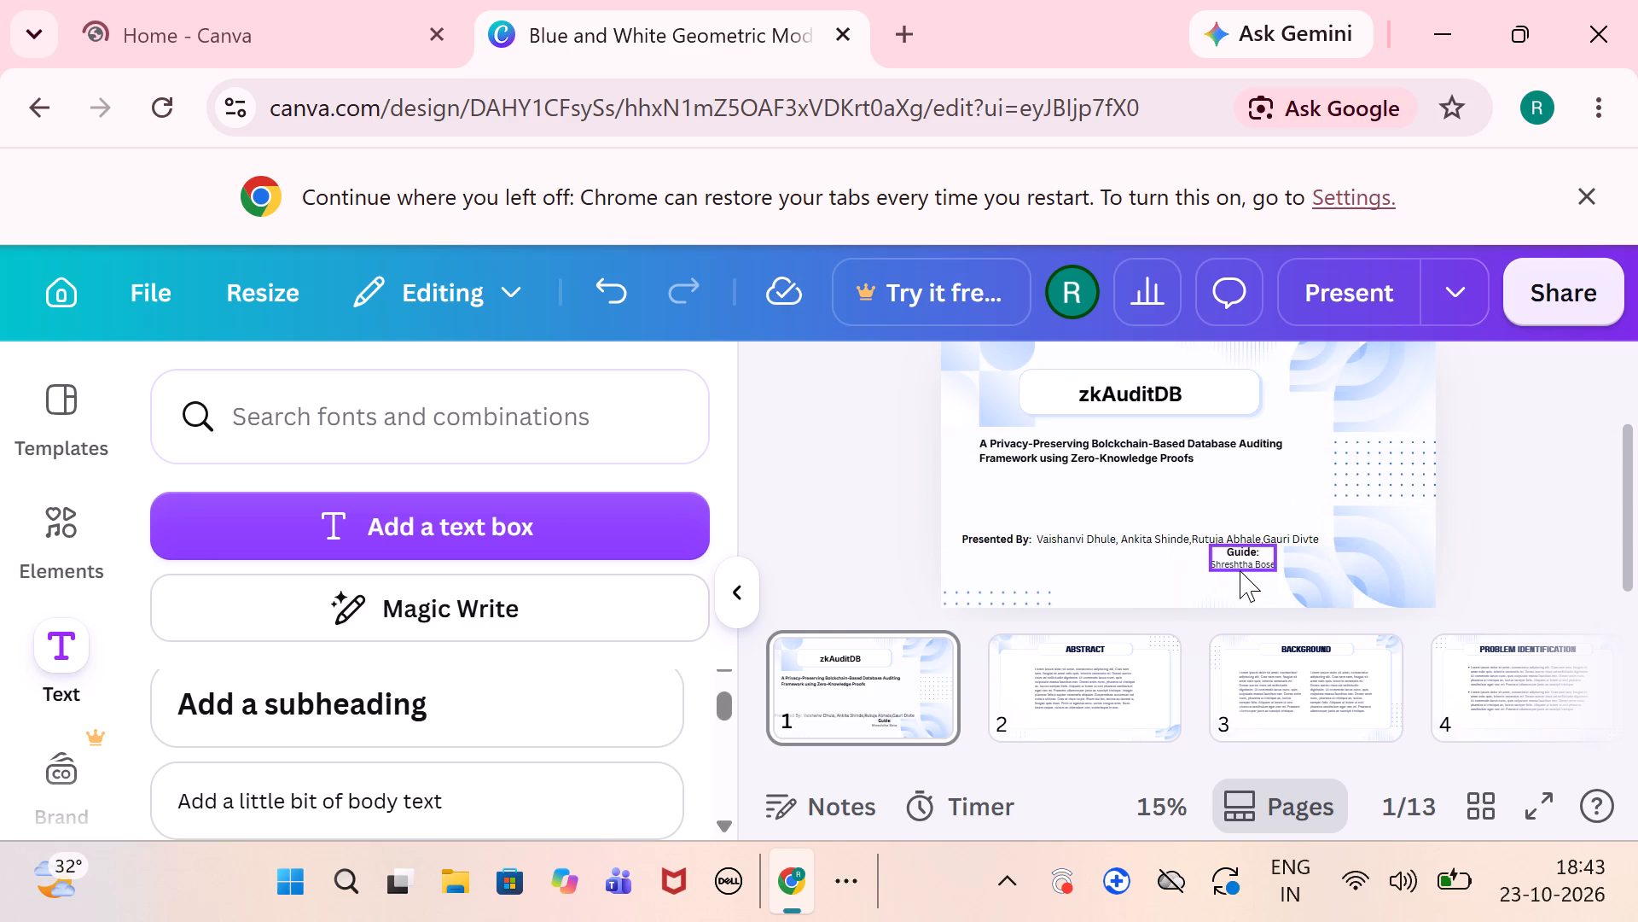
# Move the "Guide:" block below the left part of the "Presented By:" line and widen its text box to about 830.
pyautogui.moveTo(1240, 570); pyautogui.dragTo(1031, 592)
pyautogui.hscroll(-1, 1088, 580)
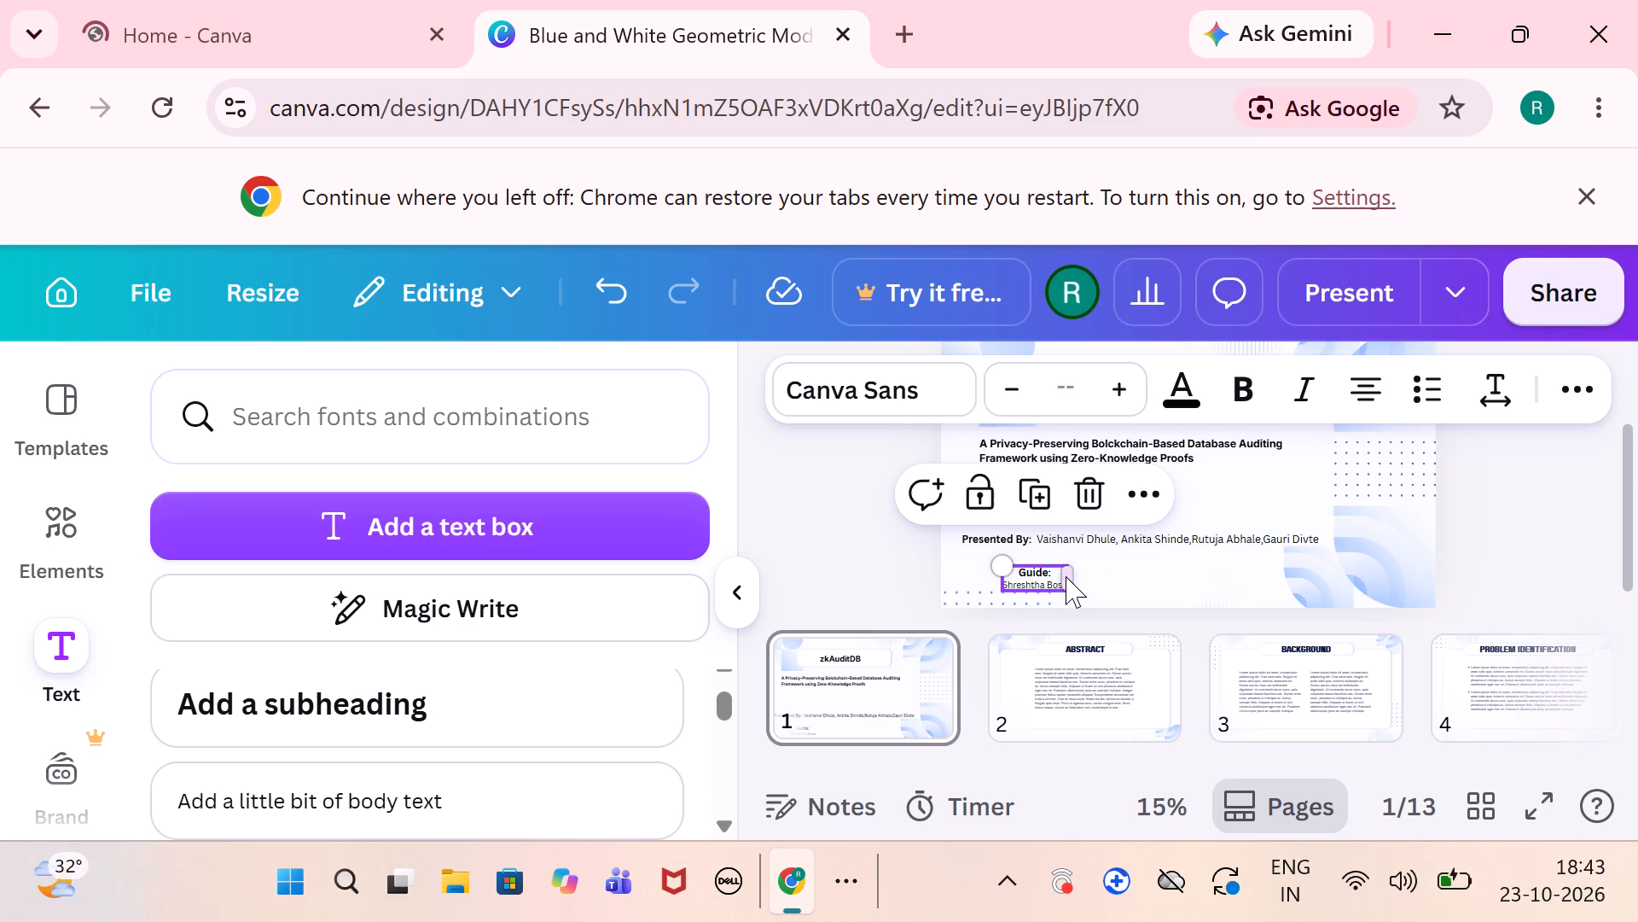
pyautogui.moveTo(1079, 575); pyautogui.dragTo(1232, 563)
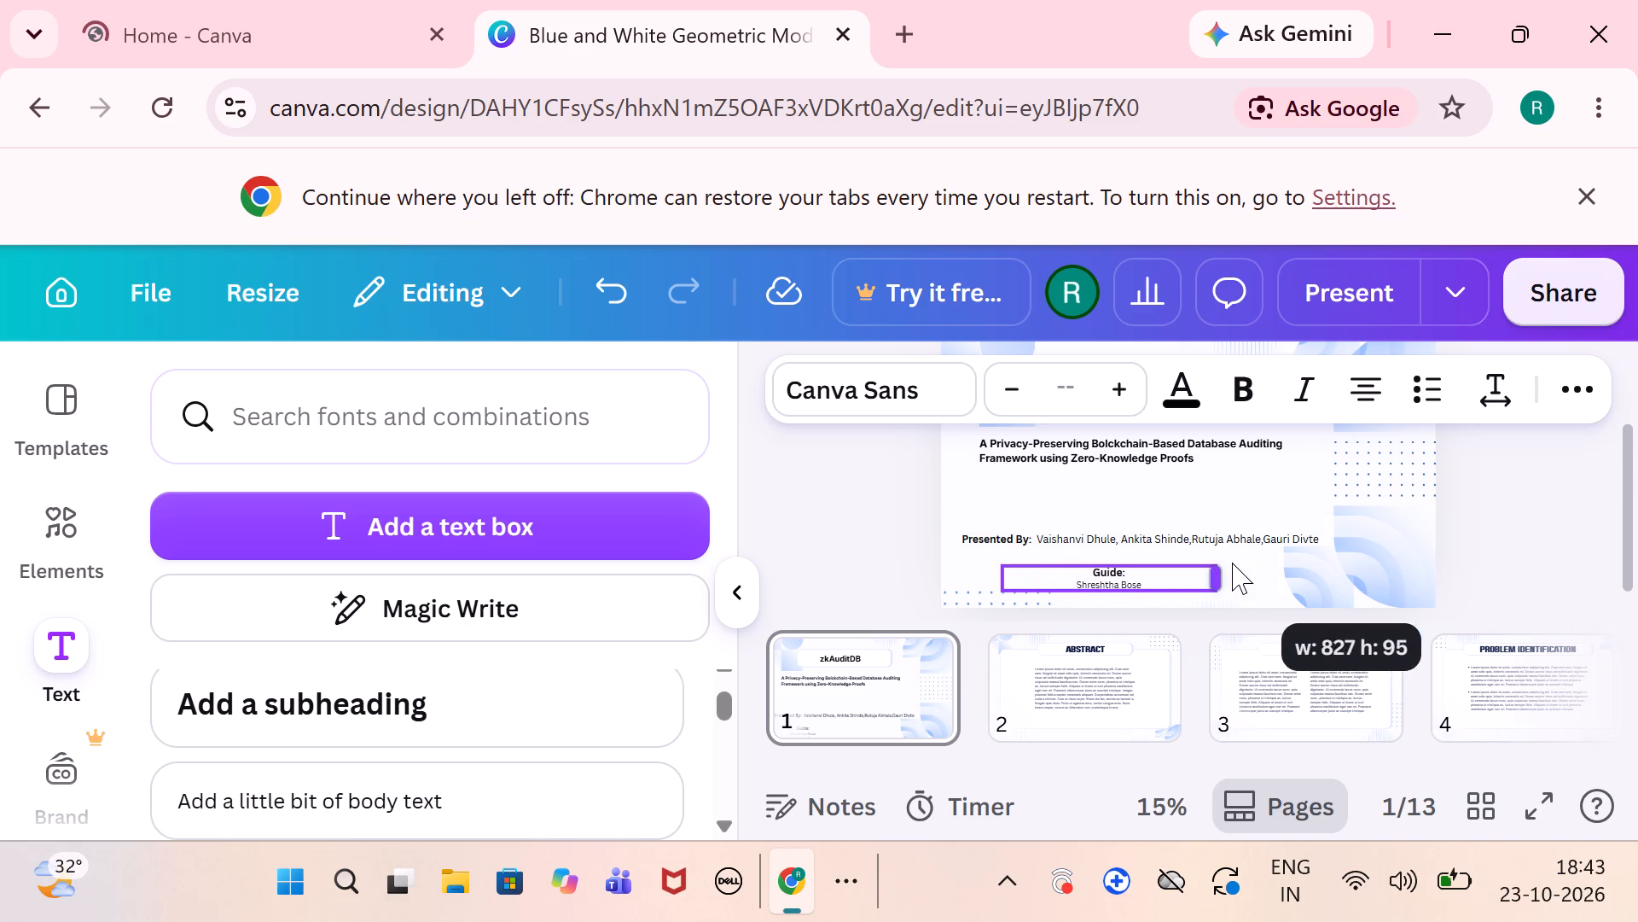
pyautogui.moveTo(1232, 563); pyautogui.dragTo(1233, 561)
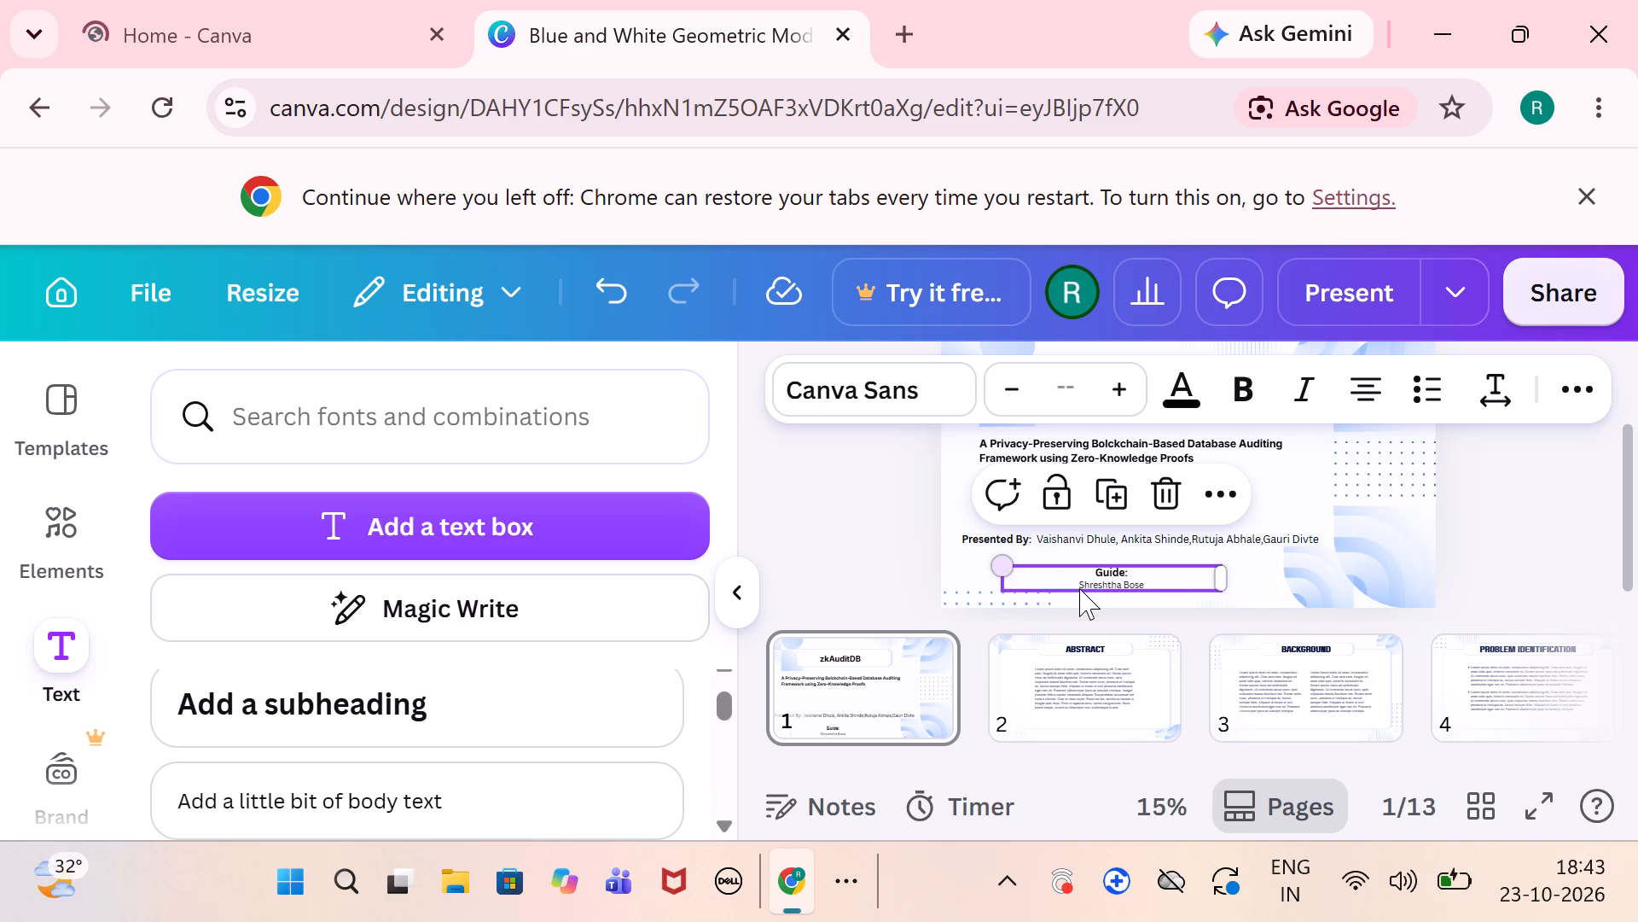
# Join the guide's name onto the "Guide:" heading line with two spaces after the colon, and deselect the text box.
pyautogui.click(1078, 586)
pyautogui.press('BackSpace')
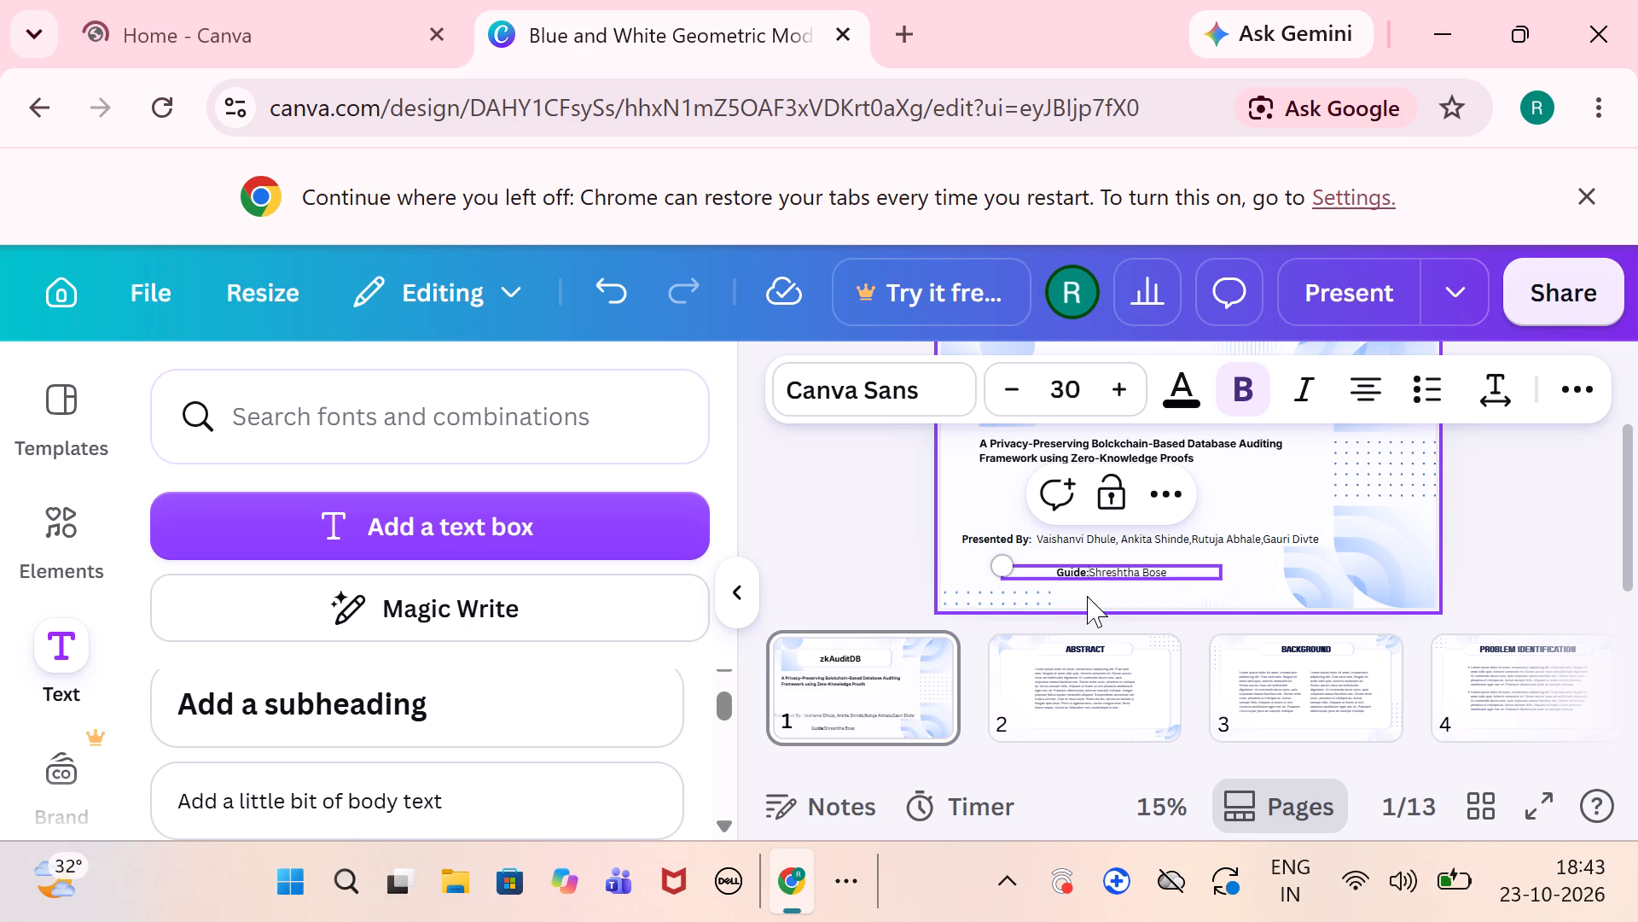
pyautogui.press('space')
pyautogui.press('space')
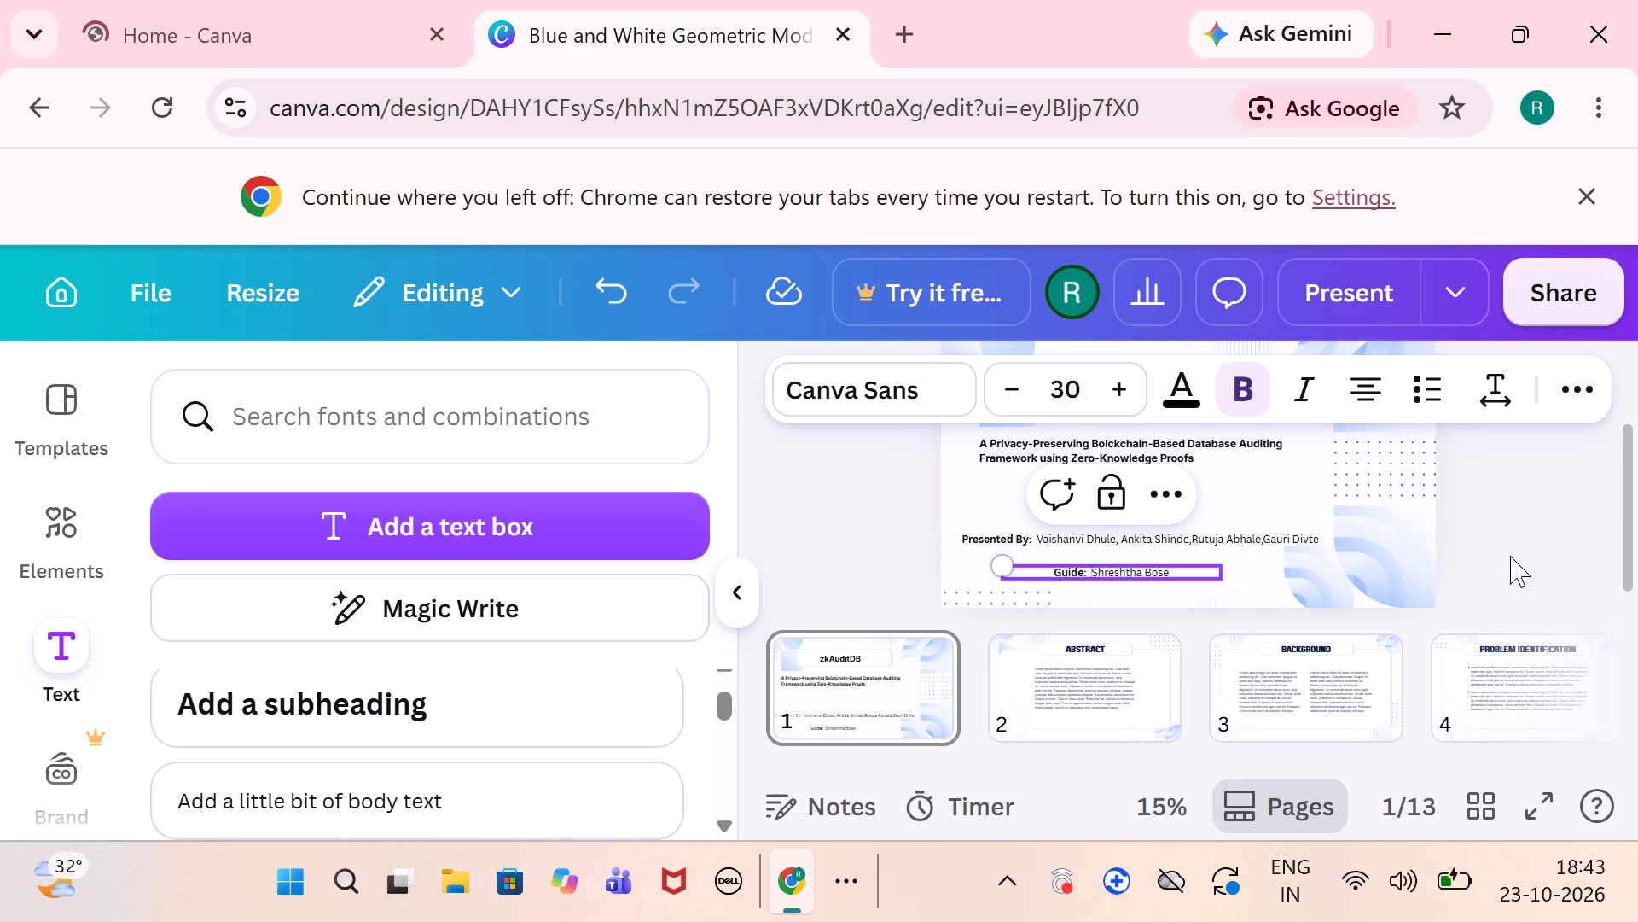
pyautogui.click(1551, 560)
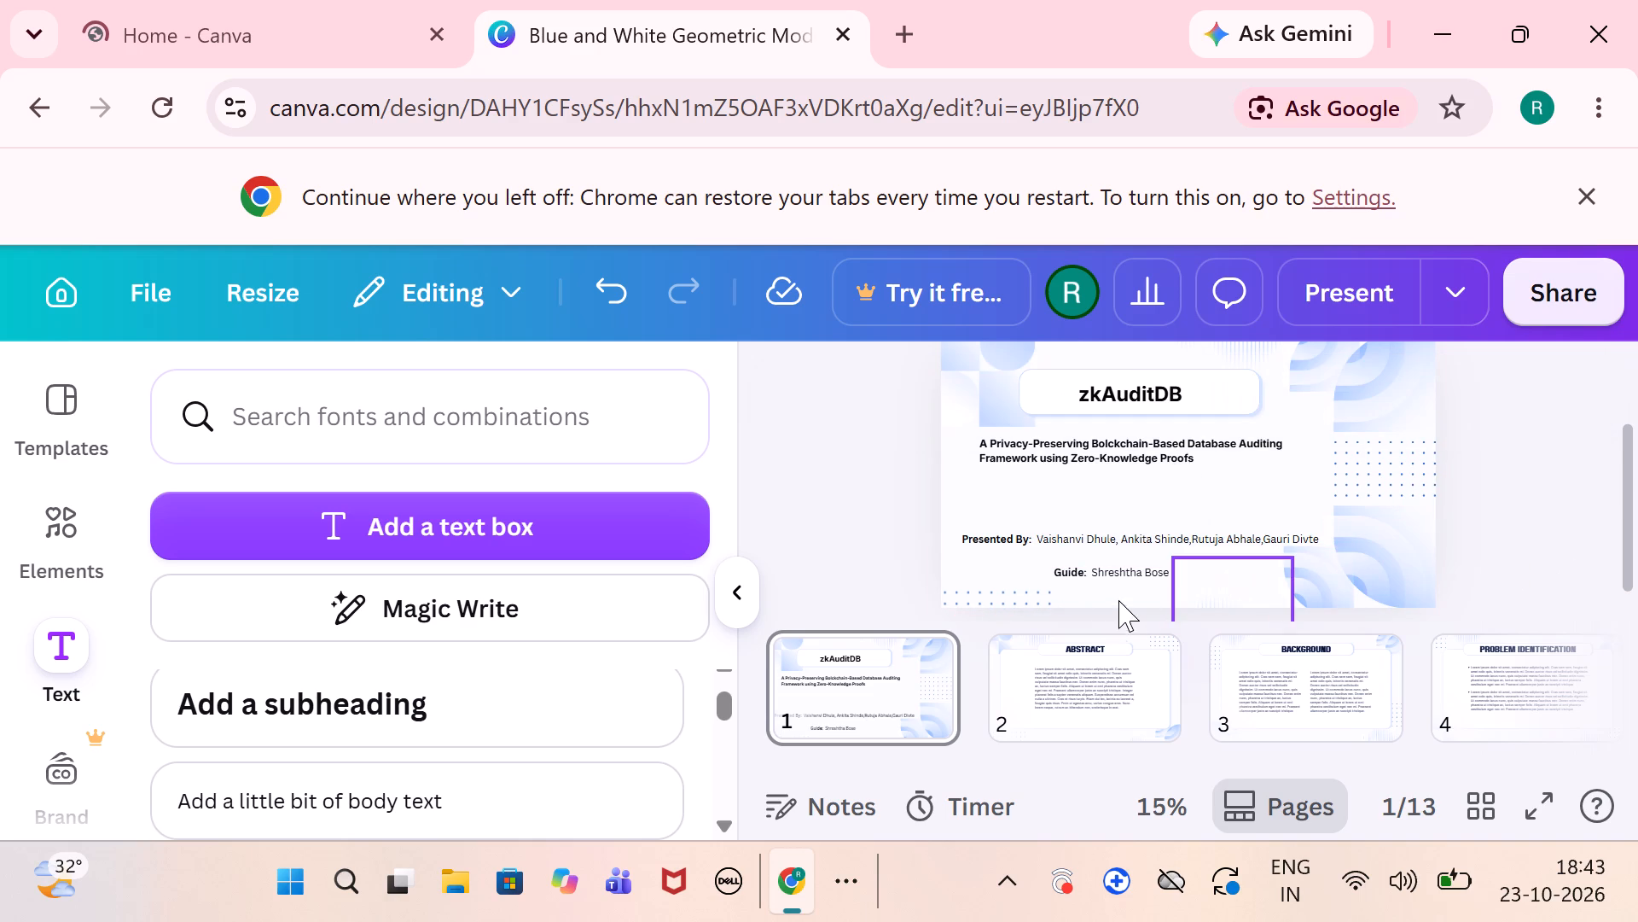
# Move the "Guide:" line directly beneath the "Presented By:" line with the starts of both headings aligned, and deselect it.
pyautogui.moveTo(1107, 571); pyautogui.dragTo(1020, 560)
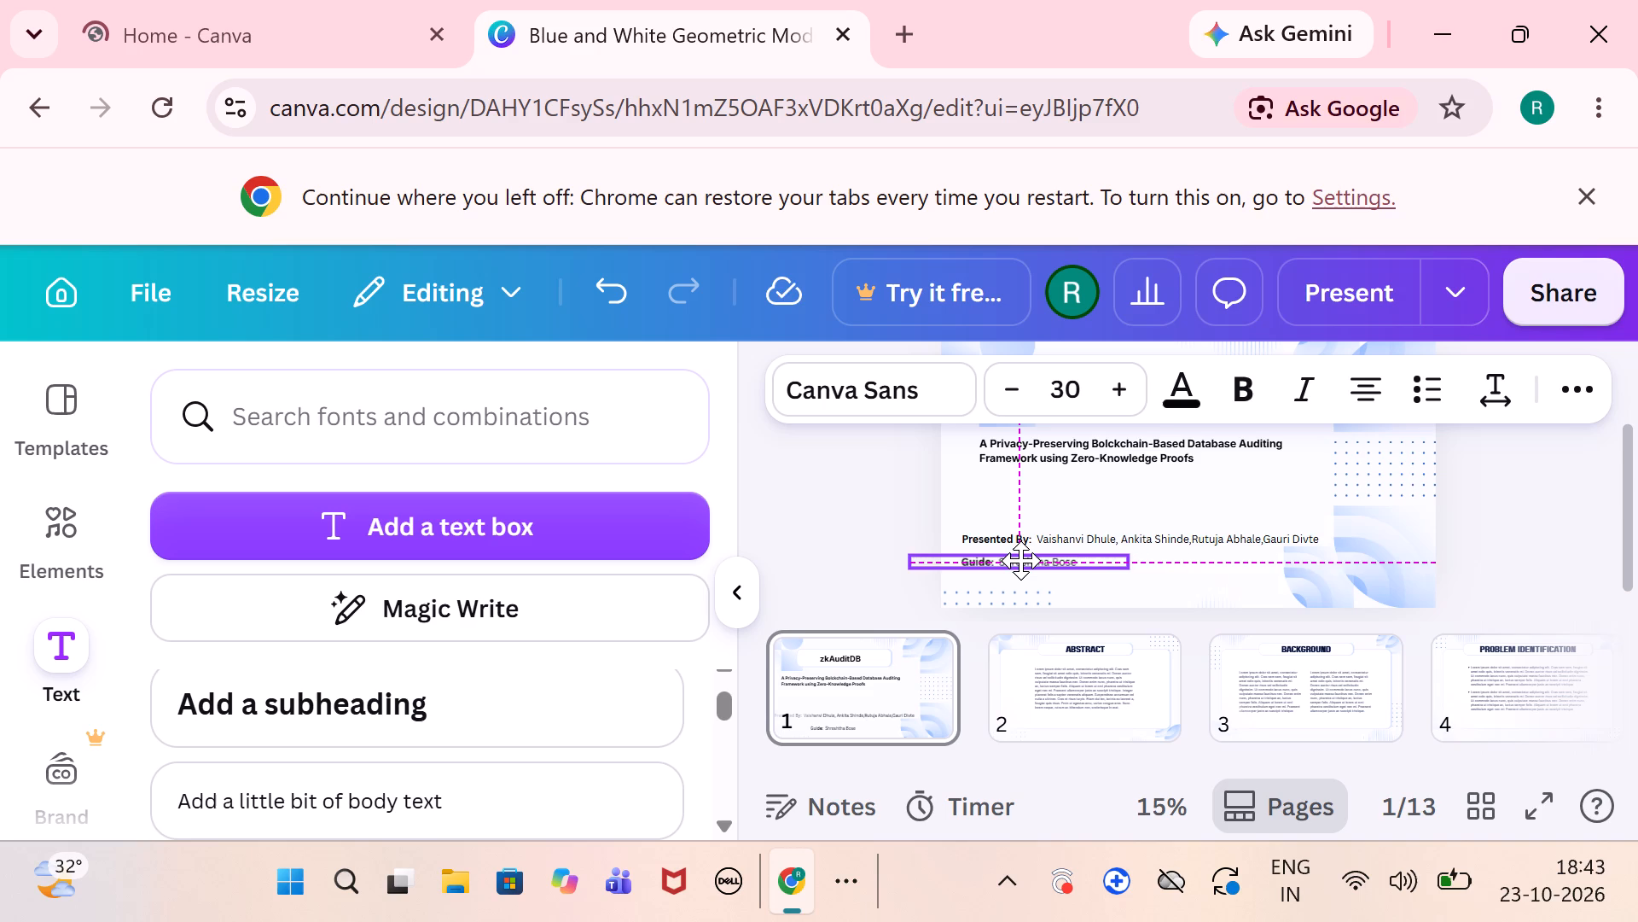
pyautogui.moveTo(1020, 560); pyautogui.dragTo(1014, 559)
pyautogui.click(1552, 521)
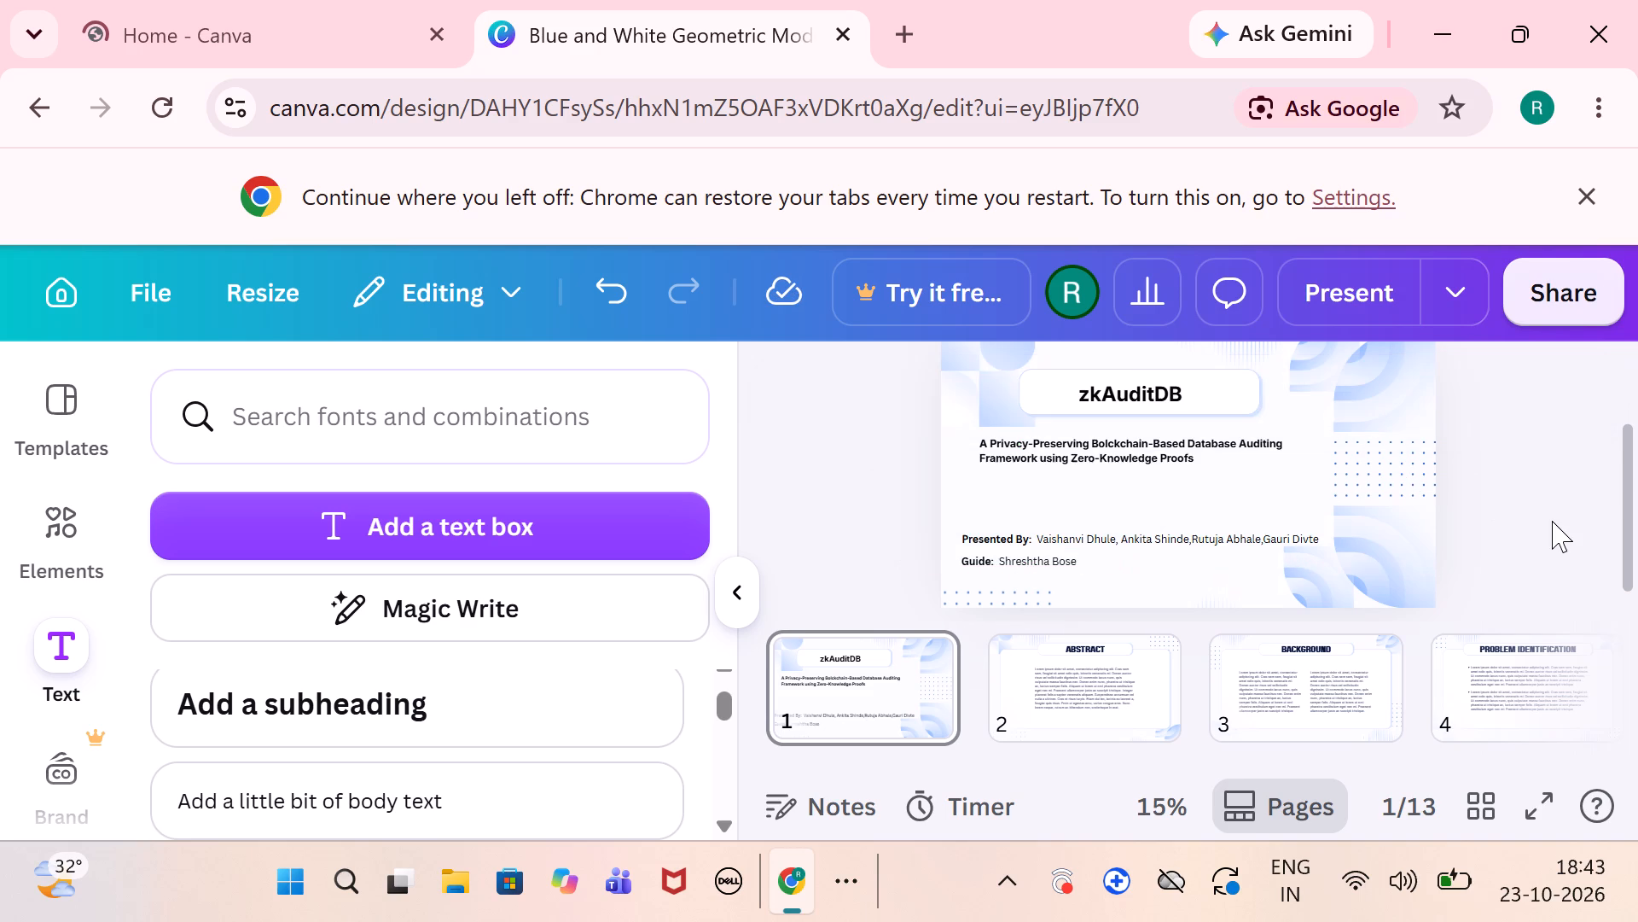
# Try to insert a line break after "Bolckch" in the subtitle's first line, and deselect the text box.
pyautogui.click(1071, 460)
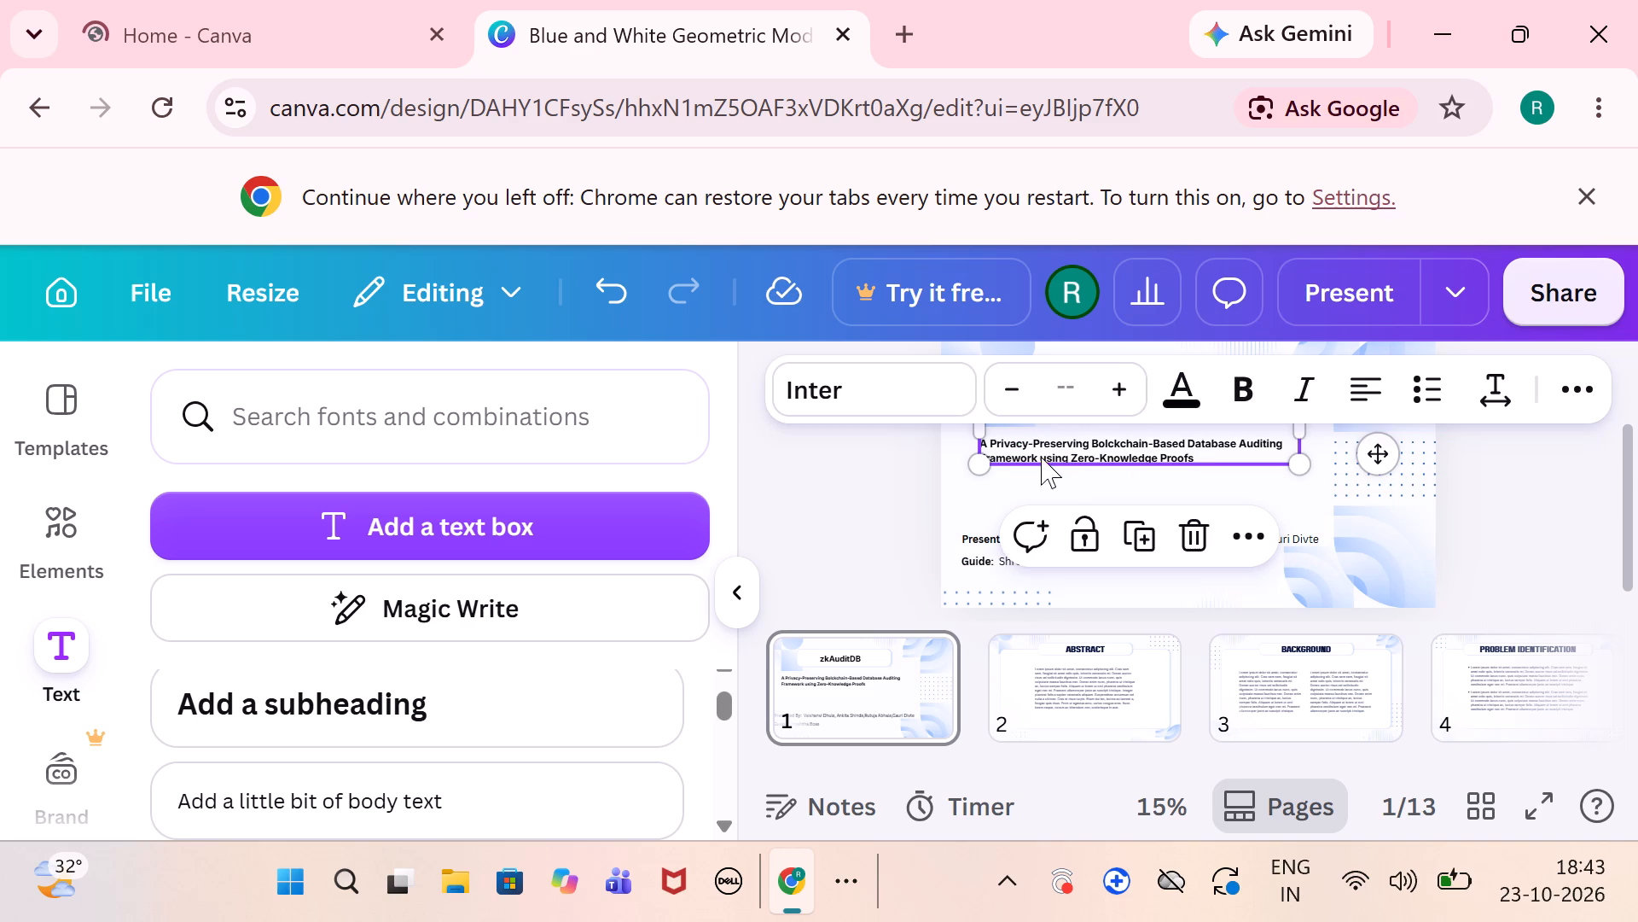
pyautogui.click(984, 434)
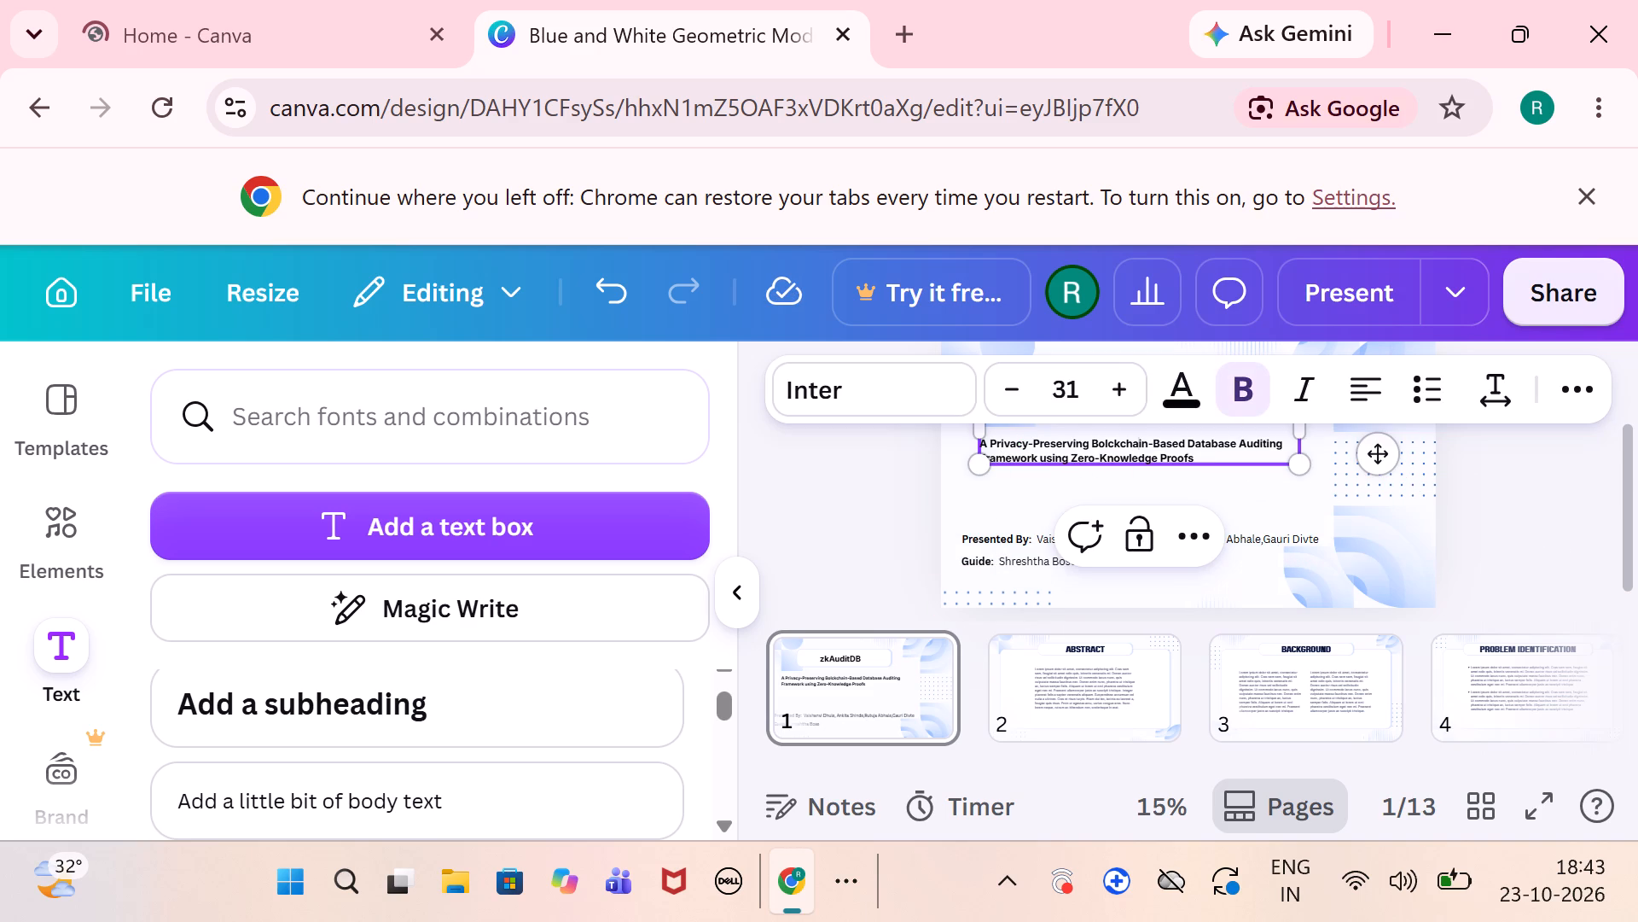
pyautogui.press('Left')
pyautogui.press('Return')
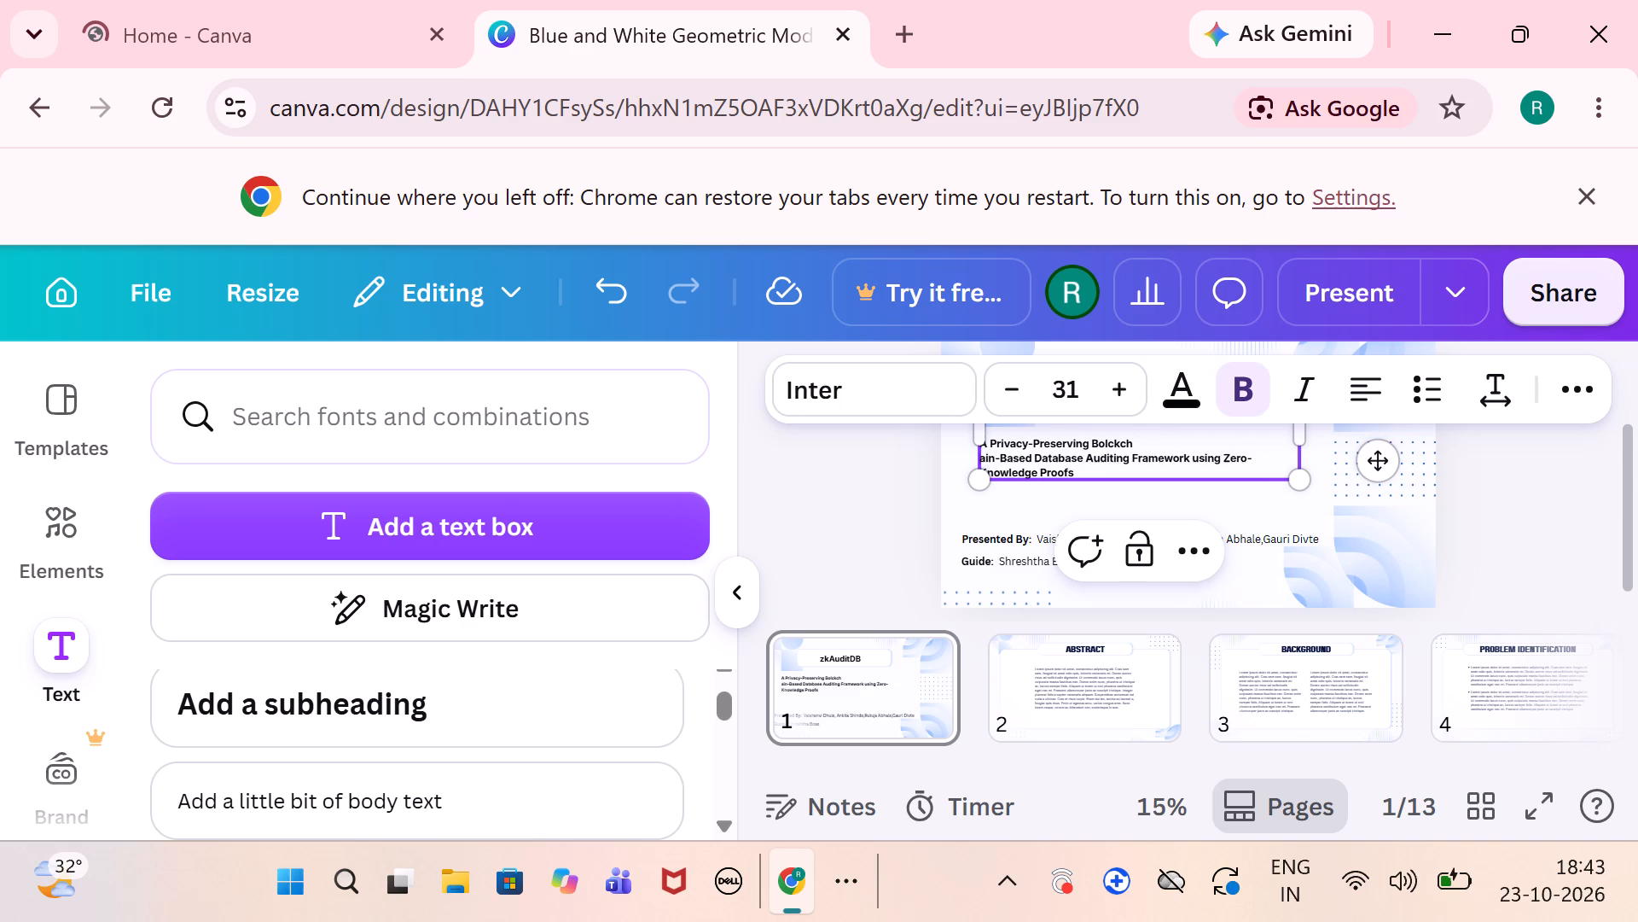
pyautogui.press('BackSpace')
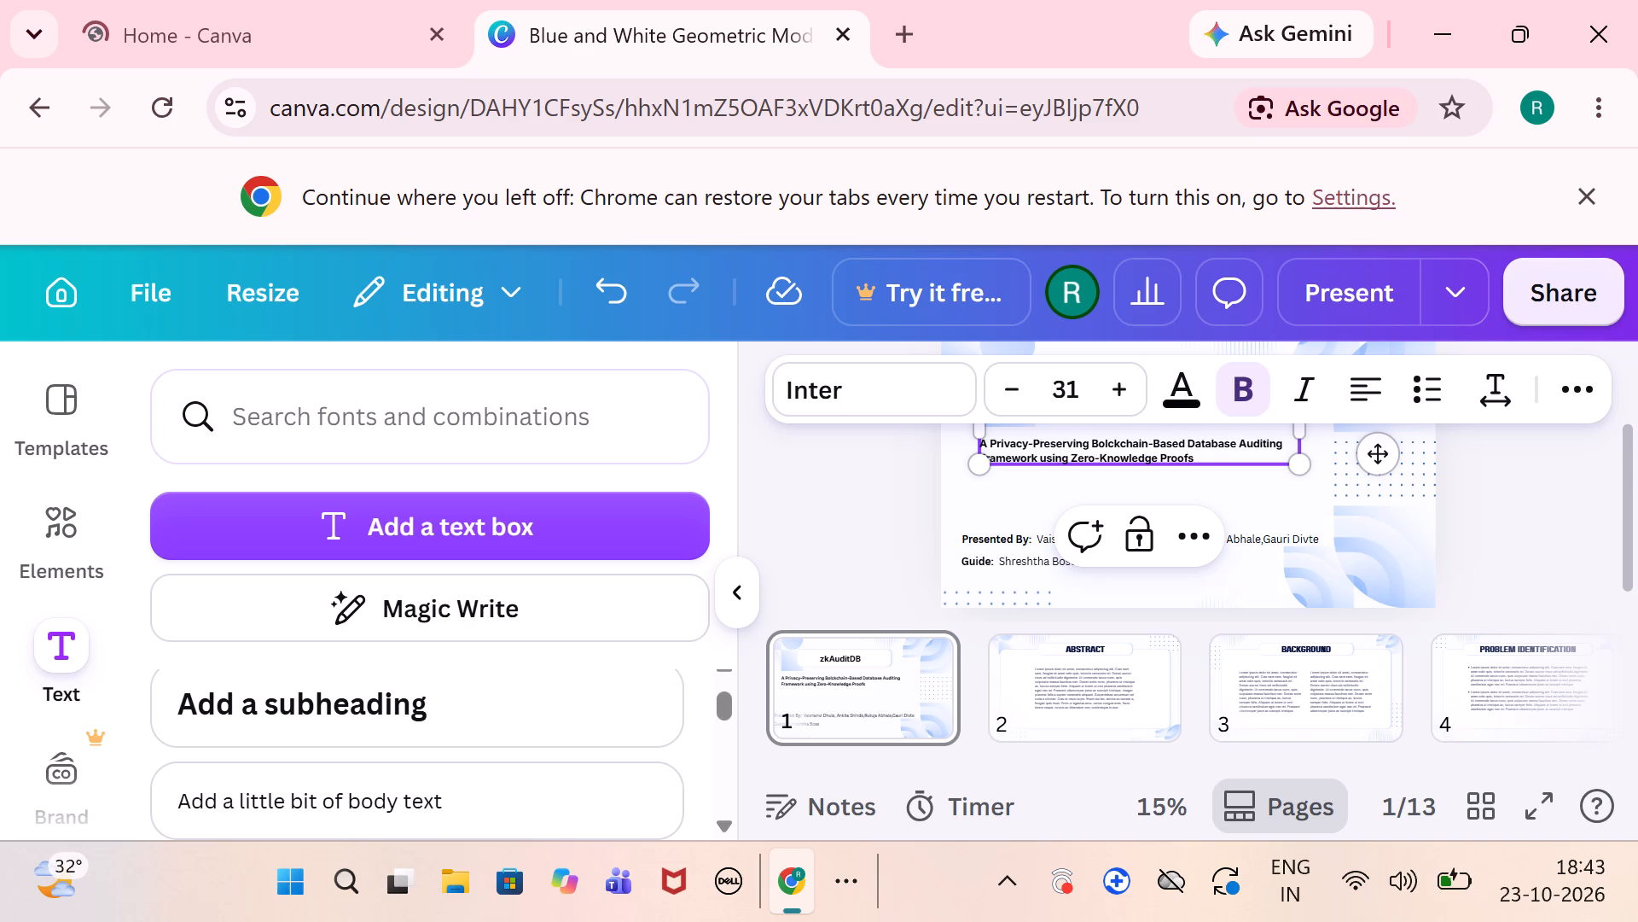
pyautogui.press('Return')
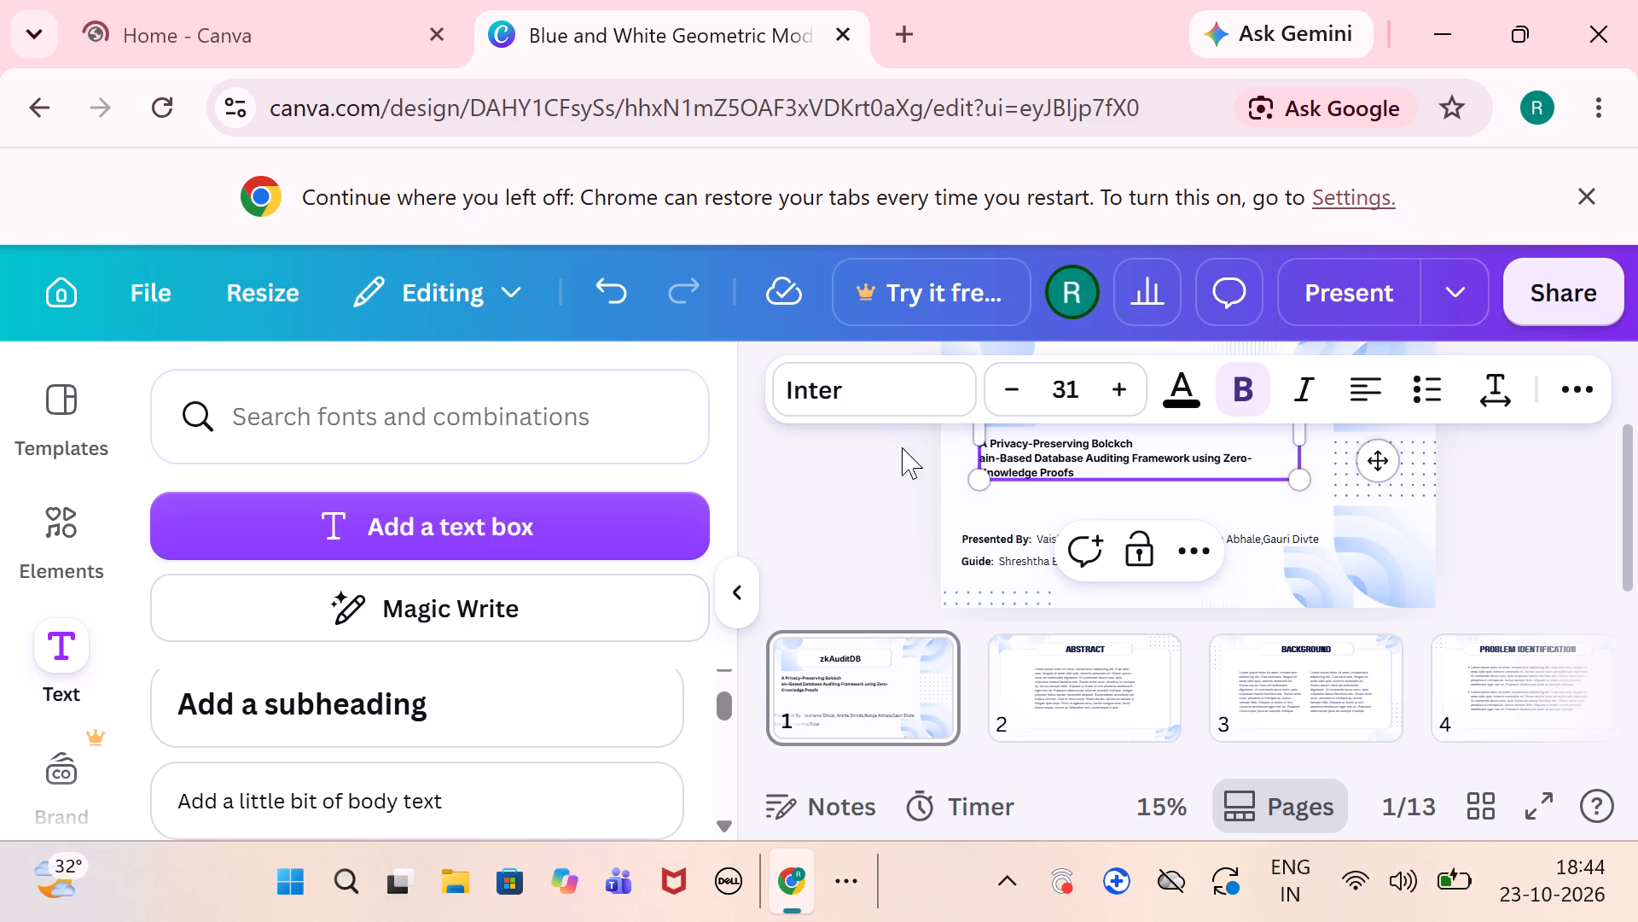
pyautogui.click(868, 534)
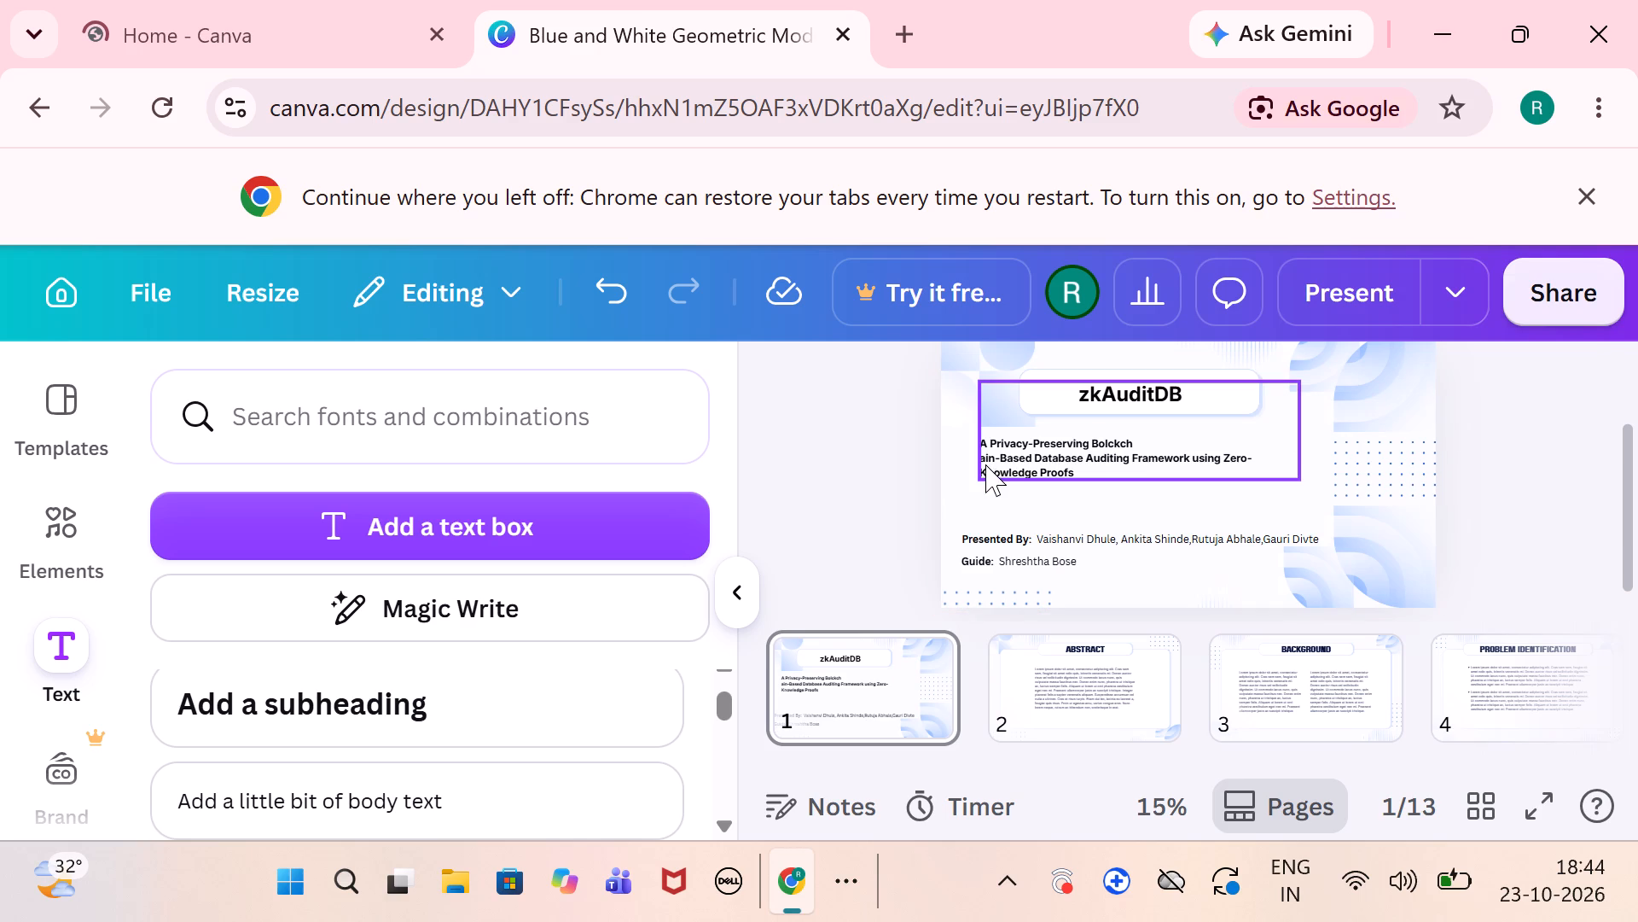
# Widen the title and subtitle text box by extending its left side past the slide's left edge, and deselect it.
pyautogui.click(979, 462)
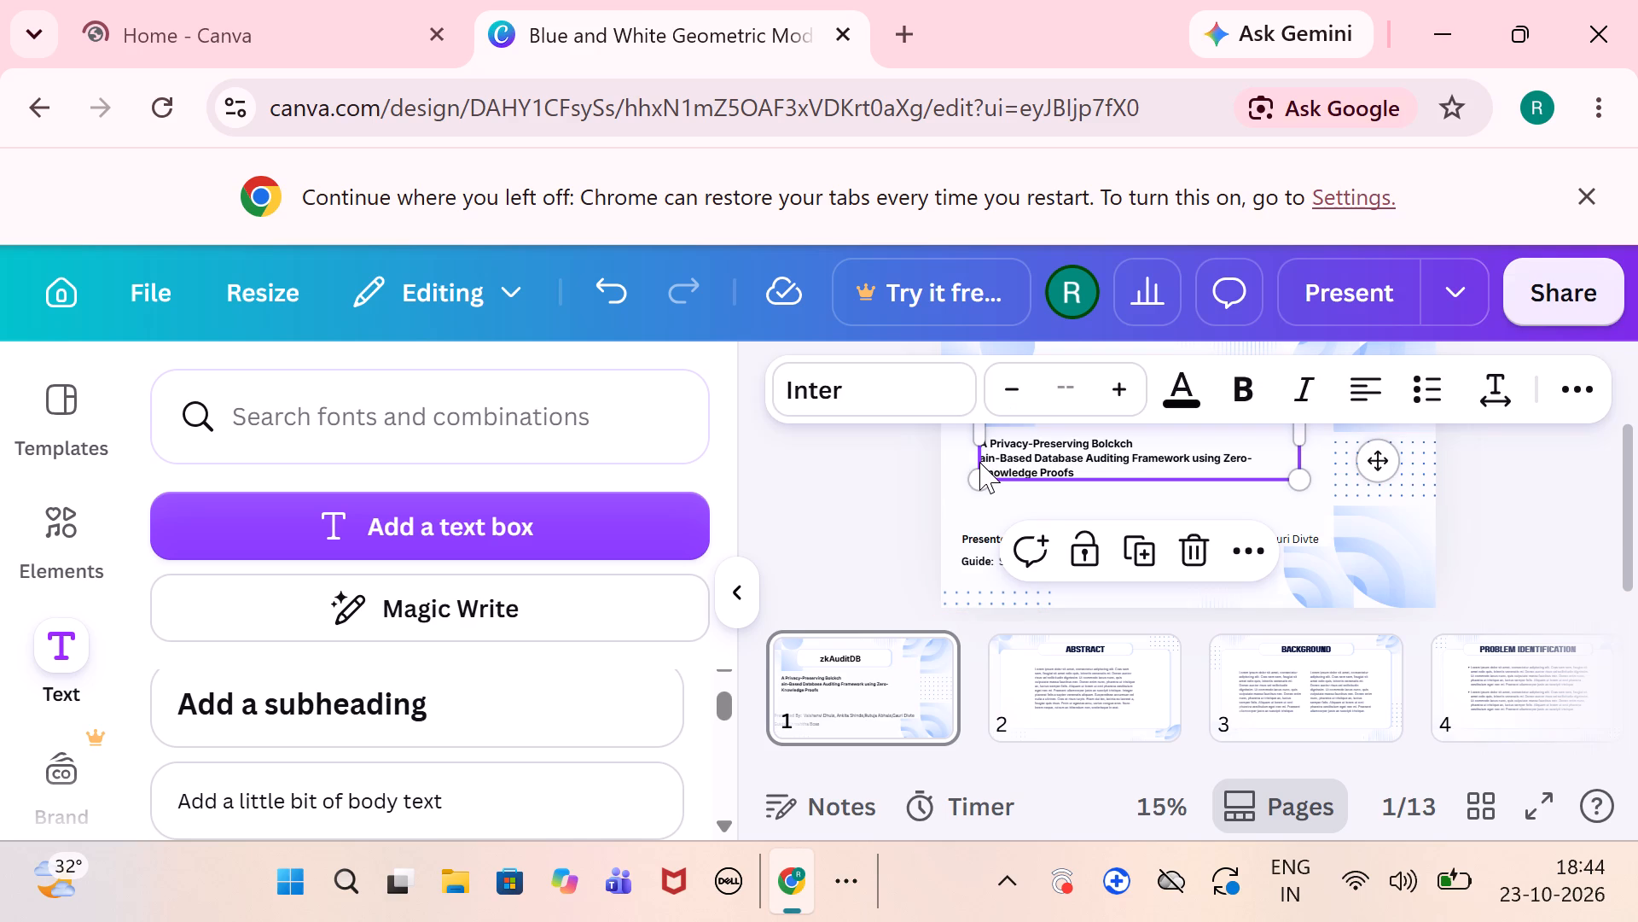
pyautogui.click(979, 452)
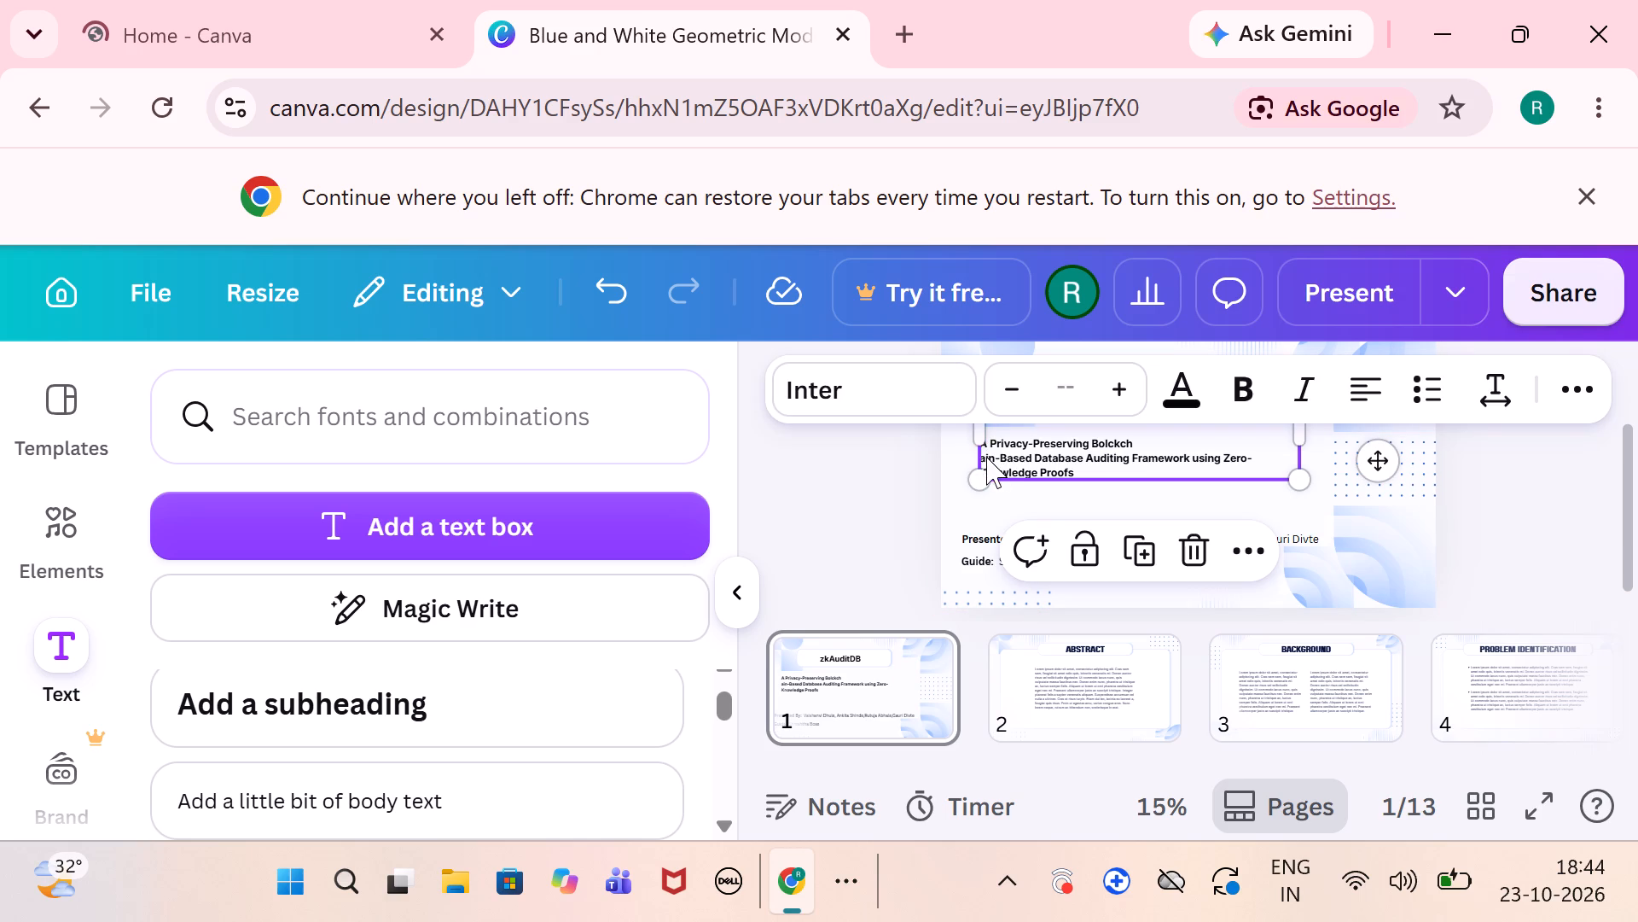
pyautogui.click(981, 441)
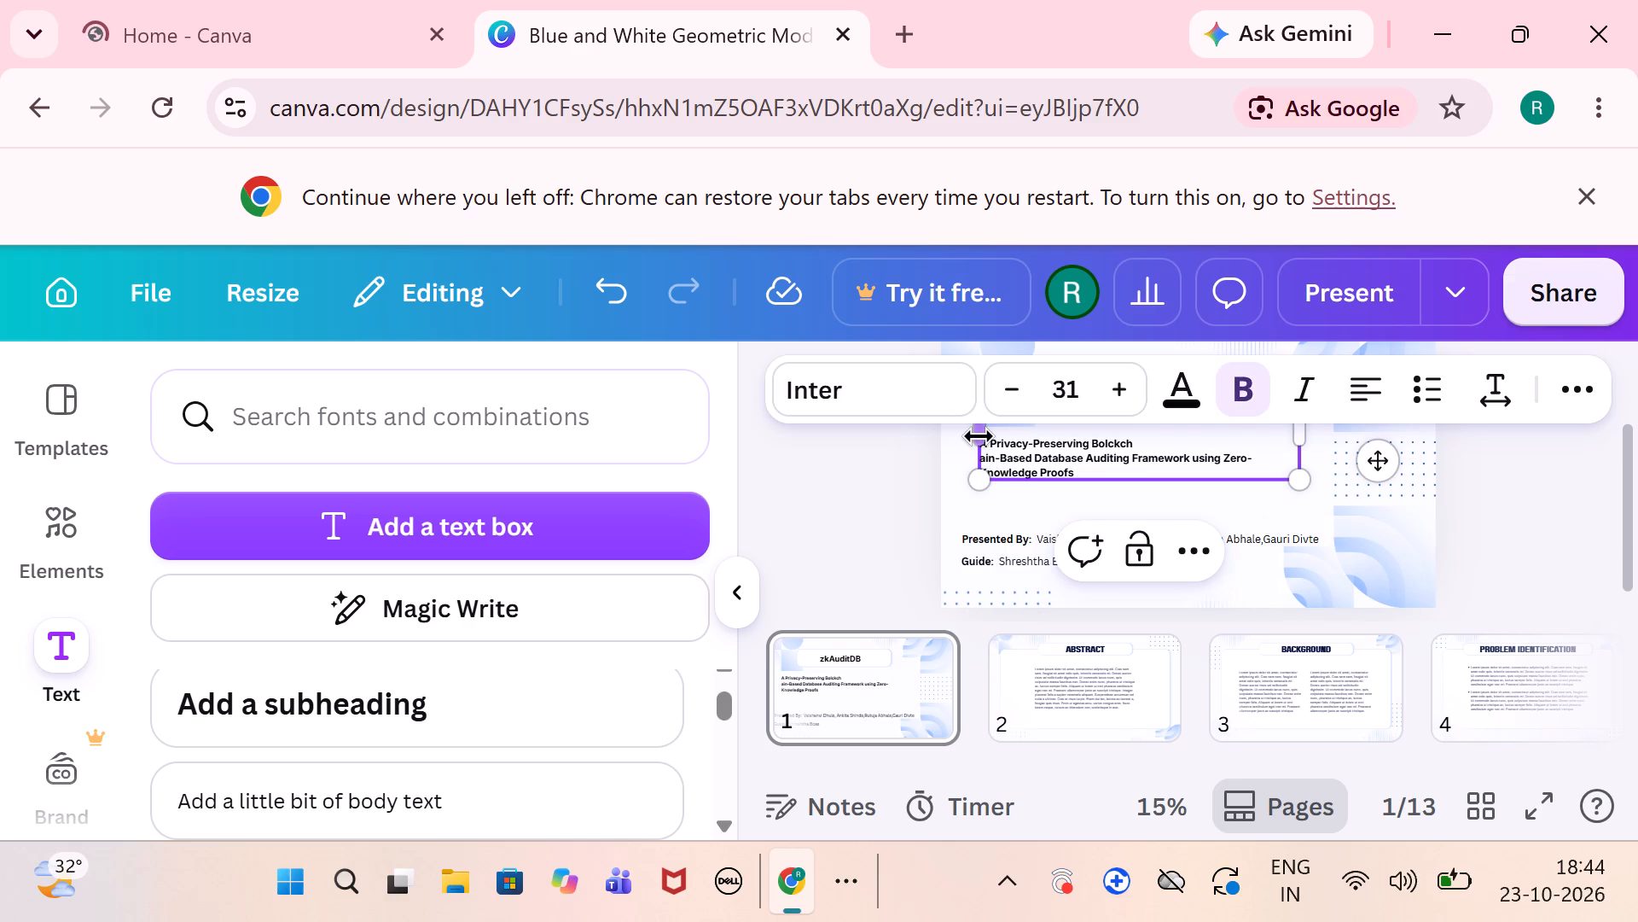
pyautogui.moveTo(978, 436); pyautogui.dragTo(903, 448)
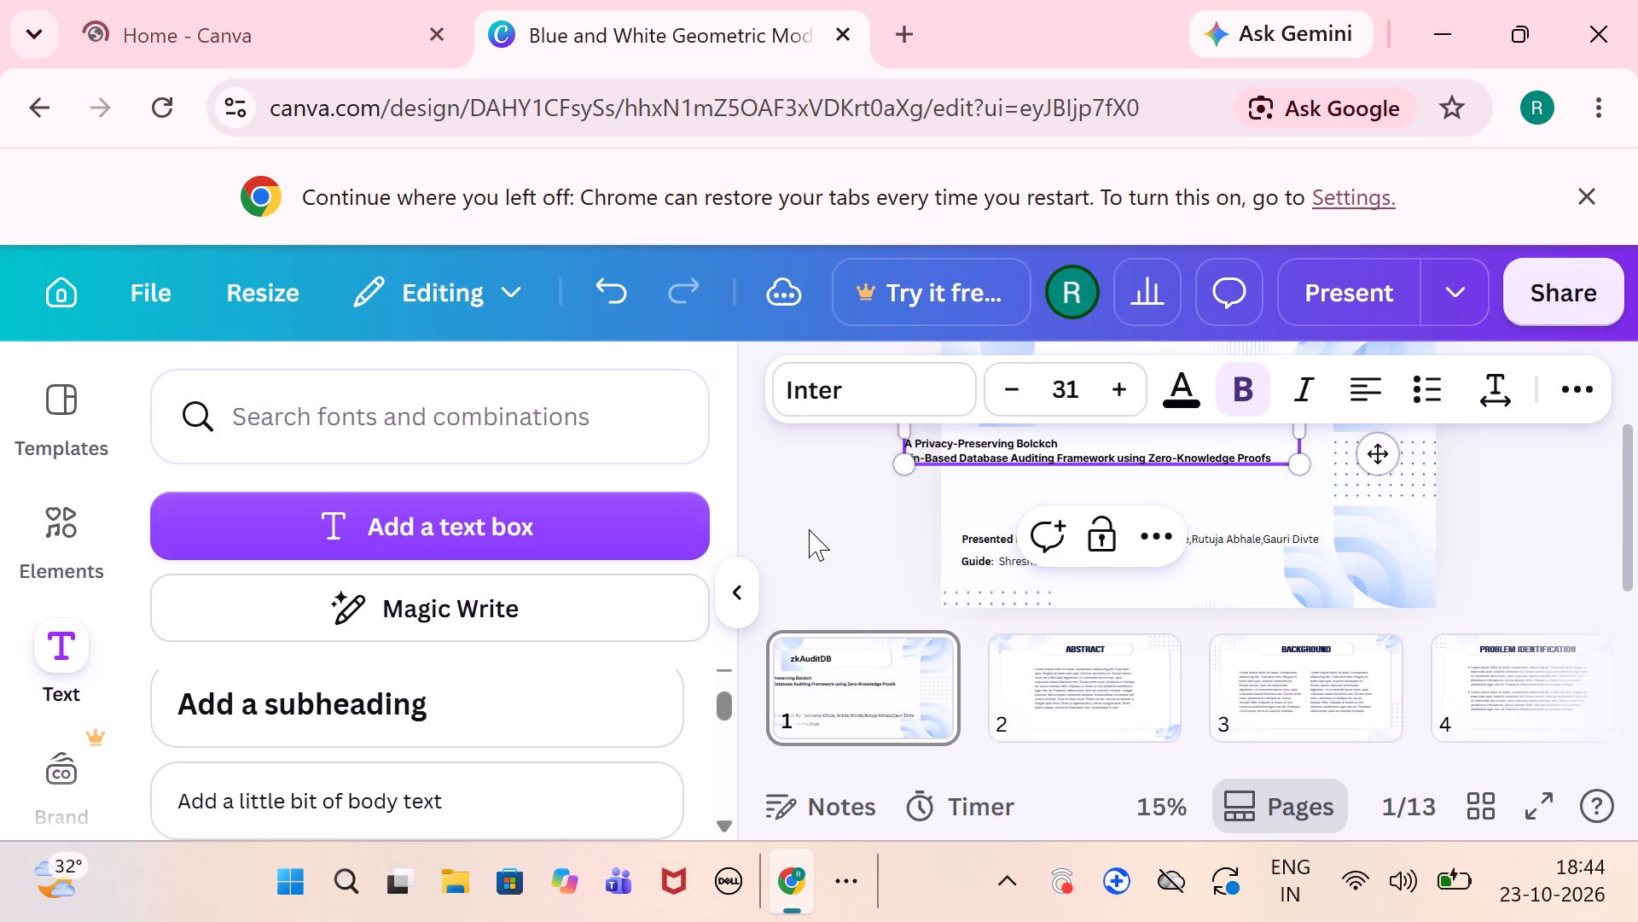
pyautogui.click(809, 529)
# Move the title and subtitle text box right until the whole subtitle starts inside the slide's left edge.
pyautogui.moveTo(997, 461); pyautogui.dragTo(1039, 452)
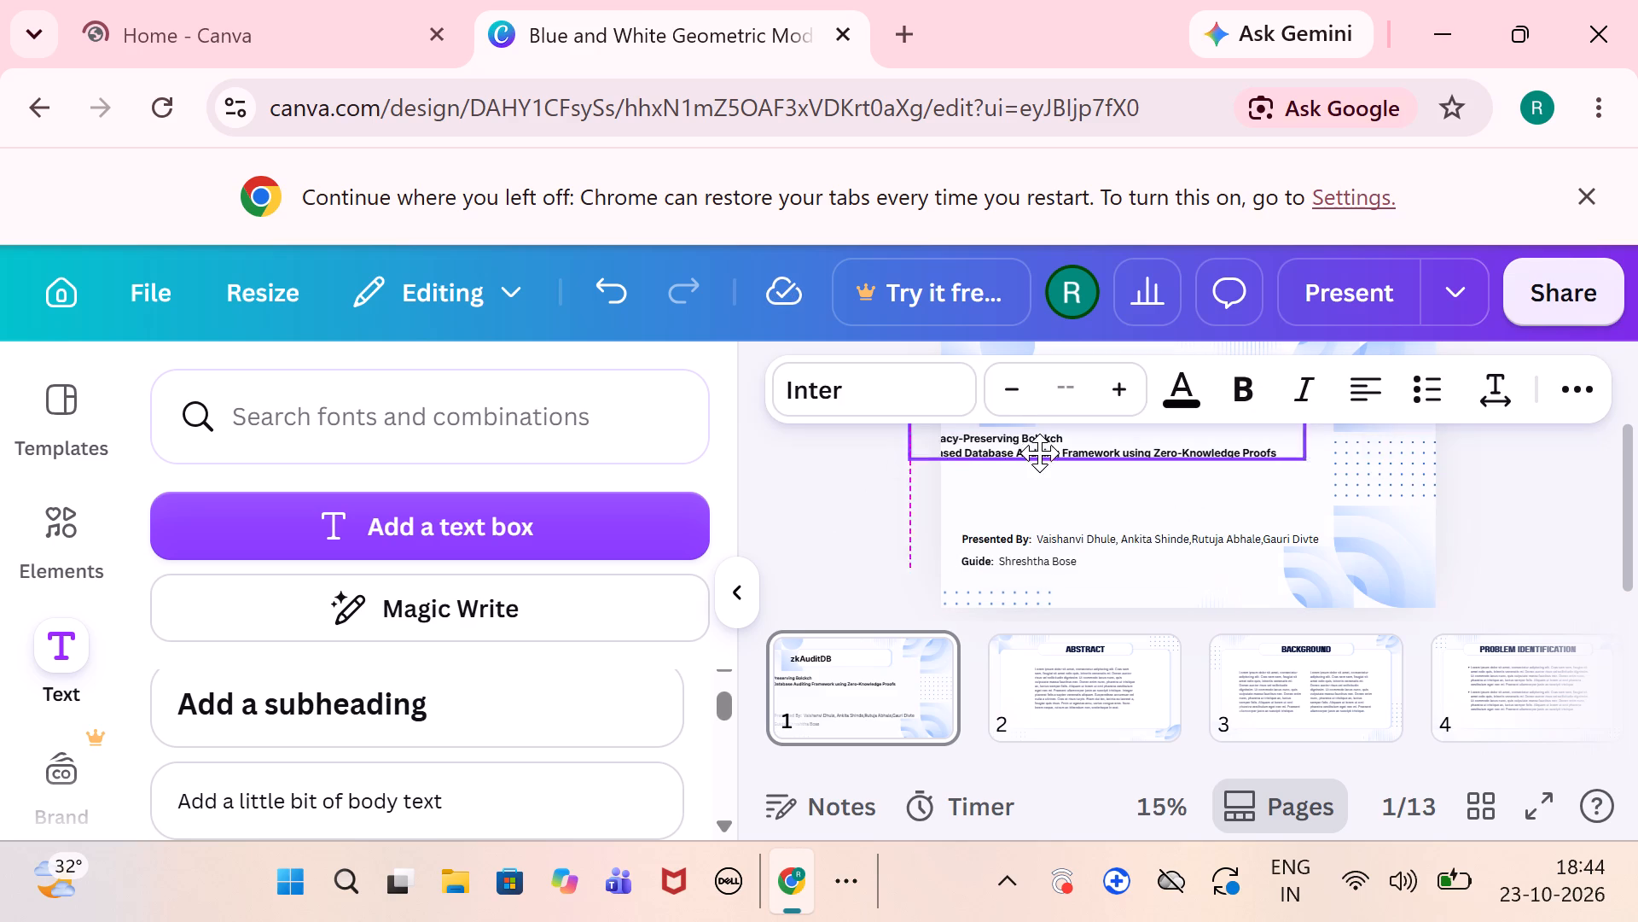
pyautogui.moveTo(1039, 452); pyautogui.dragTo(1079, 452)
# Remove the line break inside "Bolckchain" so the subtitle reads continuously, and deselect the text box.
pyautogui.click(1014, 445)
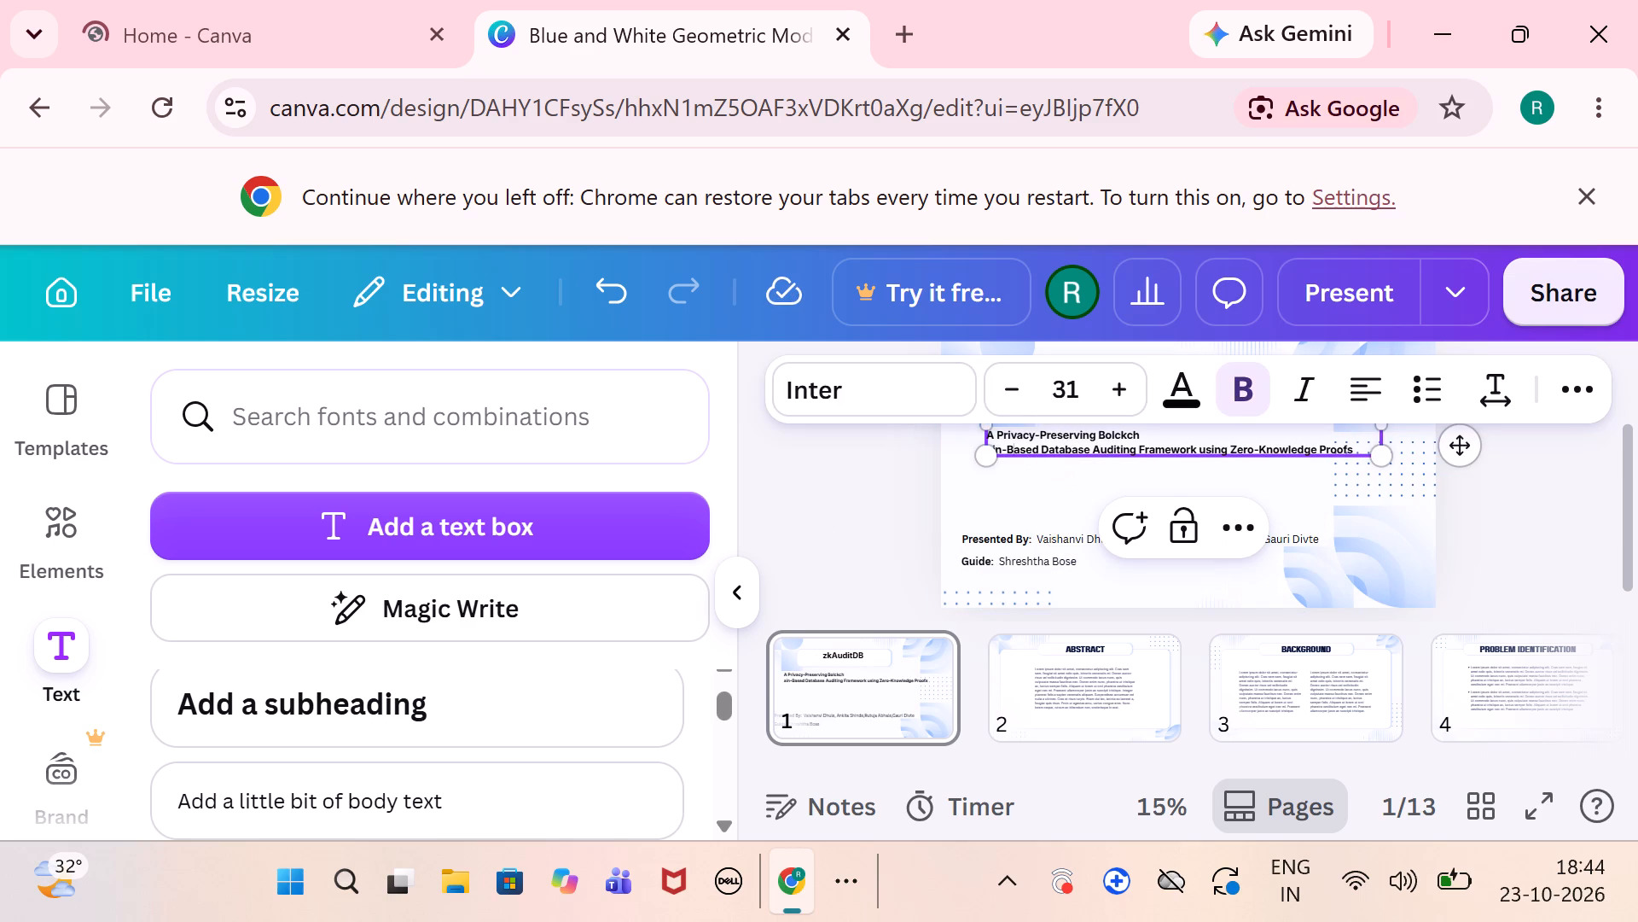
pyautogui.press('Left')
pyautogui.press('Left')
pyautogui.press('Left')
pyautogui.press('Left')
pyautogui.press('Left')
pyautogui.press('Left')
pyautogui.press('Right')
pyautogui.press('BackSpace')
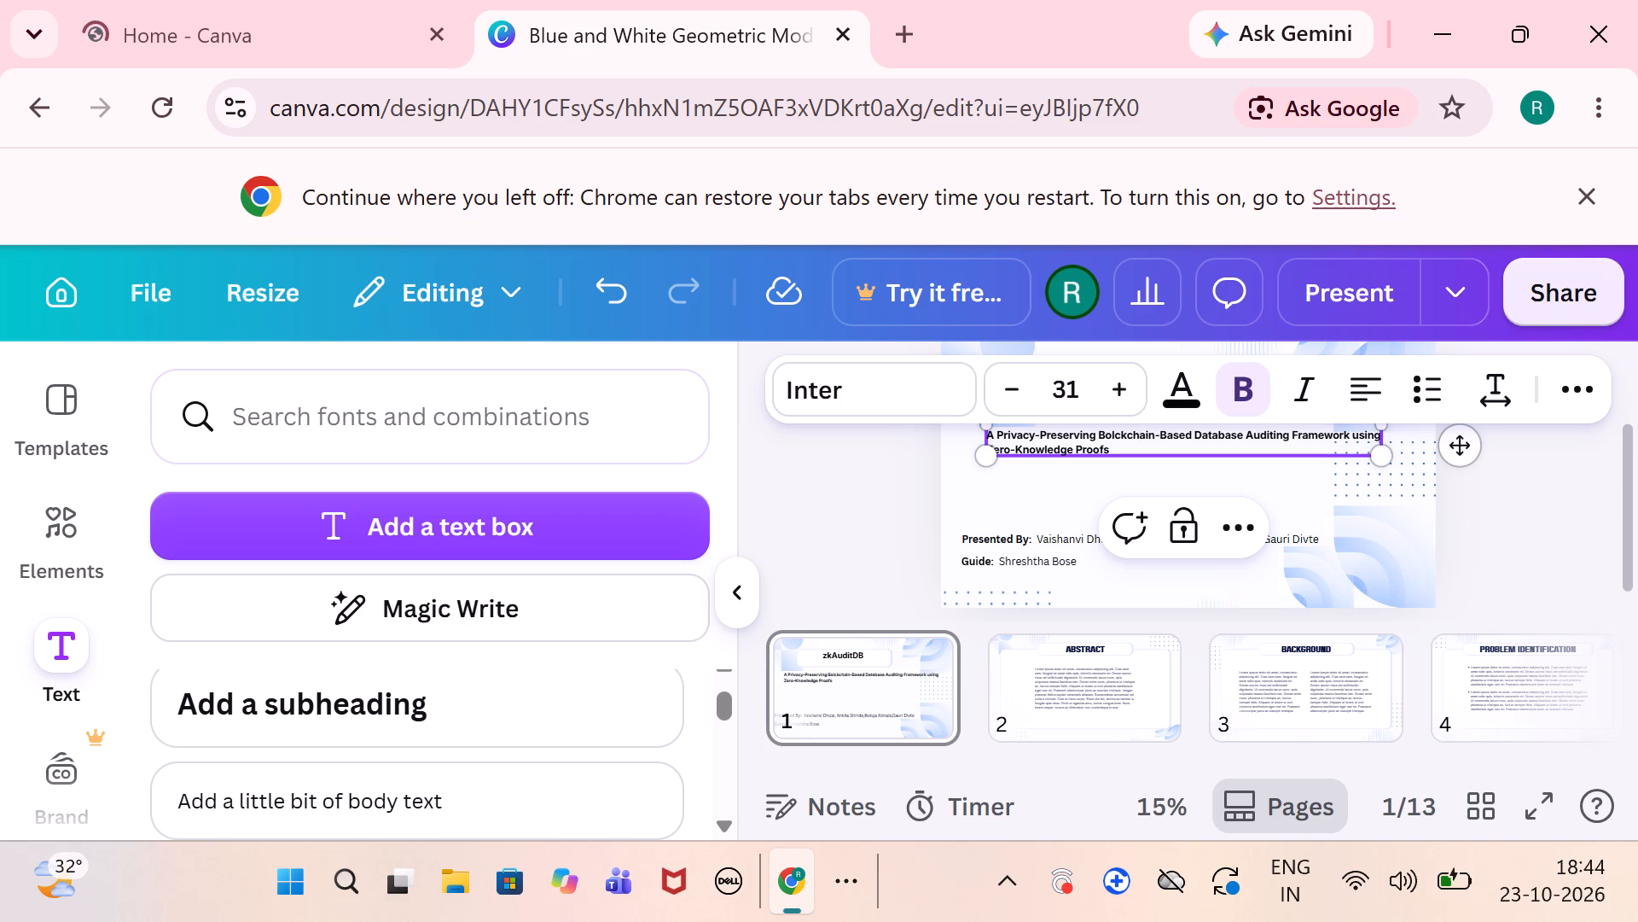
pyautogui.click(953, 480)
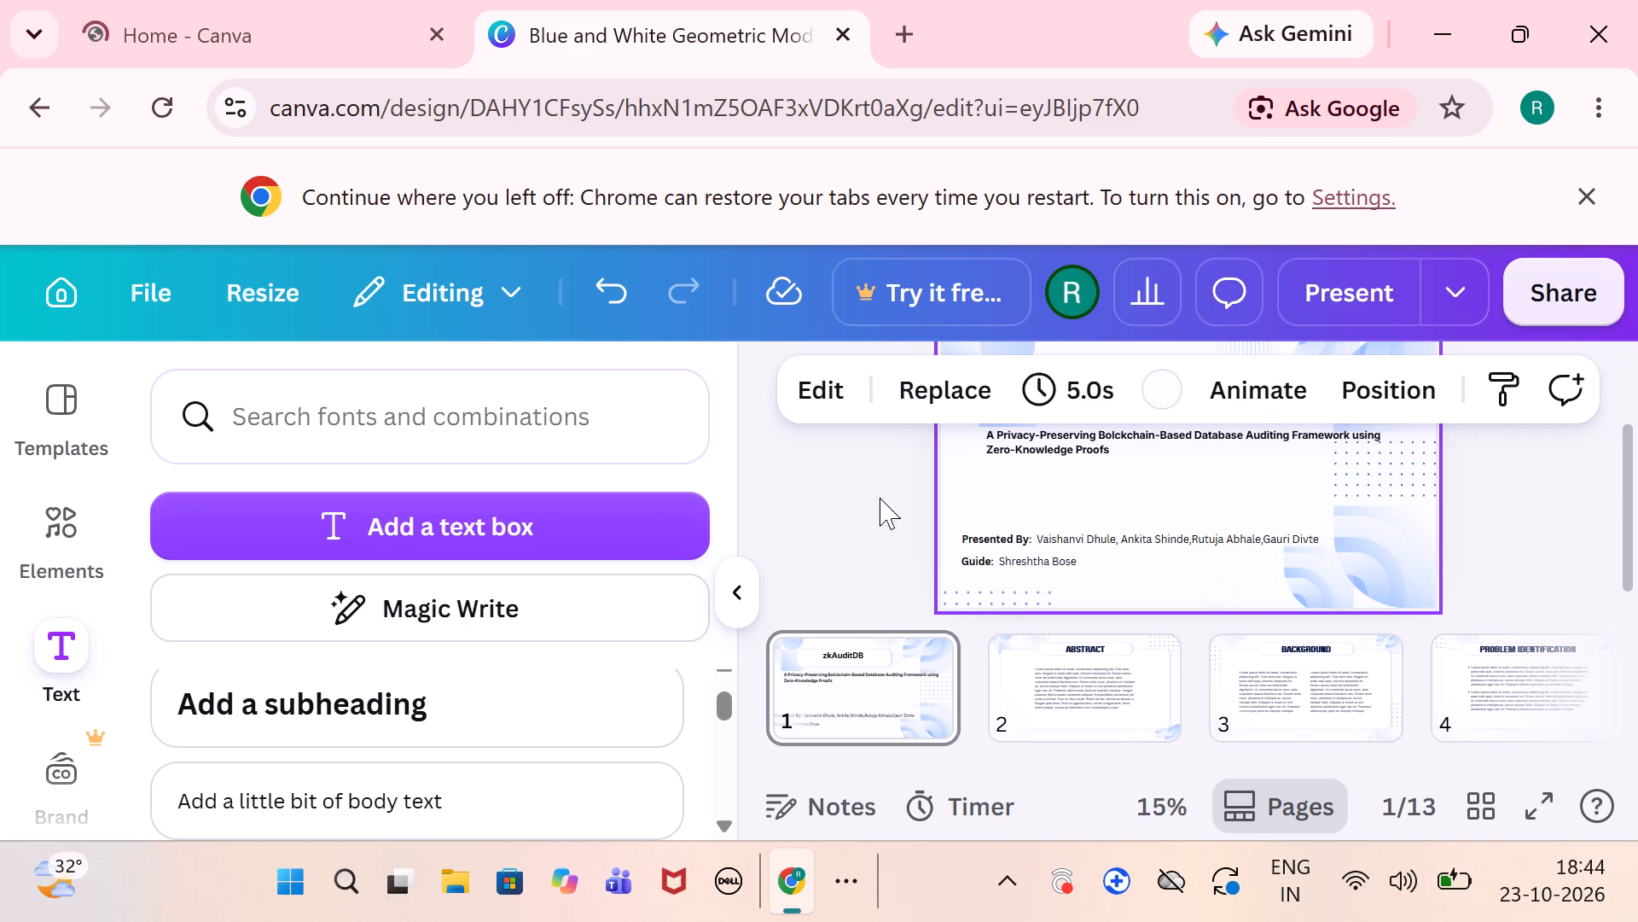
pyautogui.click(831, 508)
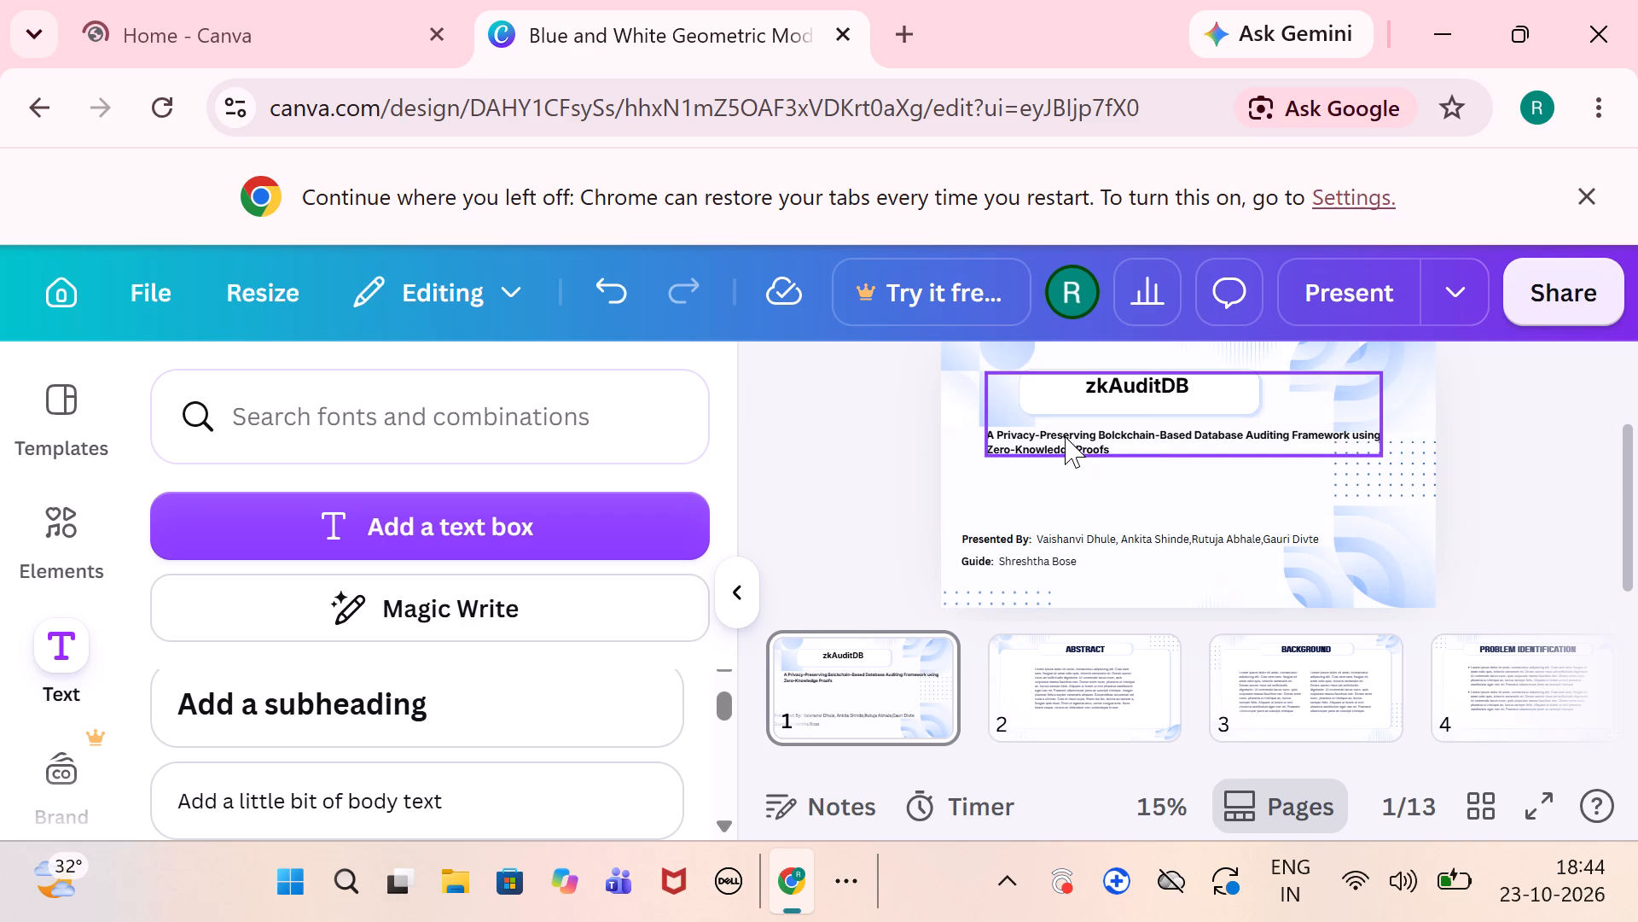
# Insert two blank lines above "A Privacy-Preserving" to push the subtitle further below the zkAuditDB title, and deselect the text box.
pyautogui.click(1051, 435)
pyautogui.click(996, 432)
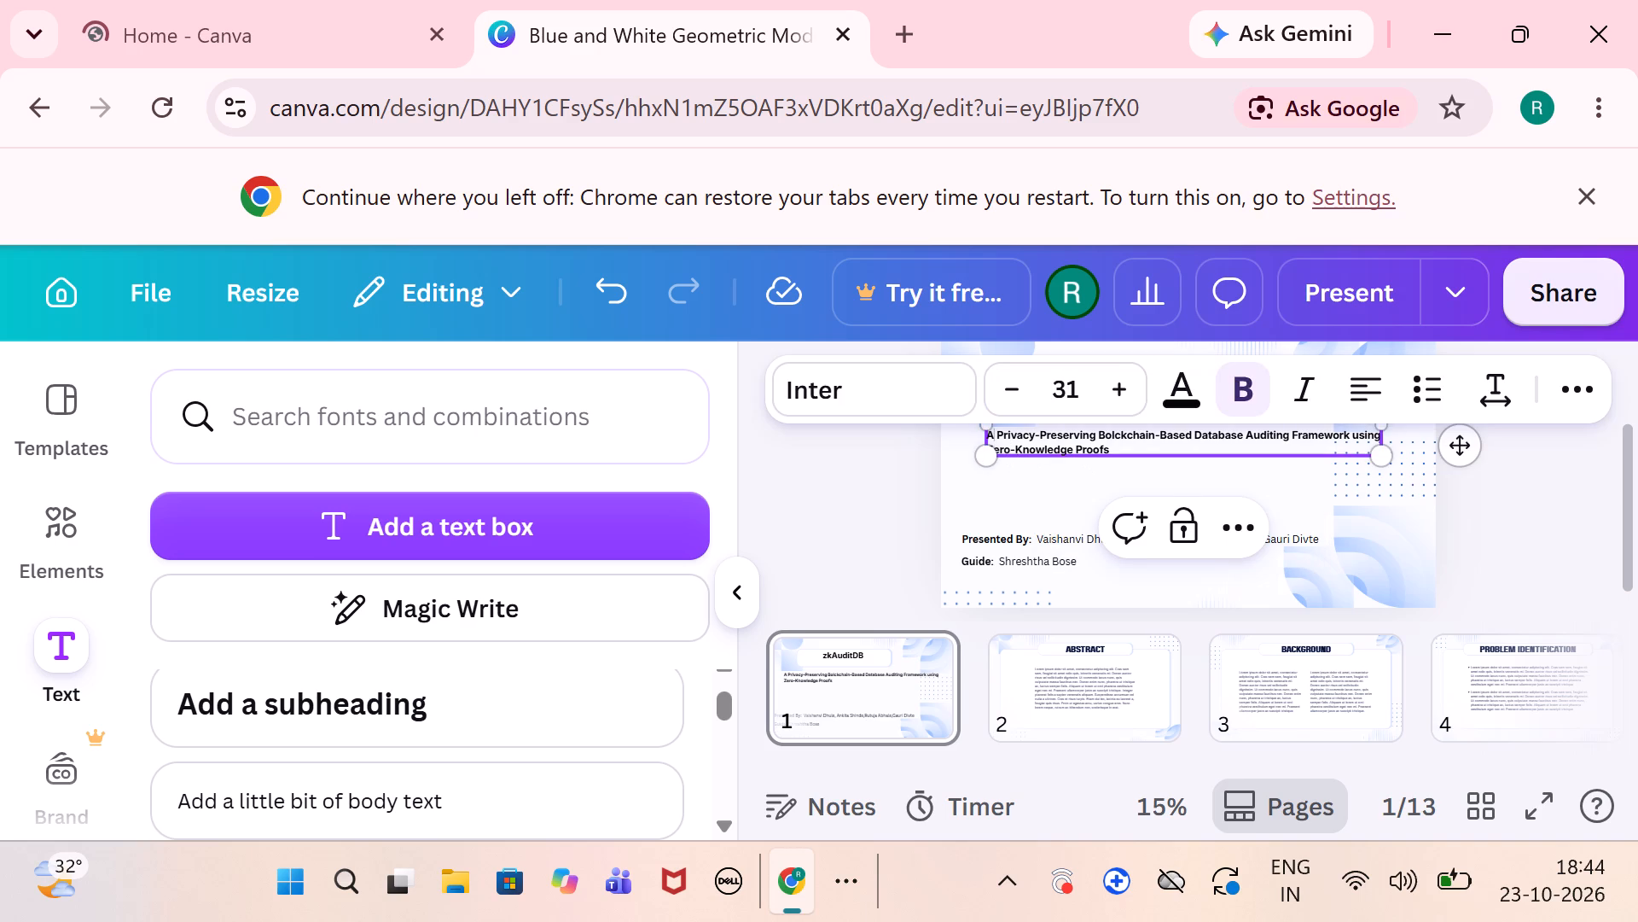
pyautogui.press('Left')
pyautogui.press('Return')
pyautogui.press('Return')
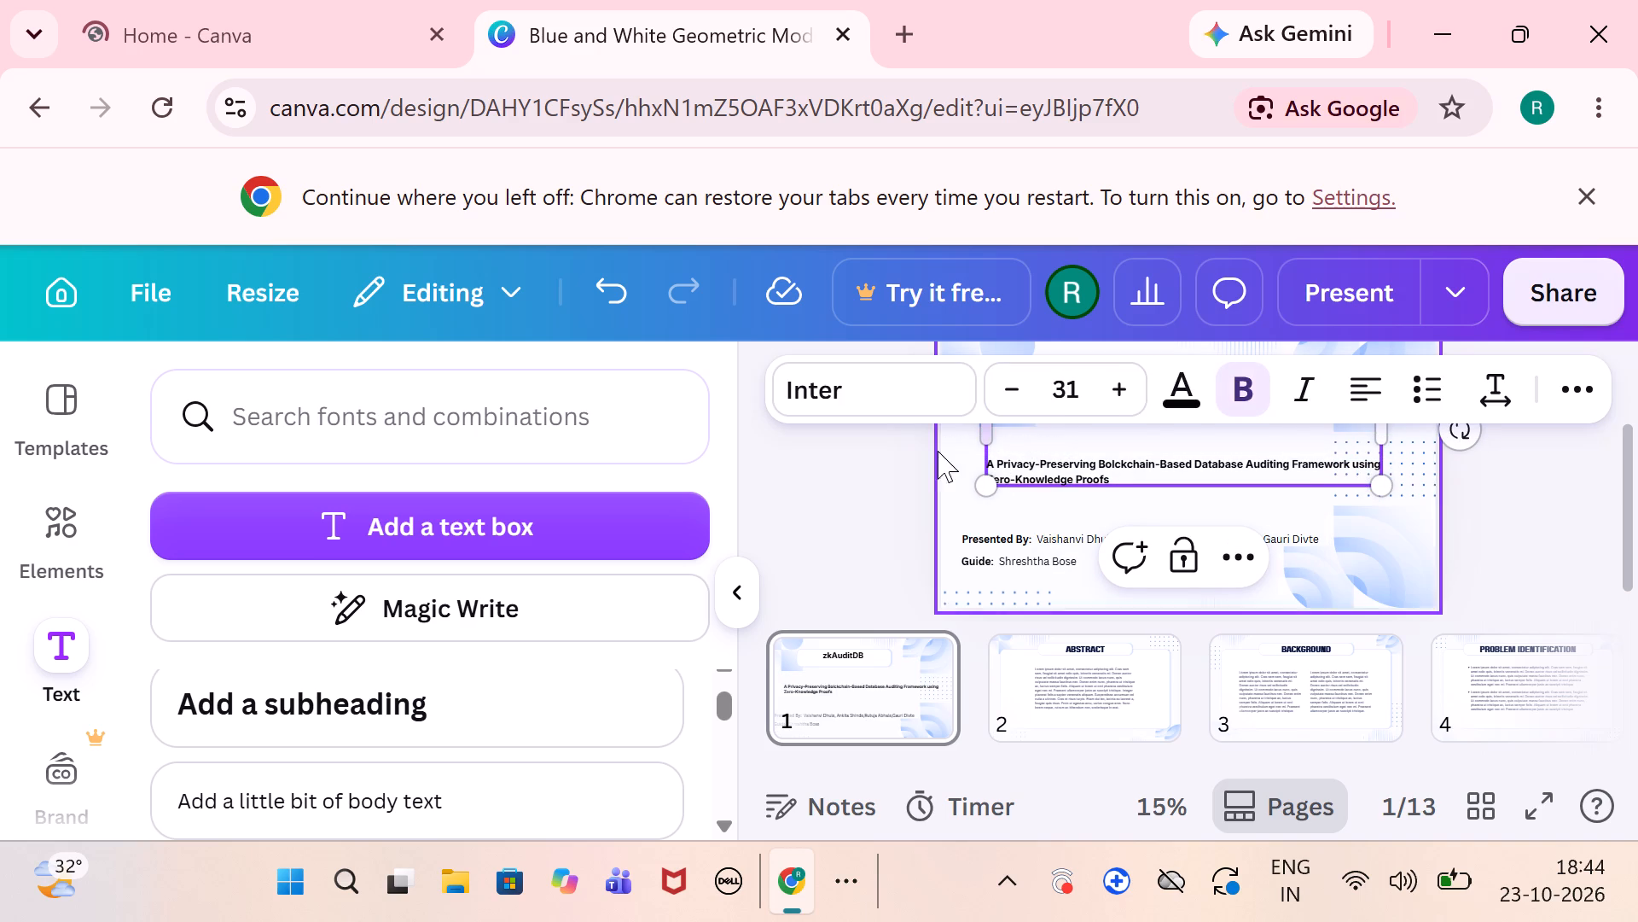
pyautogui.click(922, 519)
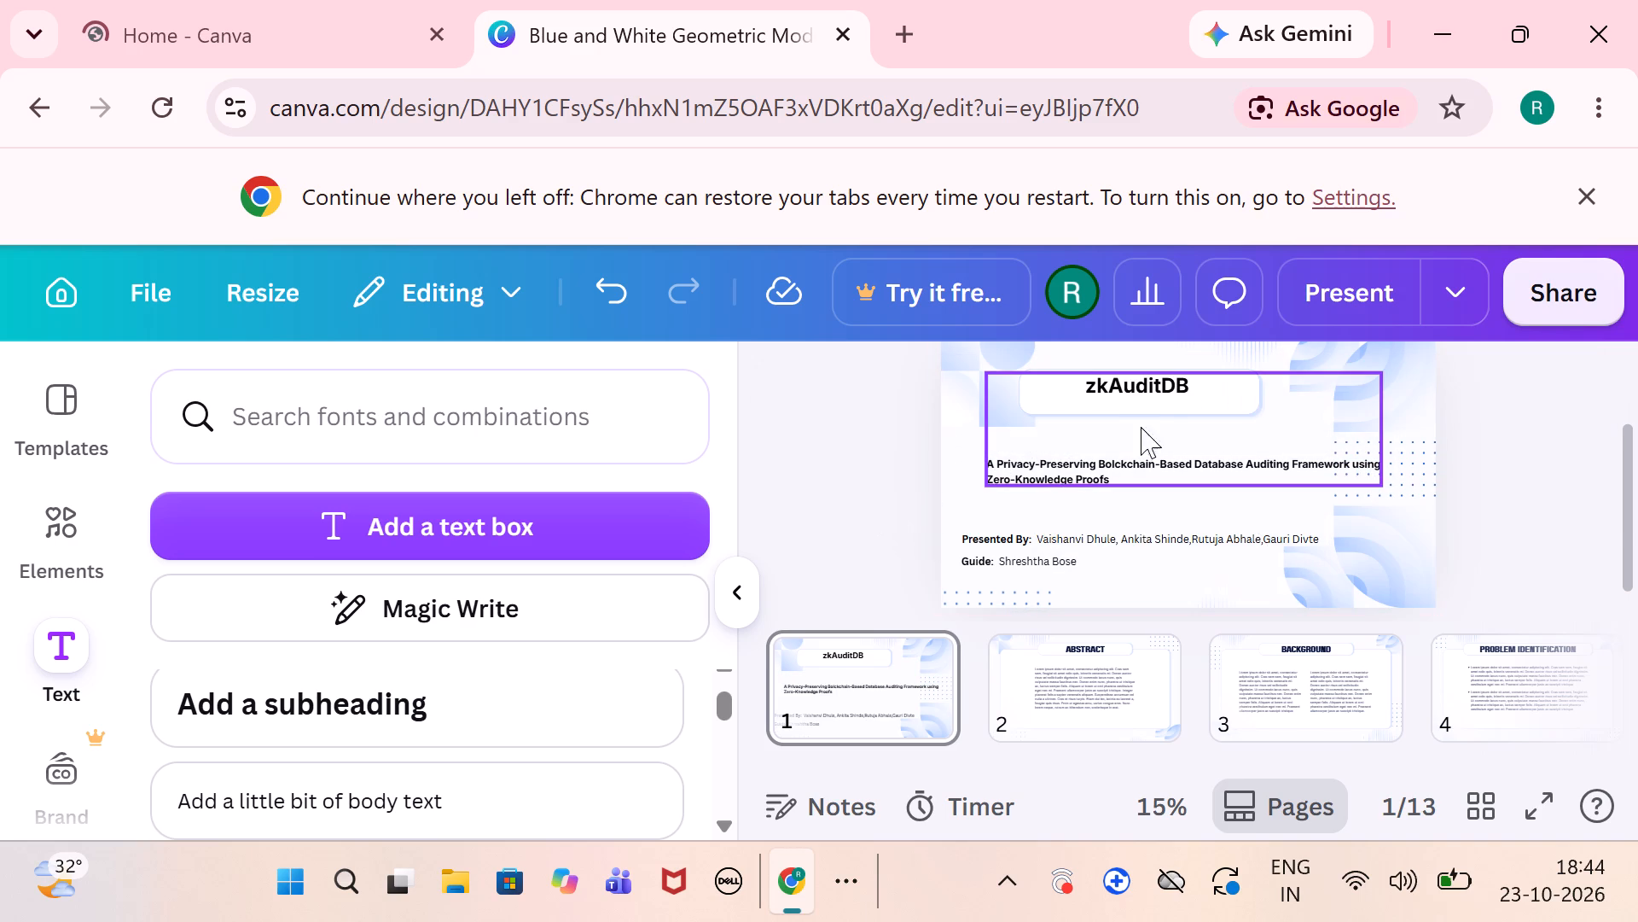
# Move the title and subtitle text box slightly left and down, roughly aligning the subtitle's start with "Presented By:", and deselect it.
pyautogui.moveTo(1136, 390); pyautogui.dragTo(1097, 411)
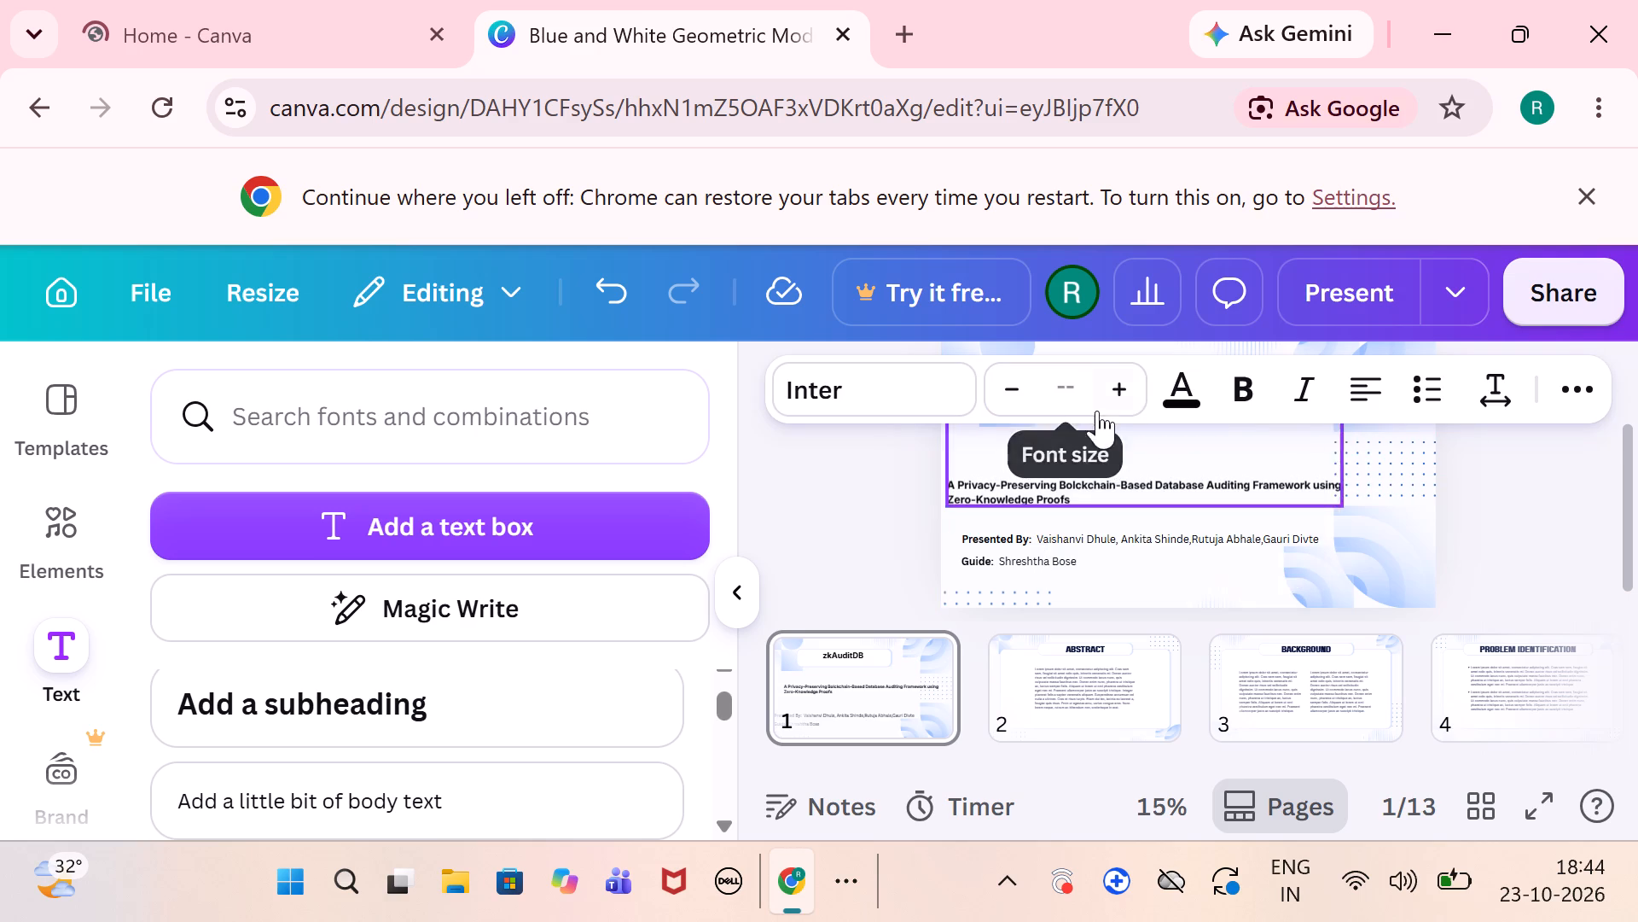
pyautogui.moveTo(1097, 411); pyautogui.dragTo(1112, 395)
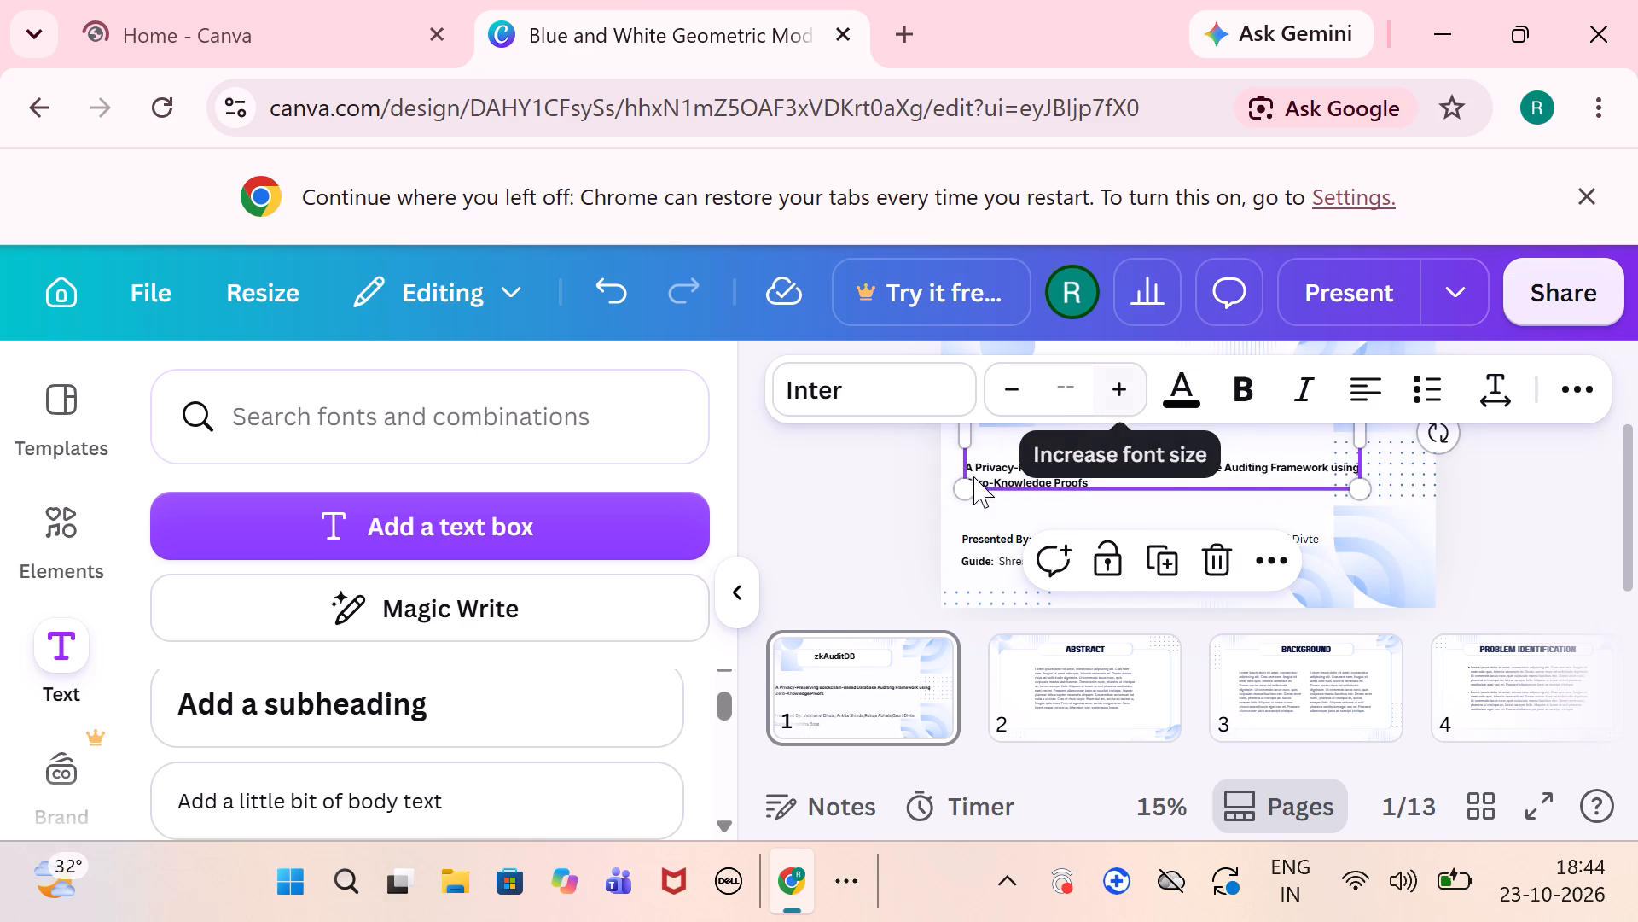
pyautogui.click(867, 514)
pyautogui.click(1108, 389)
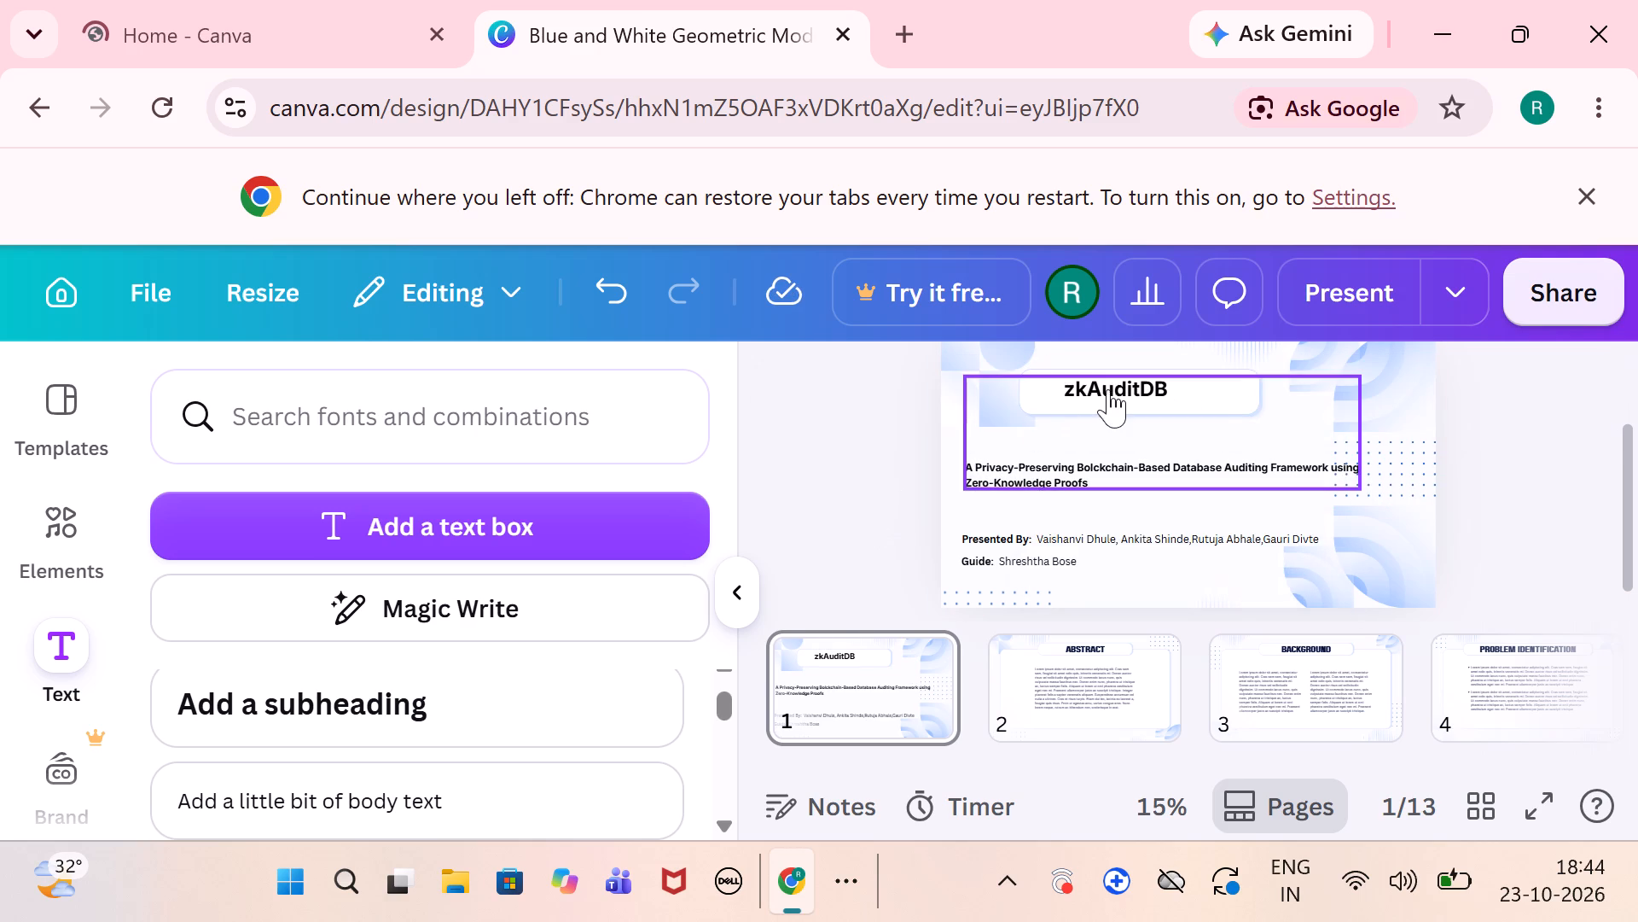
pyautogui.click(834, 507)
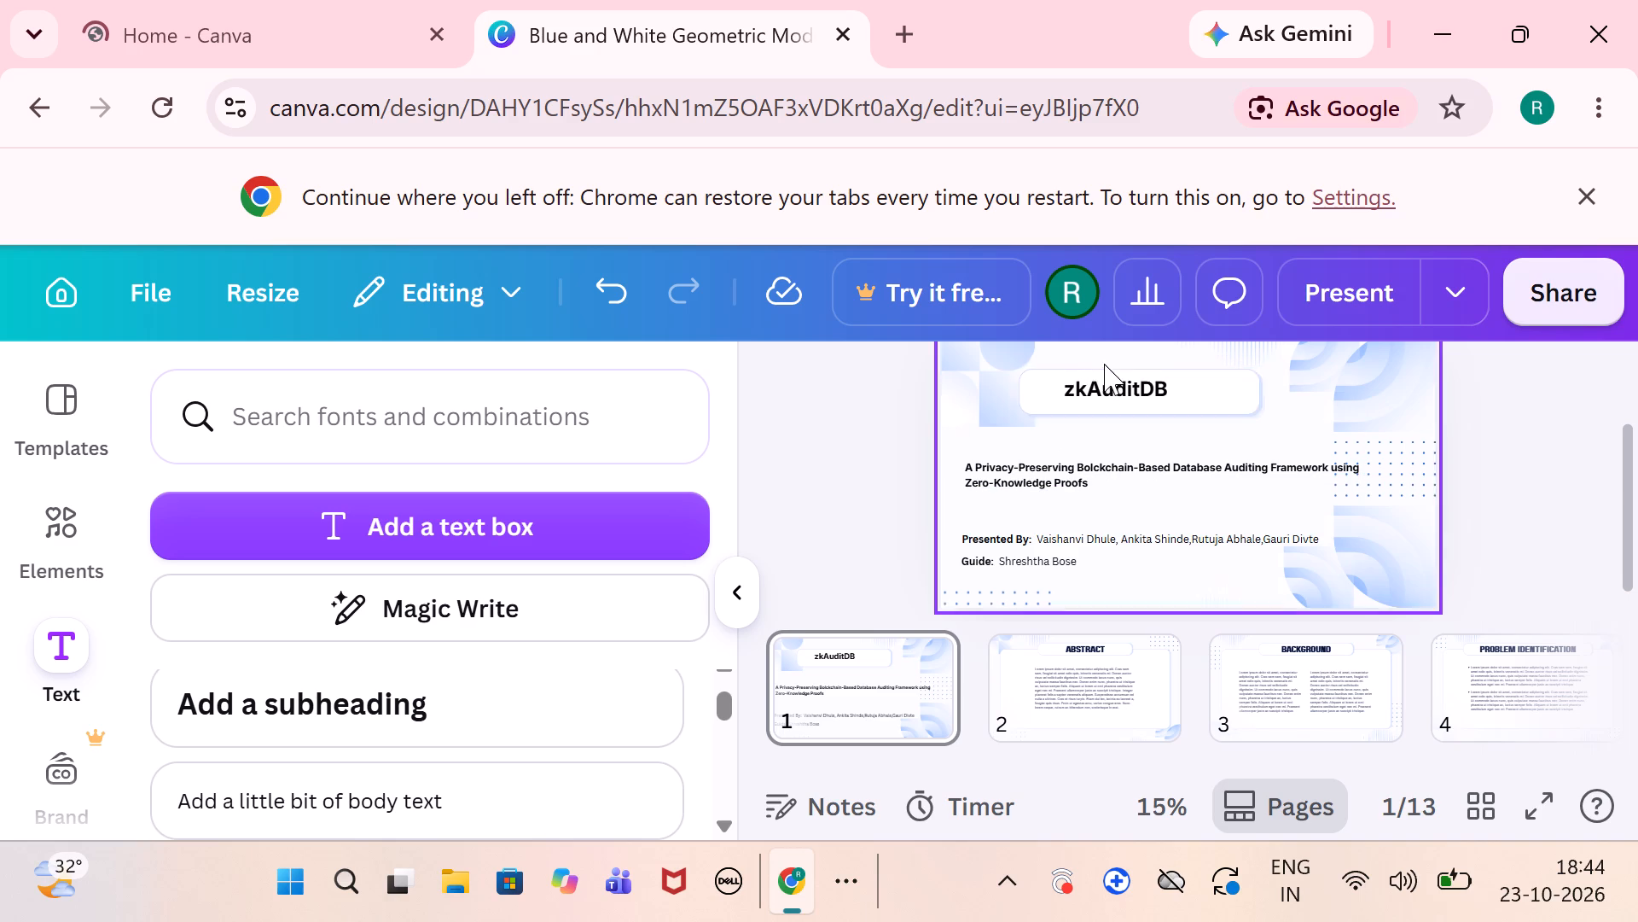
# Move the rounded white shape behind the zkAuditDB title slightly right and up, and deselect it.
pyautogui.moveTo(1106, 372); pyautogui.dragTo(1127, 366)
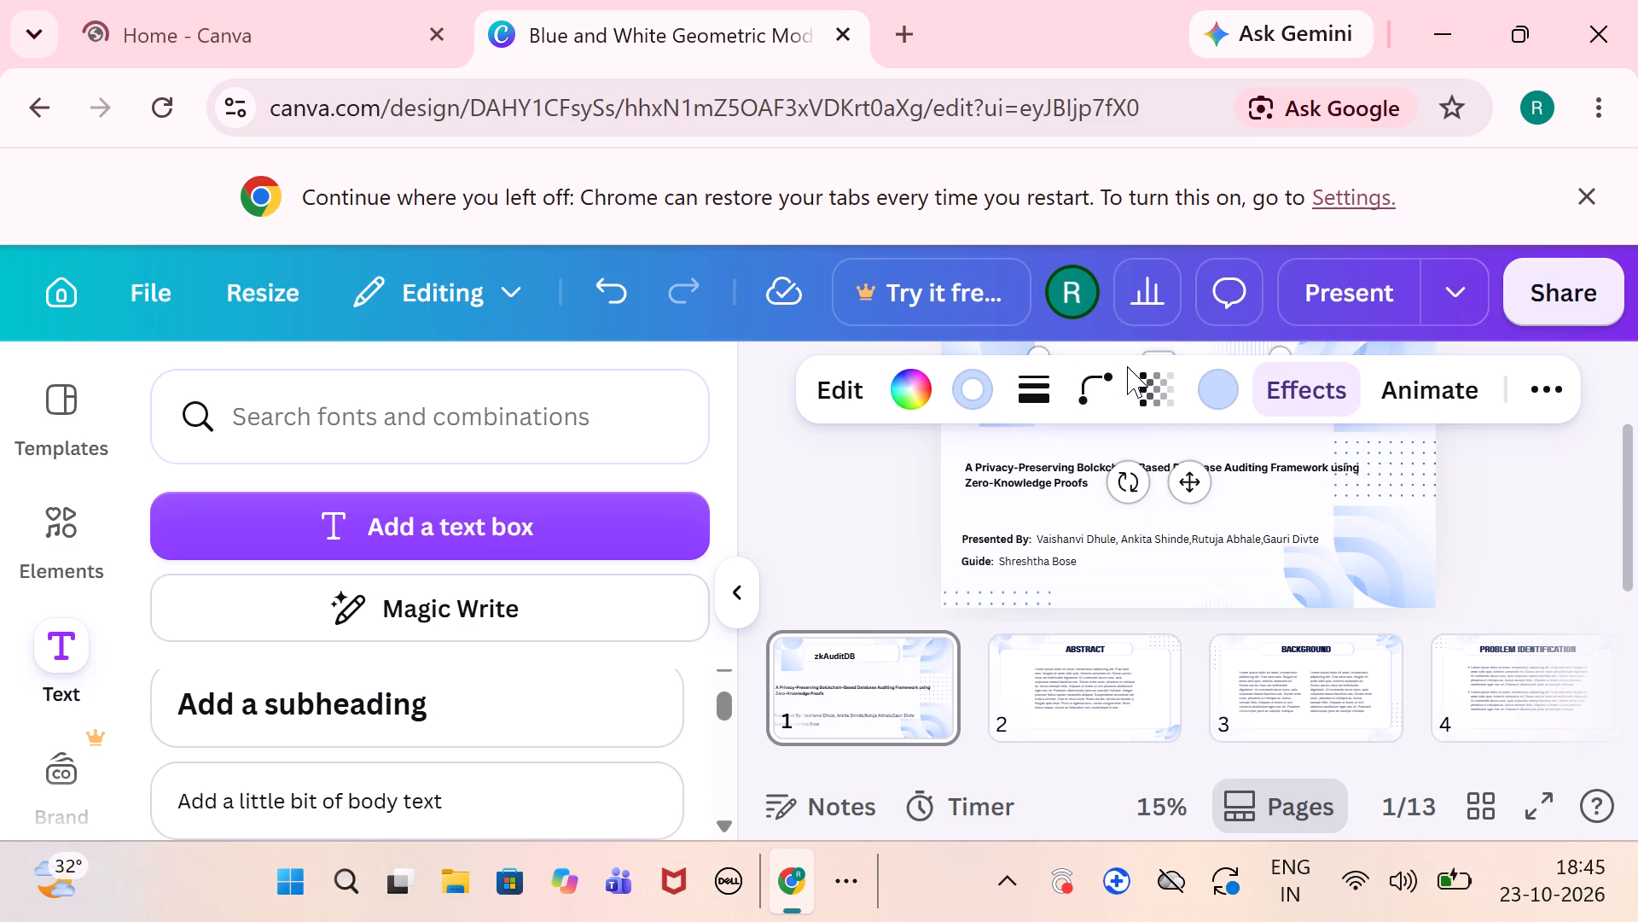
pyautogui.click(819, 461)
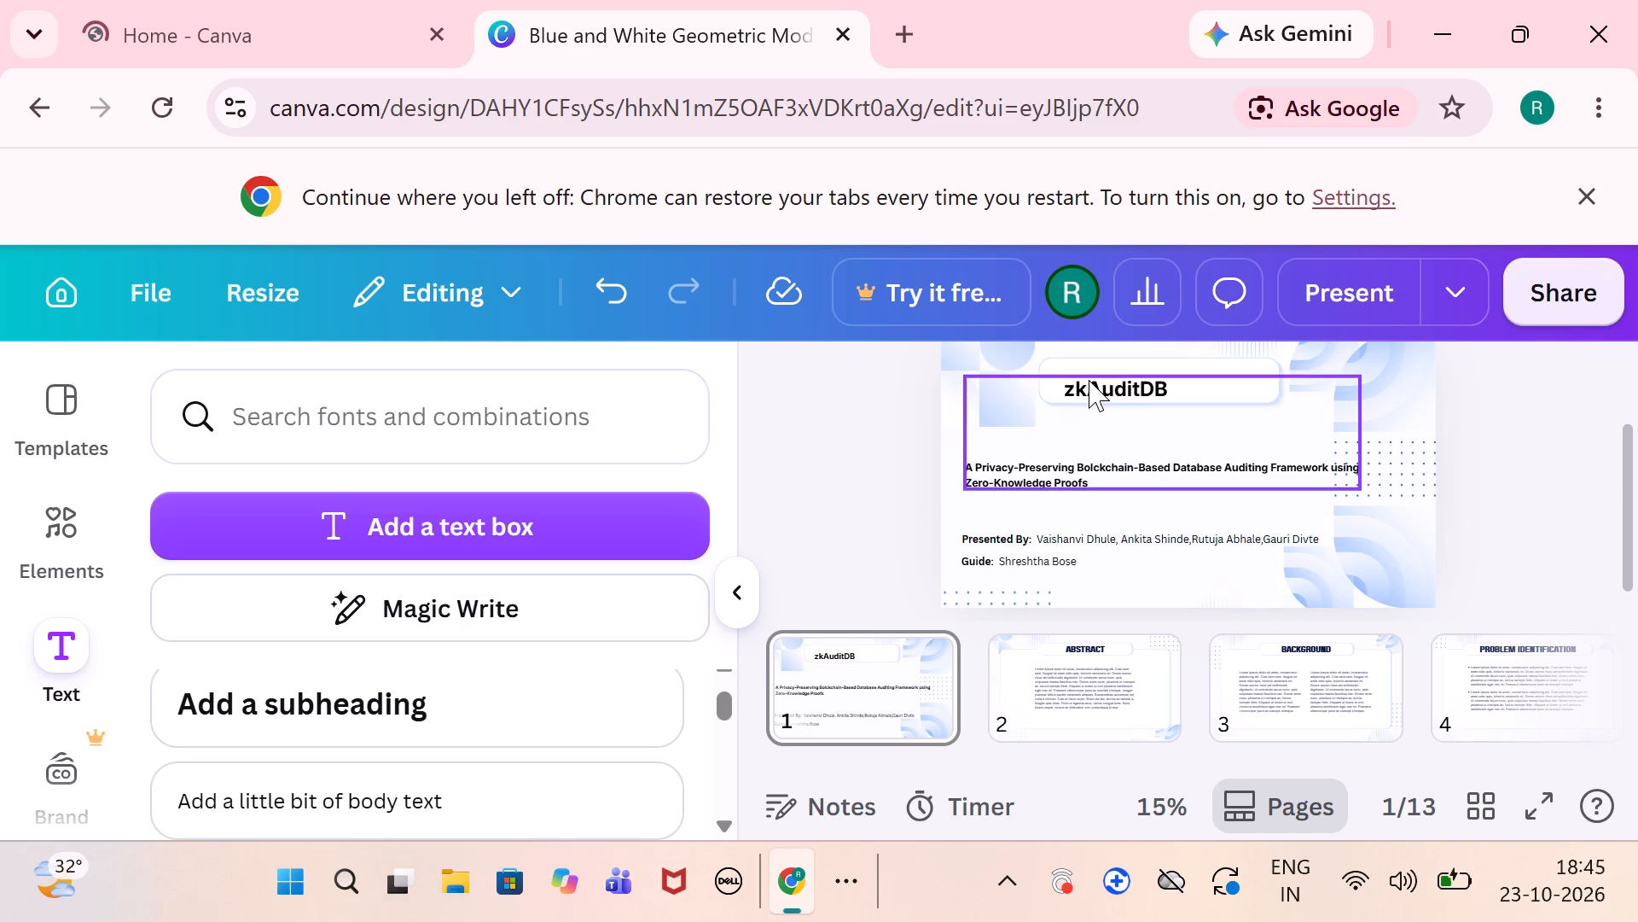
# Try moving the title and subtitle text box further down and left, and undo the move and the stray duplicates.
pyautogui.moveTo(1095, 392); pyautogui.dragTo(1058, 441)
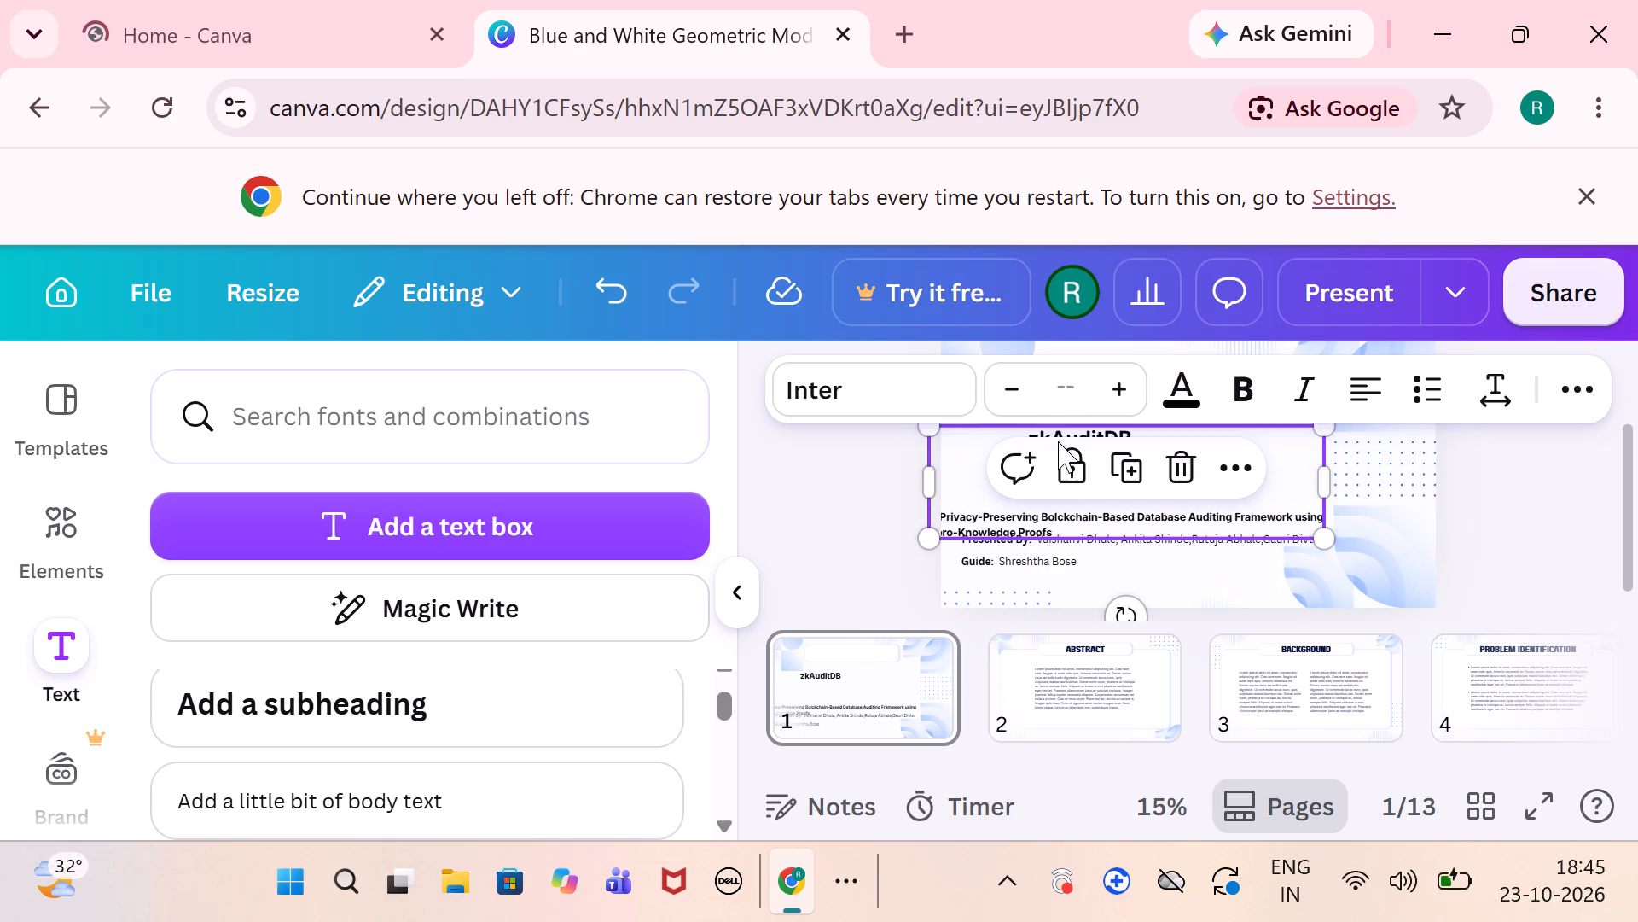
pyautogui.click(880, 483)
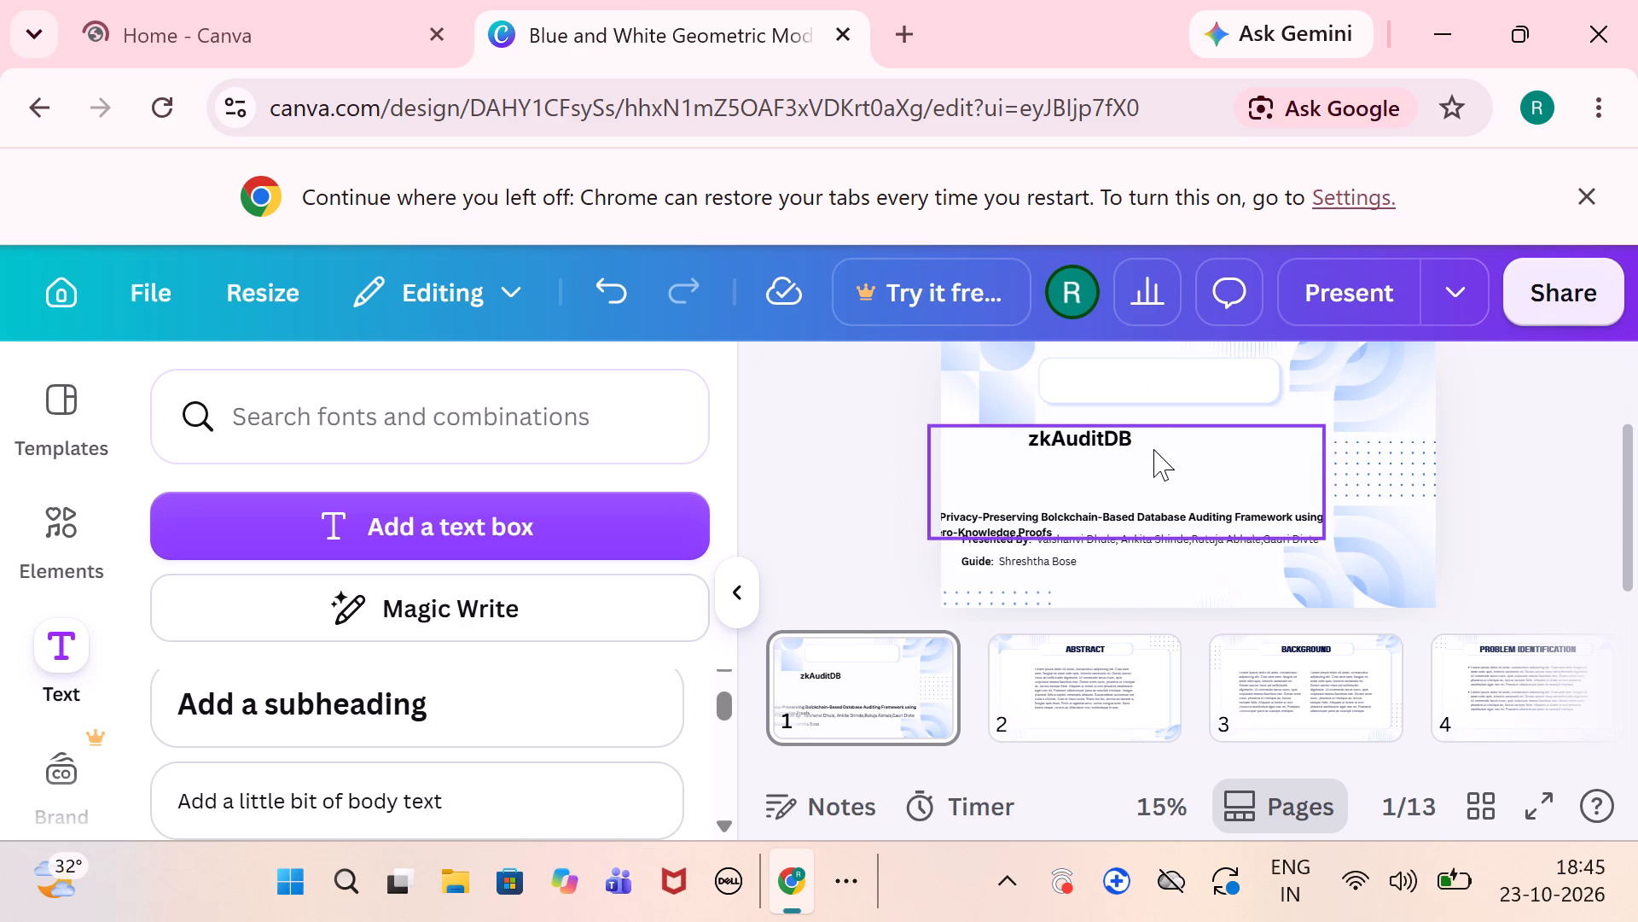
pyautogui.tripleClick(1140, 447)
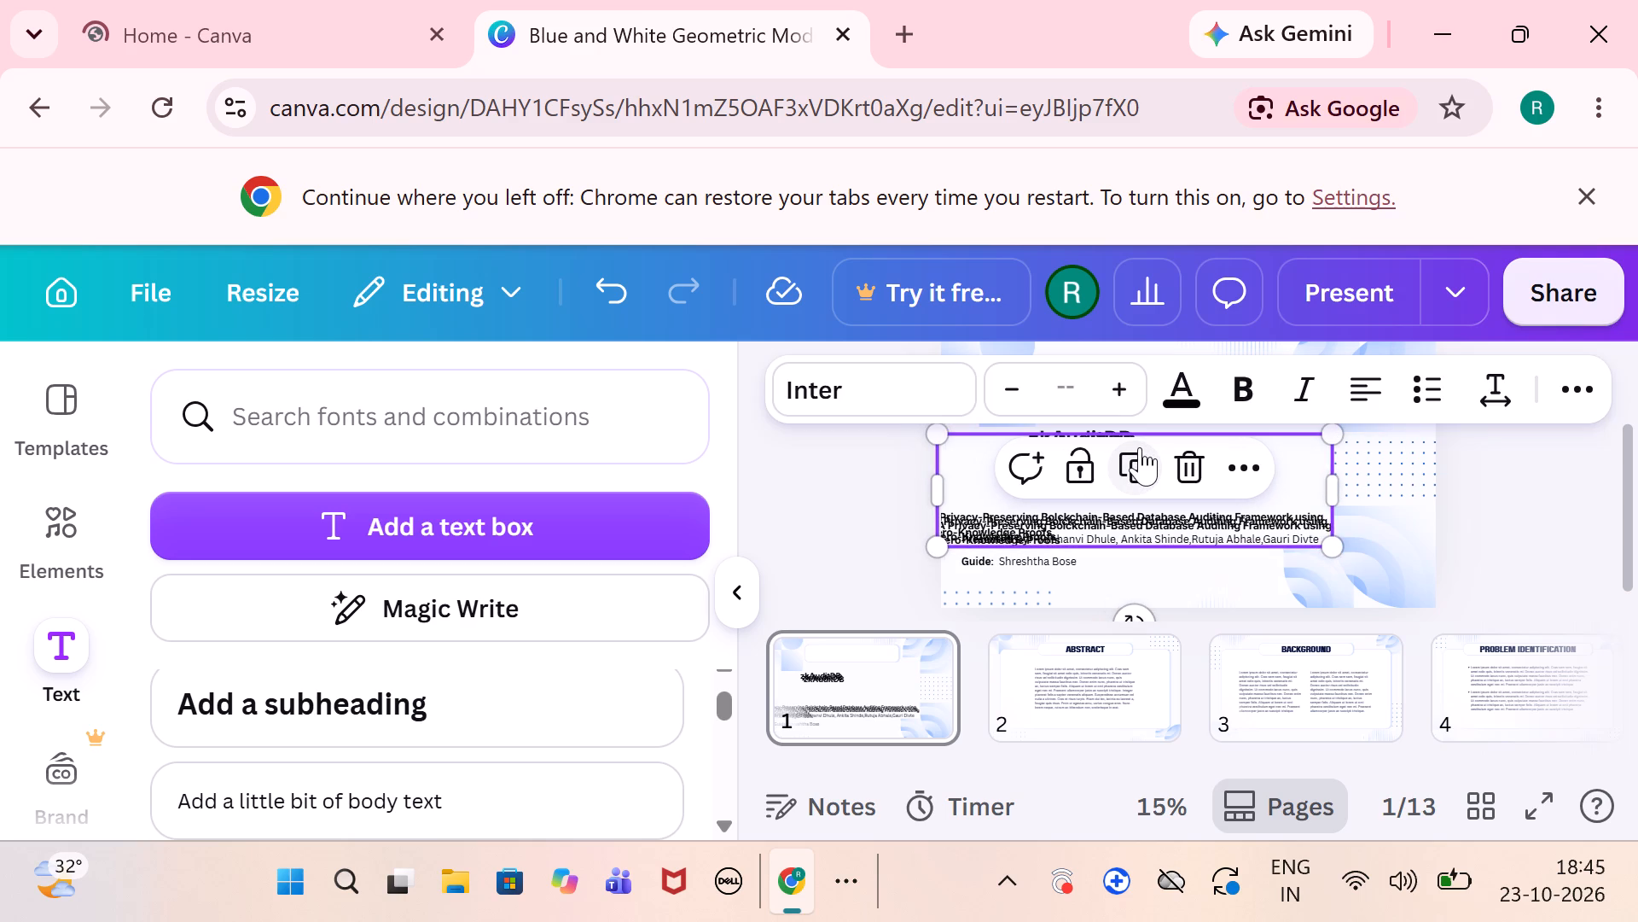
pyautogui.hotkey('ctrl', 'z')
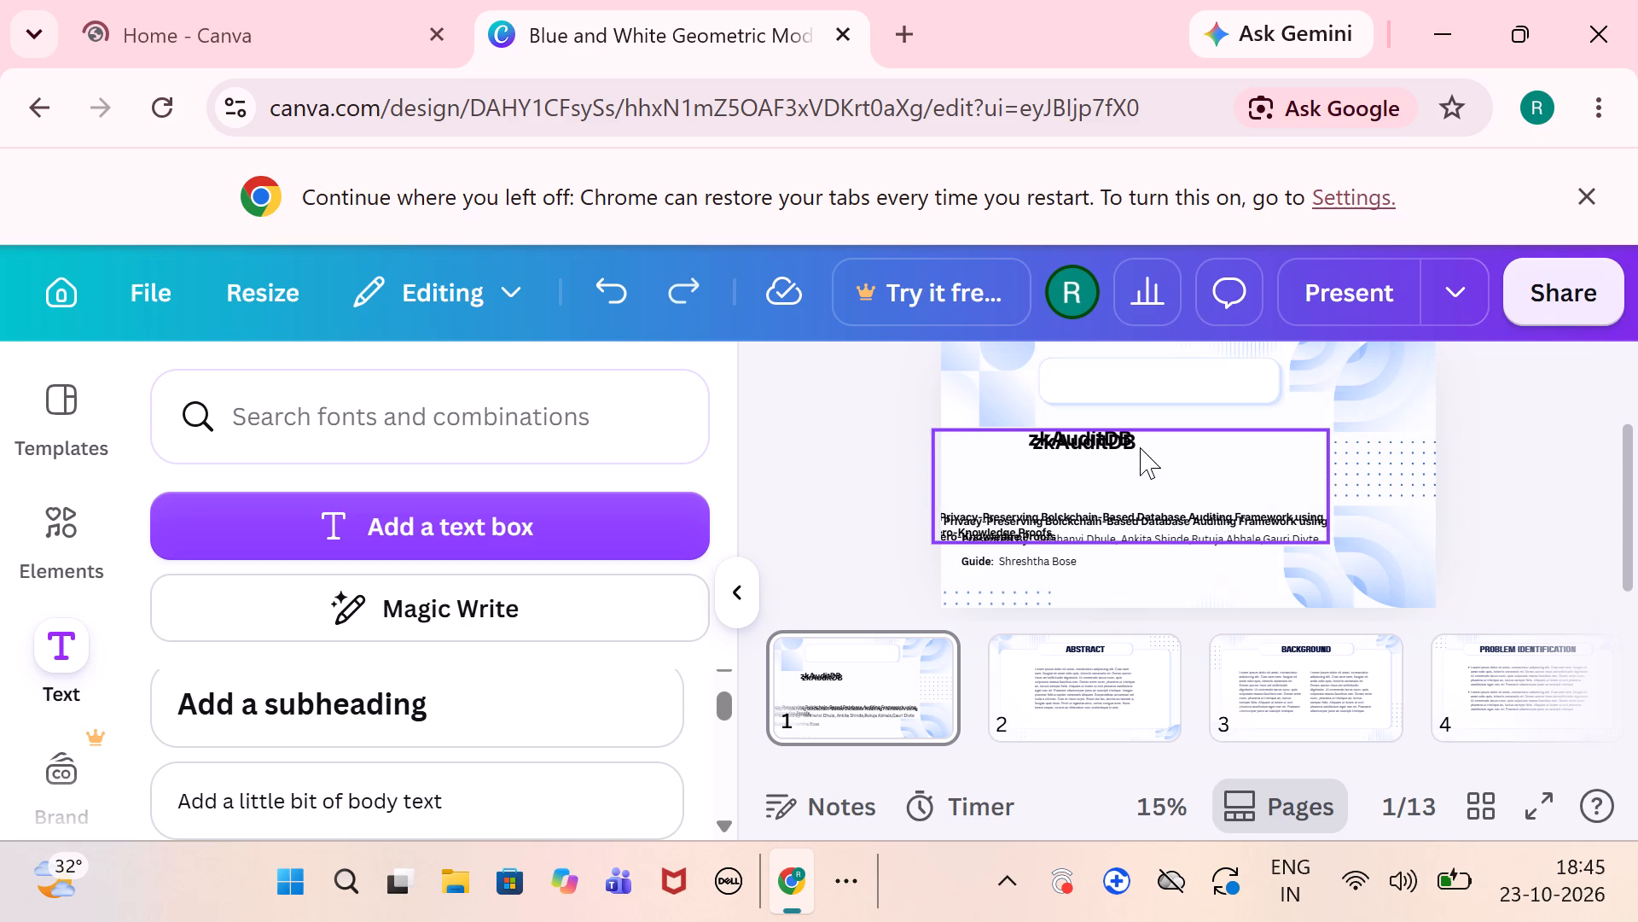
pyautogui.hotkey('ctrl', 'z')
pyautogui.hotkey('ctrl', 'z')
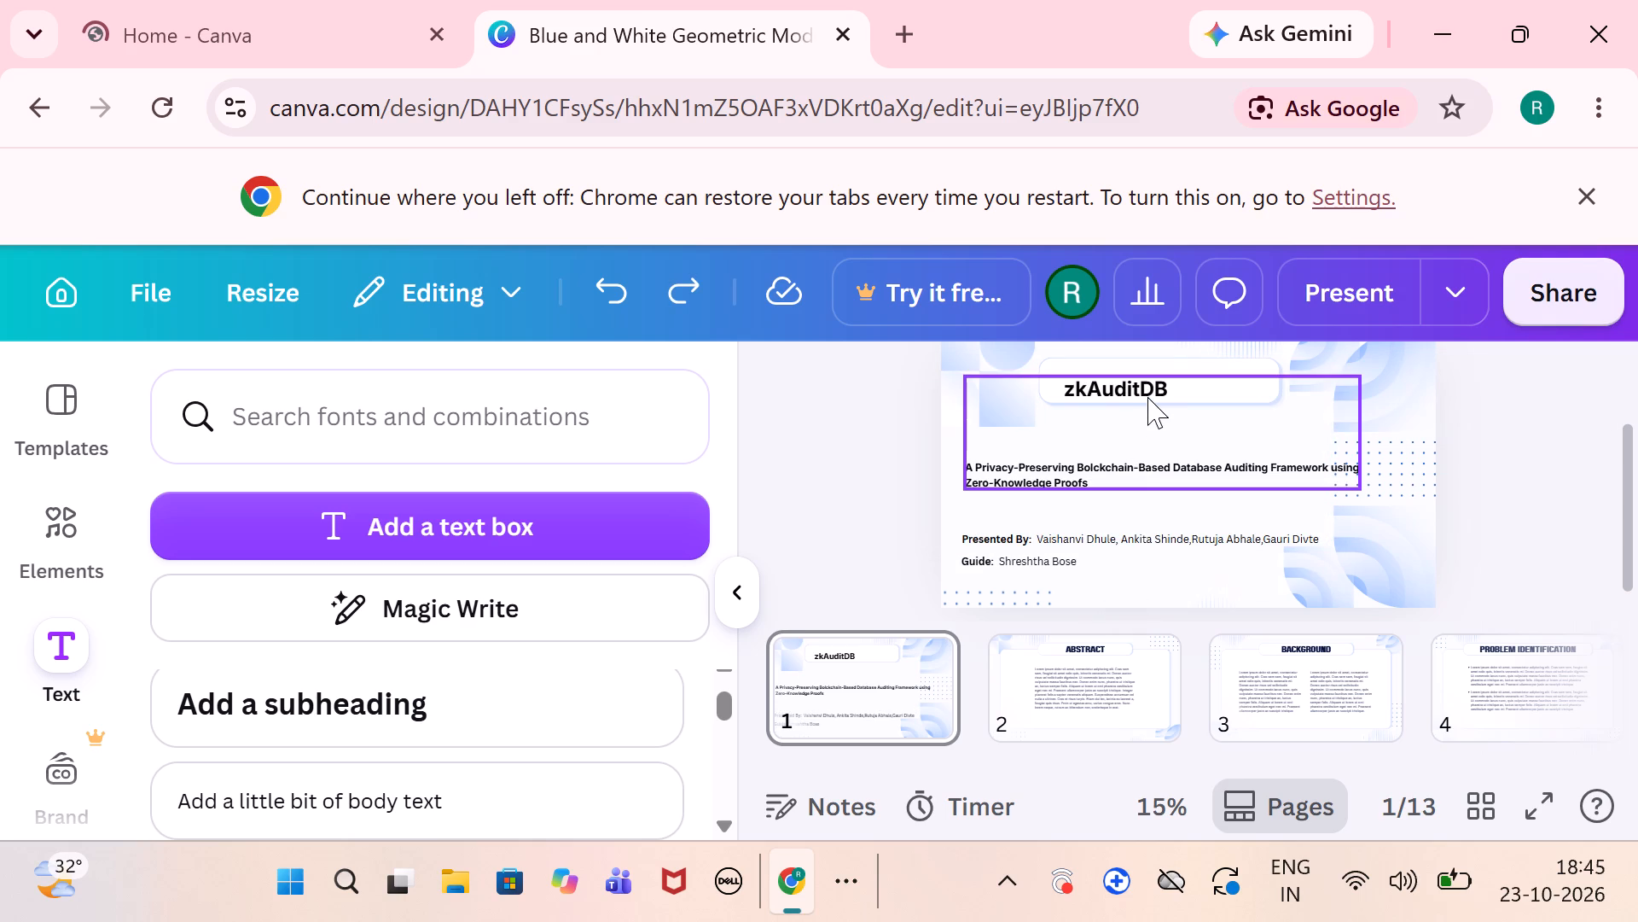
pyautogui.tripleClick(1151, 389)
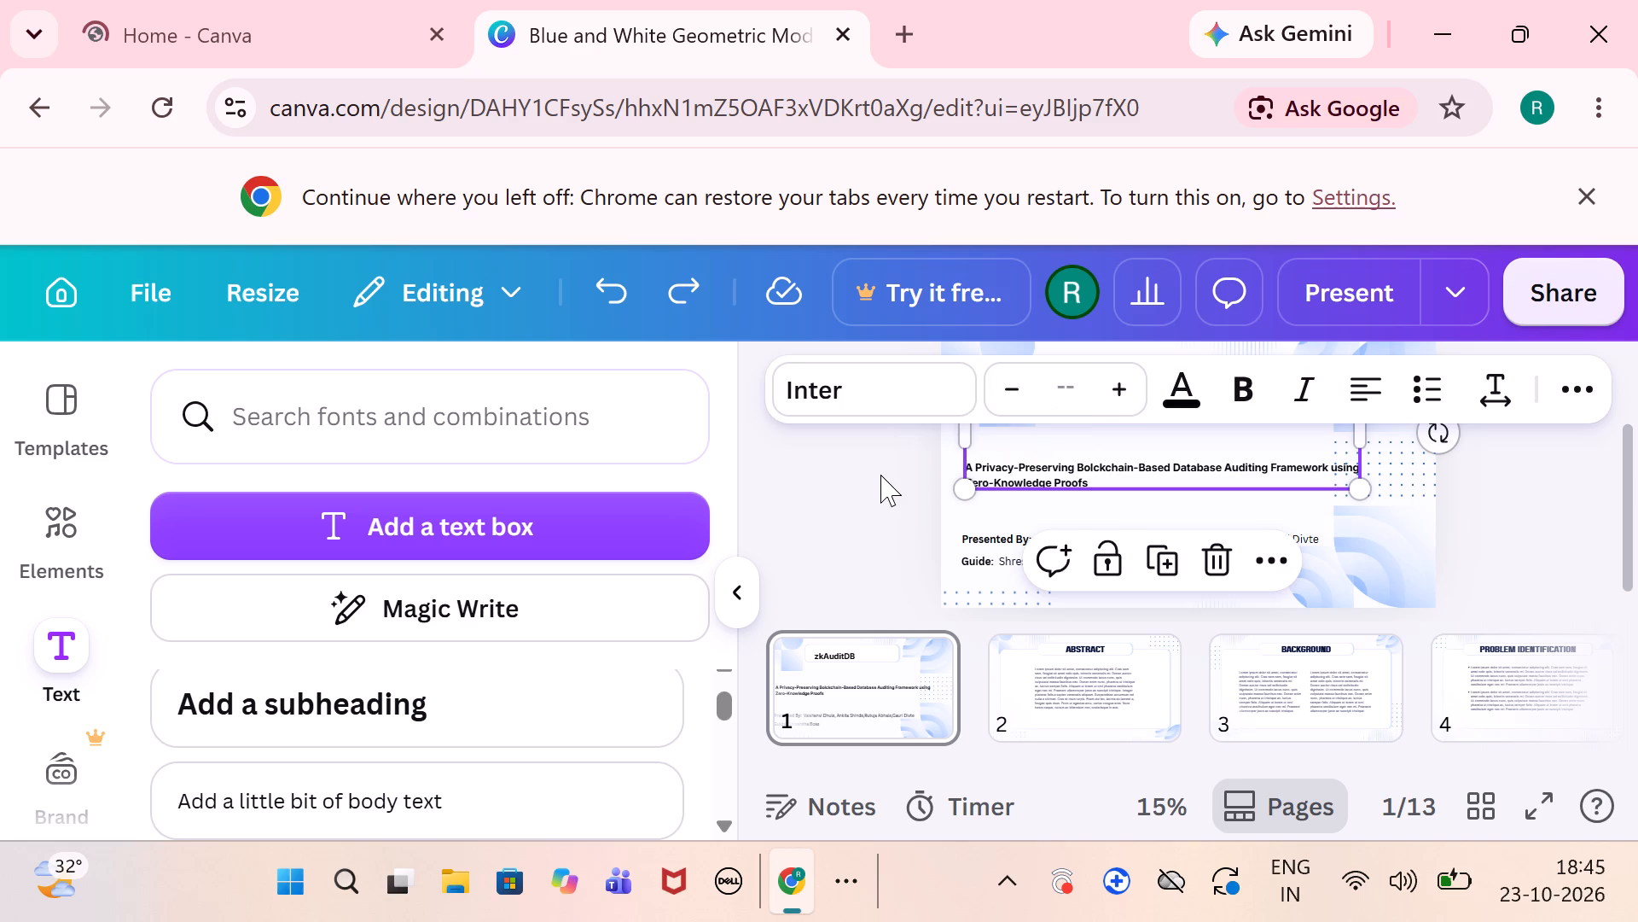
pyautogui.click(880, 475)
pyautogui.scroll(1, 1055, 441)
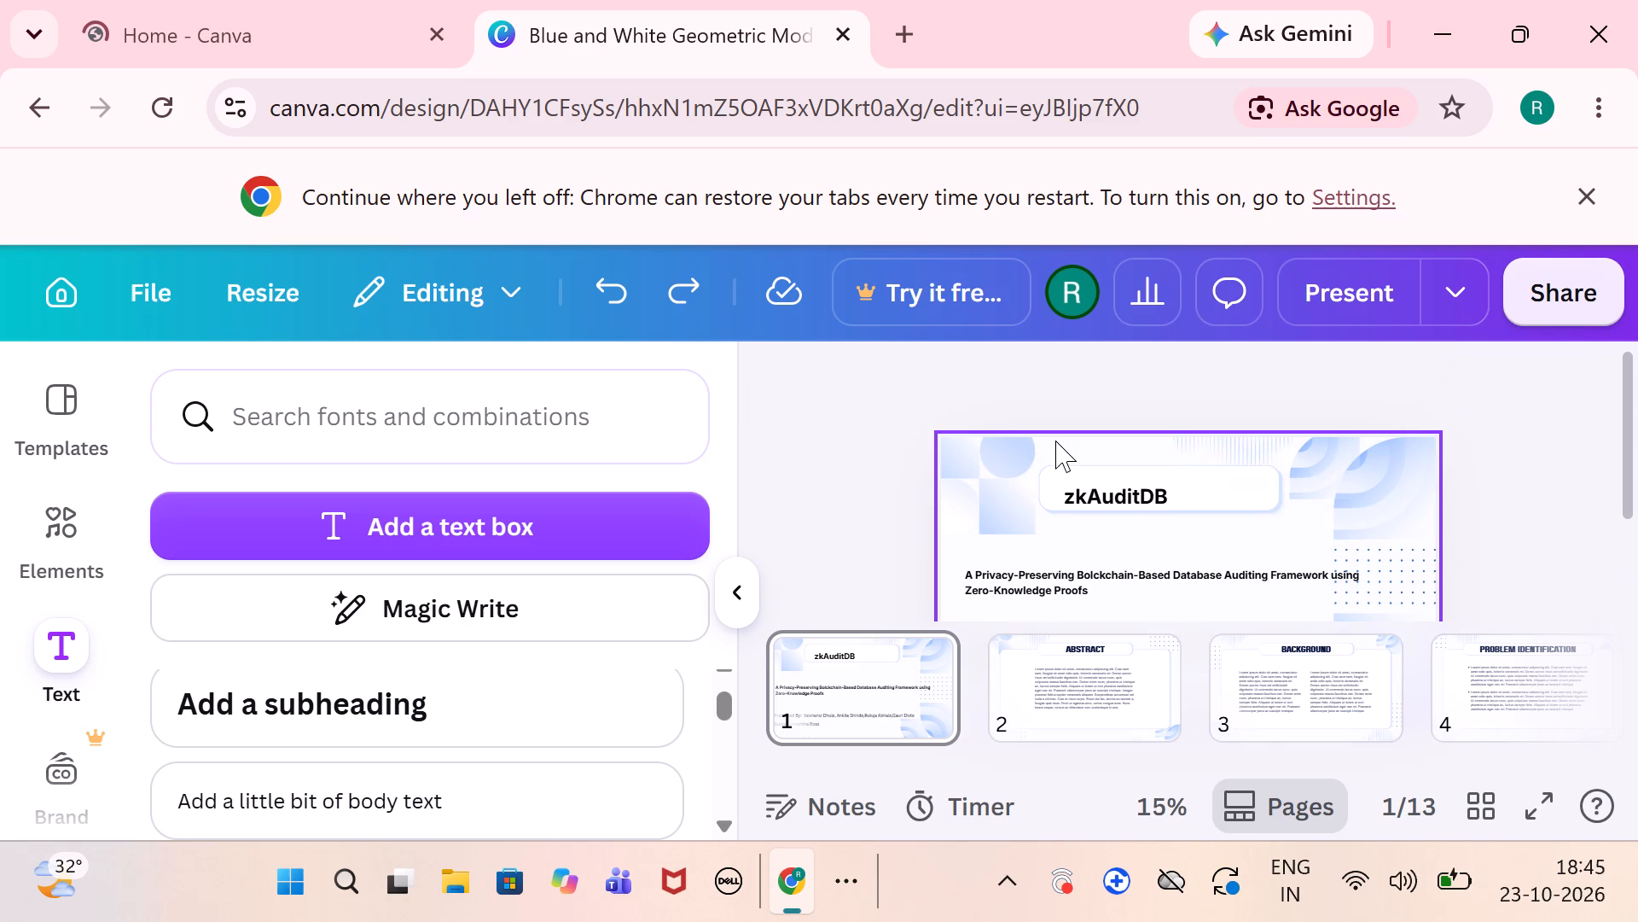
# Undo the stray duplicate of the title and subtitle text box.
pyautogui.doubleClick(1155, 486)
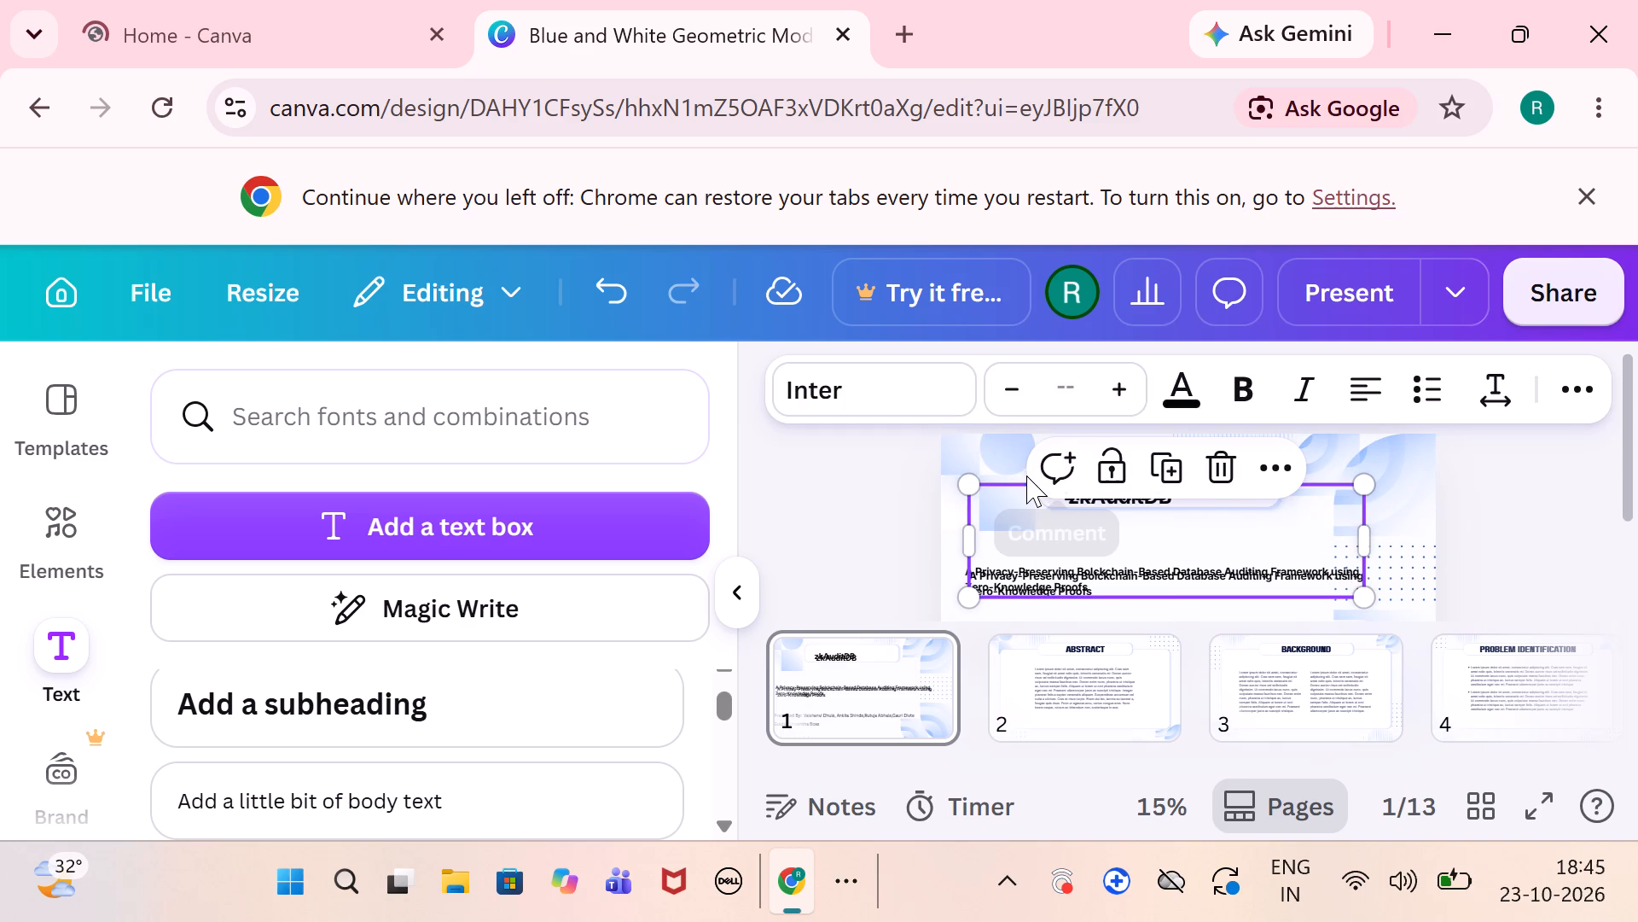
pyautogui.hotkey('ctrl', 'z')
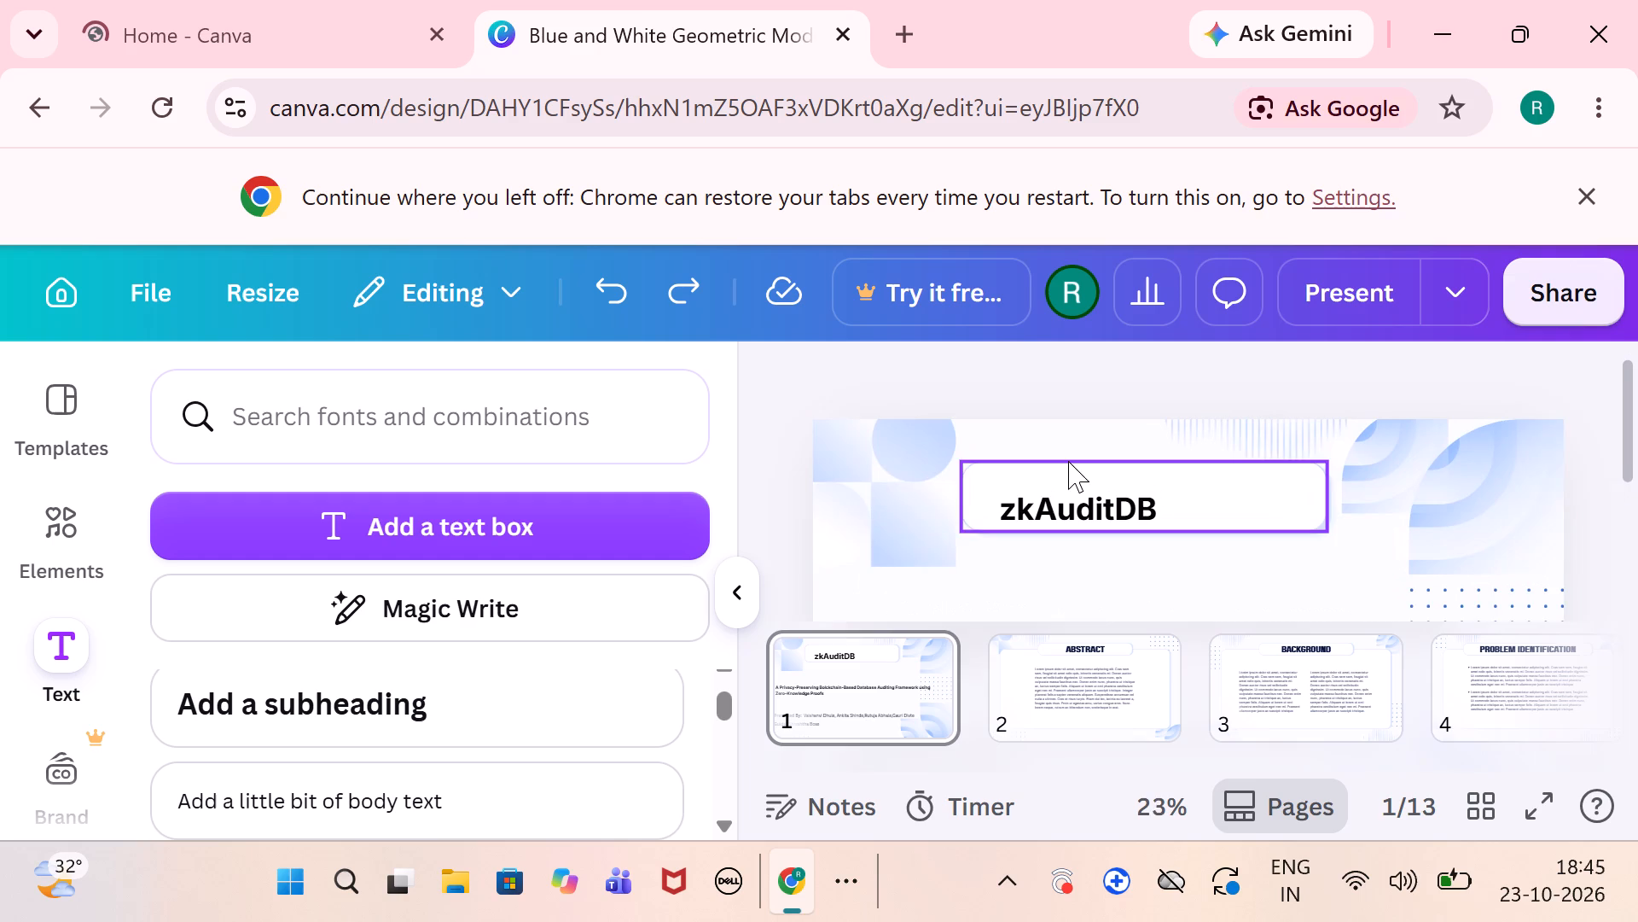
# Nudge the title and subtitle text box upward, delete its "zkAuditDB" title line, and deselect the box.
pyautogui.moveTo(1157, 511); pyautogui.dragTo(1135, 496)
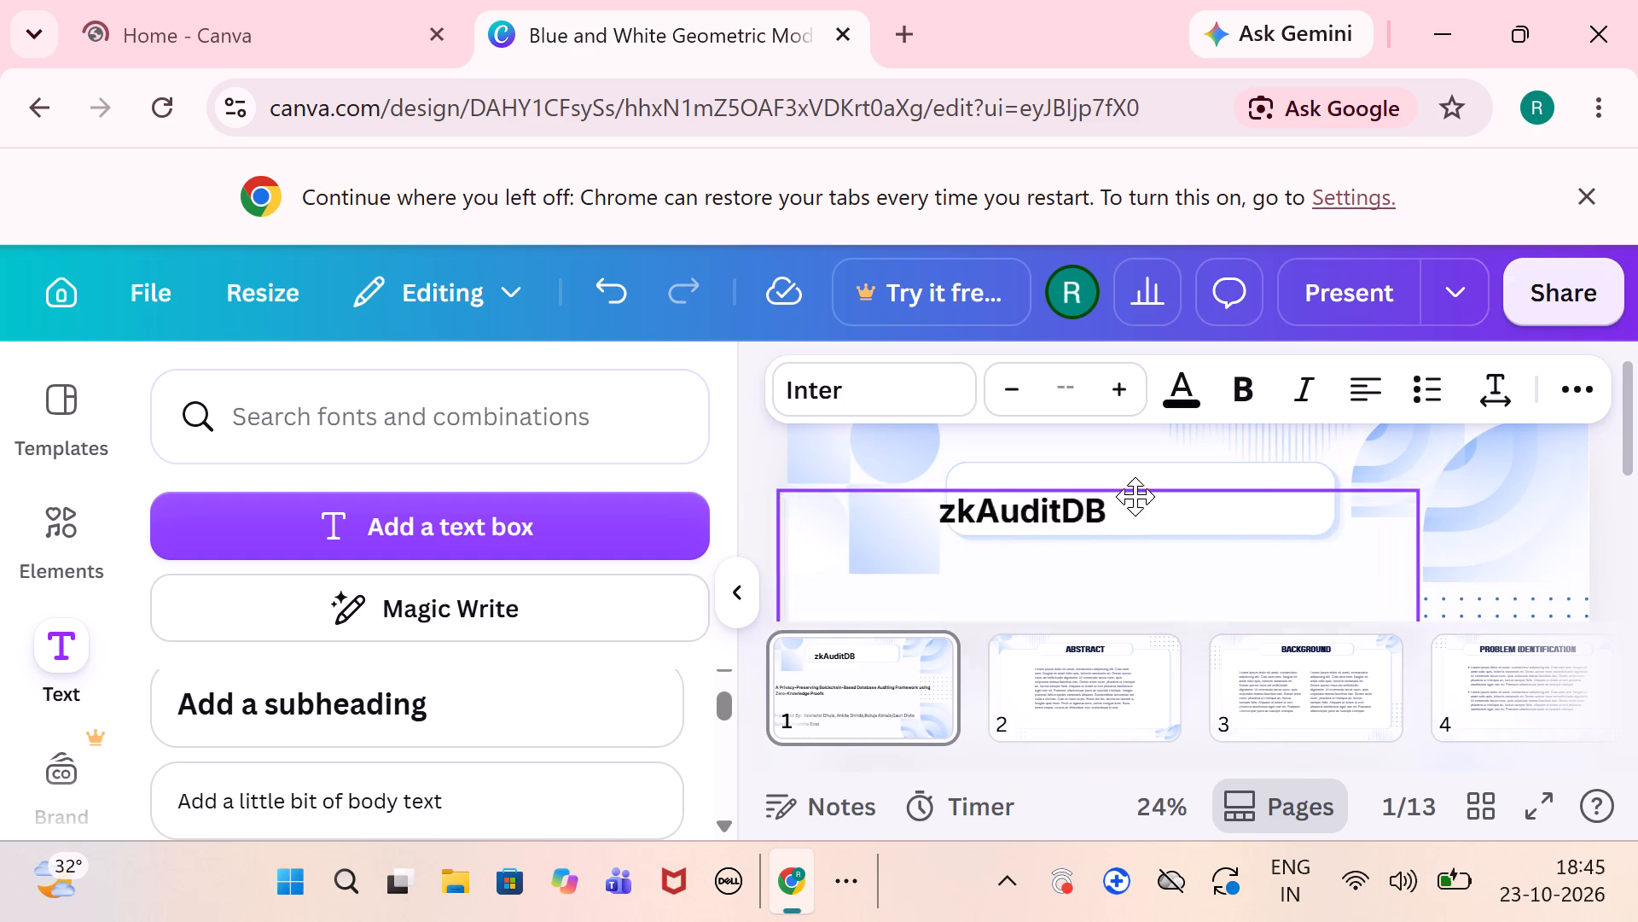
pyautogui.moveTo(1135, 496); pyautogui.dragTo(1168, 485)
pyautogui.tripleClick(1148, 481)
pyautogui.click(1148, 481)
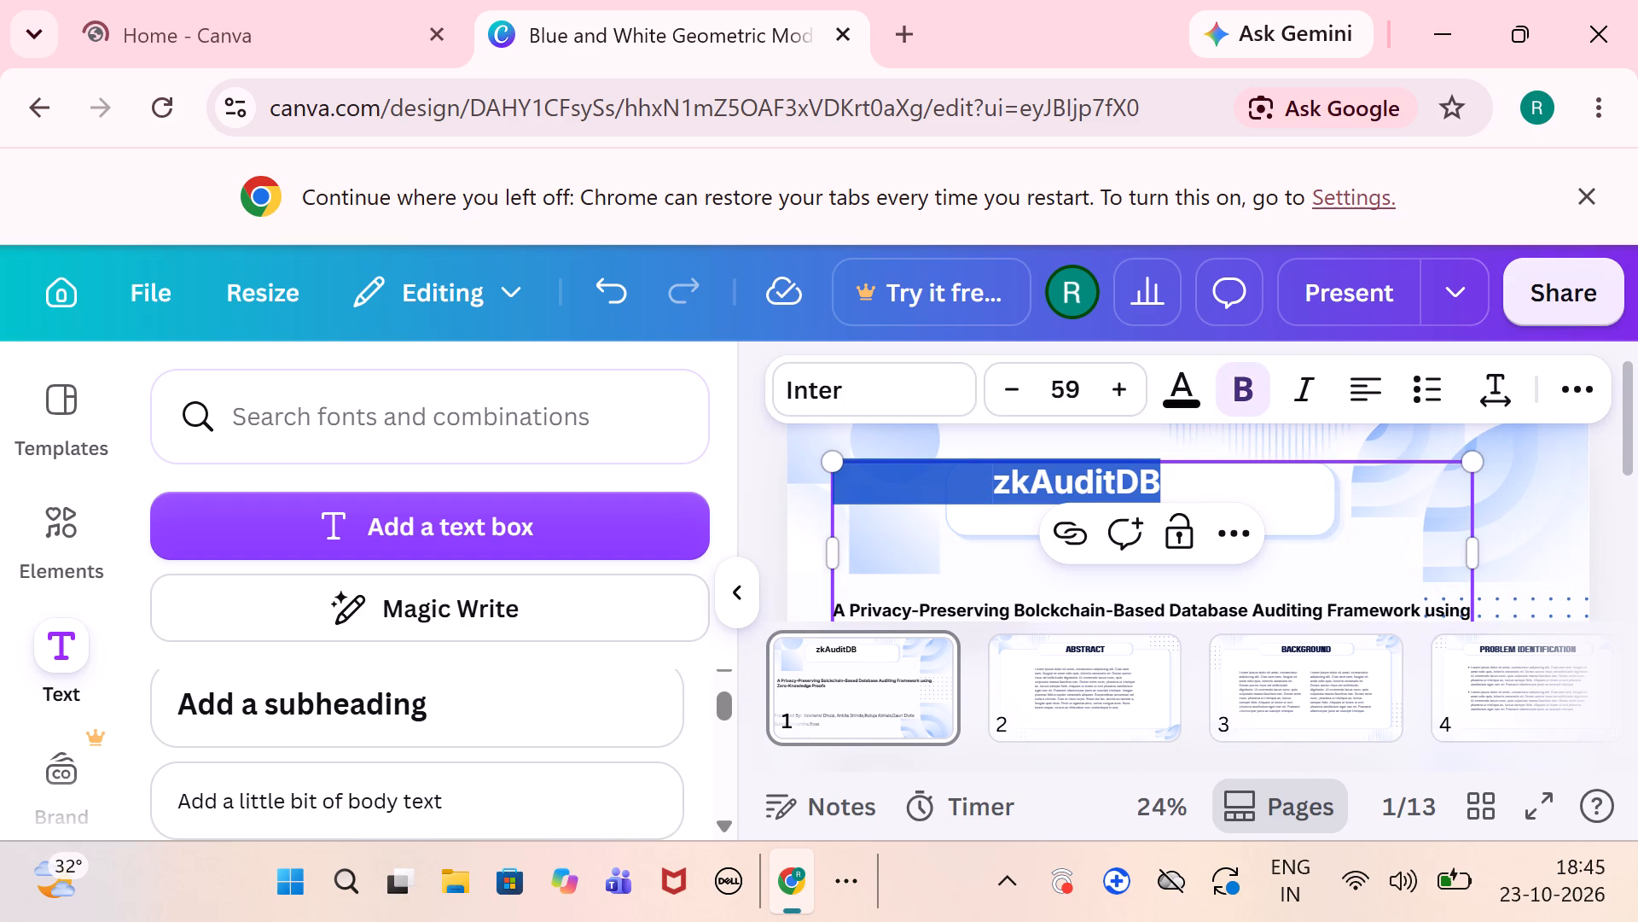
pyautogui.hotkey('shift', 'Delete')
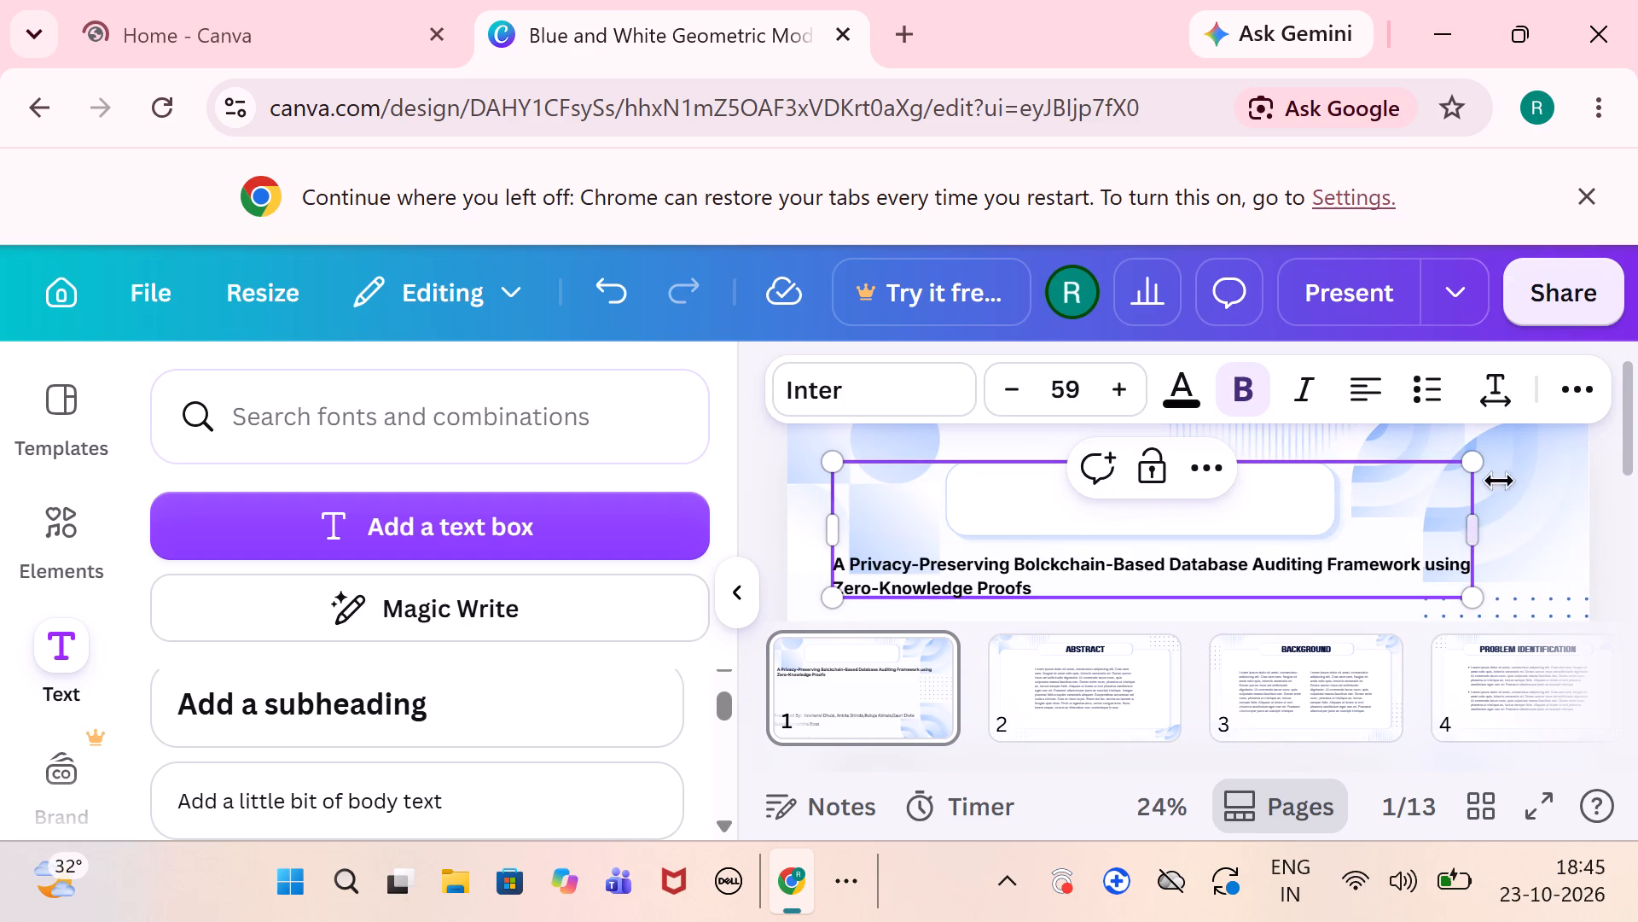
pyautogui.click(1614, 524)
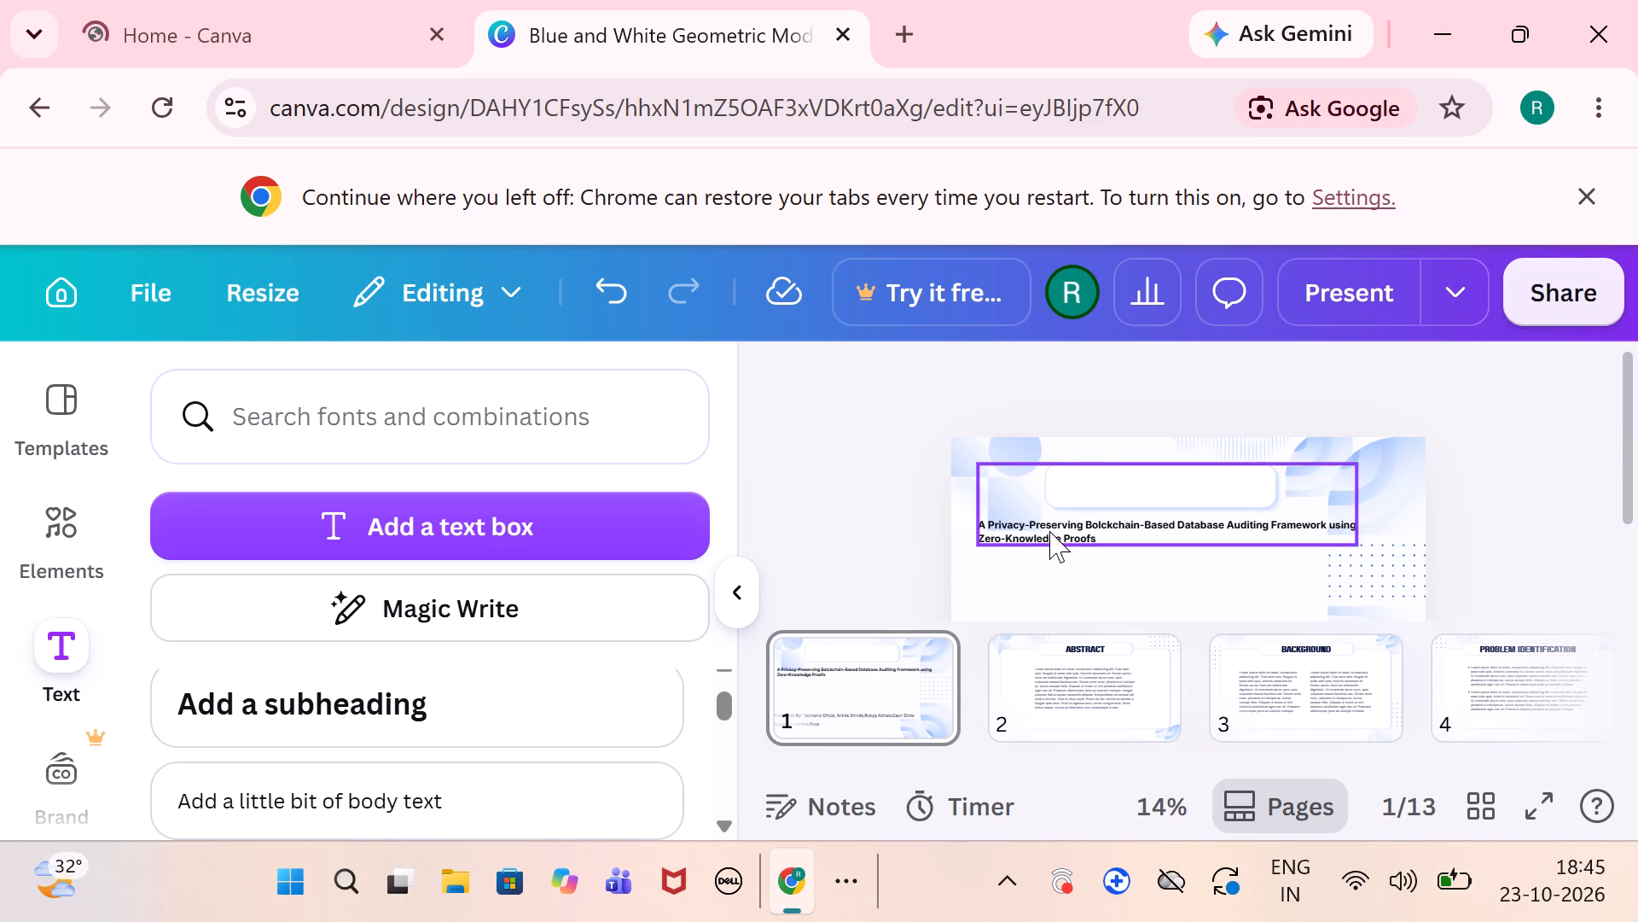
# Move the subtitle text box down above the "Presented By:" line, roughly aligning its start with that line and leaving a gap between them.
pyautogui.moveTo(1049, 531); pyautogui.dragTo(1049, 602)
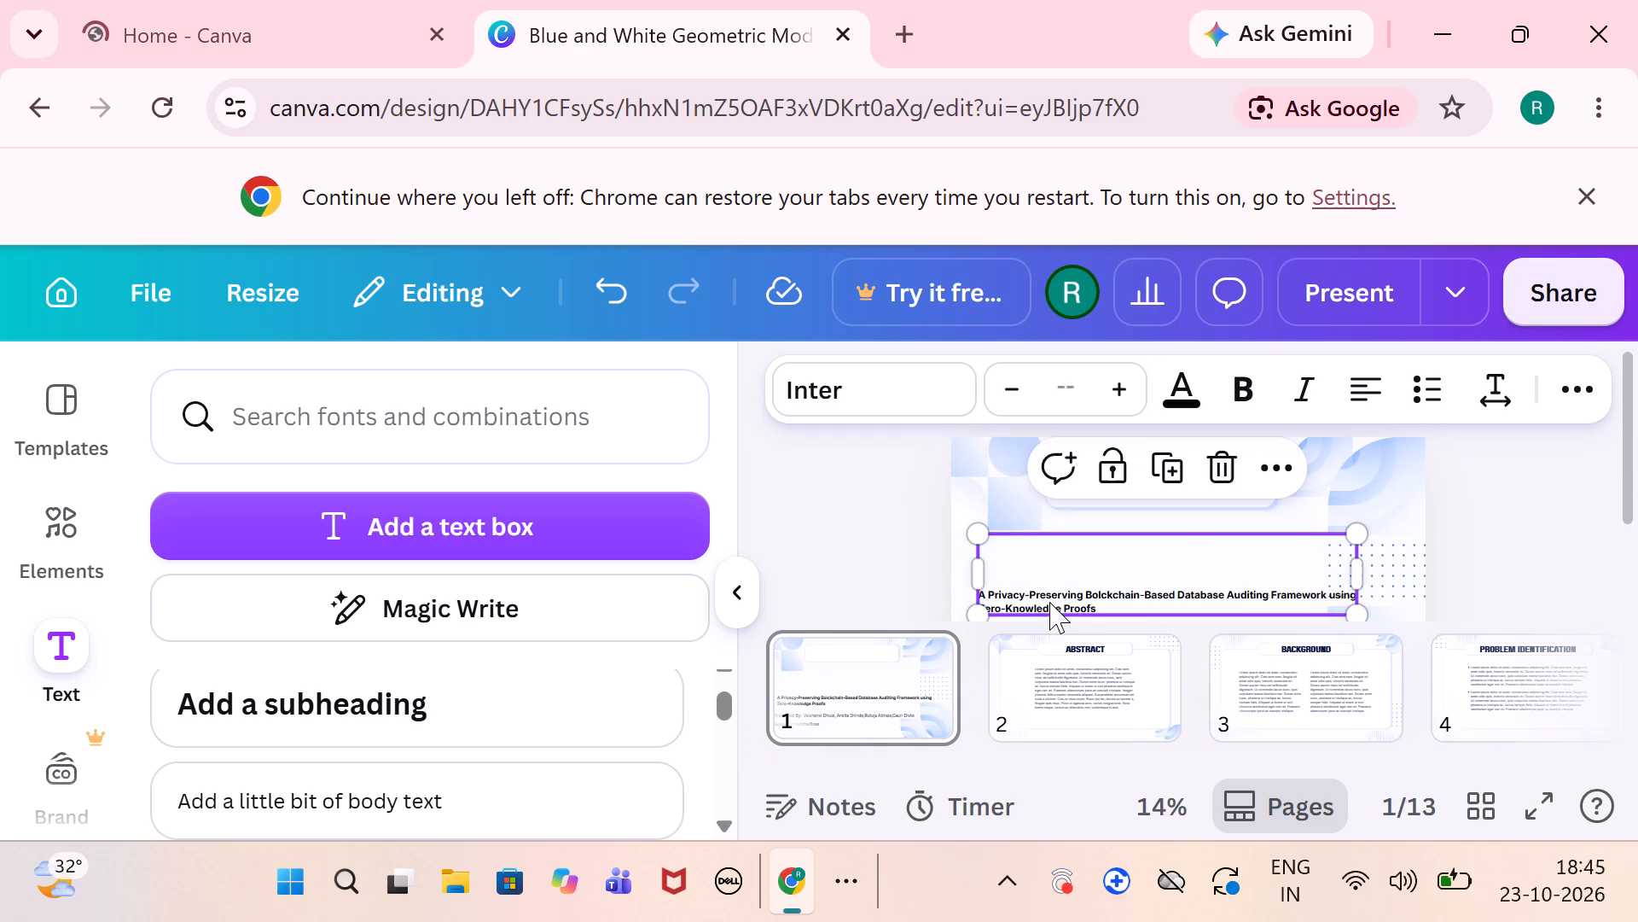
pyautogui.click(794, 493)
pyautogui.scroll(-1, 794, 493)
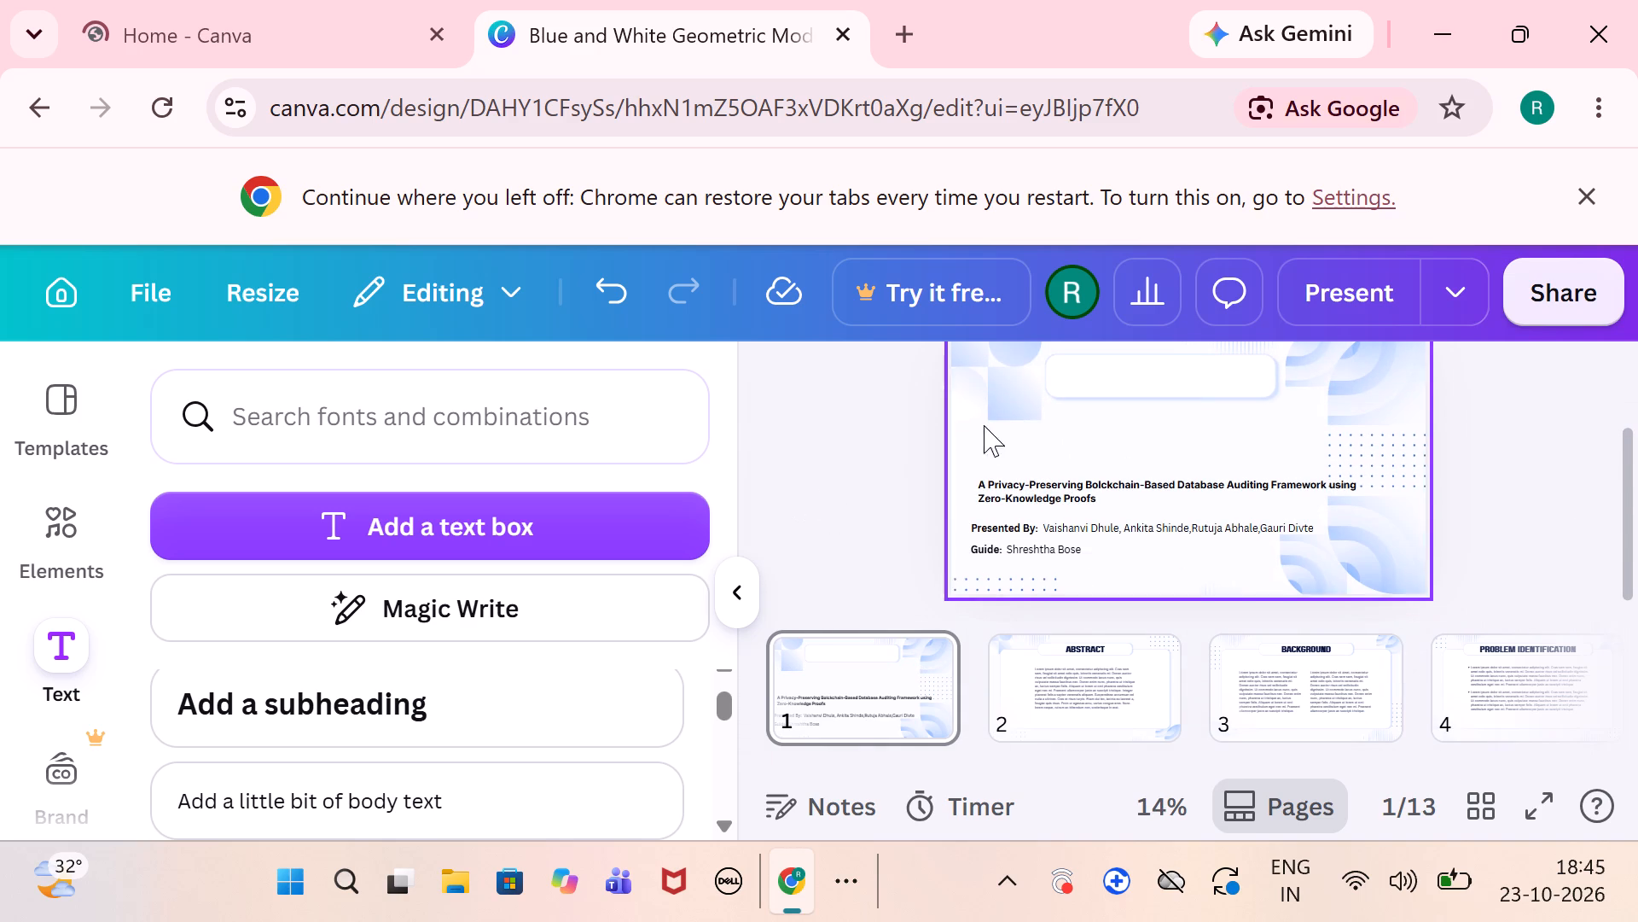
pyautogui.moveTo(1027, 474); pyautogui.dragTo(1016, 449)
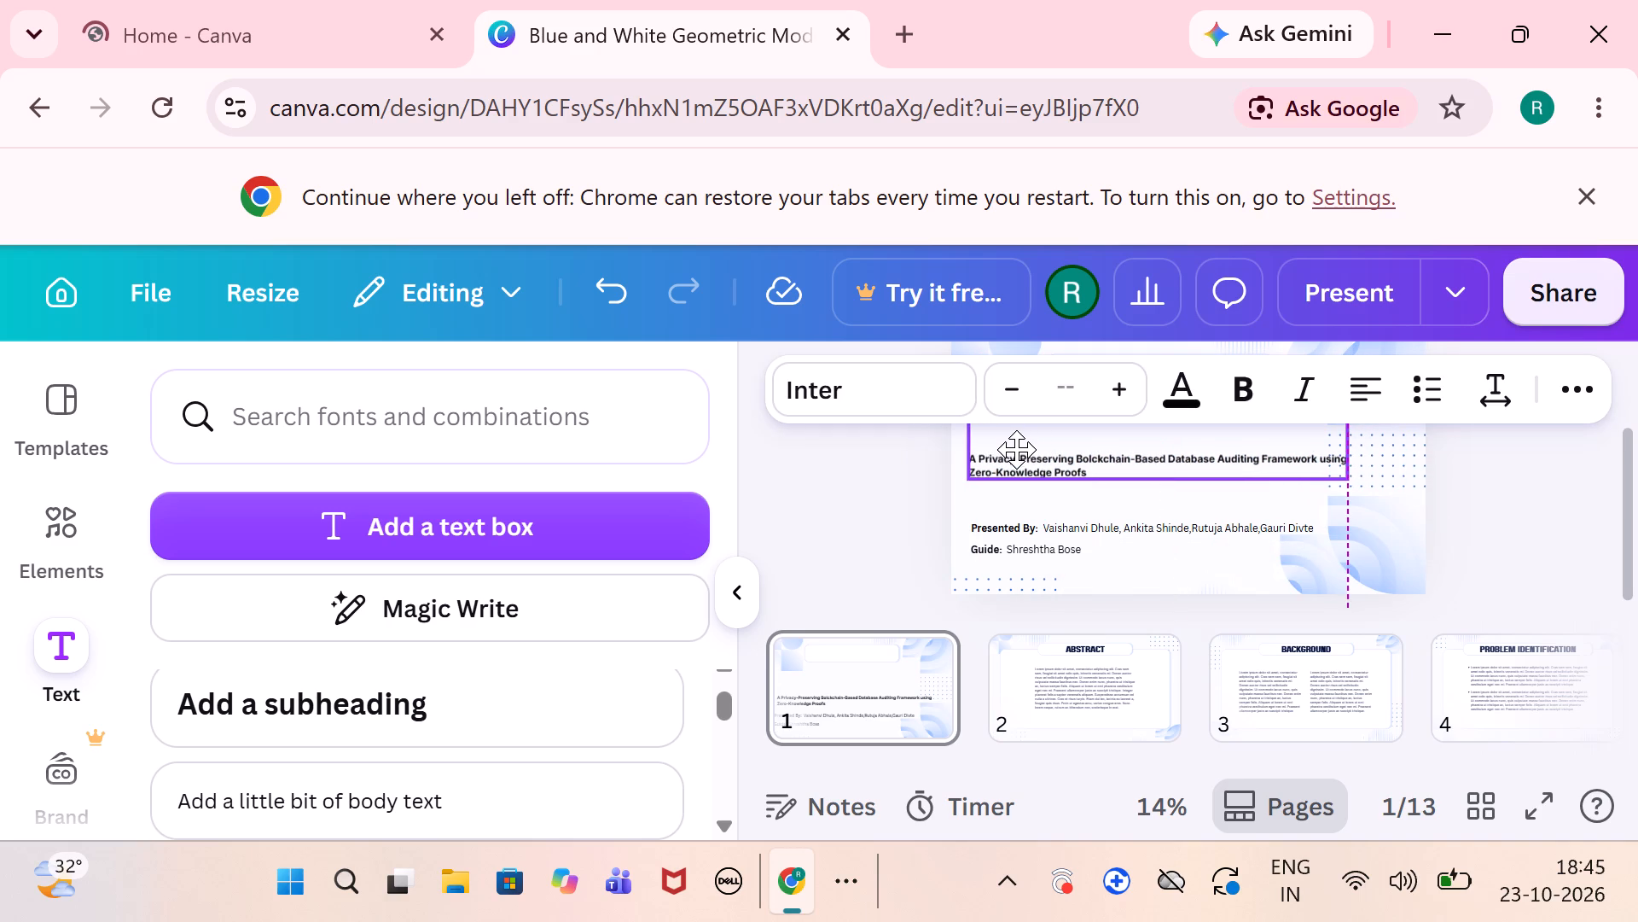
pyautogui.moveTo(1016, 449); pyautogui.dragTo(1019, 437)
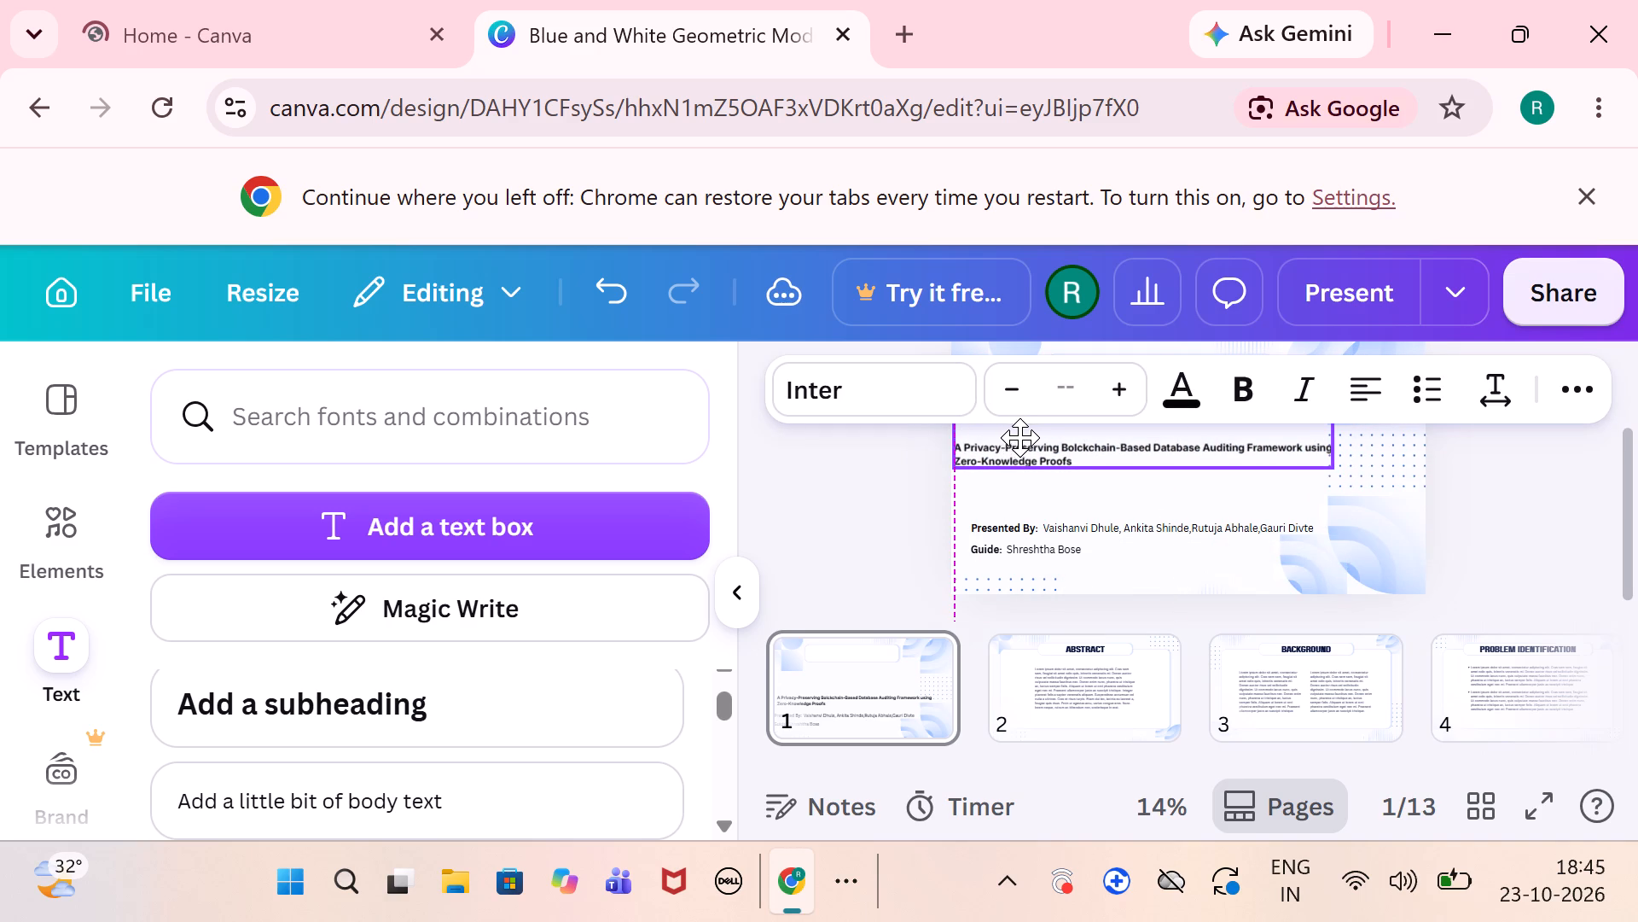
pyautogui.moveTo(1019, 437); pyautogui.dragTo(1019, 528)
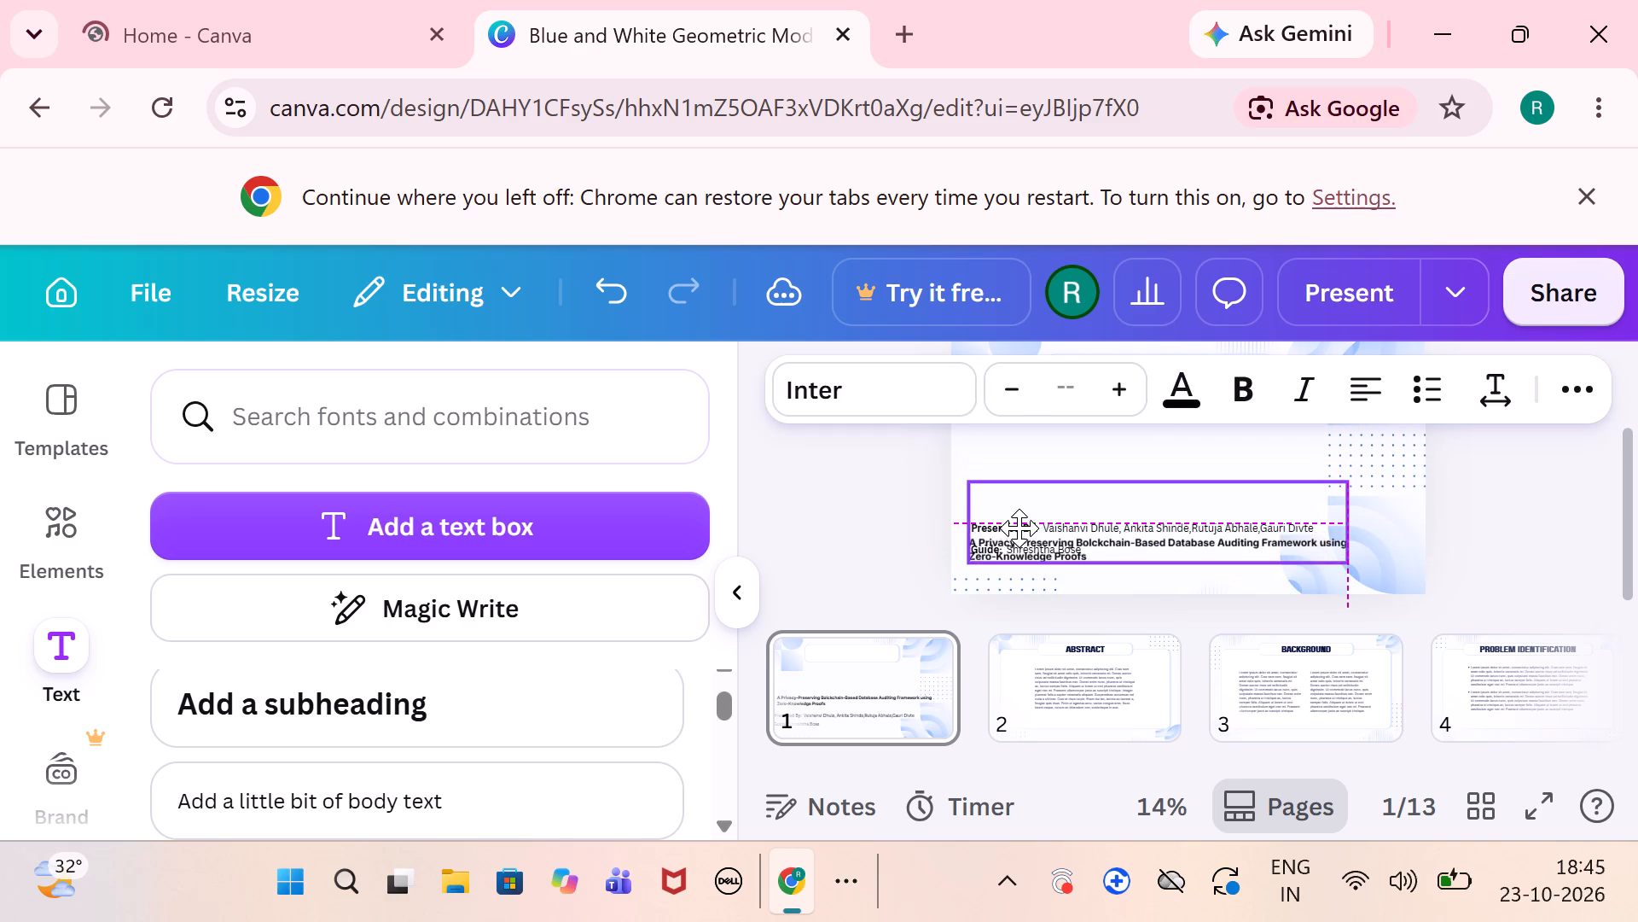
pyautogui.moveTo(1019, 528); pyautogui.dragTo(1014, 494)
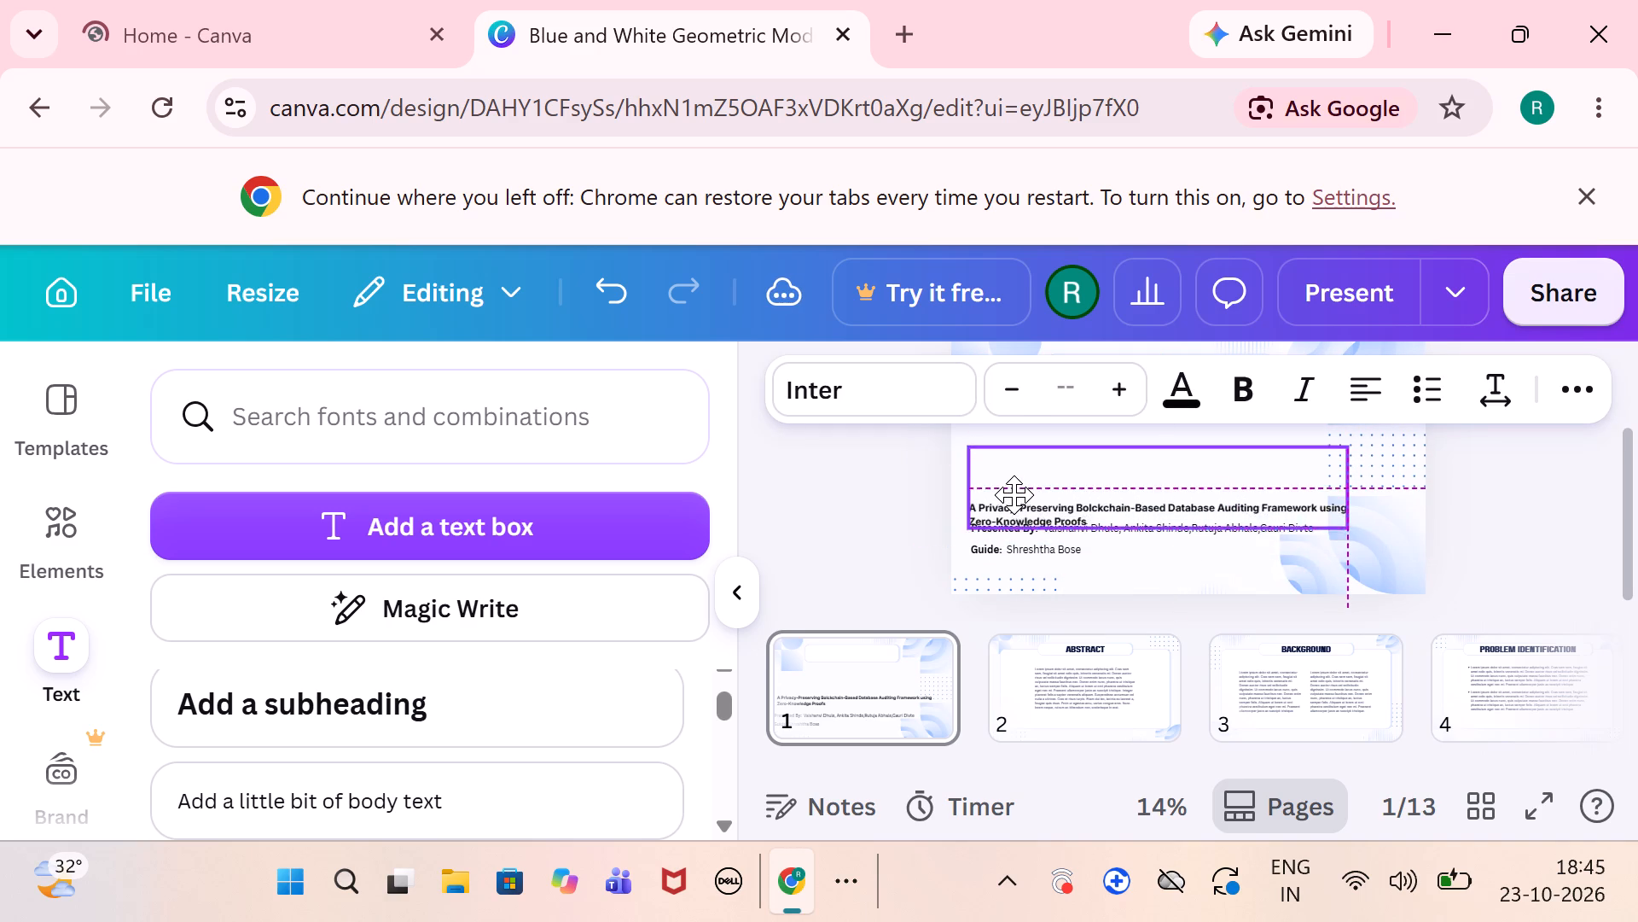
pyautogui.moveTo(1014, 494); pyautogui.dragTo(1019, 475)
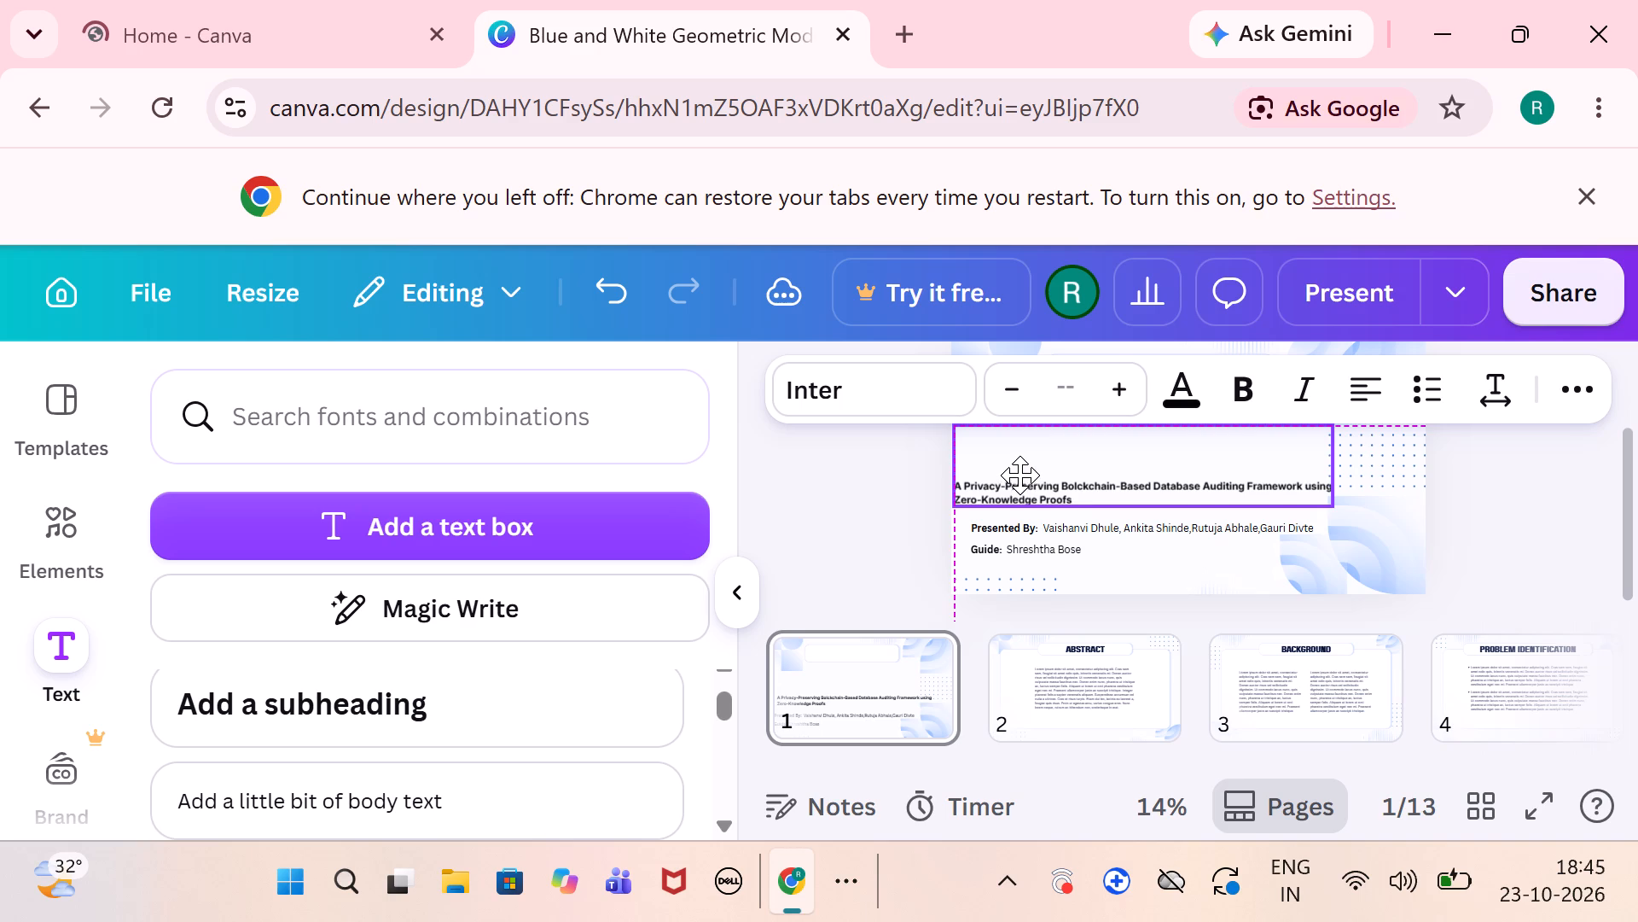
pyautogui.moveTo(1019, 475); pyautogui.dragTo(1022, 499)
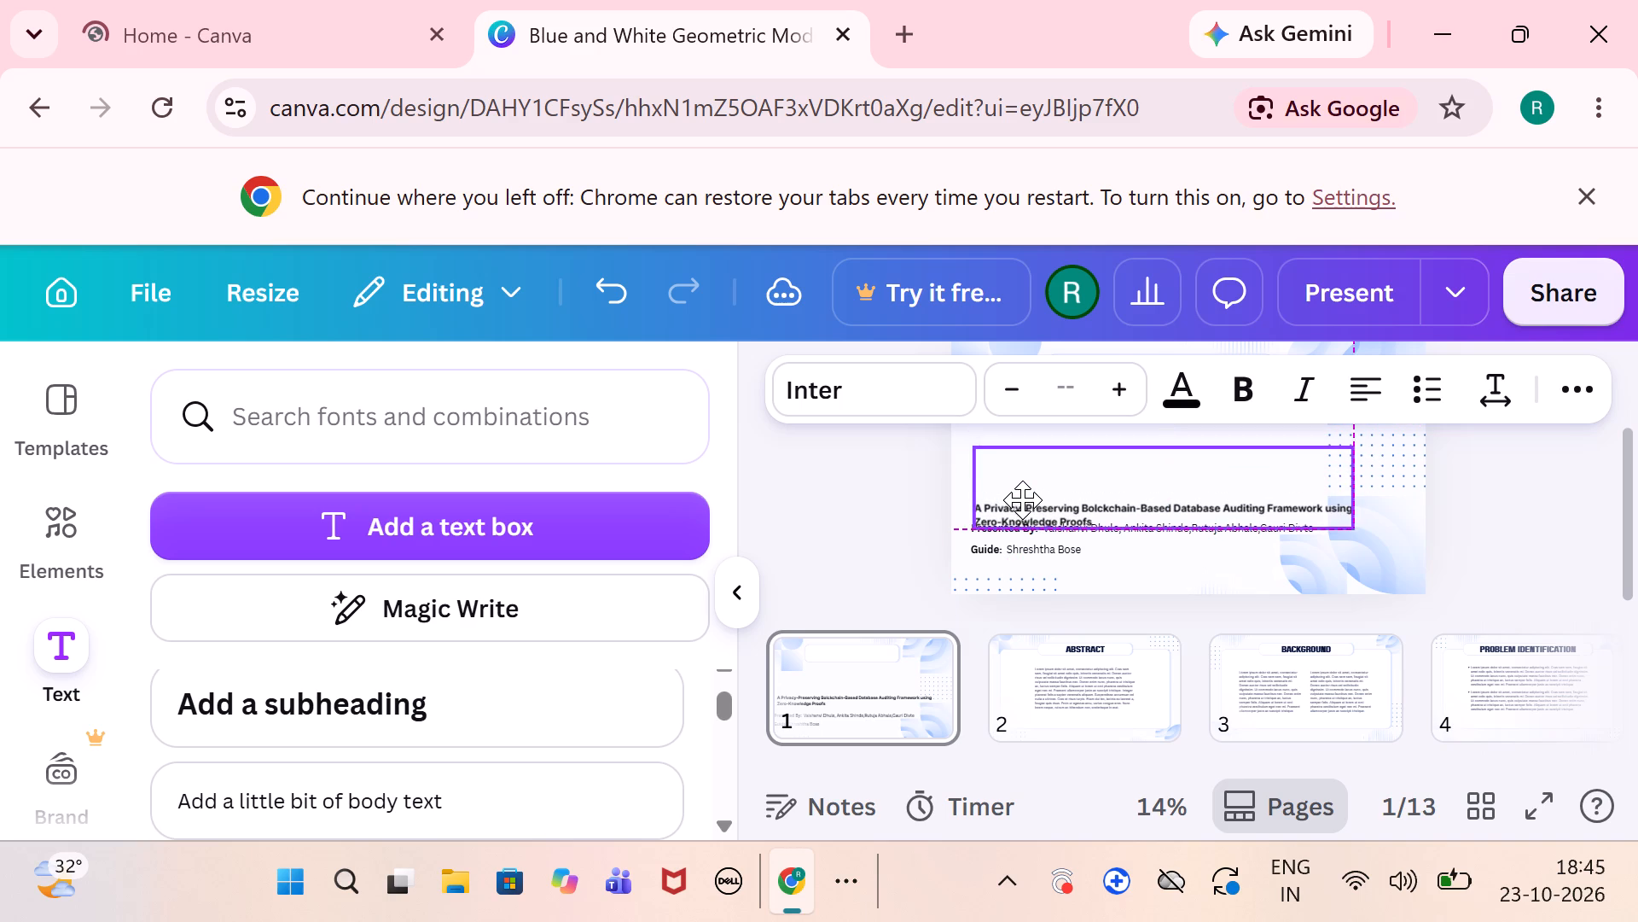
pyautogui.moveTo(1022, 499); pyautogui.dragTo(1018, 492)
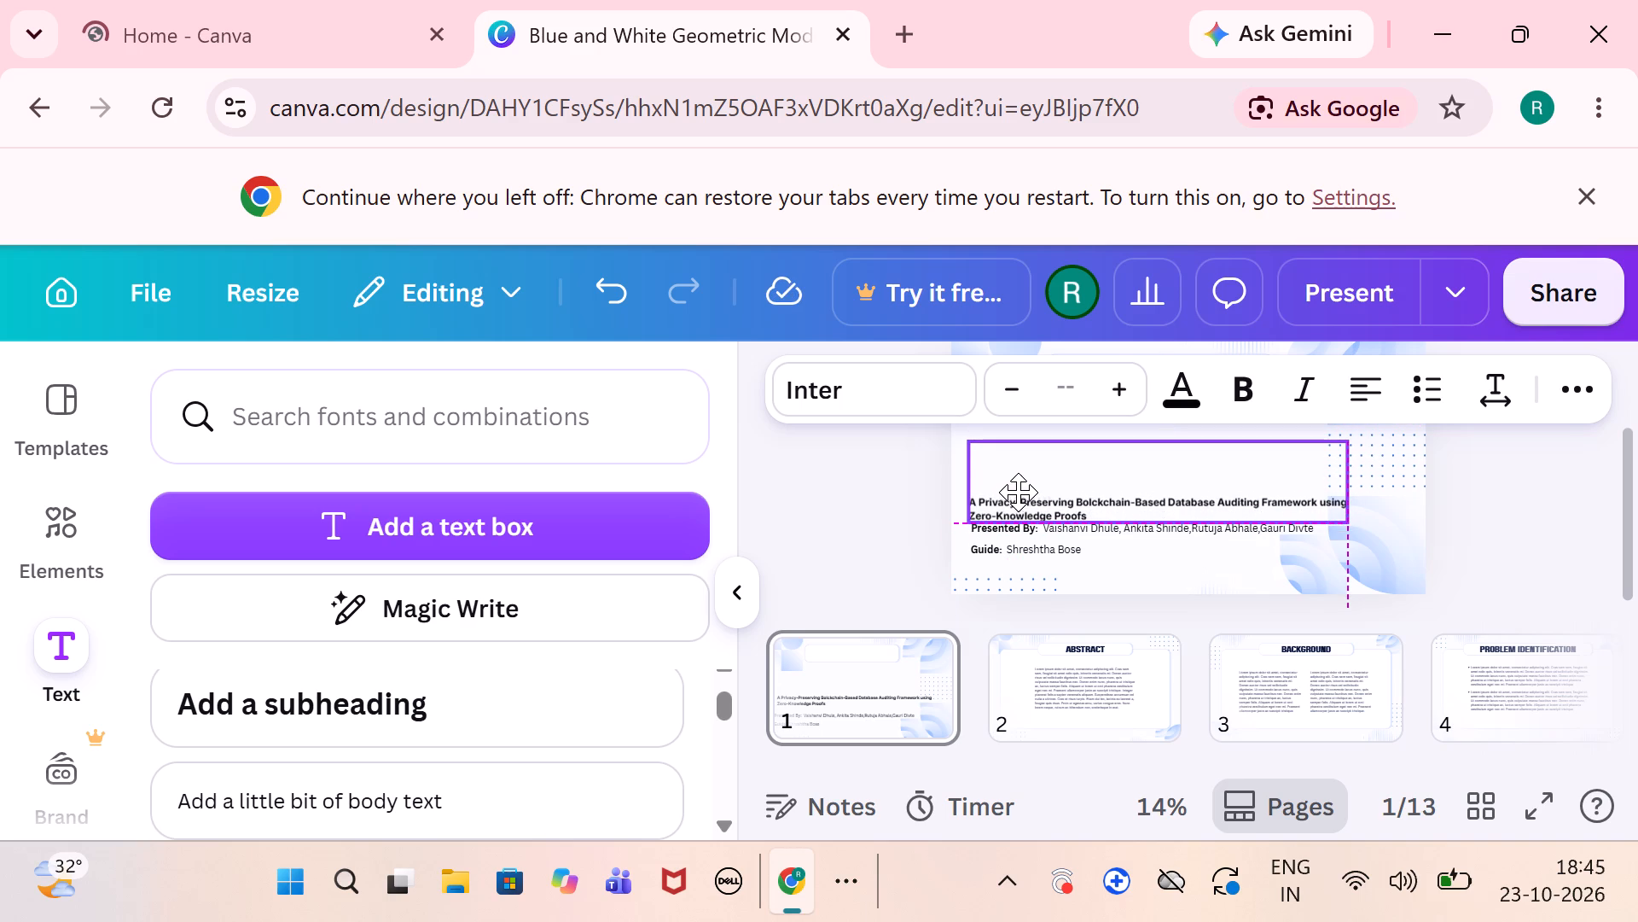
pyautogui.moveTo(1018, 492); pyautogui.dragTo(1013, 465)
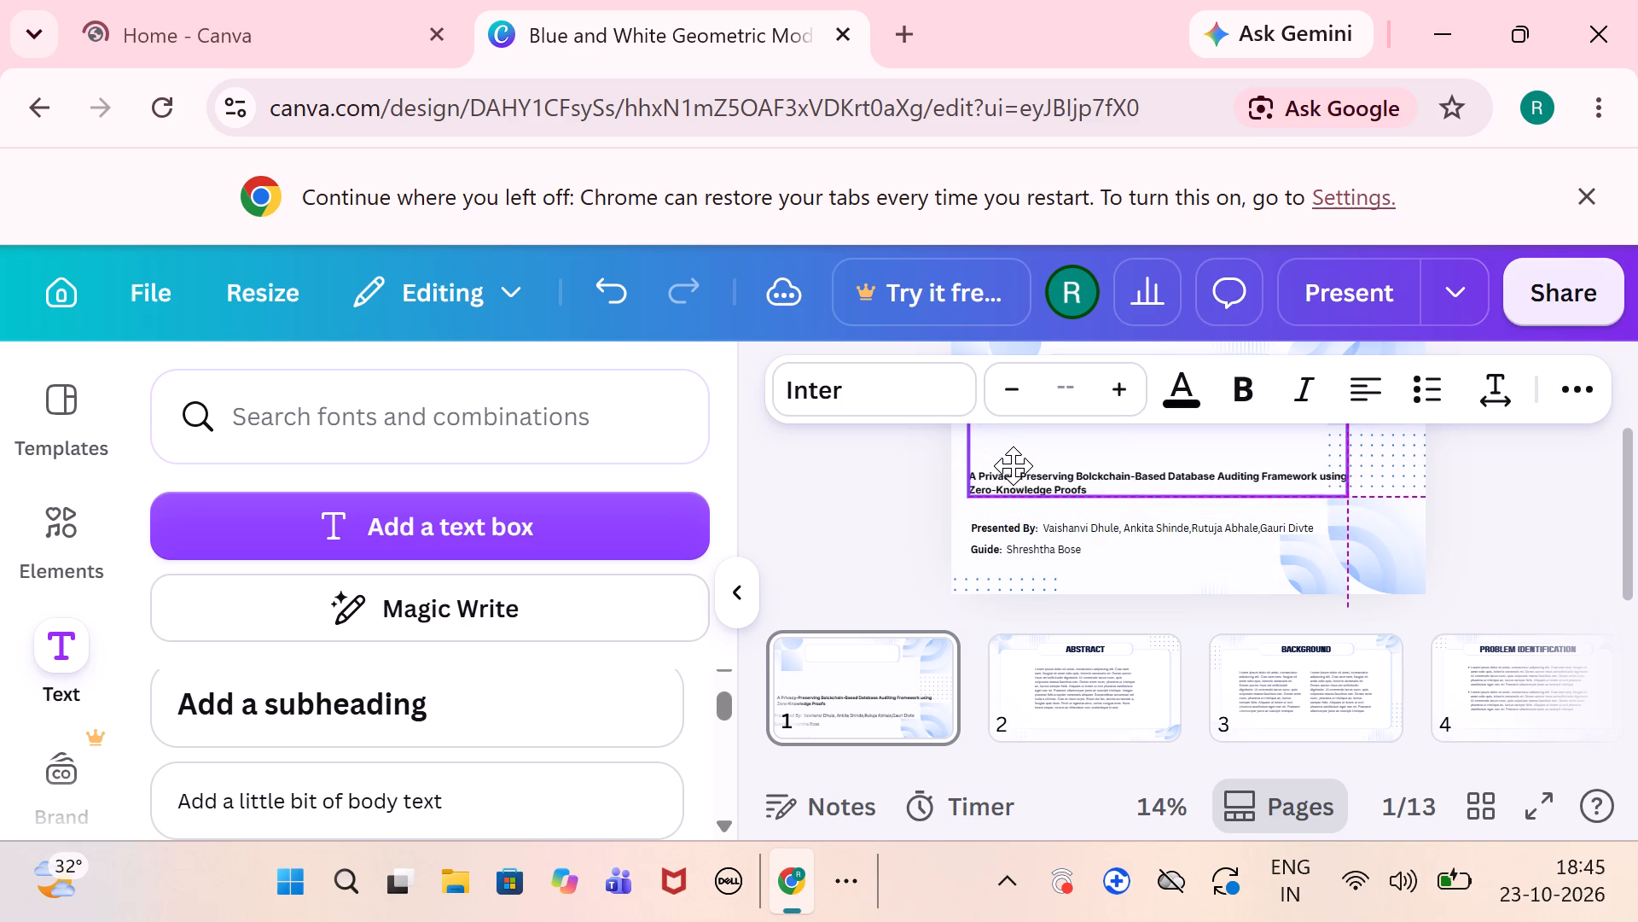
pyautogui.moveTo(1013, 465); pyautogui.dragTo(1019, 446)
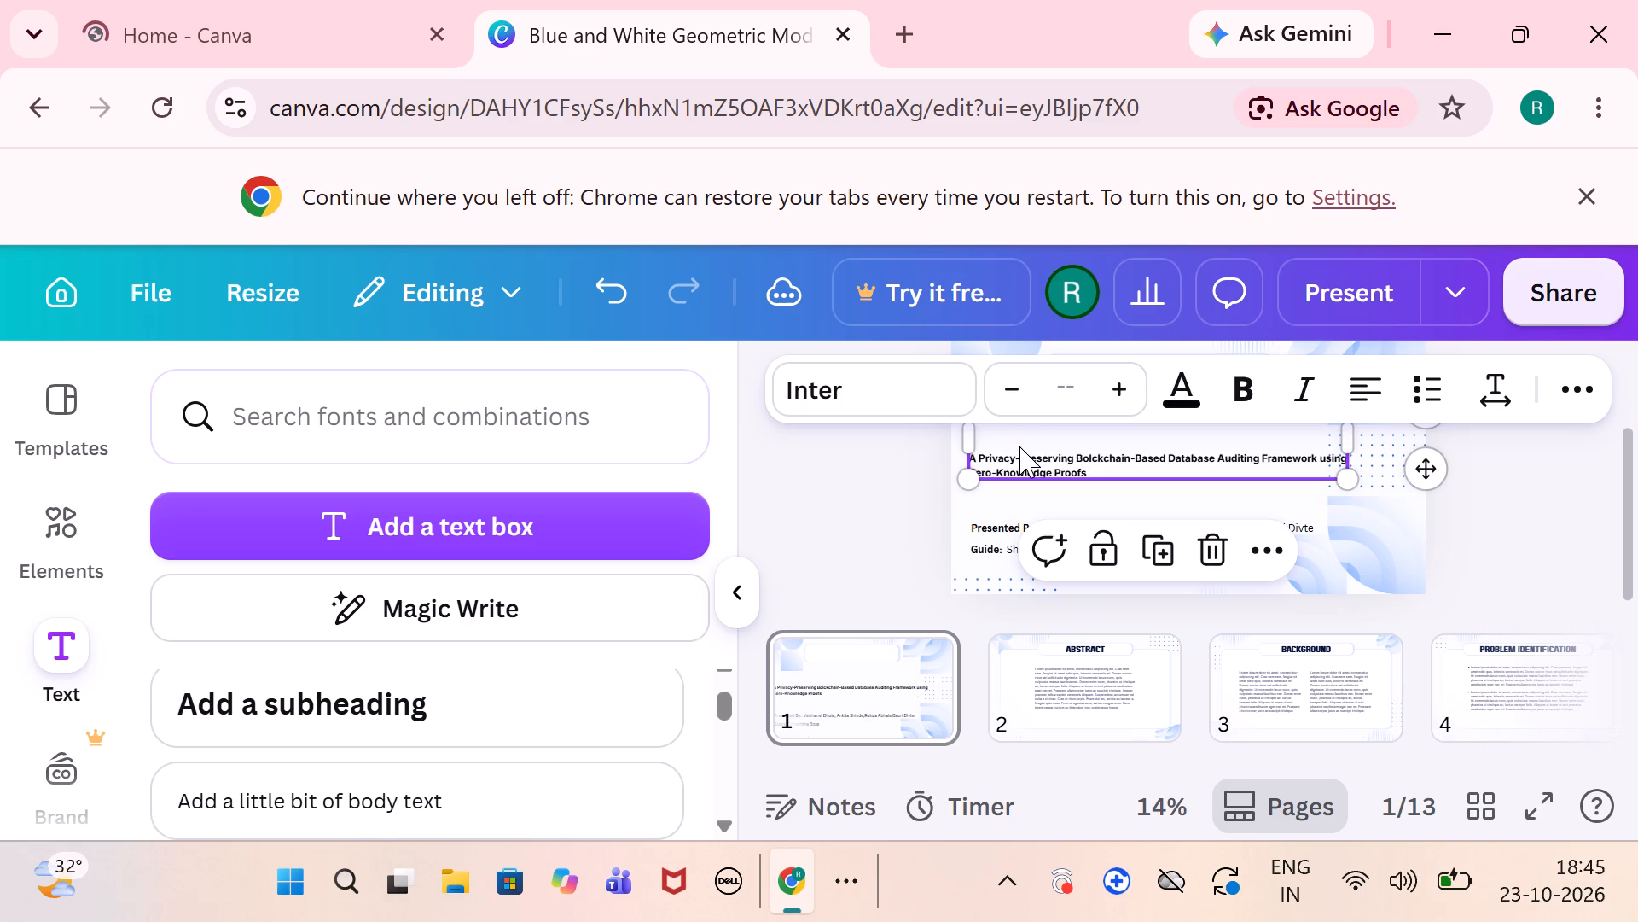
# Break the subtitle before "using" so the second line starts "using Zero-Knowledge Proofs".
pyautogui.click(1321, 452)
pyautogui.press('Return')
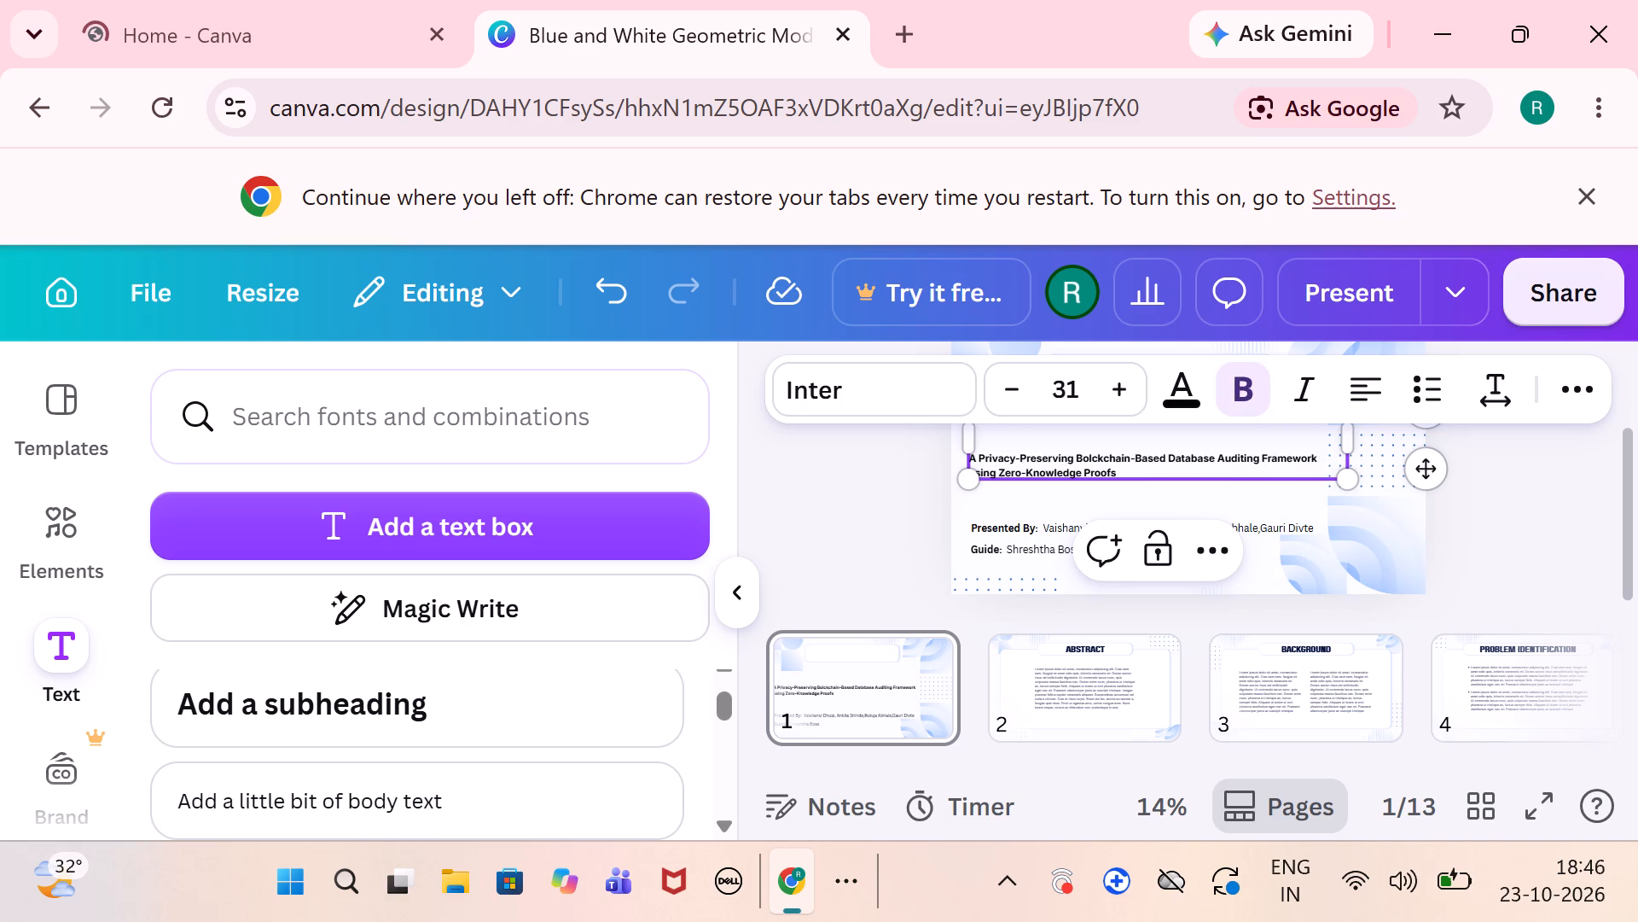
# Increase the font size of both subtitle lines to 33 and deselect the text box.
pyautogui.moveTo(1118, 474); pyautogui.dragTo(964, 448)
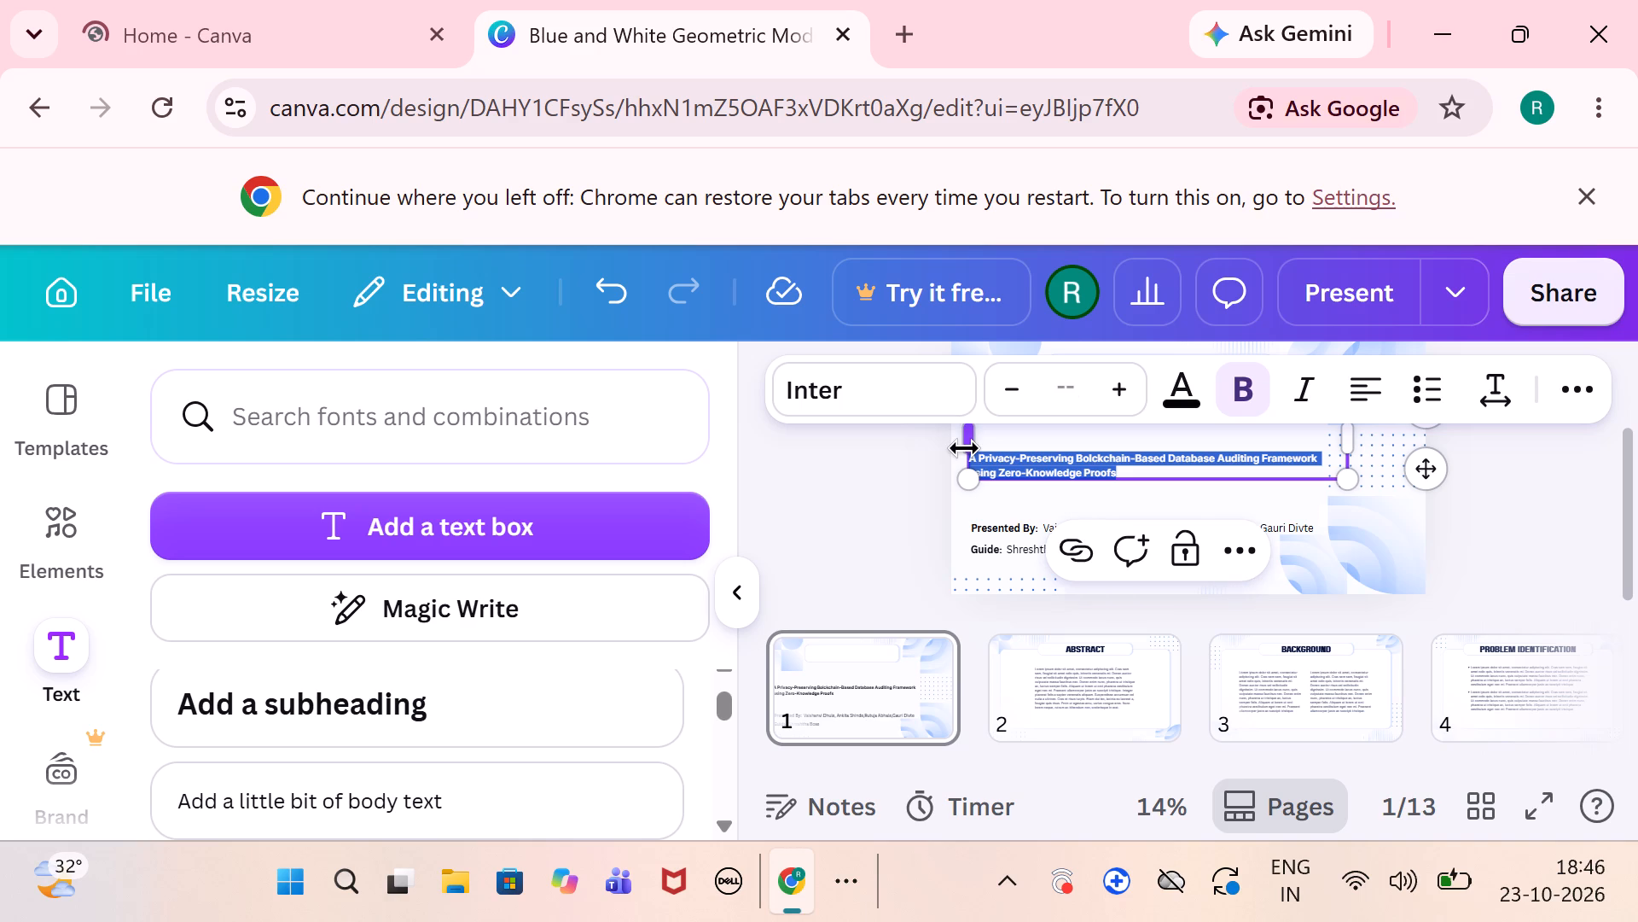
pyautogui.click(1131, 388)
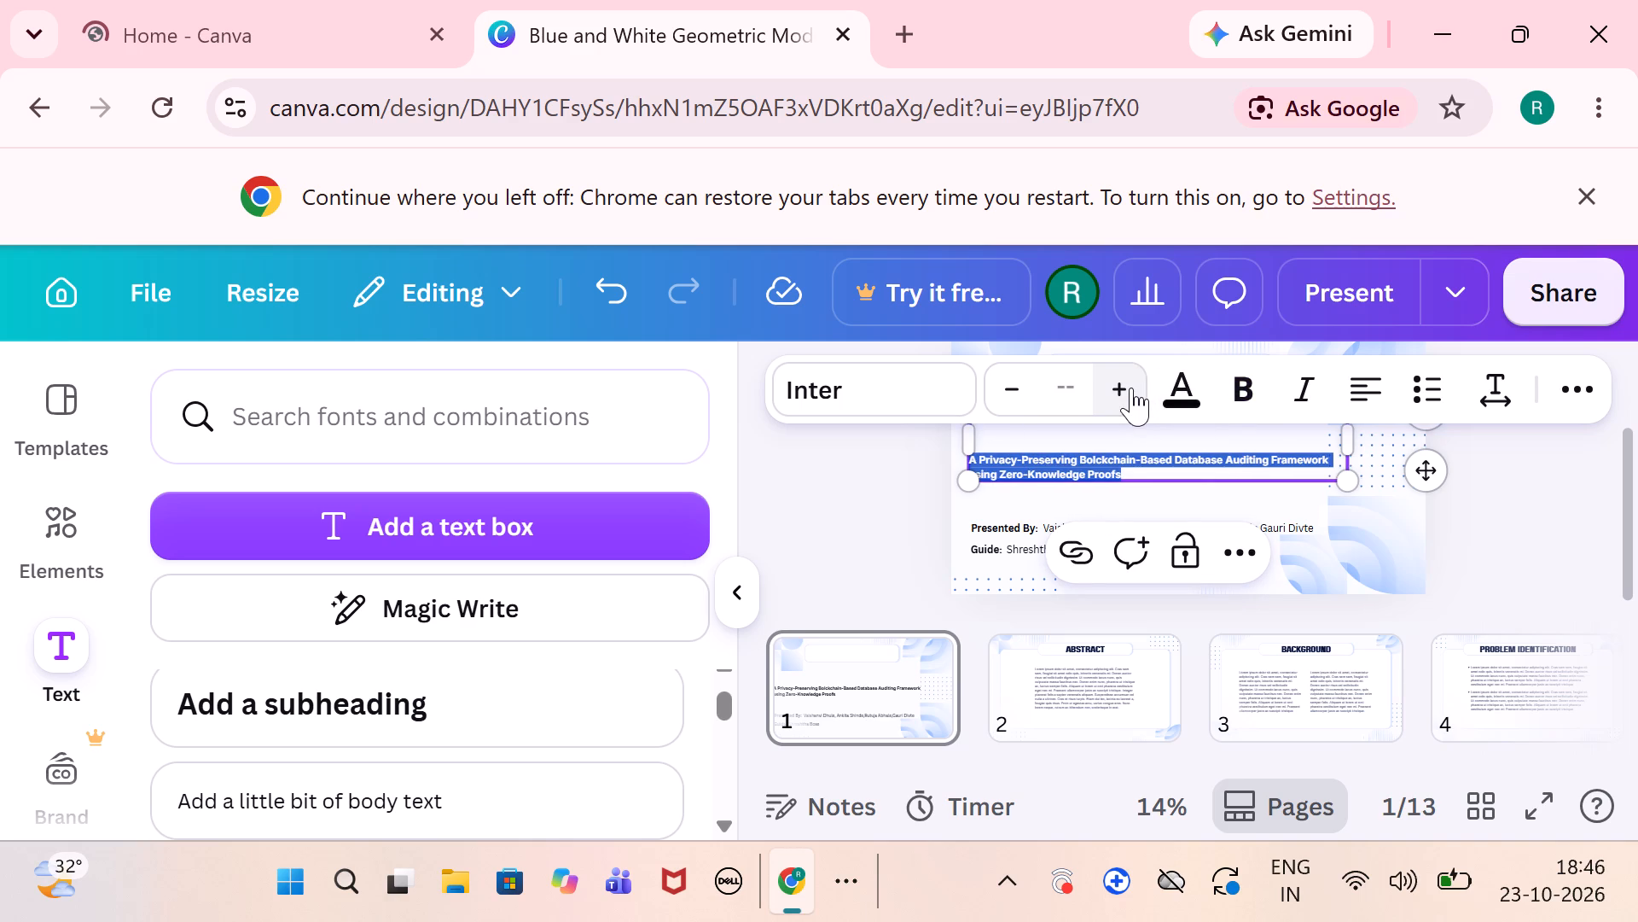
pyautogui.click(1131, 388)
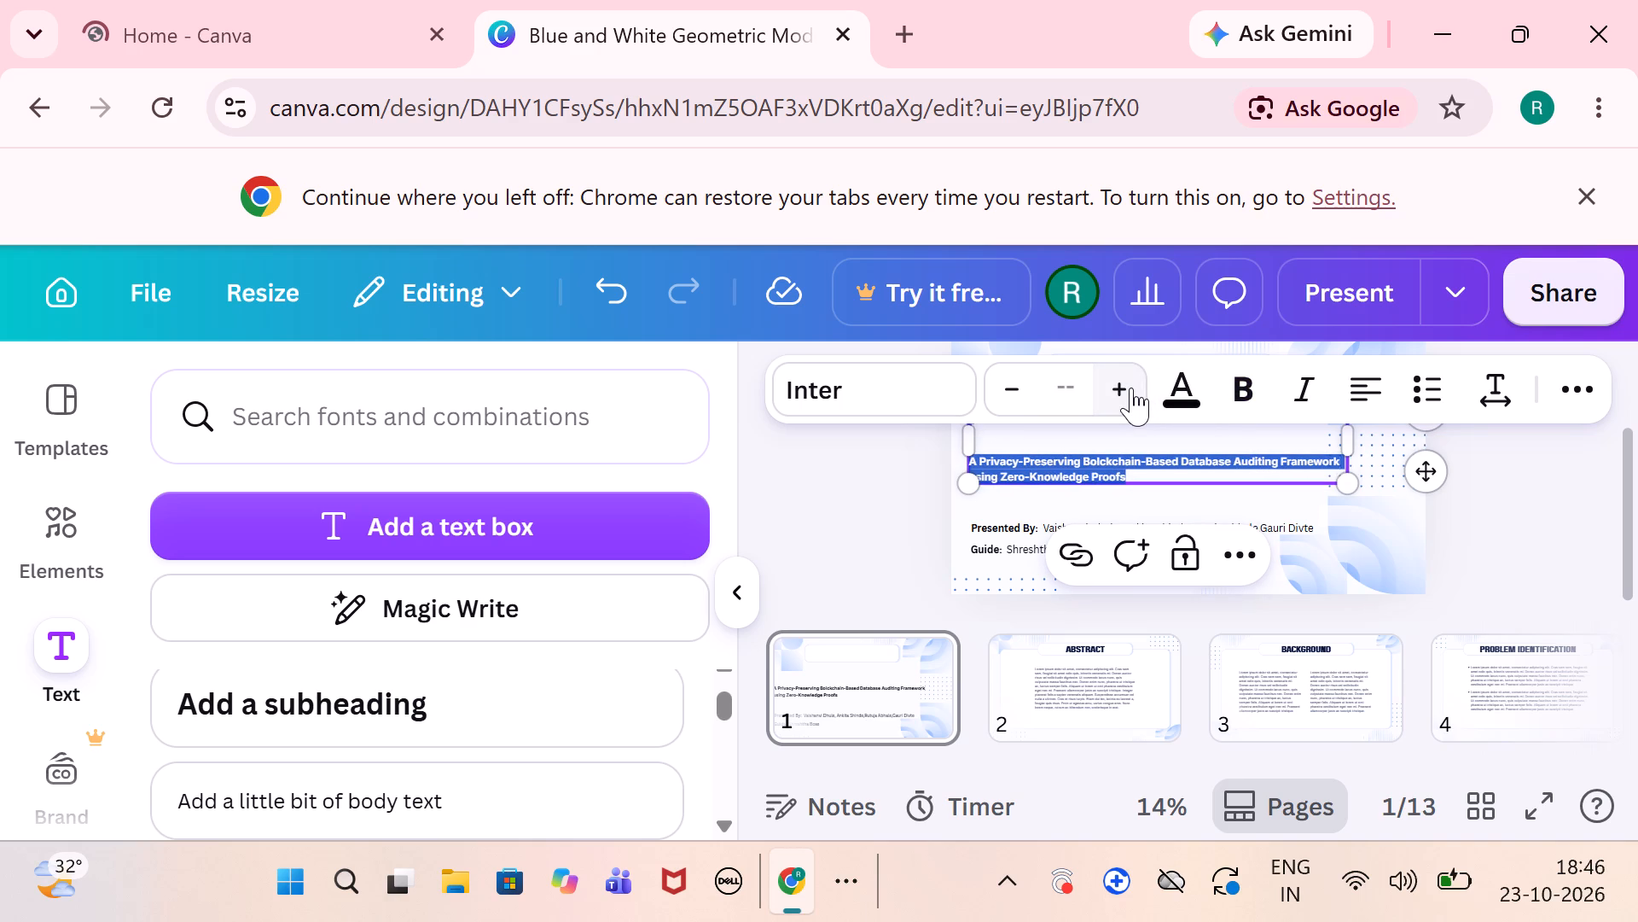
pyautogui.click(879, 552)
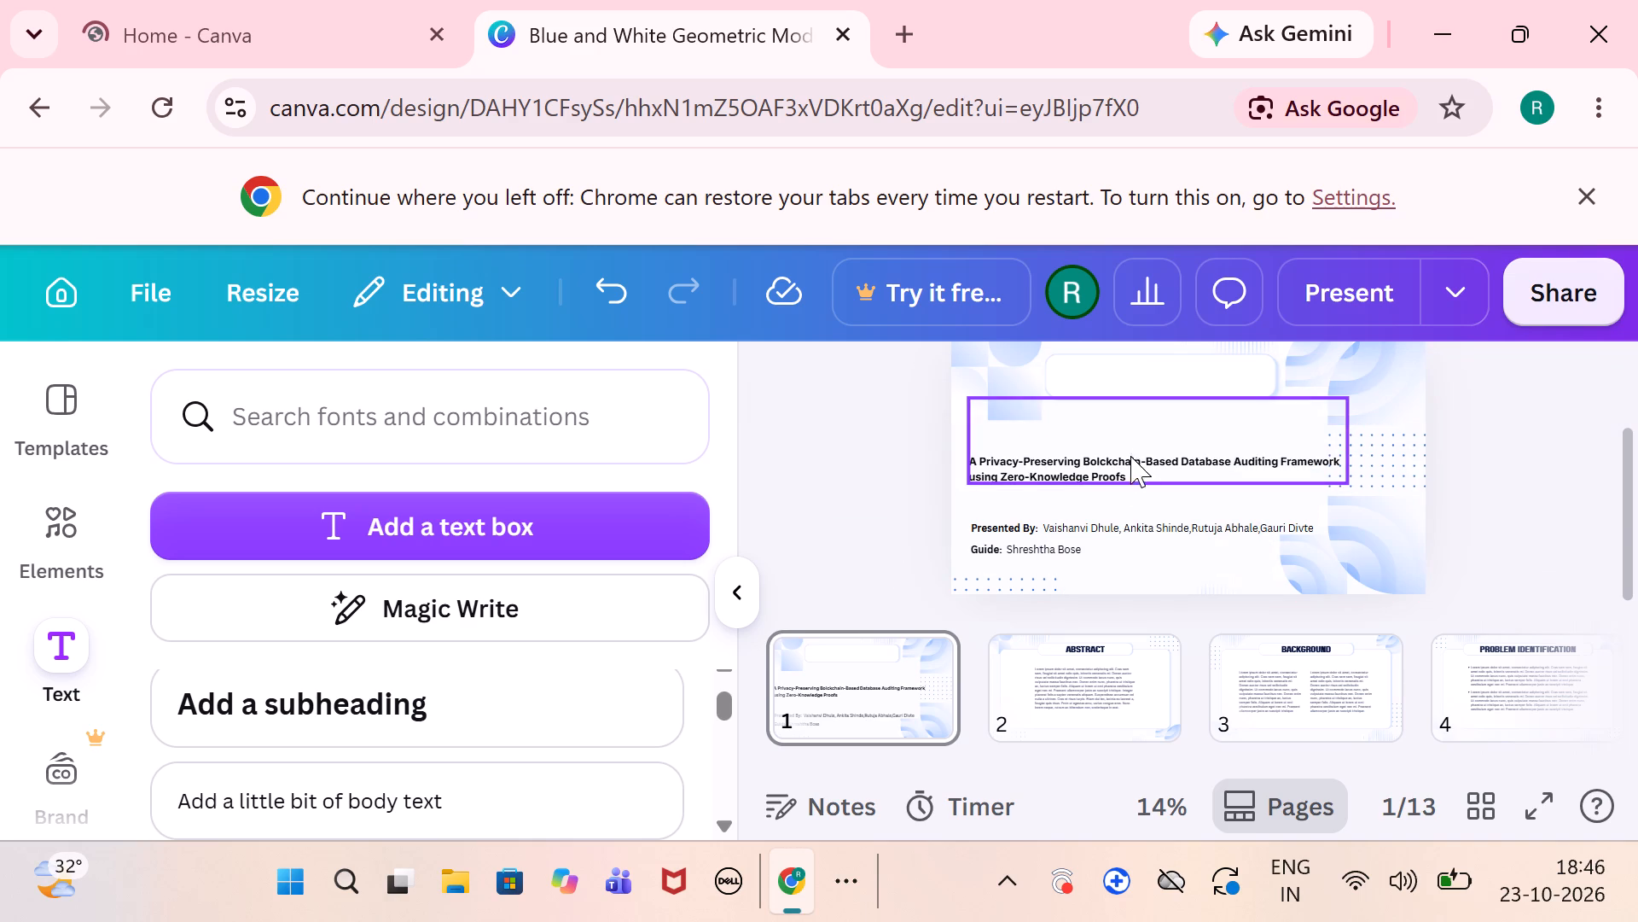
# Add a period after "Zero-Knowledge Proofs" at the end of the subtitle and deselect the text box.
pyautogui.click(1128, 472)
pyautogui.click(1128, 472)
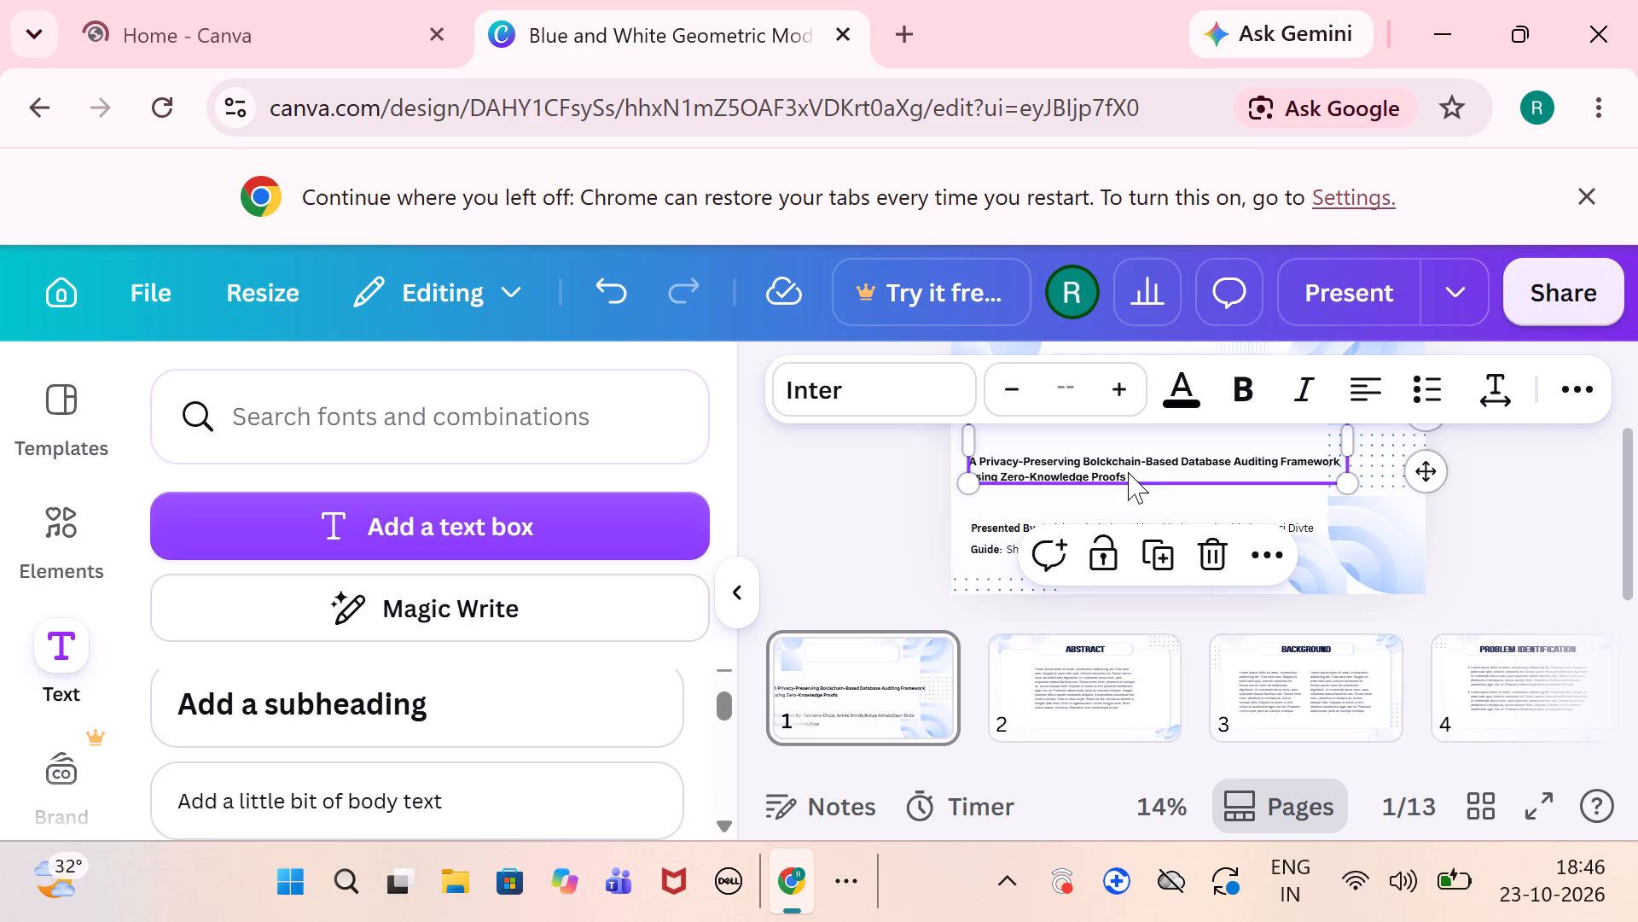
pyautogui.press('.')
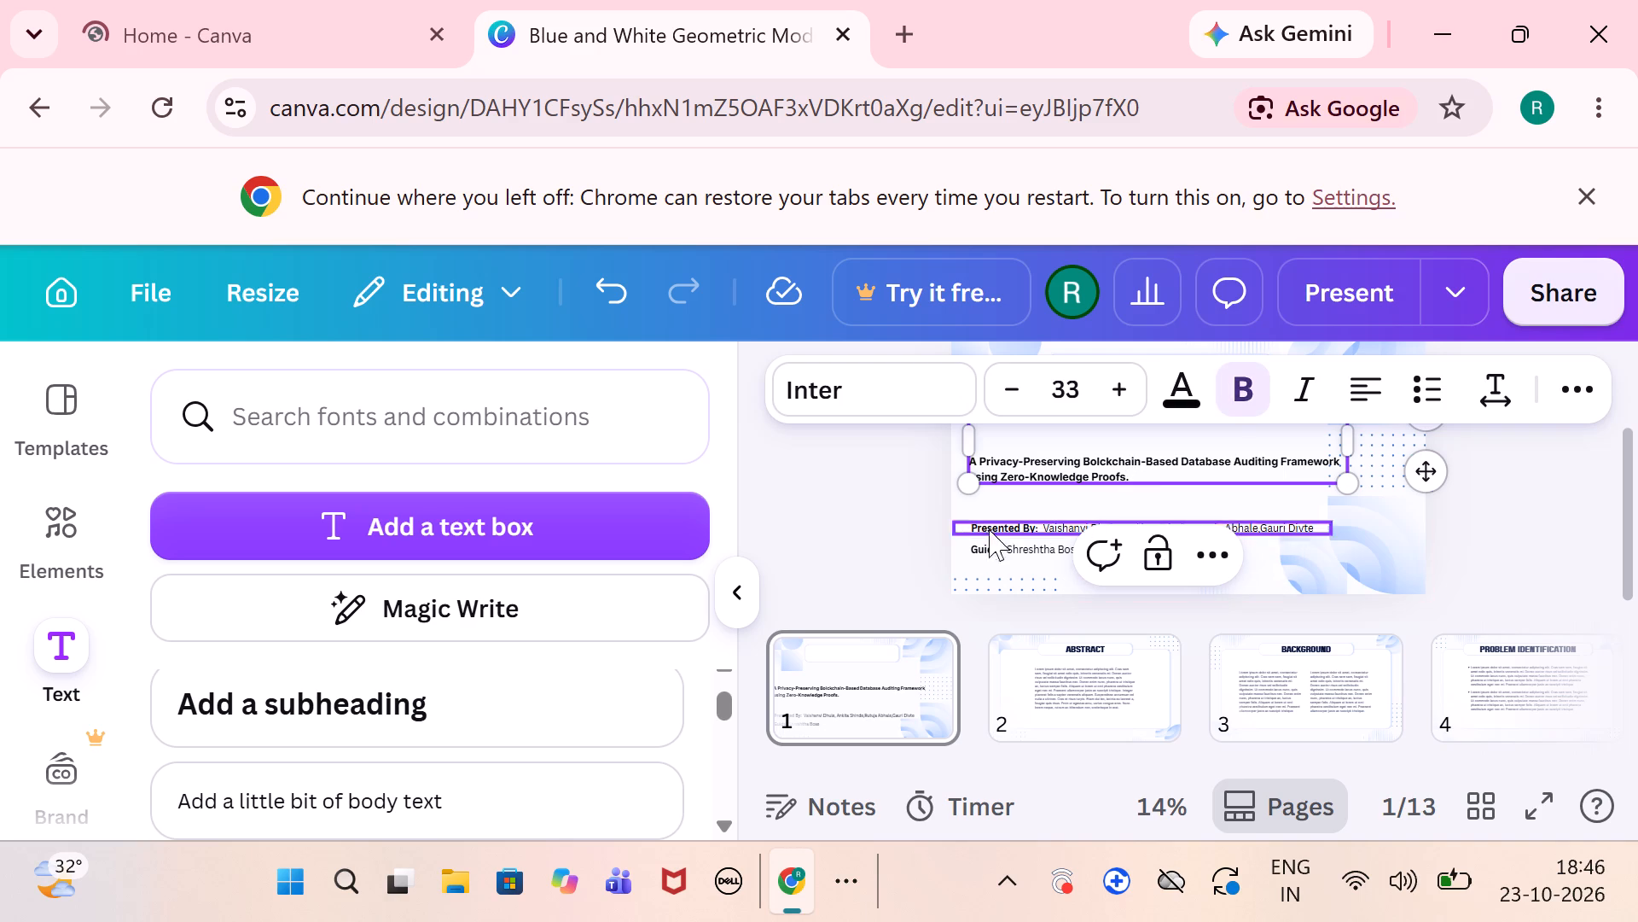
pyautogui.click(872, 511)
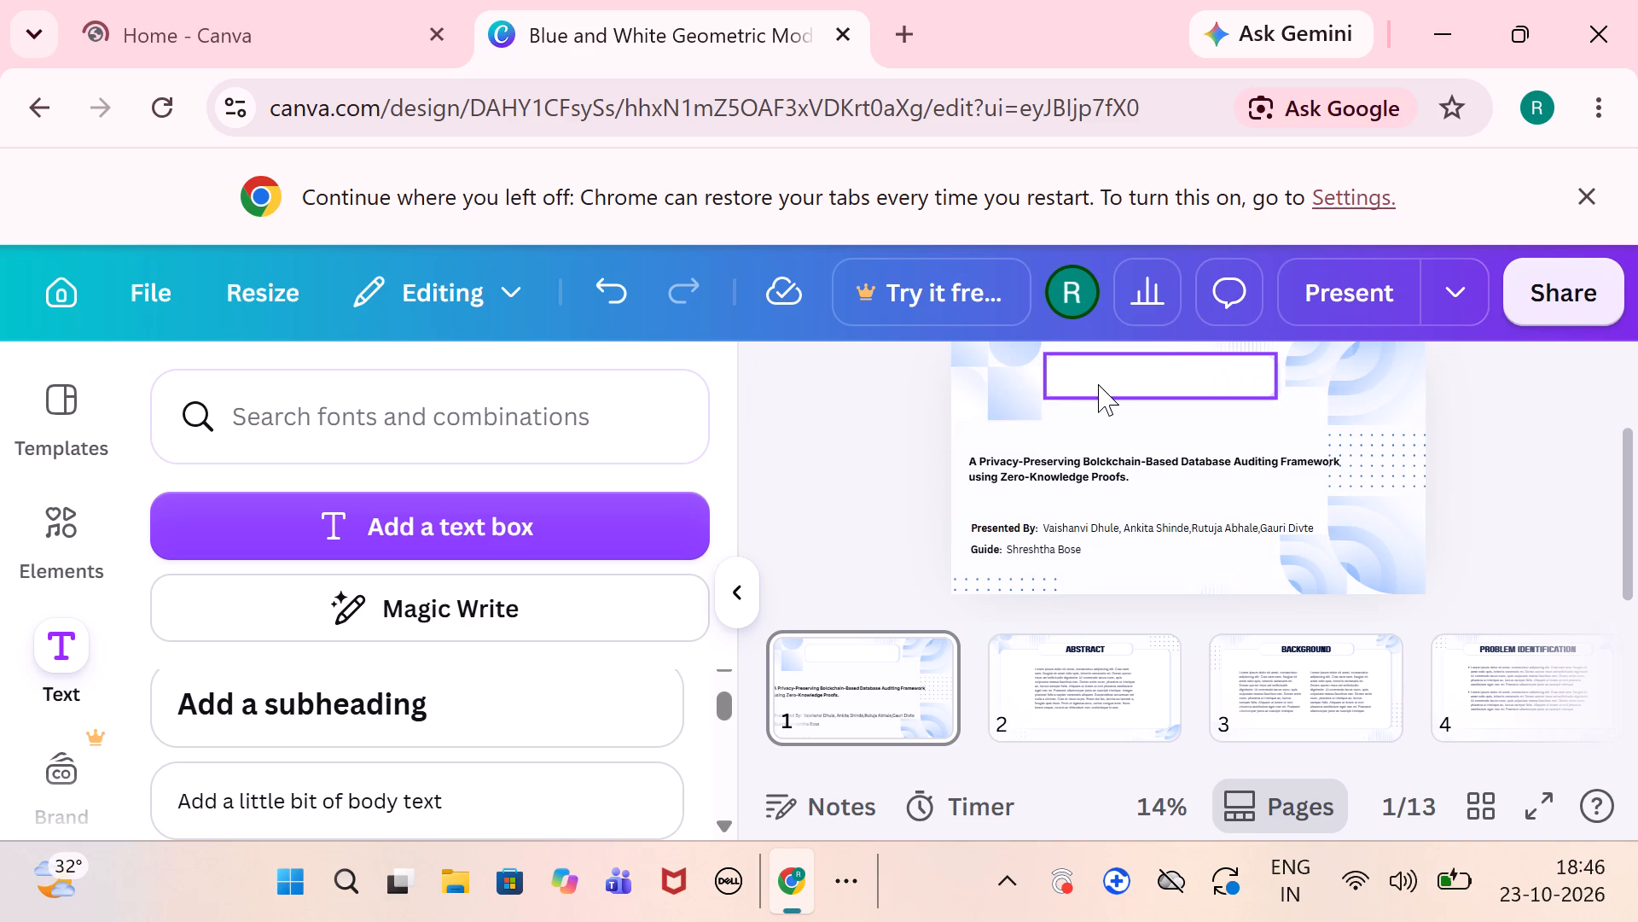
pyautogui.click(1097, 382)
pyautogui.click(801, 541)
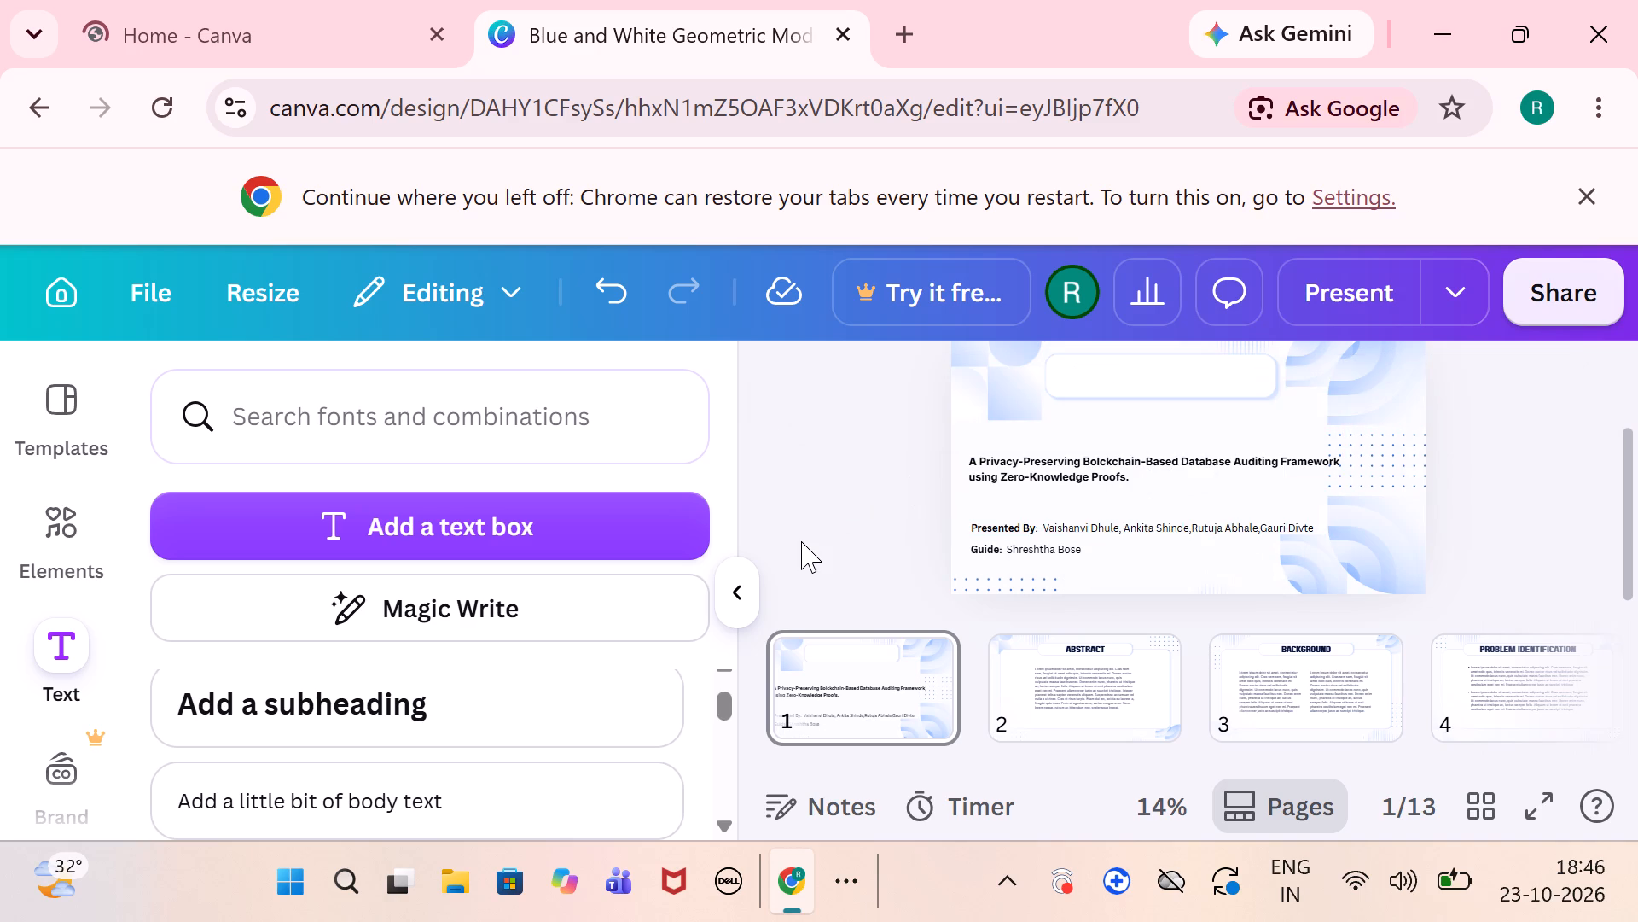
# Add a body text box reading "zkAuditDB" to the title slide and deselect it.
pyautogui.scroll(-1, 476, 718)
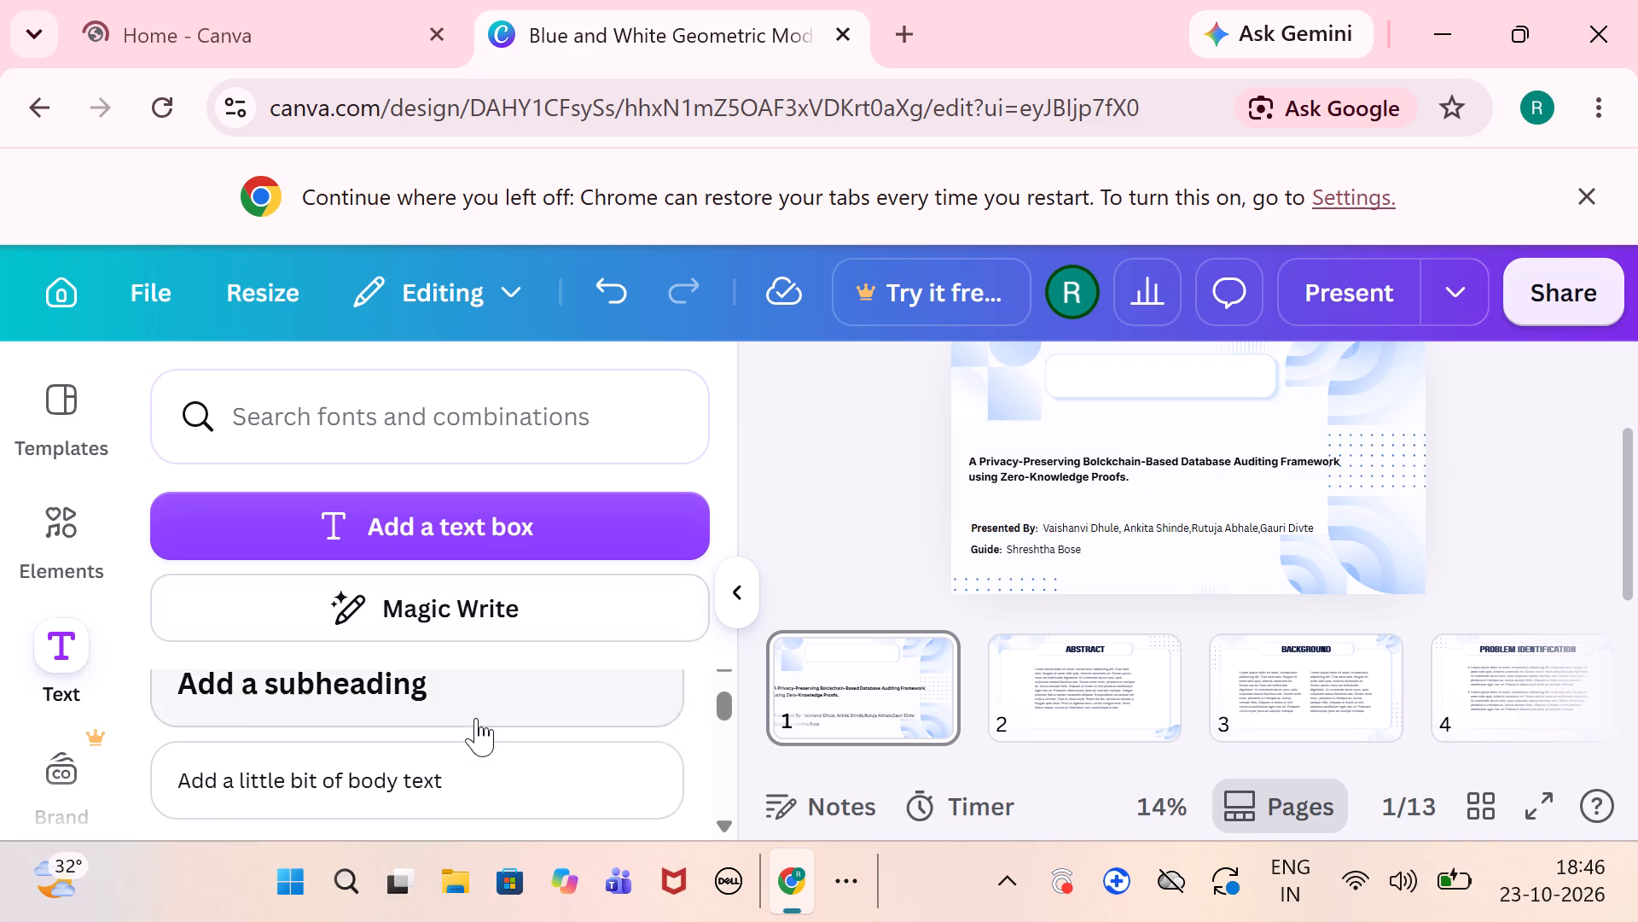
pyautogui.scroll(-1, 476, 718)
pyautogui.click(386, 685)
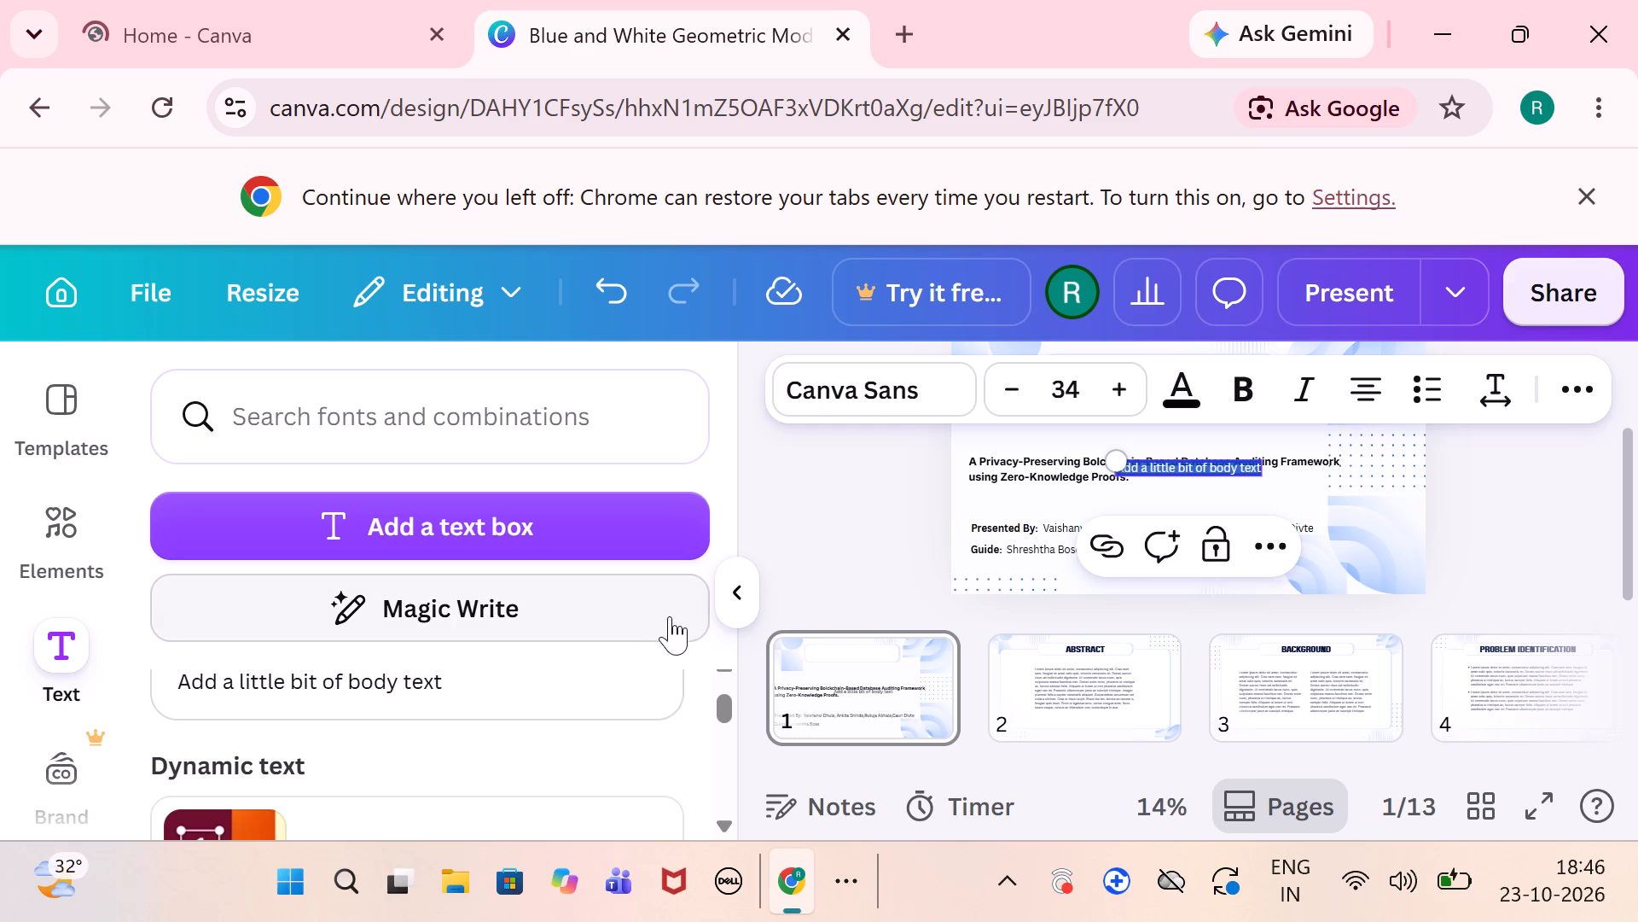
pyautogui.press('BackSpace')
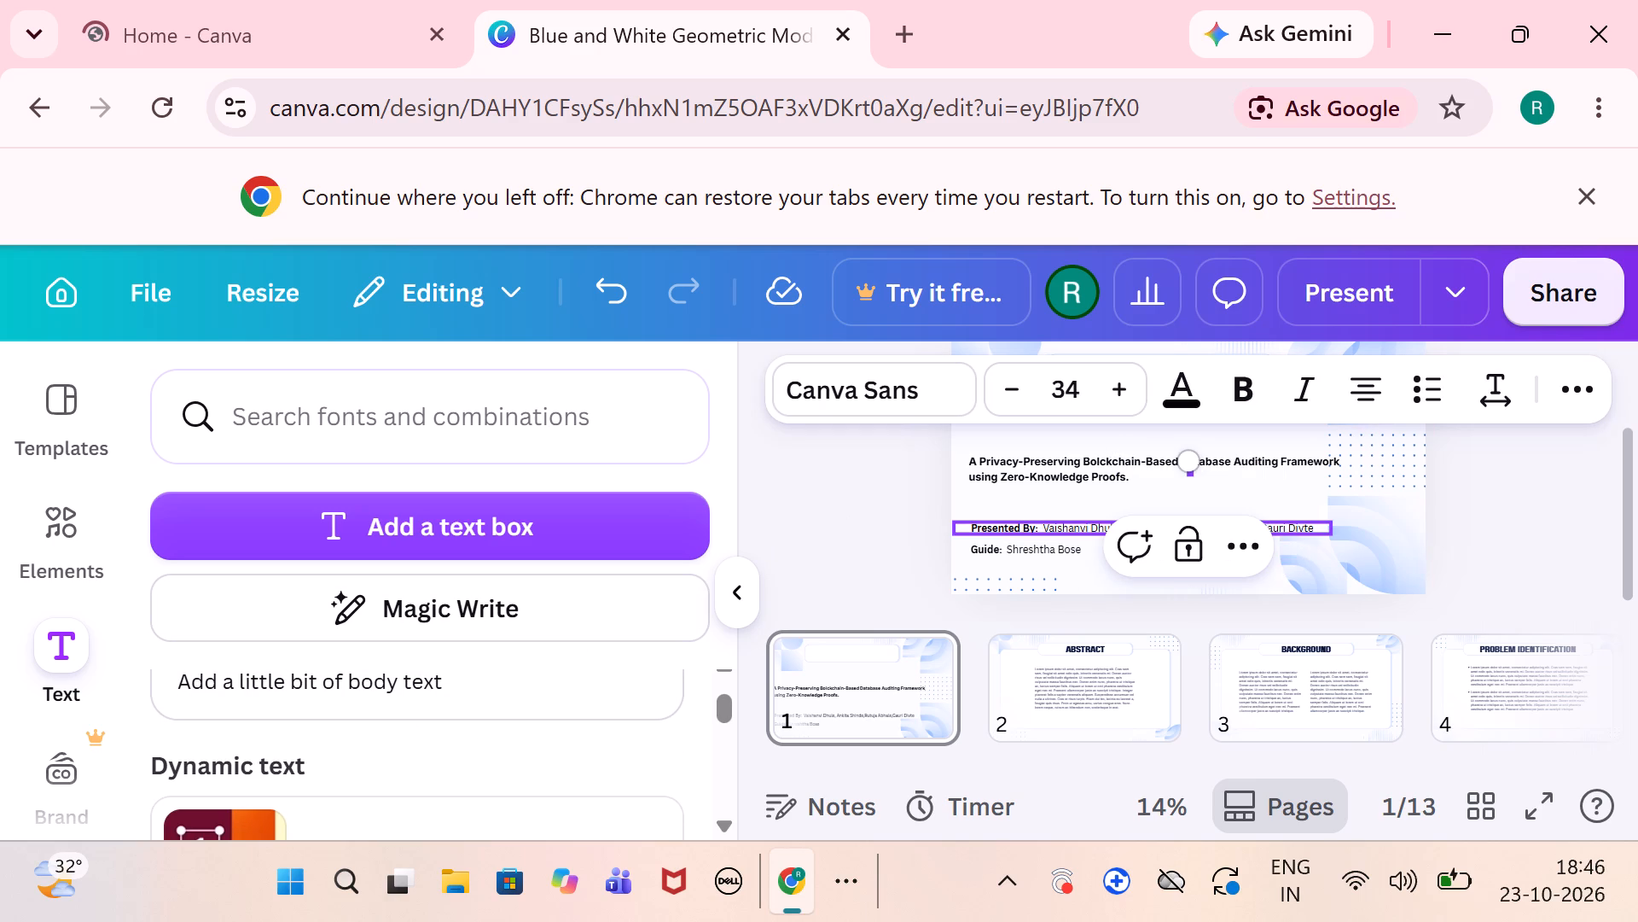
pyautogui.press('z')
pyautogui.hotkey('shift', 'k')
pyautogui.press('BackSpace')
pyautogui.press('BackSpace')
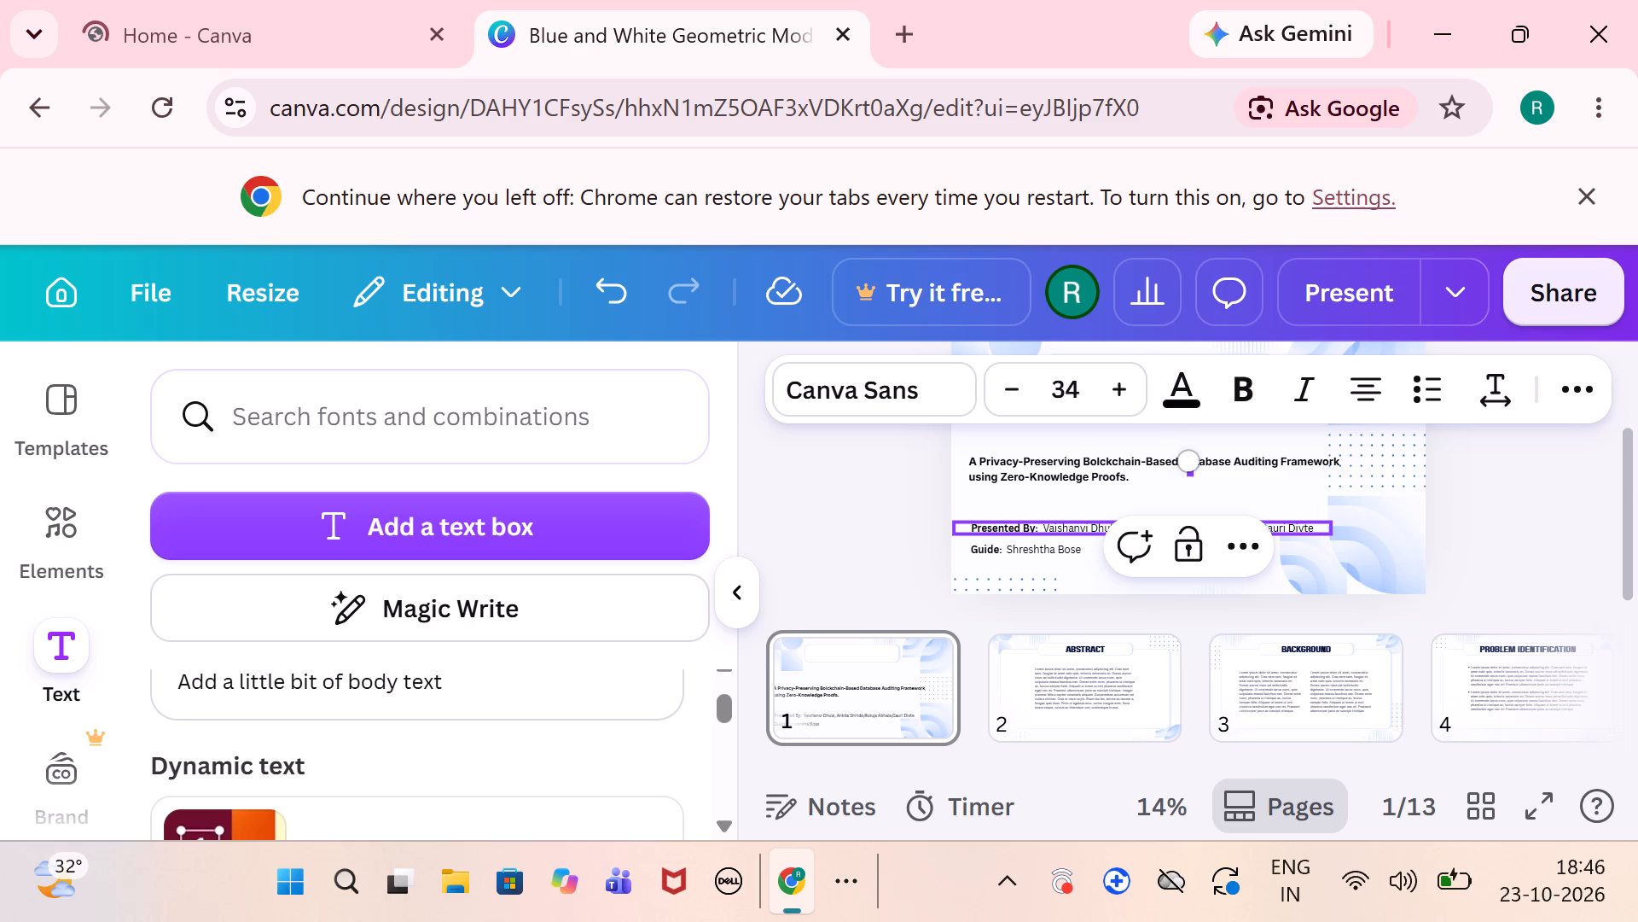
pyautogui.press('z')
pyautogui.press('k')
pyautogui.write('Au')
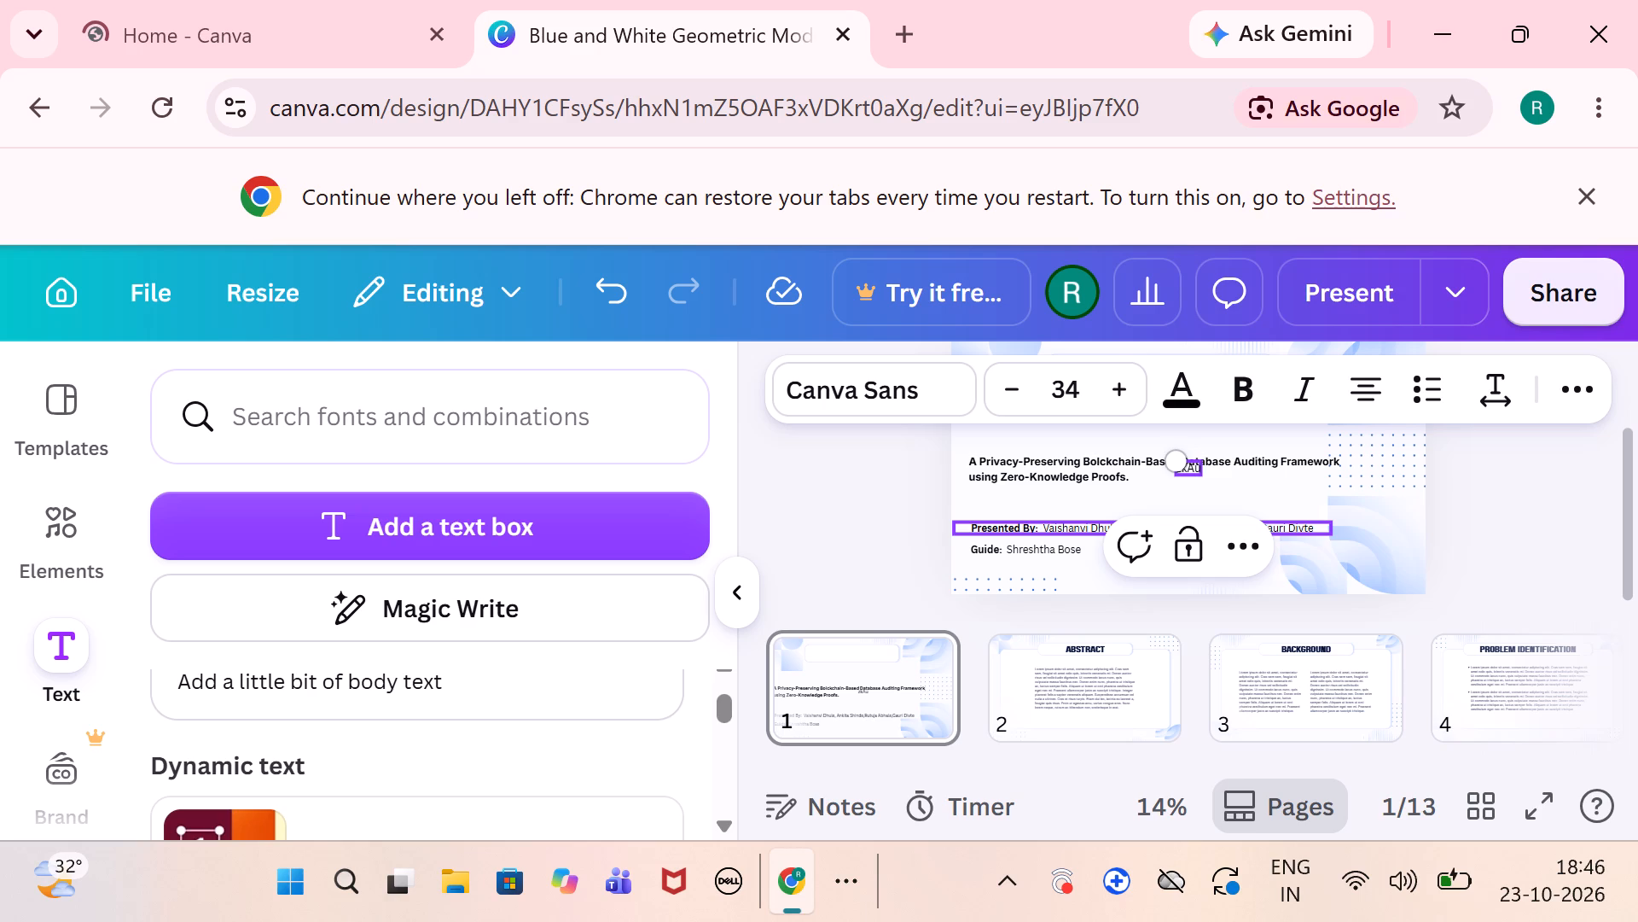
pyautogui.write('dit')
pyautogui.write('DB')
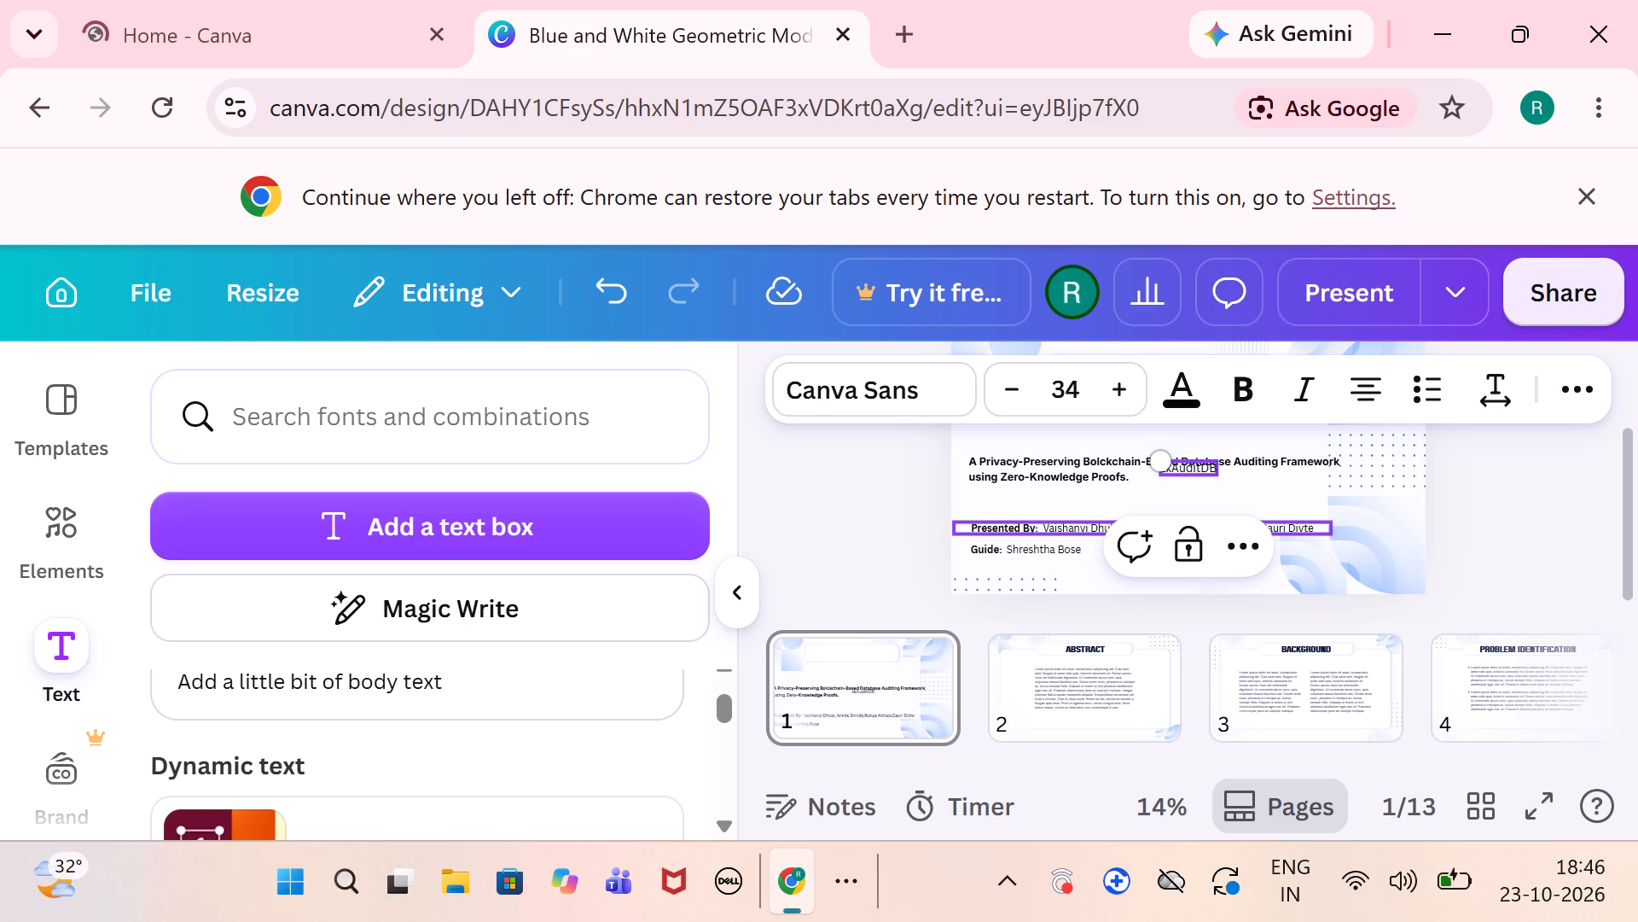
pyautogui.click(1592, 579)
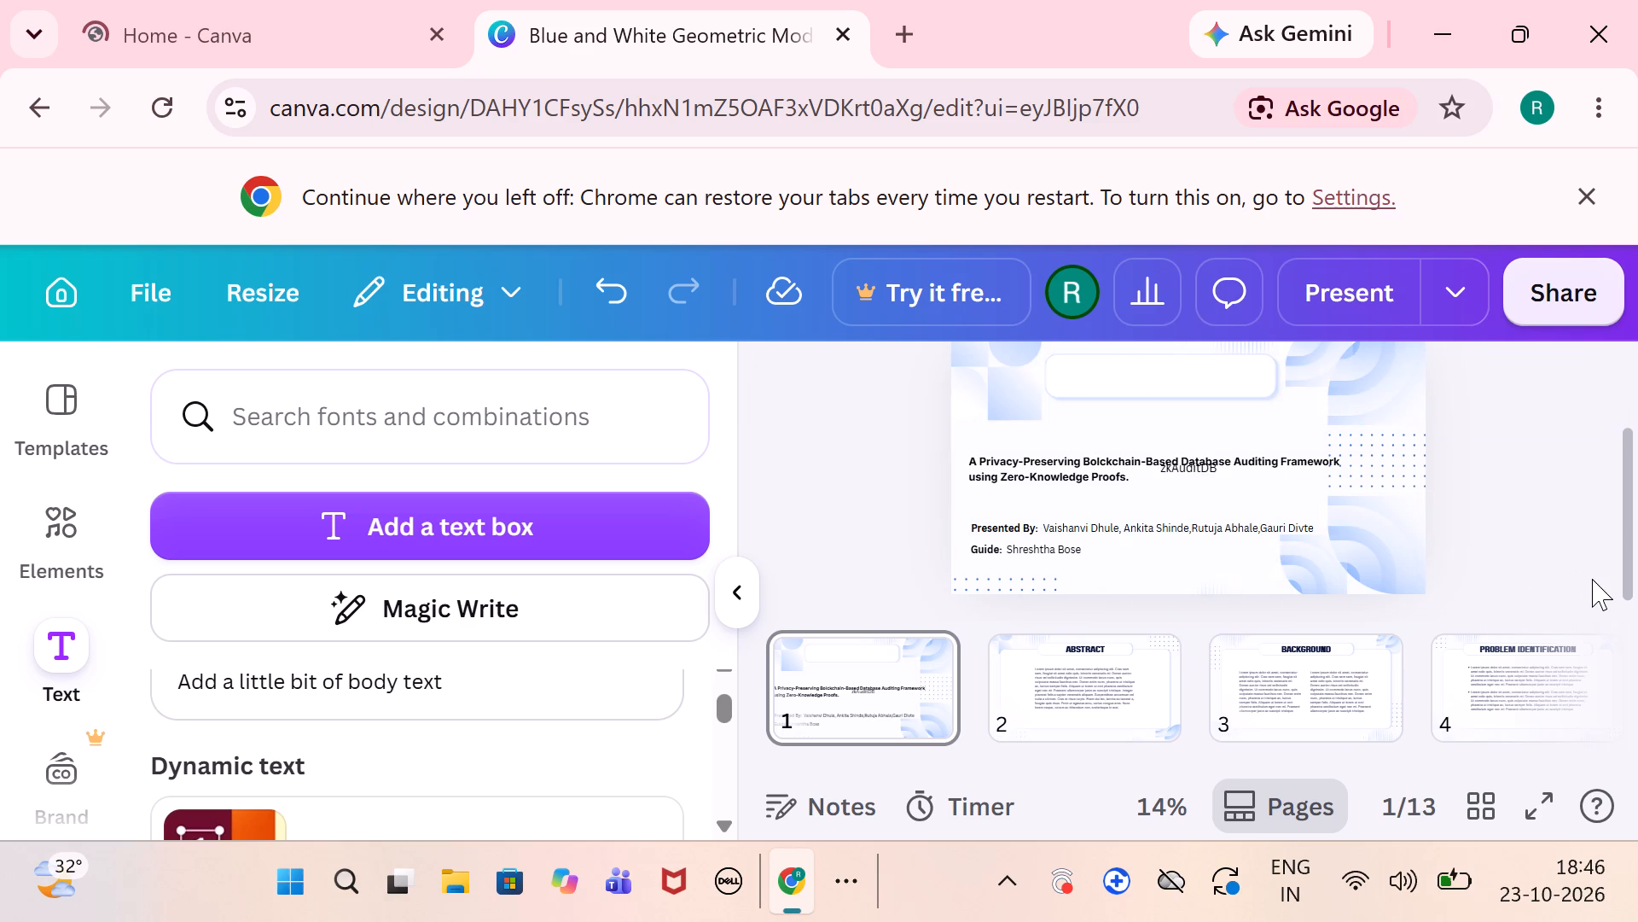
# Move the "zkAuditDB" text box up into the empty rounded title frame and deselect it.
pyautogui.moveTo(1182, 461); pyautogui.dragTo(1155, 369)
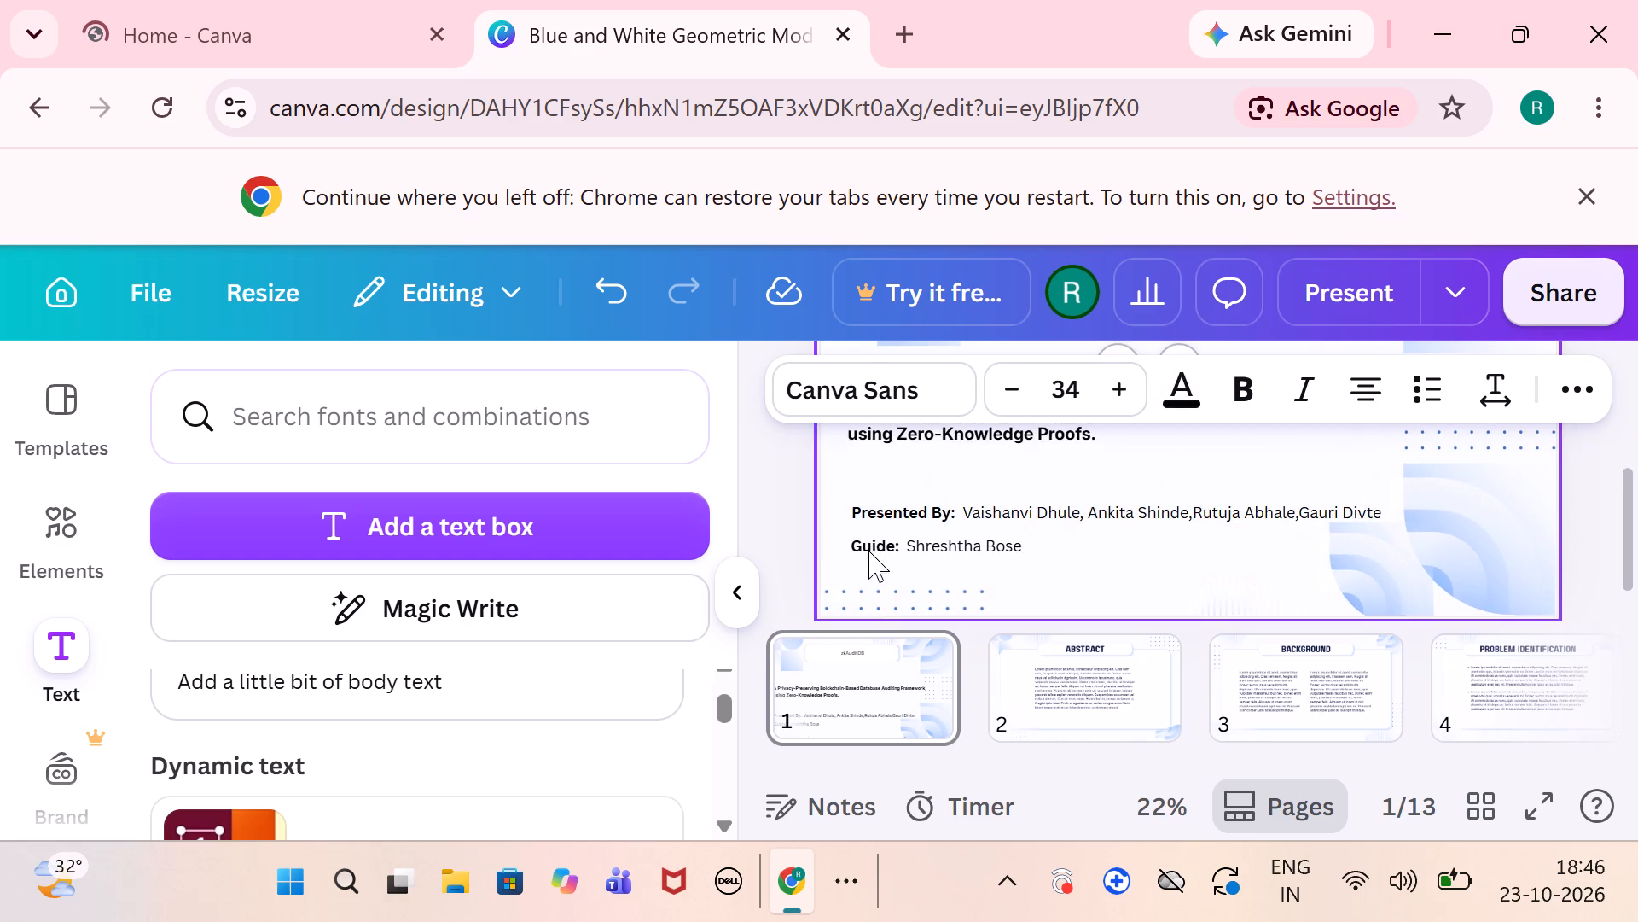
pyautogui.scroll(2, 1170, 441)
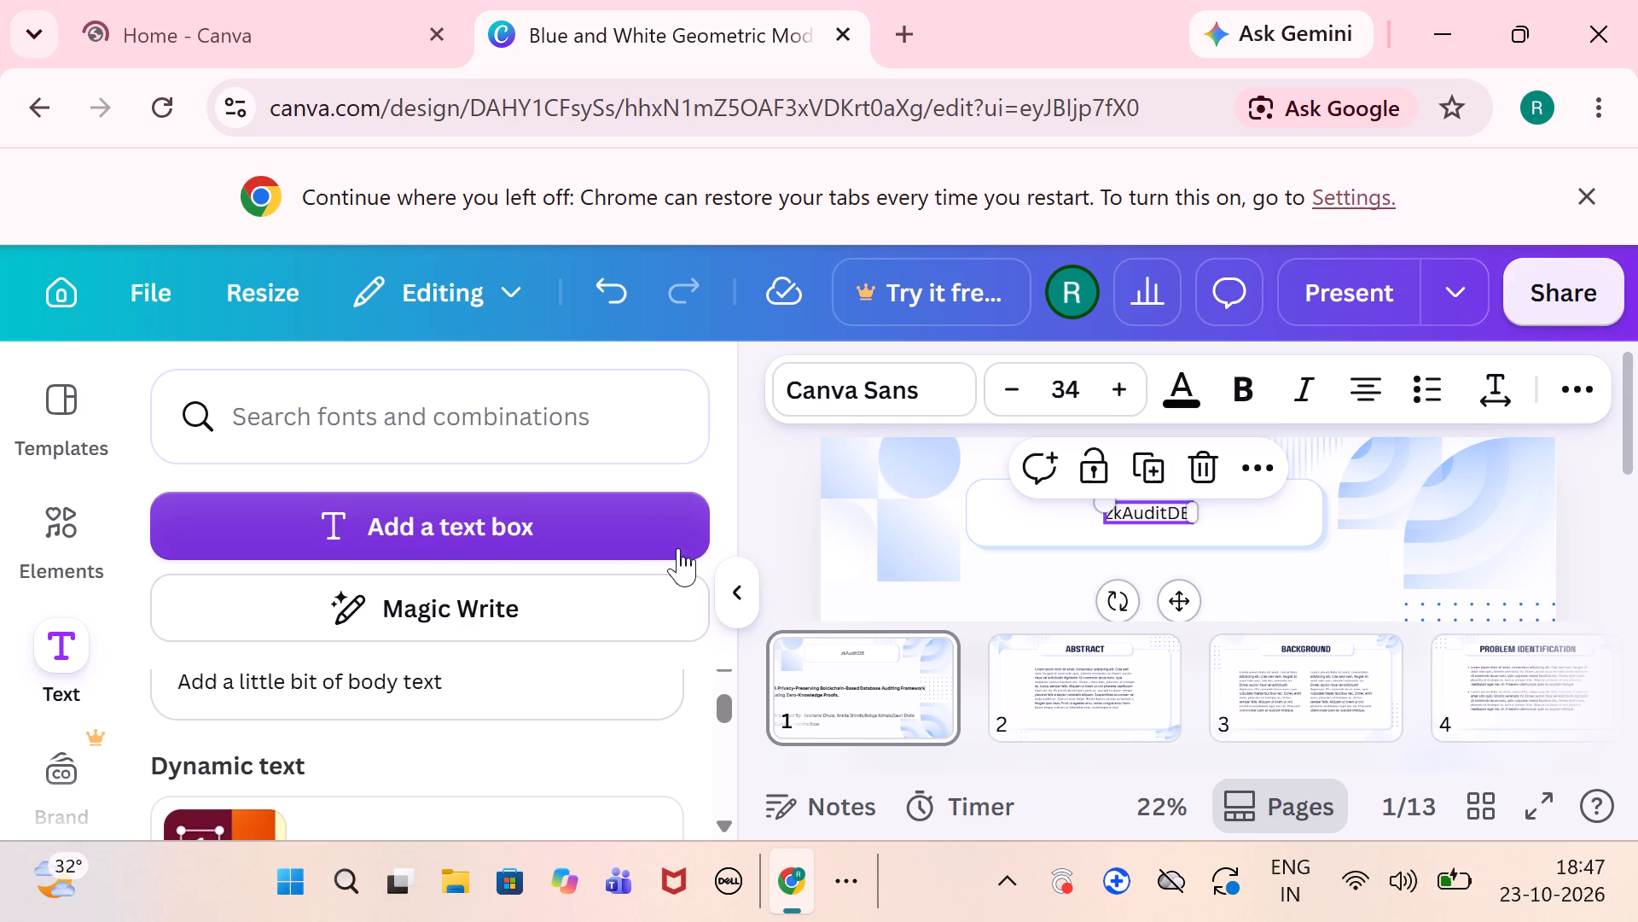
pyautogui.click(774, 544)
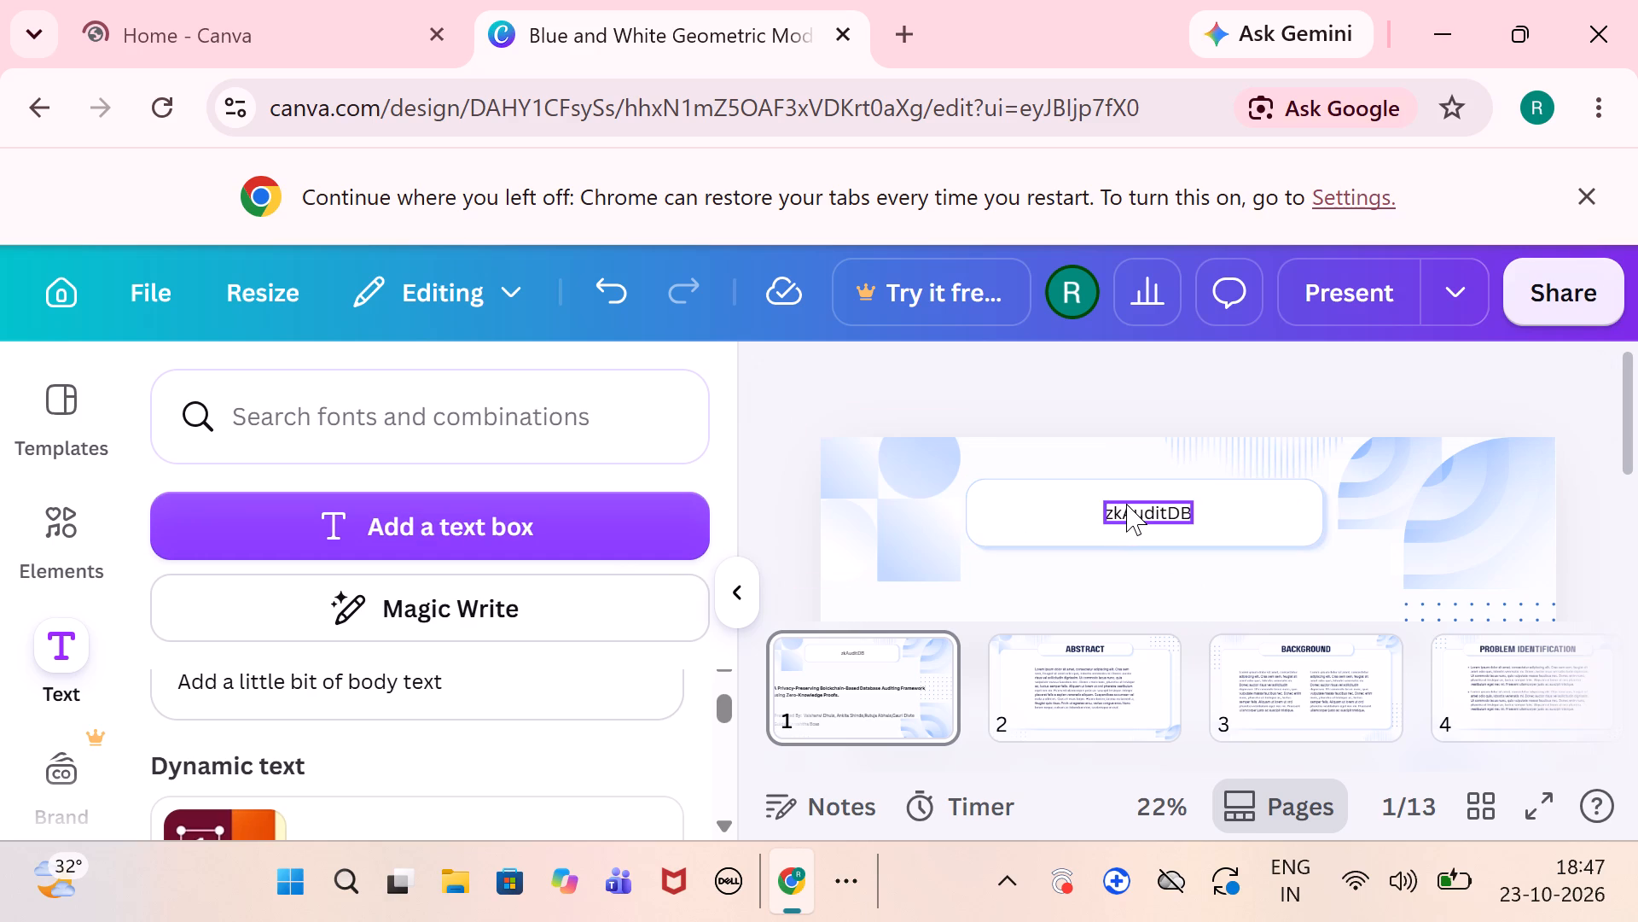
# Enlarge the "zkAuditDB" text box by its corner to a font size of about 59.9.
pyautogui.click(1126, 504)
pyautogui.moveTo(1106, 509); pyautogui.dragTo(1043, 509)
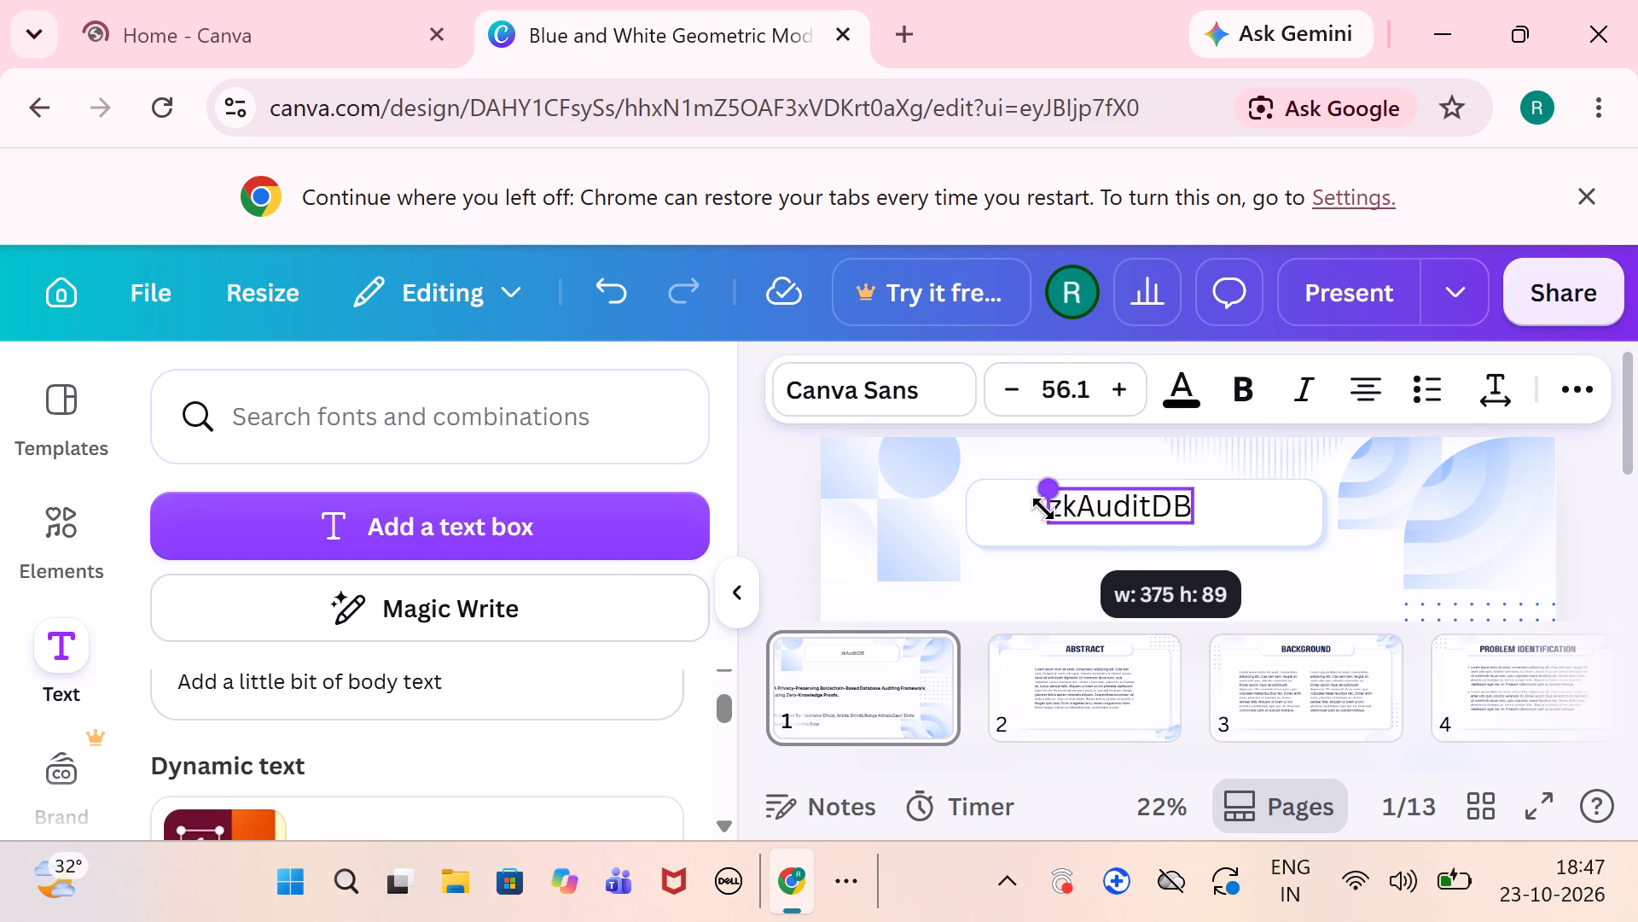
pyautogui.moveTo(1043, 509); pyautogui.dragTo(1036, 509)
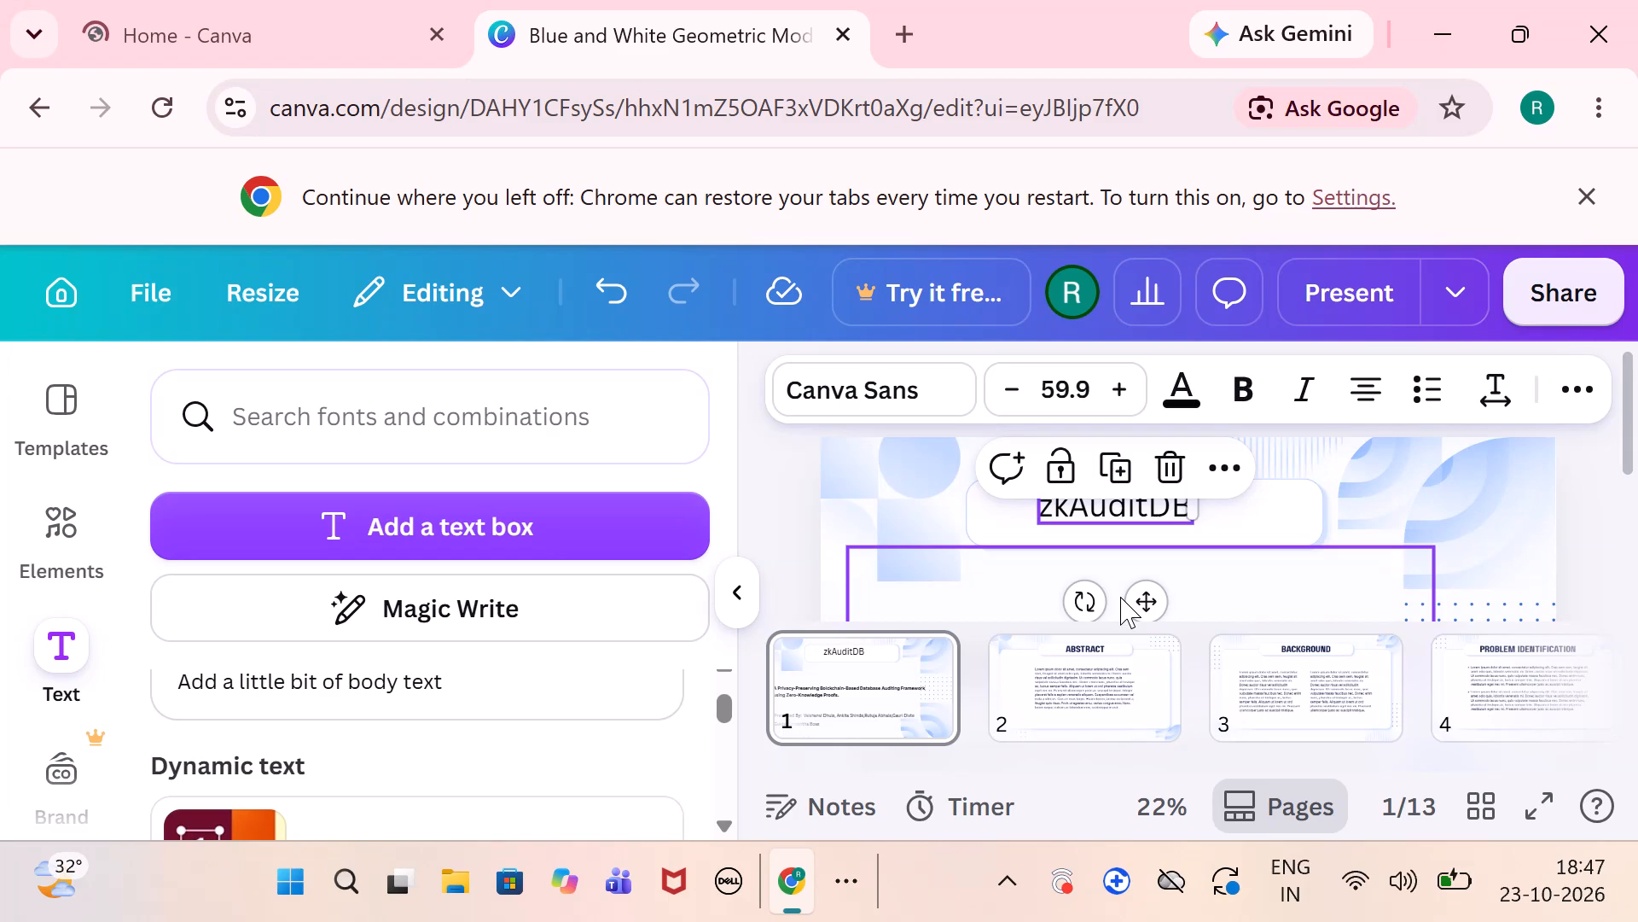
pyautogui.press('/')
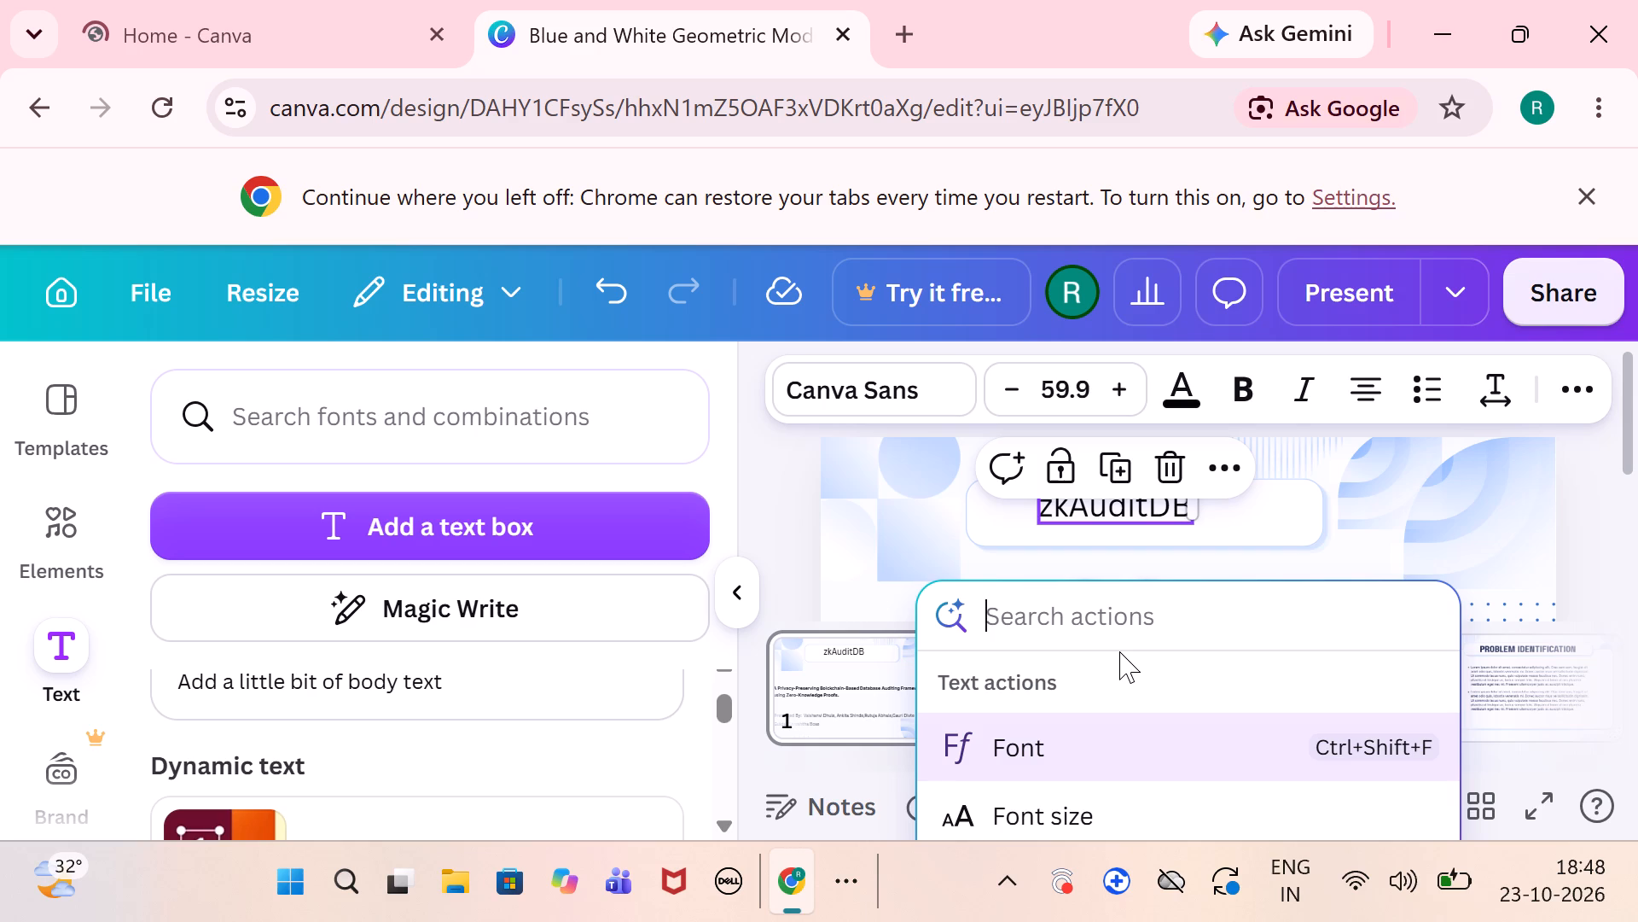
pyautogui.click(912, 509)
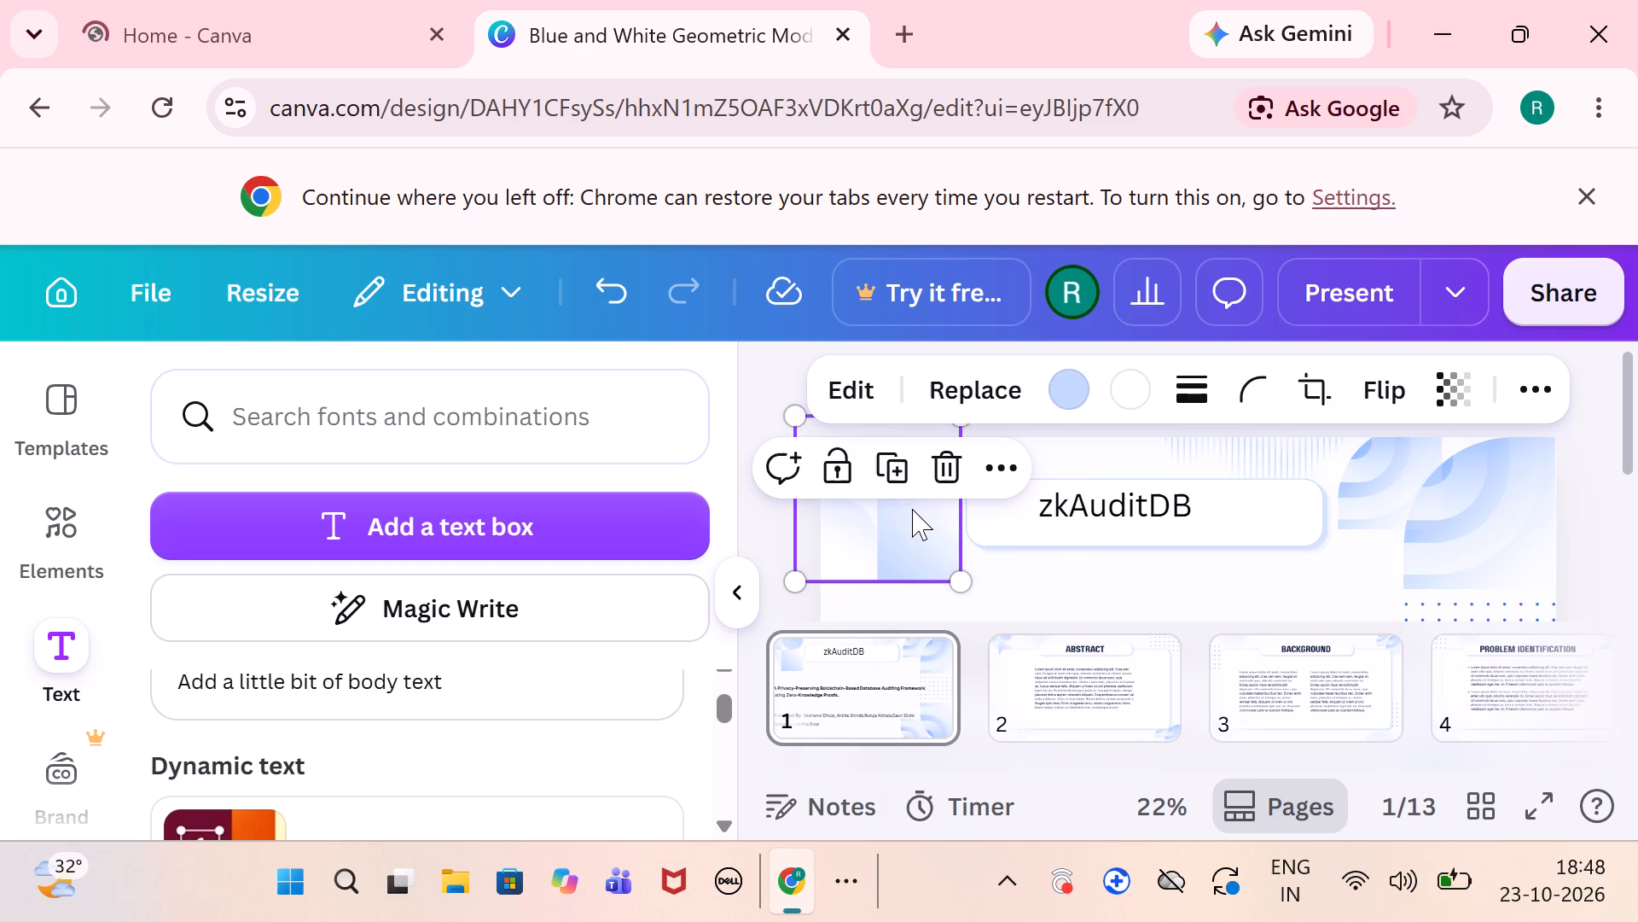
# Increase the "zkAuditDB" title's font size to 61.9 and make it bold.
pyautogui.tripleClick(1135, 505)
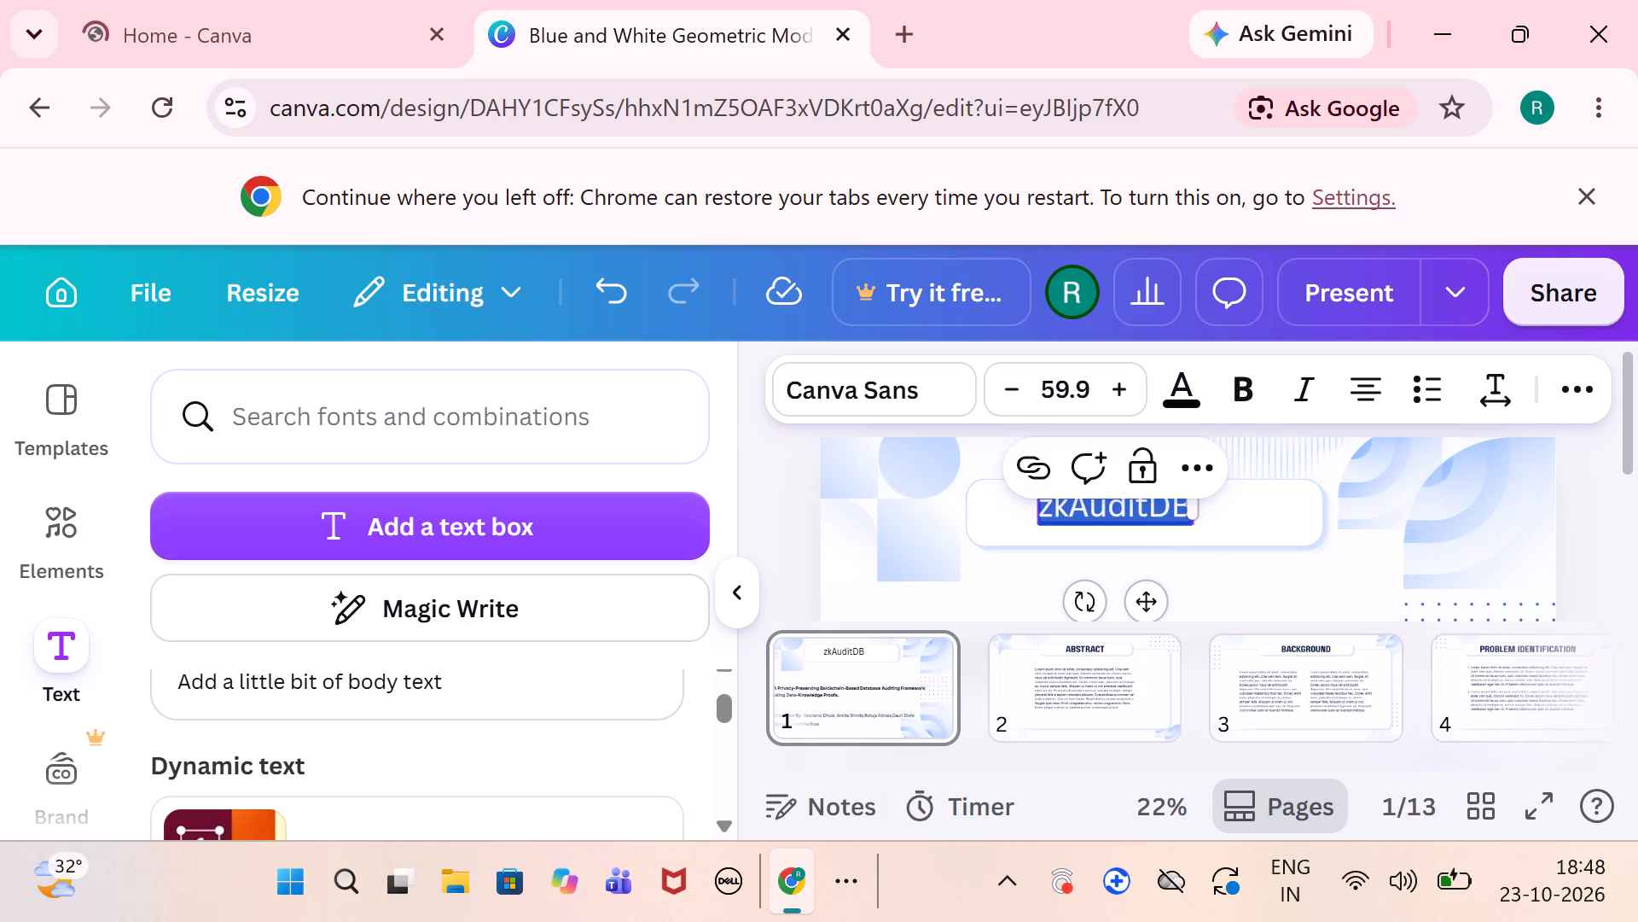
pyautogui.click(1110, 395)
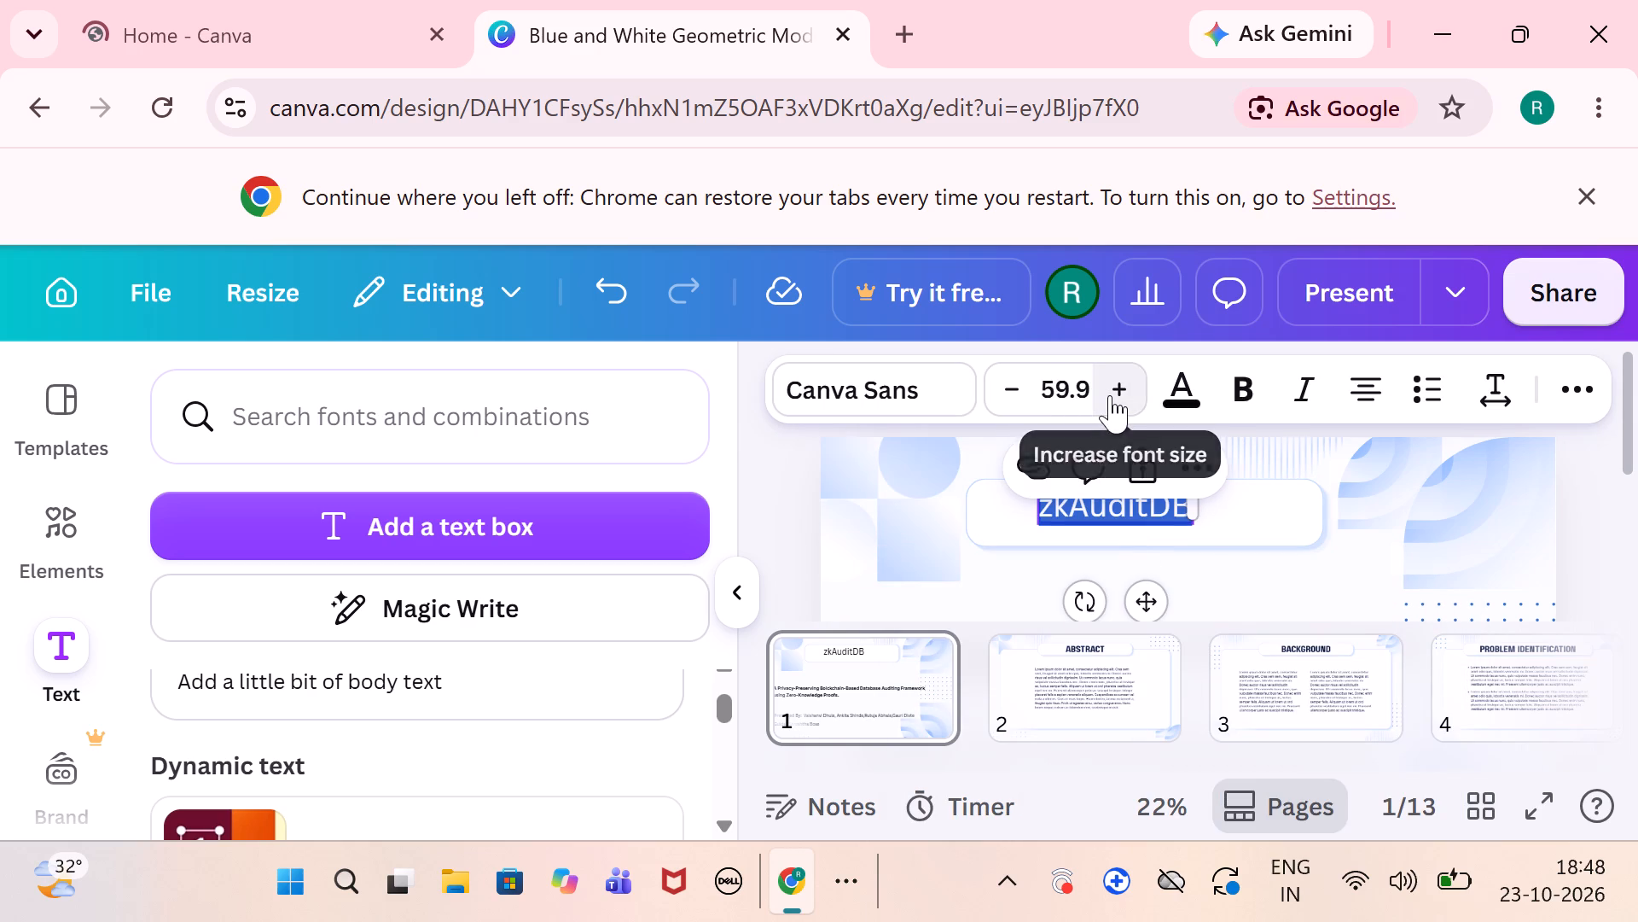
pyautogui.click(1110, 395)
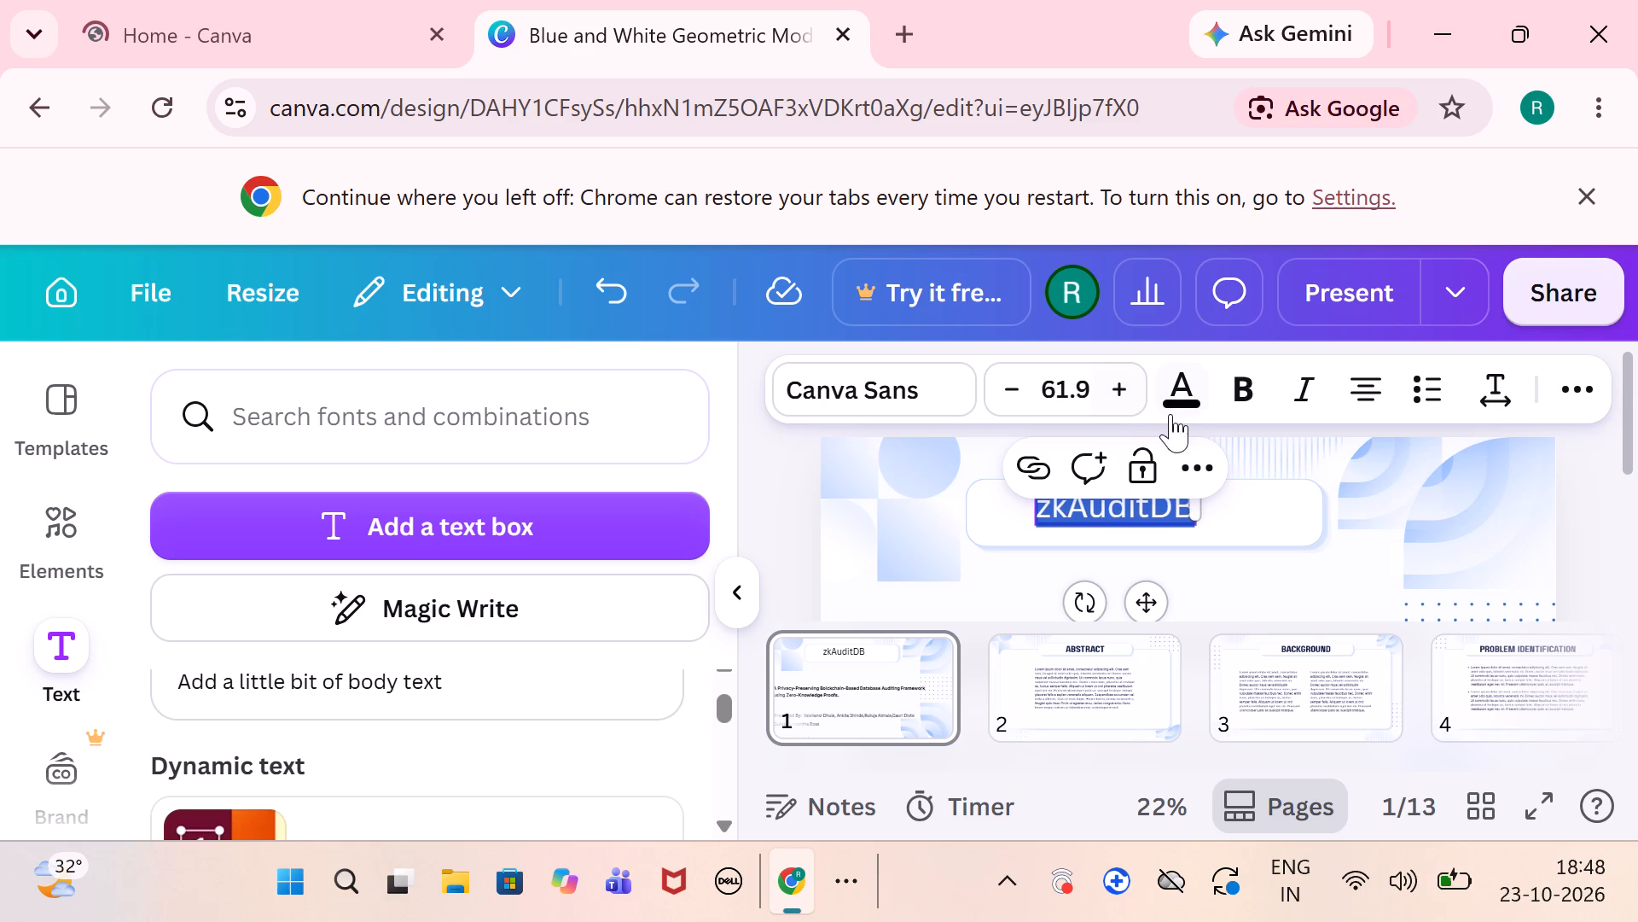
pyautogui.click(1269, 392)
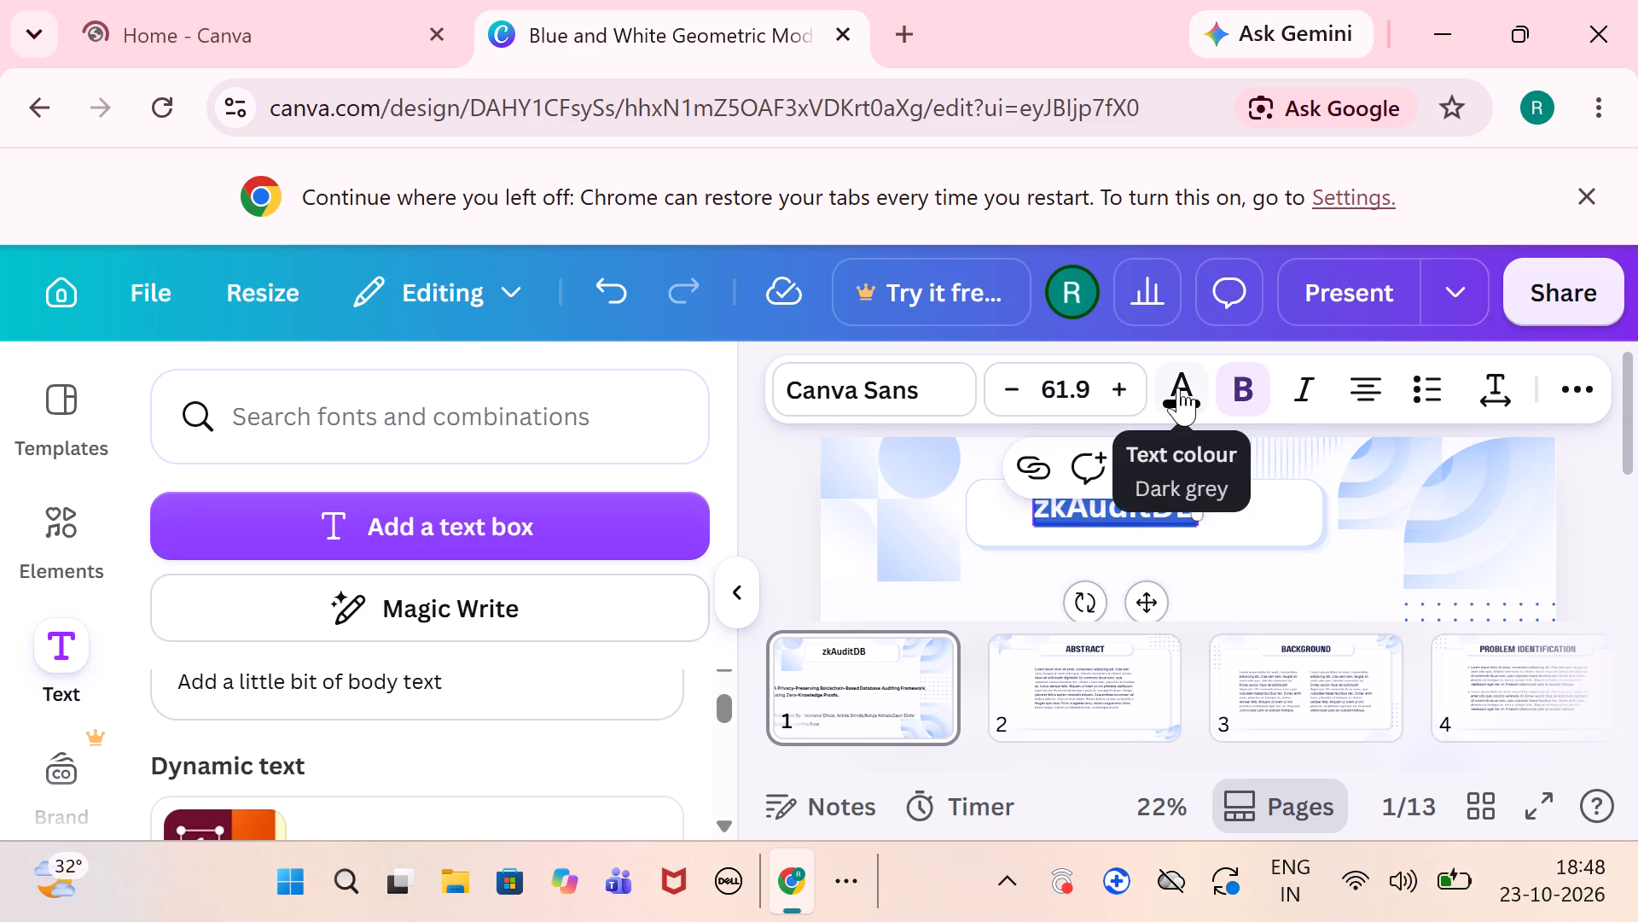
# Choose black as the text colour of the "zkAuditDB" title and deselect the text box.
pyautogui.click(1176, 388)
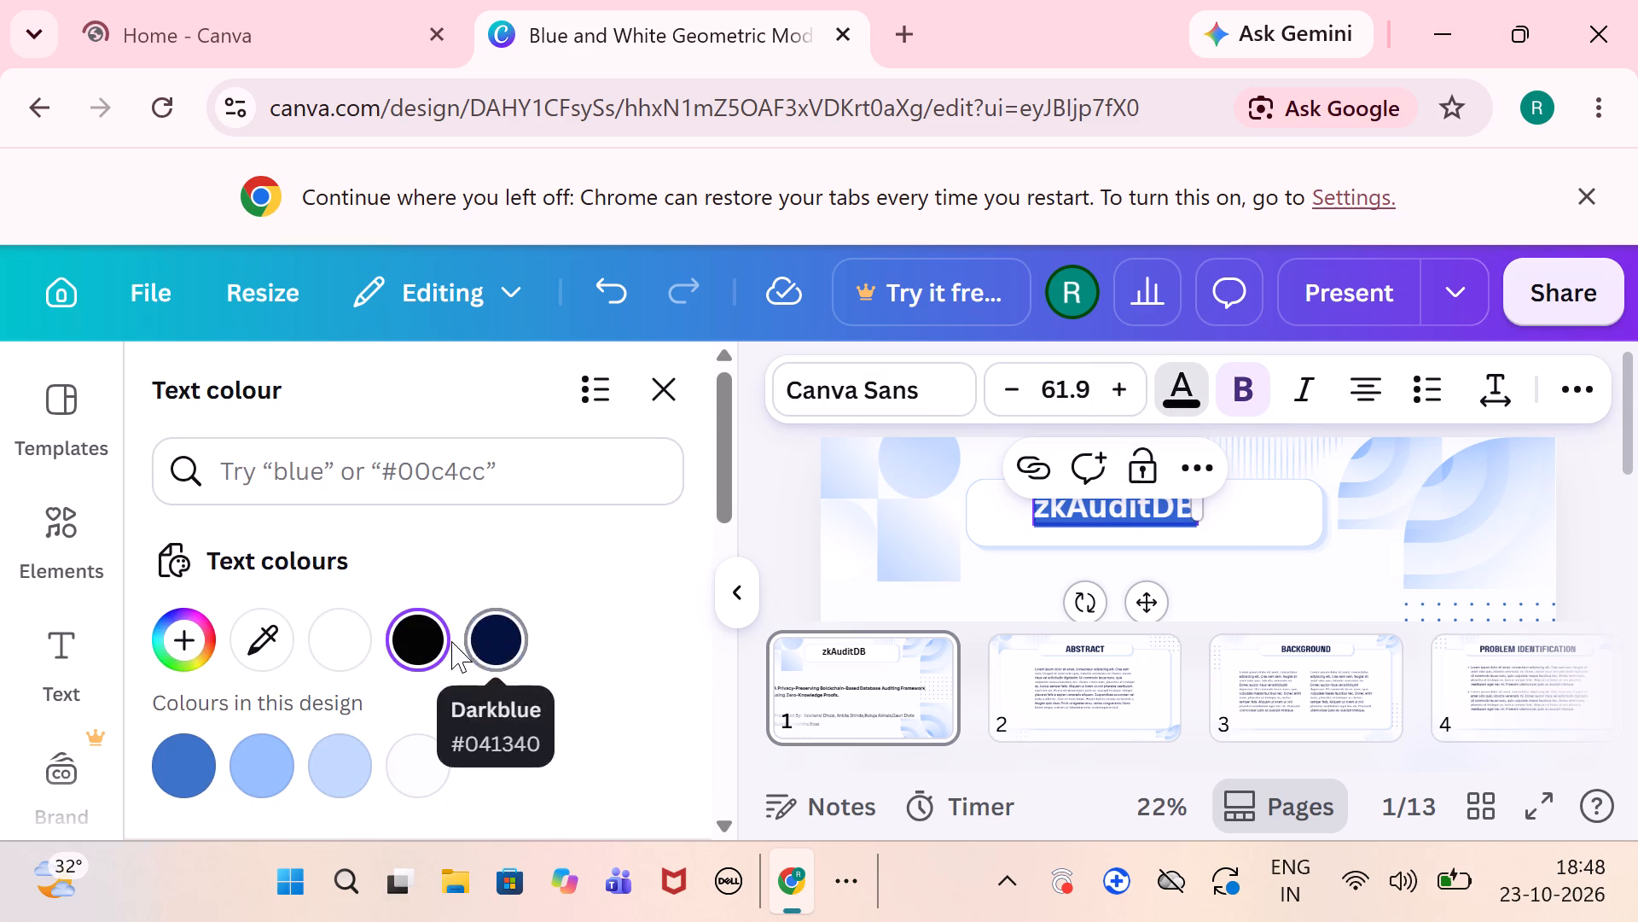
pyautogui.click(424, 650)
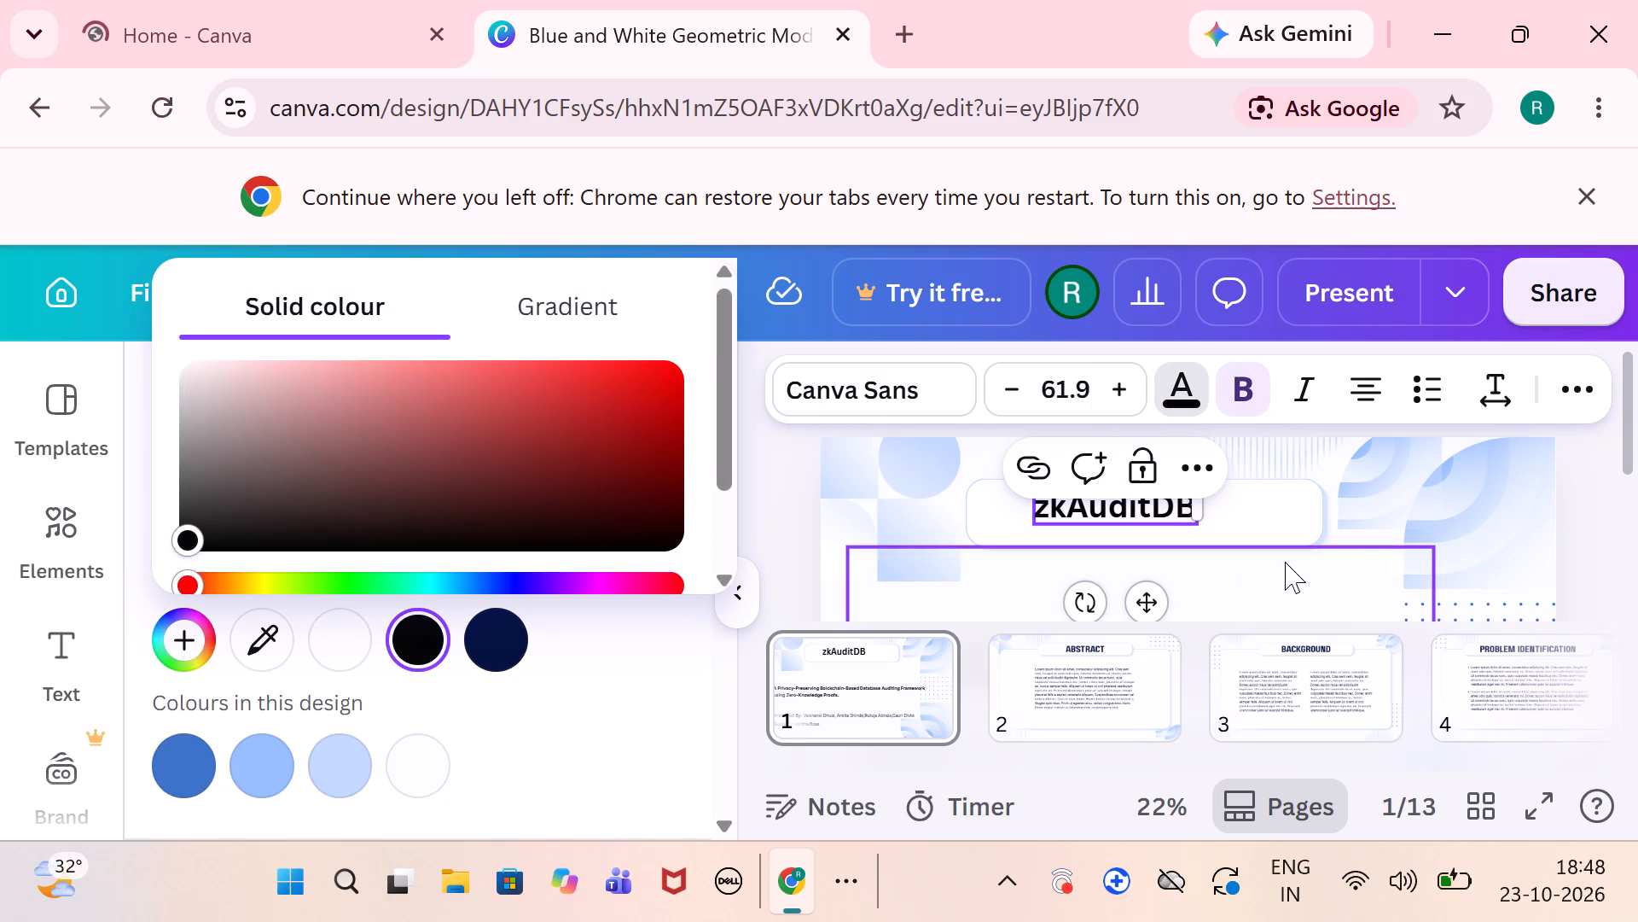
pyautogui.click(1588, 569)
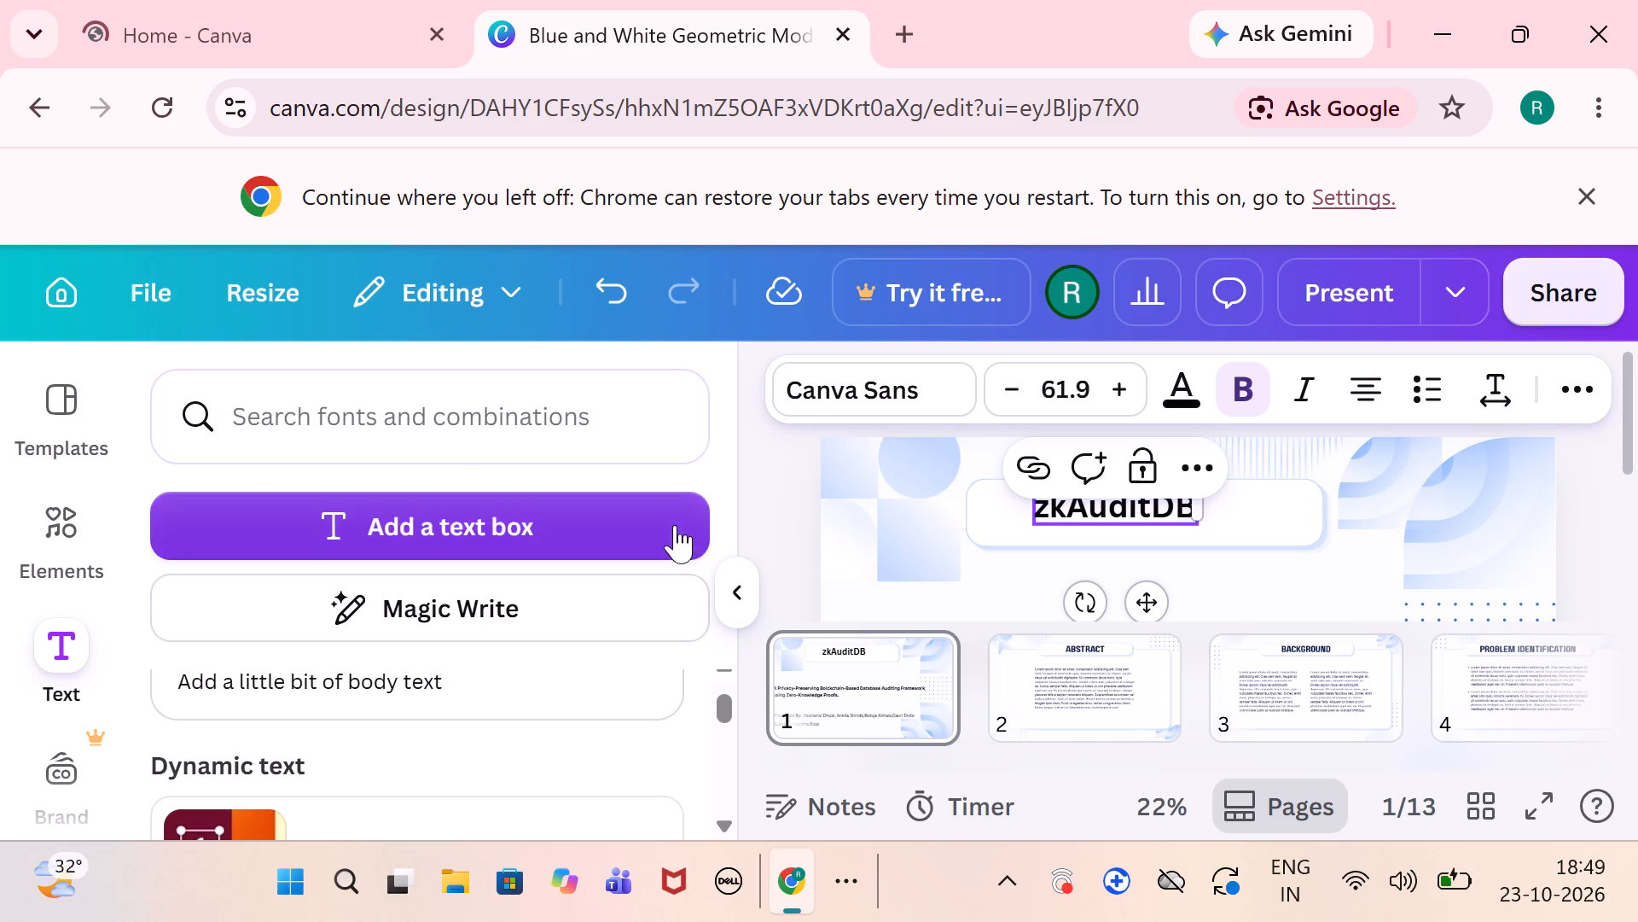
pyautogui.click(765, 547)
# Reposition the "zkAuditDB" title slightly so it sits closer to the centre of the rounded title frame, and deselect it.
pyautogui.scroll(-1, 1018, 519)
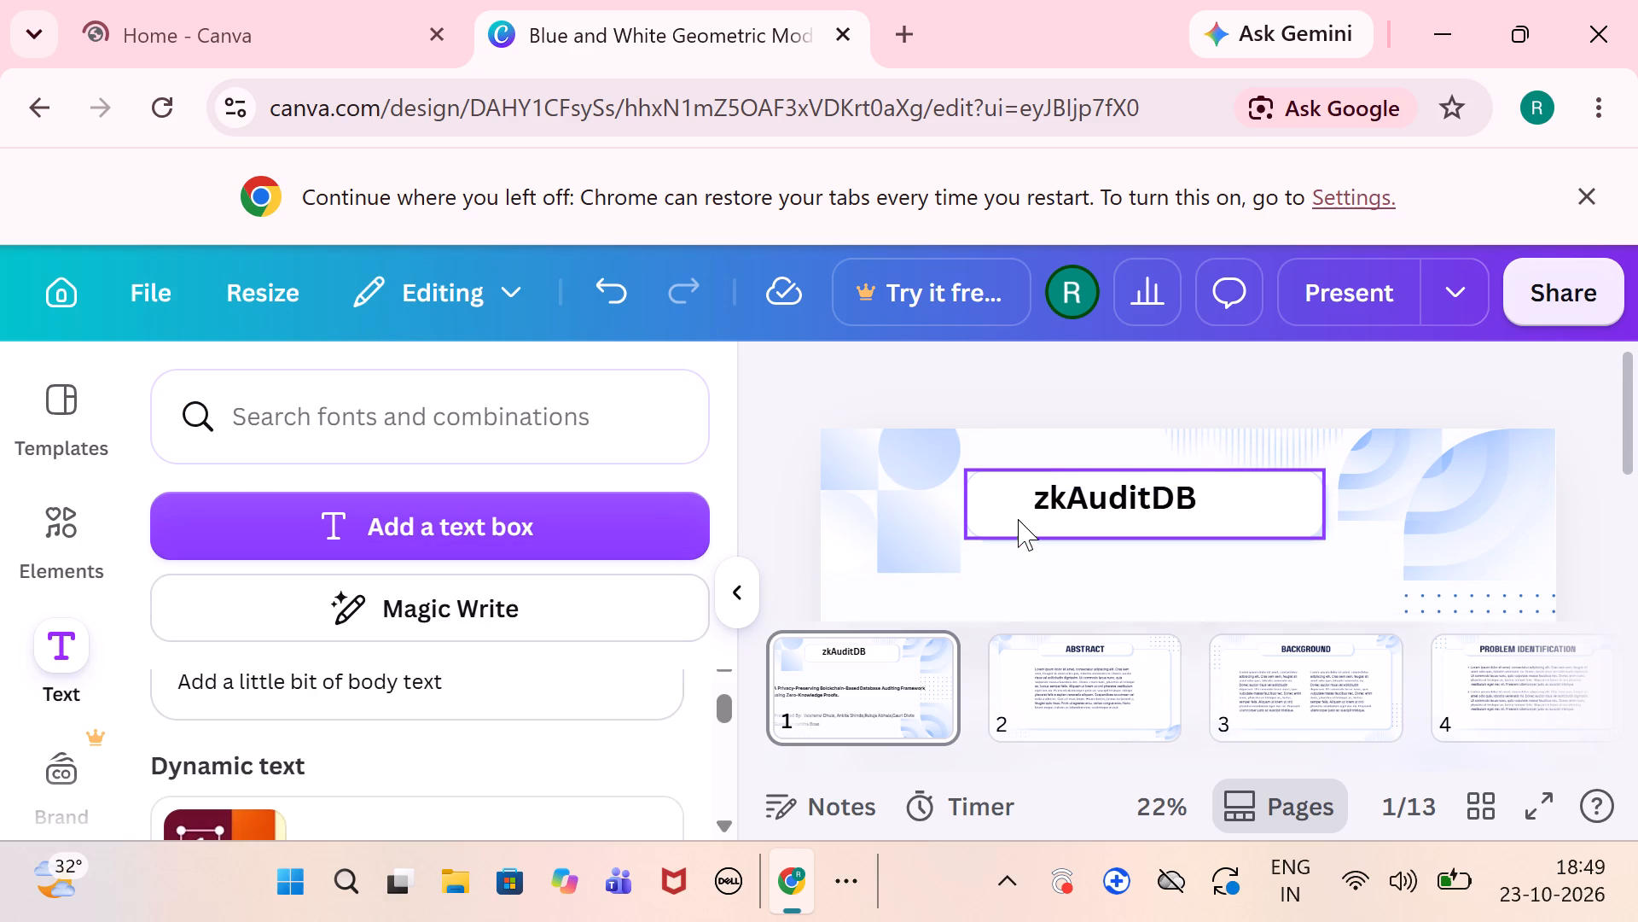
pyautogui.scroll(-1, 1018, 519)
pyautogui.moveTo(1073, 459); pyautogui.dragTo(1101, 471)
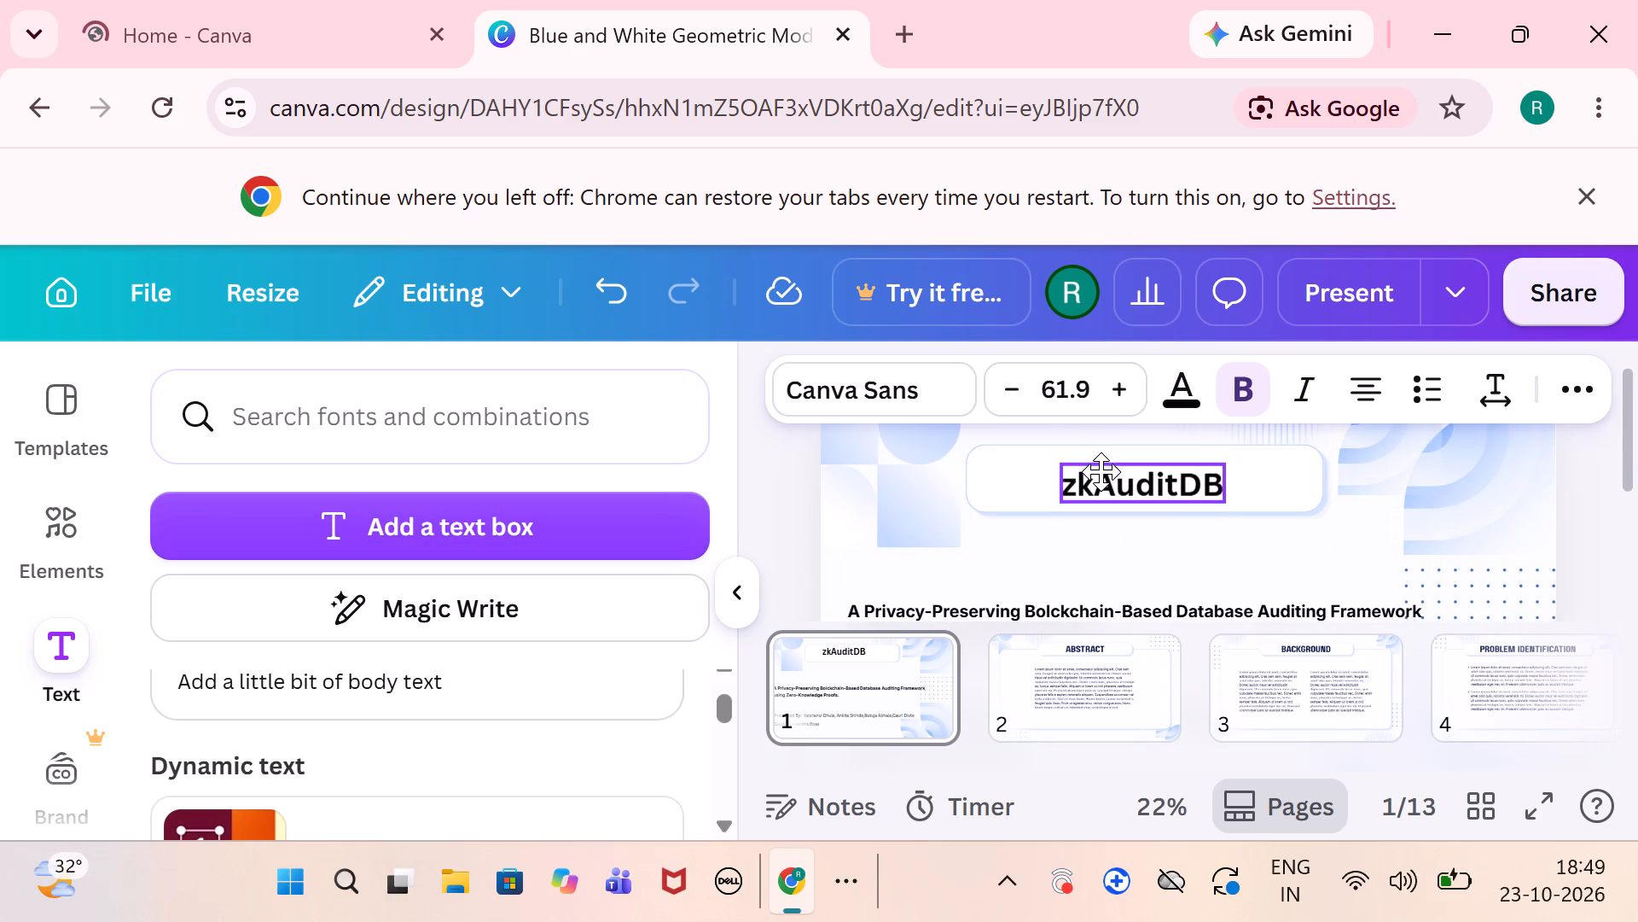
pyautogui.moveTo(1101, 471); pyautogui.dragTo(1086, 464)
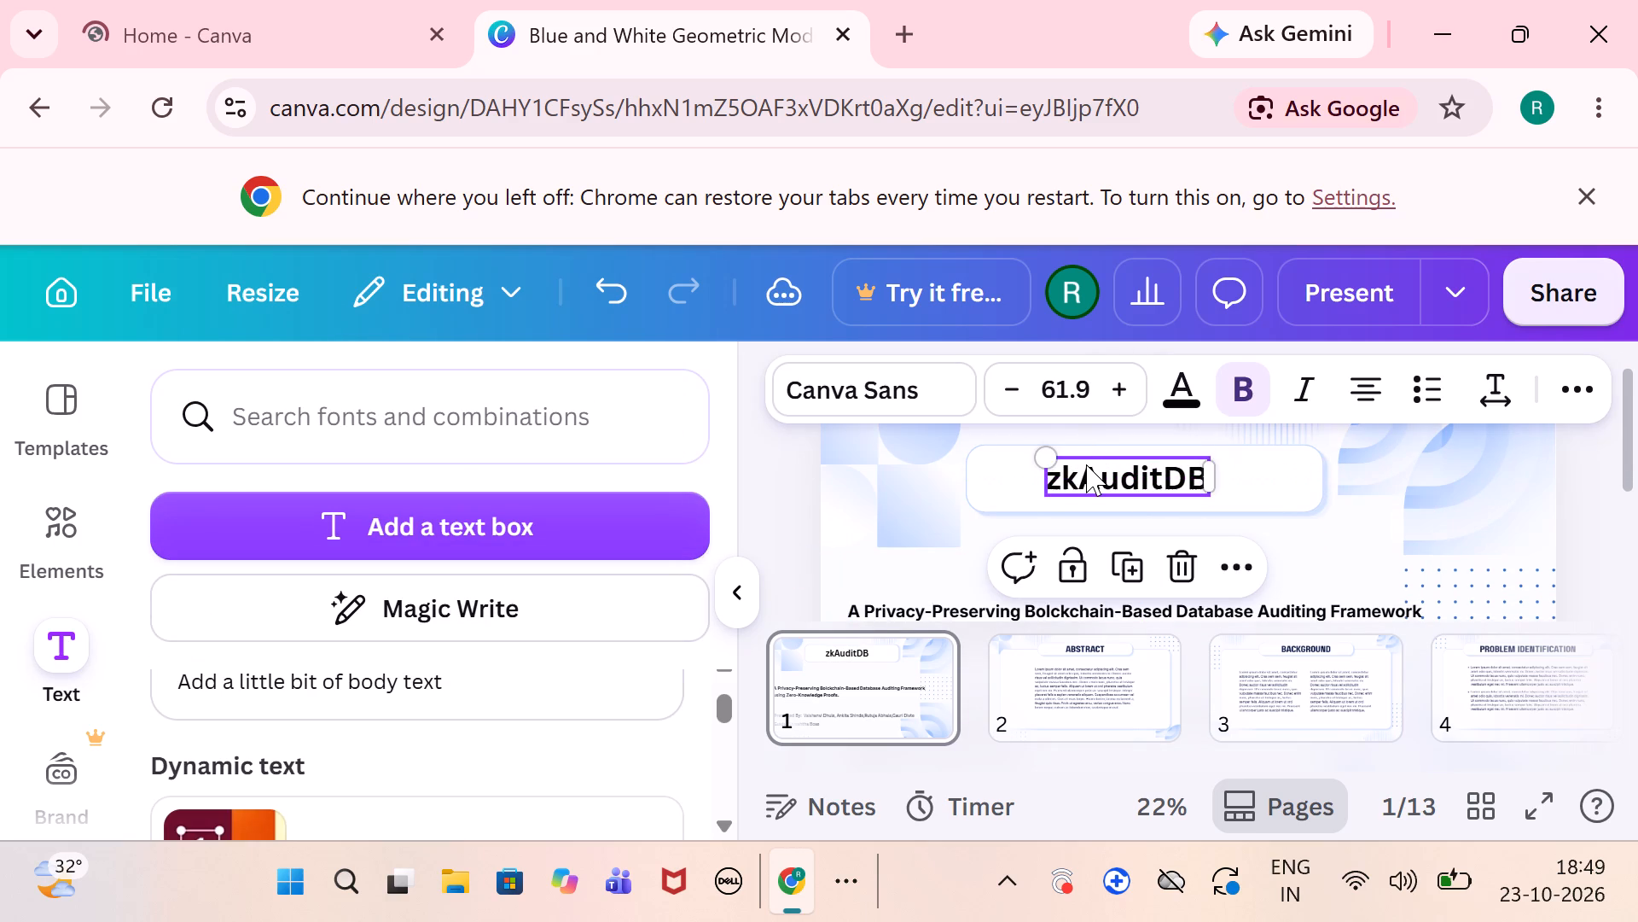
pyautogui.tripleClick(1090, 466)
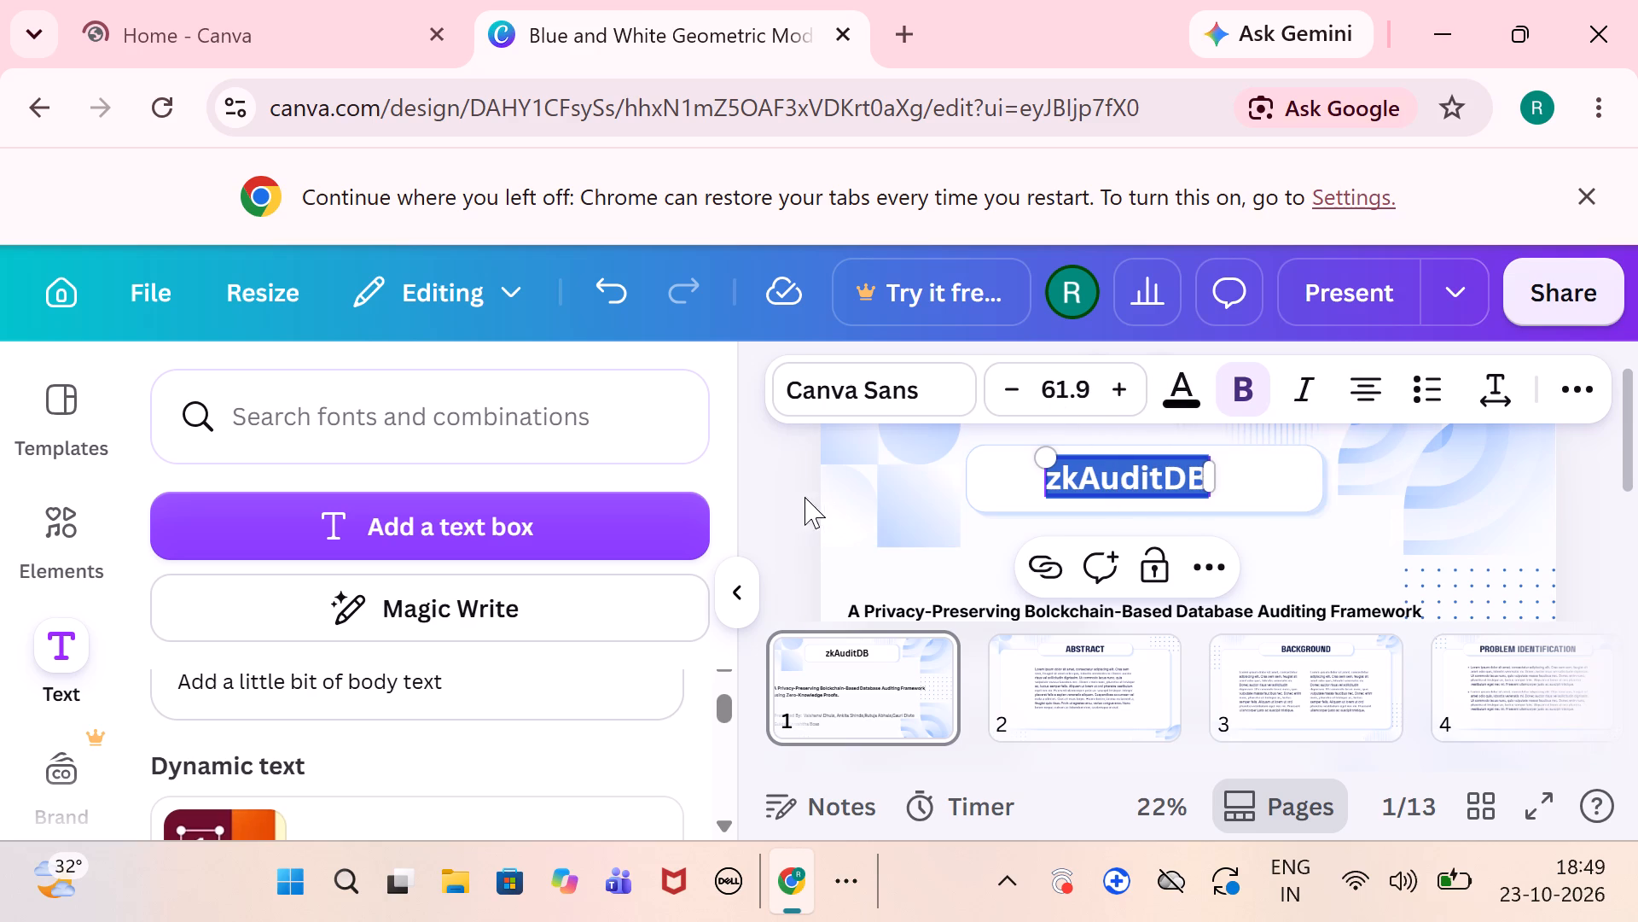
pyautogui.click(779, 528)
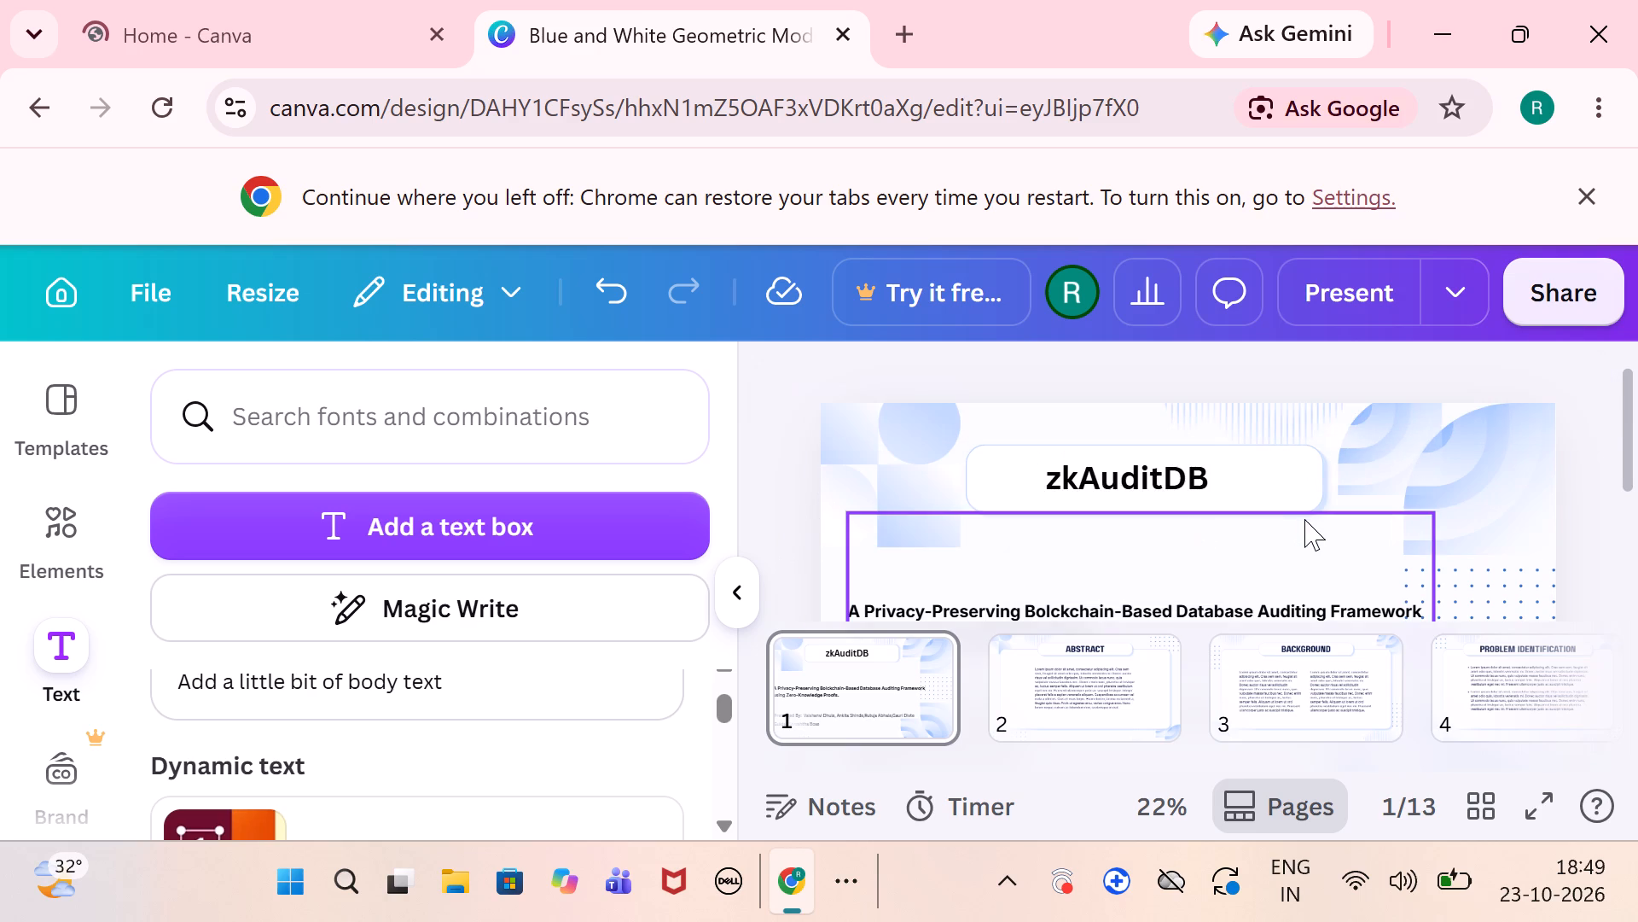
# Replace the "ABSTRACT" heading on slide 2 with "Project Overview".
pyautogui.scroll(-1, 1304, 519)
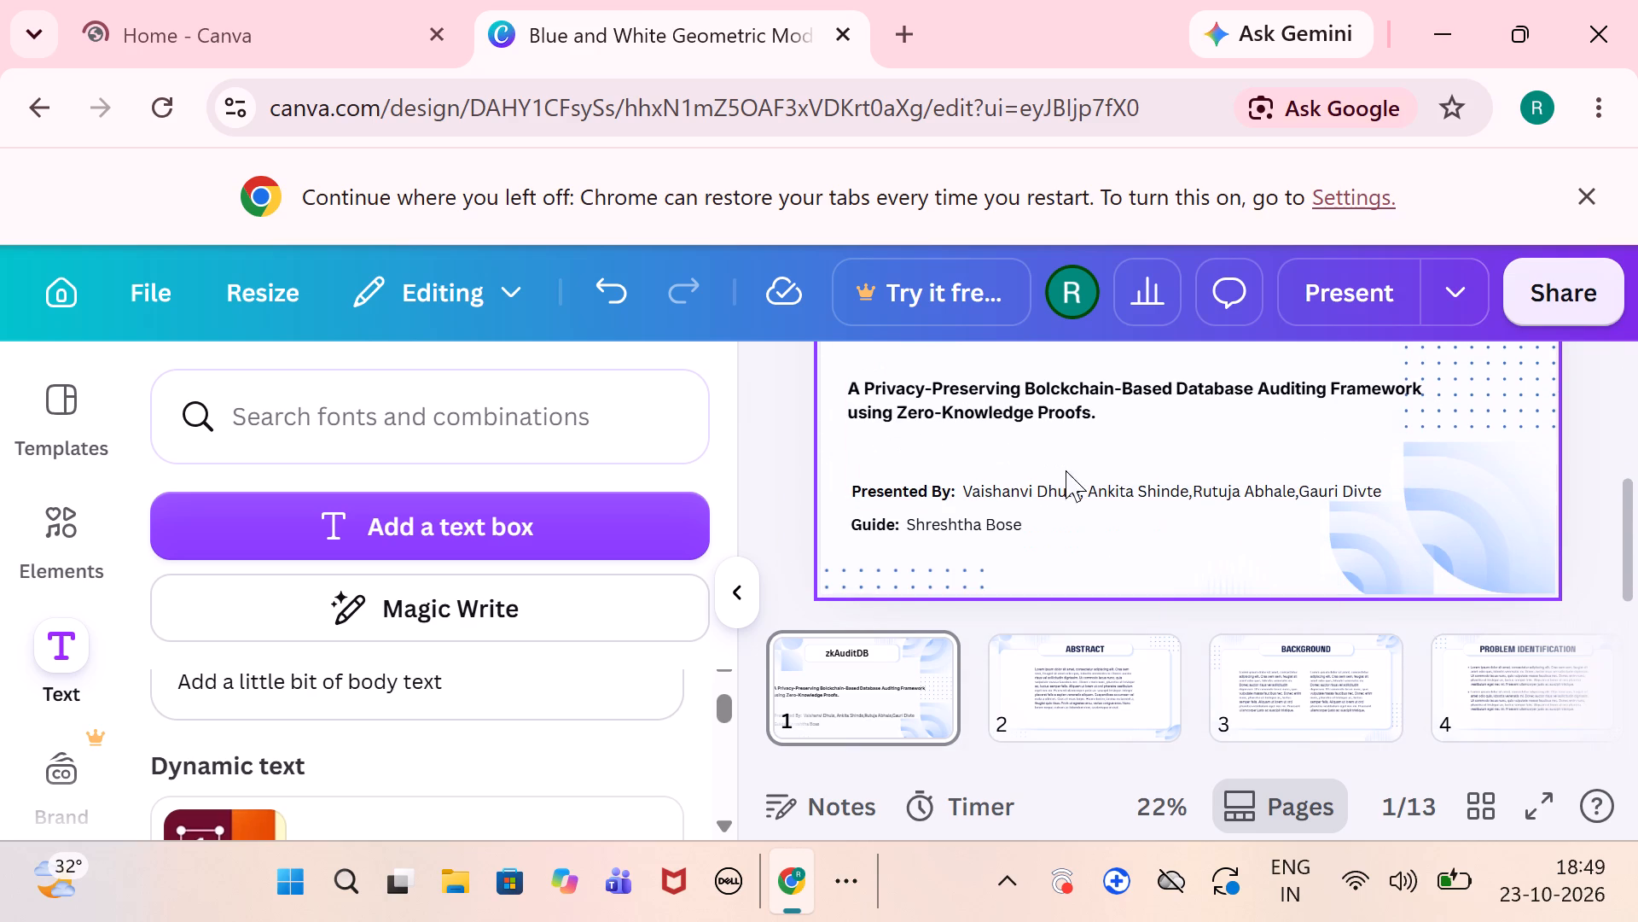
pyautogui.click(1038, 697)
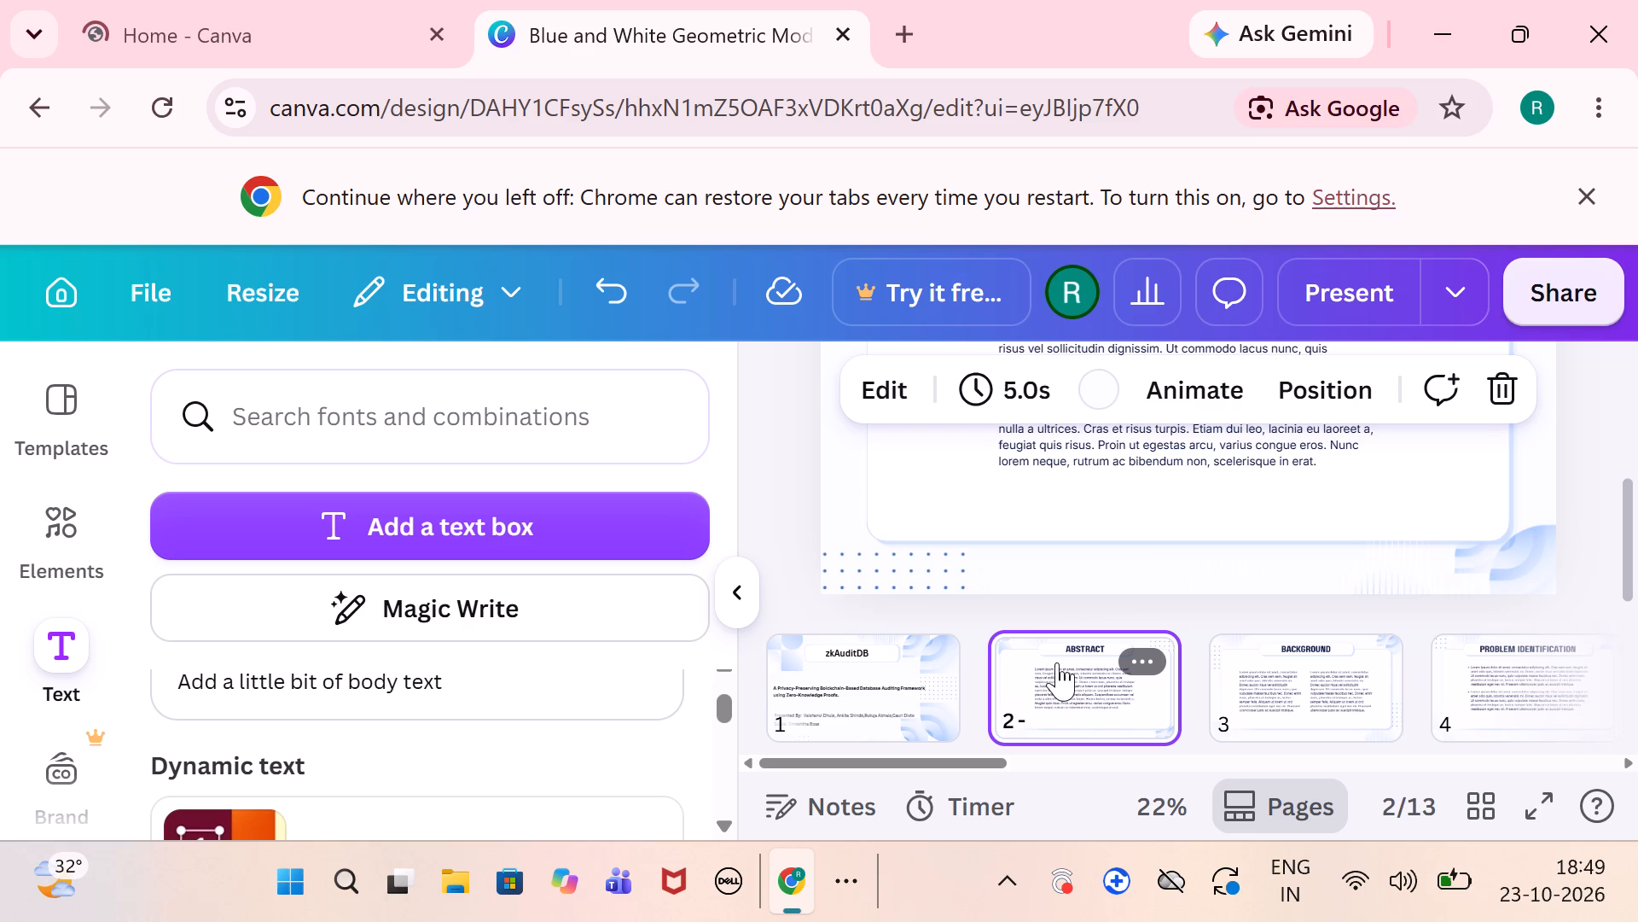
pyautogui.scroll(2, 1096, 517)
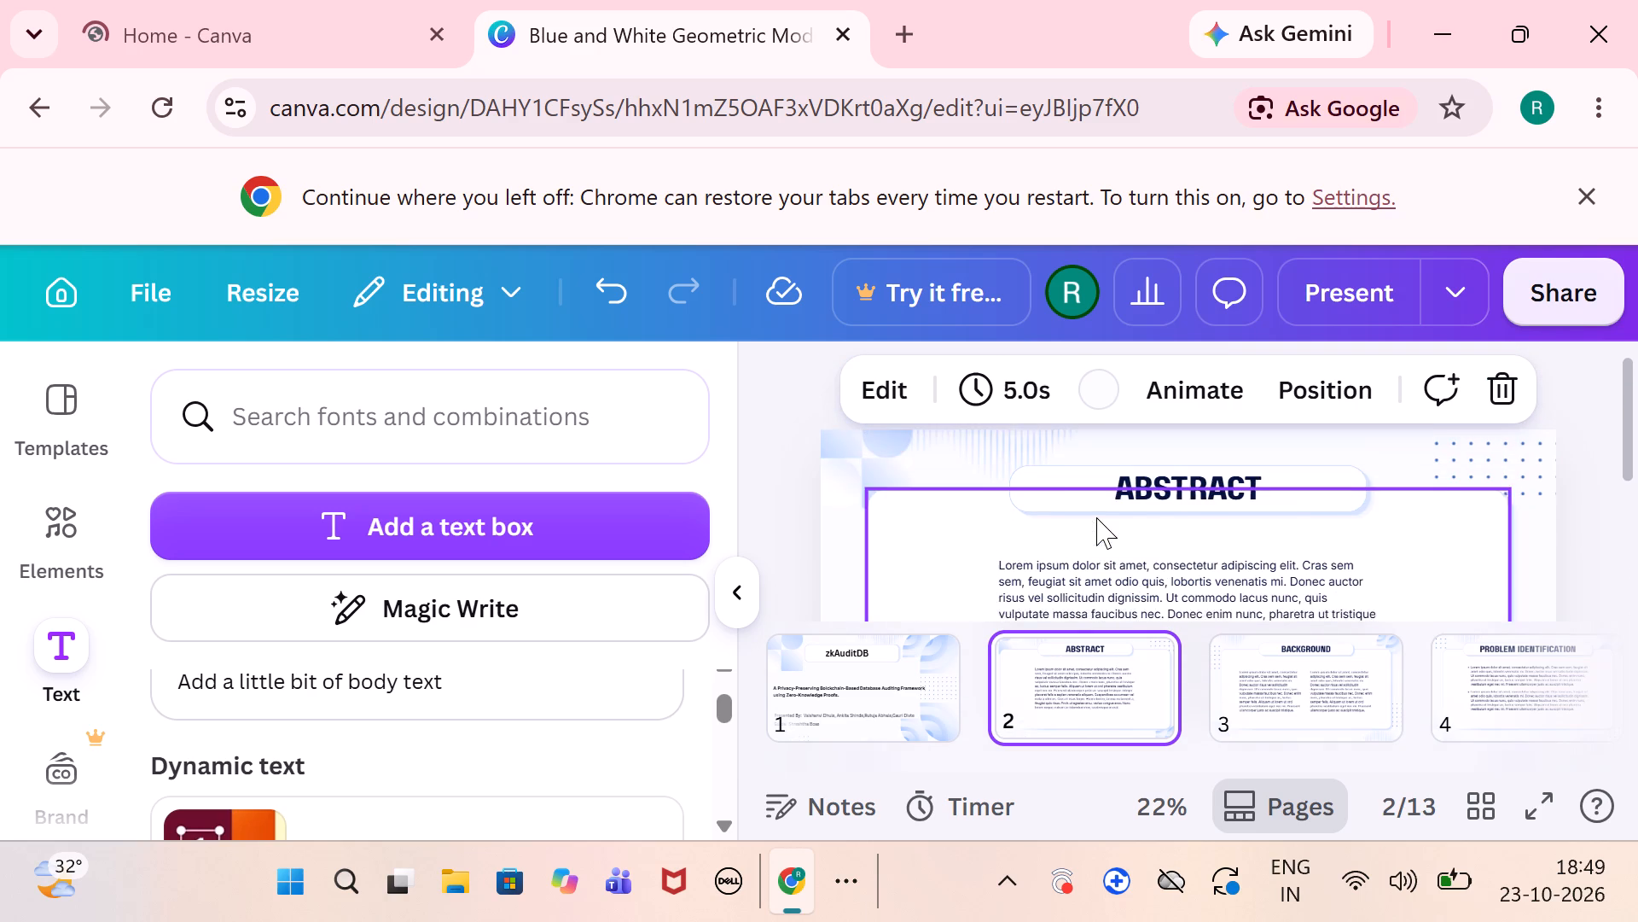
pyautogui.click(1227, 500)
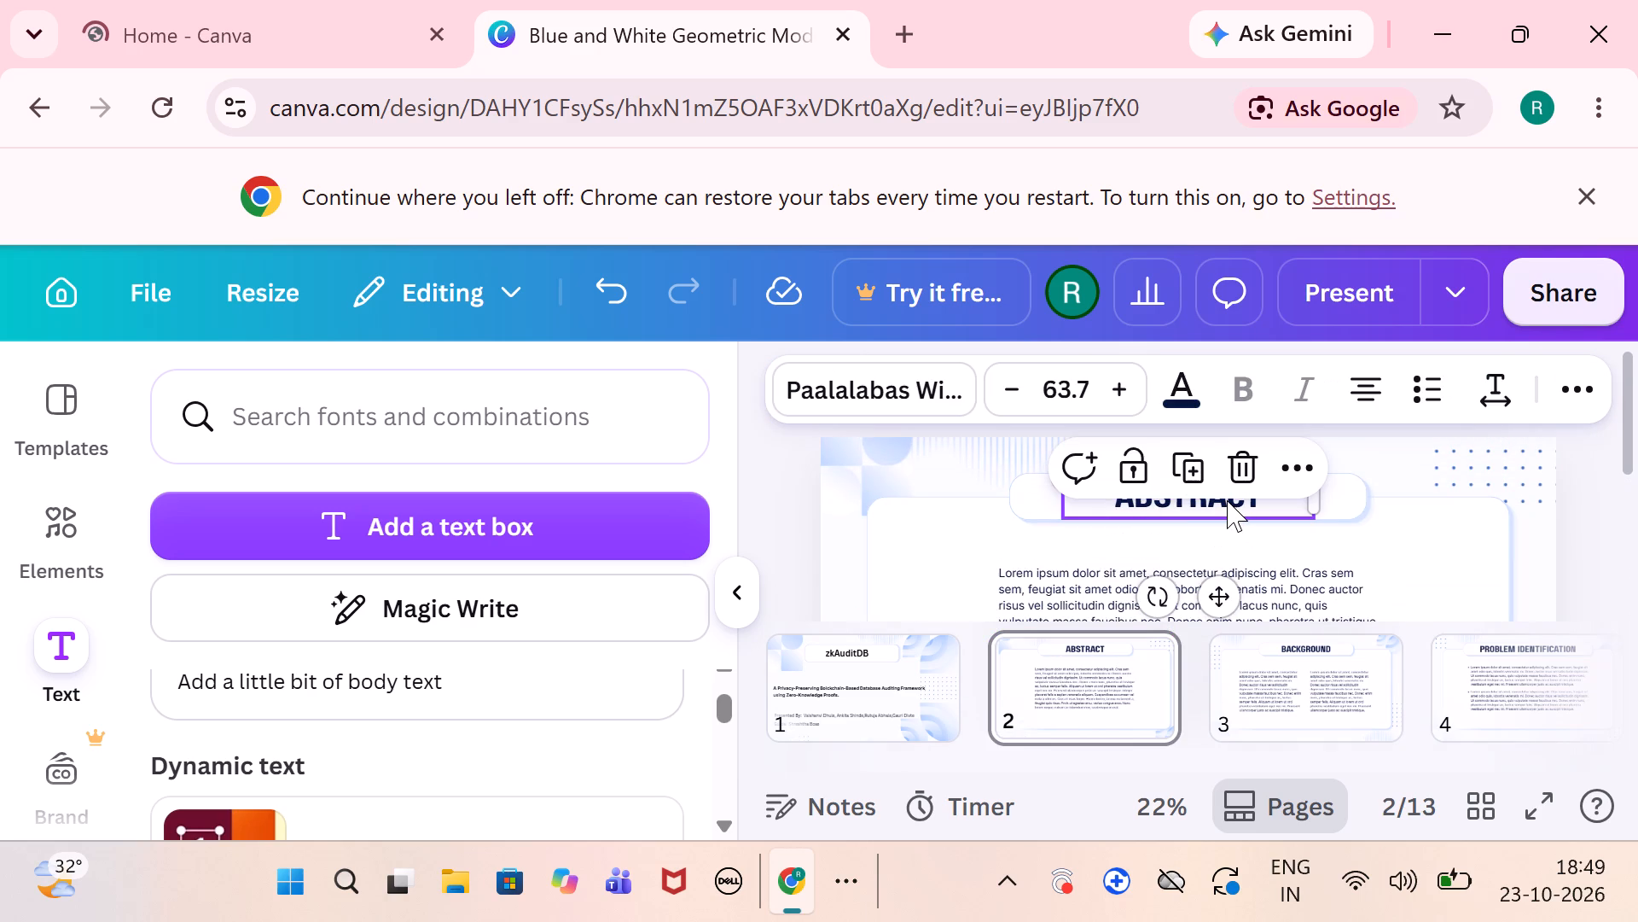
pyautogui.doubleClick(1227, 500)
pyautogui.press('BackSpace')
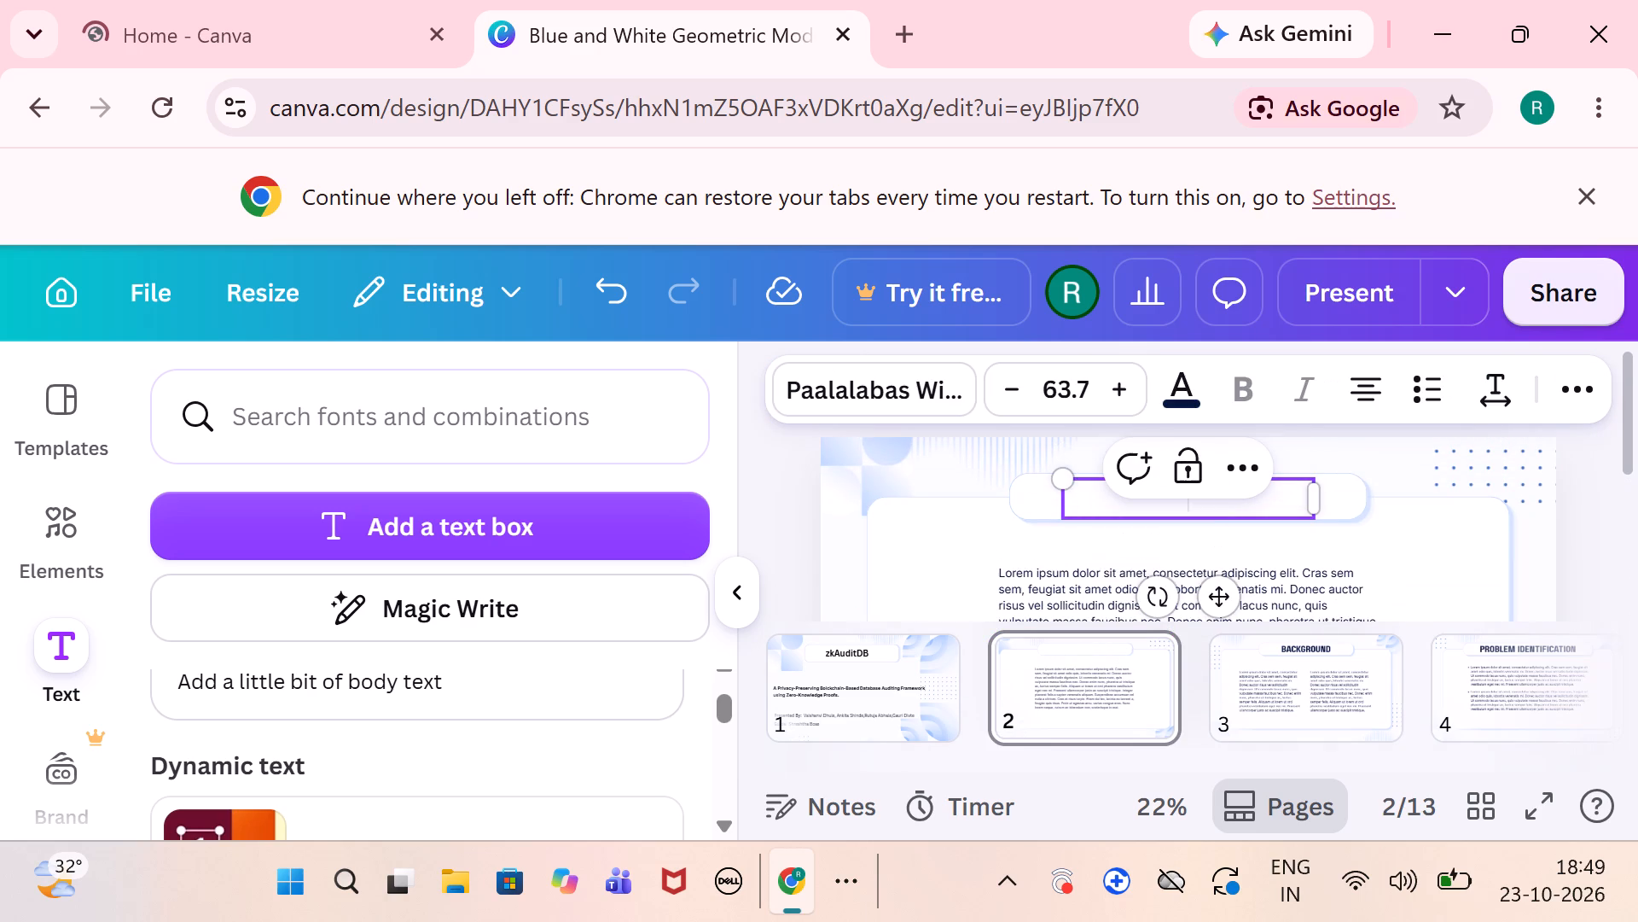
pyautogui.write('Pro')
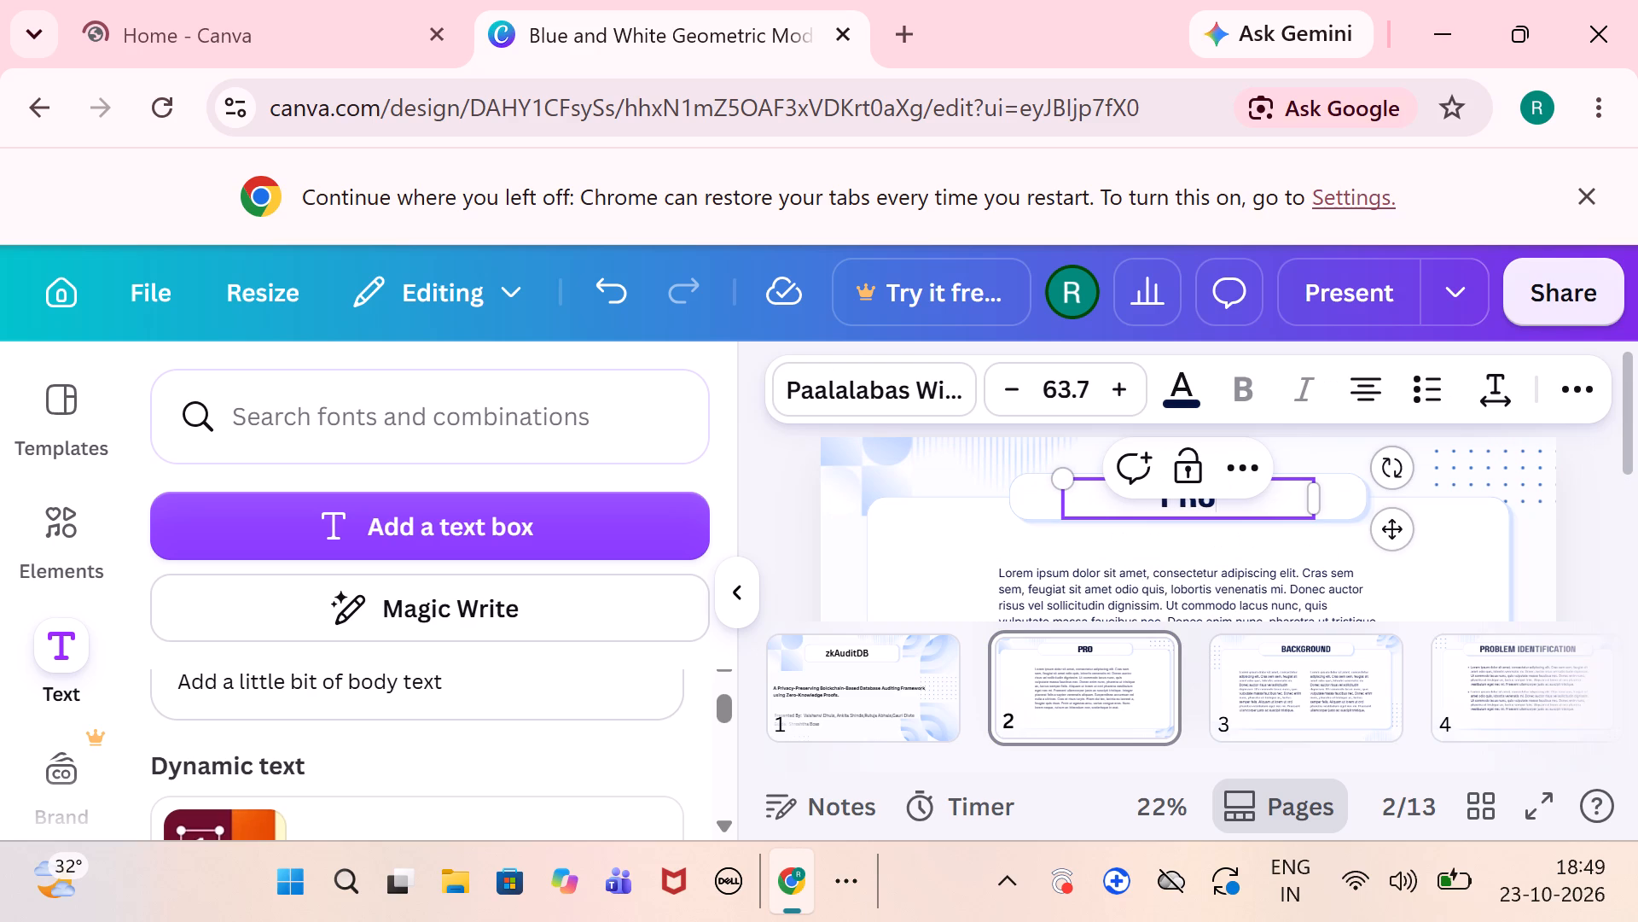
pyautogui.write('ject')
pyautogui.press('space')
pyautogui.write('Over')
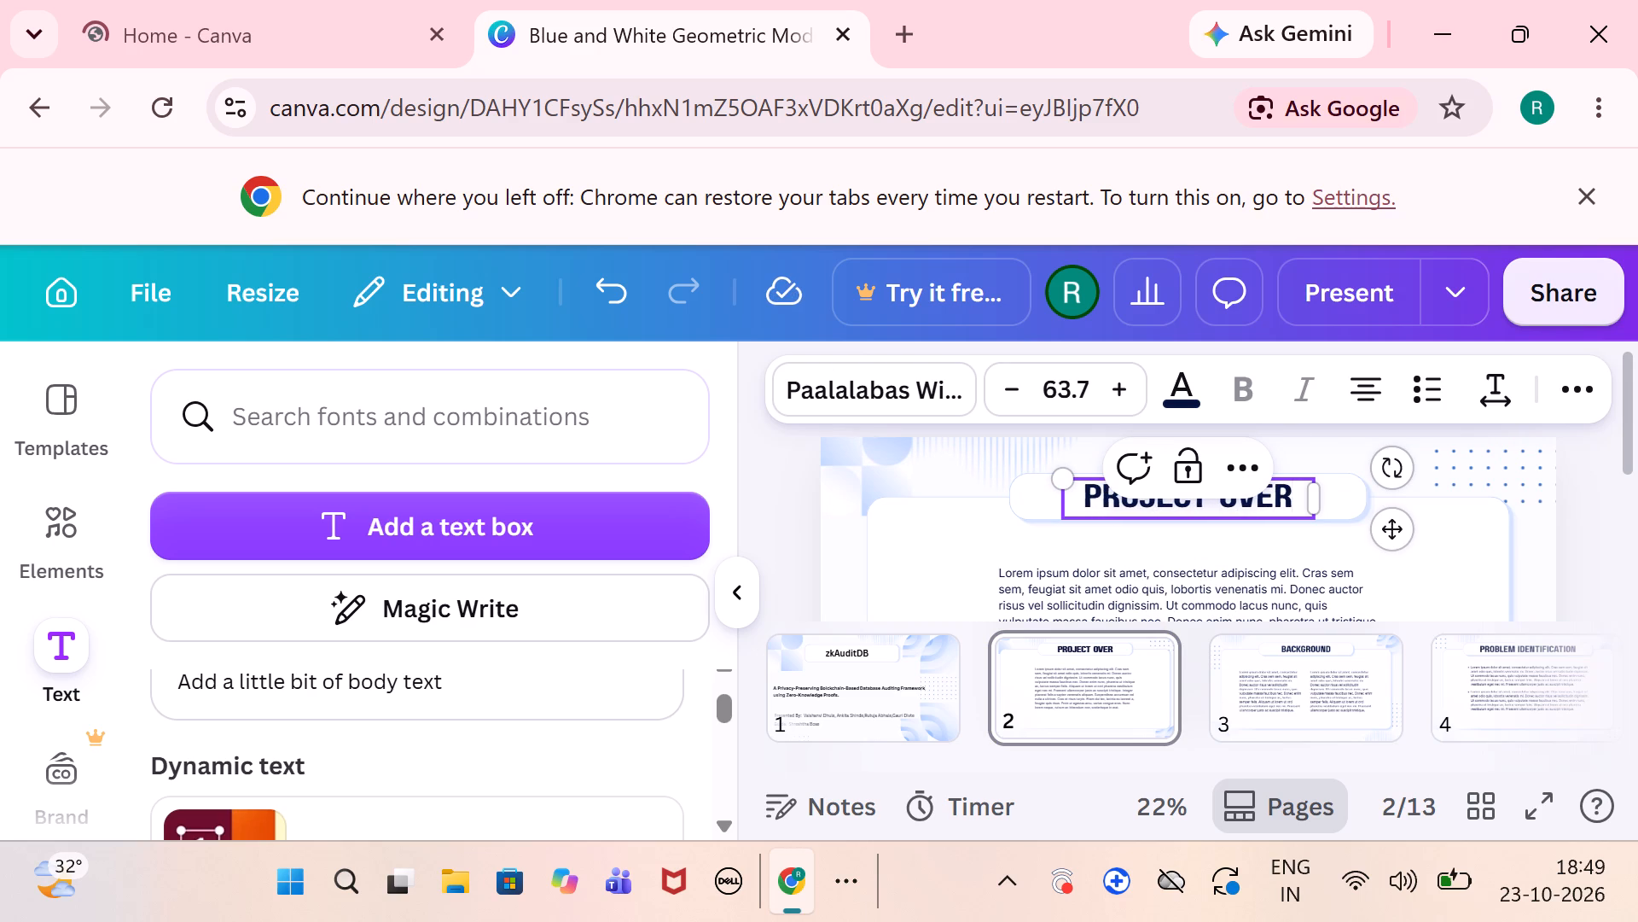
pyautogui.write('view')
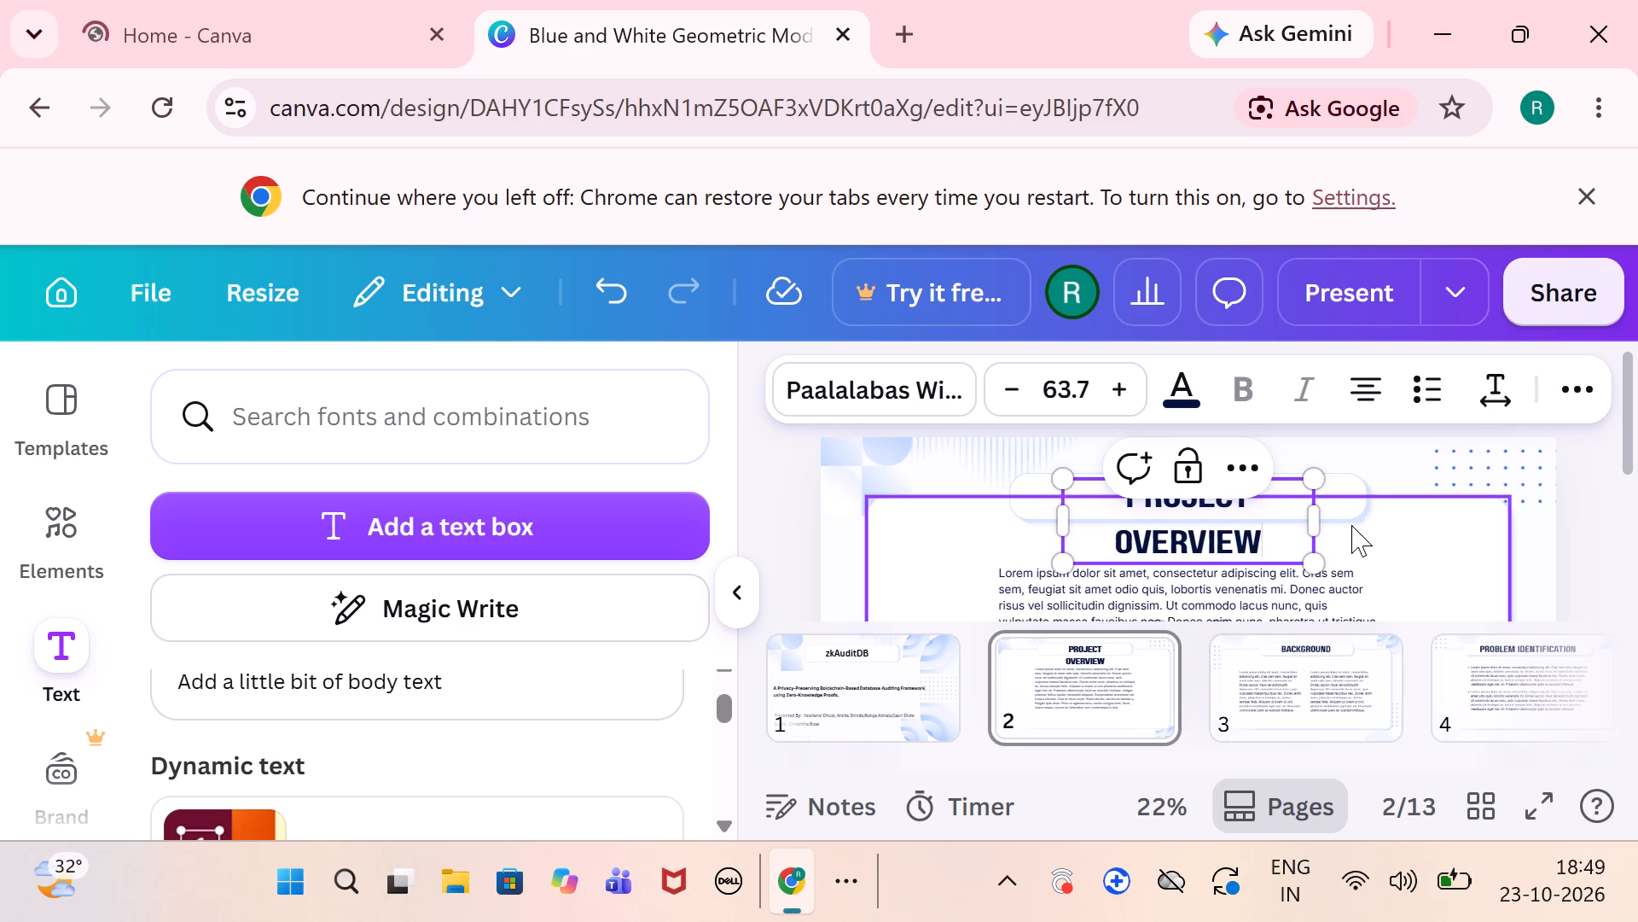
# Widen the "PROJECT OVERVIEW" heading's text box so it fits on one line, and scale it down to a font size of about 58.7.
pyautogui.moveTo(1316, 520); pyautogui.dragTo(1380, 514)
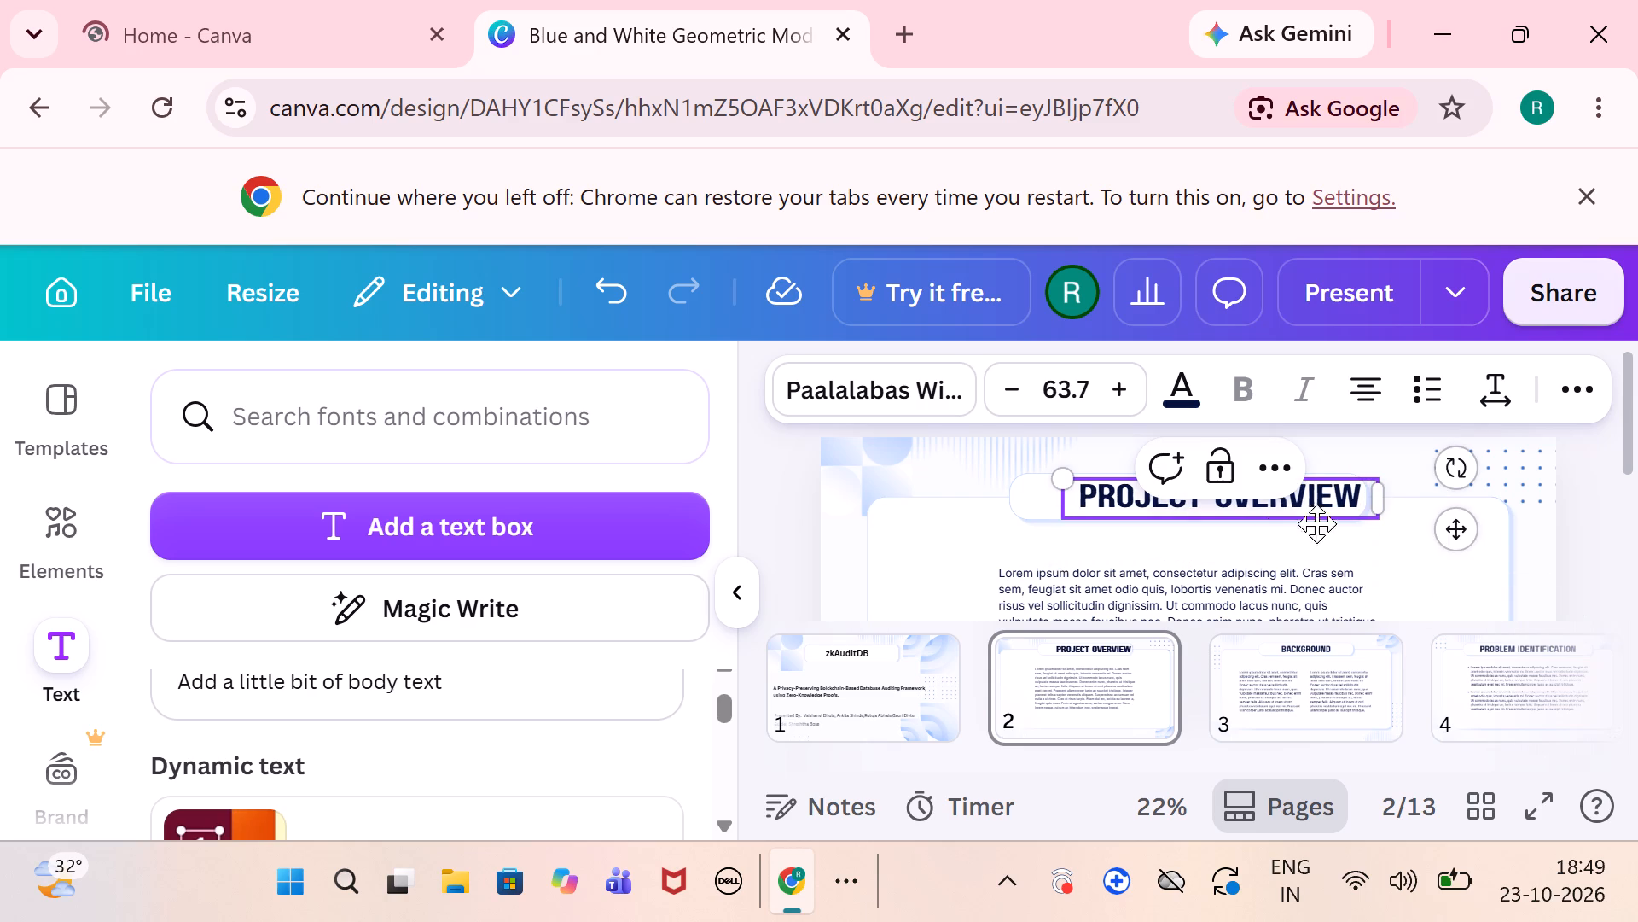
pyautogui.moveTo(1059, 484); pyautogui.dragTo(1081, 488)
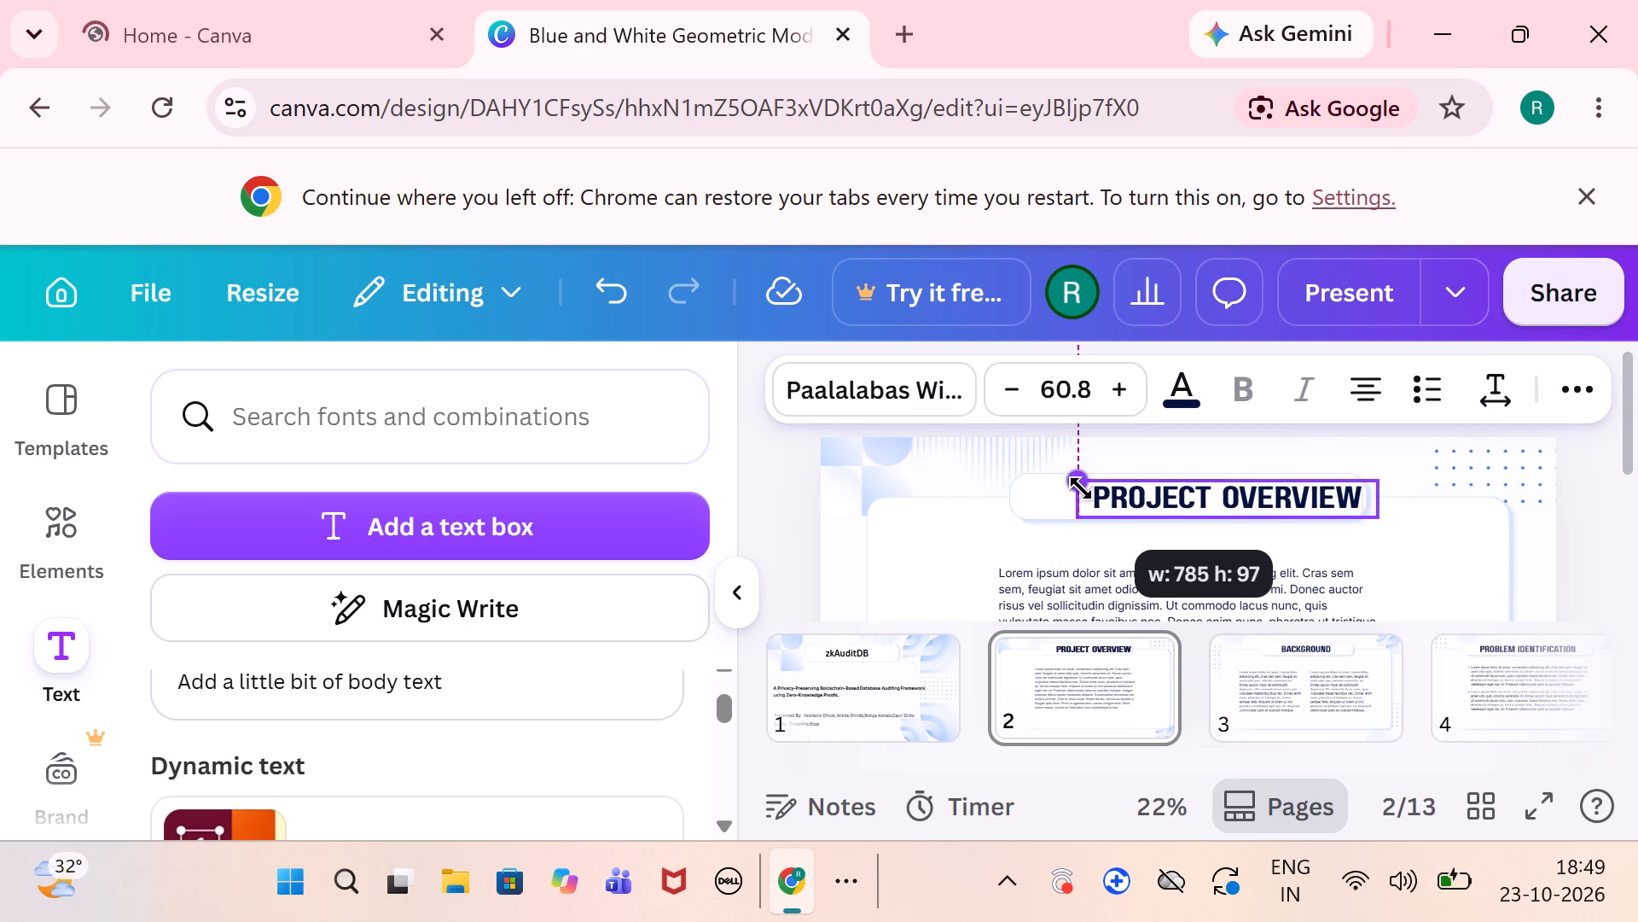
pyautogui.moveTo(1081, 488); pyautogui.dragTo(1083, 493)
pyautogui.click(1413, 579)
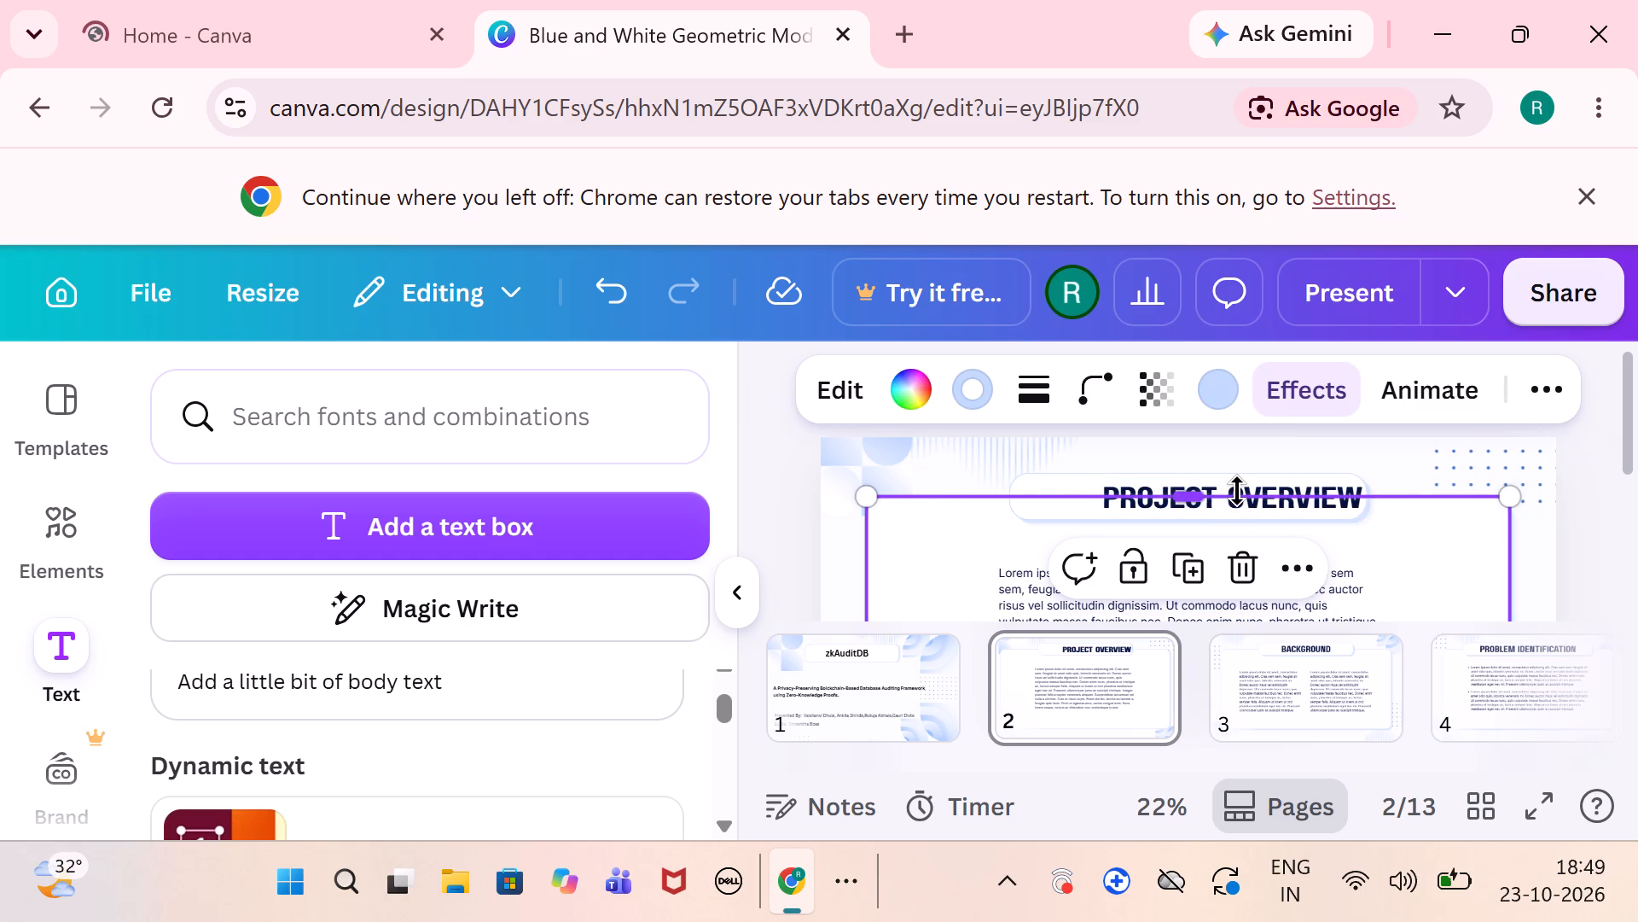
# Shift the large white content panel on slide 2 slightly downwards beneath the heading.
pyautogui.moveTo(1224, 512); pyautogui.dragTo(1191, 510)
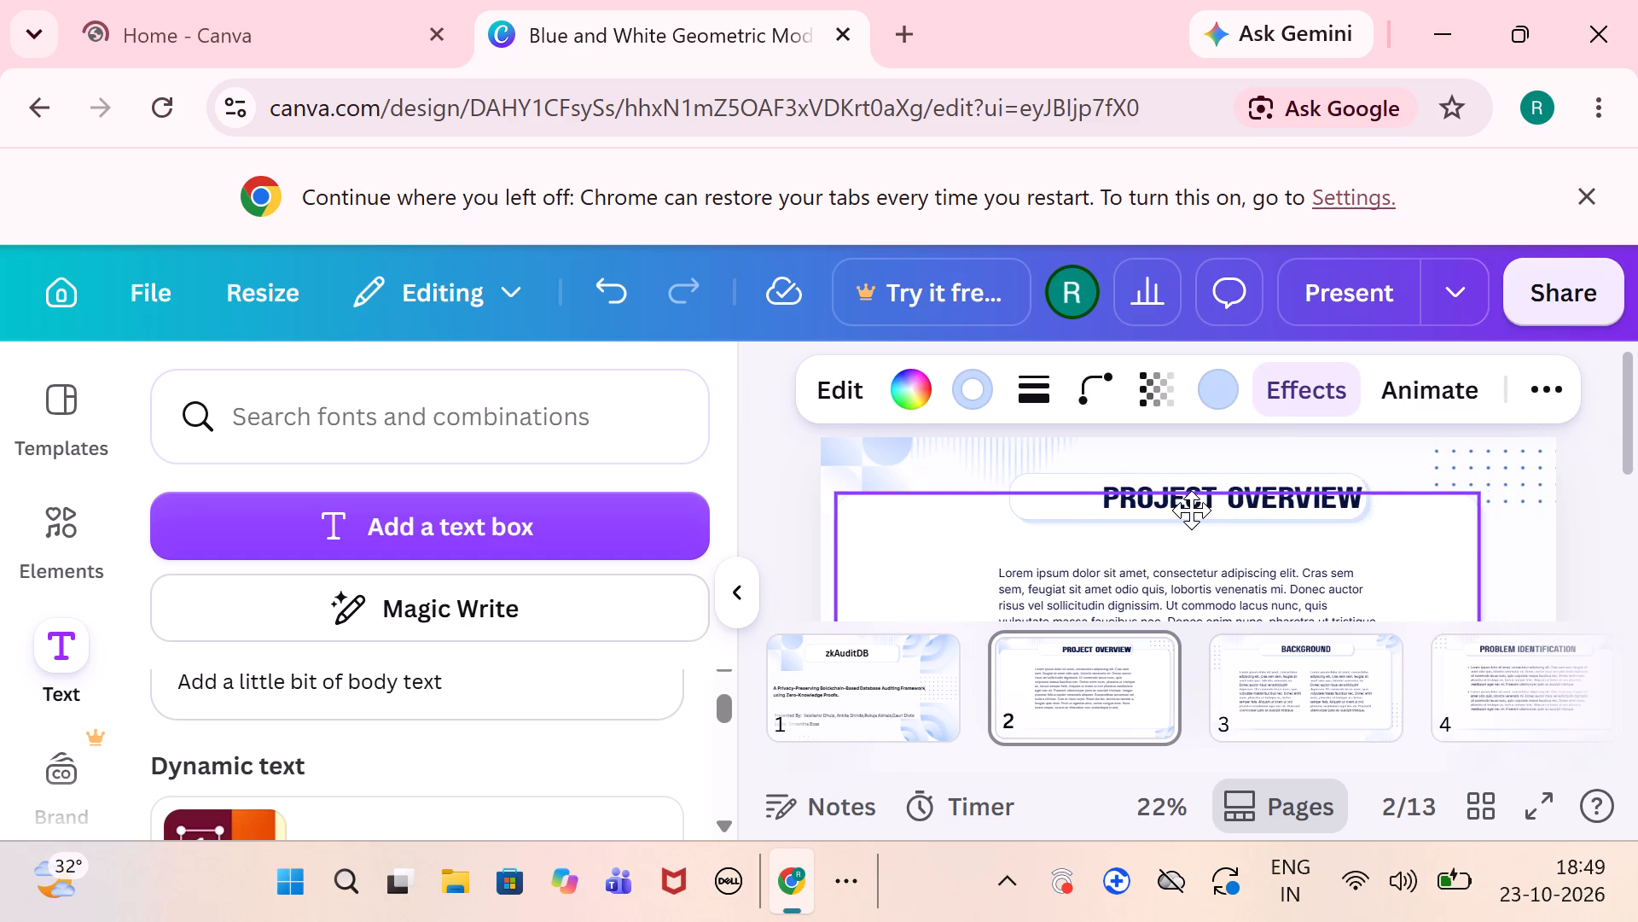
pyautogui.moveTo(1191, 510); pyautogui.dragTo(1218, 522)
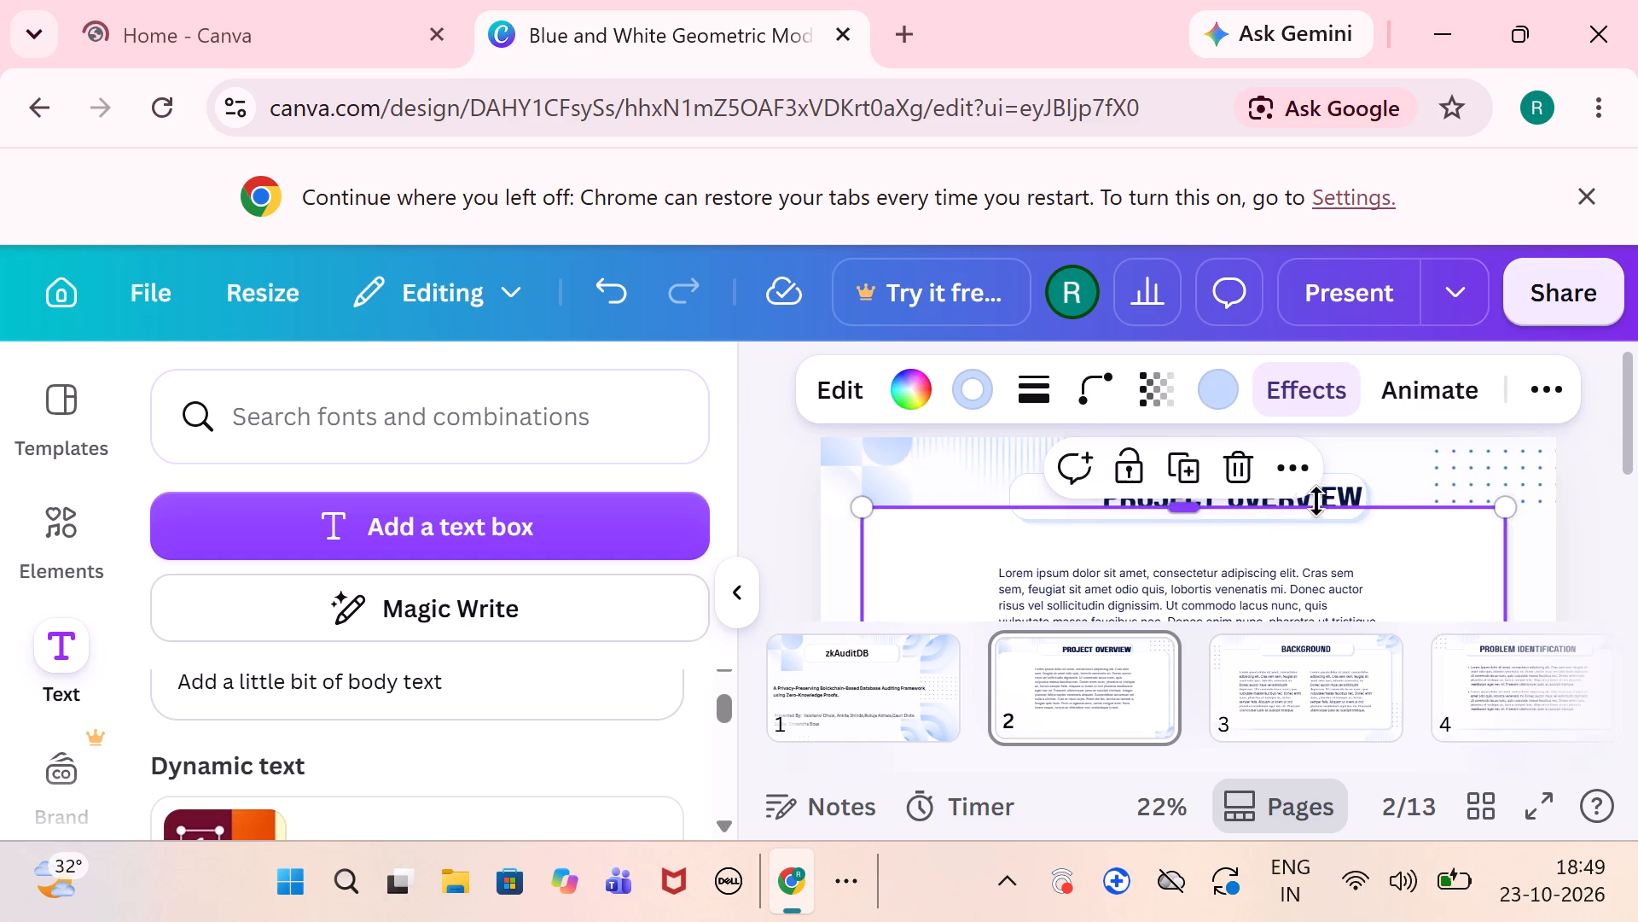
# Move the "PROJECT OVERVIEW" heading so it sits centred in its rounded frame on slide 2, and deselect it.
pyautogui.click(1348, 496)
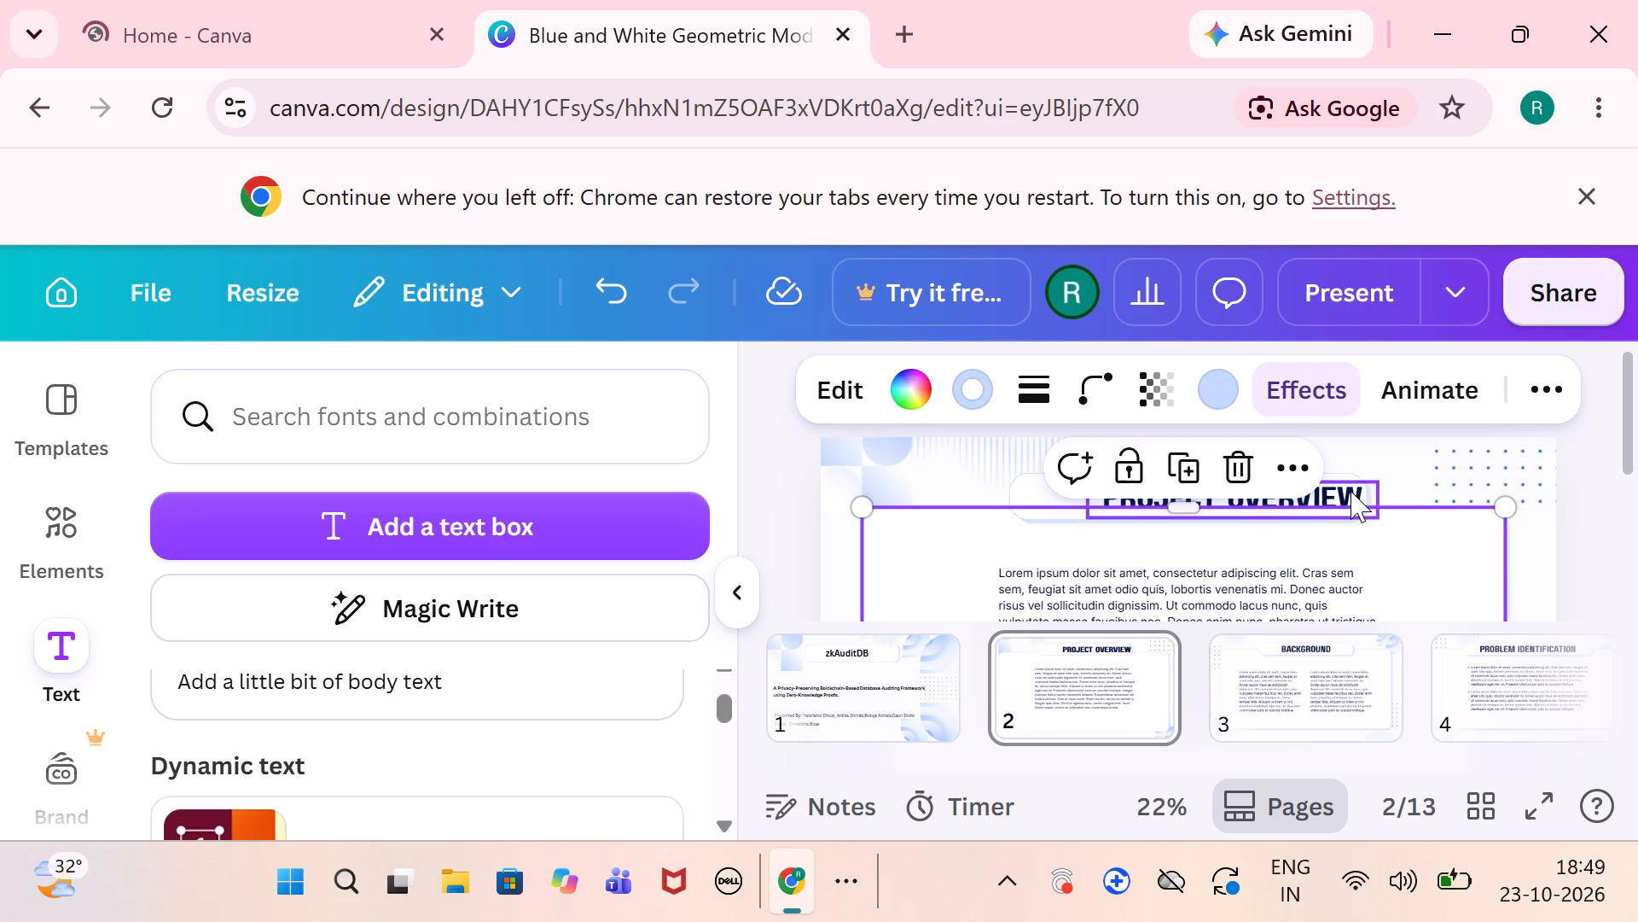
pyautogui.moveTo(1350, 491); pyautogui.dragTo(1321, 488)
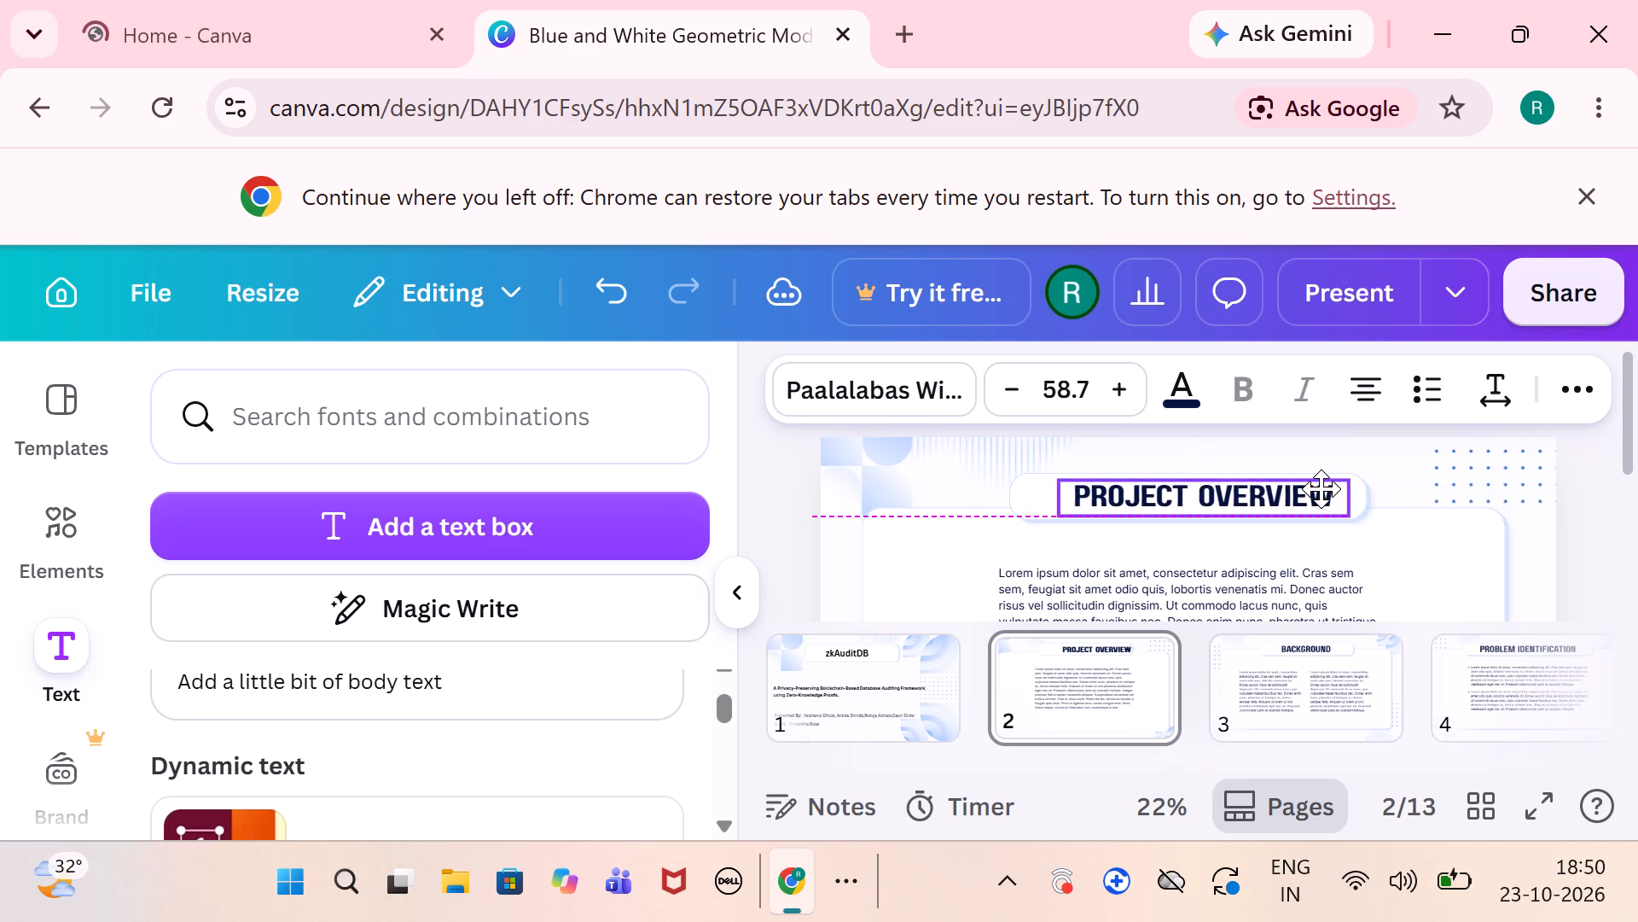
pyautogui.moveTo(1321, 488); pyautogui.dragTo(1316, 487)
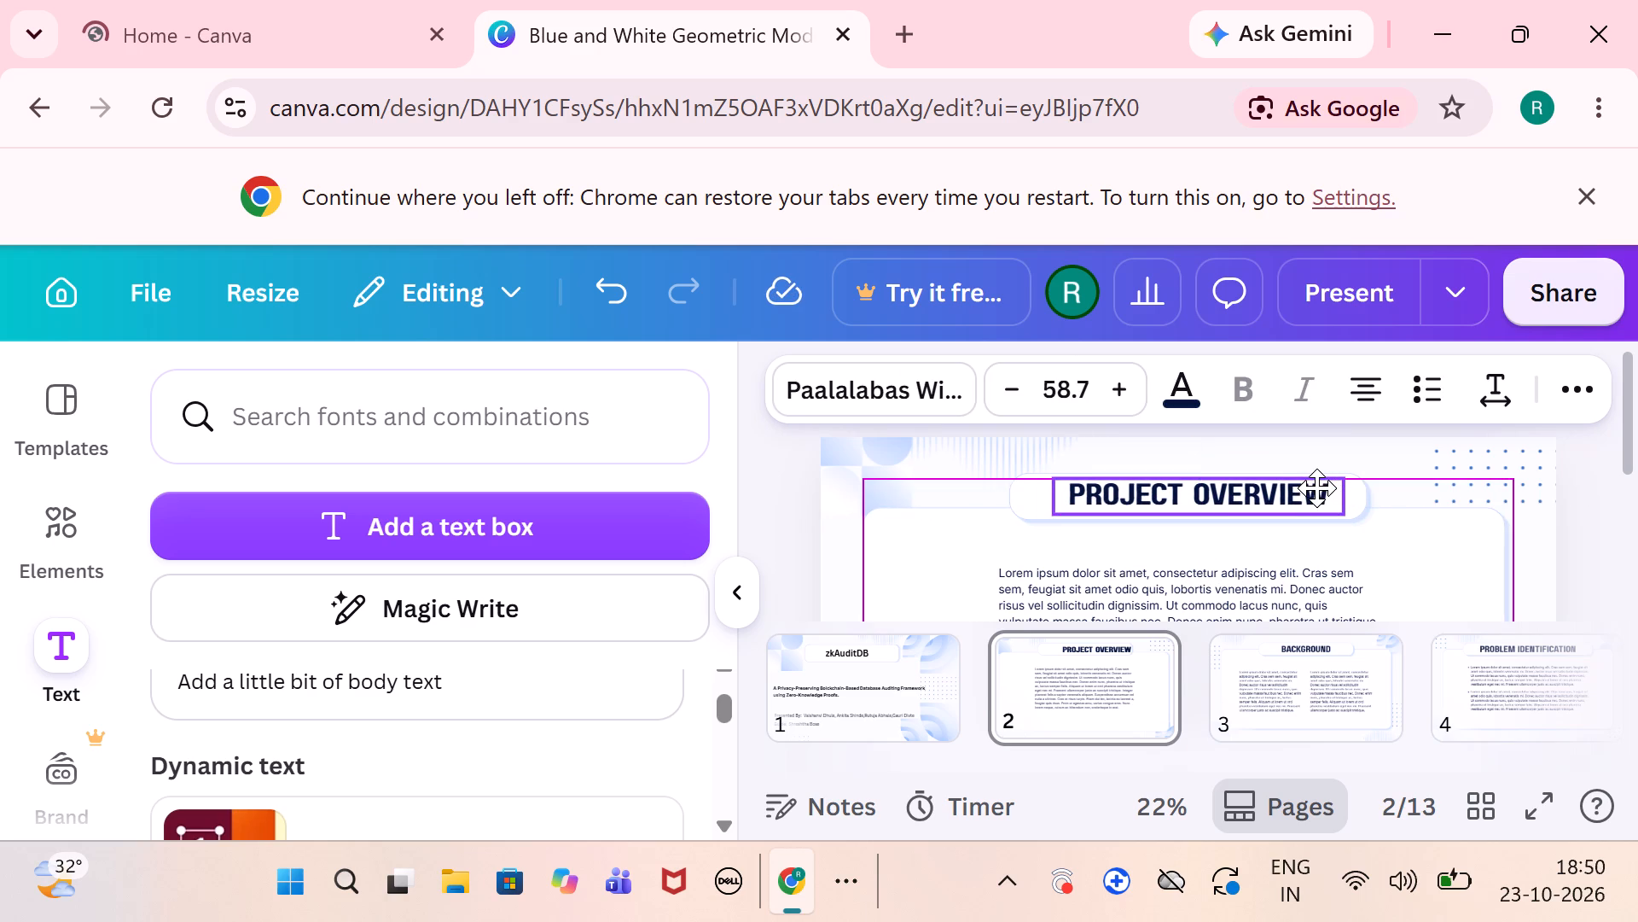
pyautogui.moveTo(1316, 487); pyautogui.dragTo(1313, 490)
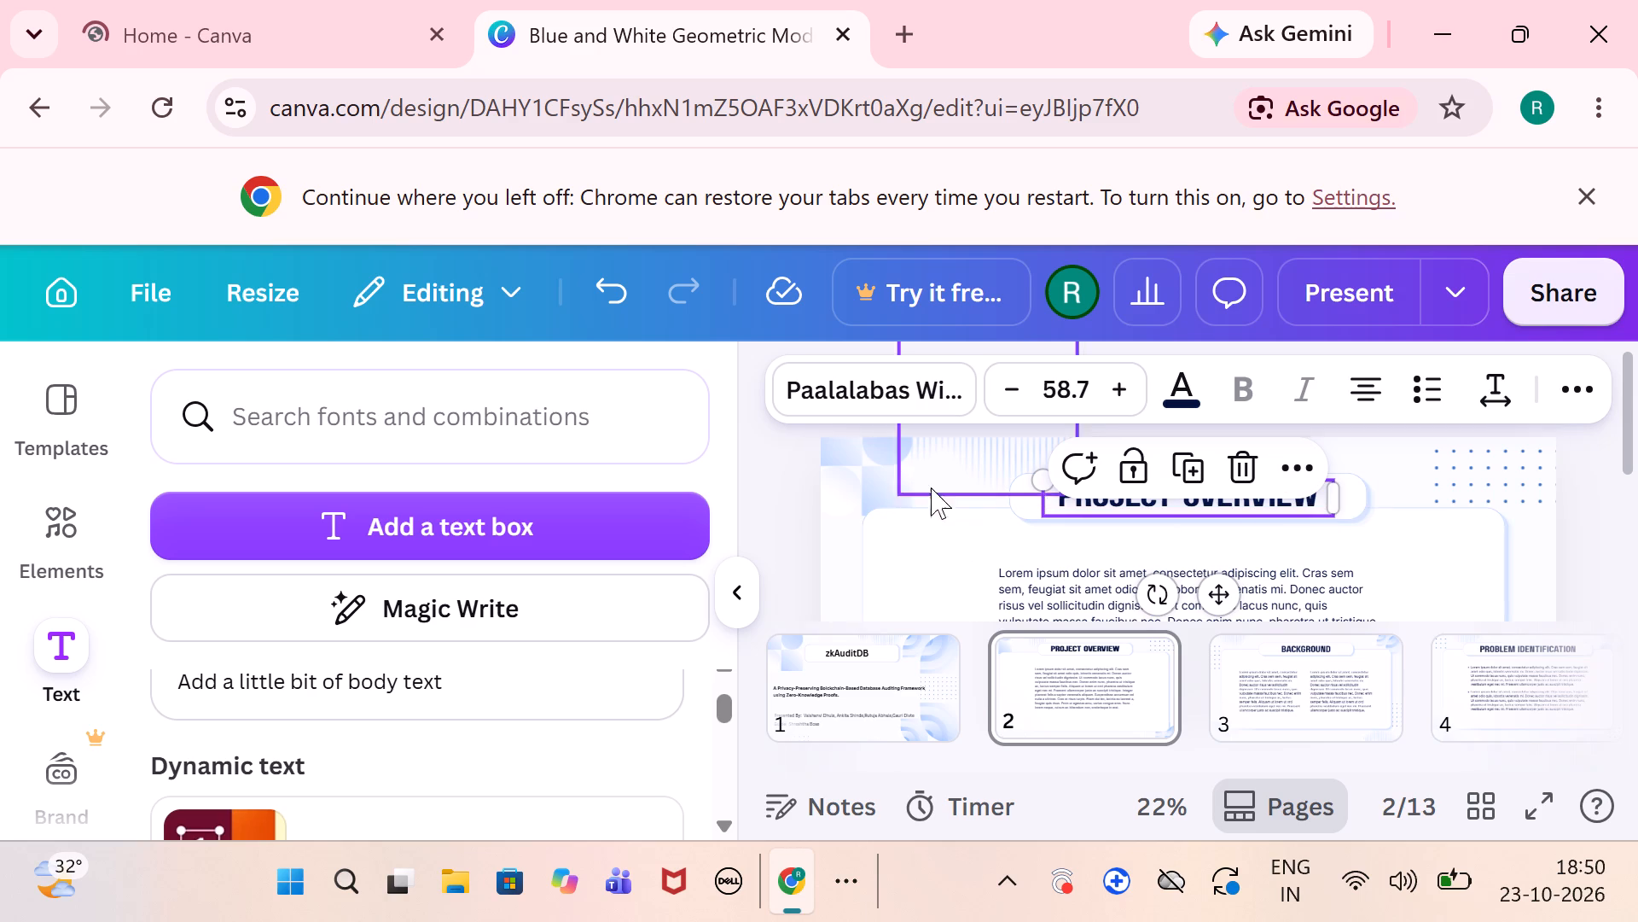
pyautogui.click(789, 531)
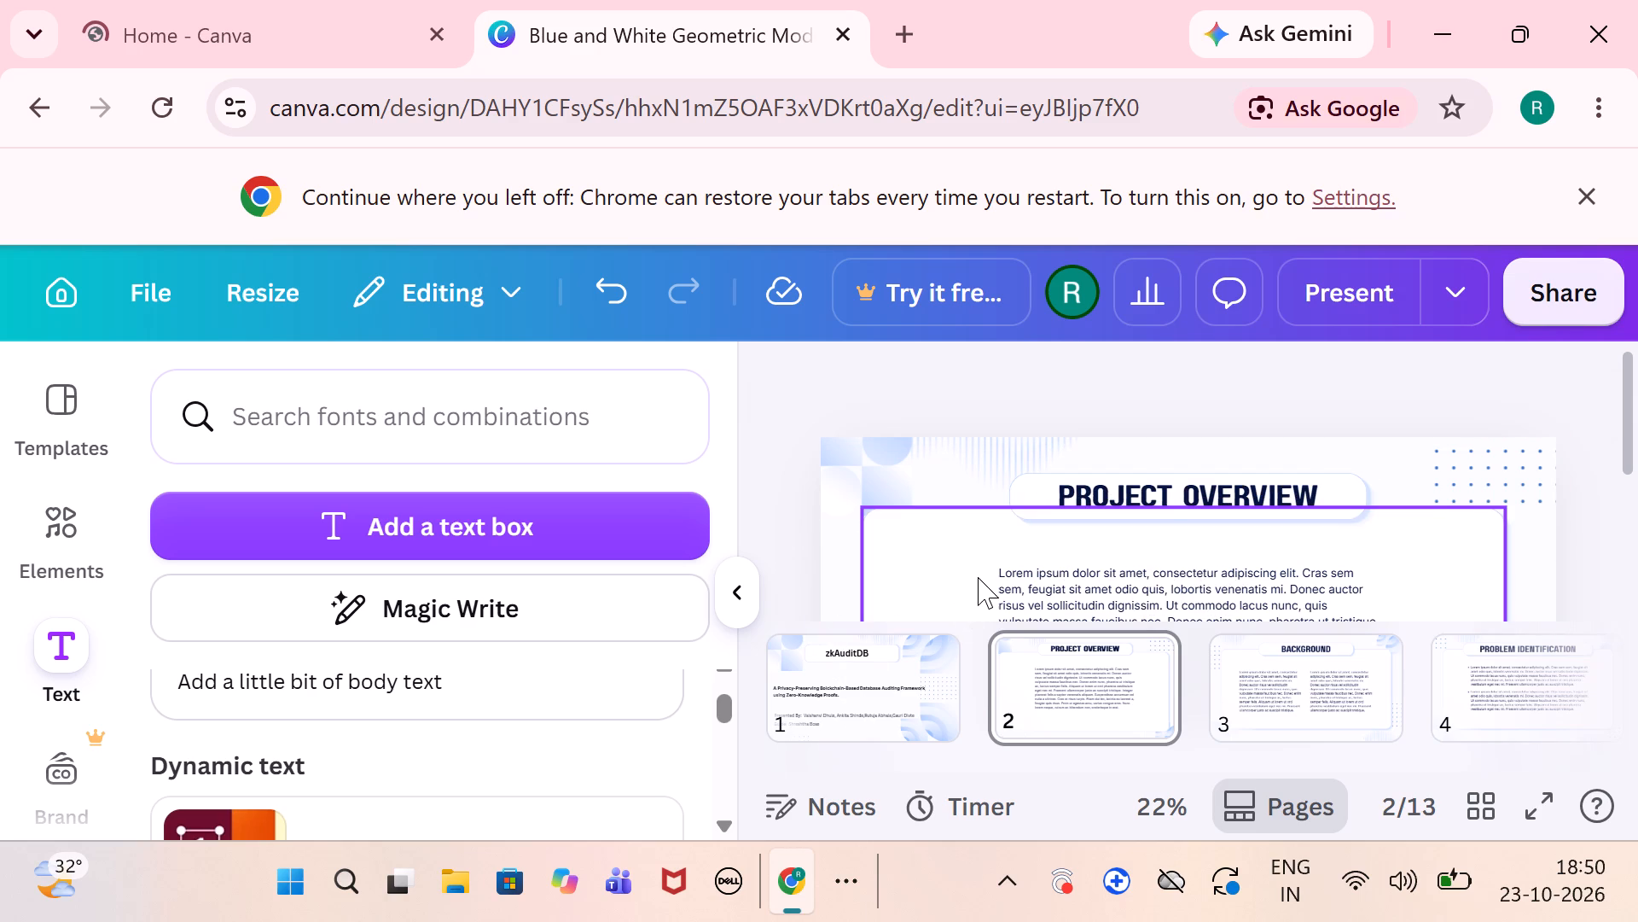
# Delete the lorem ipsum paragraph from the white content panel on slide 2.
pyautogui.scroll(-2, 978, 577)
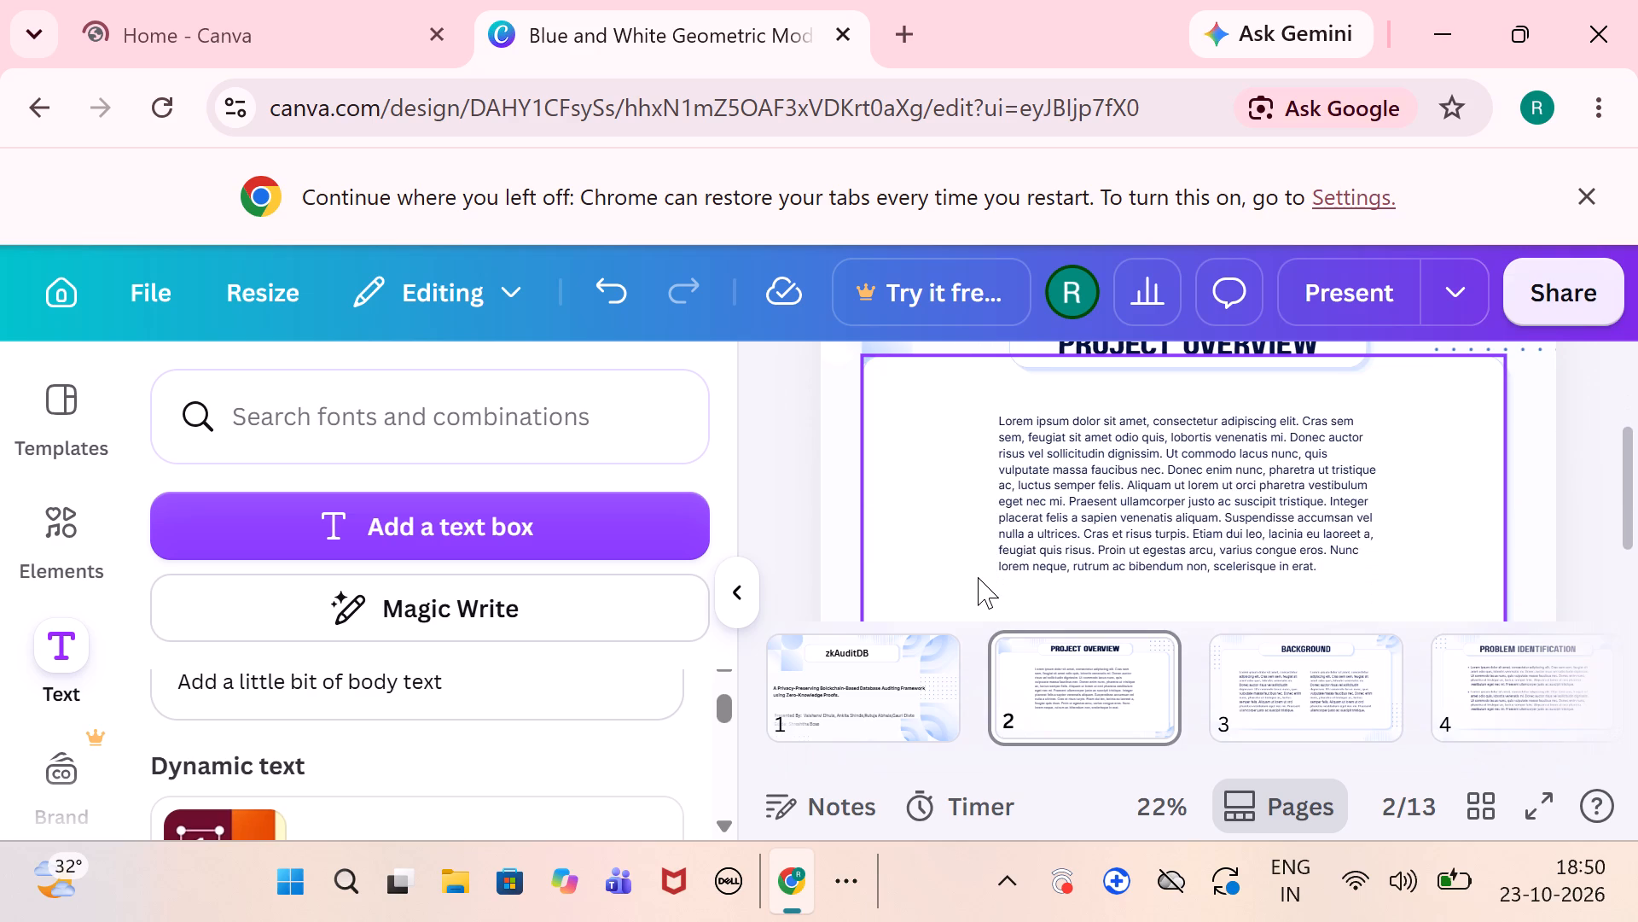
pyautogui.scroll(-1, 1129, 617)
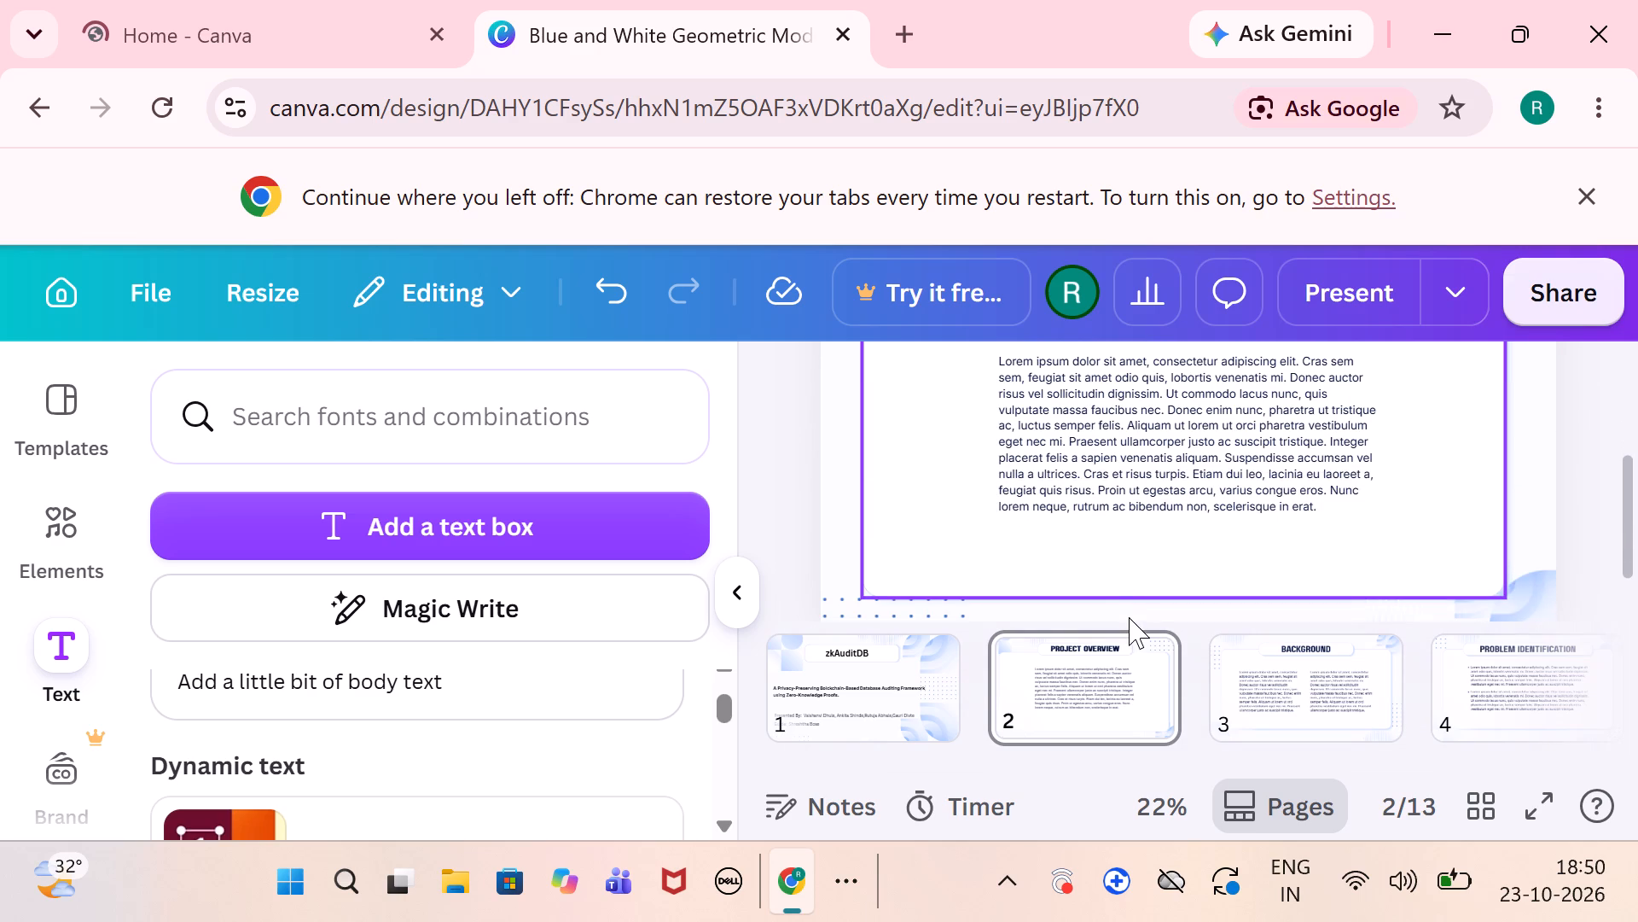
pyautogui.click(1231, 507)
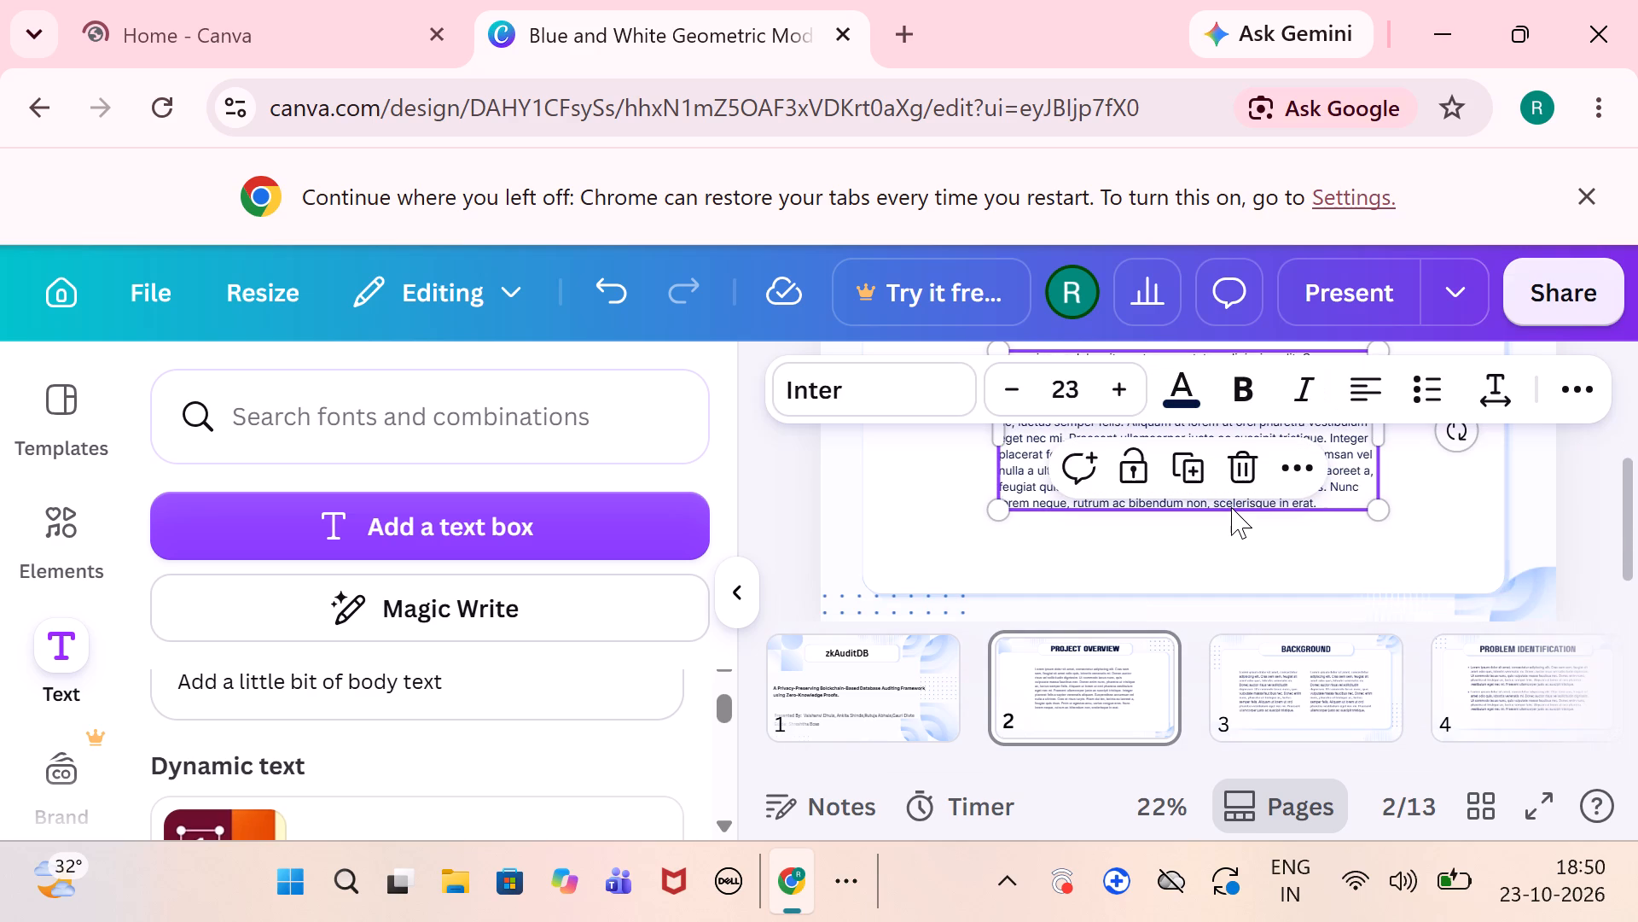
pyautogui.scroll(1, 1231, 507)
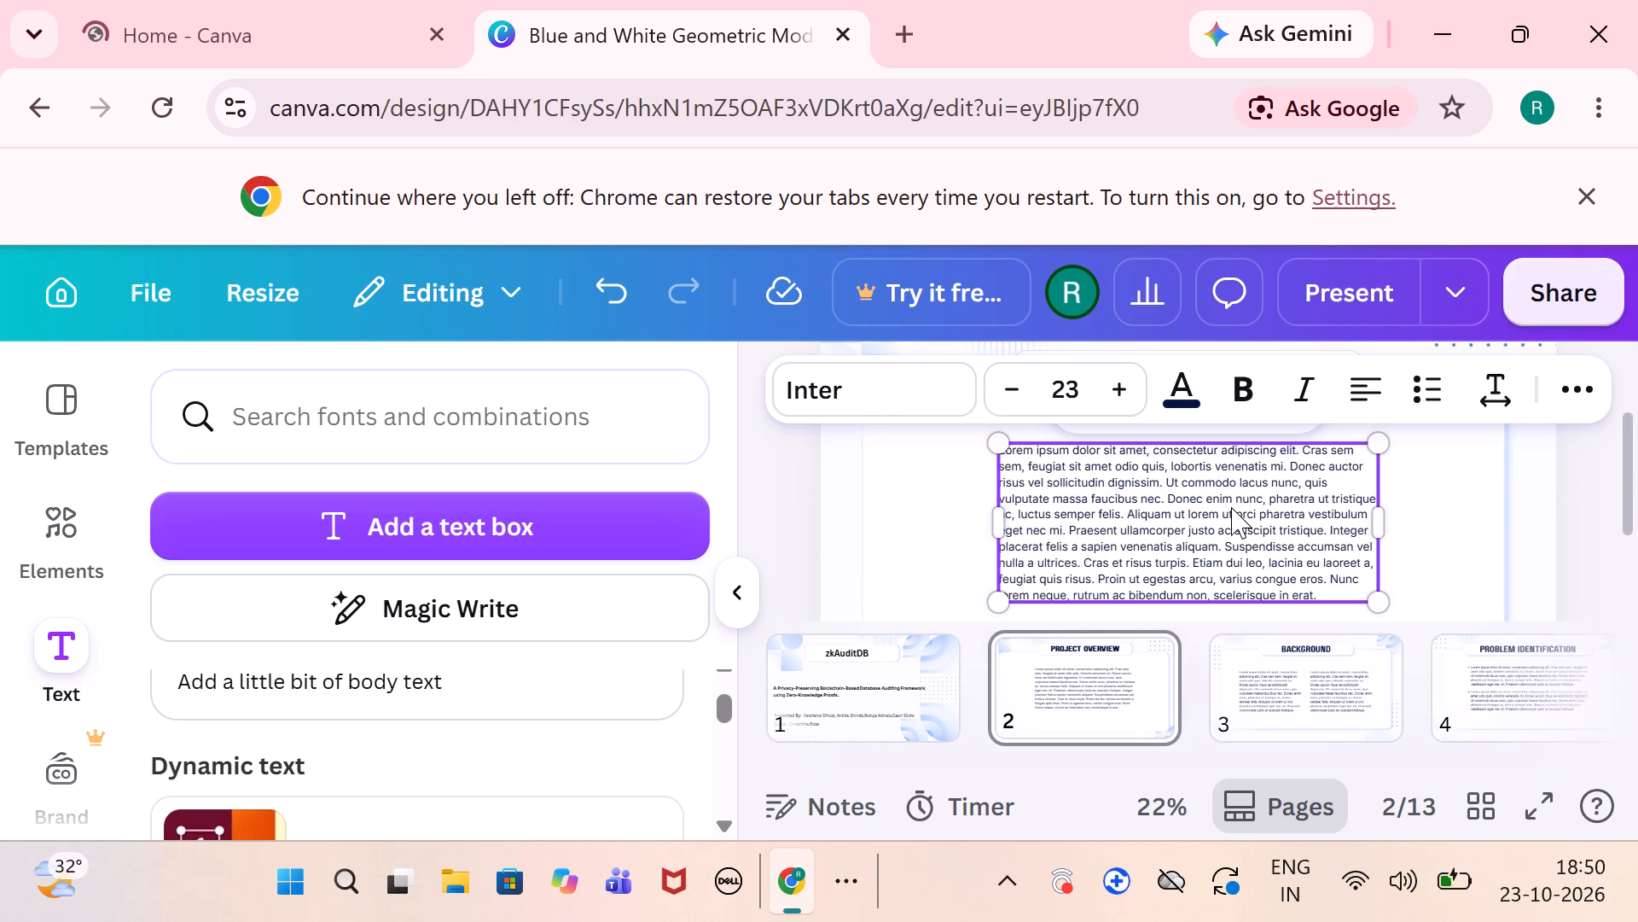
pyautogui.press('BackSpace')
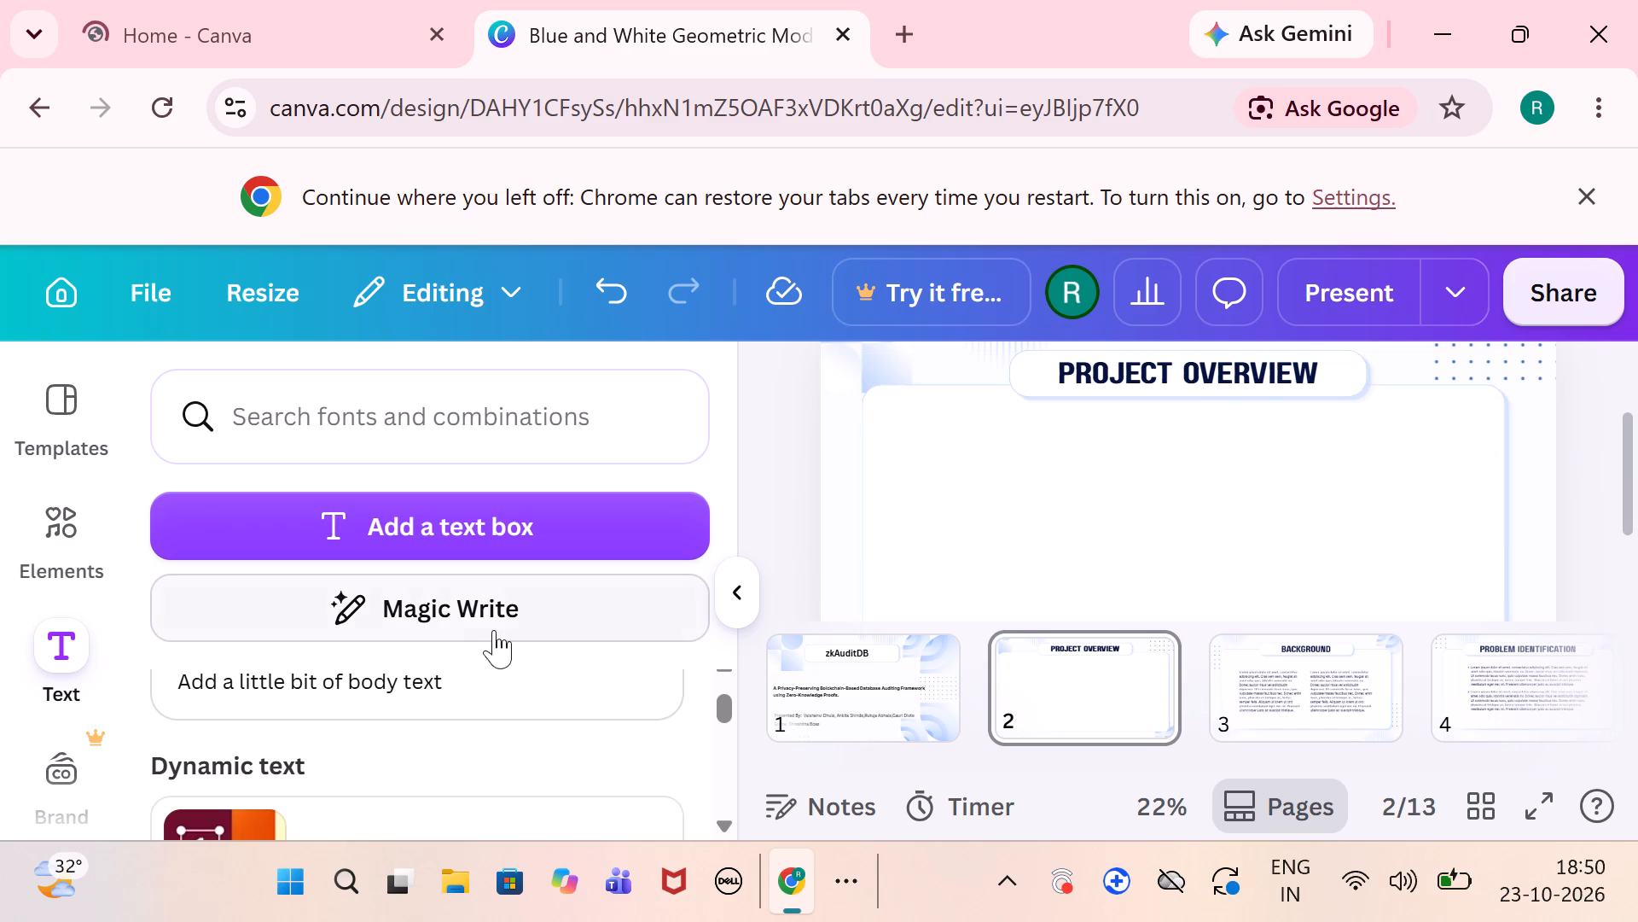
# Add a body text box to slide 2 inside the white content panel.
pyautogui.click(420, 677)
pyautogui.click(469, 679)
pyautogui.scroll(-2, 1048, 586)
pyautogui.scroll(1, 1048, 586)
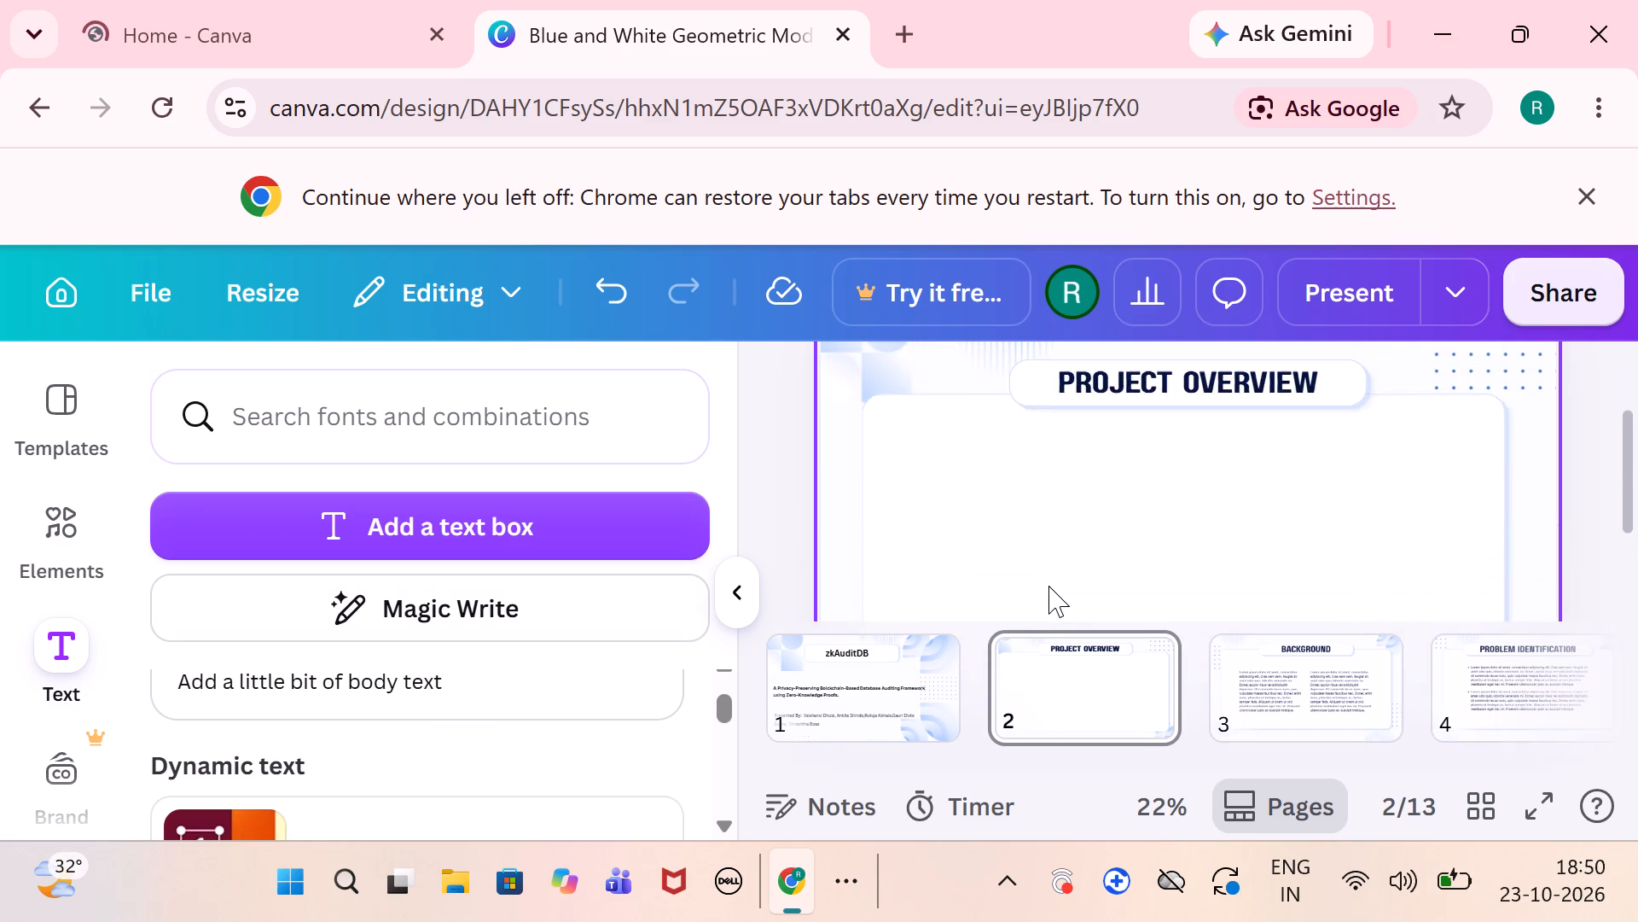
pyautogui.scroll(1, 1048, 586)
pyautogui.click(345, 668)
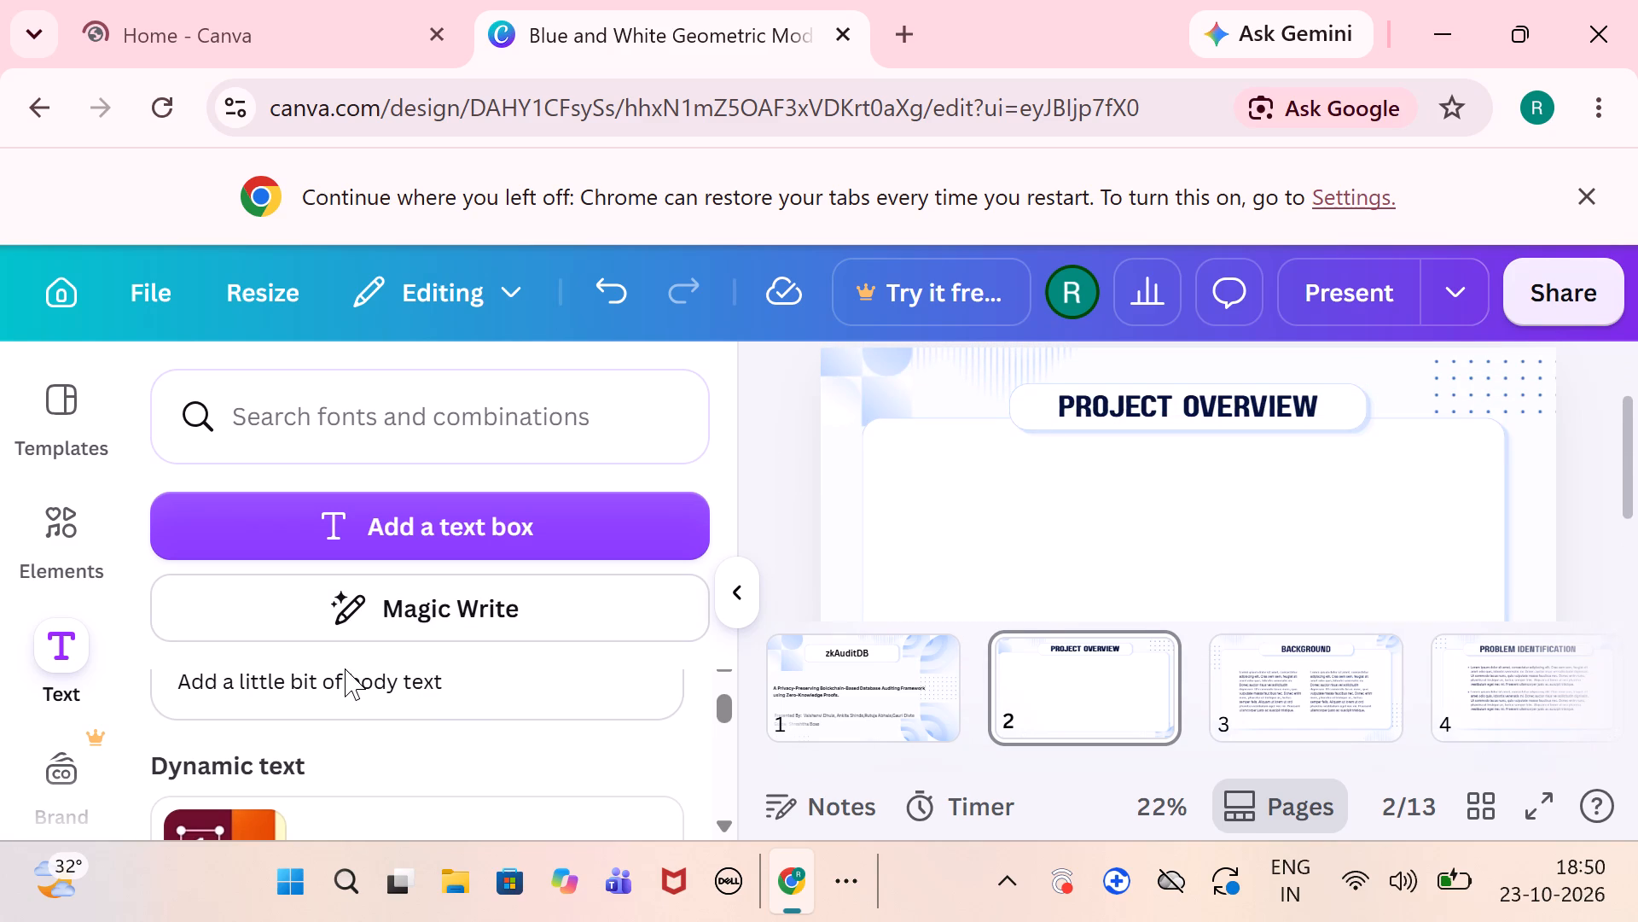
pyautogui.click(317, 697)
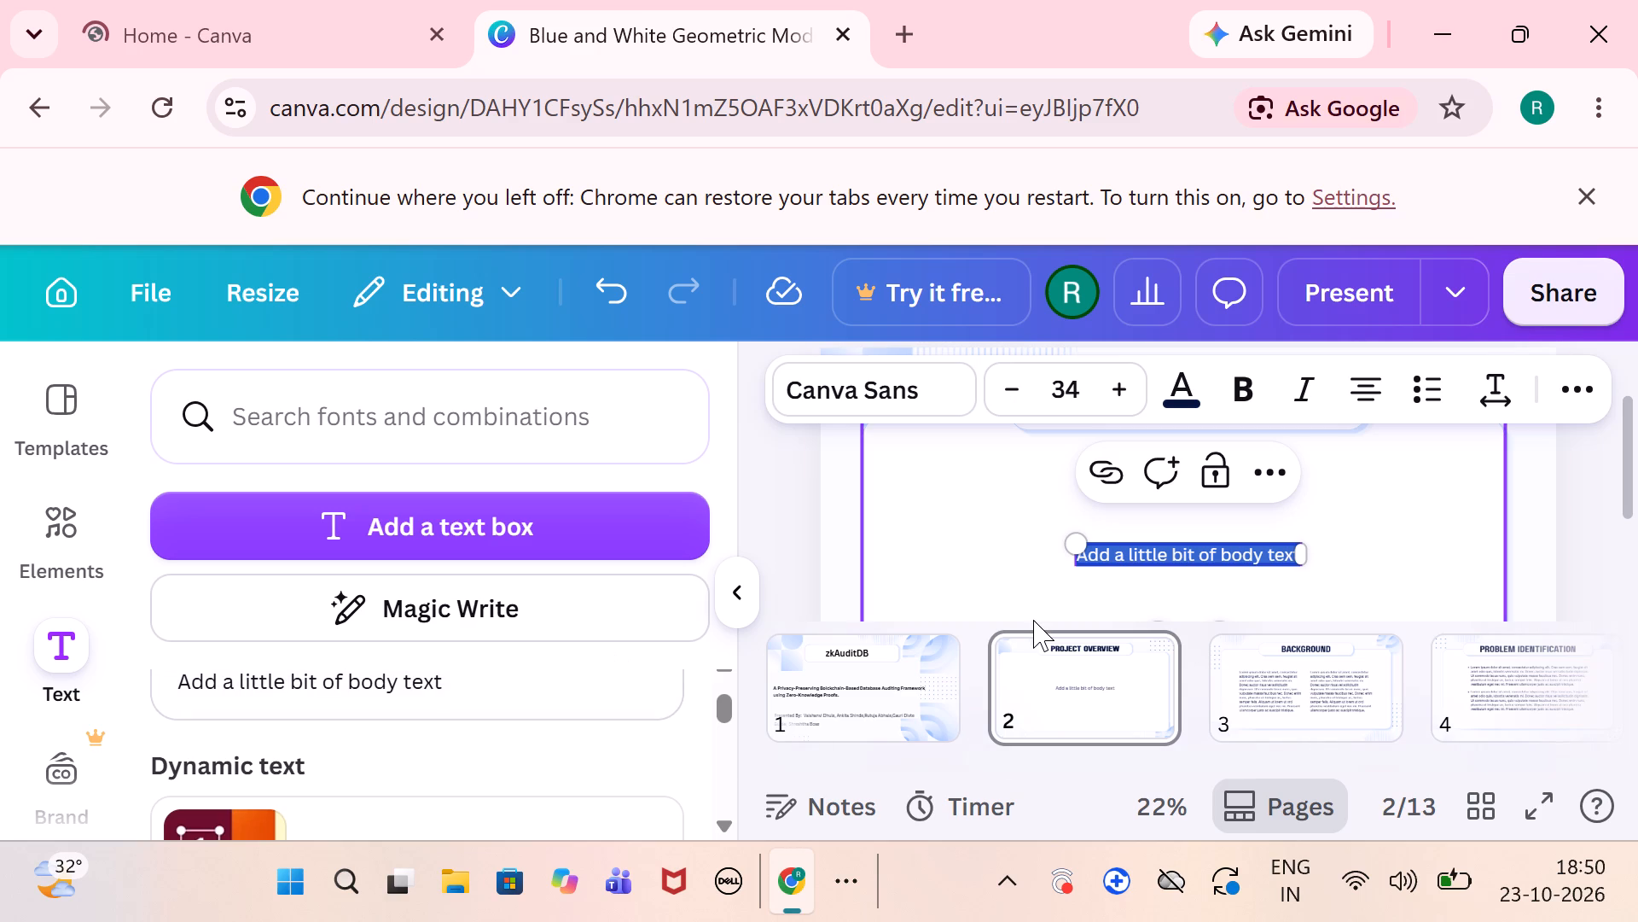
# Replace the placeholder in slide 2's new body text box with the question "What Is zkAuditDB?".
pyautogui.press('BackSpace')
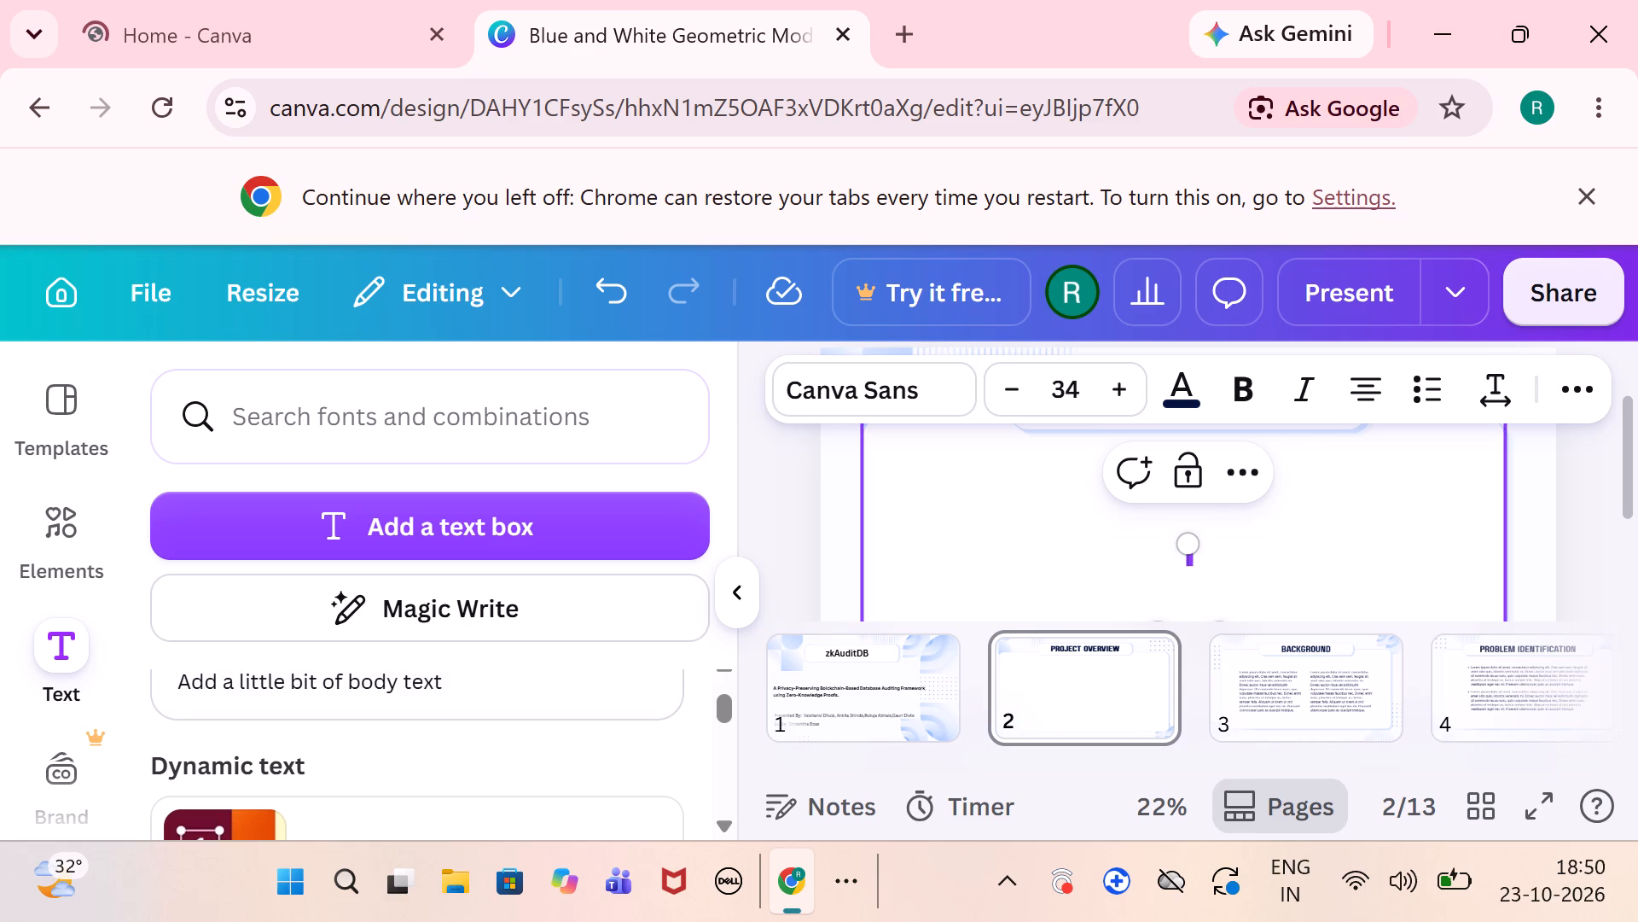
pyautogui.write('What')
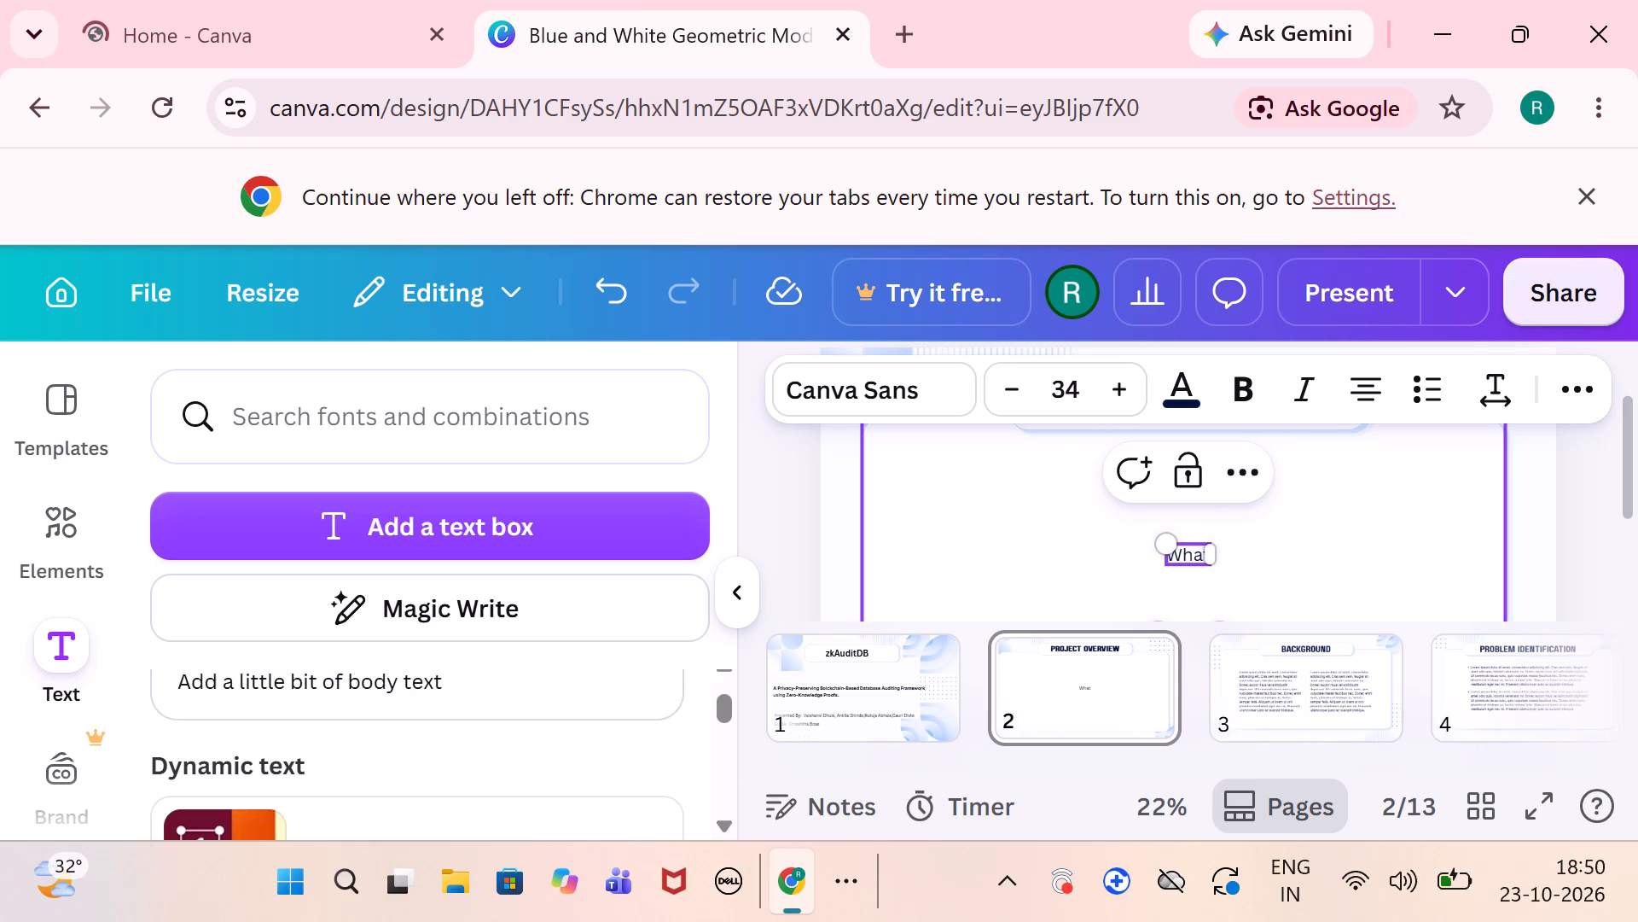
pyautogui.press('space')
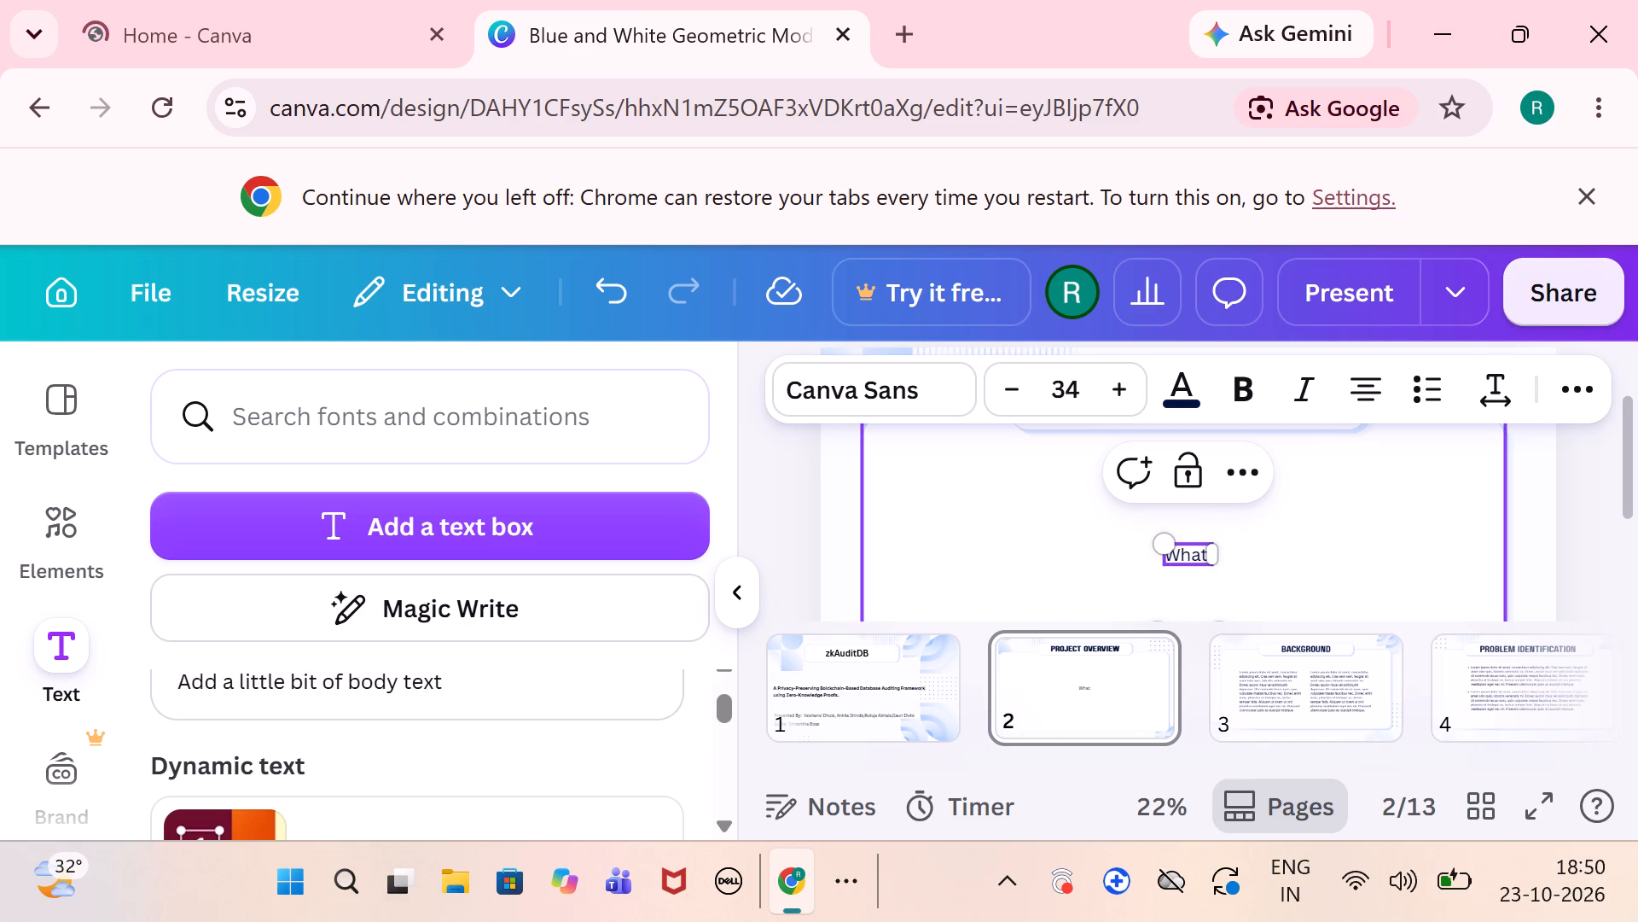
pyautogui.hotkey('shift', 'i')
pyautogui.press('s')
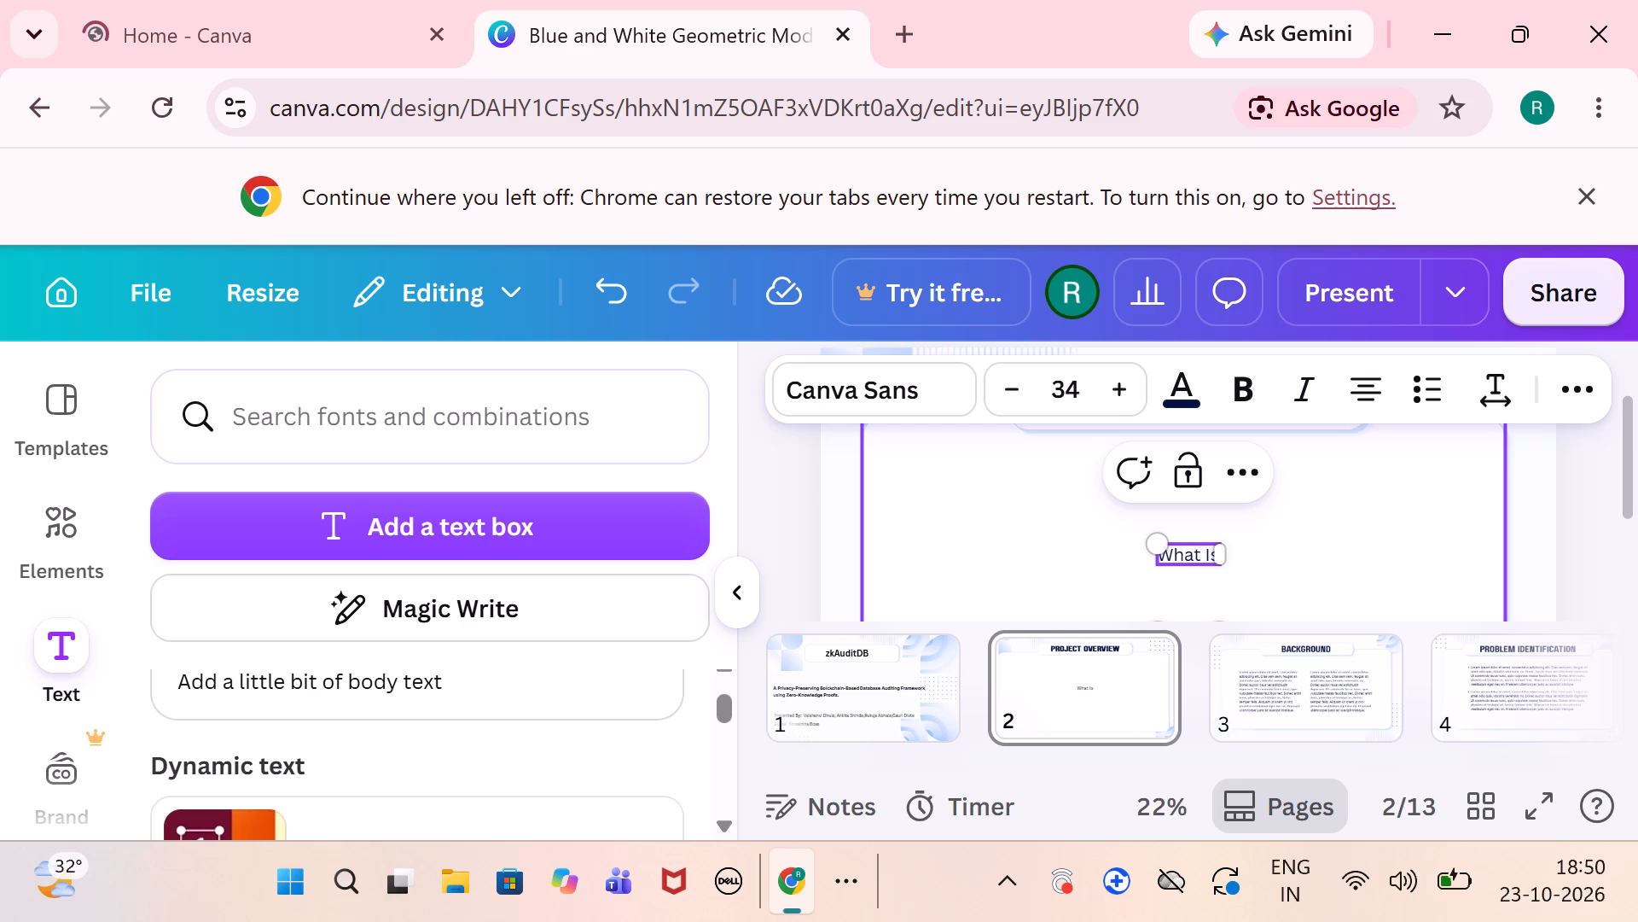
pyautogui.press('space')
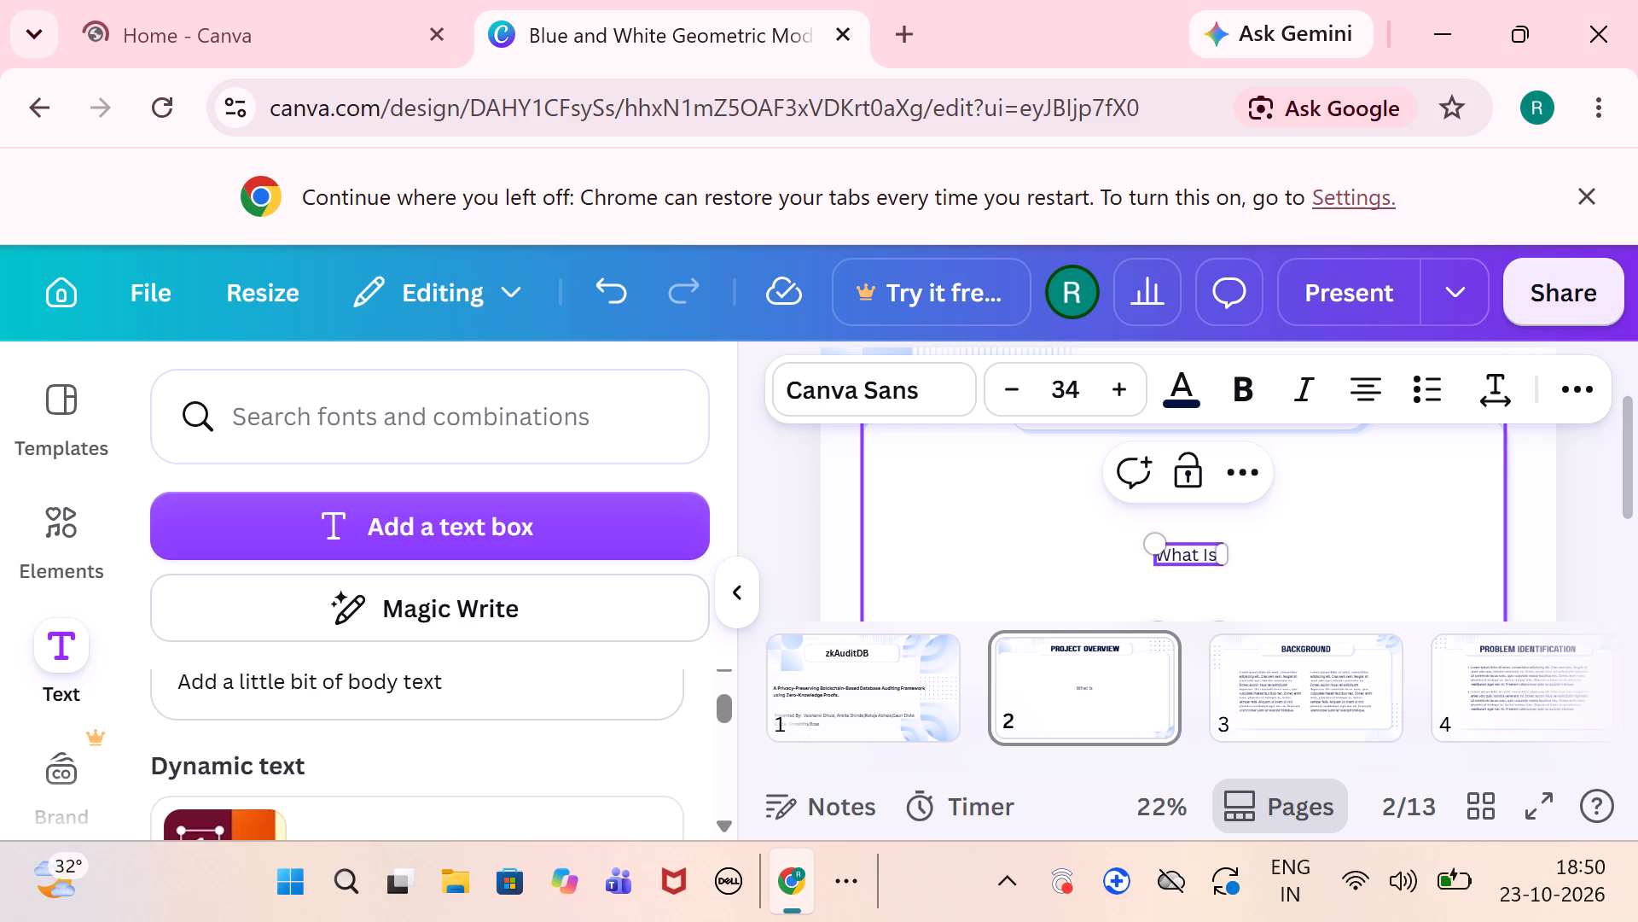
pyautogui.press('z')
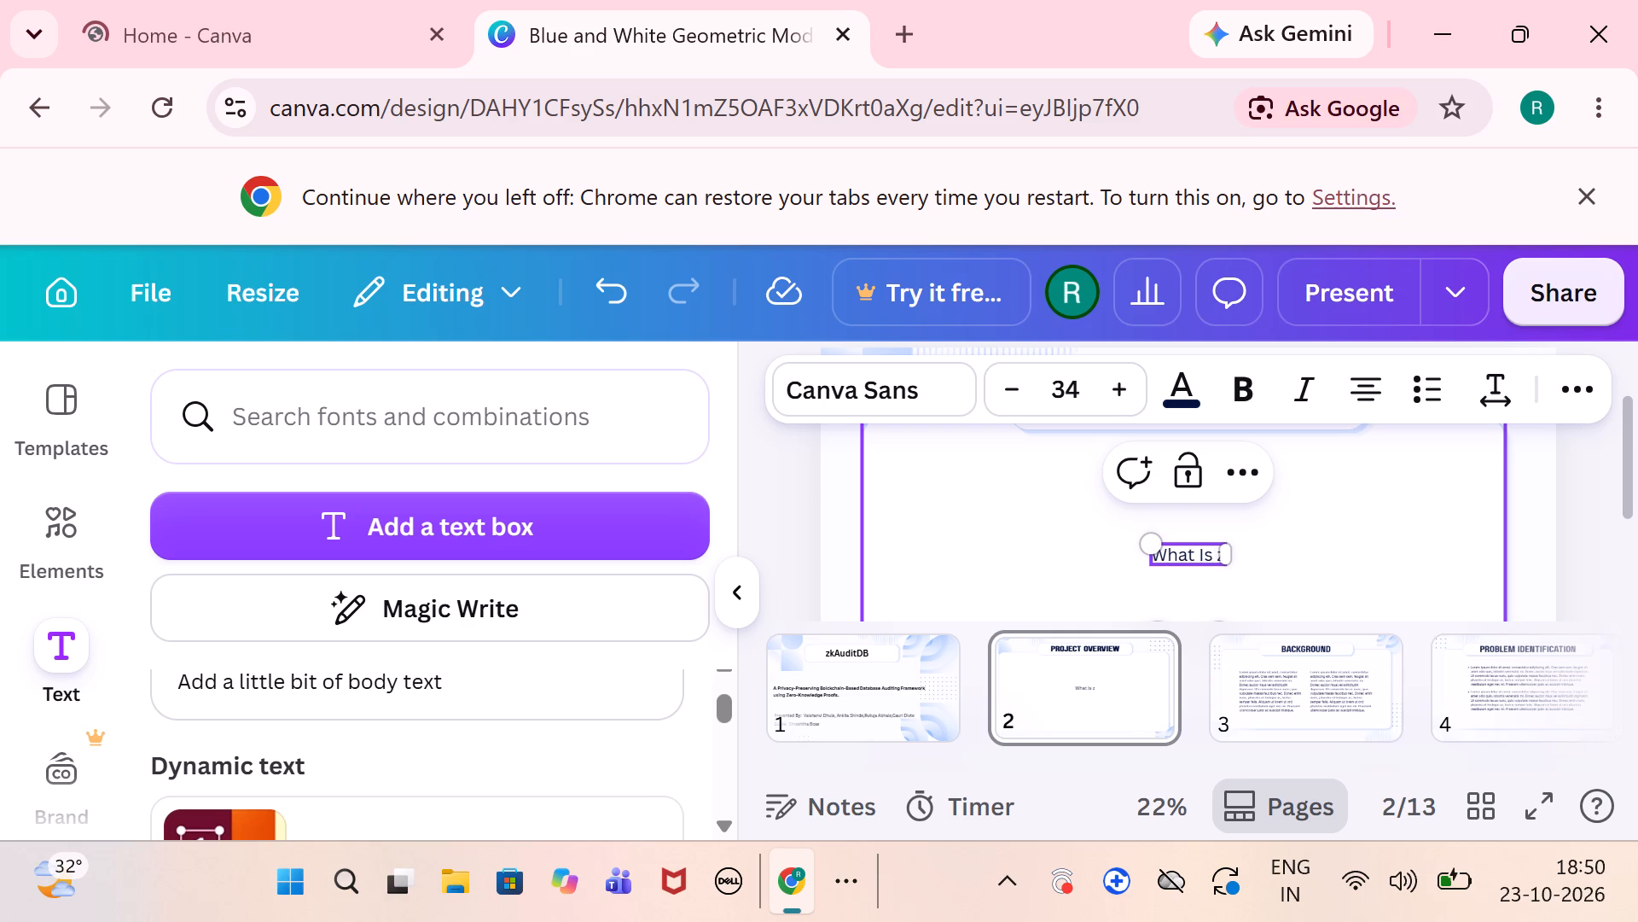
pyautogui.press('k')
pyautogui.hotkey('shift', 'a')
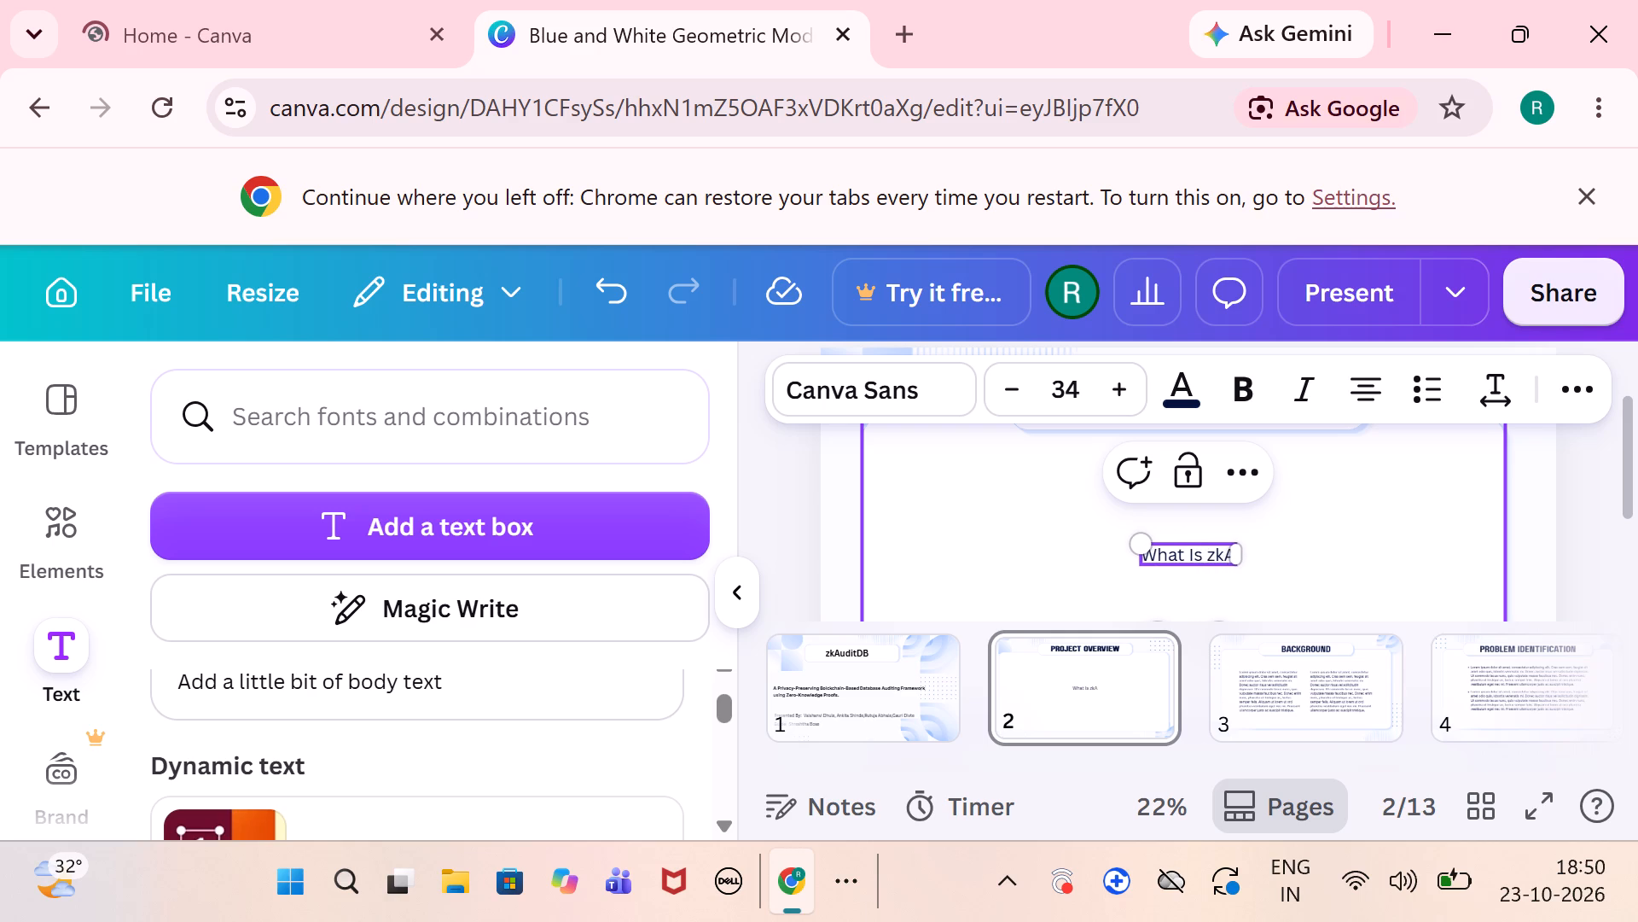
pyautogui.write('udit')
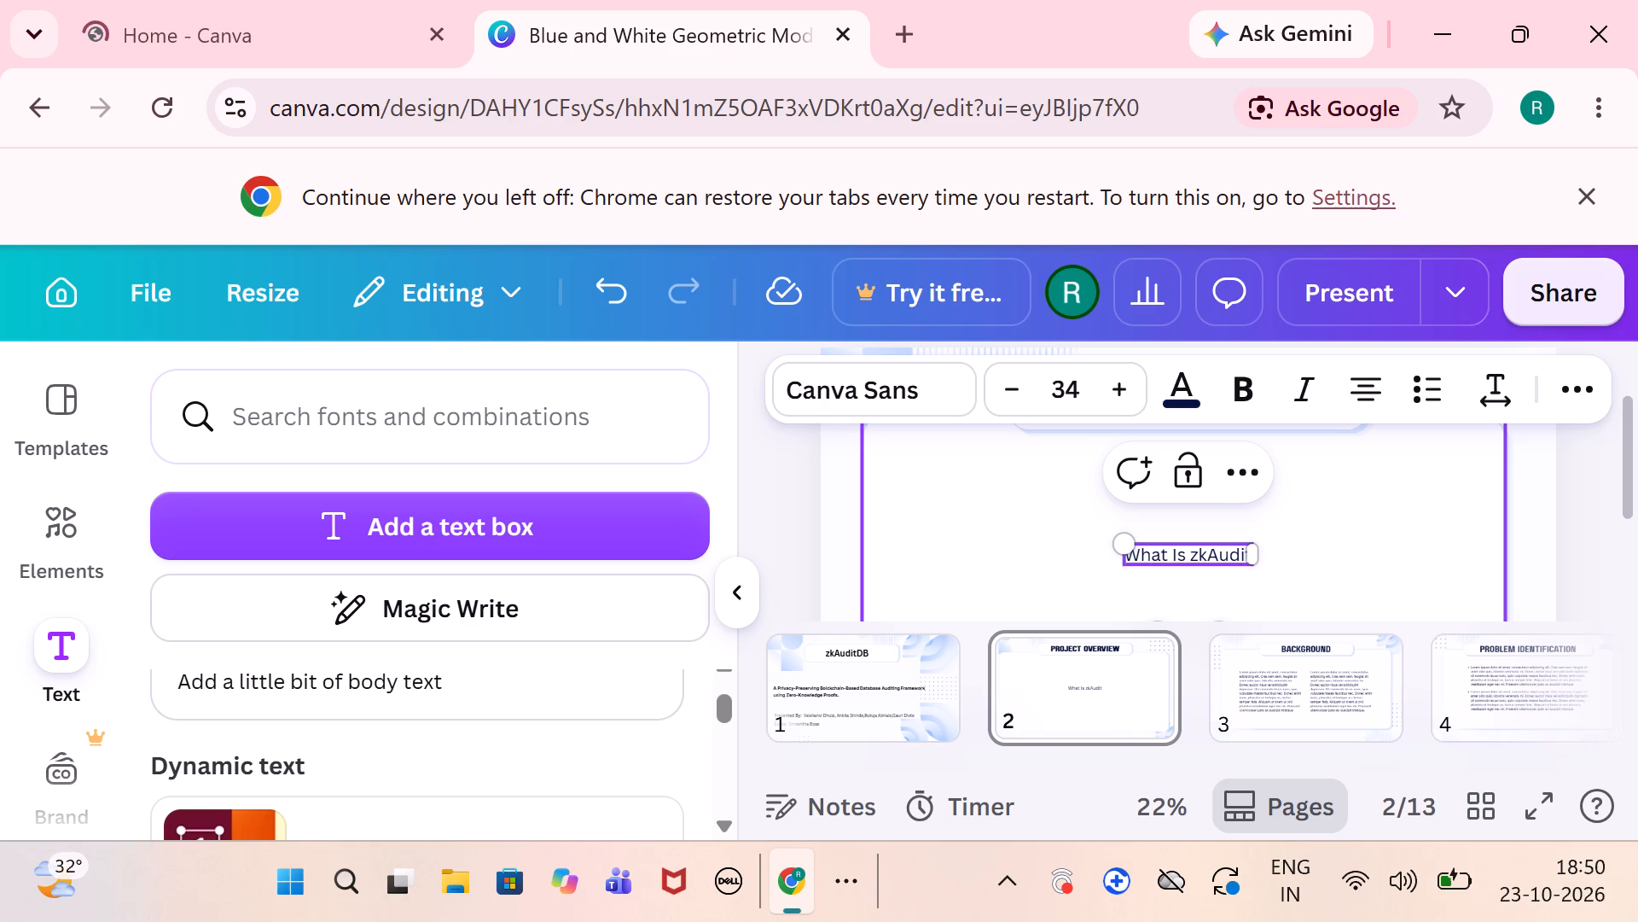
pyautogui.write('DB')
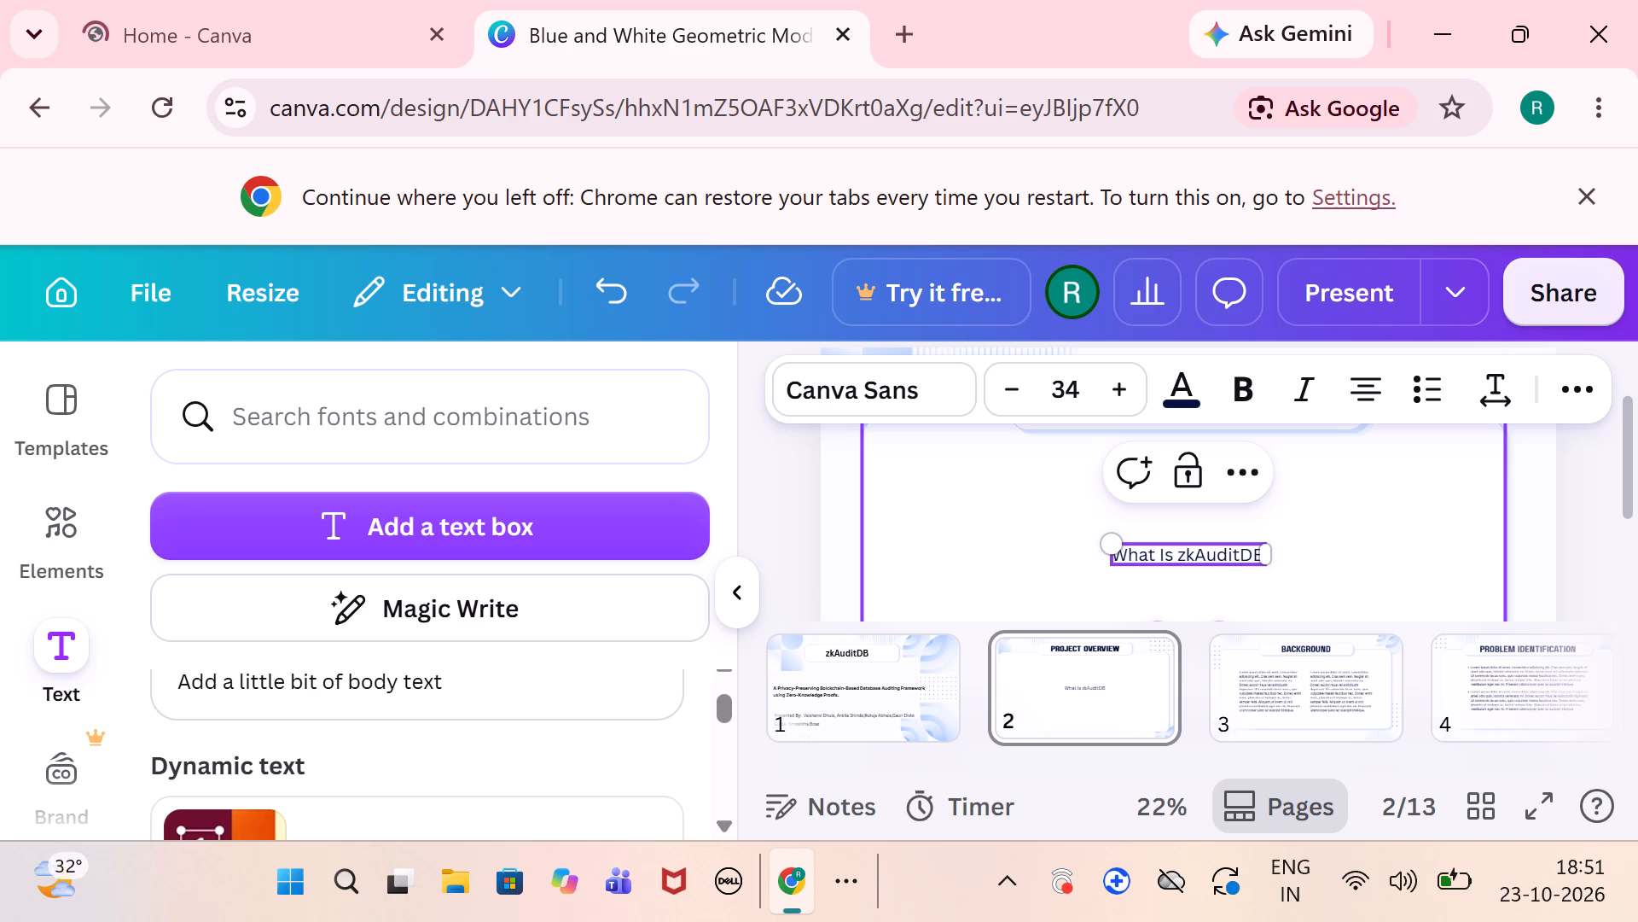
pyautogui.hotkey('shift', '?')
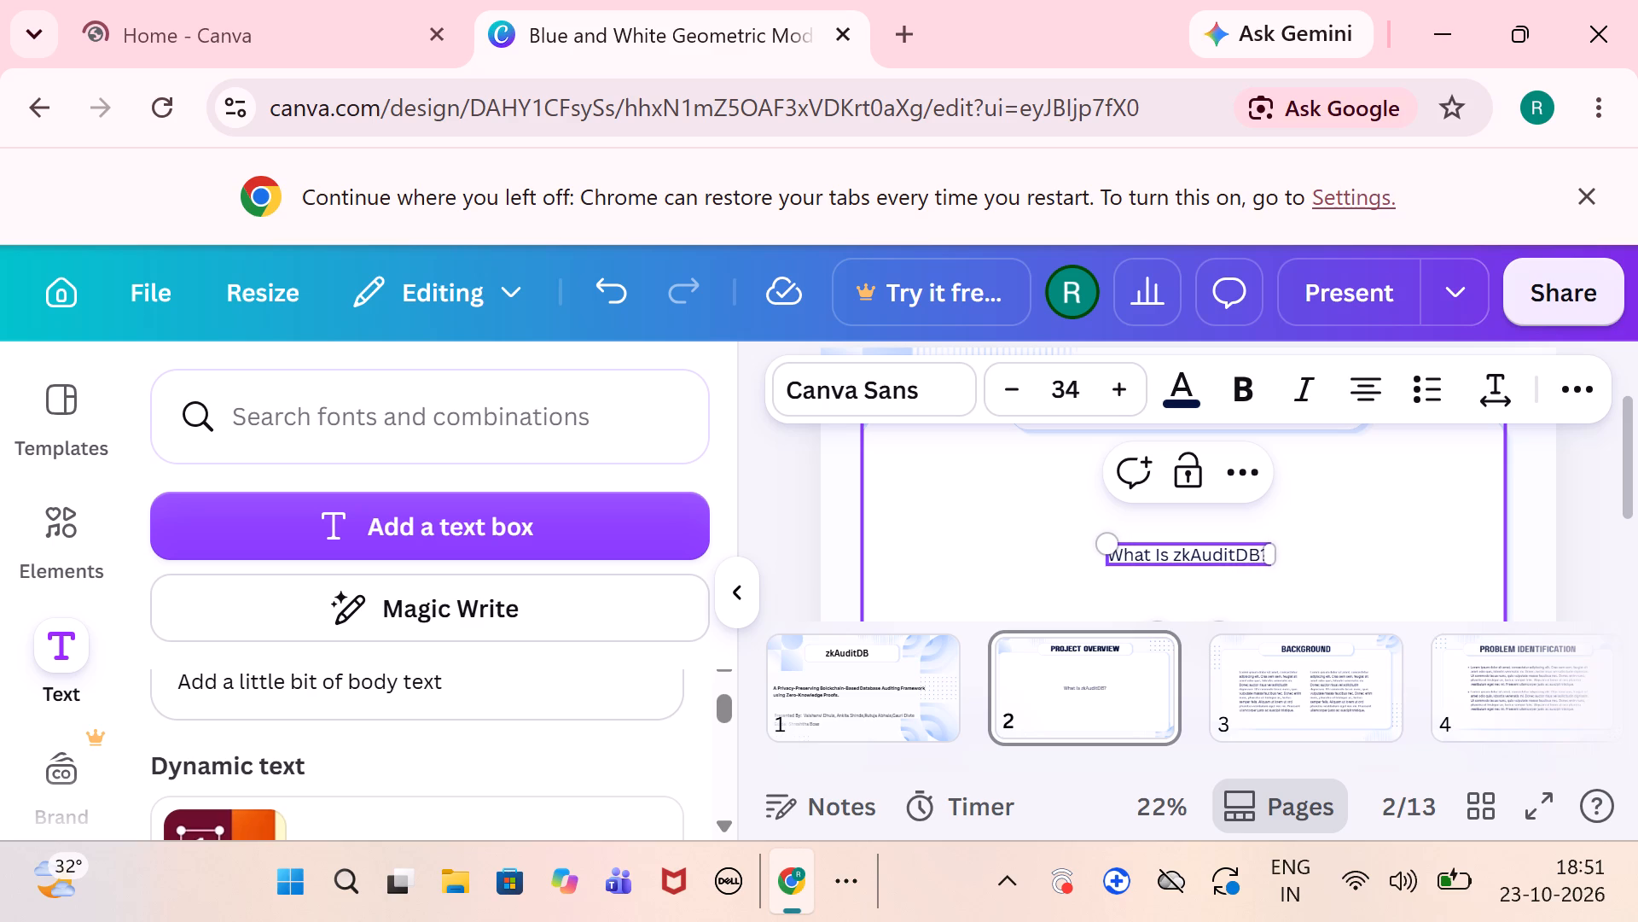
# Leave a blank line below the question and add the line "A Framework Designed to Verify Database".
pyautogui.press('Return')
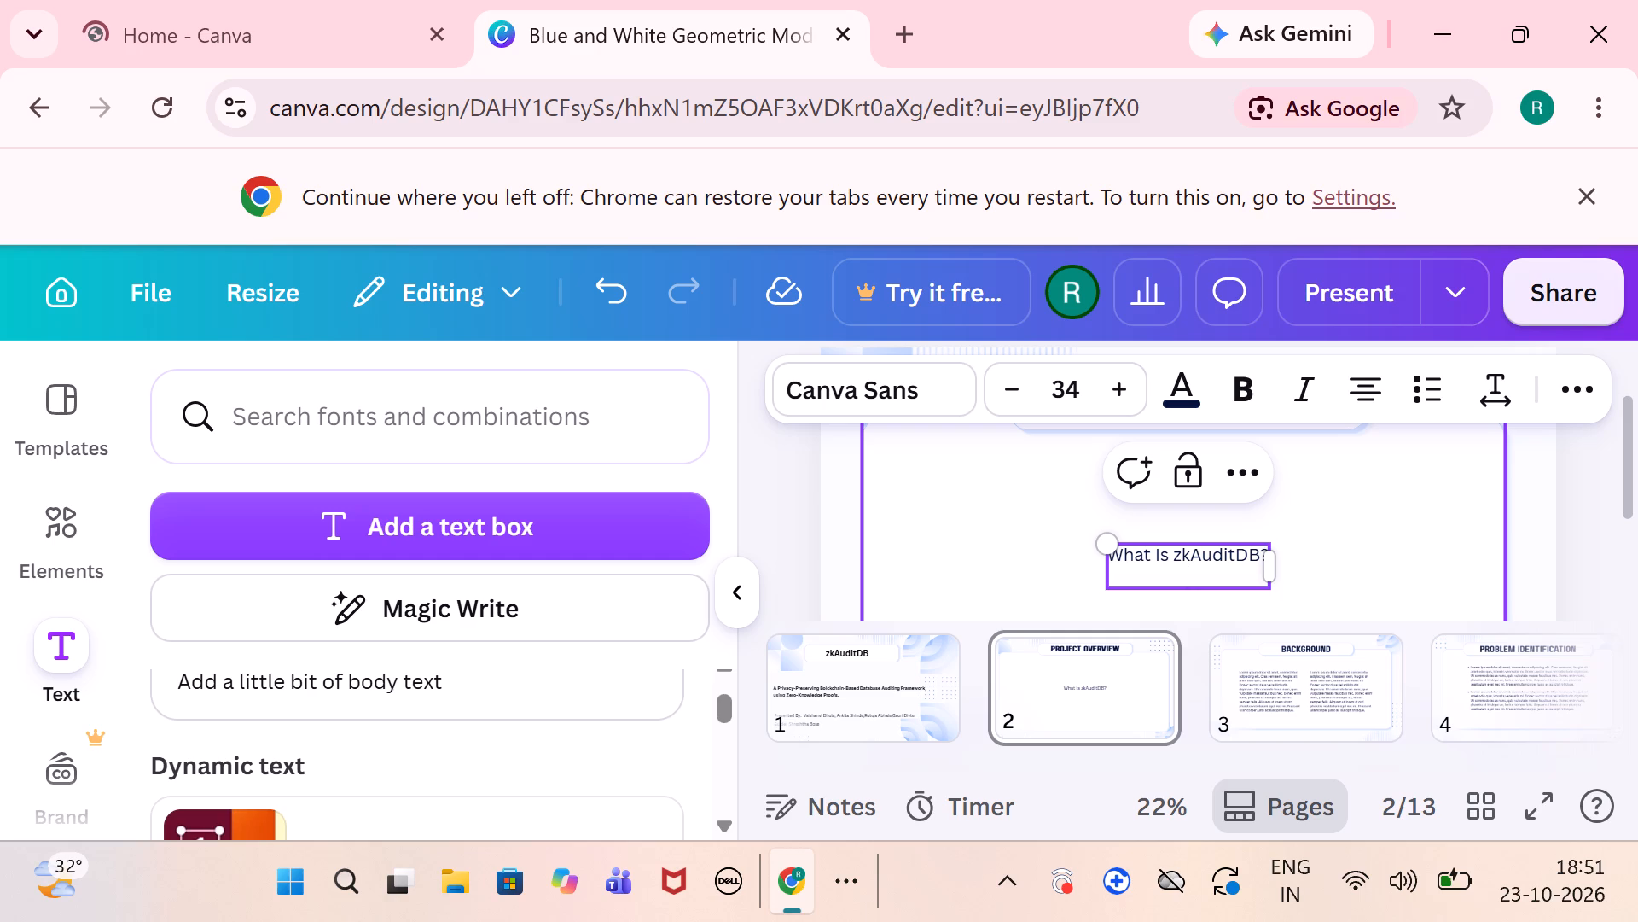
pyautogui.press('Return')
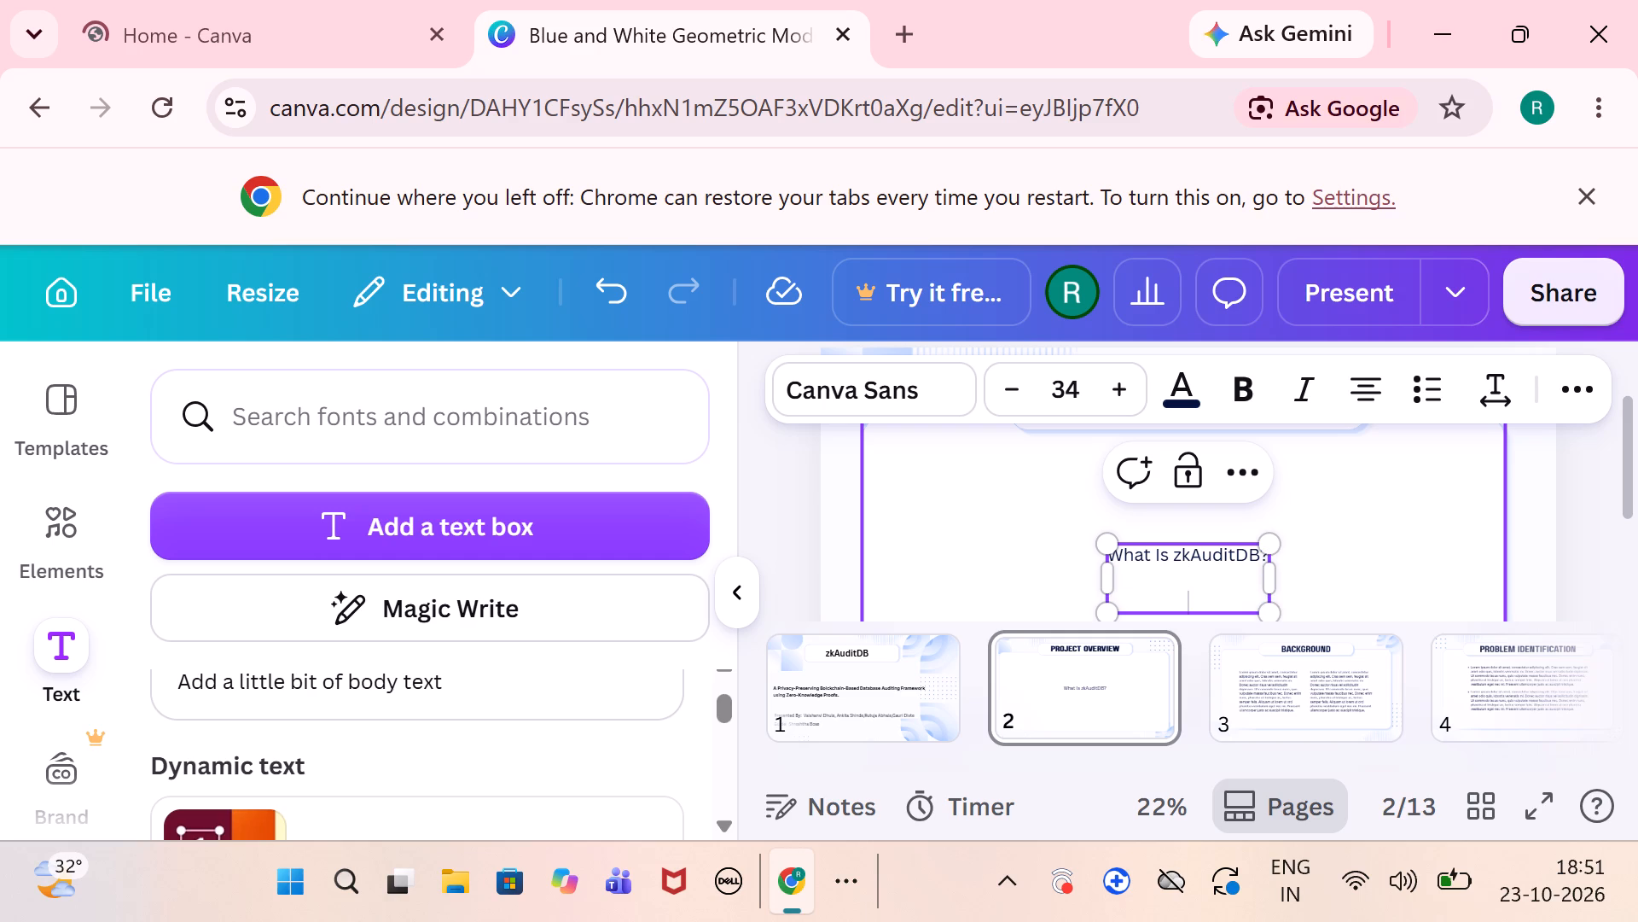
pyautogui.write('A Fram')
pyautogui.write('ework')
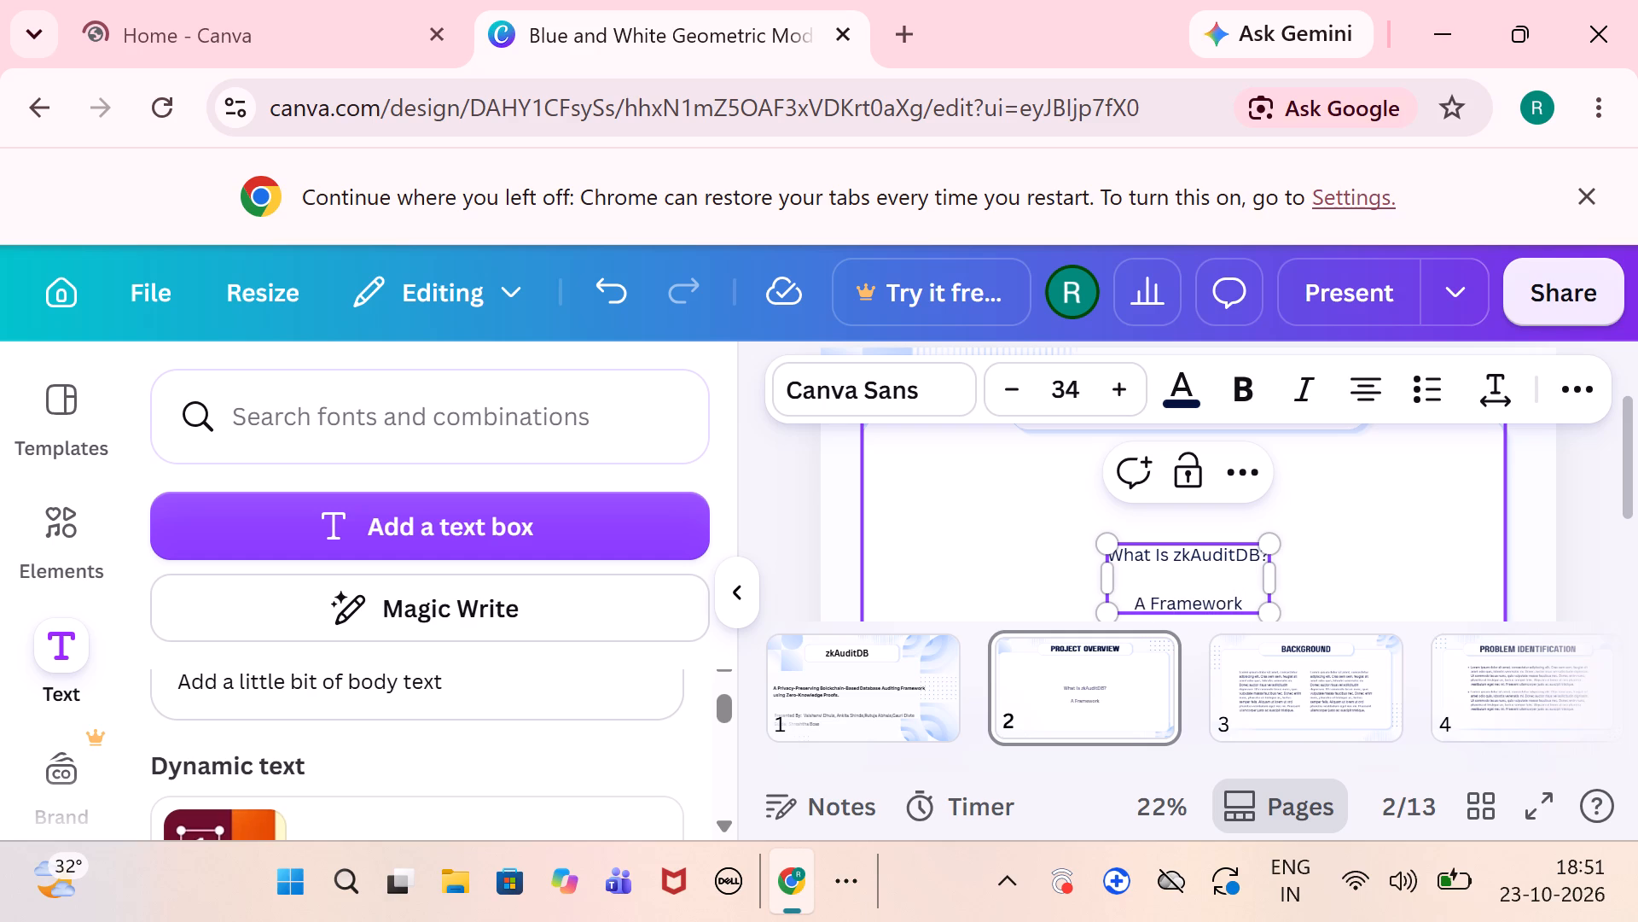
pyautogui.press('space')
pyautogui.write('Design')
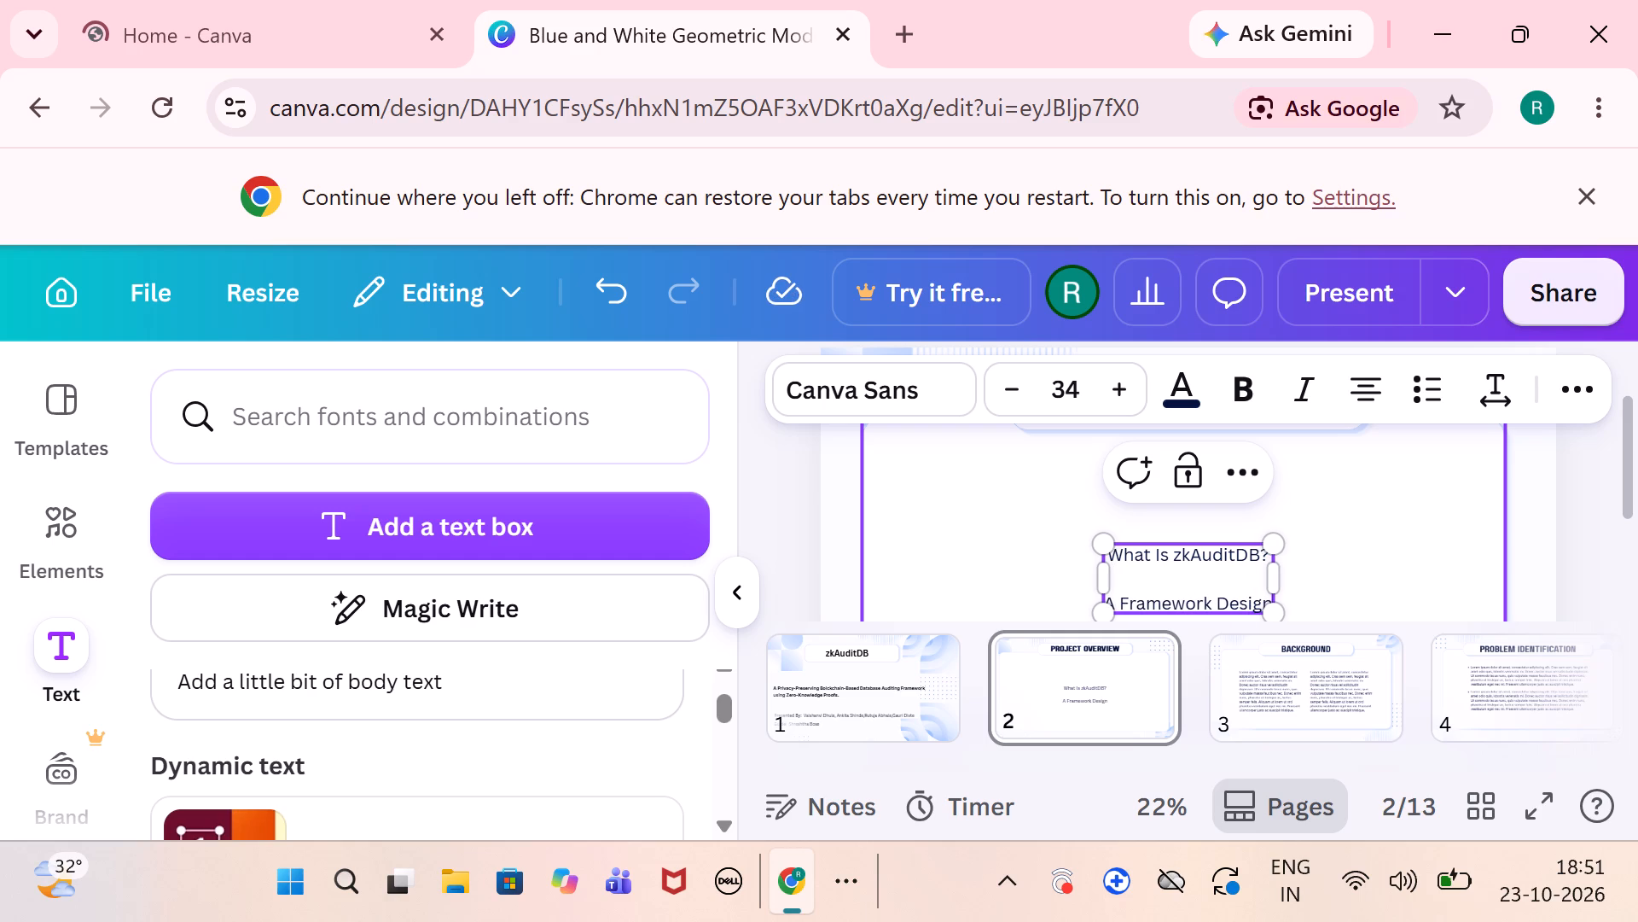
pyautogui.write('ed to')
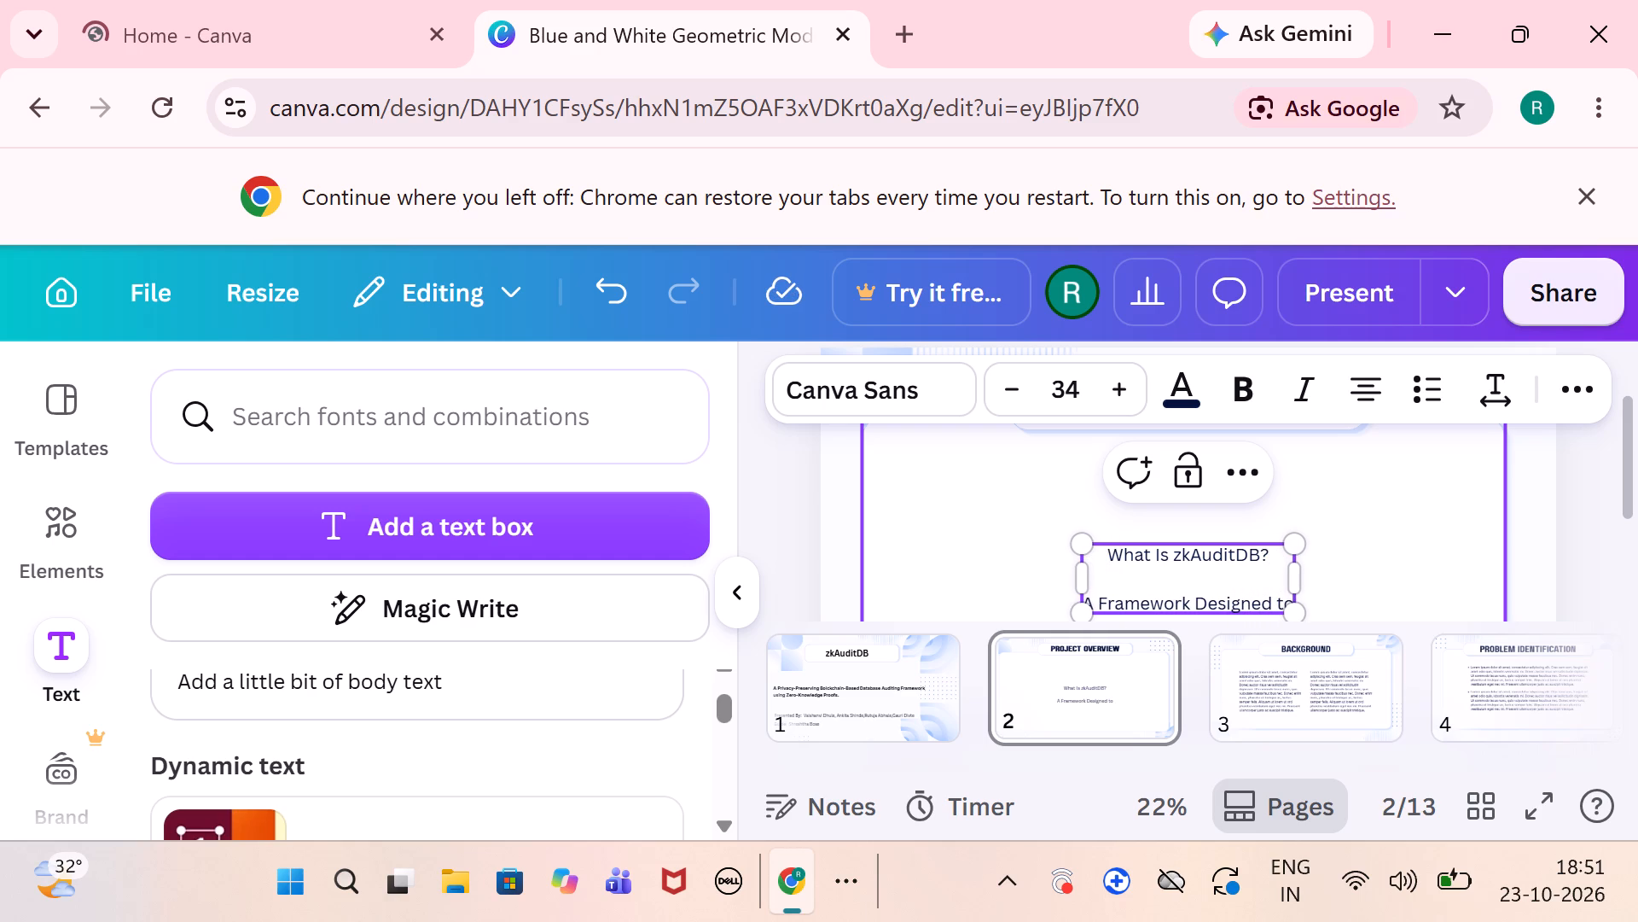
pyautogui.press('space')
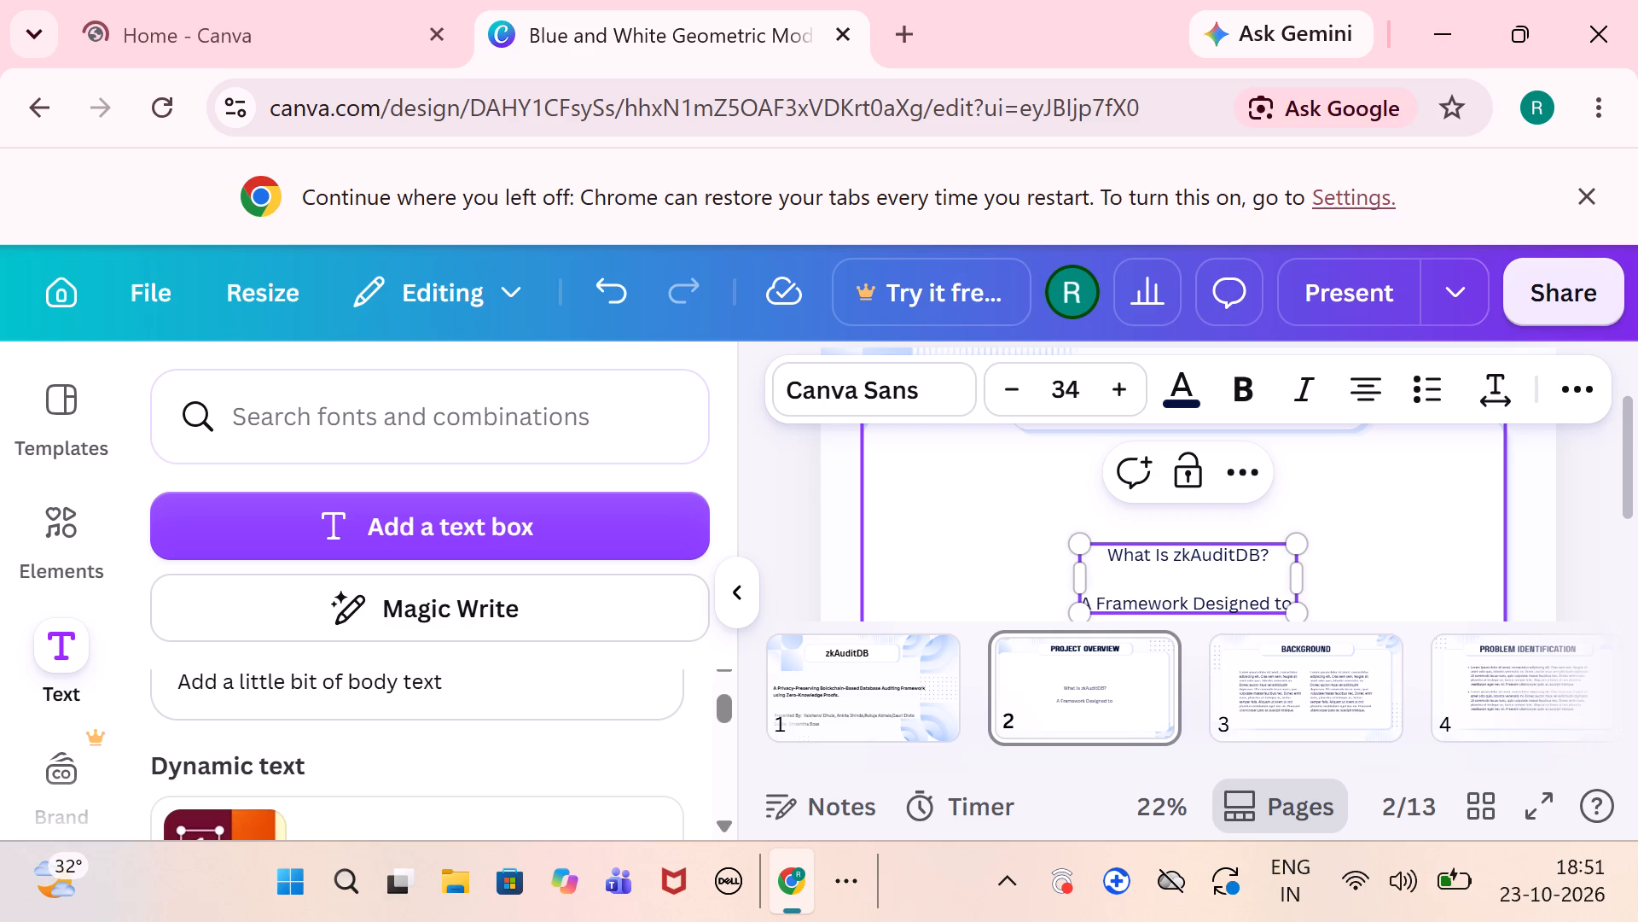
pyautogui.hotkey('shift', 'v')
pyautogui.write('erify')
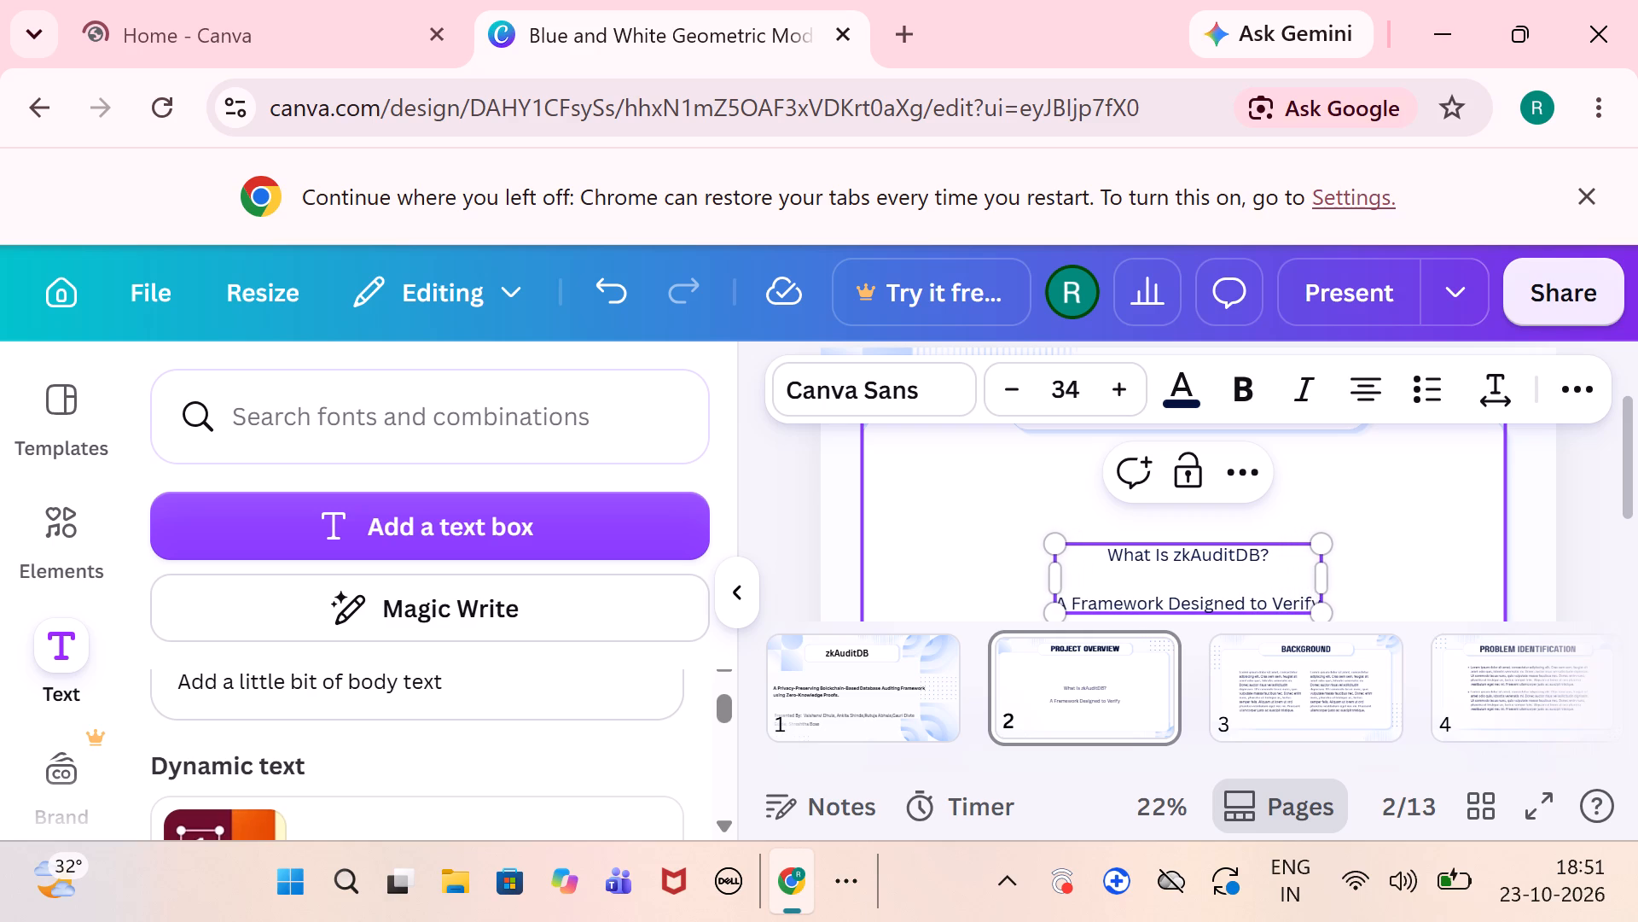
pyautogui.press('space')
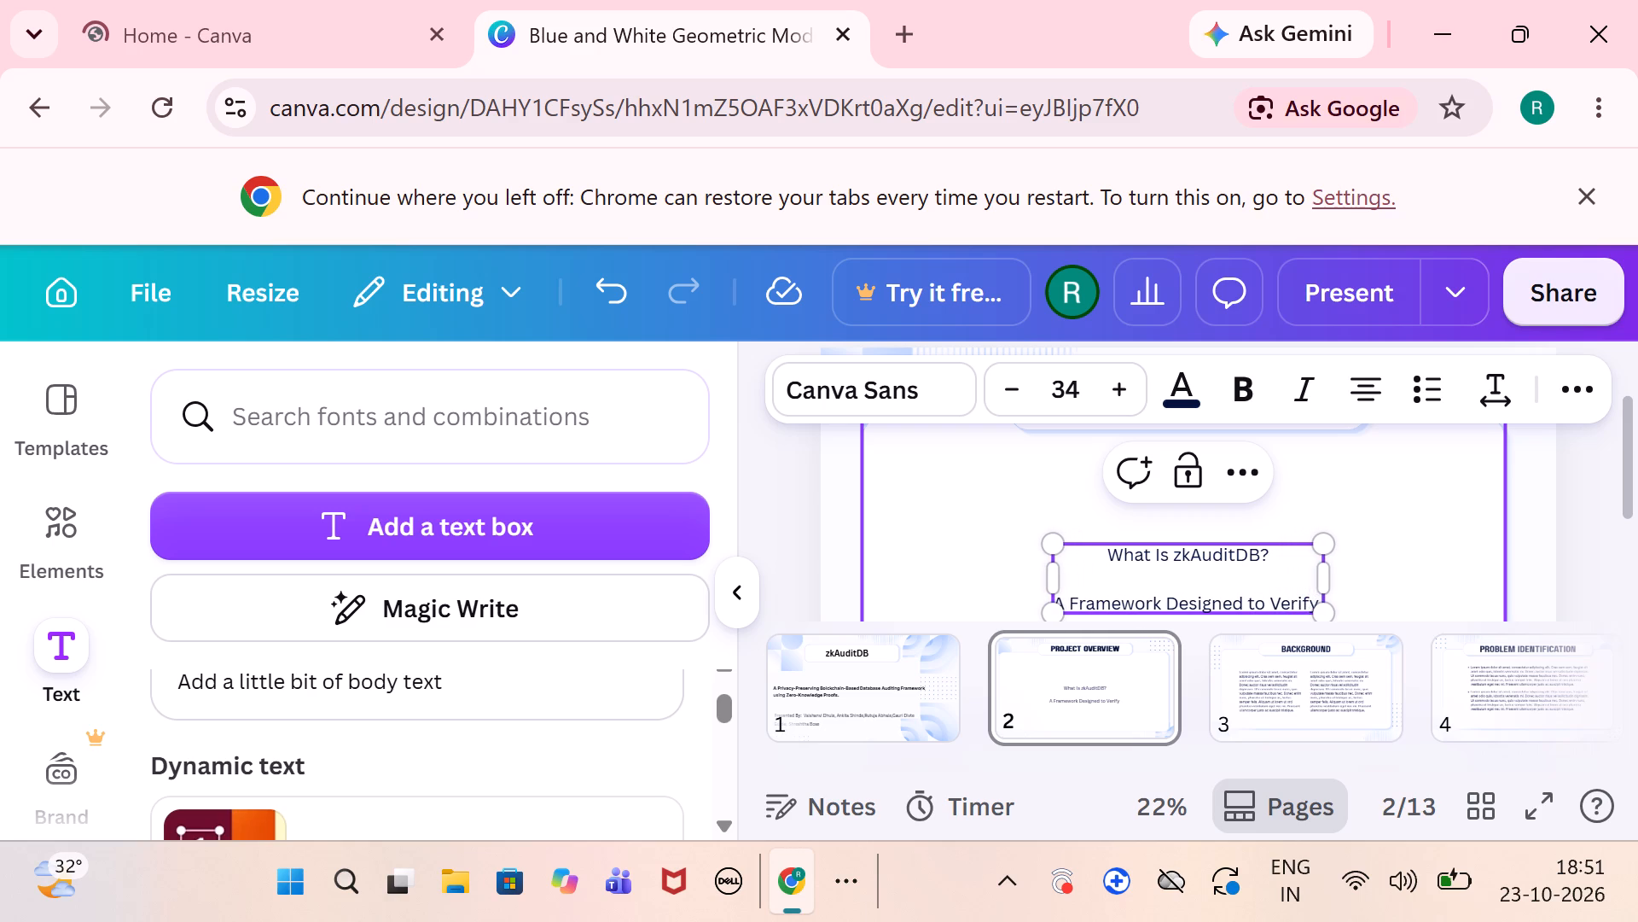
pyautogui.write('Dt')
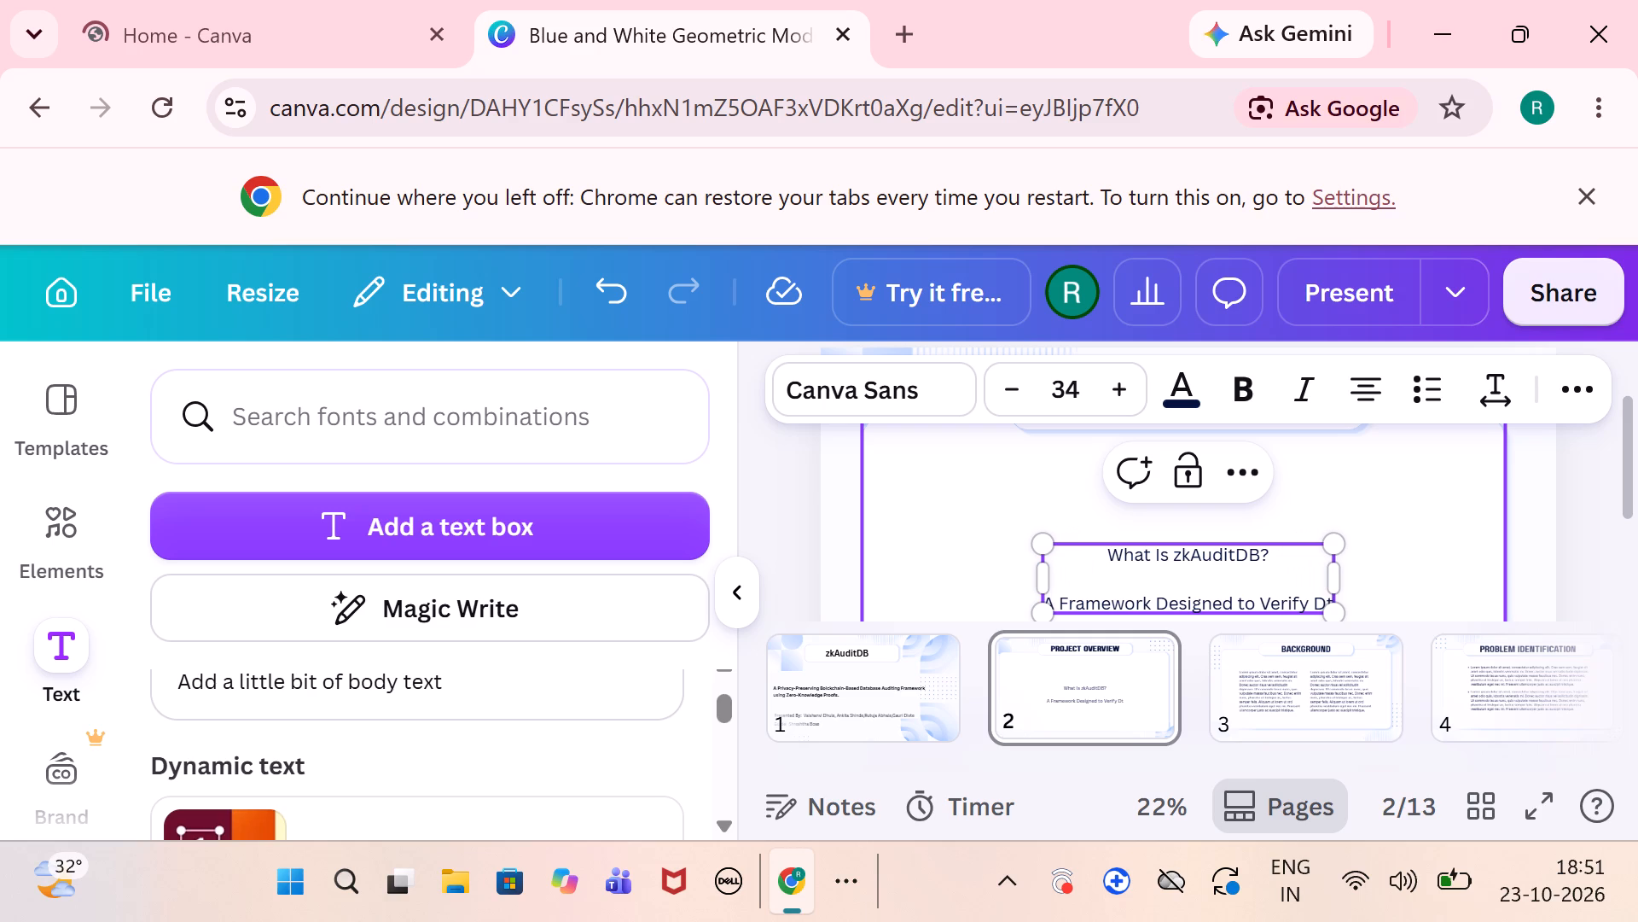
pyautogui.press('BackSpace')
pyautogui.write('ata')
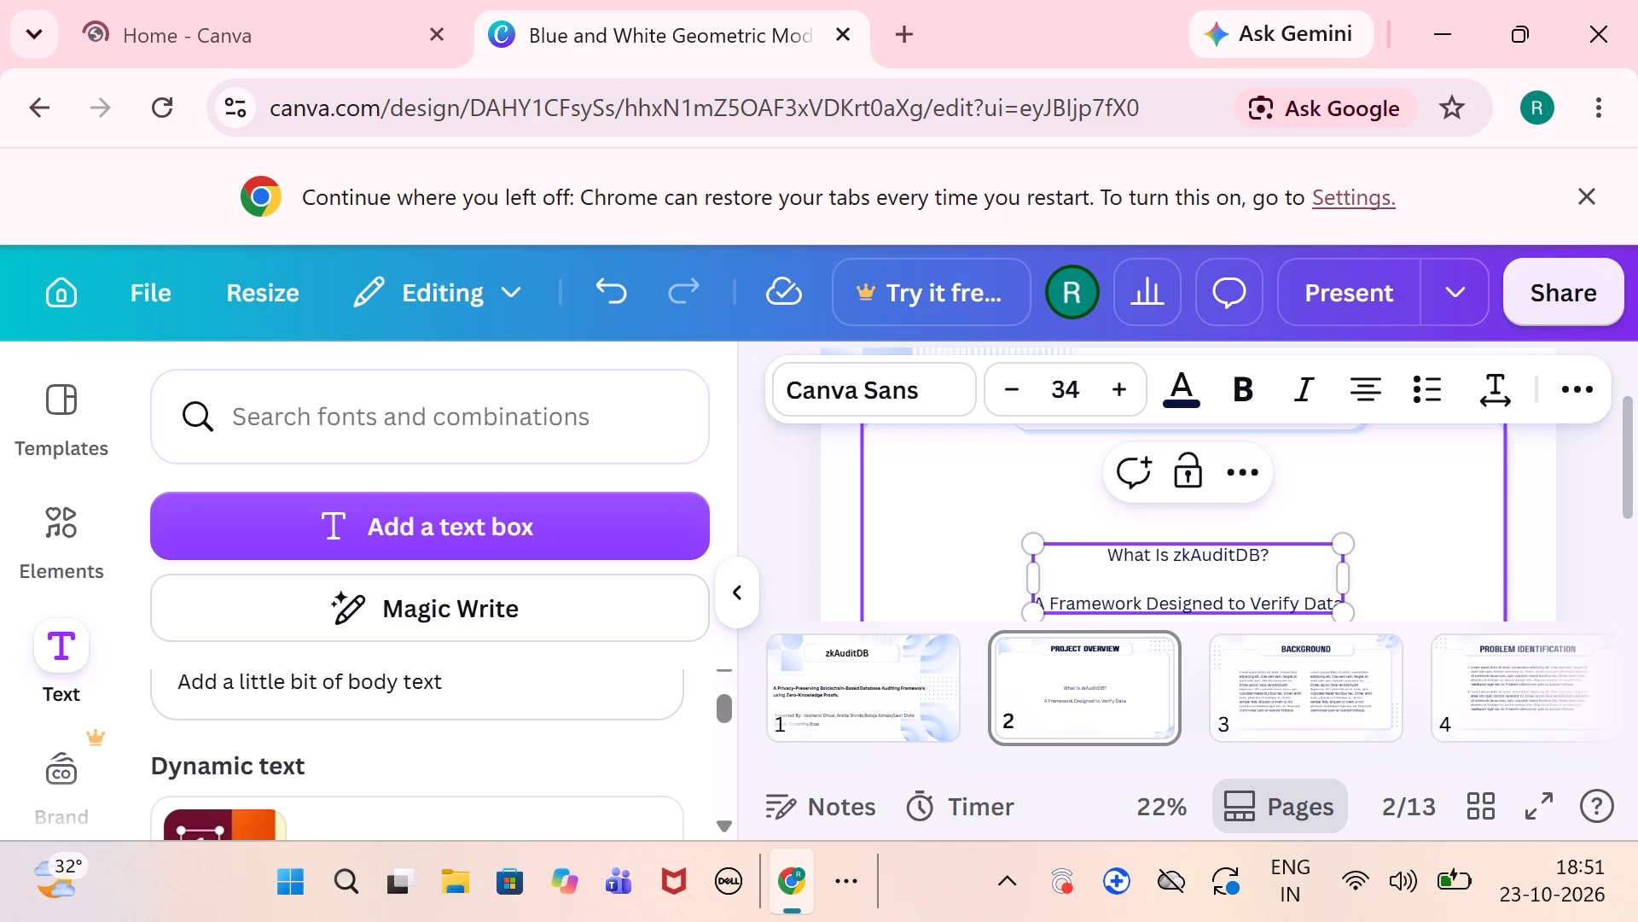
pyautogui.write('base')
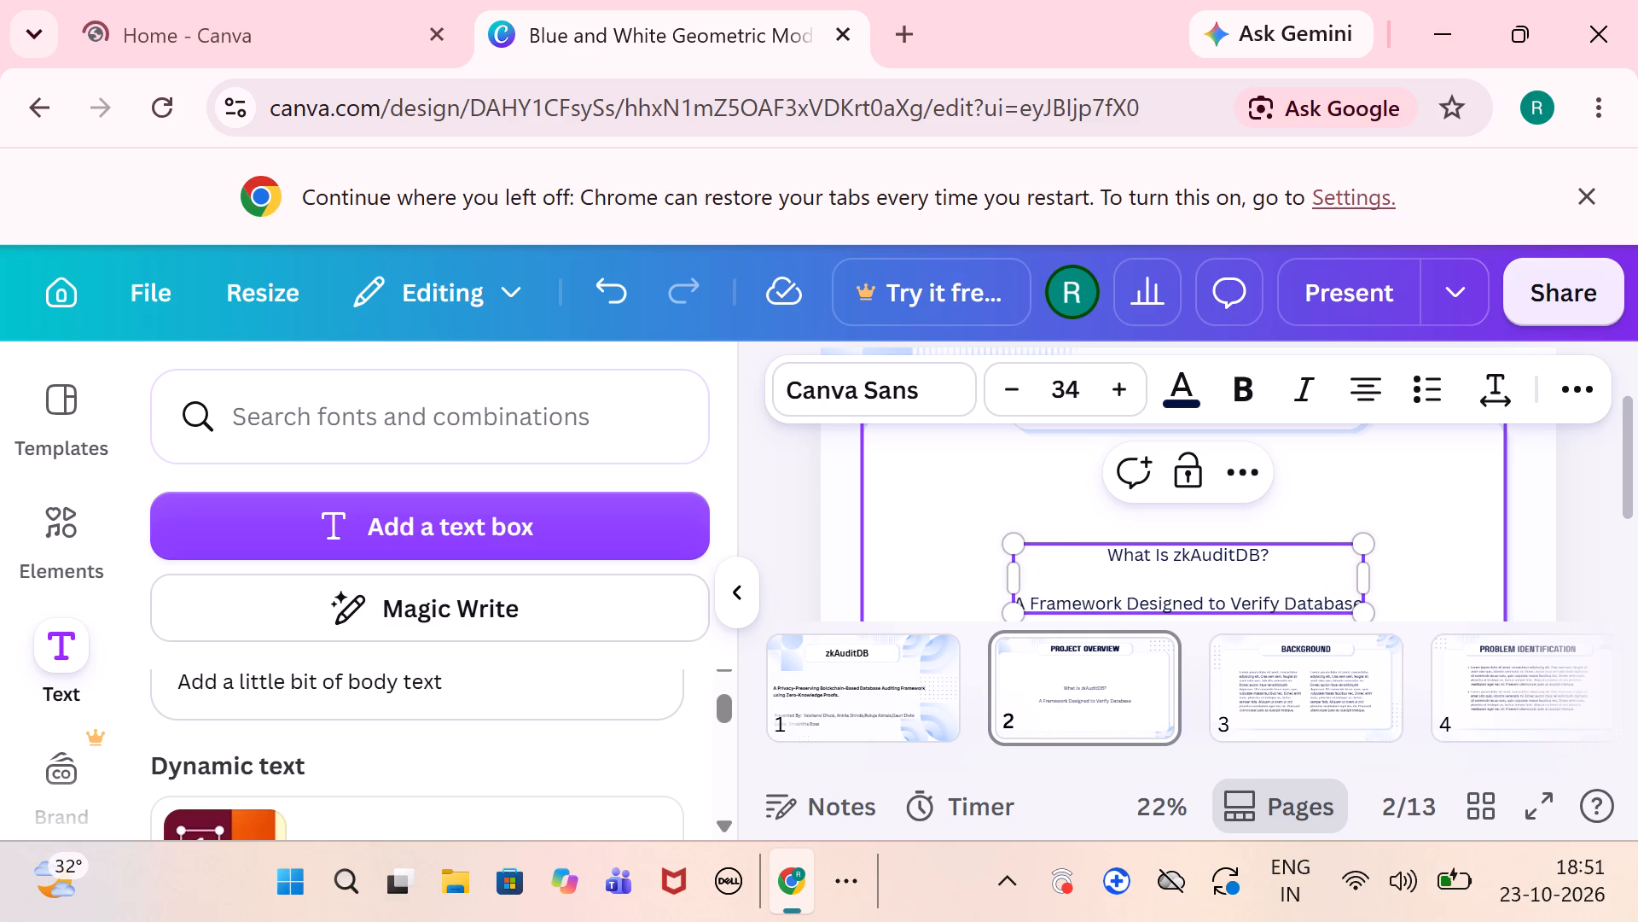
# Start a new line directly below in the same text box with "Transcantion Integrity".
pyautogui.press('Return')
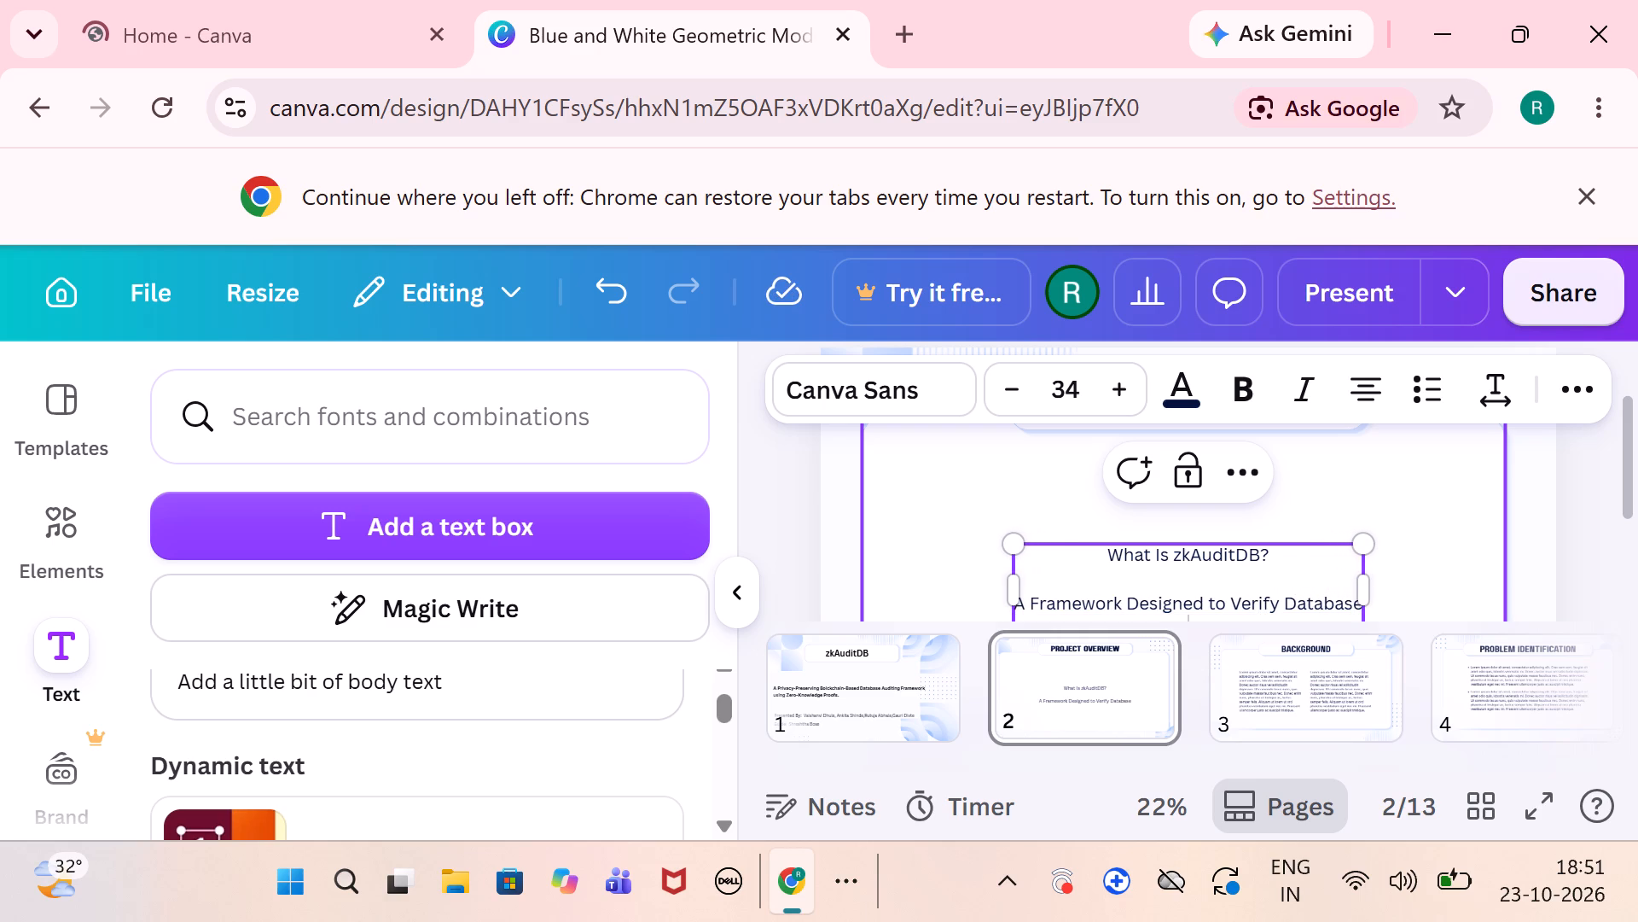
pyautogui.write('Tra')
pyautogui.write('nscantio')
pyautogui.scroll(-1, 1033, 620)
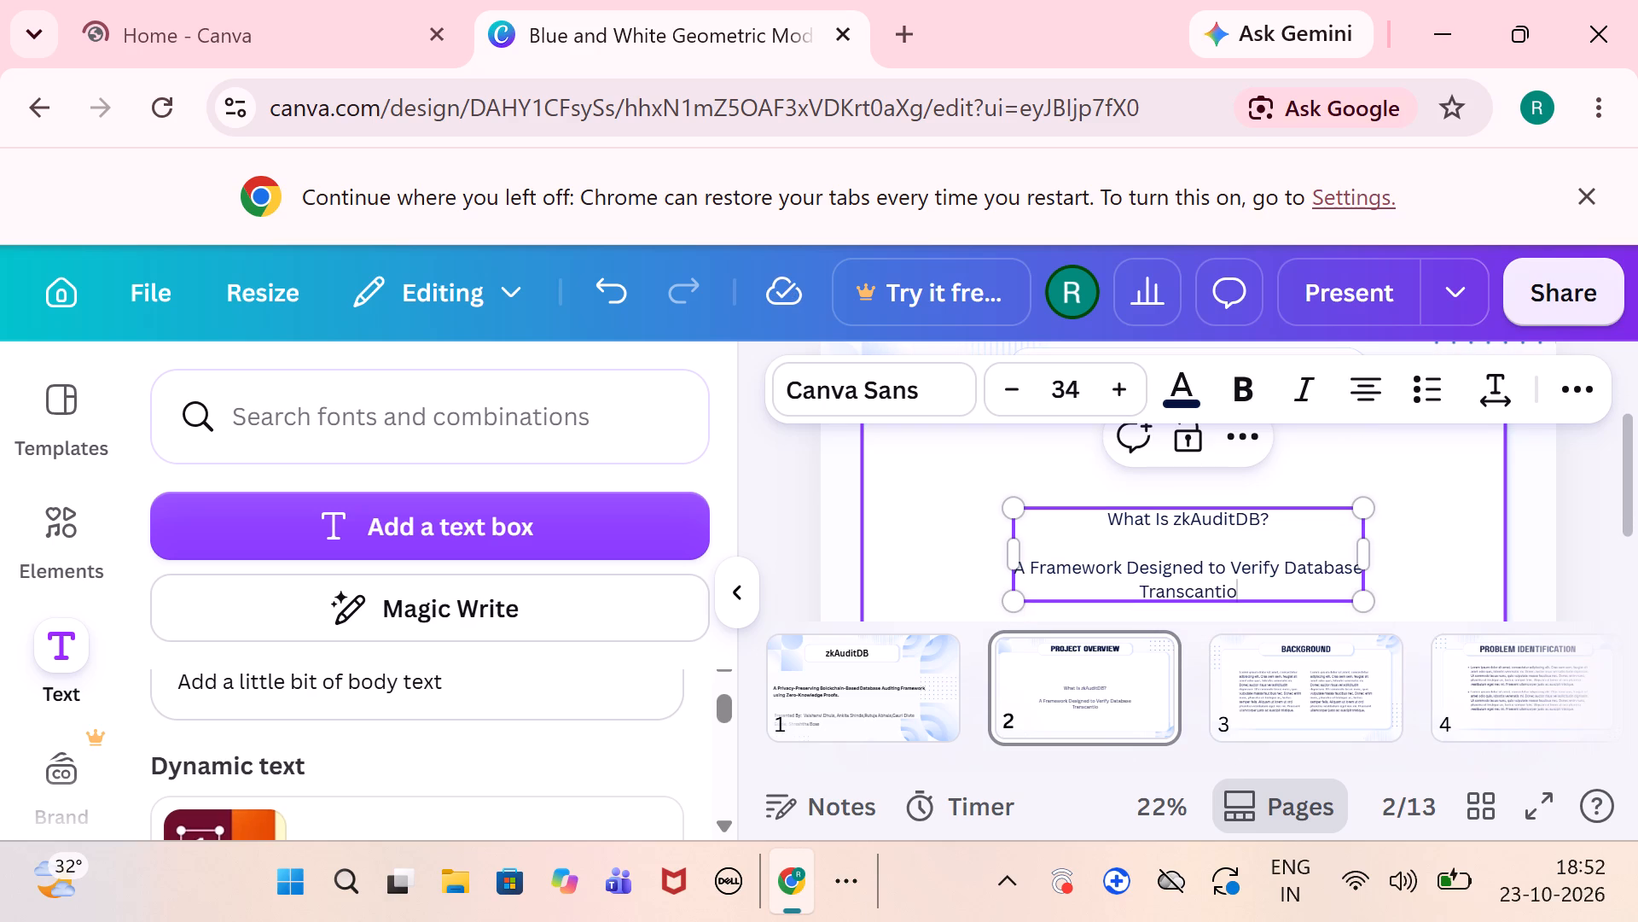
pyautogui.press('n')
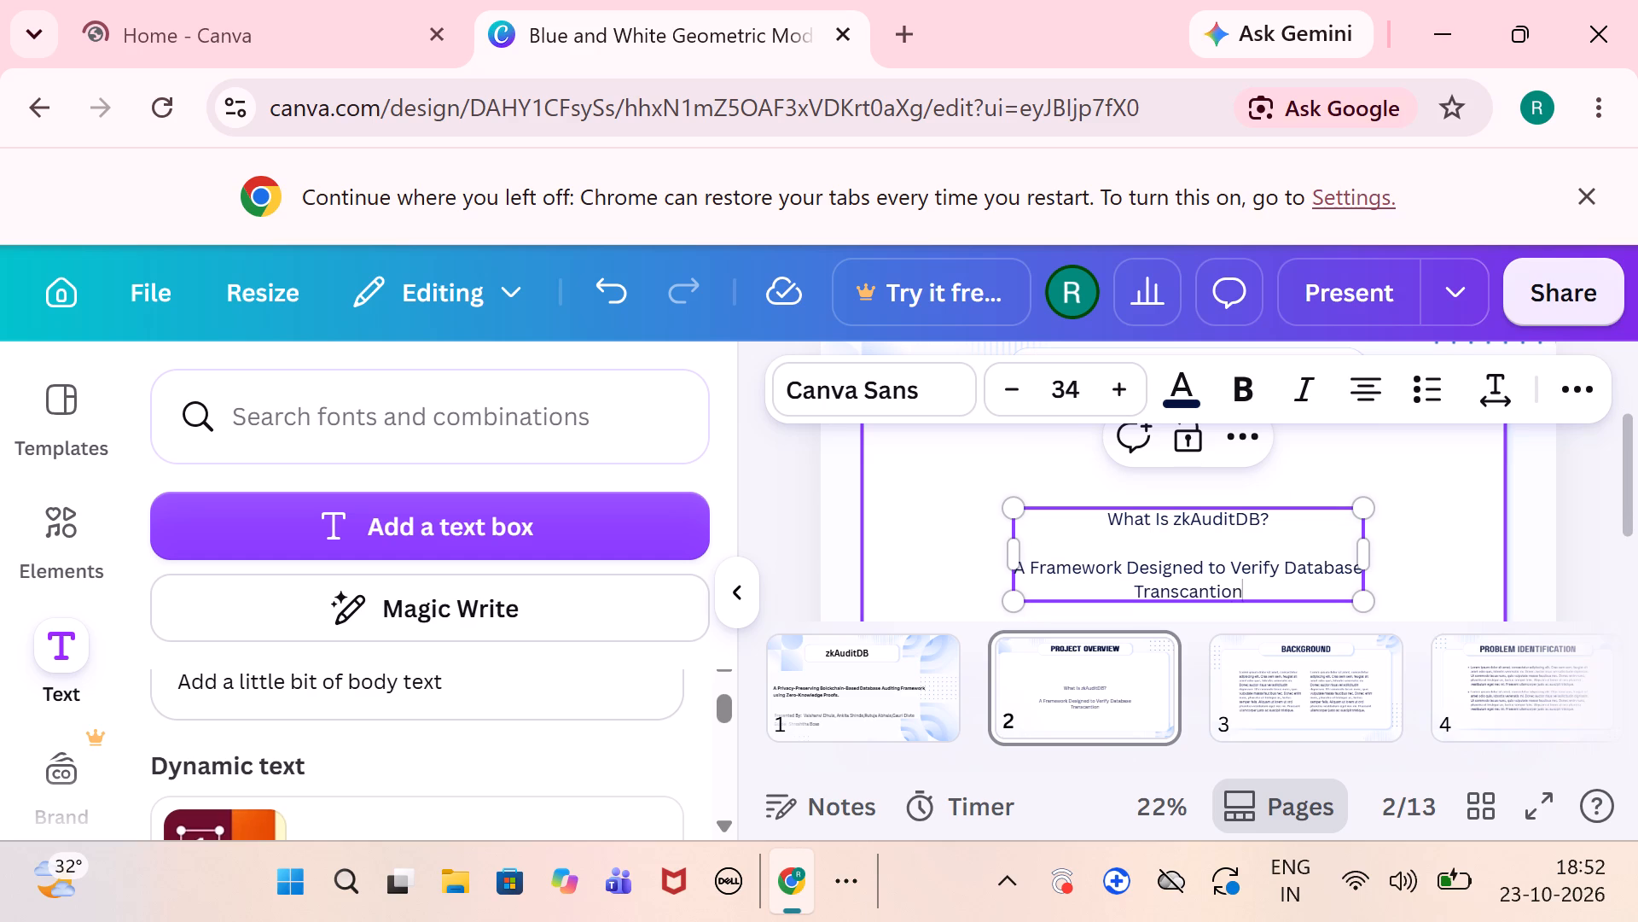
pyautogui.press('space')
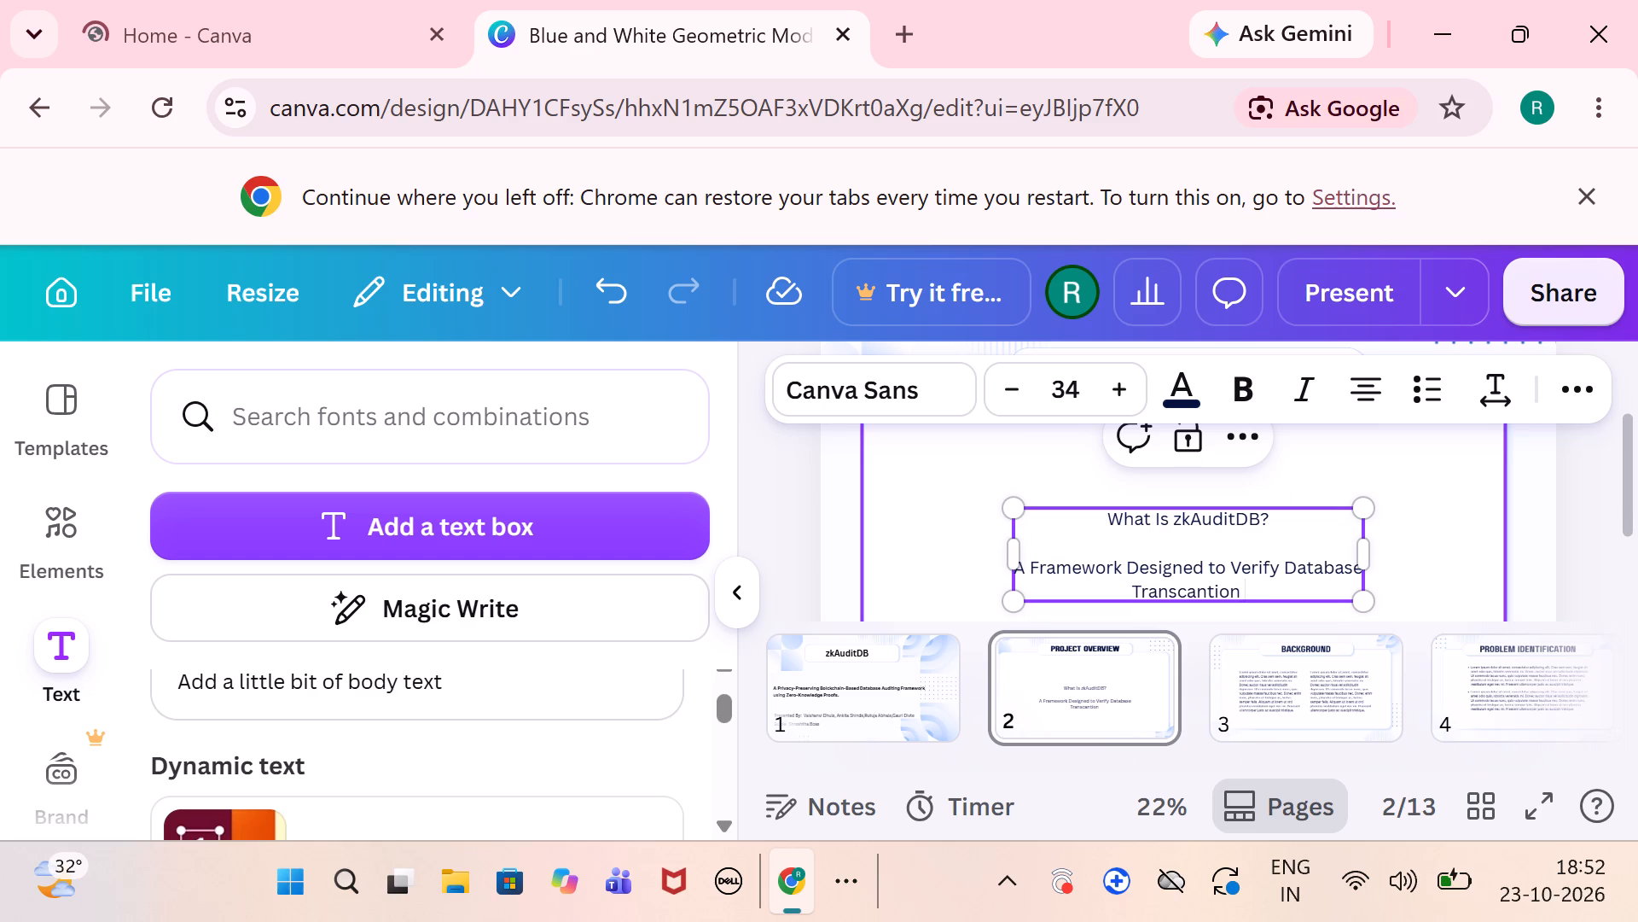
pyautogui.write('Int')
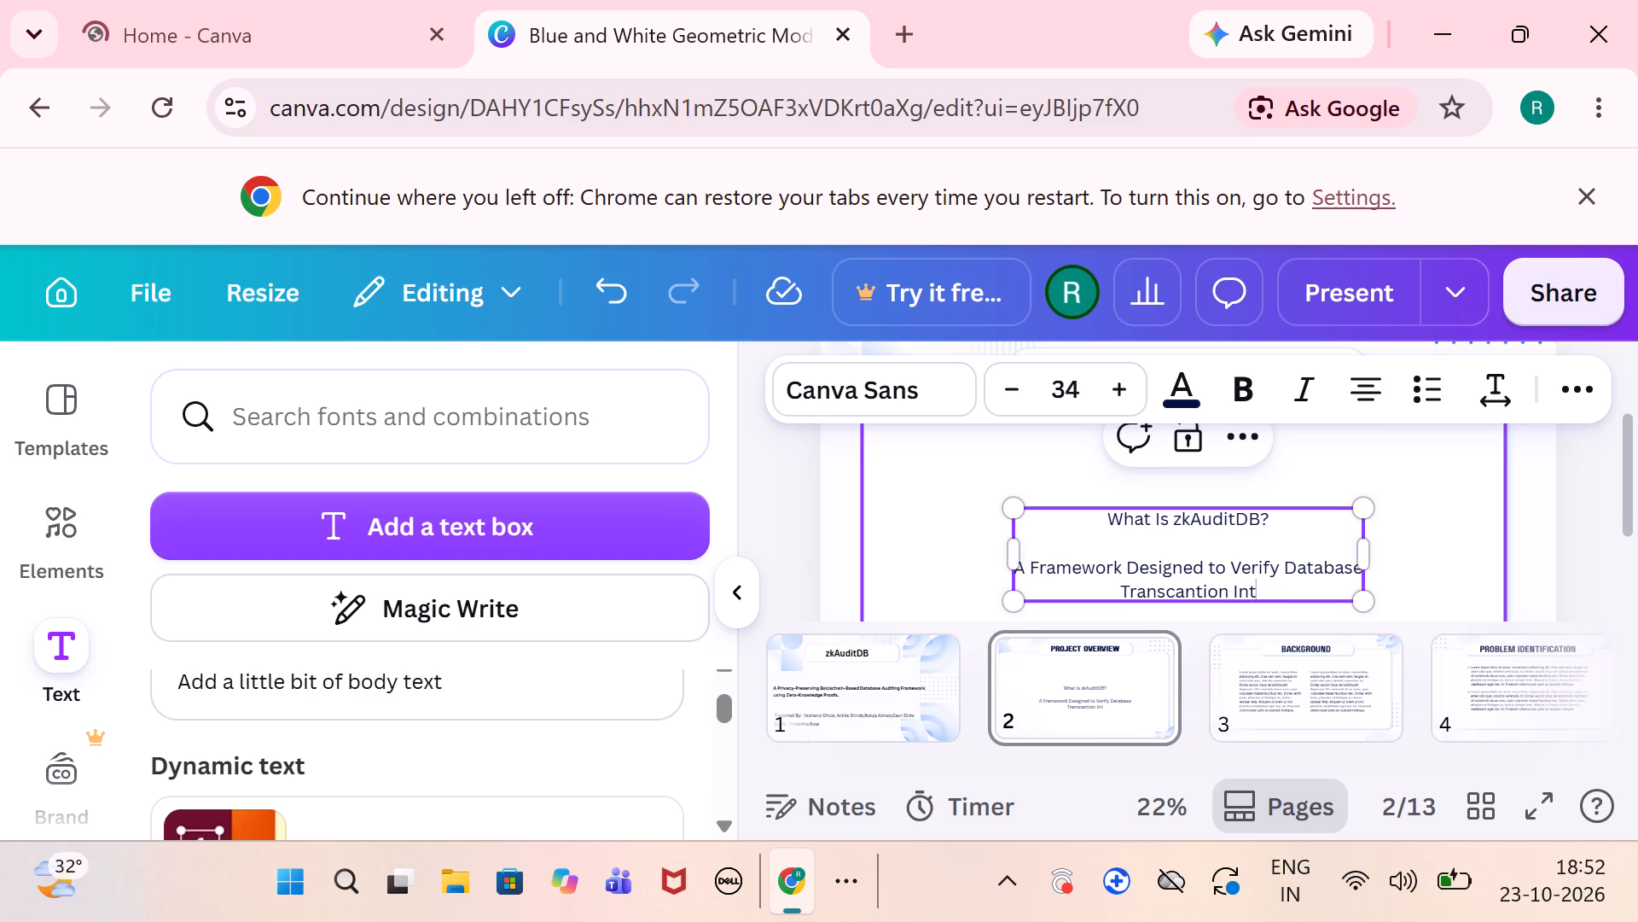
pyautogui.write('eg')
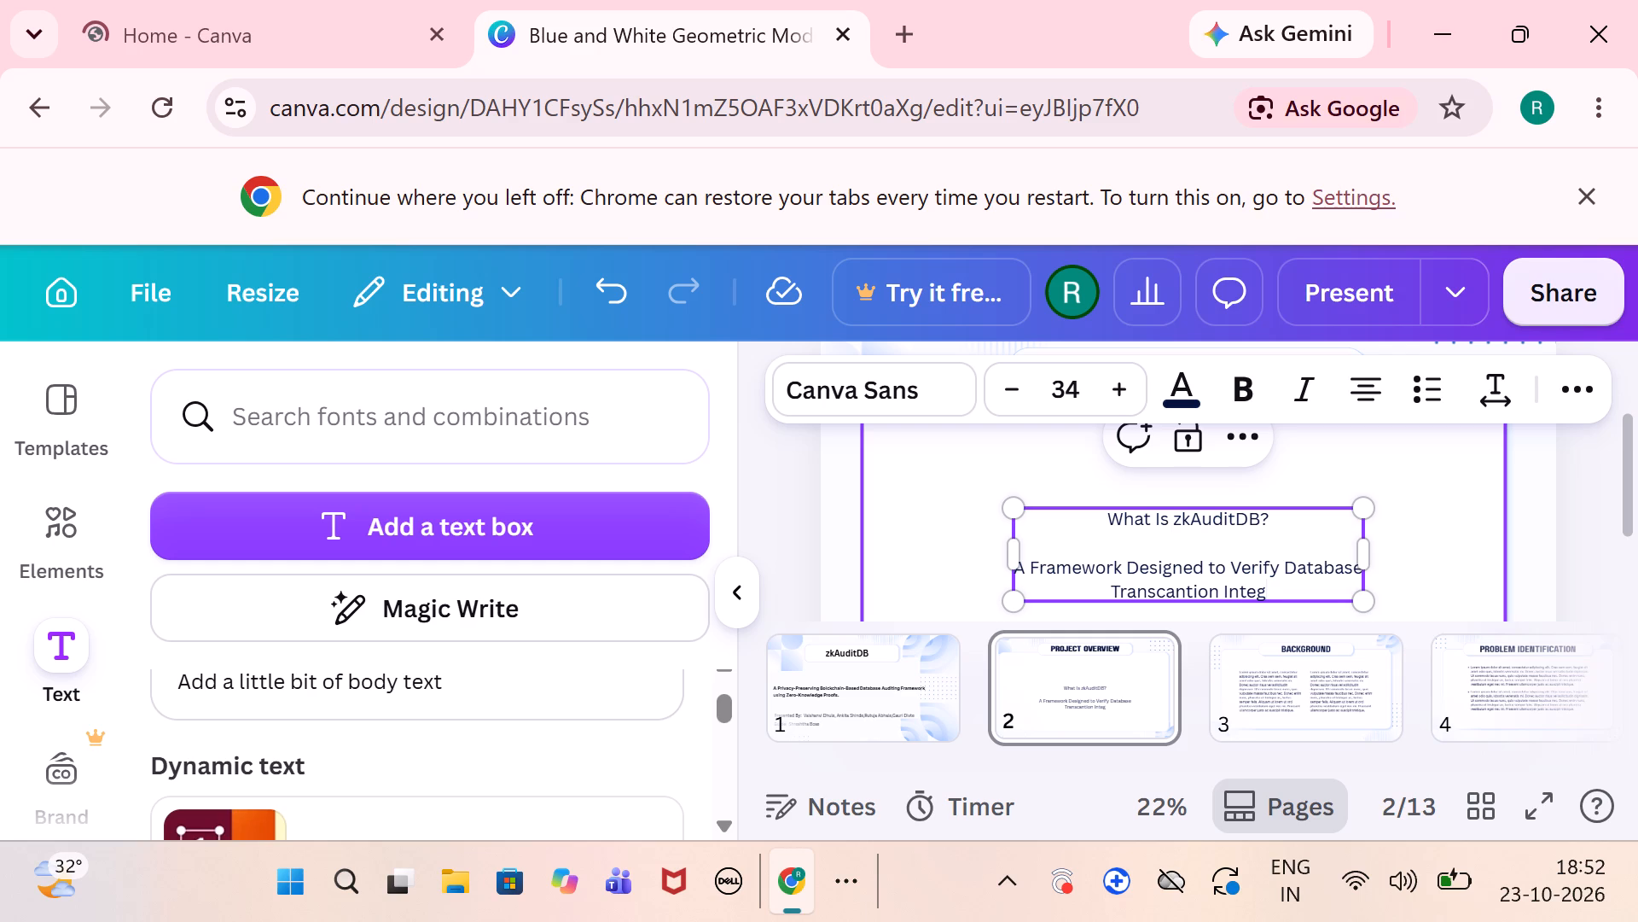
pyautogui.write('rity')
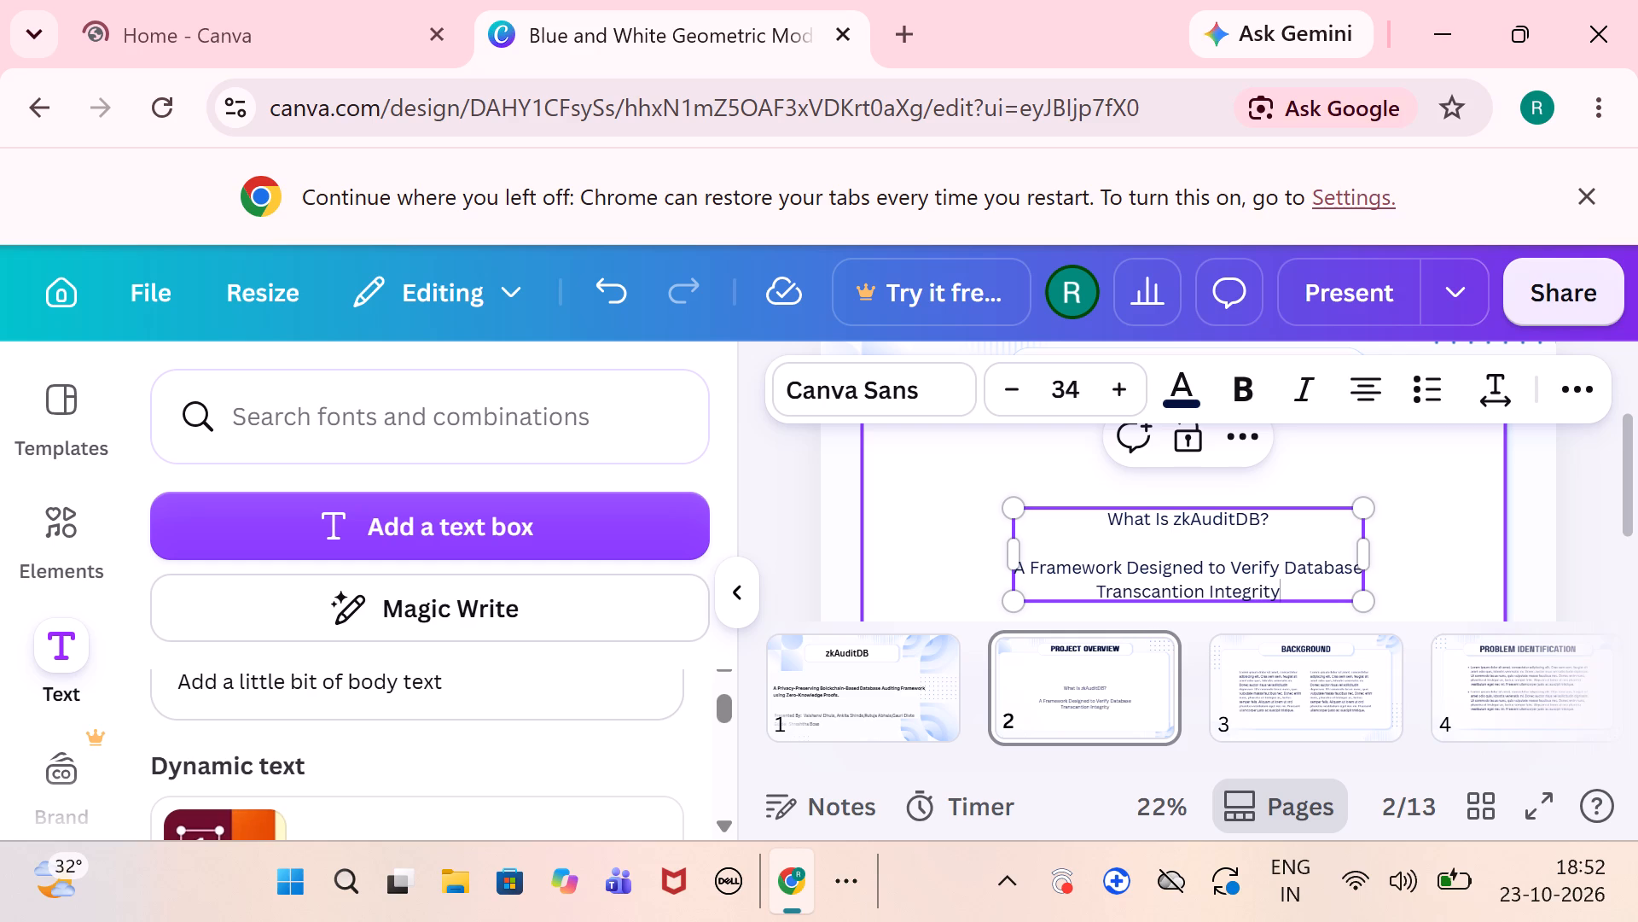
# Continue the "Transcantion Integrity" line in slide 2's body text with "While Keeping Sensitive".
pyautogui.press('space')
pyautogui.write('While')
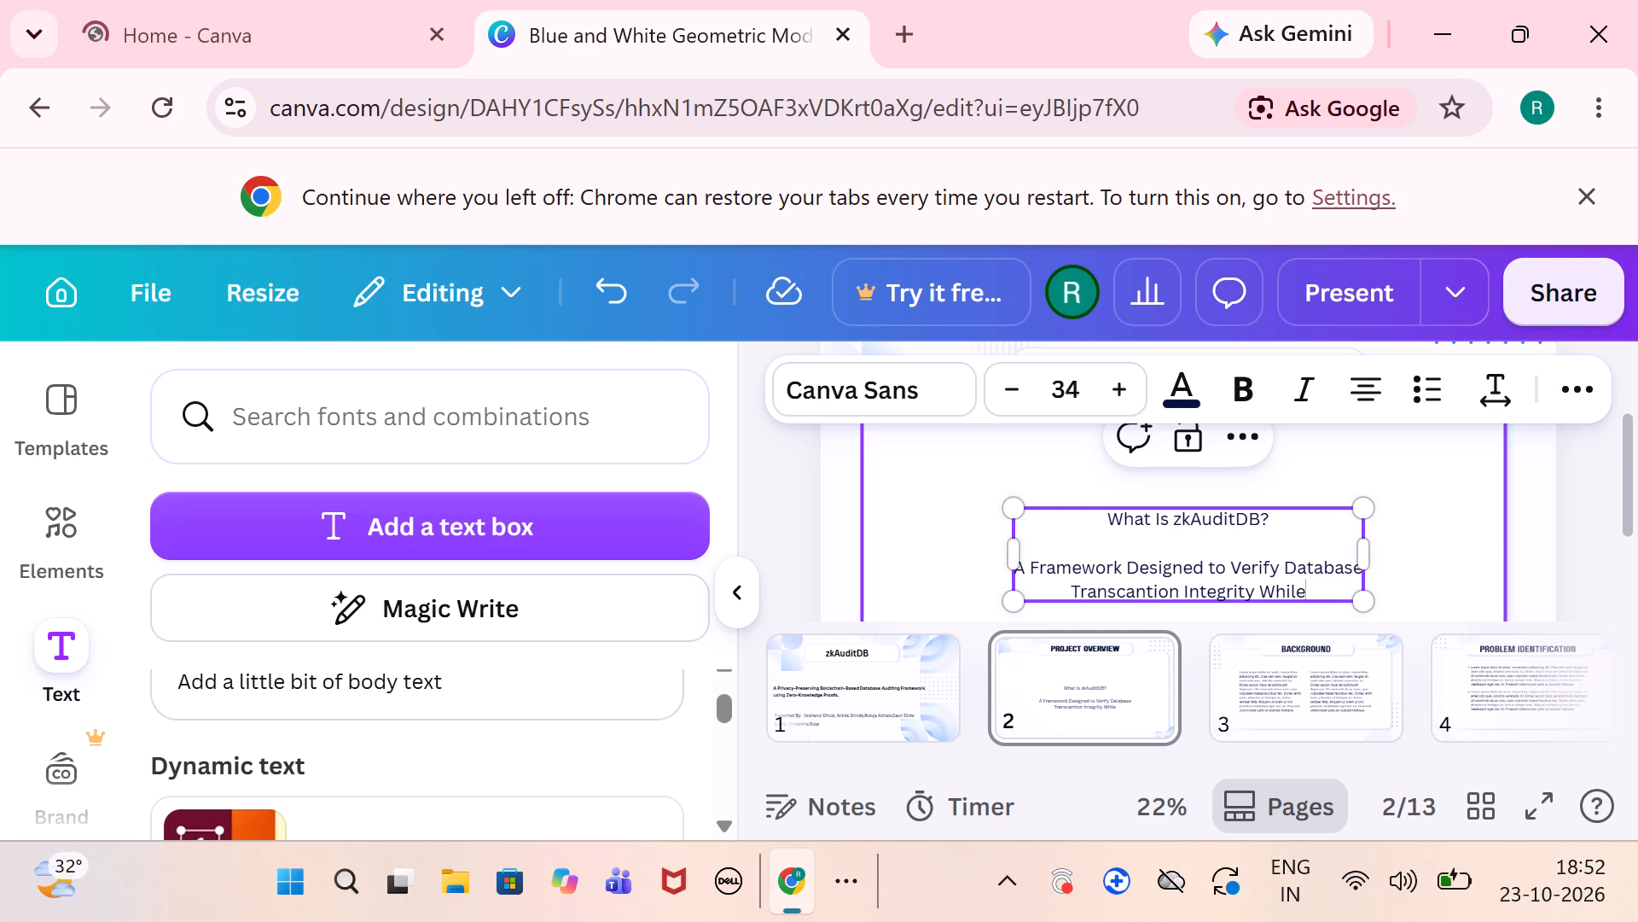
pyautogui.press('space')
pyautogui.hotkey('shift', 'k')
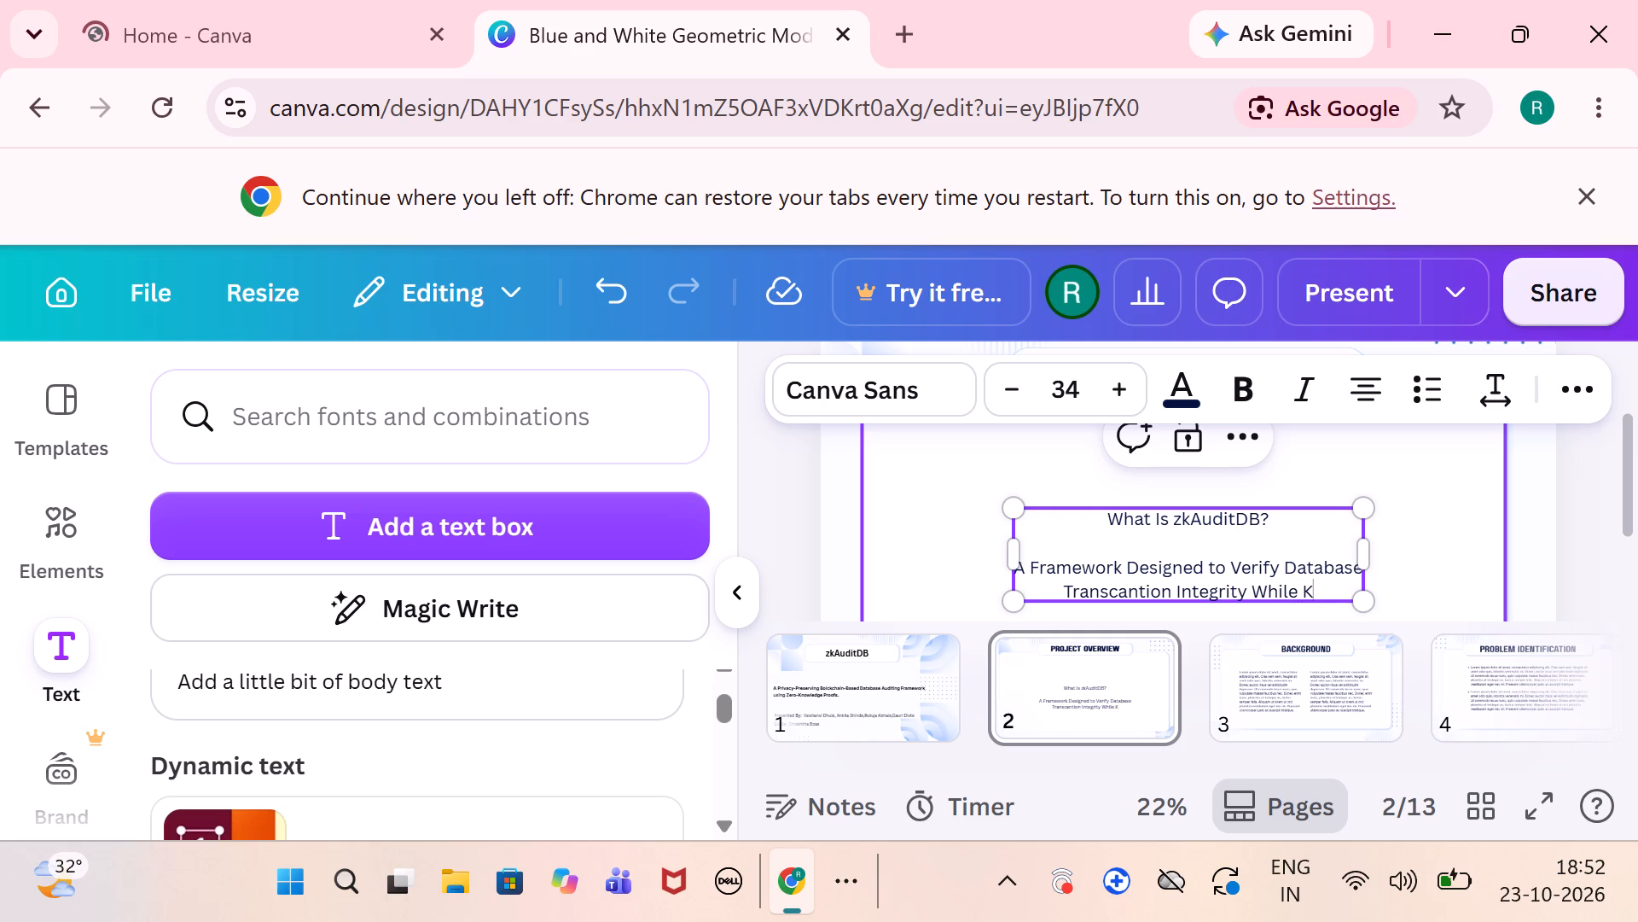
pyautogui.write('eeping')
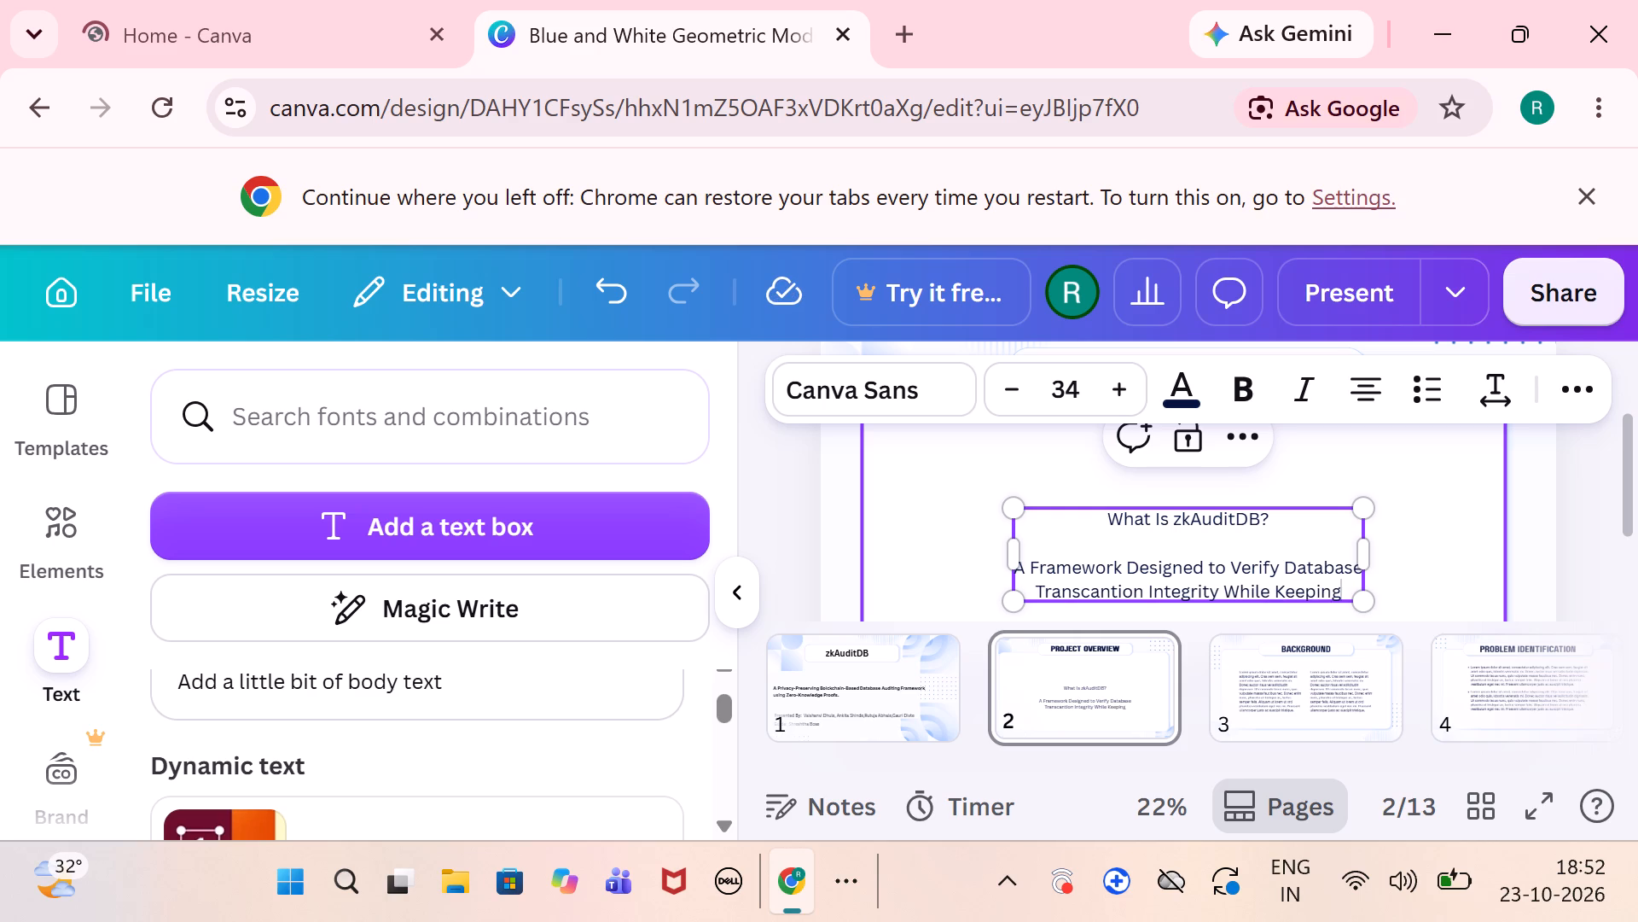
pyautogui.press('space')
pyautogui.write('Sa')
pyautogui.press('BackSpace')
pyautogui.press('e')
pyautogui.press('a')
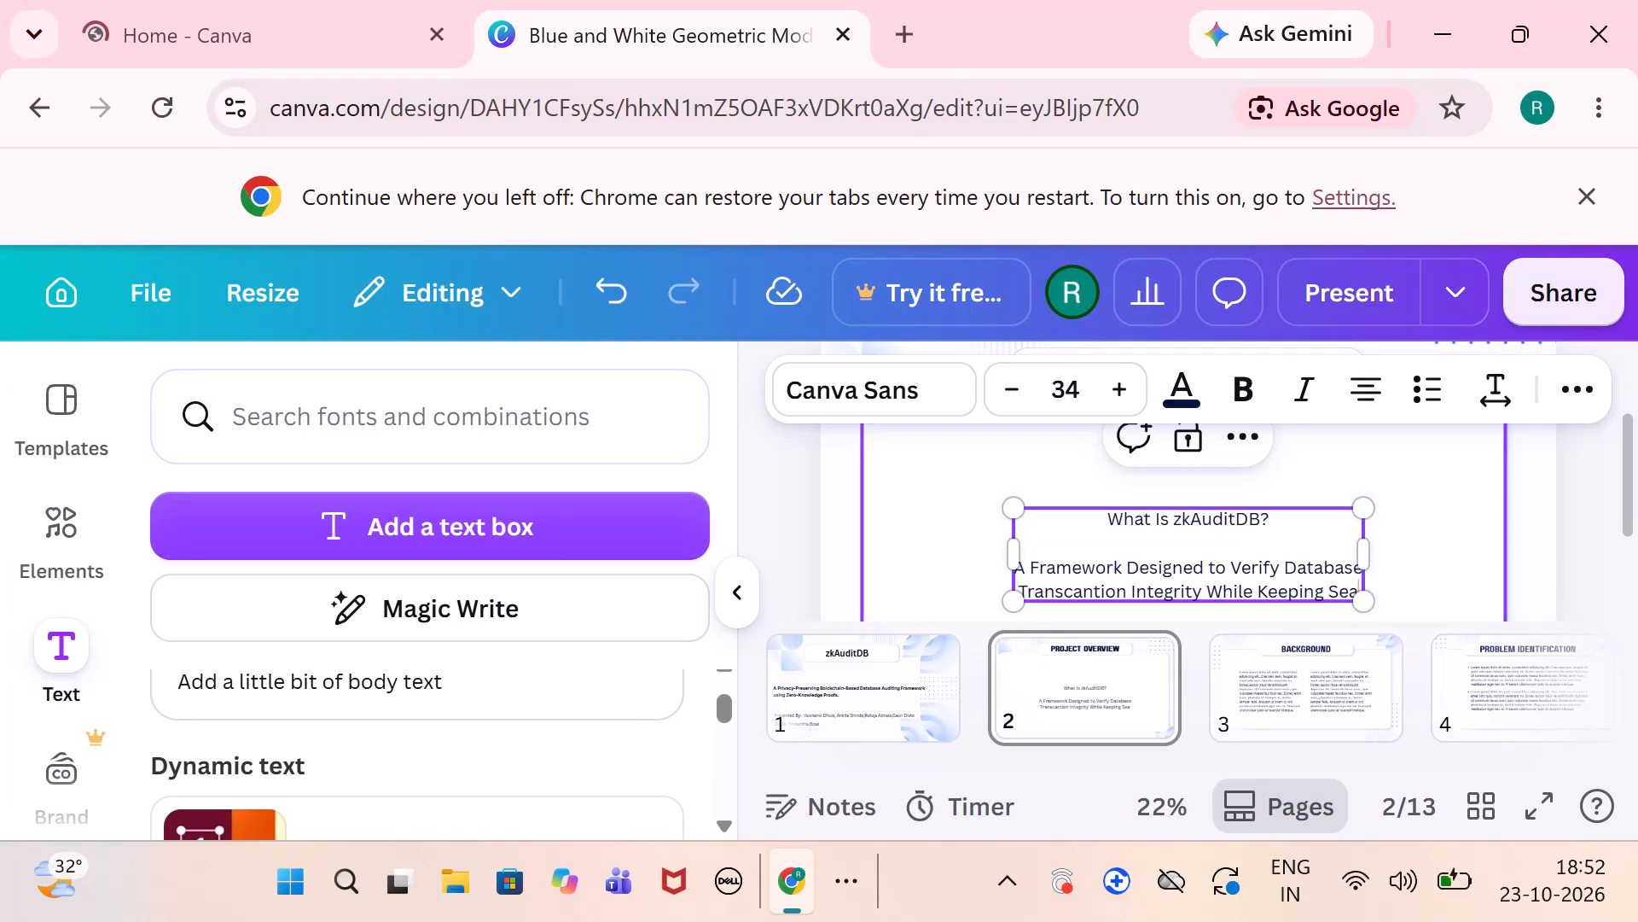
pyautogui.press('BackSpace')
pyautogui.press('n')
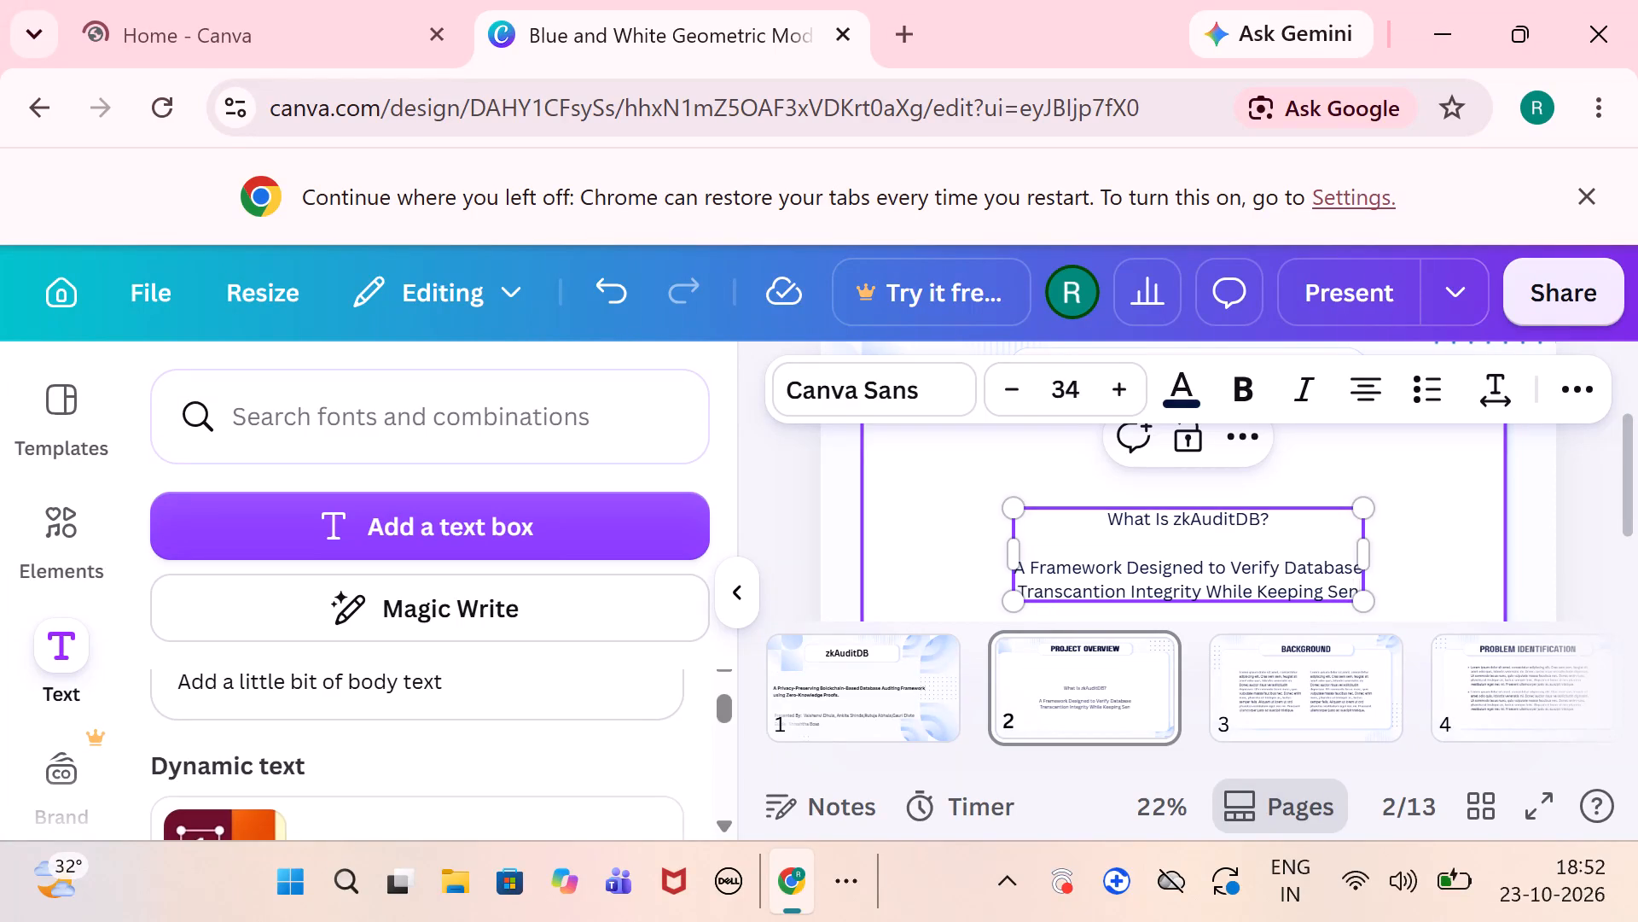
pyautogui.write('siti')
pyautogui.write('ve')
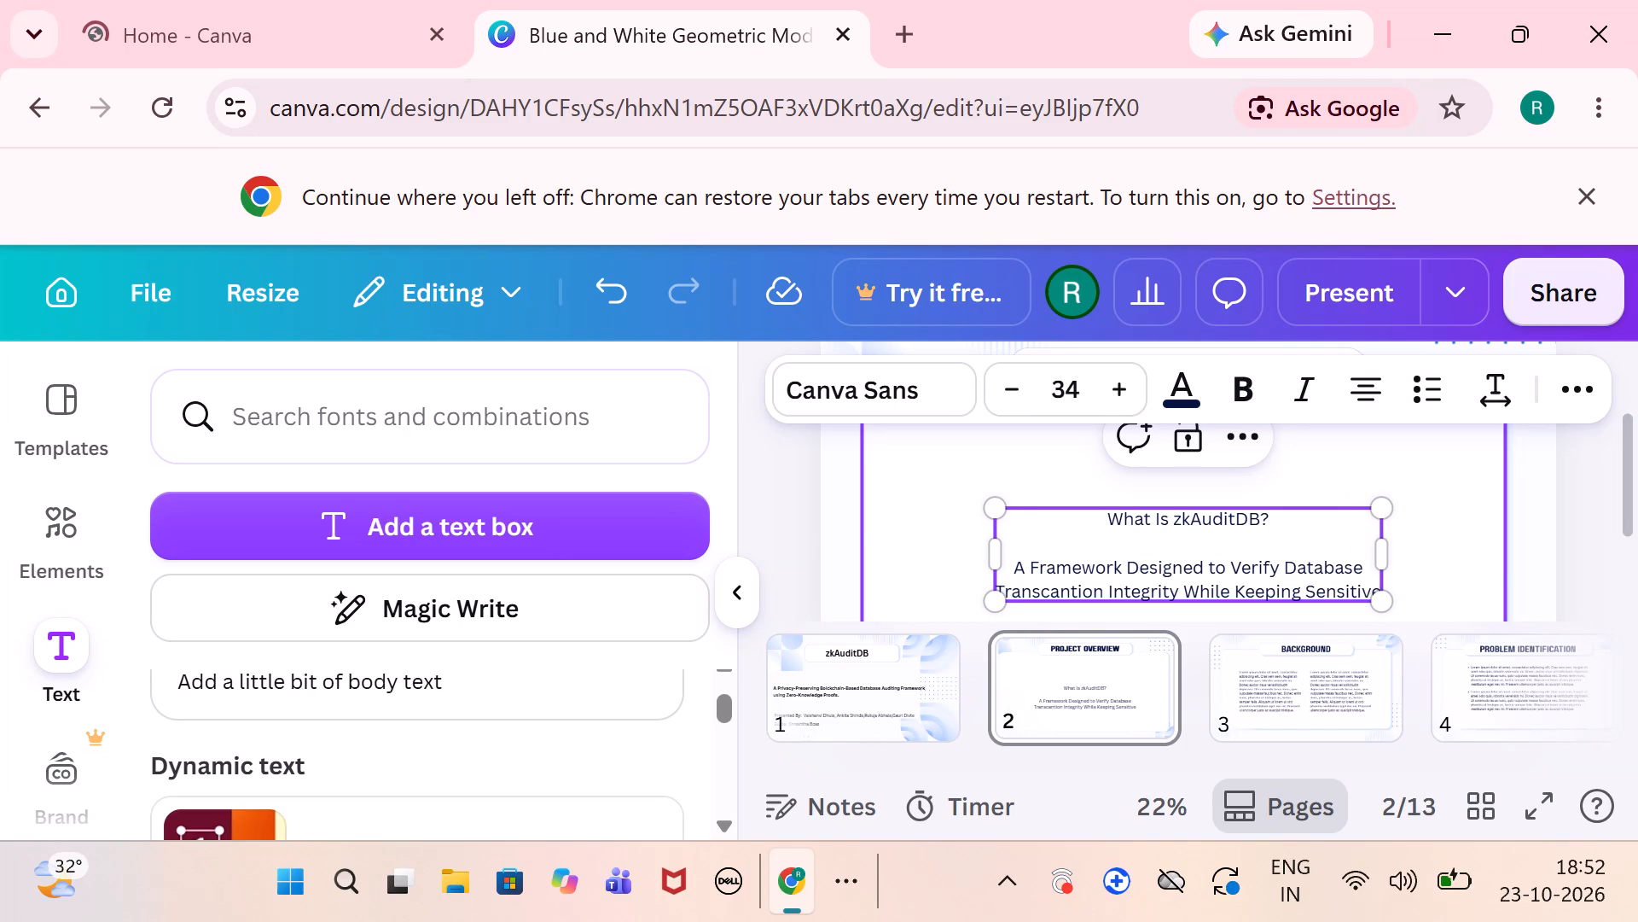
# Add "Business" and "Records" on two separate new lines below in the same text box.
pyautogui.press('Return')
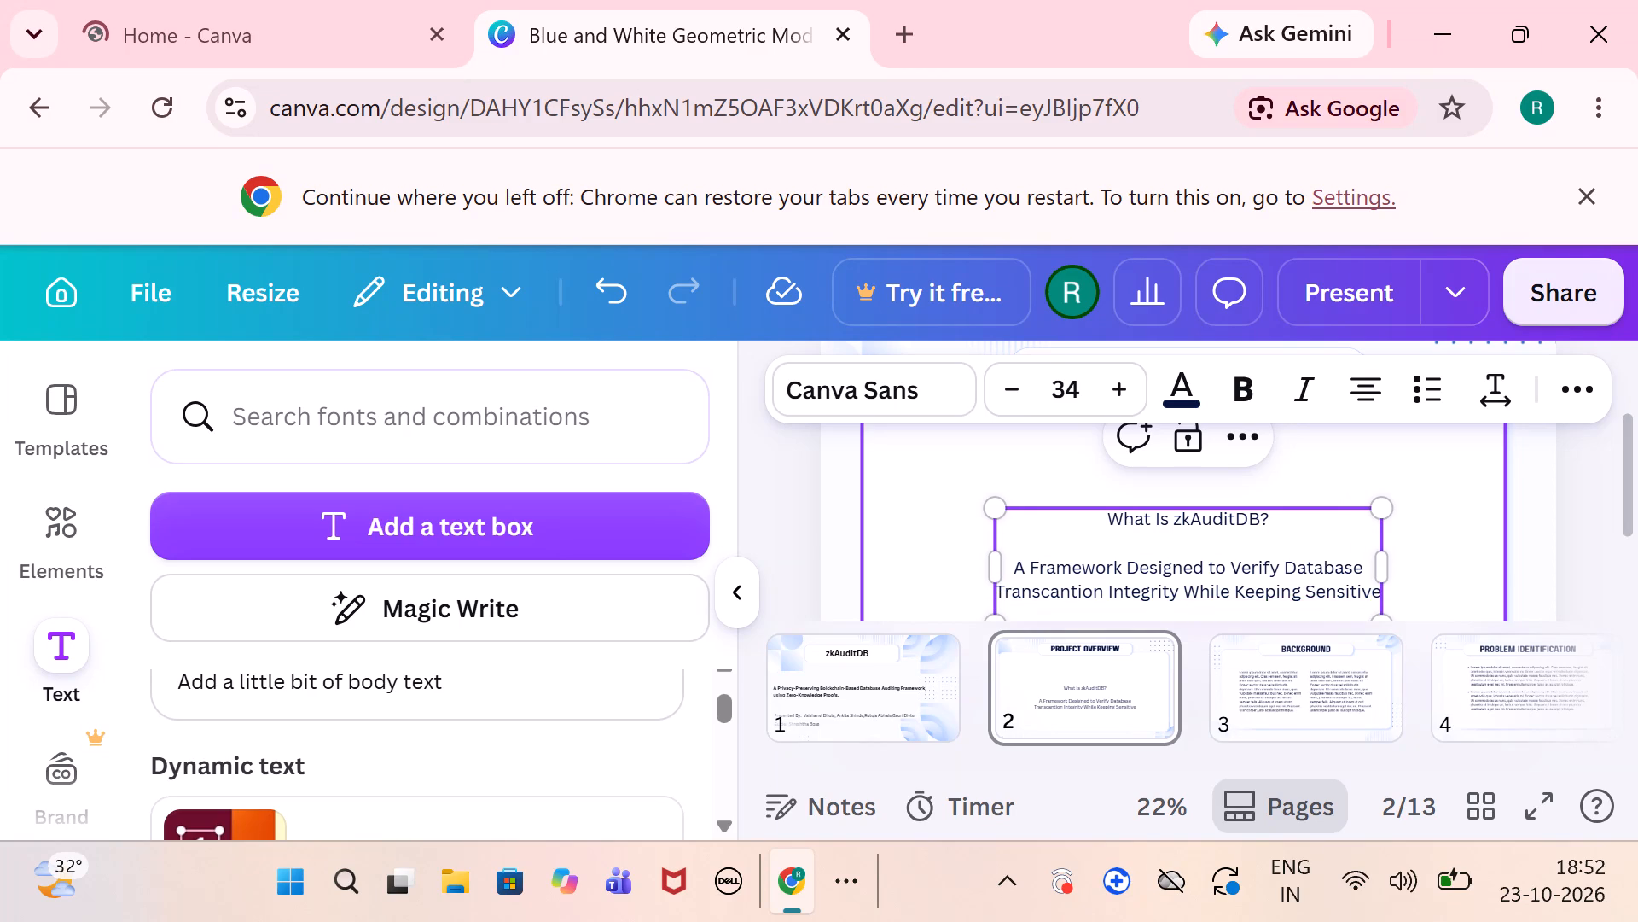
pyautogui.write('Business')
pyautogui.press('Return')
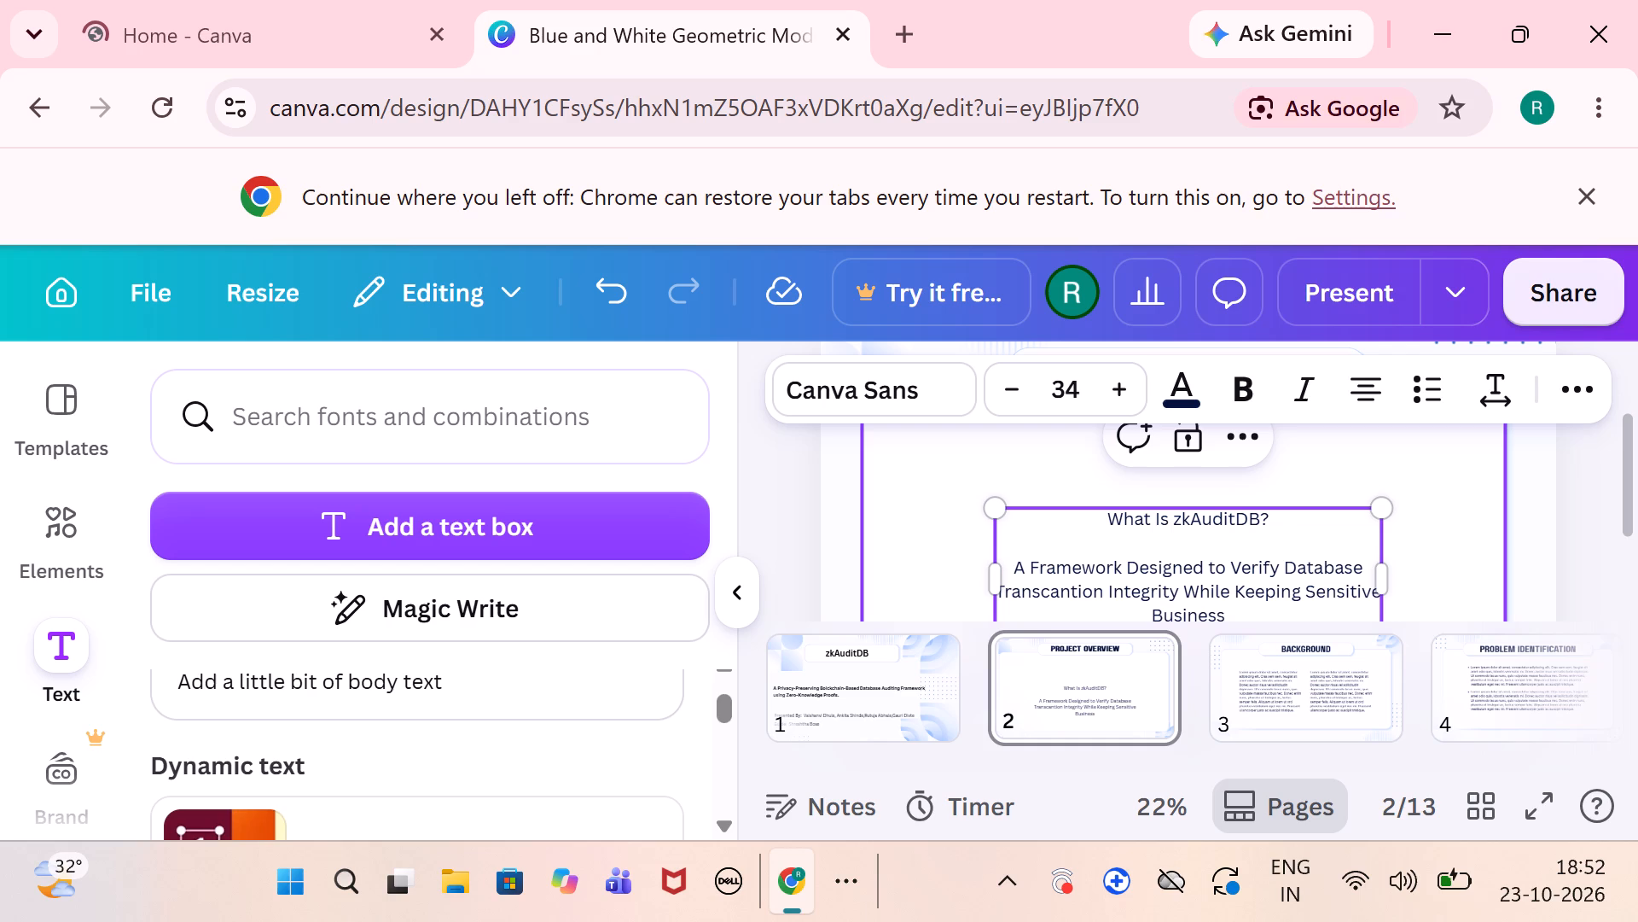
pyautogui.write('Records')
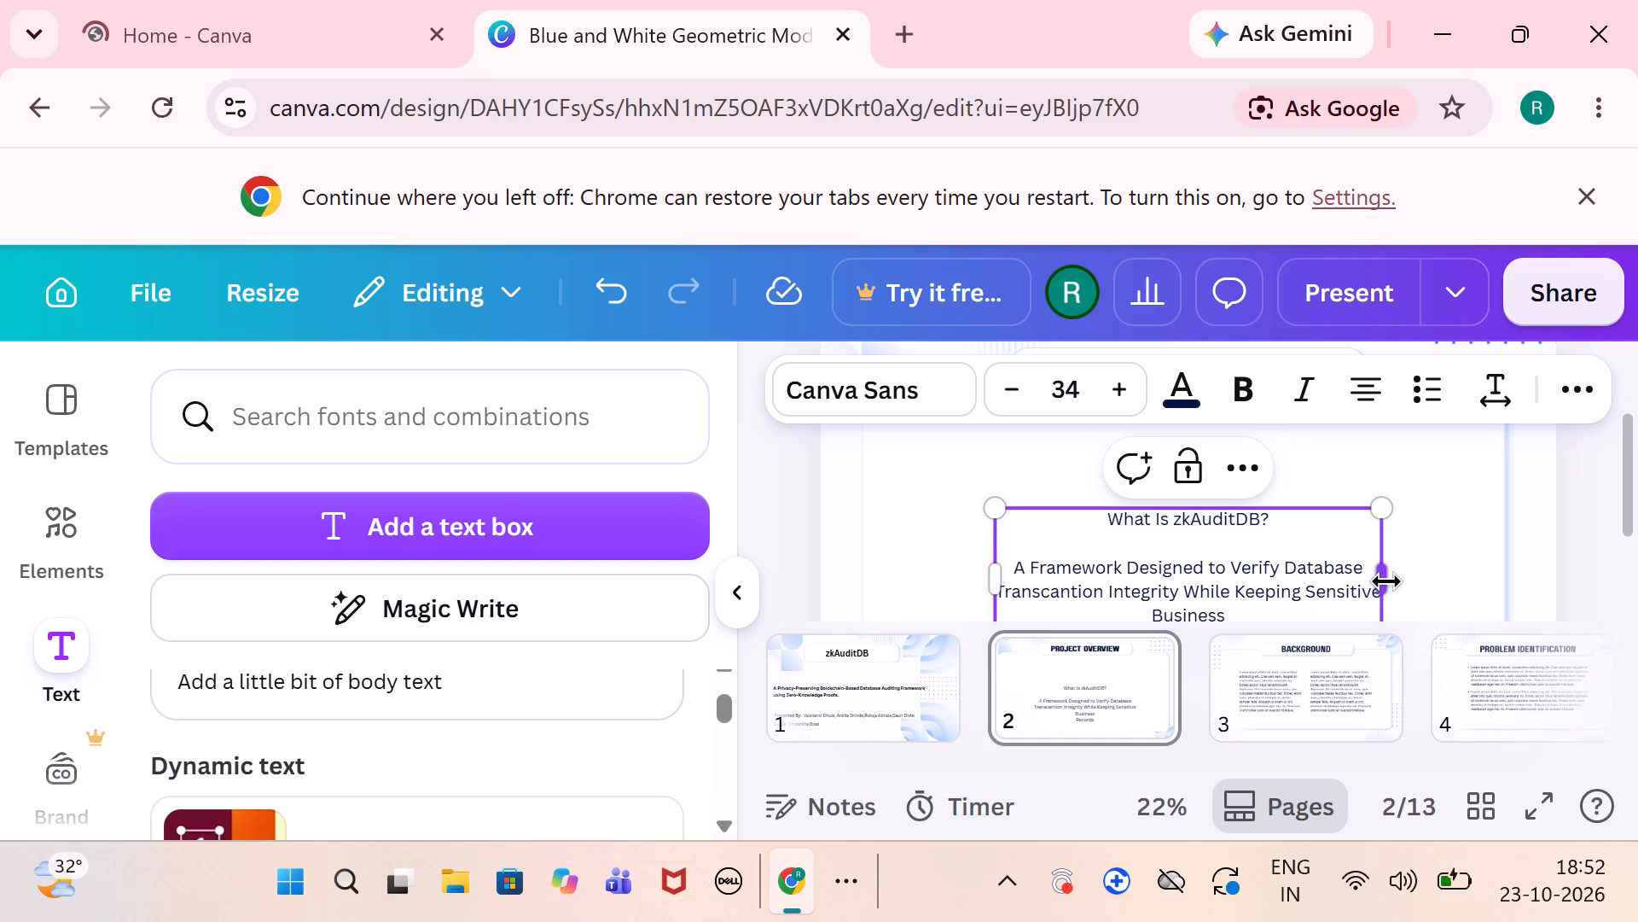
# Move the body text box to the white panel's upper left edge and widen it to span nearly the whole panel.
pyautogui.moveTo(1386, 581); pyautogui.dragTo(1478, 526)
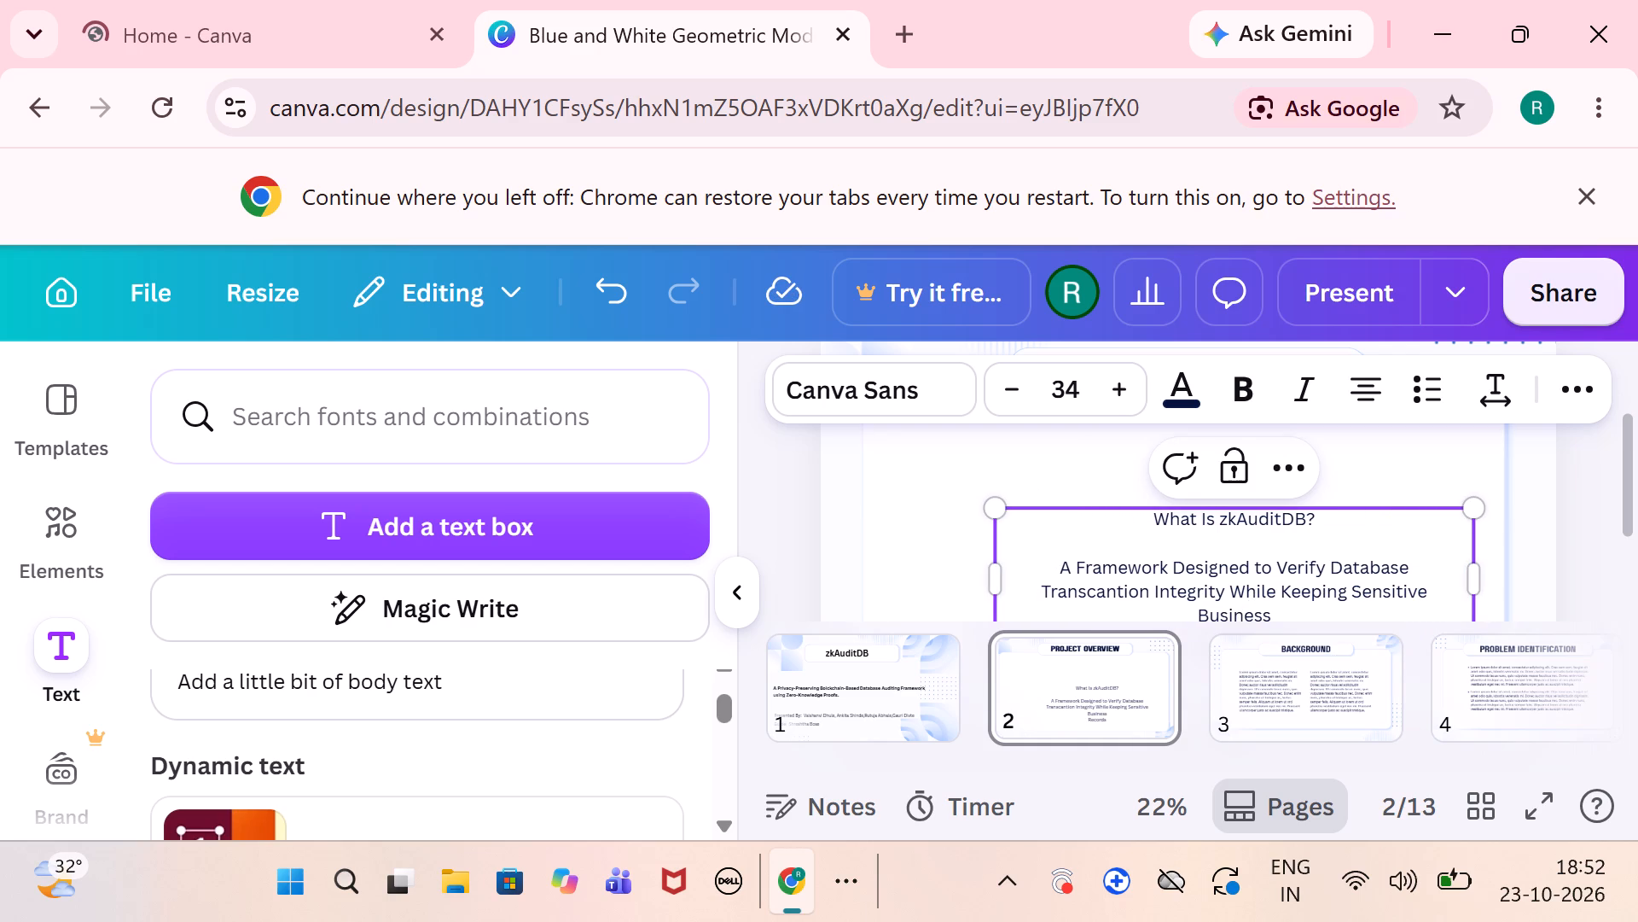
pyautogui.moveTo(1006, 515); pyautogui.dragTo(952, 502)
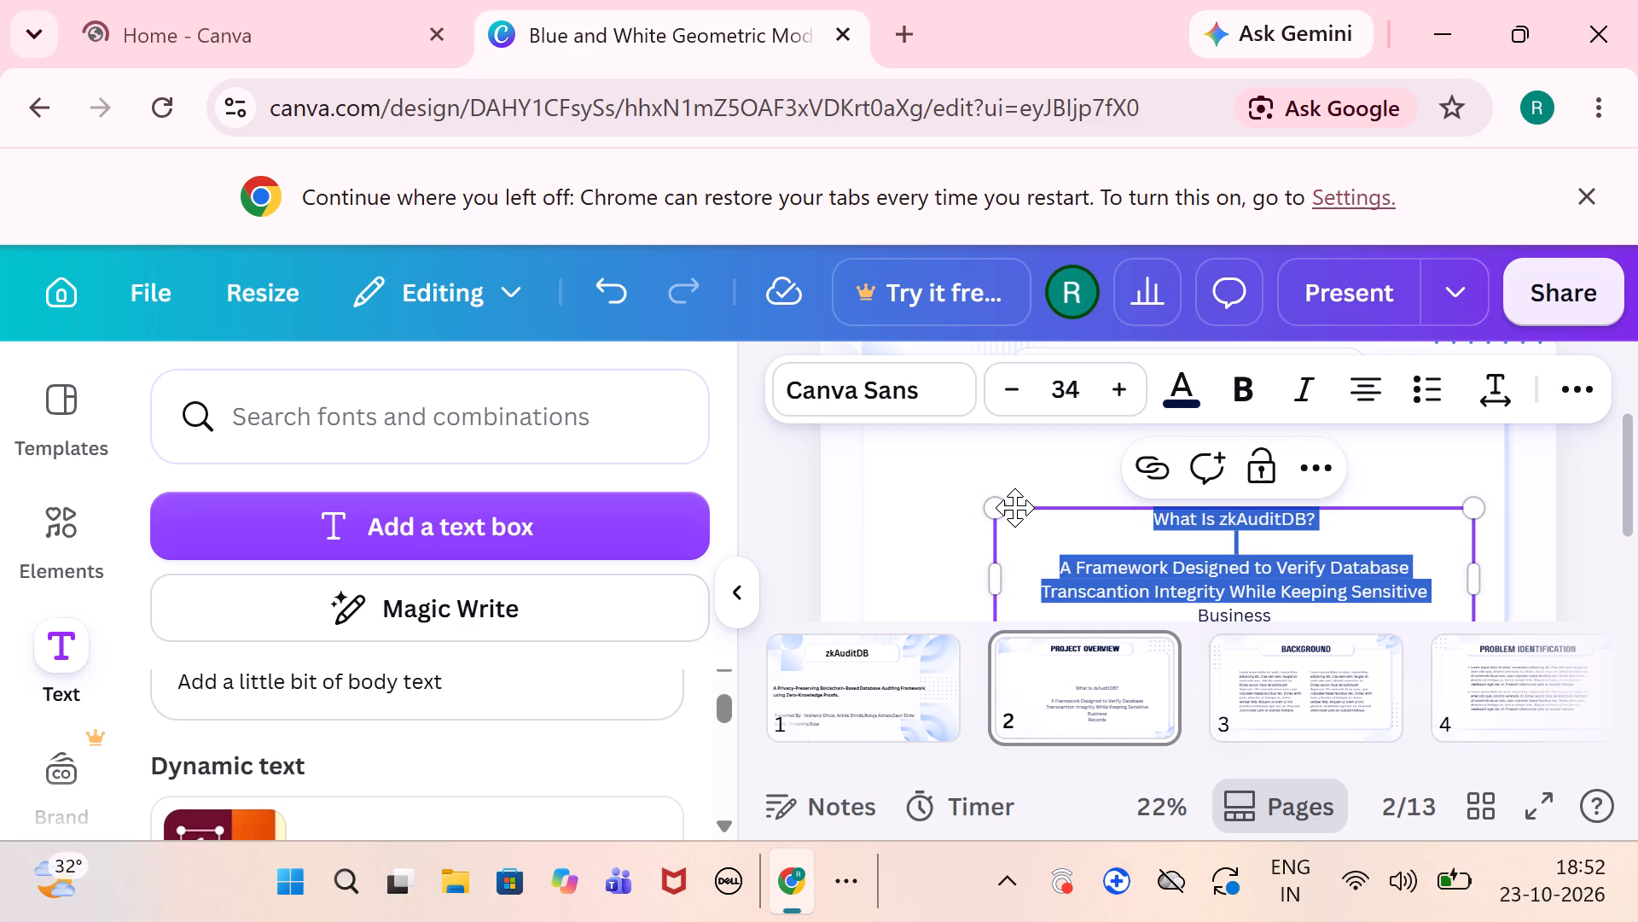
pyautogui.click(957, 508)
pyautogui.moveTo(1117, 537); pyautogui.dragTo(993, 455)
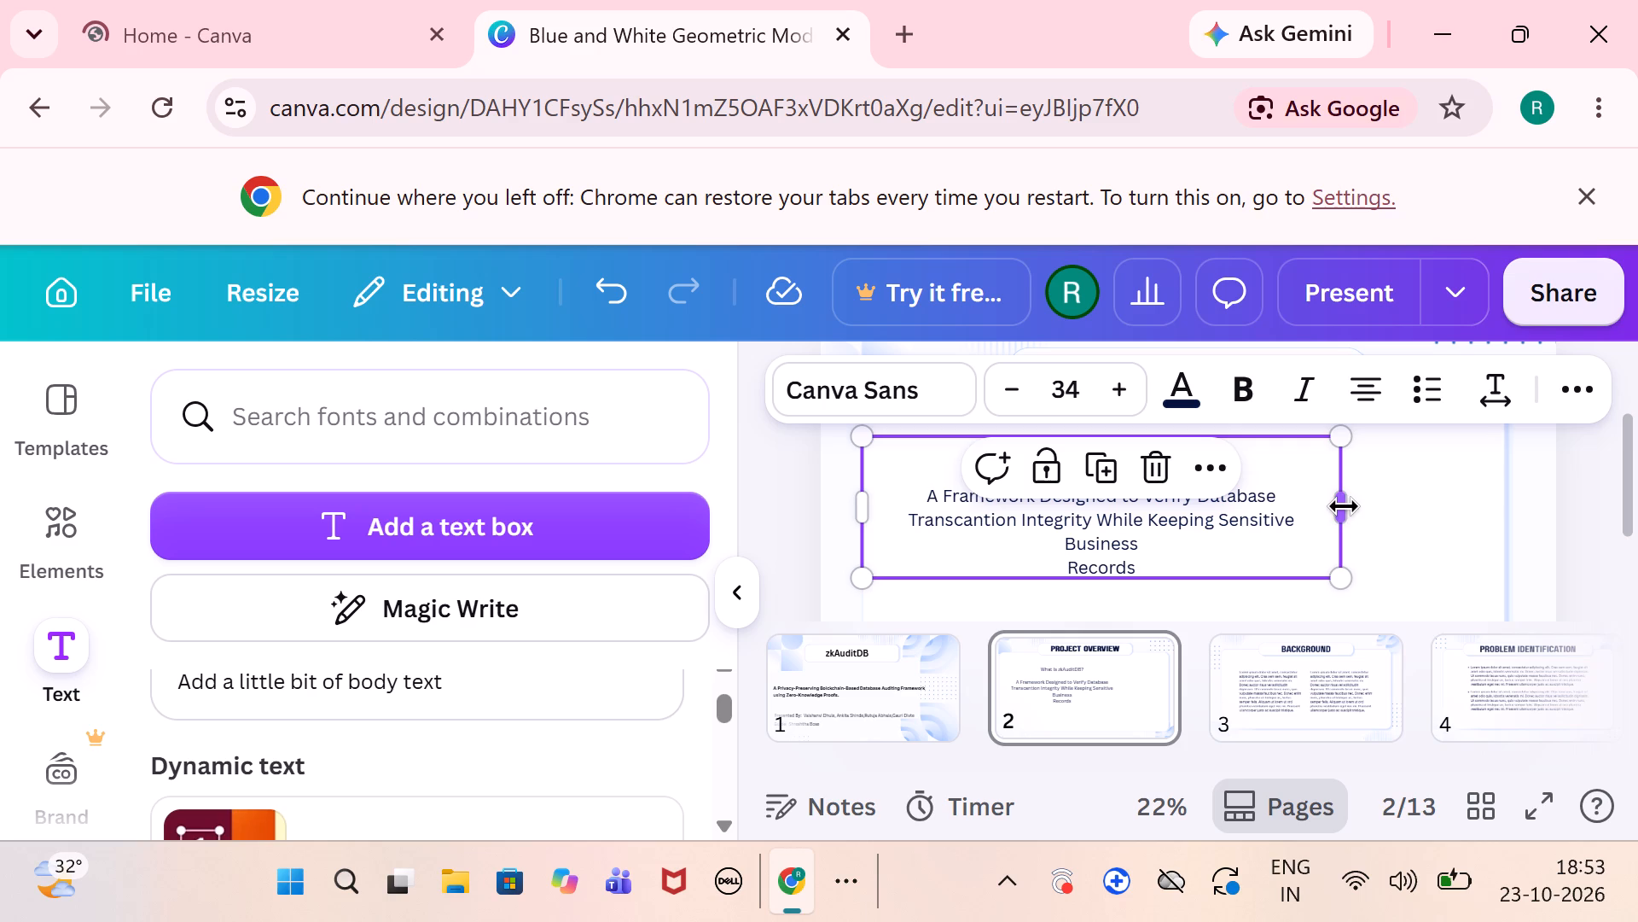
pyautogui.moveTo(1344, 505); pyautogui.dragTo(1473, 488)
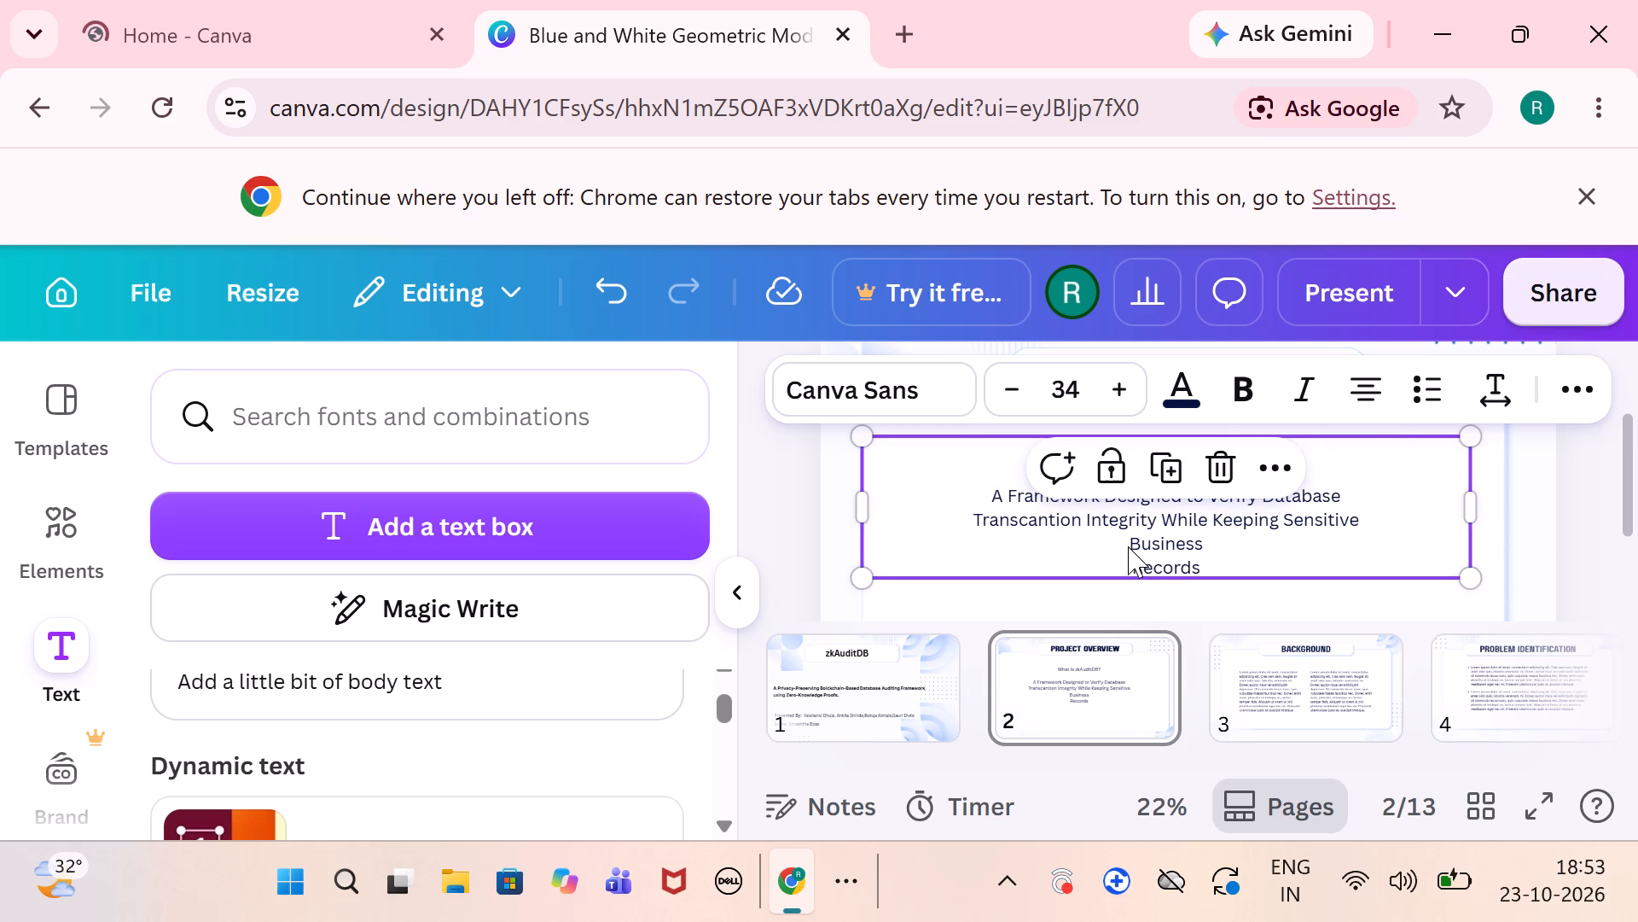
# Join "Records" onto the "Business" line with a space, keeping "Business" on its own line below "Sensitive".
pyautogui.click(1126, 542)
pyautogui.click(1126, 542)
pyautogui.press('BackSpace')
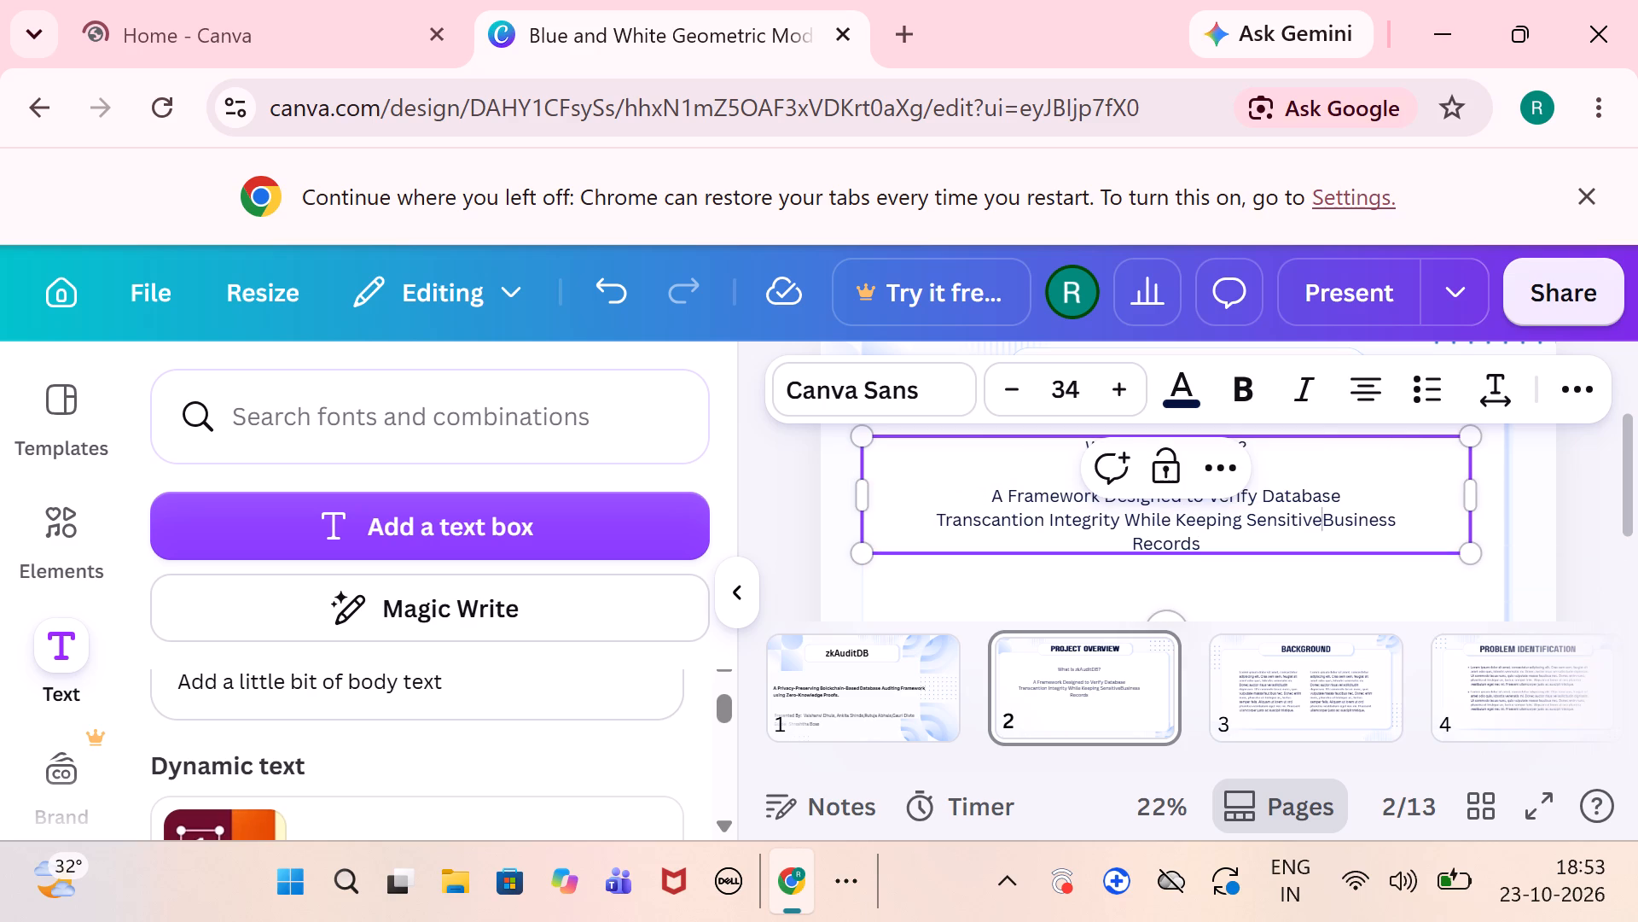
pyautogui.press('Return')
pyautogui.press('Down')
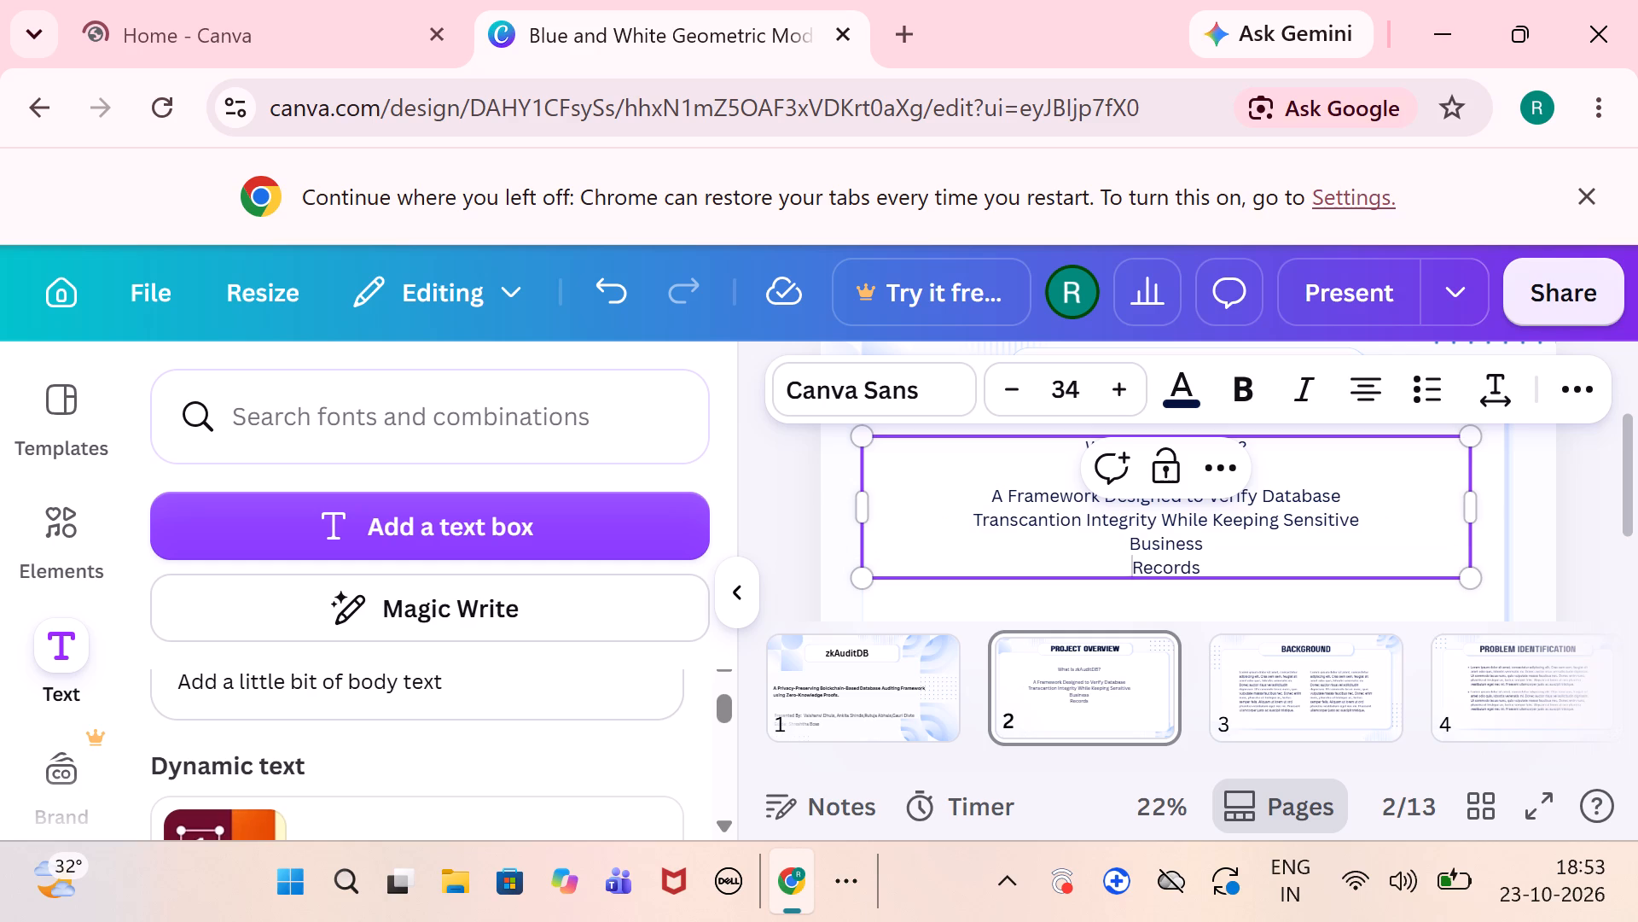
pyautogui.press('BackSpace')
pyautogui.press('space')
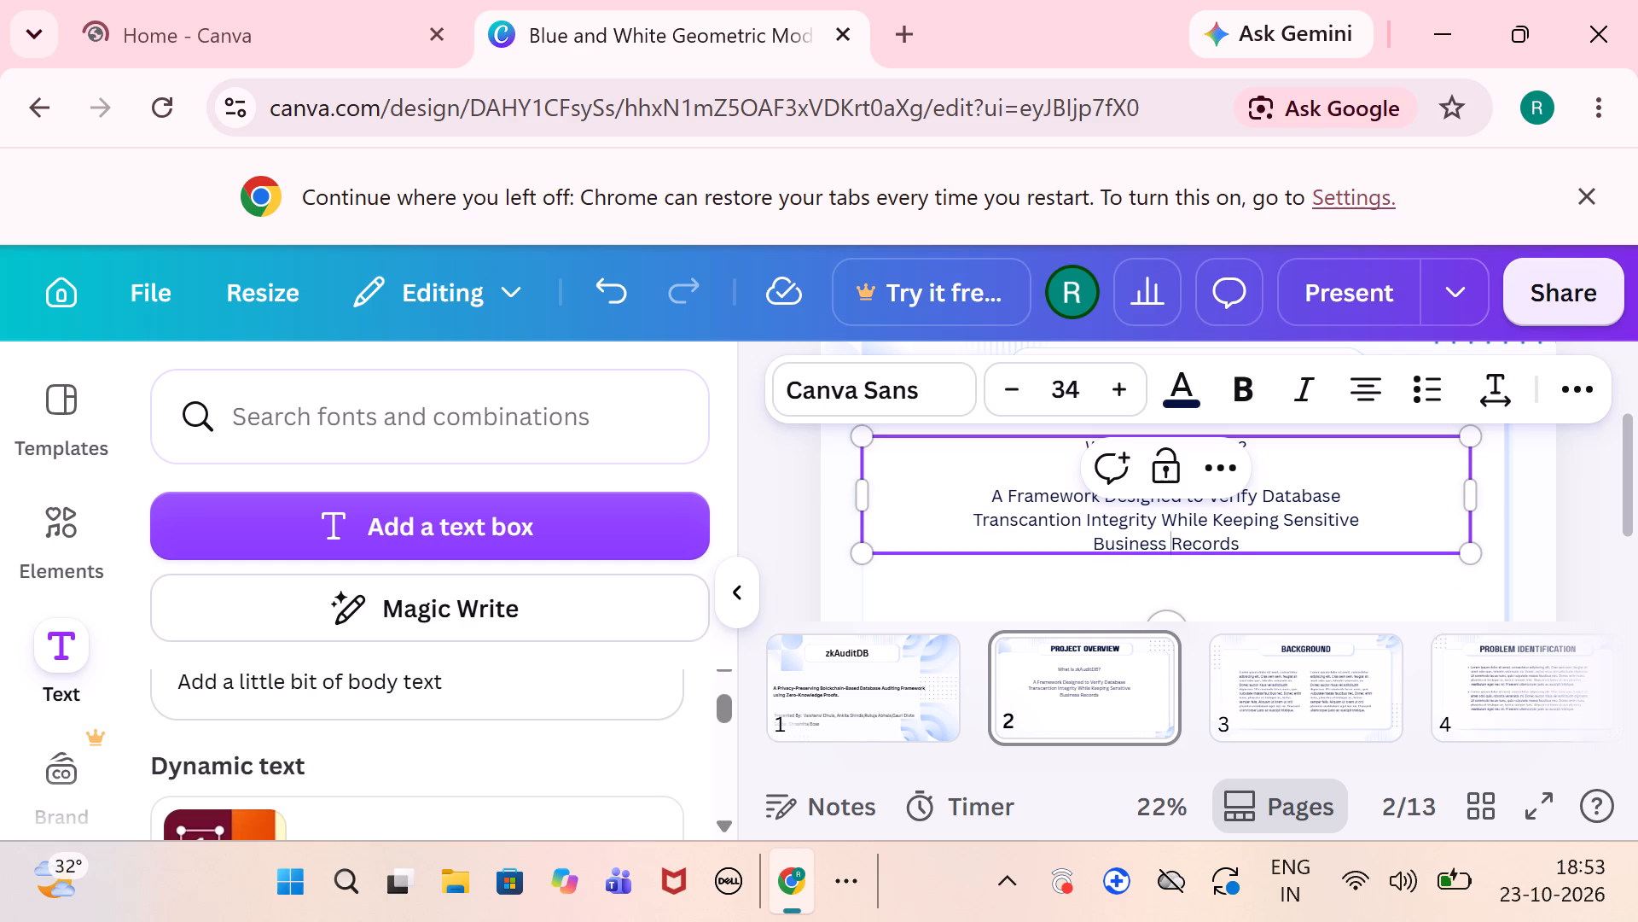
# Append "Private" after "Business Records" and leave the body text box.
pyautogui.press('Right')
pyautogui.press('Right')
pyautogui.press('Right')
pyautogui.press('Right')
pyautogui.press('Right')
pyautogui.press('Right')
pyautogui.press('Right')
pyautogui.press('Right')
pyautogui.press('Right')
pyautogui.press('Right')
pyautogui.press('Right')
pyautogui.press('Right')
pyautogui.press('Right')
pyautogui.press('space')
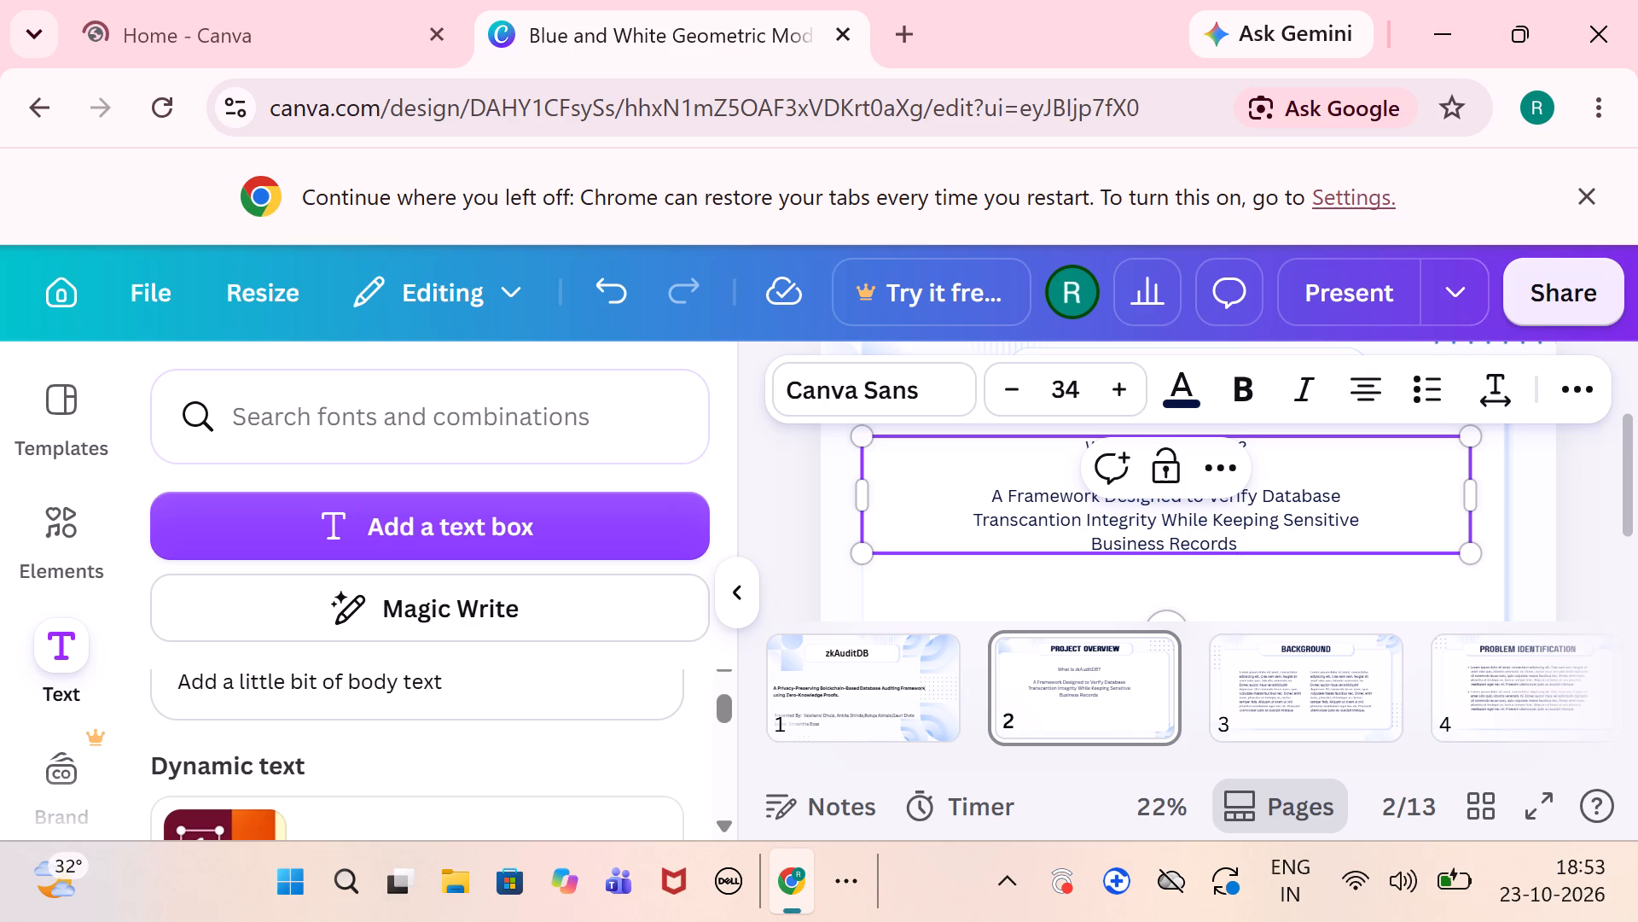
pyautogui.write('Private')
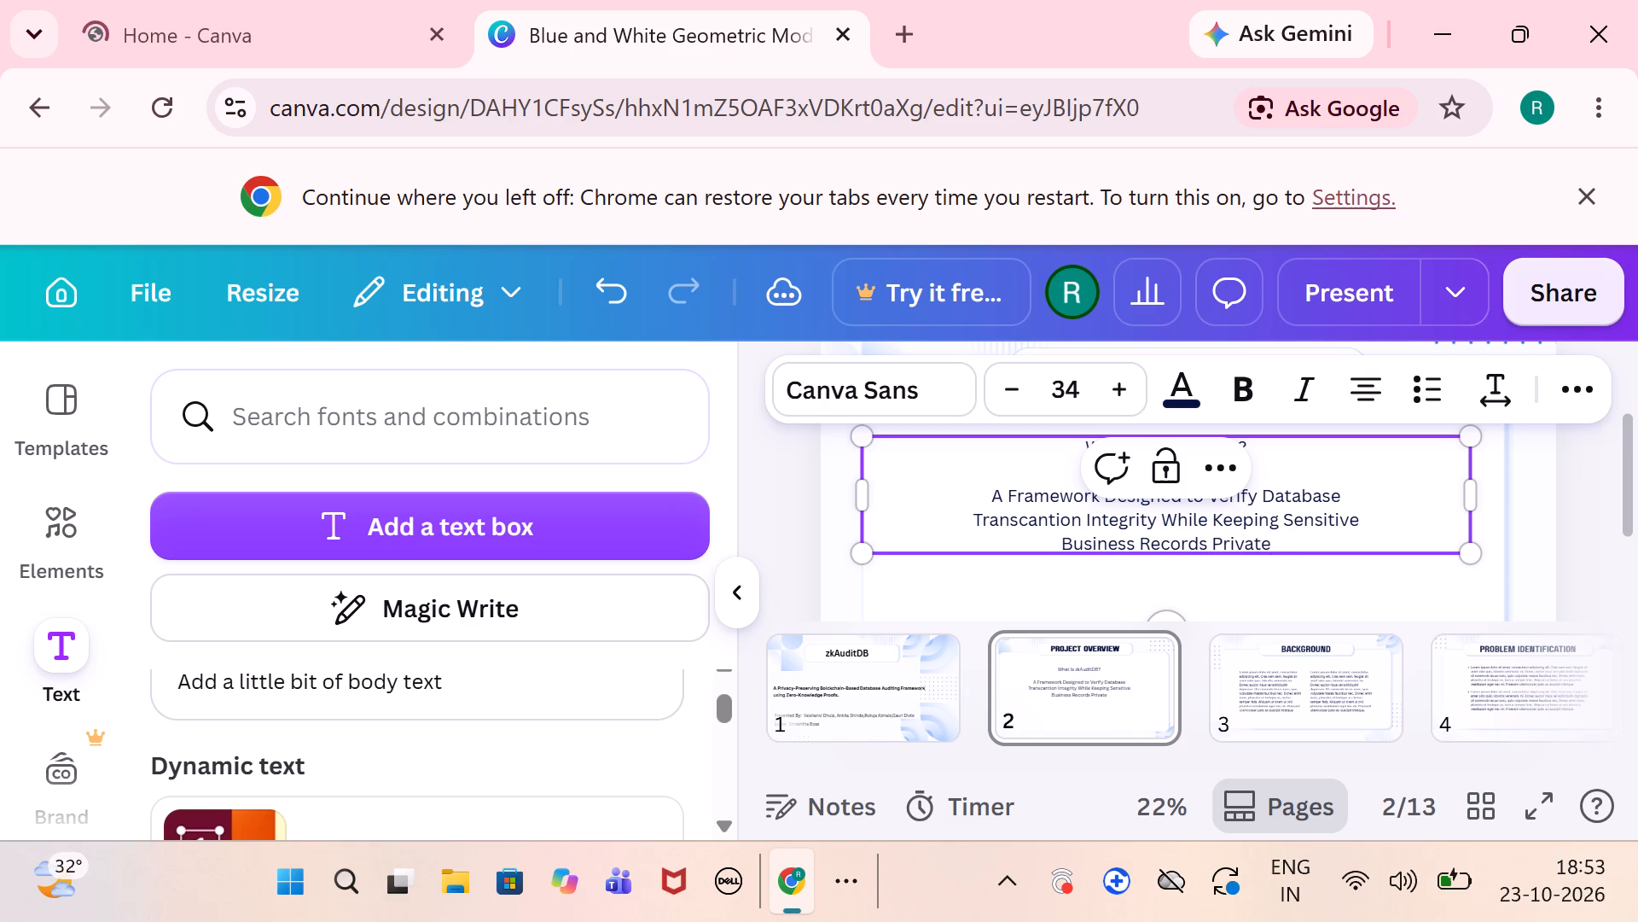
pyautogui.click(987, 576)
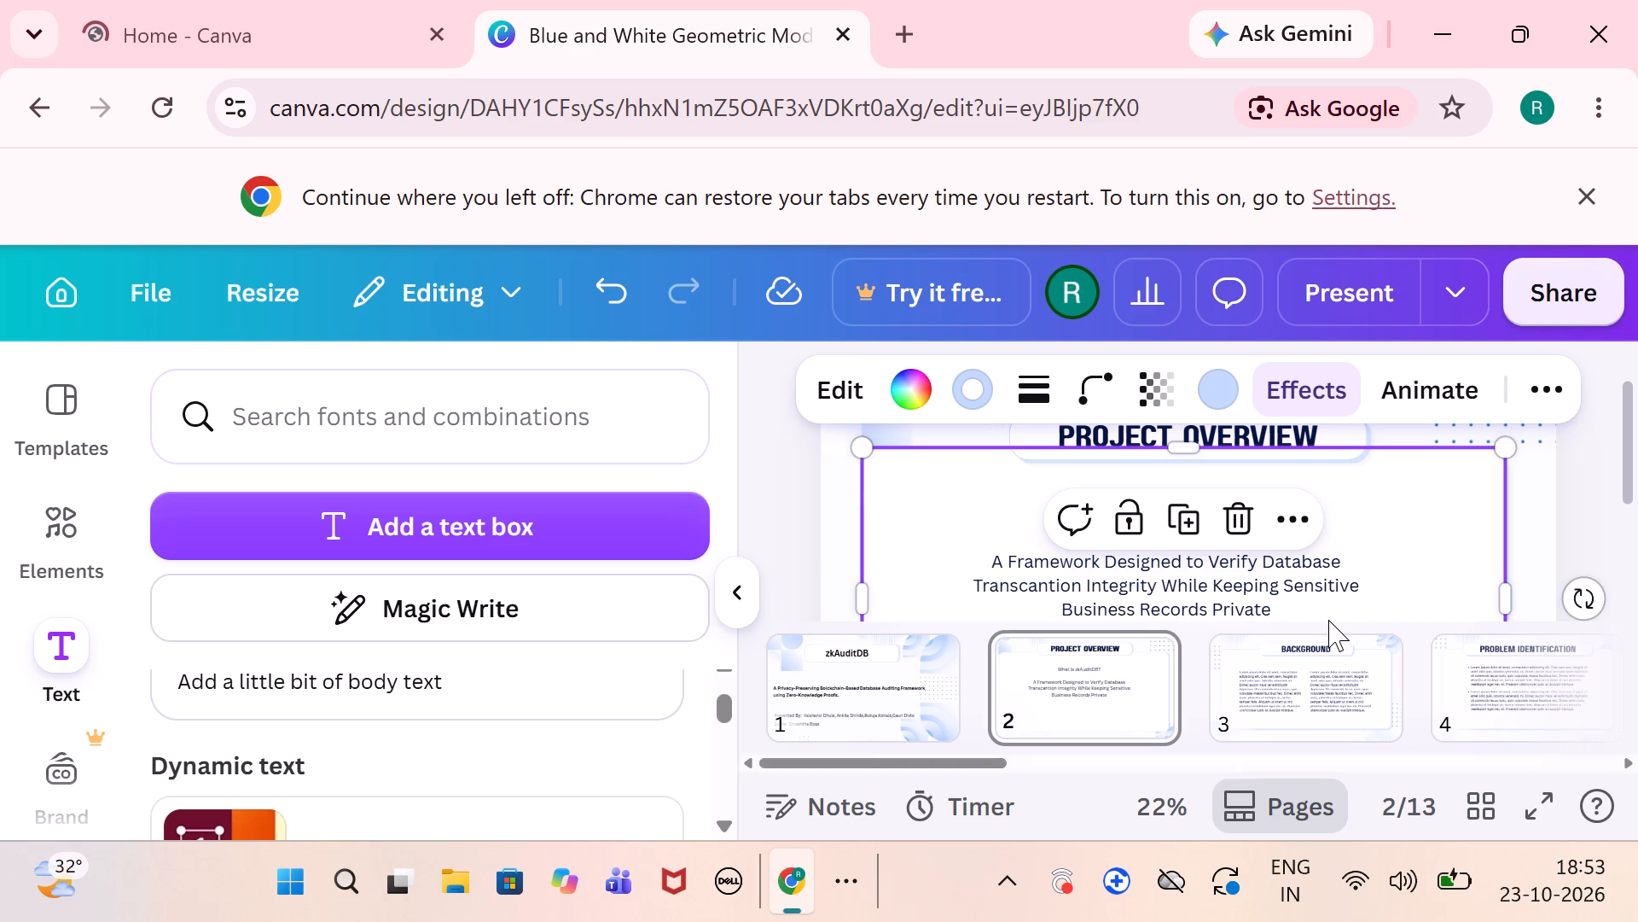
pyautogui.click(1582, 528)
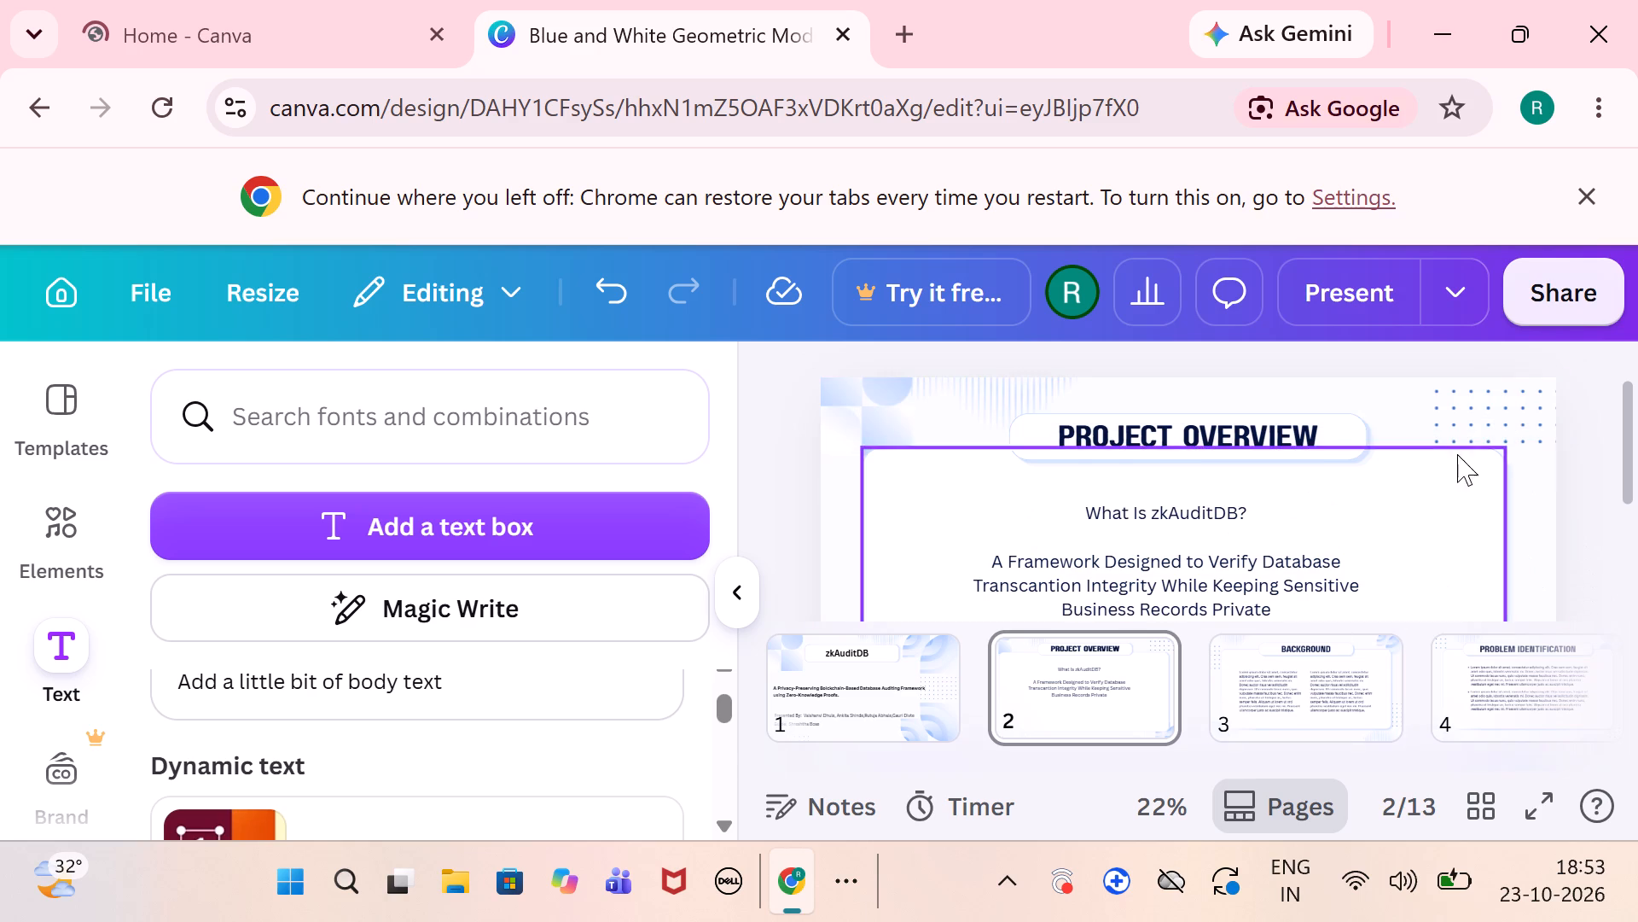
# Scale slide 2's body text box down proportionally to a font size of 23.2.
pyautogui.scroll(-1, 1143, 552)
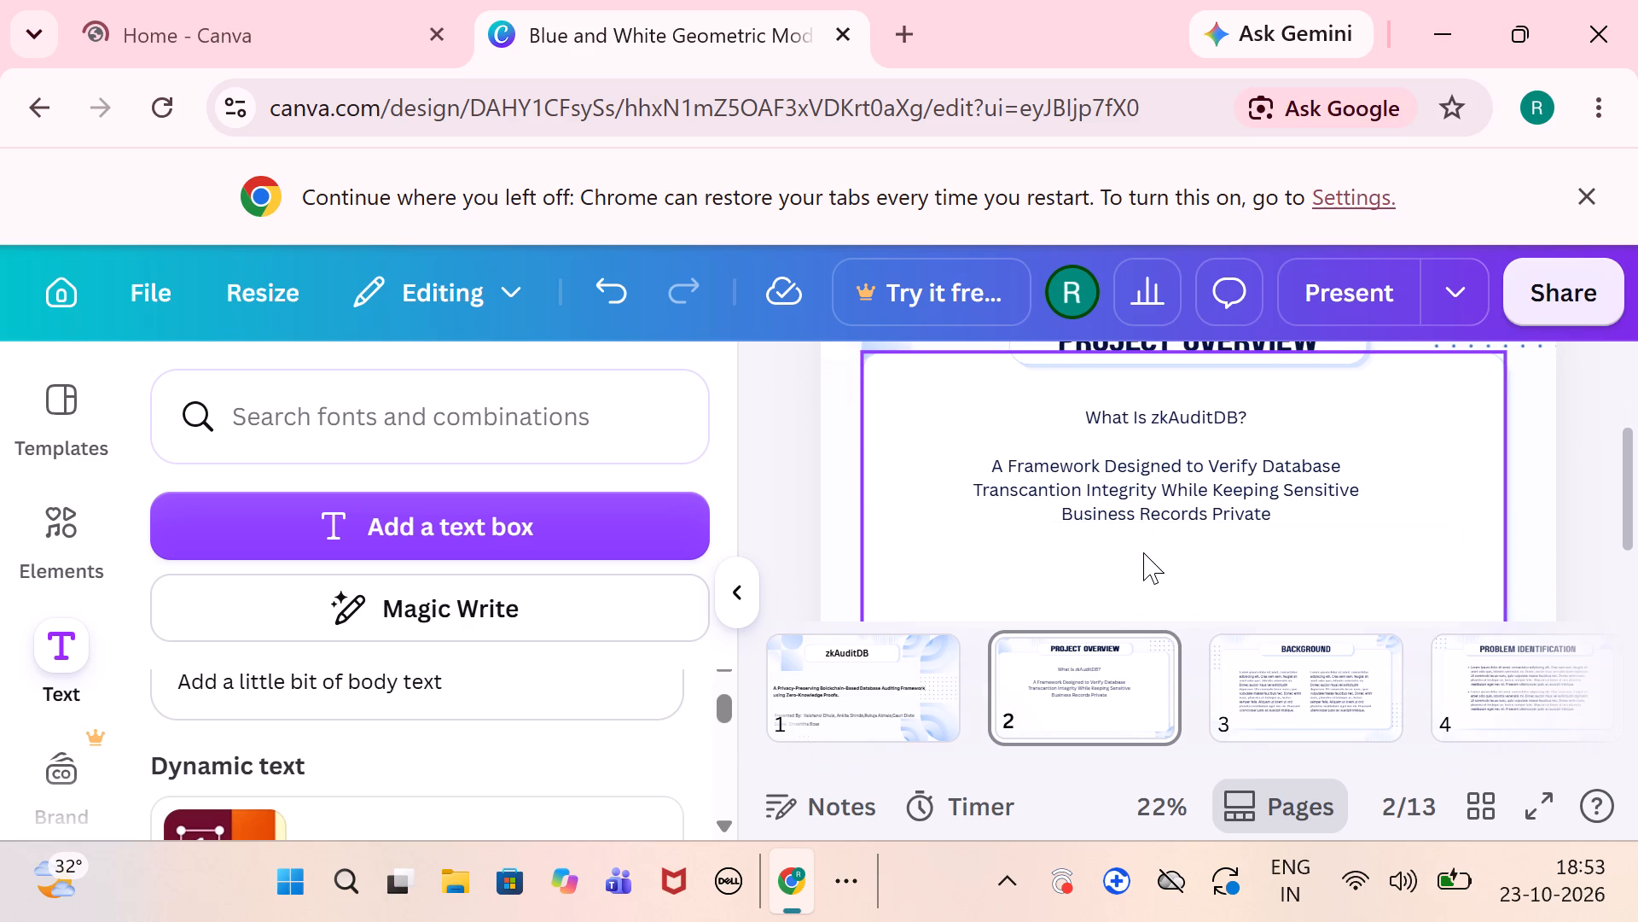
pyautogui.click(1174, 482)
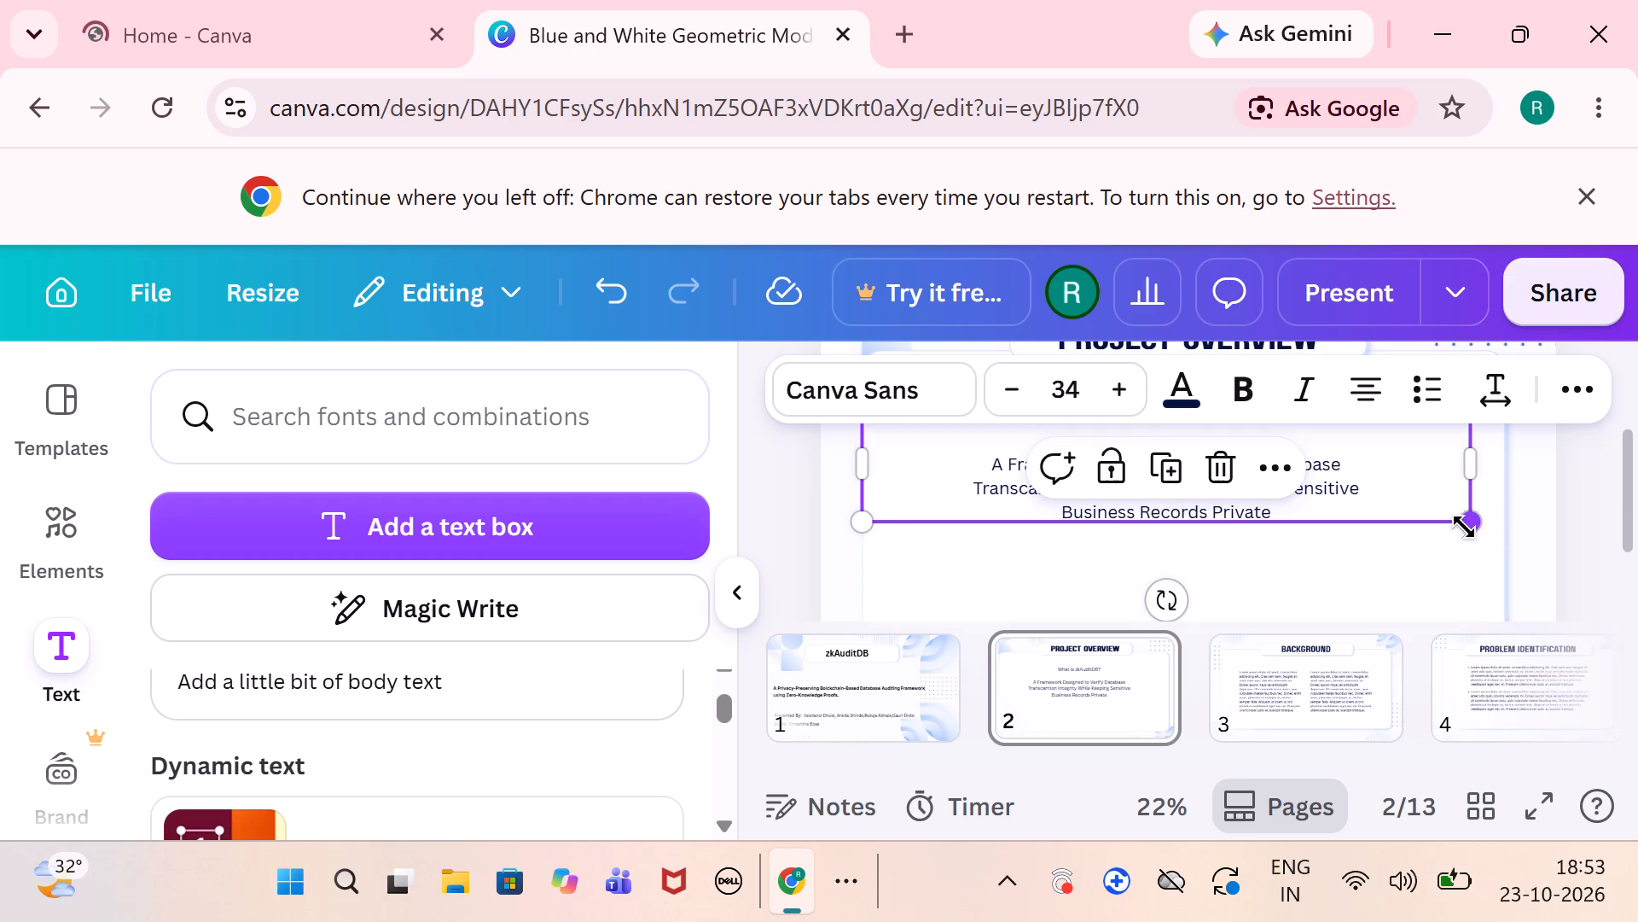
pyautogui.moveTo(1464, 527); pyautogui.dragTo(1255, 581)
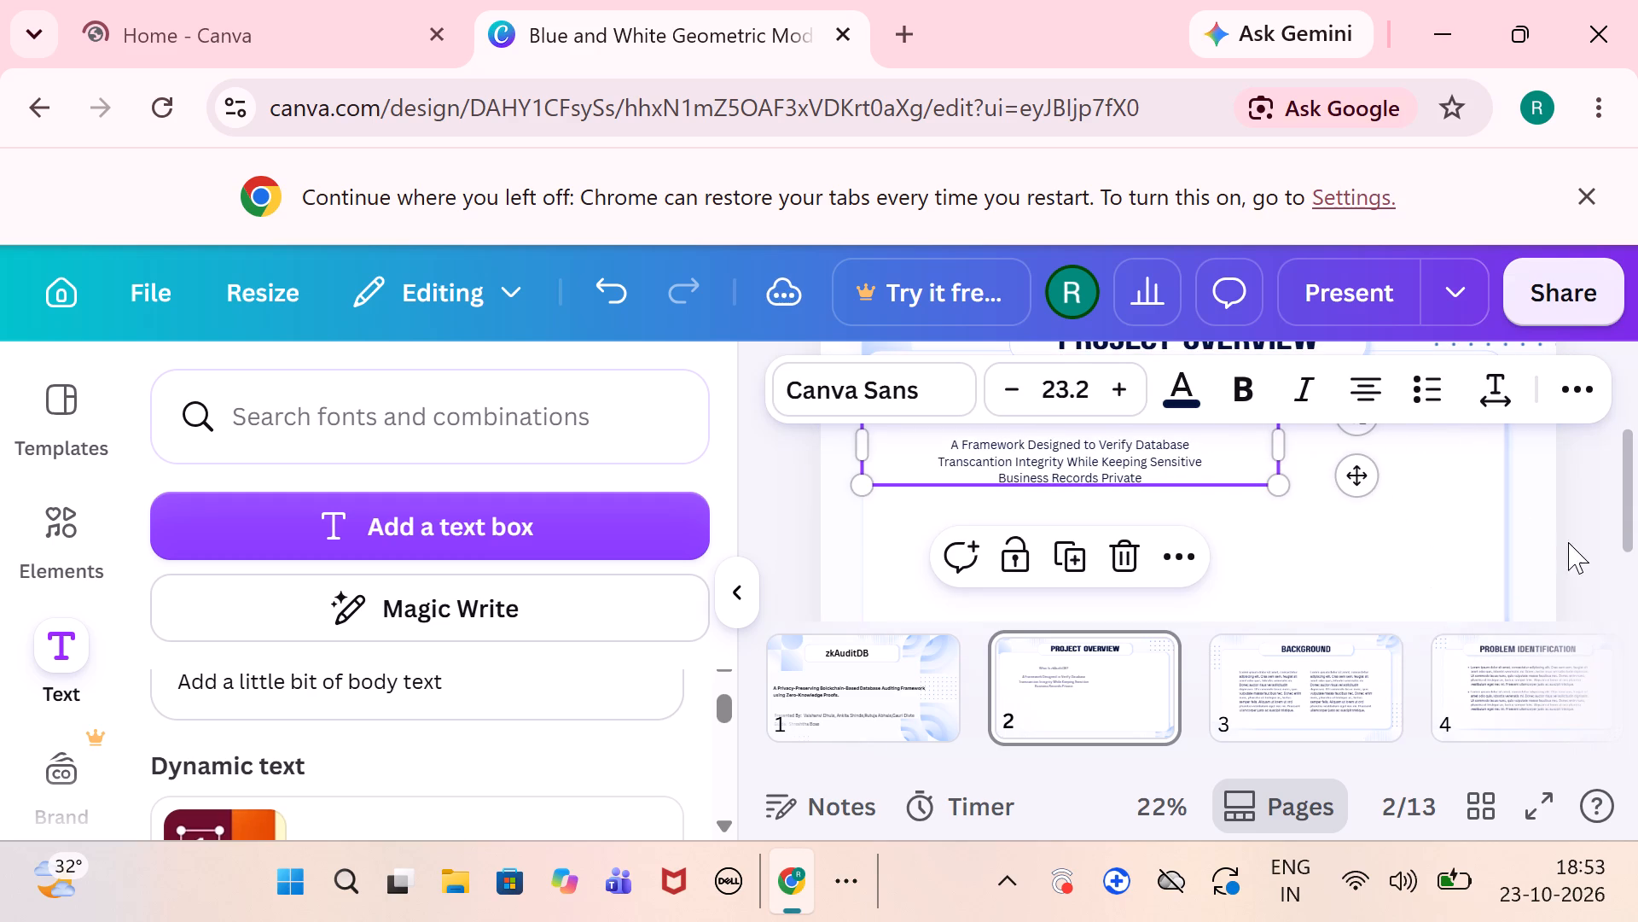
pyautogui.click(1585, 545)
pyautogui.scroll(1, 1585, 545)
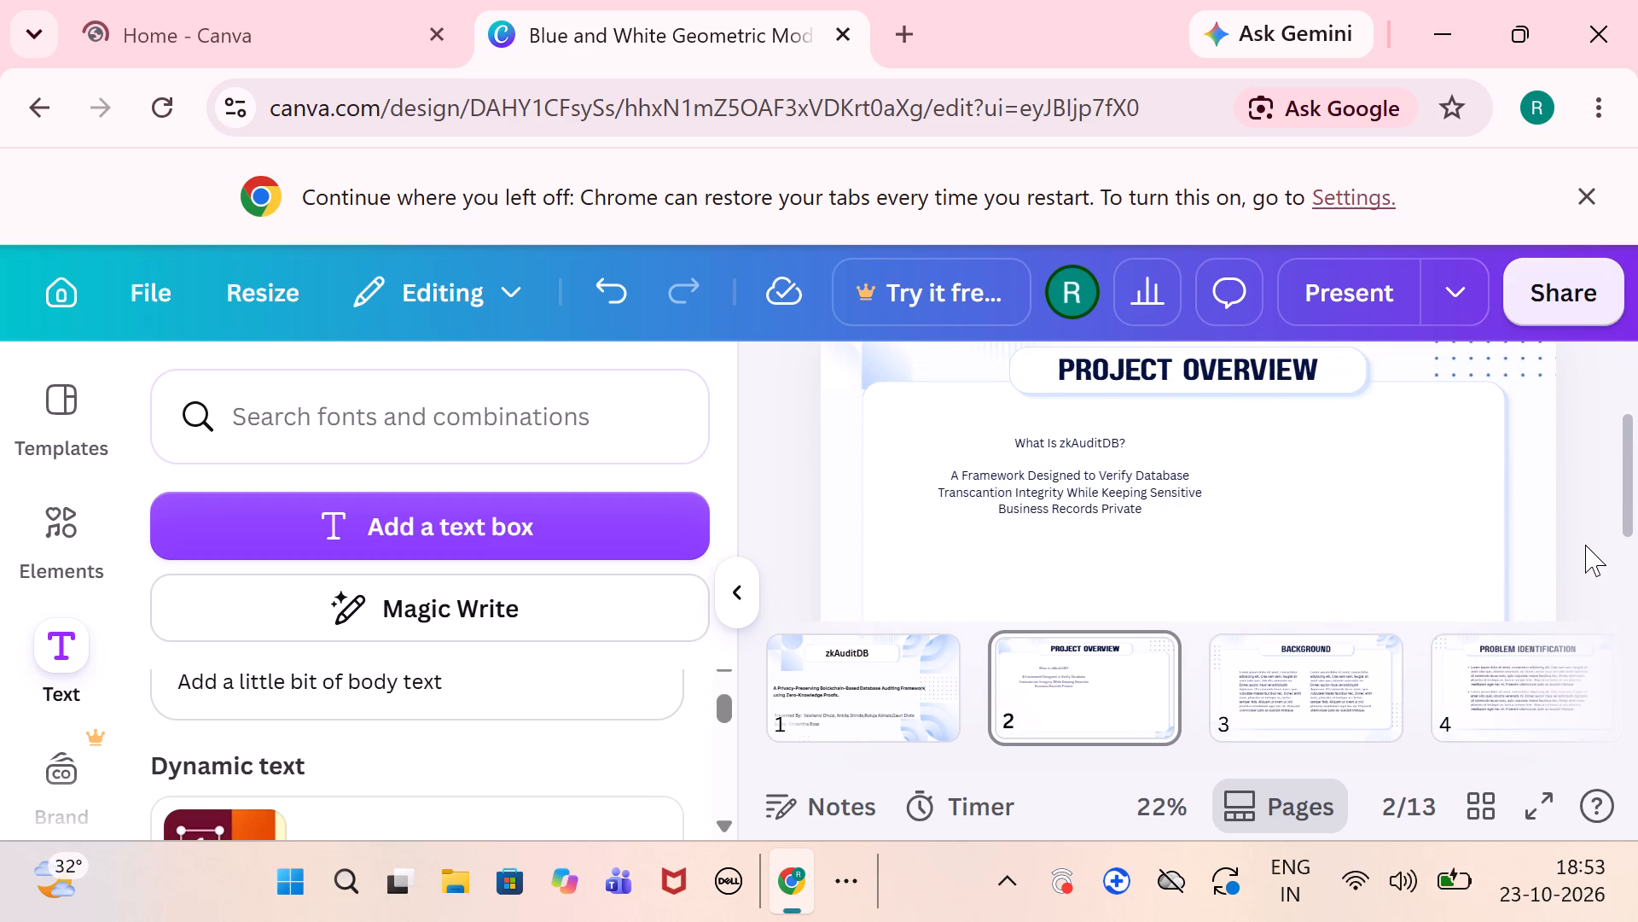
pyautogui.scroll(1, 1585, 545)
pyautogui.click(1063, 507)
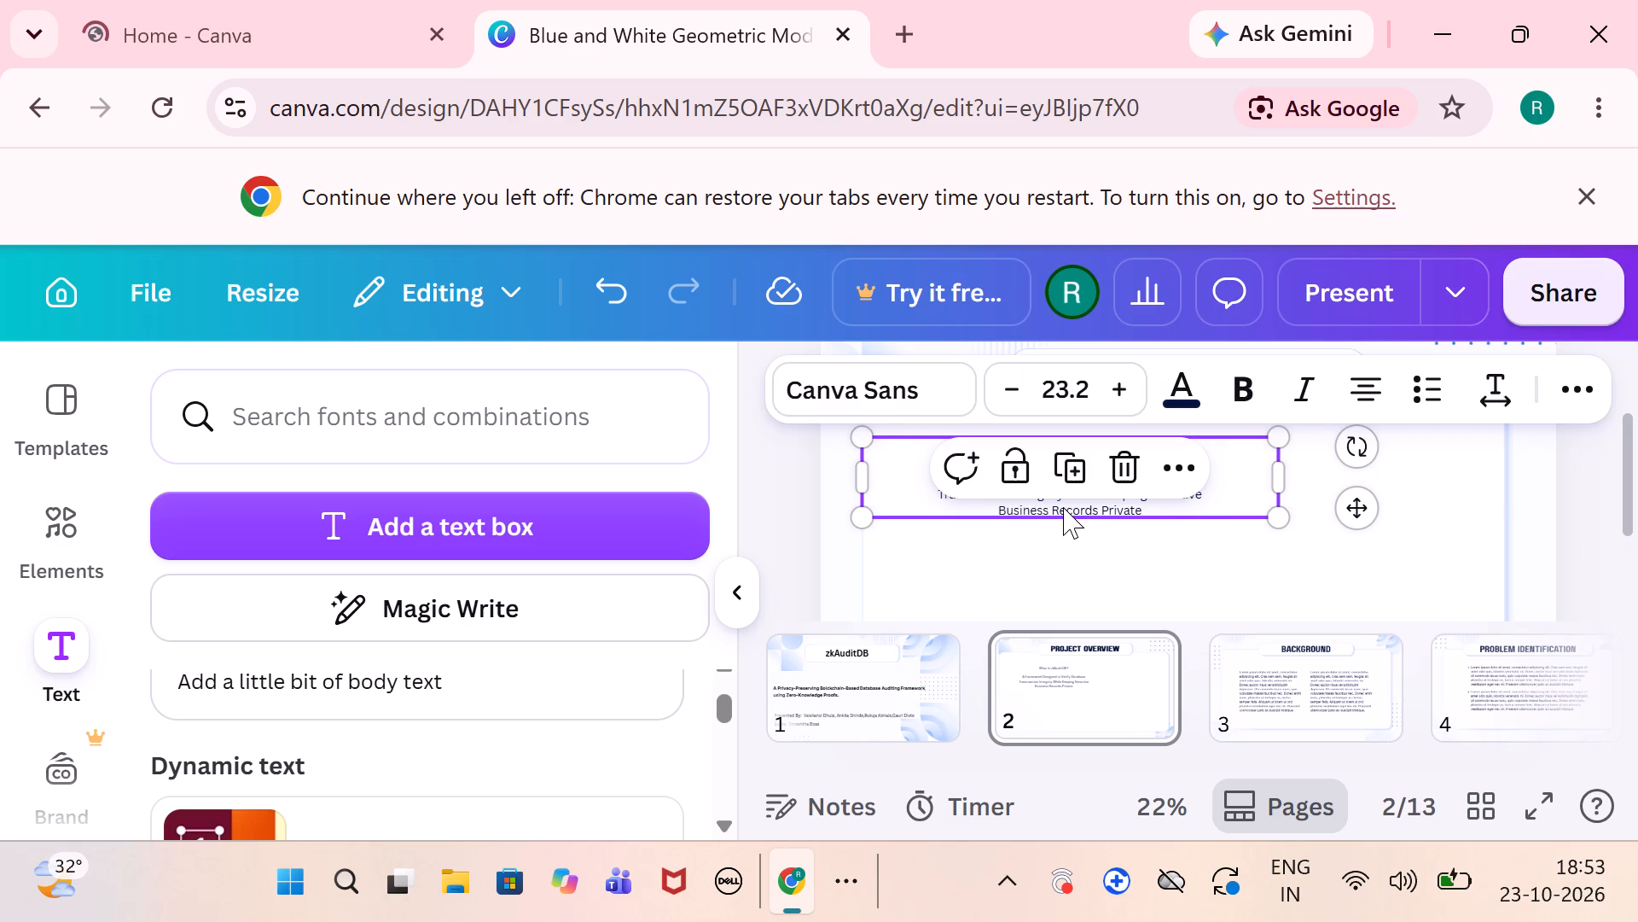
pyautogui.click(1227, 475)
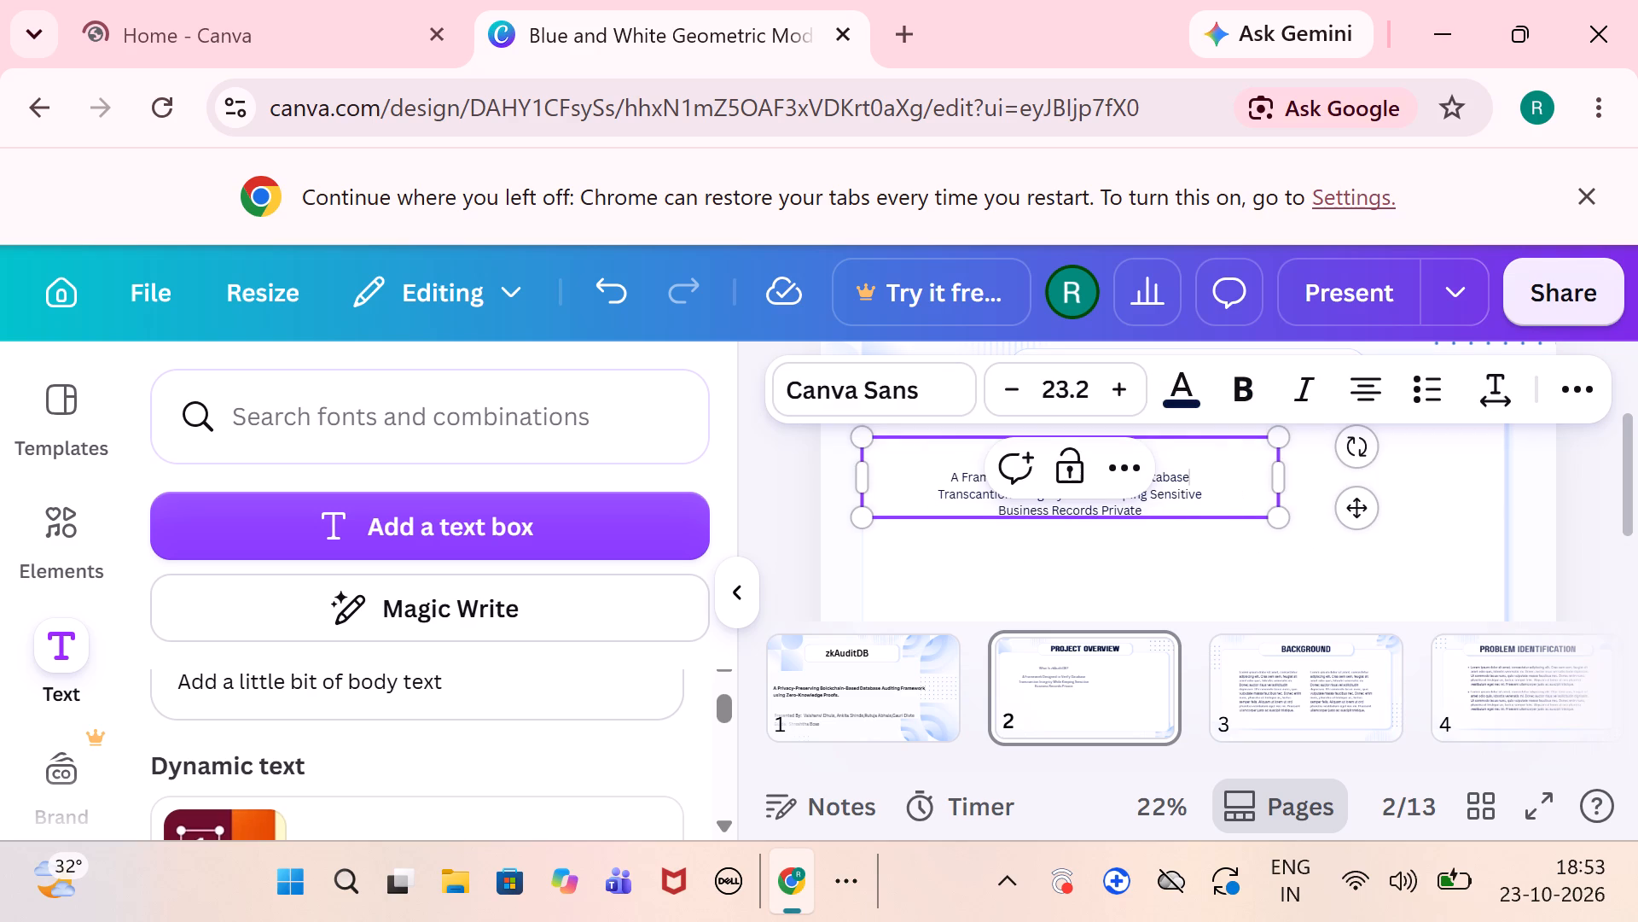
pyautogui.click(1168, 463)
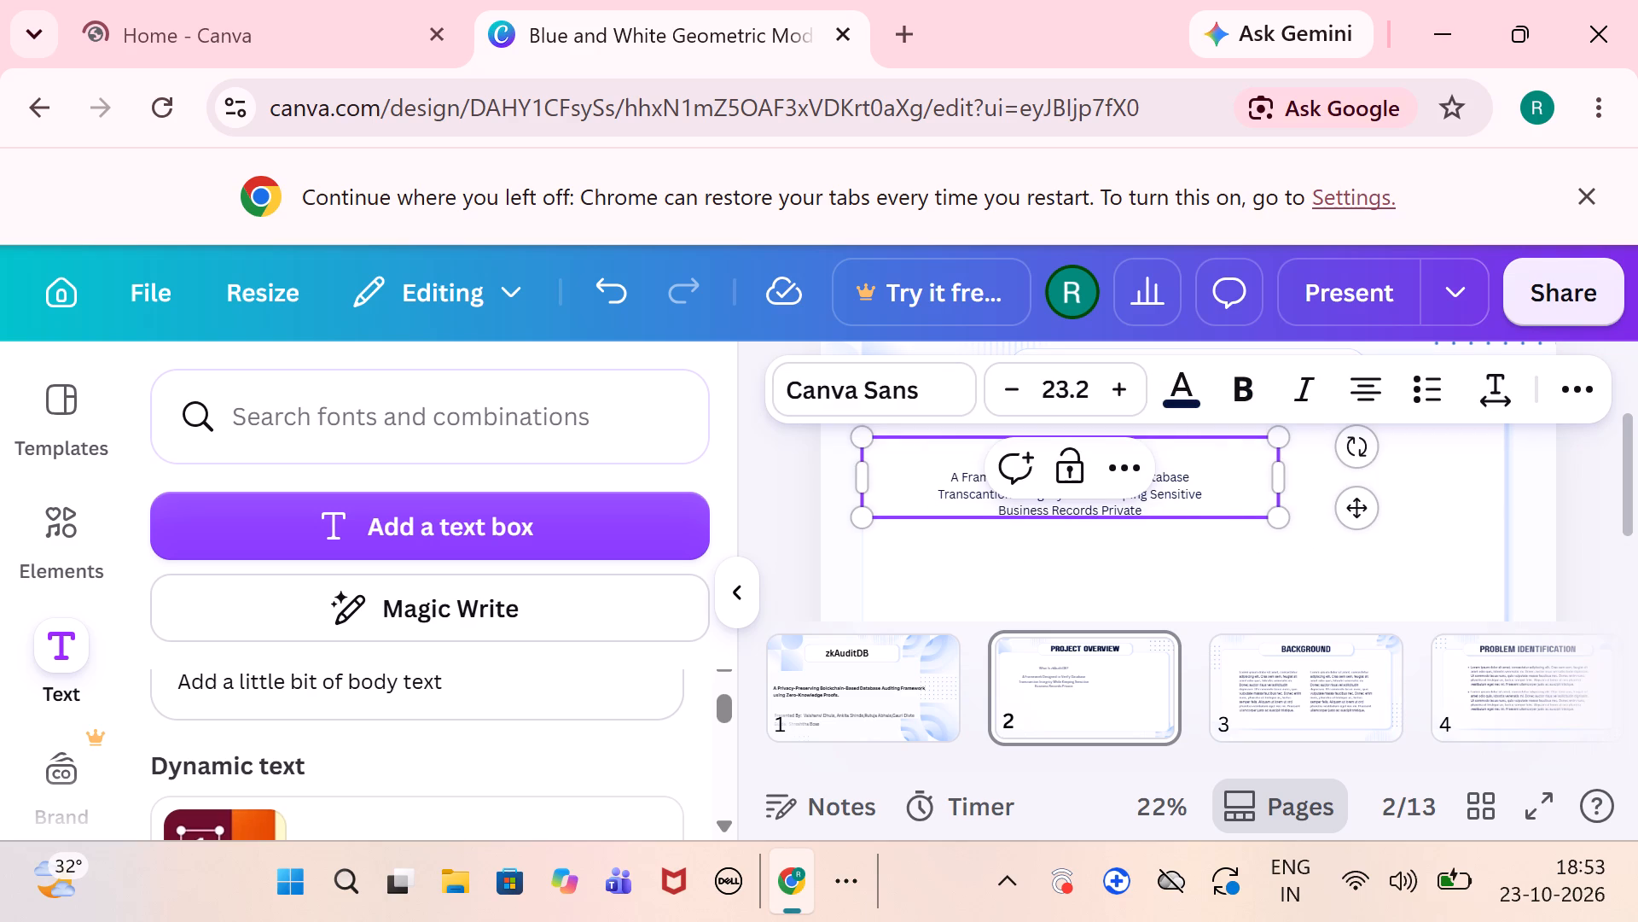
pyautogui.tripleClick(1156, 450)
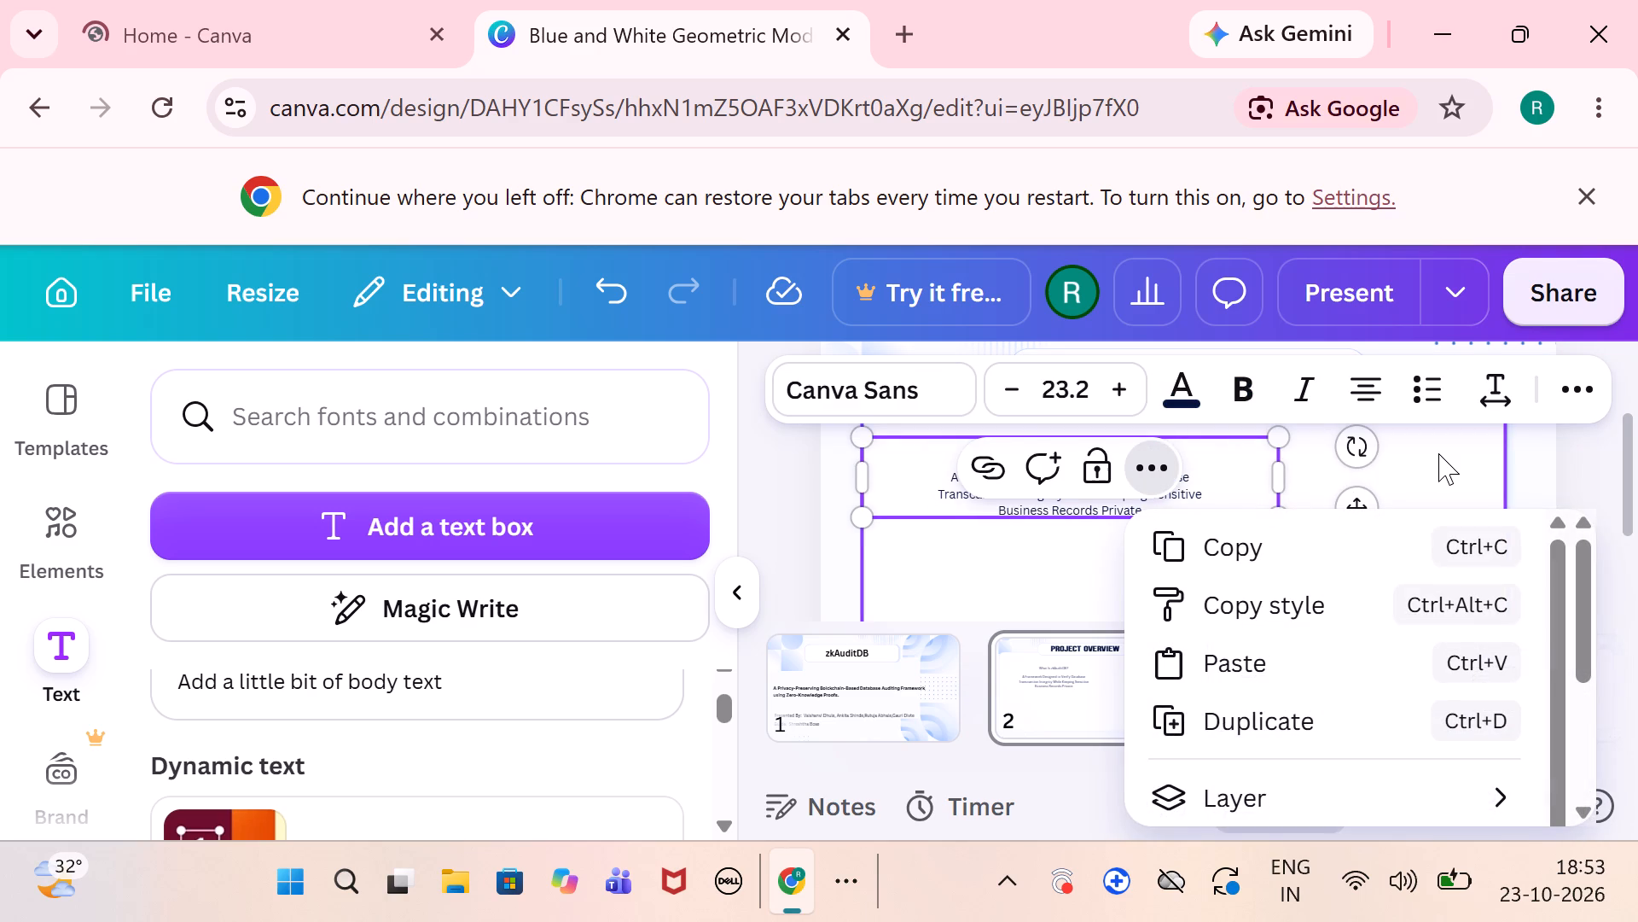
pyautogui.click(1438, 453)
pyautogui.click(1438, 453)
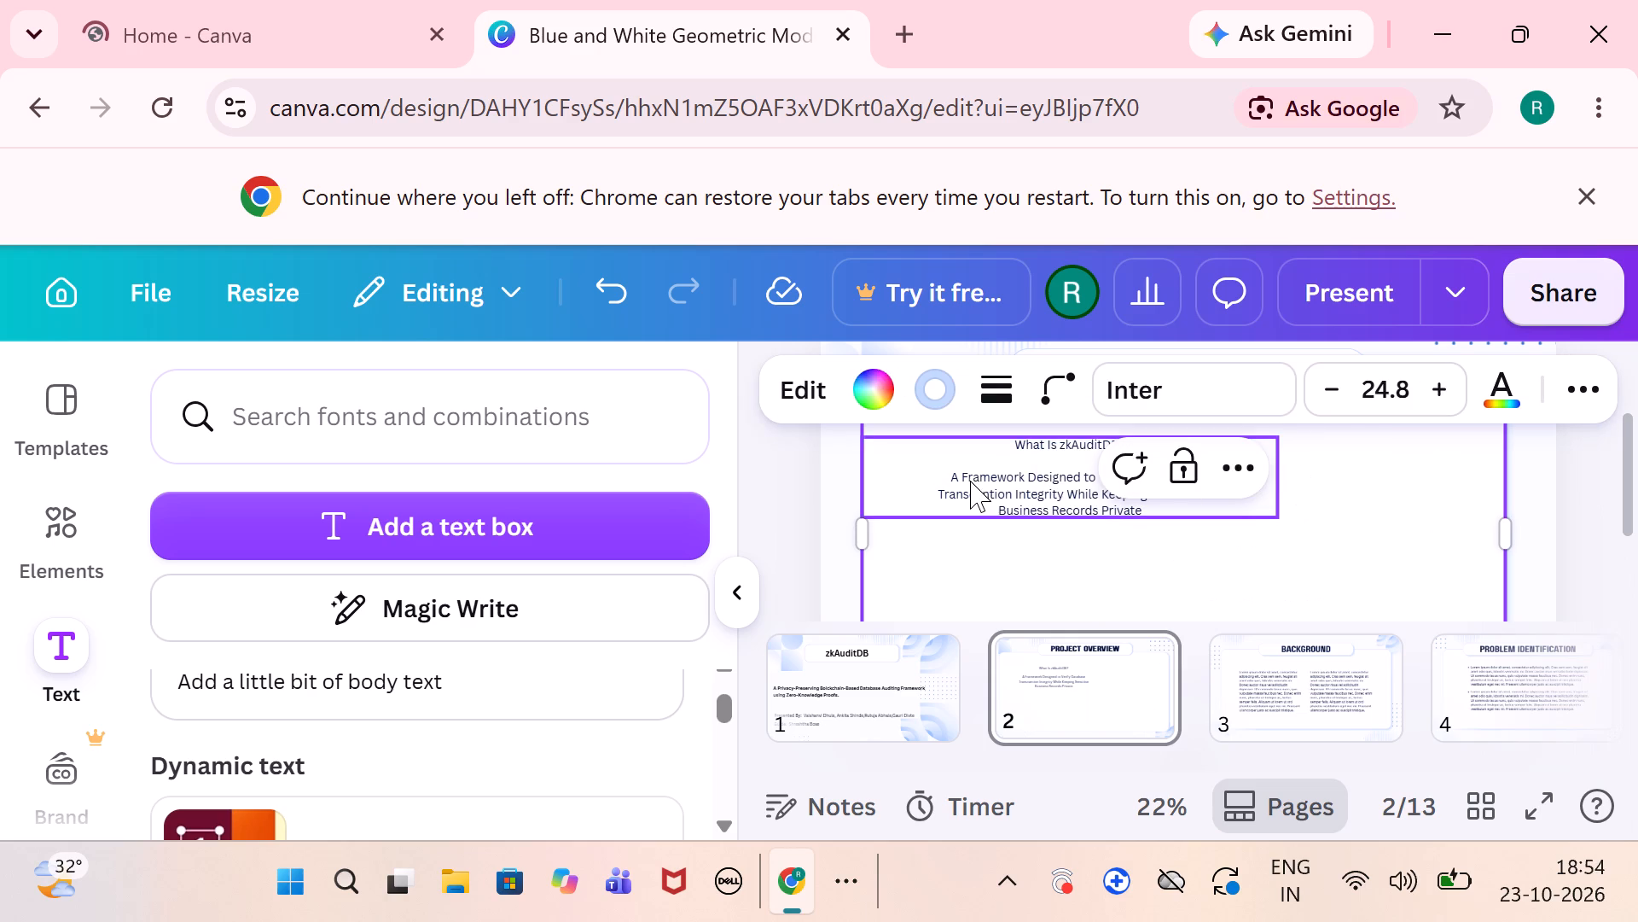
# Shift the body text box slightly left so it starts just outside the white panel's left edge.
pyautogui.click(970, 481)
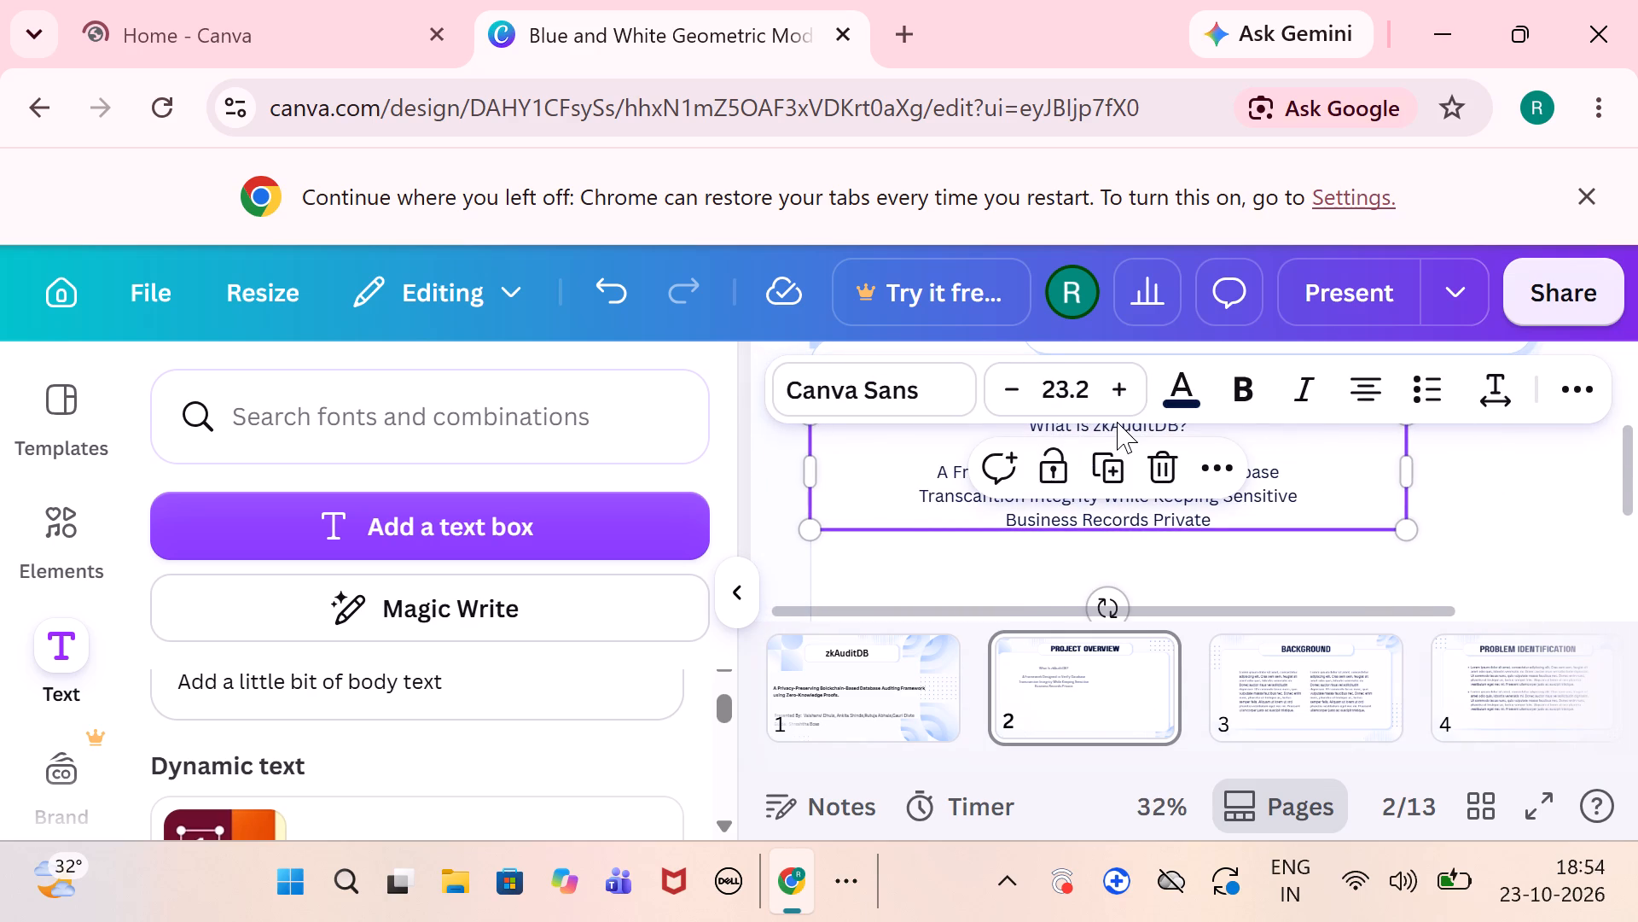
pyautogui.scroll(1, 1293, 488)
pyautogui.scroll(-1, 1182, 534)
pyautogui.moveTo(1177, 515); pyautogui.dragTo(1136, 515)
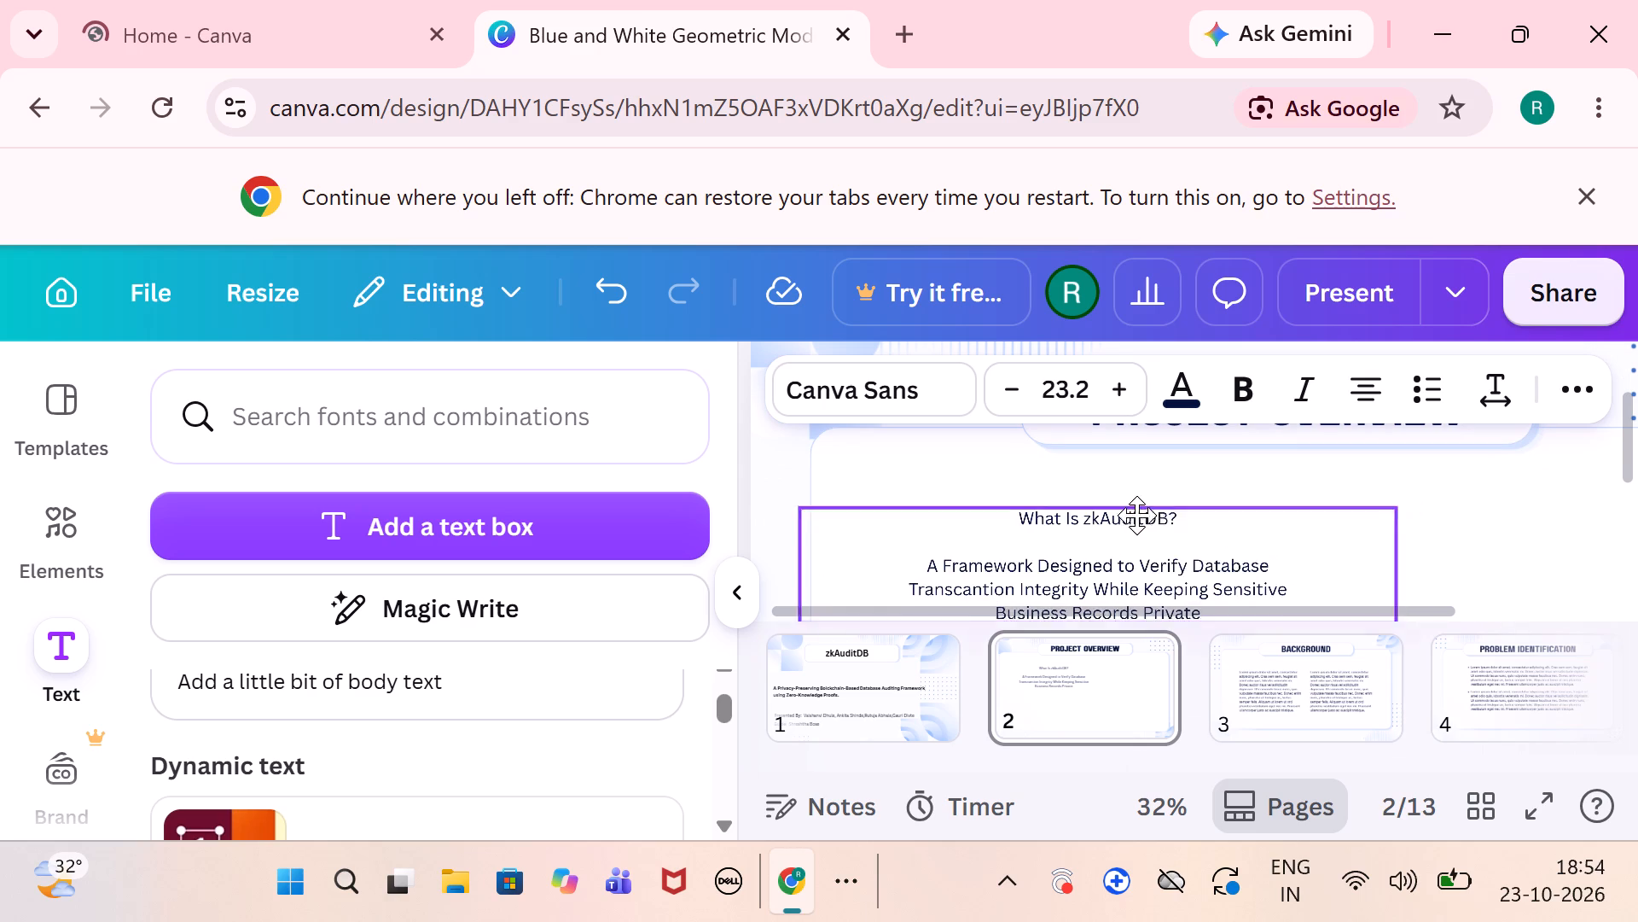
pyautogui.moveTo(1136, 515); pyautogui.dragTo(1149, 516)
# Make the question "What Is zkAuditDB?" bold in slide 2's body text.
pyautogui.tripleClick(1149, 516)
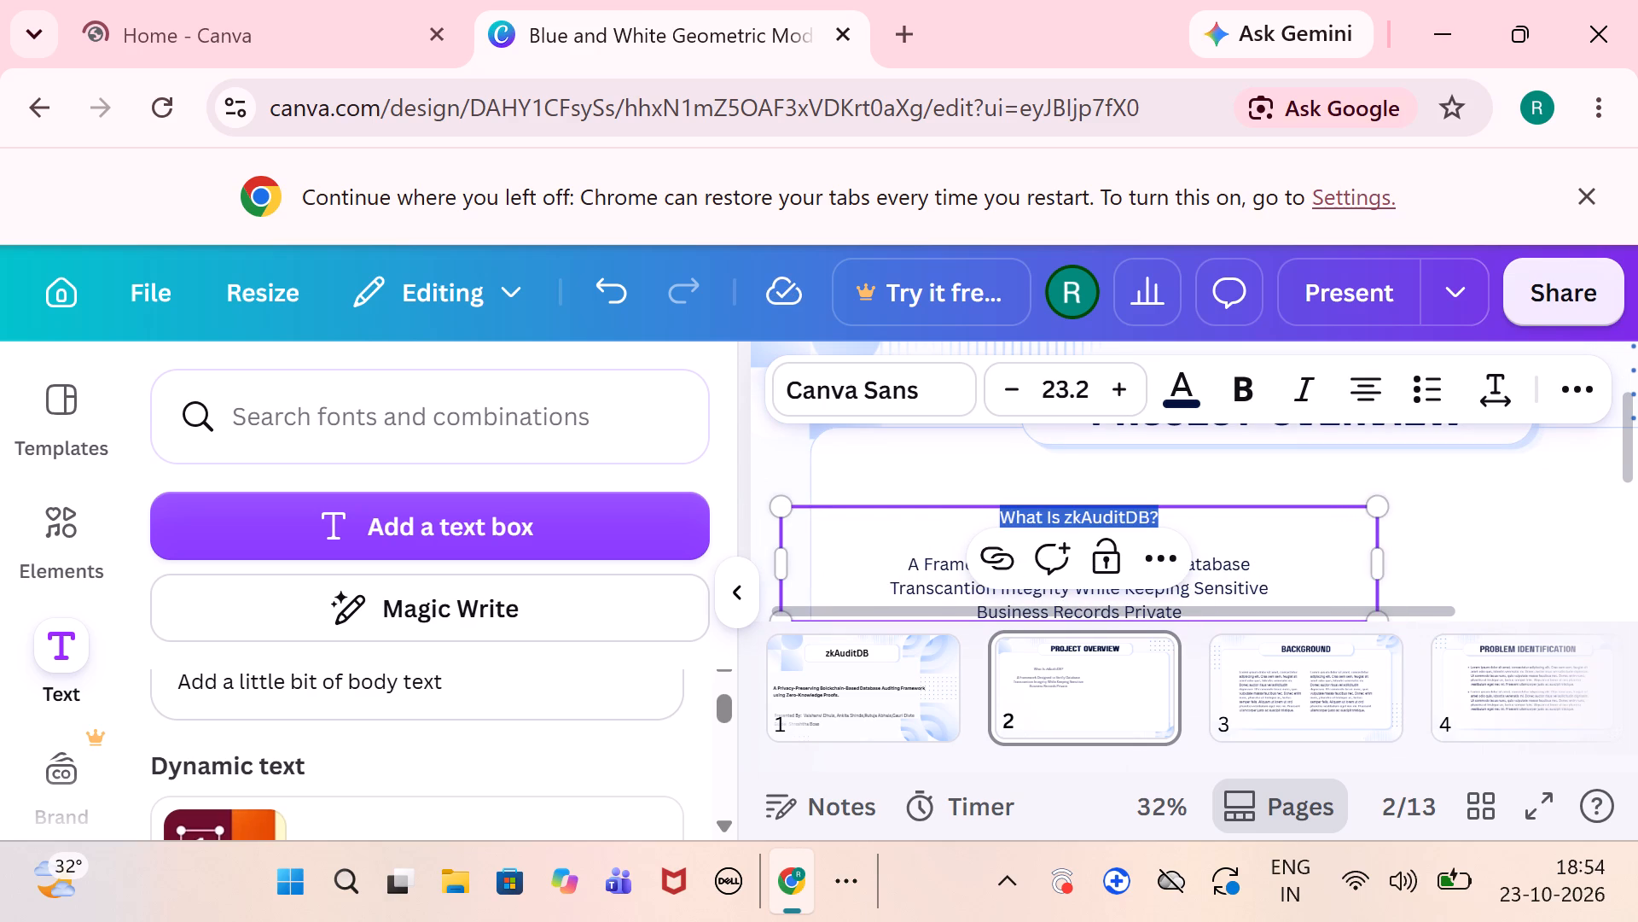
pyautogui.click(1233, 388)
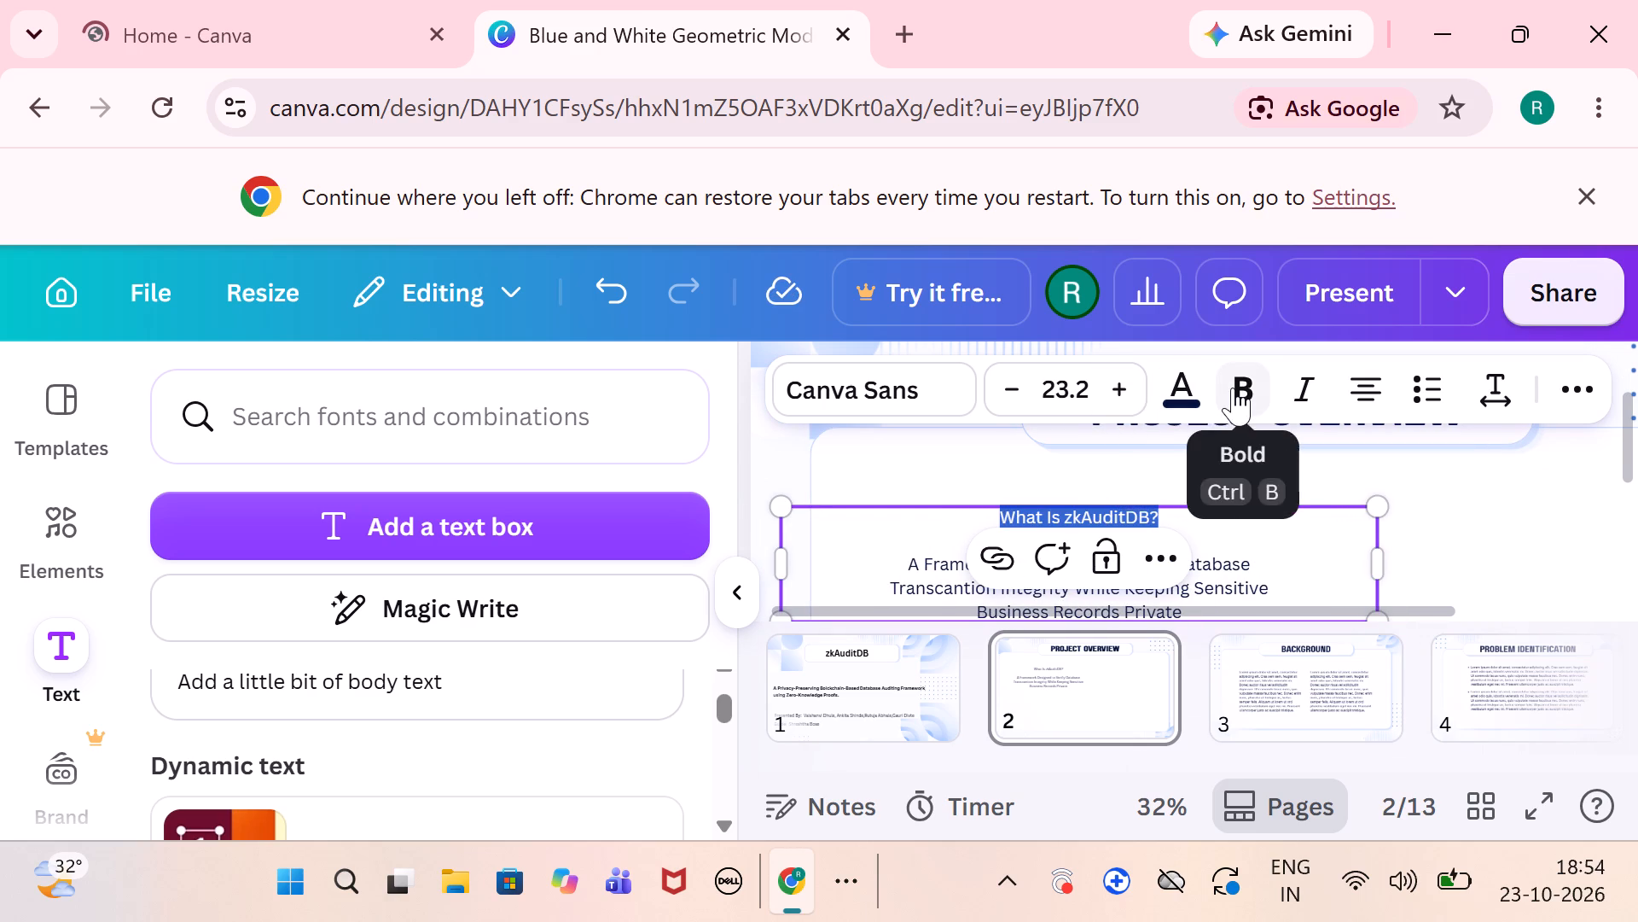
# Increase the font size of the question "What Is zkAuditDB?" to 25.2 in slide 2's body text.
pyautogui.click(1106, 394)
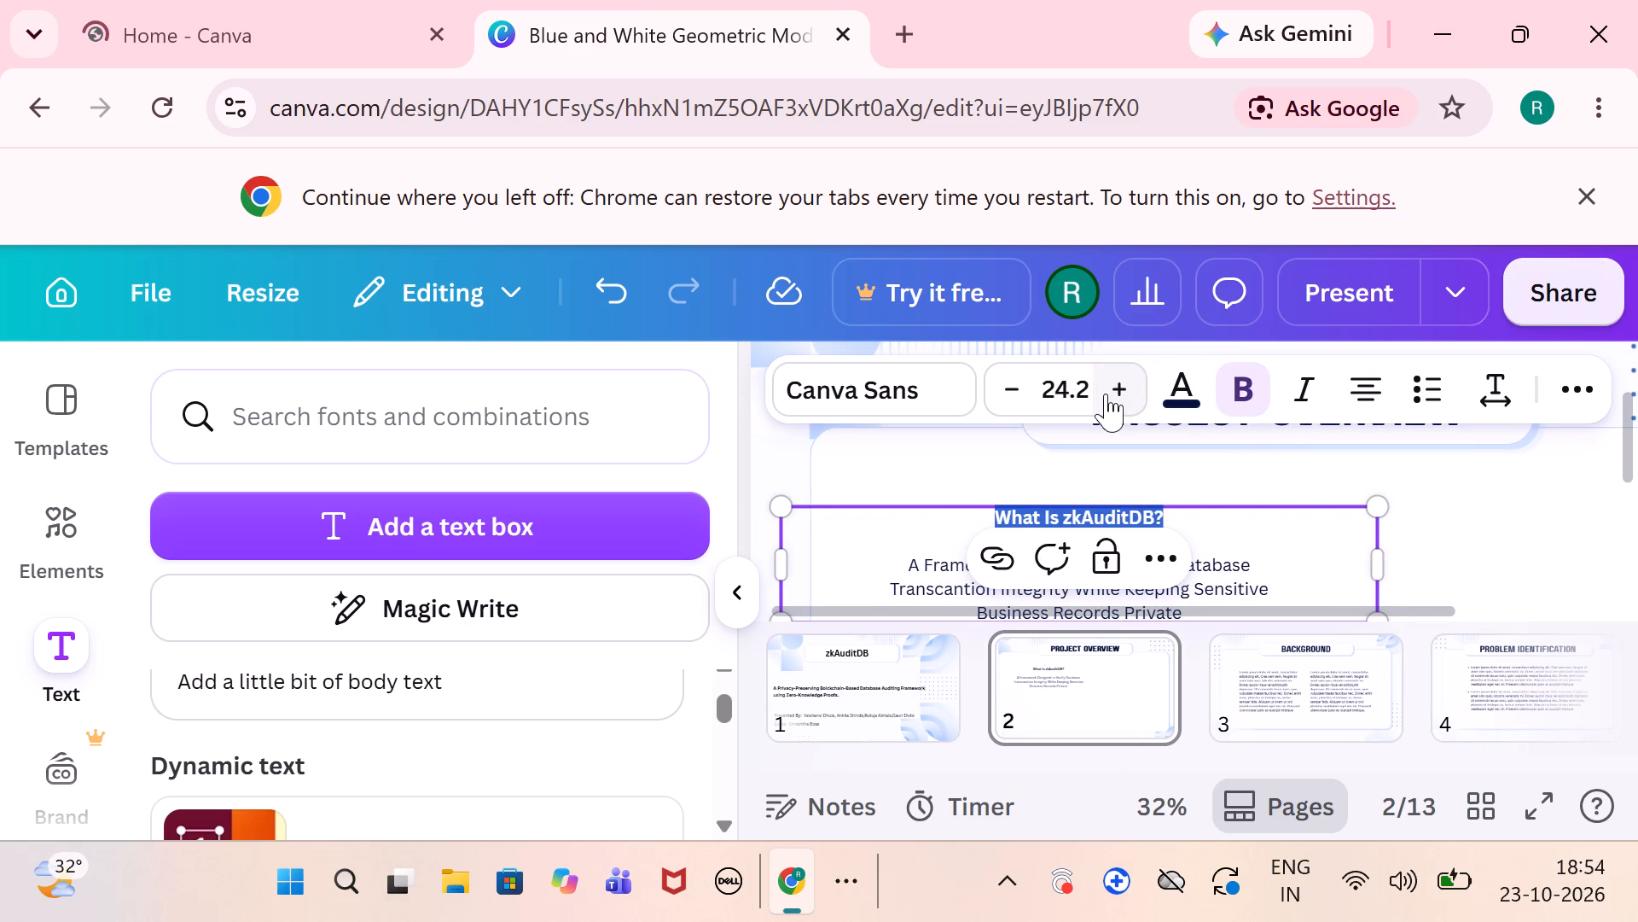
pyautogui.click(1106, 394)
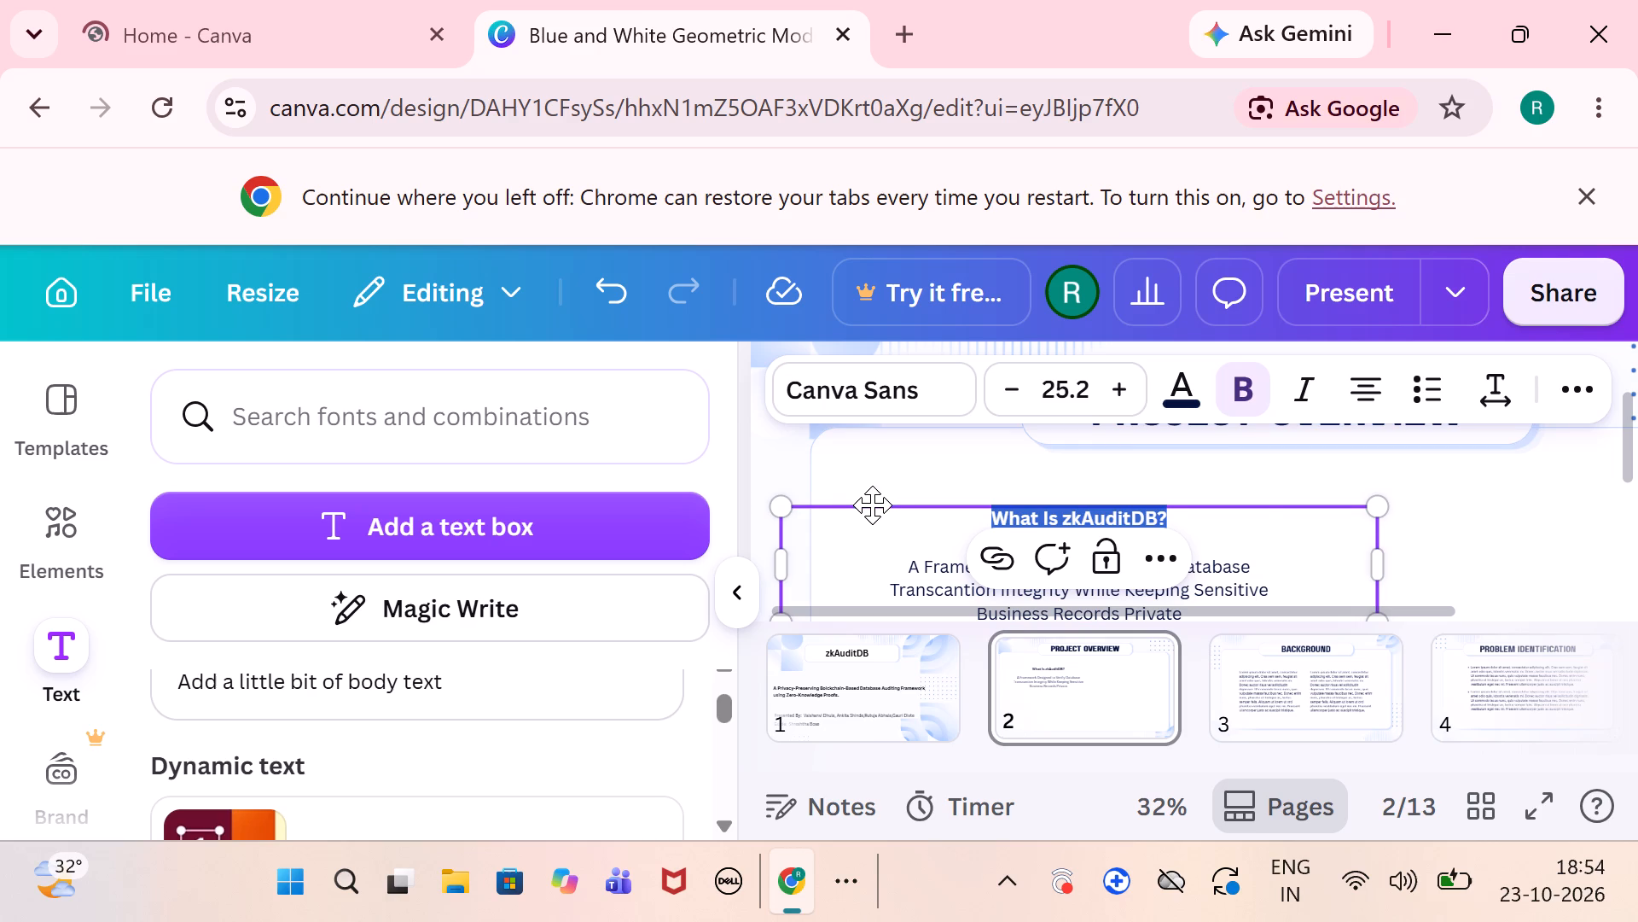
pyautogui.click(872, 505)
pyautogui.click(1483, 514)
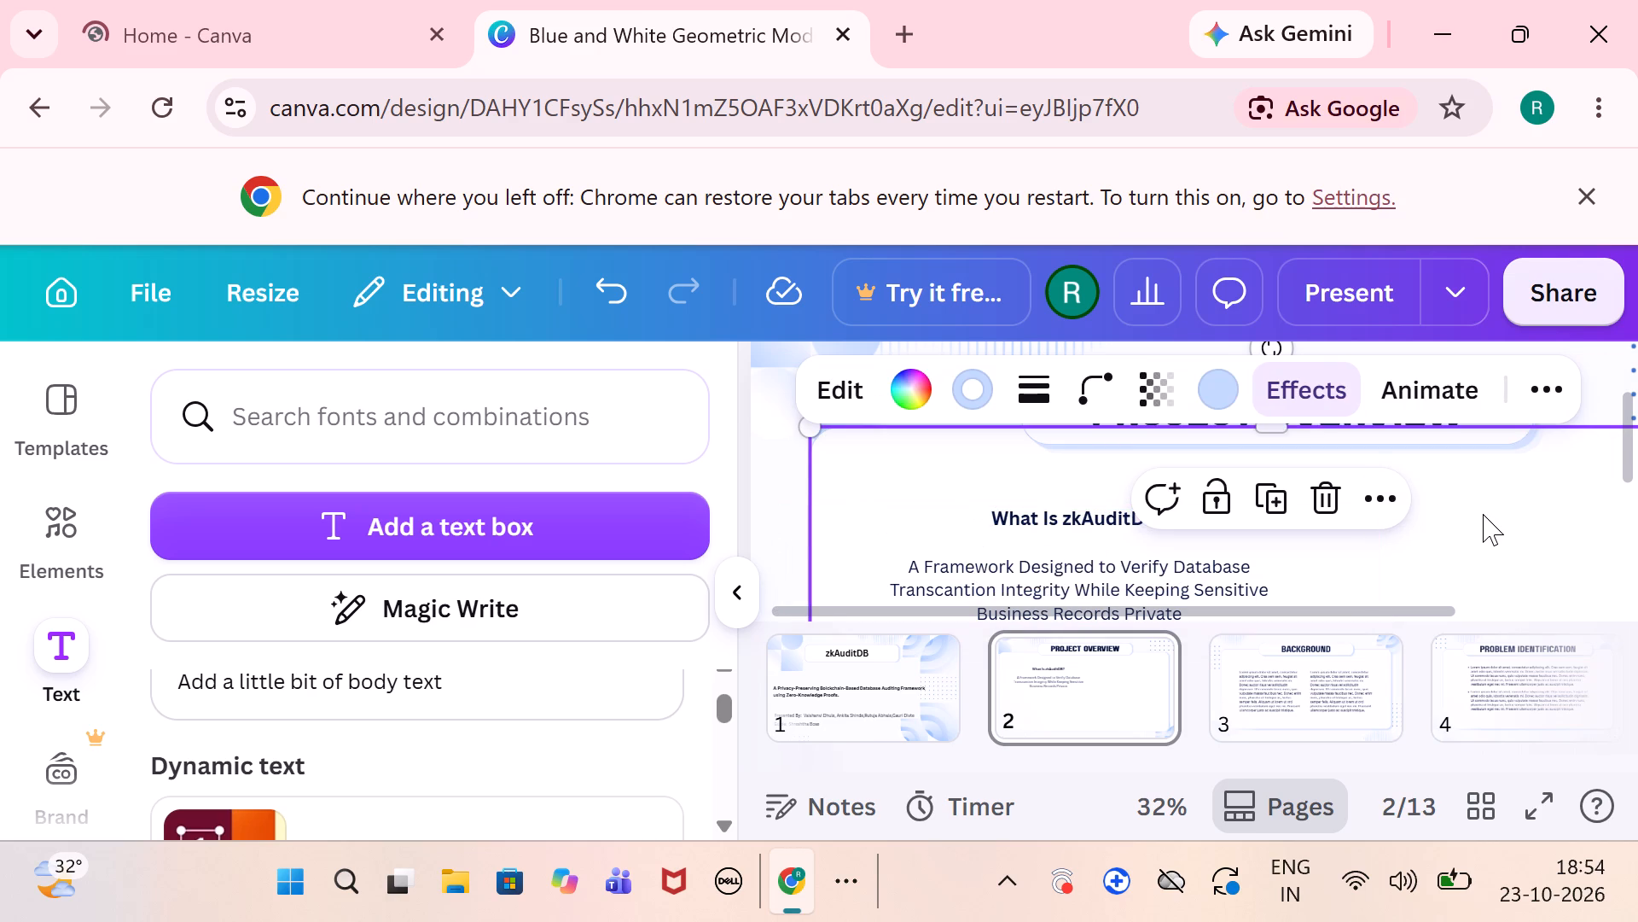
# Move slide 2's body text box slightly further left so it begins at about the slide's left edge, and deselect it.
pyautogui.scroll(-1, 1483, 514)
pyautogui.click(1195, 489)
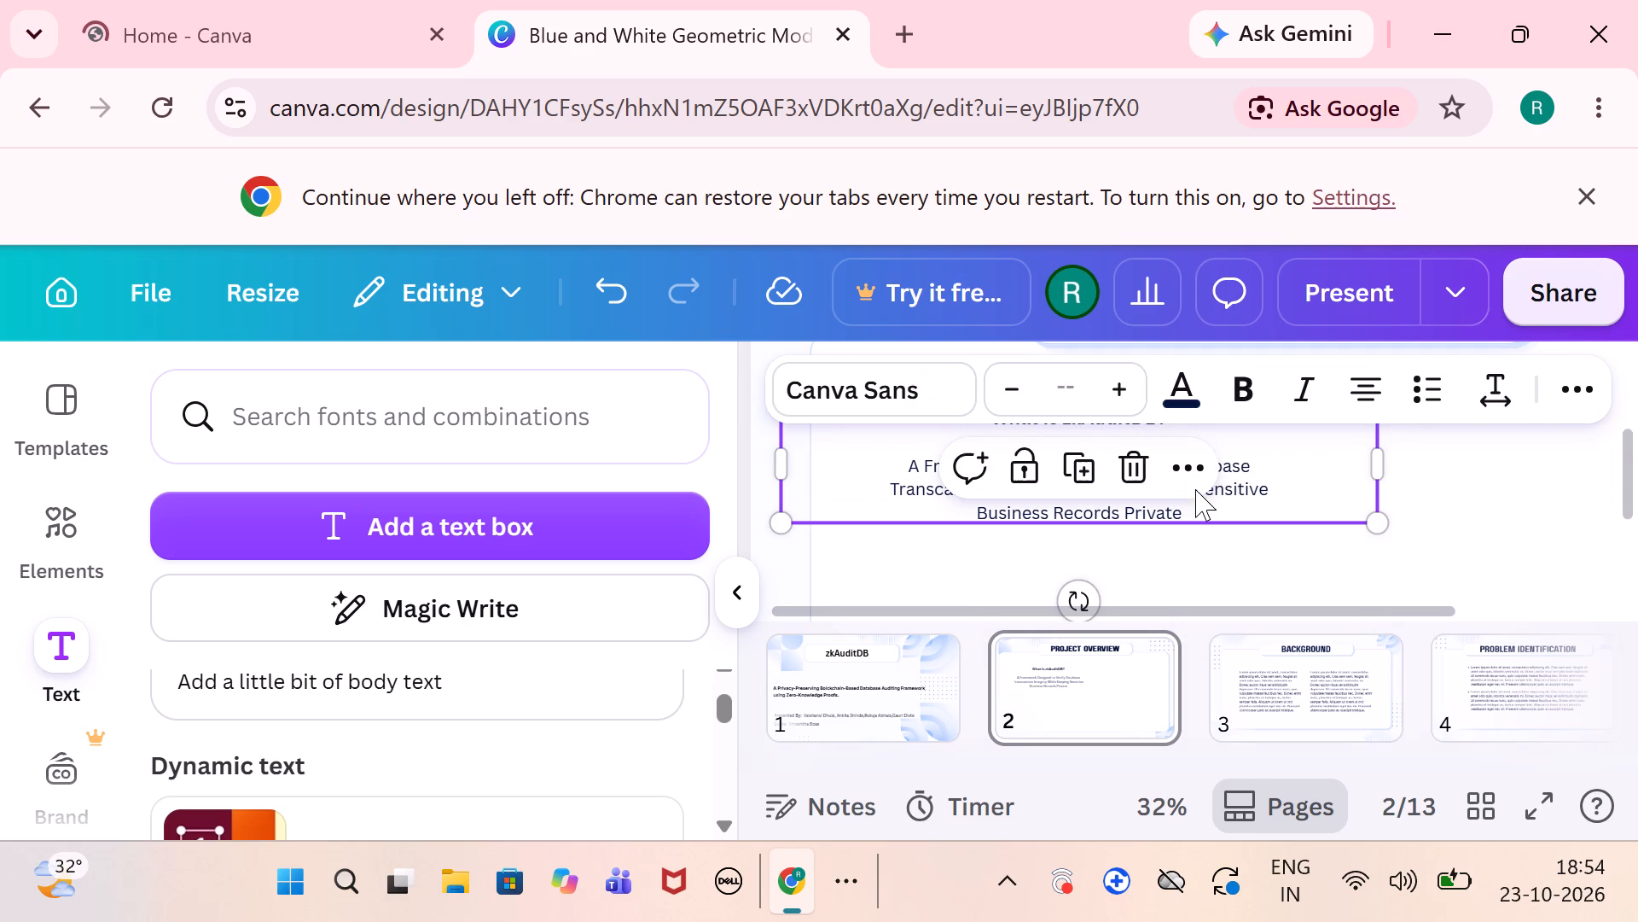
pyautogui.click(1498, 510)
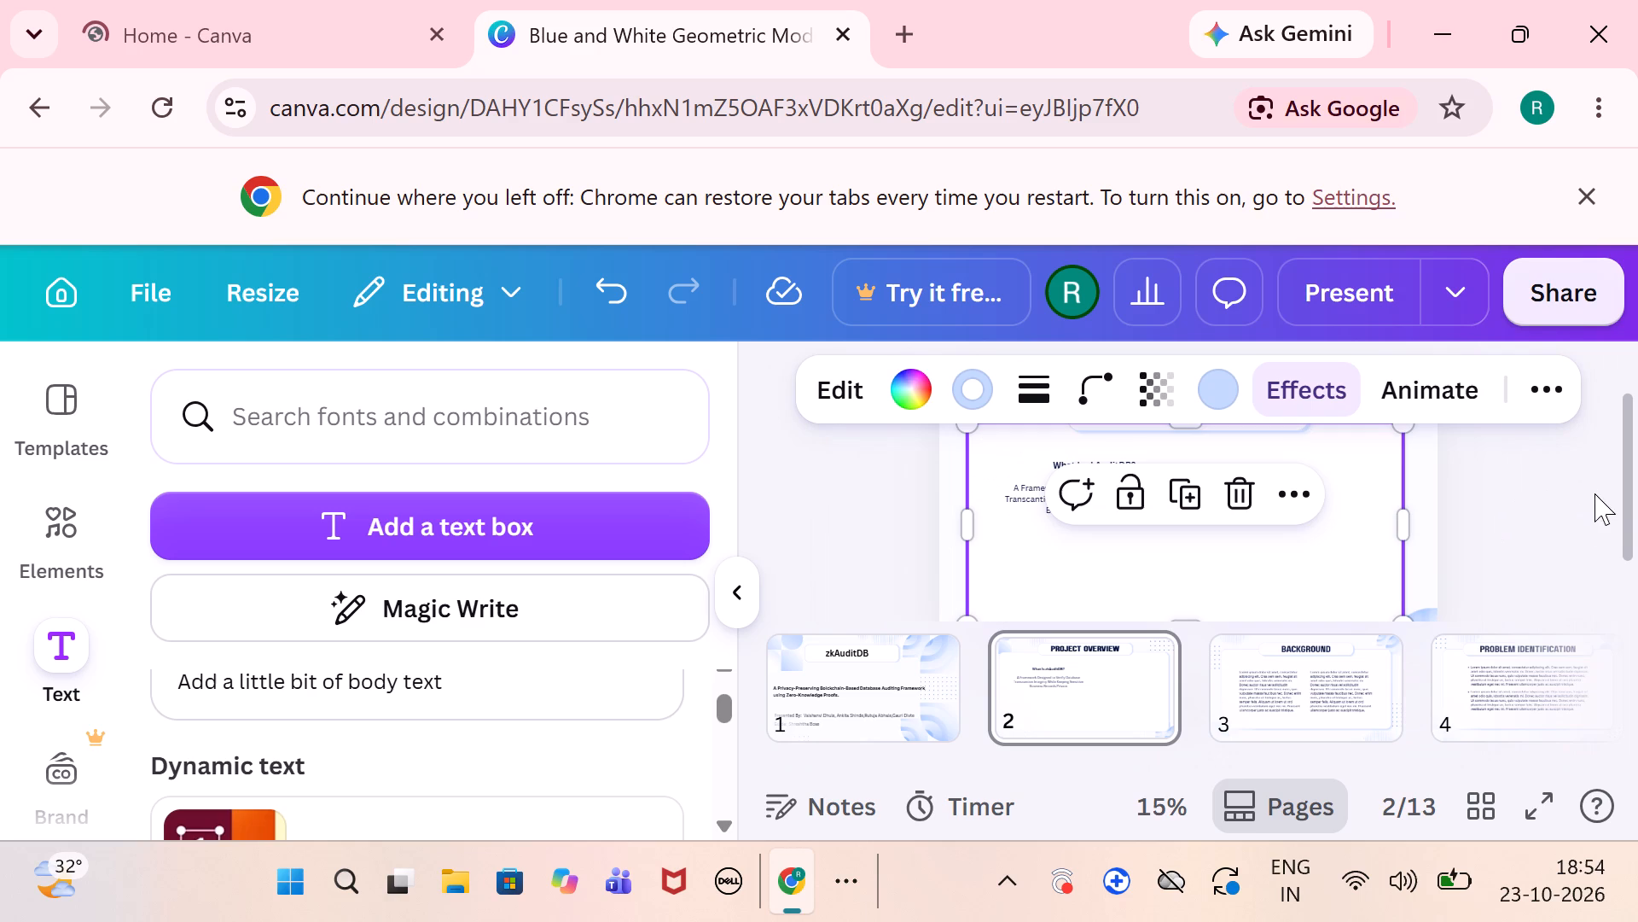
pyautogui.click(1557, 517)
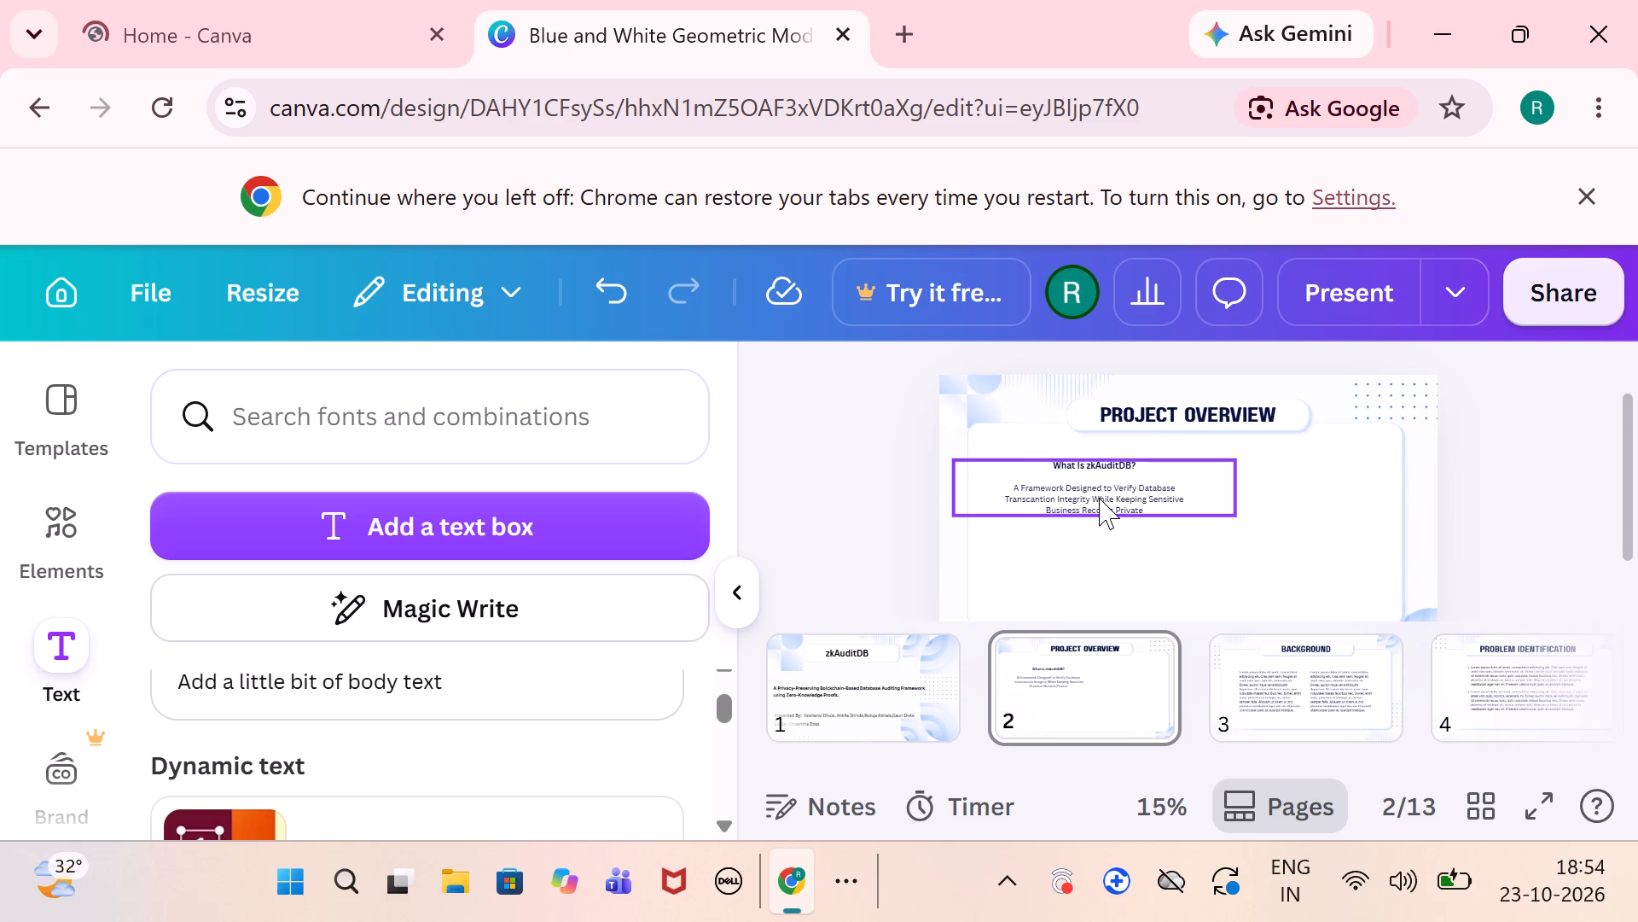
pyautogui.moveTo(1099, 498); pyautogui.dragTo(1085, 498)
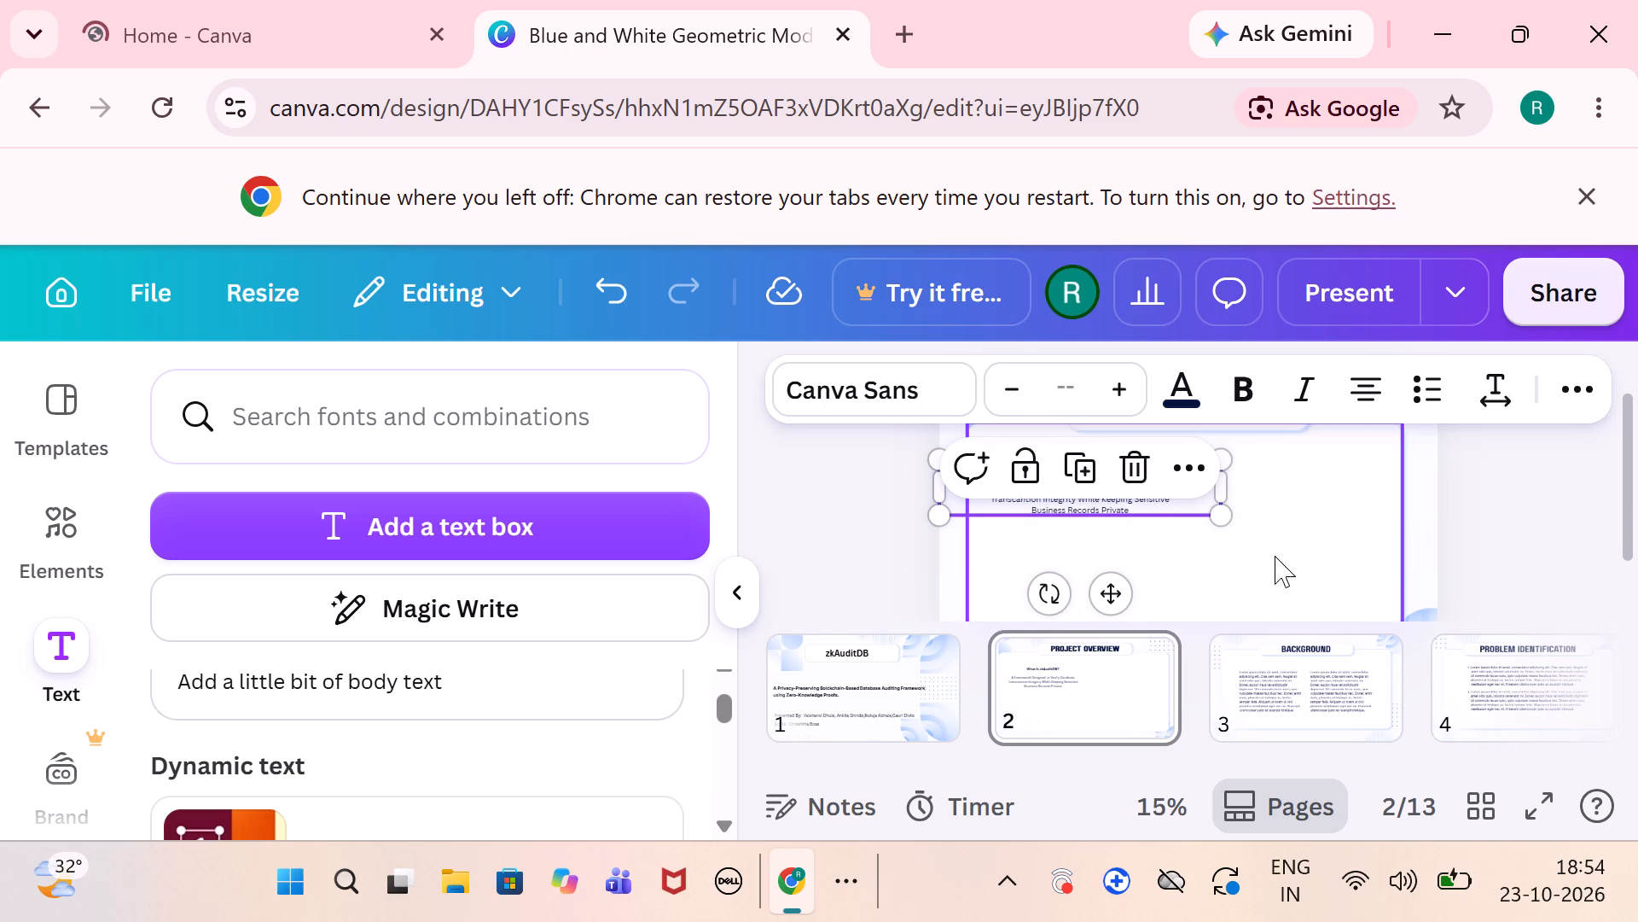
pyautogui.click(1473, 556)
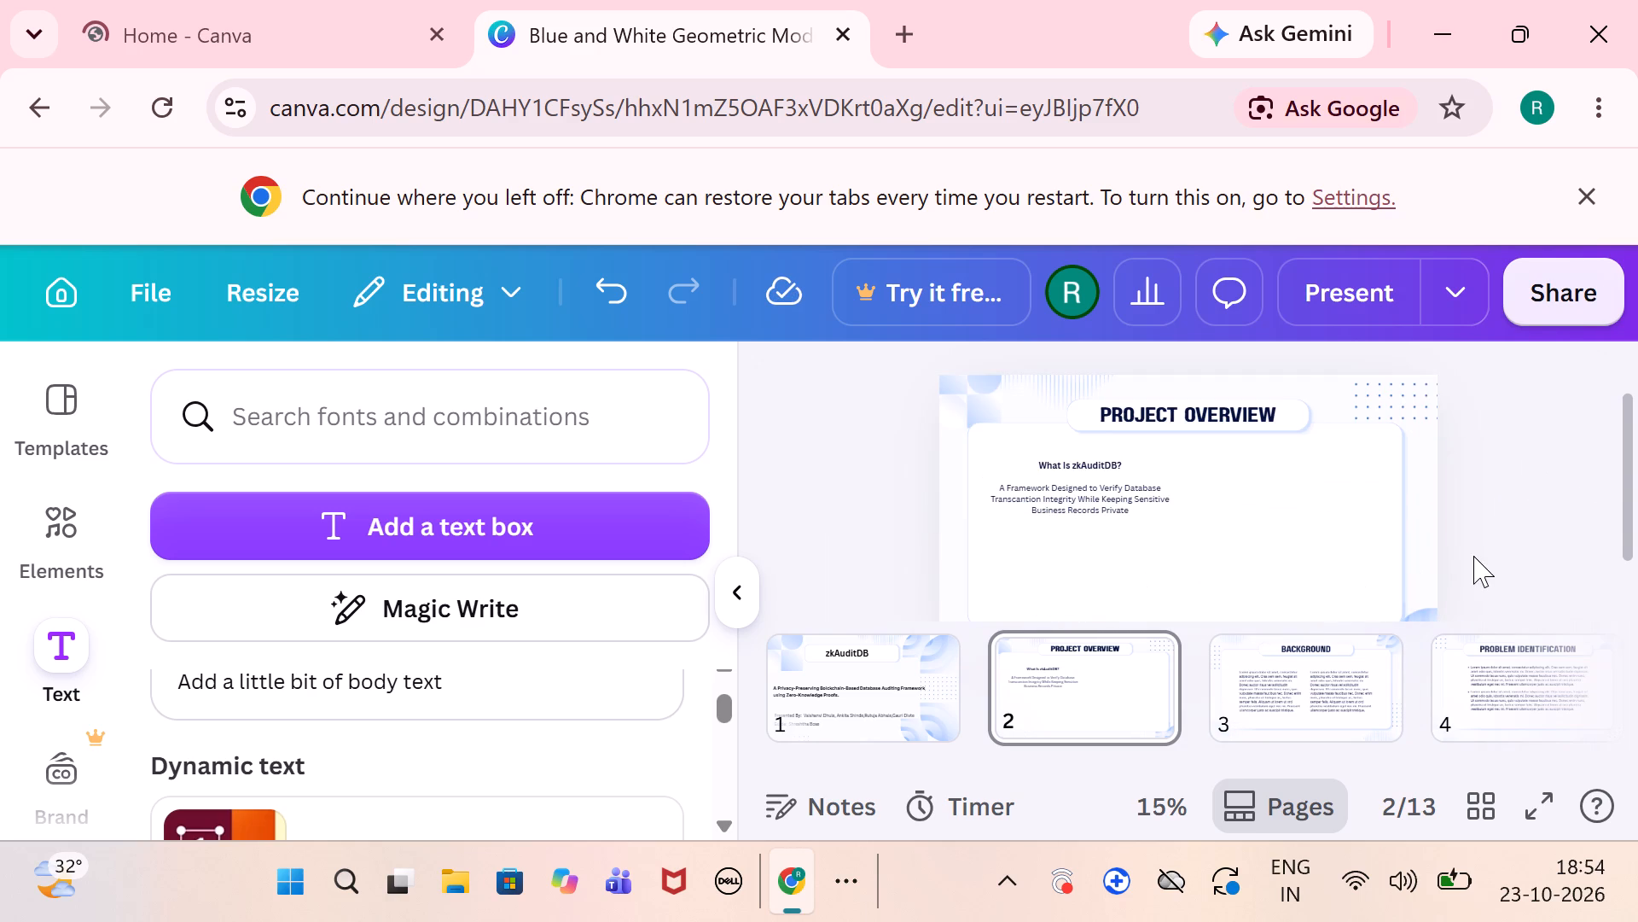
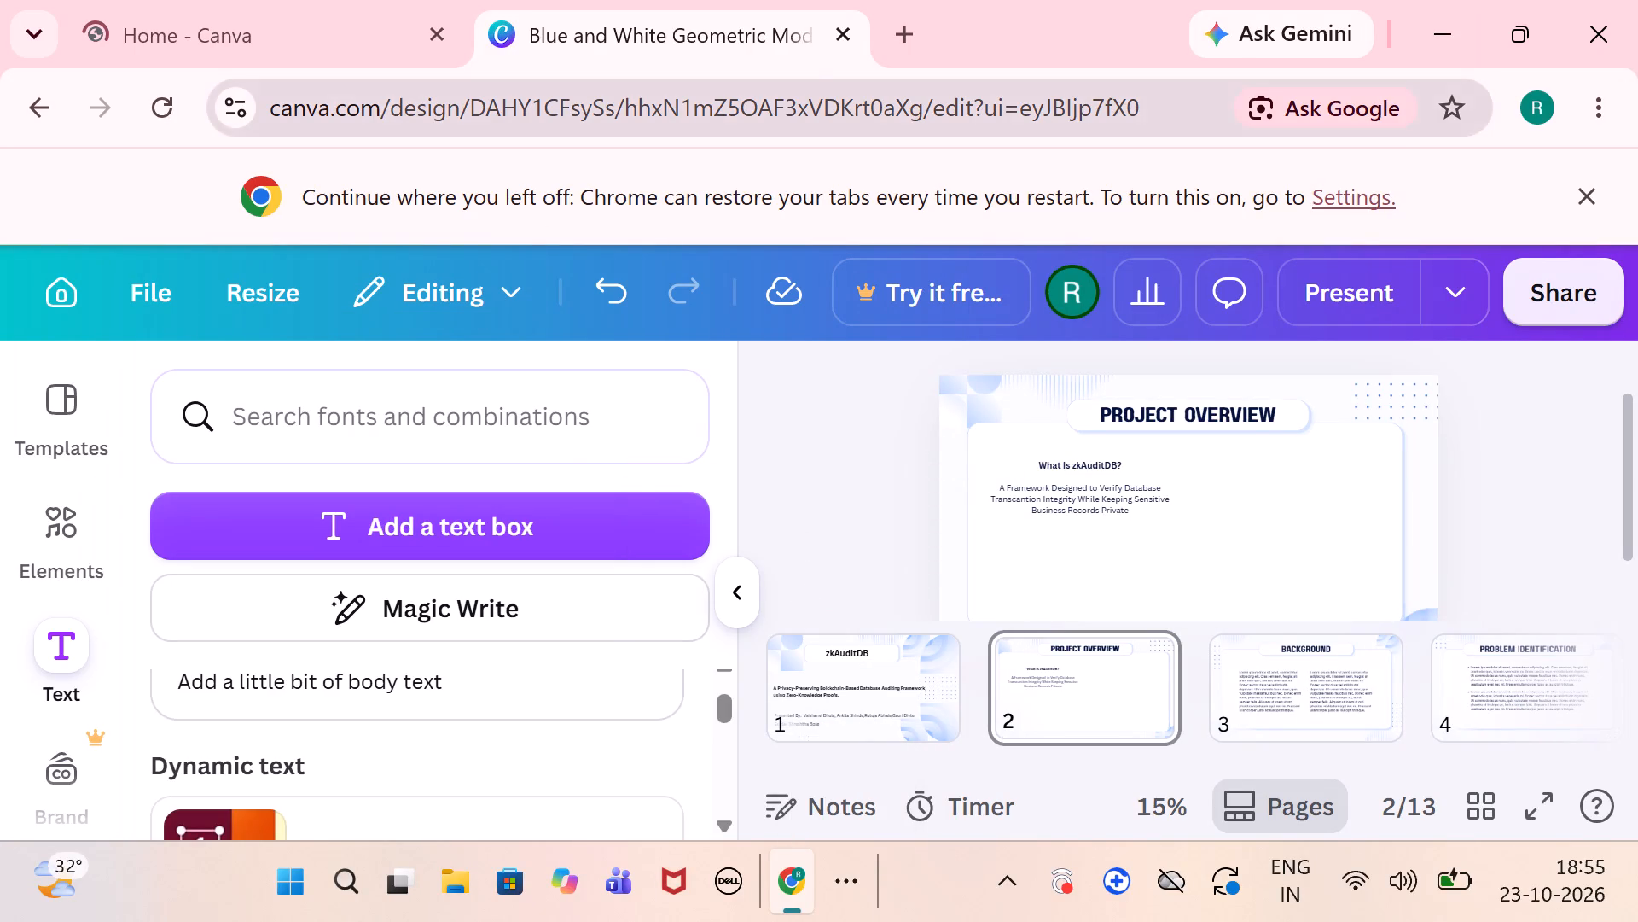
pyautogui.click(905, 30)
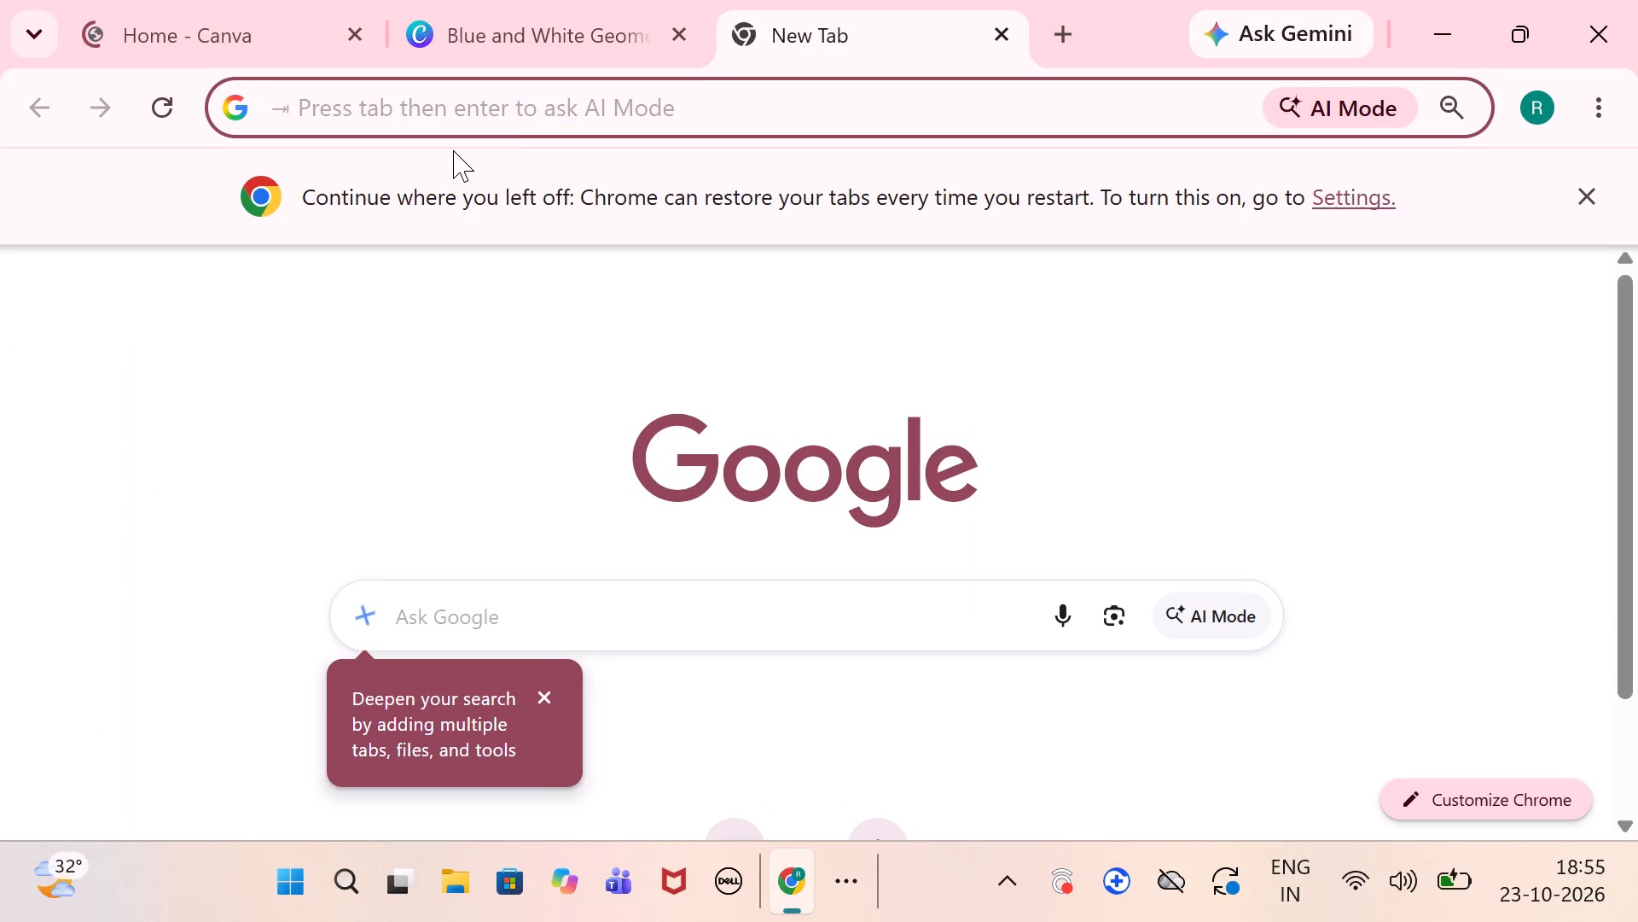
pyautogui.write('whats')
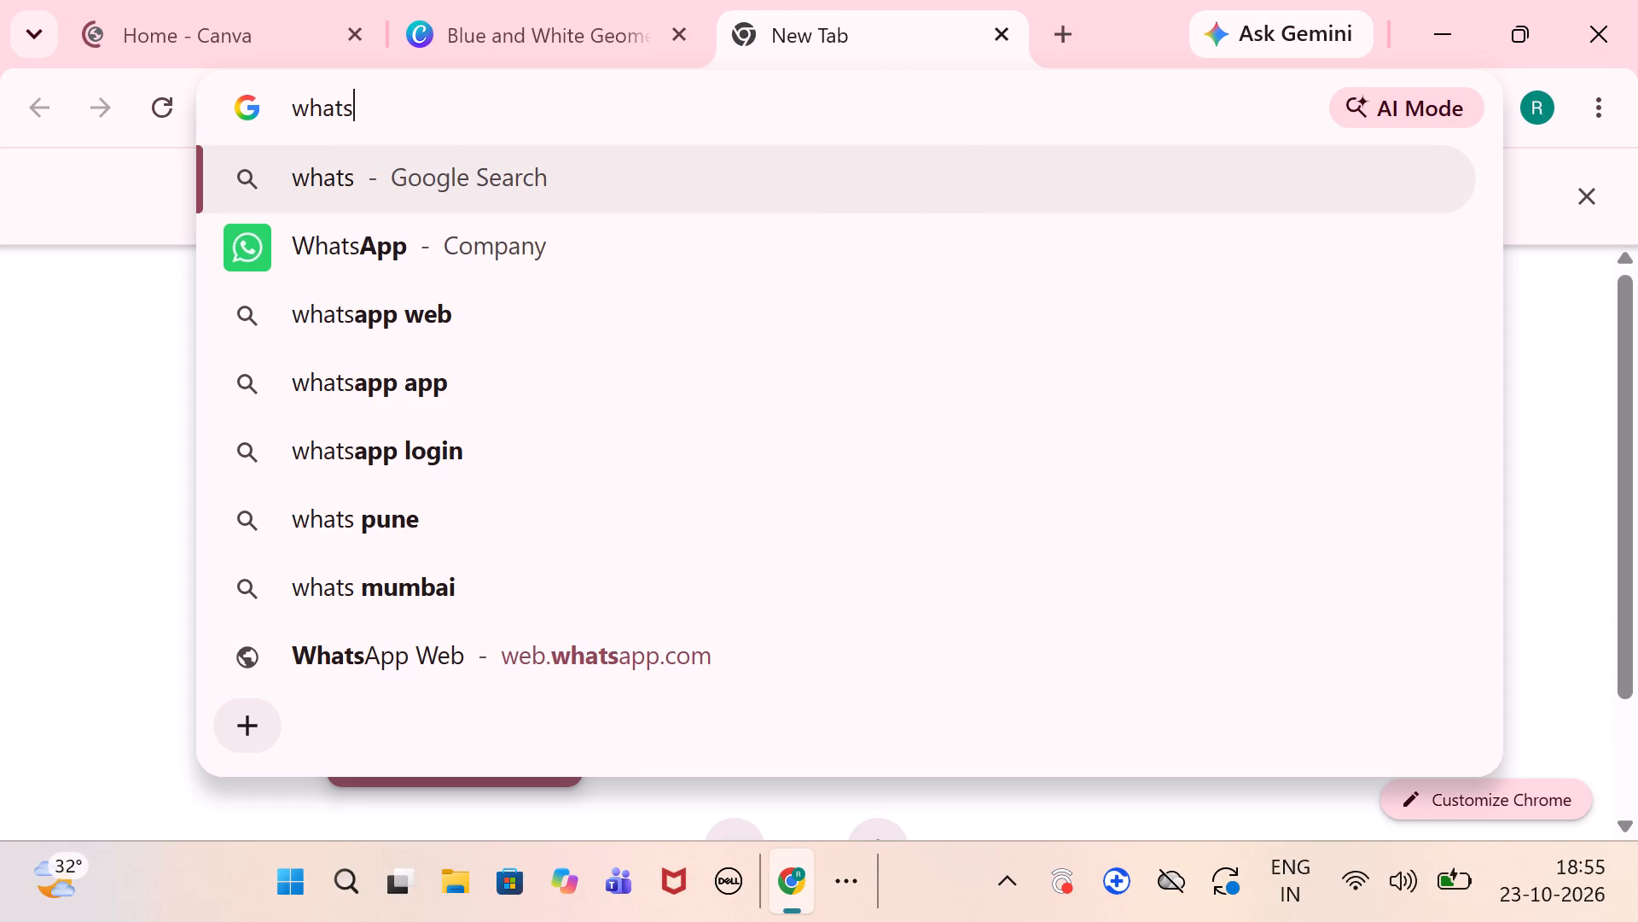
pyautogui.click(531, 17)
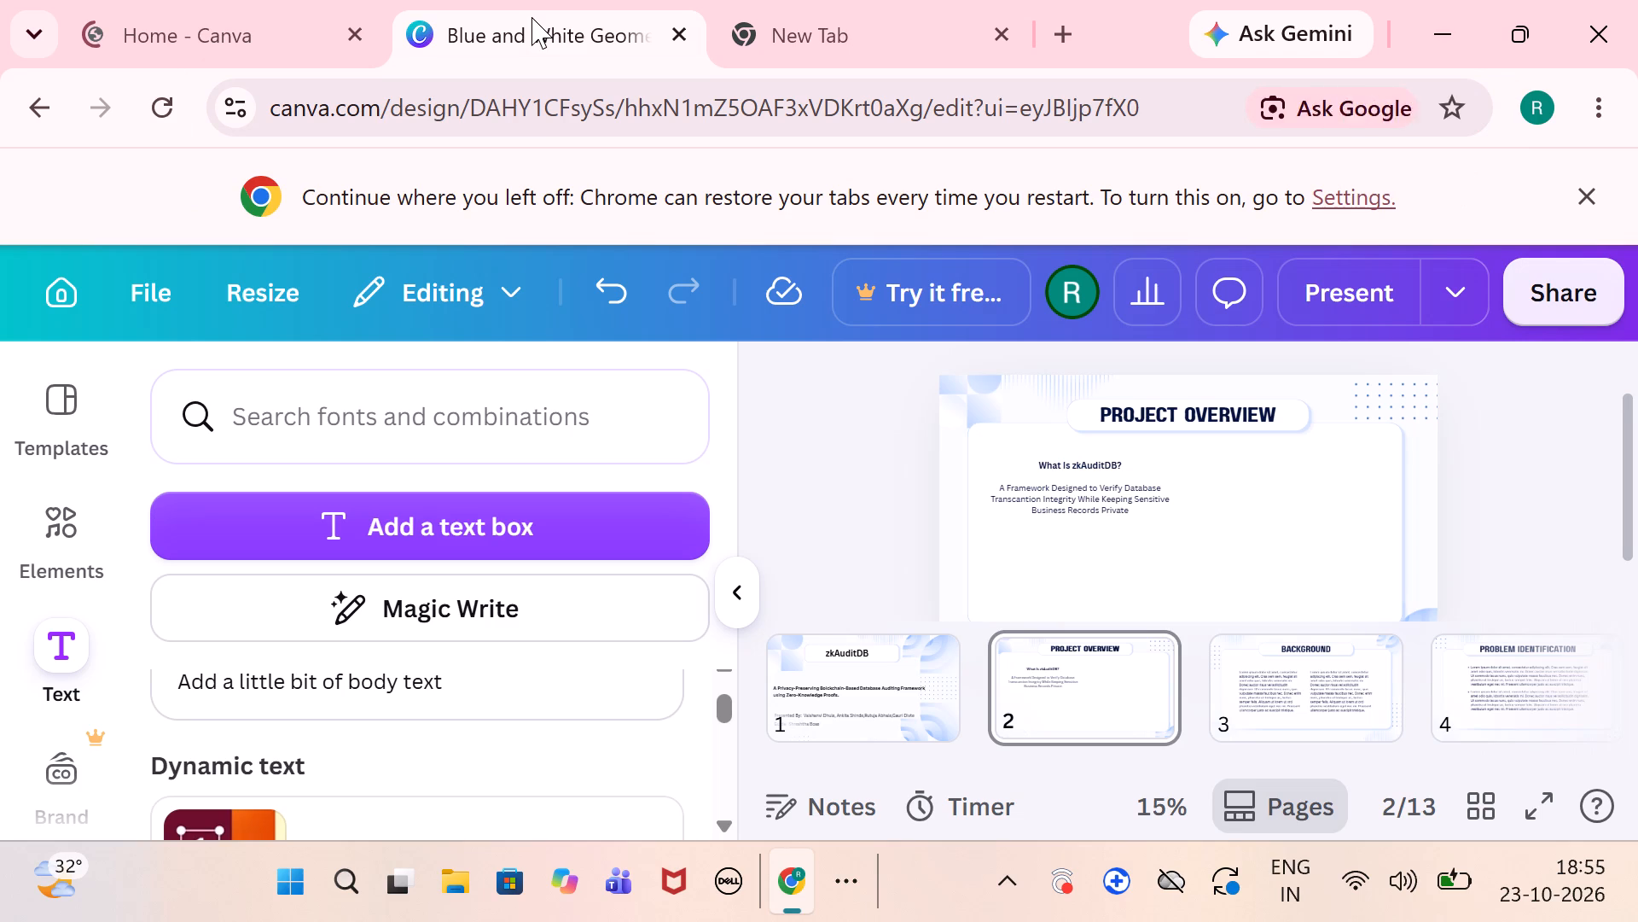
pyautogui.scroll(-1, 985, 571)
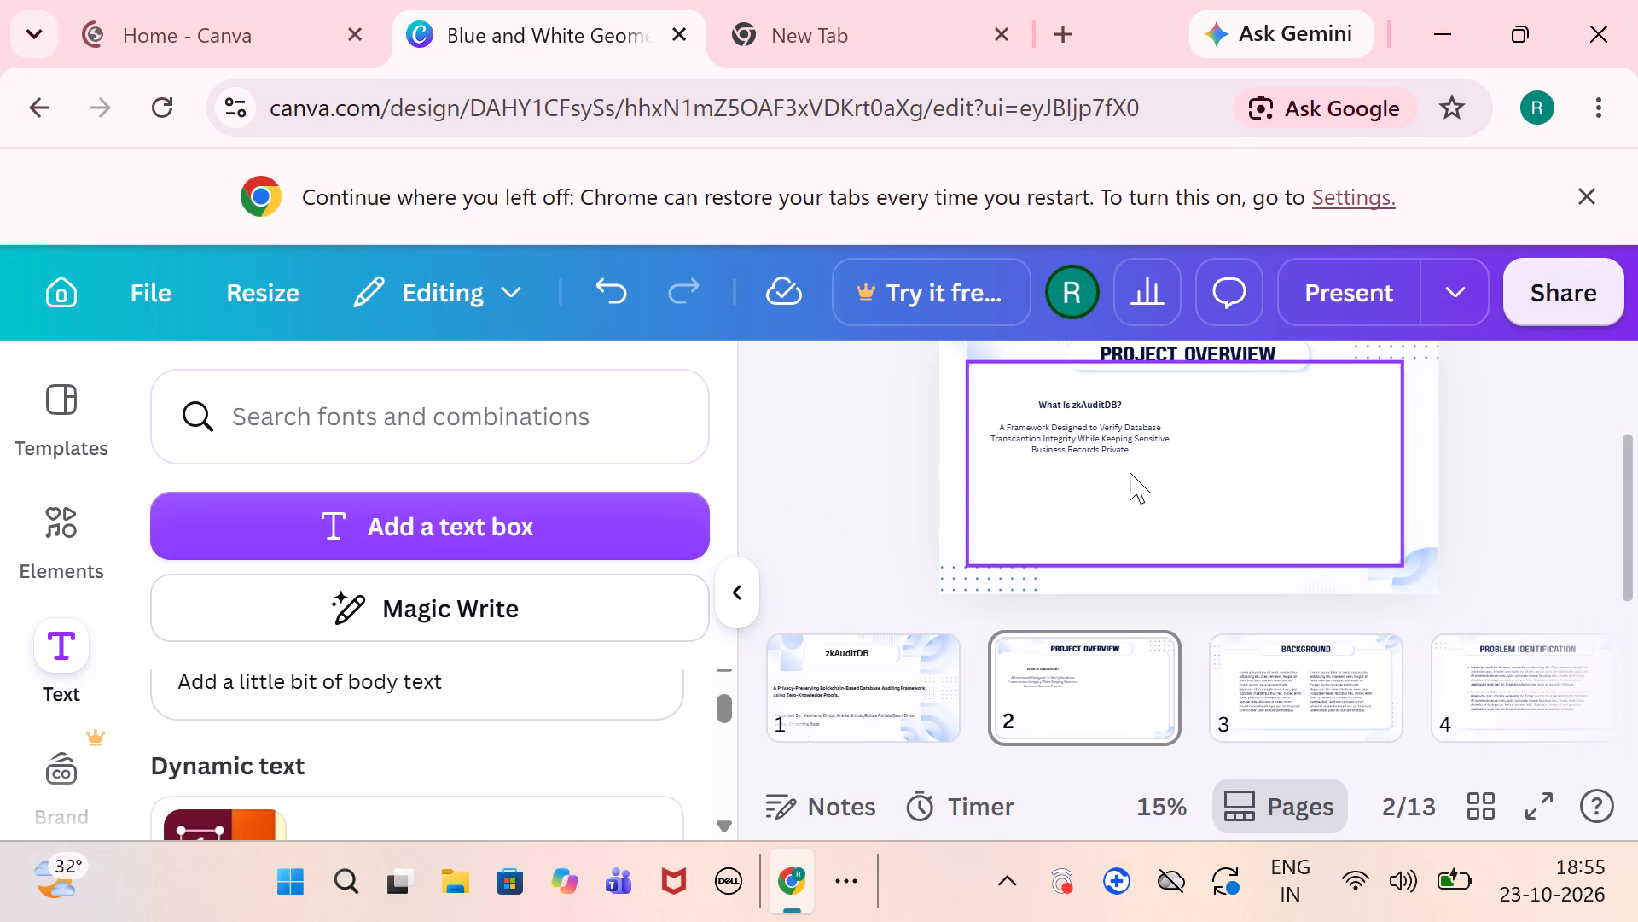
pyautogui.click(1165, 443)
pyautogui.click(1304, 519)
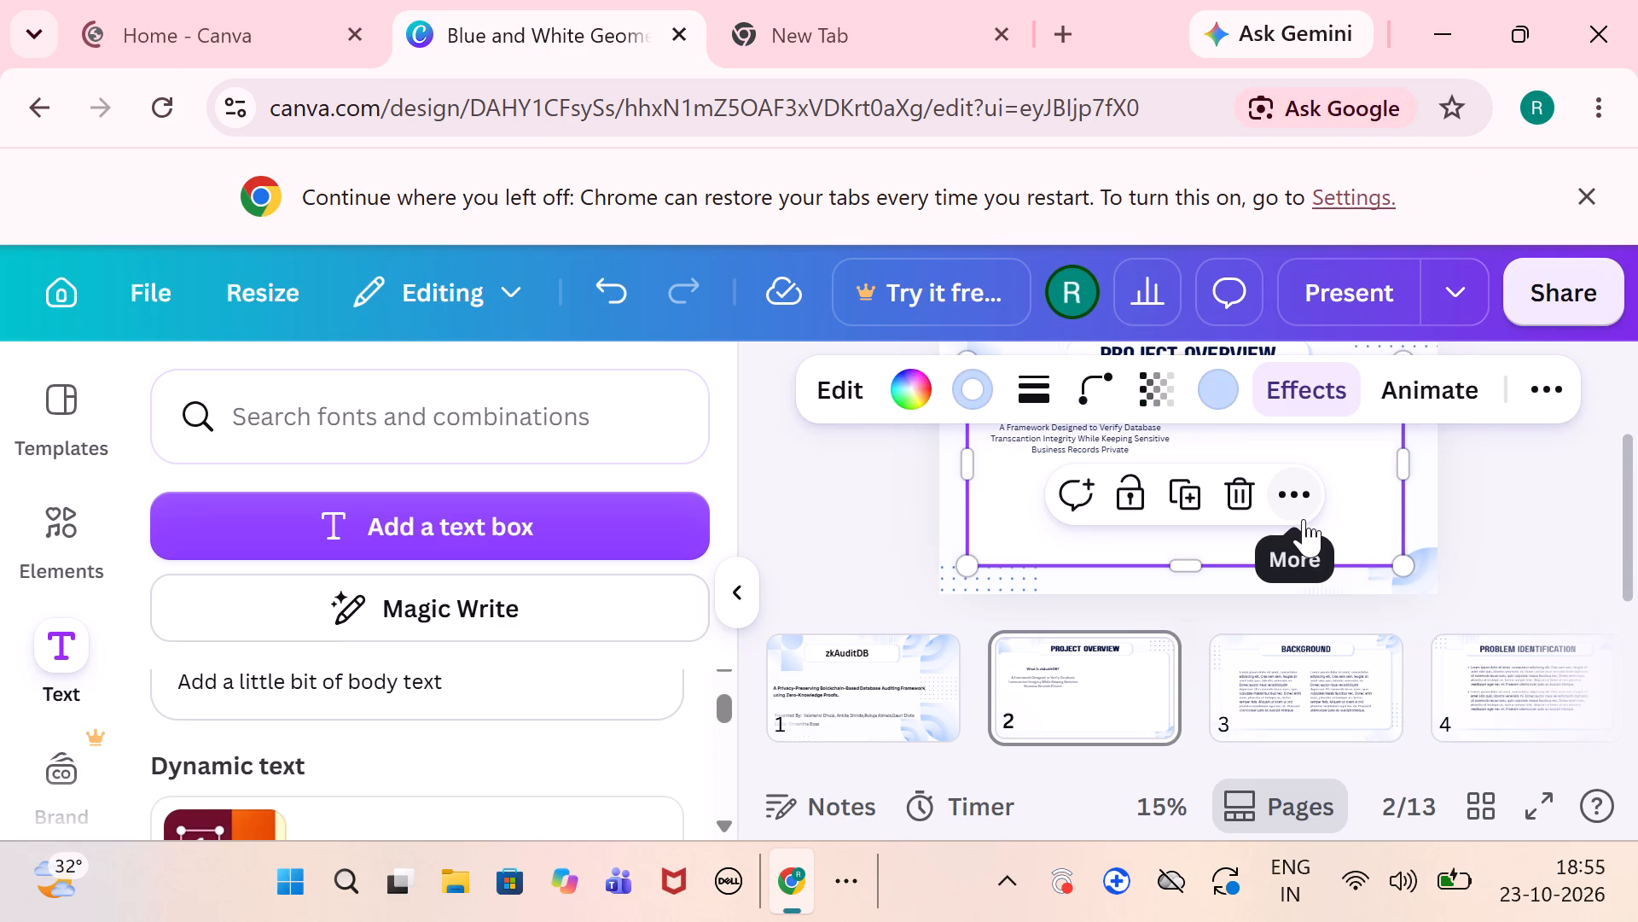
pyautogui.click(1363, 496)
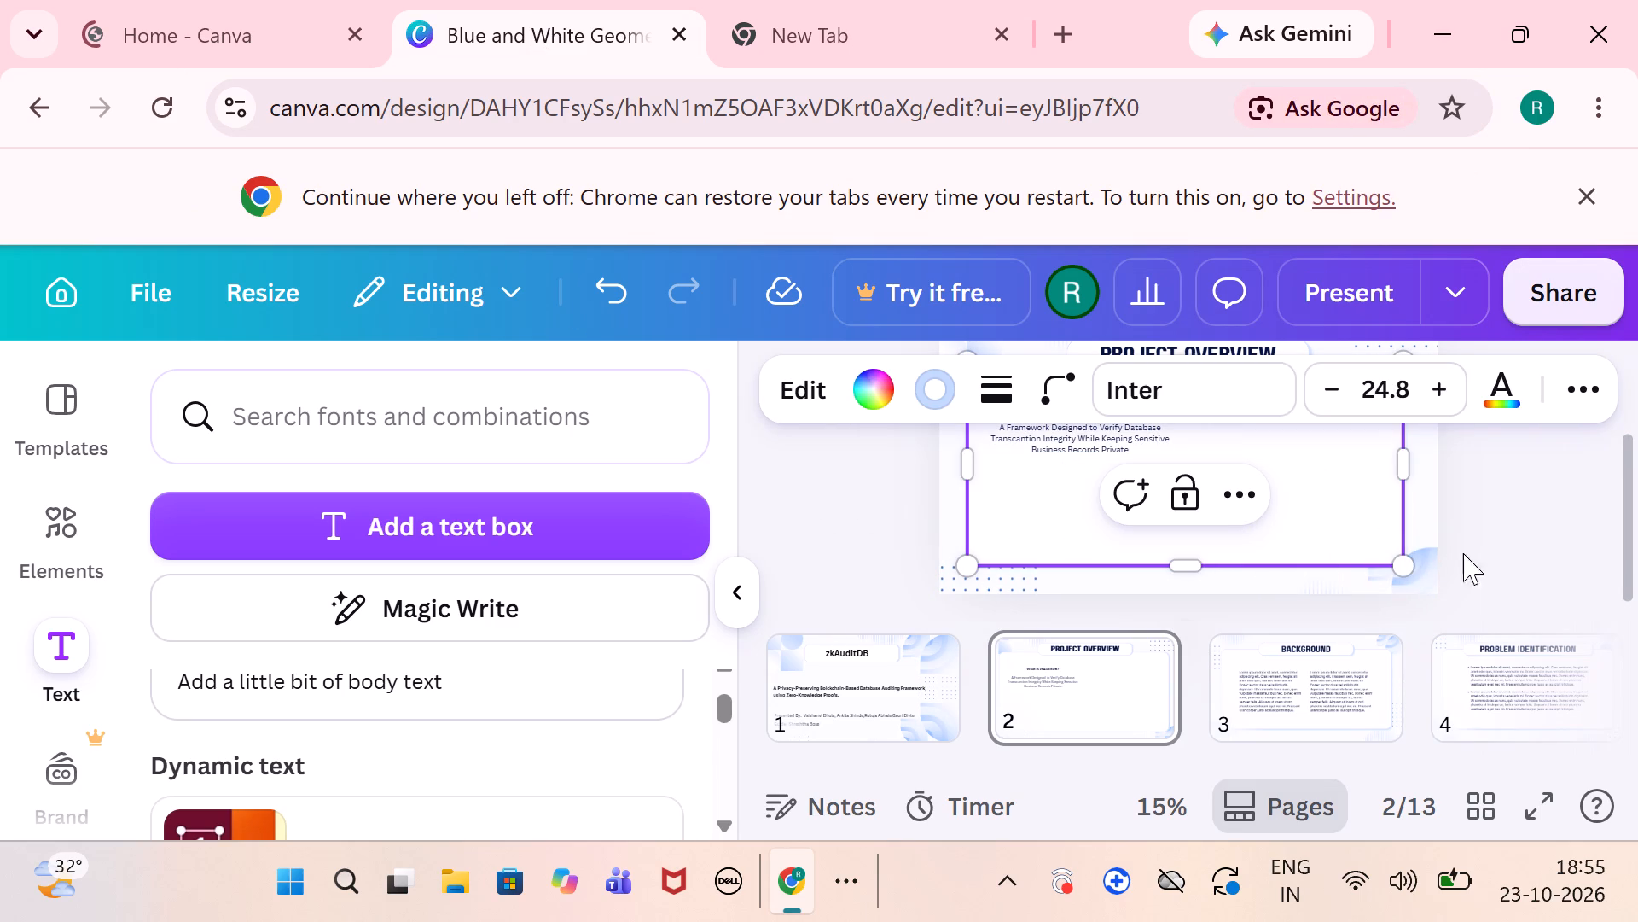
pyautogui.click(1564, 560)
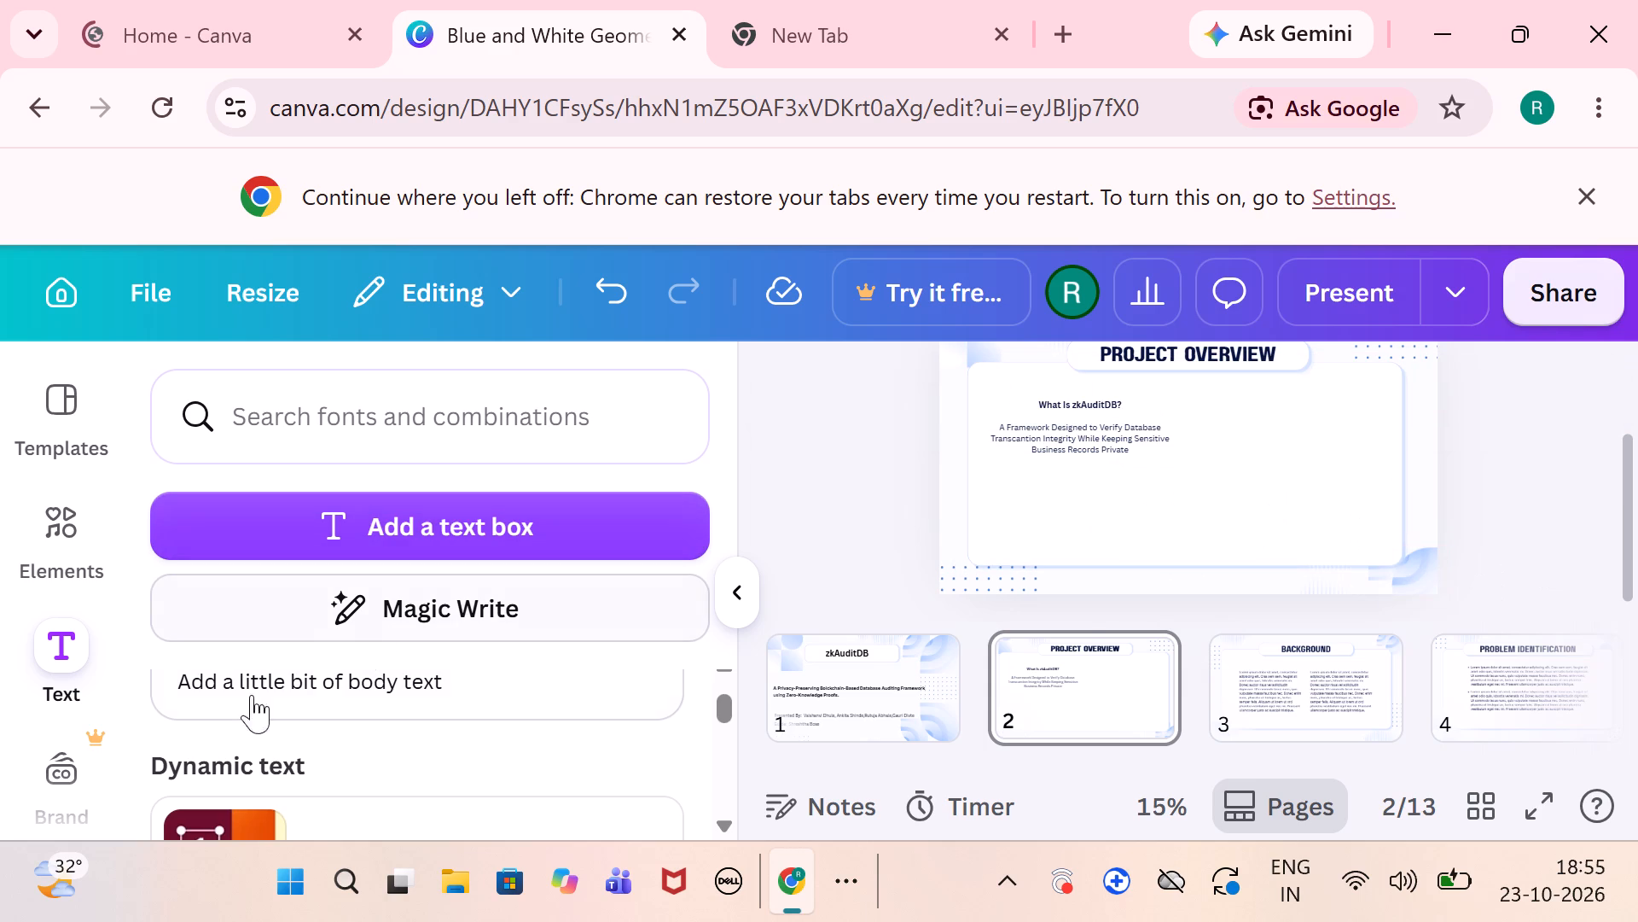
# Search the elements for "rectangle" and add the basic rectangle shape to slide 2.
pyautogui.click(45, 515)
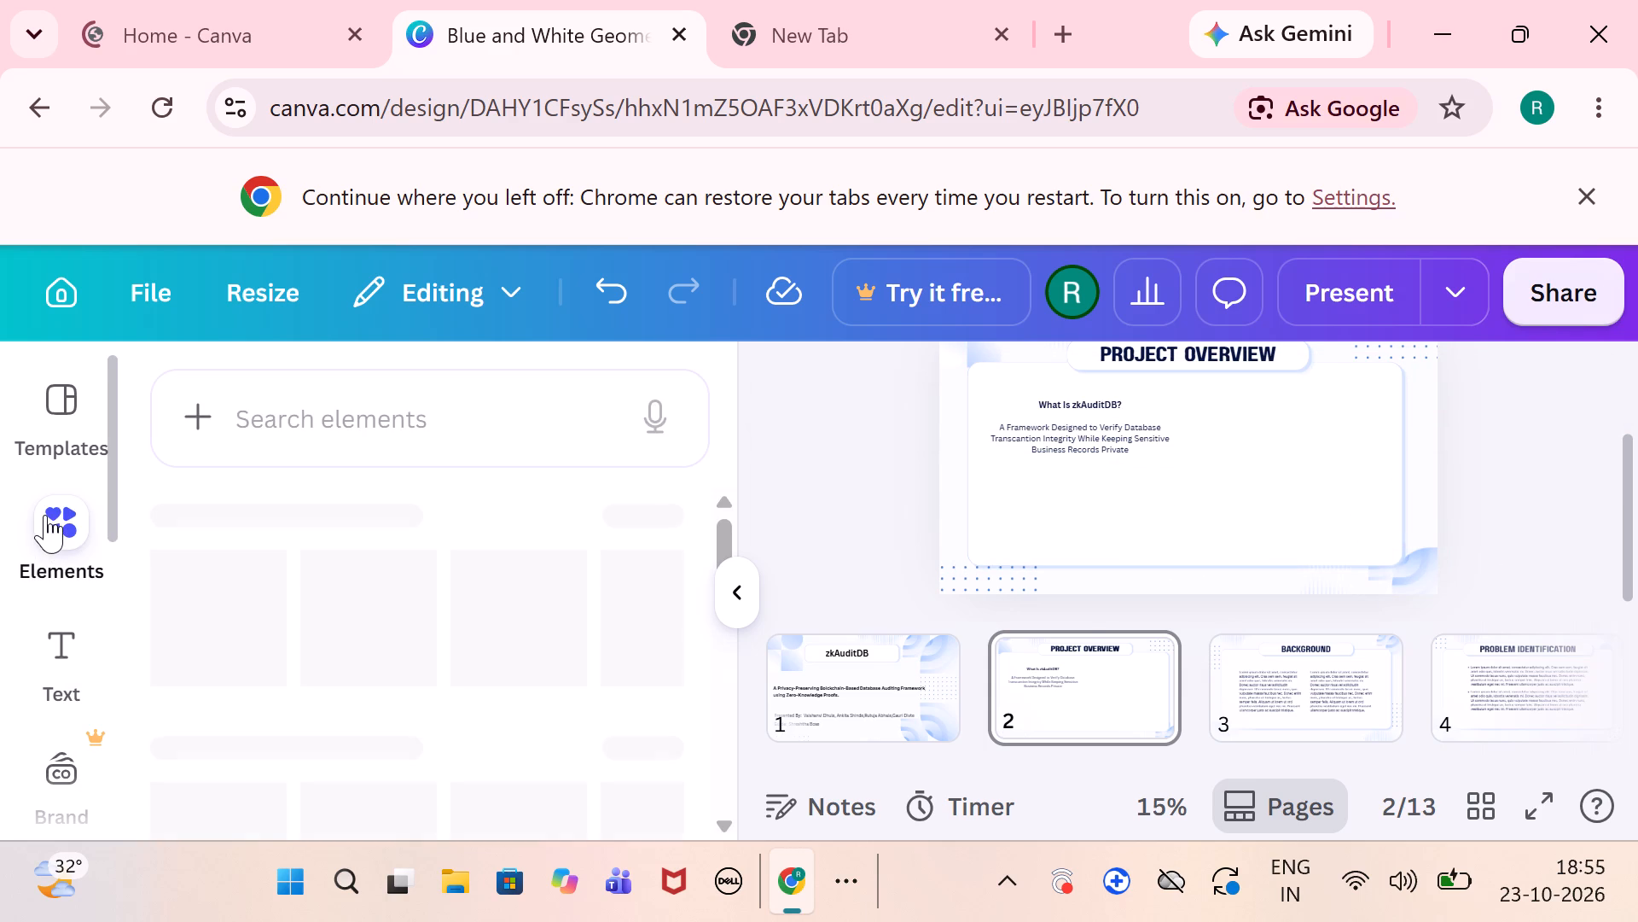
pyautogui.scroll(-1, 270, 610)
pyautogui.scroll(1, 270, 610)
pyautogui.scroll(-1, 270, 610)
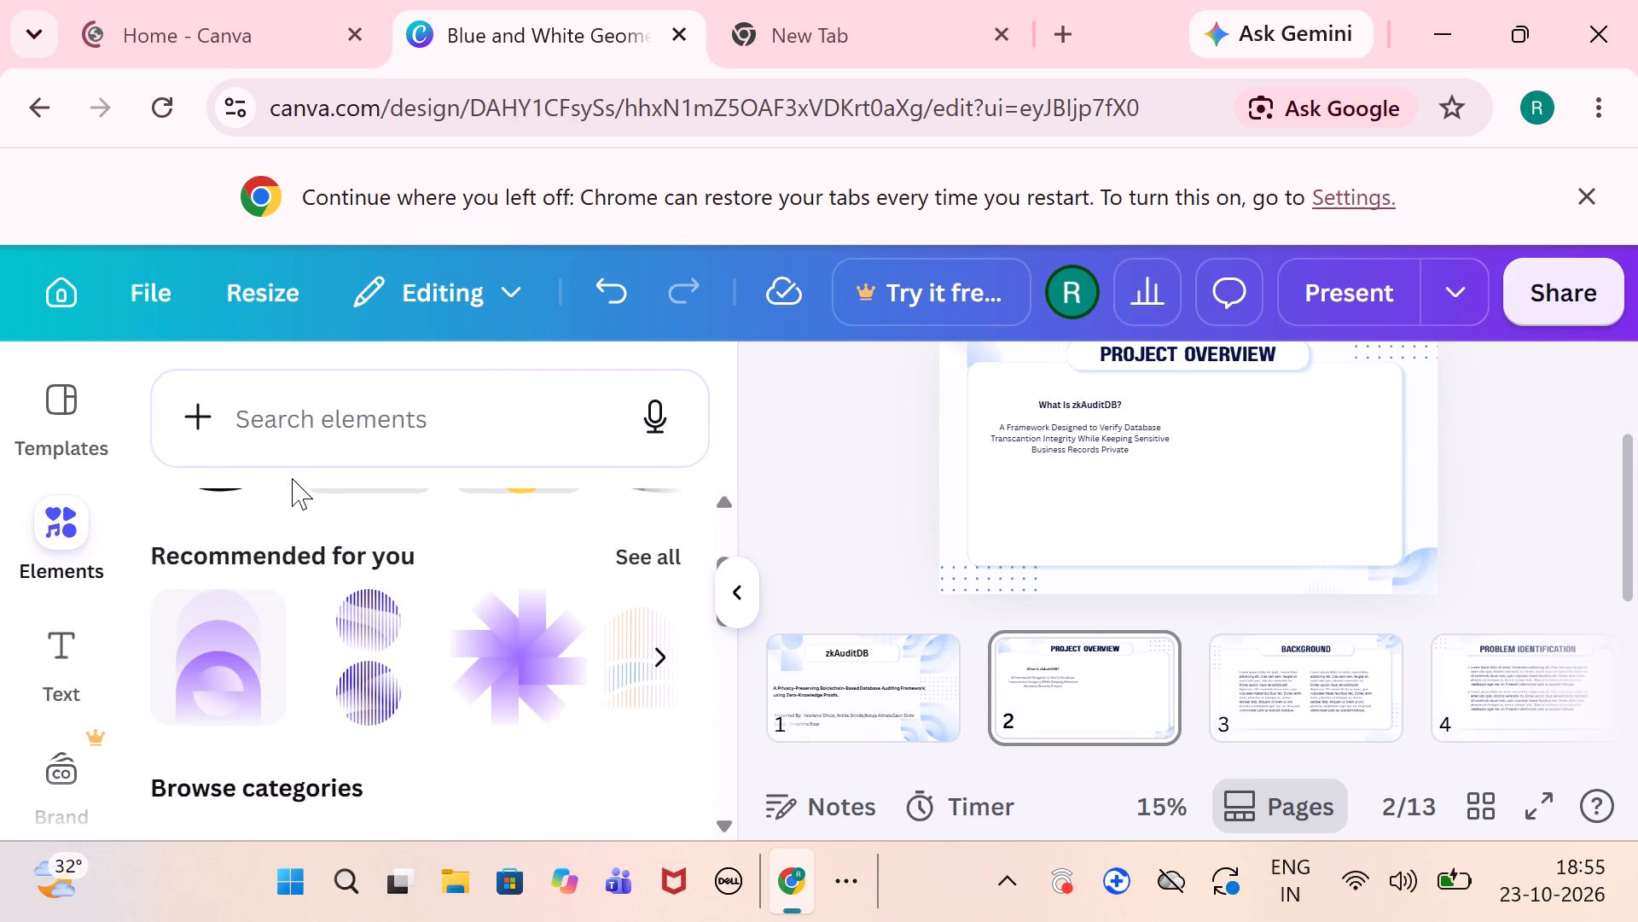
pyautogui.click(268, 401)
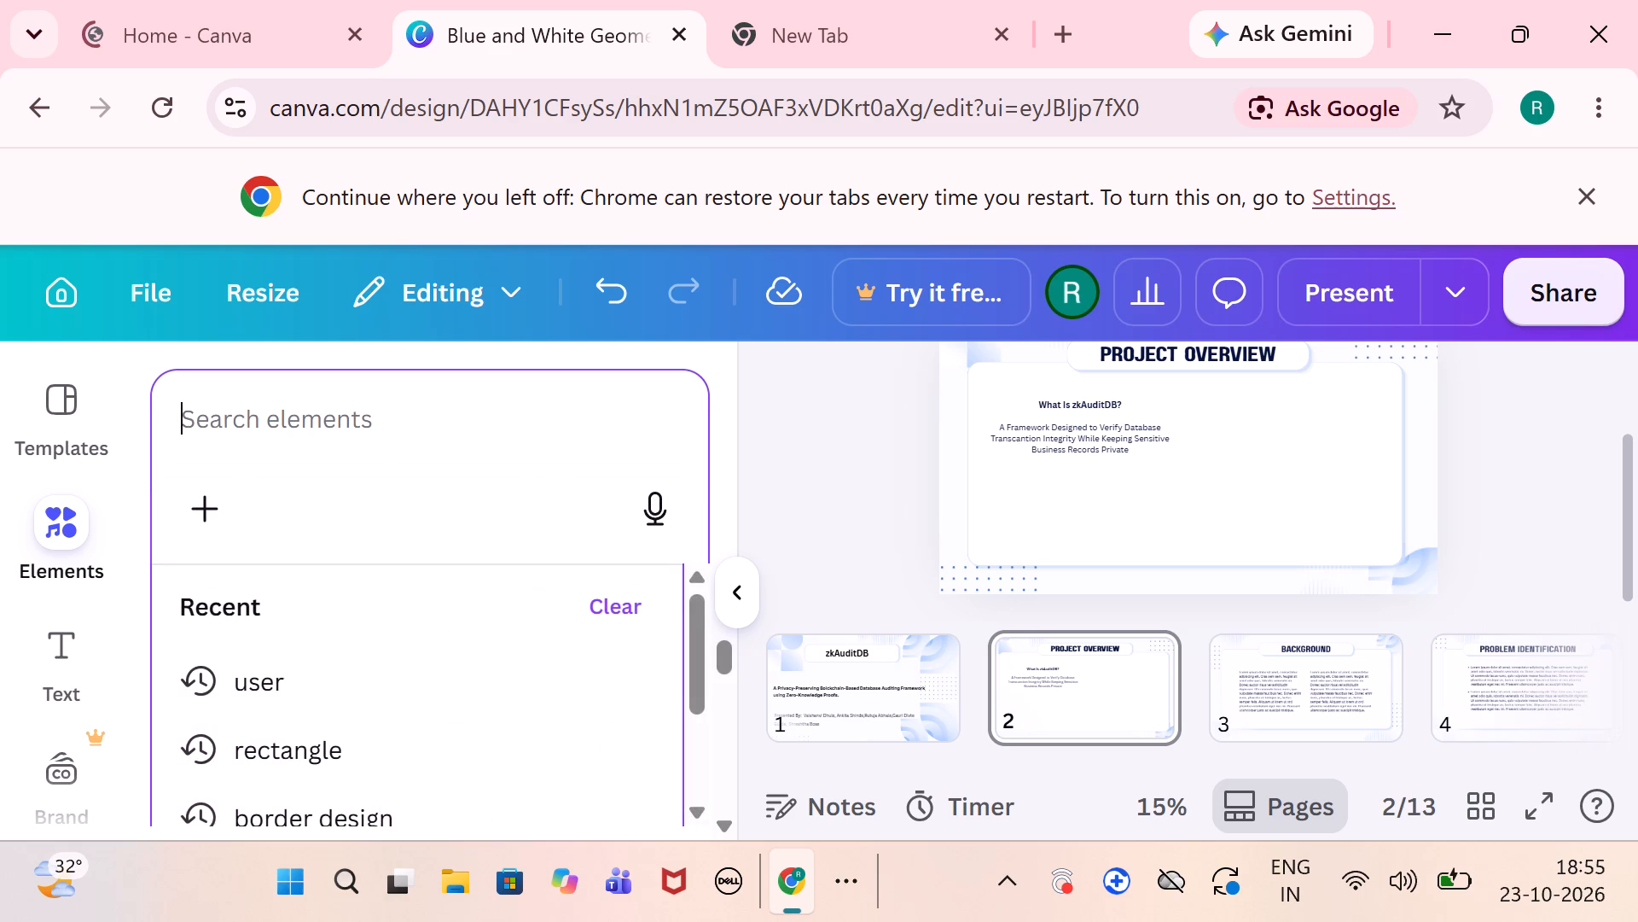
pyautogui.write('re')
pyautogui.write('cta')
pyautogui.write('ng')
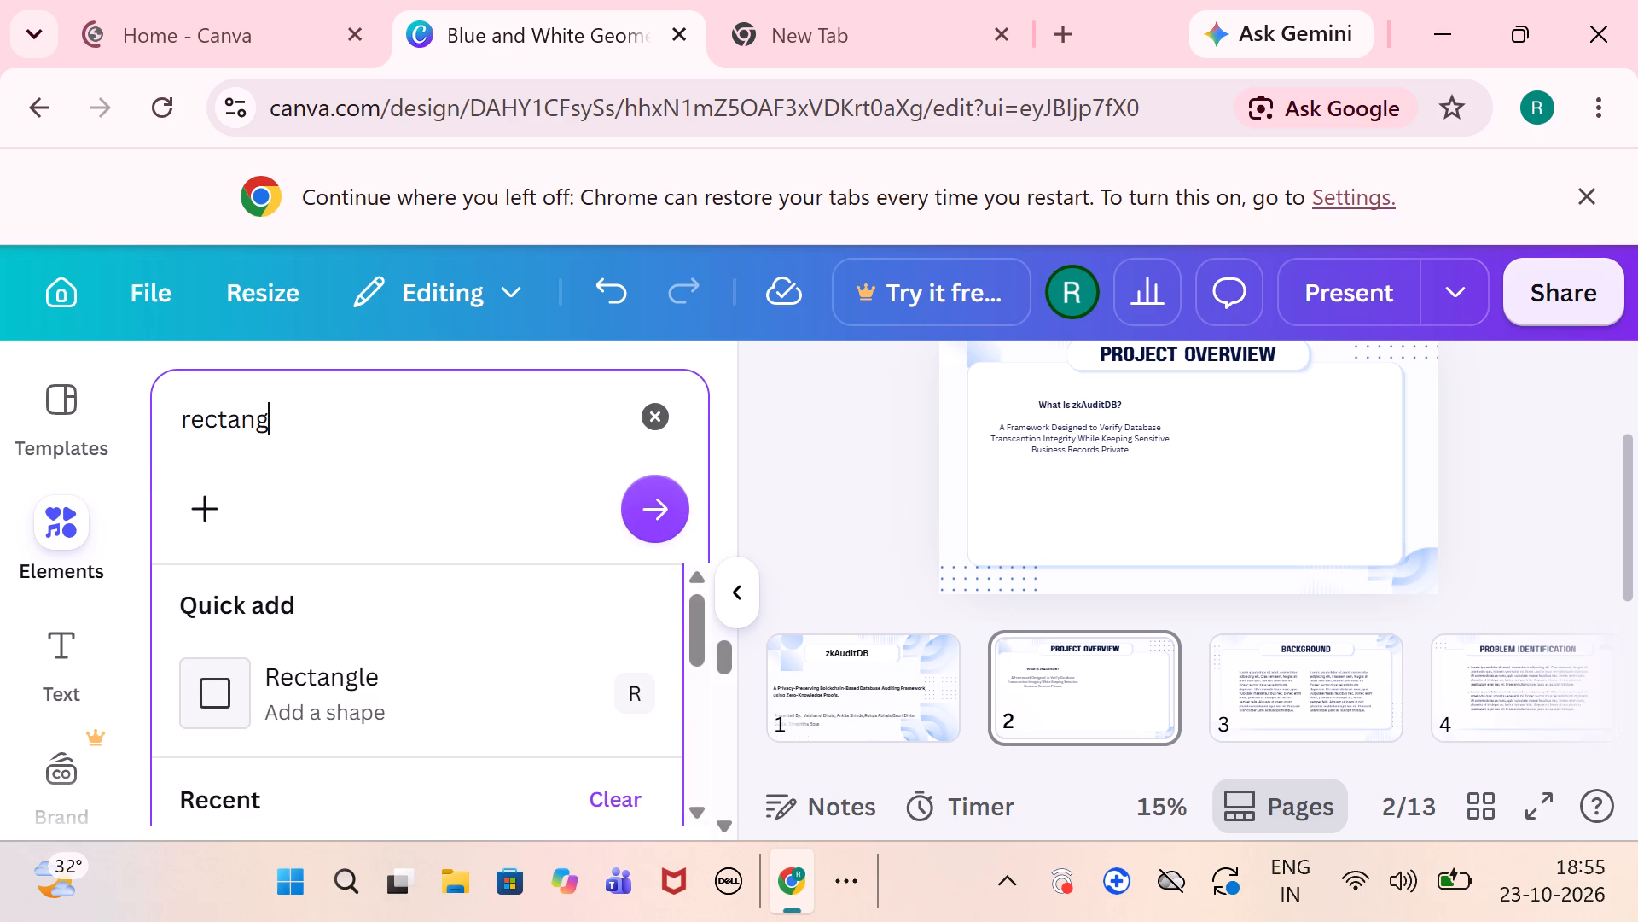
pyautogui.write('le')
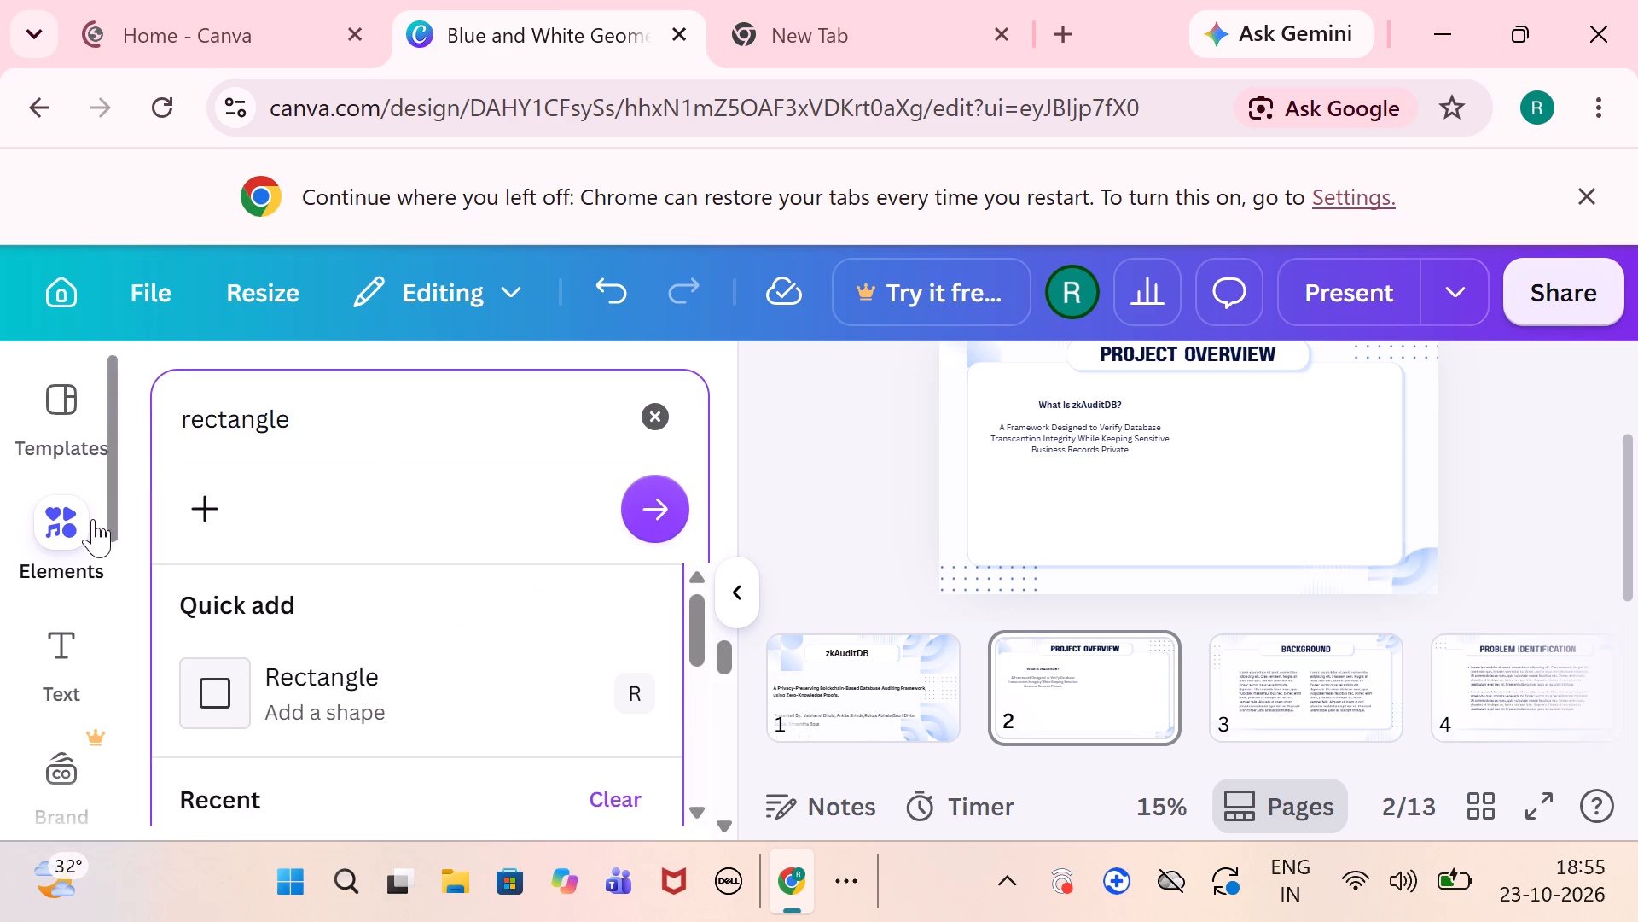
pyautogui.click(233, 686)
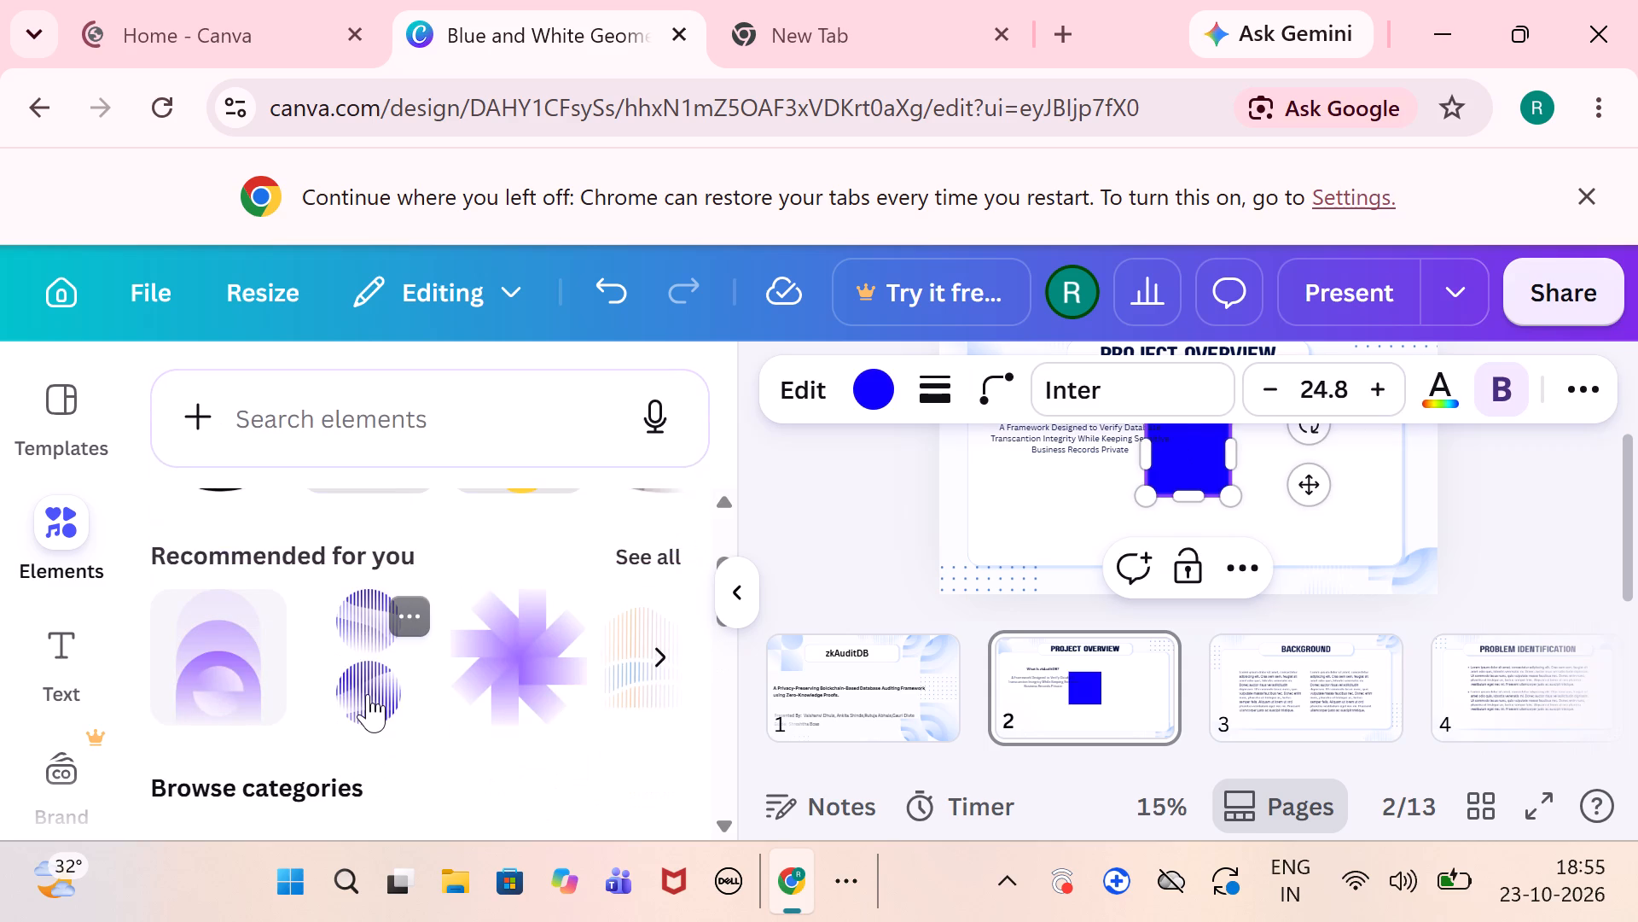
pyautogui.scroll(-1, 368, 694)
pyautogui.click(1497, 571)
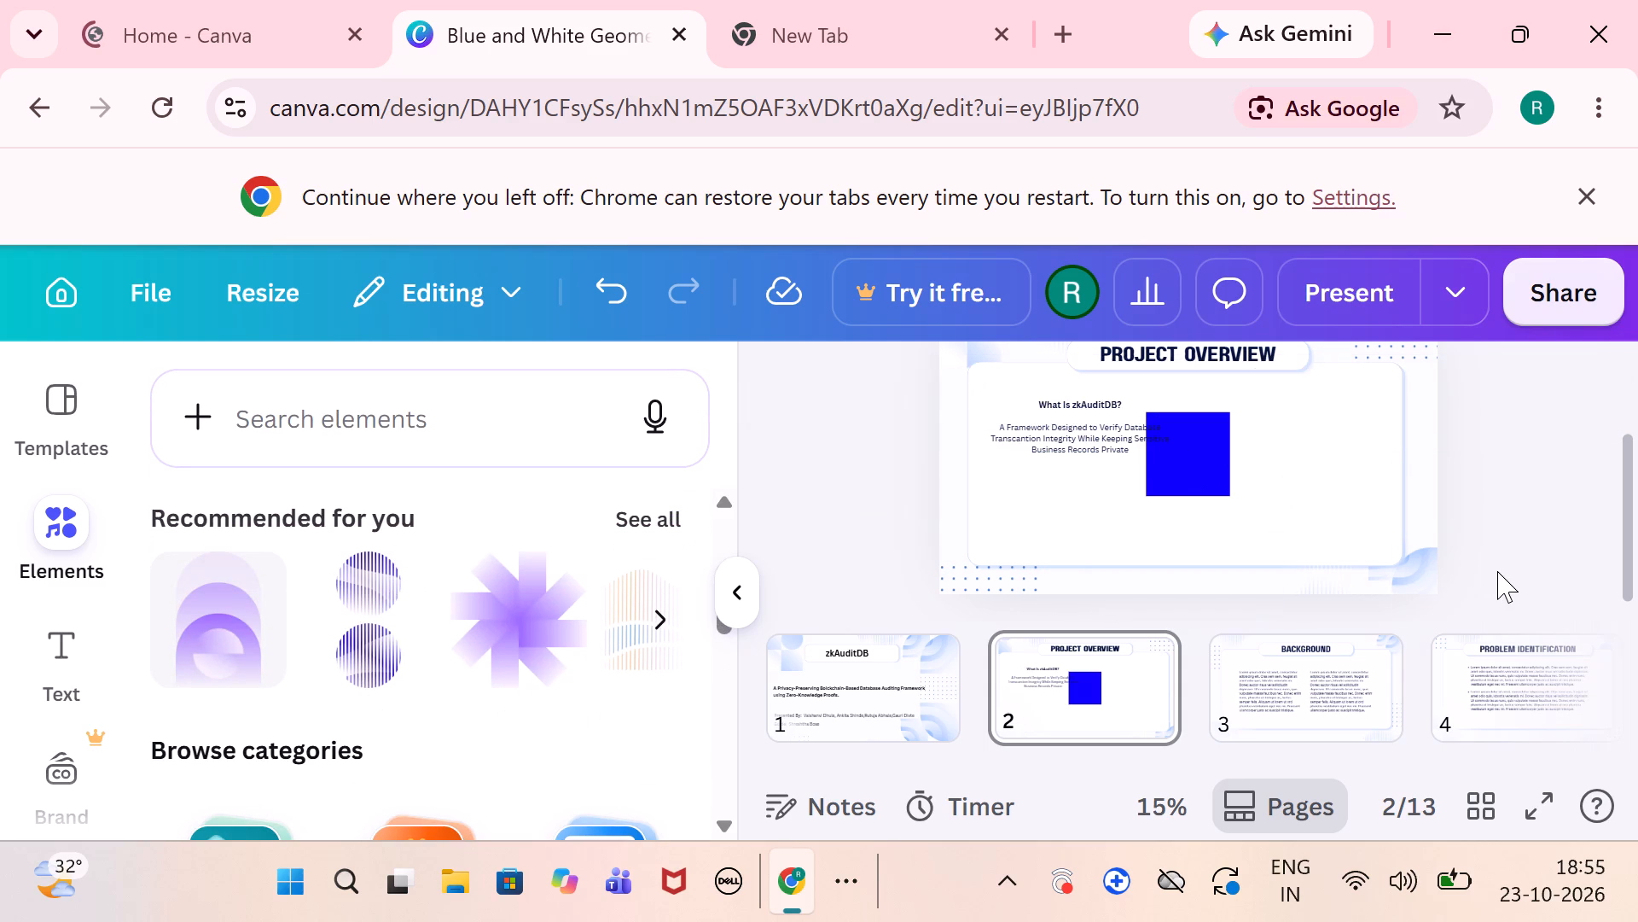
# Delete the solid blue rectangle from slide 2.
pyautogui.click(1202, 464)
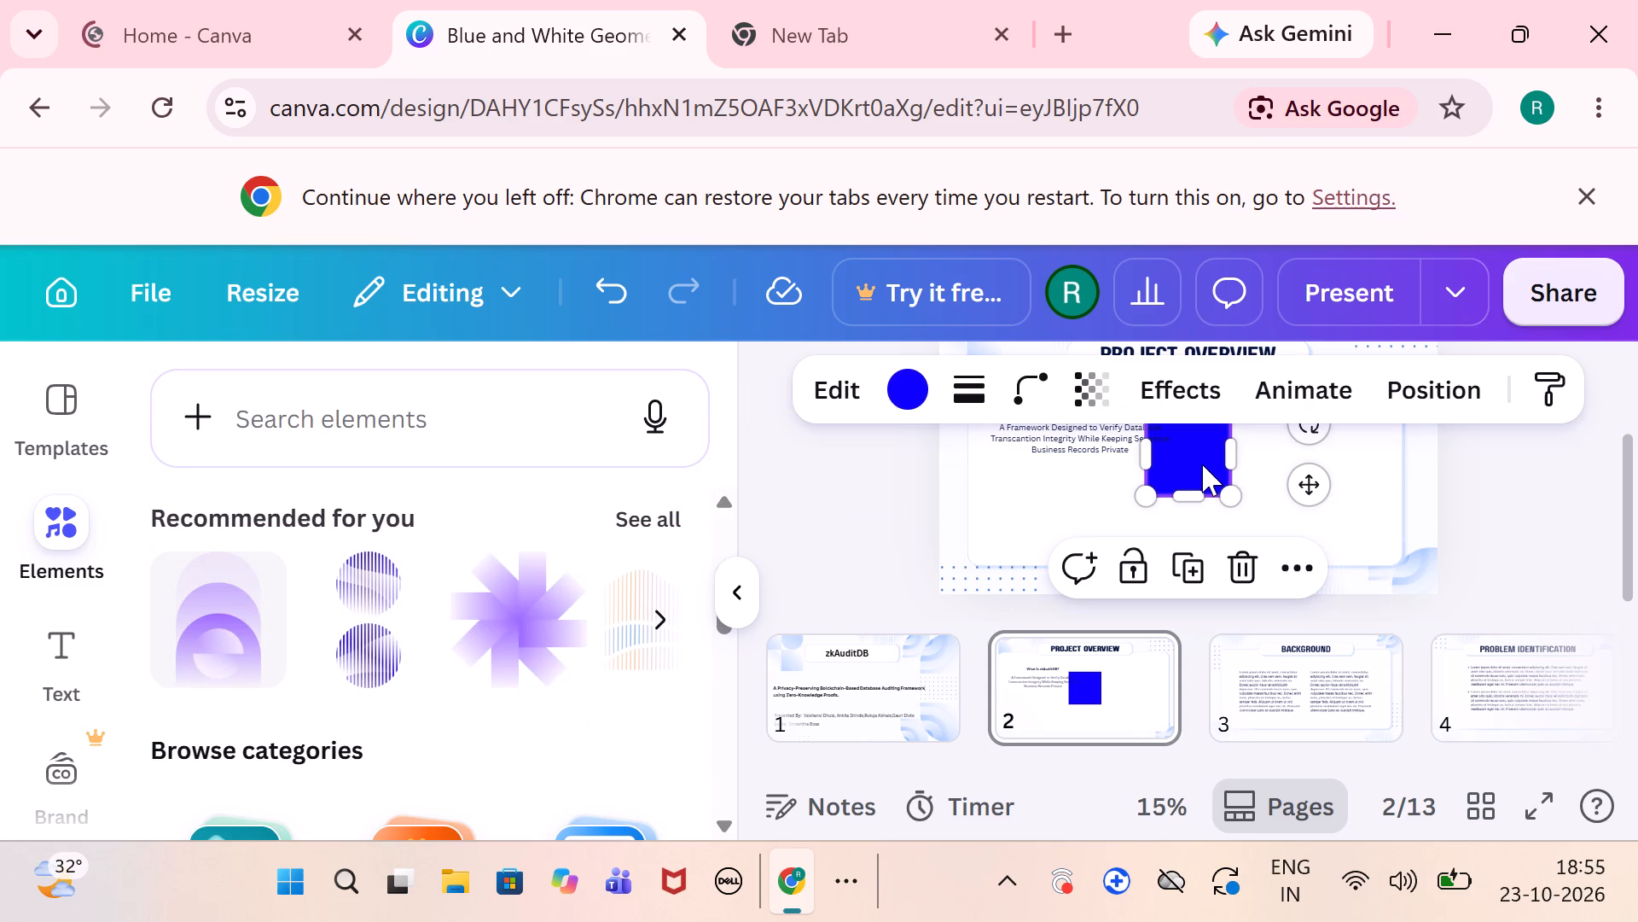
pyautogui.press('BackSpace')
# Search the elements for "blank rectangle box" and browse all results, followed by the shapes only, for a suitable outlined box.
pyautogui.click(372, 416)
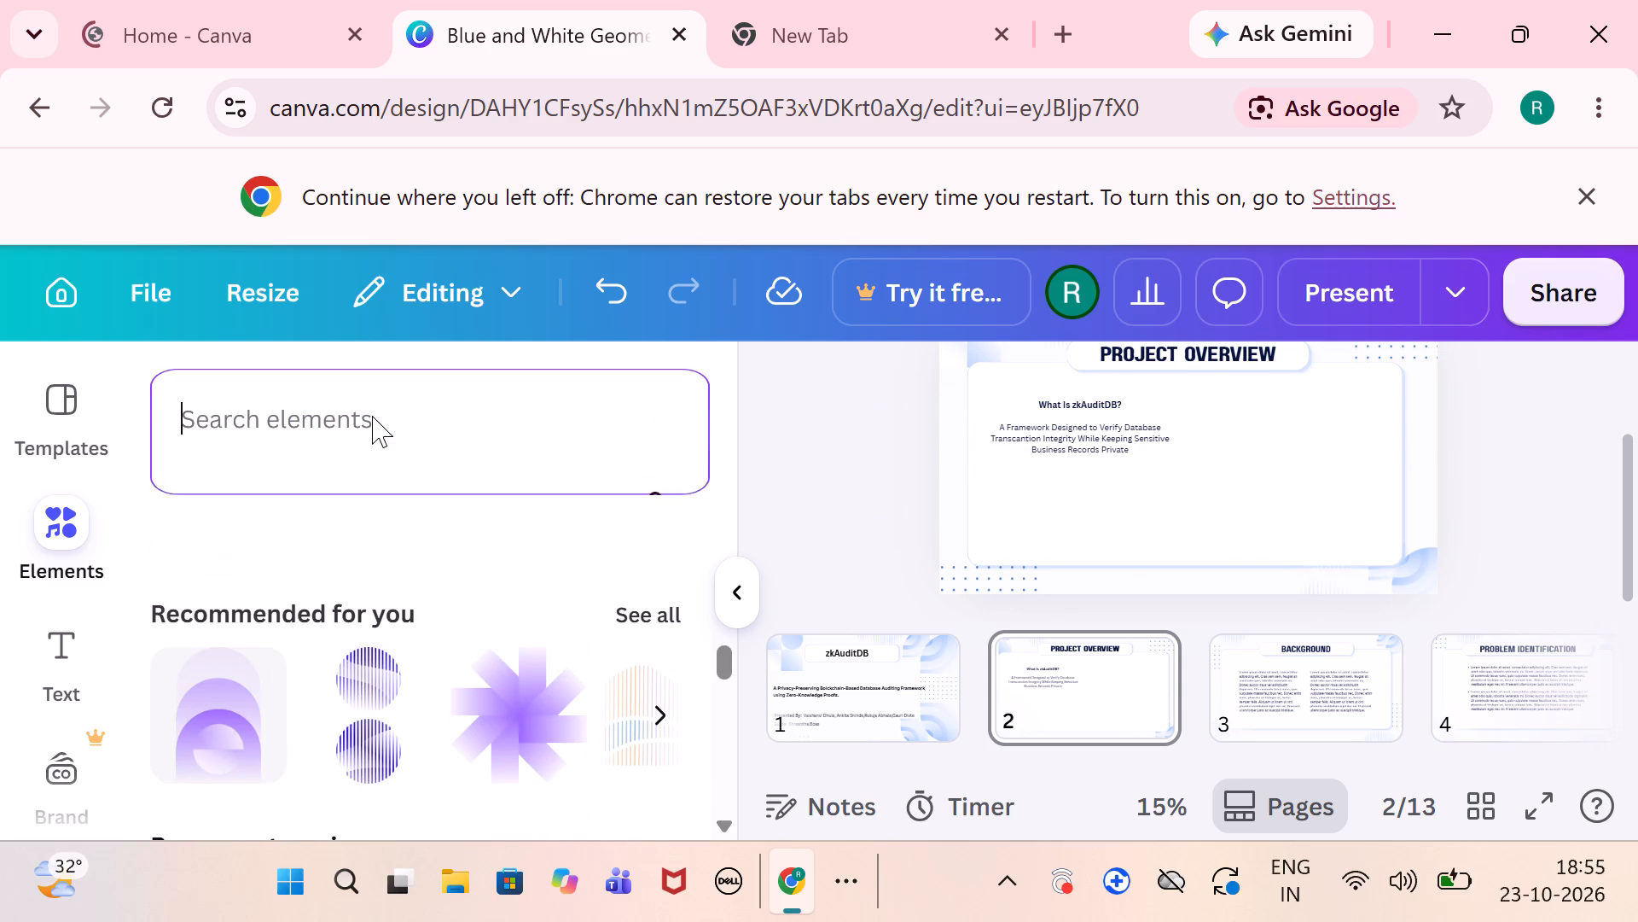
pyautogui.write('bla')
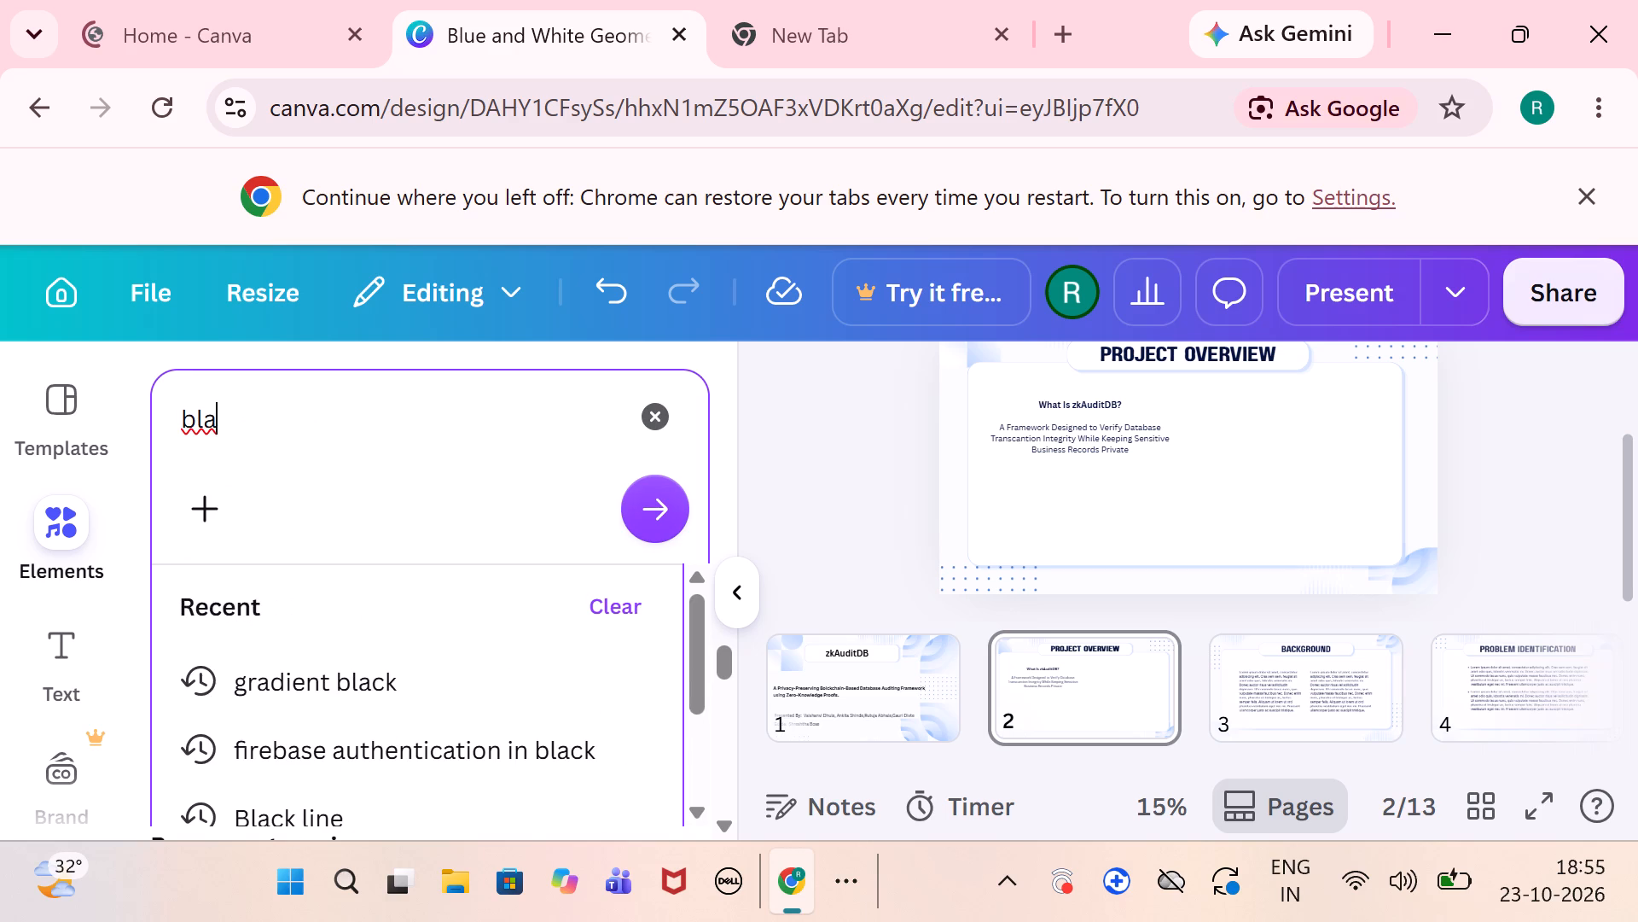
pyautogui.write('nk')
pyautogui.press('space')
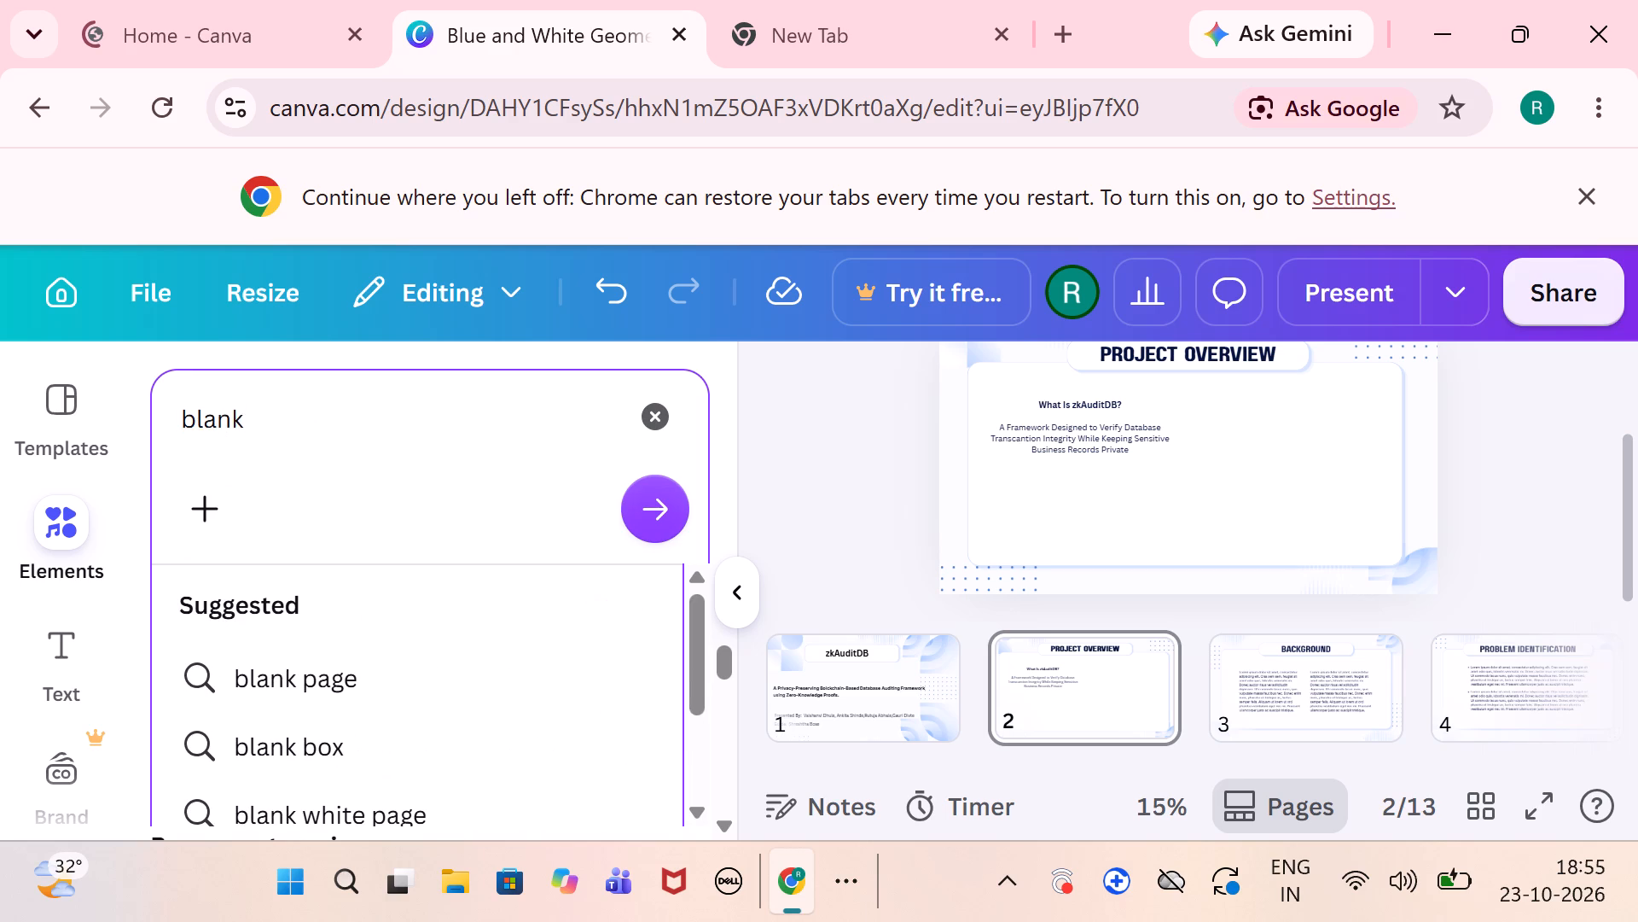
pyautogui.press('t')
pyautogui.press('BackSpace')
pyautogui.write('re')
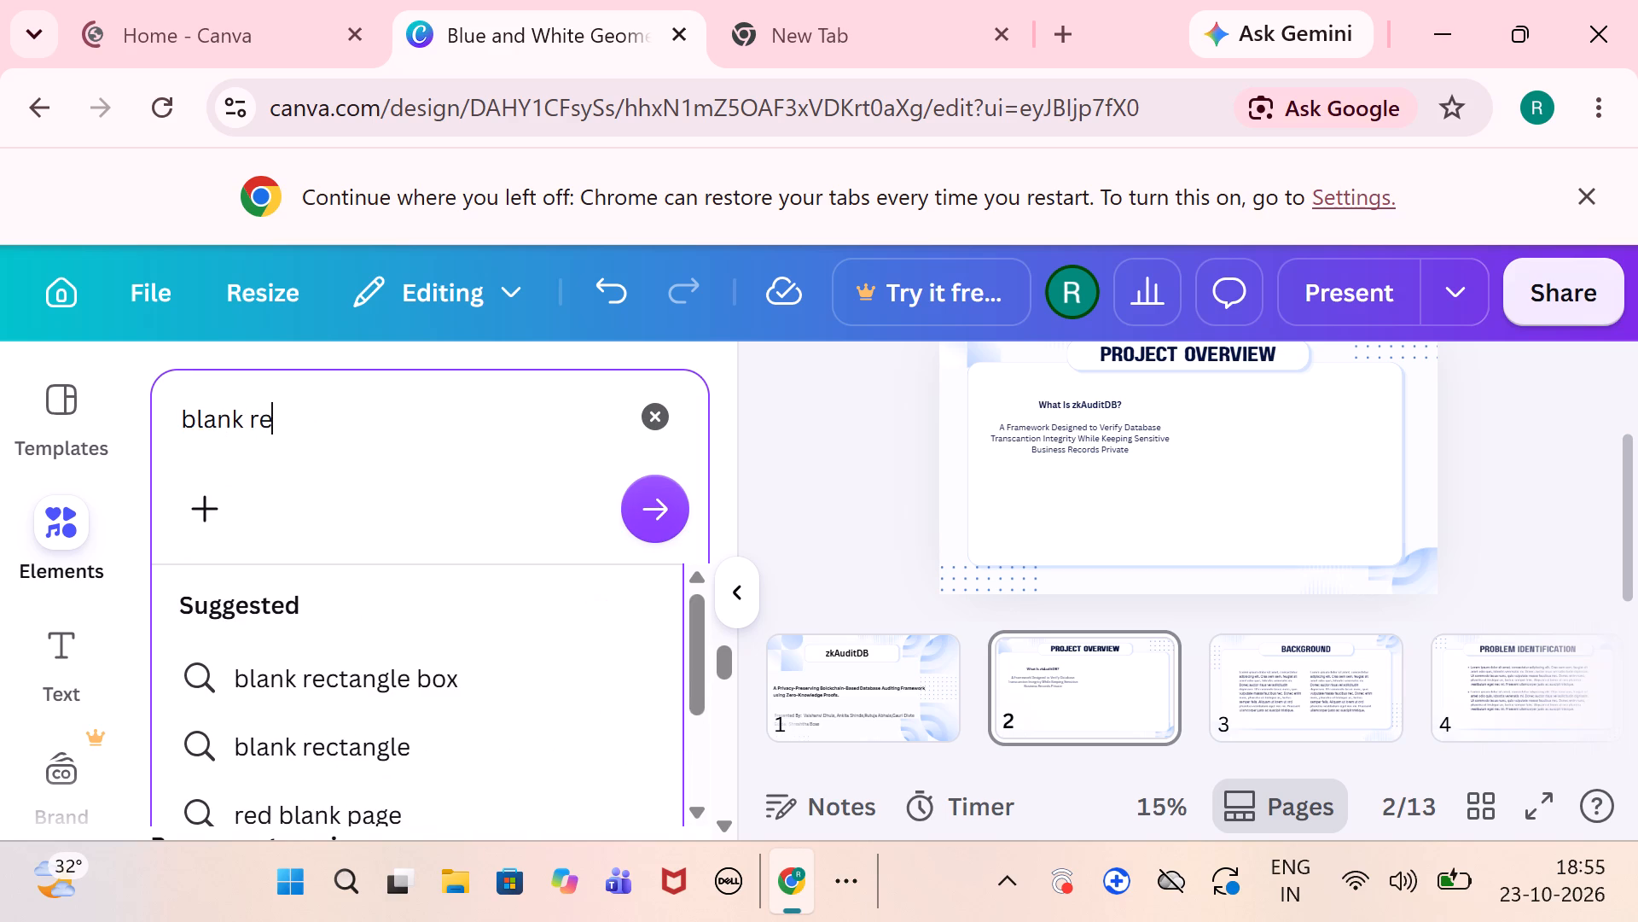
pyautogui.click(343, 682)
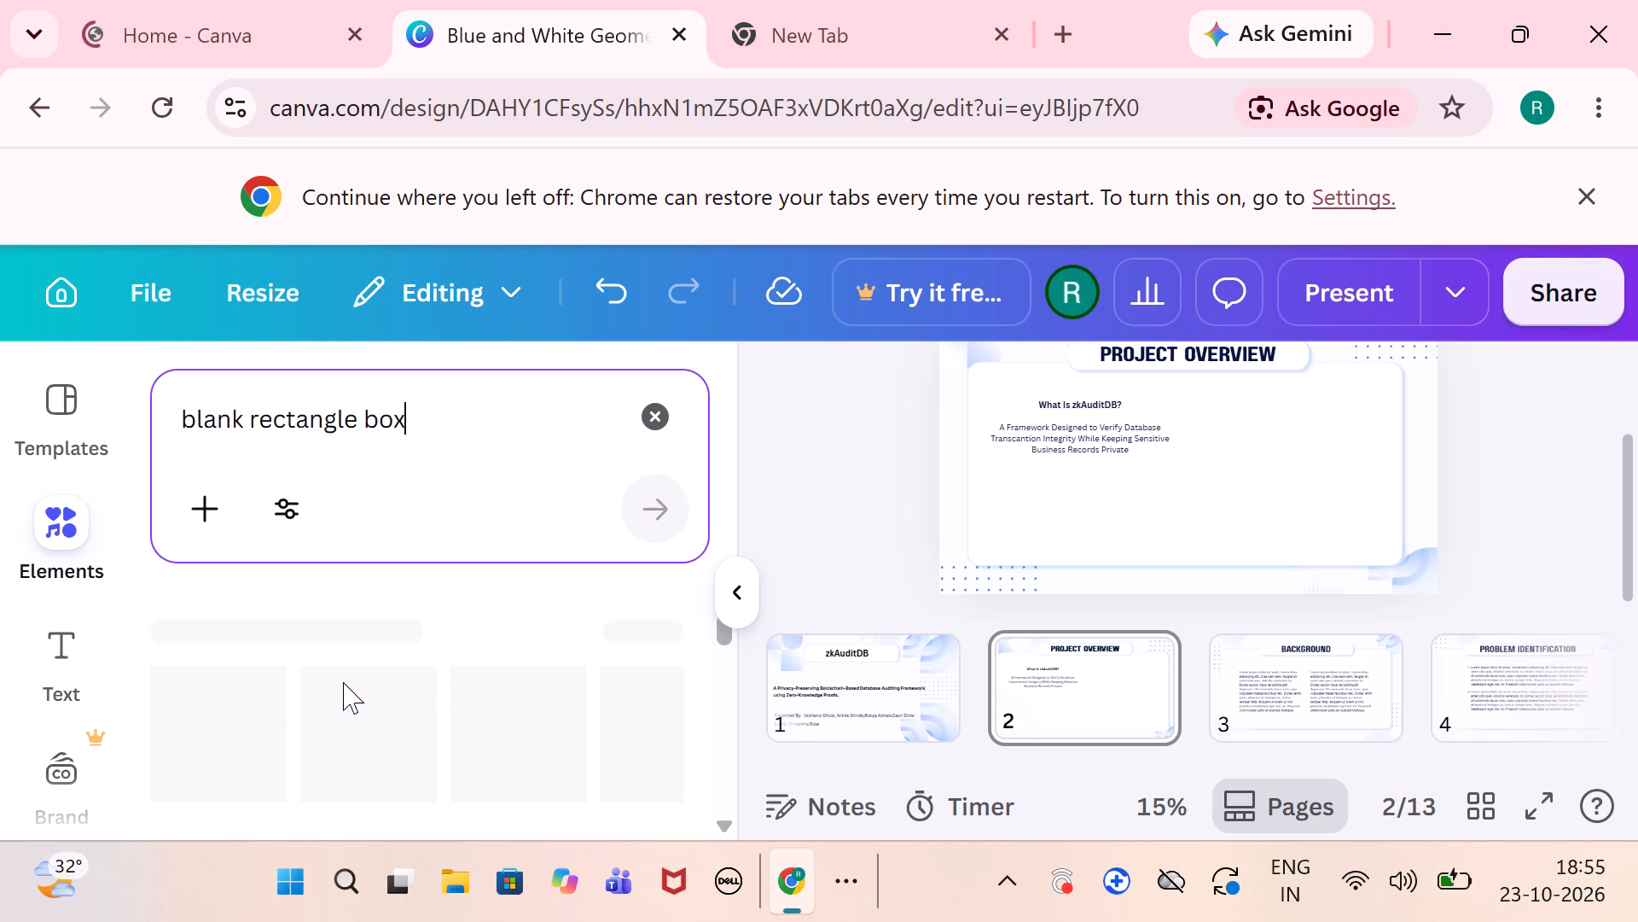
pyautogui.scroll(-2, 501, 662)
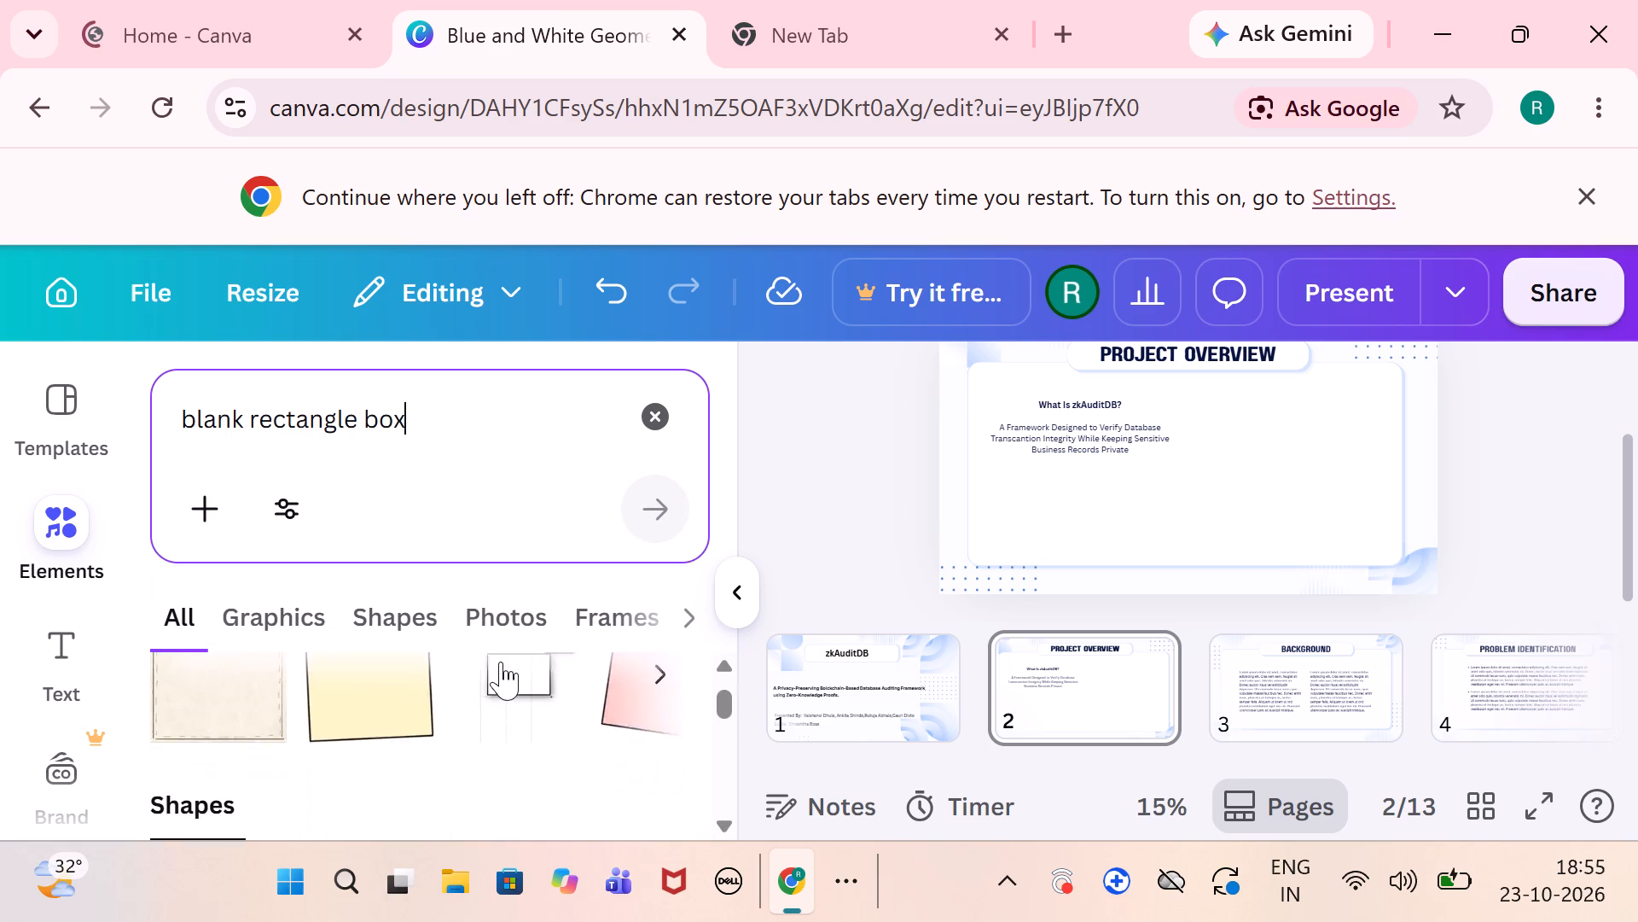
pyautogui.scroll(-4, 501, 662)
pyautogui.scroll(1, 501, 662)
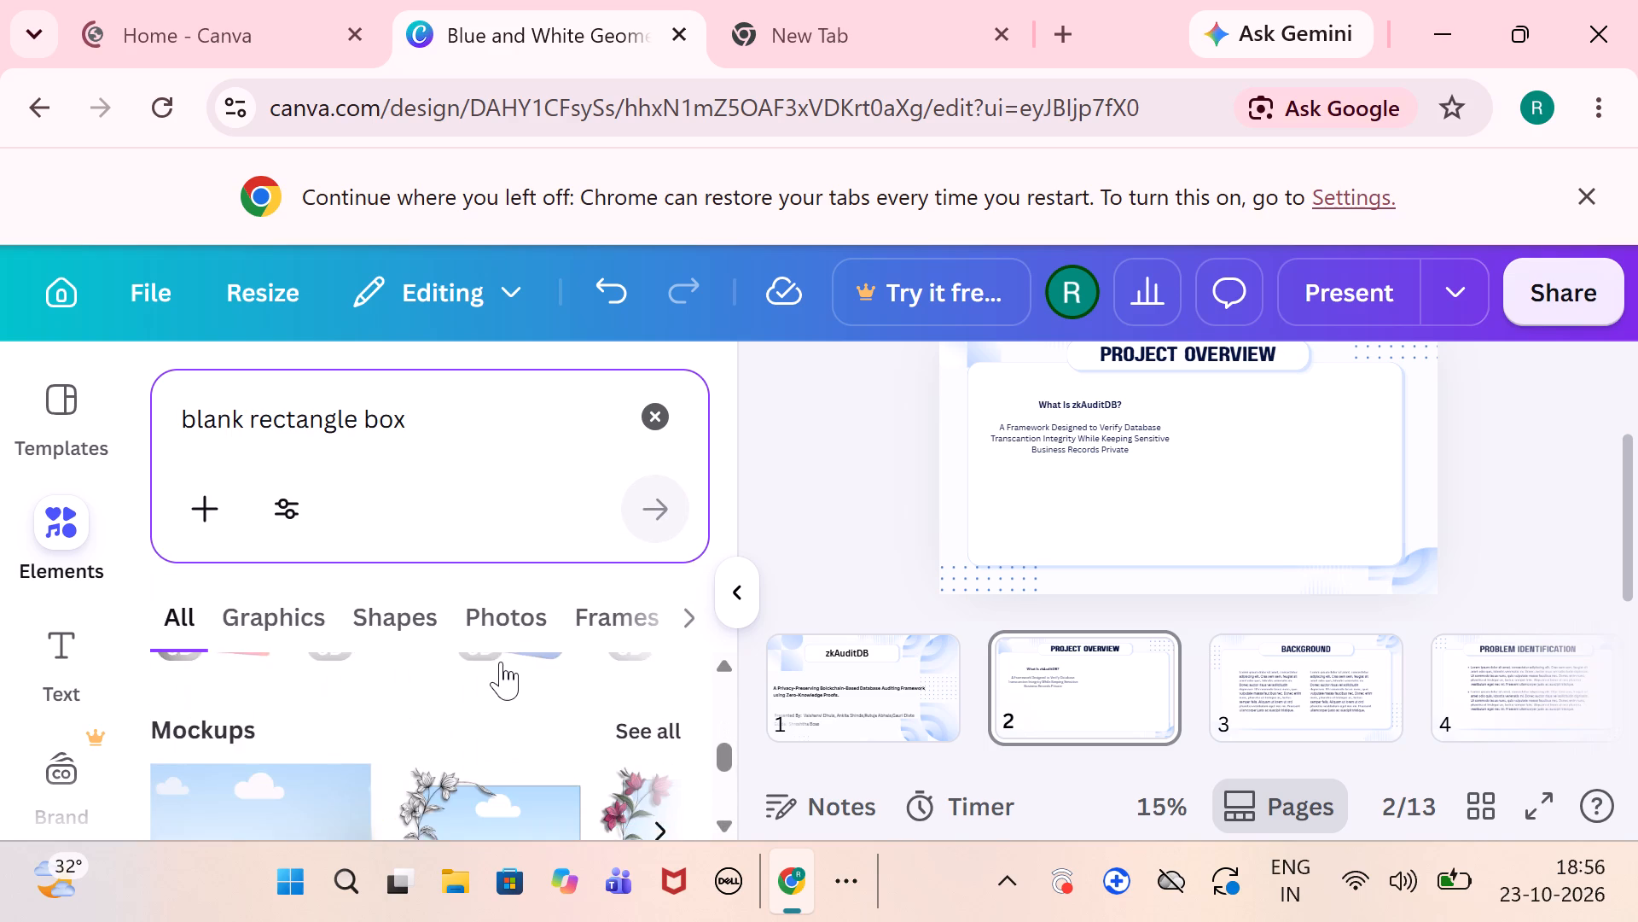
pyautogui.scroll(1, 501, 662)
pyautogui.click(384, 620)
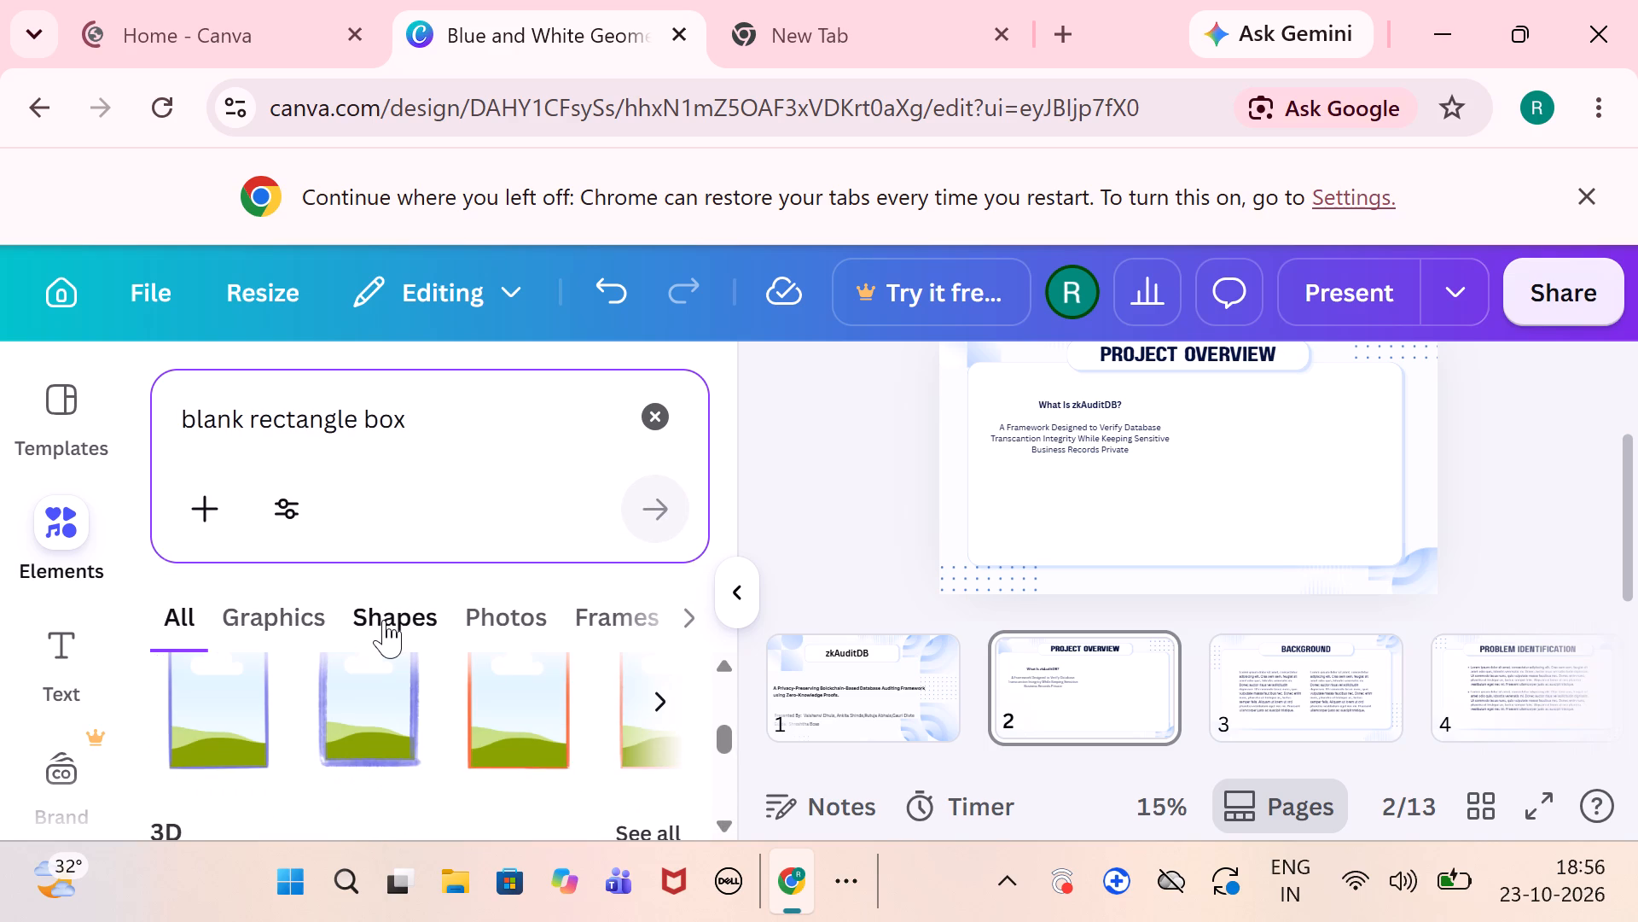
pyautogui.scroll(-2, 392, 724)
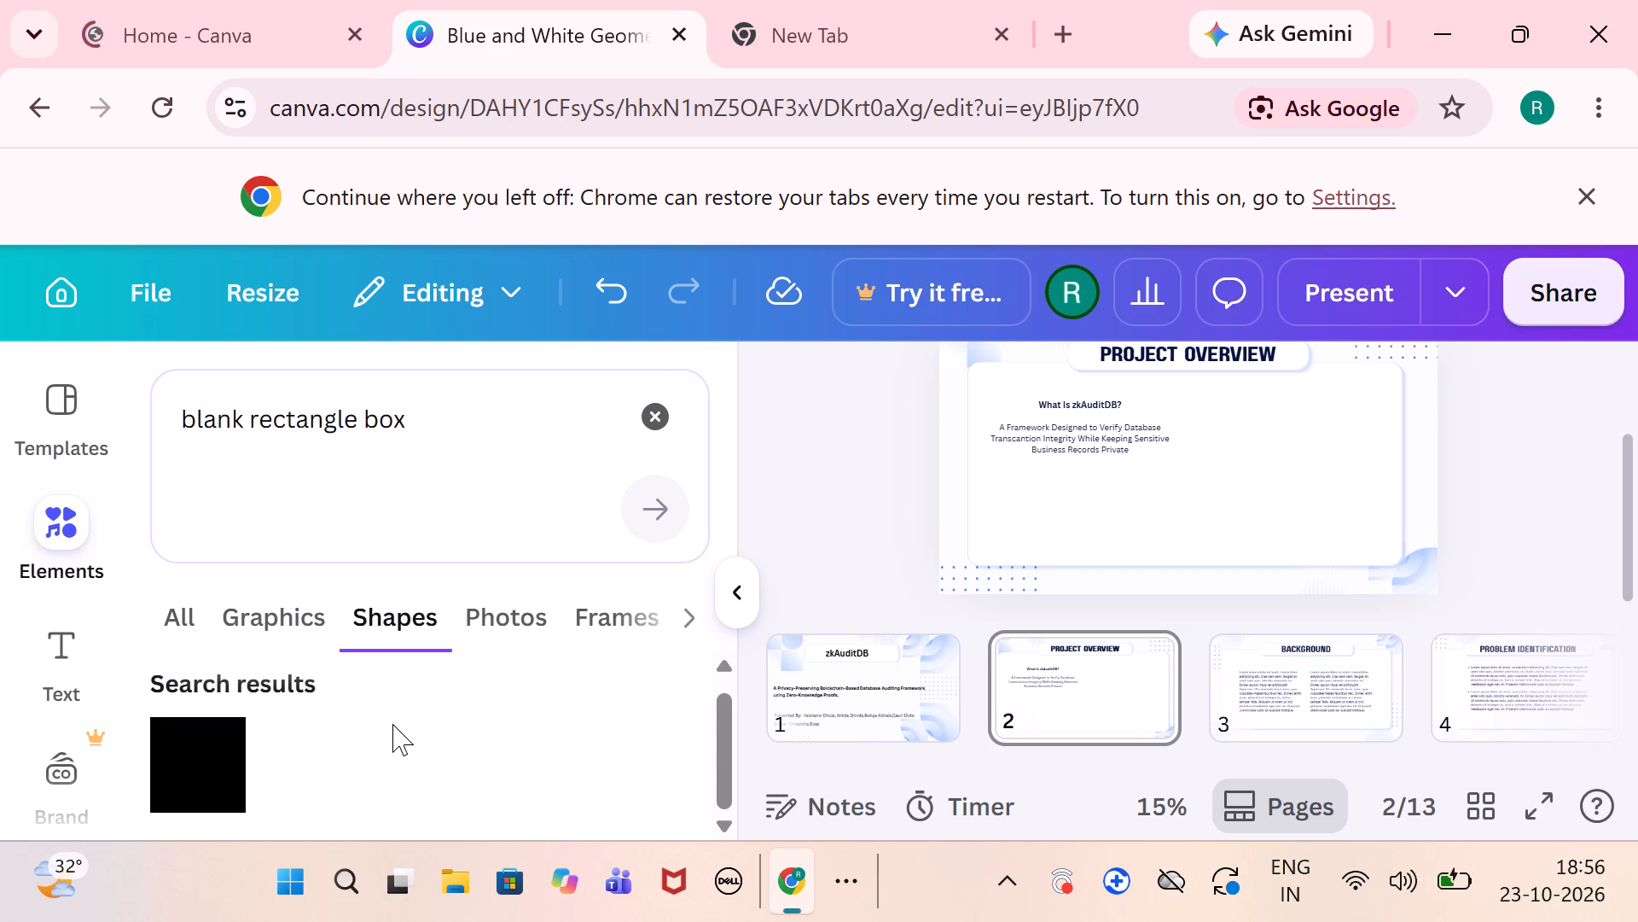
# Search all element types for "rectangle box" and add the black-outlined rectangle with rounded corners to slide 2.
pyautogui.click(248, 427)
pyautogui.press('BackSpace')
pyautogui.press('BackSpace')
pyautogui.press('BackSpace')
pyautogui.press('BackSpace')
pyautogui.press('BackSpace')
pyautogui.press('BackSpace')
pyautogui.press('BackSpace')
pyautogui.press('BackSpace')
pyautogui.press('BackSpace')
pyautogui.press('BackSpace')
pyautogui.press('BackSpace')
pyautogui.press('BackSpace')
pyautogui.press('BackSpace')
pyautogui.press('BackSpace')
pyautogui.press('BackSpace')
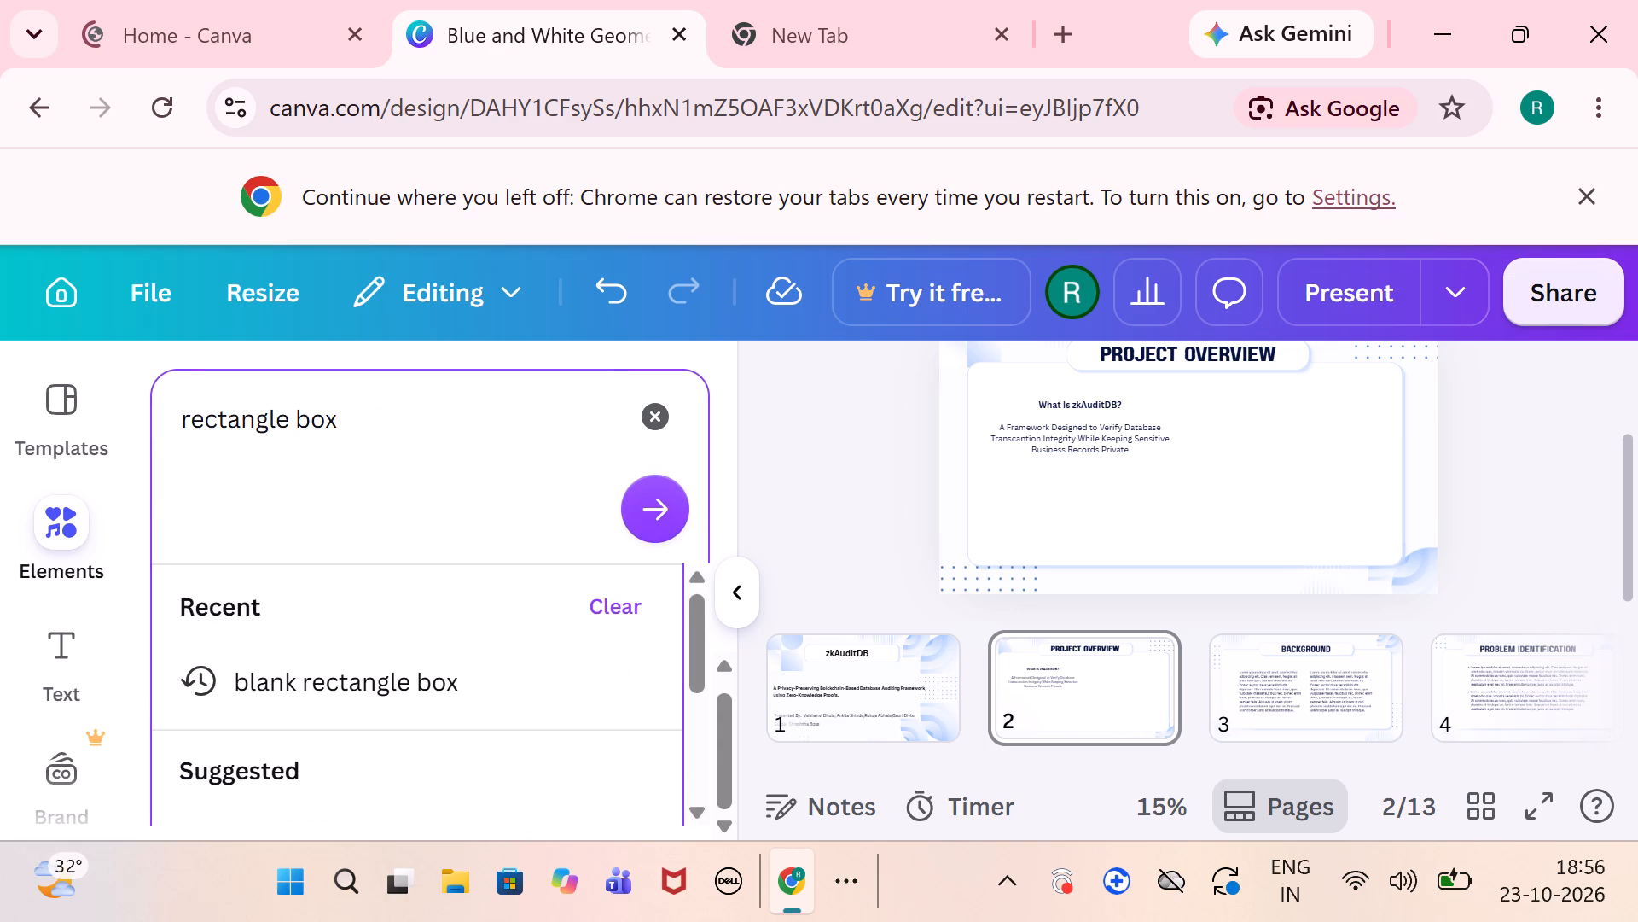
pyautogui.press('Return')
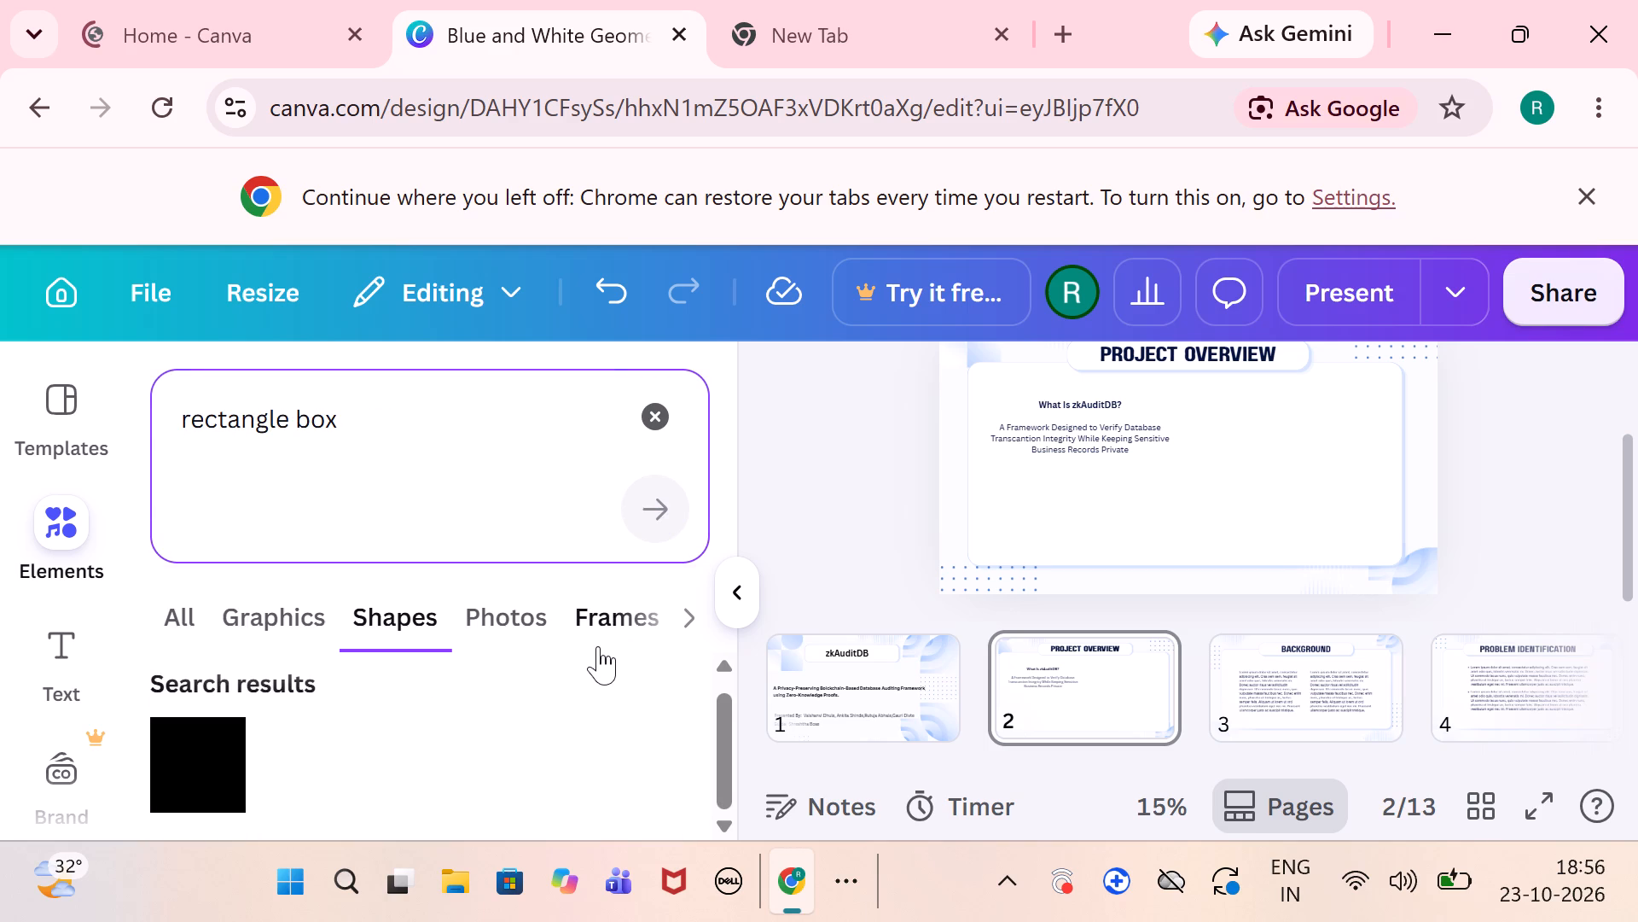
pyautogui.click(182, 614)
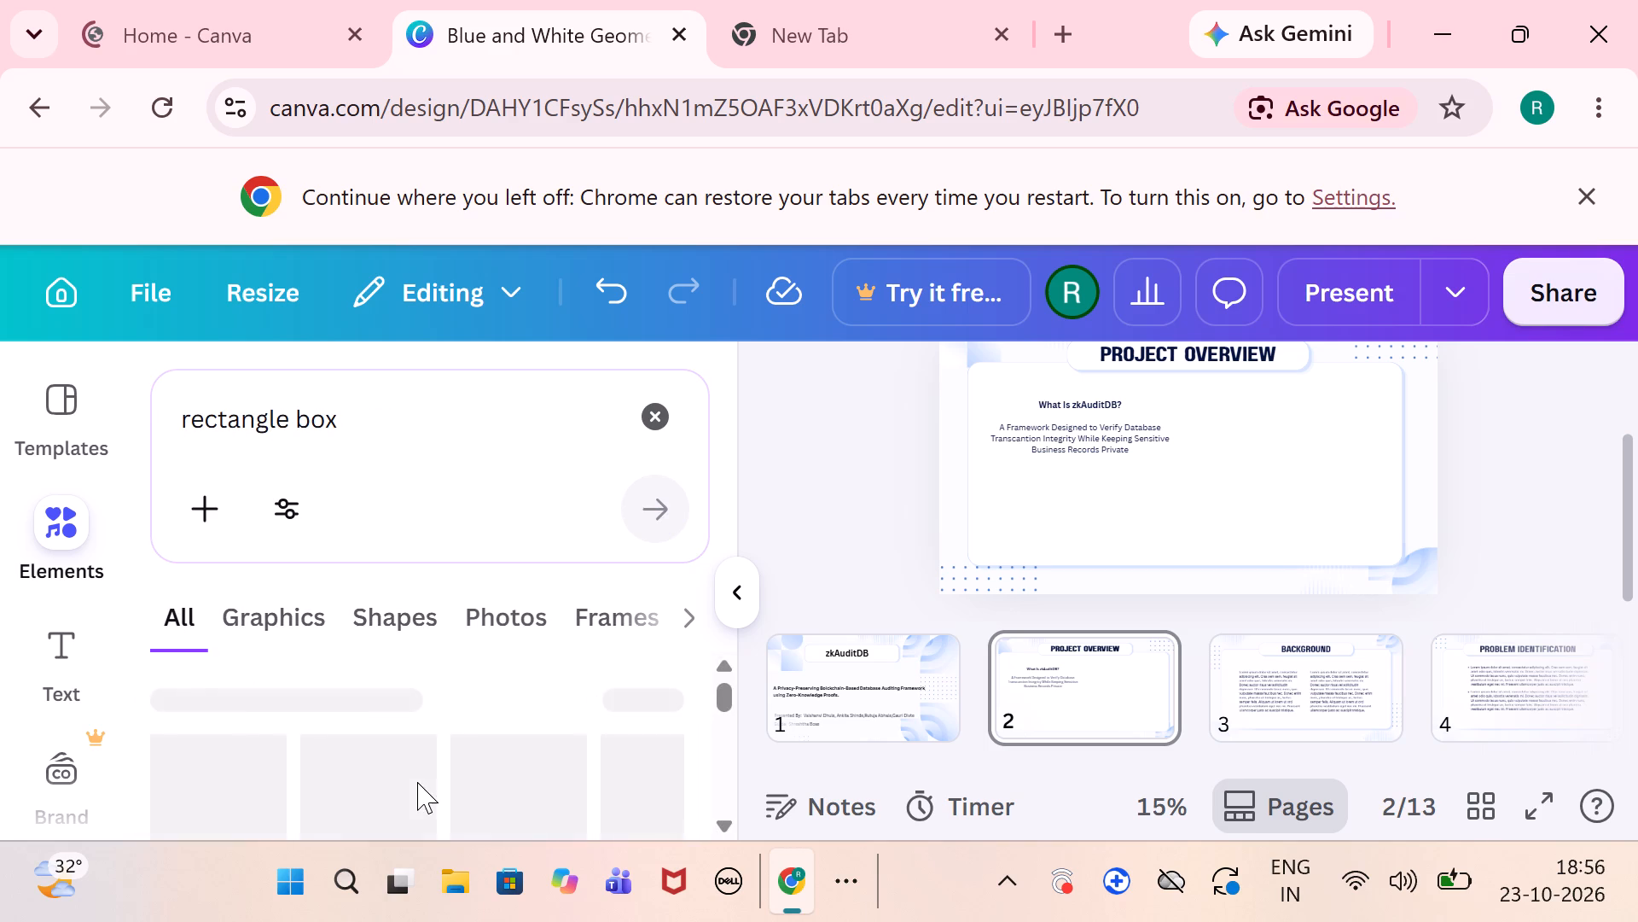
pyautogui.scroll(-1, 417, 782)
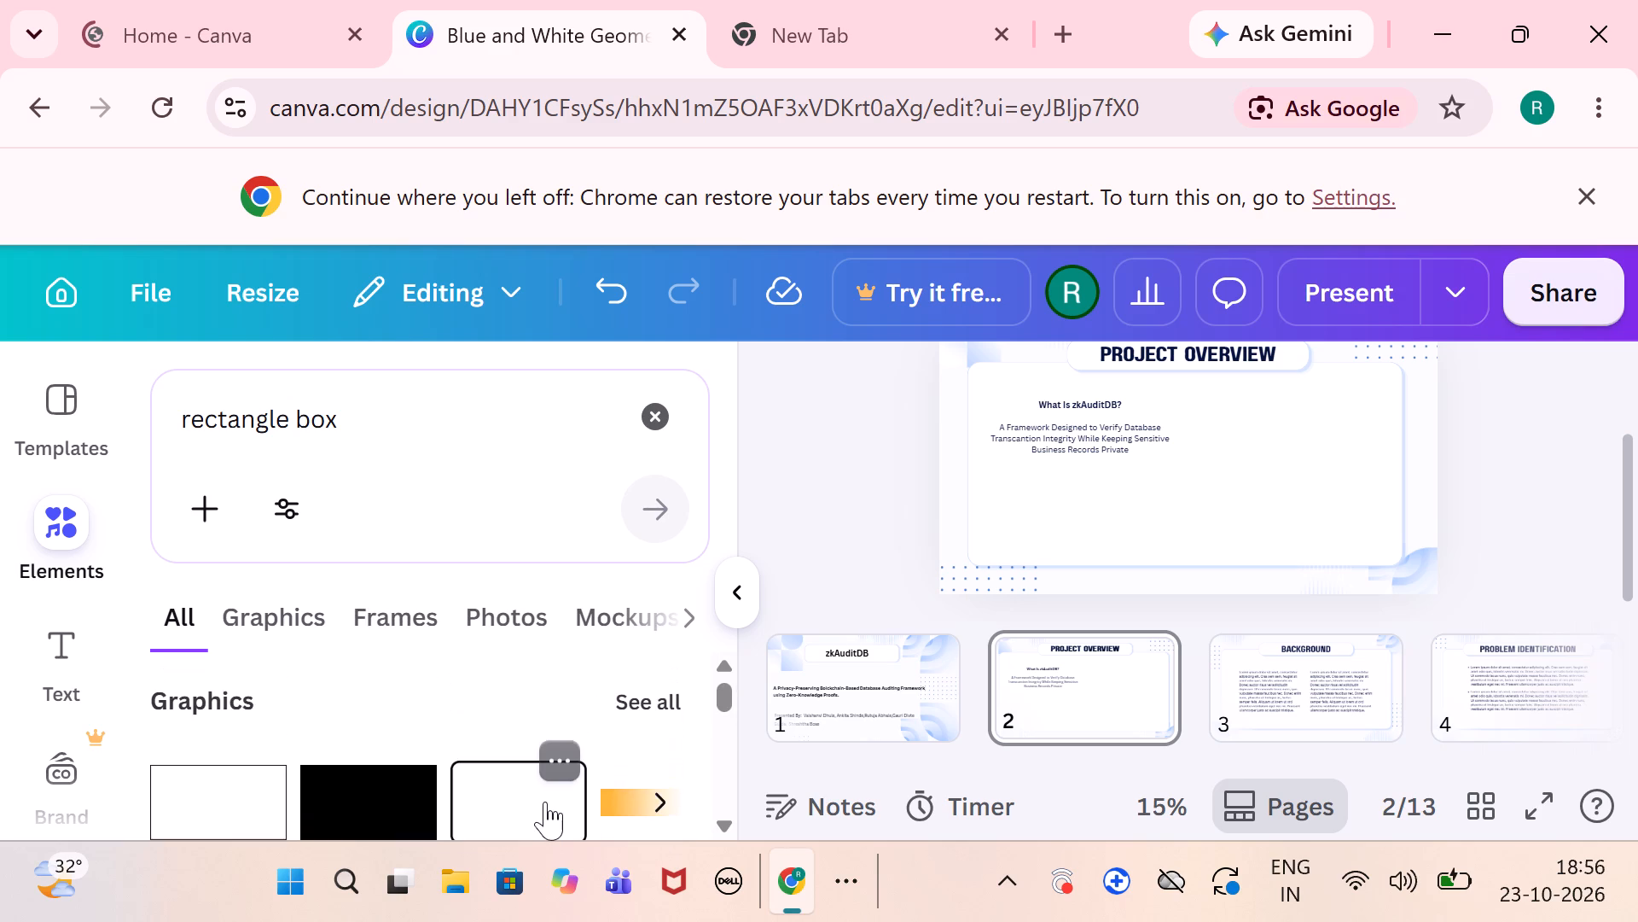
pyautogui.scroll(-1, 545, 802)
pyautogui.click(539, 748)
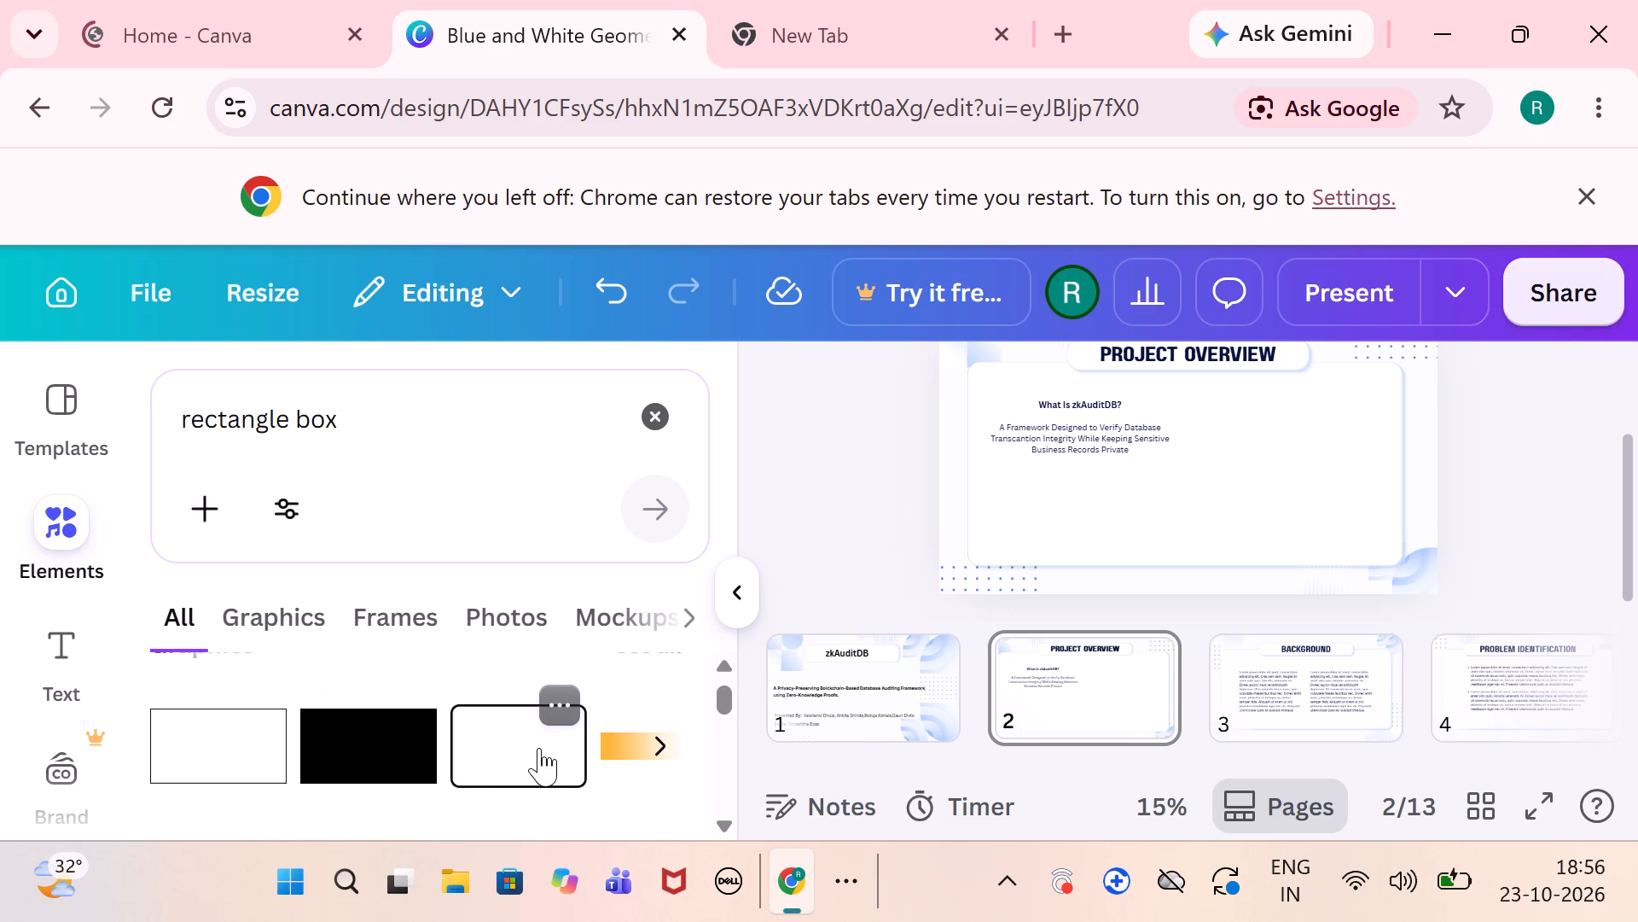
pyautogui.click(1484, 519)
# Shrink the outlined rectangle to about a quarter of the slide's width and place it just right of the body text, without overlap.
pyautogui.moveTo(1210, 458); pyautogui.dragTo(1281, 439)
pyautogui.moveTo(1348, 487); pyautogui.dragTo(1288, 477)
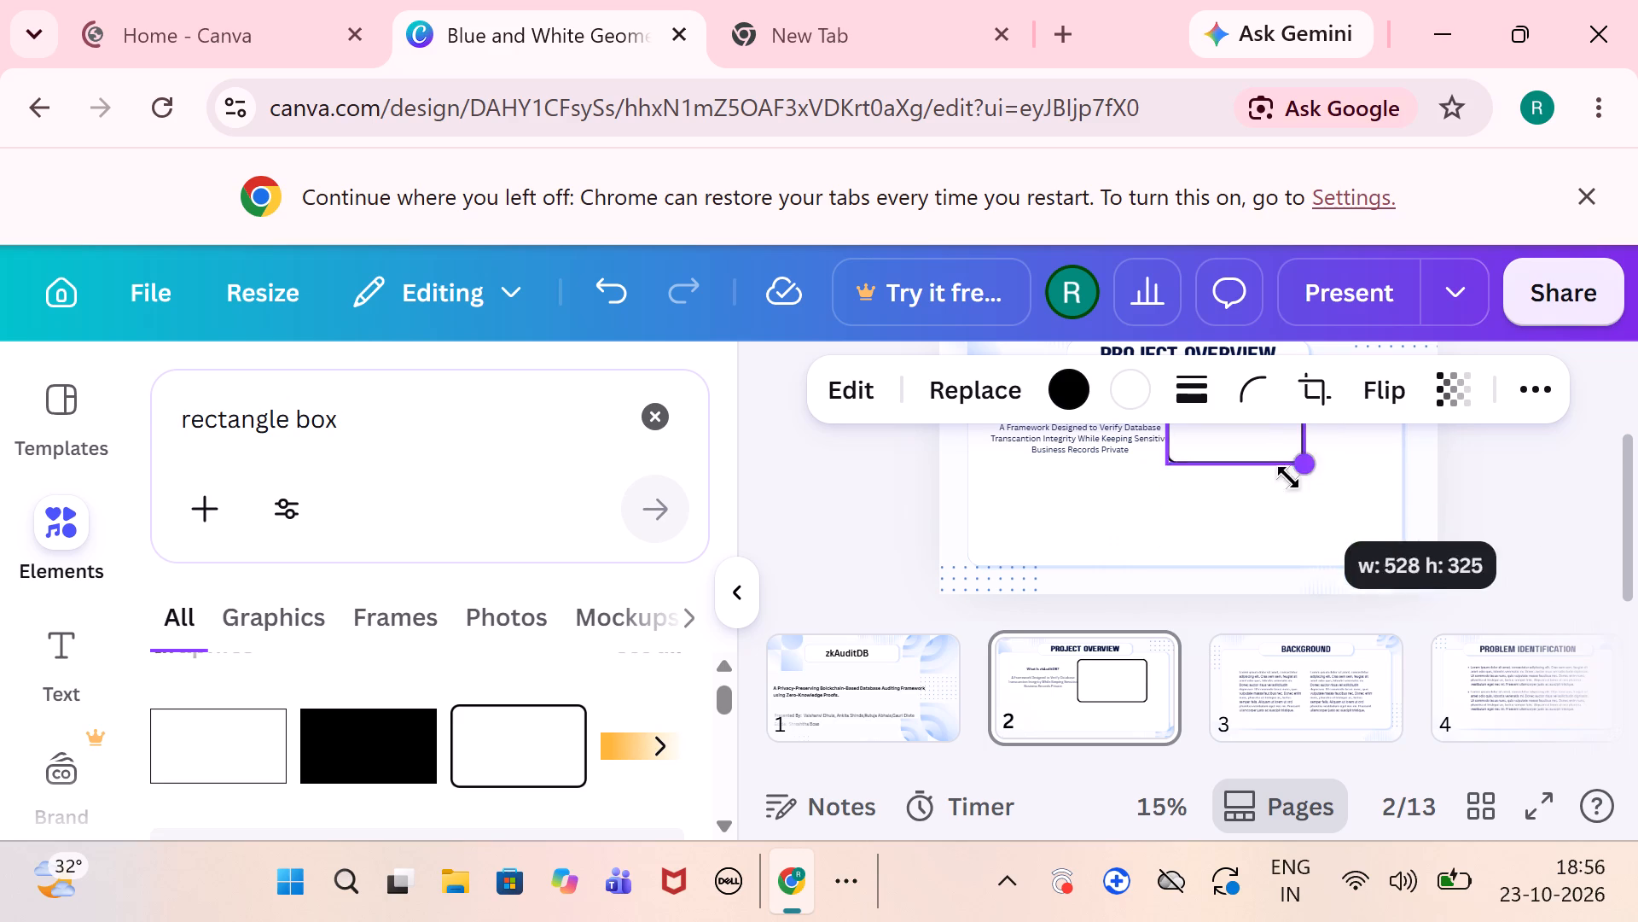
pyautogui.moveTo(1288, 477); pyautogui.dragTo(1271, 470)
pyautogui.click(1519, 499)
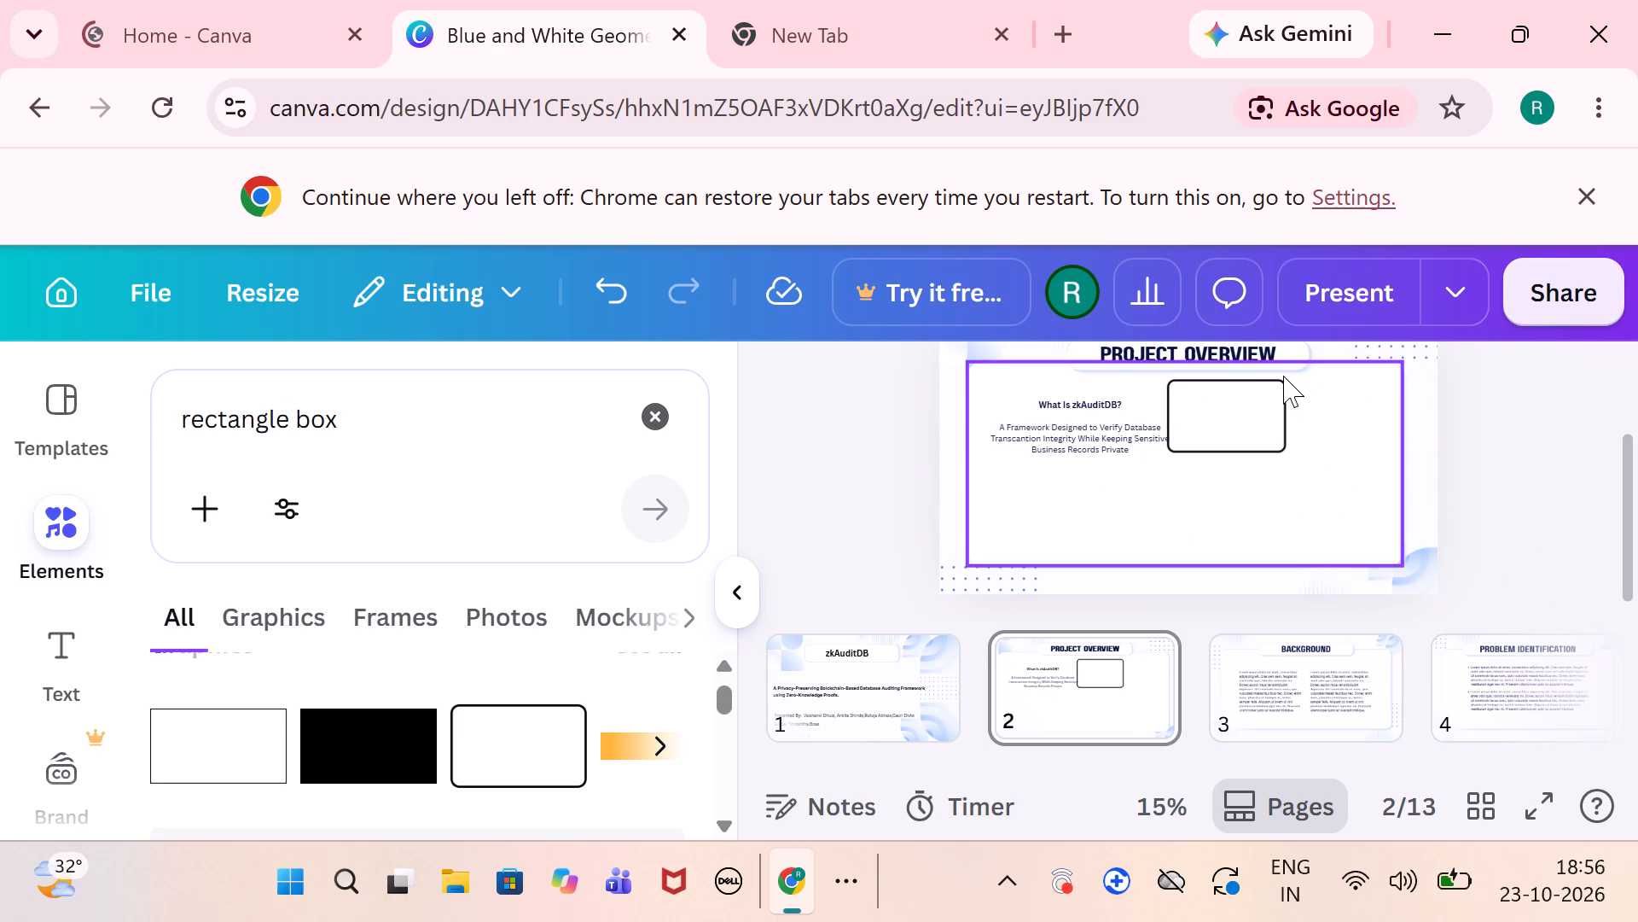
pyautogui.click(1234, 423)
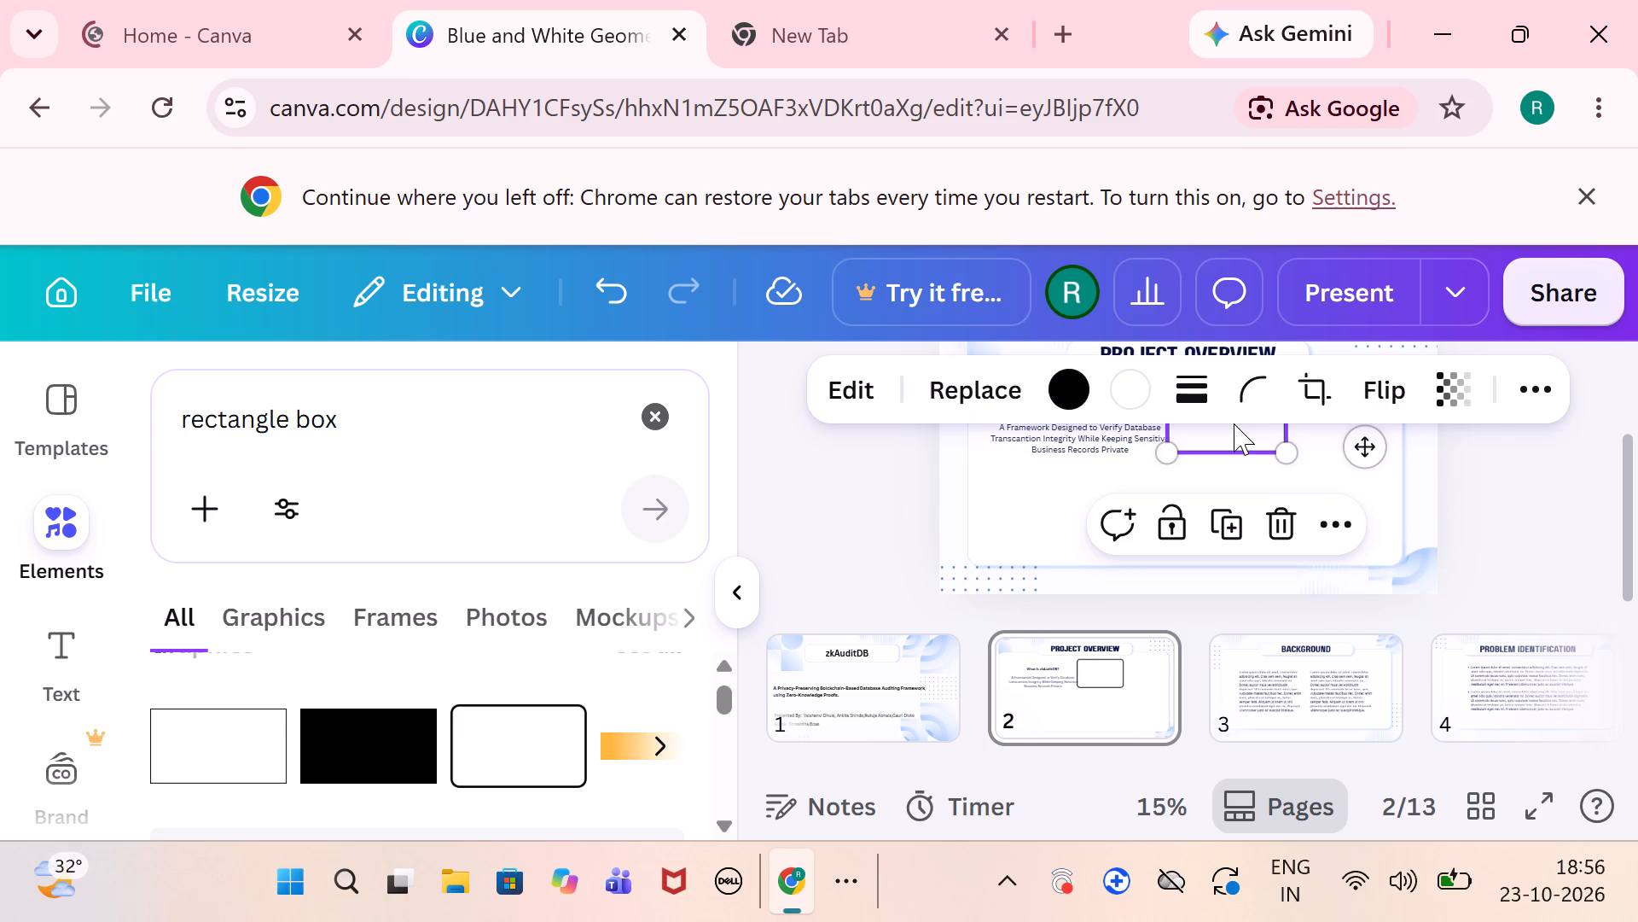
pyautogui.moveTo(1234, 425); pyautogui.dragTo(1263, 443)
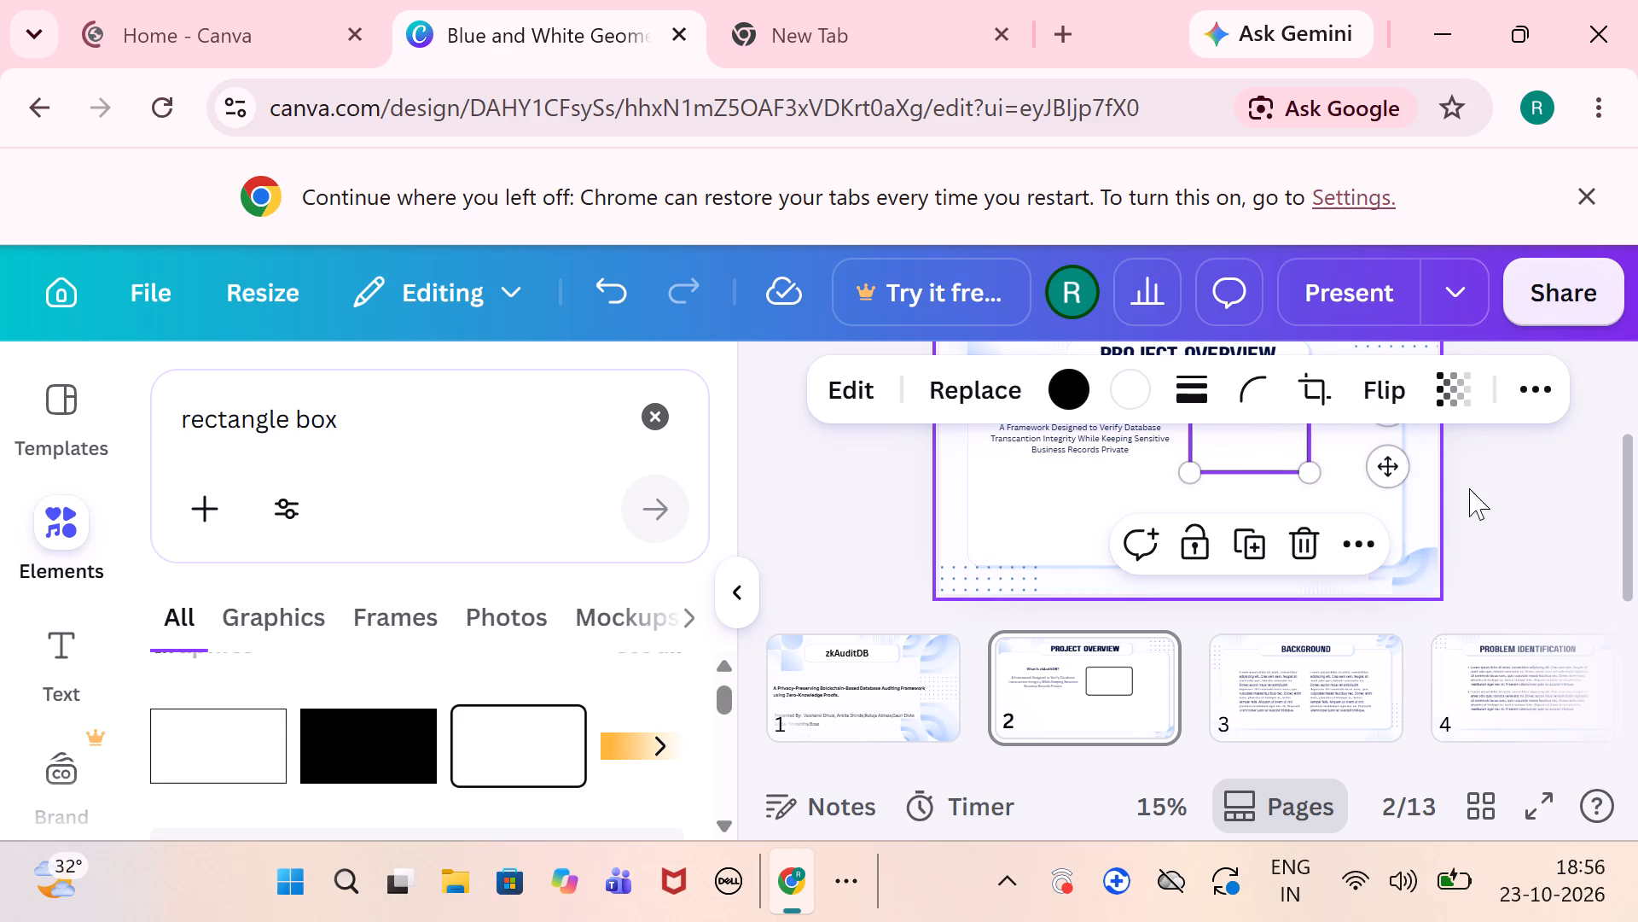
pyautogui.click(1523, 511)
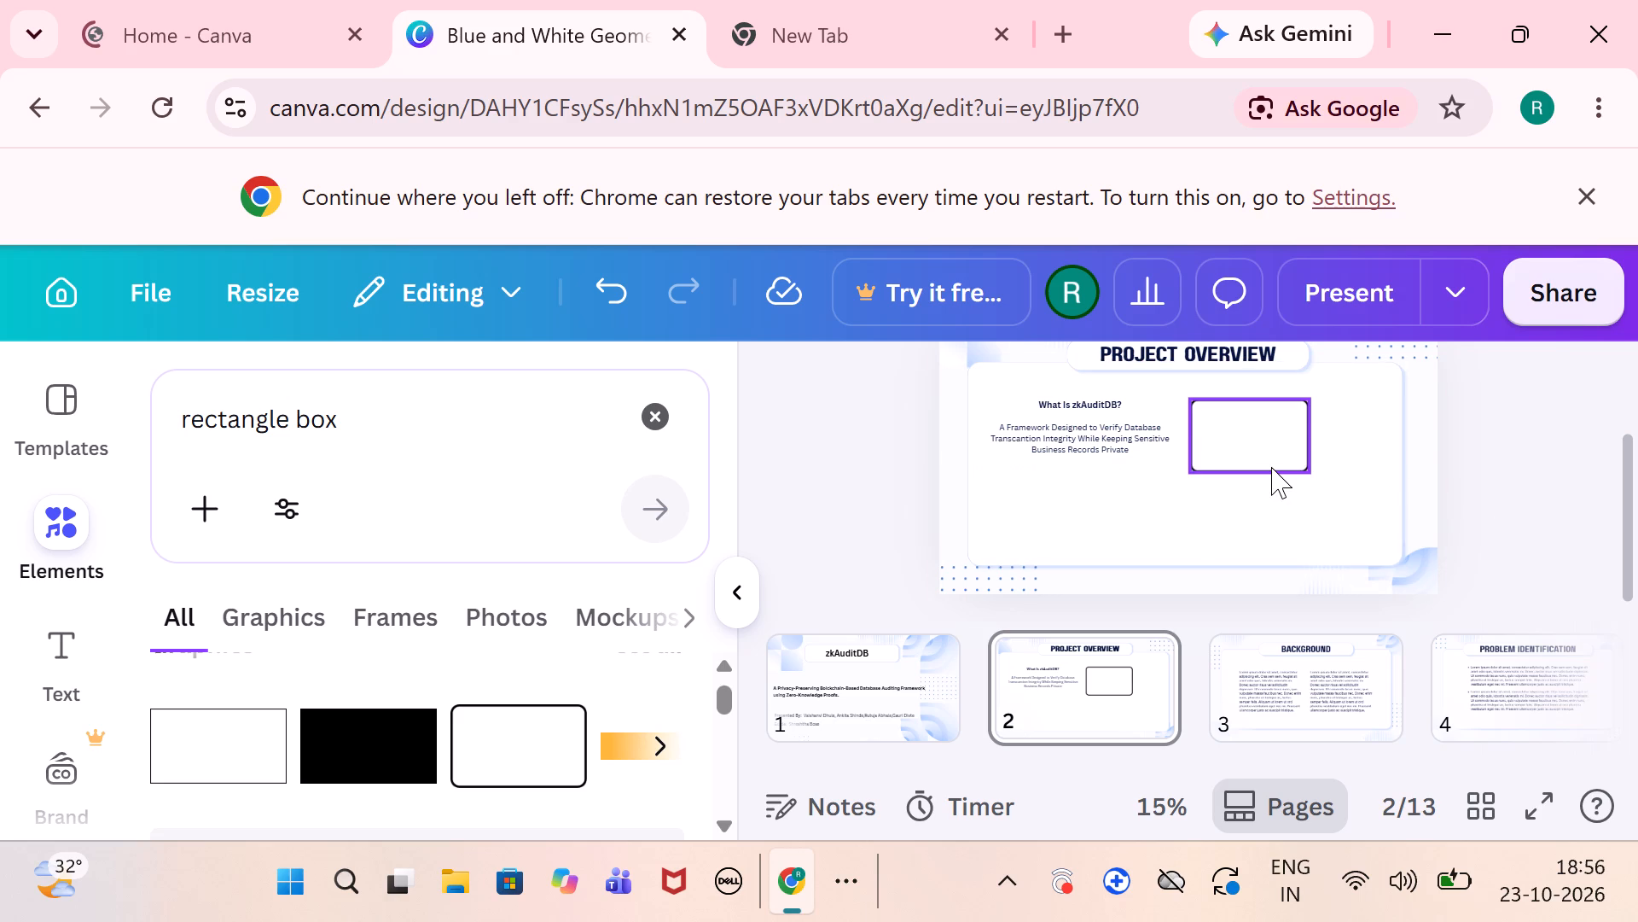
# Browse all graphics results for "rectangle box" and add the solid red bar with a darker lower edge to slide 2.
pyautogui.click(1270, 465)
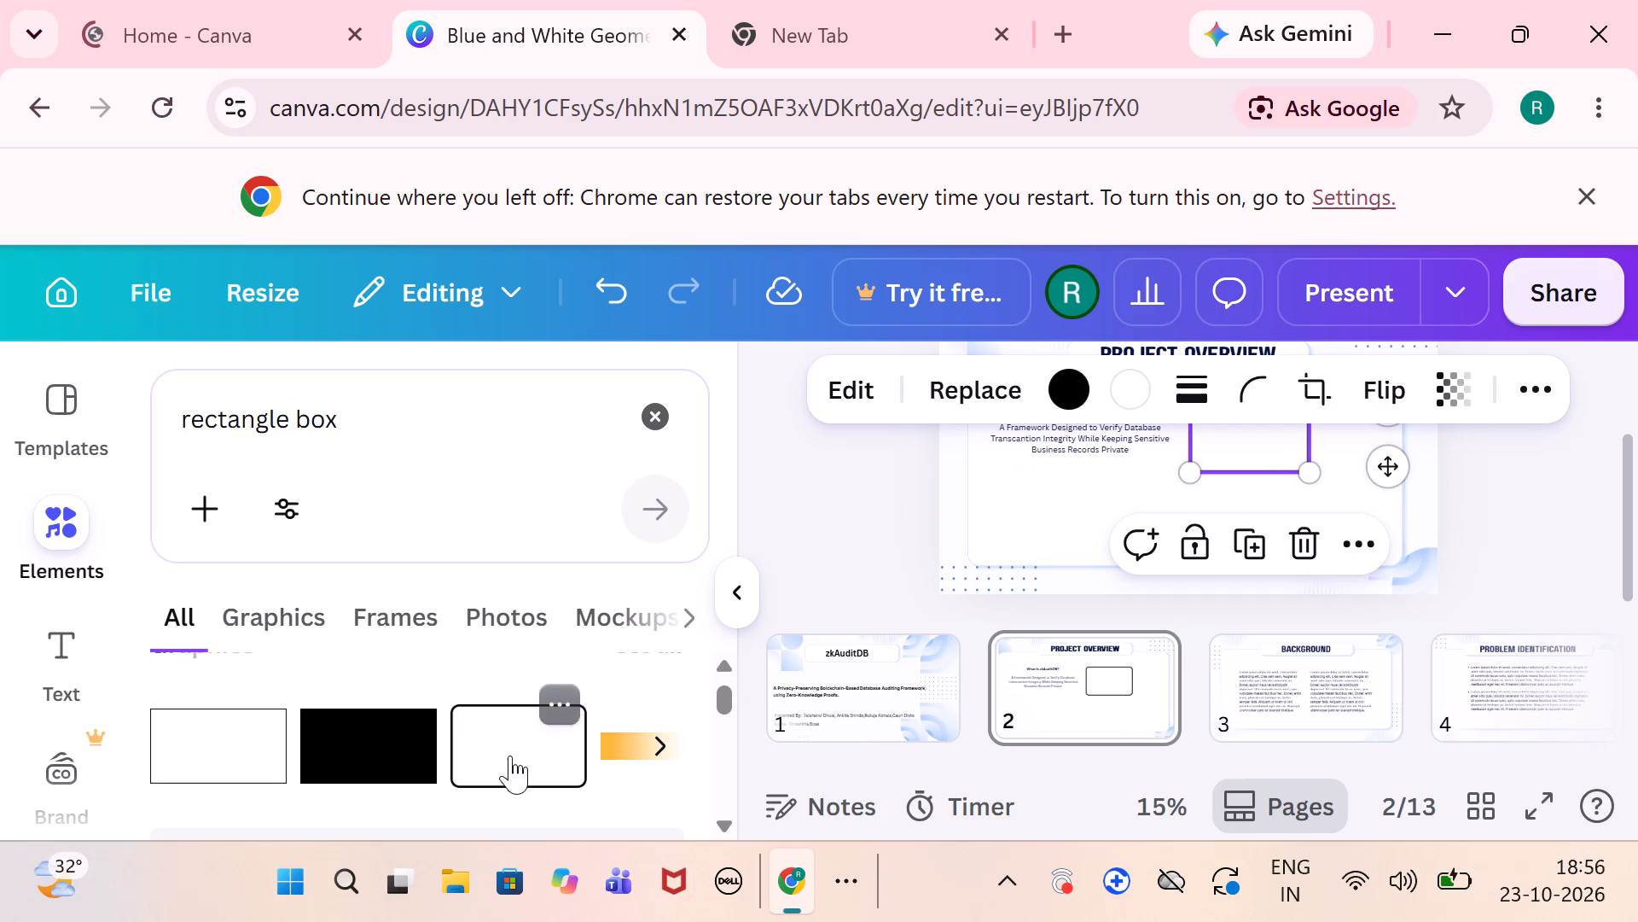
pyautogui.scroll(-1, 510, 756)
pyautogui.scroll(1, 510, 756)
pyautogui.hscroll(1, 510, 756)
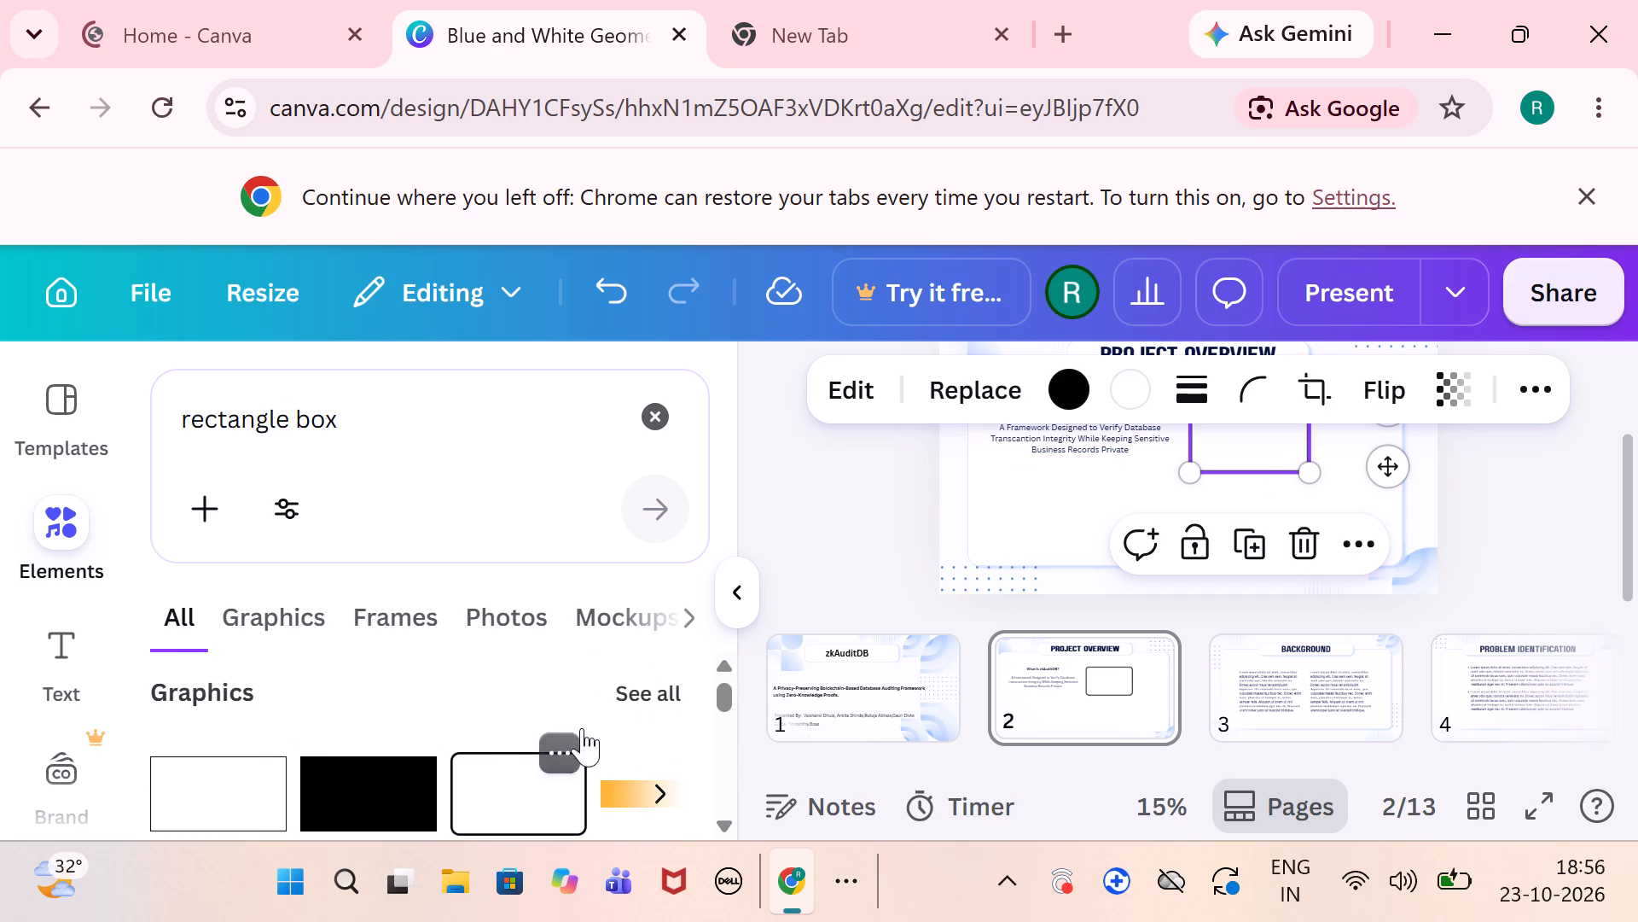
pyautogui.click(630, 698)
pyautogui.scroll(-1, 413, 712)
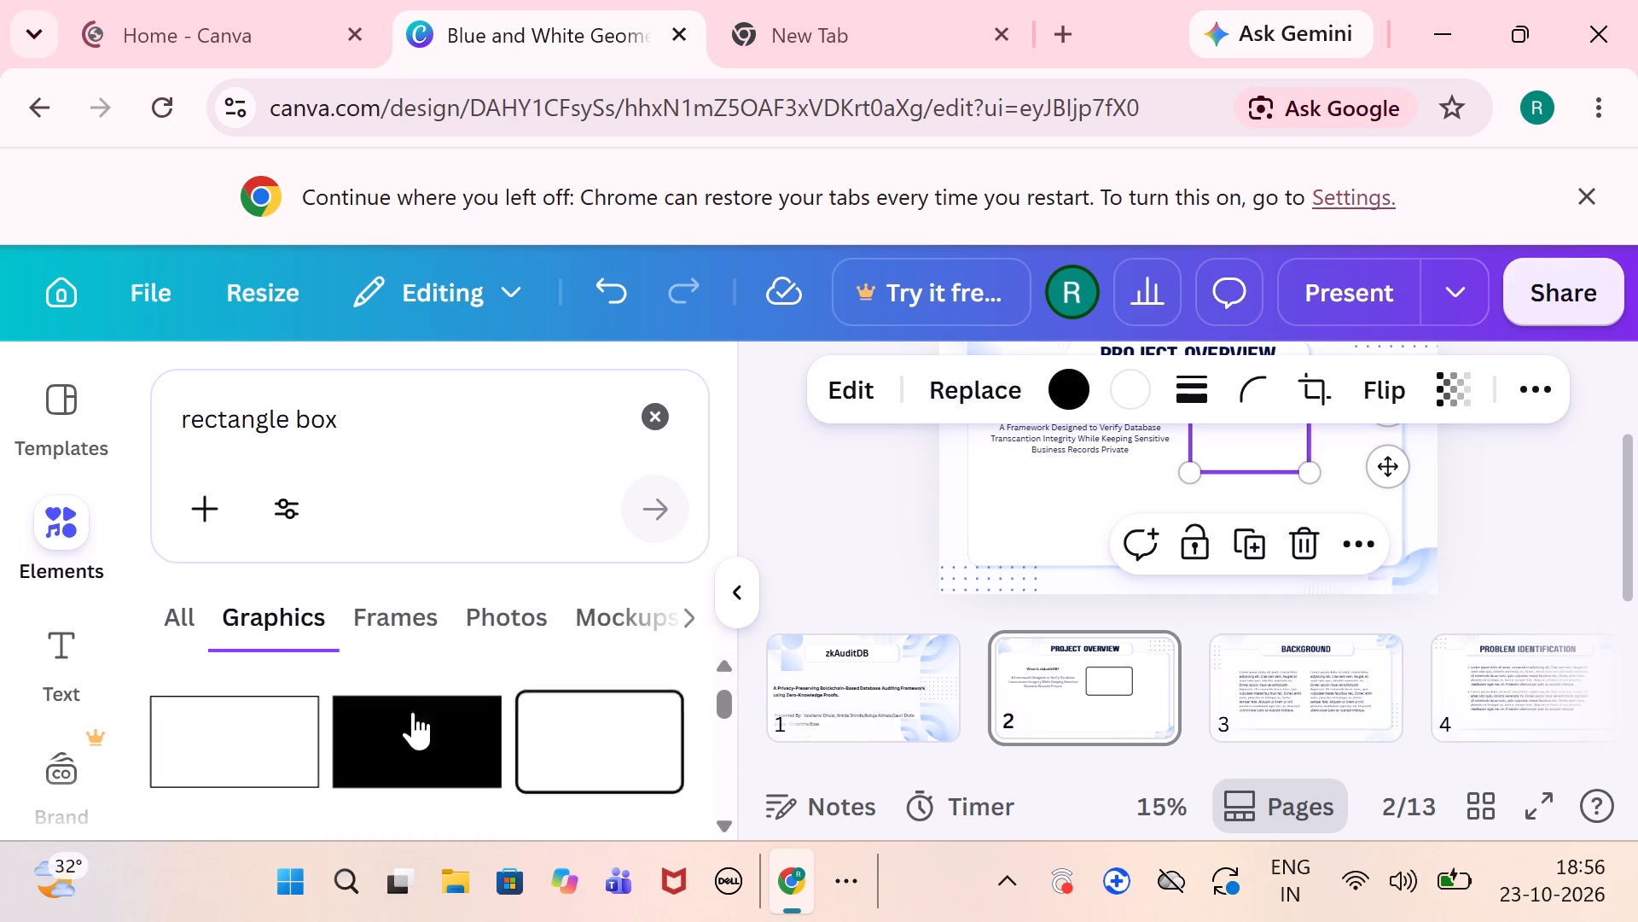
pyautogui.scroll(-4, 413, 712)
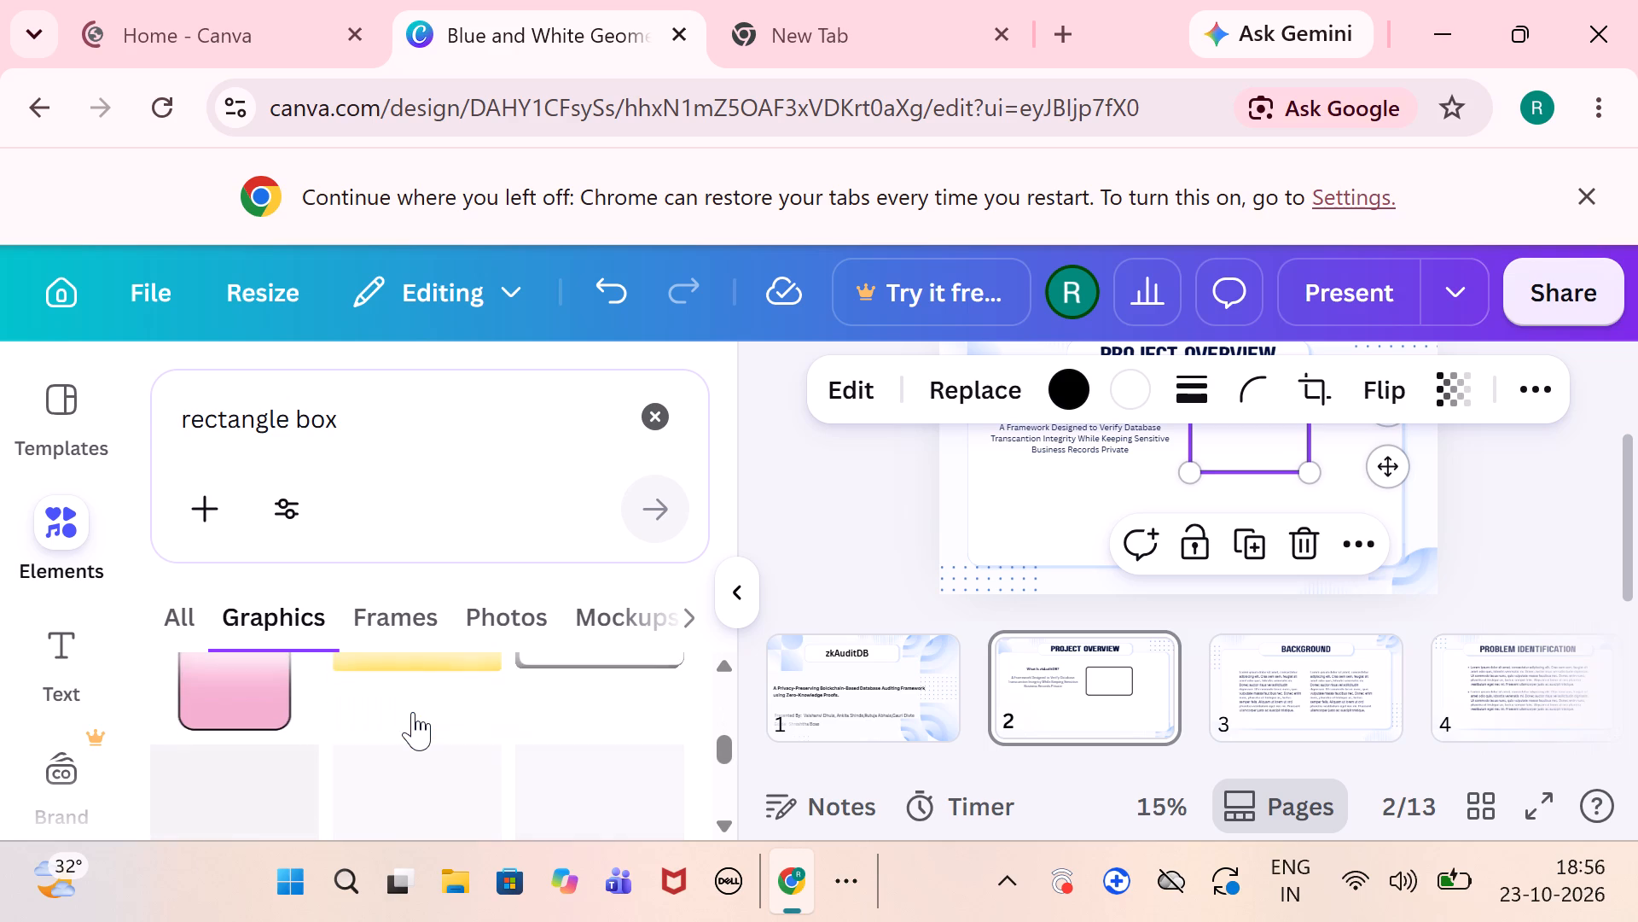
pyautogui.scroll(-3, 413, 712)
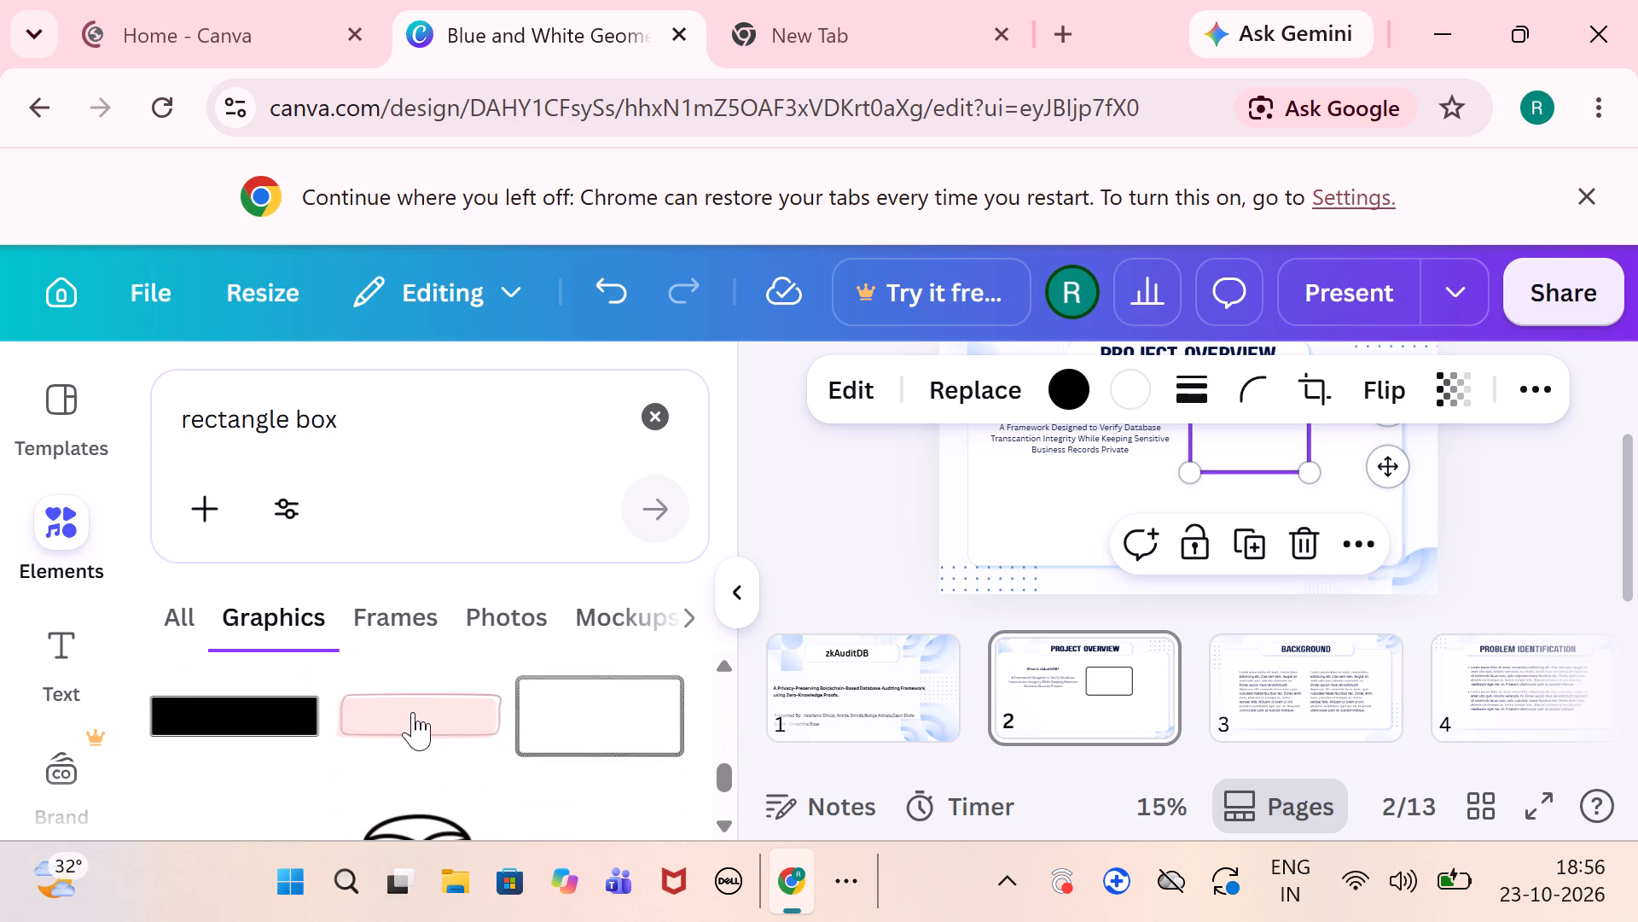
pyautogui.scroll(-3, 413, 712)
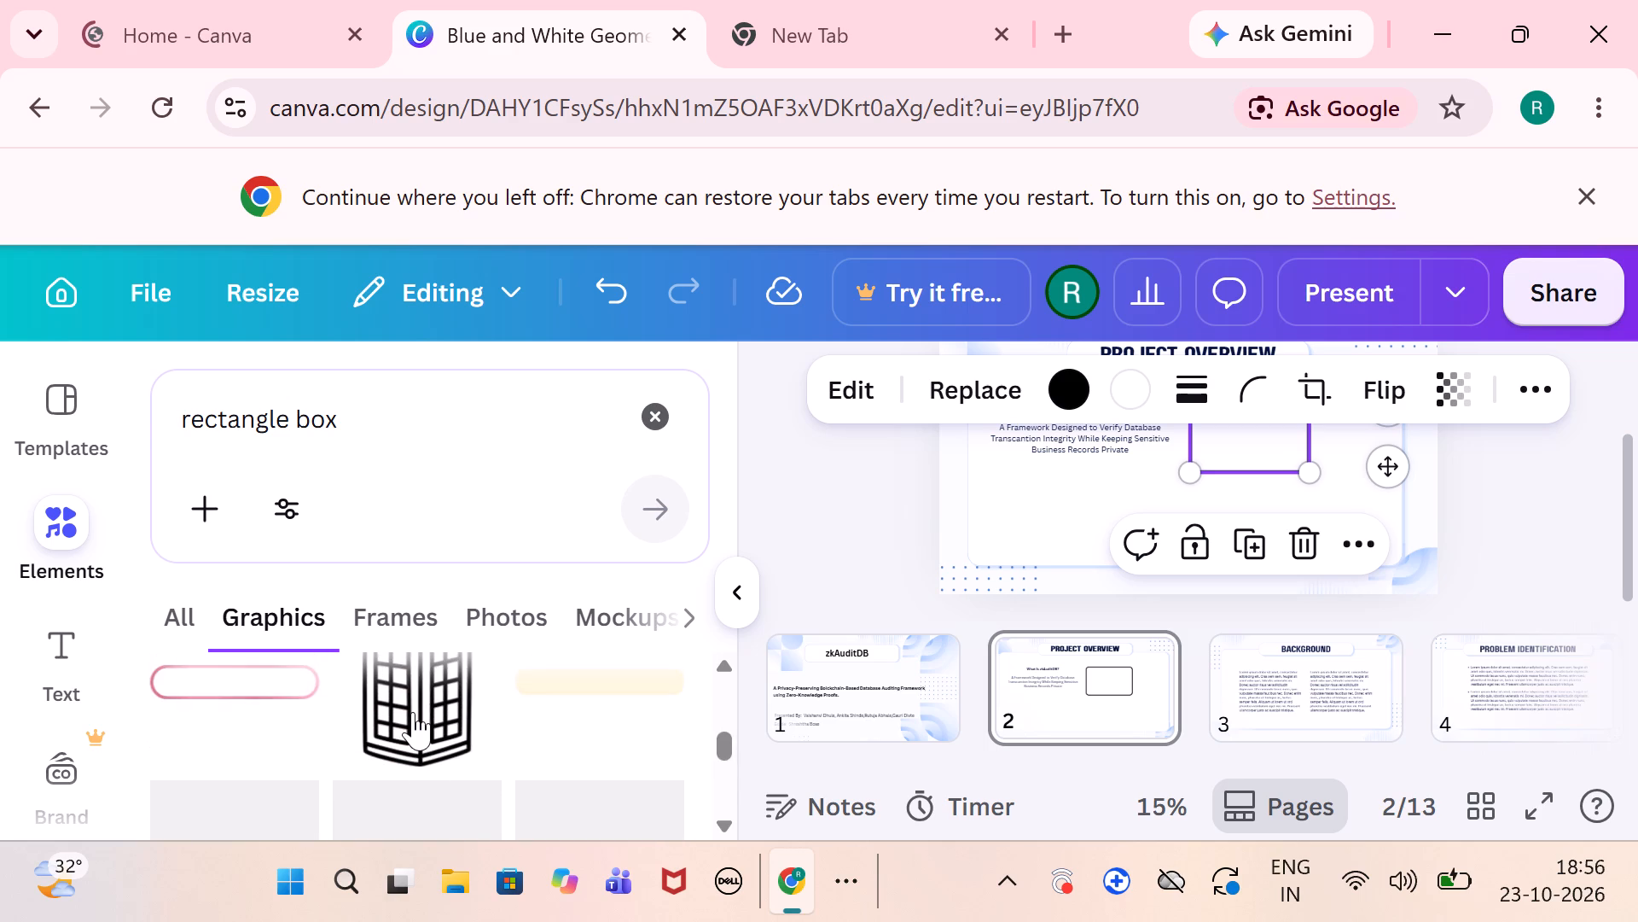
pyautogui.scroll(1, 413, 712)
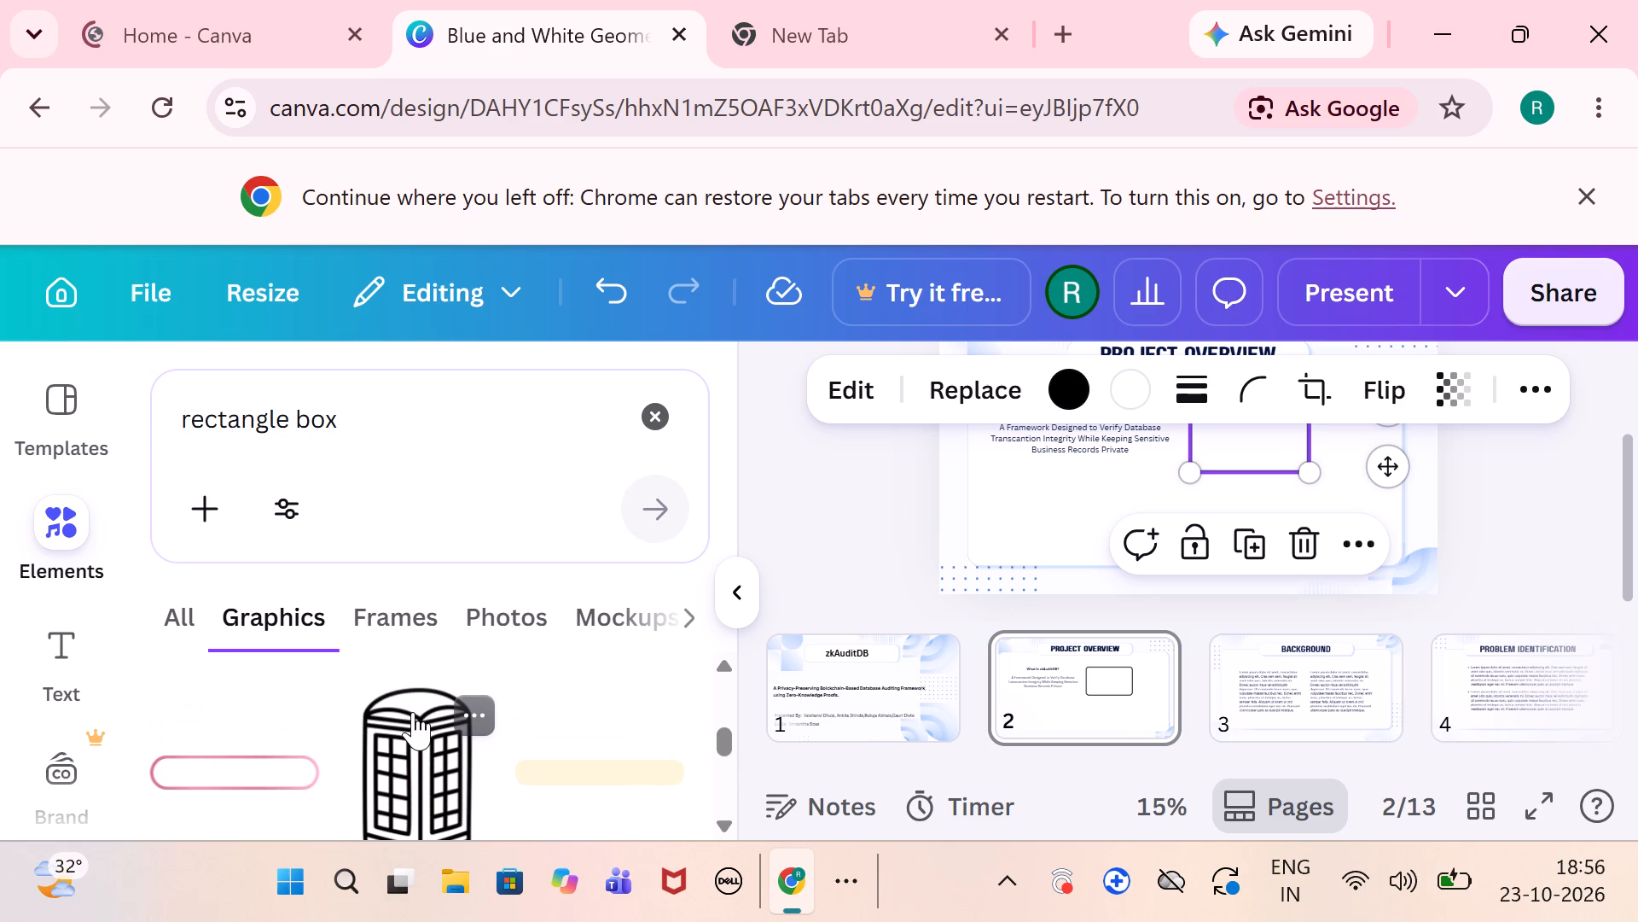
pyautogui.scroll(-1, 413, 712)
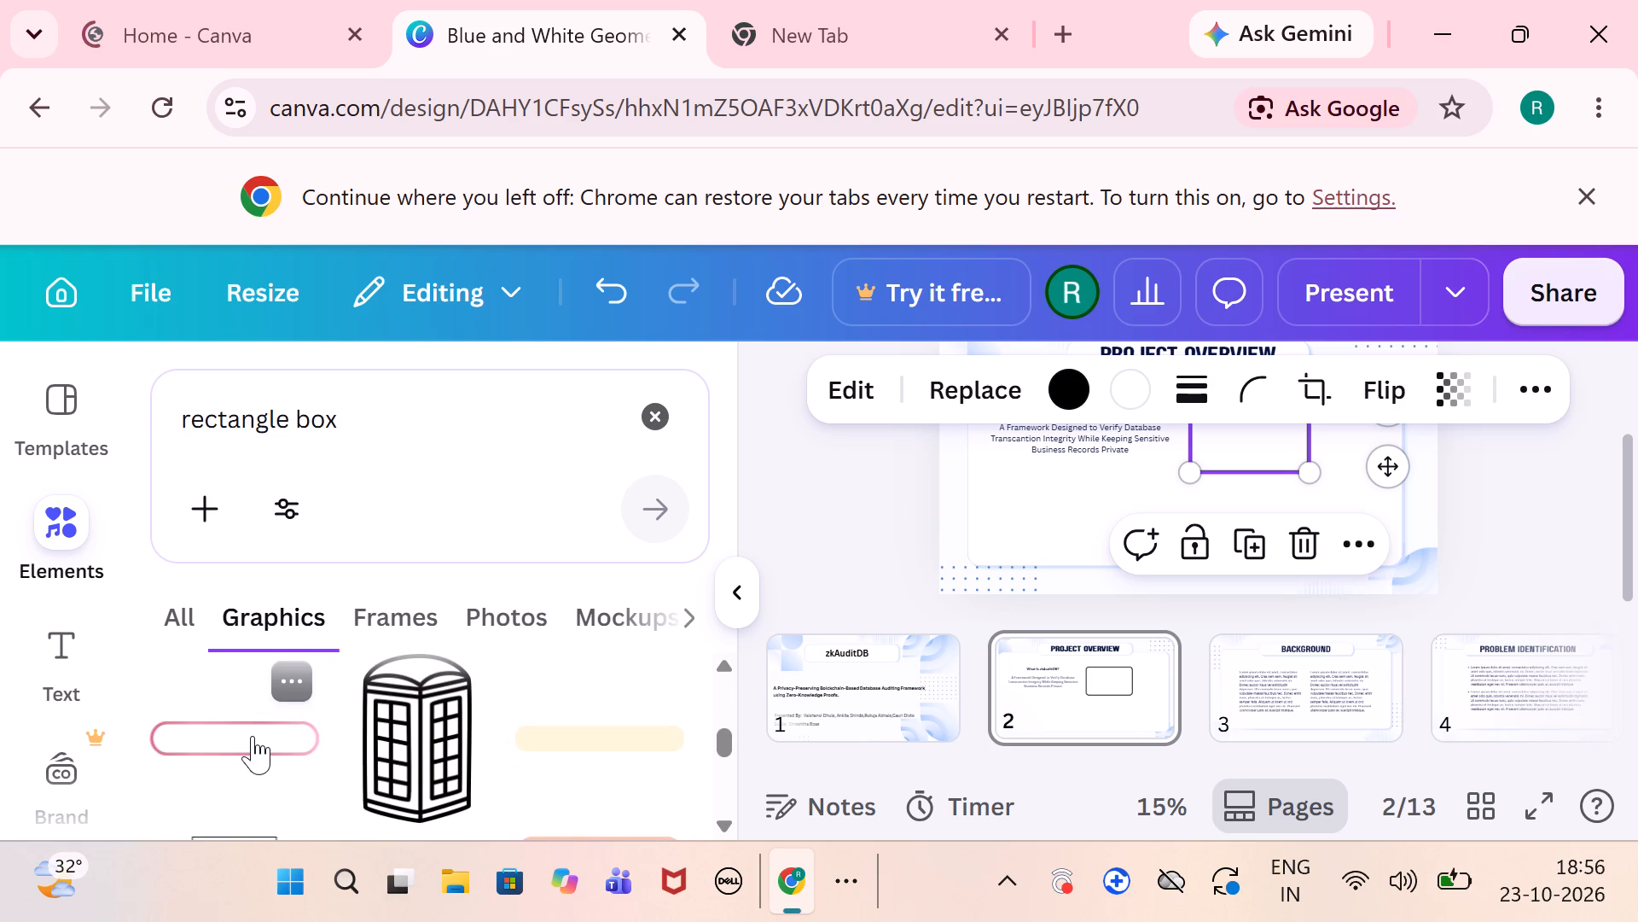
pyautogui.scroll(-1, 253, 736)
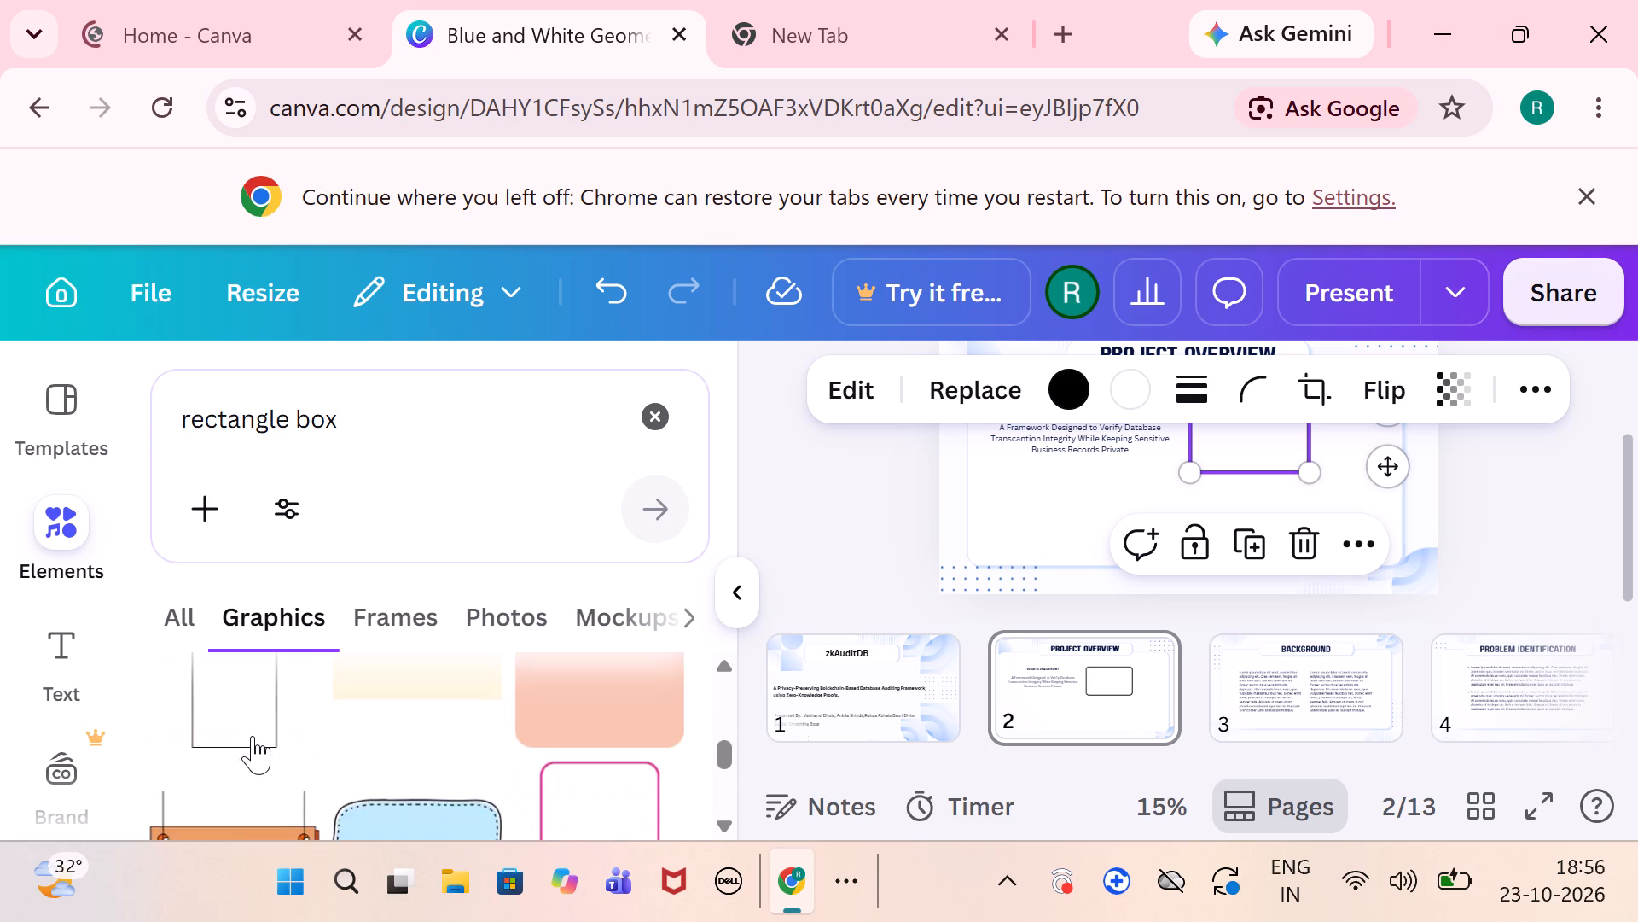
pyautogui.scroll(-2, 253, 736)
pyautogui.scroll(2, 253, 736)
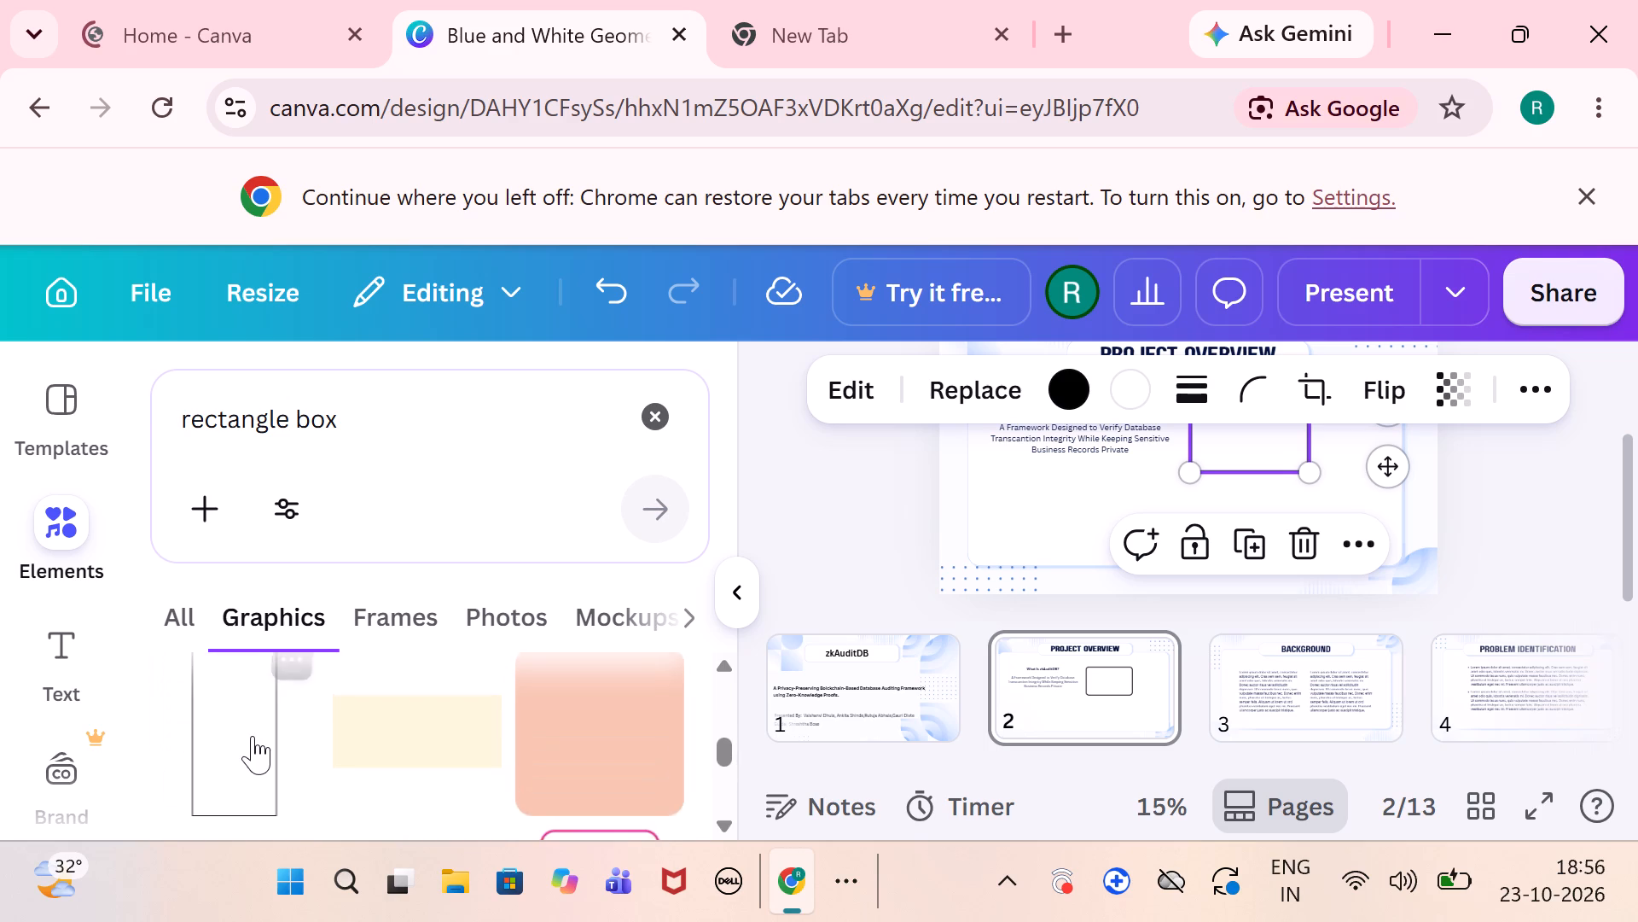
pyautogui.scroll(-2, 253, 736)
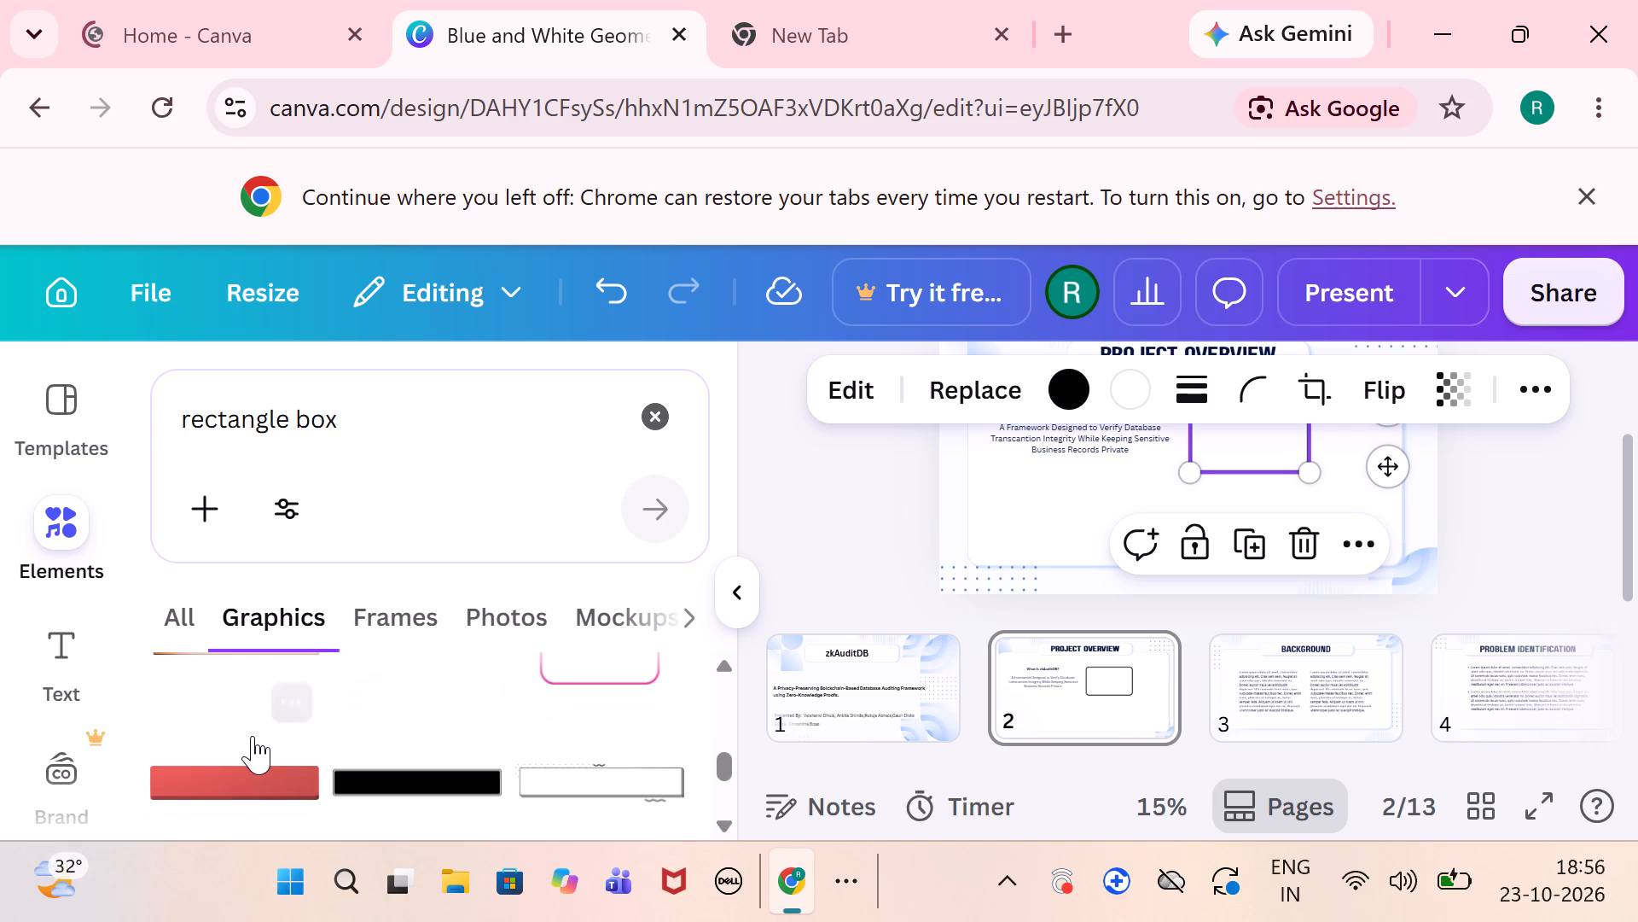
pyautogui.click(235, 787)
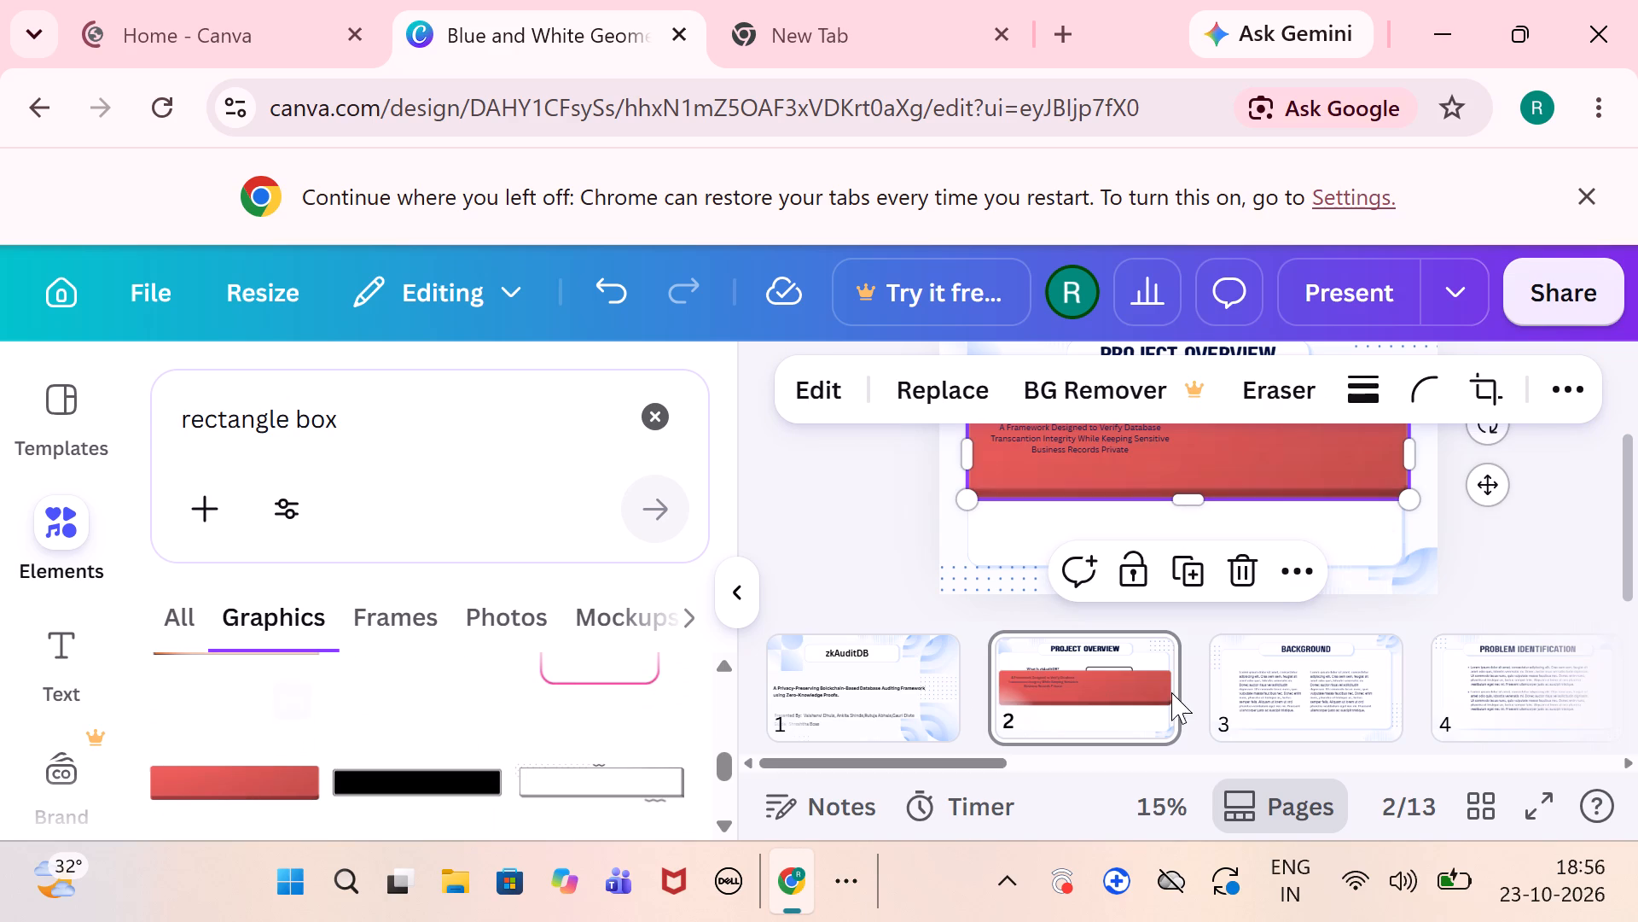
pyautogui.click(1529, 553)
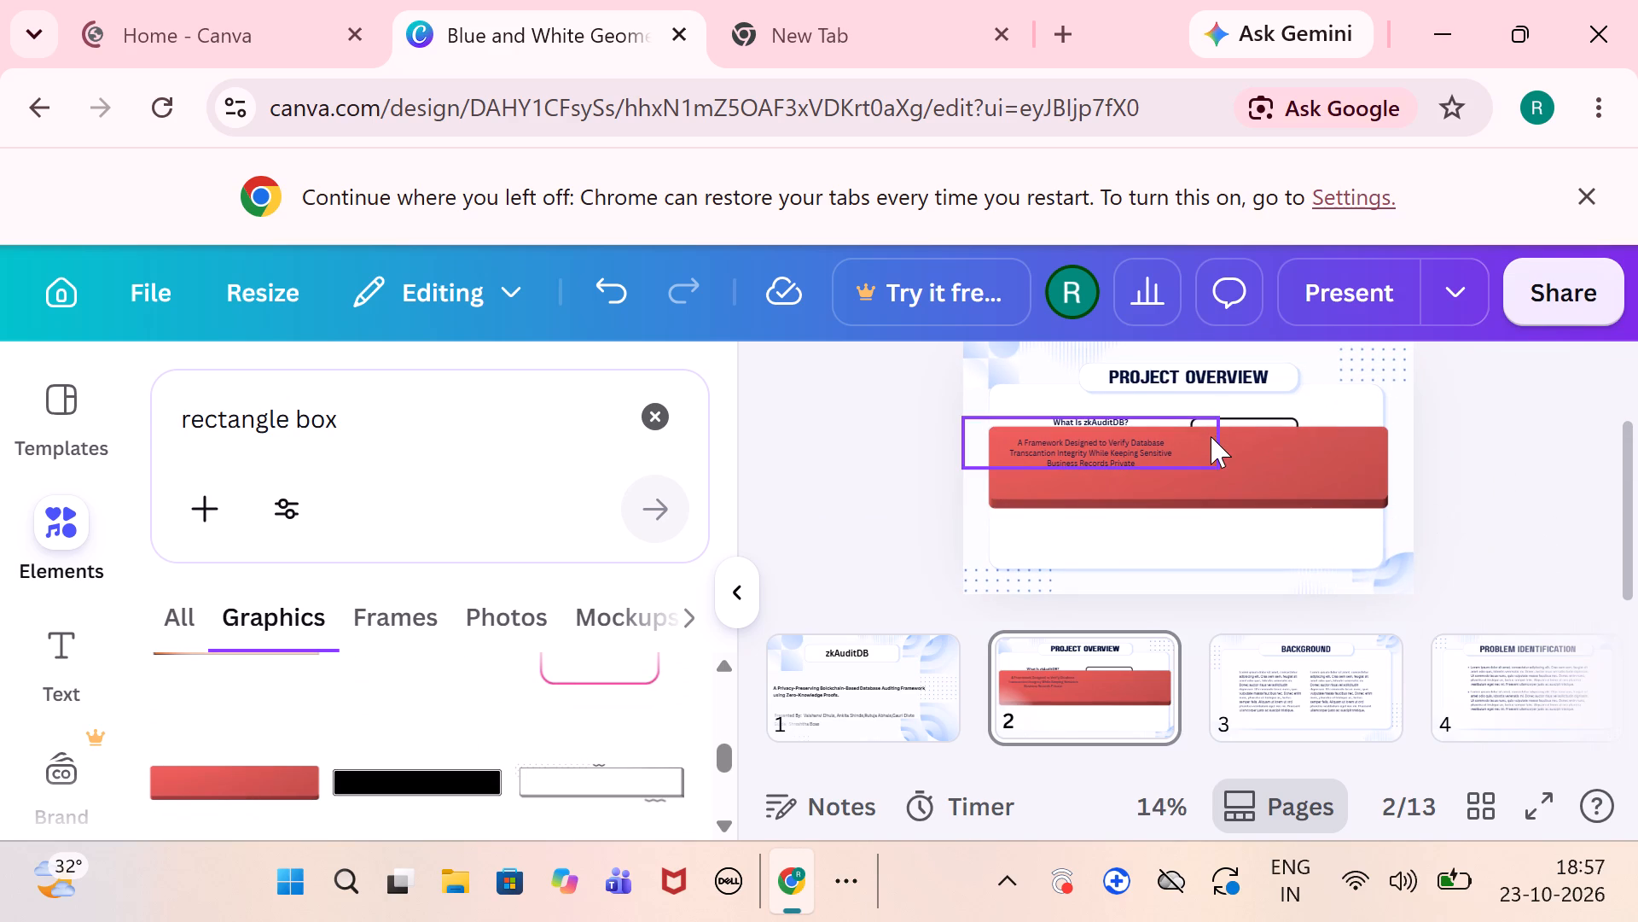
# Shrink the red bar to about the outlined rectangle's width and place it along that rectangle's top edge.
pyautogui.moveTo(1261, 470); pyautogui.dragTo(1332, 446)
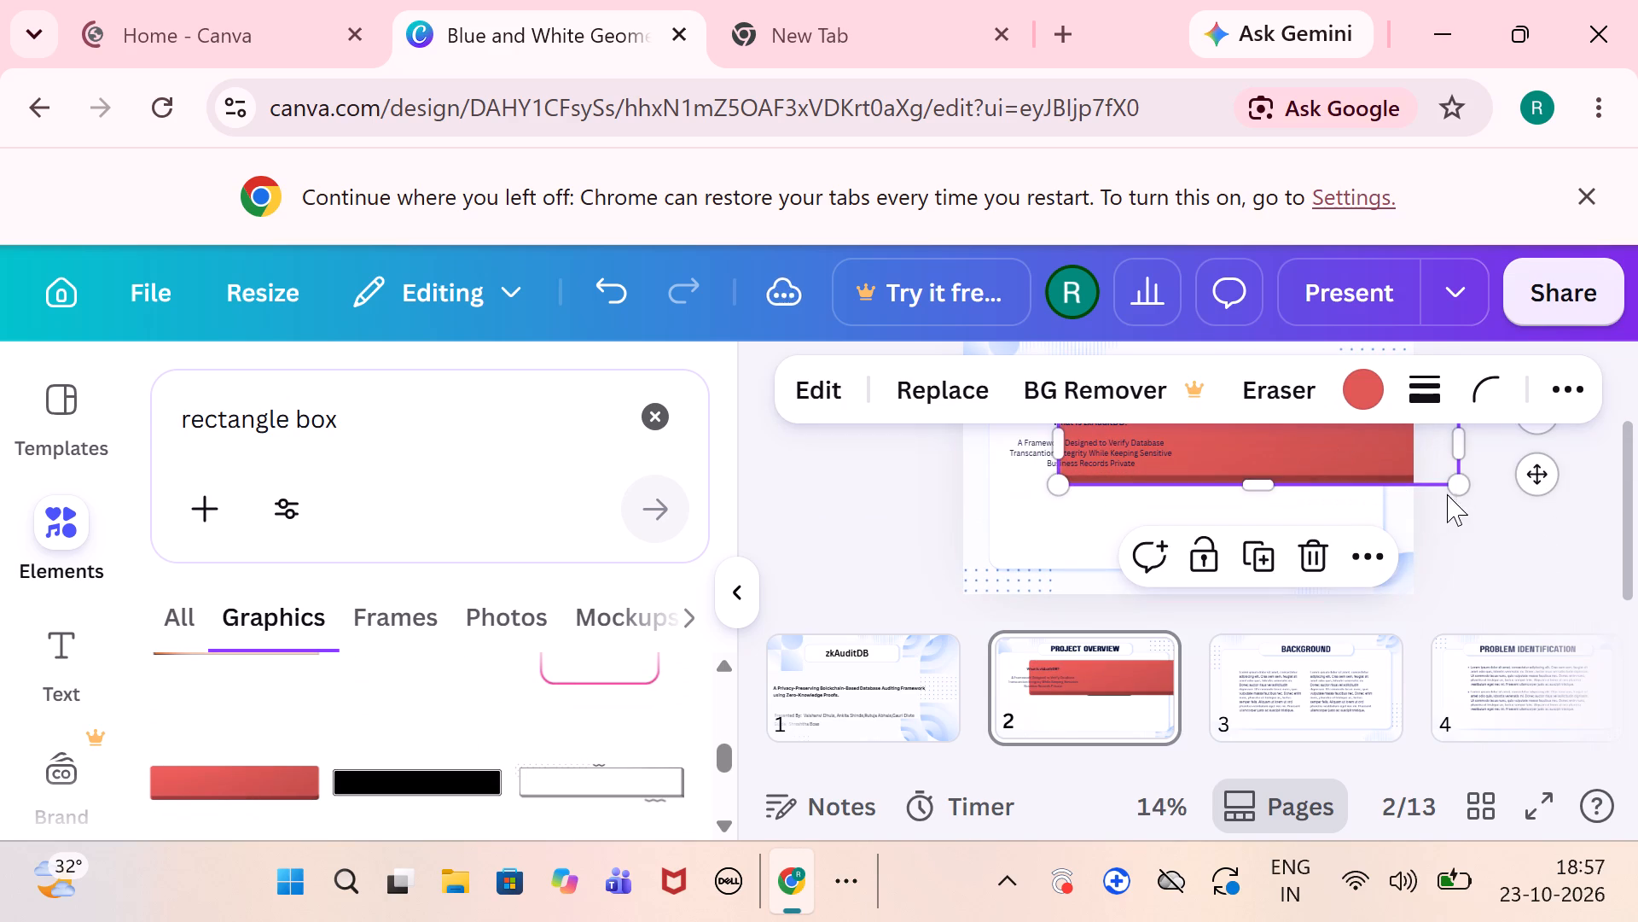
pyautogui.moveTo(1455, 486); pyautogui.dragTo(1236, 454)
pyautogui.click(1496, 506)
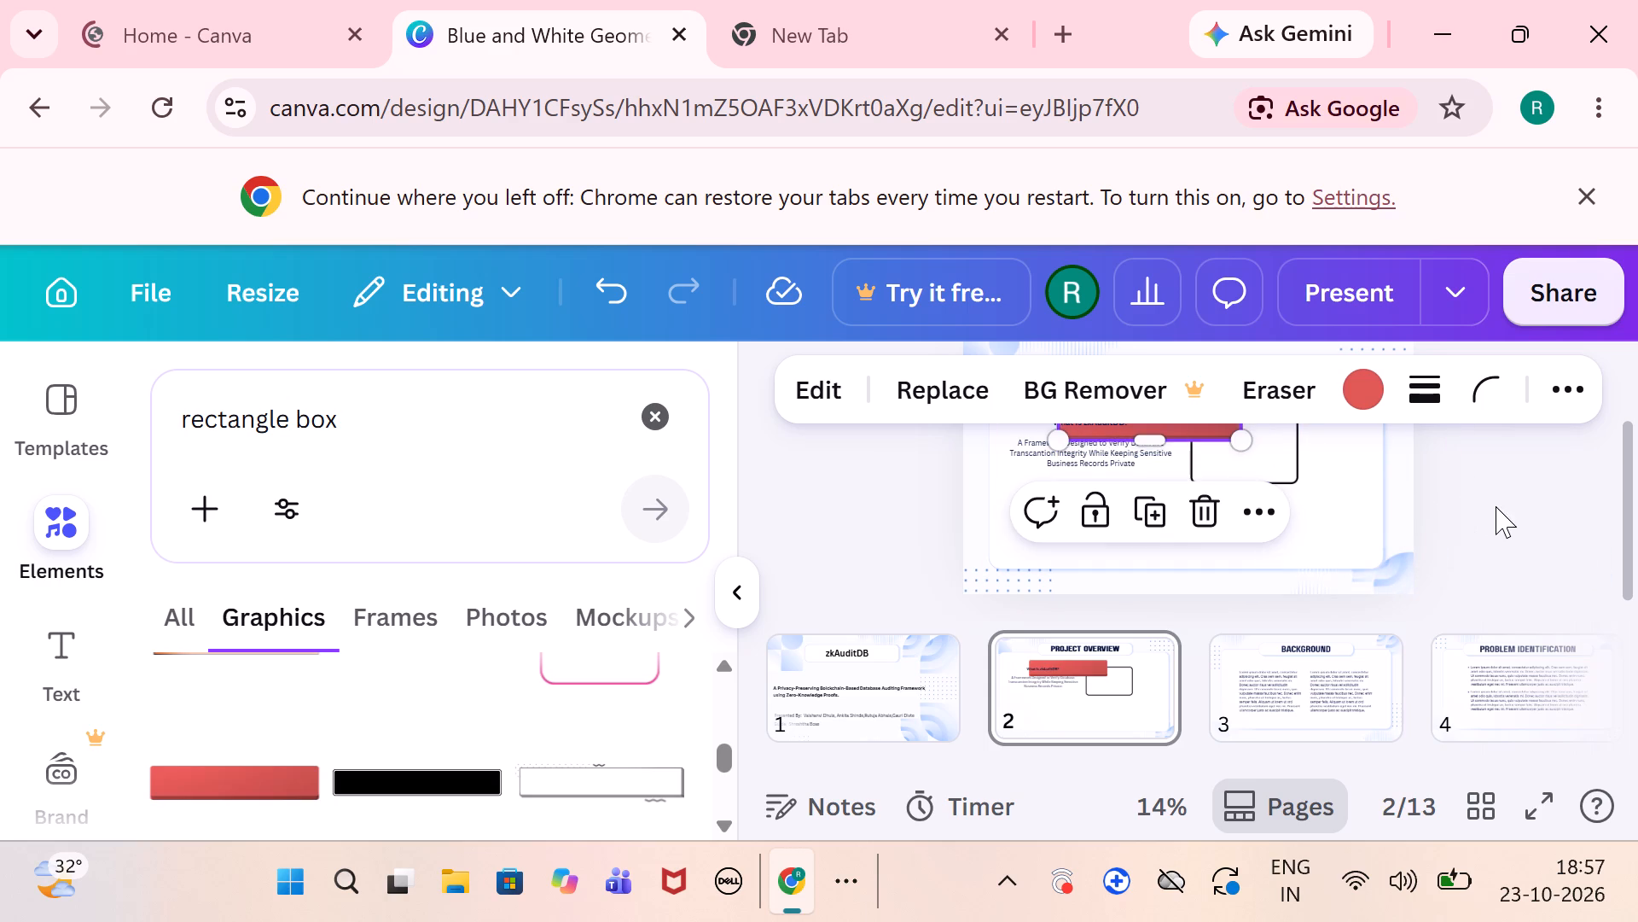
pyautogui.moveTo(1197, 408); pyautogui.dragTo(1296, 425)
pyautogui.moveTo(1344, 453); pyautogui.dragTo(1311, 449)
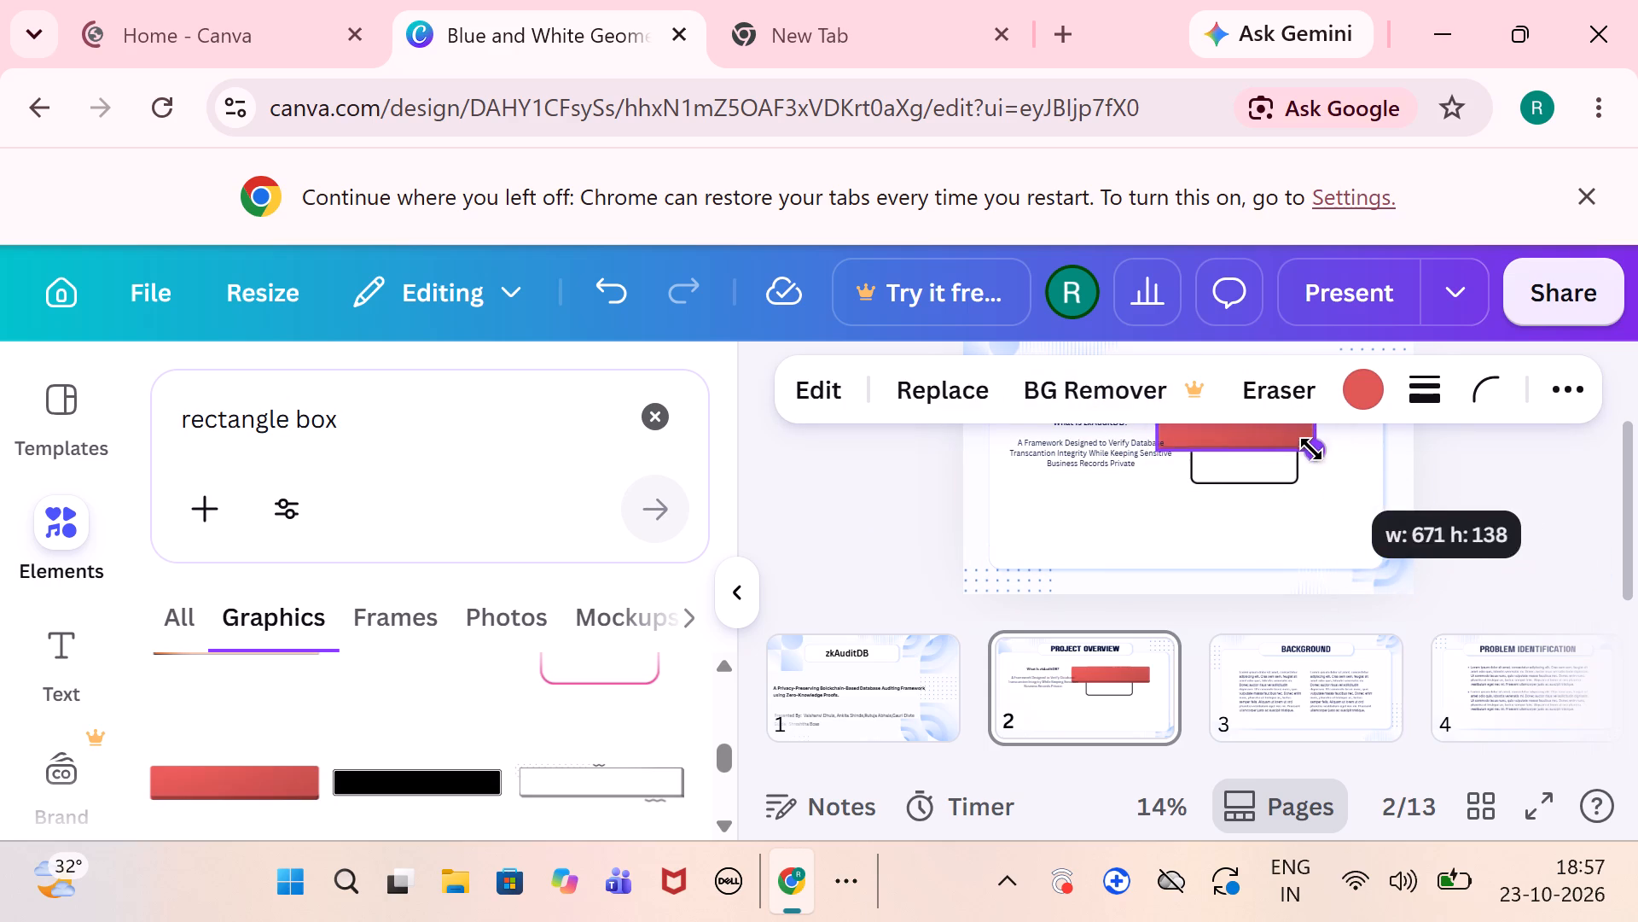
pyautogui.moveTo(1311, 449); pyautogui.dragTo(1268, 444)
pyautogui.click(1460, 503)
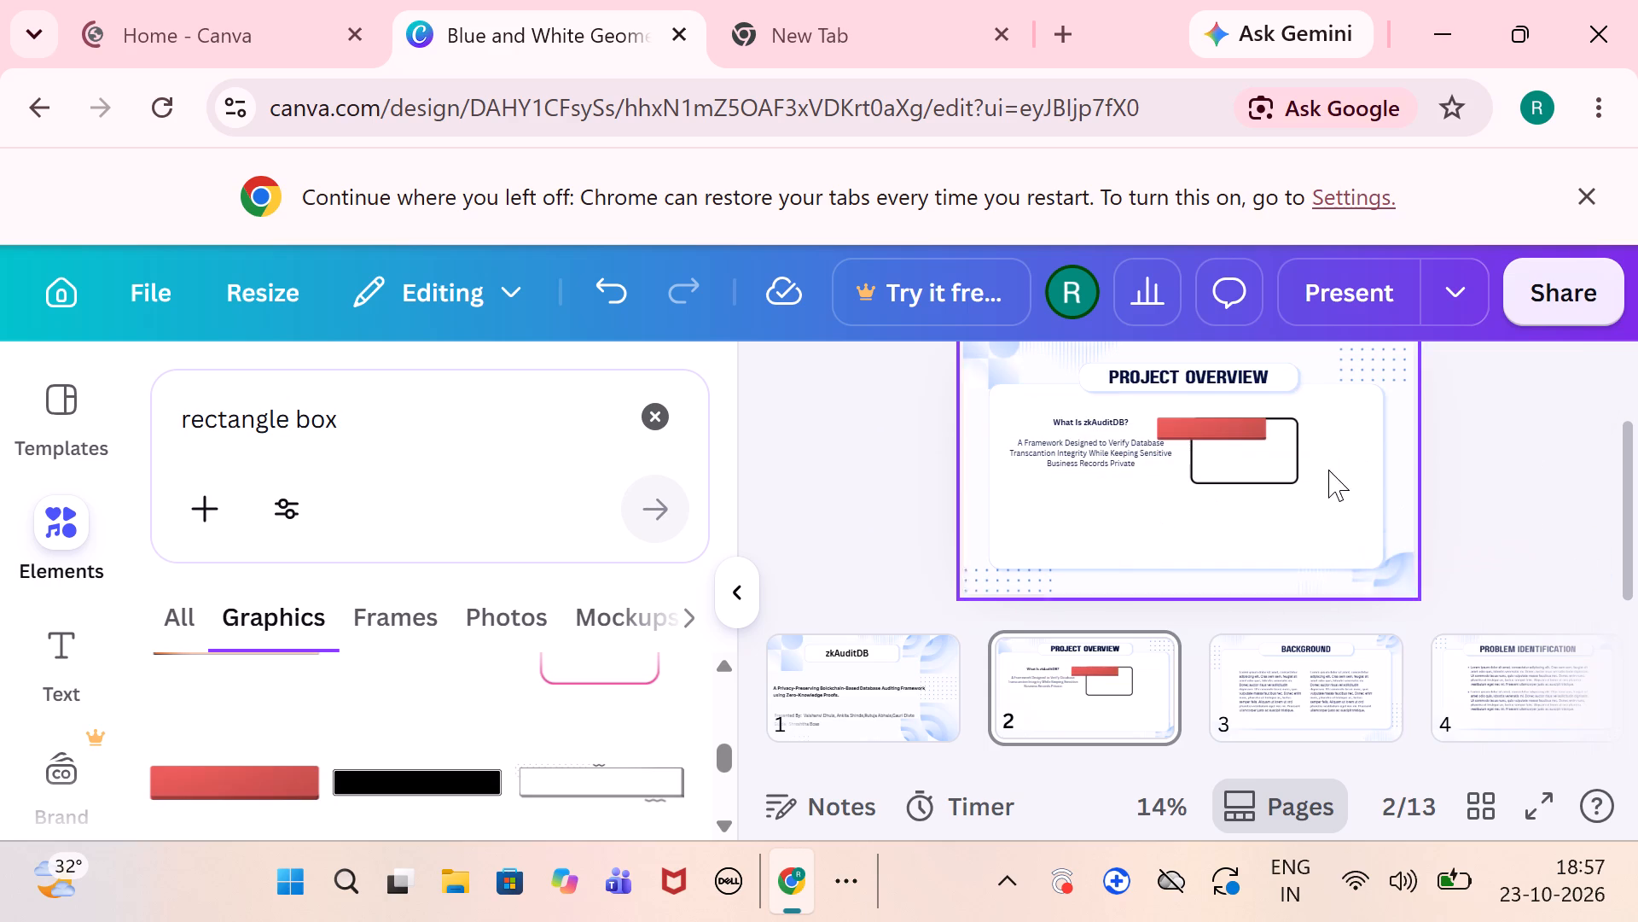
pyautogui.moveTo(1237, 422); pyautogui.dragTo(1266, 422)
pyautogui.click(1492, 542)
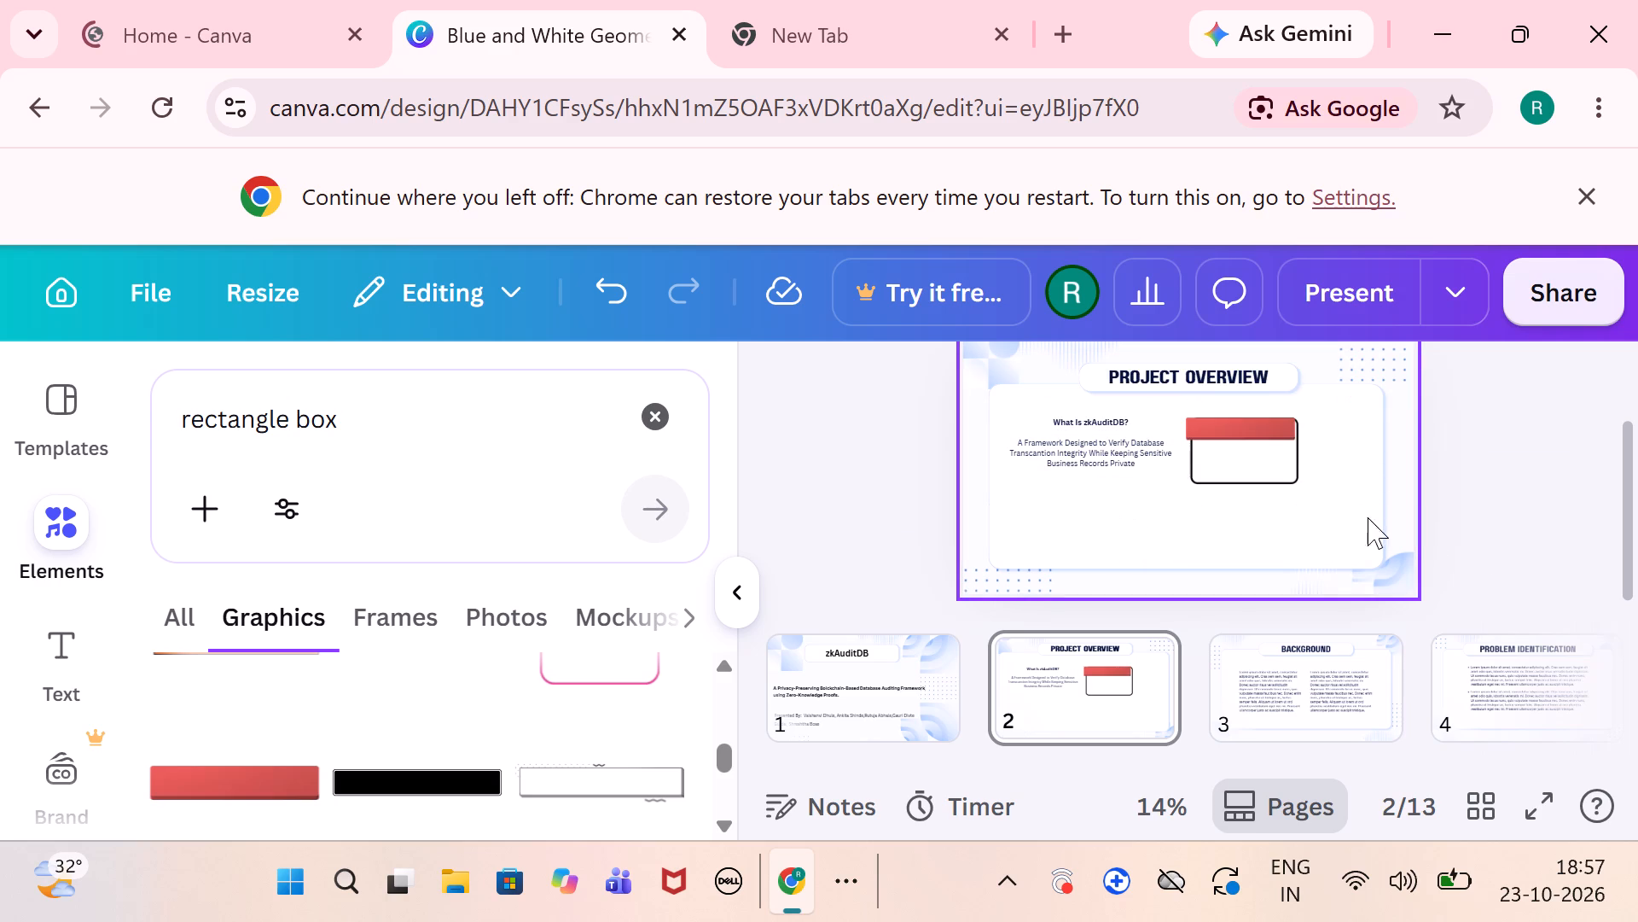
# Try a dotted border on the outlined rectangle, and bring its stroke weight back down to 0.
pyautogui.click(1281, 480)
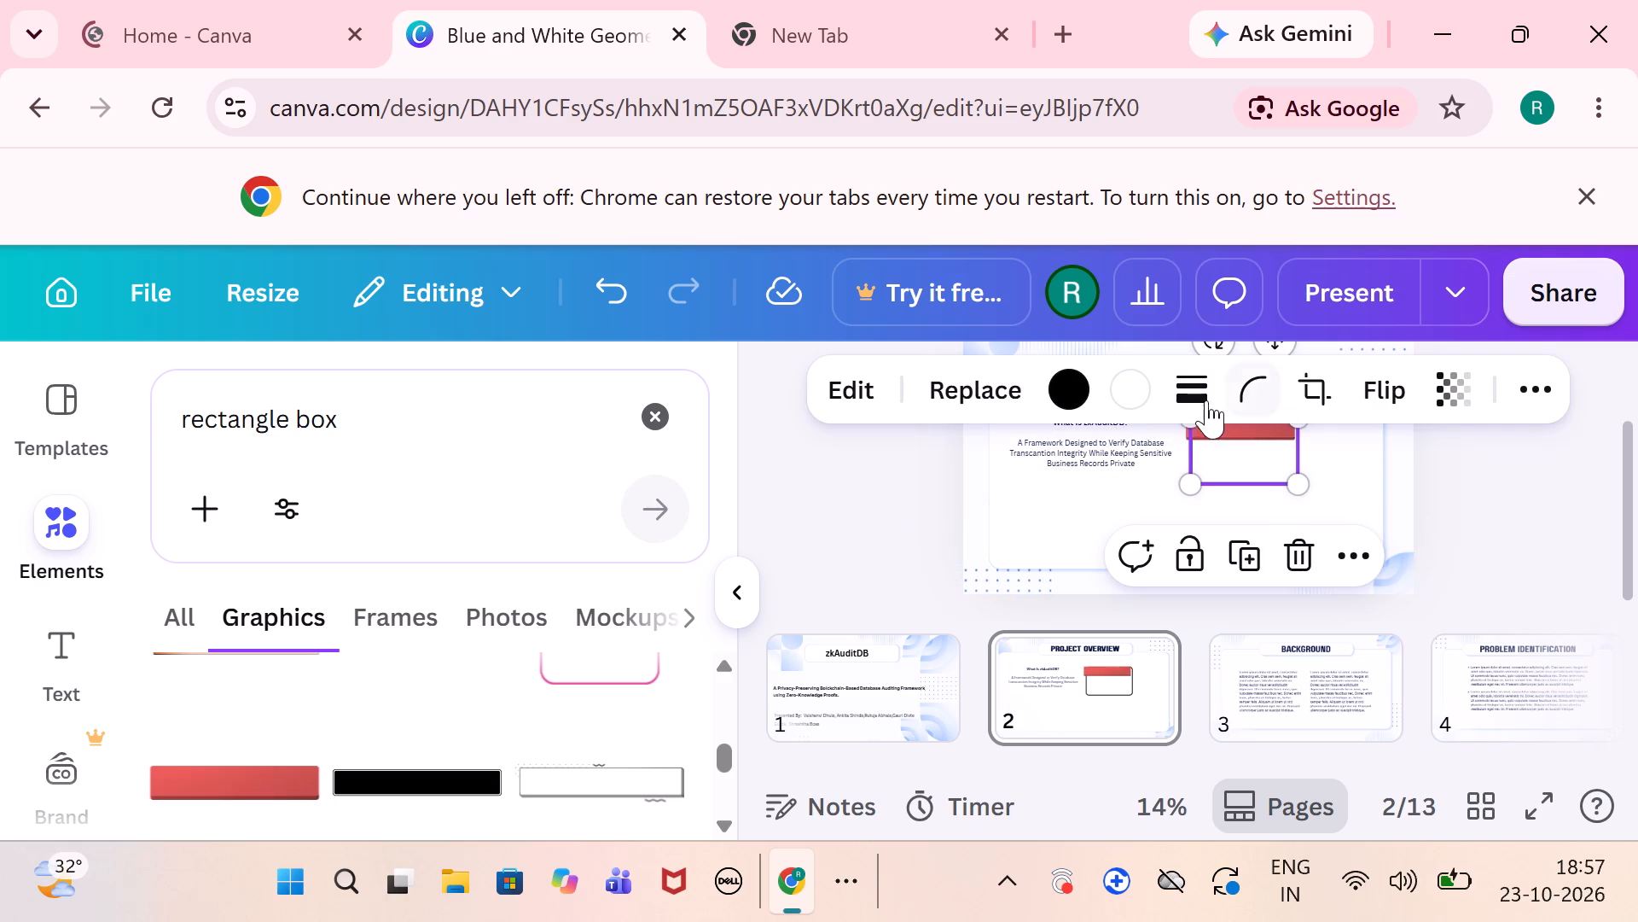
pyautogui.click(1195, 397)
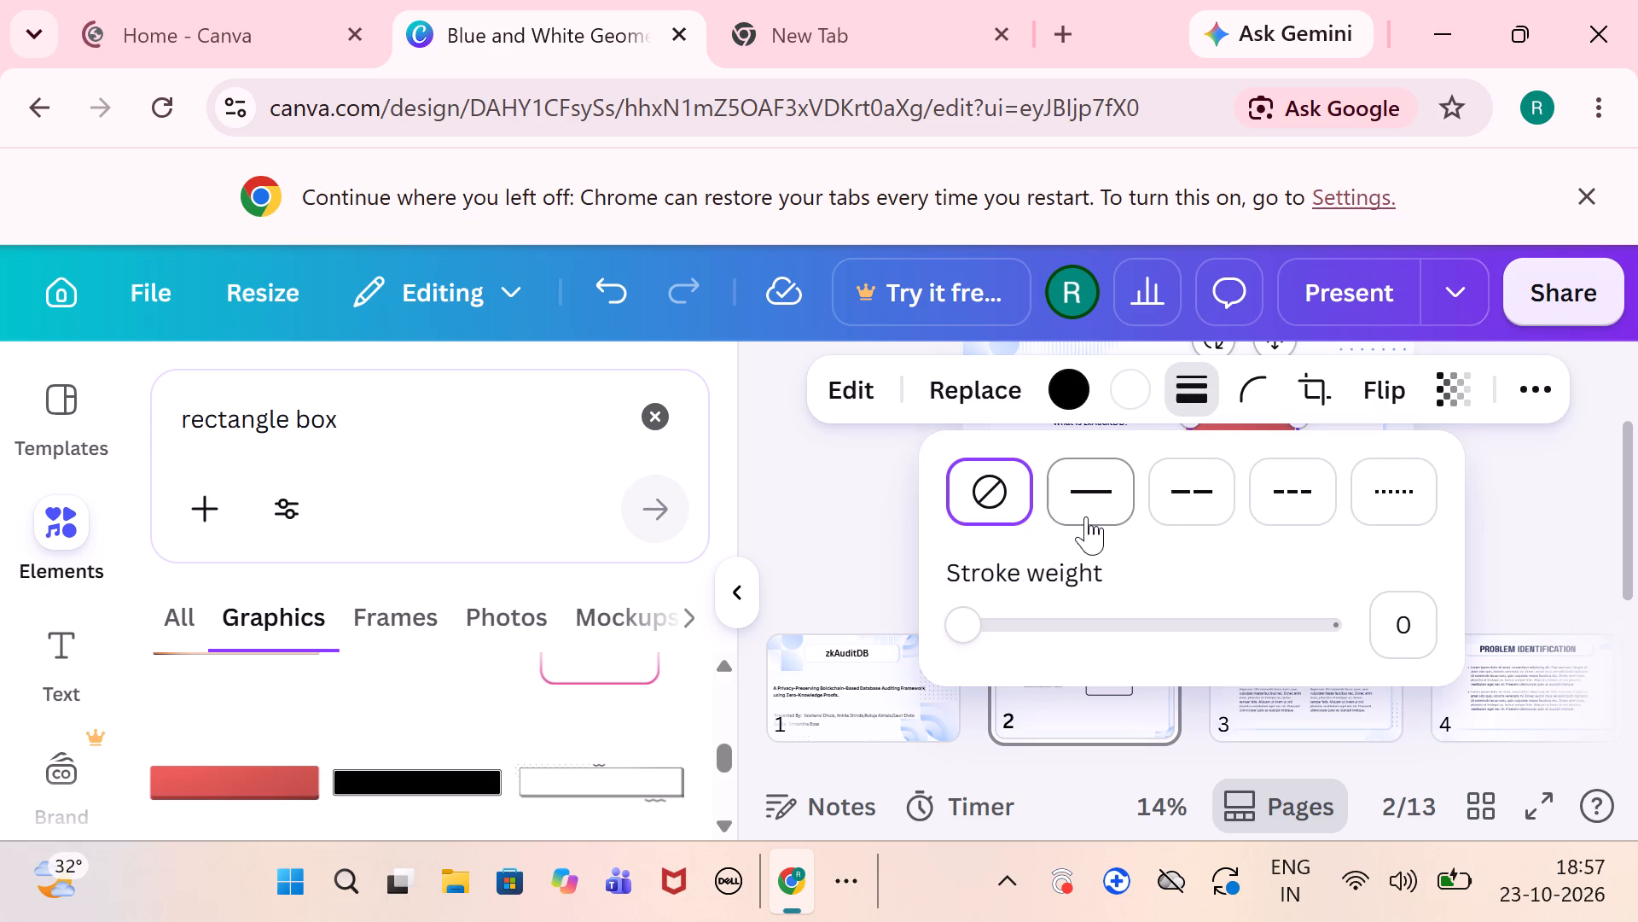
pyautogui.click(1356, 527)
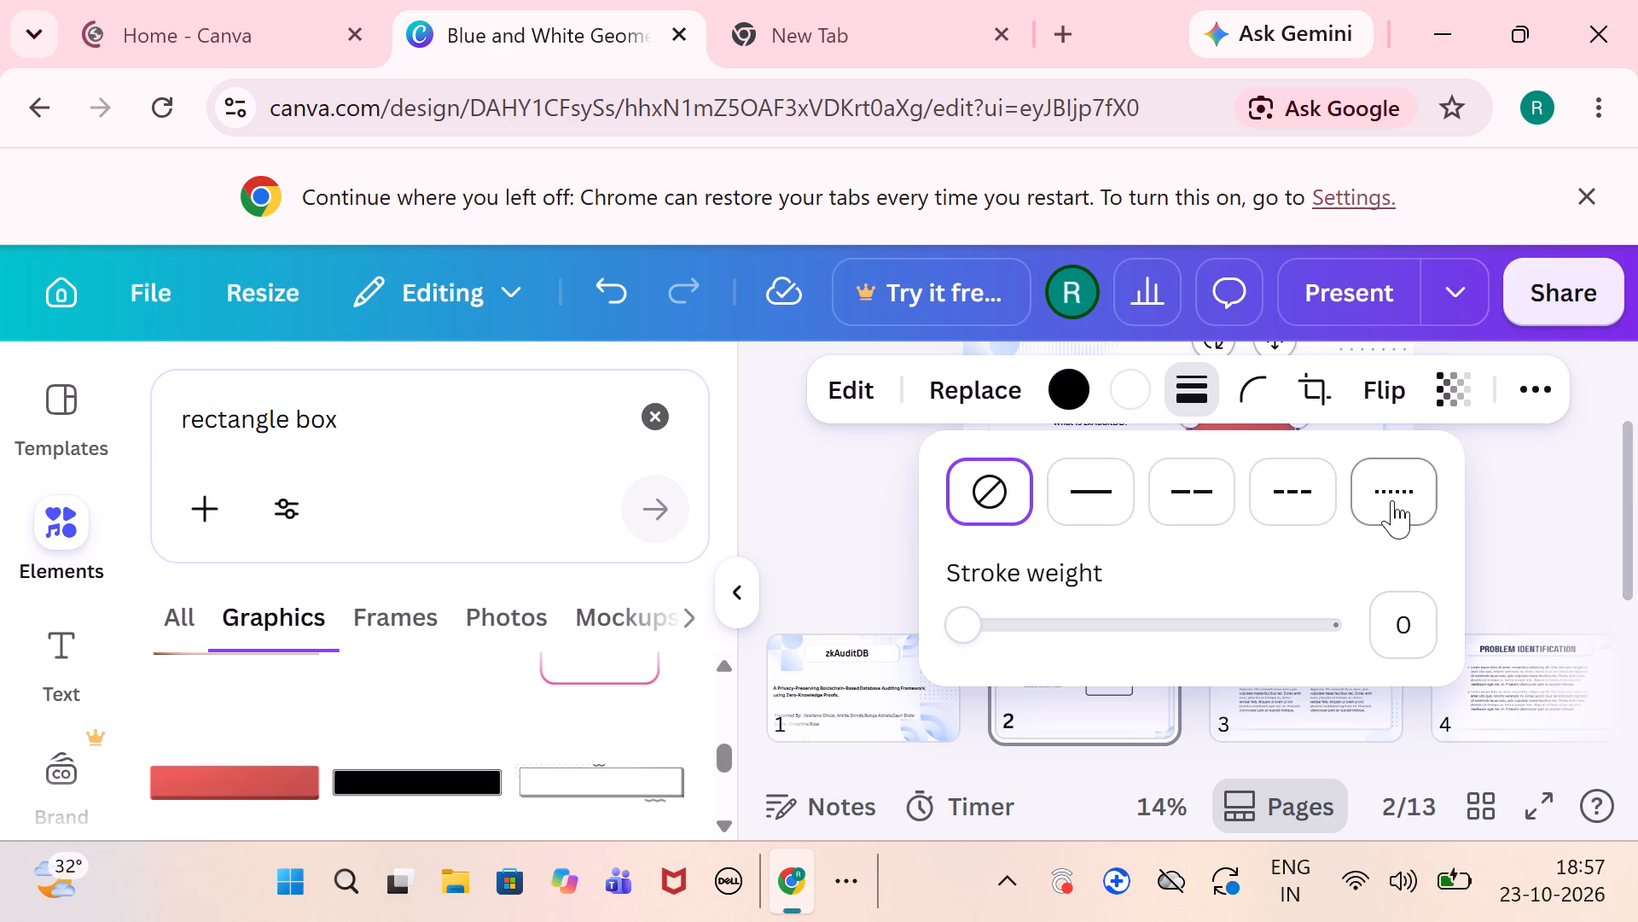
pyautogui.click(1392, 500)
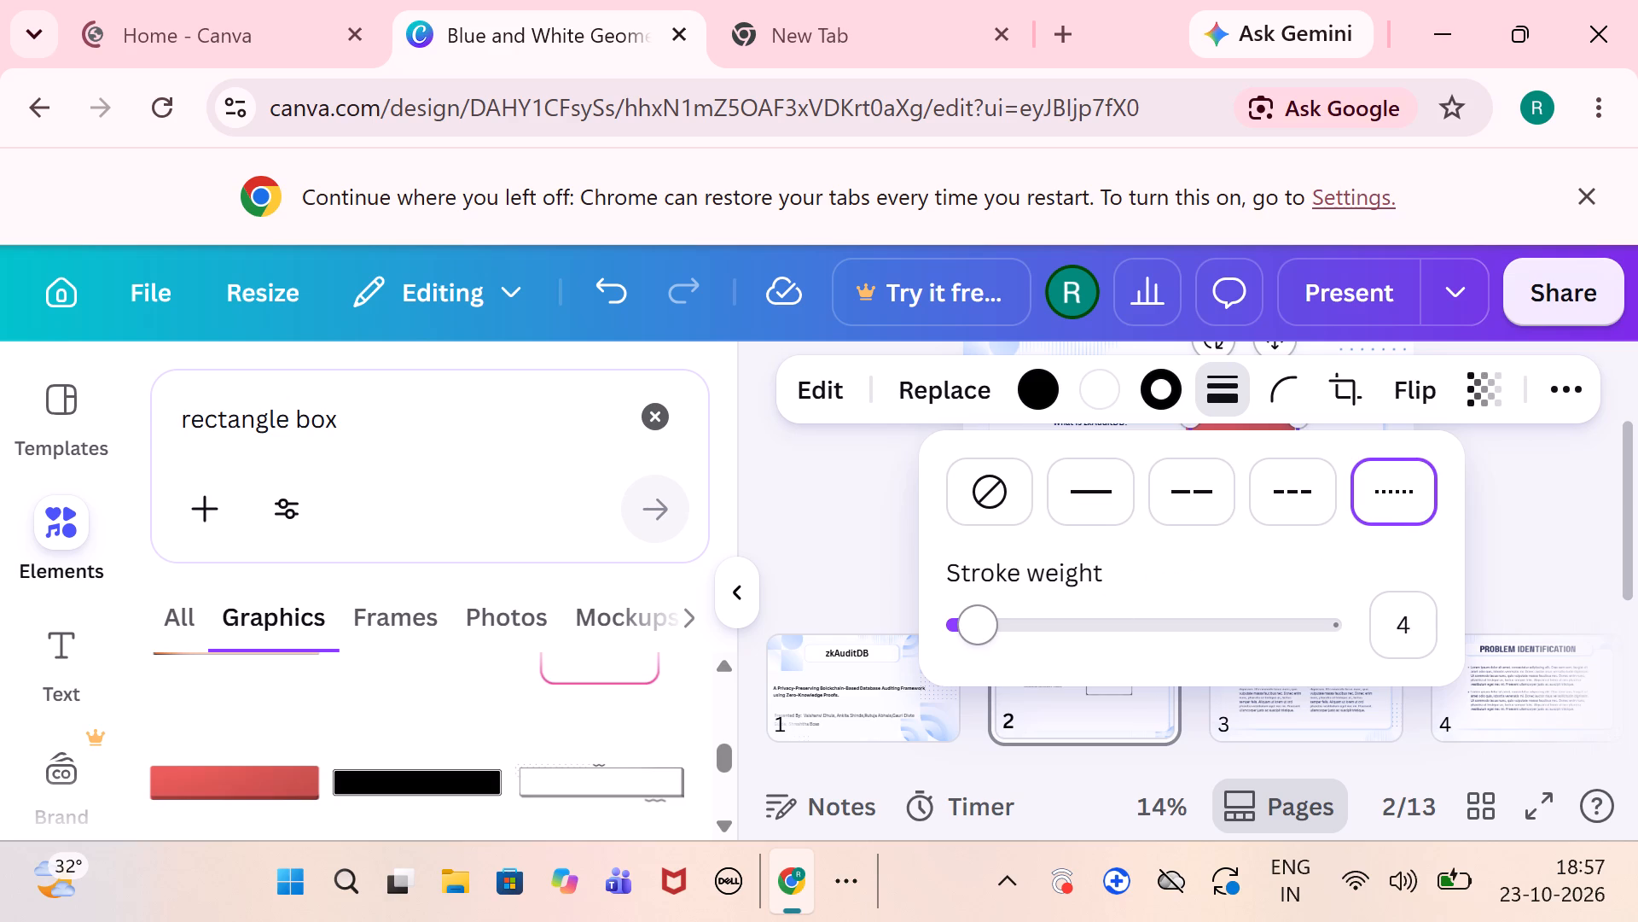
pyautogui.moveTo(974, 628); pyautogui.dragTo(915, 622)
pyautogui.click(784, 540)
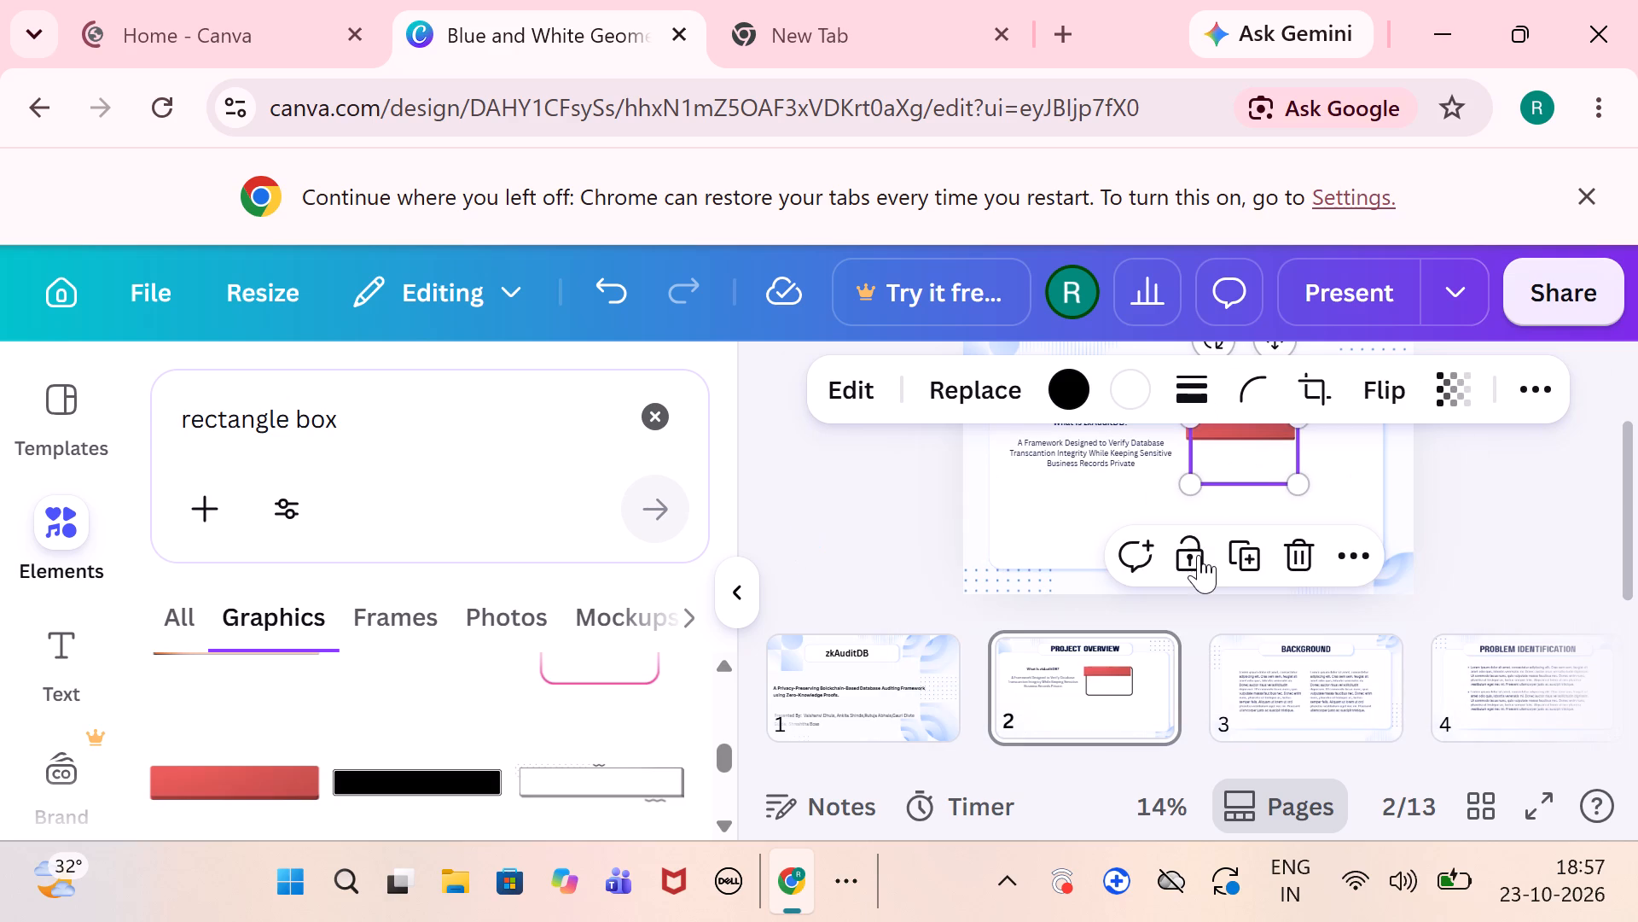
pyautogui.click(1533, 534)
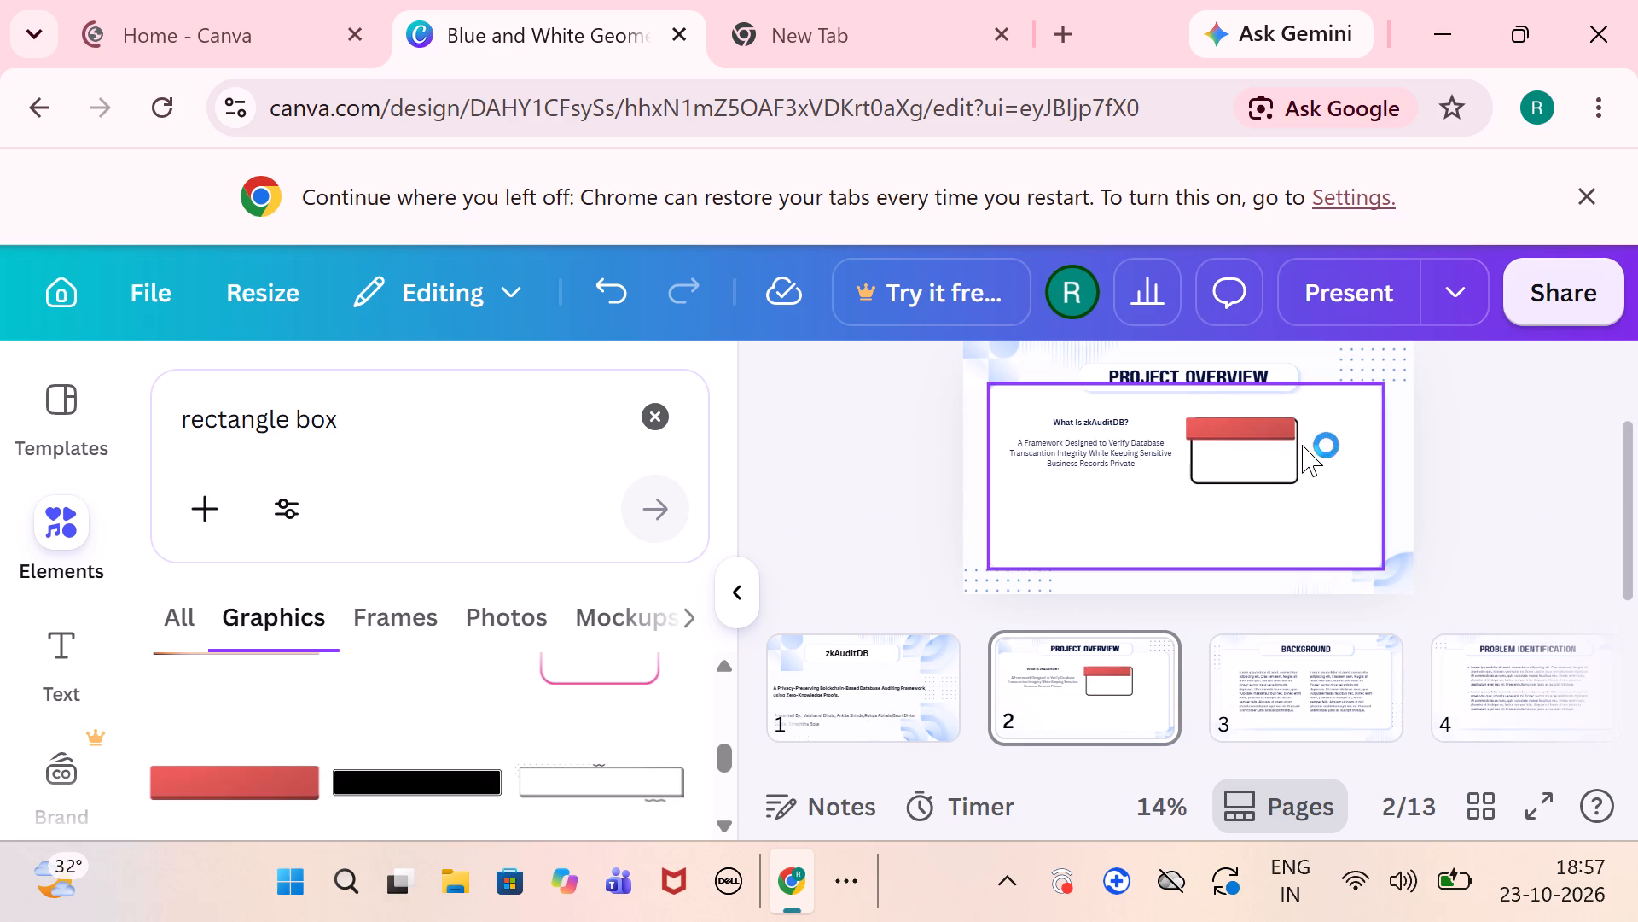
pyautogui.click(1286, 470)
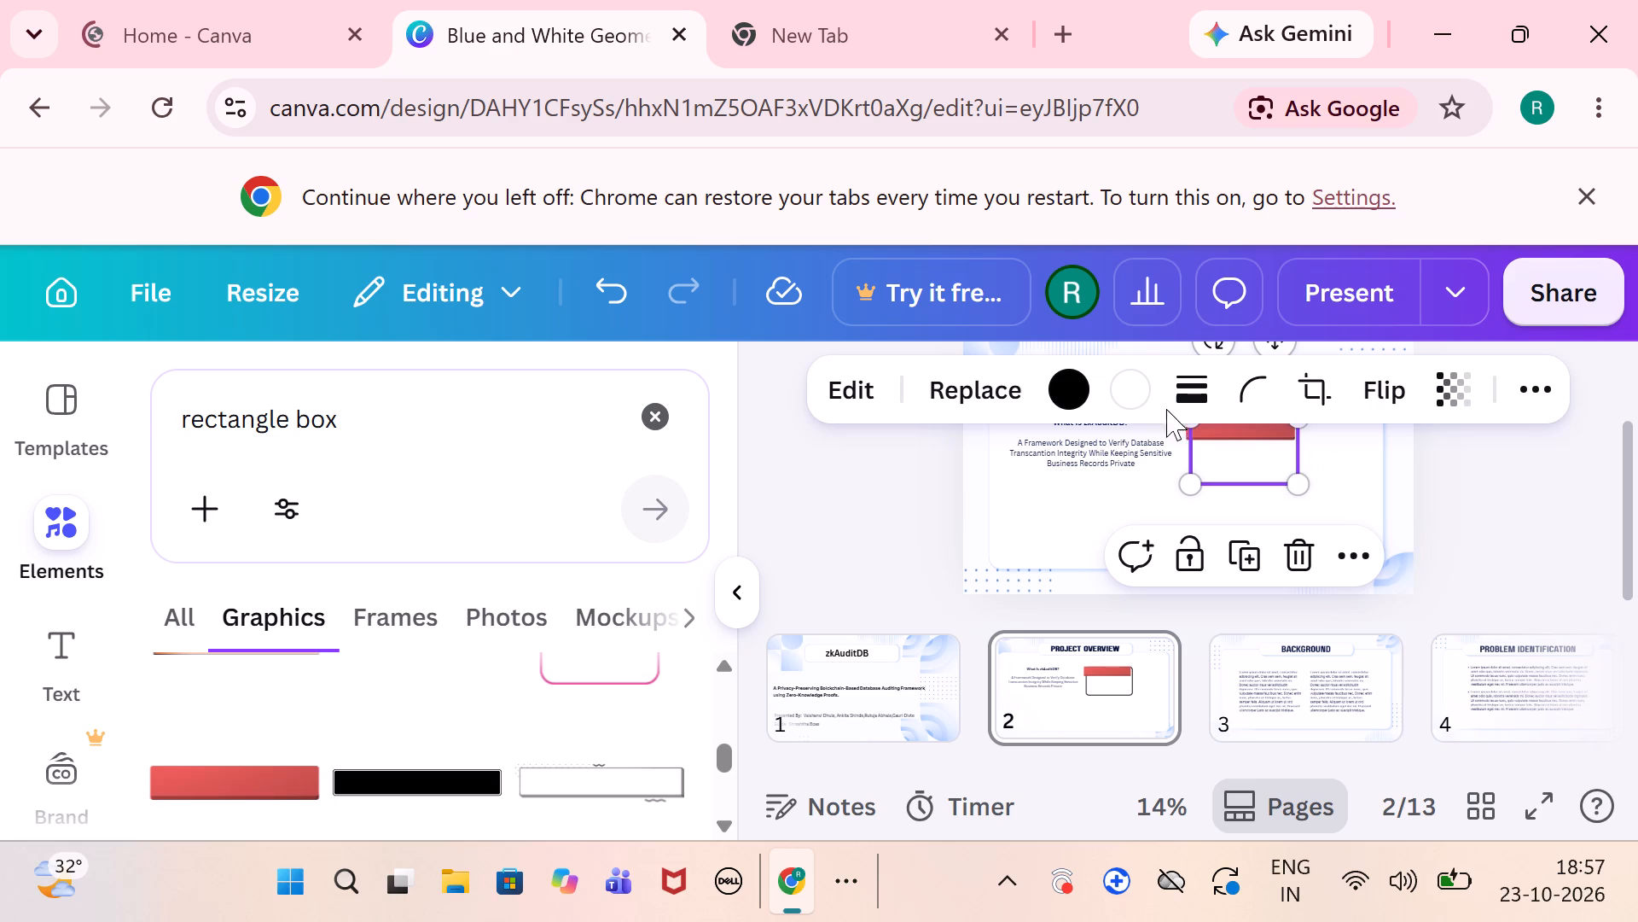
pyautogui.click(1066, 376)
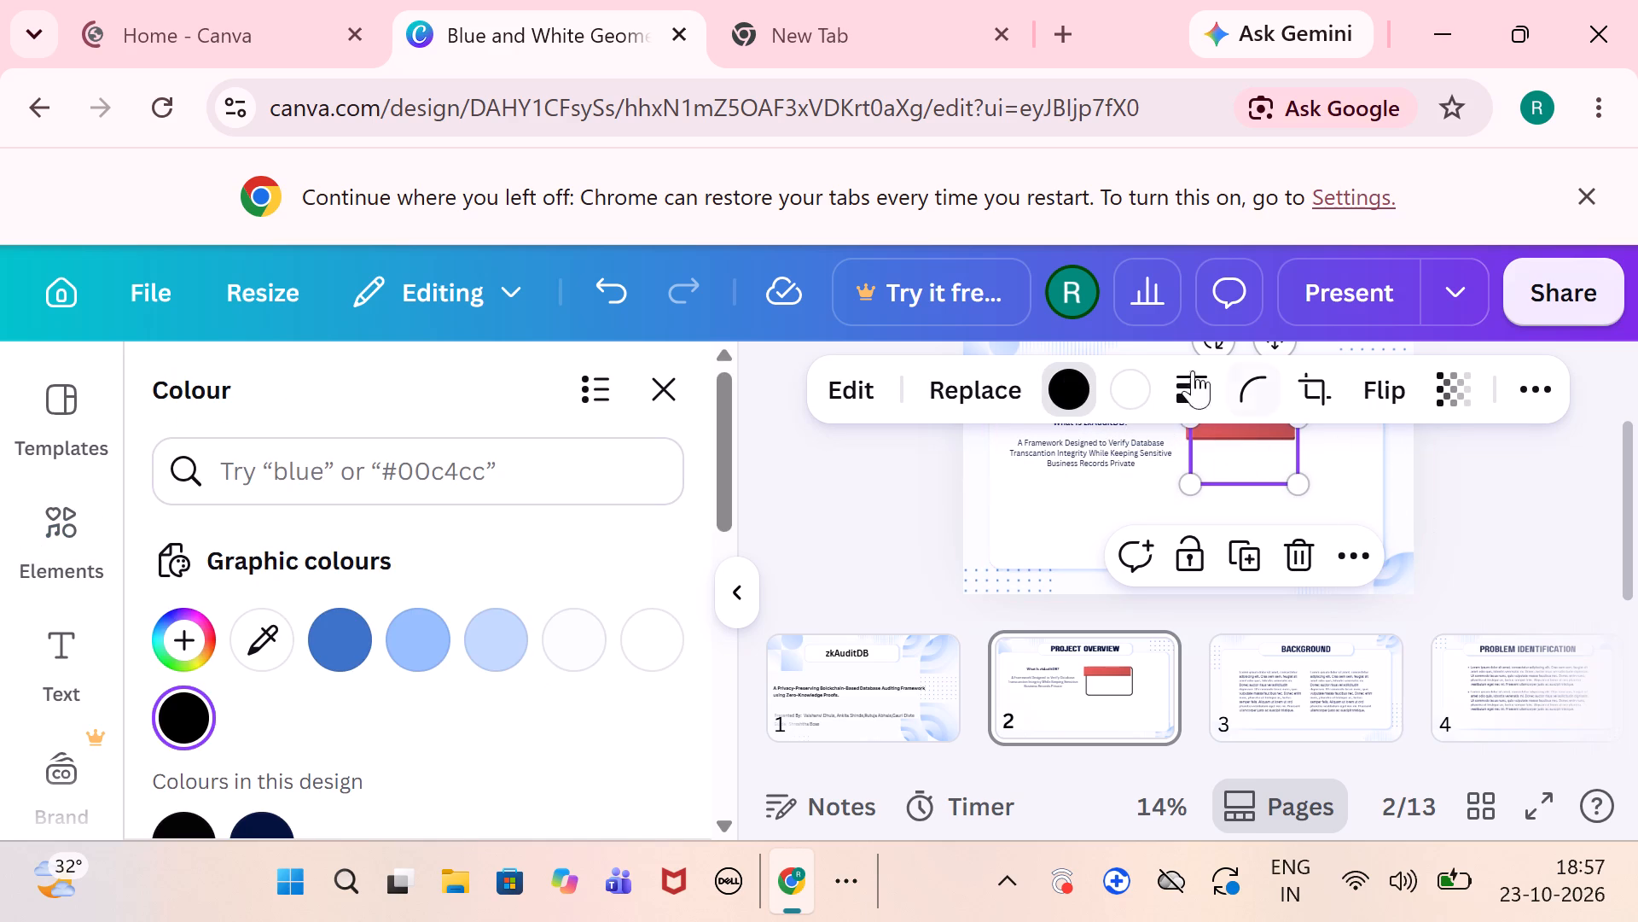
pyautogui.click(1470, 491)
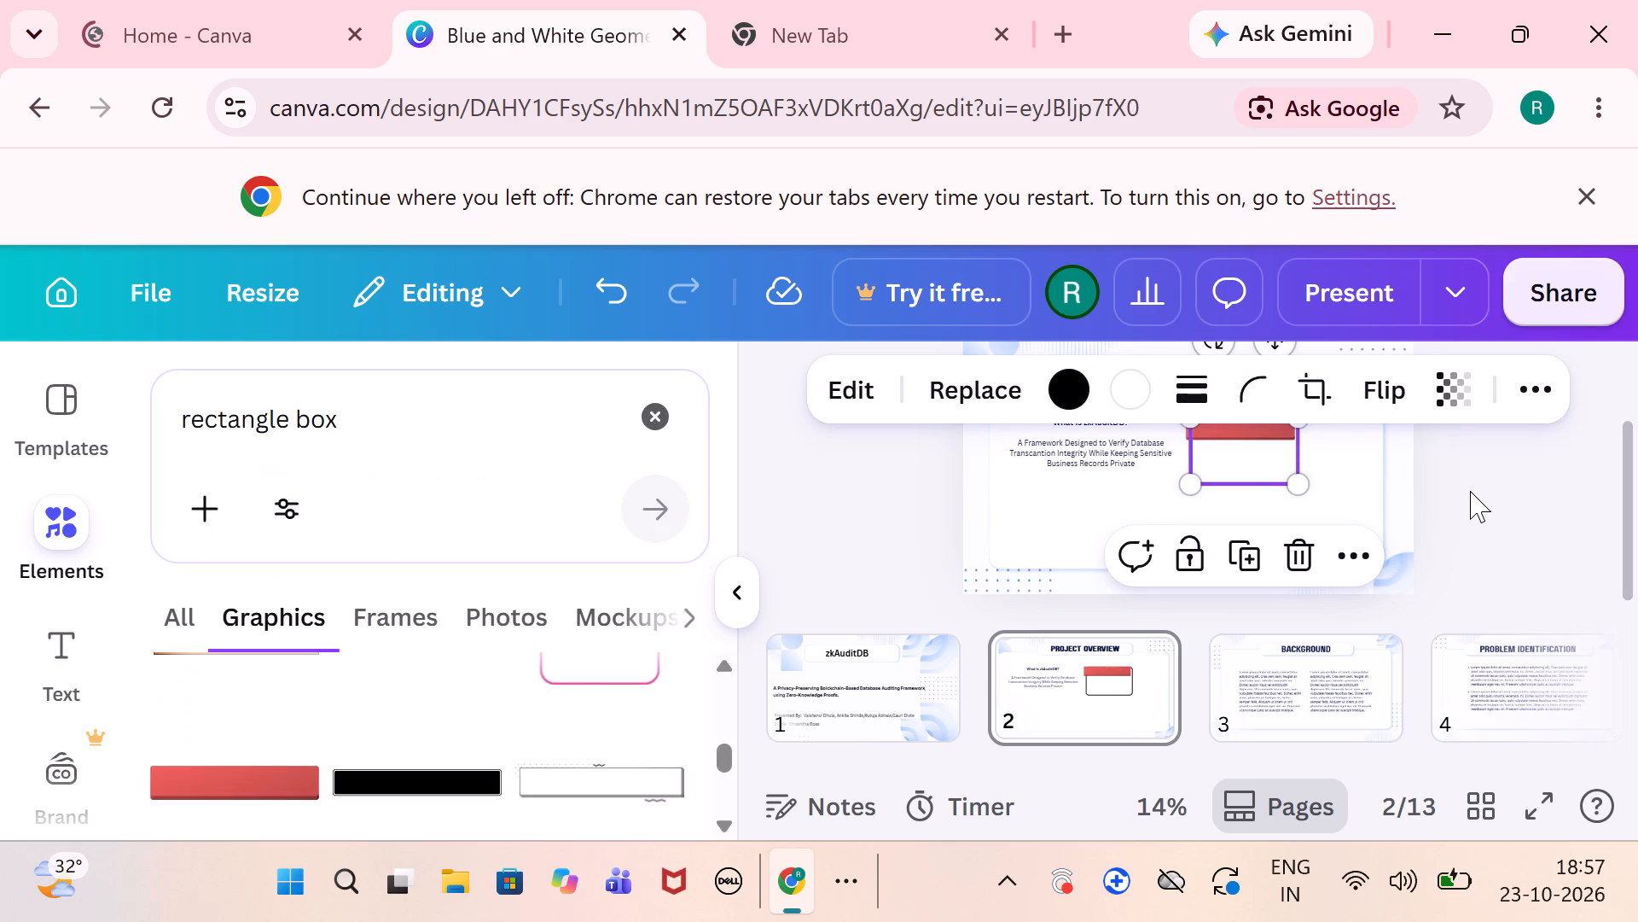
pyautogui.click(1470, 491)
# Shrink the outlined rectangle slightly in proportion, keeping its top-left corner in place under the red bar.
pyautogui.click(1225, 424)
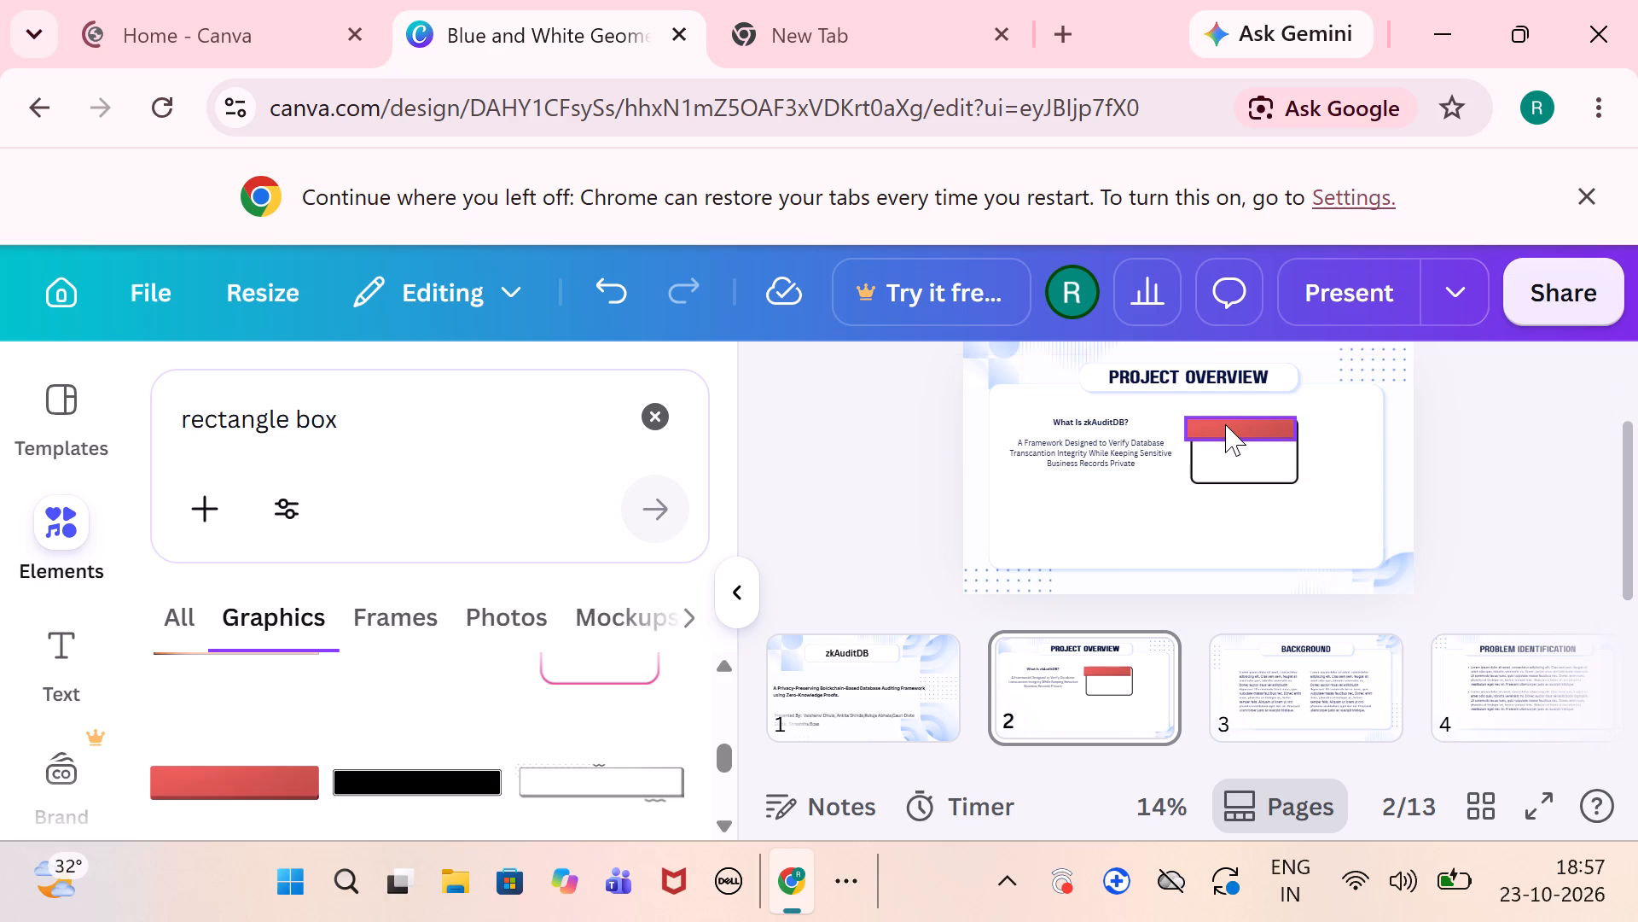
pyautogui.click(1298, 467)
pyautogui.moveTo(1298, 488); pyautogui.dragTo(1295, 486)
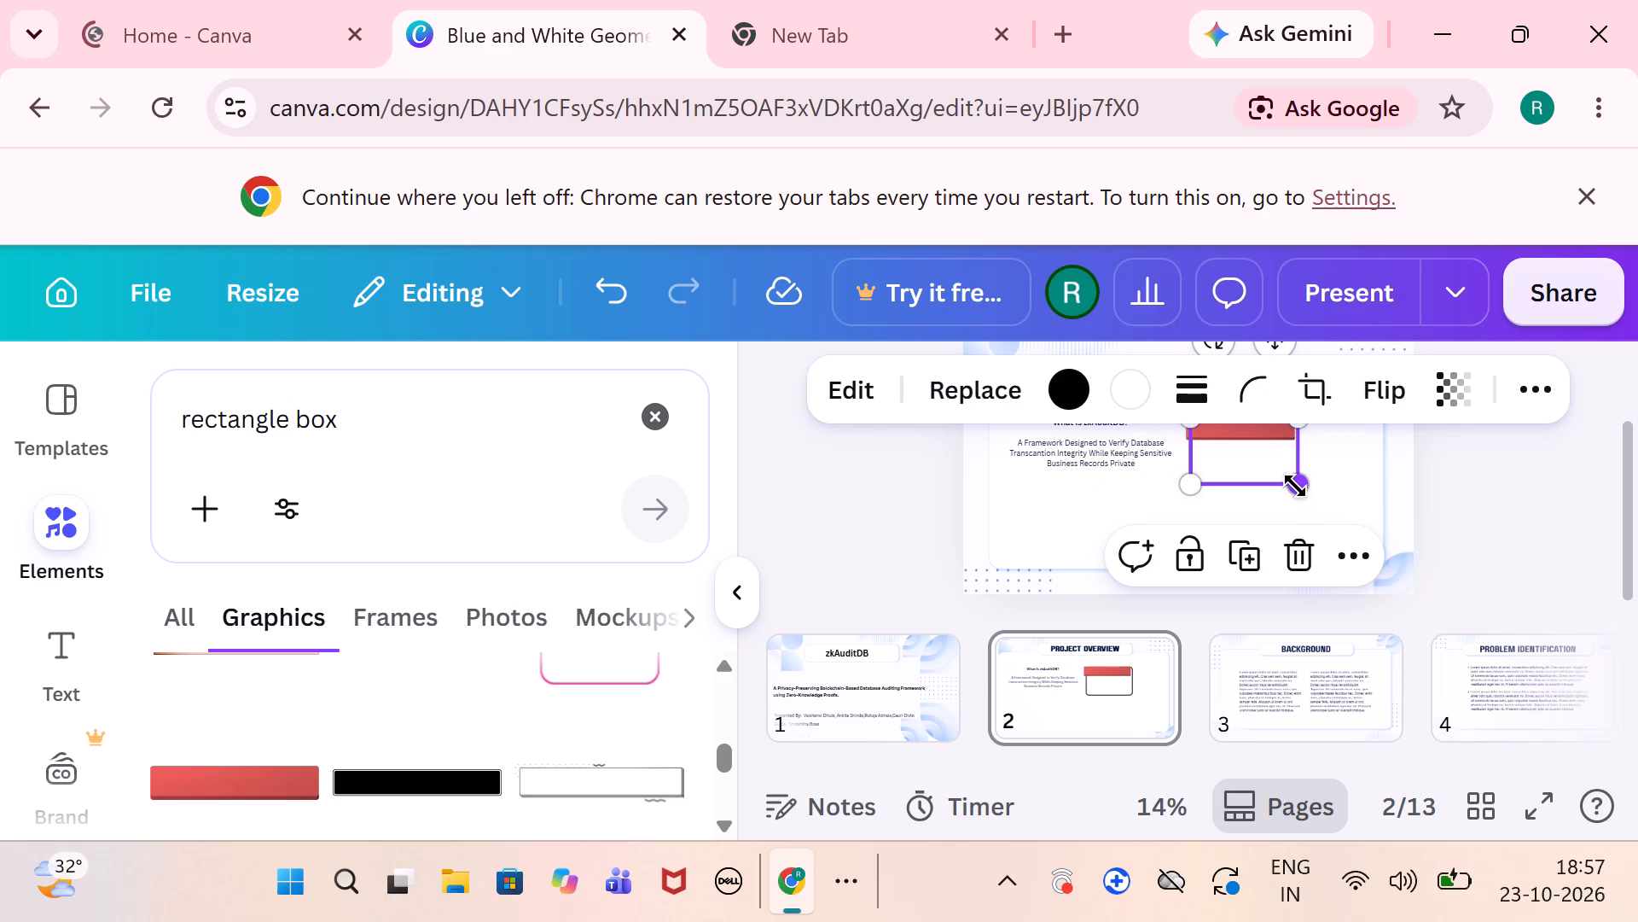
pyautogui.moveTo(1295, 486); pyautogui.dragTo(1285, 480)
pyautogui.click(1497, 497)
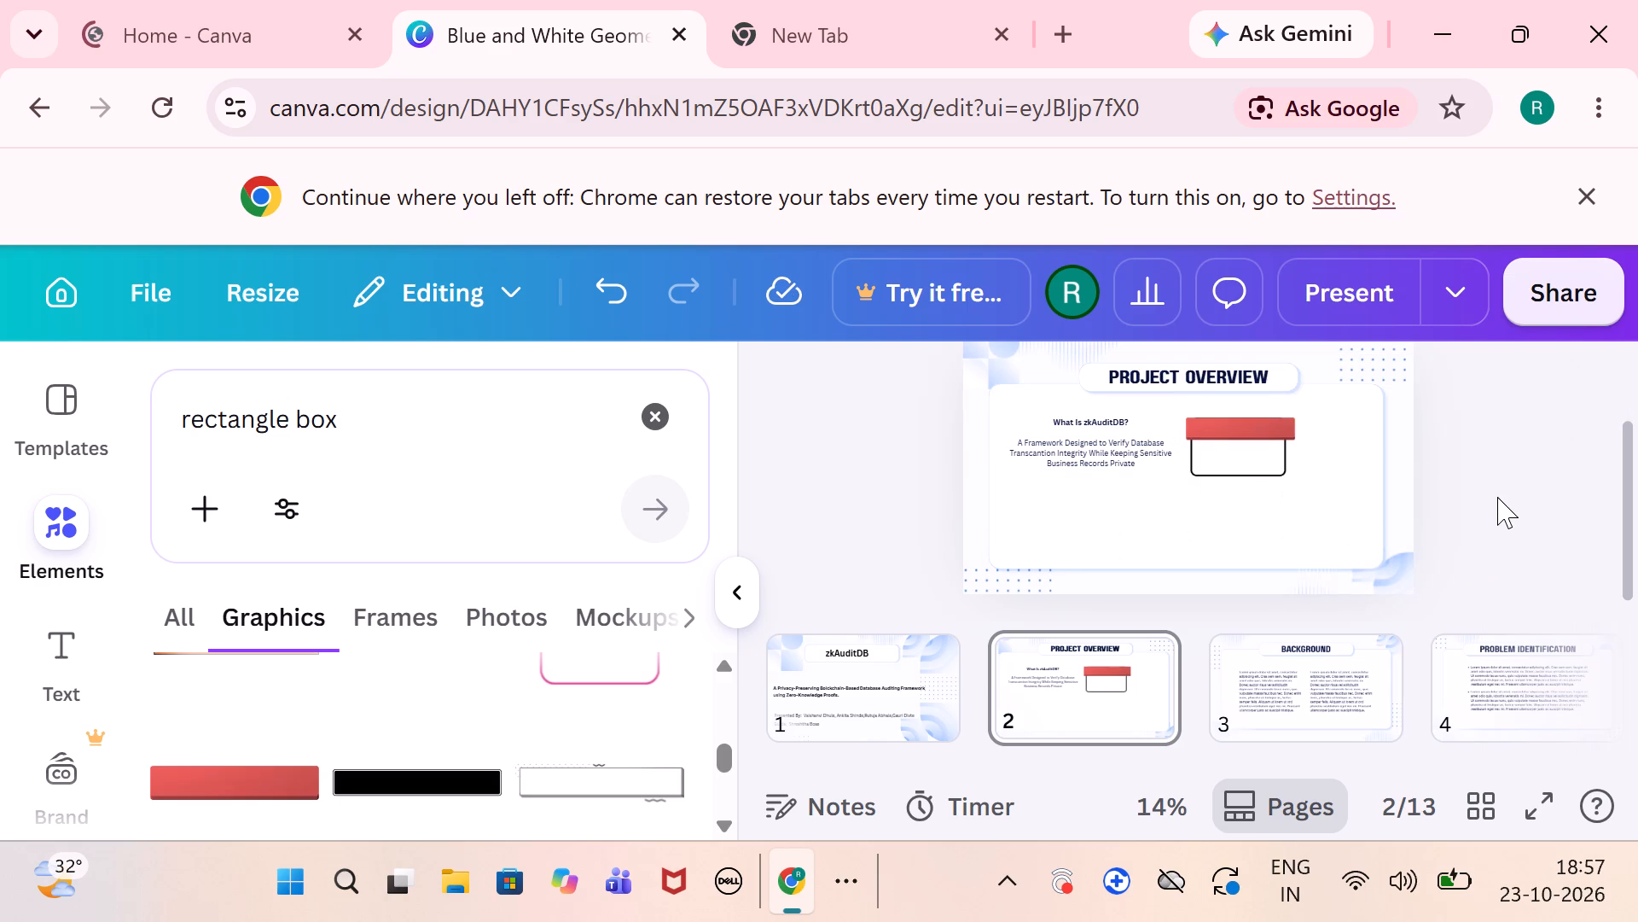
# Shrink the red bar until narrower than the outlined rectangle and centre it just inside the rectangle's top edge.
pyautogui.click(1246, 429)
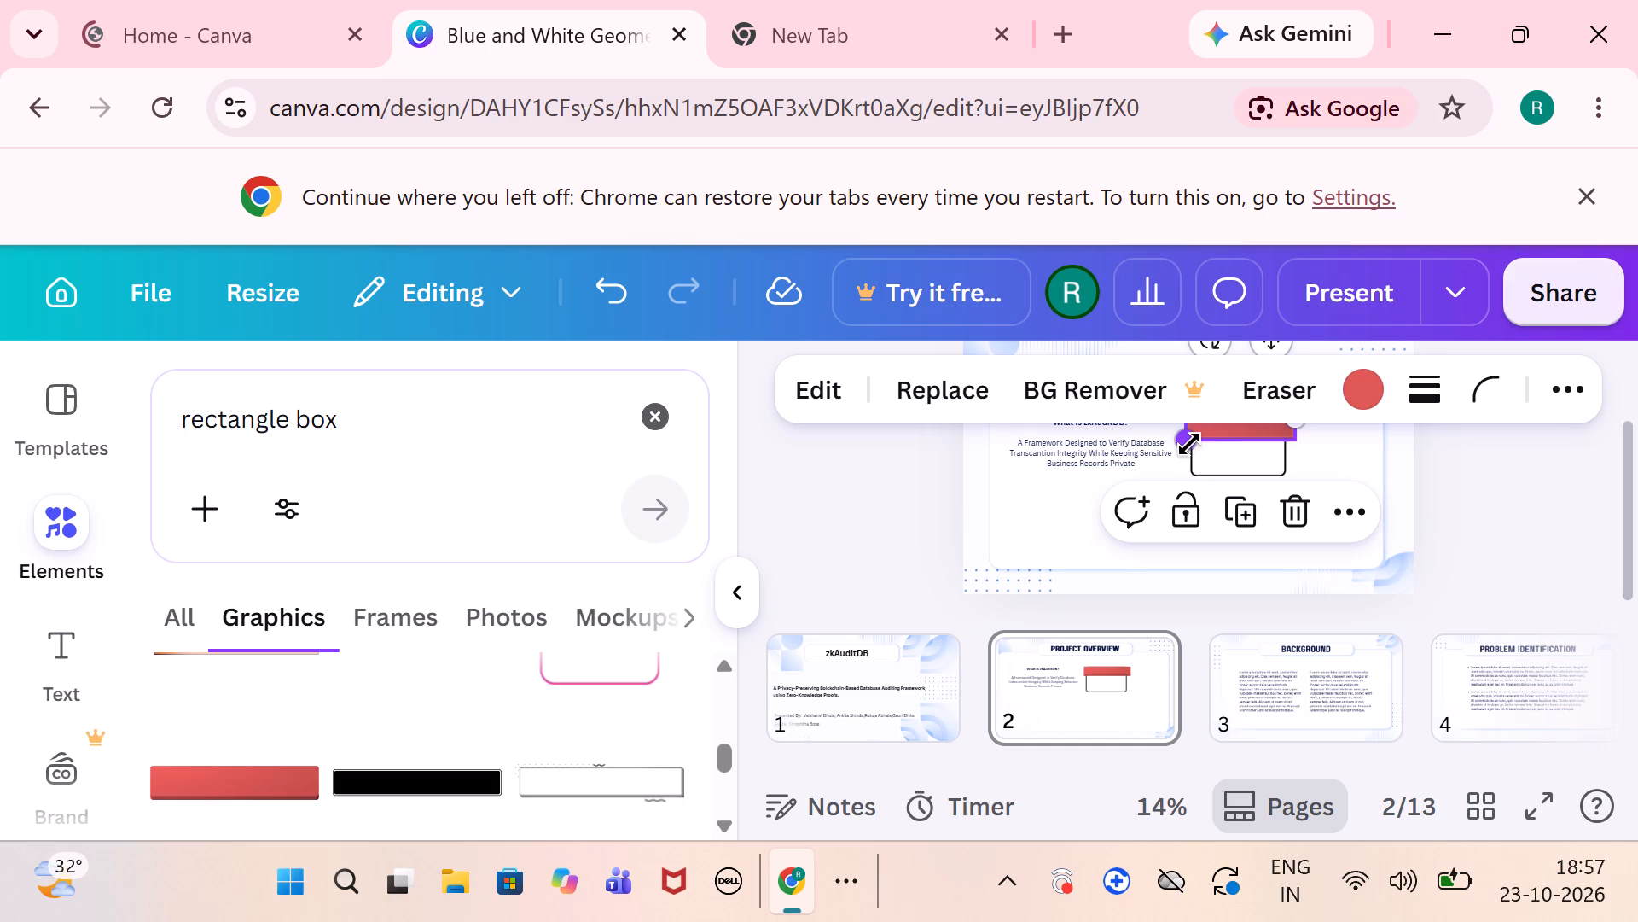
pyautogui.moveTo(1189, 444); pyautogui.dragTo(1220, 440)
pyautogui.click(1474, 488)
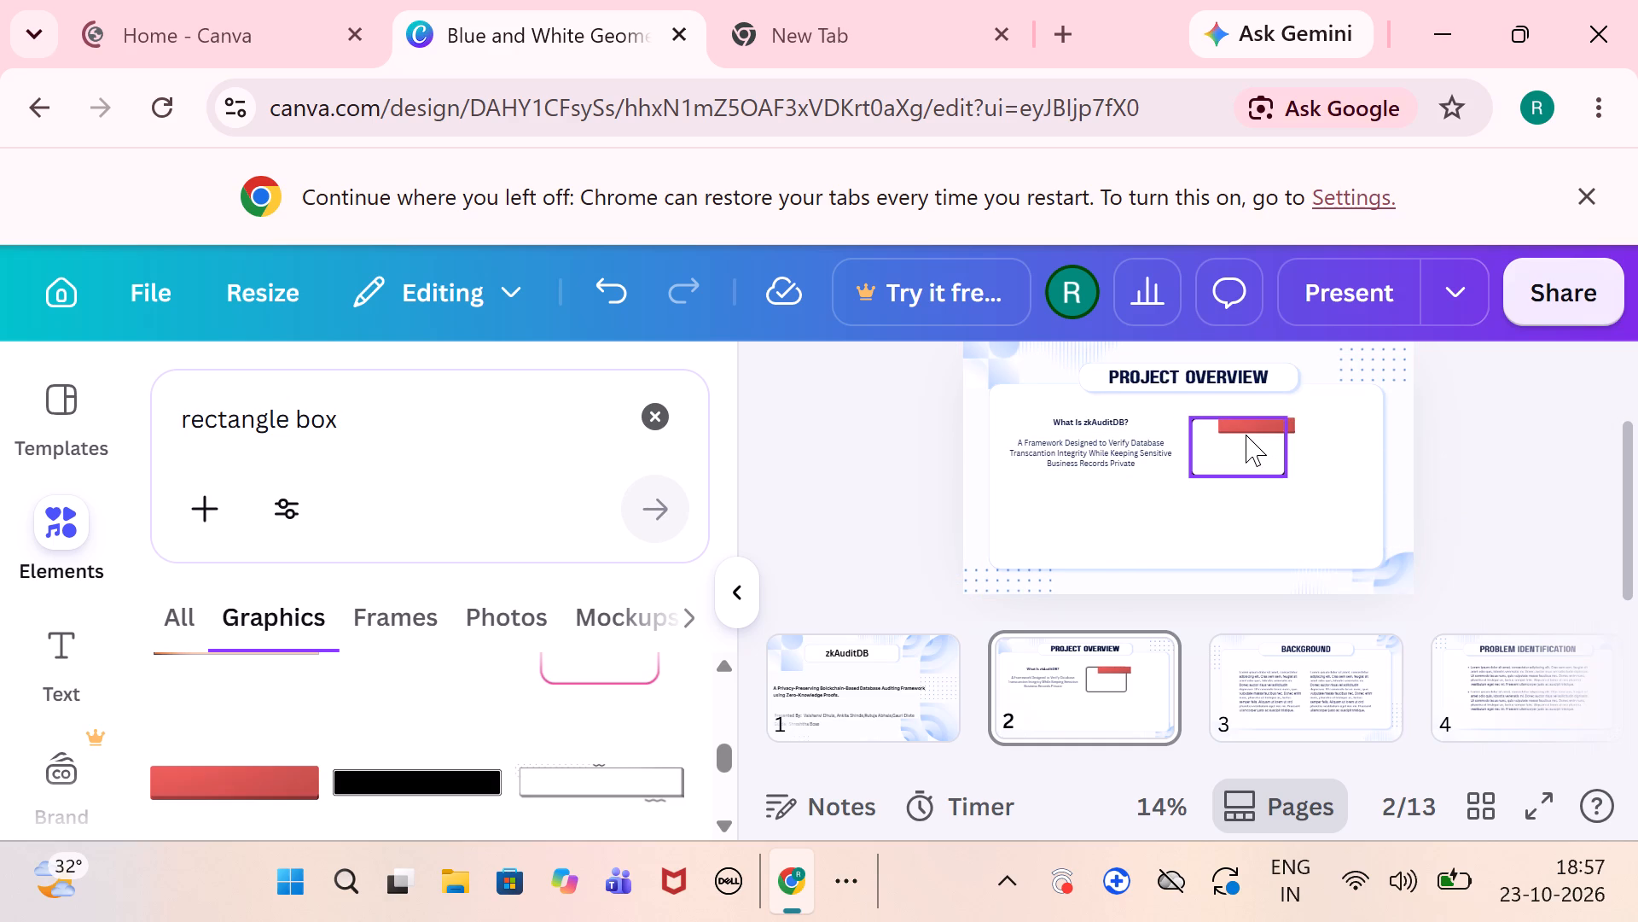
pyautogui.moveTo(1270, 419); pyautogui.dragTo(1254, 423)
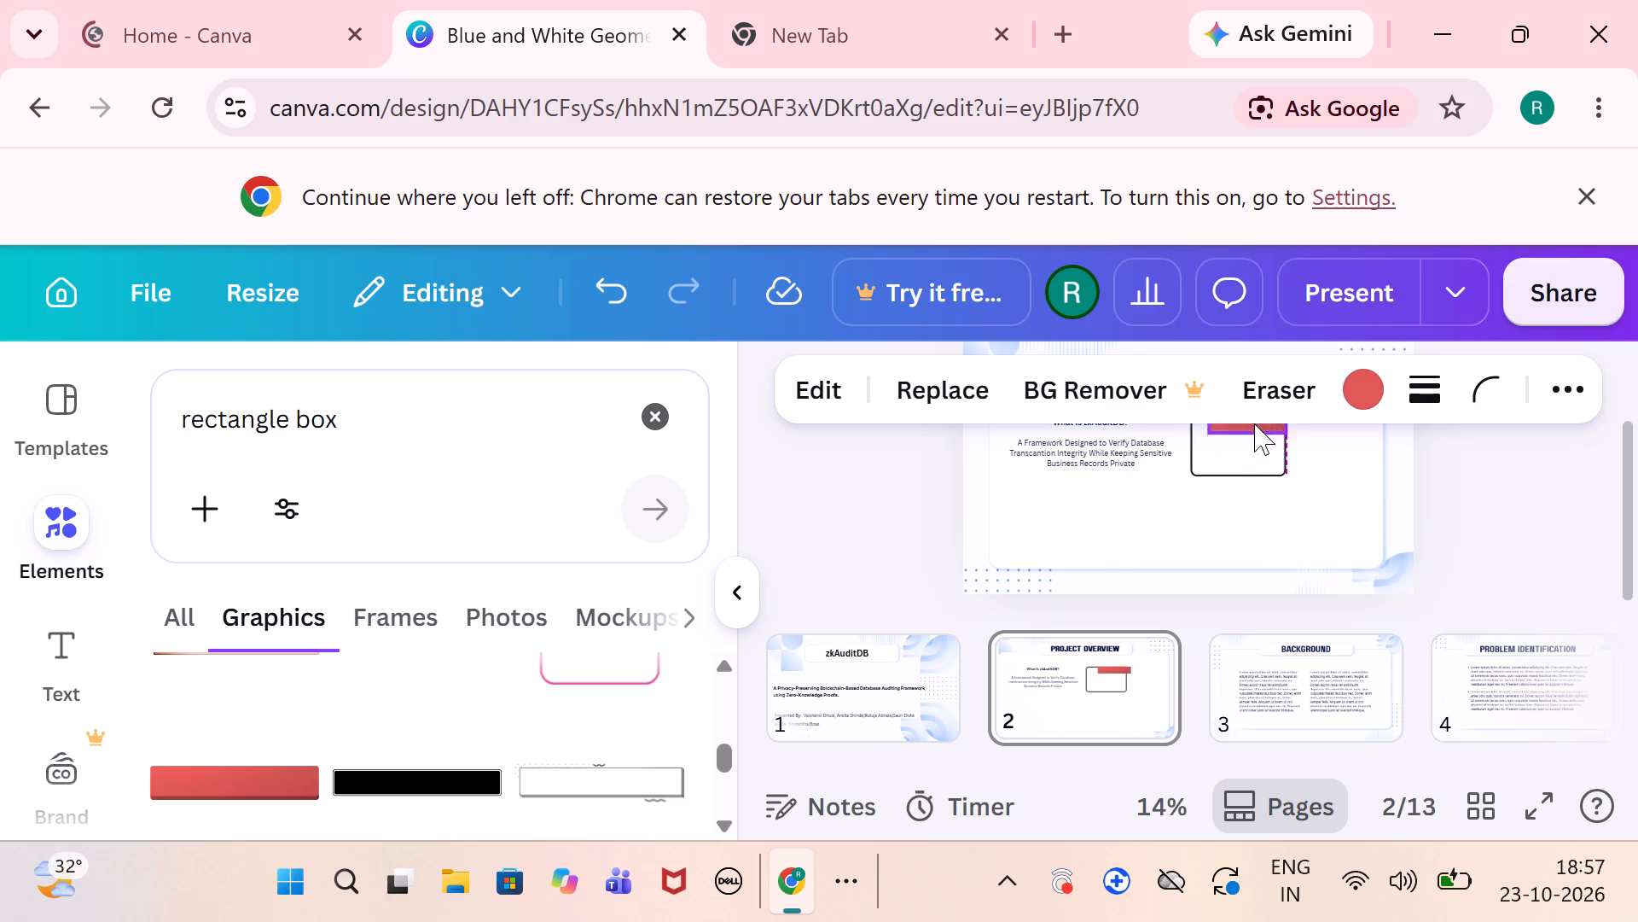
pyautogui.moveTo(1254, 423); pyautogui.dragTo(1246, 419)
pyautogui.moveTo(1246, 419); pyautogui.dragTo(1251, 419)
pyautogui.click(1428, 533)
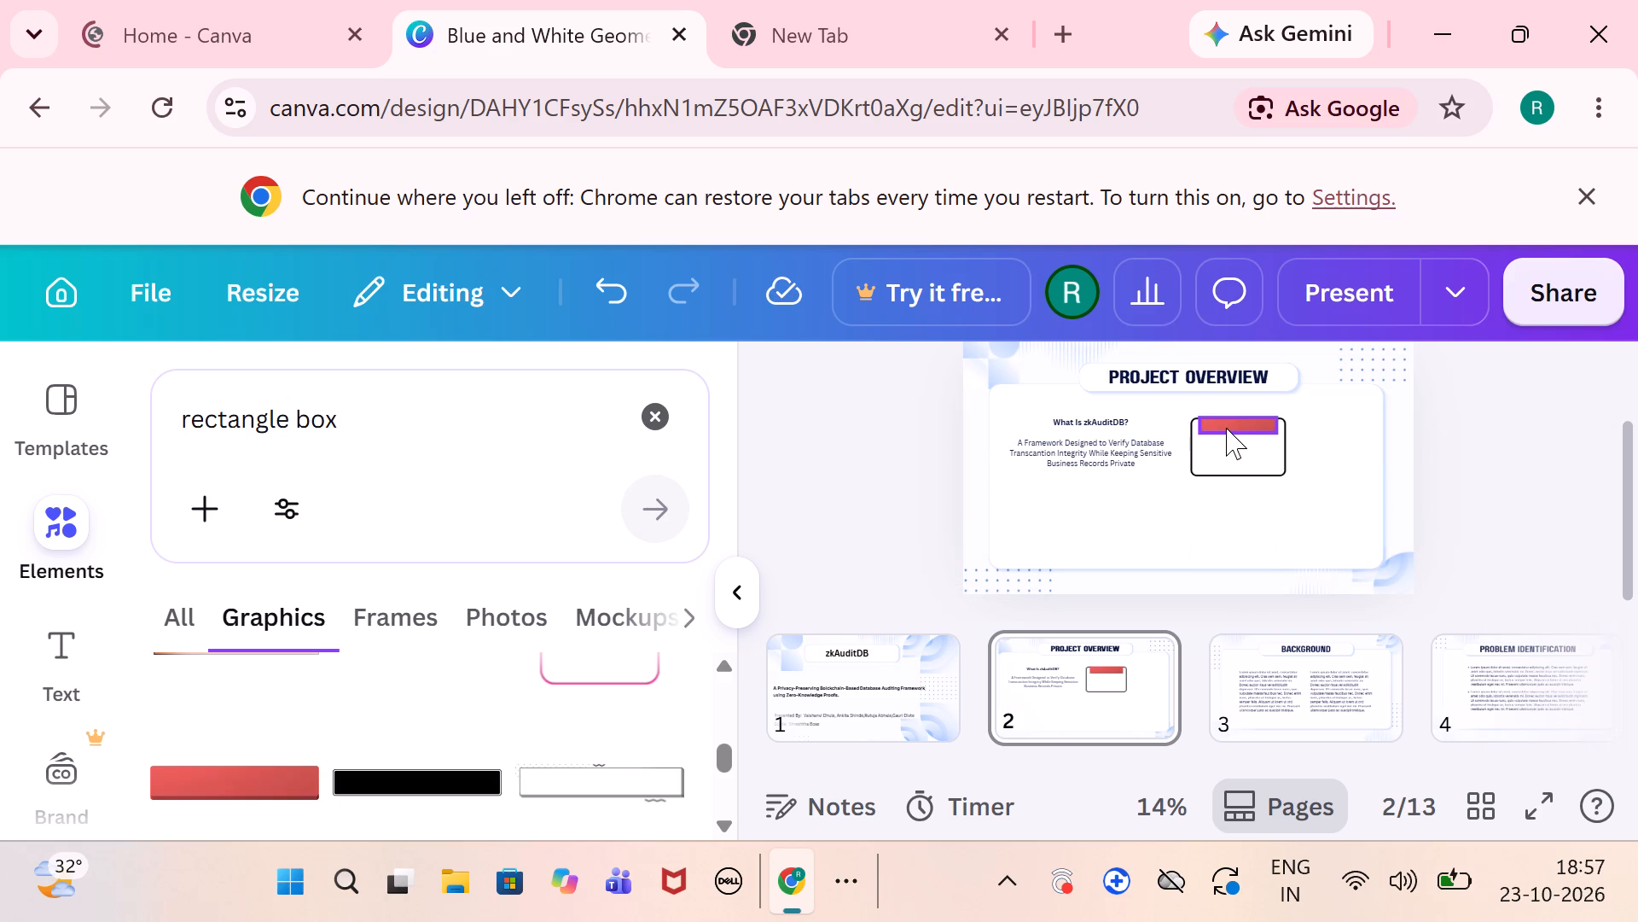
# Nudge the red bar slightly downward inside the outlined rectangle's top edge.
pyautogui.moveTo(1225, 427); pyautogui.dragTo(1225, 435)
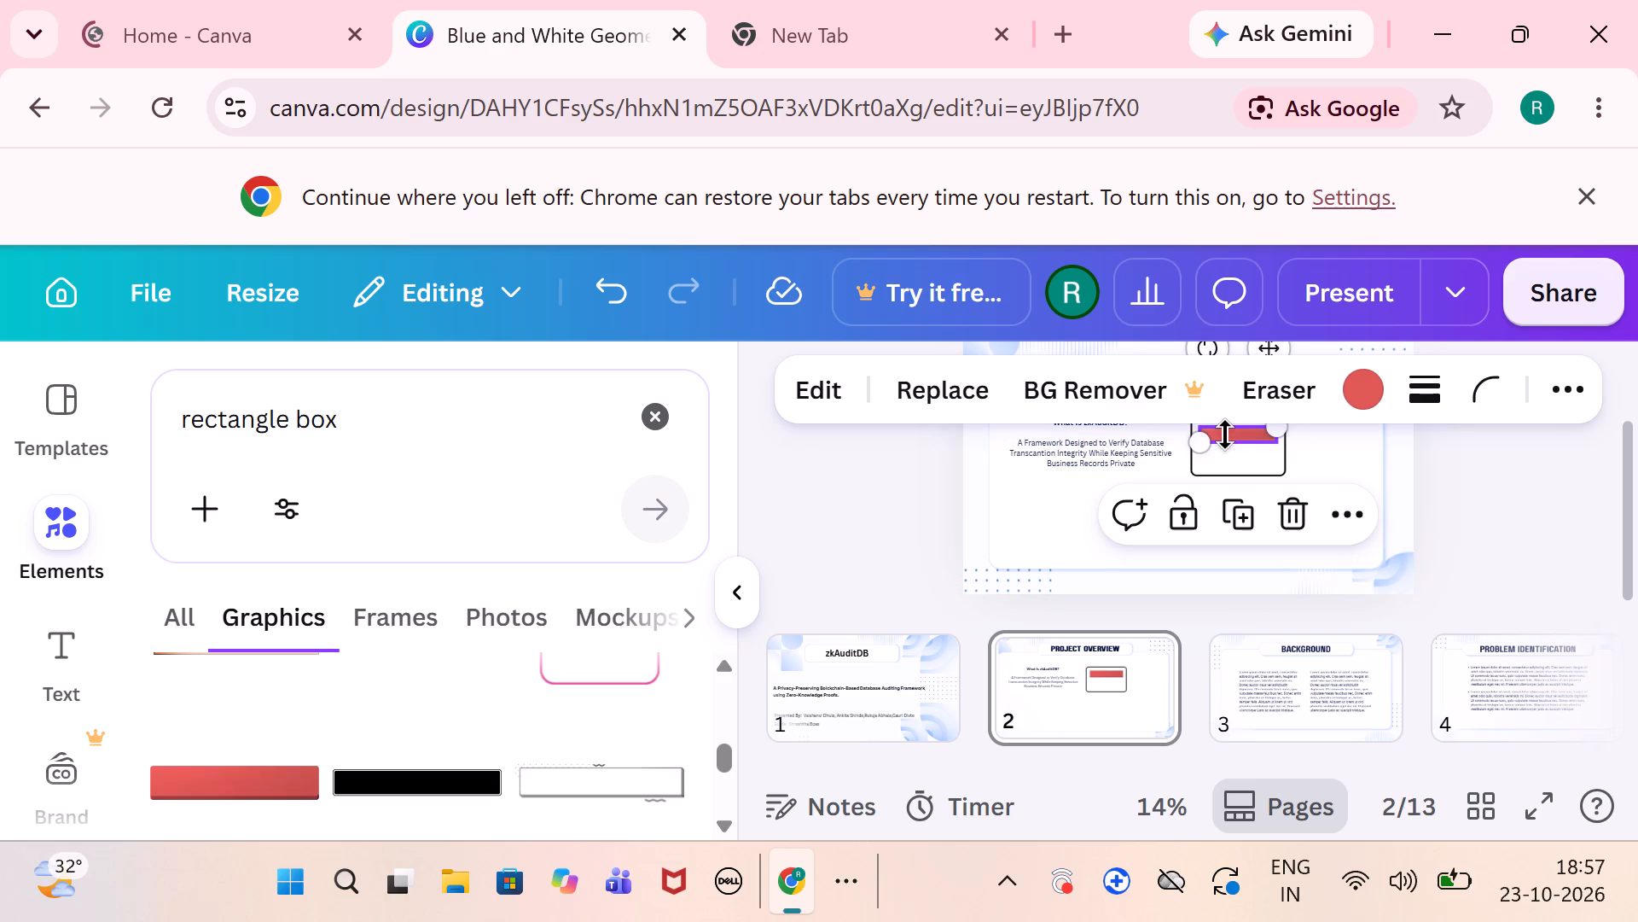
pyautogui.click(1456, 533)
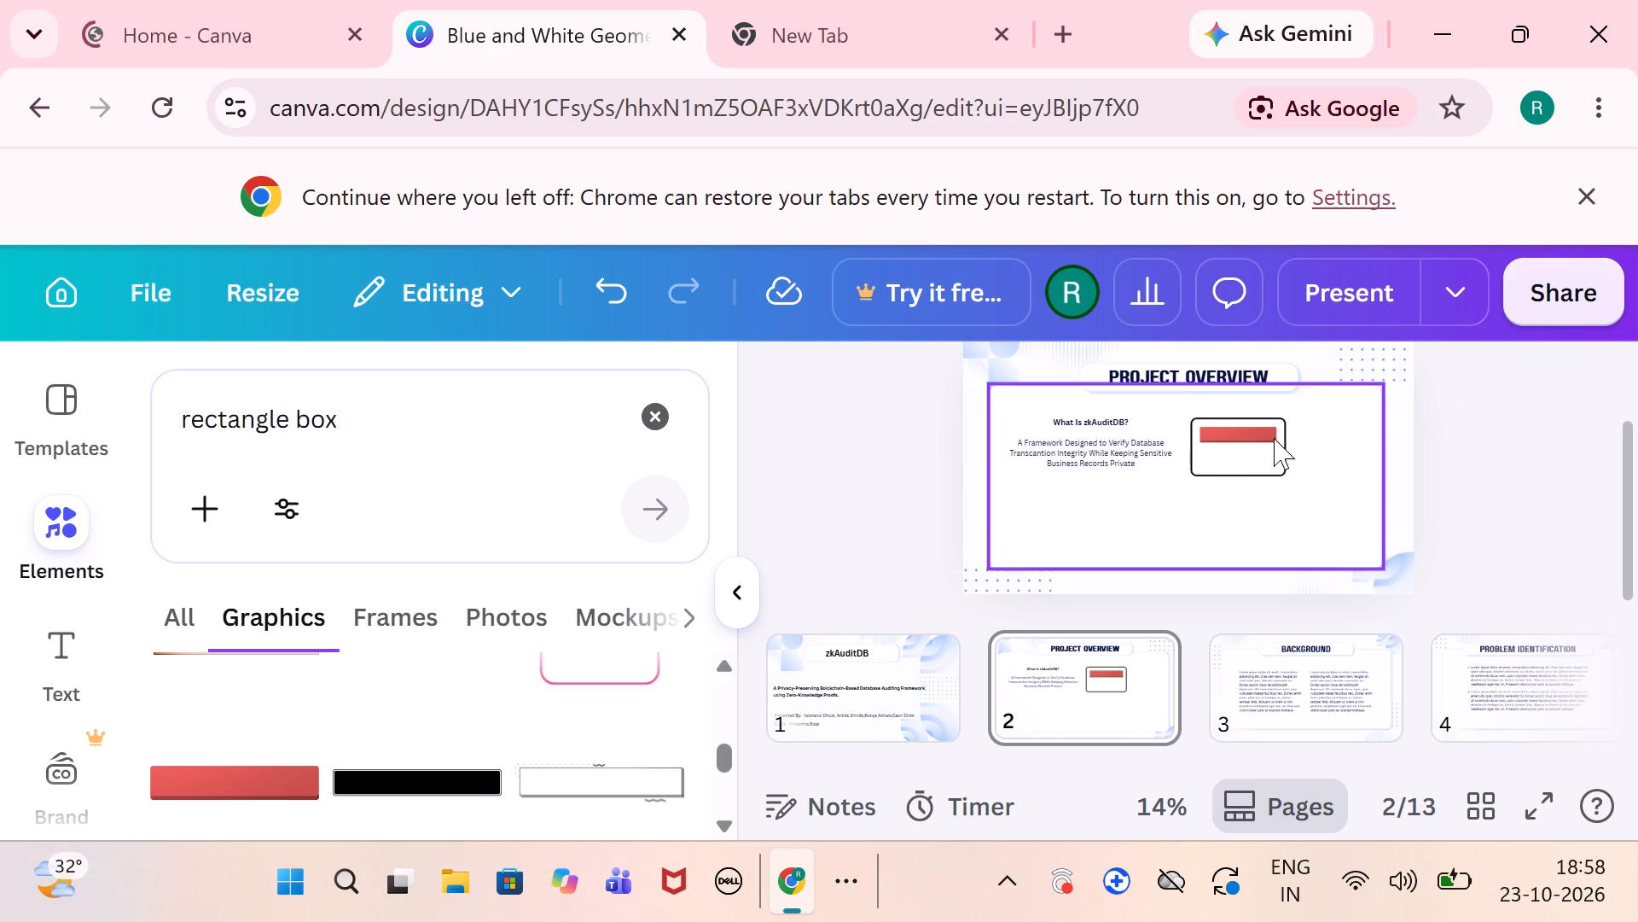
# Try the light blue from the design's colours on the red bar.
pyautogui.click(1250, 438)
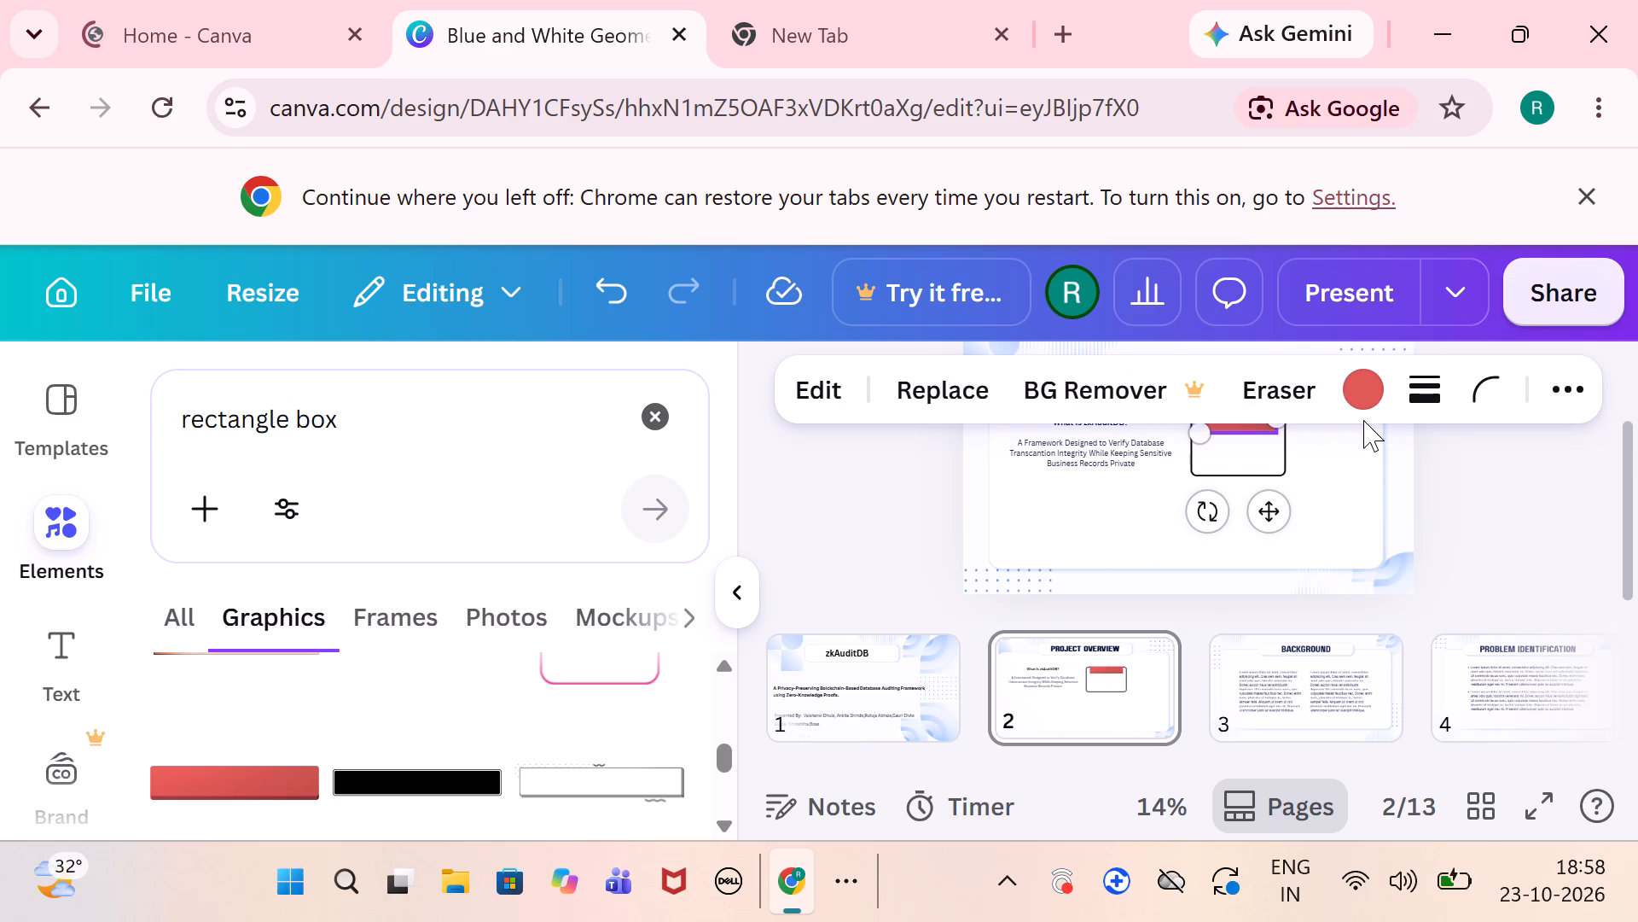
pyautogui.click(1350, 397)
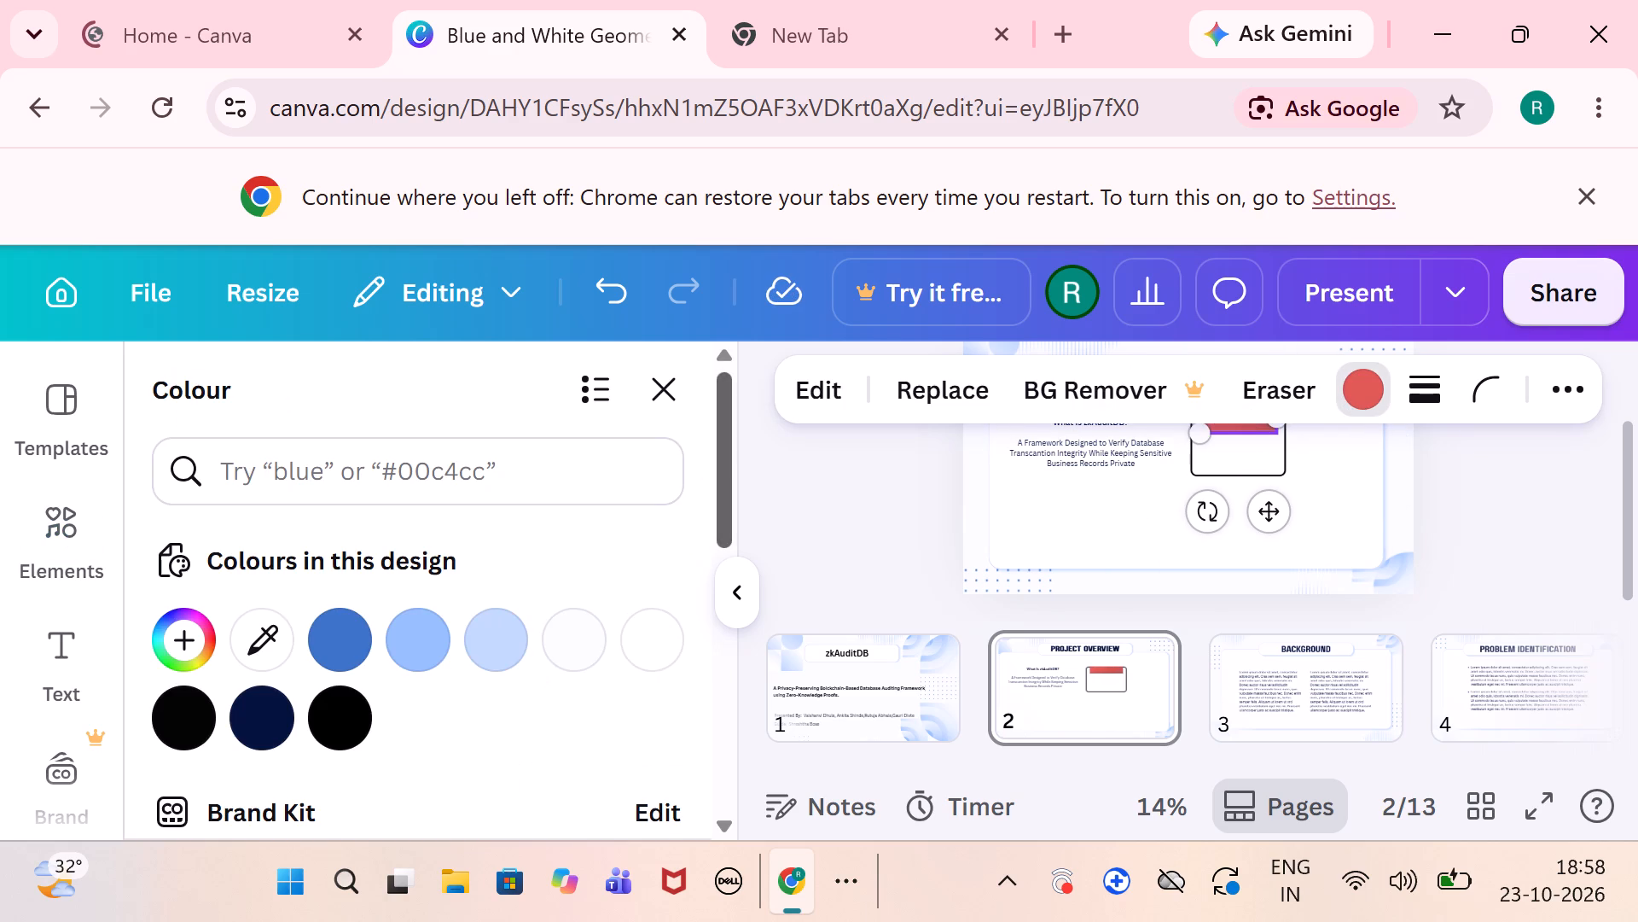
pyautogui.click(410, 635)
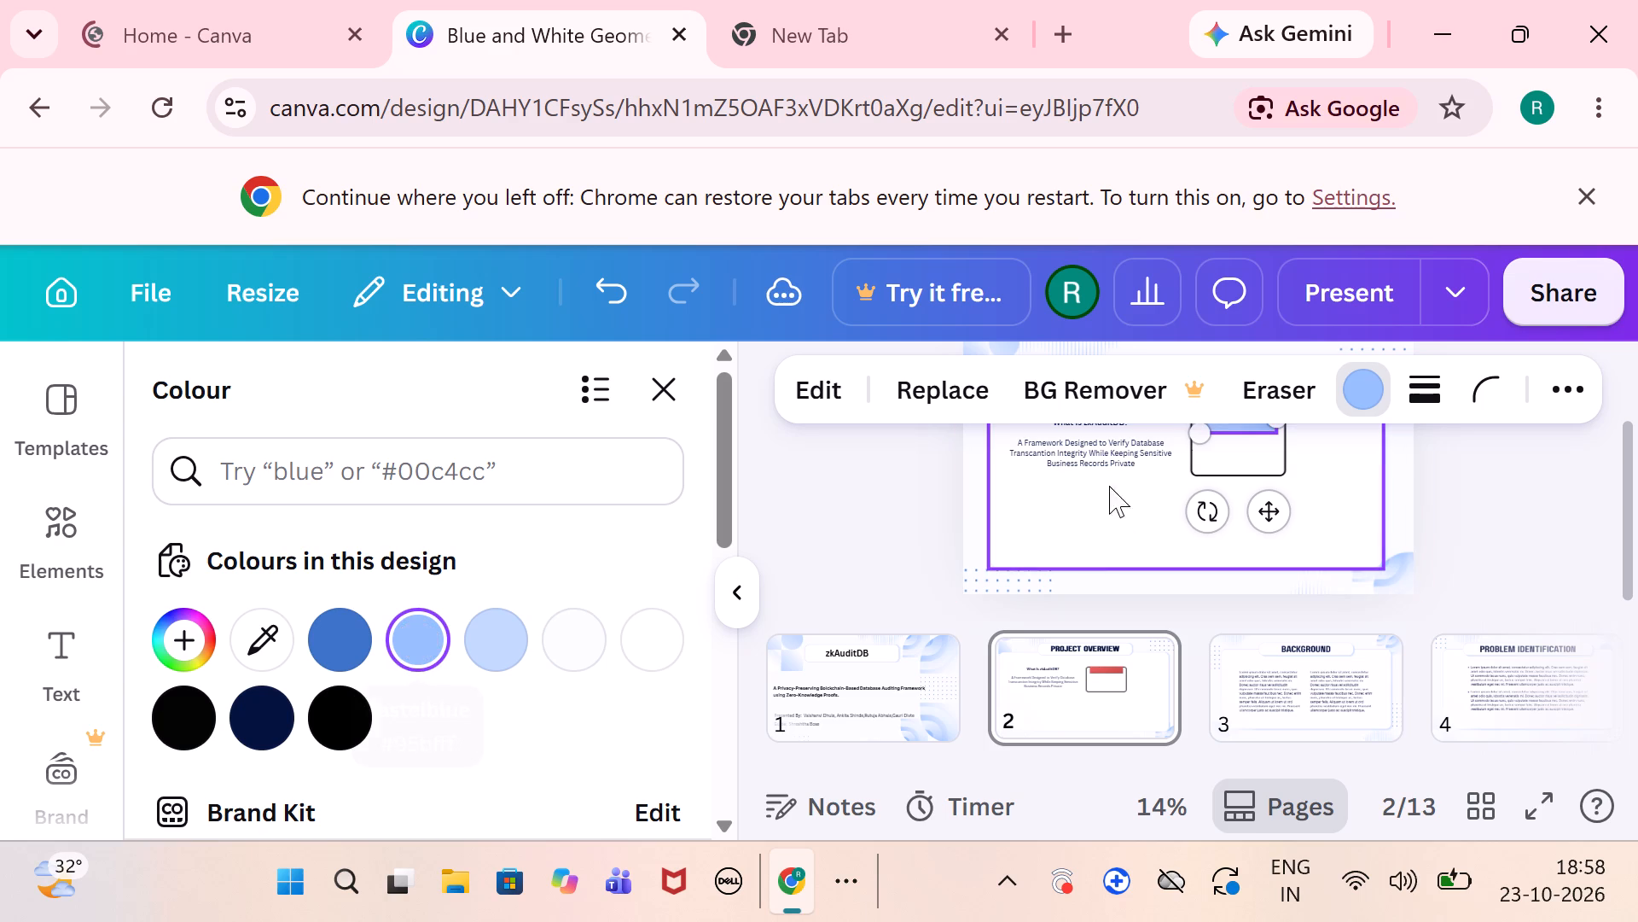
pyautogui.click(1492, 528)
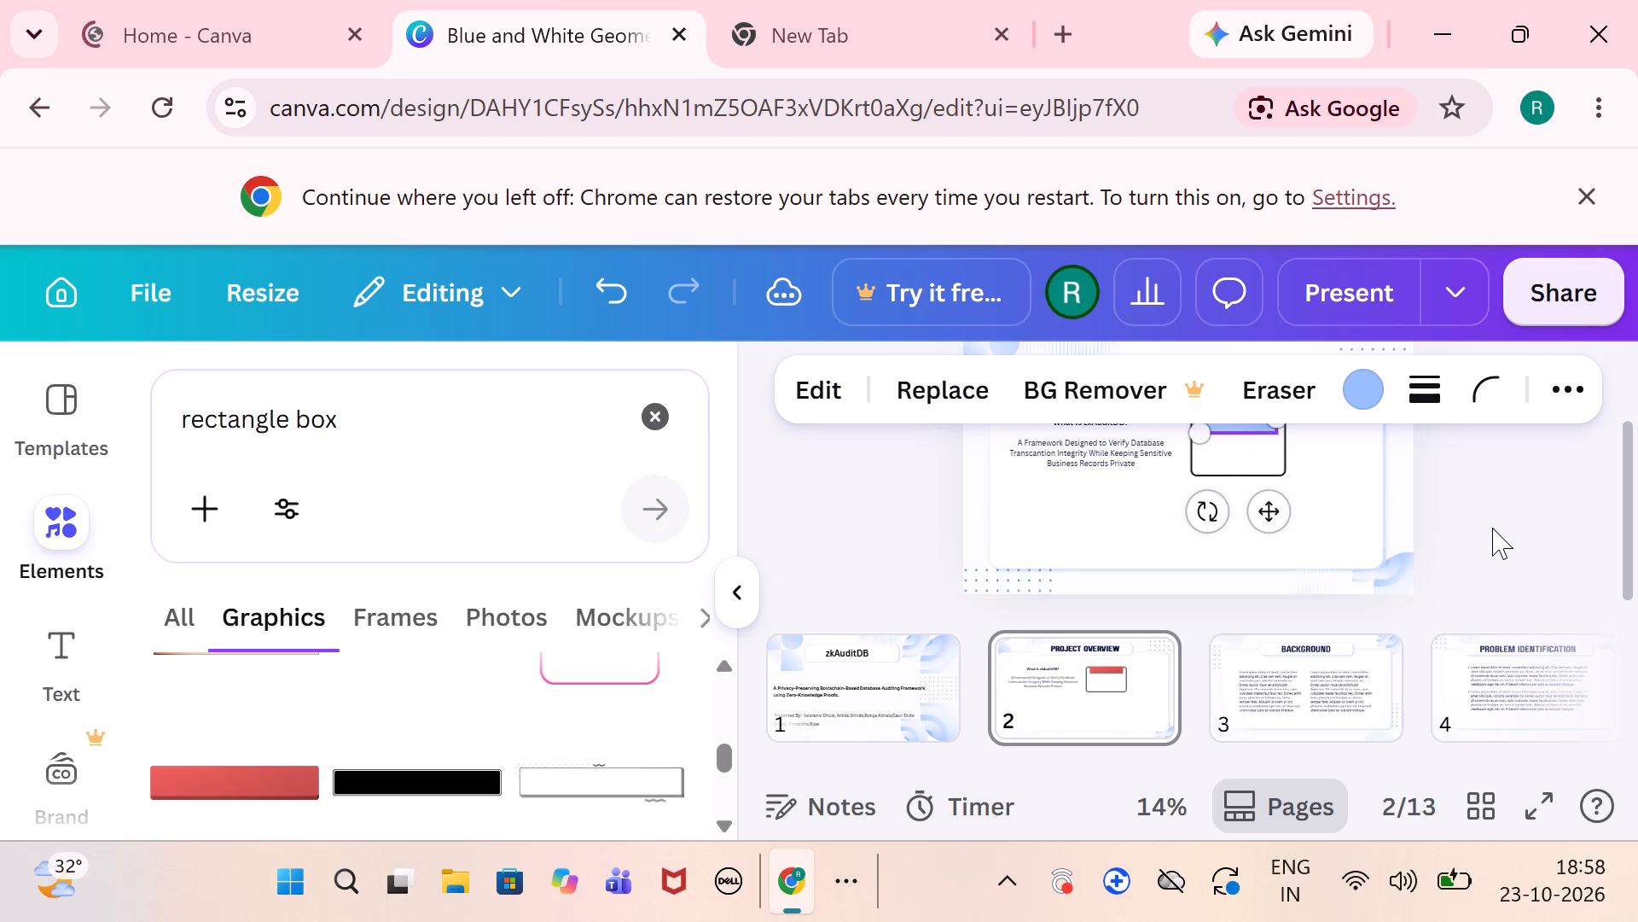
# Recolour the bar inside the outlined rectangle to the design's dark blue #041340.
pyautogui.click(1362, 389)
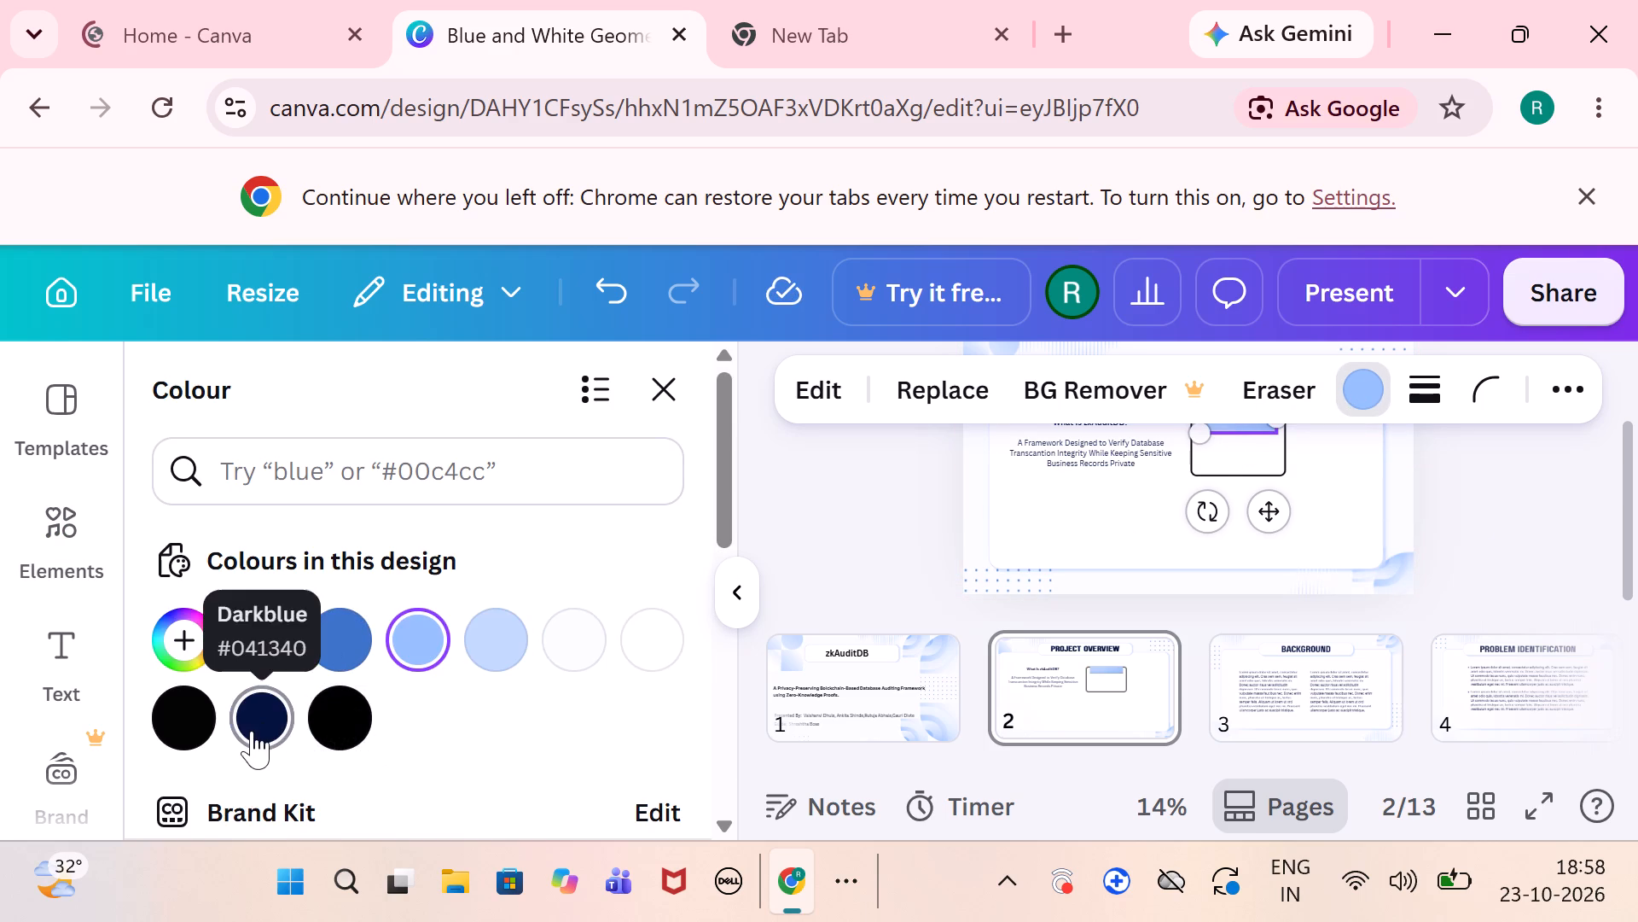
pyautogui.click(252, 731)
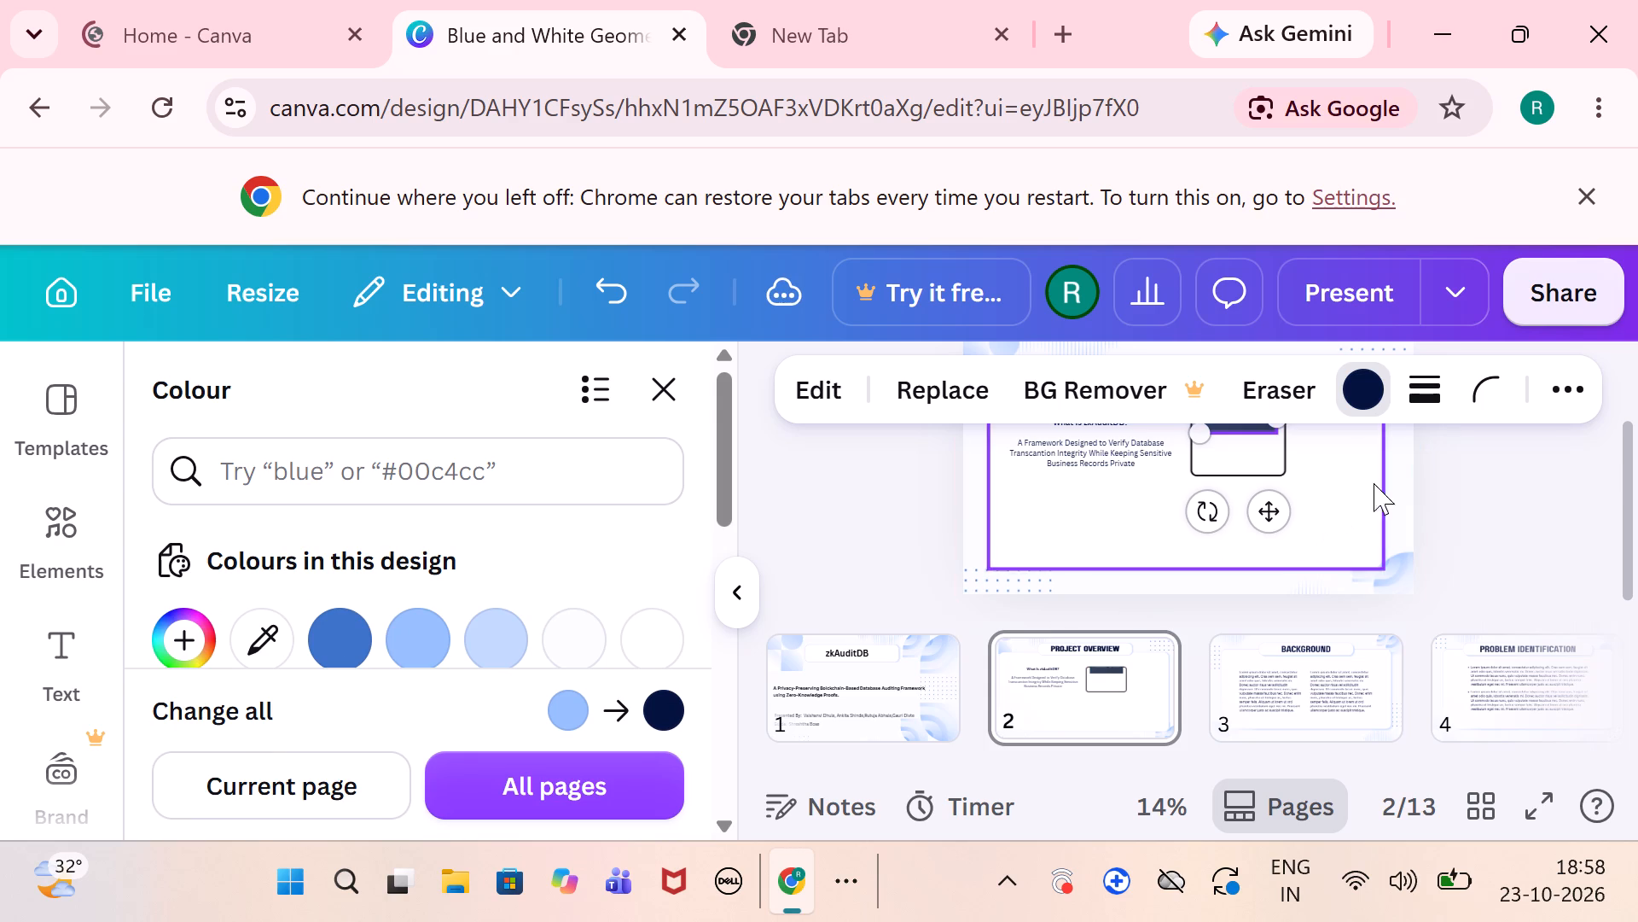
pyautogui.click(1445, 468)
pyautogui.click(1445, 468)
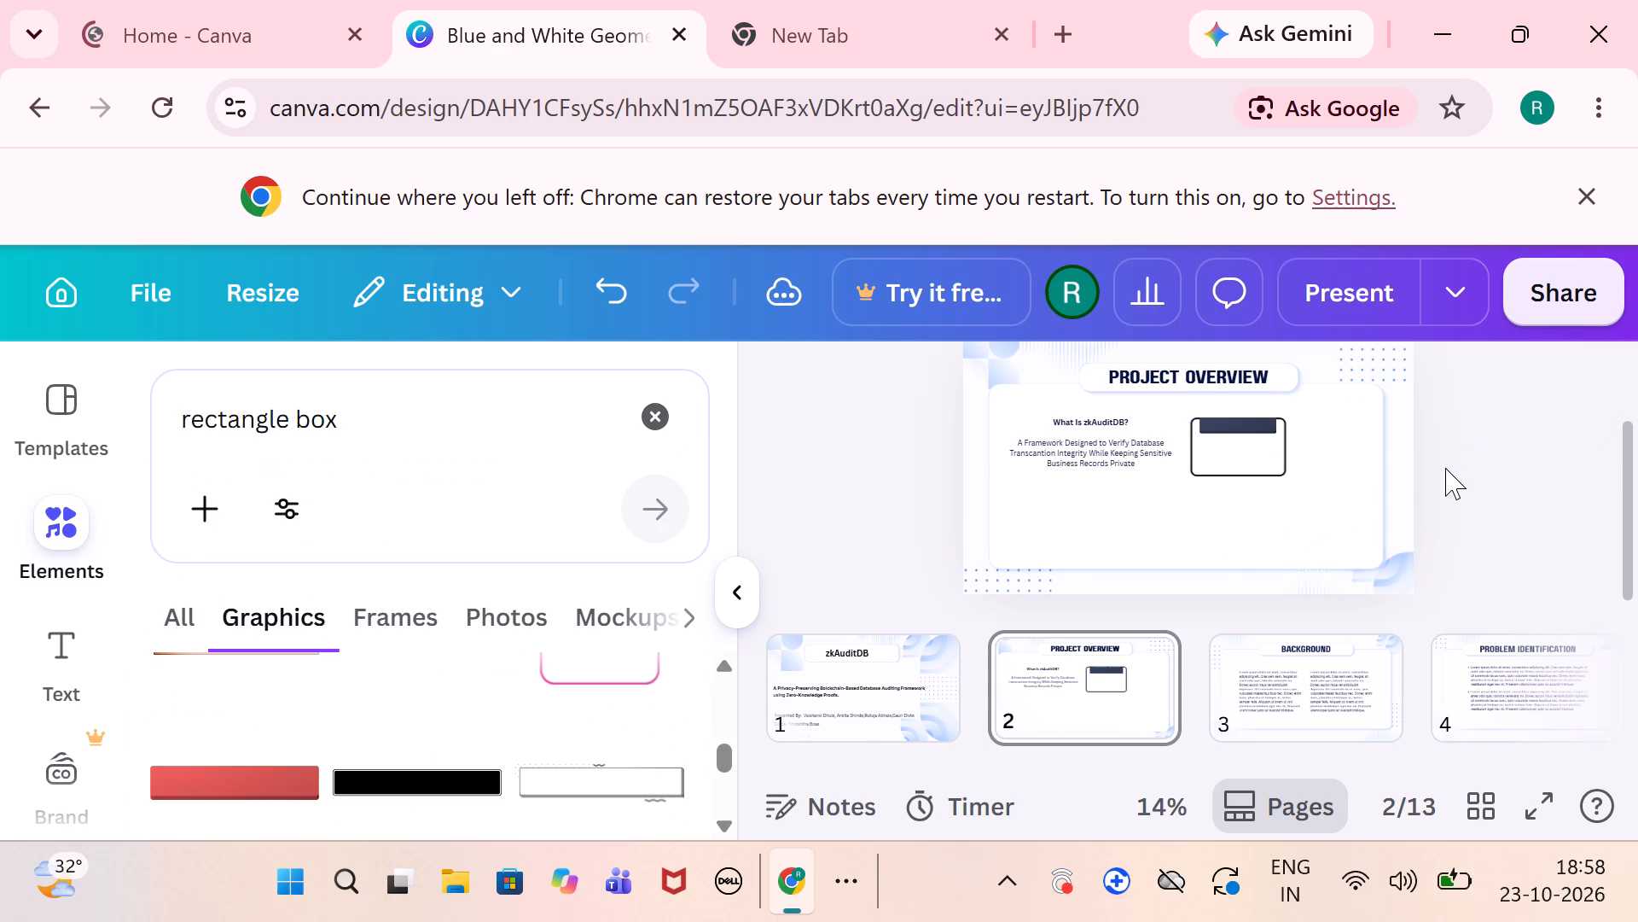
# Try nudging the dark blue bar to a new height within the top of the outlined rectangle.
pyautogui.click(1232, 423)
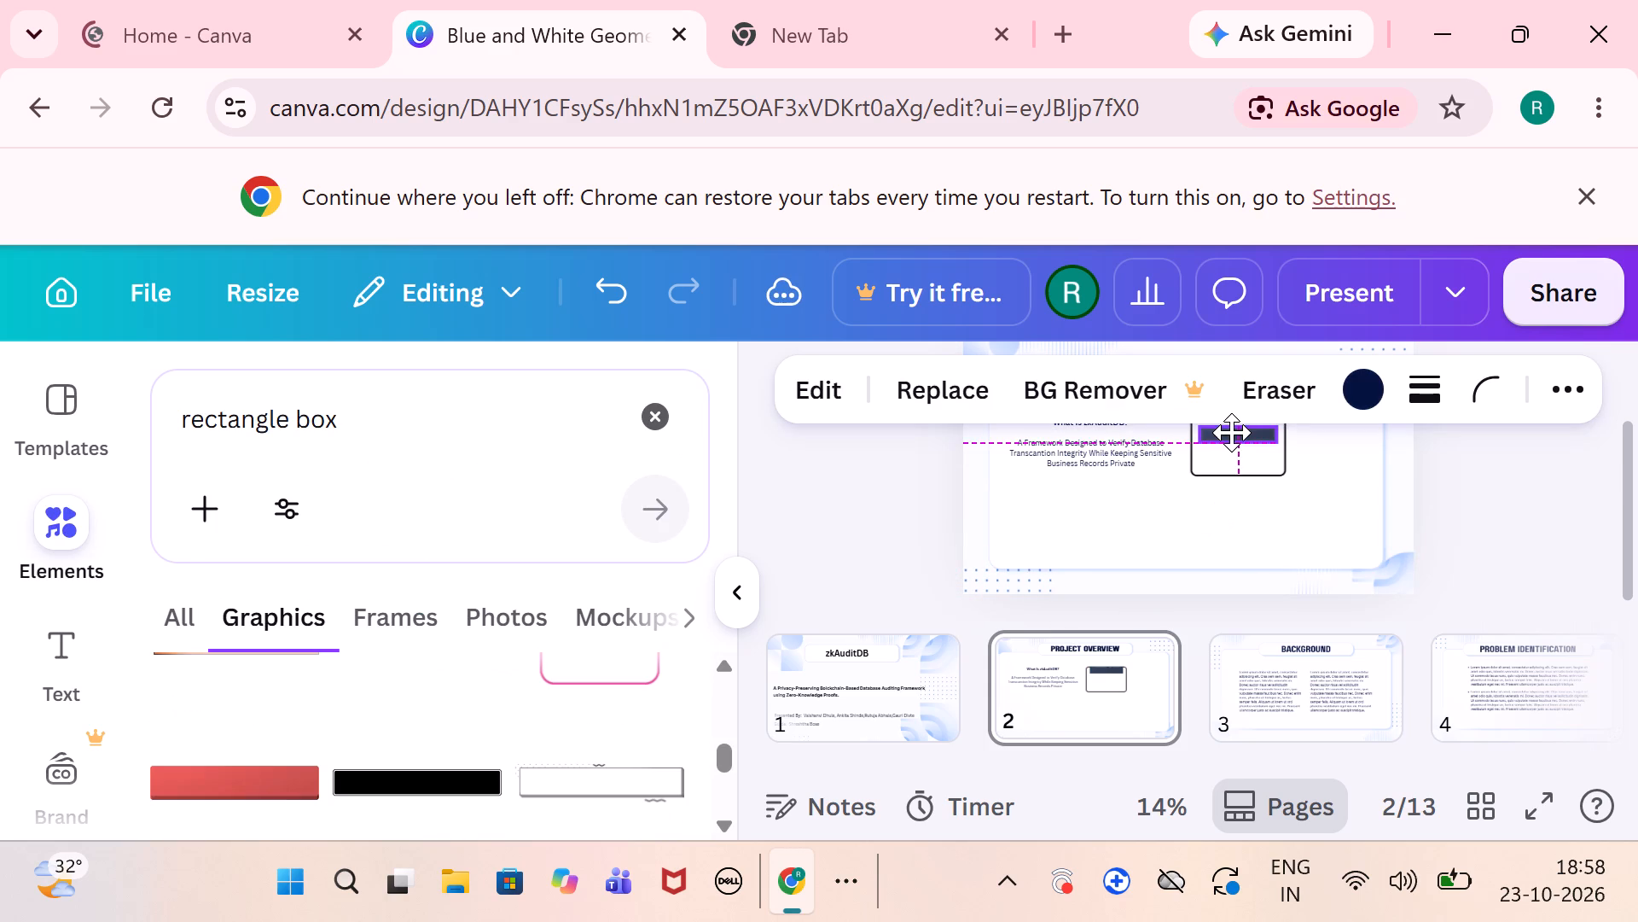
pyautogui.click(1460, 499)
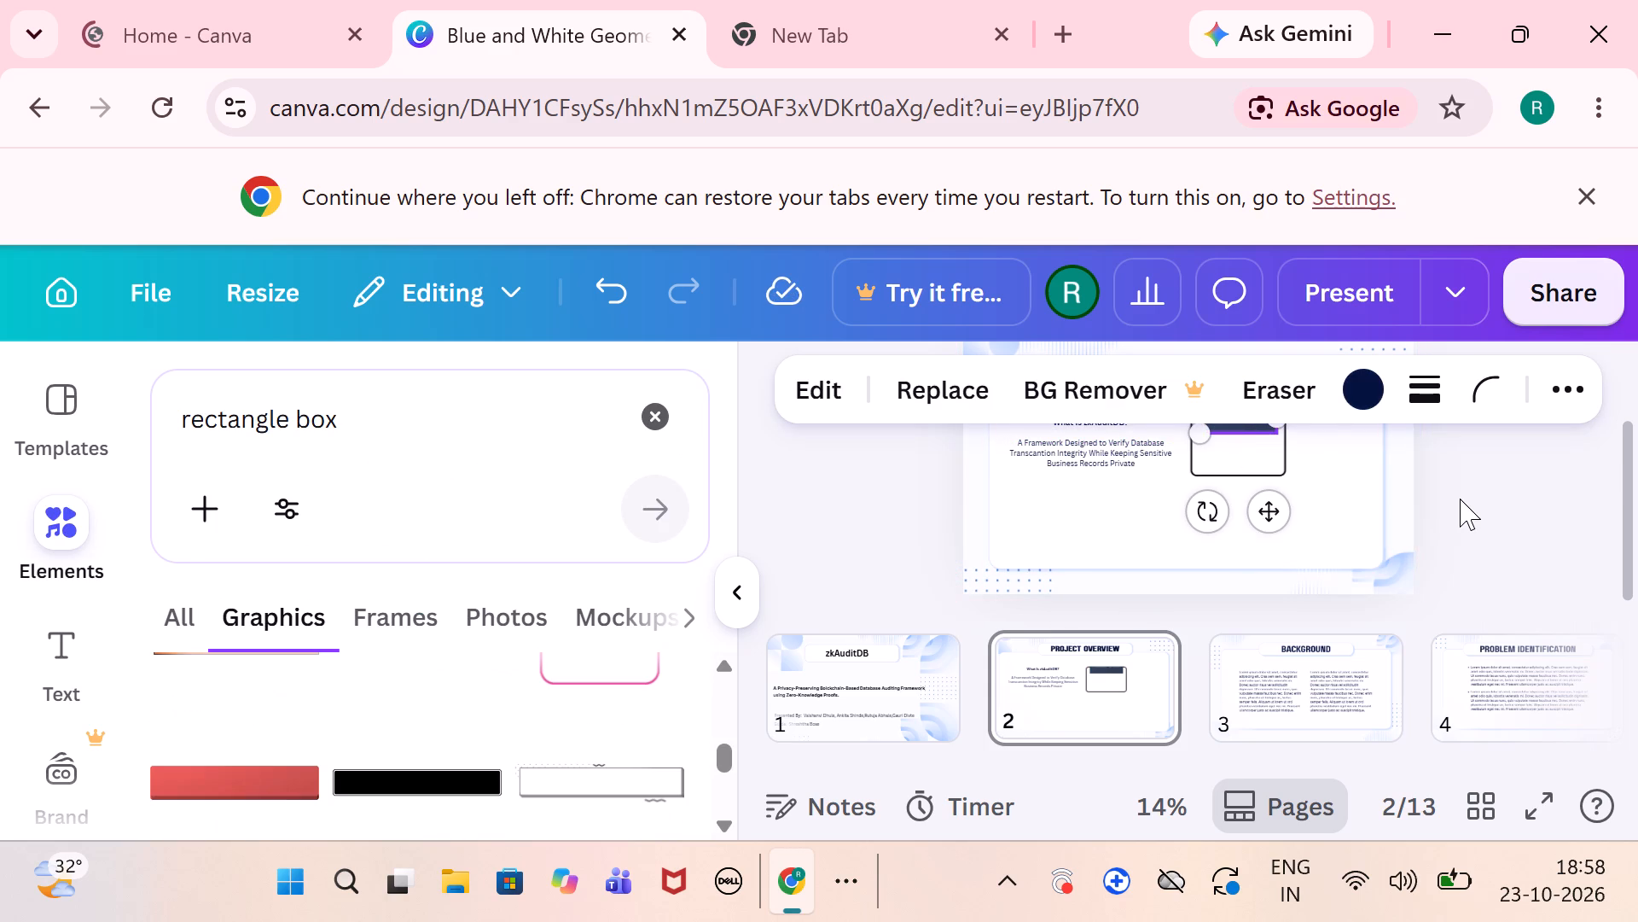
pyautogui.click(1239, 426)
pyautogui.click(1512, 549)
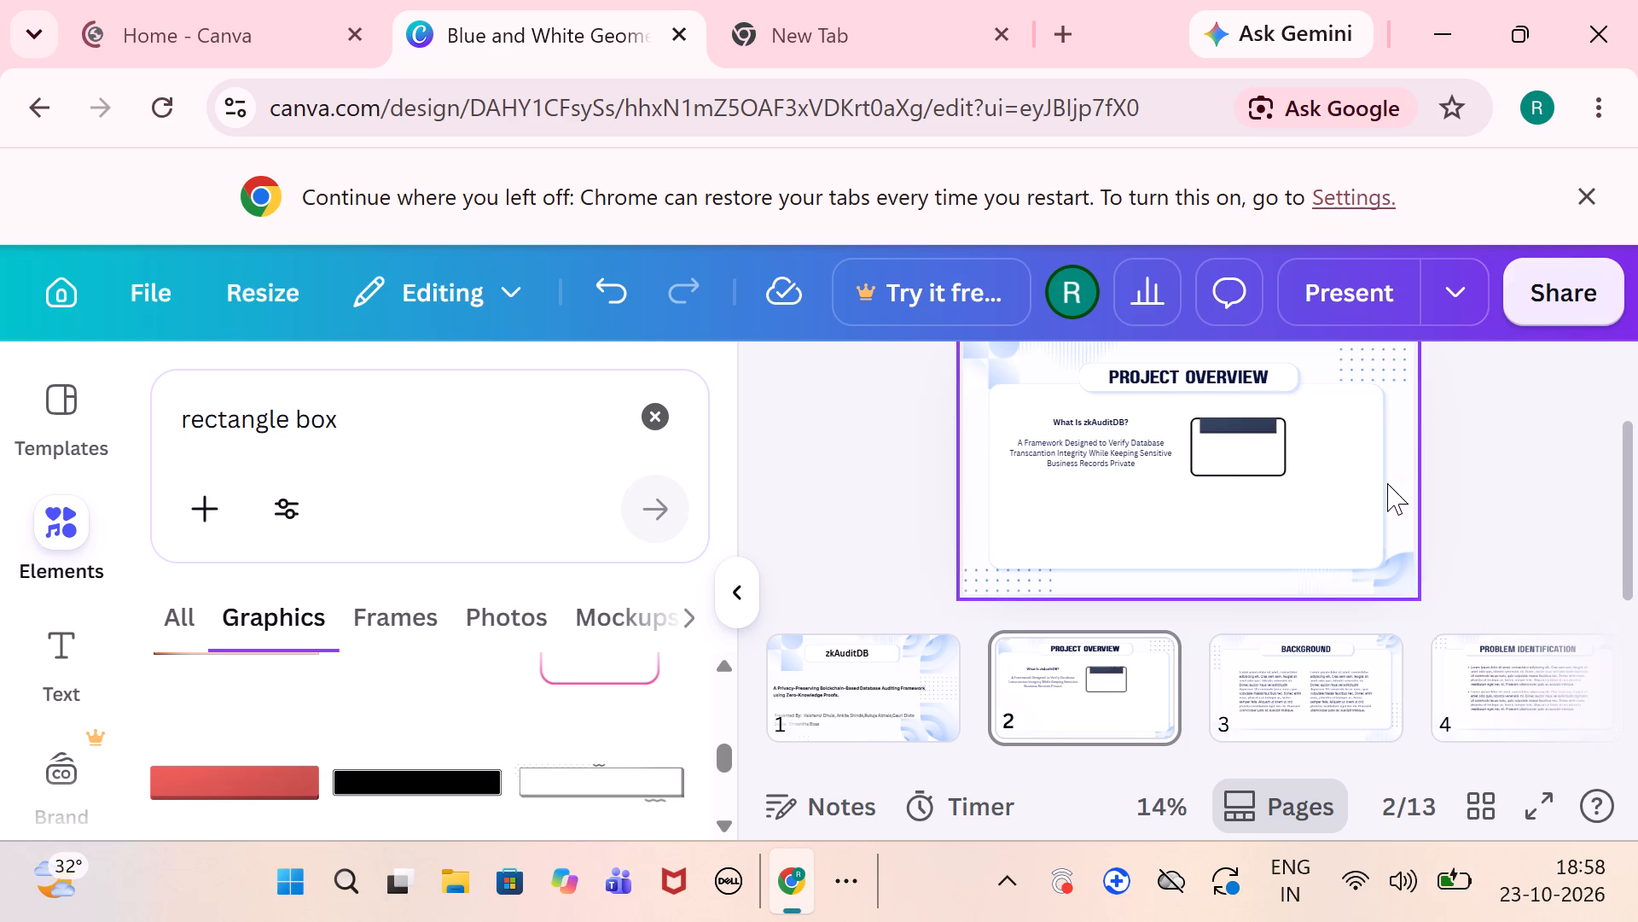
# Shrink the outlined rectangle to about 371 wide by 228 high and shift it so it frames the dark blue bar evenly.
pyautogui.click(1258, 460)
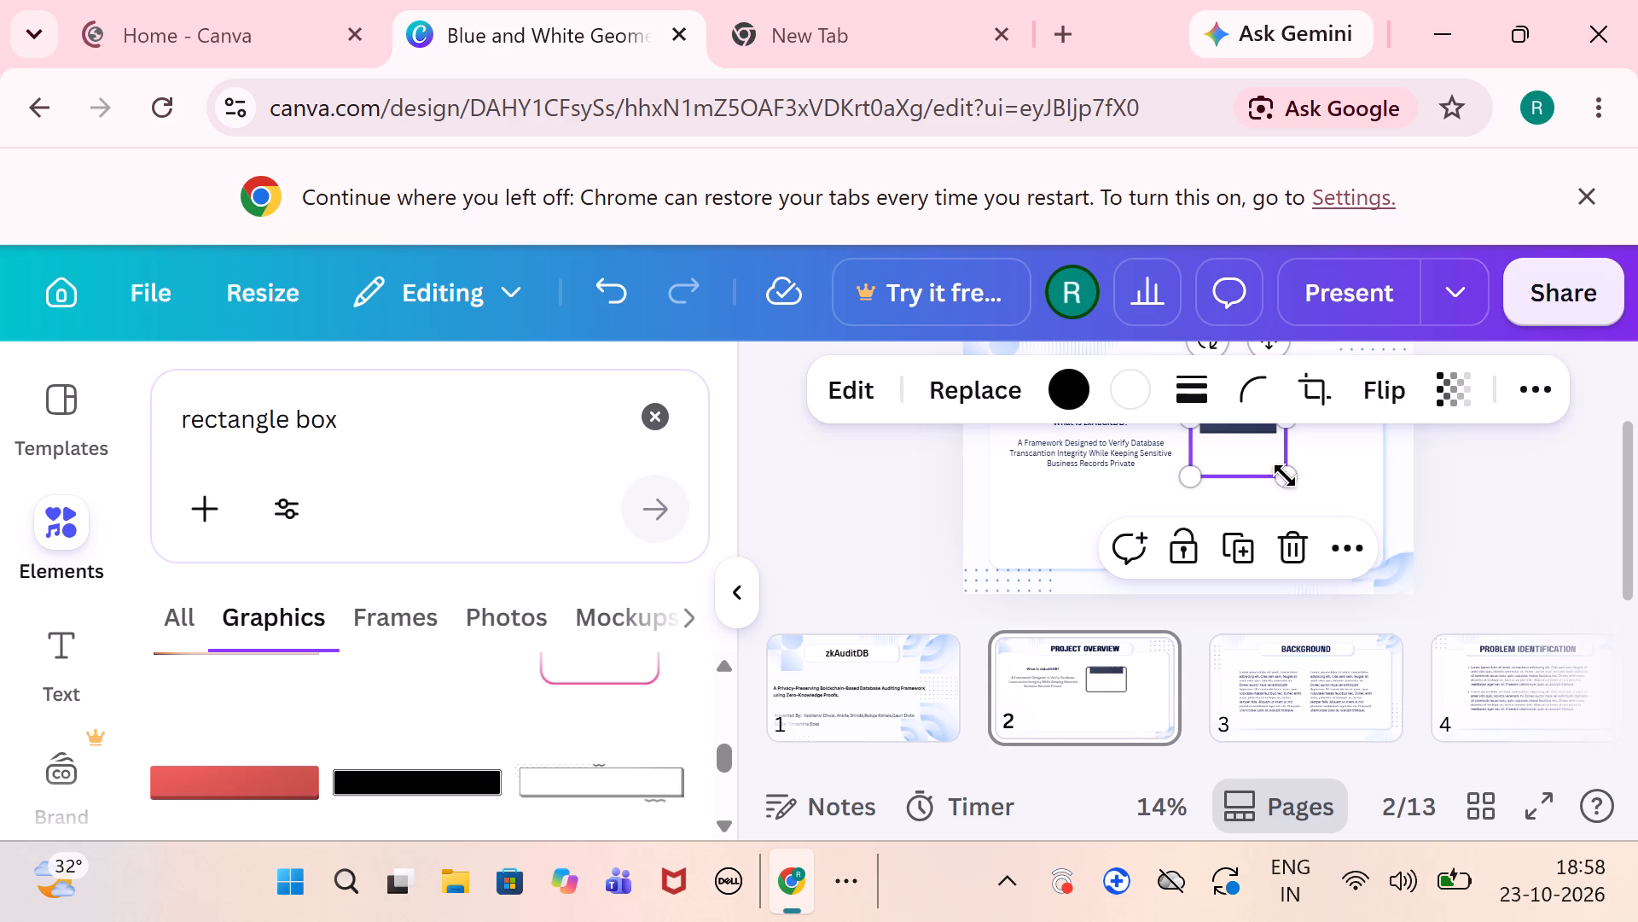
pyautogui.moveTo(1291, 480); pyautogui.dragTo(1294, 470)
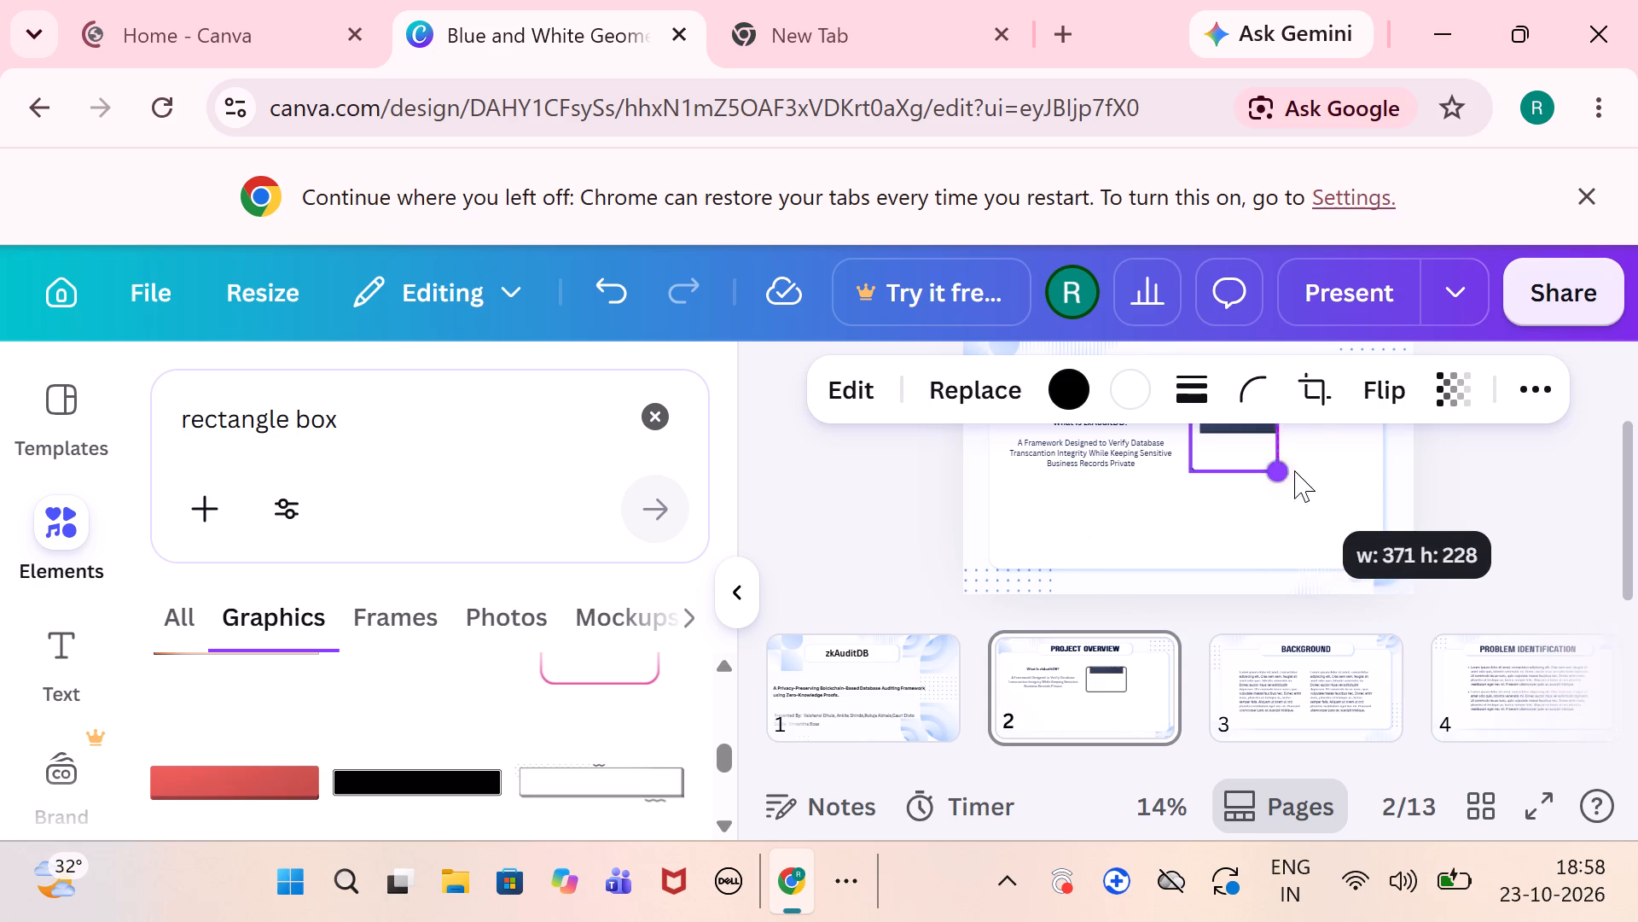
pyautogui.moveTo(1294, 470); pyautogui.dragTo(1291, 470)
pyautogui.click(1507, 492)
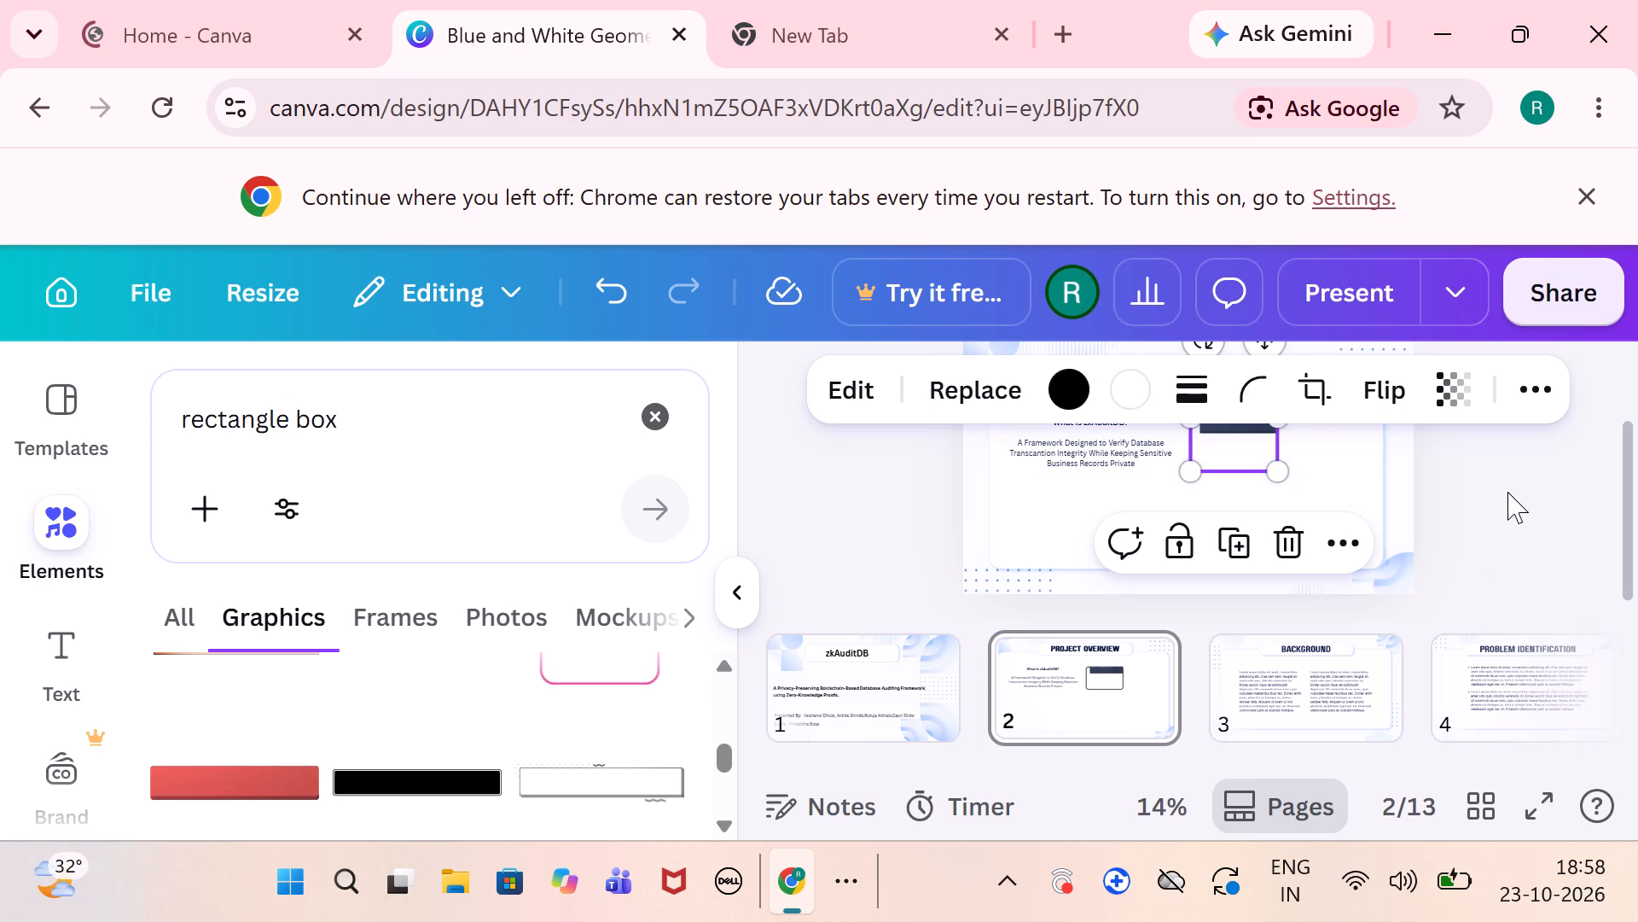
pyautogui.click(1230, 449)
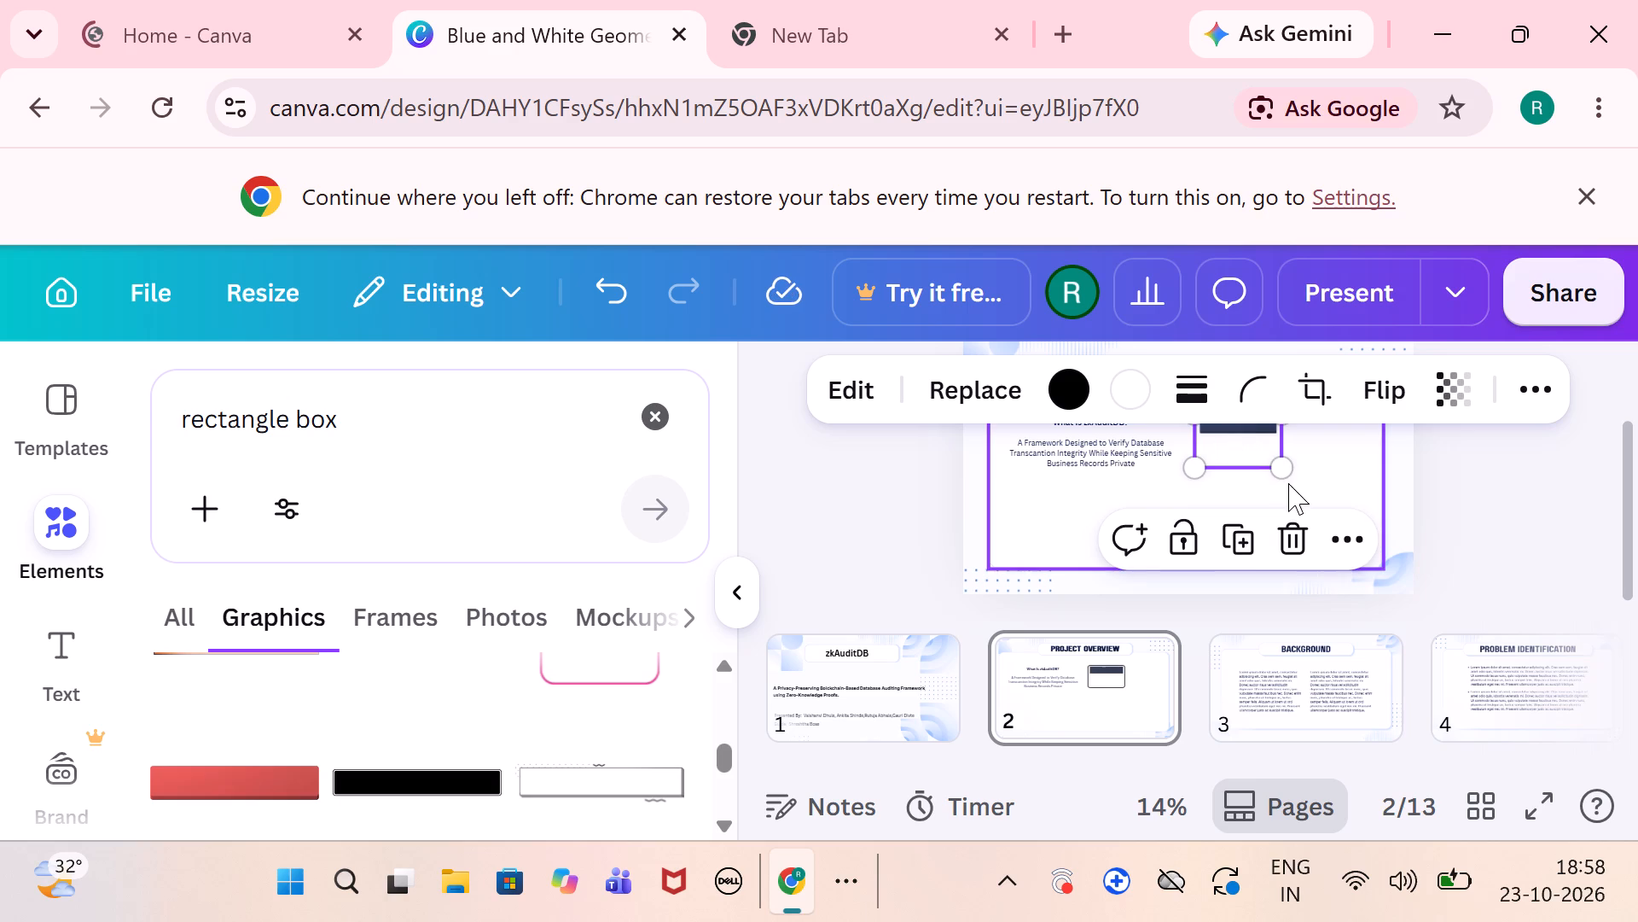
pyautogui.click(1533, 543)
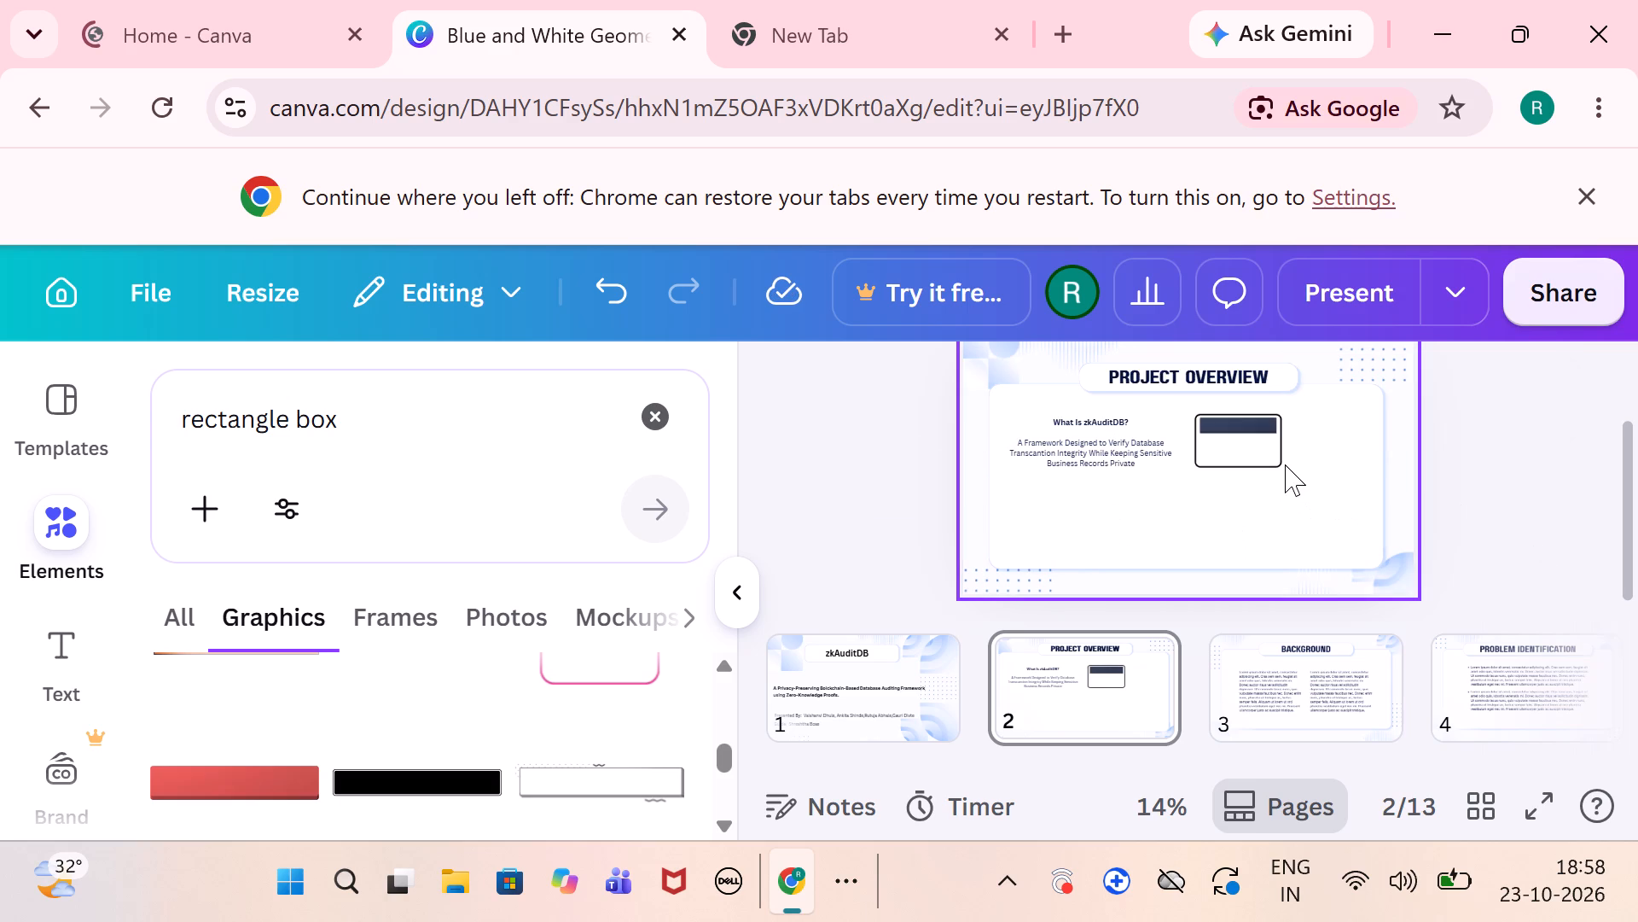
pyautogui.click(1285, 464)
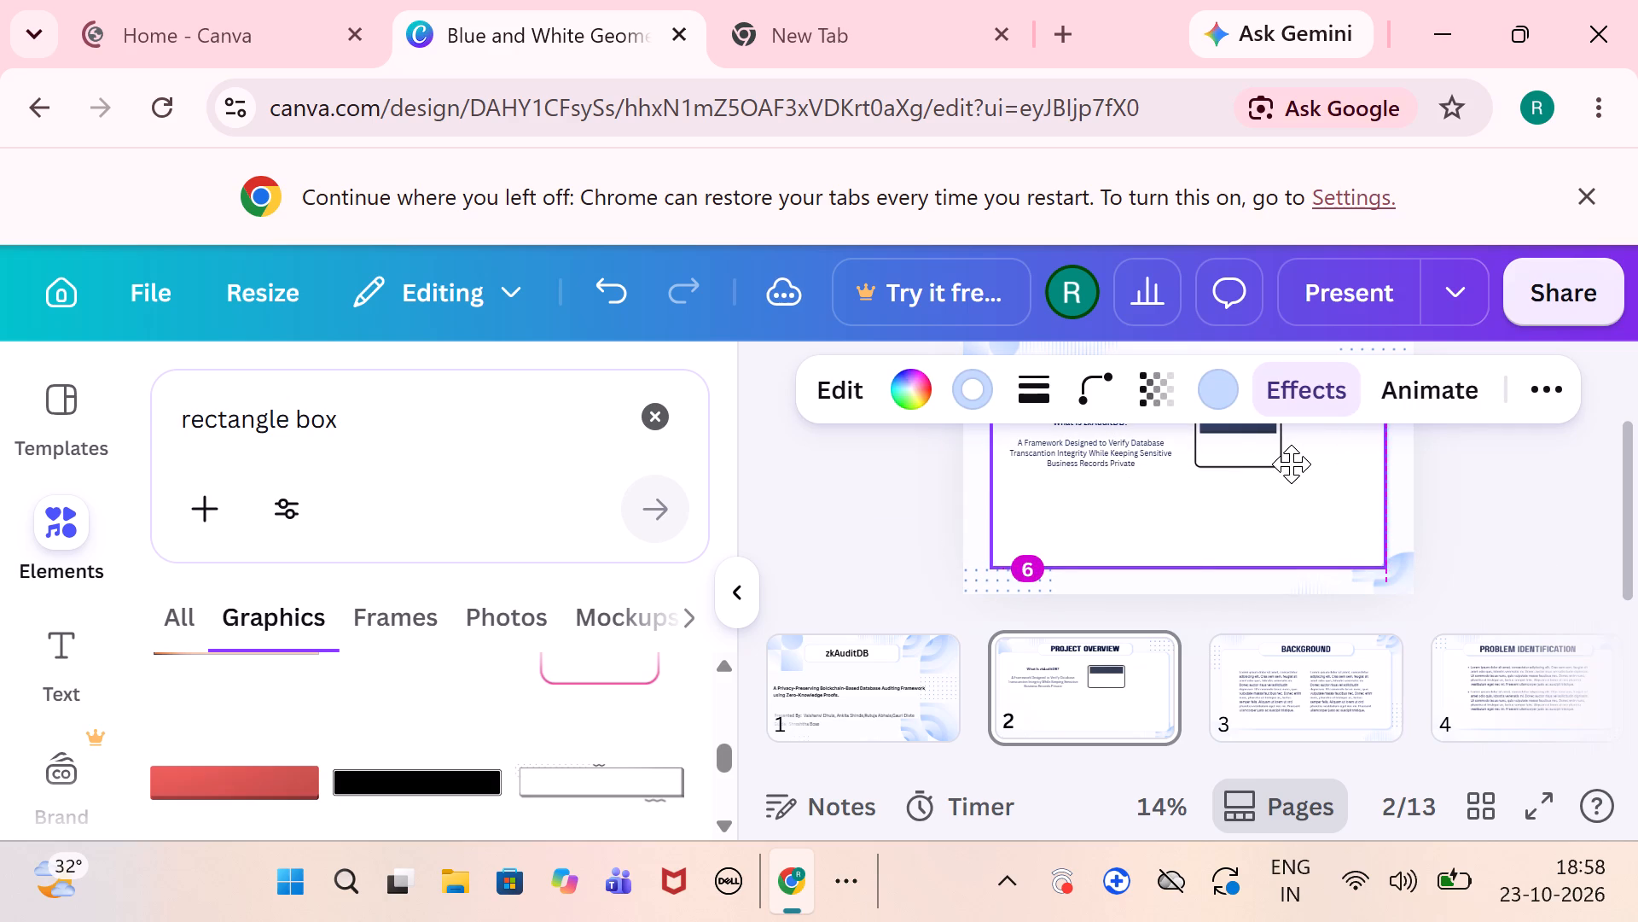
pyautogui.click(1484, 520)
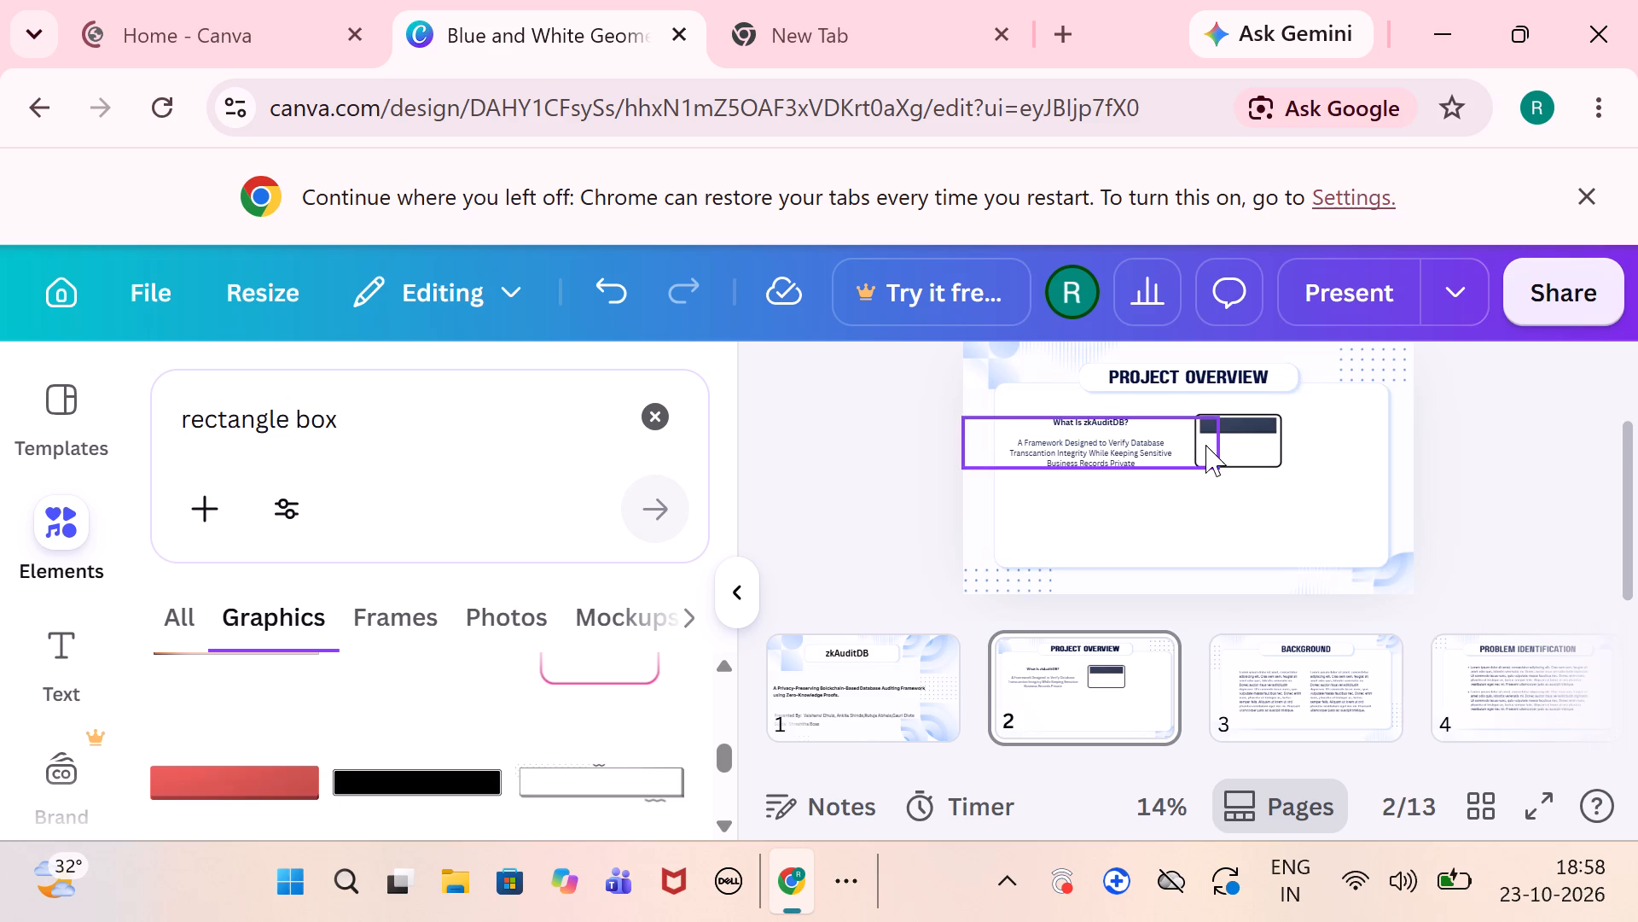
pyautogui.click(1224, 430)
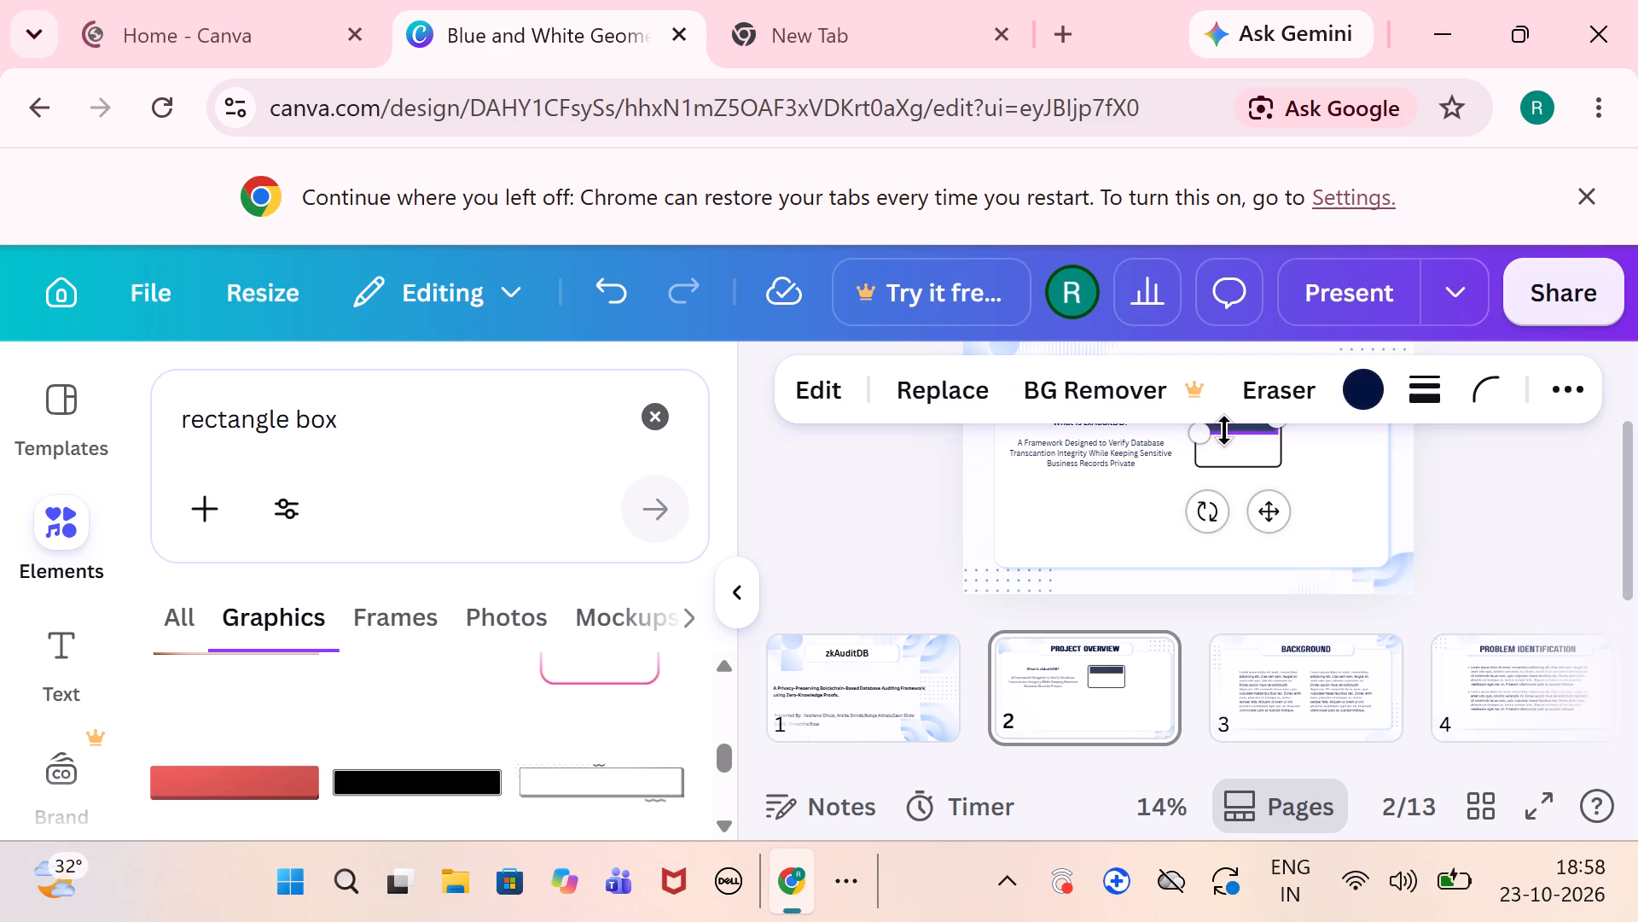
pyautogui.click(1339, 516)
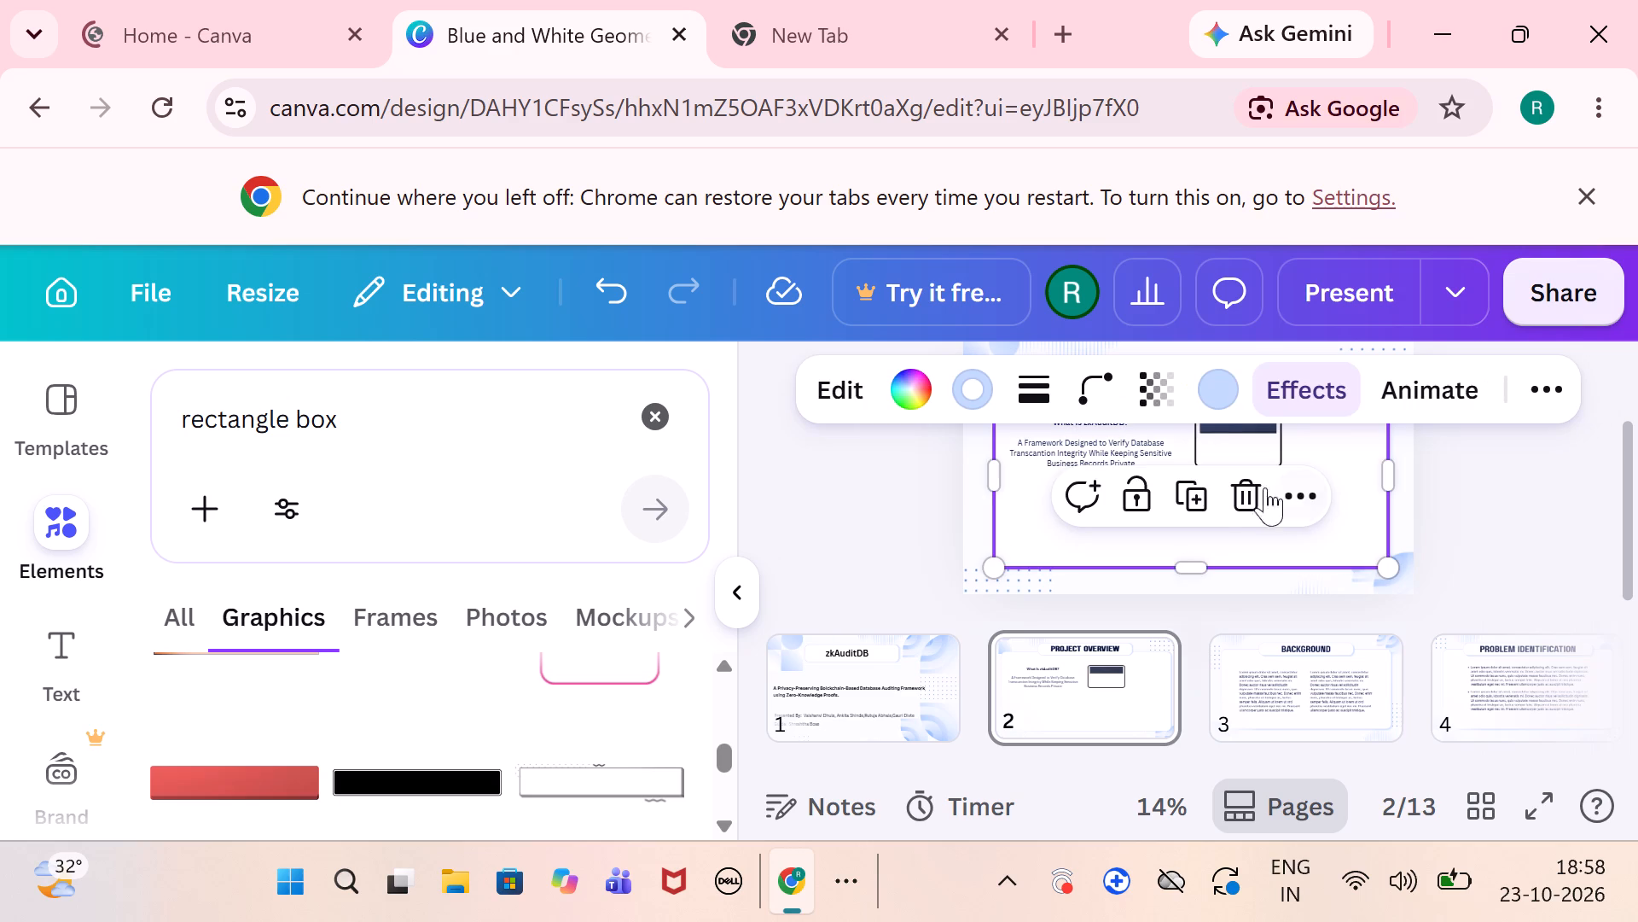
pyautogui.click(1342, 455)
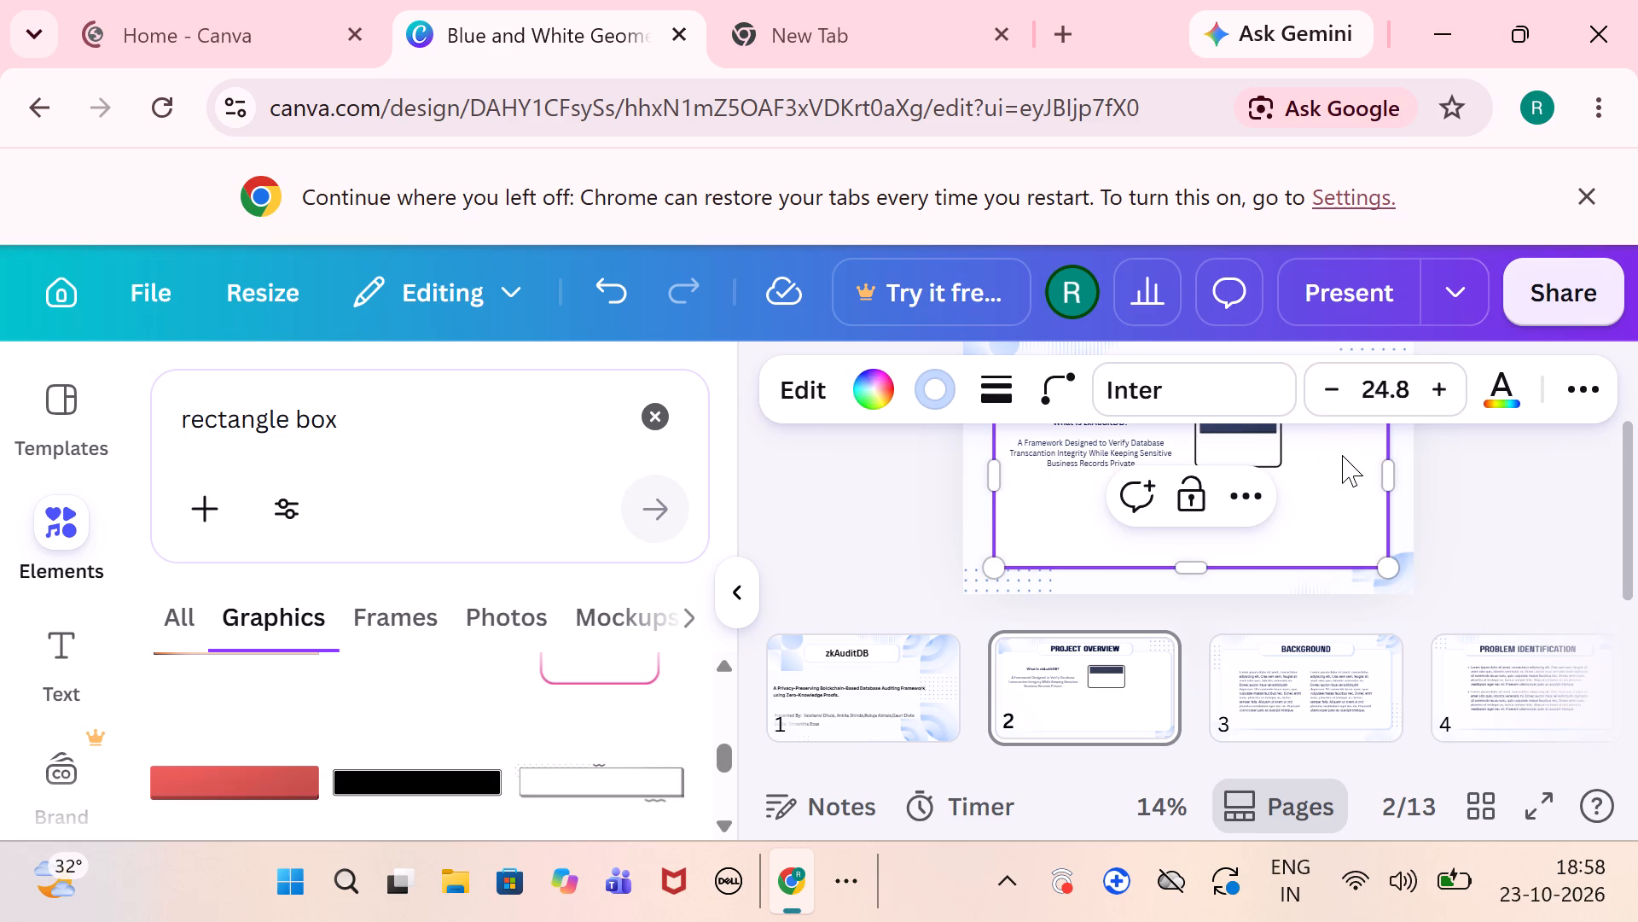
# Shift the white background panel on slide 2 leftward until its right edge runs behind the outlined rectangle's left part.
pyautogui.scroll(1, 1190, 522)
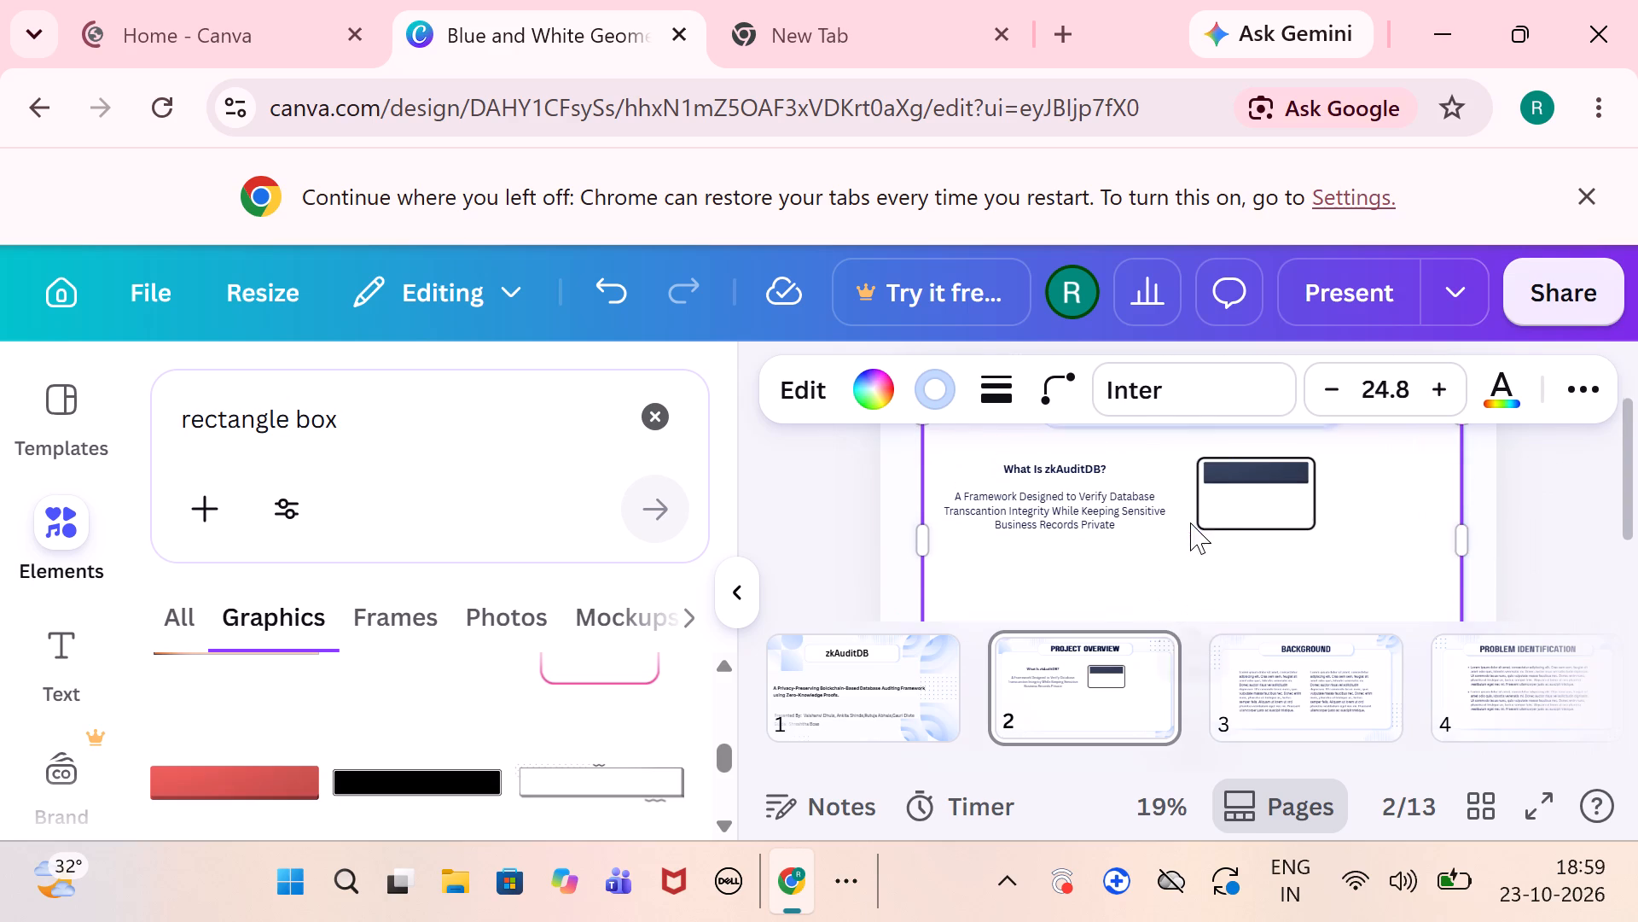
pyautogui.scroll(1, 1190, 522)
pyautogui.moveTo(1320, 553); pyautogui.dragTo(1265, 516)
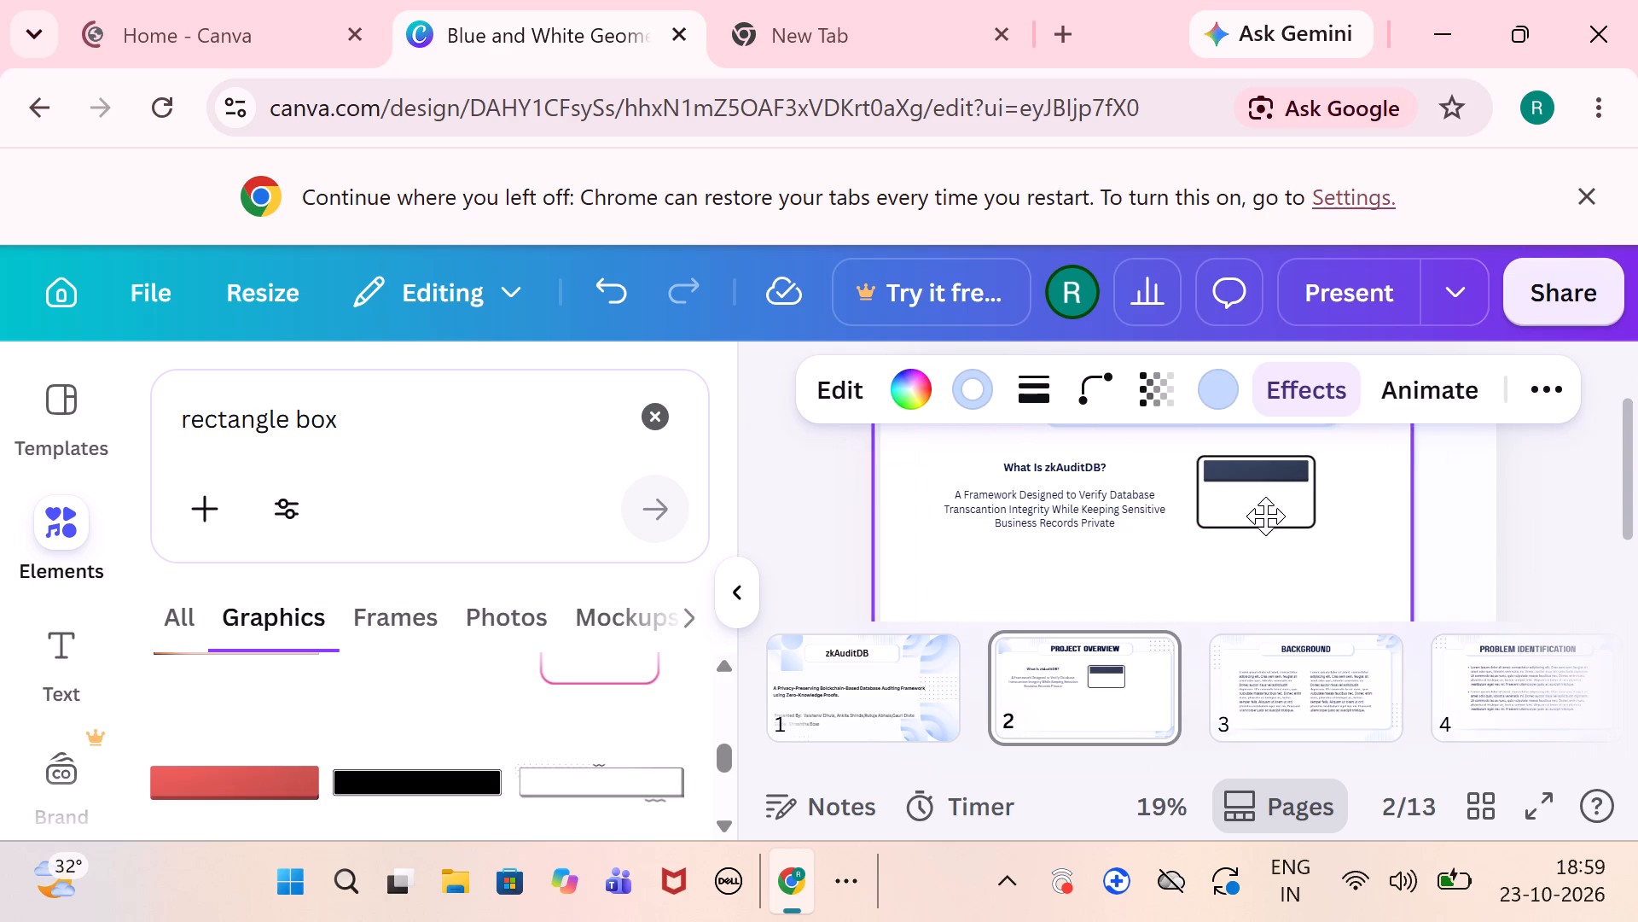
pyautogui.moveTo(1265, 516); pyautogui.dragTo(1312, 525)
pyautogui.click(1312, 525)
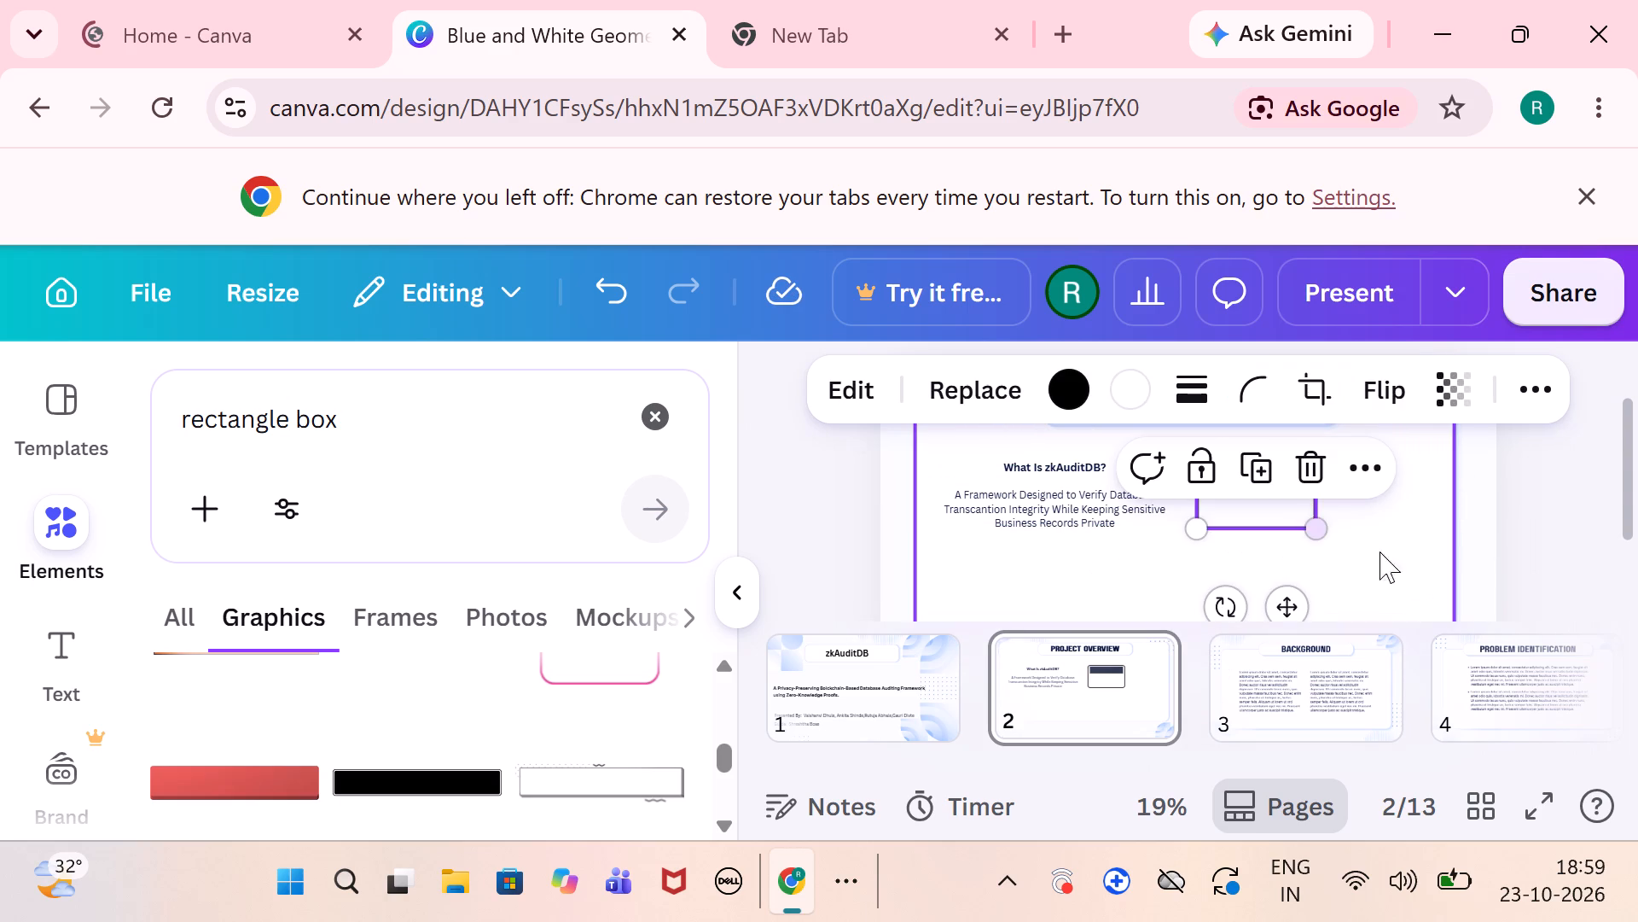
pyautogui.moveTo(1428, 573); pyautogui.dragTo(1184, 610)
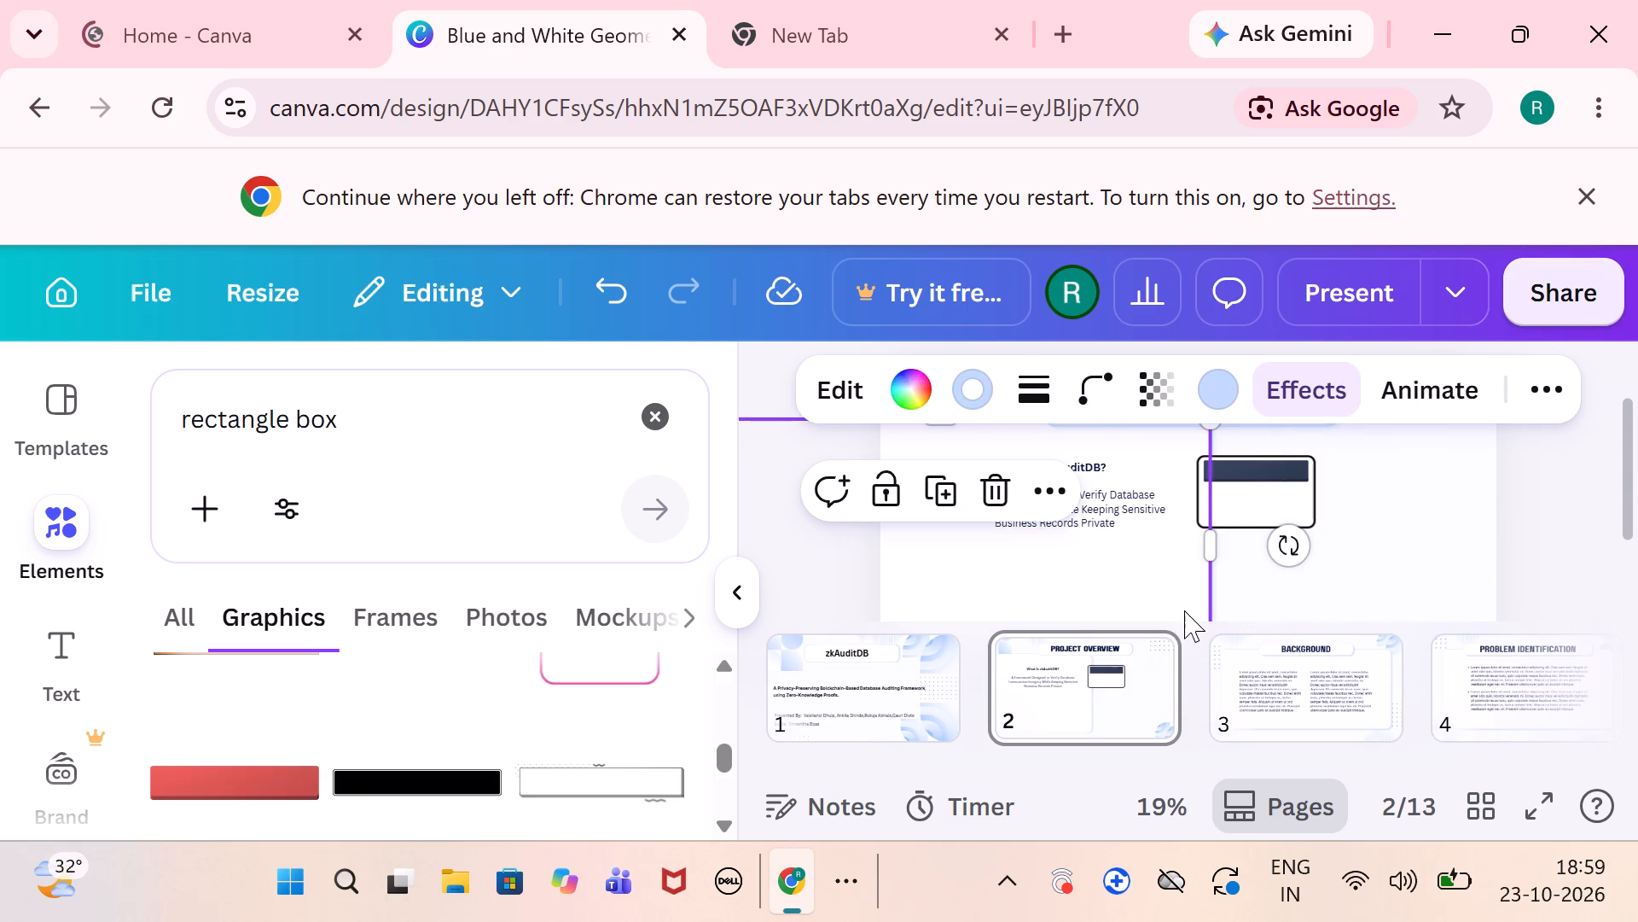
pyautogui.click(1384, 571)
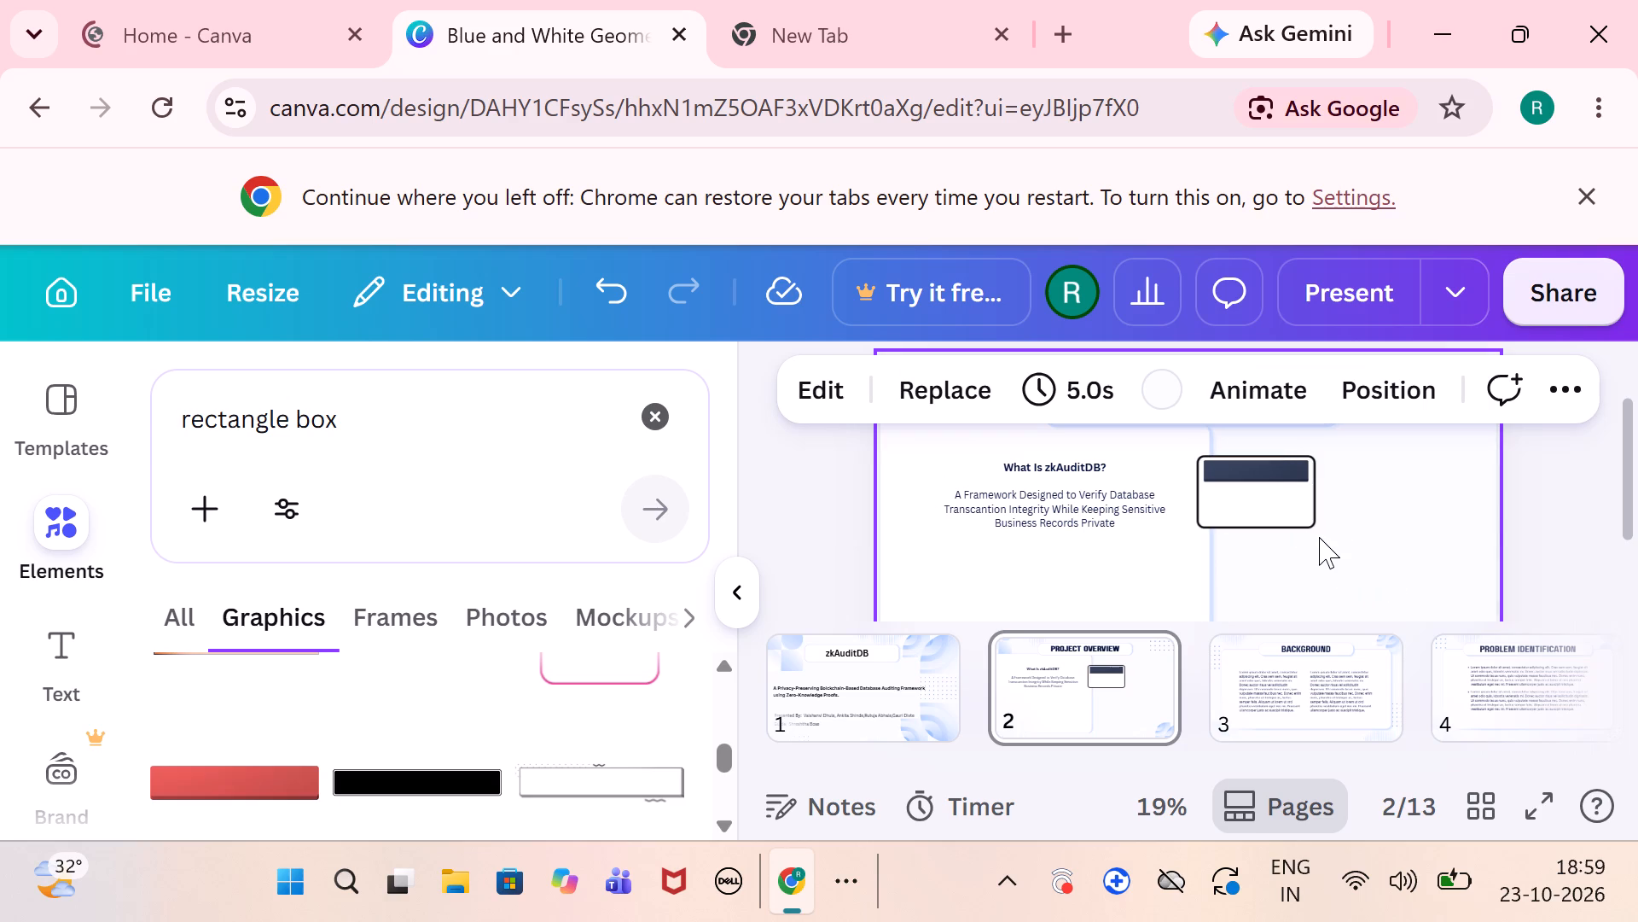
# Select the outlined rectangle and its dark blue header bar together and group them.
pyautogui.moveTo(1319, 537); pyautogui.dragTo(1240, 458)
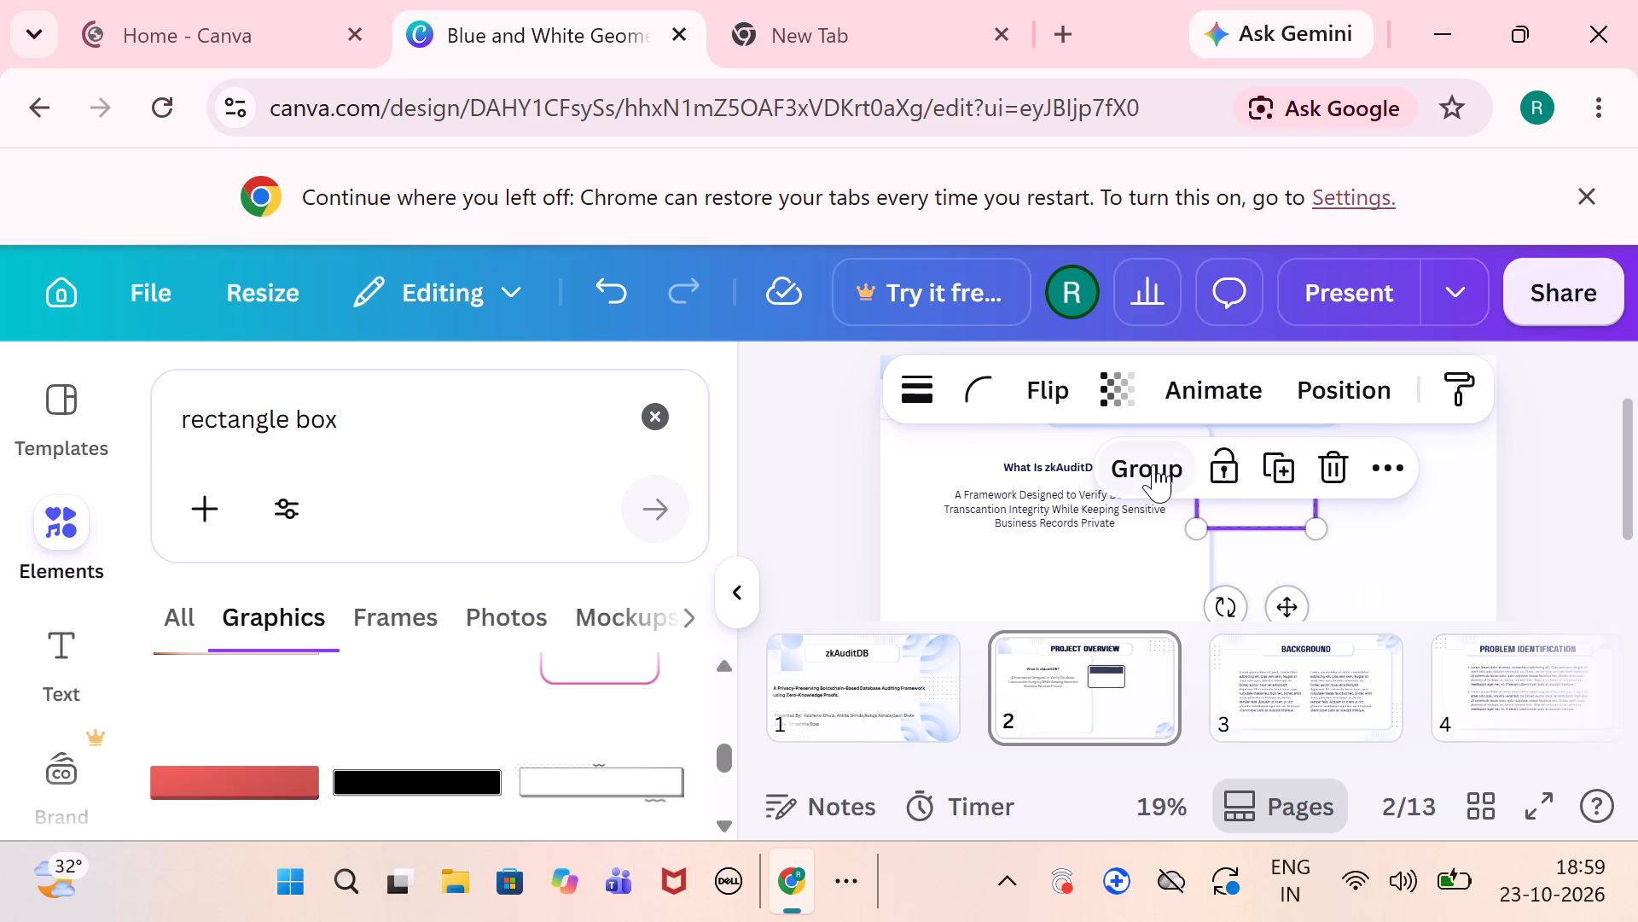
pyautogui.click(1153, 464)
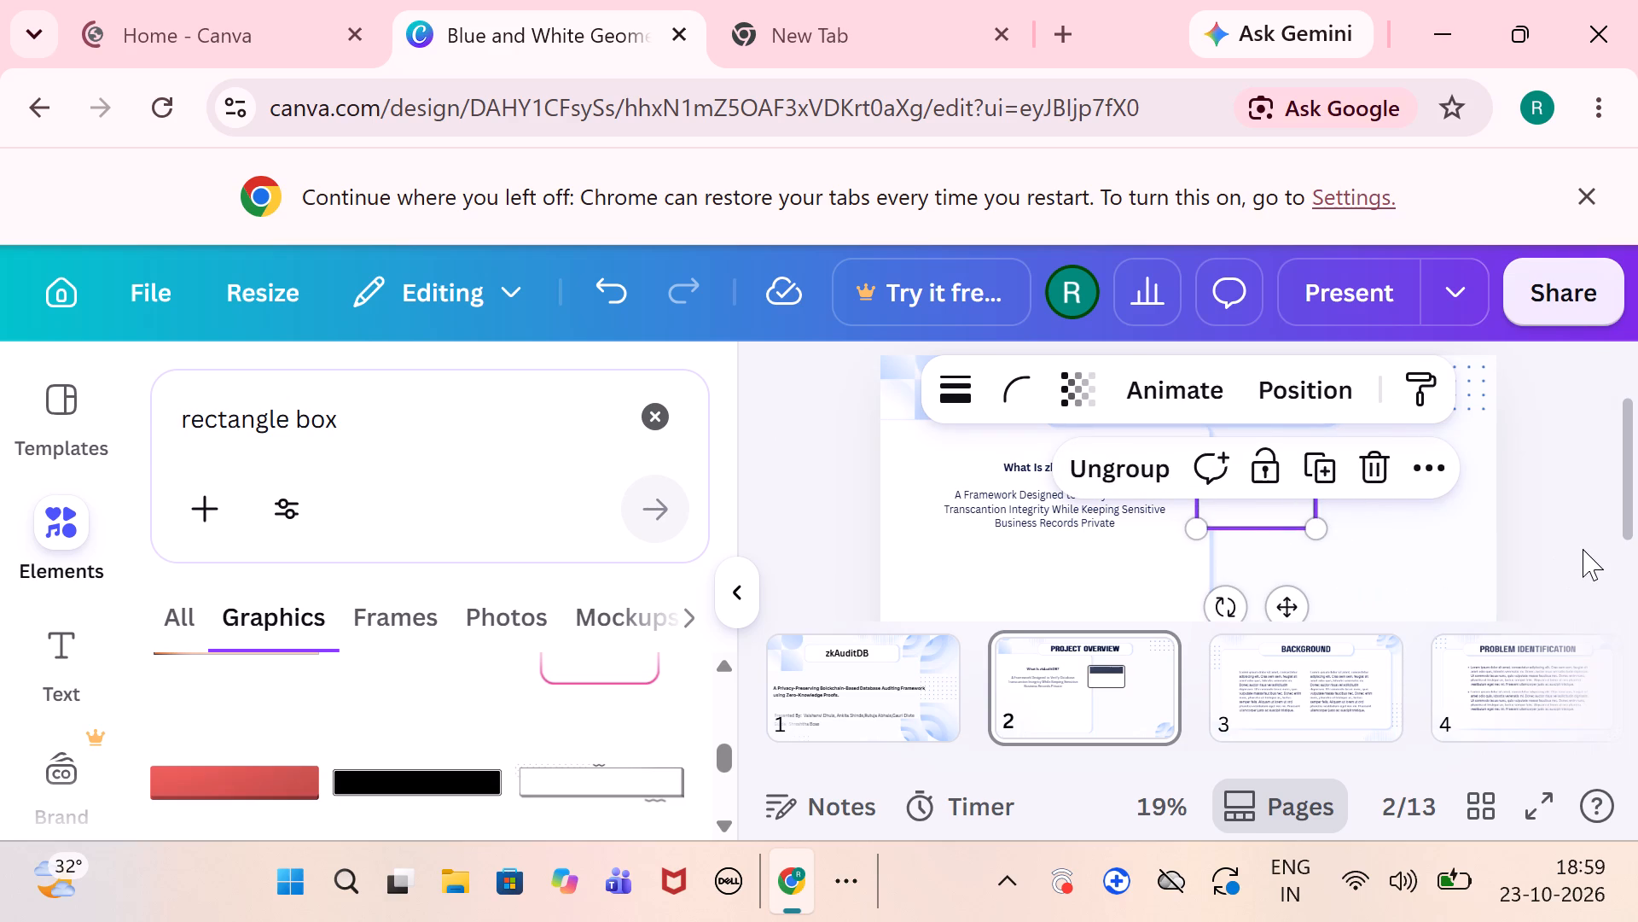
pyautogui.click(1583, 549)
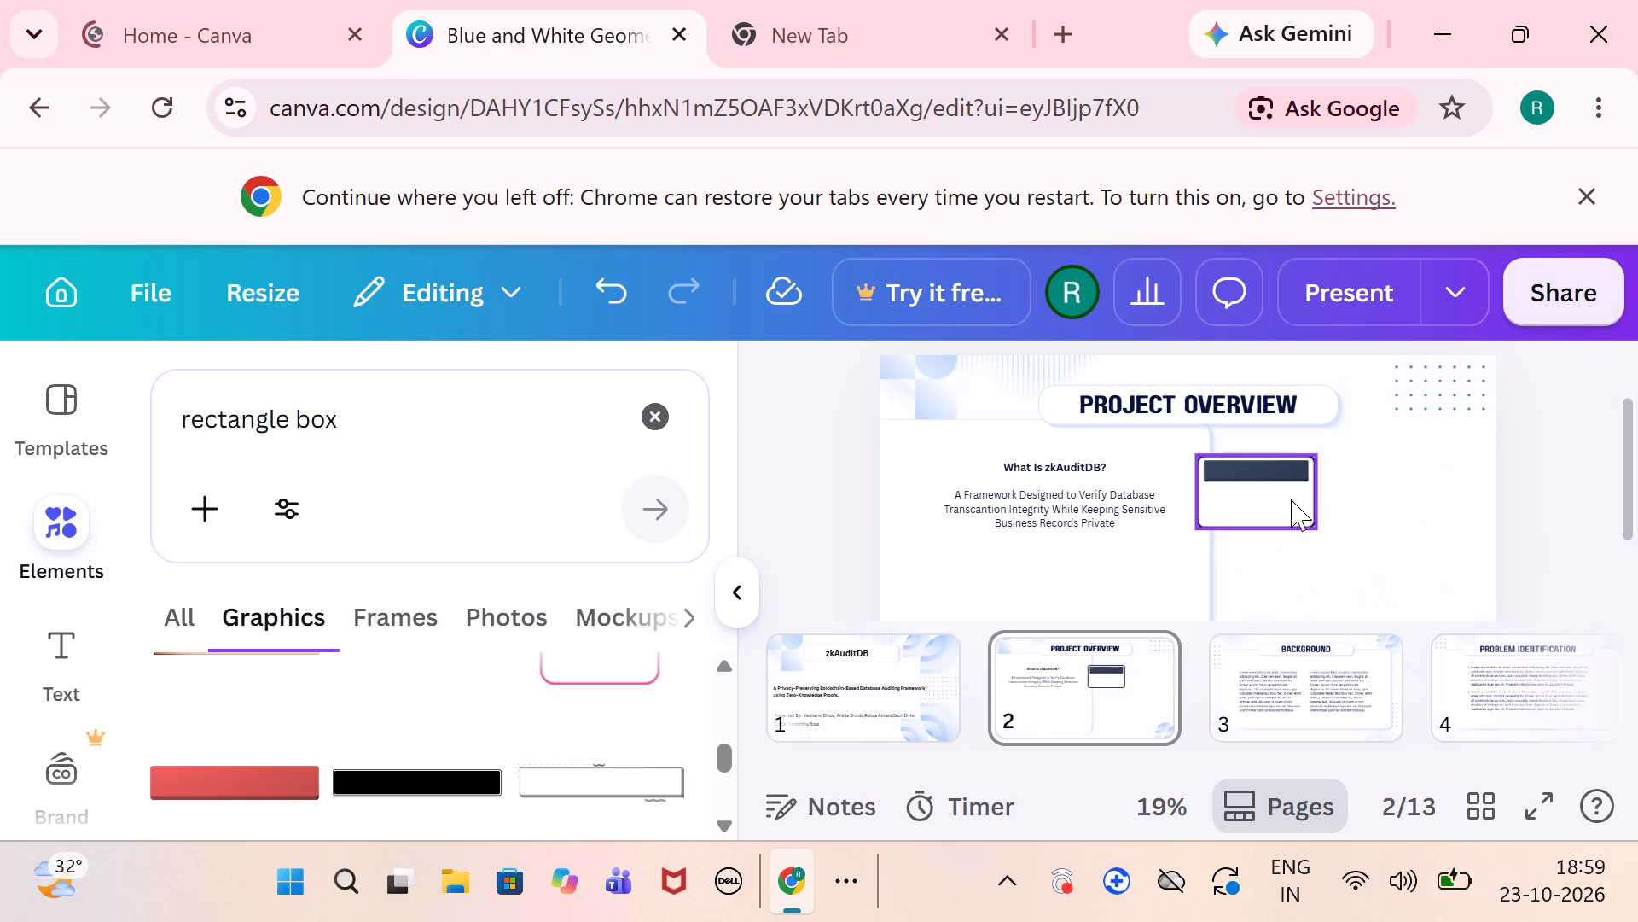
# Copy the grouped box with its header bar and paste three copies onto slide 2.
pyautogui.click(1283, 505)
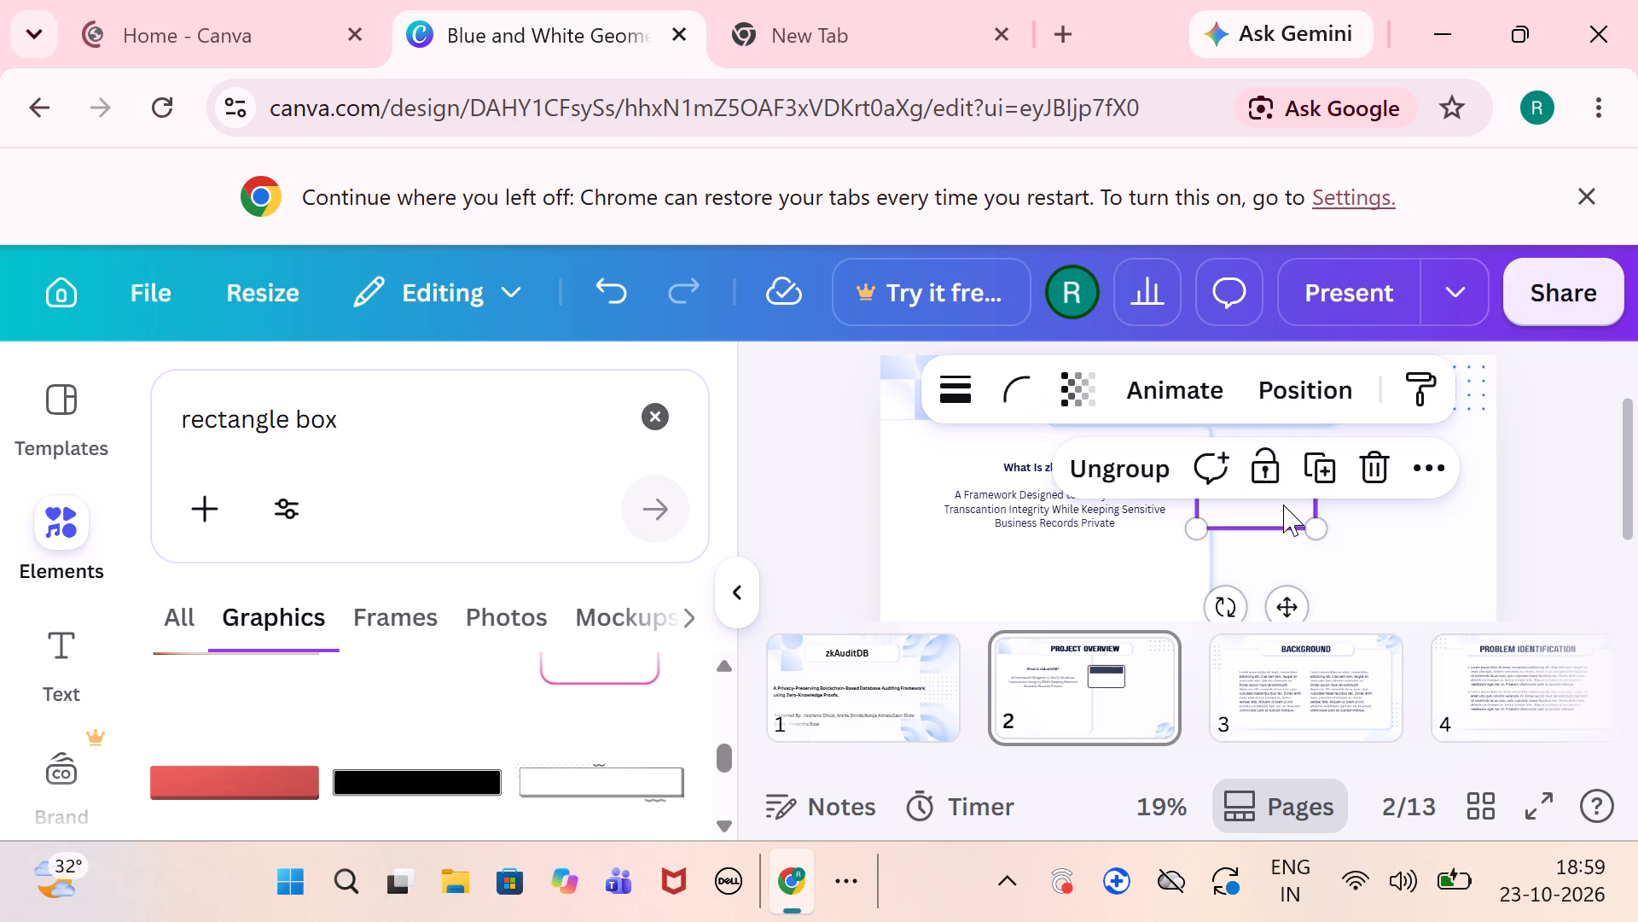
pyautogui.press('ctrl+Insert')
pyautogui.click(1381, 539)
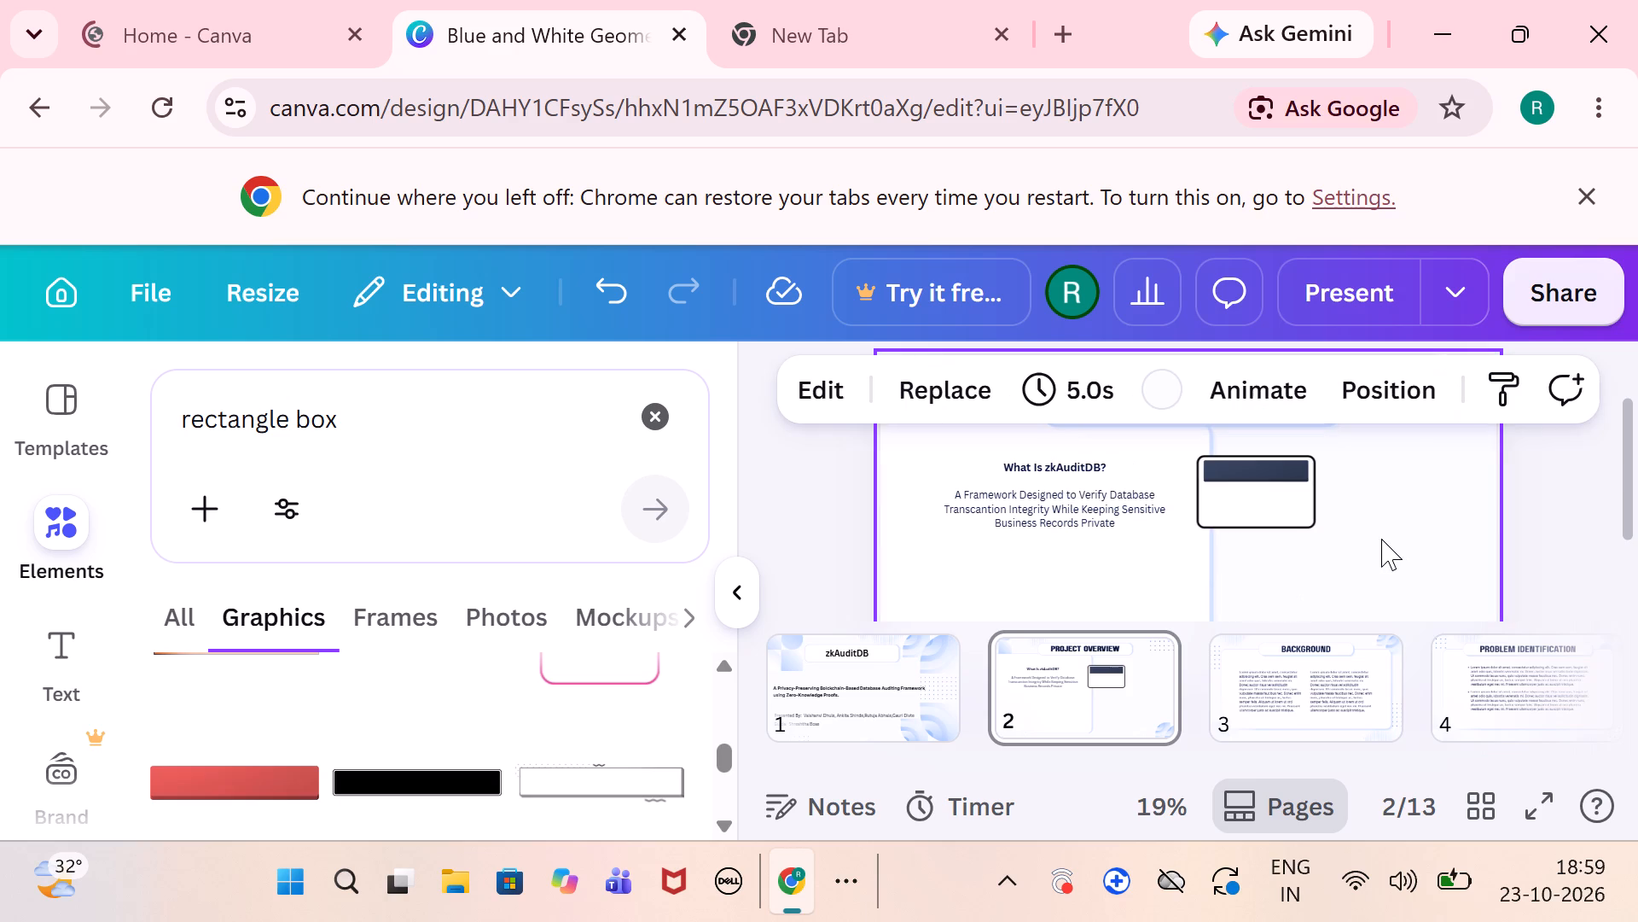
pyautogui.press('shift+Insert')
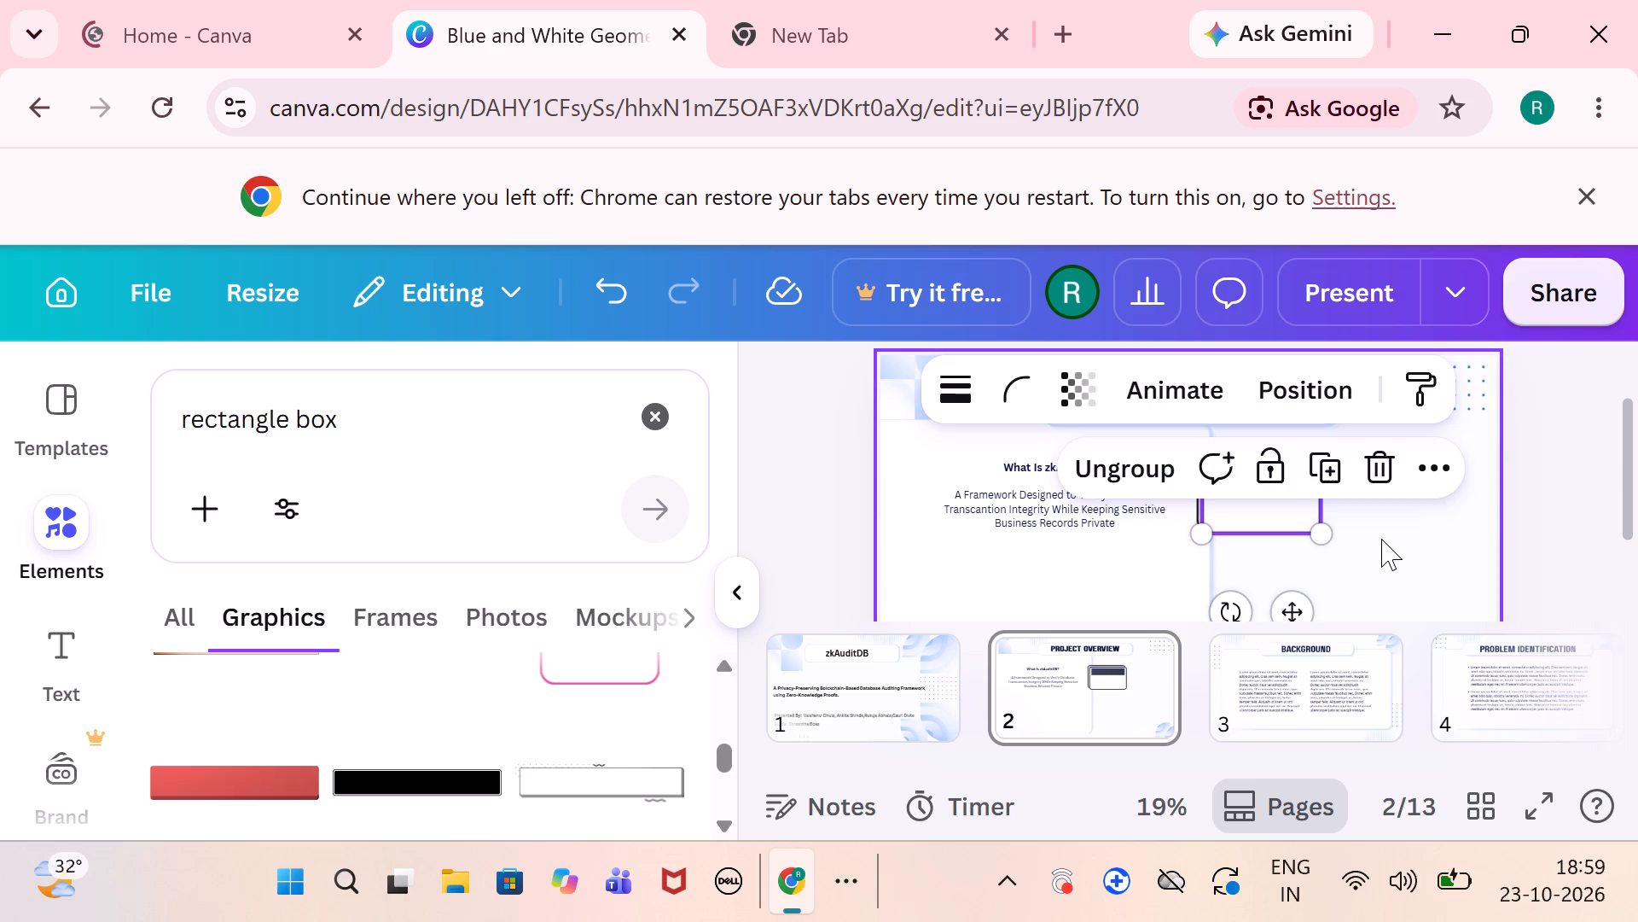
pyautogui.press('shift+Insert')
pyautogui.press('shift+Insert')
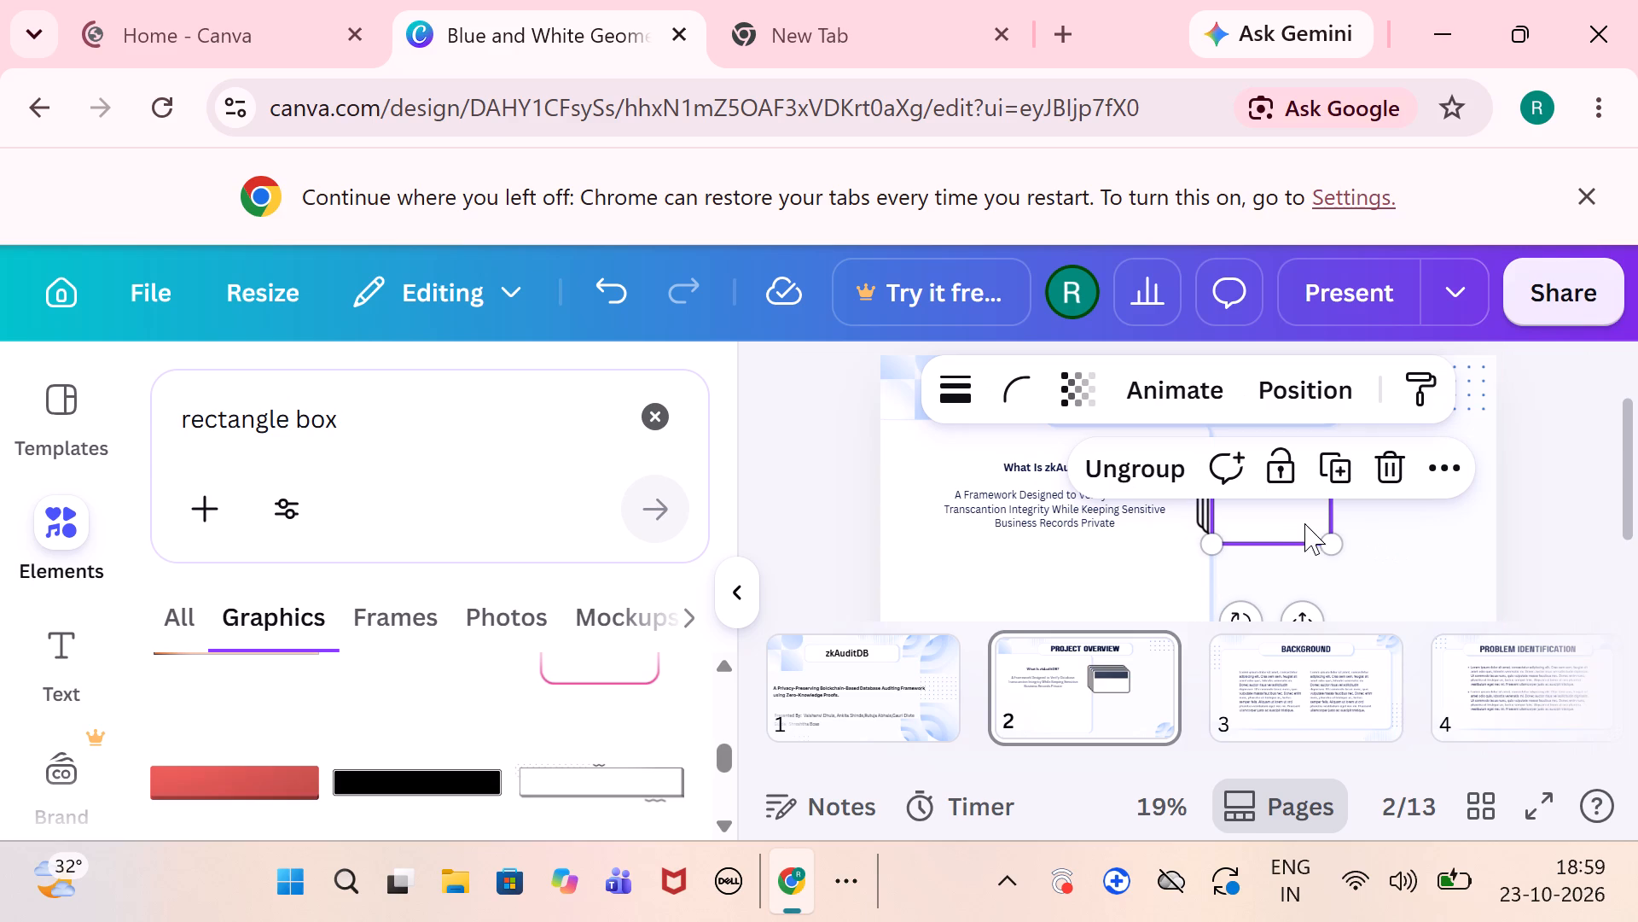
# Spread the pasted header boxes into a rough two-by-two grid on the right half of slide 2.
pyautogui.moveTo(1289, 522); pyautogui.dragTo(1420, 508)
pyautogui.moveTo(1265, 508); pyautogui.dragTo(1259, 574)
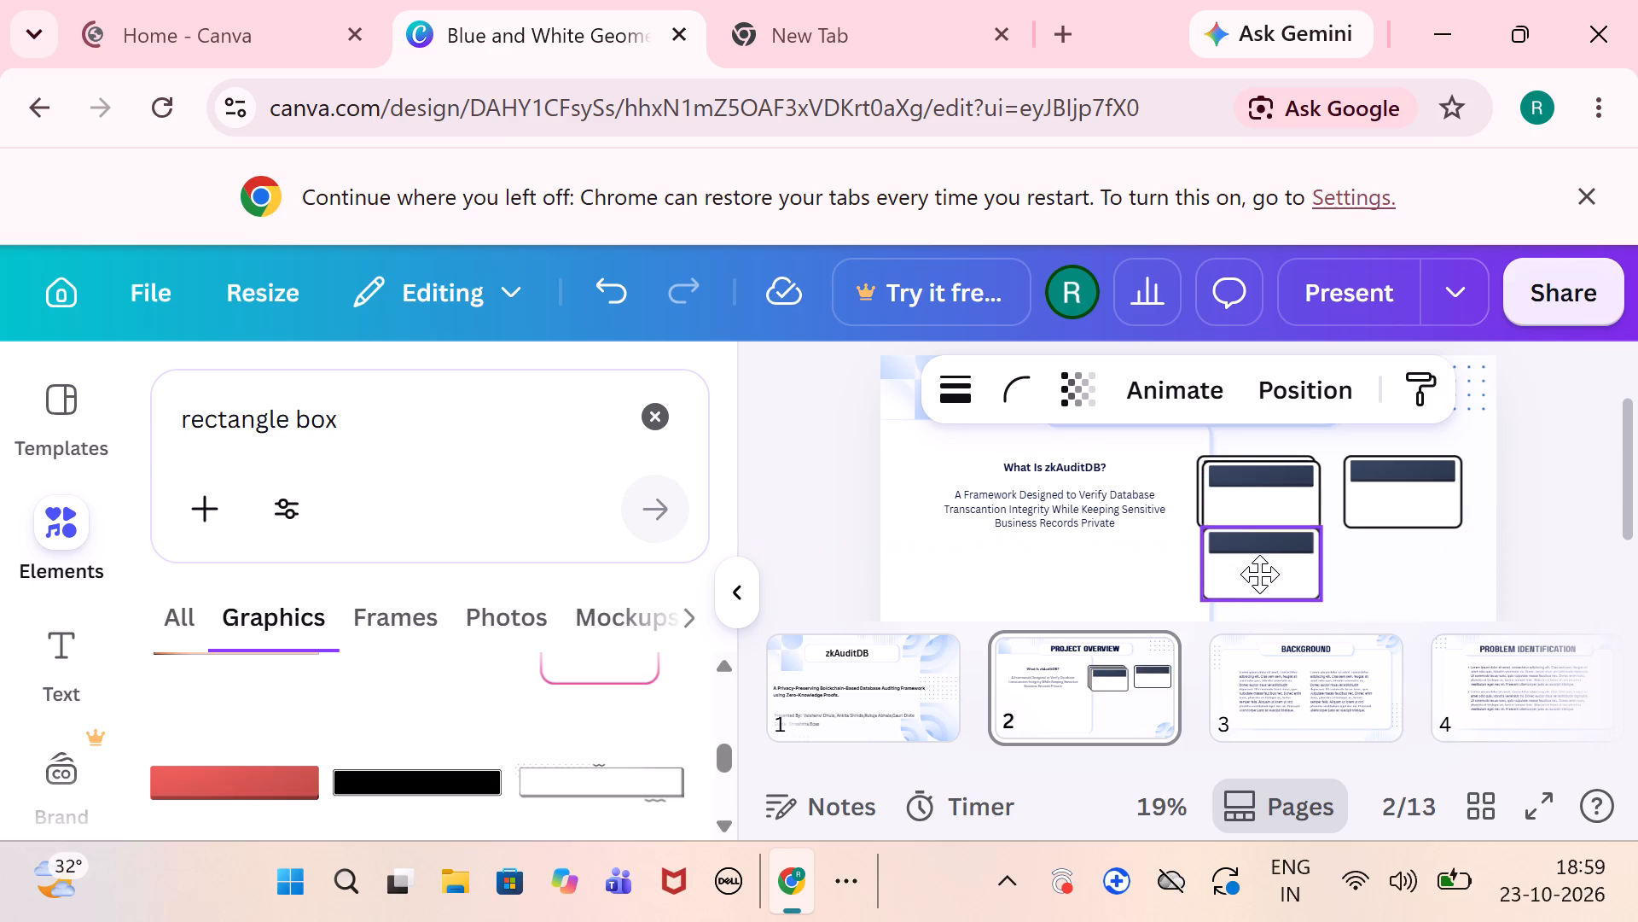
pyautogui.moveTo(1259, 574); pyautogui.dragTo(1259, 600)
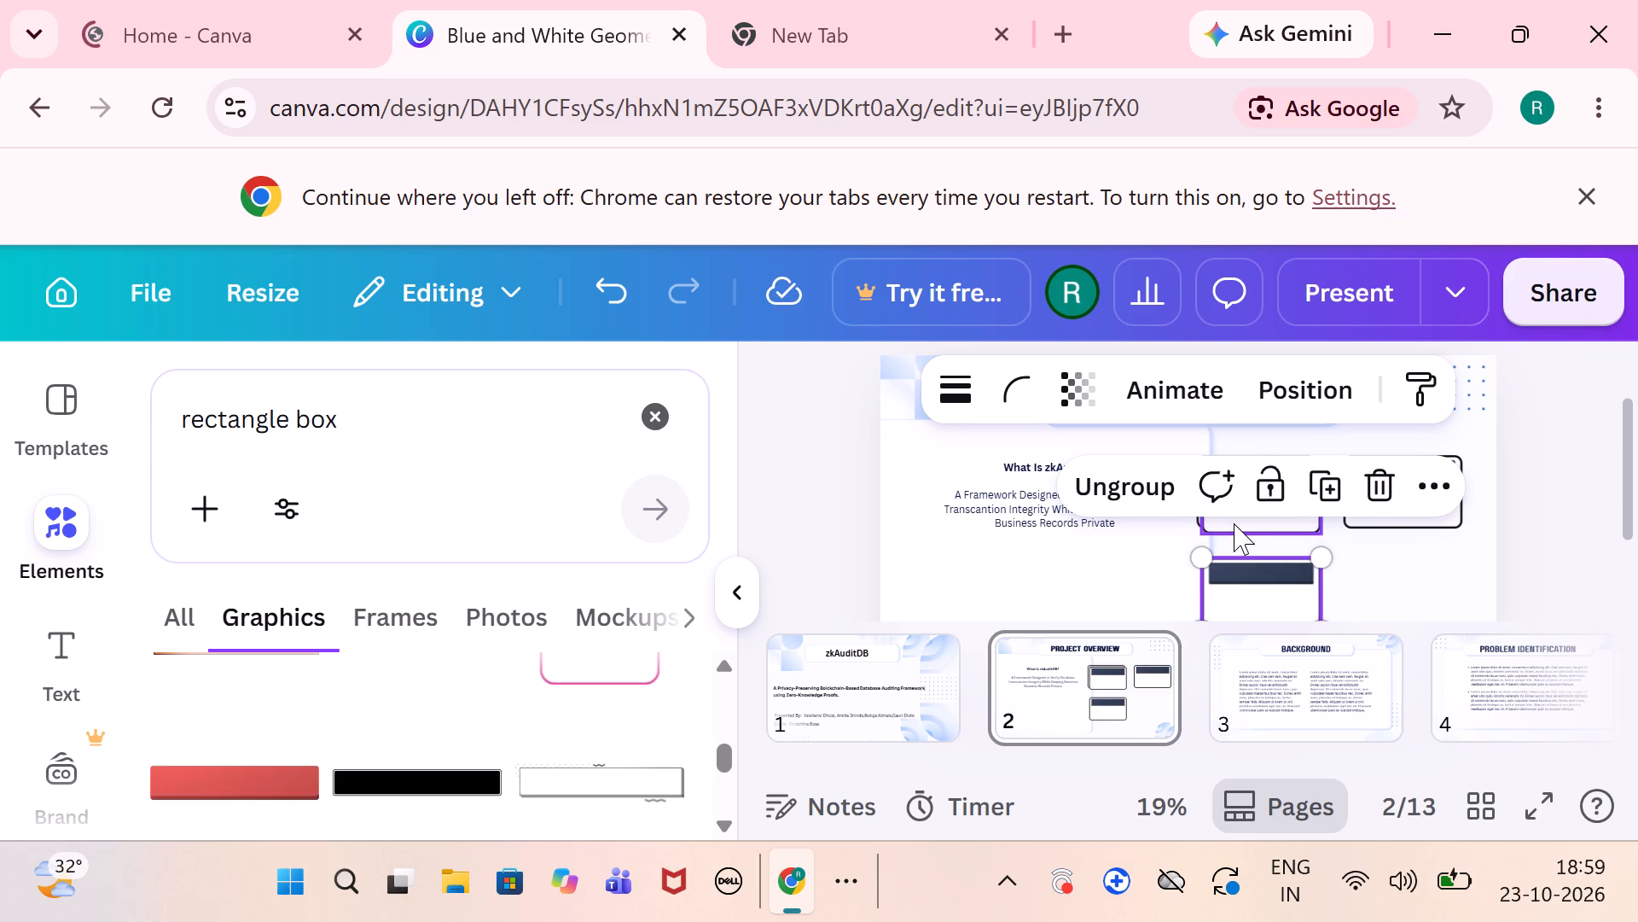
pyautogui.moveTo(1234, 523); pyautogui.dragTo(1471, 615)
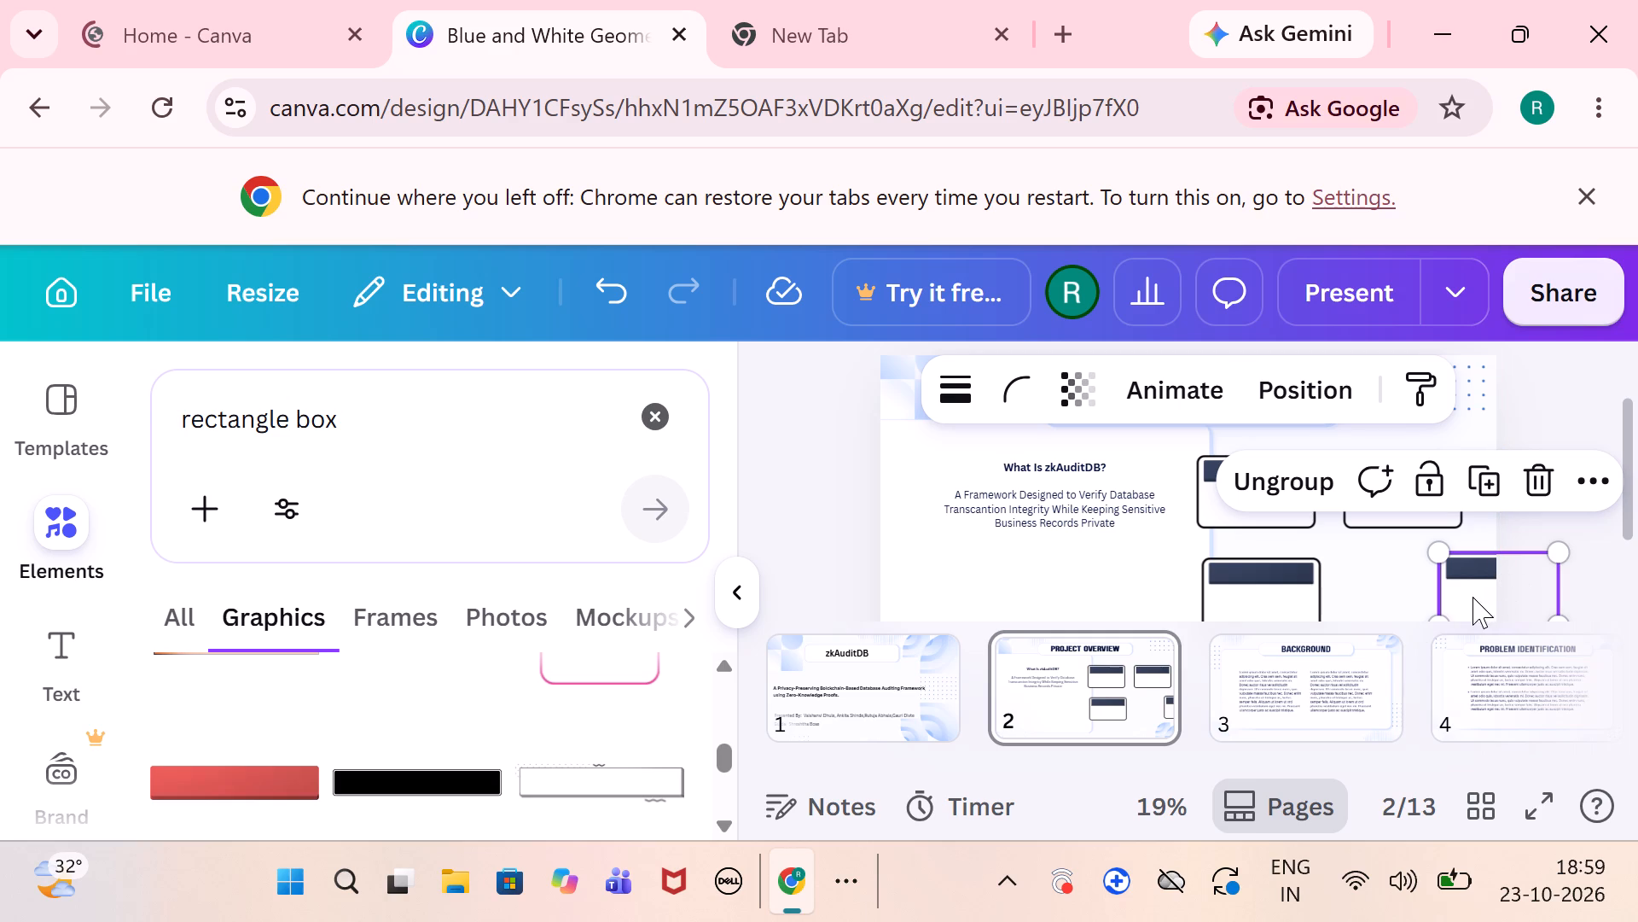
pyautogui.moveTo(1472, 597); pyautogui.dragTo(1378, 604)
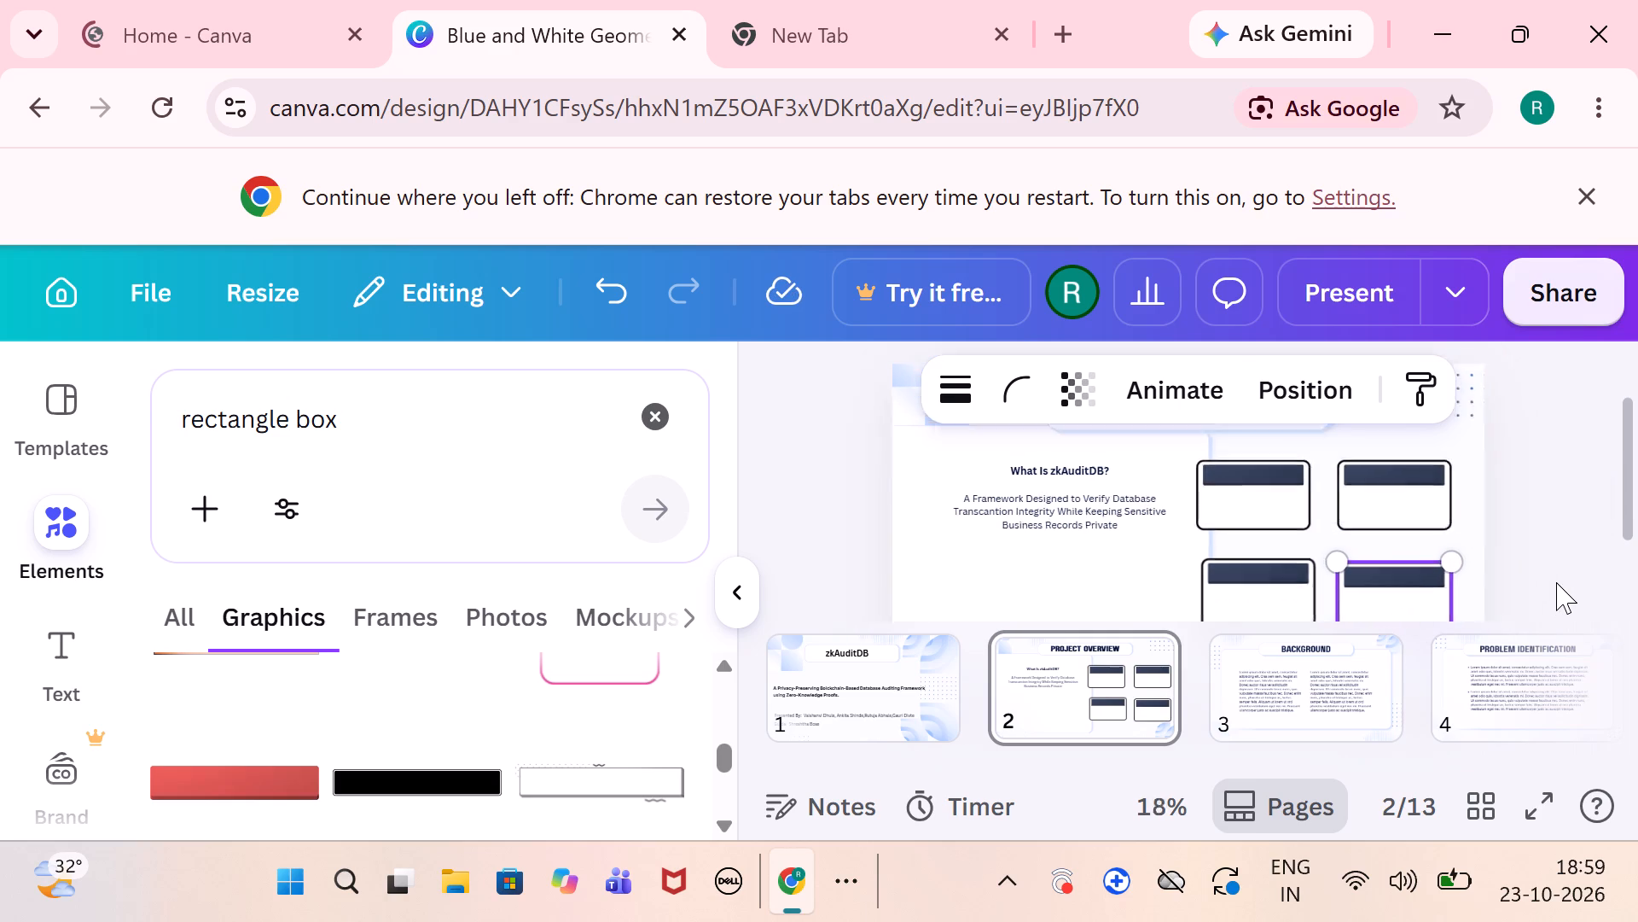
pyautogui.click(1552, 601)
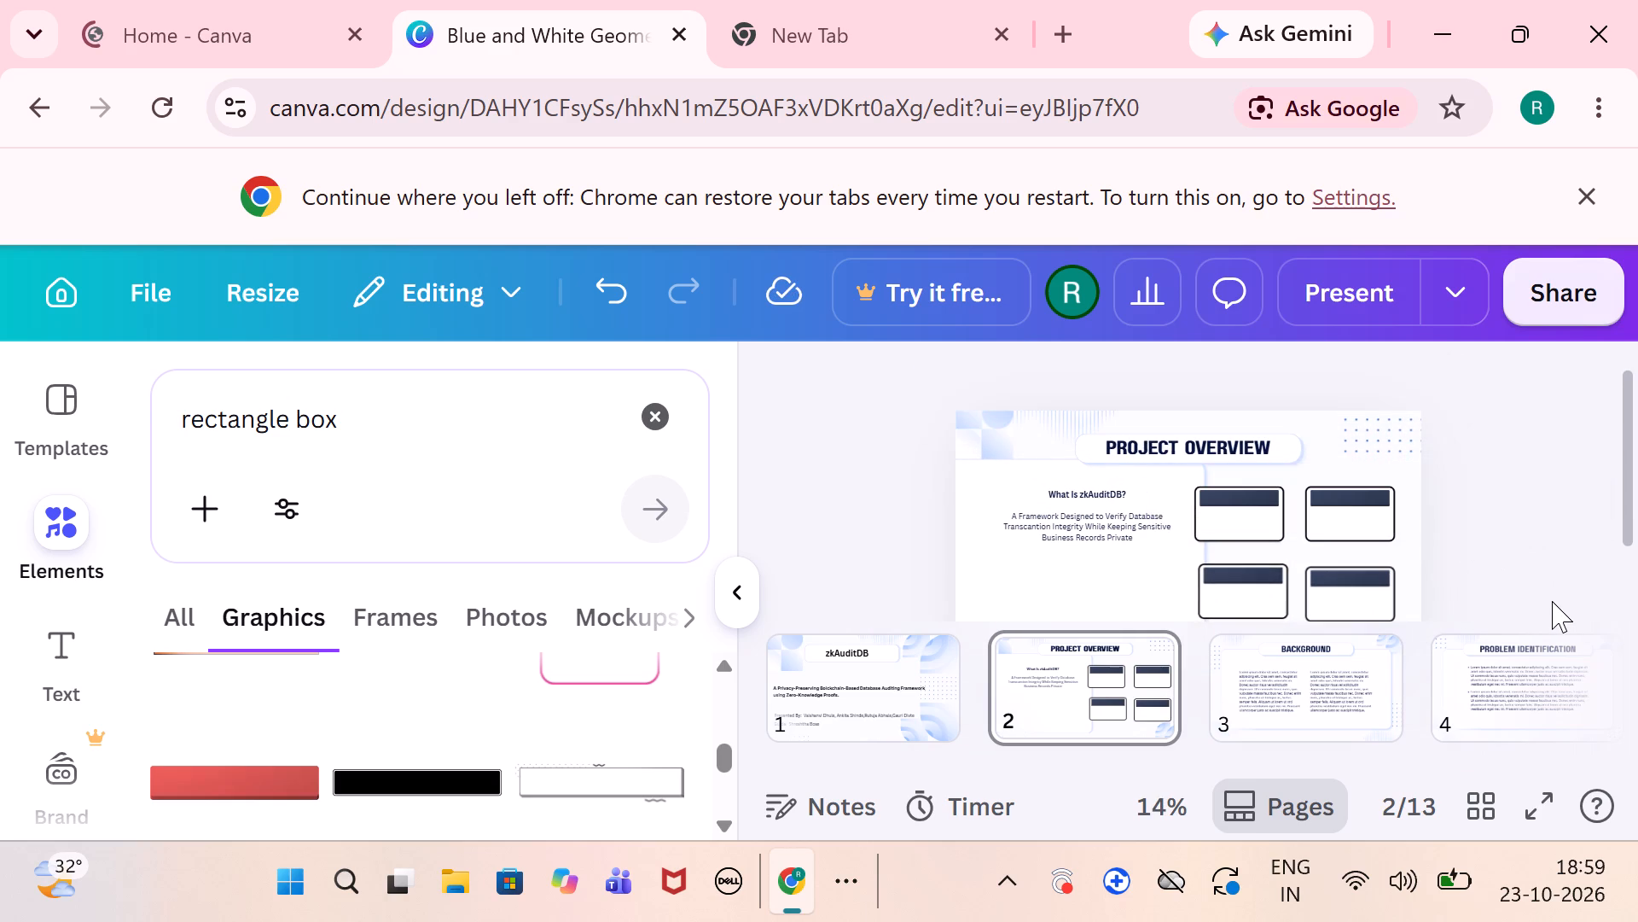
# Align the grid's lower-right box directly beneath the upper-right box, leaving a small gap between them.
pyautogui.moveTo(1345, 575); pyautogui.dragTo(1352, 569)
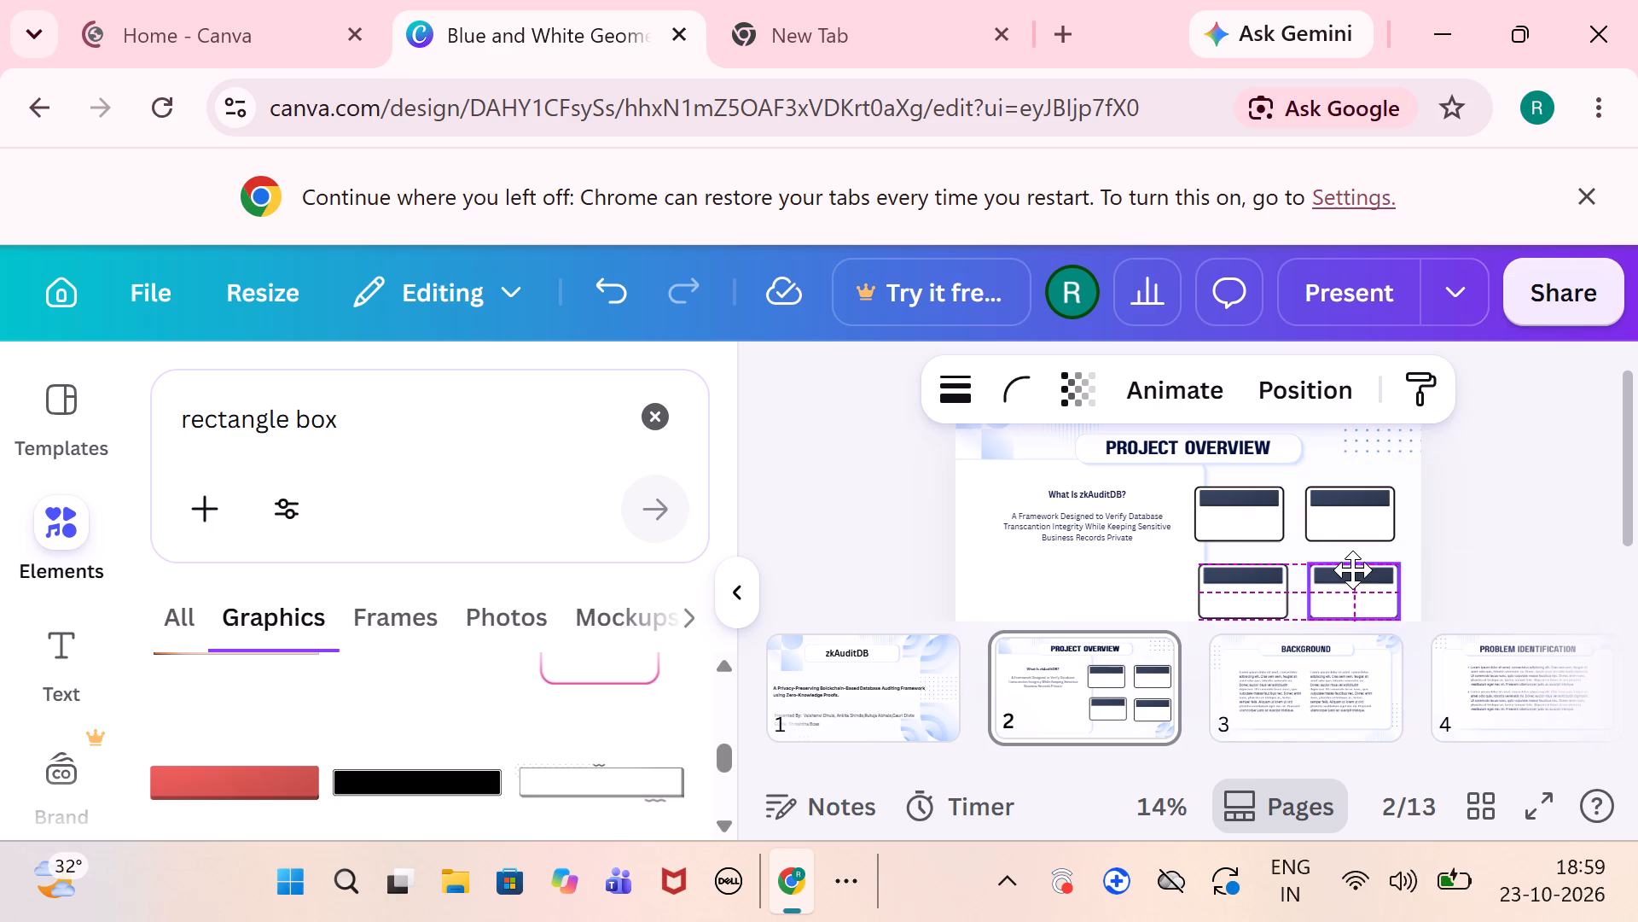
pyautogui.moveTo(1352, 569); pyautogui.dragTo(1347, 566)
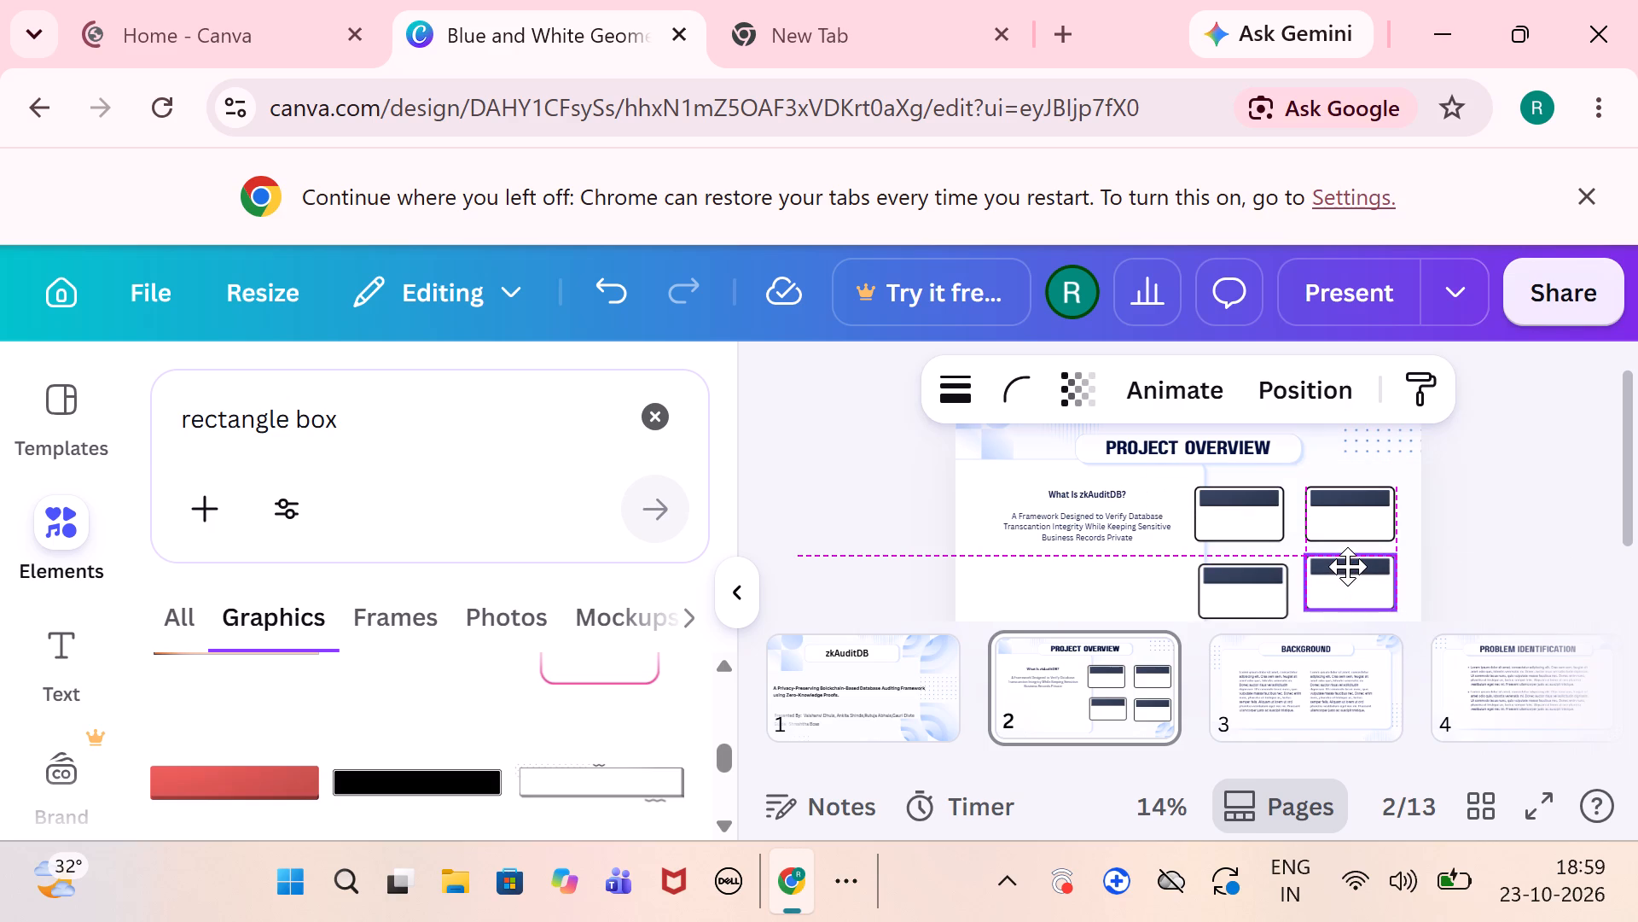
pyautogui.moveTo(1347, 566); pyautogui.dragTo(1350, 565)
pyautogui.moveTo(1350, 565); pyautogui.dragTo(1333, 573)
pyautogui.moveTo(1341, 581); pyautogui.dragTo(1350, 577)
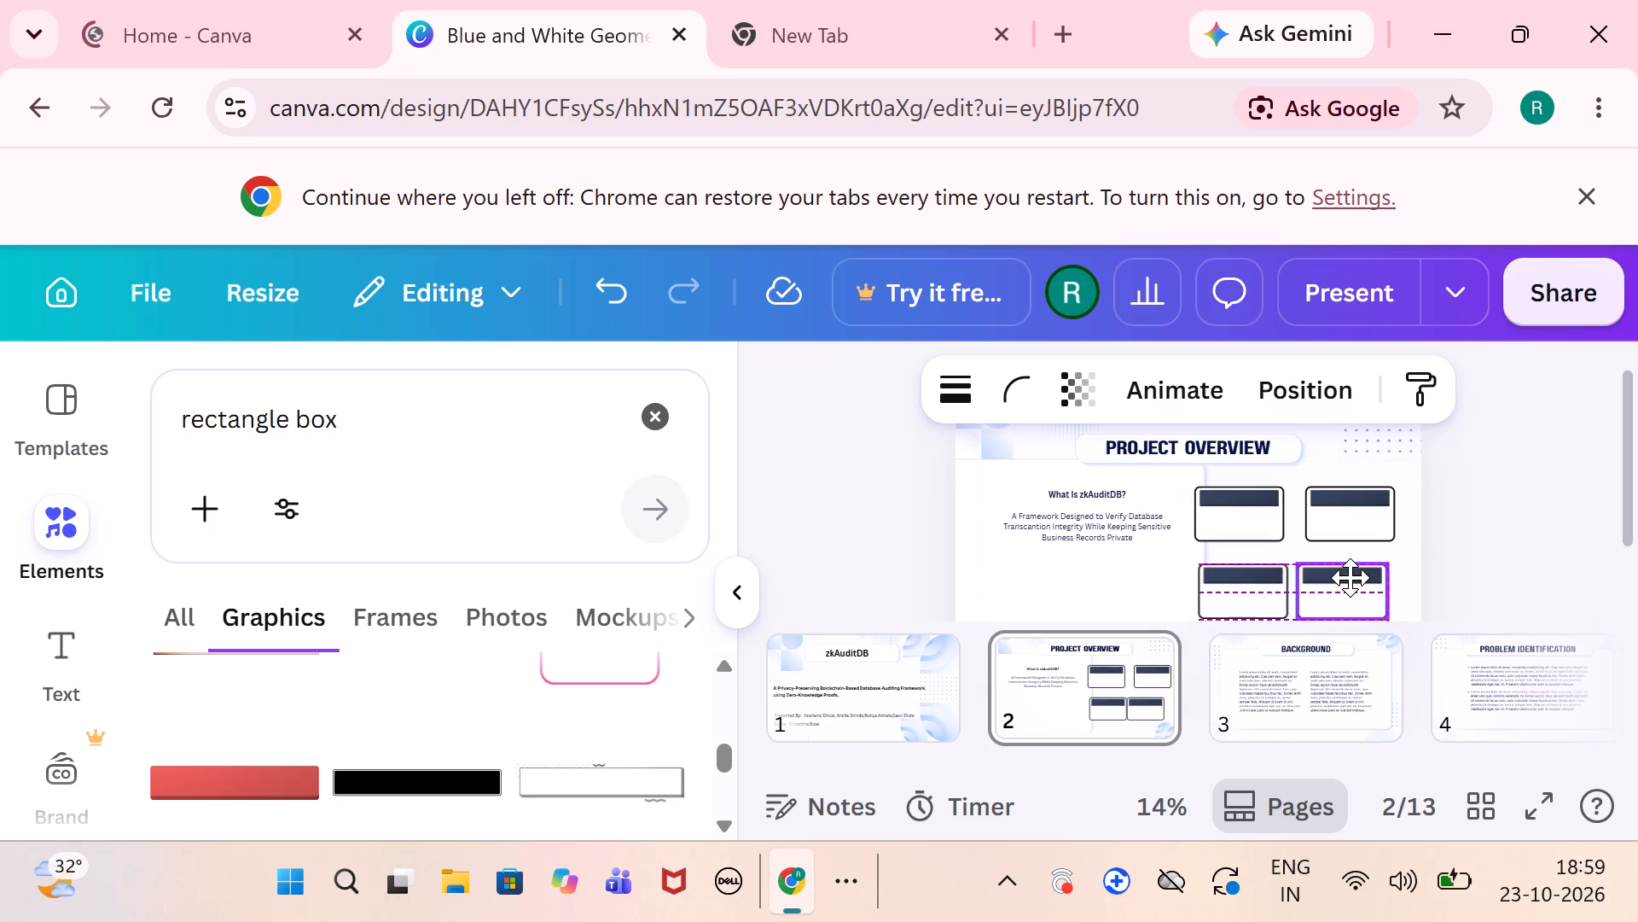
pyautogui.moveTo(1350, 577); pyautogui.dragTo(1356, 574)
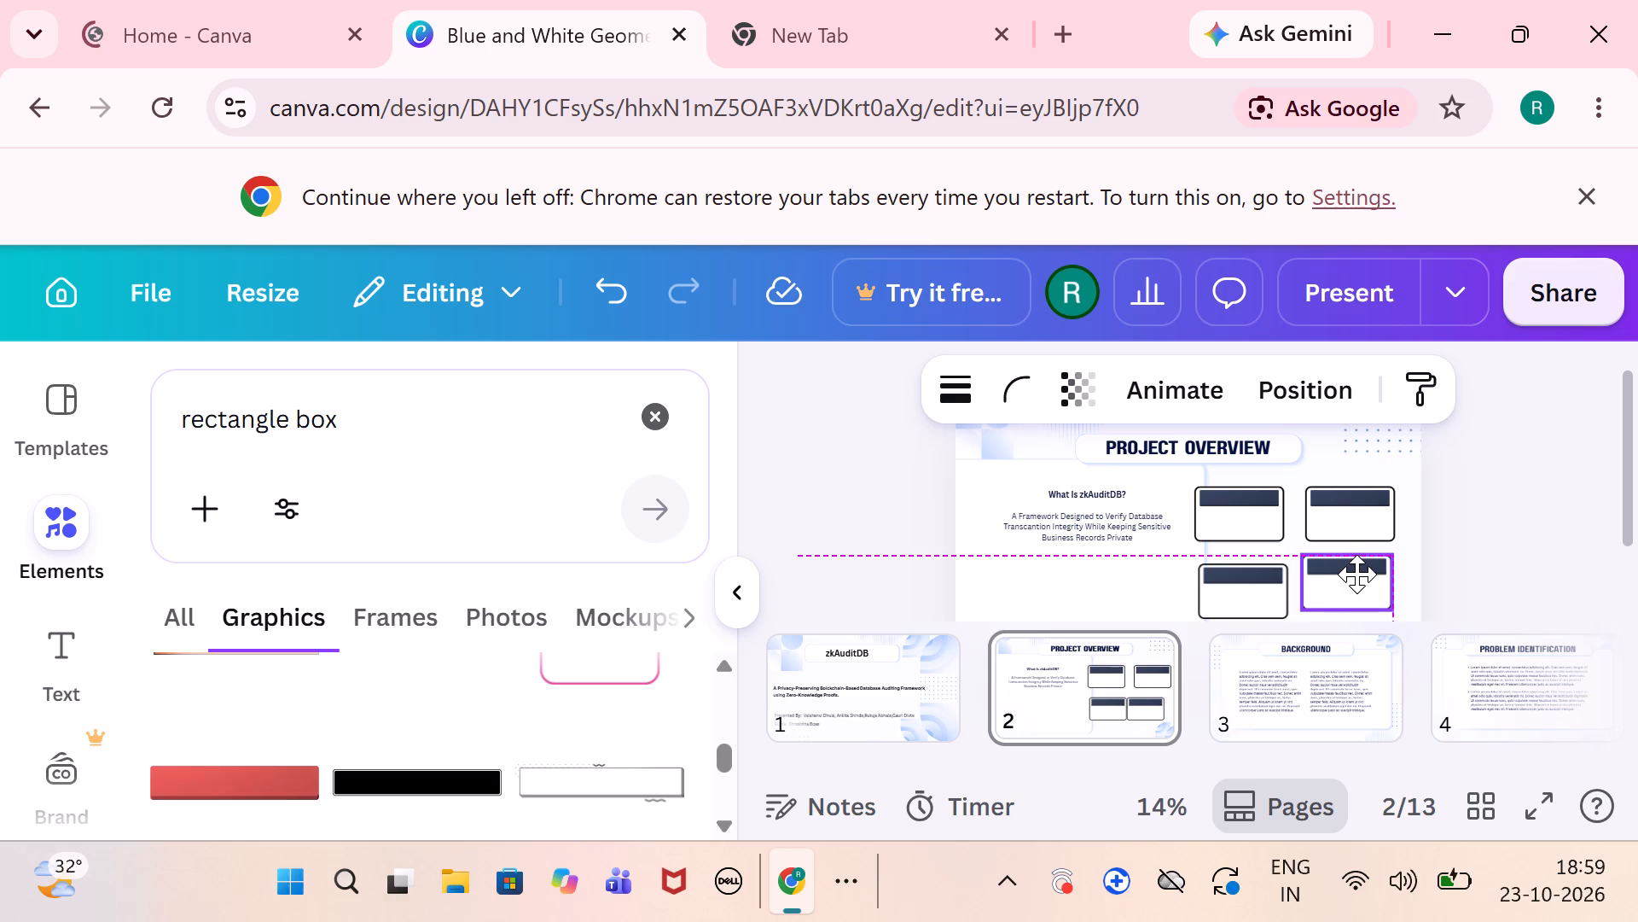
pyautogui.moveTo(1356, 574); pyautogui.dragTo(1359, 574)
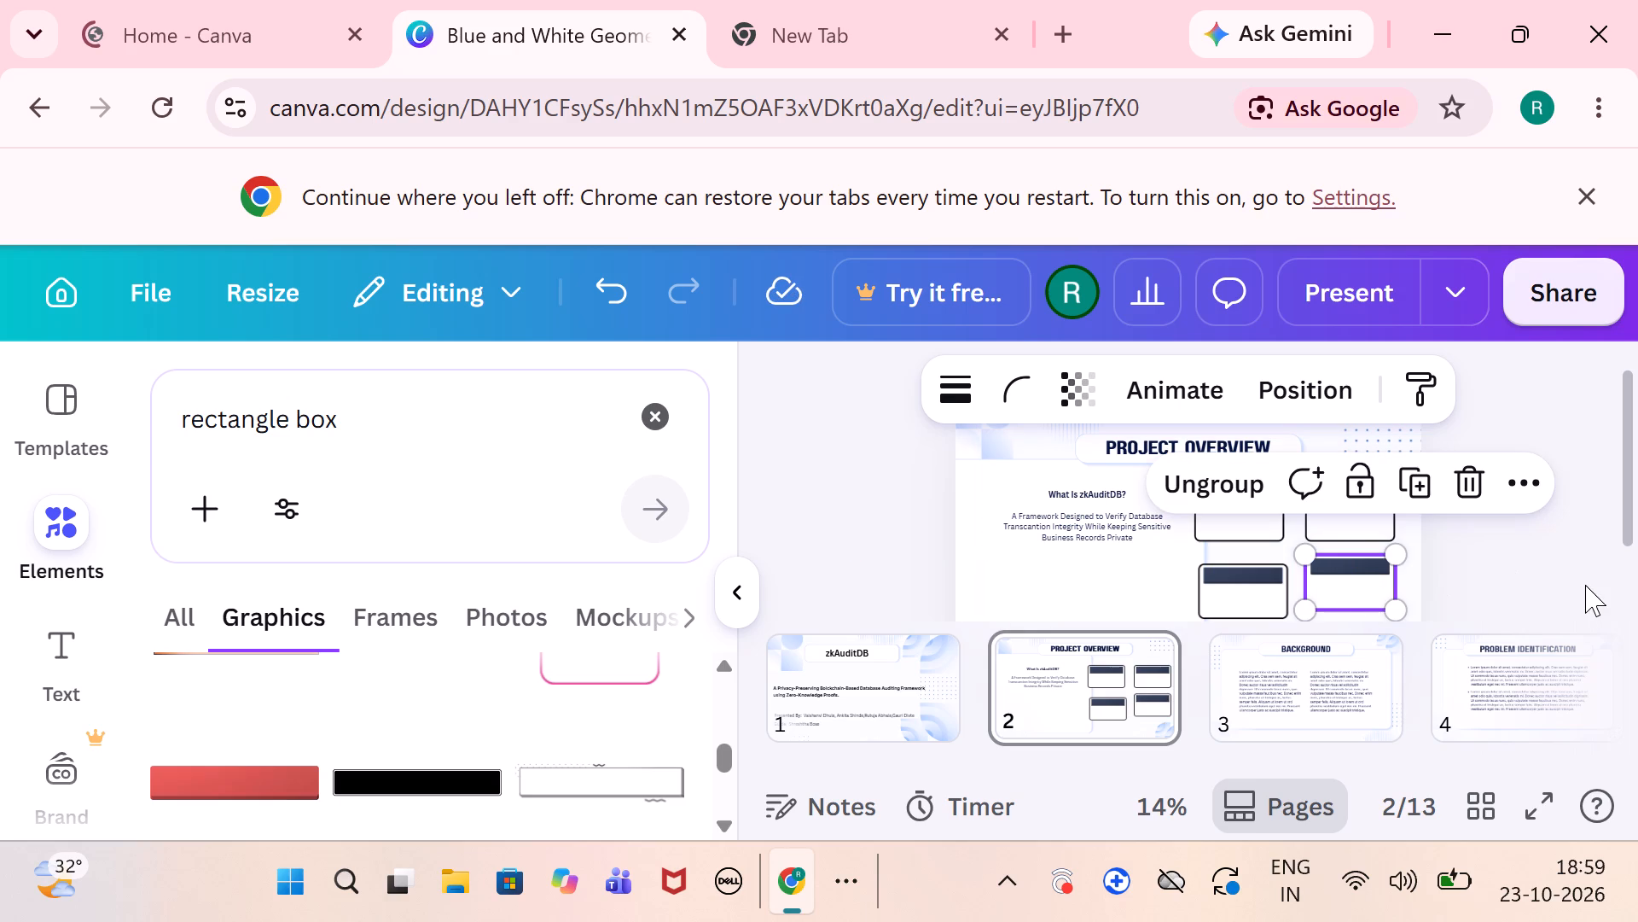
pyautogui.click(1585, 585)
# Align the grid's lower-left box beneath the upper-left box and level with the lower-right box.
pyautogui.click(1221, 586)
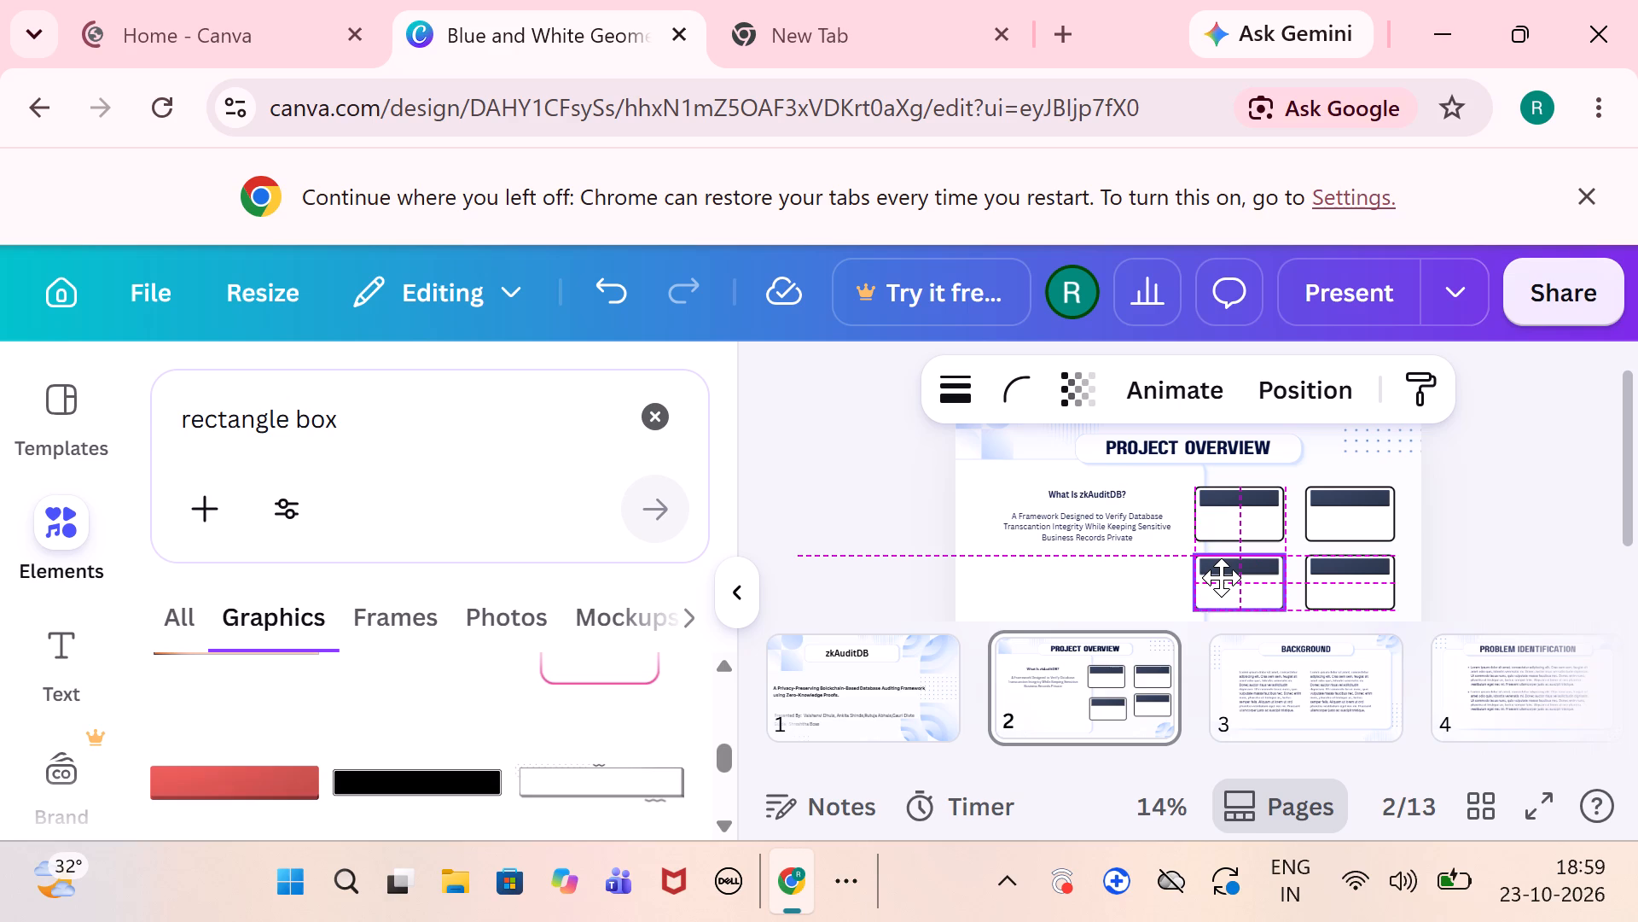
pyautogui.click(1237, 524)
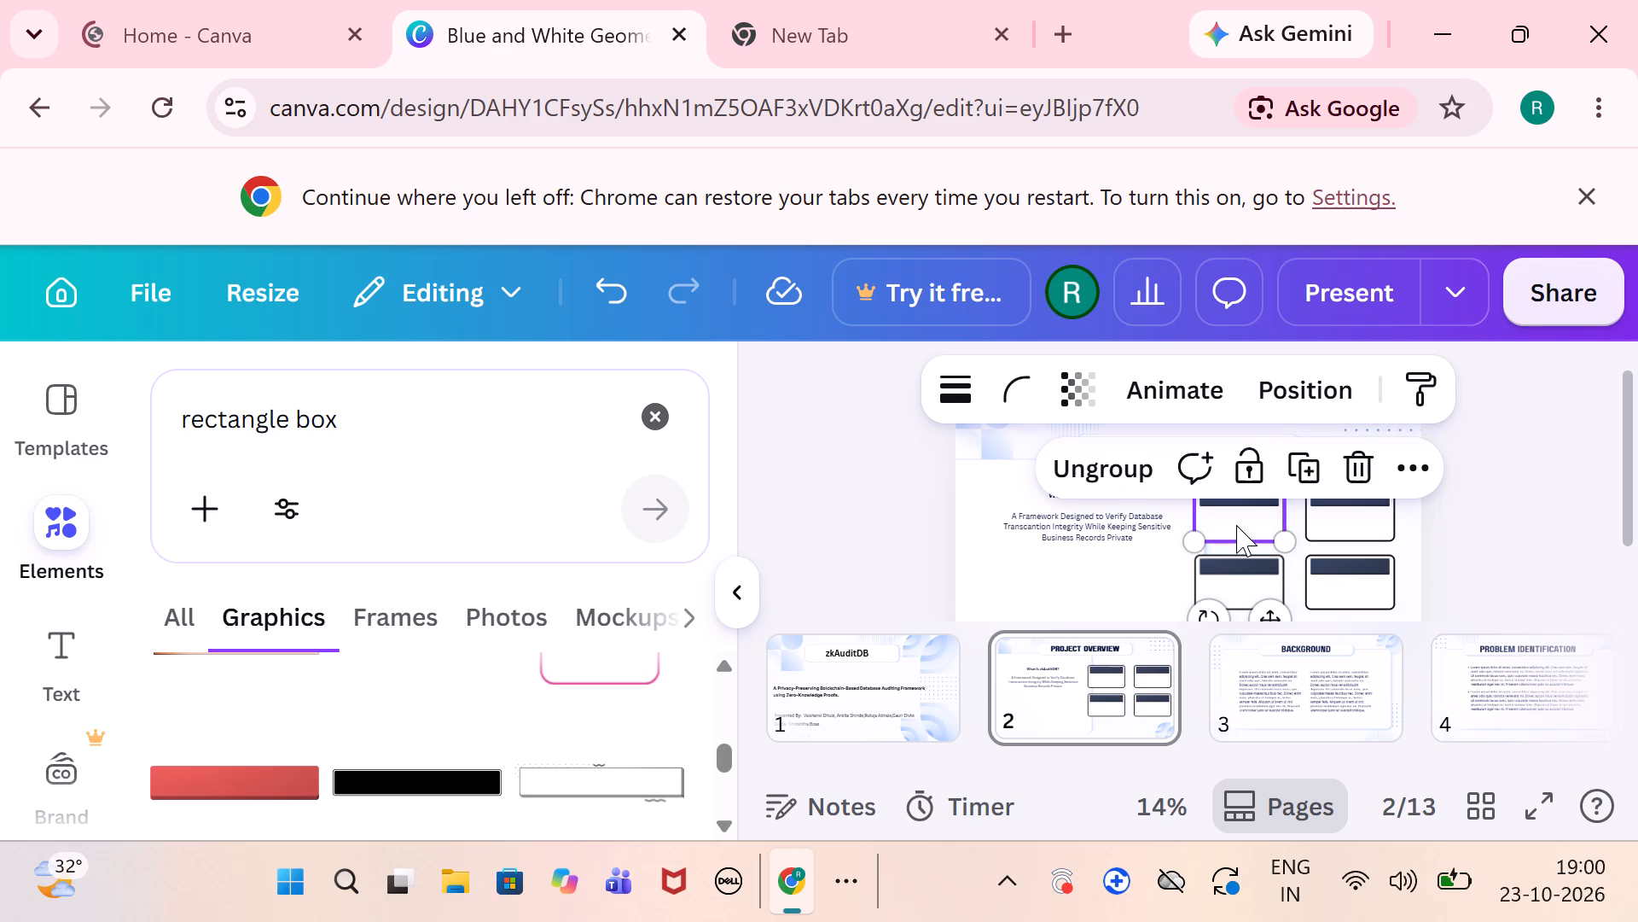
pyautogui.click(1531, 574)
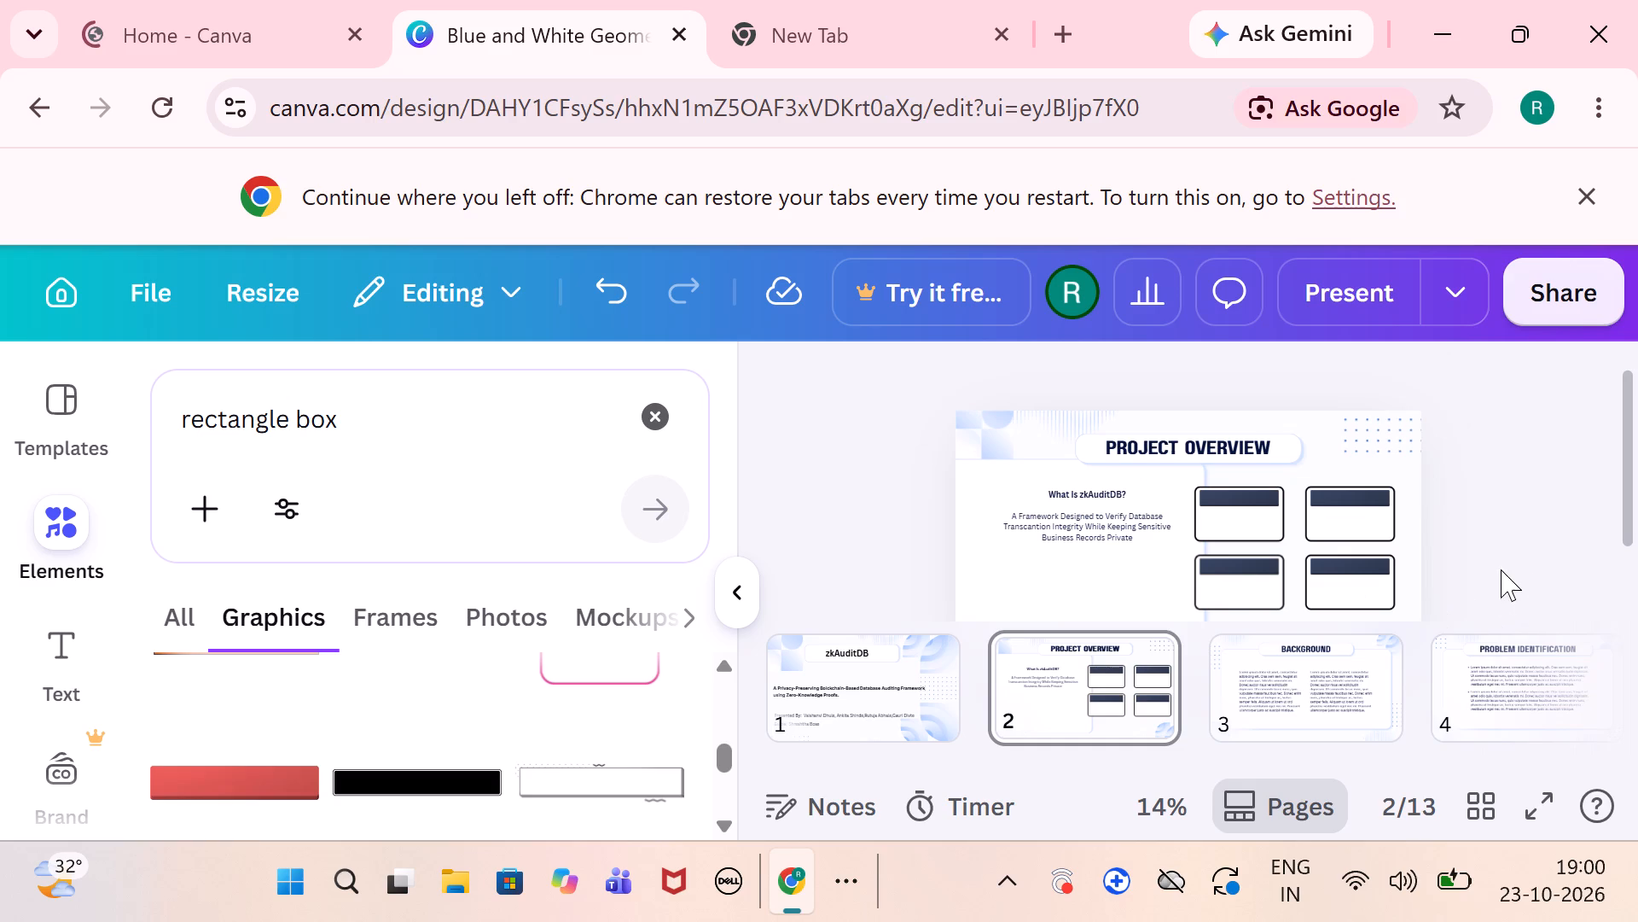
pyautogui.click(1238, 522)
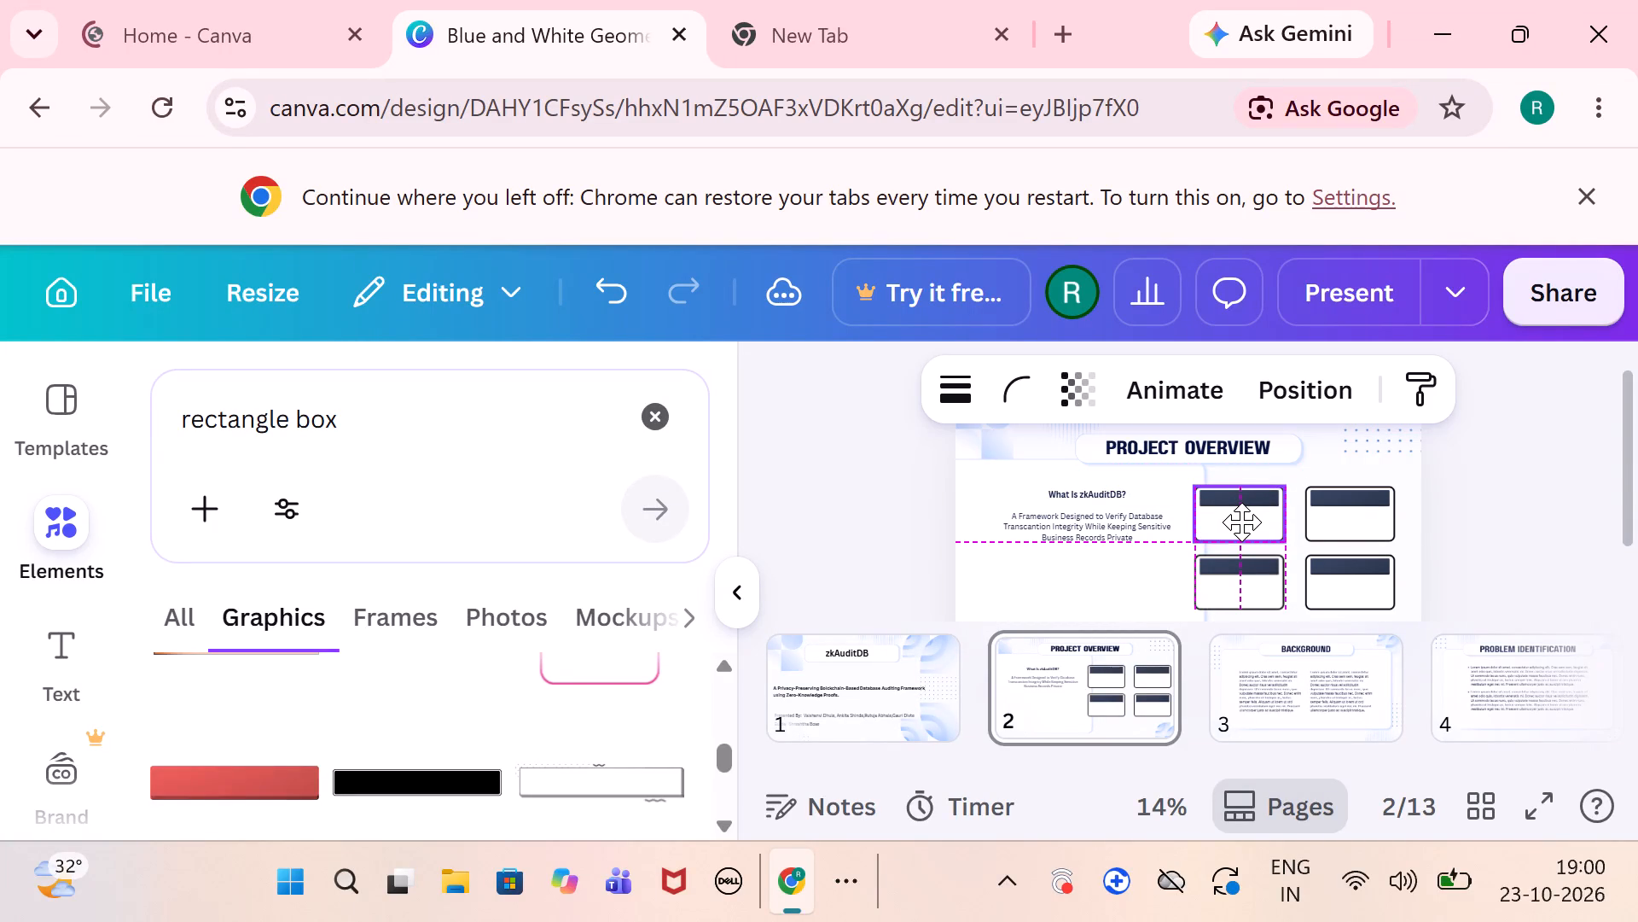
pyautogui.click(1558, 547)
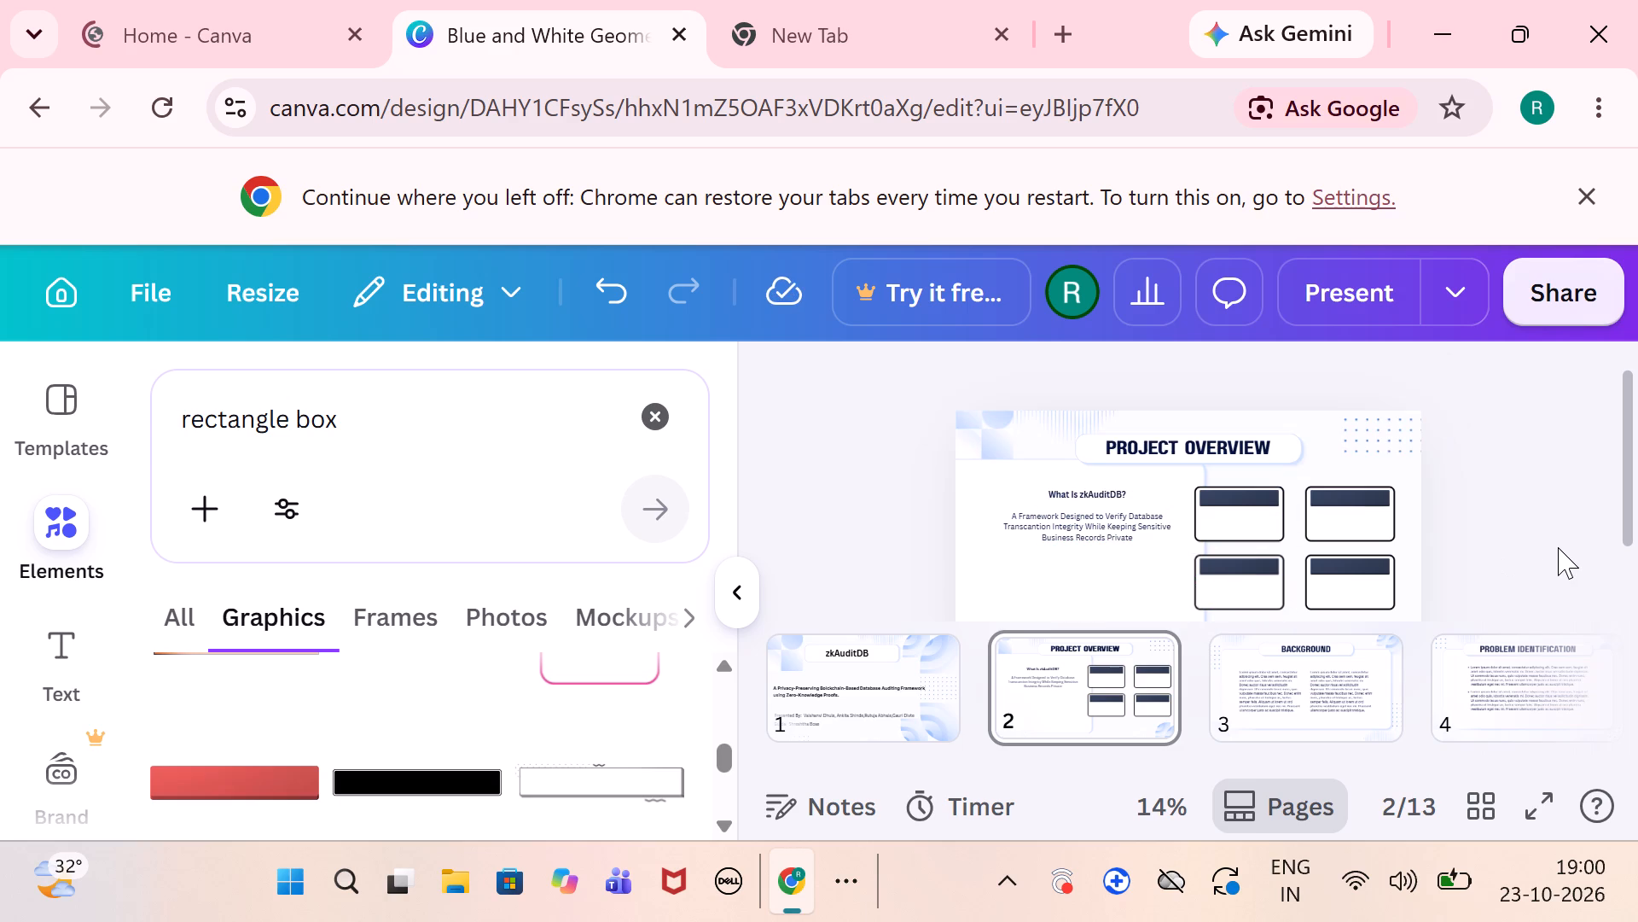
pyautogui.click(1558, 547)
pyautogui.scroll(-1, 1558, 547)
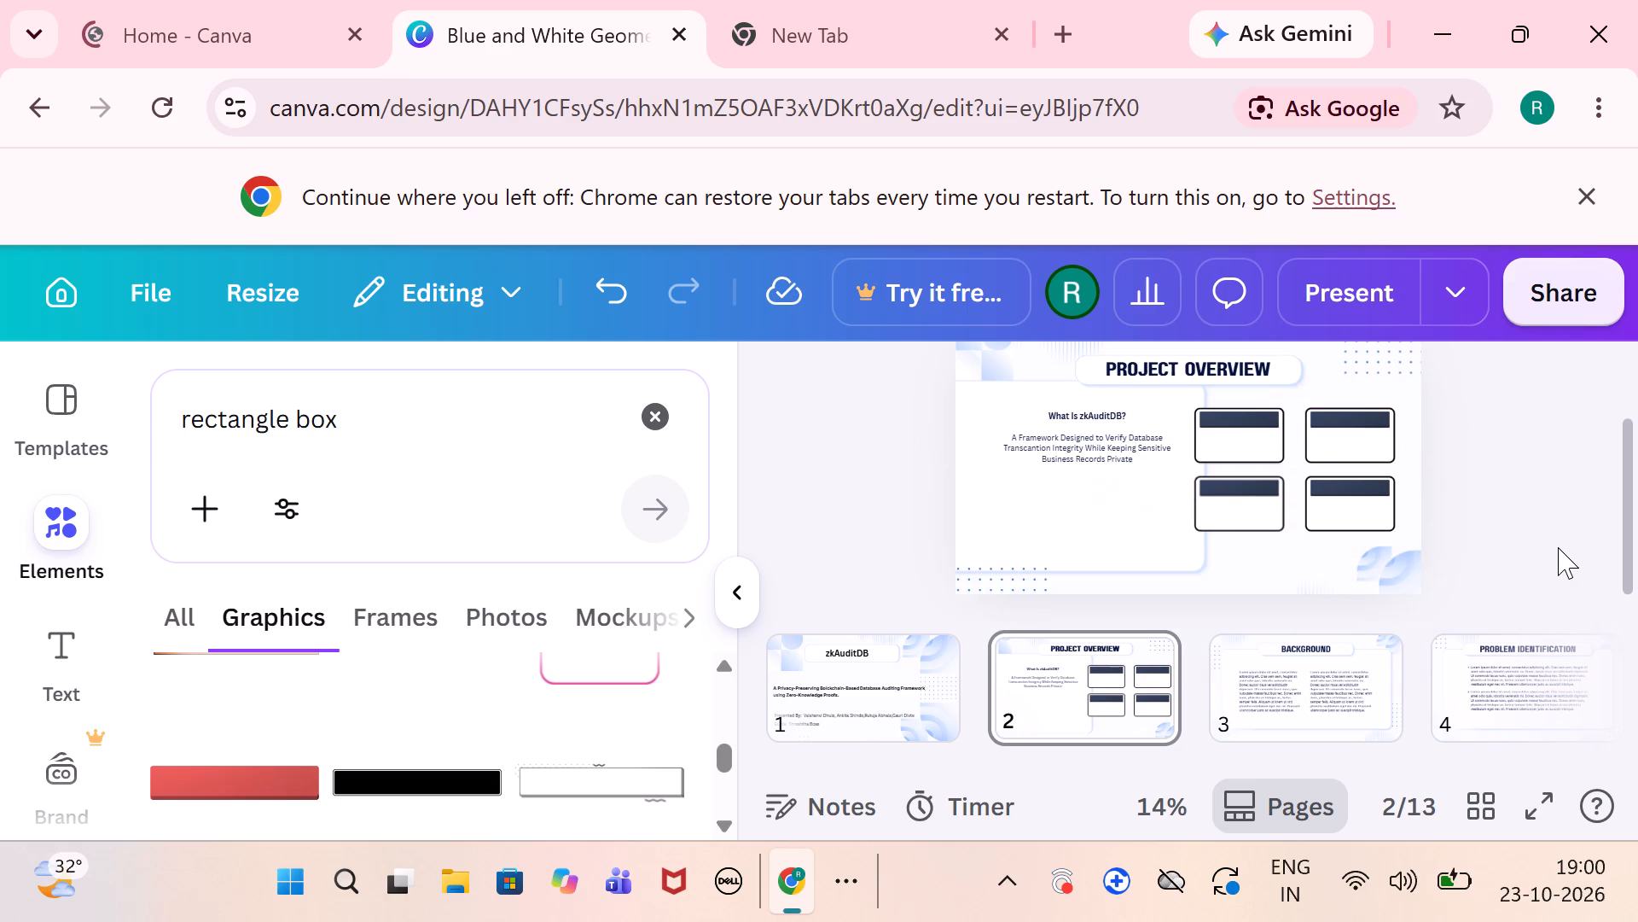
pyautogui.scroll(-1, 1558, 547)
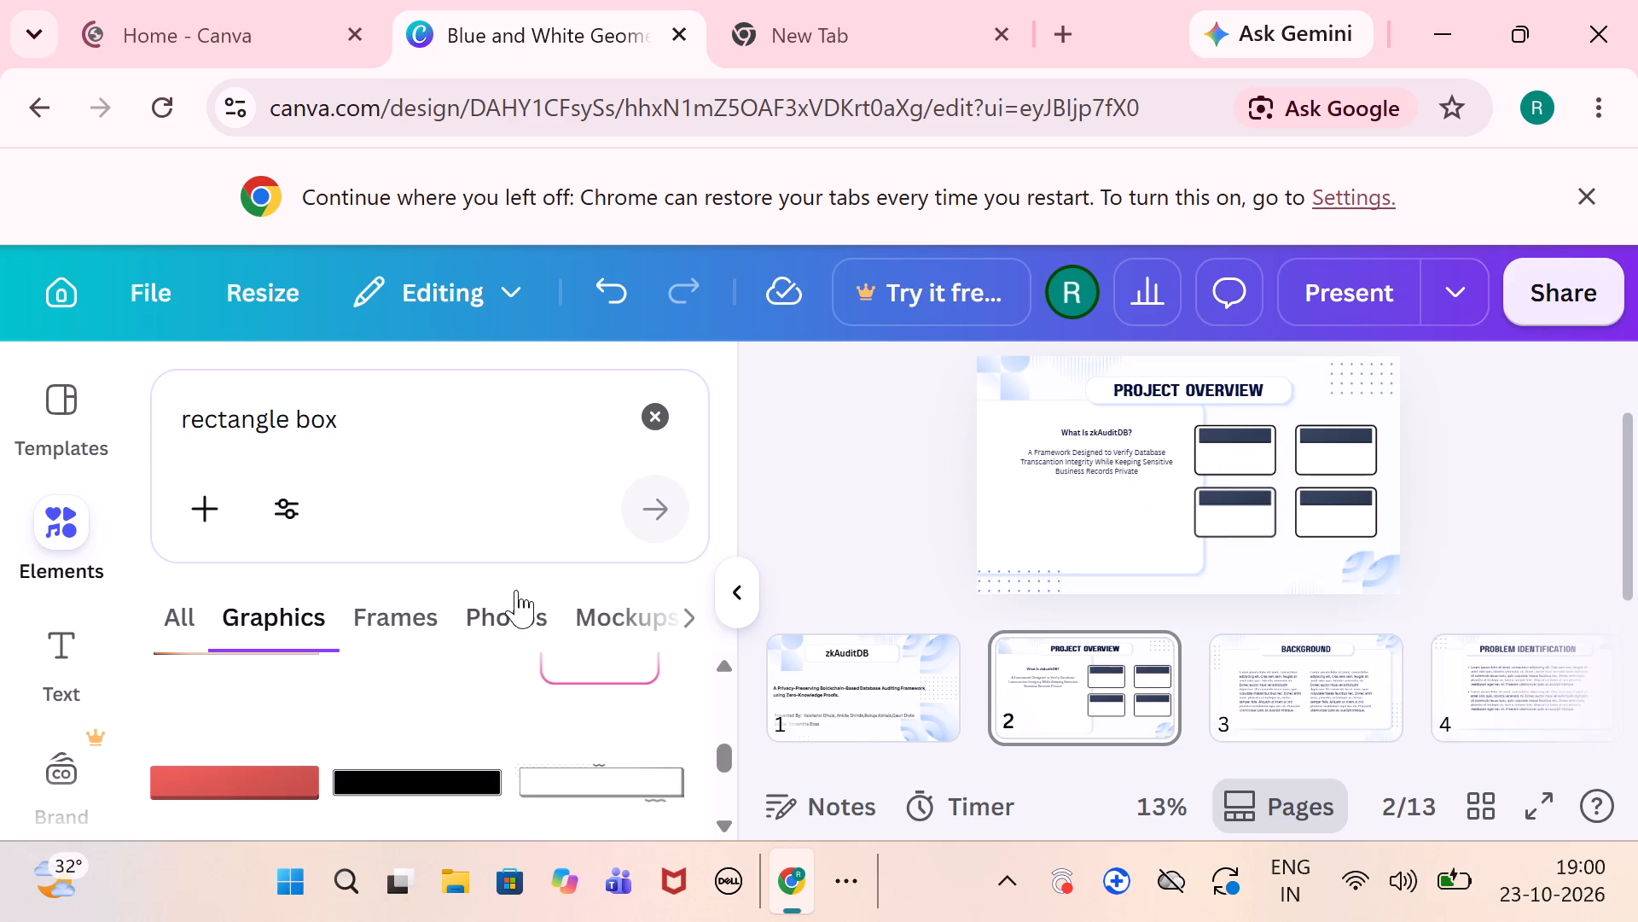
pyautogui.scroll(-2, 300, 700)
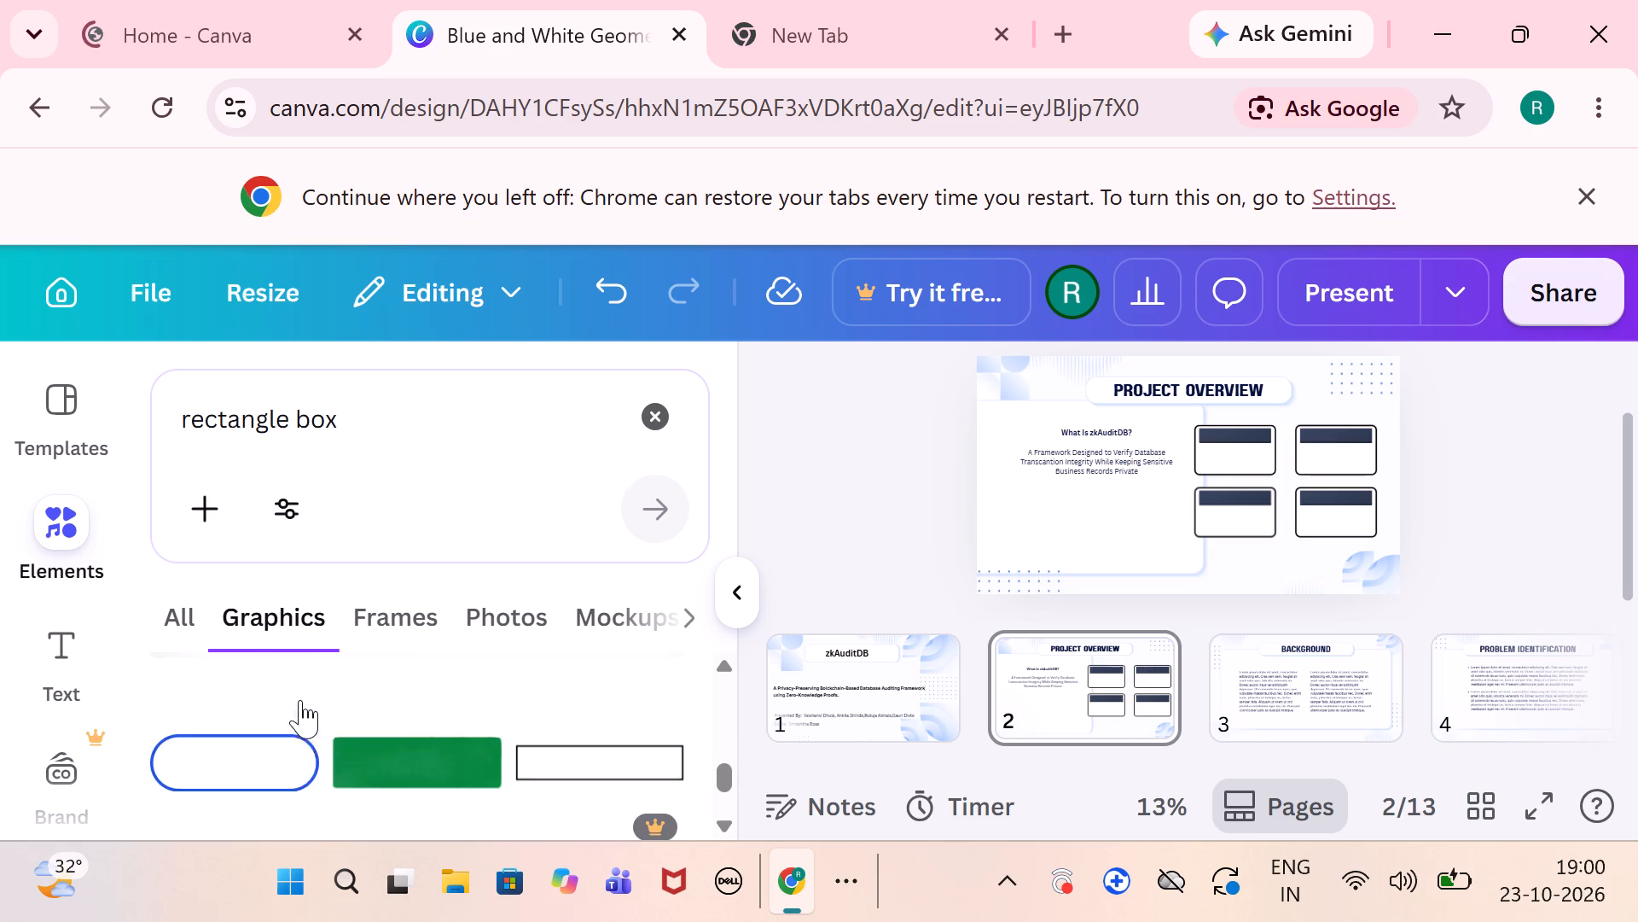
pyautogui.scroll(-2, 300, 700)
# Add a body text box to slide 2 reading "Integrity".
pyautogui.click(39, 637)
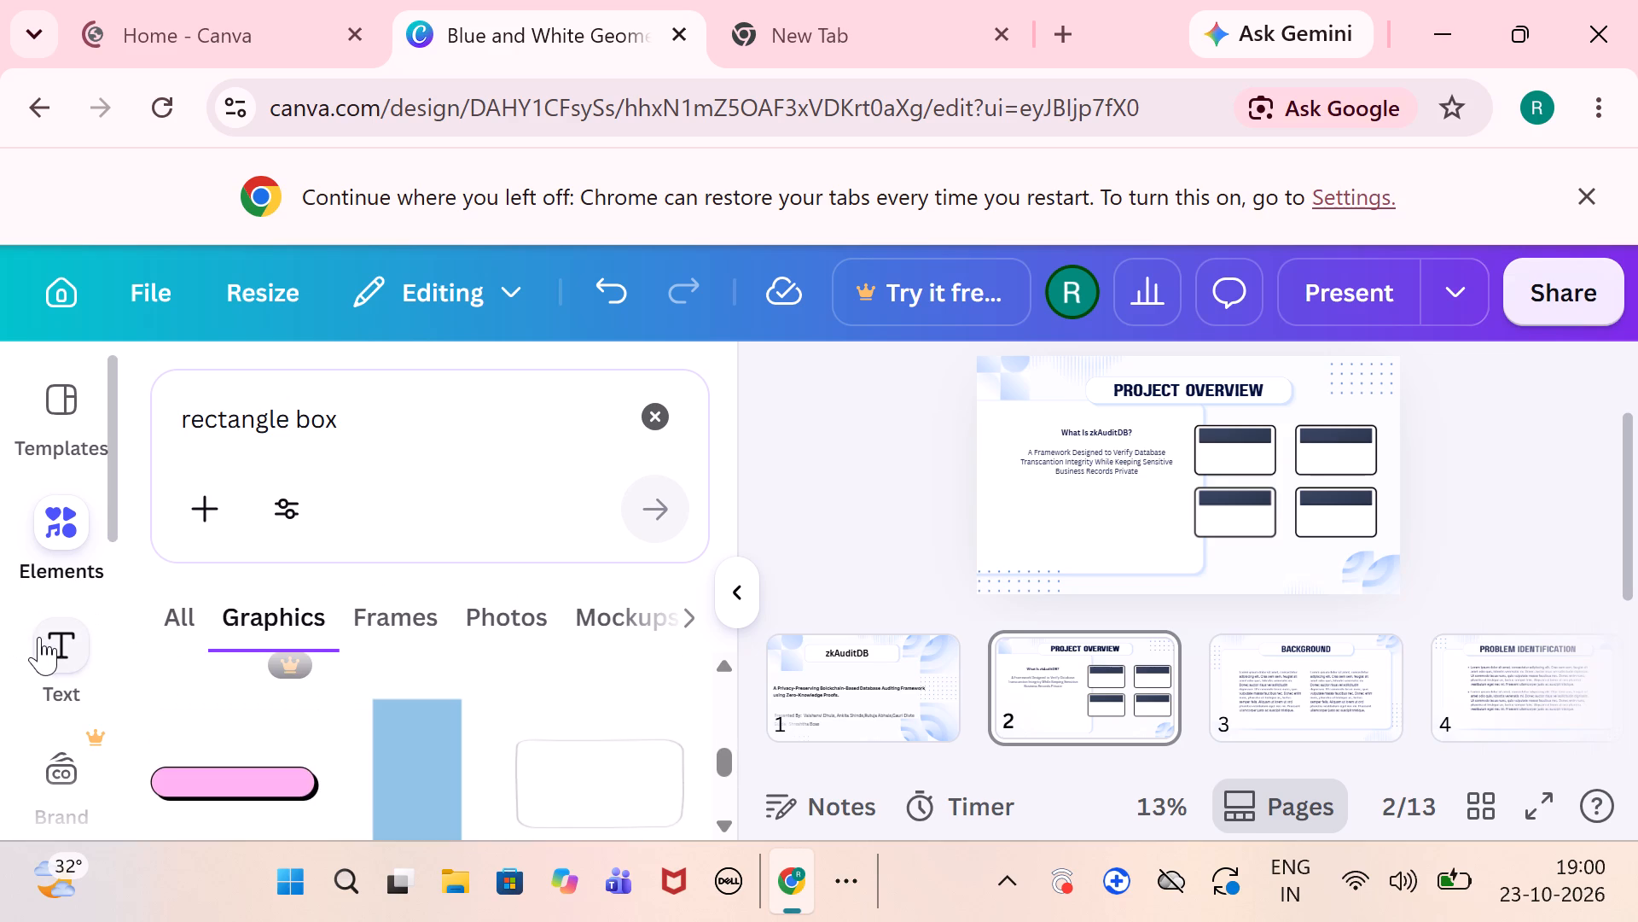
pyautogui.click(851, 882)
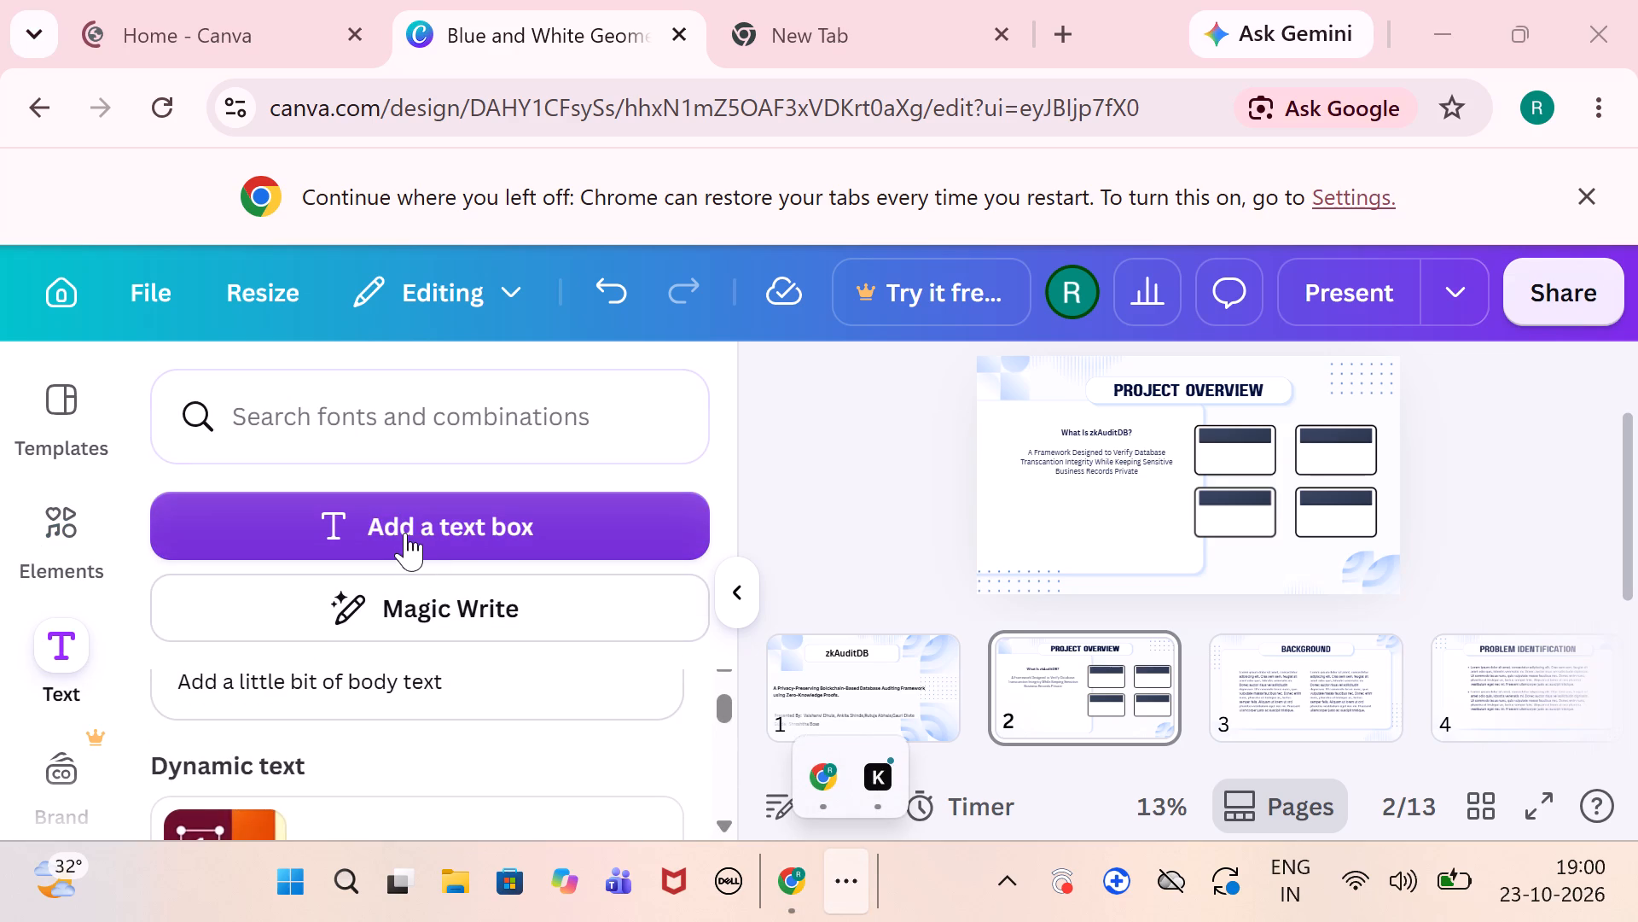
pyautogui.scroll(-1, 360, 747)
pyautogui.scroll(1, 360, 747)
pyautogui.click(339, 706)
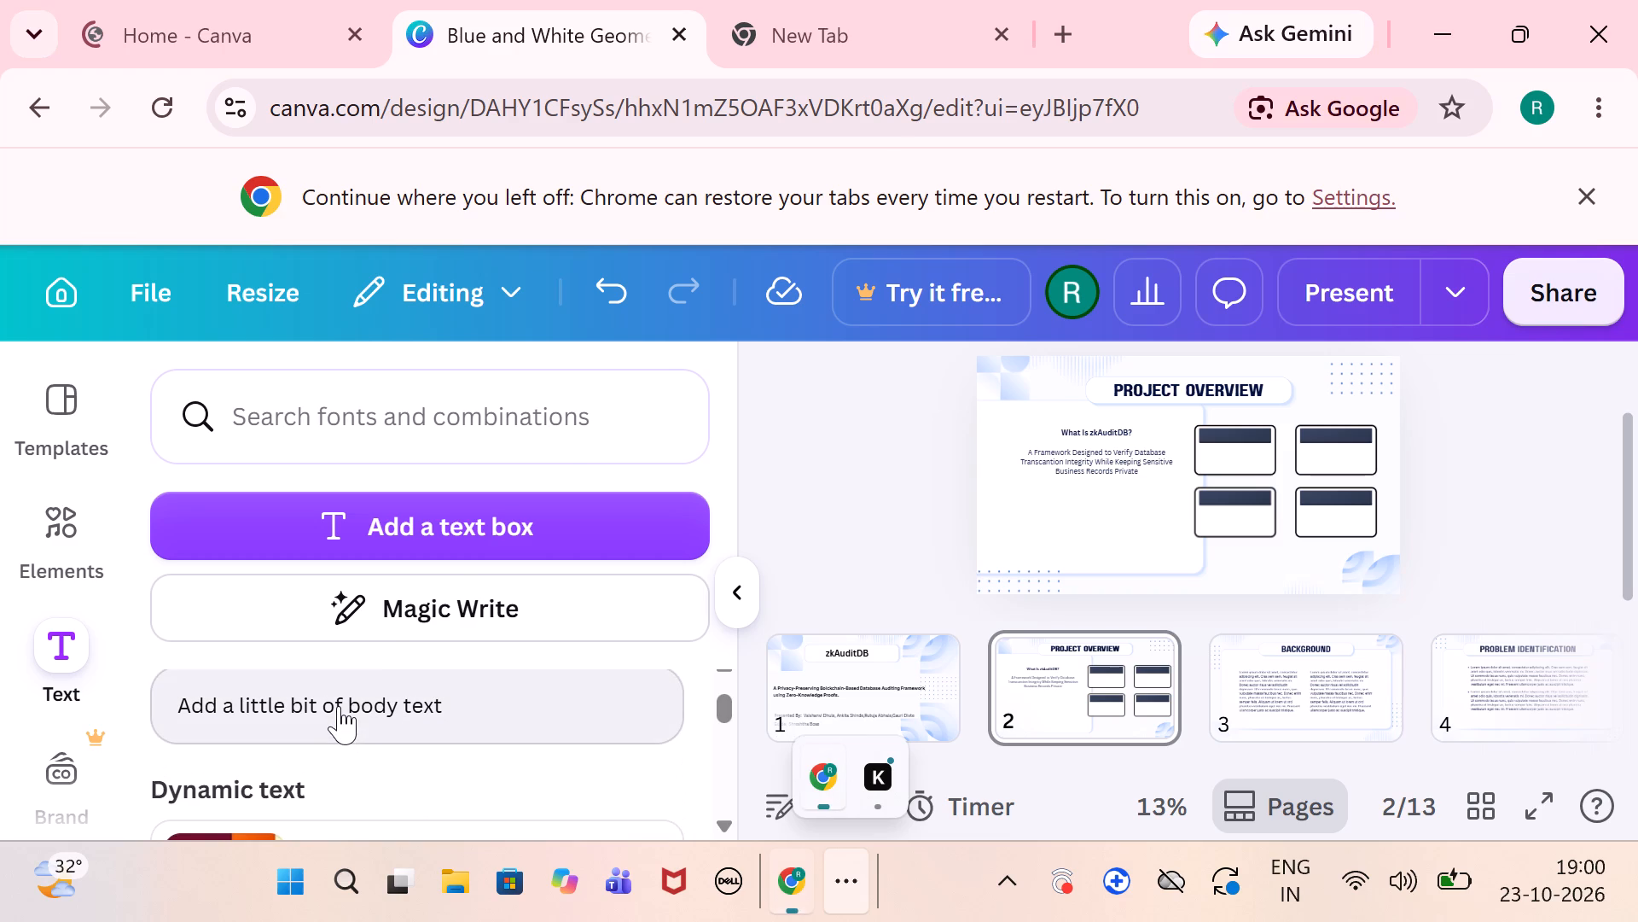
pyautogui.press('BackSpace')
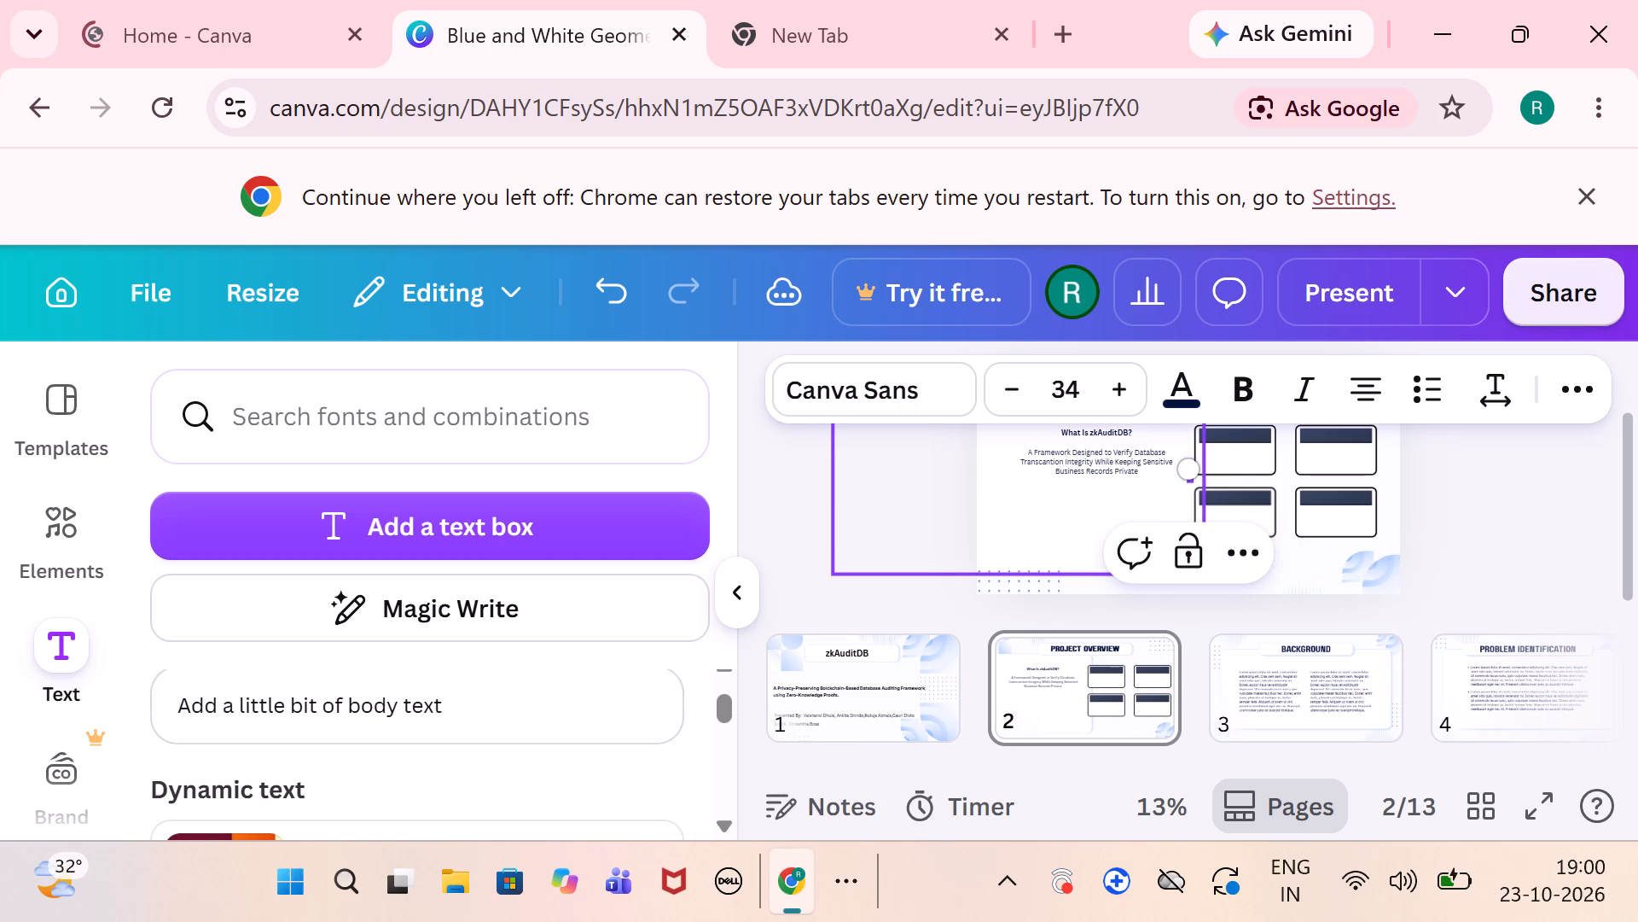
pyautogui.write('Int')
pyautogui.press('e')
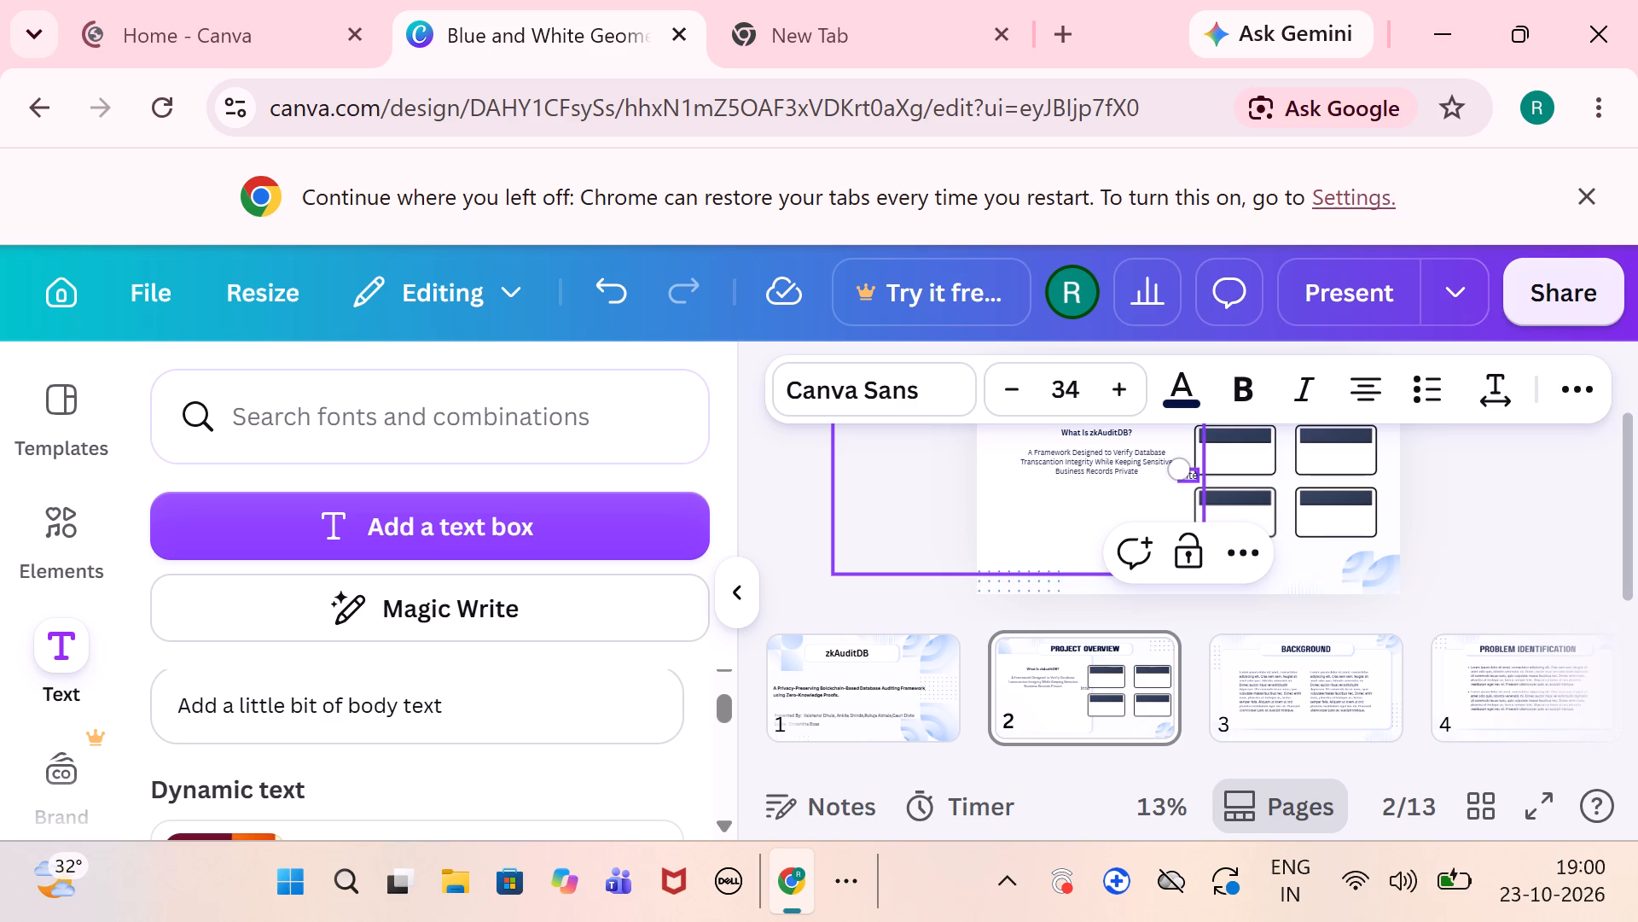
pyautogui.write('gr')
pyautogui.write('ity')
pyautogui.click(1546, 487)
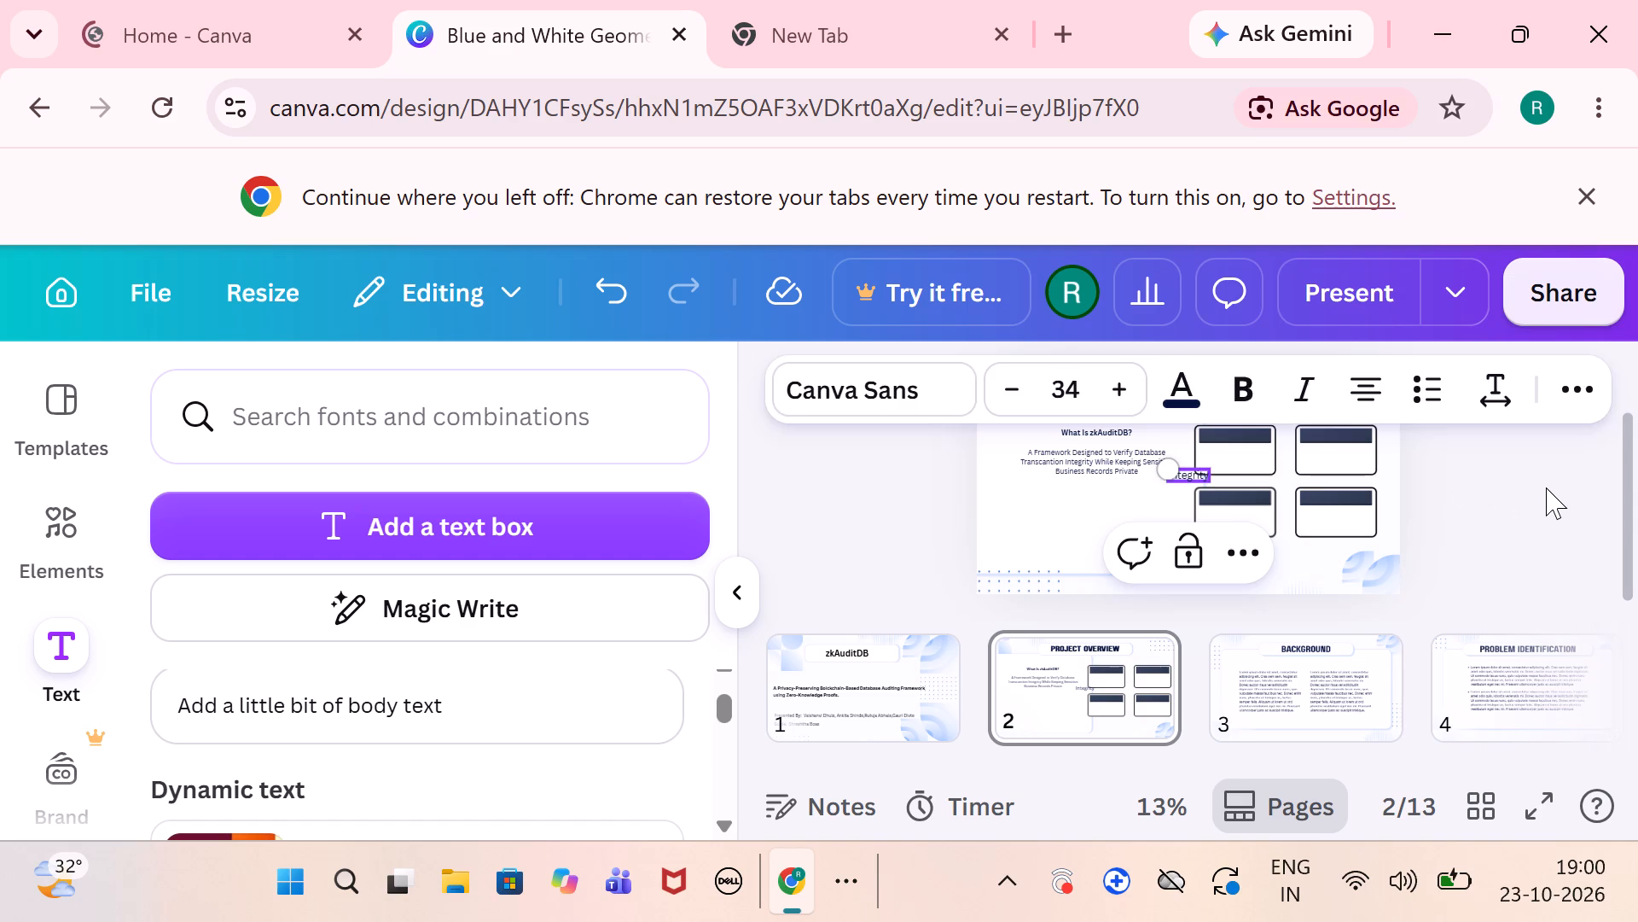
# Move the "Integrity" text onto the dark blue header bar of the grid's upper-left box.
pyautogui.moveTo(1178, 475); pyautogui.dragTo(1226, 456)
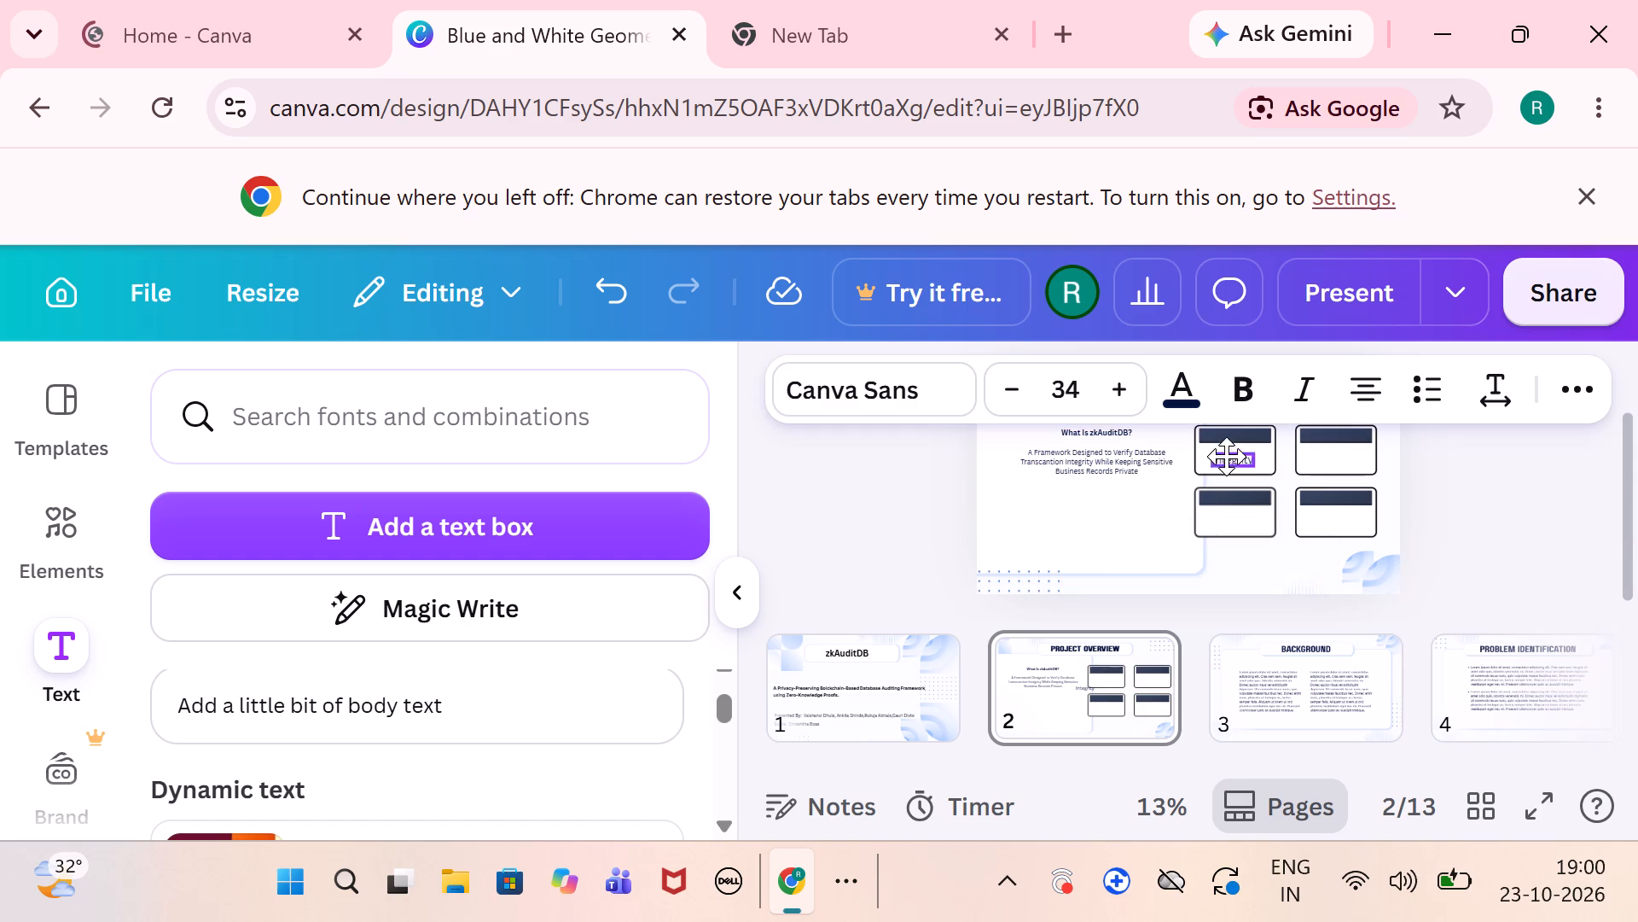
pyautogui.moveTo(1226, 456); pyautogui.dragTo(1222, 437)
# Set the "Integrity" text colour to white (#ffffff).
pyautogui.click(1187, 400)
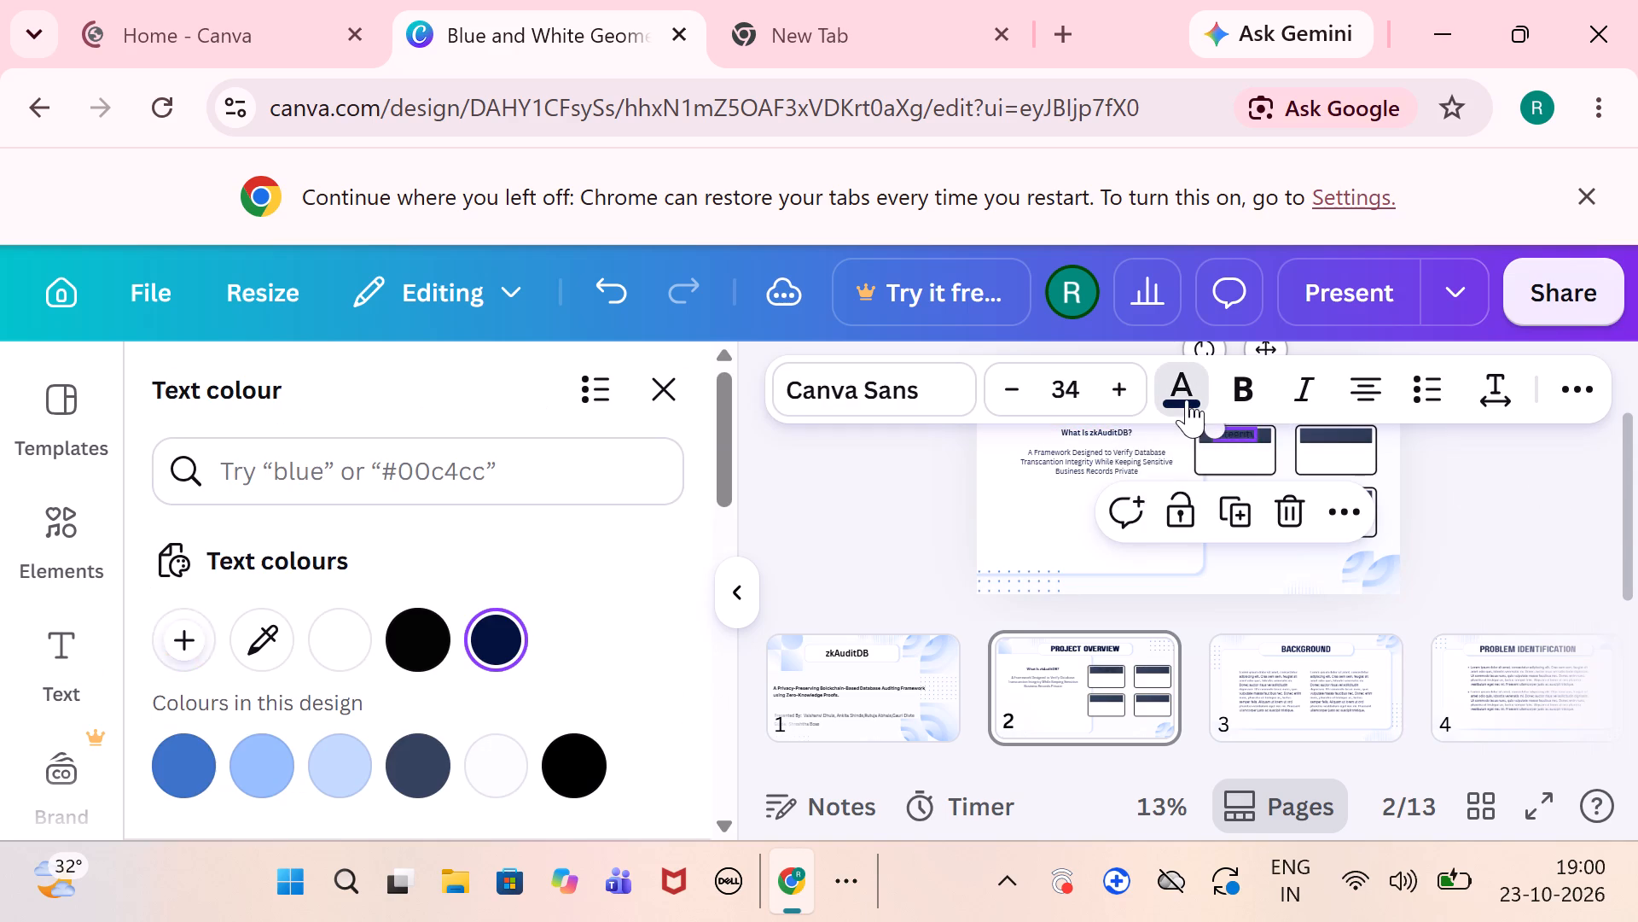
pyautogui.click(331, 624)
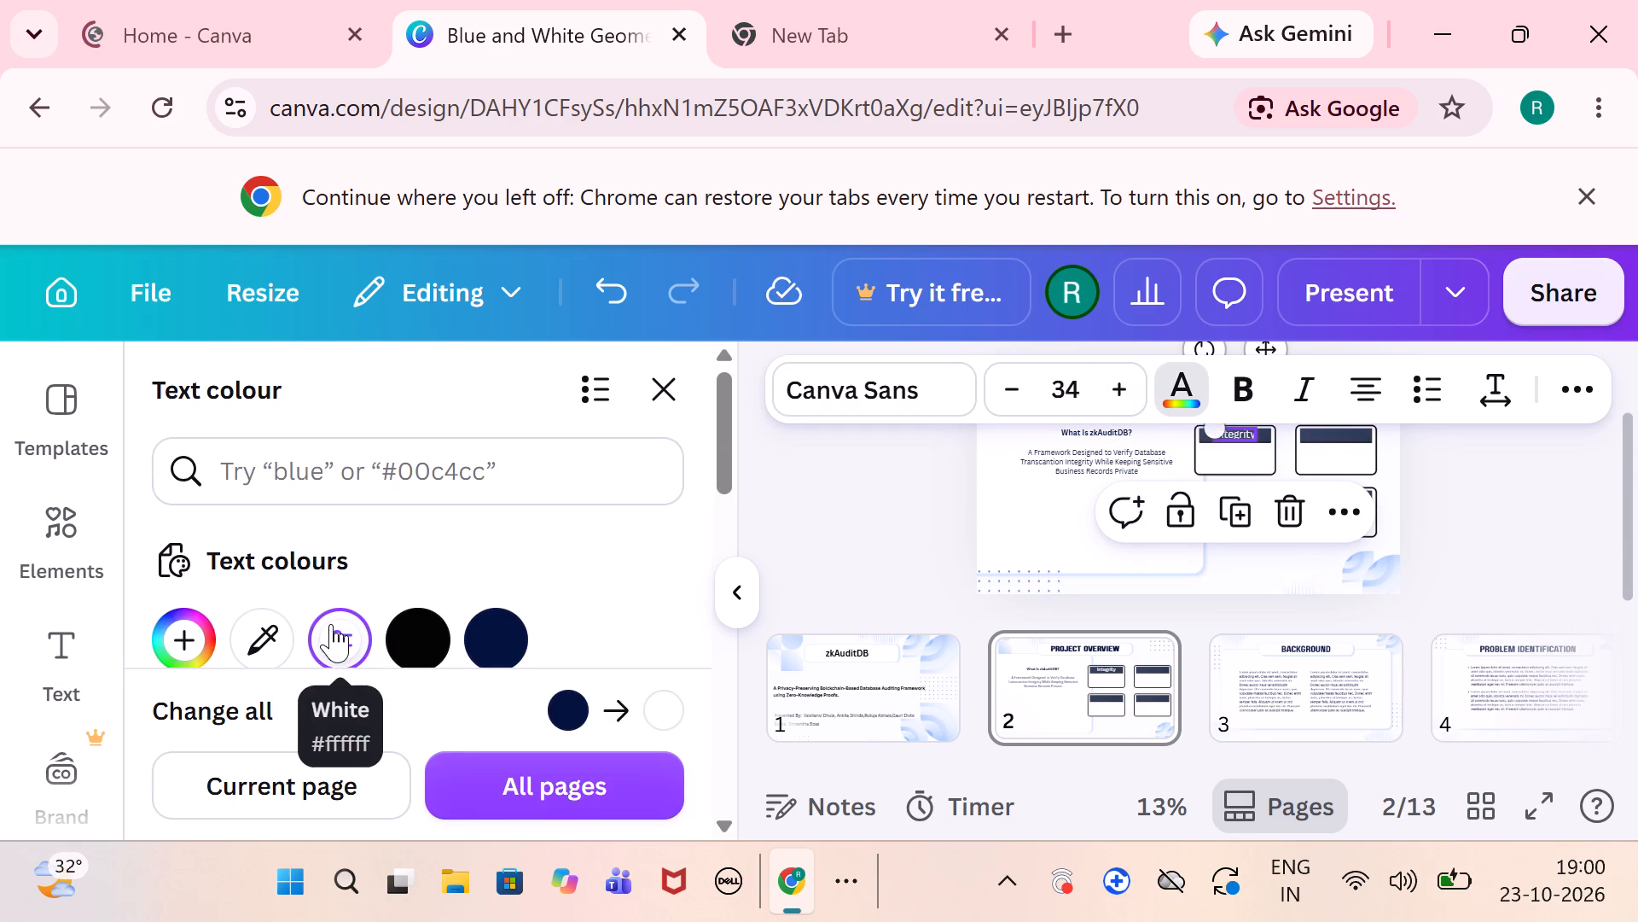
pyautogui.click(1440, 551)
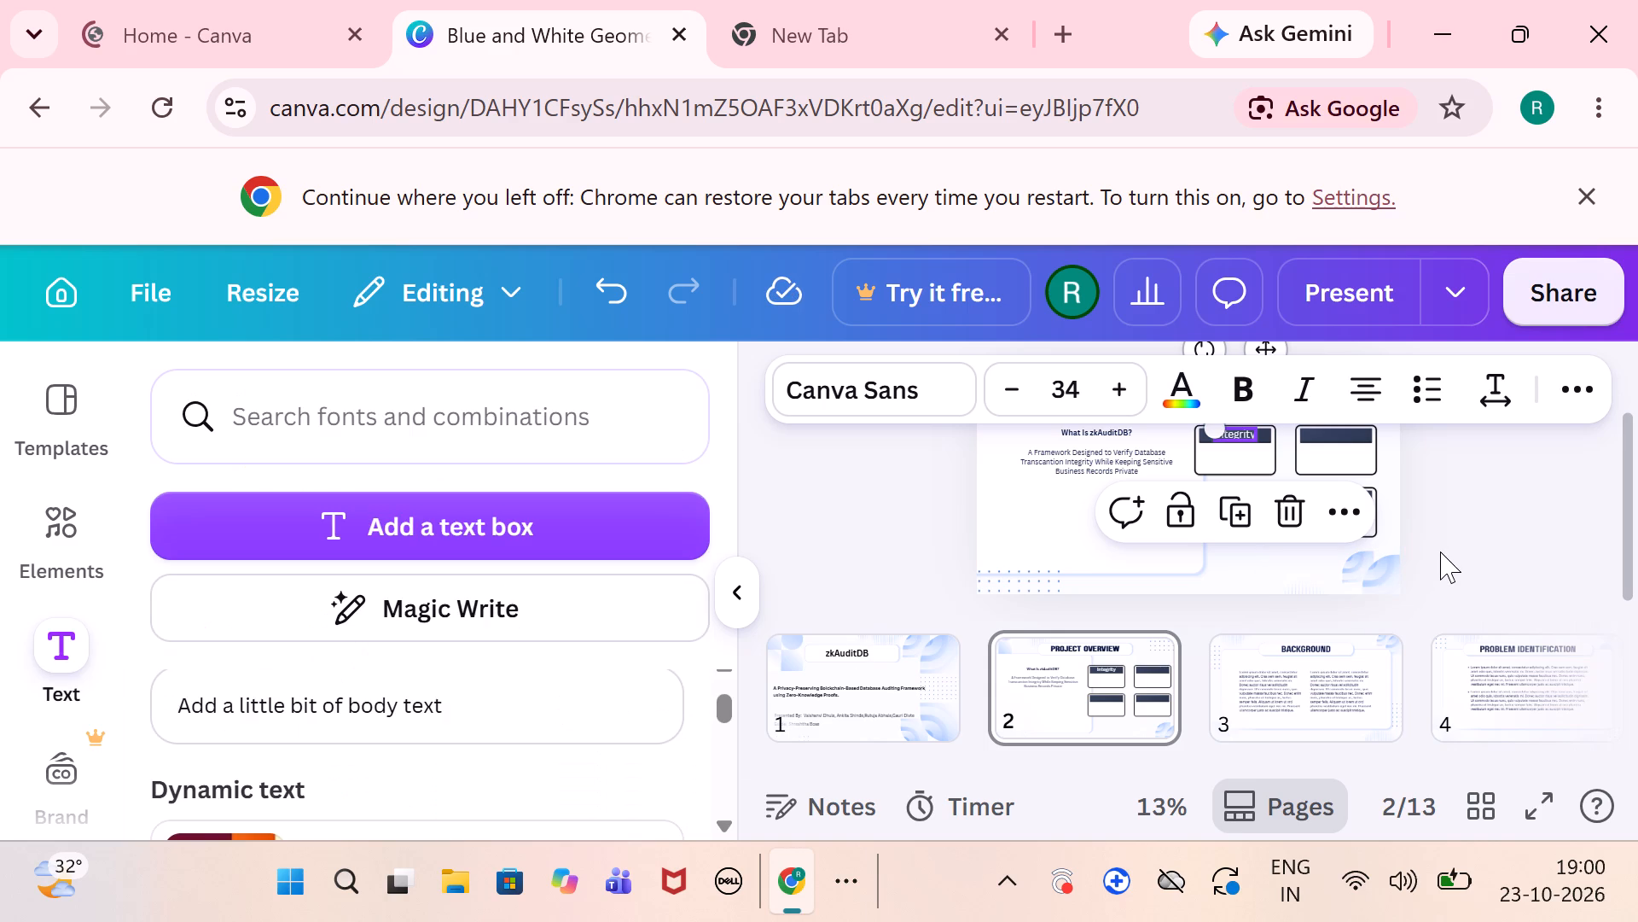
pyautogui.click(1466, 489)
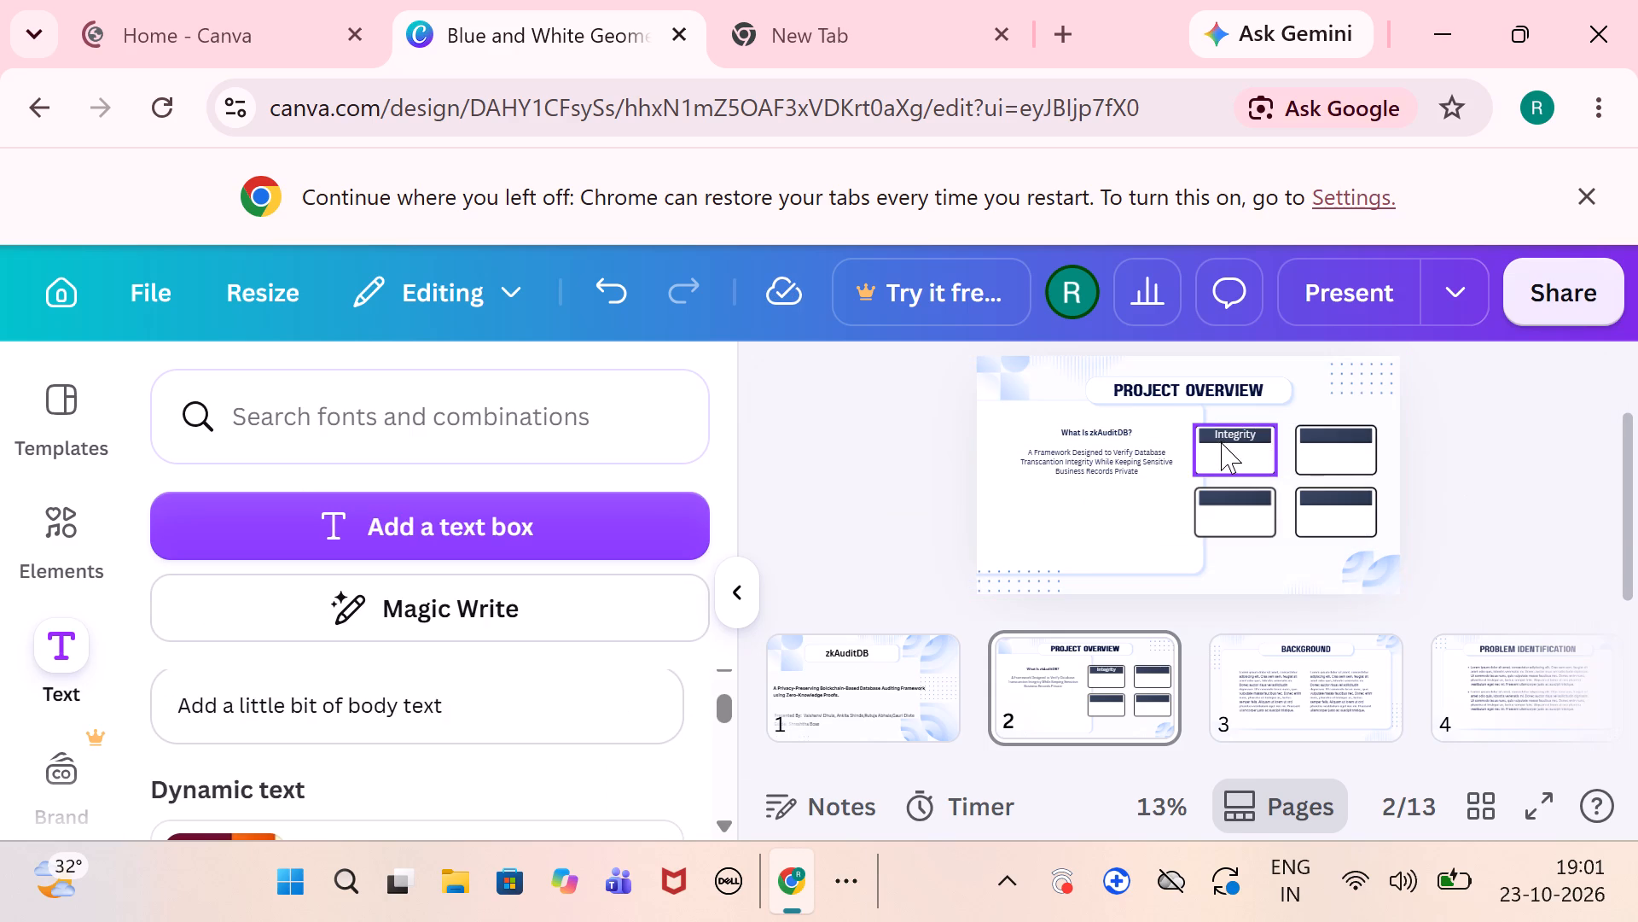
# Copy the white "Integrity" text and place the copy on the upper-right box's dark blue header bar.
pyautogui.click(1228, 430)
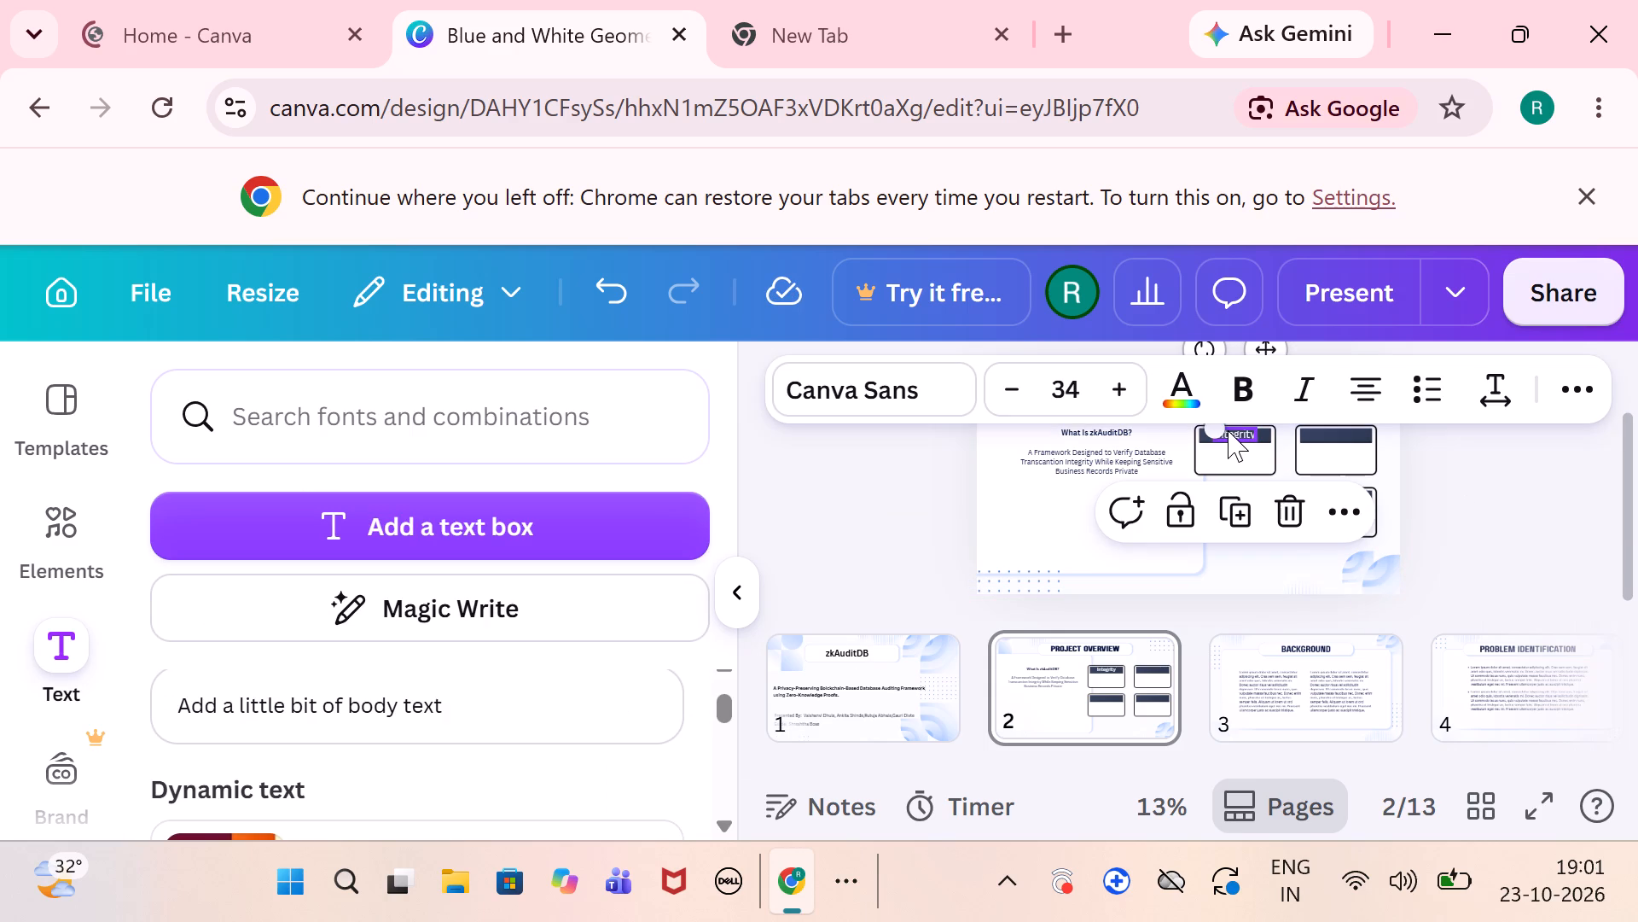
pyautogui.press('ctrl+Insert')
pyautogui.click(1322, 435)
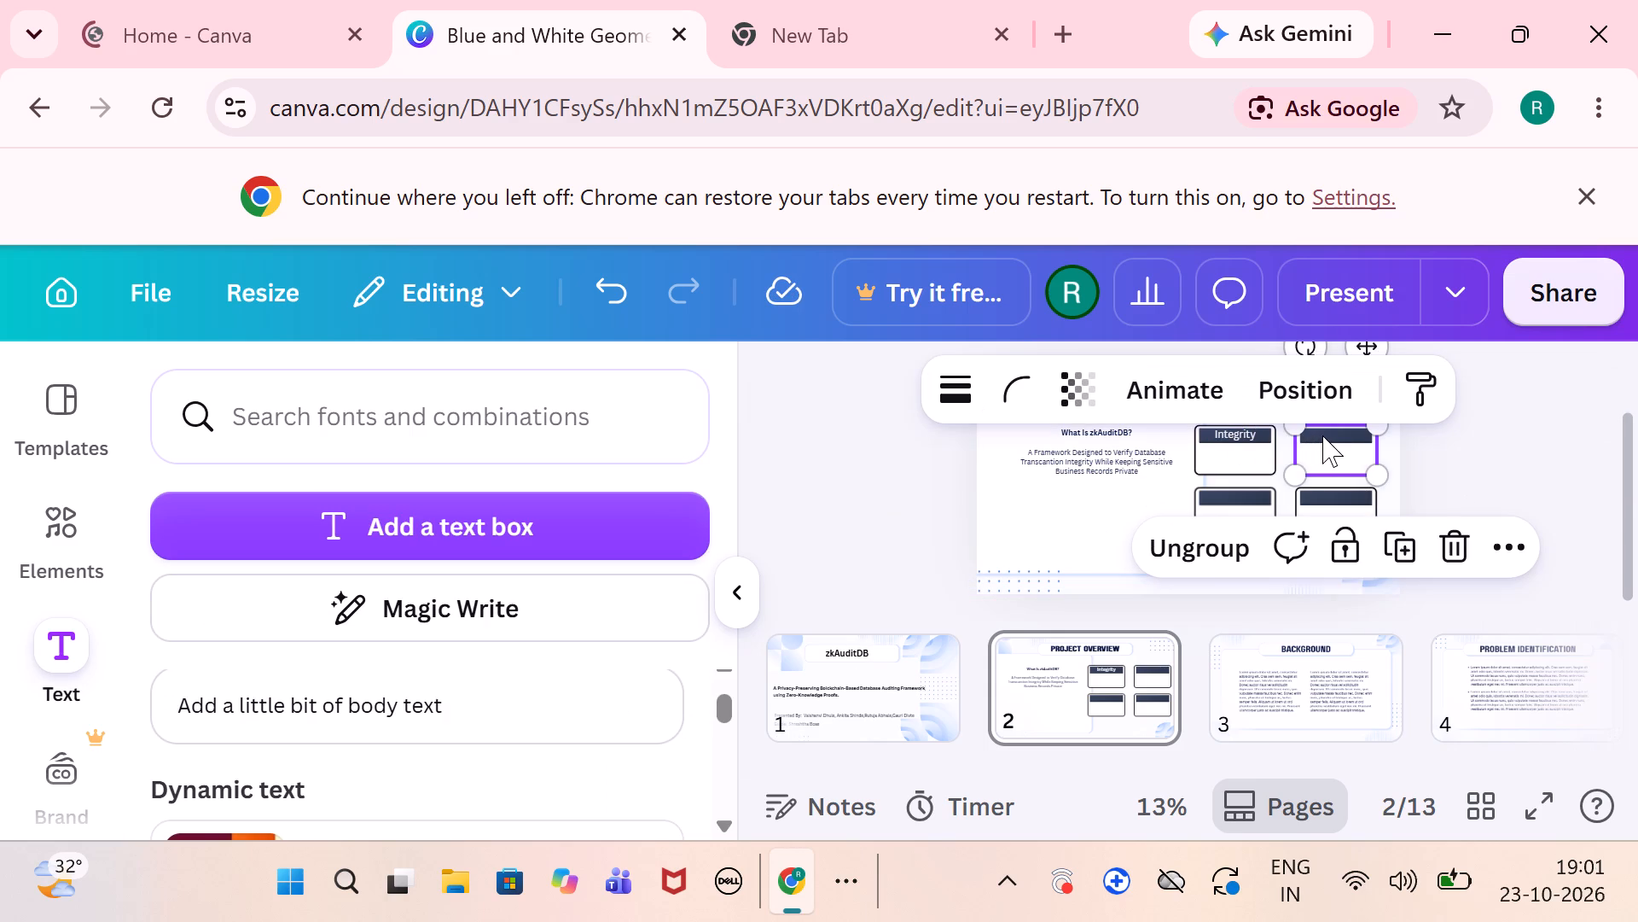
pyautogui.press('shift+Insert')
pyautogui.click(1478, 503)
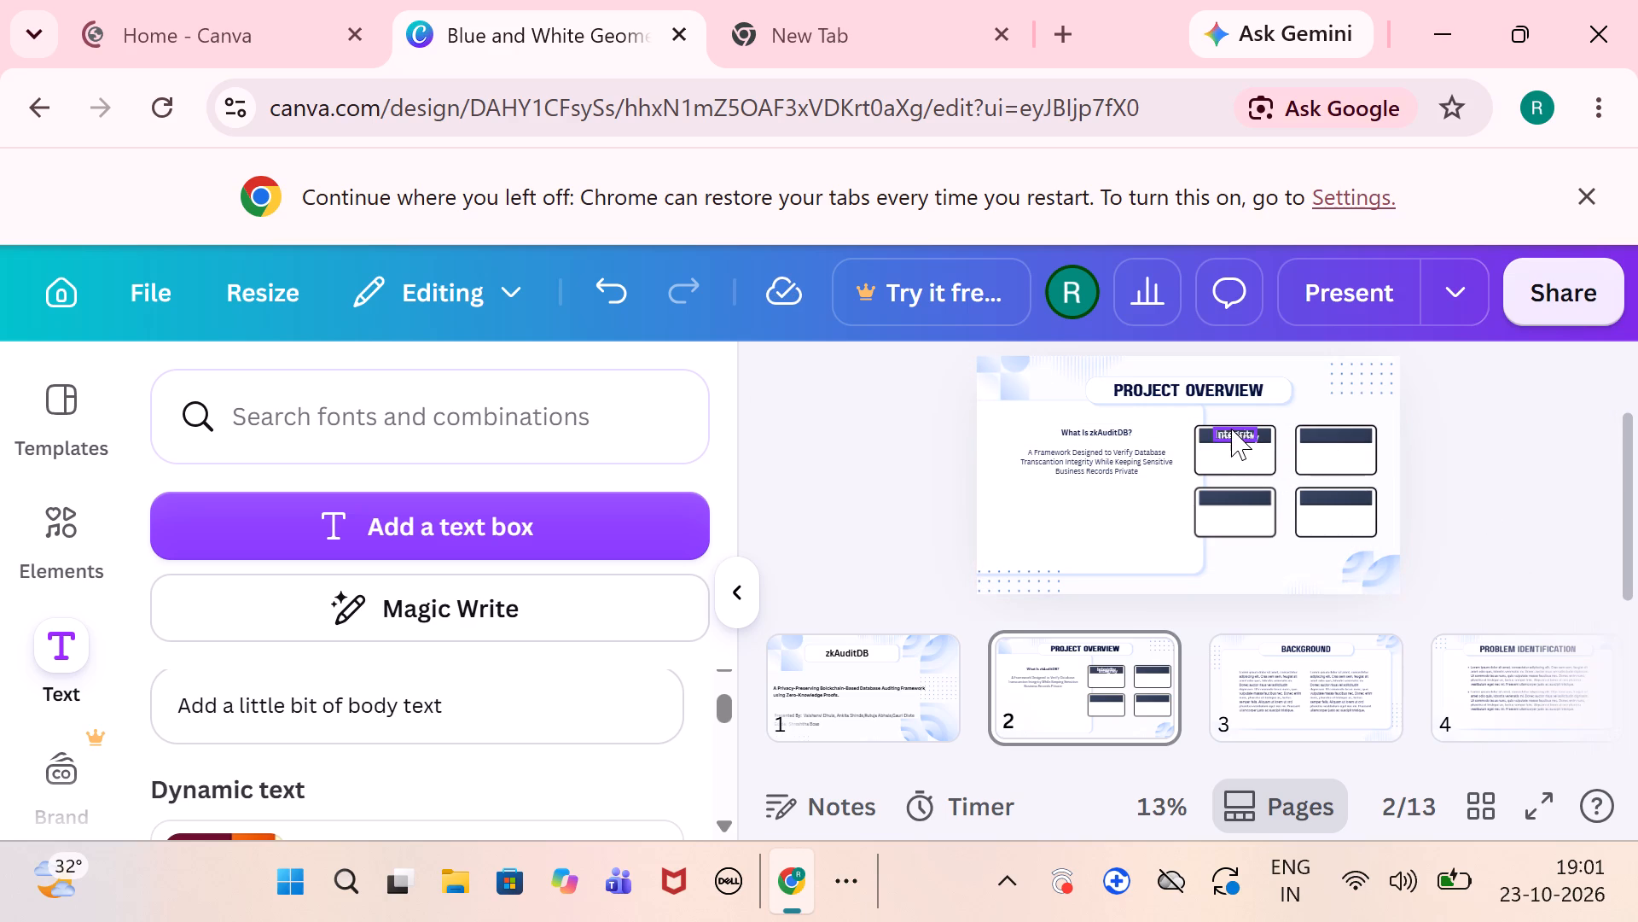
pyautogui.moveTo(1233, 441); pyautogui.dragTo(1328, 431)
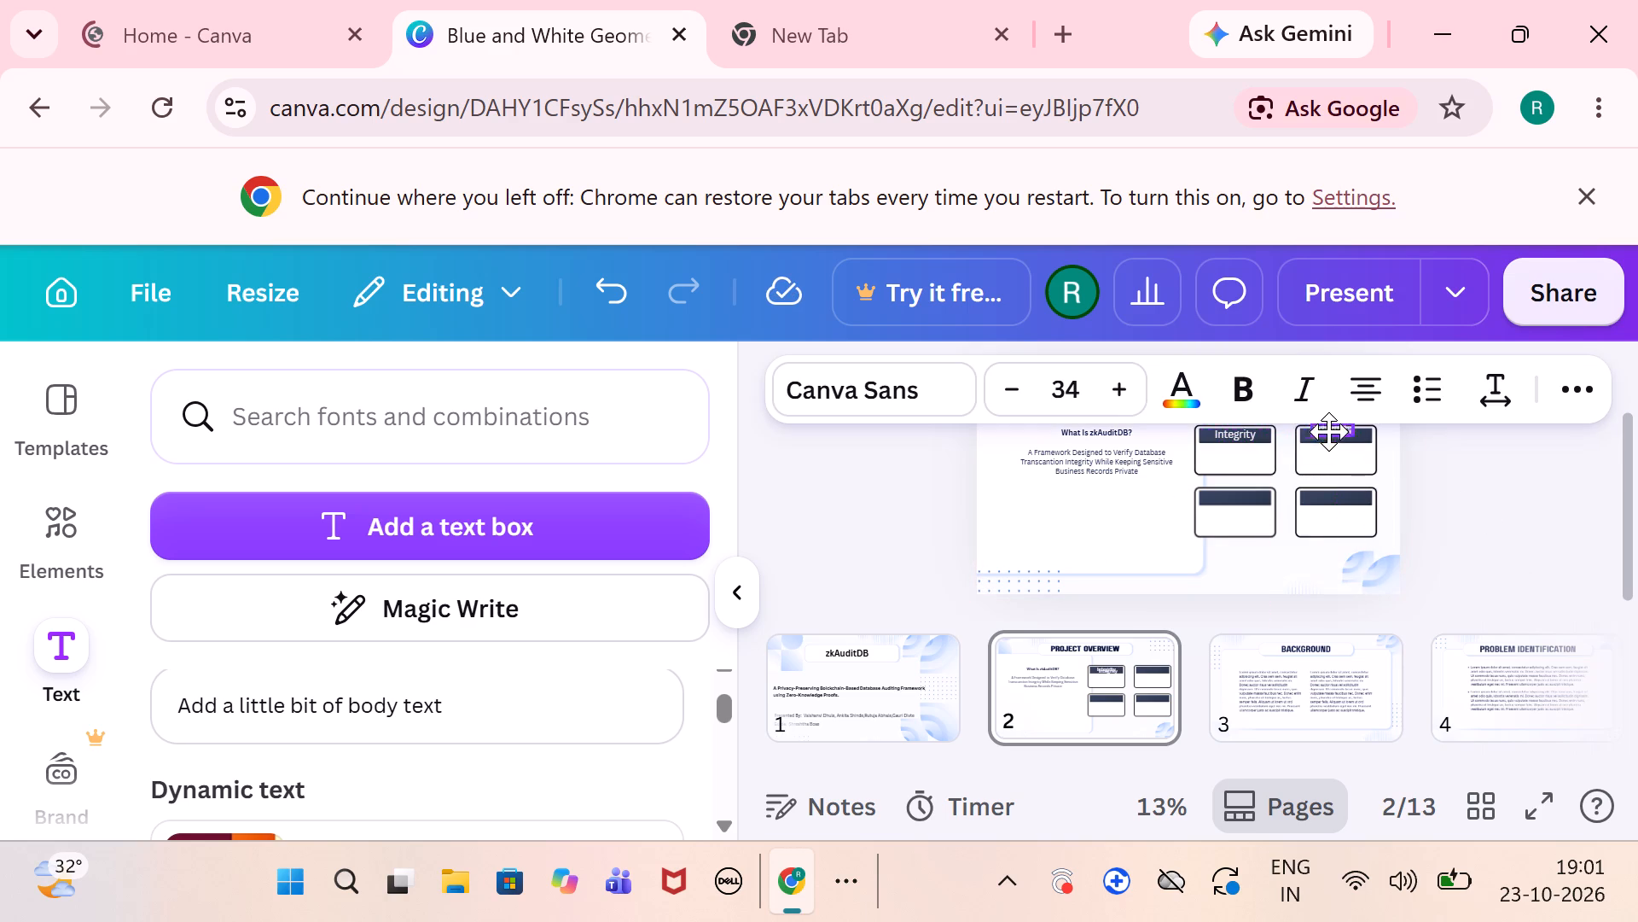
# Fine-tune the position of the copied "Integrity" text on the upper-right box's dark blue header bar.
pyautogui.moveTo(1328, 431); pyautogui.dragTo(1330, 436)
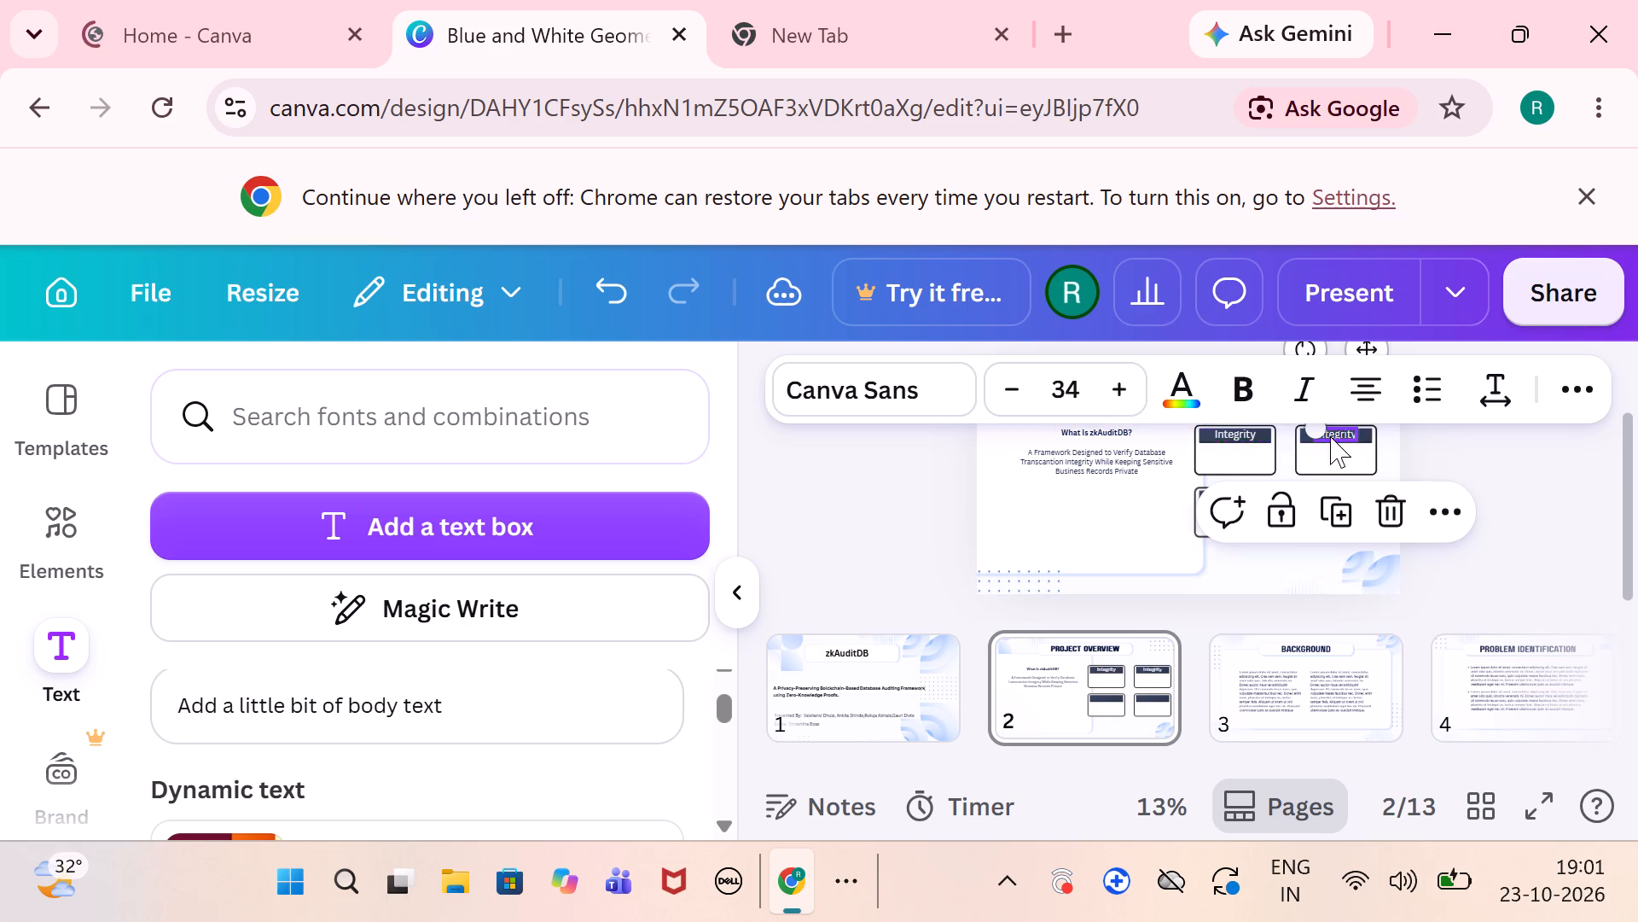
pyautogui.click(1554, 437)
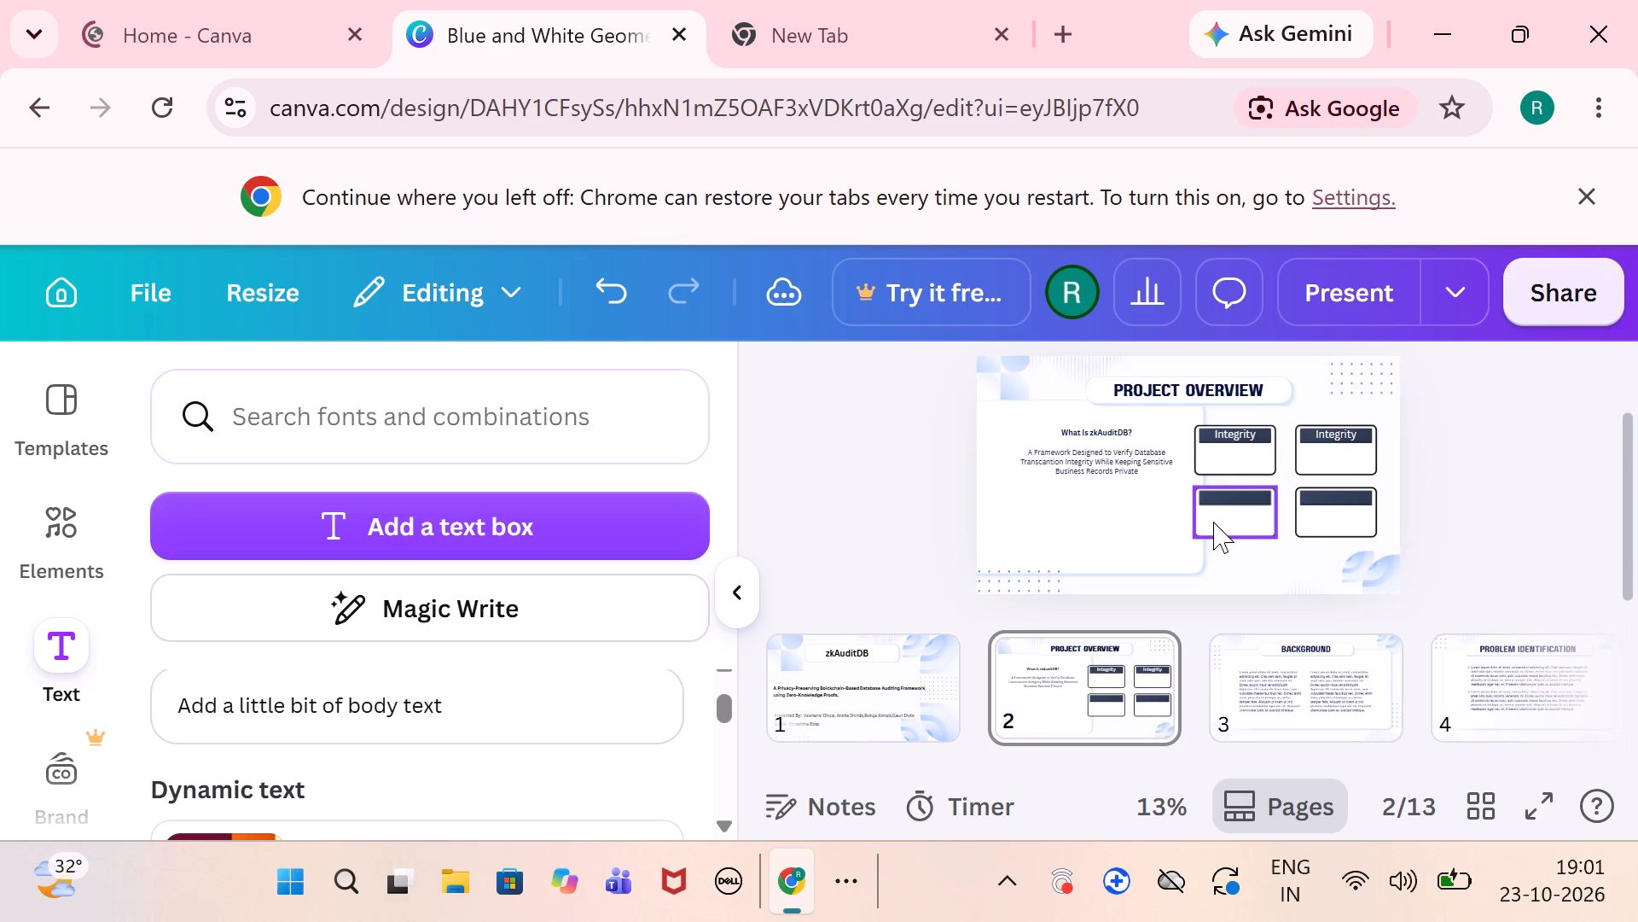
# Paste another white "Integrity" text and place it on the lower-left box's dark blue header bar.
pyautogui.press('shift+Insert')
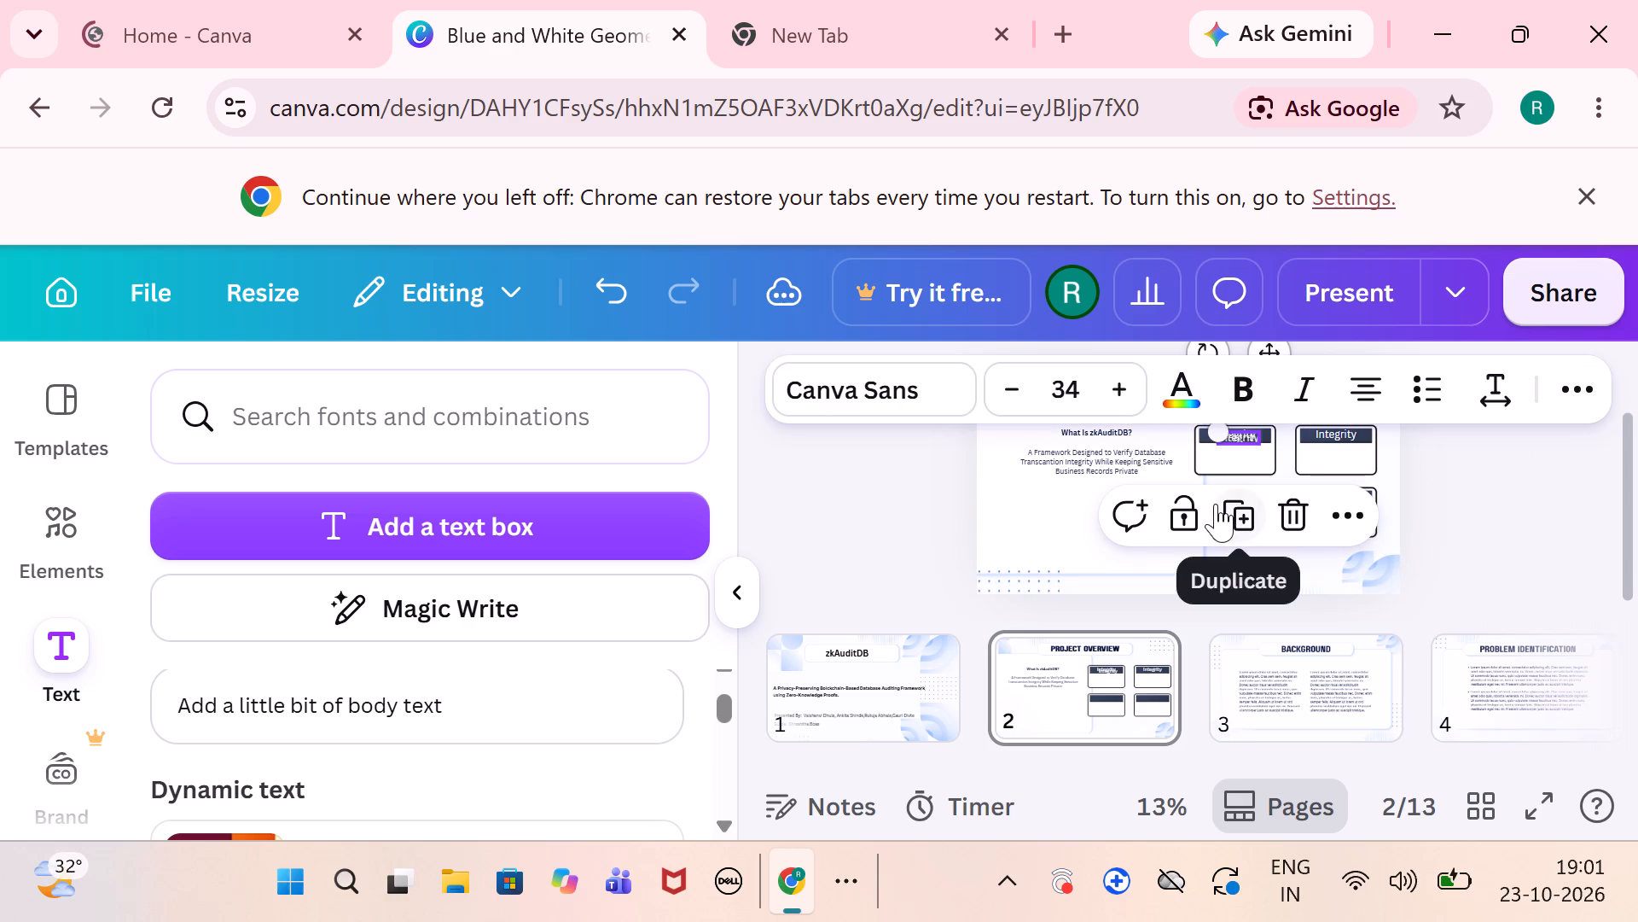
pyautogui.moveTo(1242, 437); pyautogui.dragTo(1242, 480)
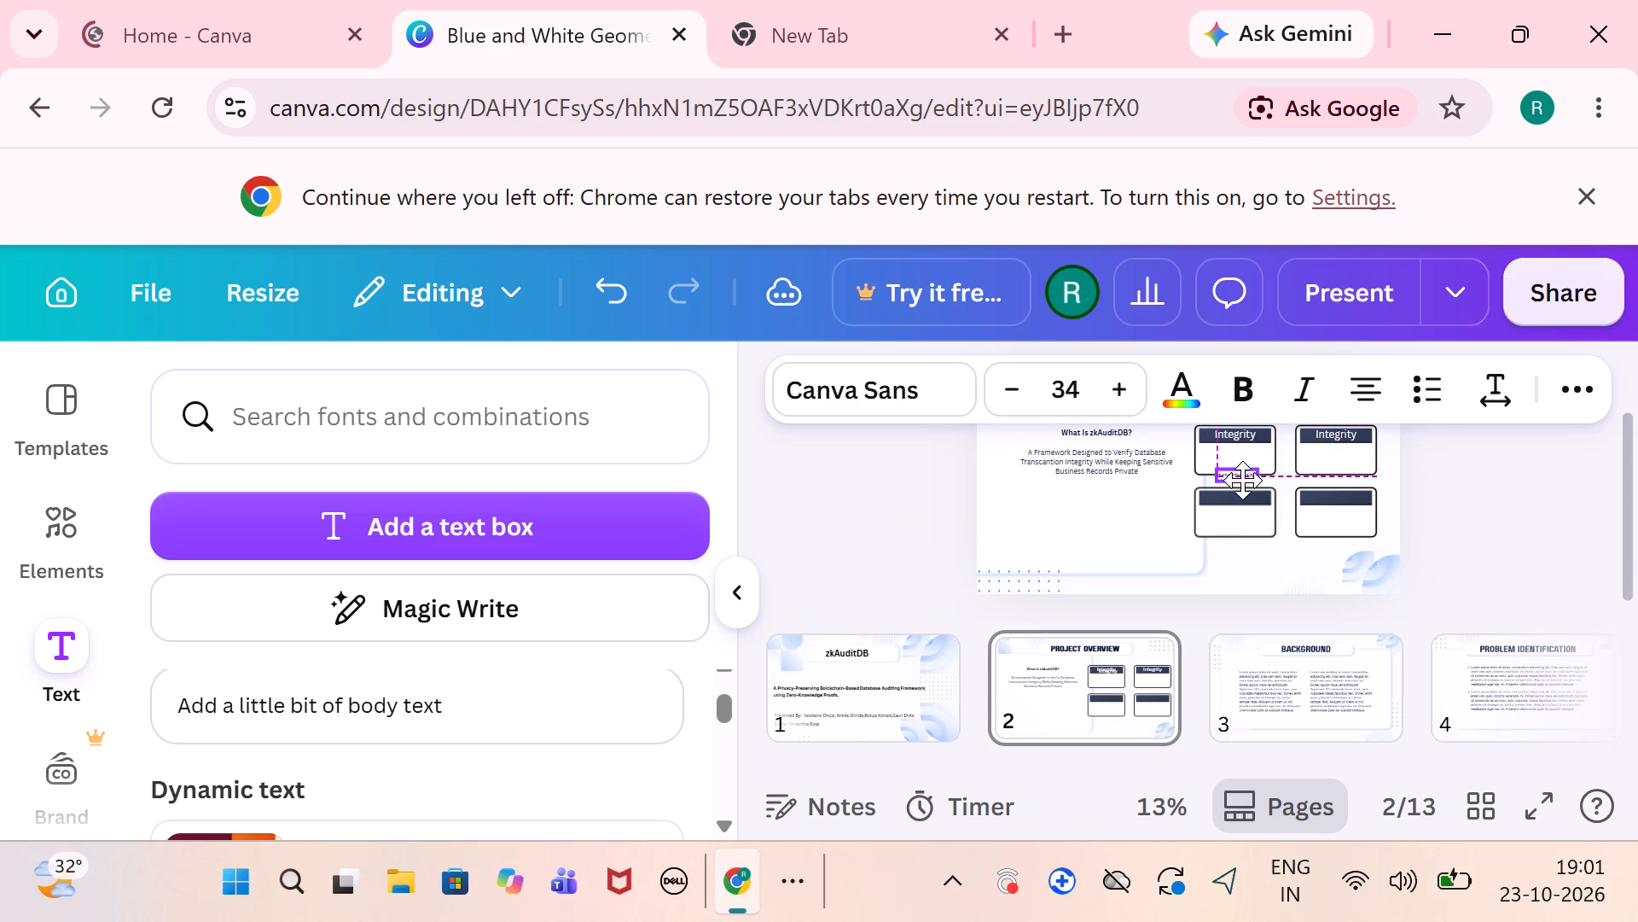
pyautogui.moveTo(1242, 480); pyautogui.dragTo(1239, 501)
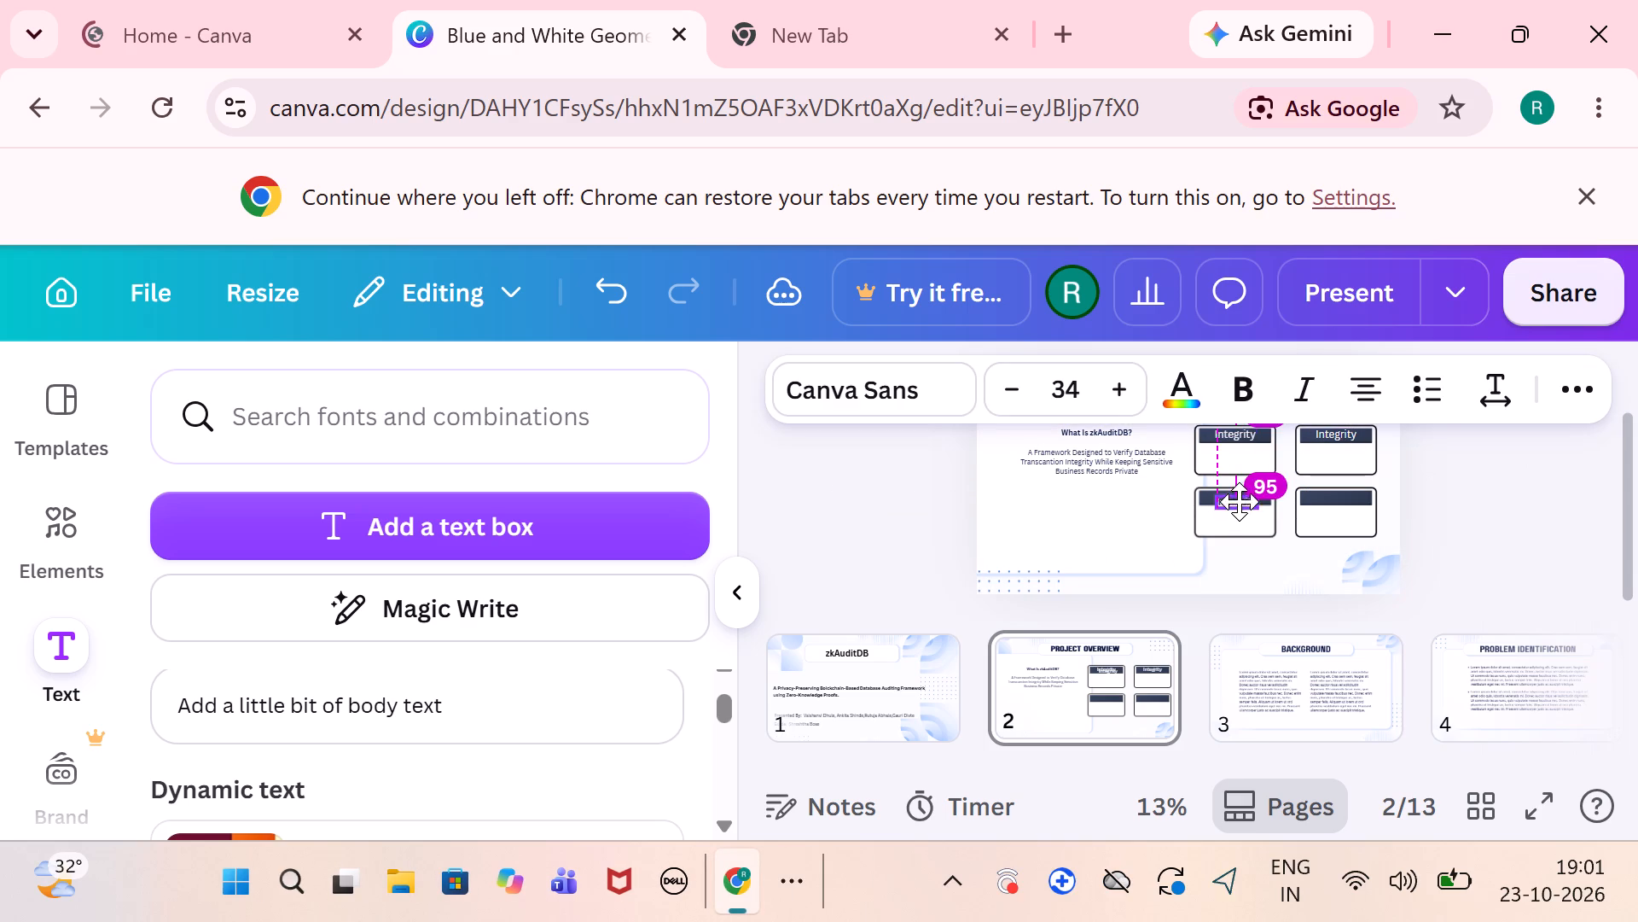
pyautogui.moveTo(1239, 501); pyautogui.dragTo(1238, 496)
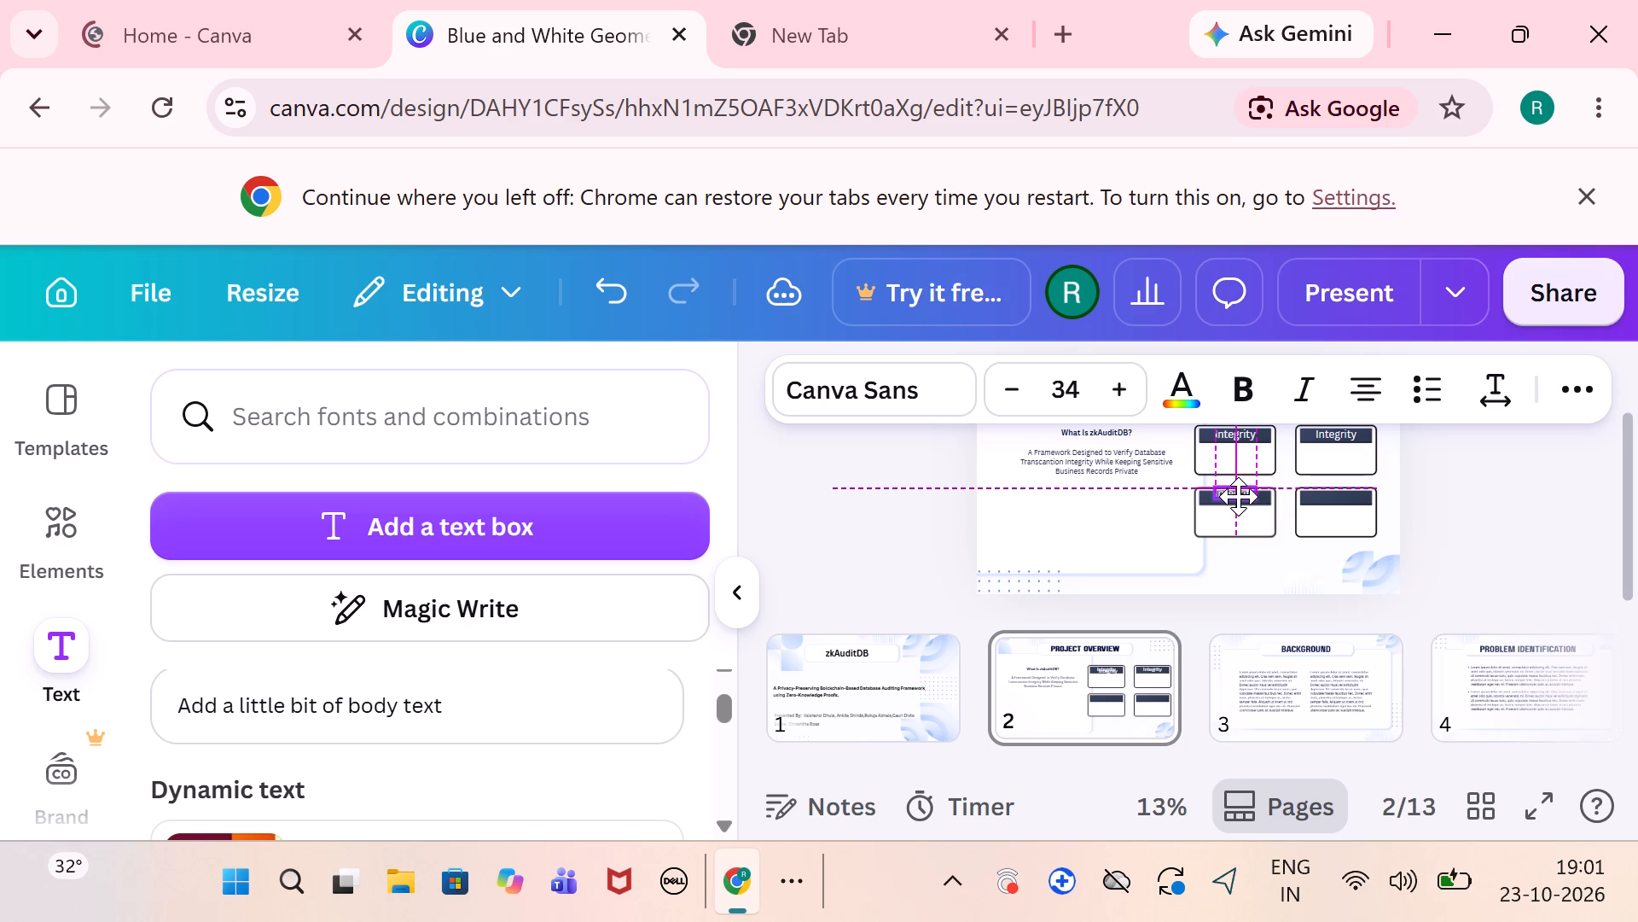
pyautogui.moveTo(1238, 496); pyautogui.dragTo(1236, 494)
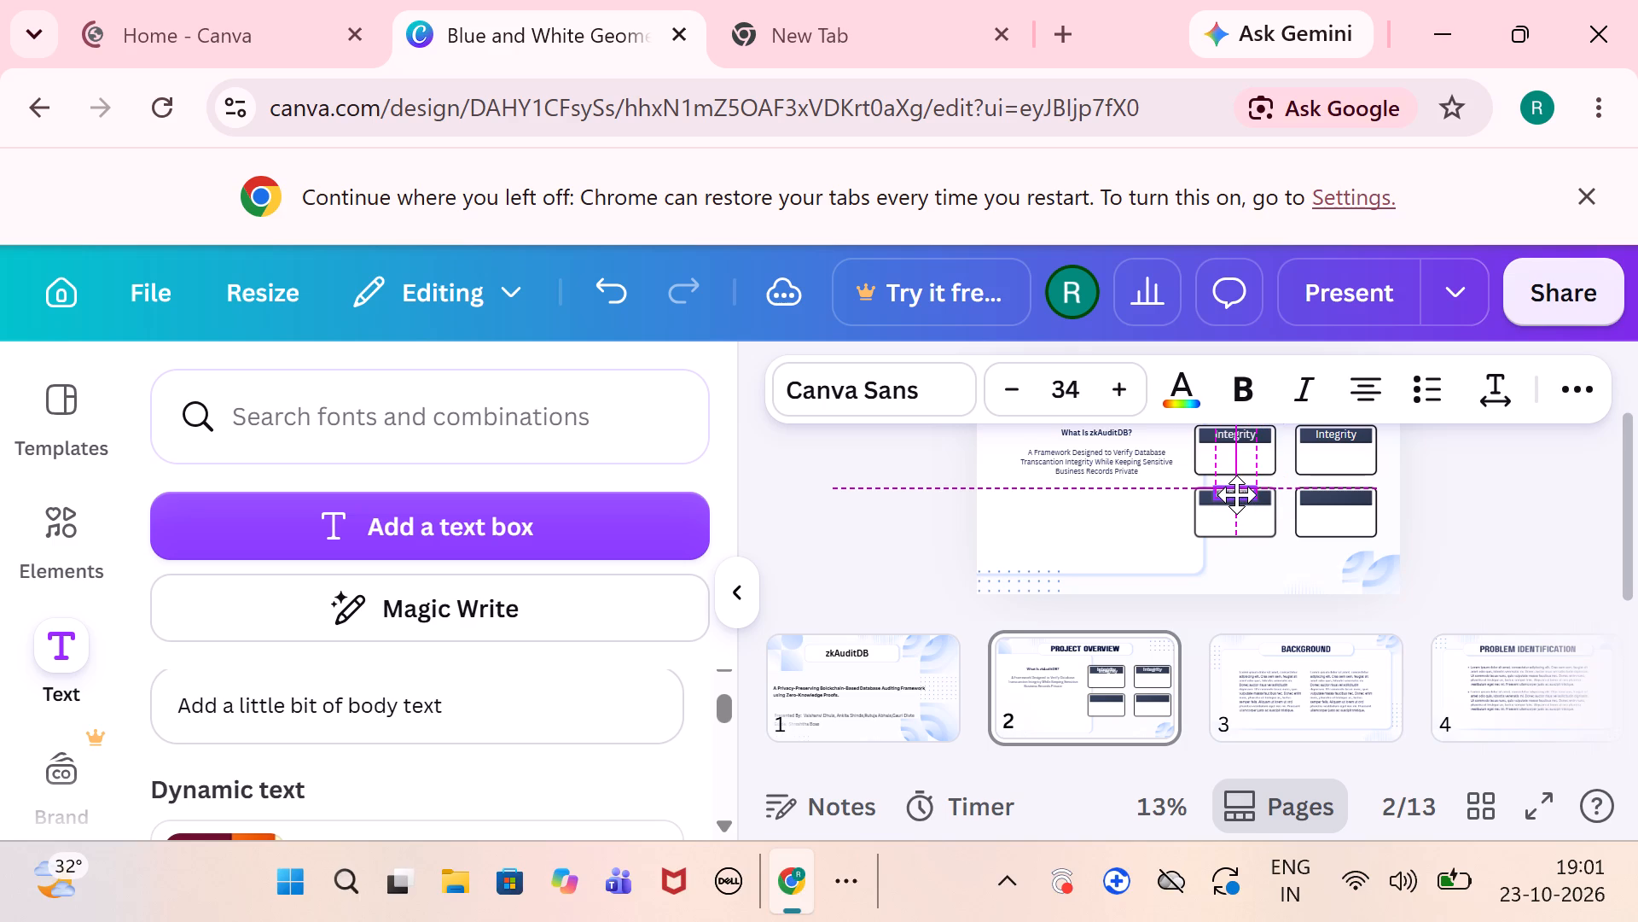
pyautogui.moveTo(1236, 494); pyautogui.dragTo(1234, 498)
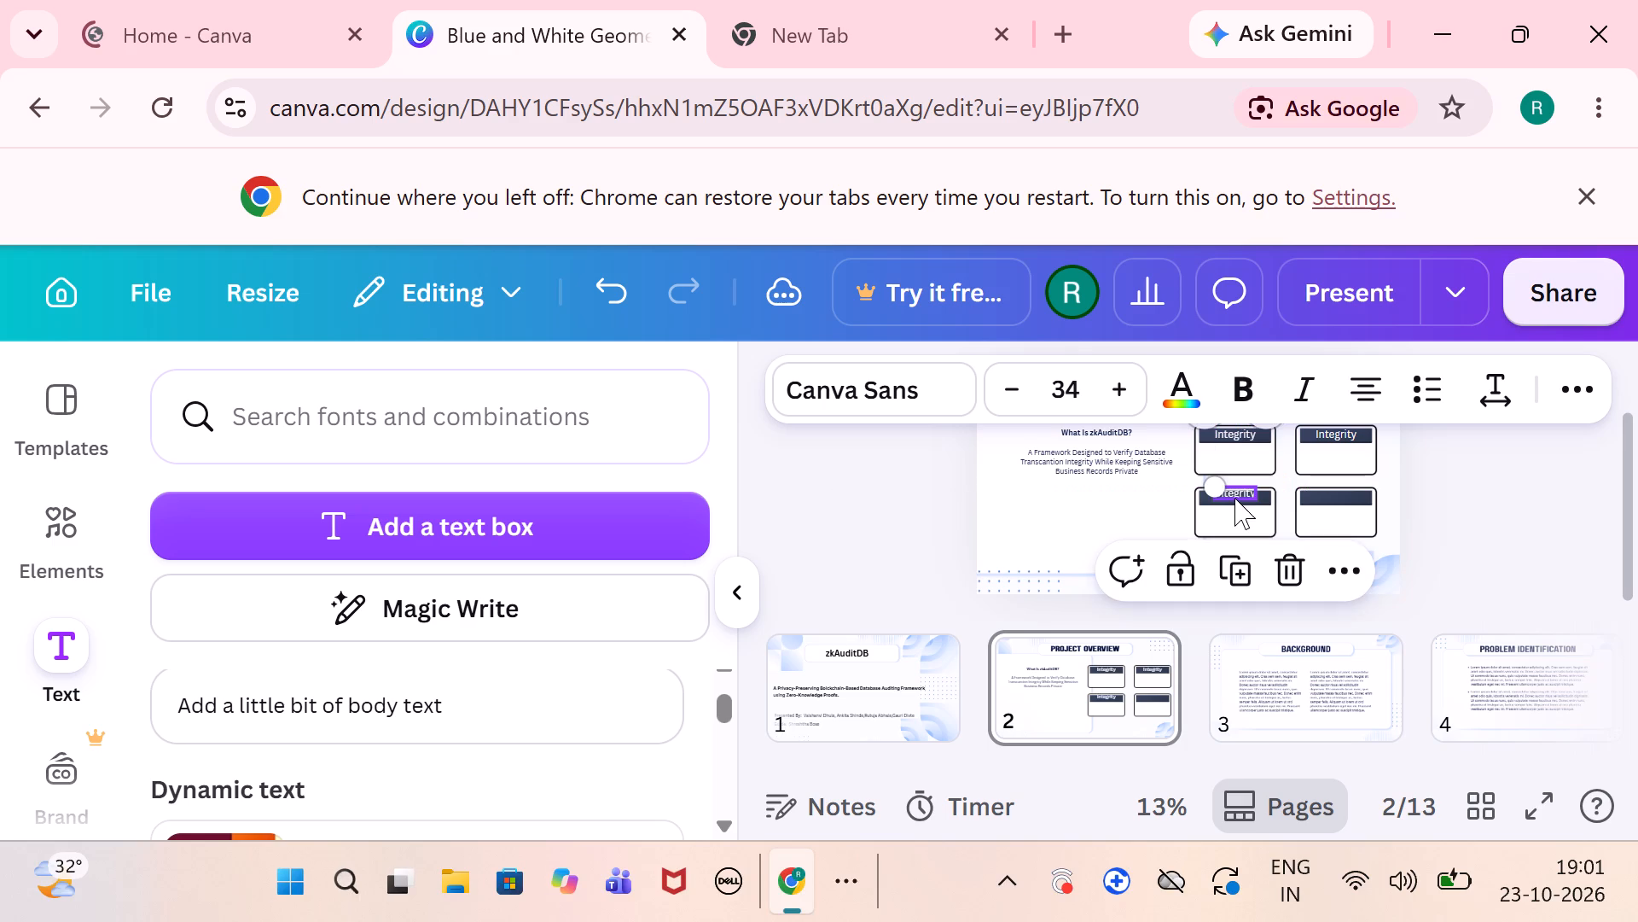
pyautogui.click(1552, 567)
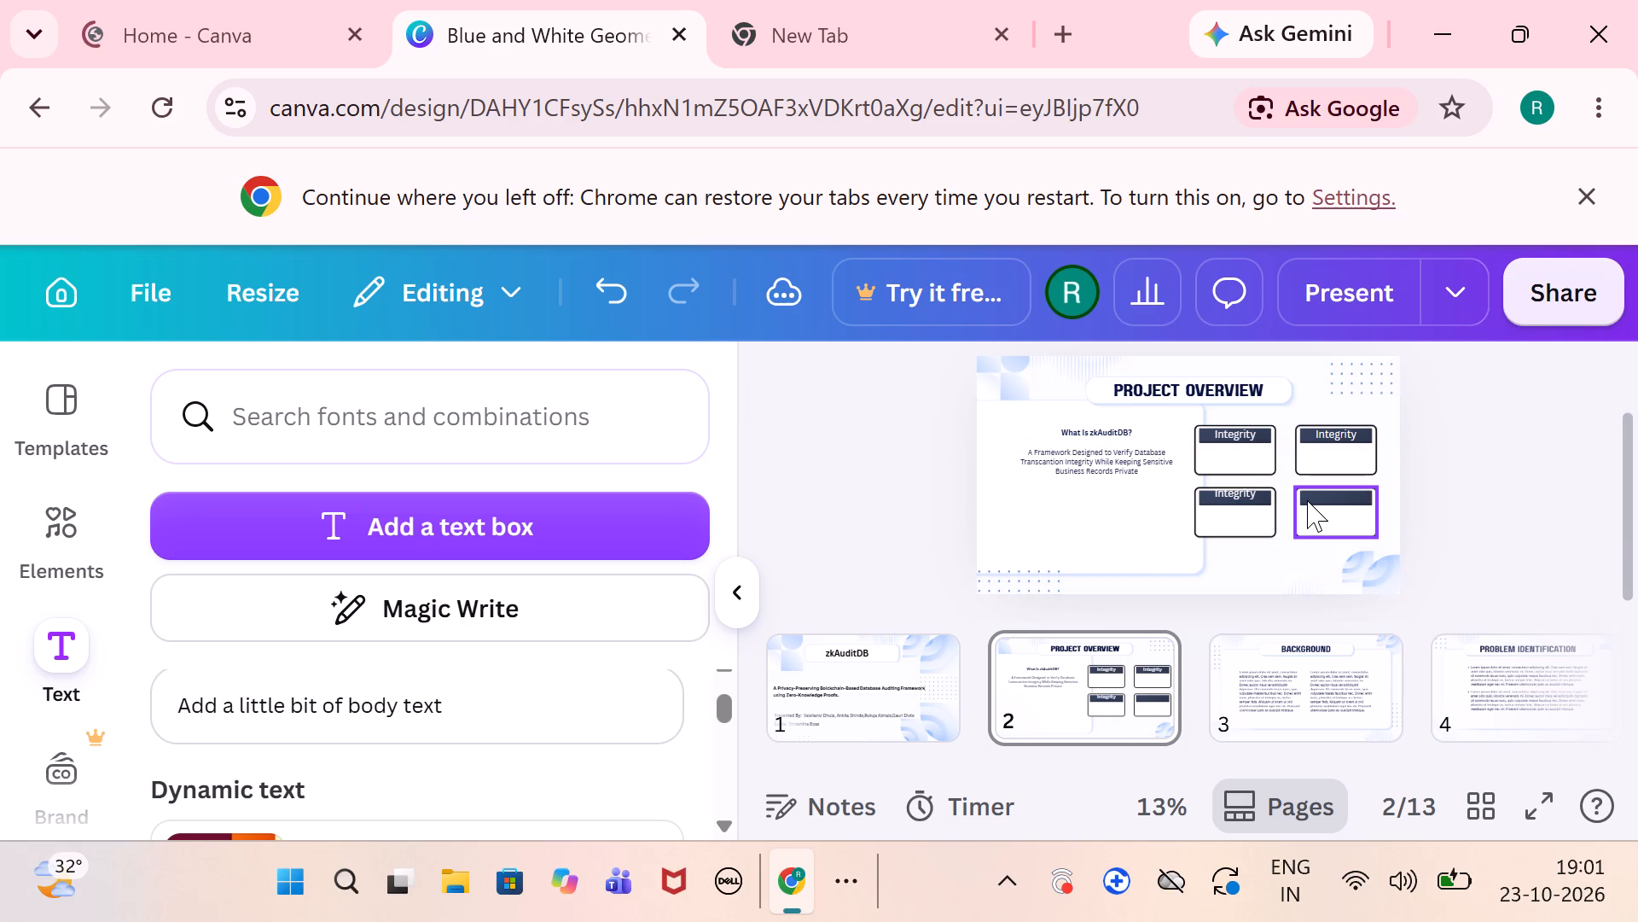
# Paste one more white "Integrity" text and place it on the lower-right box's dark blue header bar.
pyautogui.press('shift+Insert')
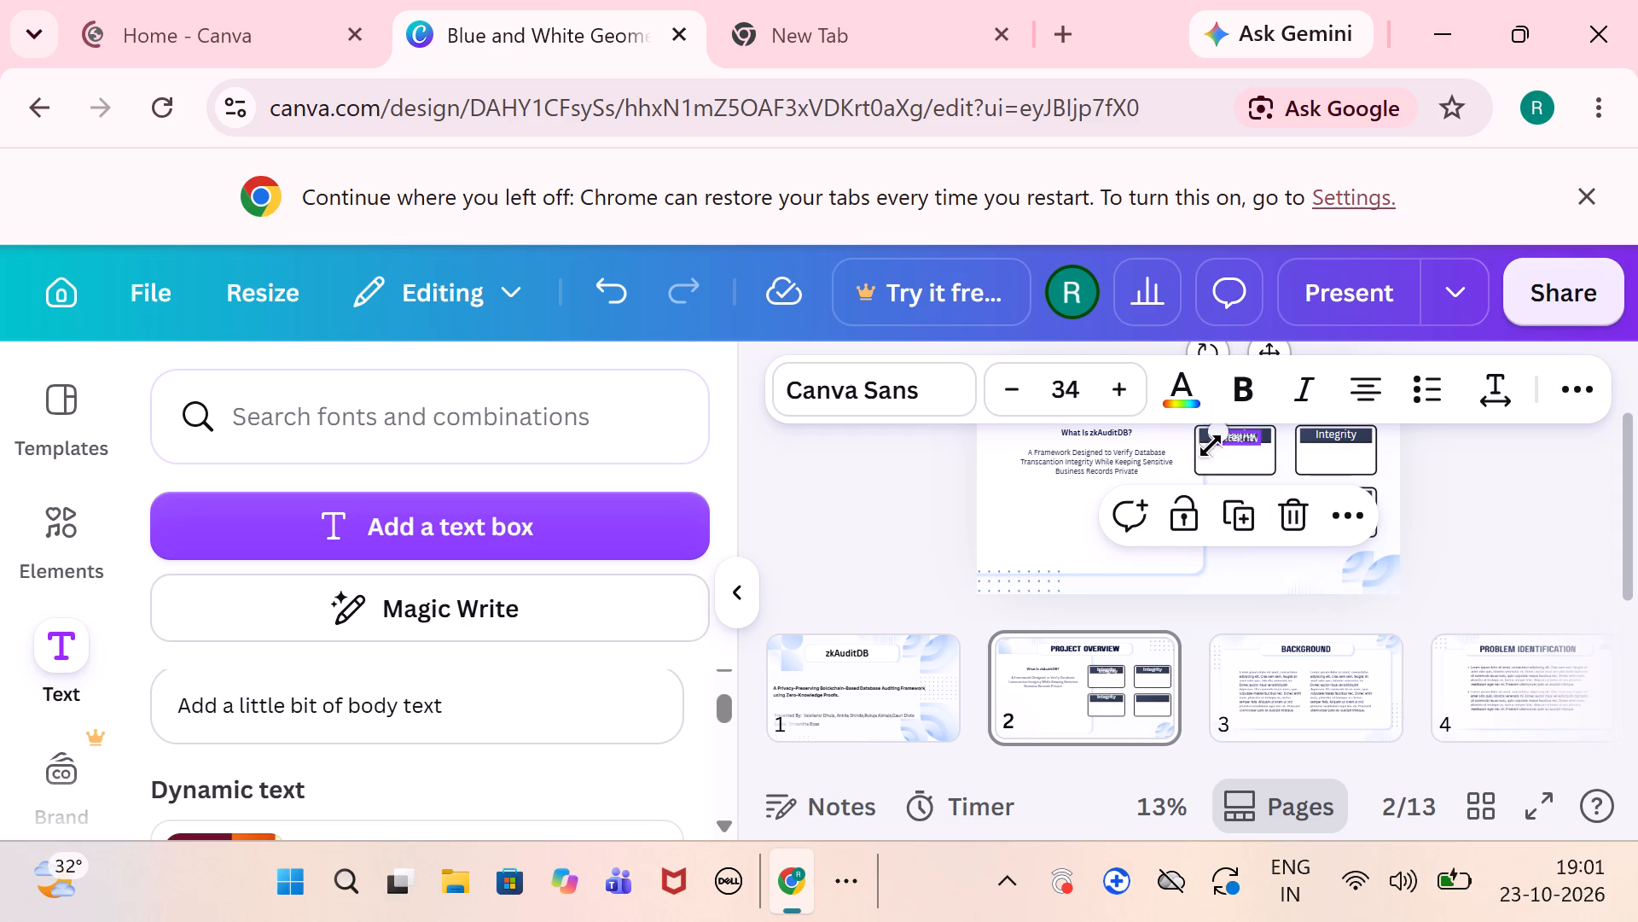
pyautogui.moveTo(1238, 437); pyautogui.dragTo(1242, 439)
pyautogui.moveTo(1242, 439); pyautogui.dragTo(1335, 499)
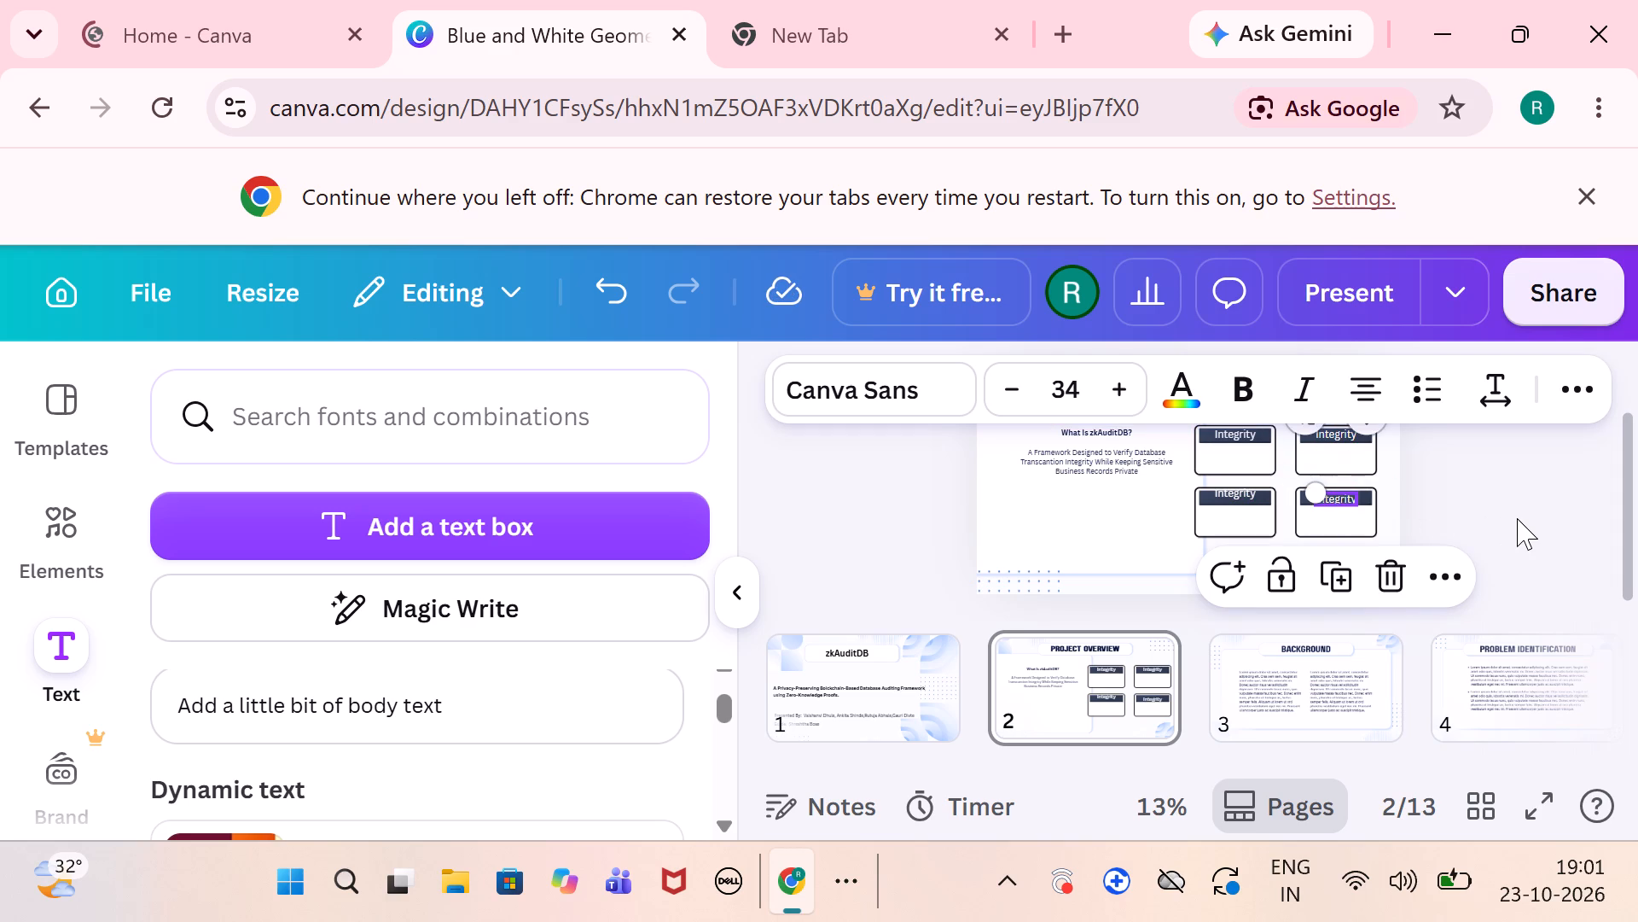
pyautogui.click(1517, 518)
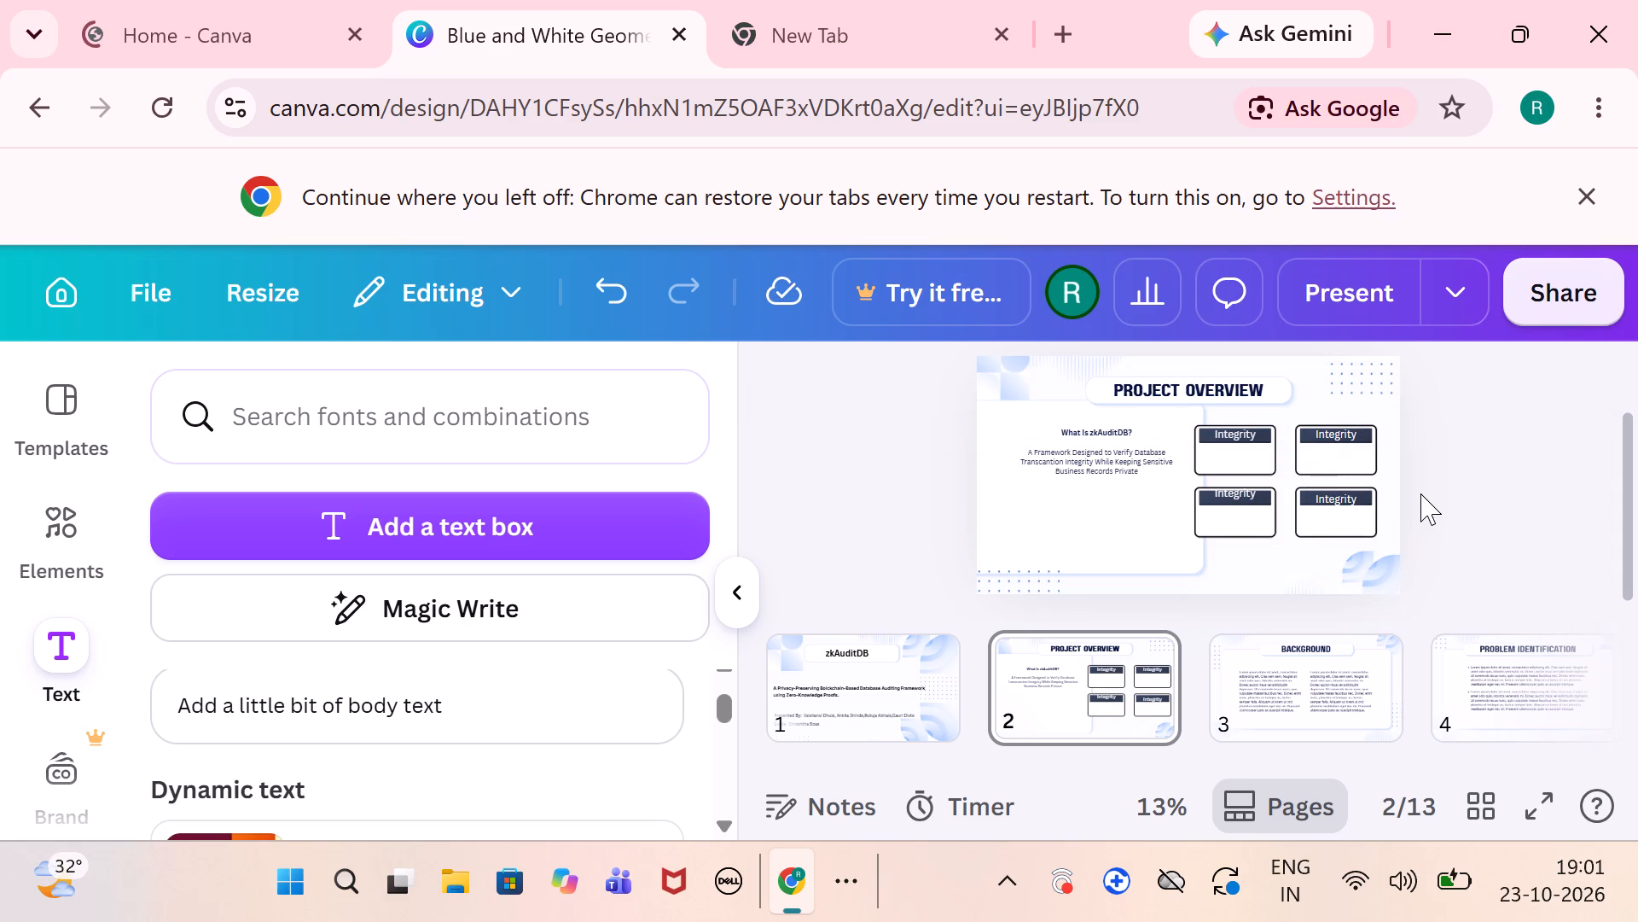
# Shift the lower-left box's "Integrity" text down so it sits level with the lower-right box's label.
pyautogui.click(1254, 495)
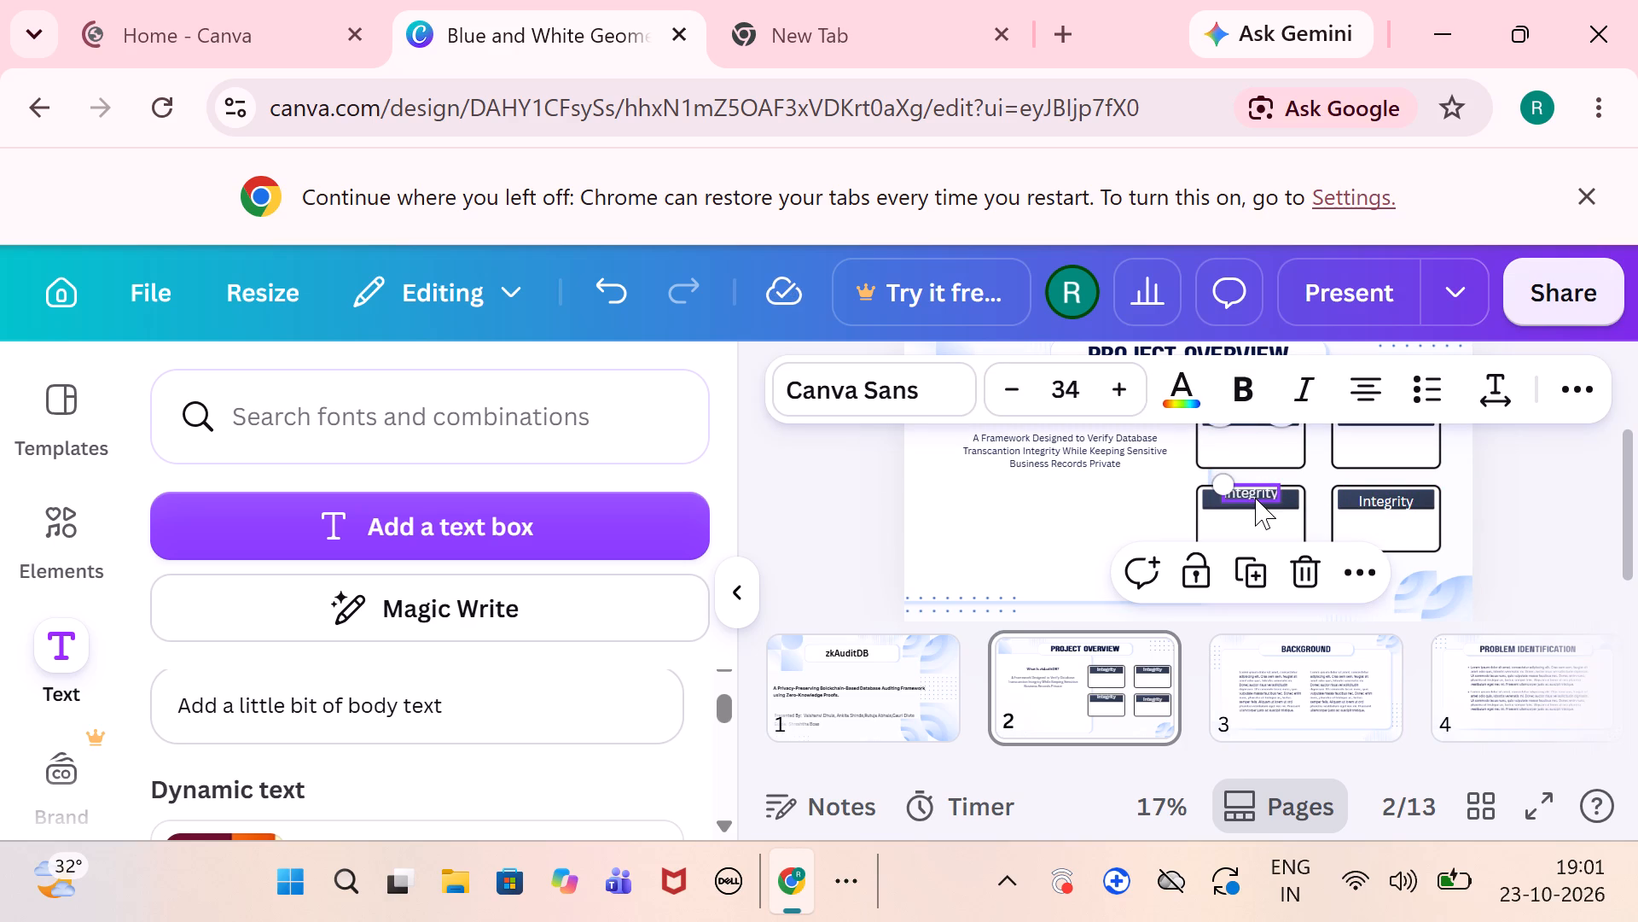
pyautogui.click(1252, 493)
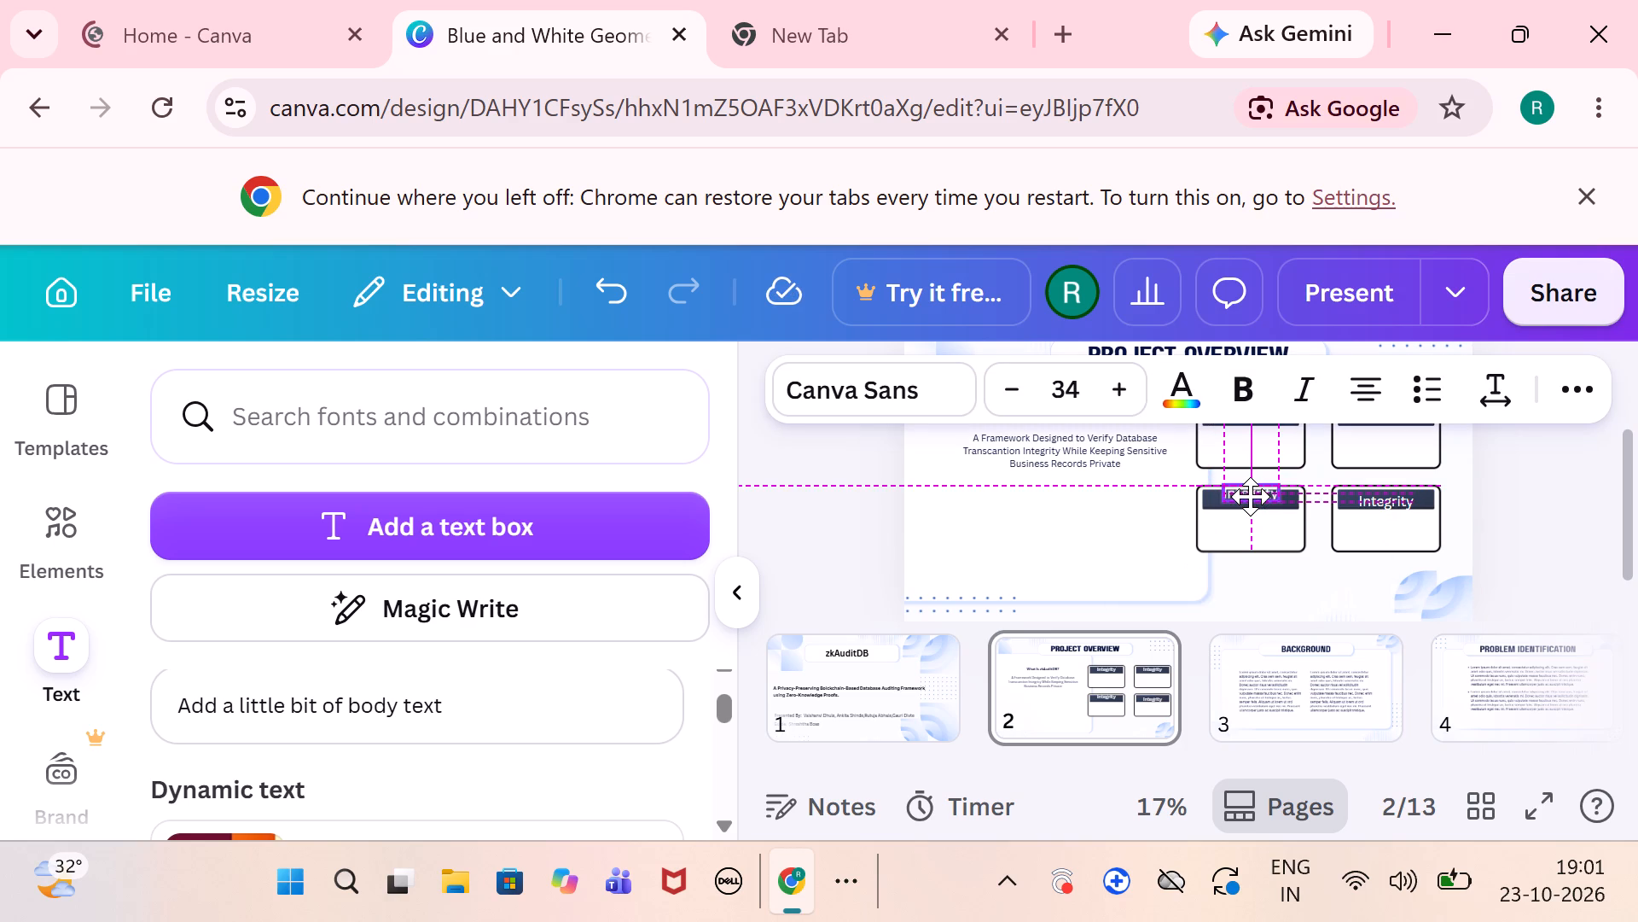
pyautogui.click(1553, 514)
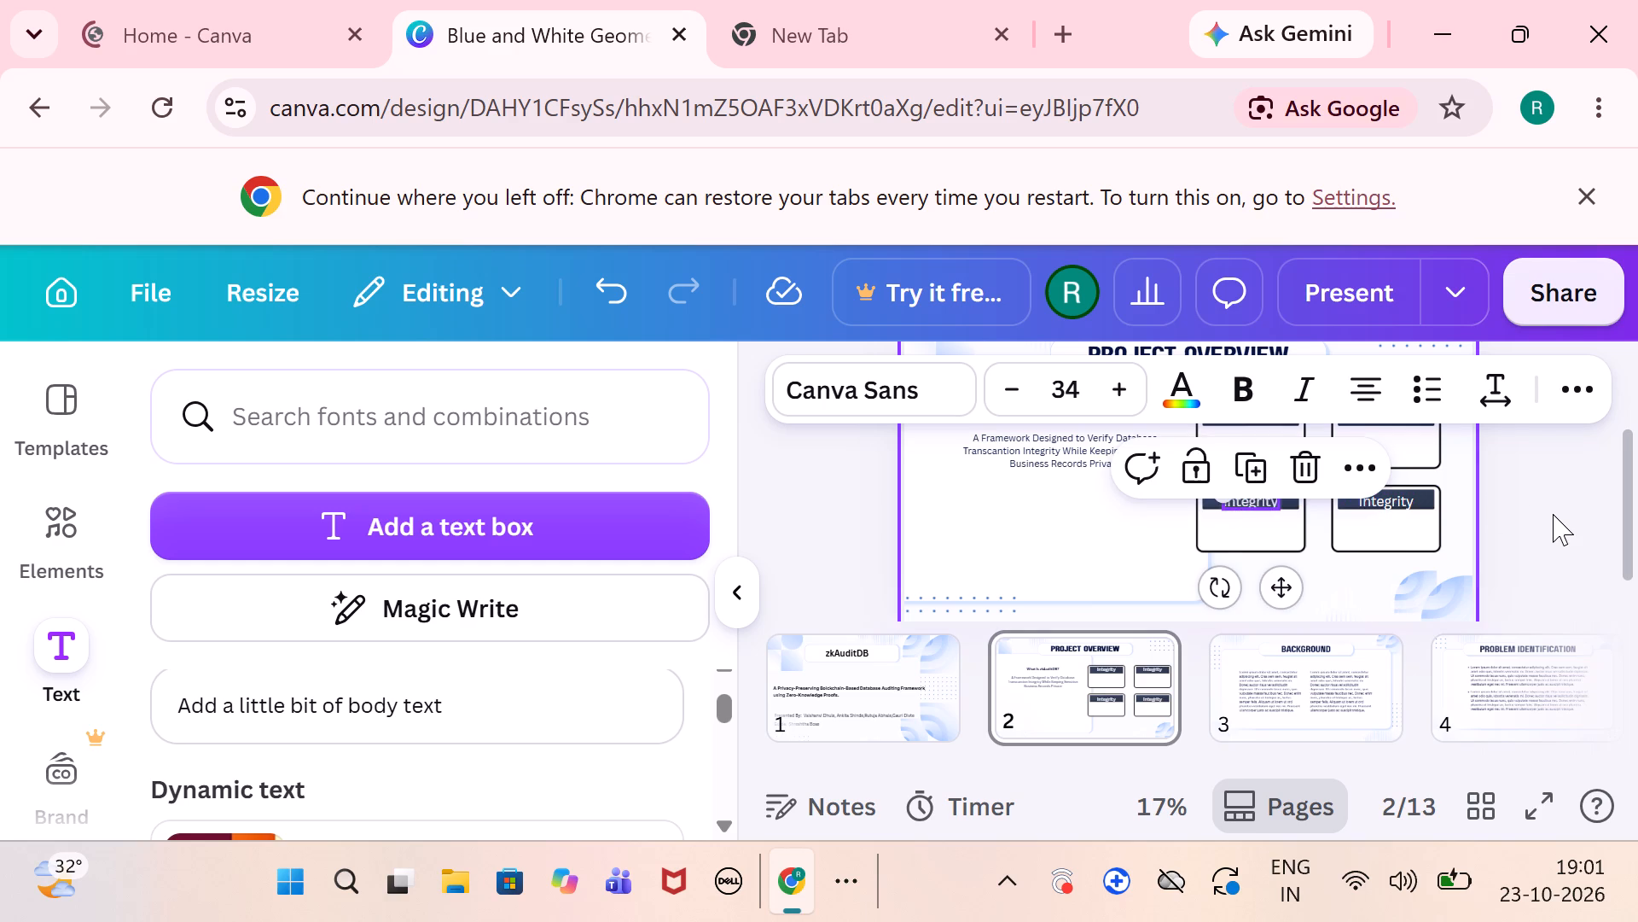
# Replace the upper-right box's header text with "Privacy".
pyautogui.scroll(1, 1529, 493)
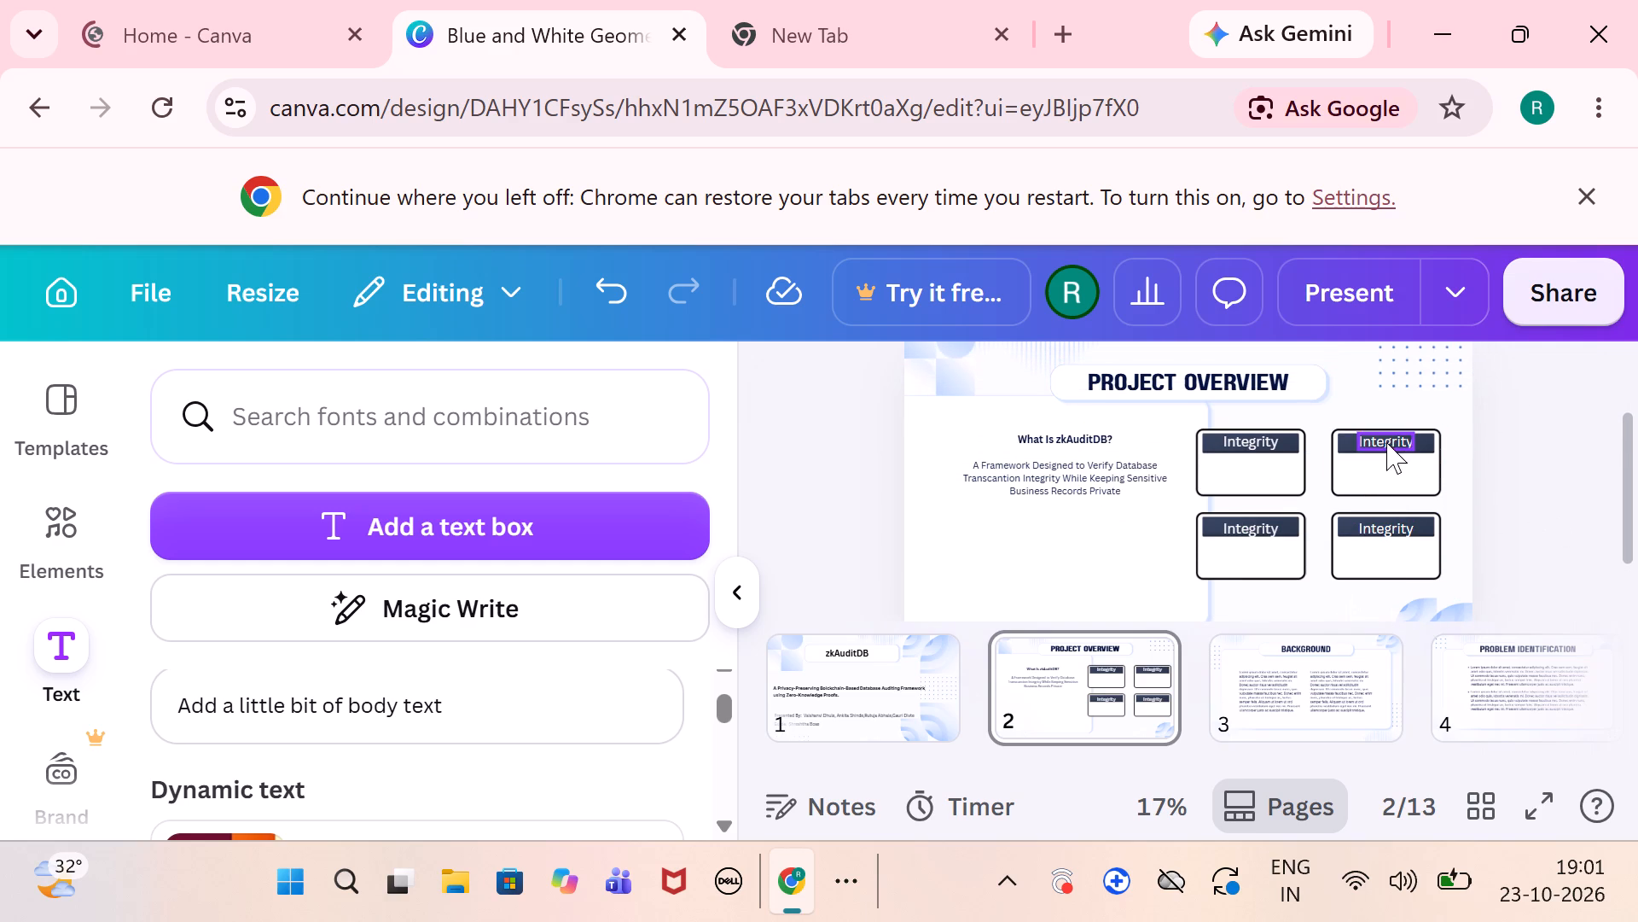
pyautogui.click(1375, 441)
pyautogui.doubleClick(1375, 441)
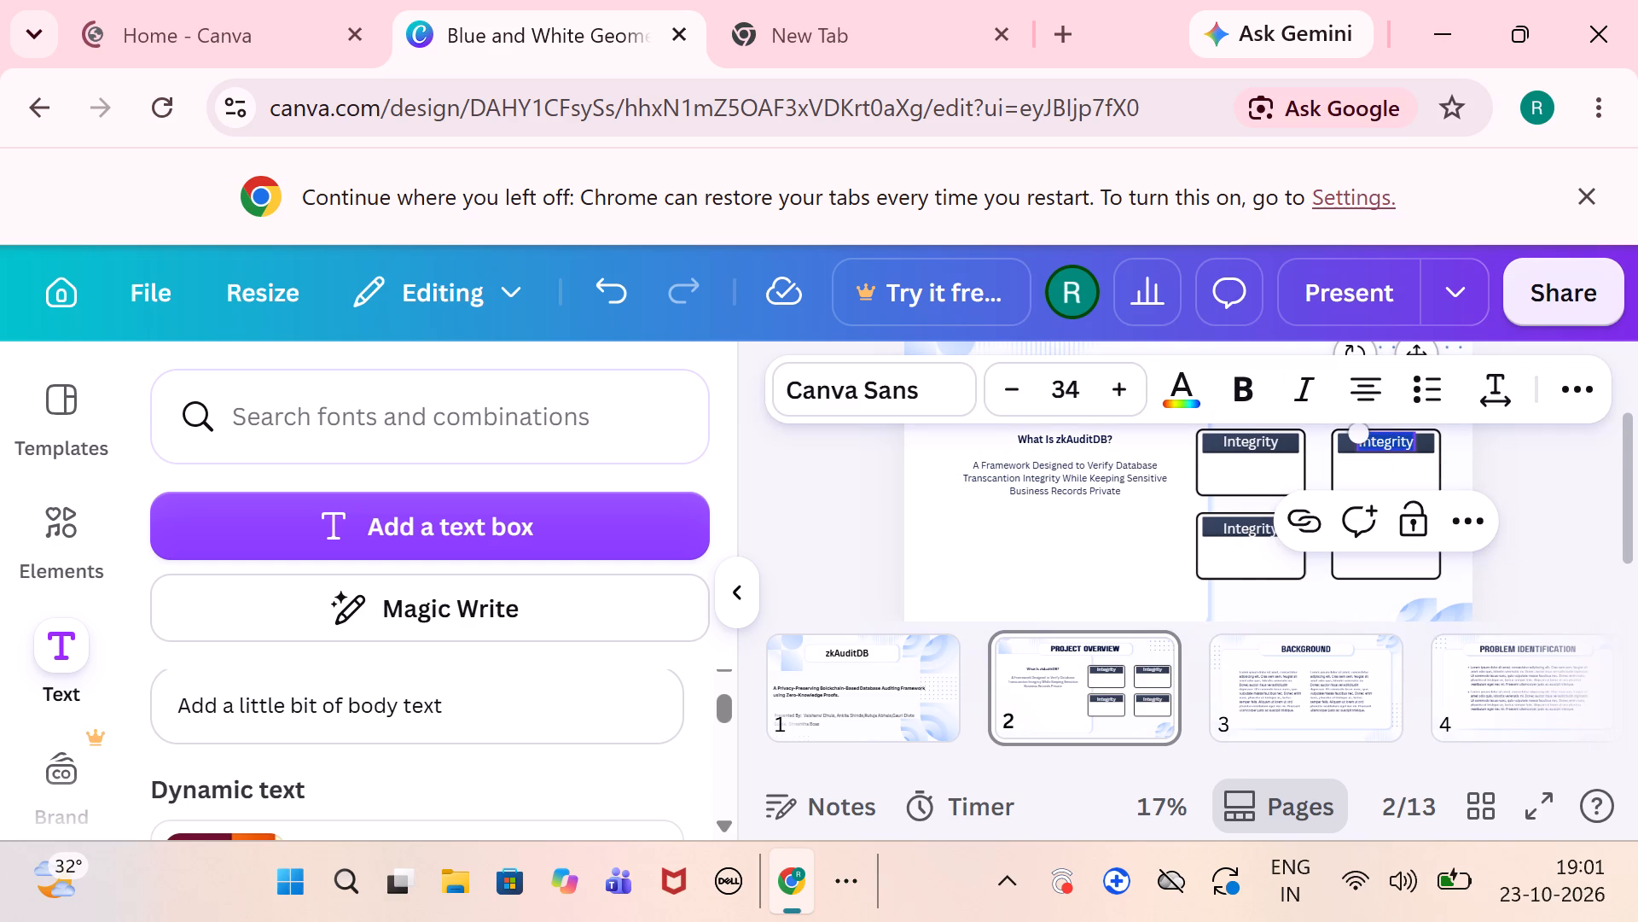
pyautogui.press('BackSpace')
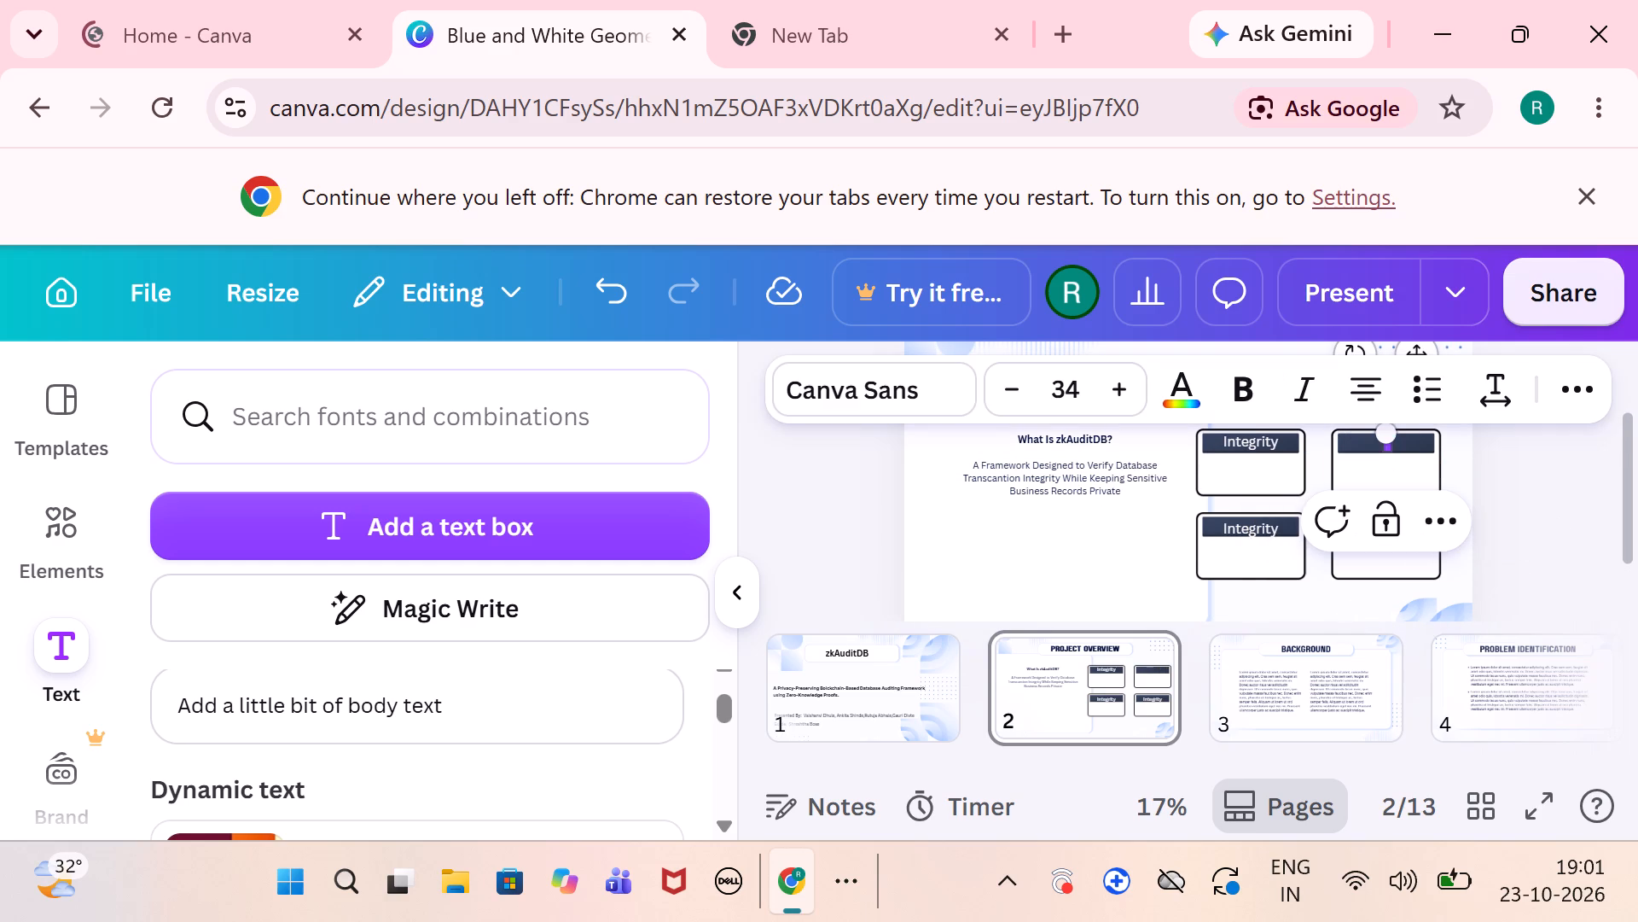
pyautogui.write('Pr')
pyautogui.write('ivacy')
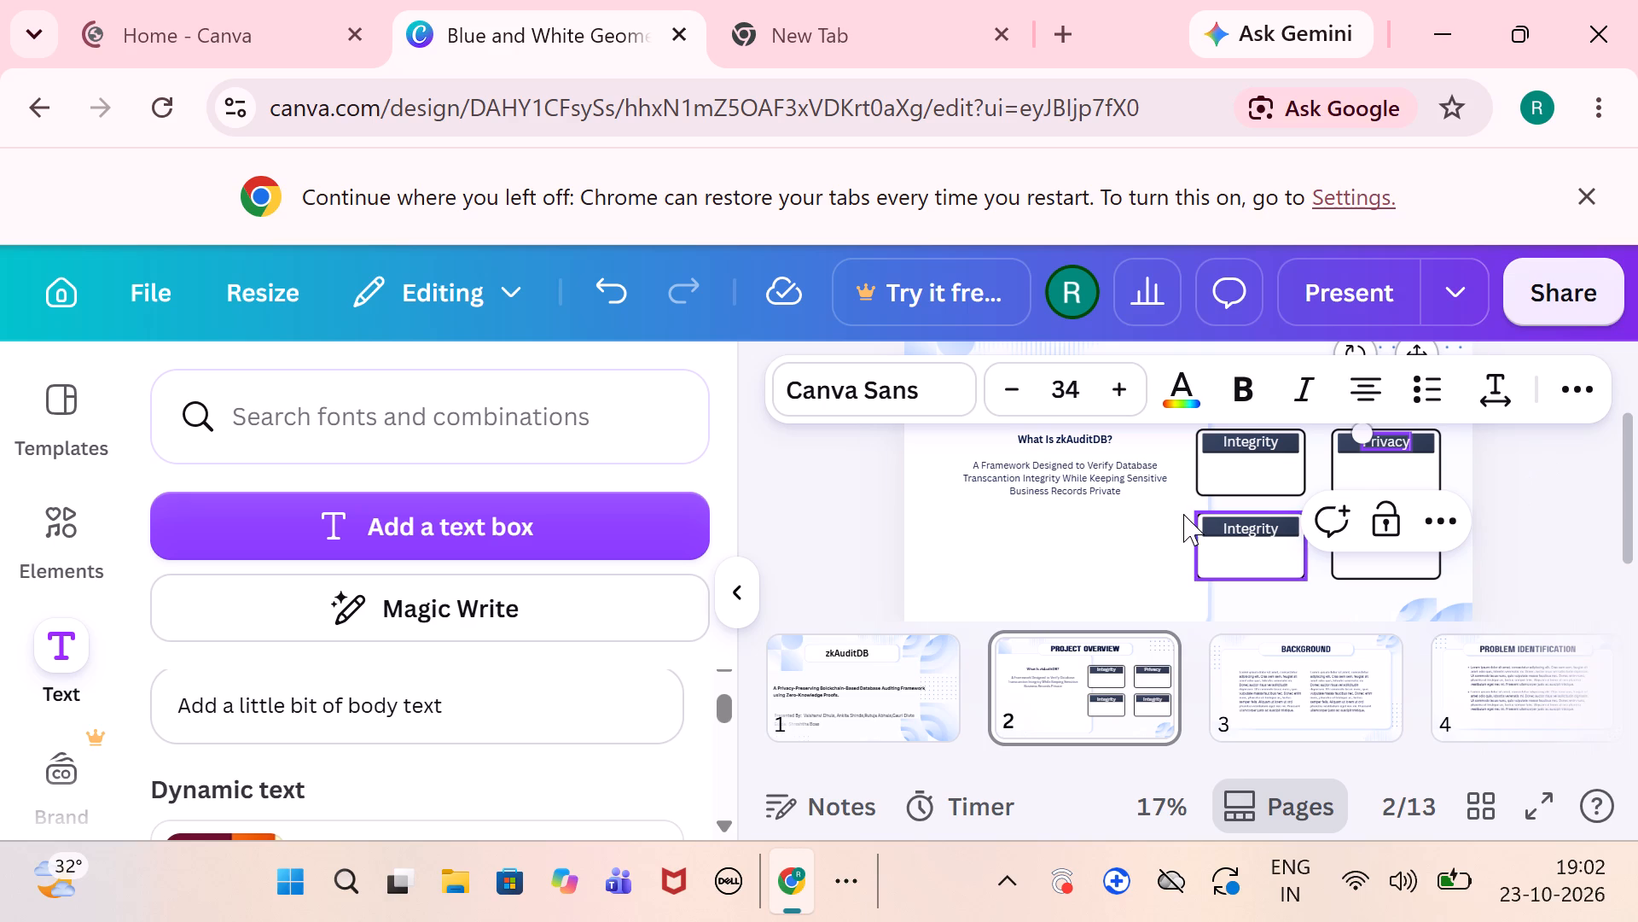
# Replace the lower-left box's header text with "Blockchain".
pyautogui.doubleClick(1234, 527)
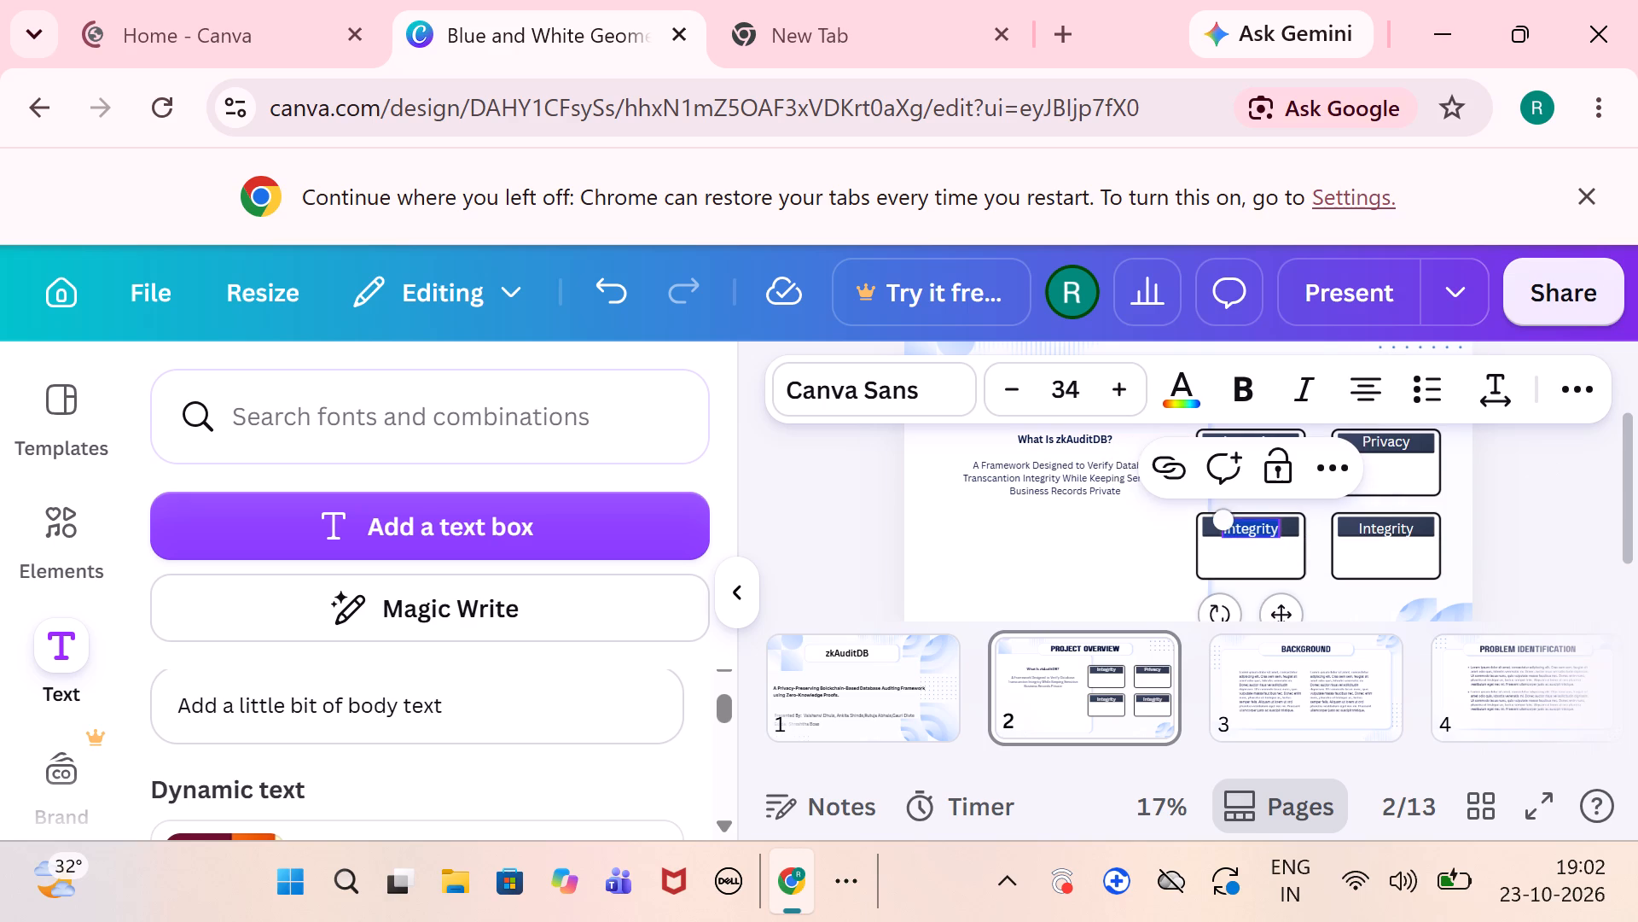
pyautogui.press('BackSpace')
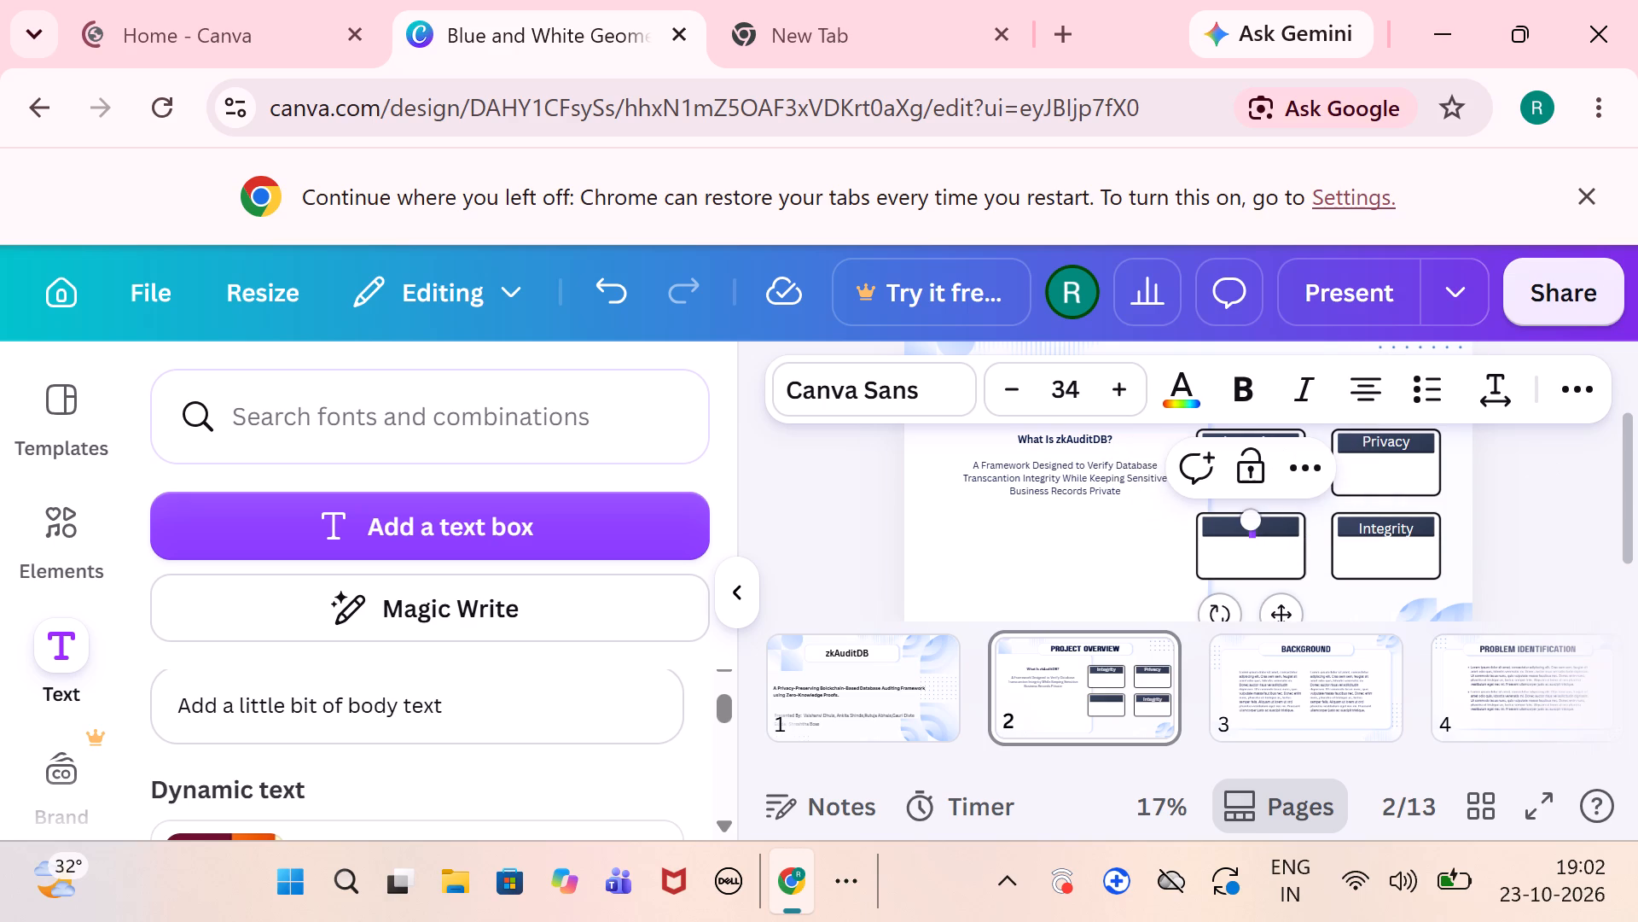
pyautogui.hotkey('shift', 'b')
pyautogui.write('lockchain')
pyautogui.click(1562, 549)
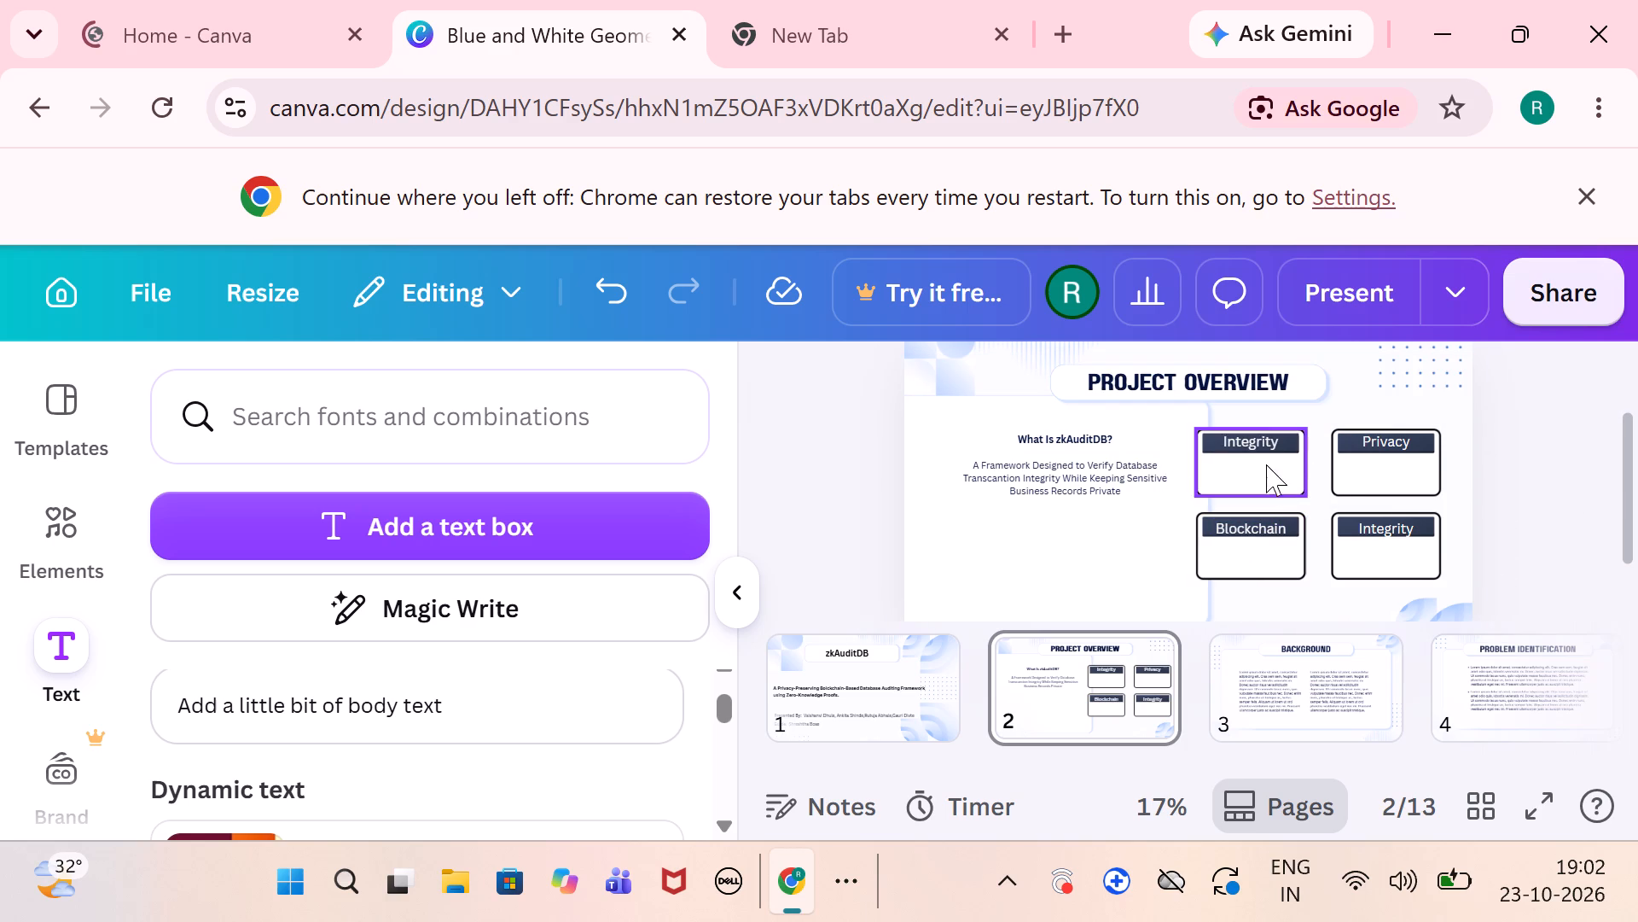
pyautogui.click(1241, 533)
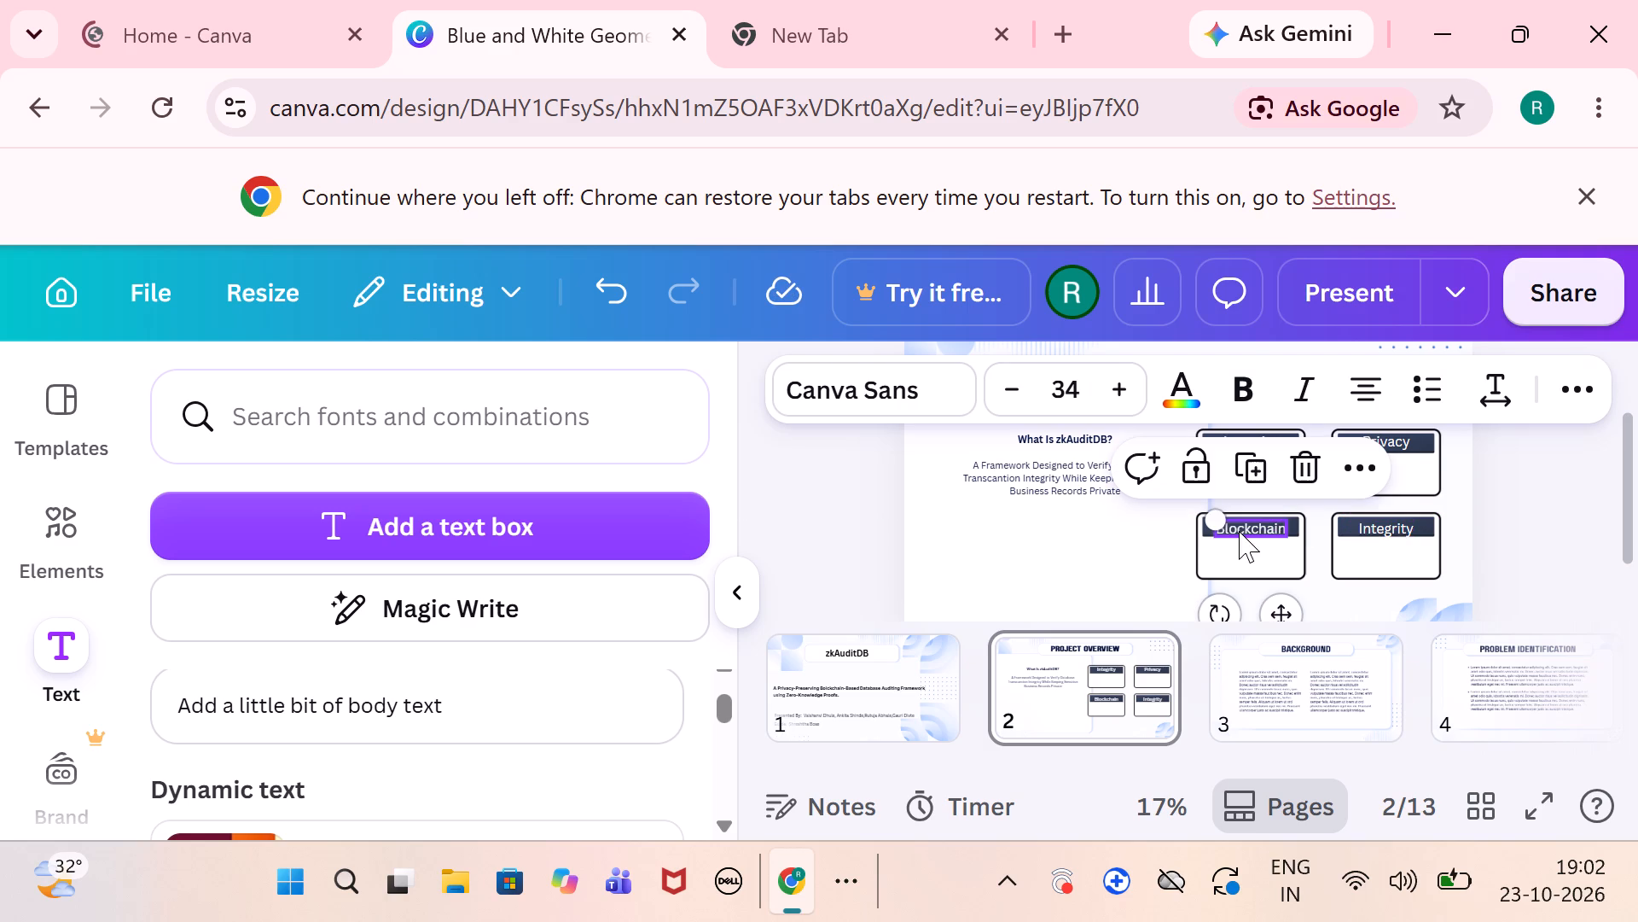
pyautogui.click(1537, 543)
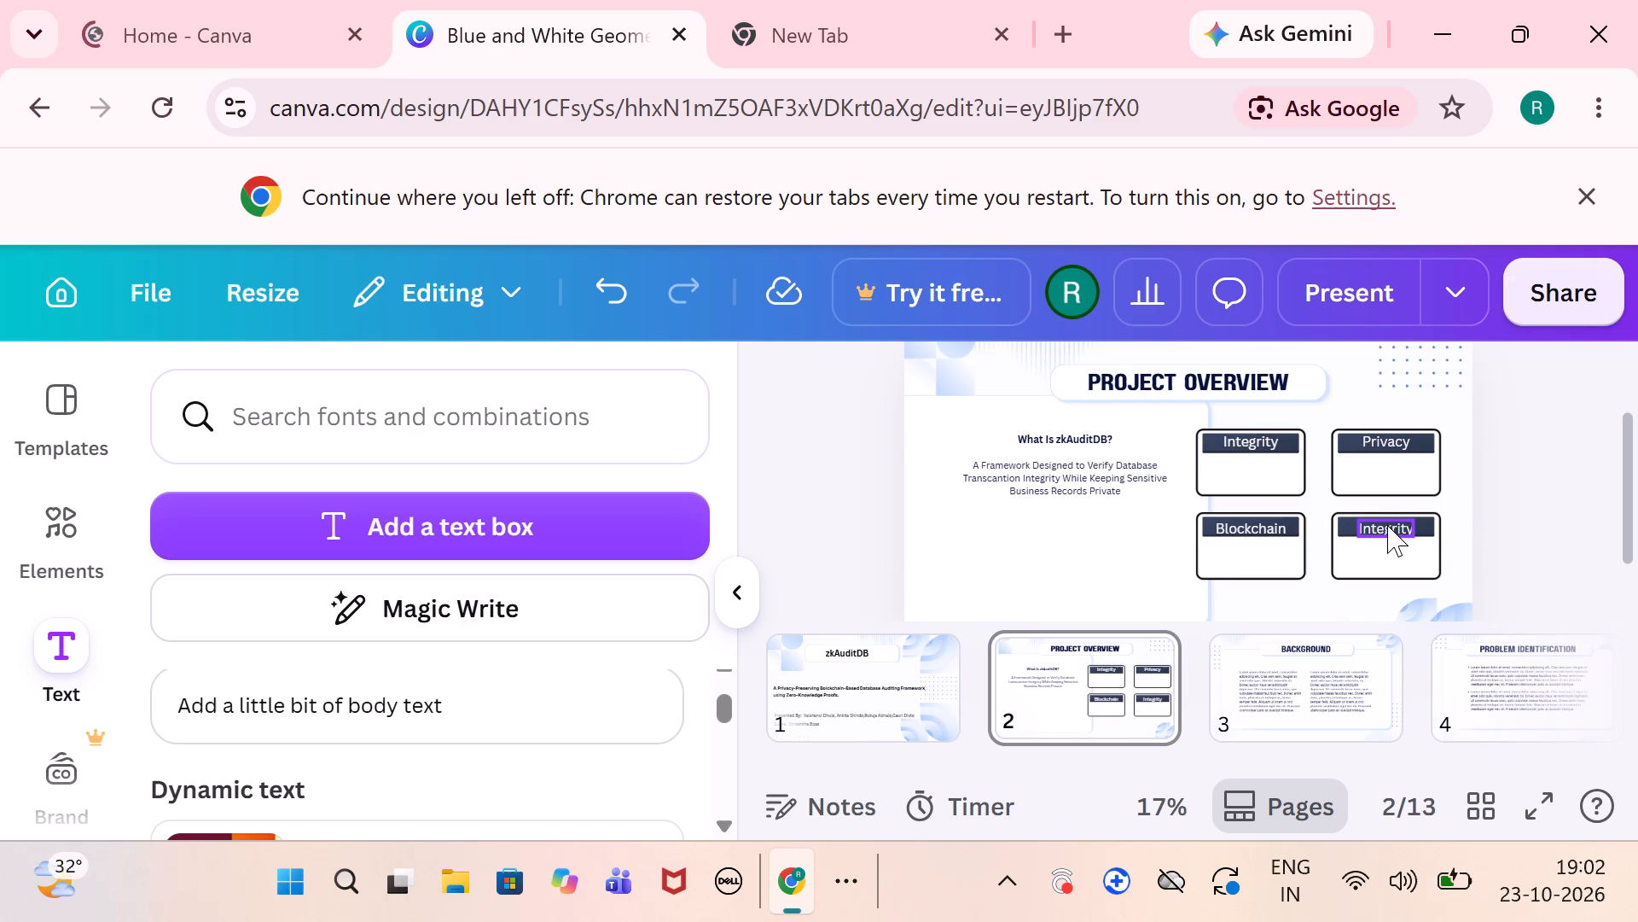
# Replace the lower-right box's header text with "Monitoring".
pyautogui.doubleClick(1387, 525)
pyautogui.press('BackSpace')
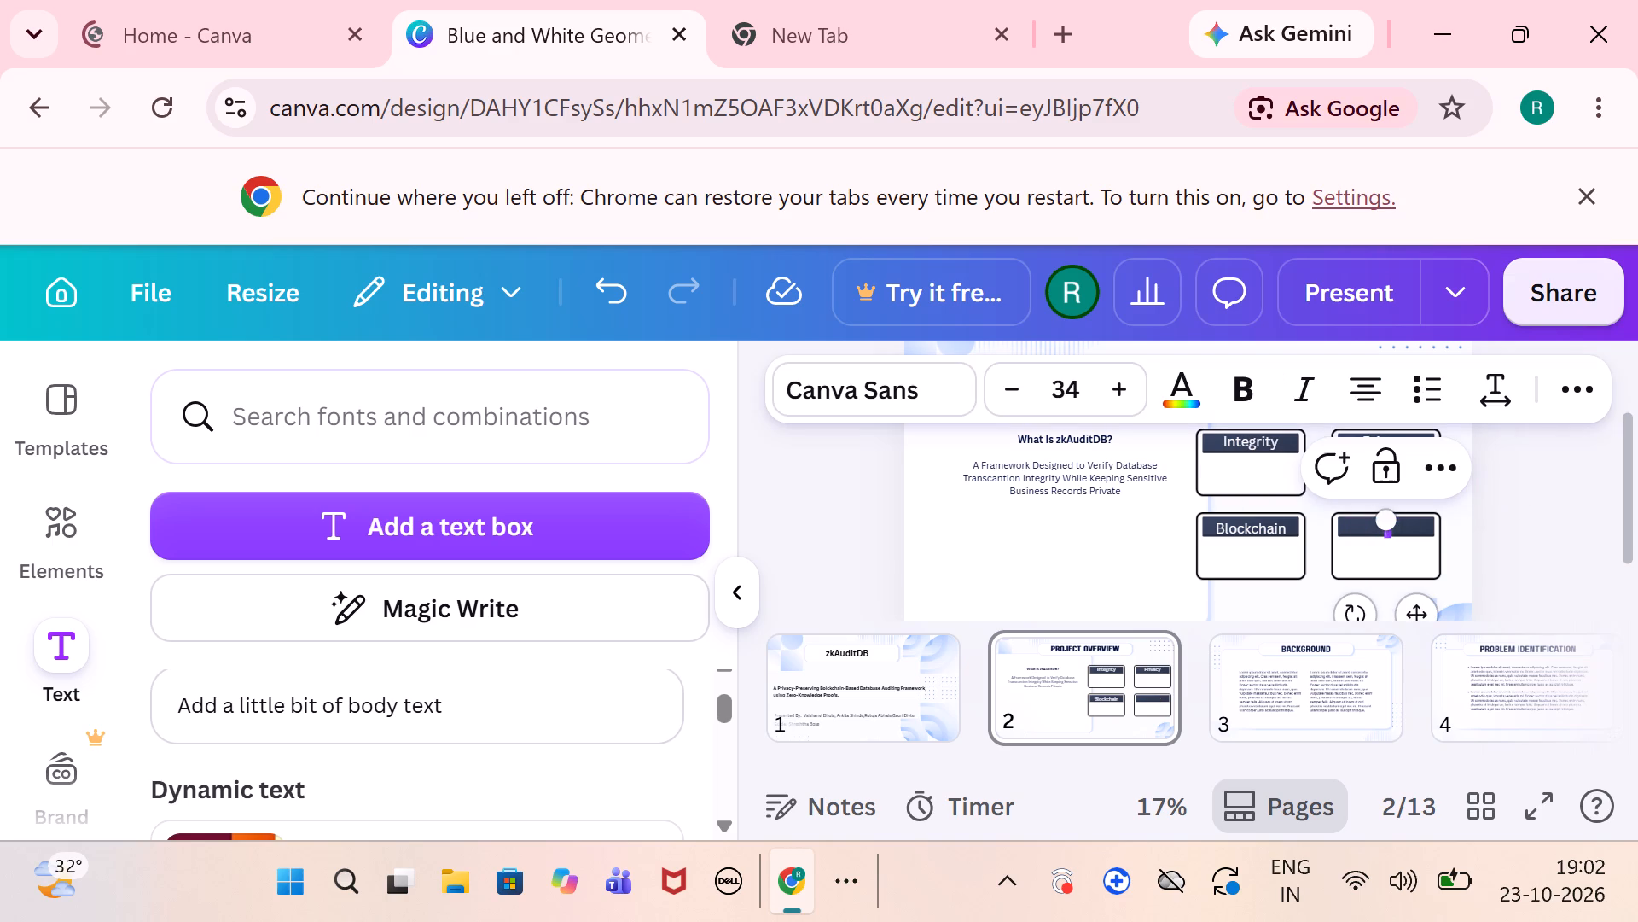
pyautogui.write('Monitoring')
pyautogui.click(1558, 535)
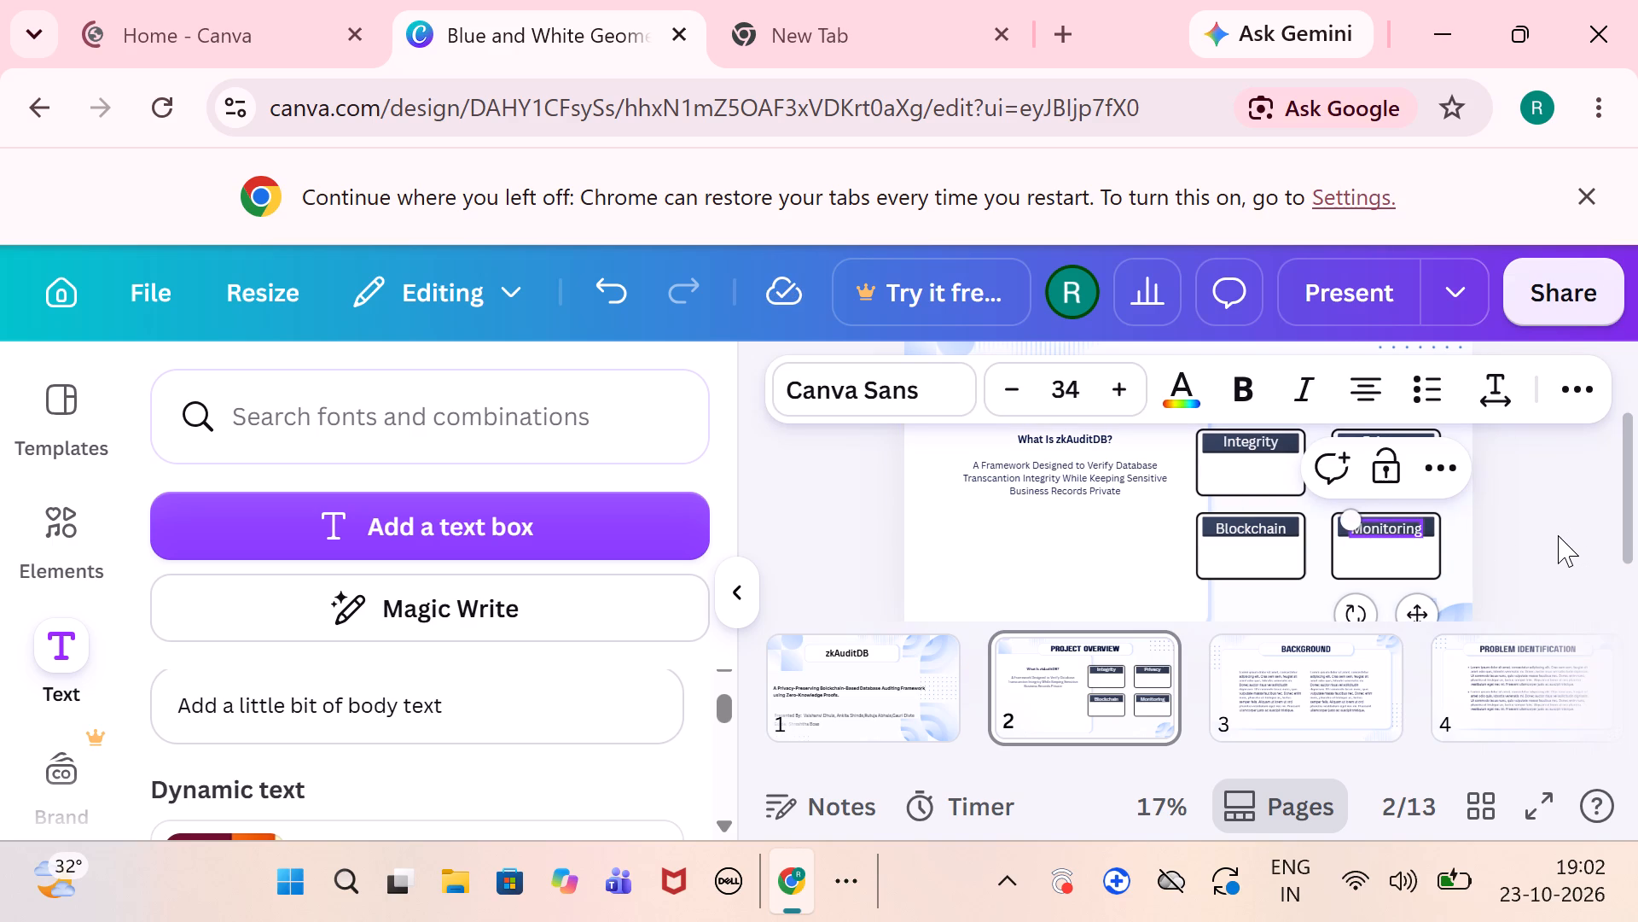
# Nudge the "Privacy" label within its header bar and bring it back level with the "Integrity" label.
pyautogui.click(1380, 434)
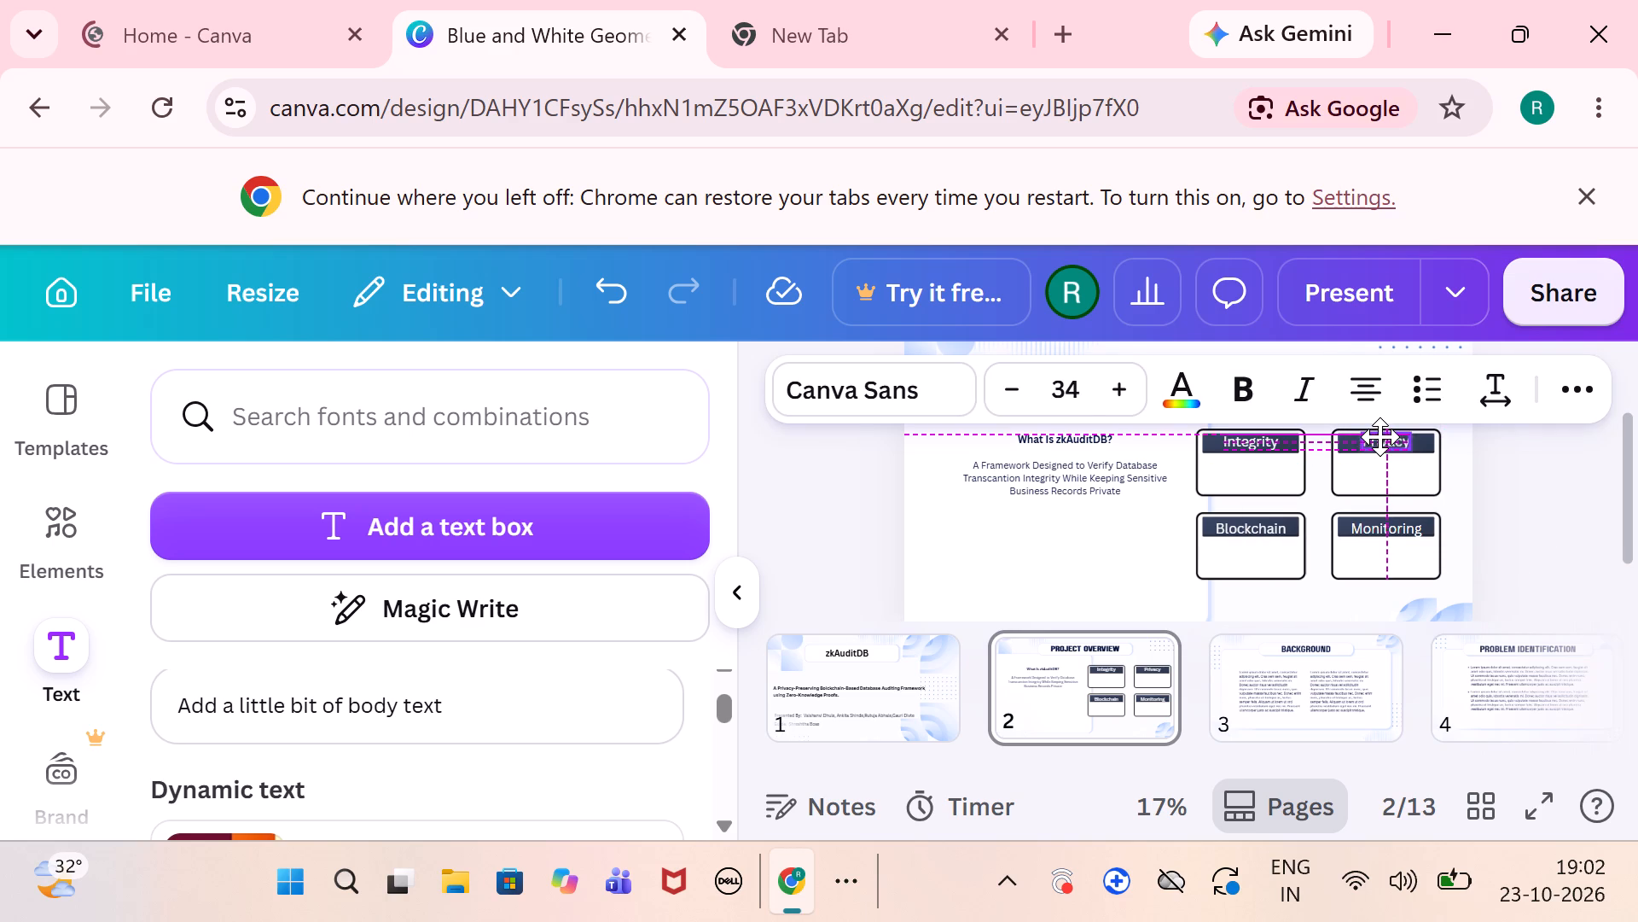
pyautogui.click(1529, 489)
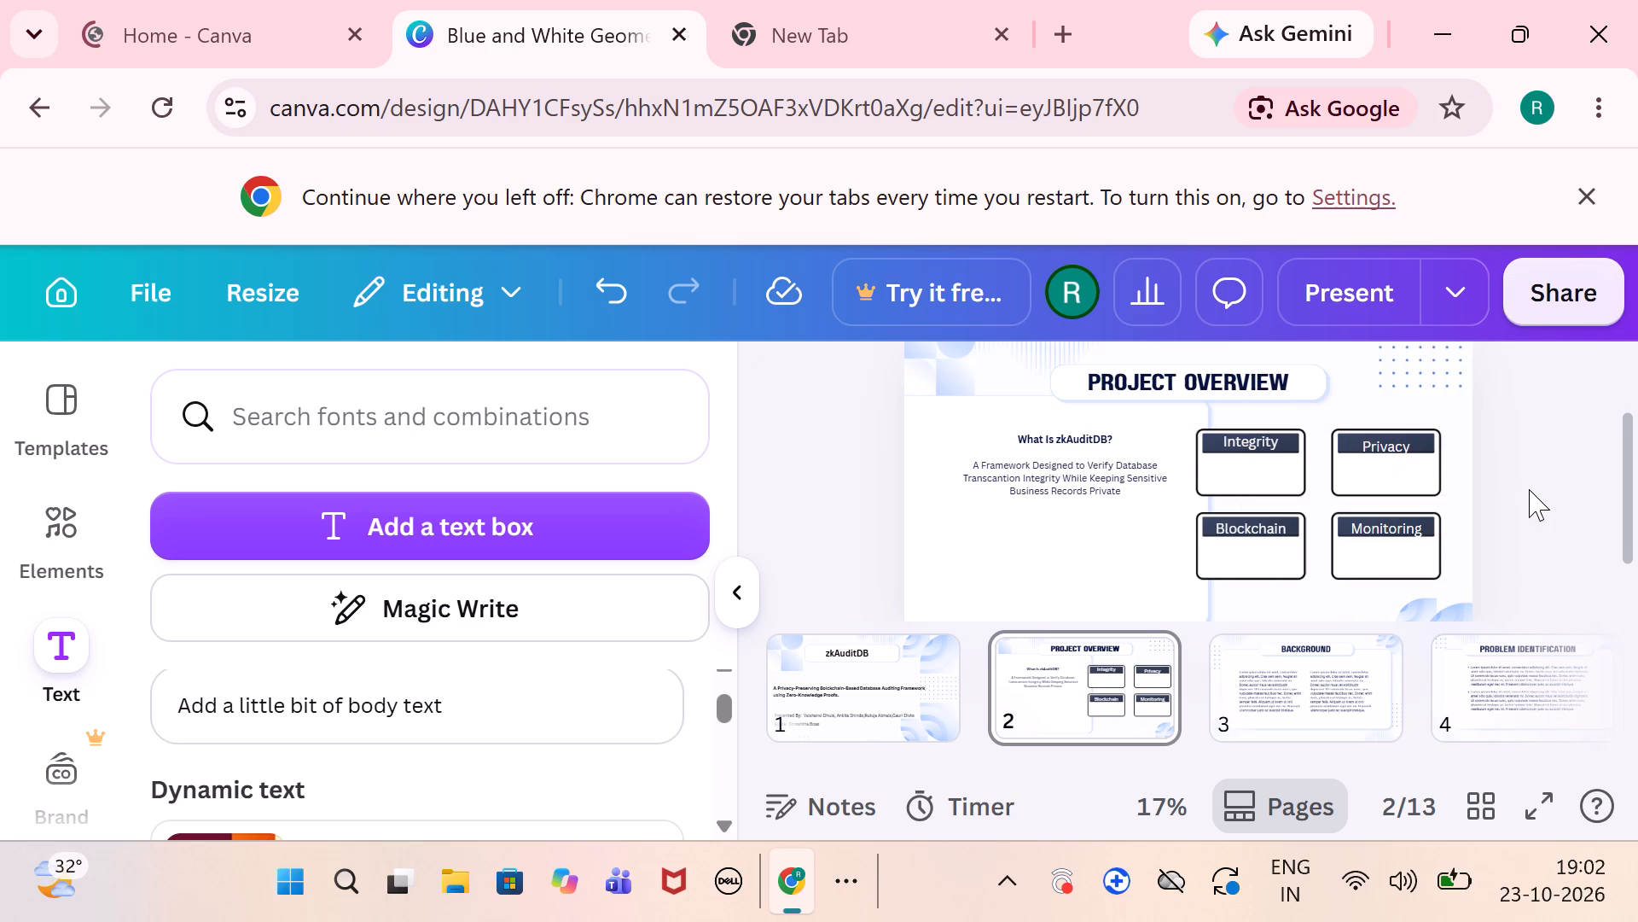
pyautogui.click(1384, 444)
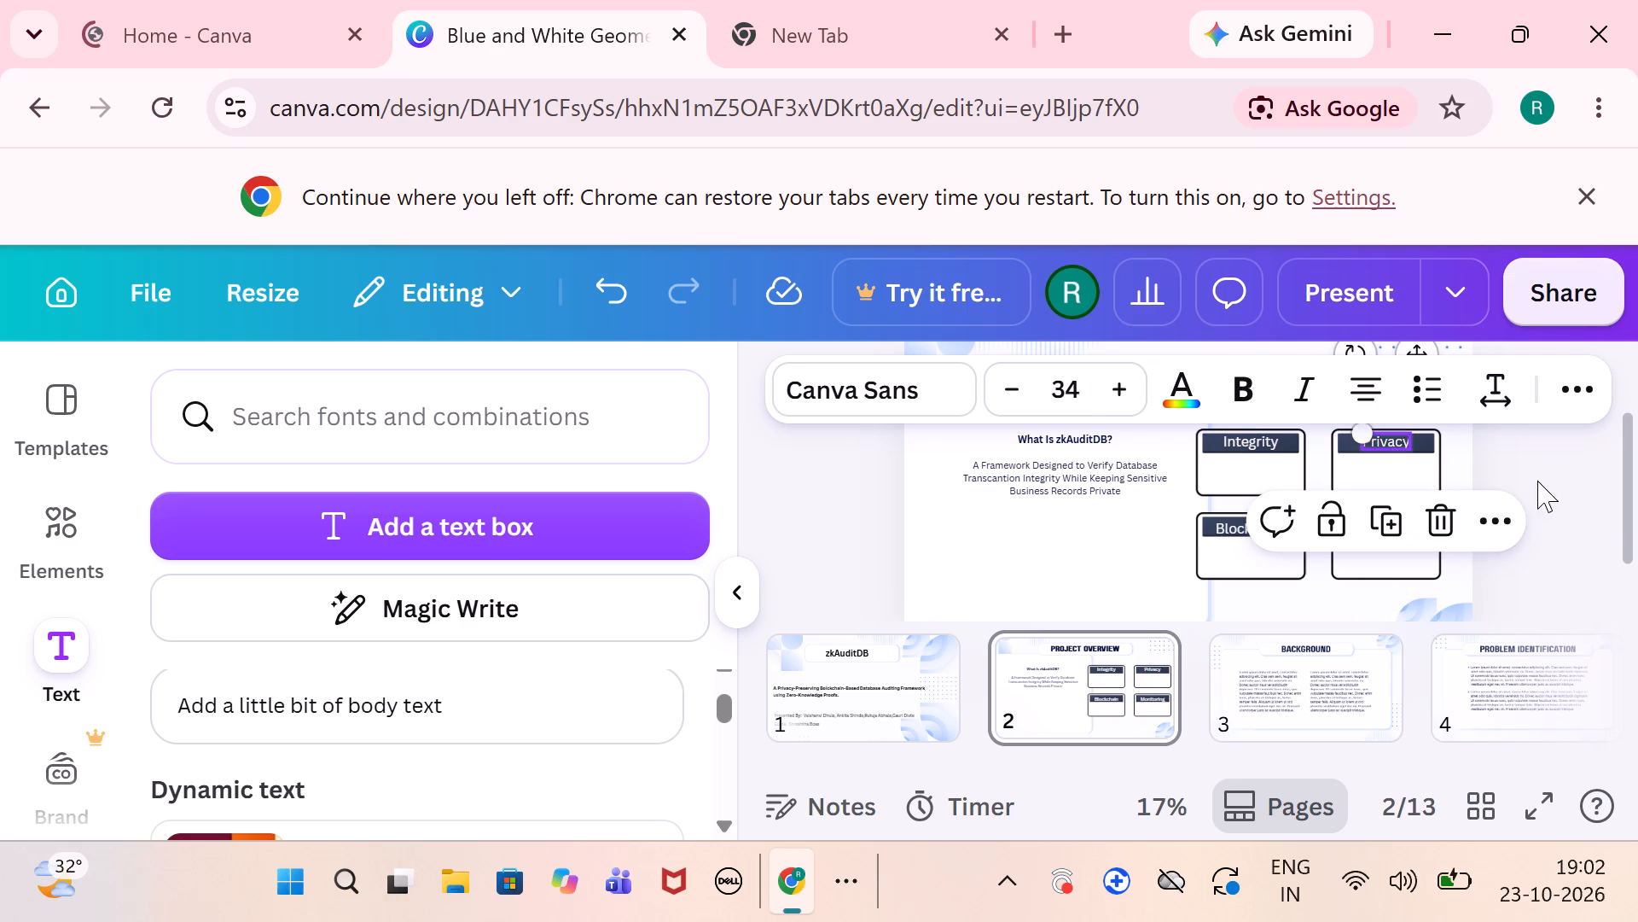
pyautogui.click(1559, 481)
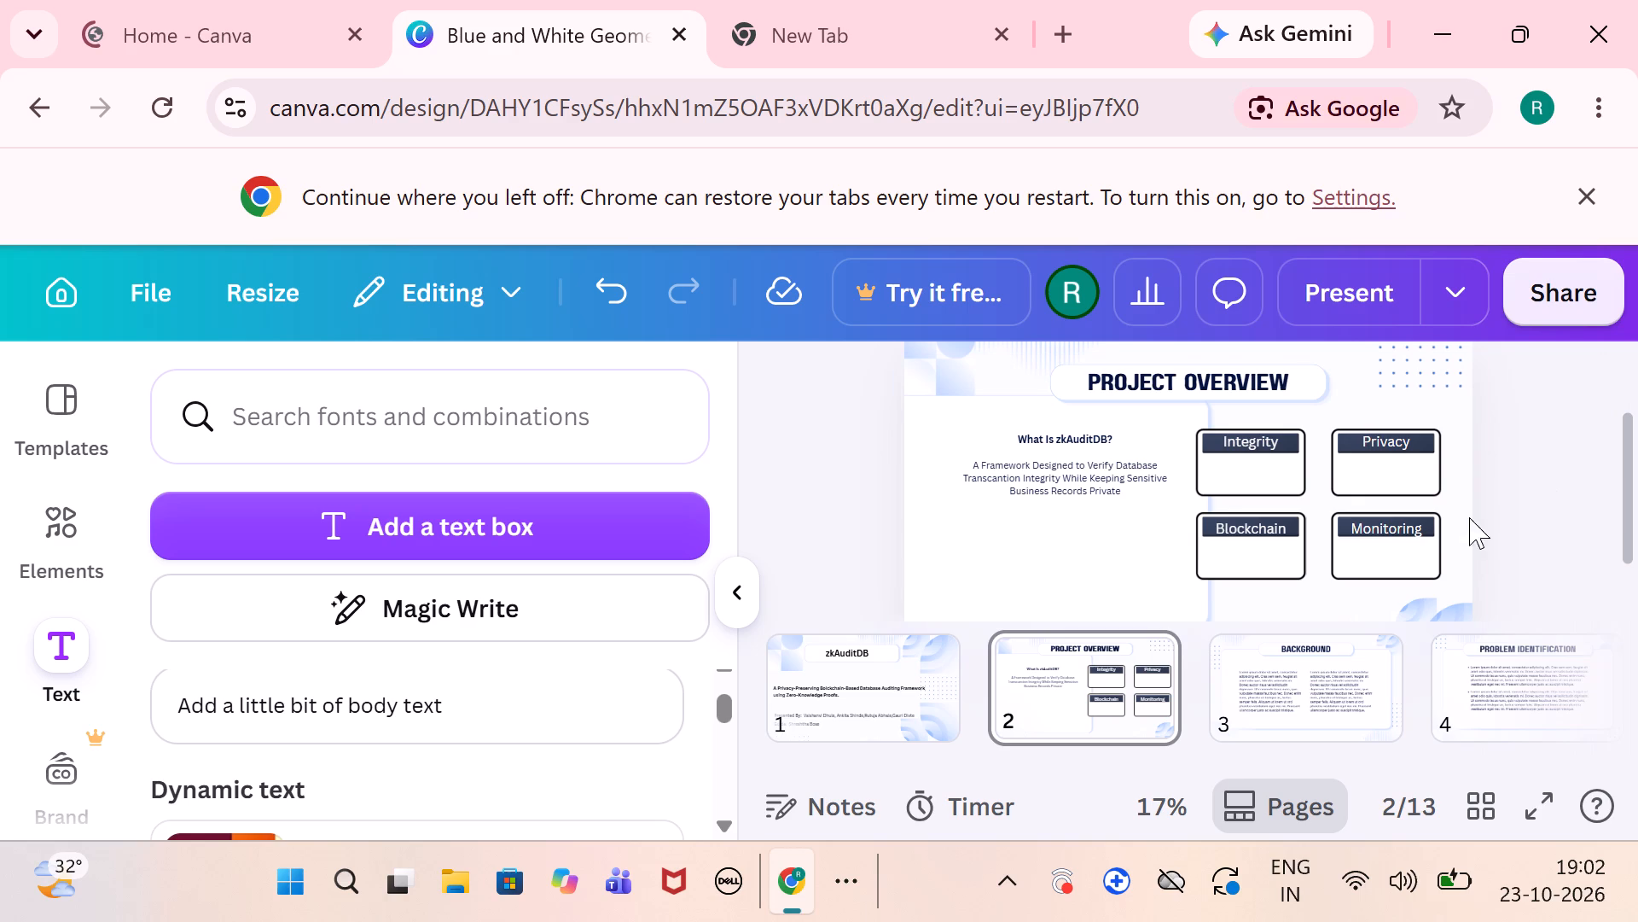
# Change the paragraph alignment of the "Privacy" label text.
pyautogui.tripleClick(1408, 435)
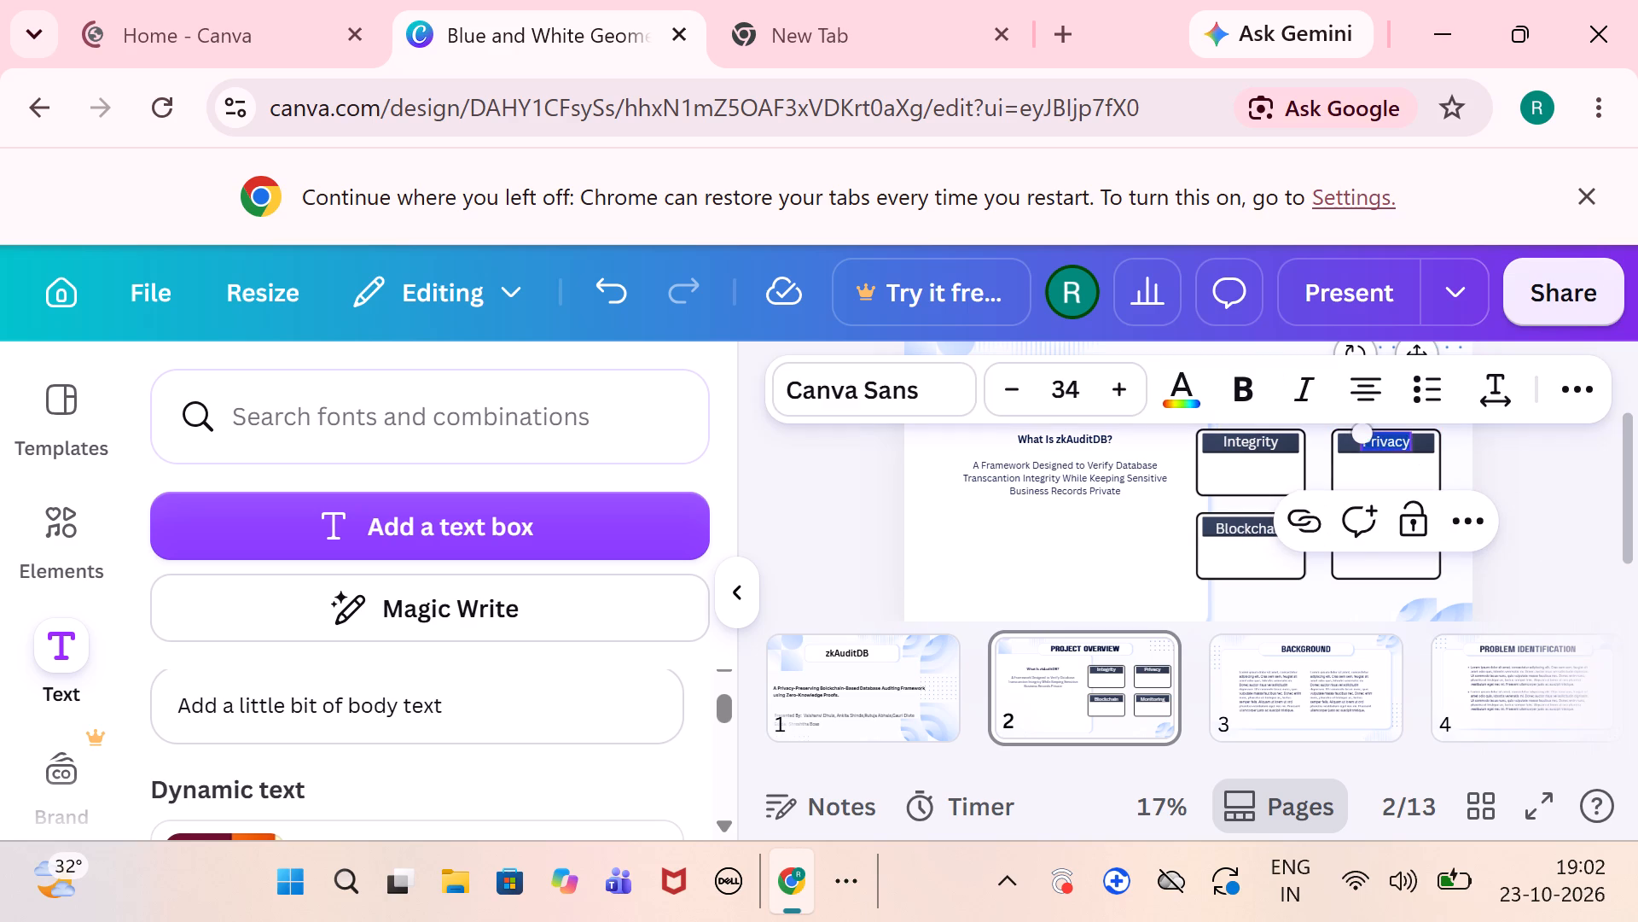
pyautogui.click(1368, 384)
pyautogui.click(1527, 497)
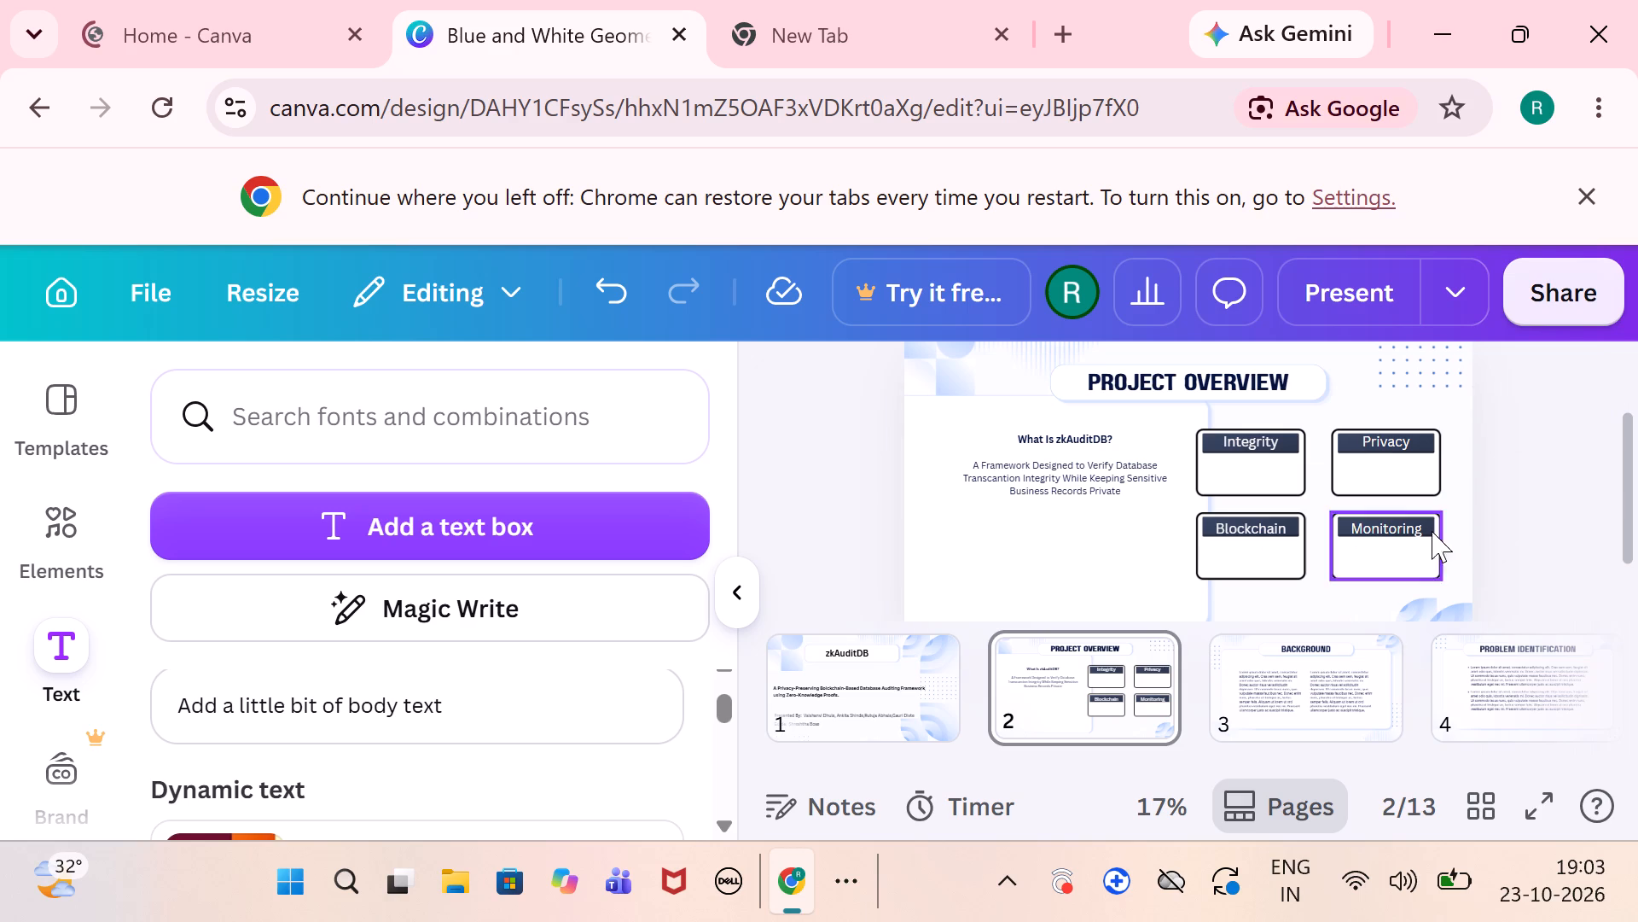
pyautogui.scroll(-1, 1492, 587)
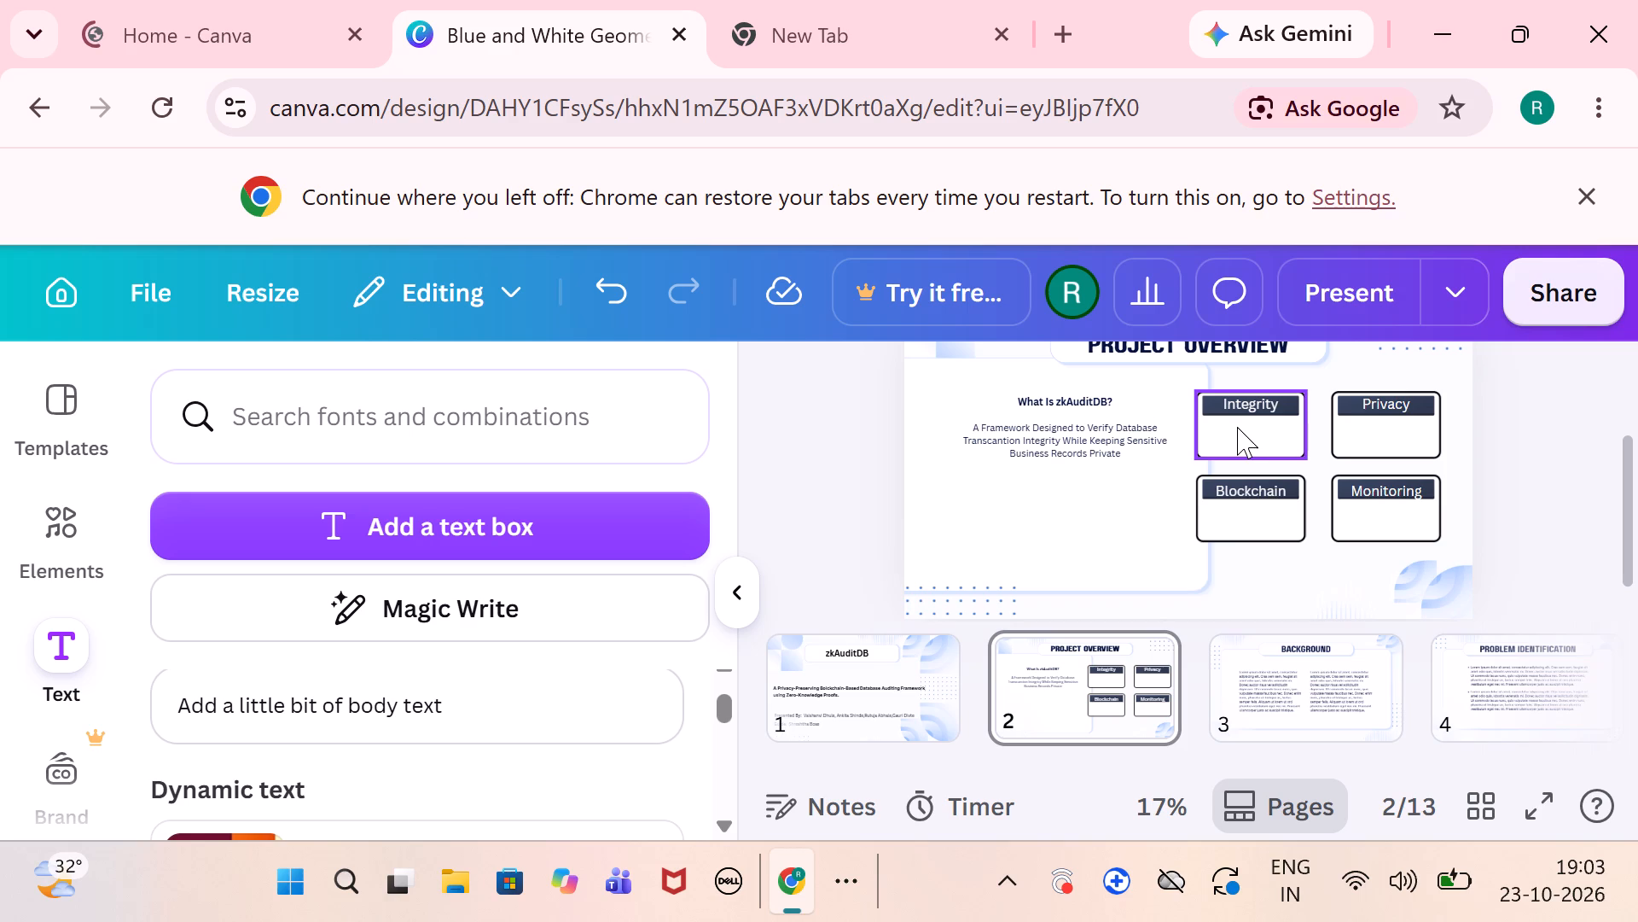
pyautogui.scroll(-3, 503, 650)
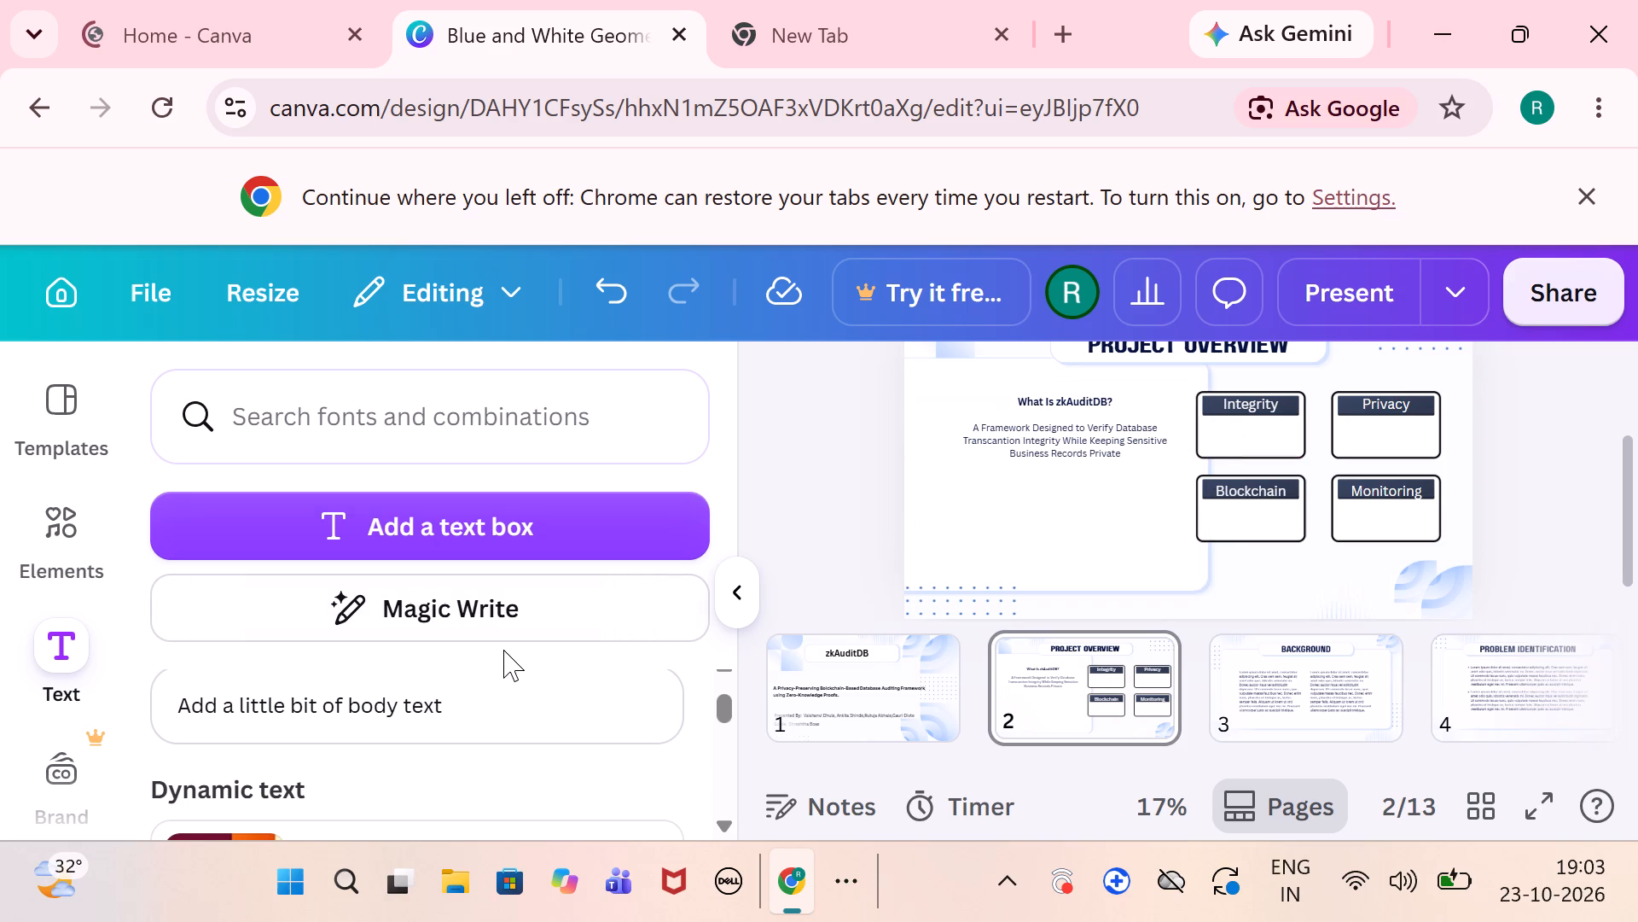
# Add a body text box to the Project Overview slide and replace its placeholder text with "Detect".
pyautogui.scroll(-1, 503, 650)
pyautogui.click(400, 712)
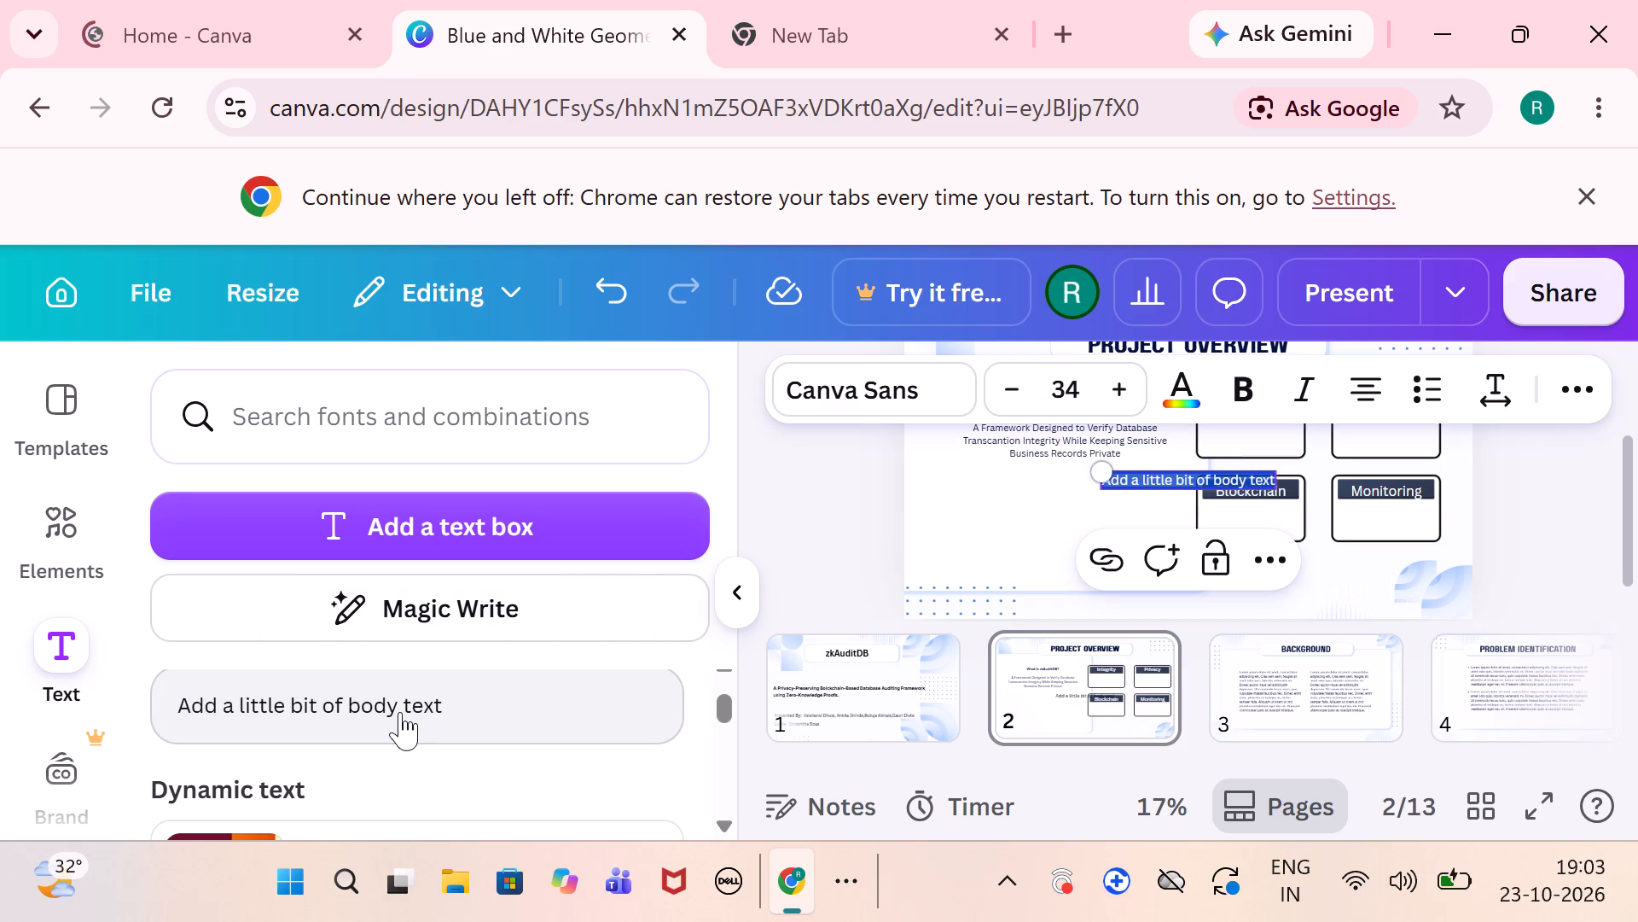
pyautogui.press('BackSpace')
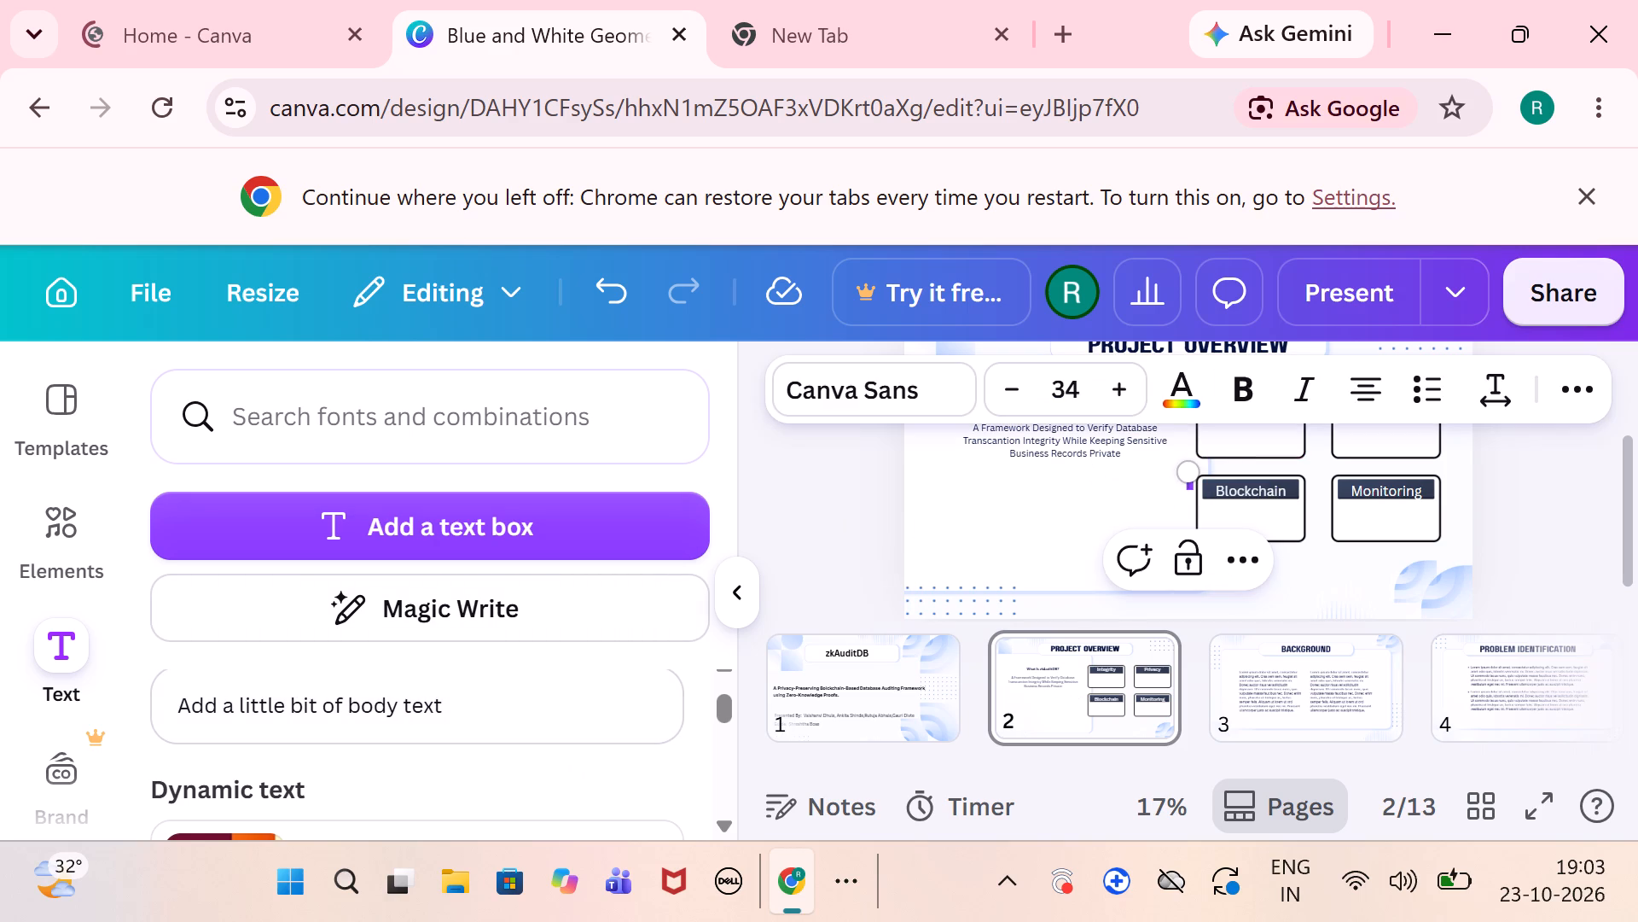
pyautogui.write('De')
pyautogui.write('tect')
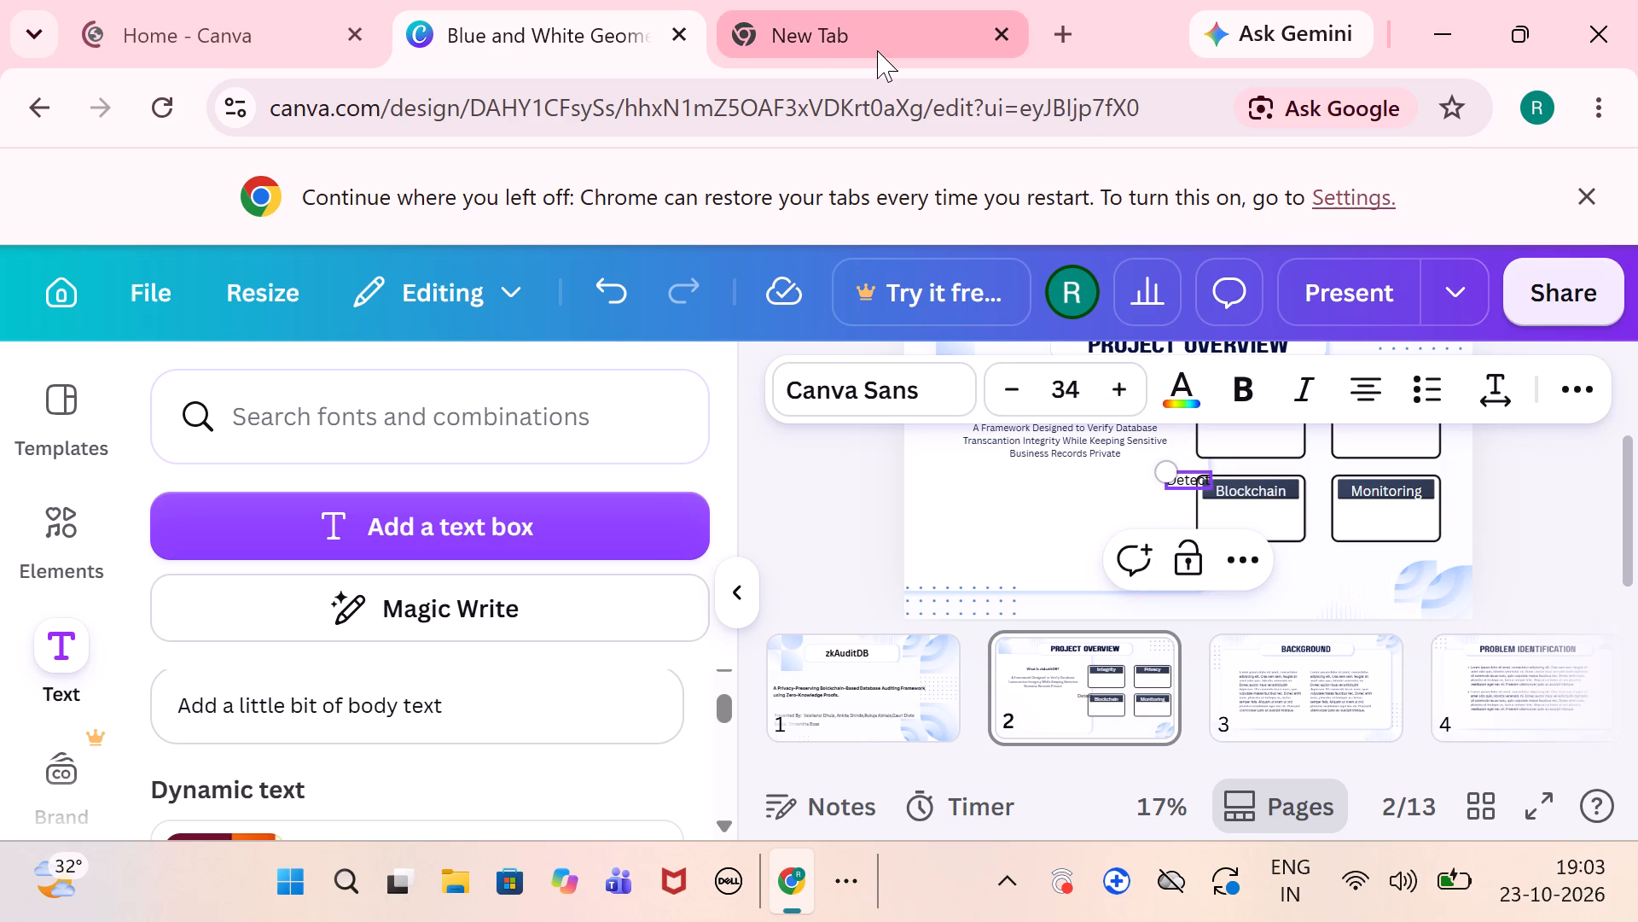
# Switch to the blank new browser tab and open the Google search field for a query.
pyautogui.click(877, 50)
pyautogui.click(543, 621)
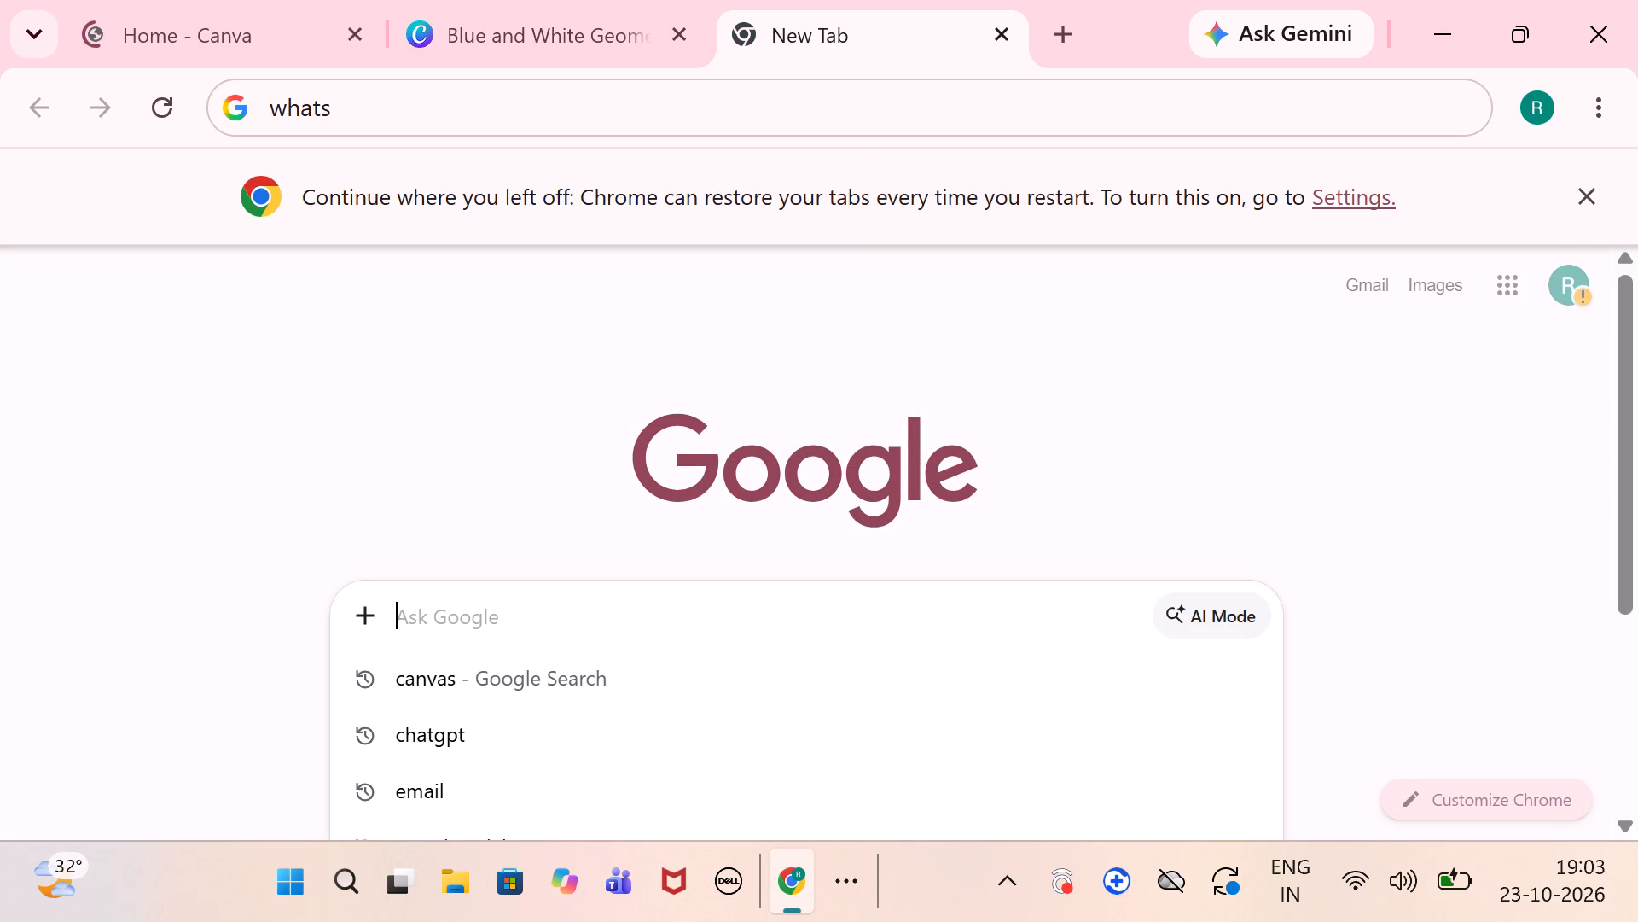
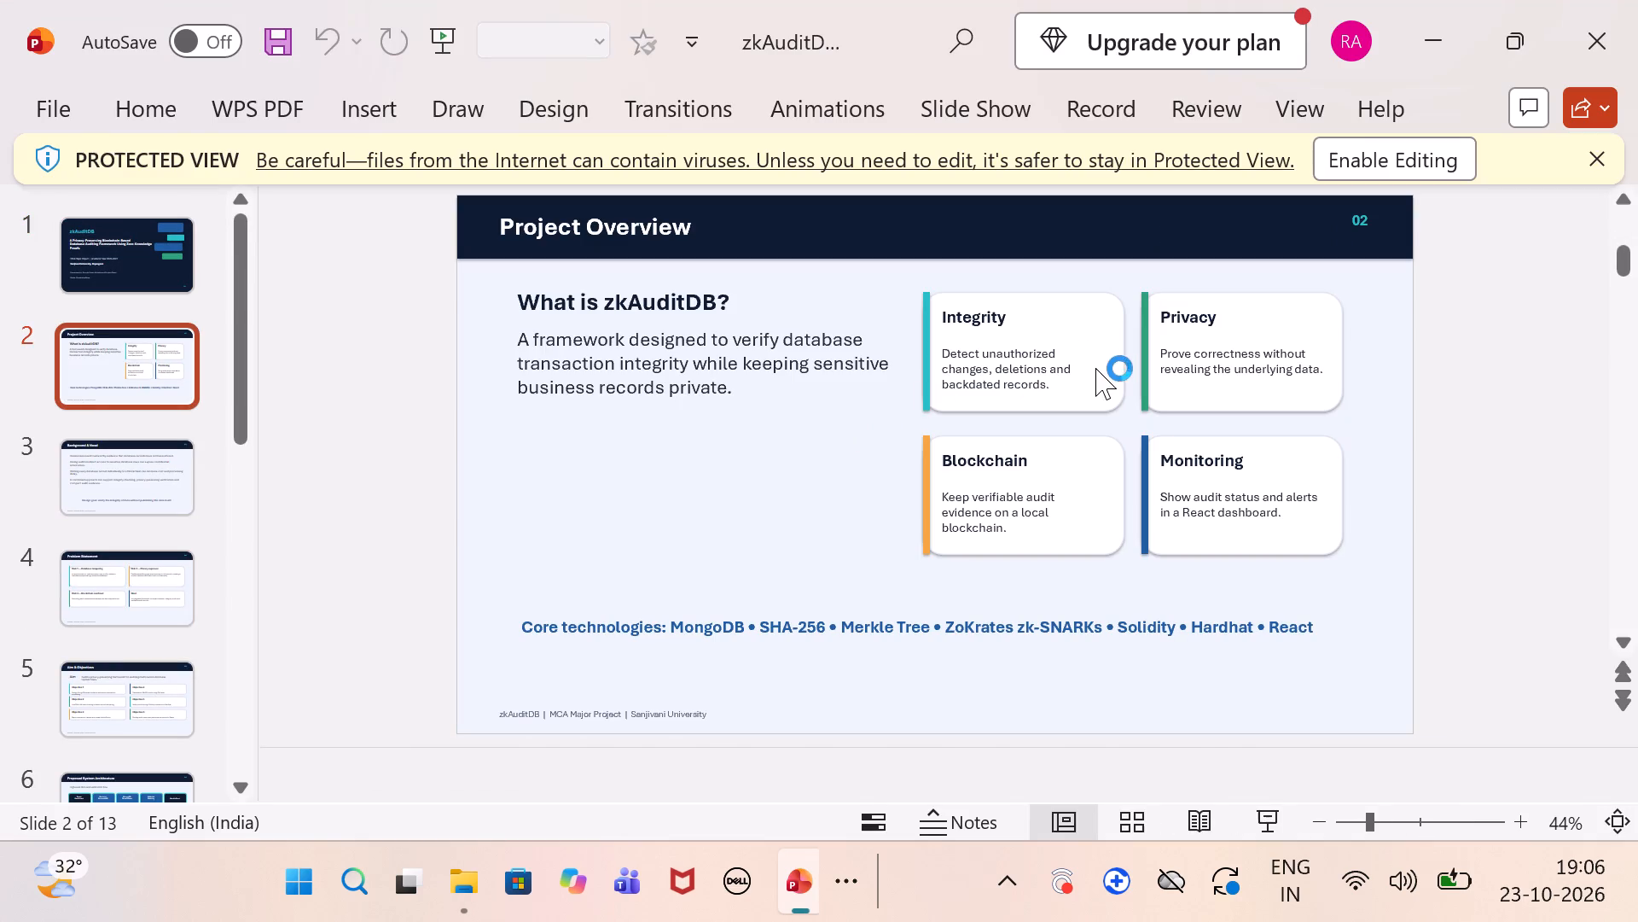
# Copy the Integrity description from the PowerPoint slide and paste it over the "Detect" text in the Canva slide.
pyautogui.moveTo(1058, 381); pyautogui.dragTo(935, 343)
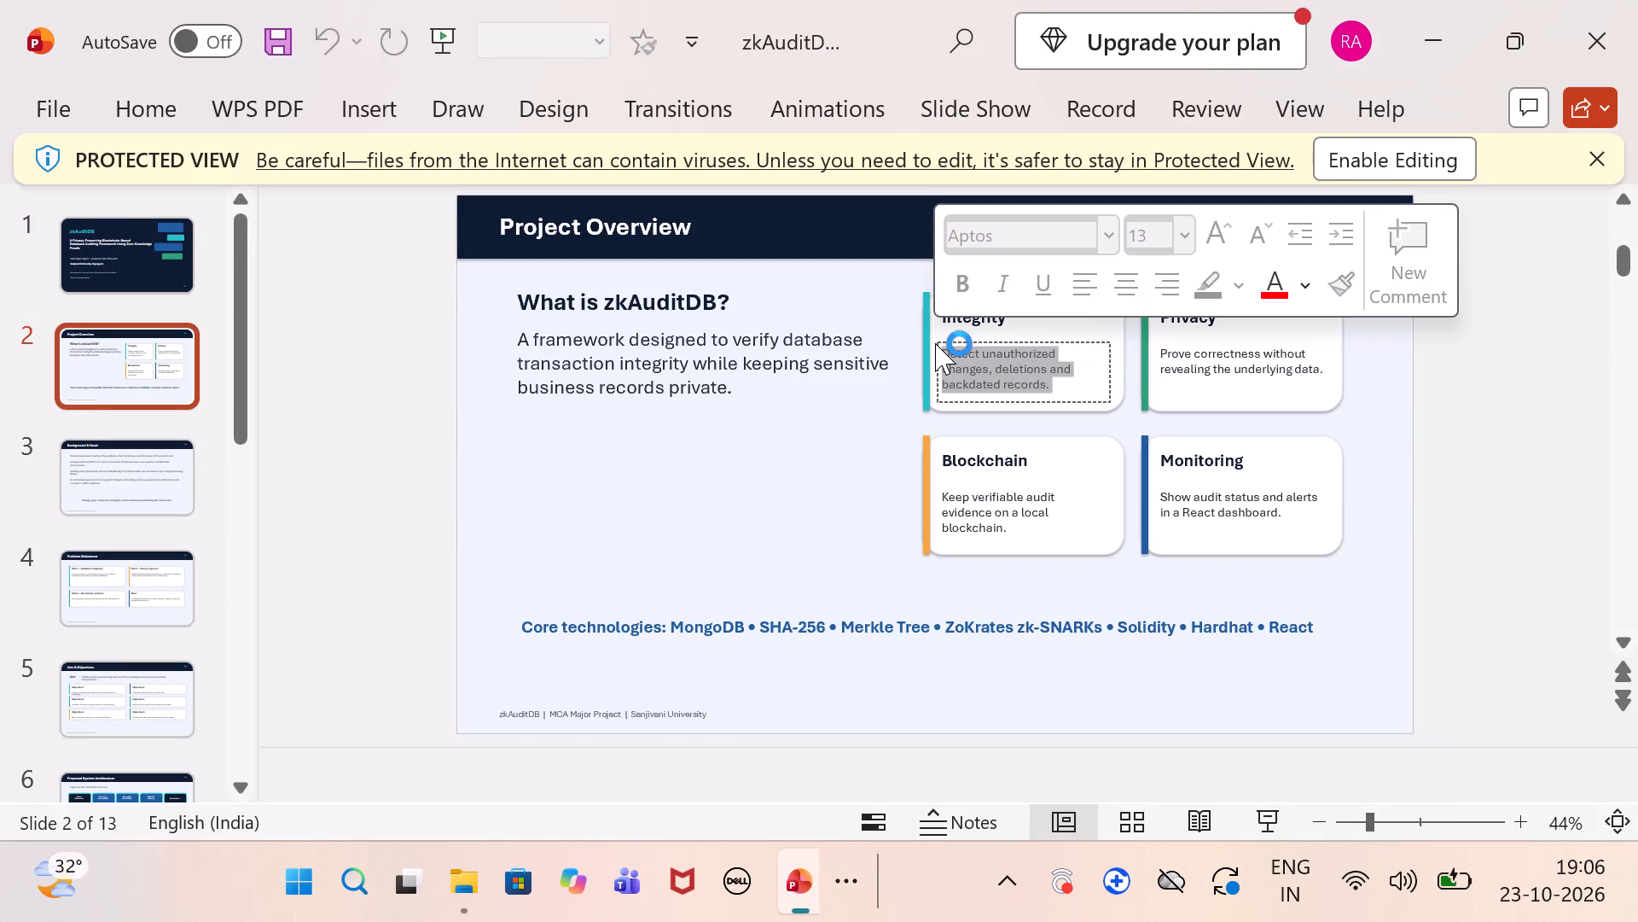
pyautogui.press('ctrl+Insert')
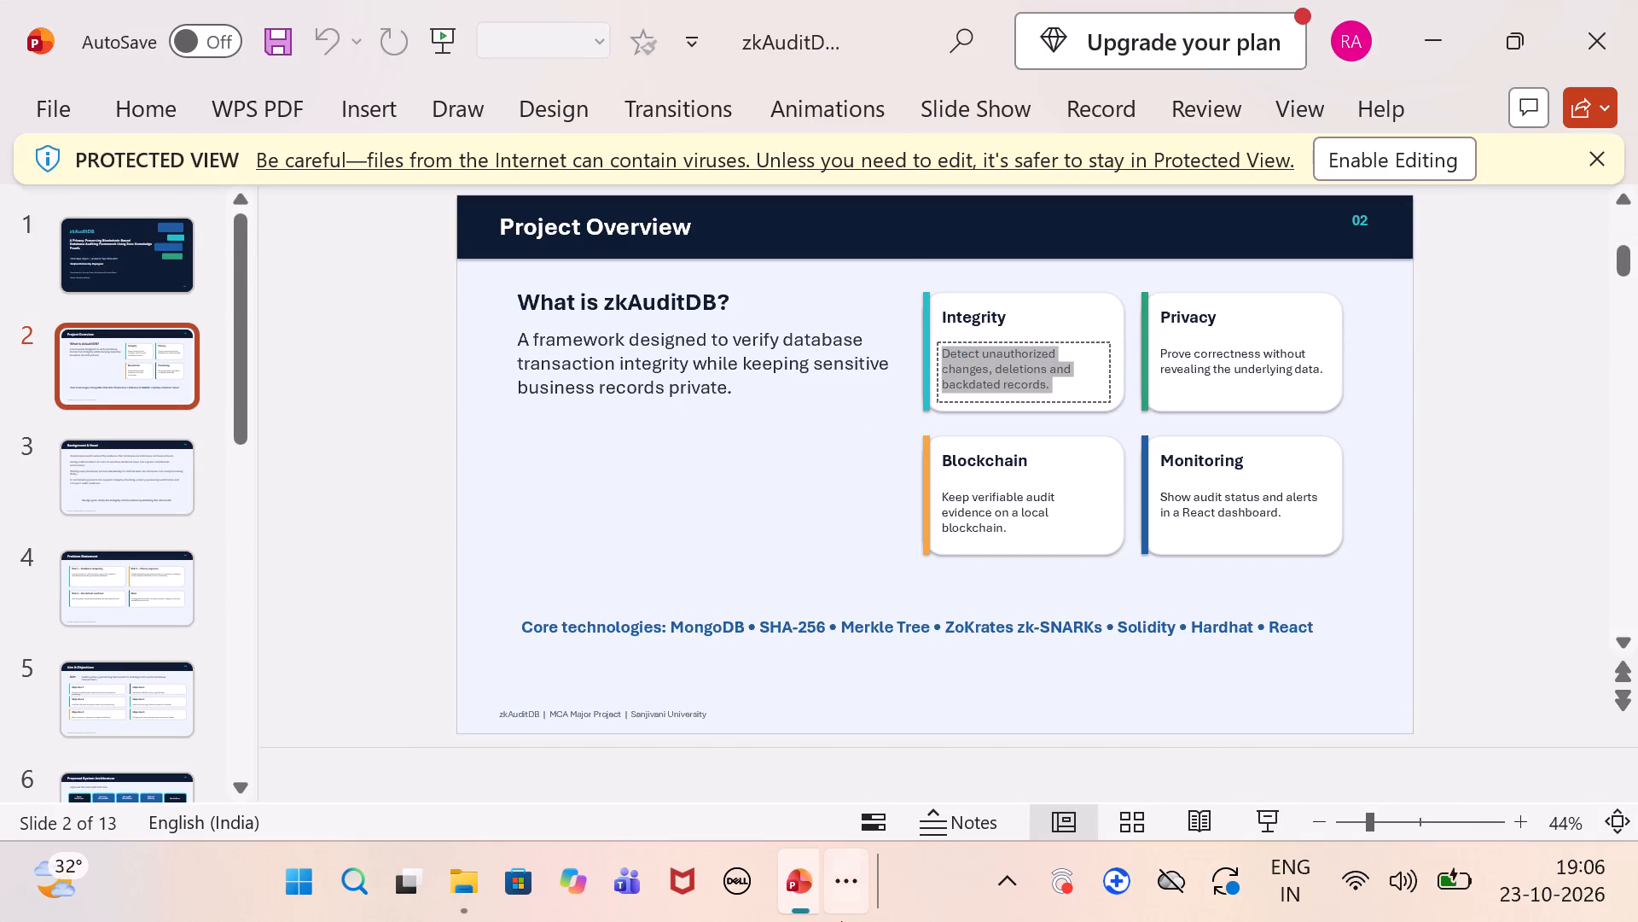
pyautogui.click(841, 921)
pyautogui.click(793, 792)
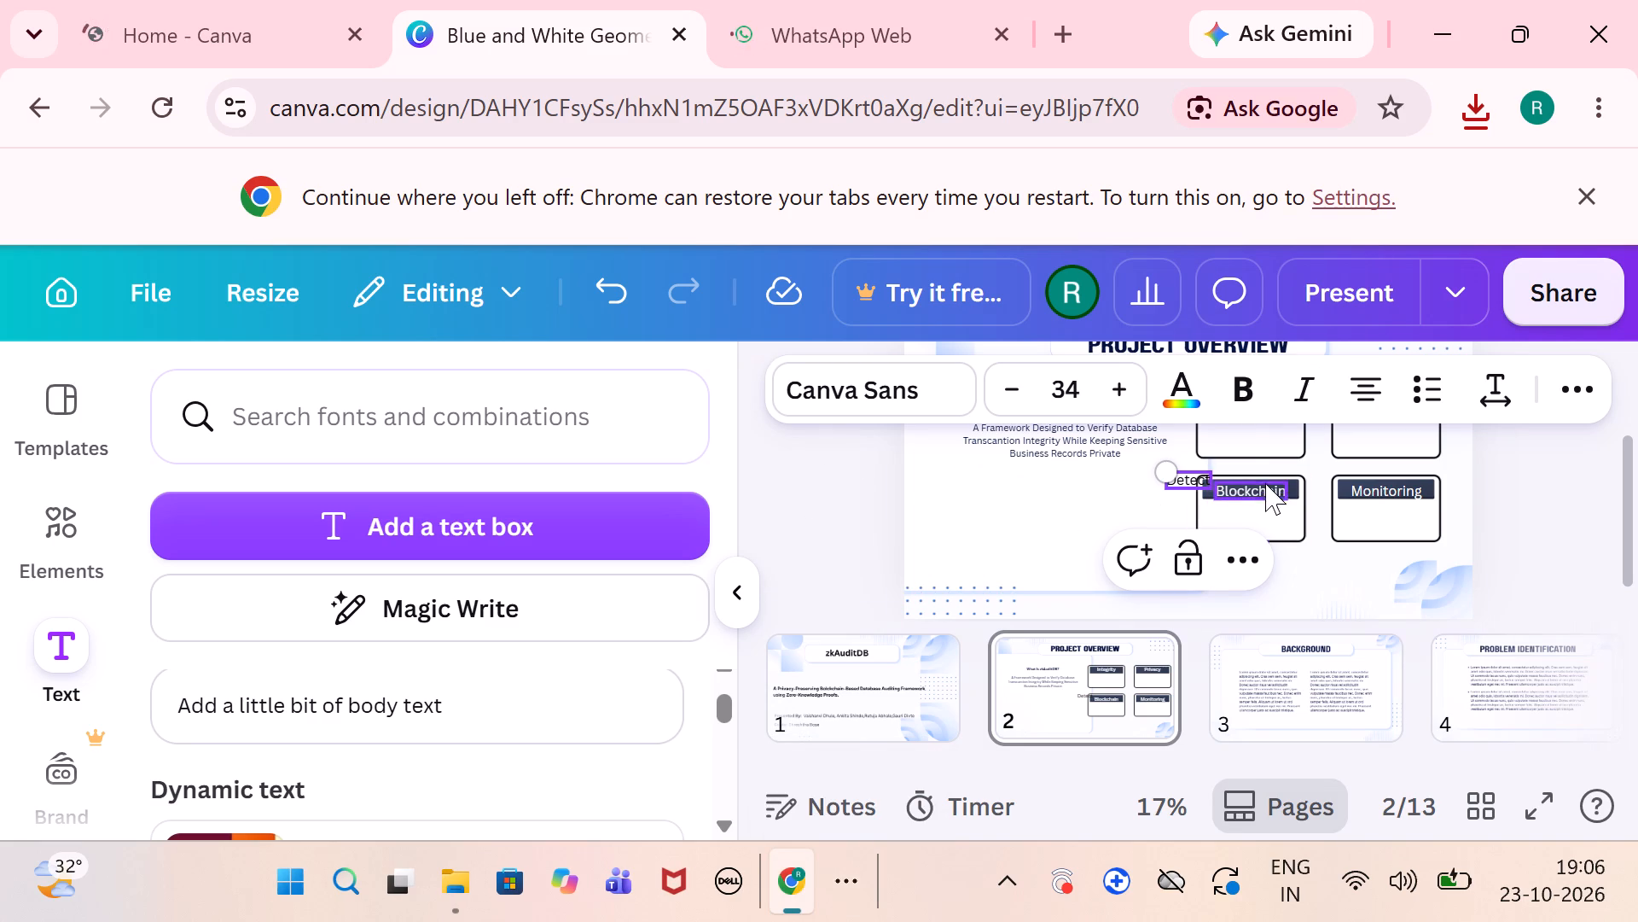
pyautogui.scroll(1, 1250, 456)
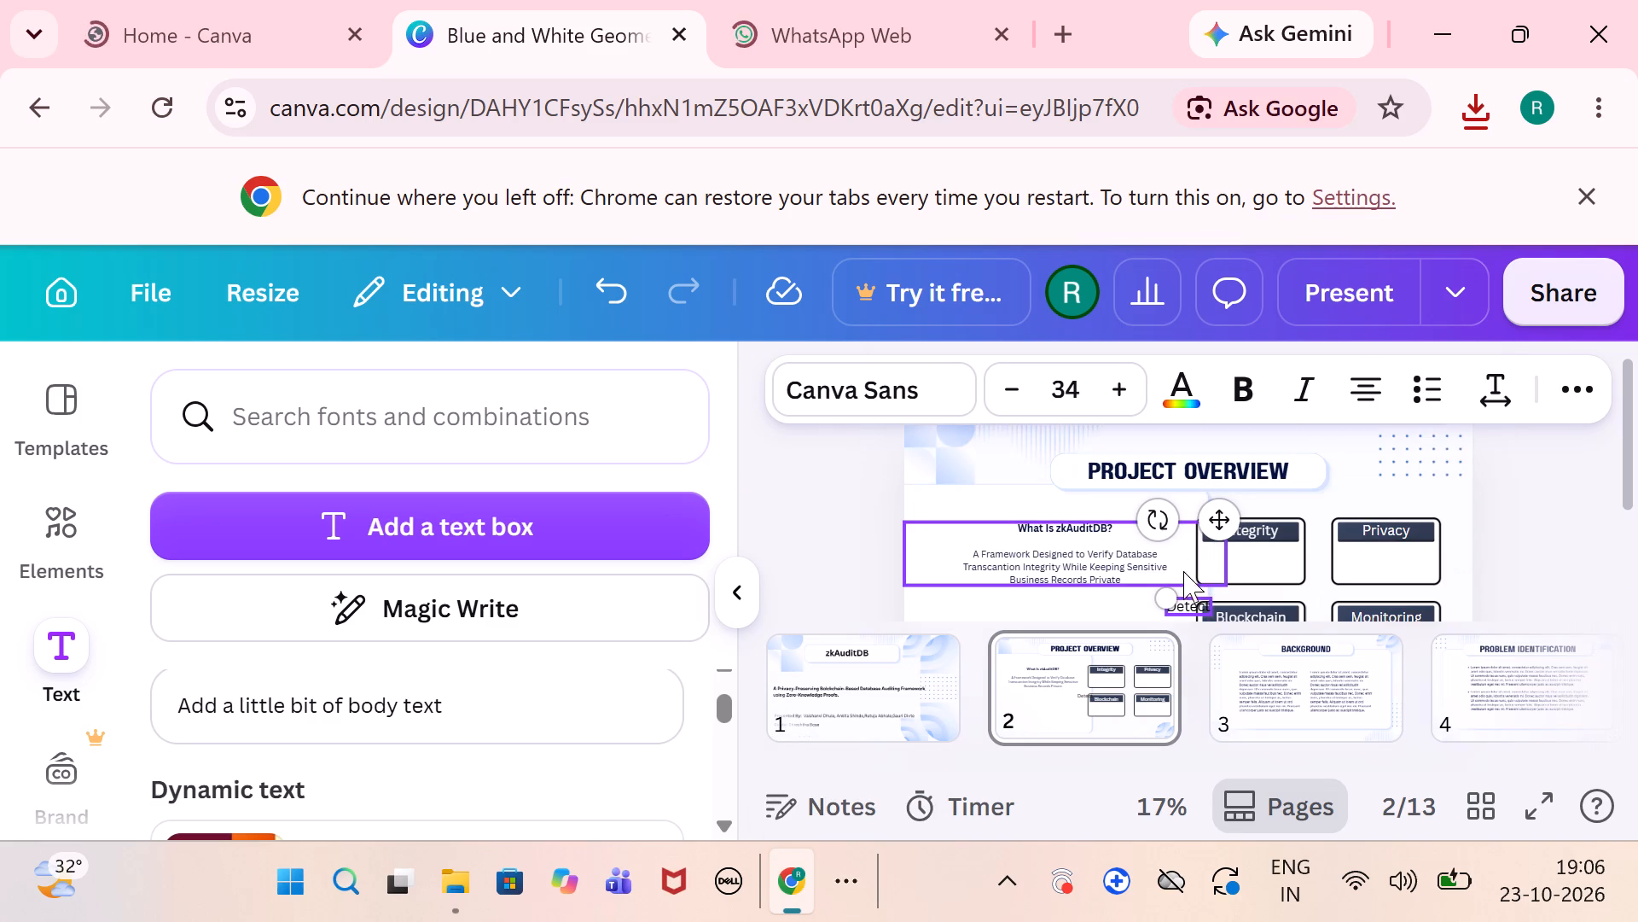
pyautogui.tripleClick(1203, 604)
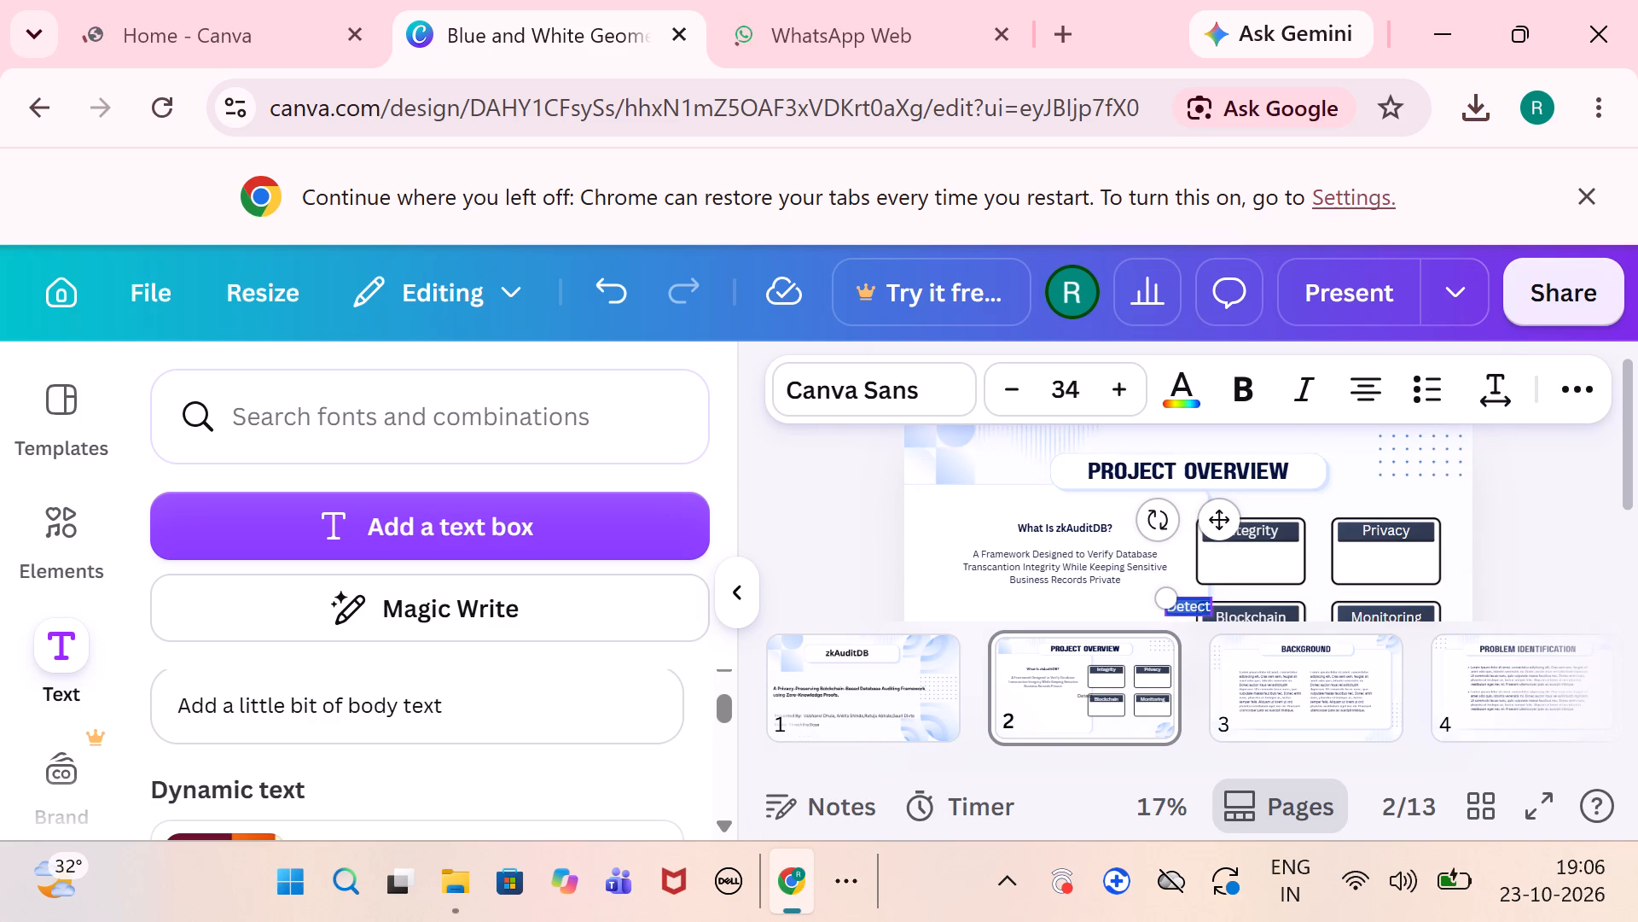
pyautogui.press('shift+Insert')
pyautogui.click(1582, 569)
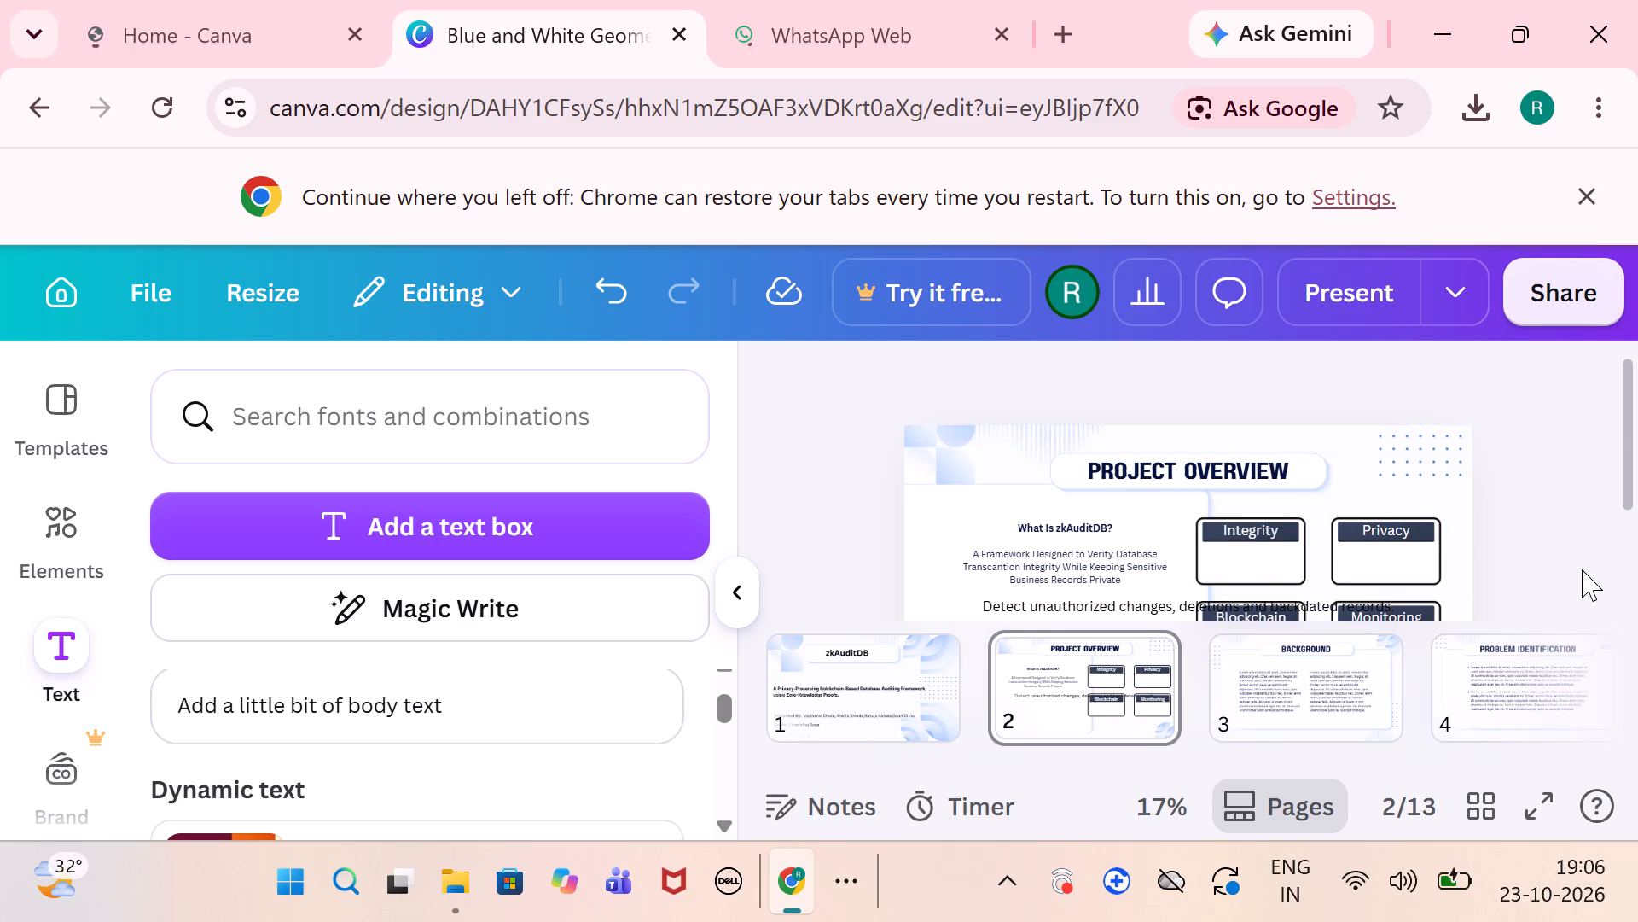
# Narrow the pasted description's text box so it wraps onto three lines, and scale its text down to size 15.3.
pyautogui.scroll(-1, 1582, 569)
pyautogui.click(1228, 514)
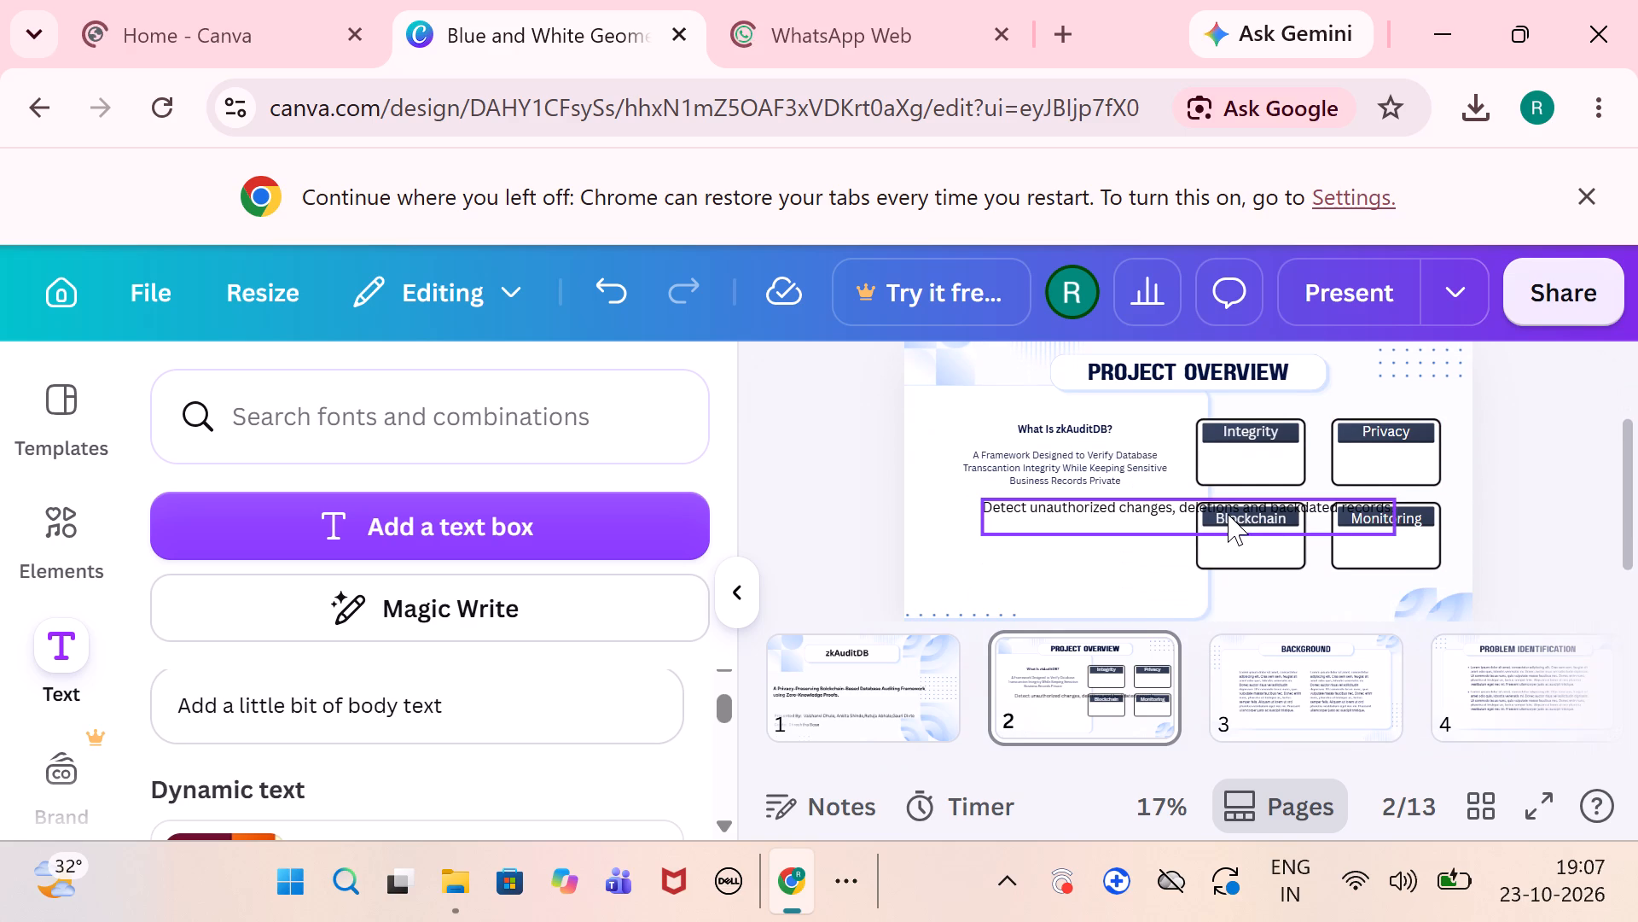
pyautogui.moveTo(1395, 515); pyautogui.dragTo(1295, 526)
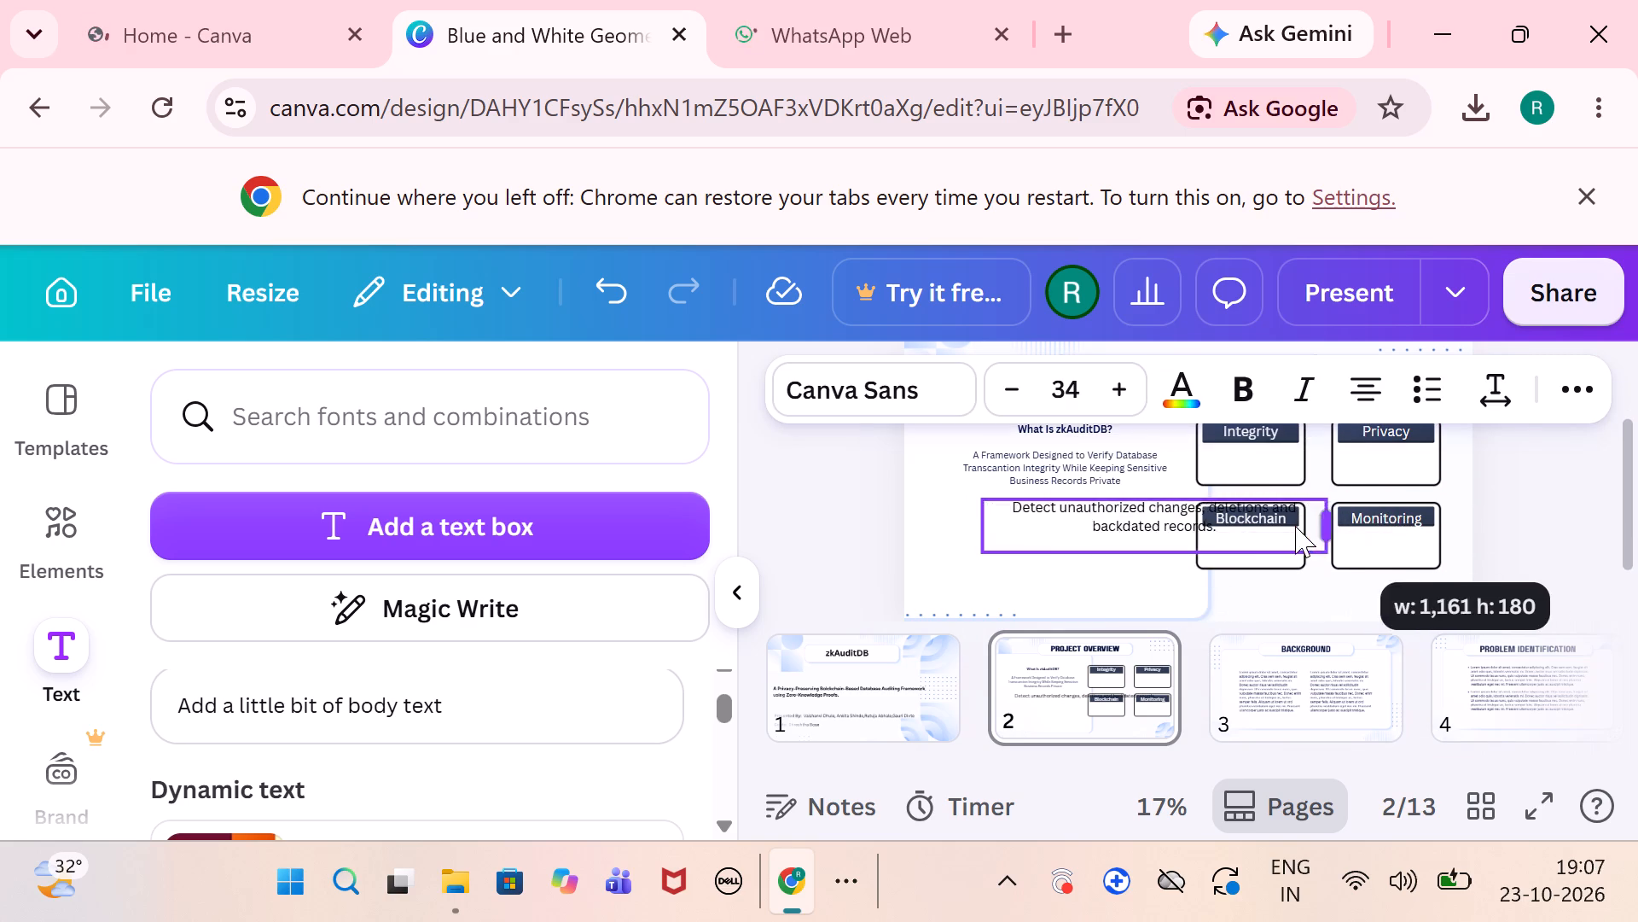
pyautogui.moveTo(1295, 526); pyautogui.dragTo(1158, 529)
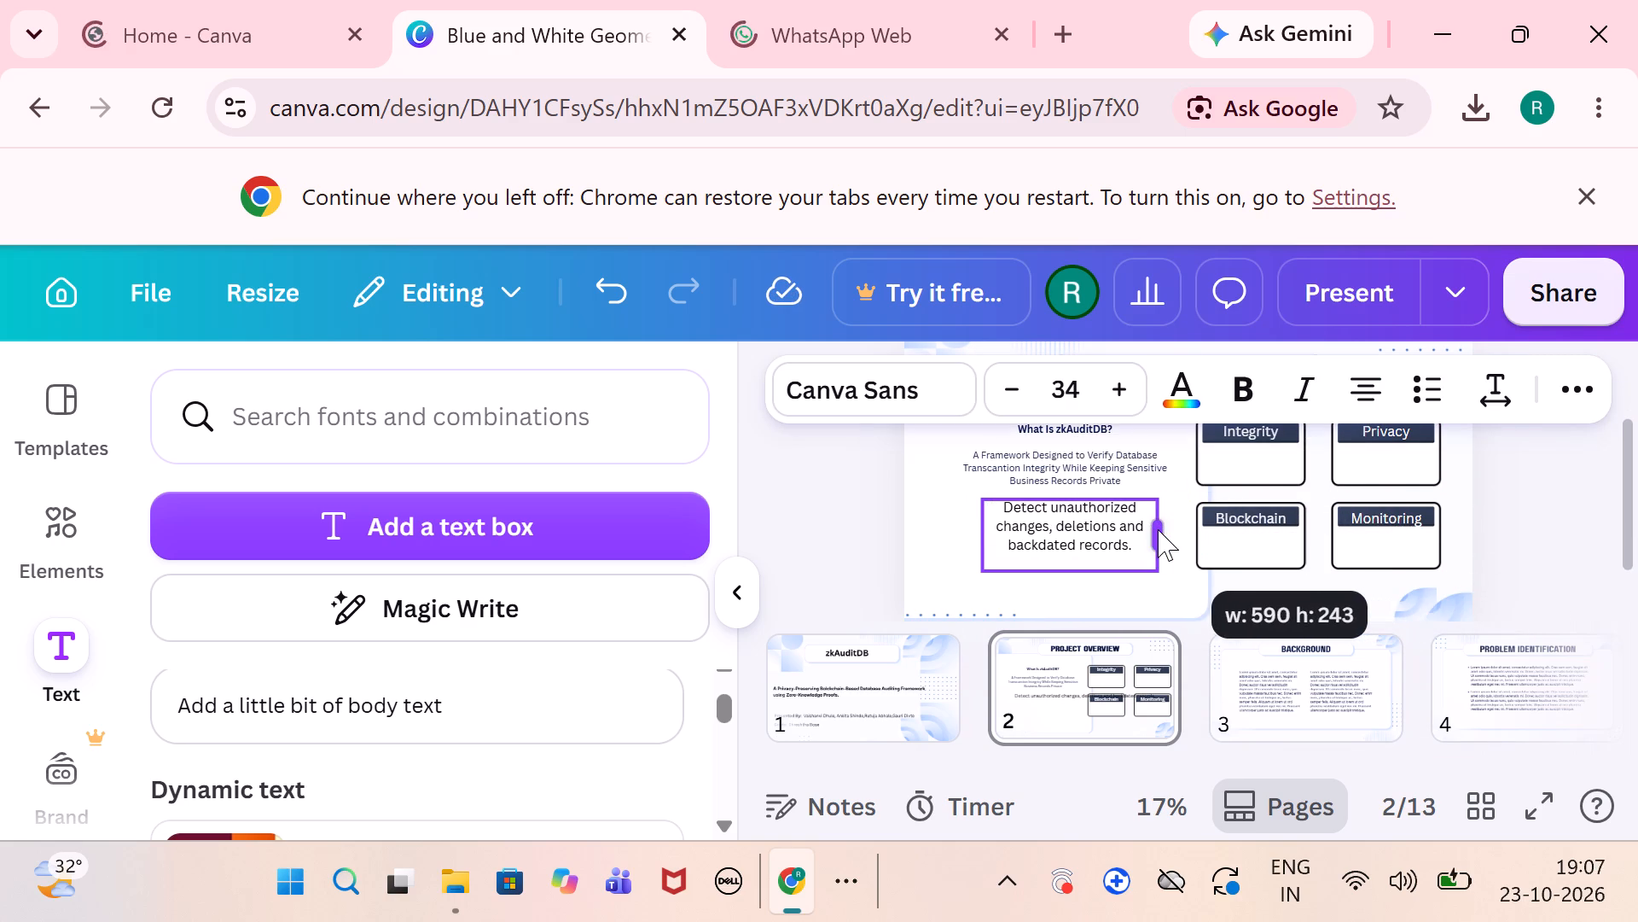
pyautogui.moveTo(1158, 529); pyautogui.dragTo(1157, 528)
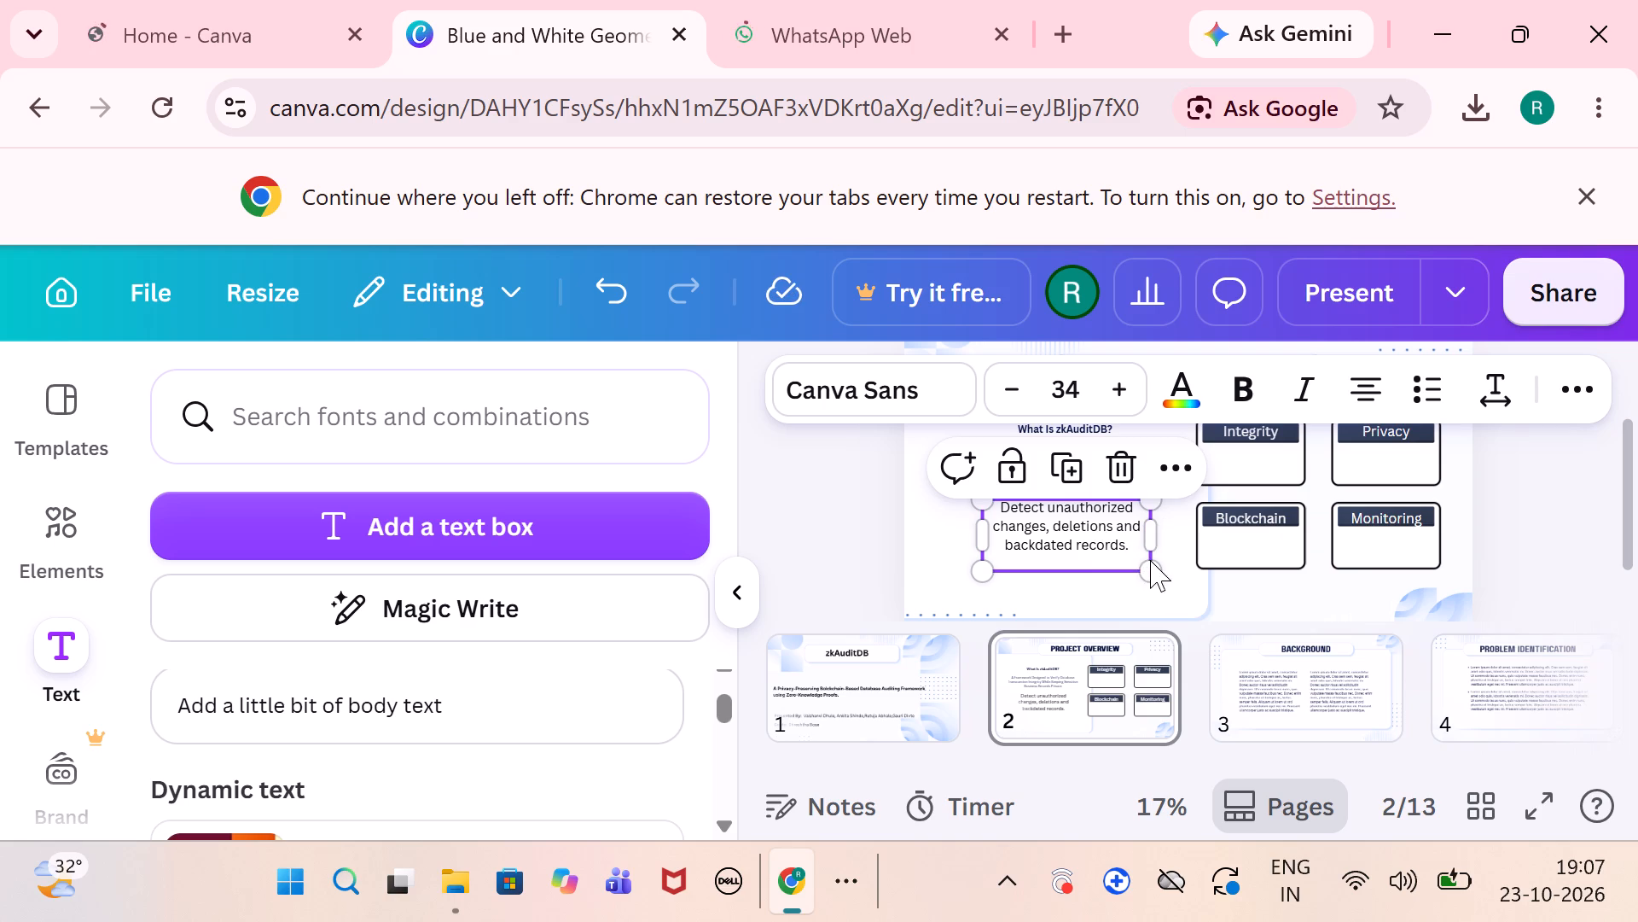
pyautogui.moveTo(1150, 569); pyautogui.dragTo(1060, 524)
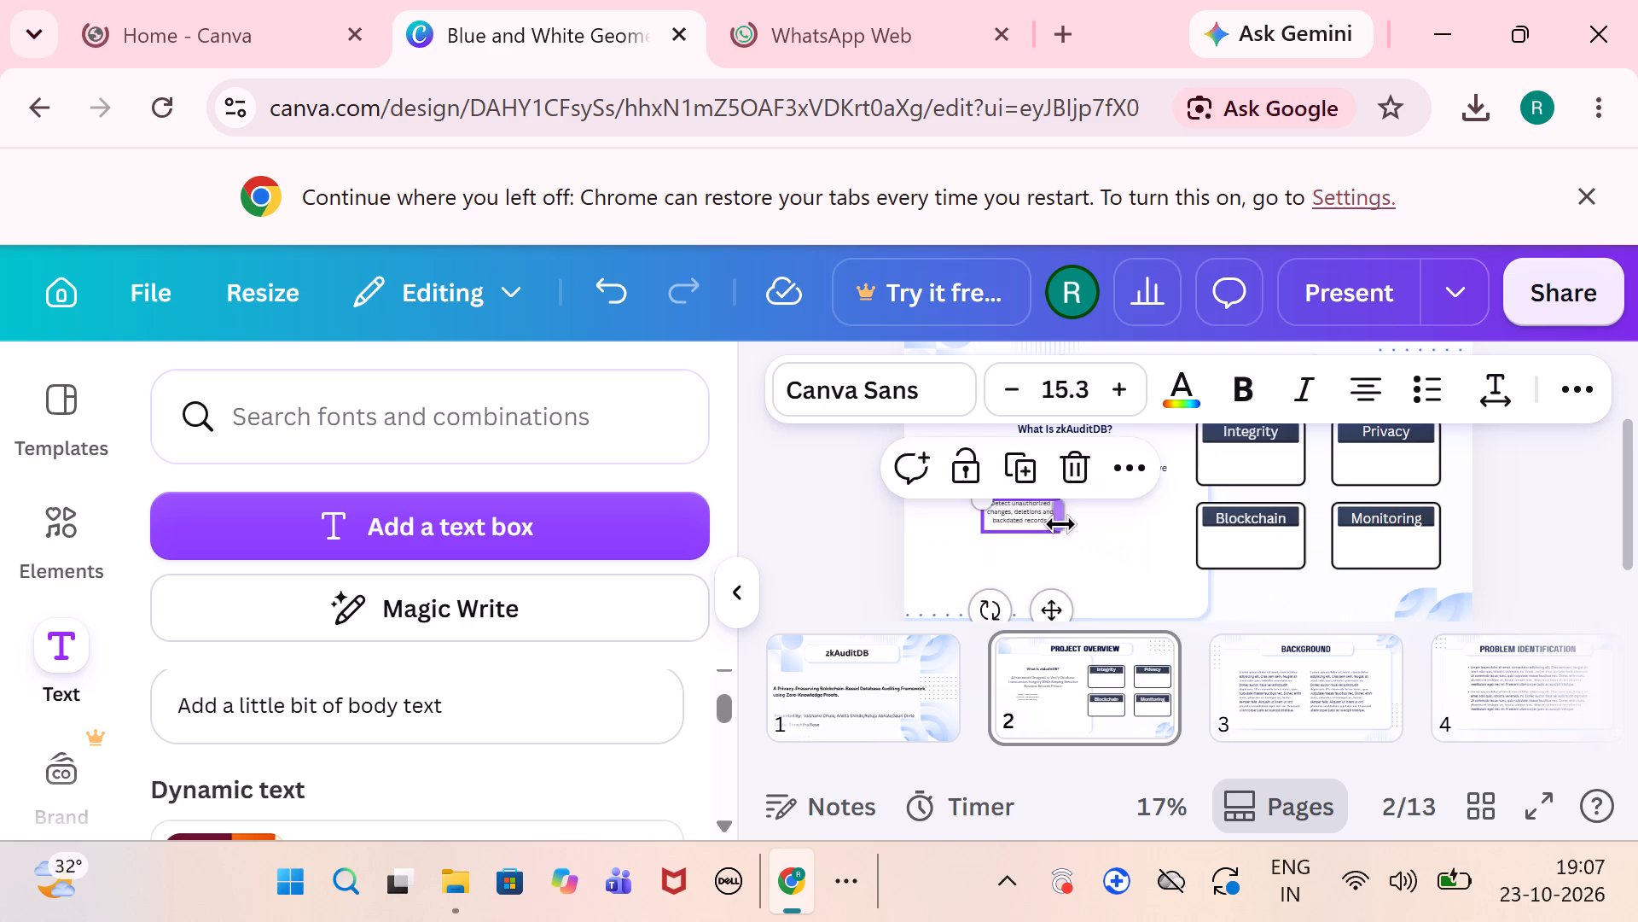
pyautogui.click(855, 525)
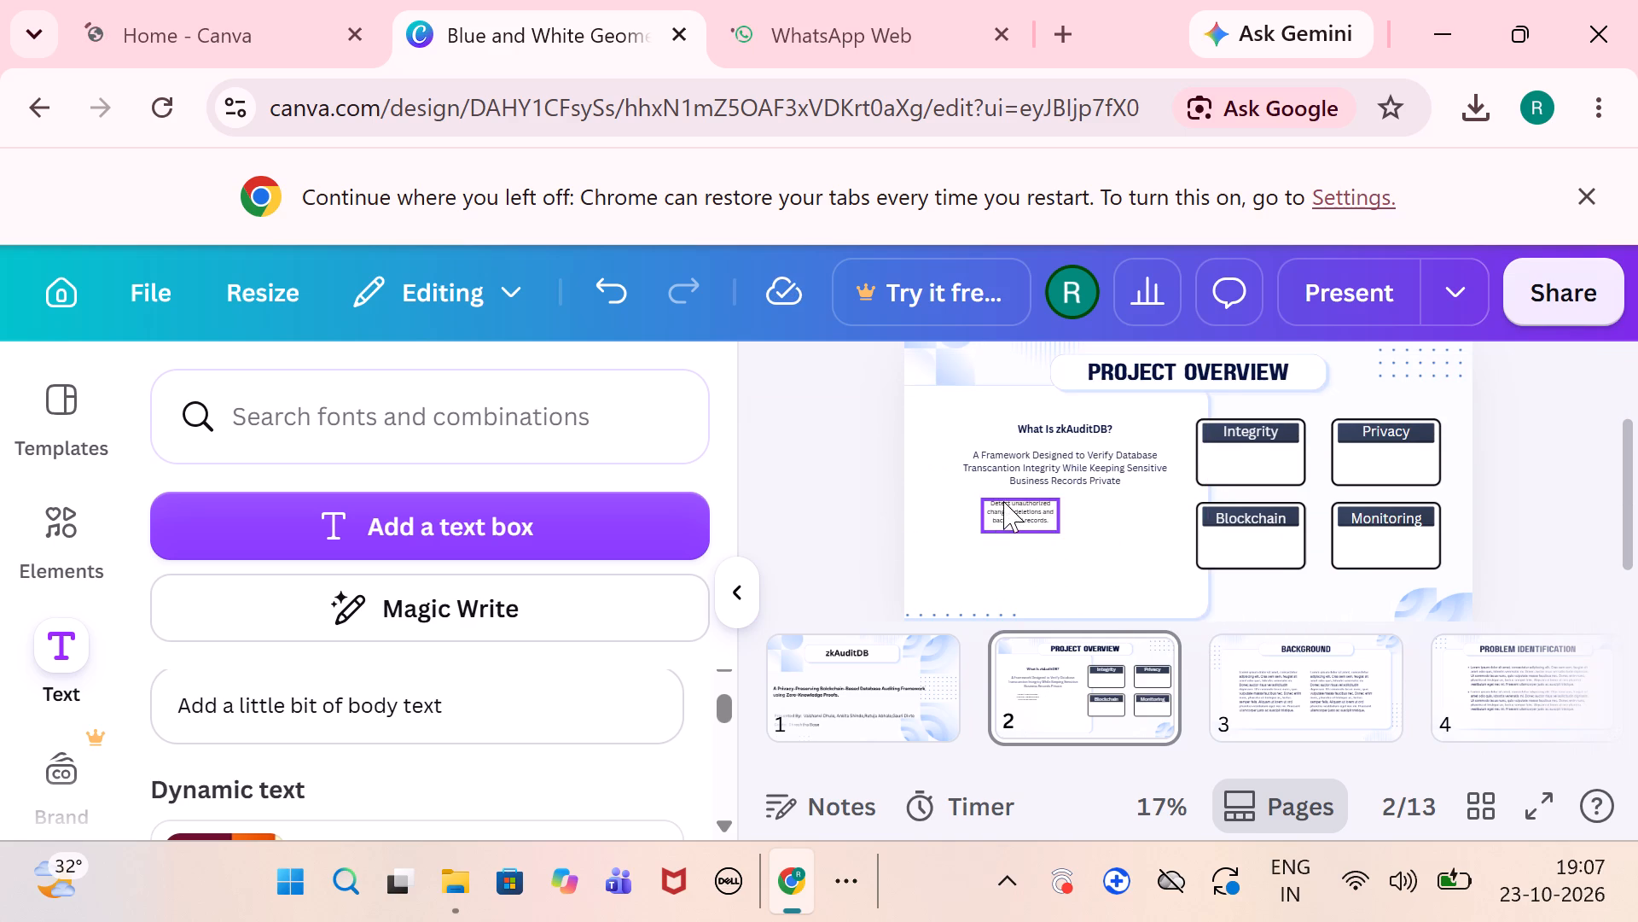
# Place the description beneath the "Integrity" header, fit it to the box's width, and scale its text to size 17.8.
pyautogui.moveTo(1015, 499); pyautogui.dragTo(1245, 452)
pyautogui.click(1270, 476)
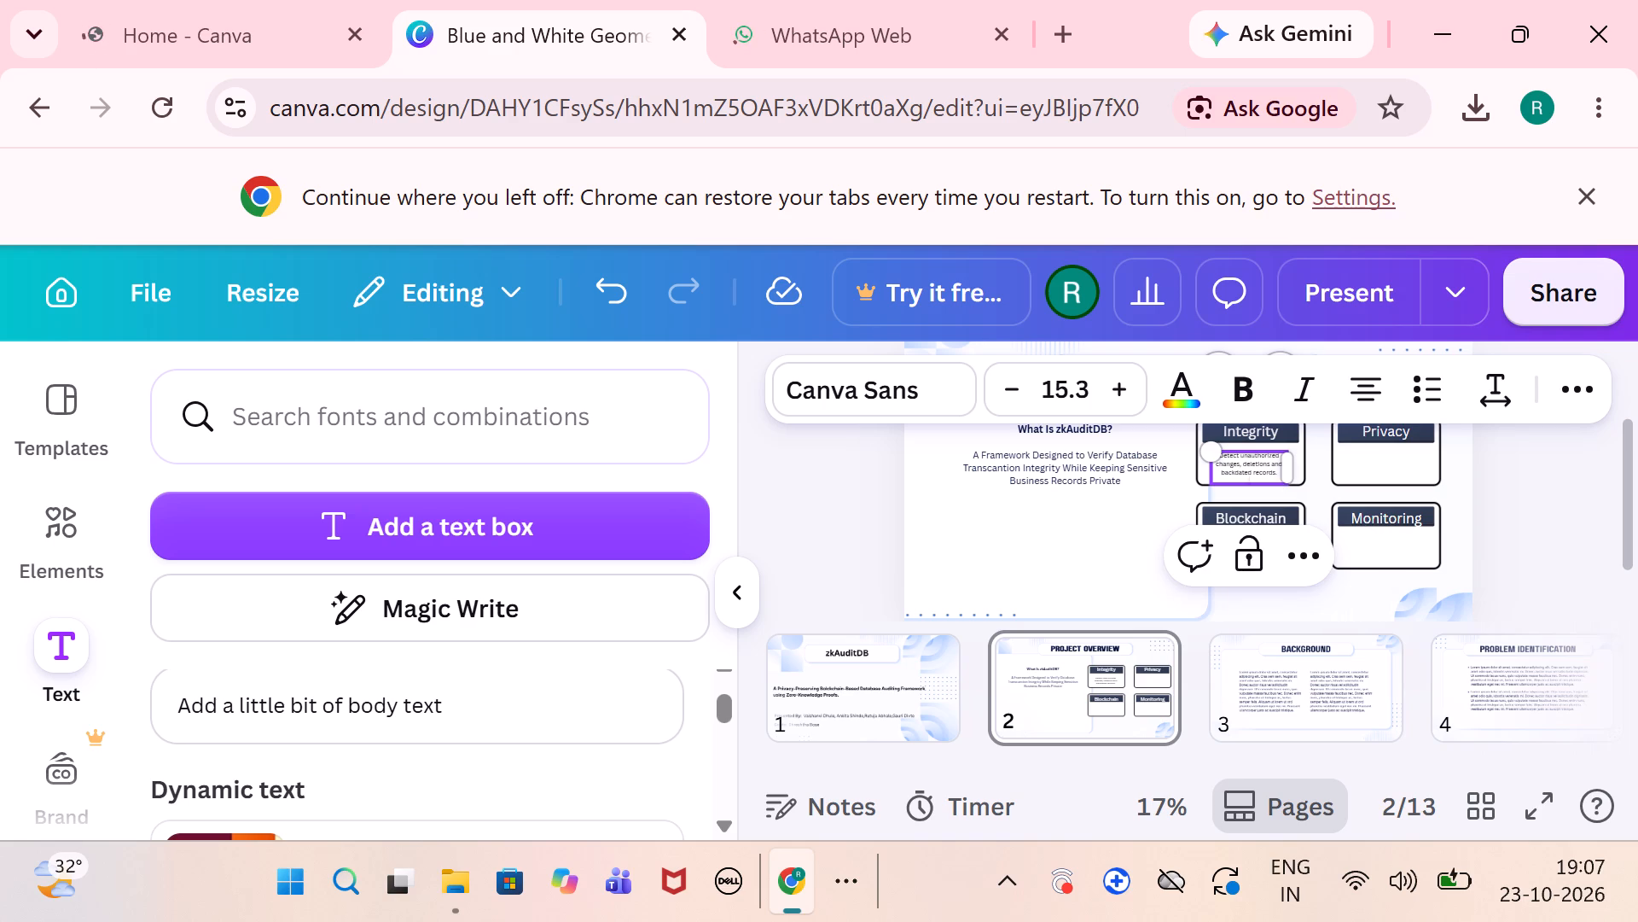
pyautogui.moveTo(1291, 463); pyautogui.dragTo(1310, 463)
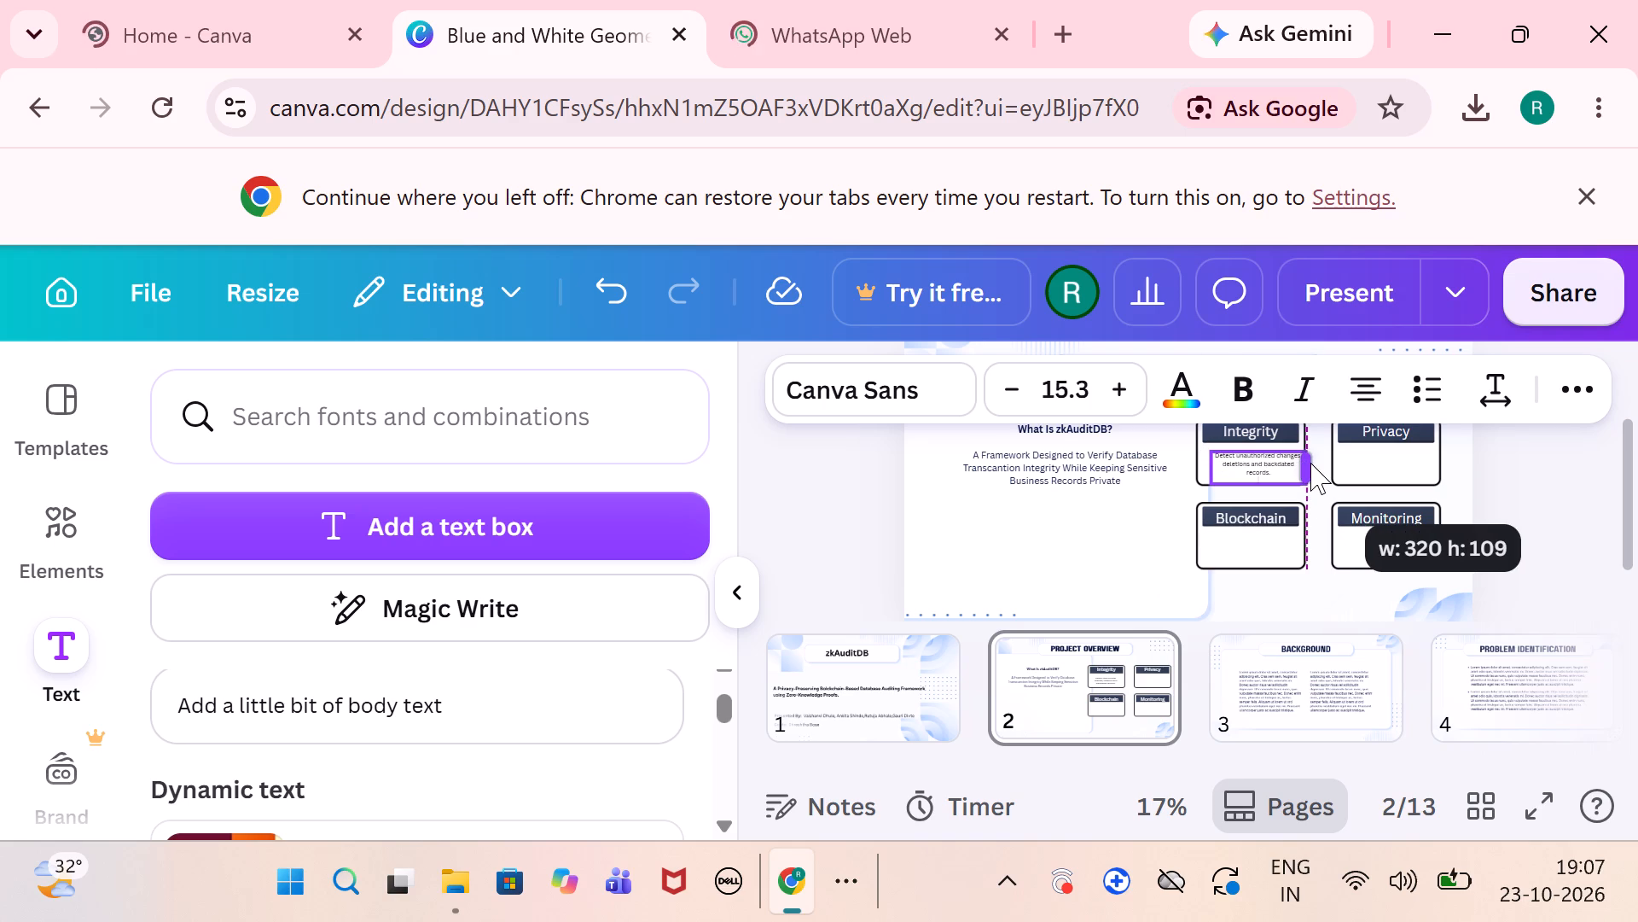
pyautogui.moveTo(1310, 463); pyautogui.dragTo(1313, 462)
pyautogui.moveTo(1214, 452); pyautogui.dragTo(1211, 451)
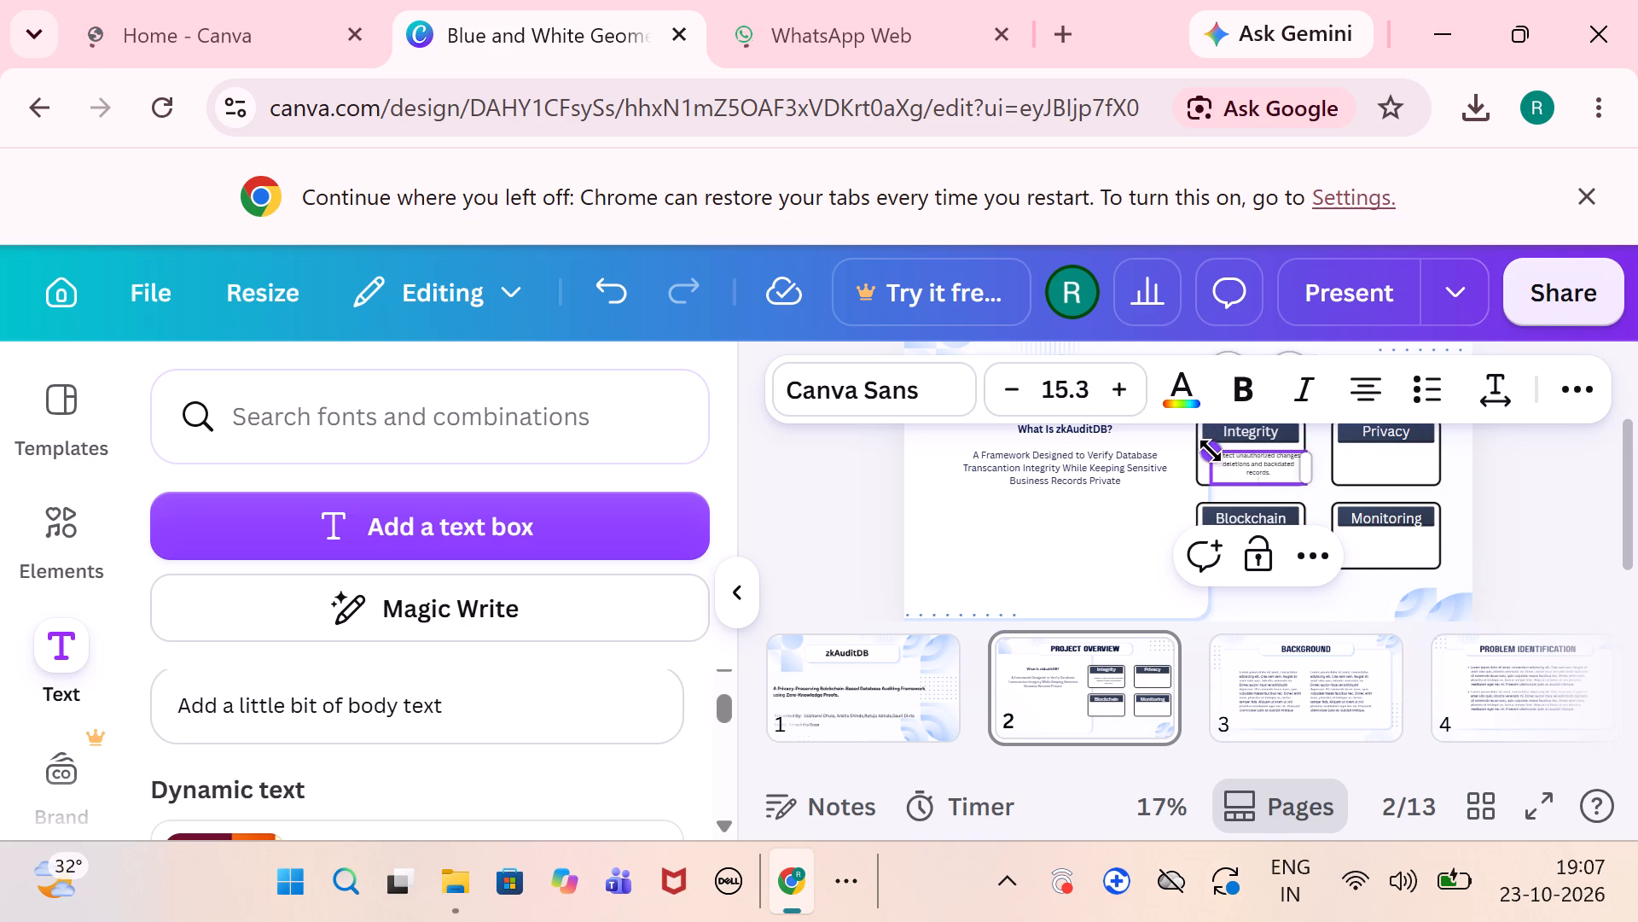
pyautogui.moveTo(1211, 451); pyautogui.dragTo(1204, 441)
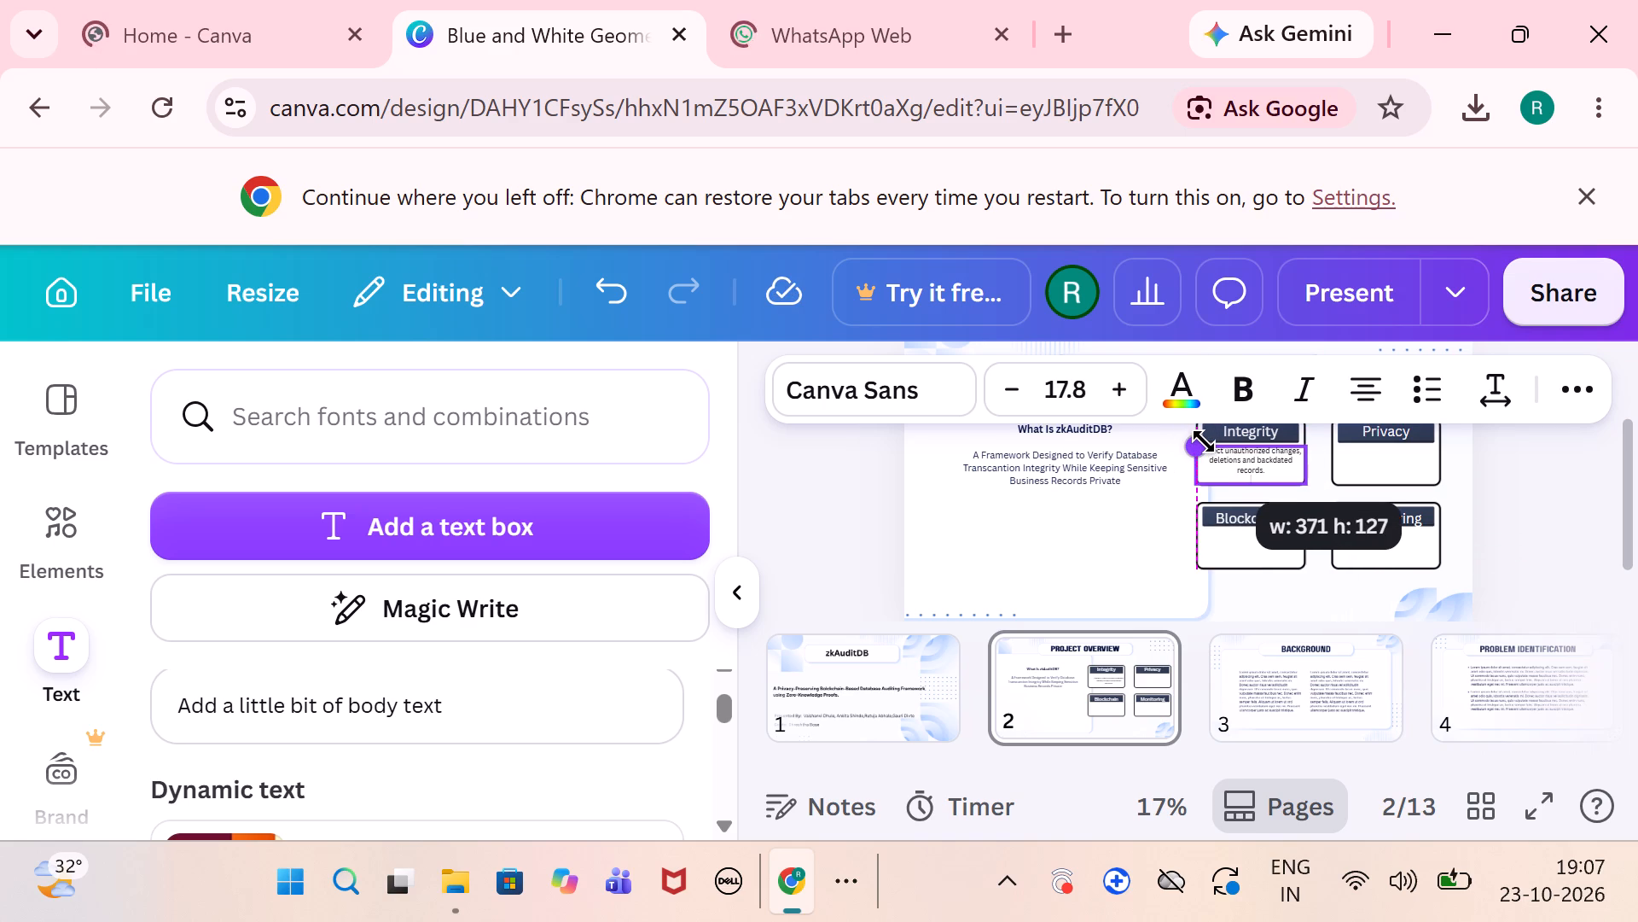
pyautogui.moveTo(1204, 441); pyautogui.dragTo(1204, 441)
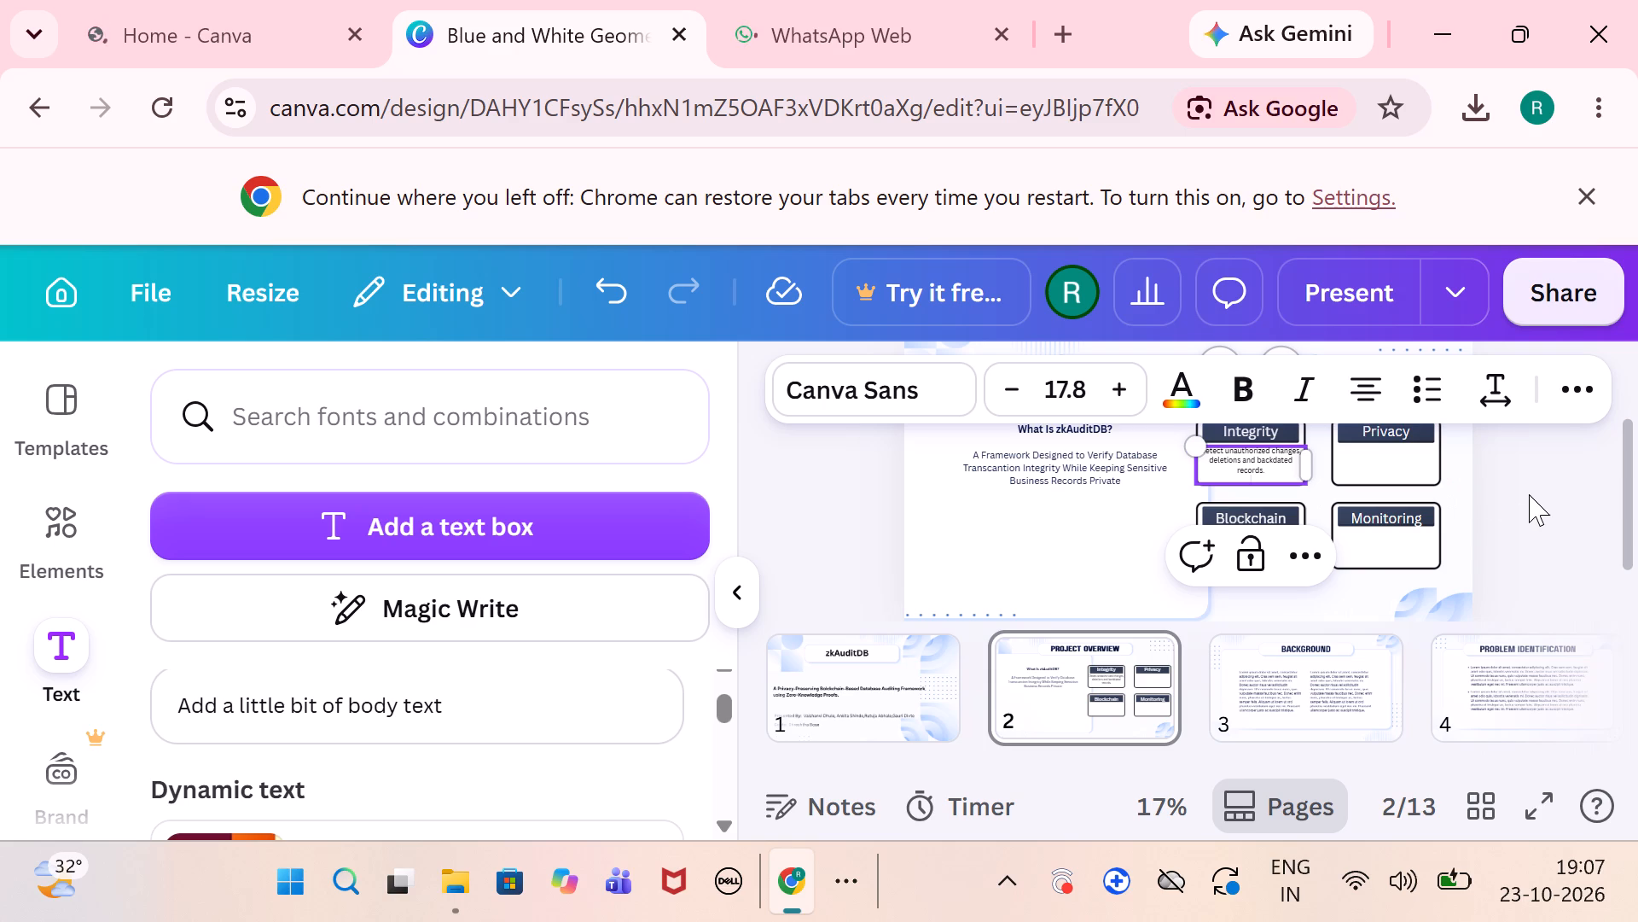
pyautogui.click(1532, 496)
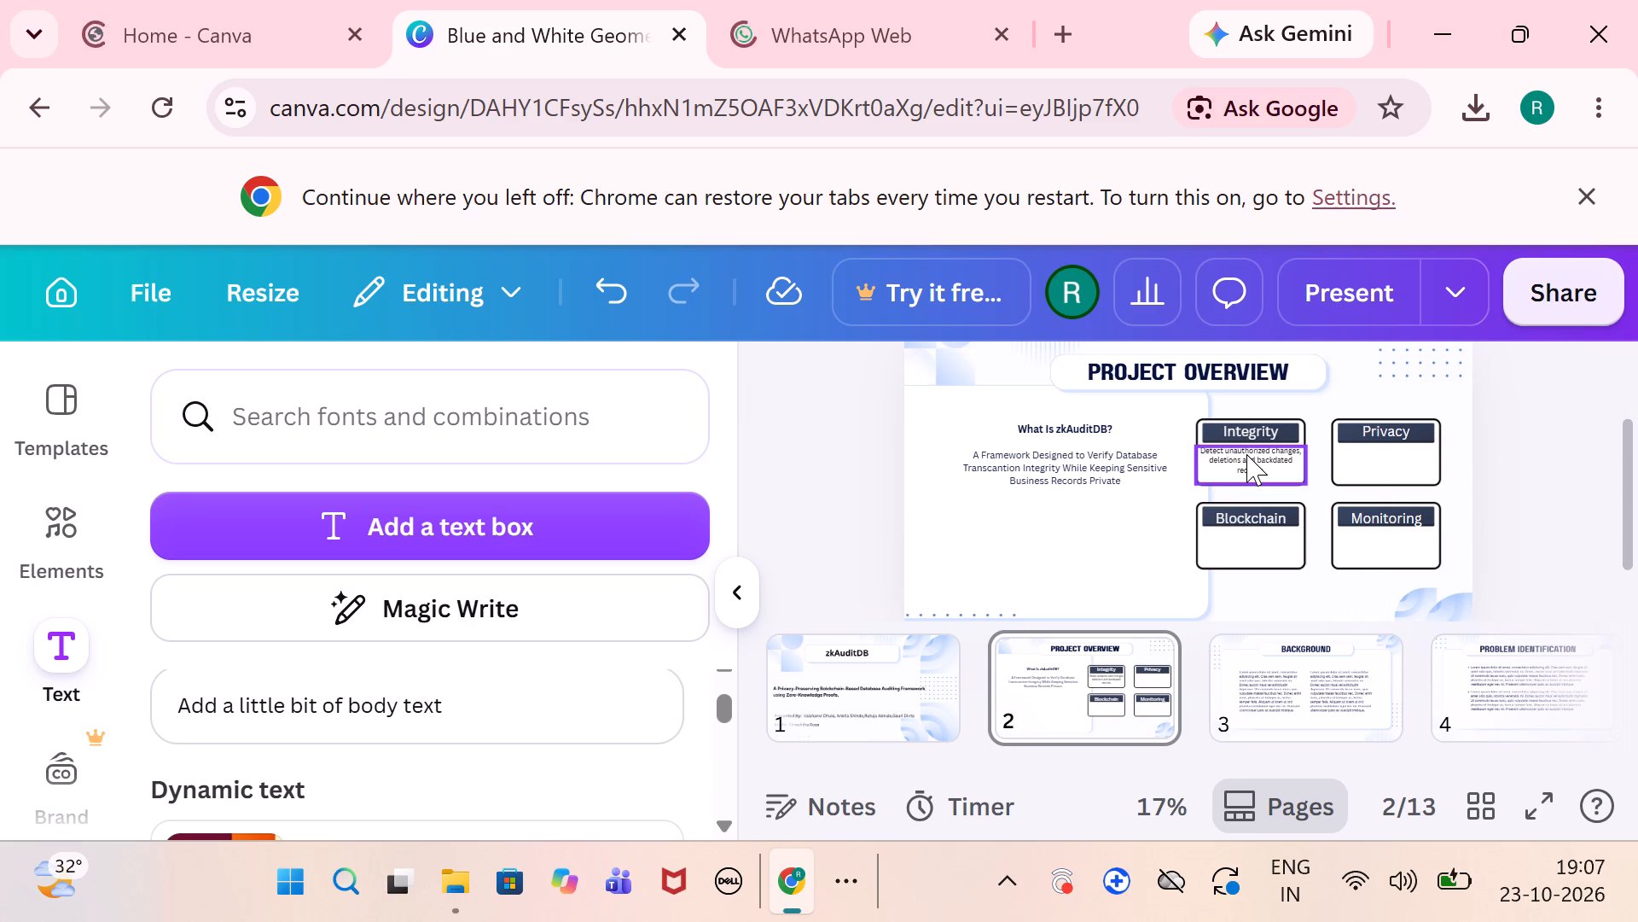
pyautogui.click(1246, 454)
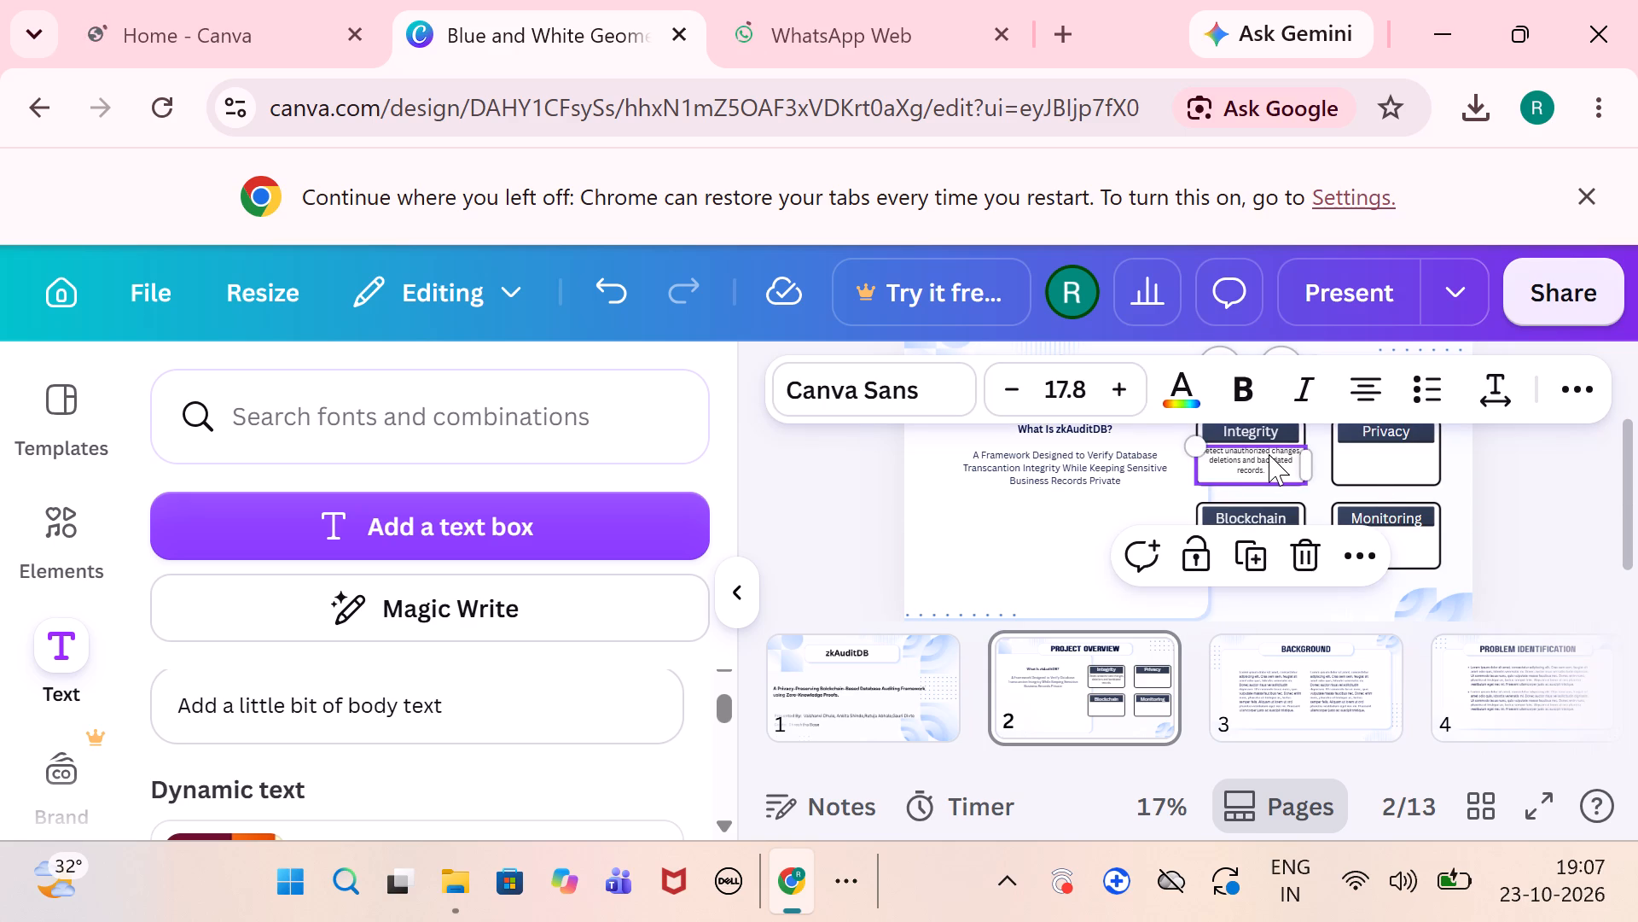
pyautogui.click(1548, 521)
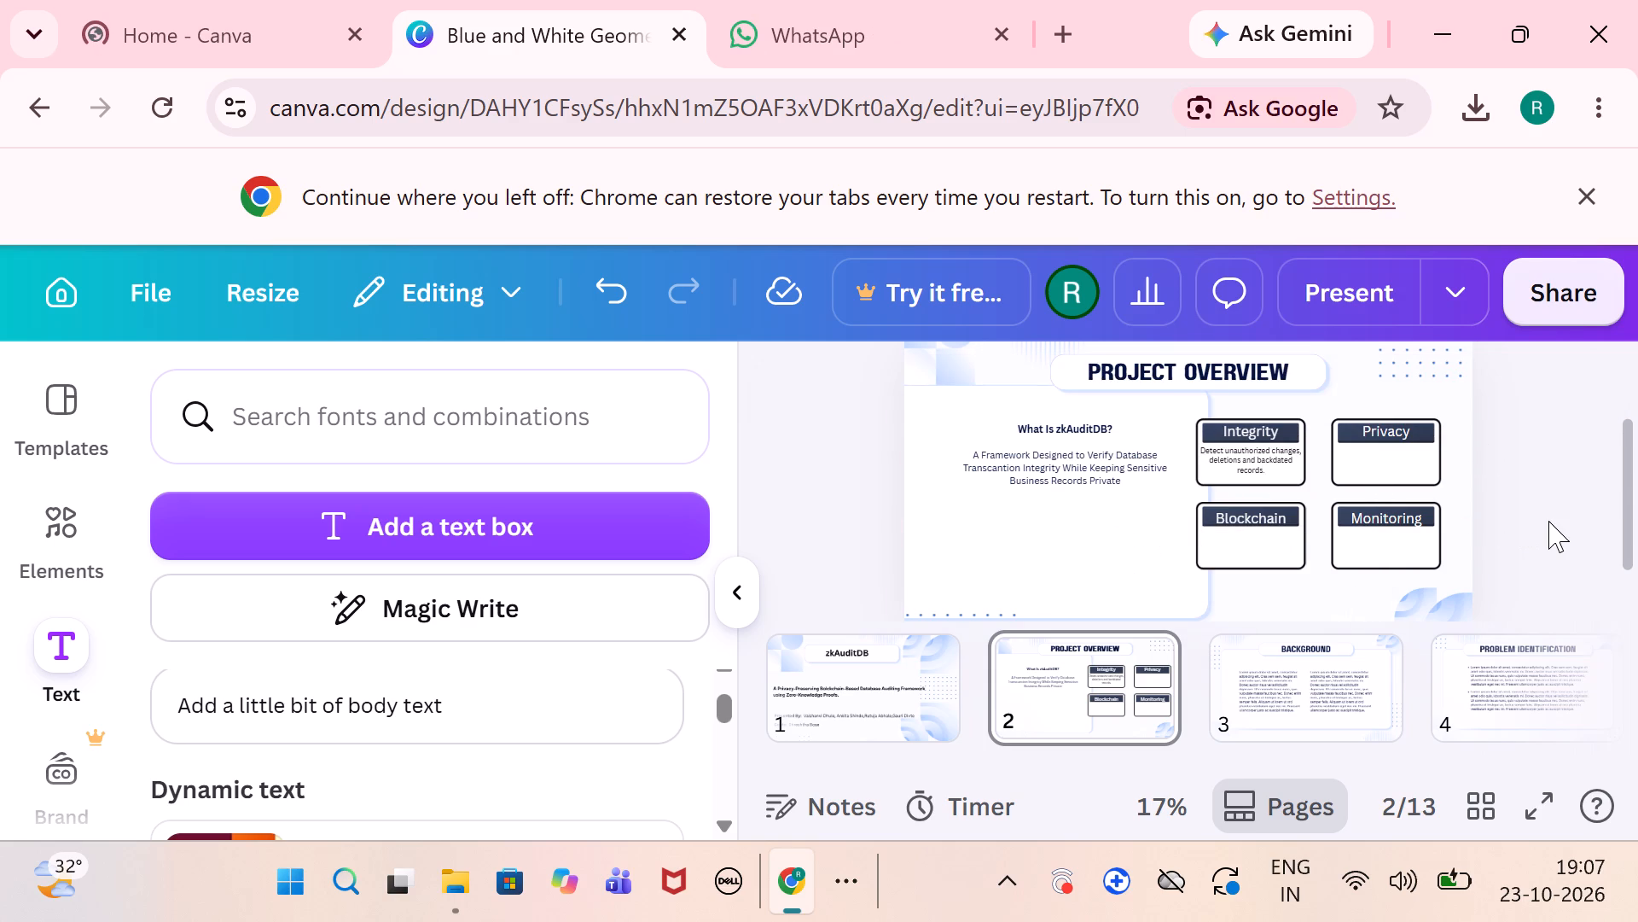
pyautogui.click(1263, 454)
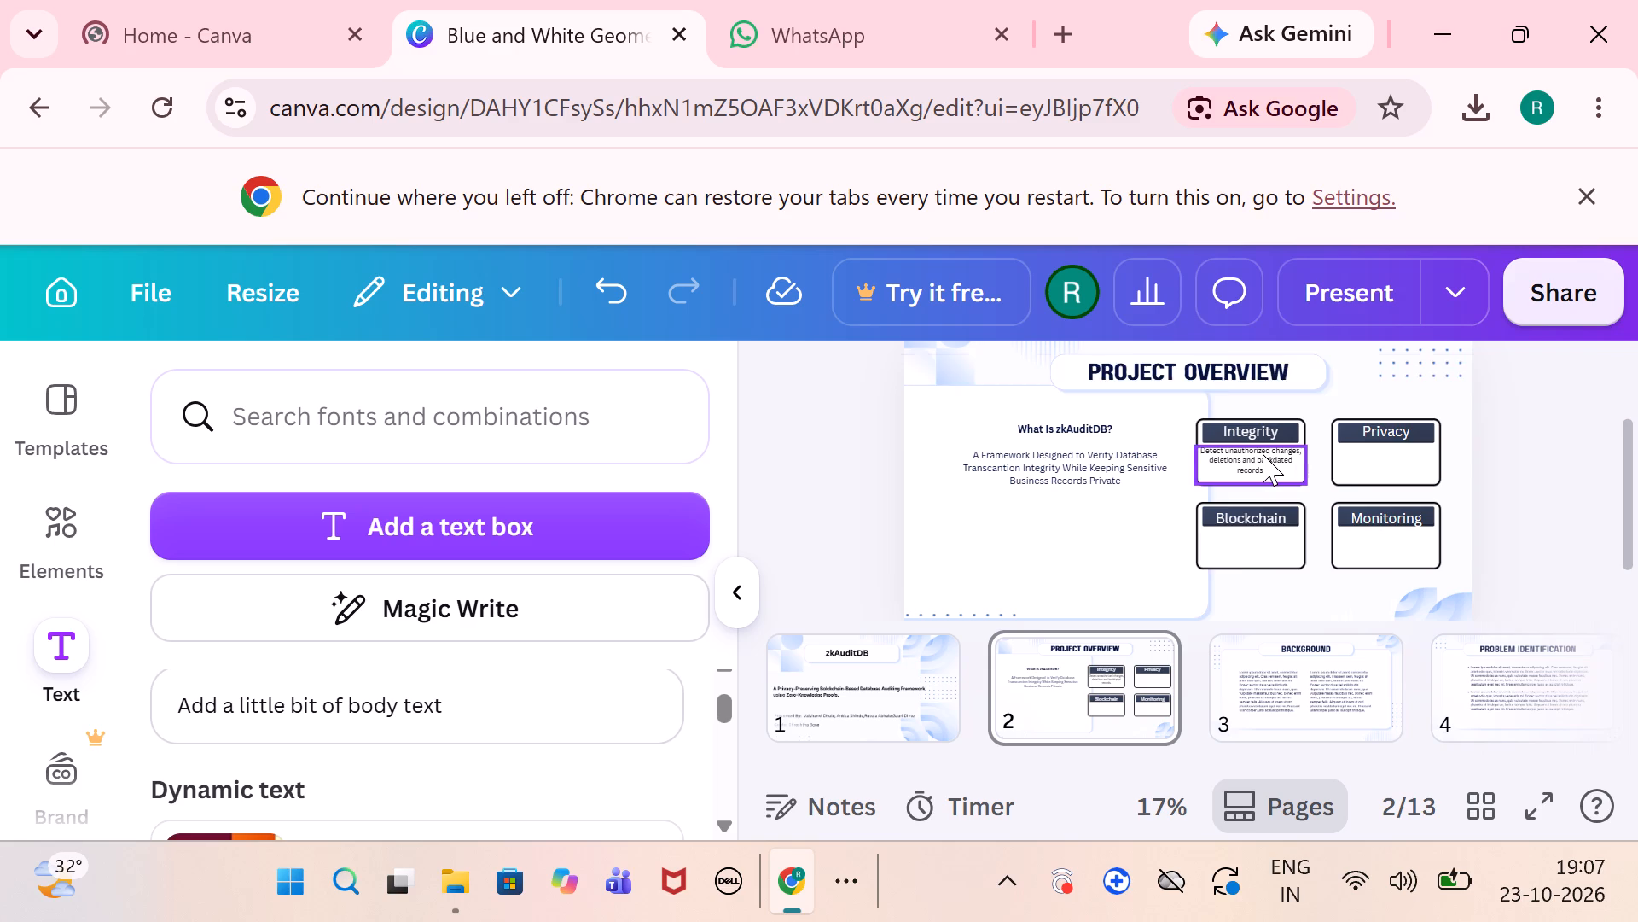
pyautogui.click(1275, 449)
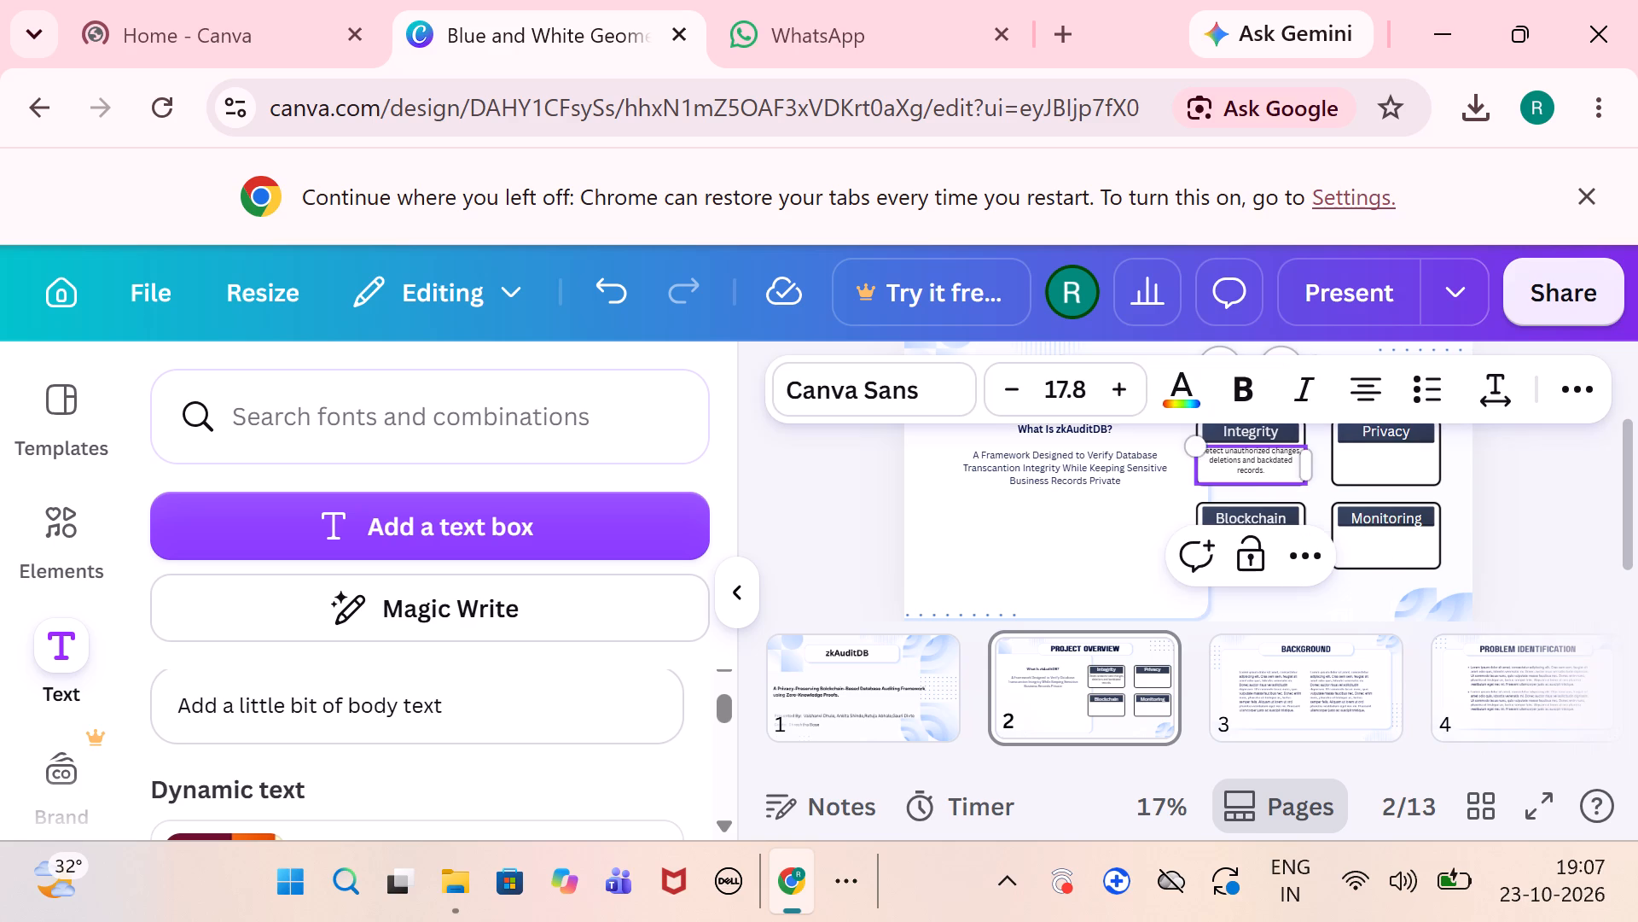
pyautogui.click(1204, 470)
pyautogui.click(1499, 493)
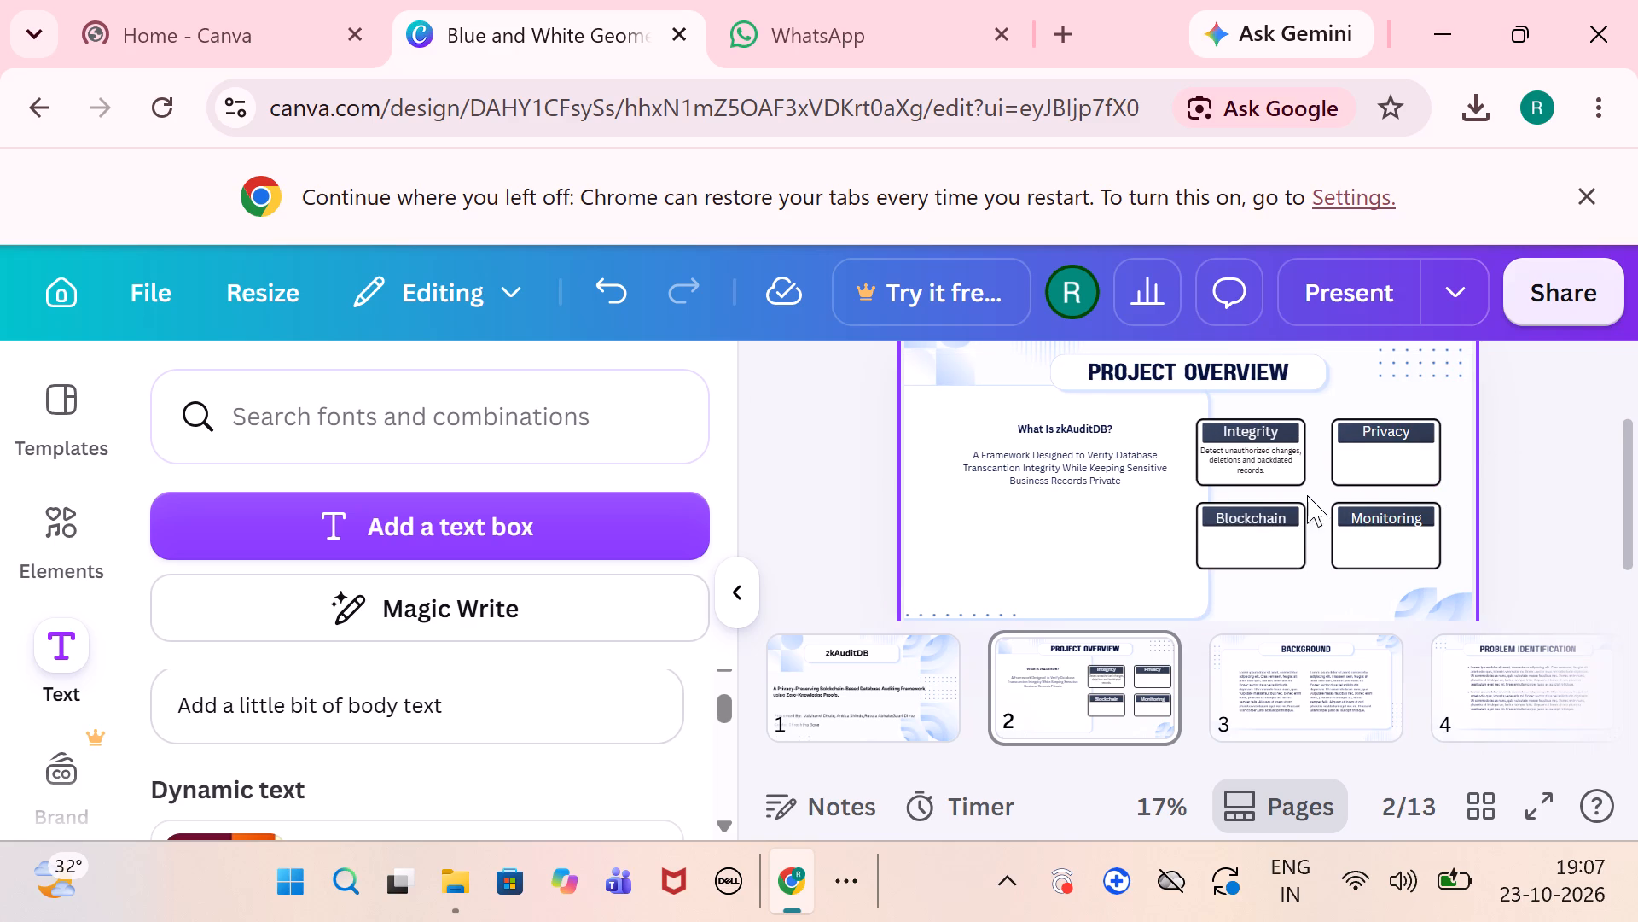
# Enlarge the Integrity box and its header bar from the lower-right corner to about 442 by 272.
pyautogui.click(1298, 426)
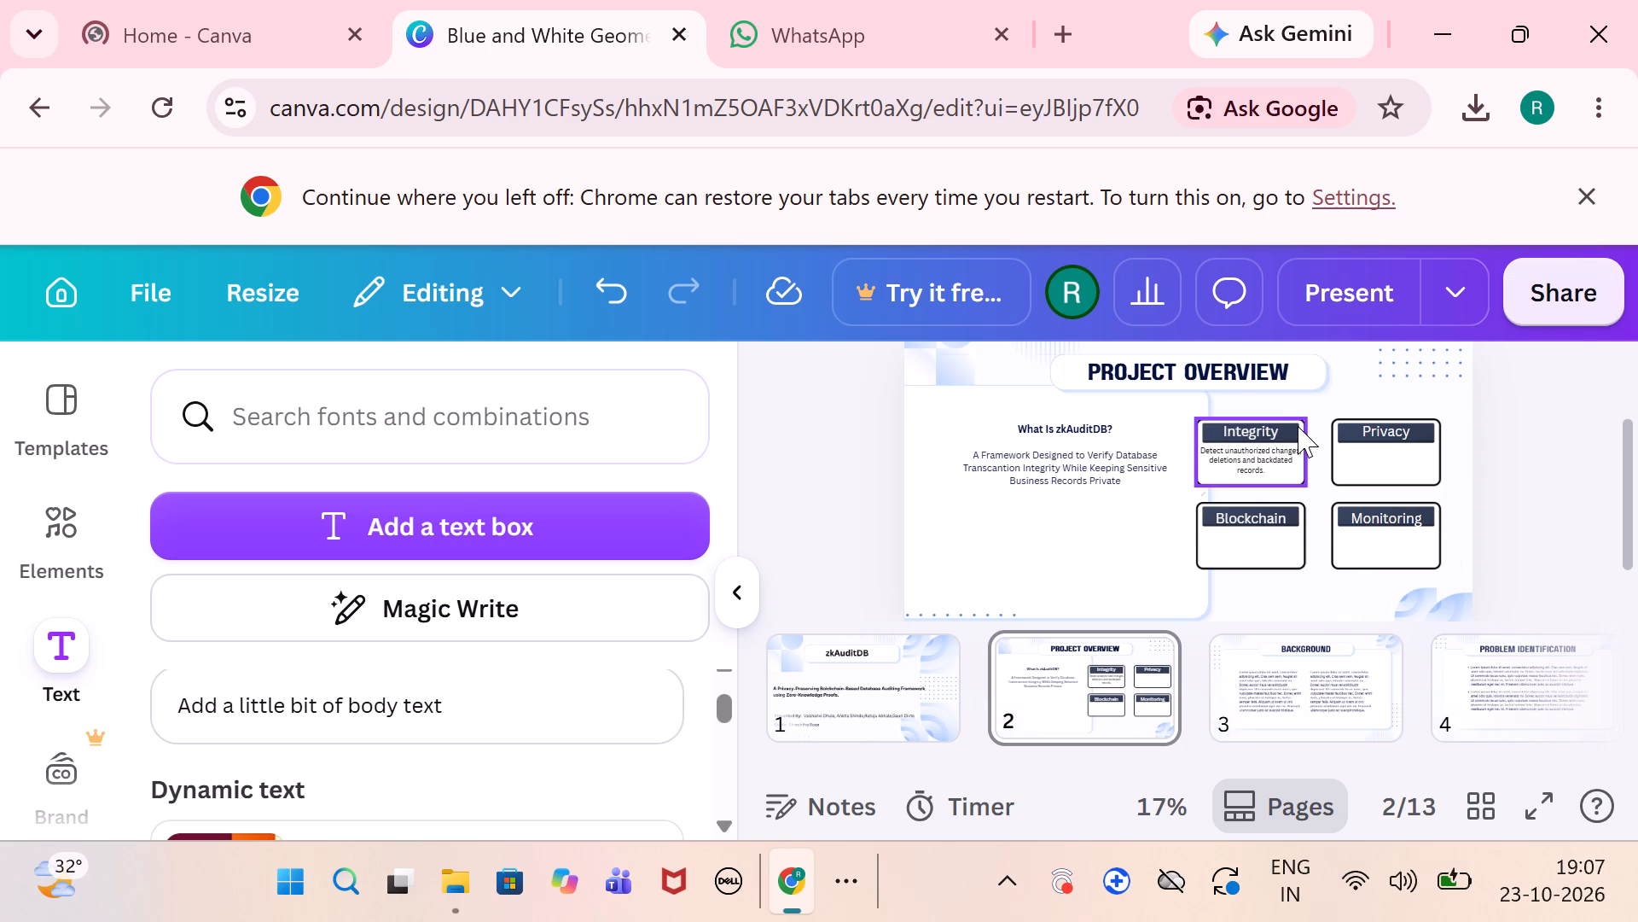
pyautogui.moveTo(1310, 495); pyautogui.dragTo(1331, 502)
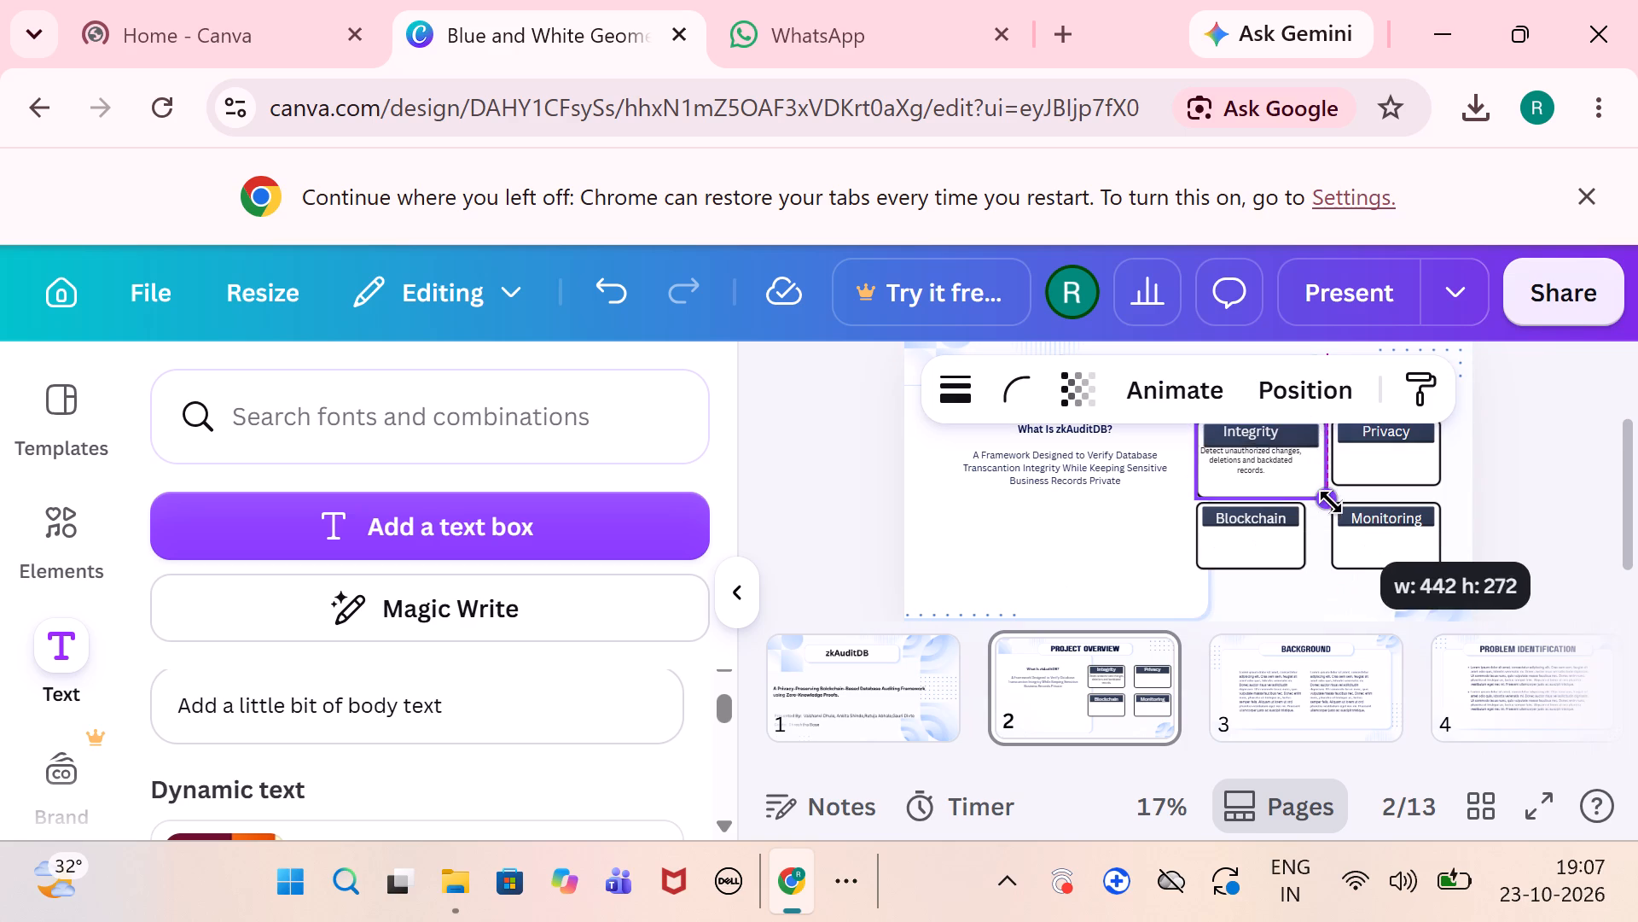
pyautogui.moveTo(1331, 502); pyautogui.dragTo(1338, 505)
pyautogui.click(1547, 465)
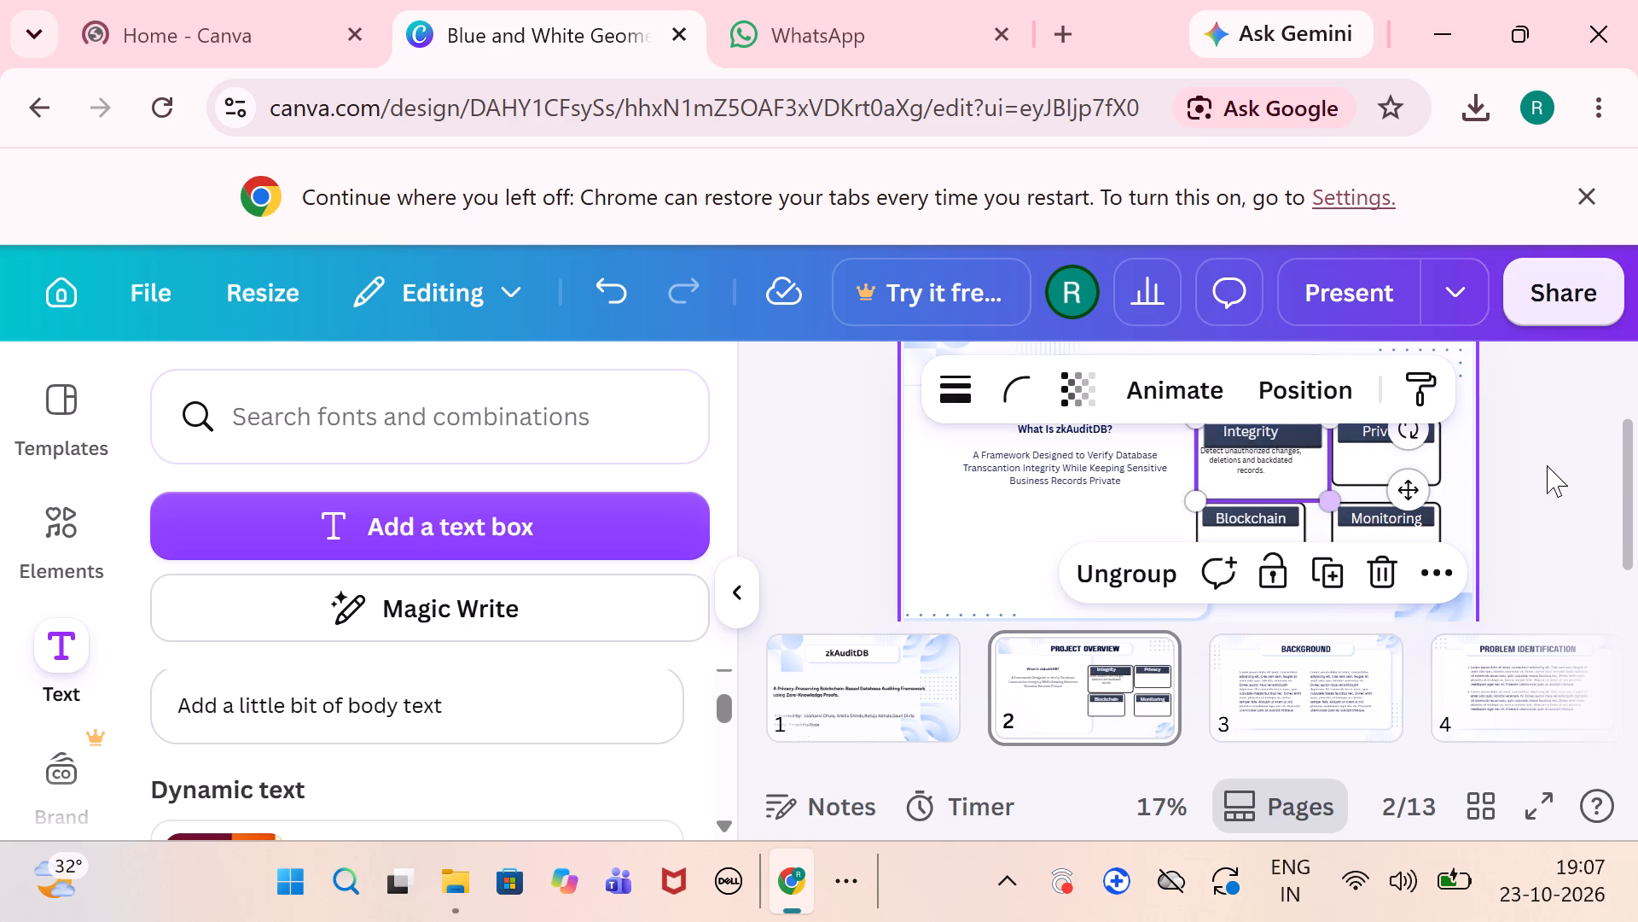
# Shift the enlarged Integrity box slightly up and left around its description text.
pyautogui.click(1303, 476)
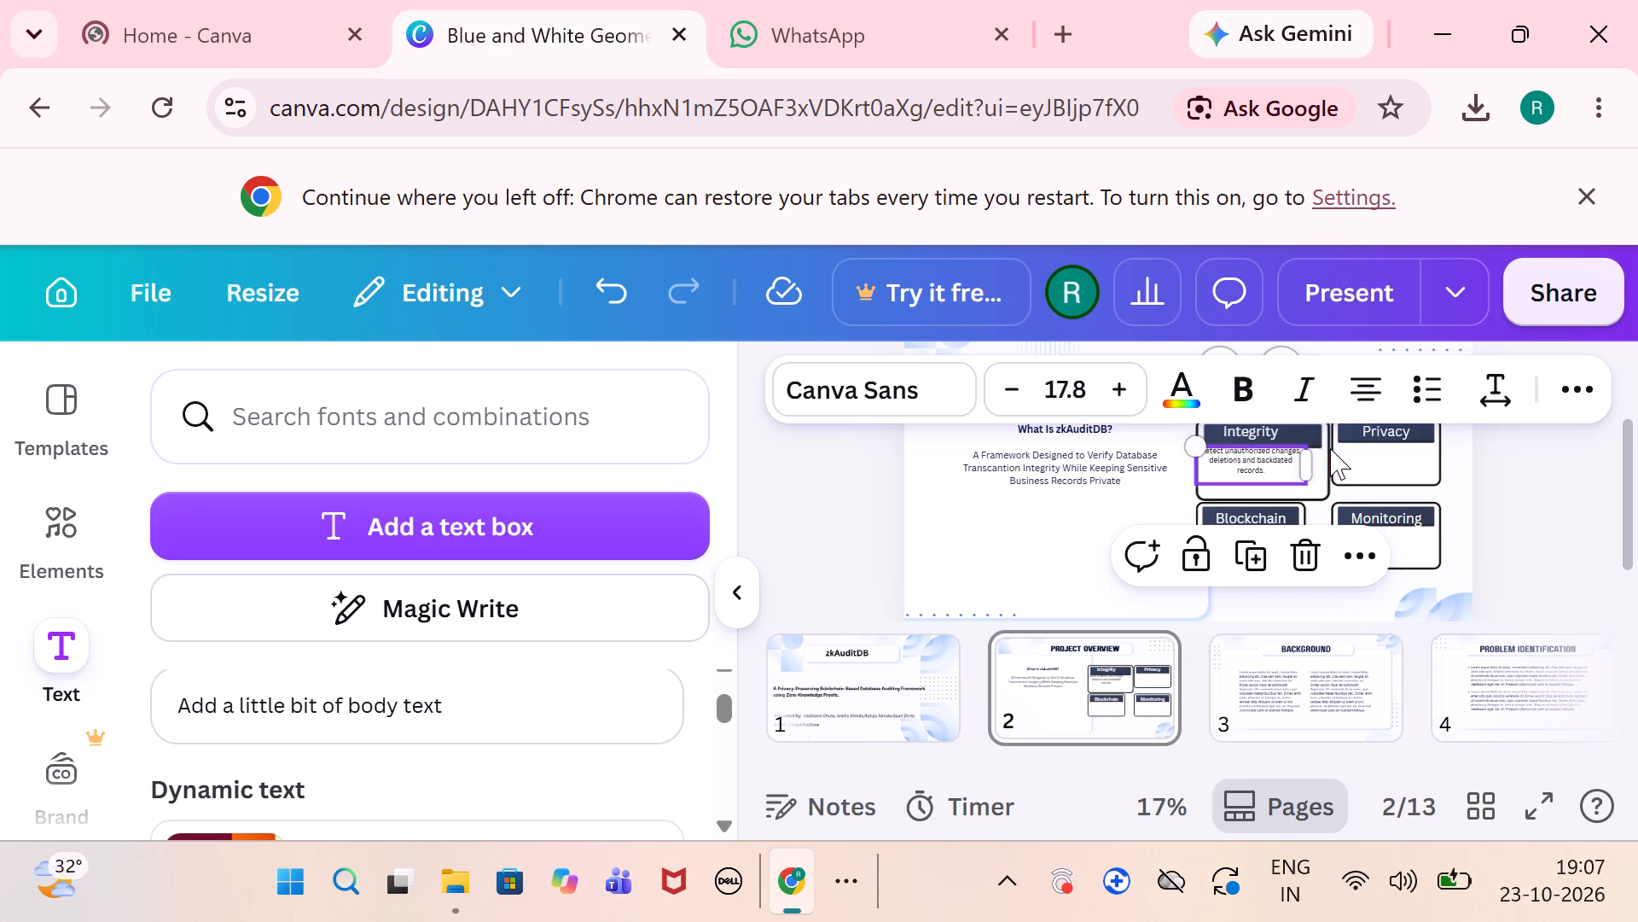
pyautogui.click(1482, 503)
pyautogui.scroll(1, 1482, 503)
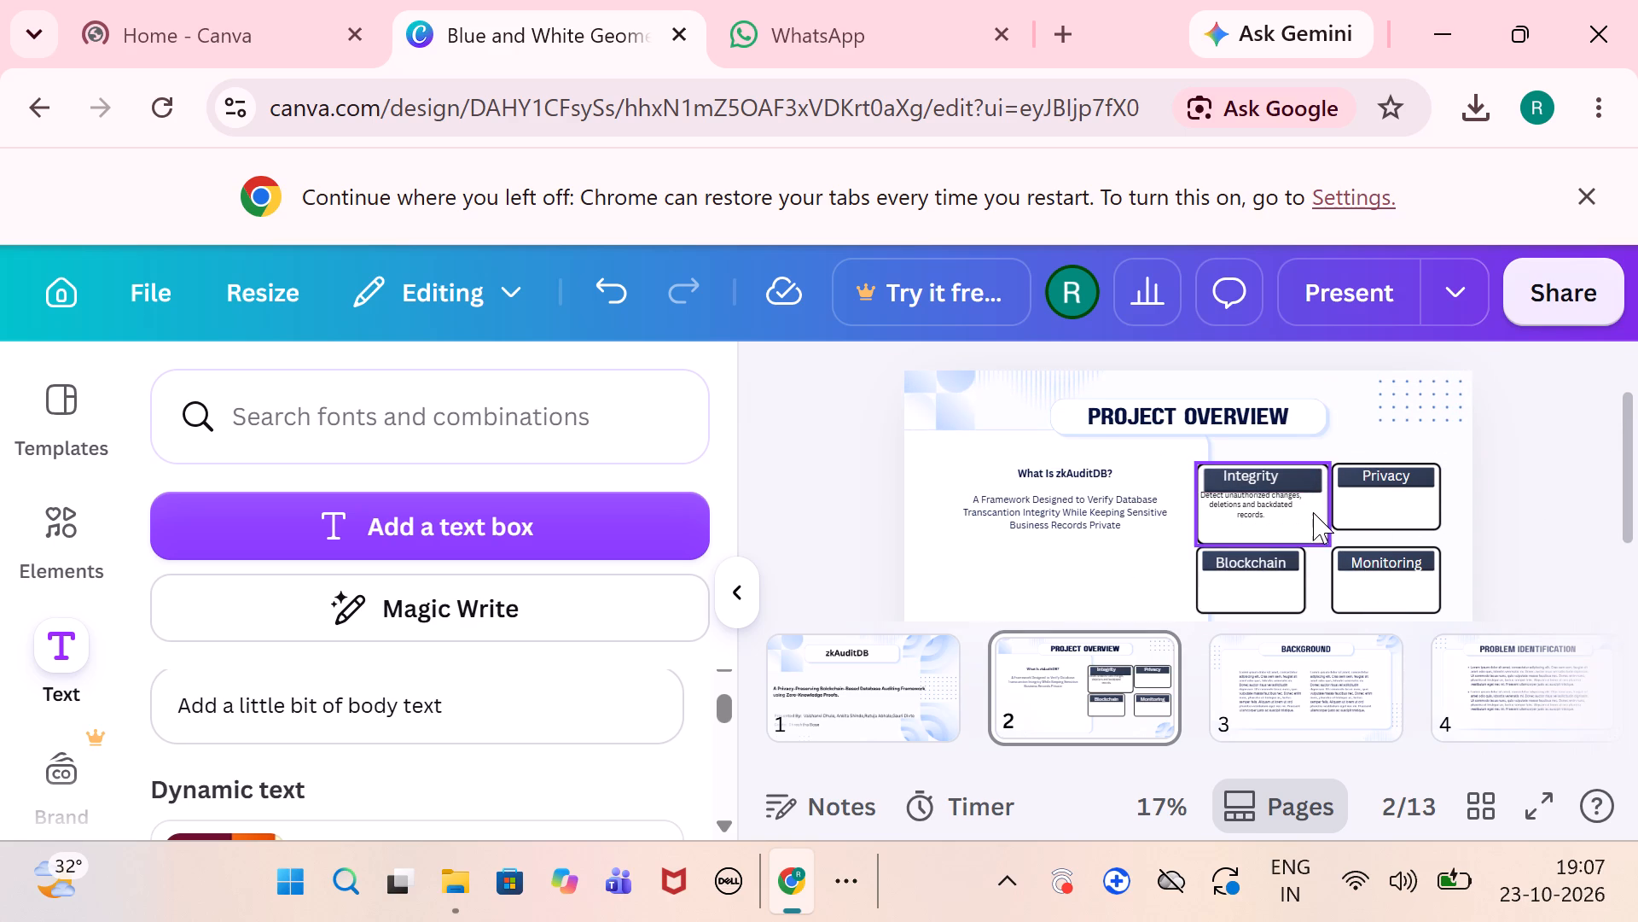
pyautogui.moveTo(1321, 522); pyautogui.dragTo(1317, 509)
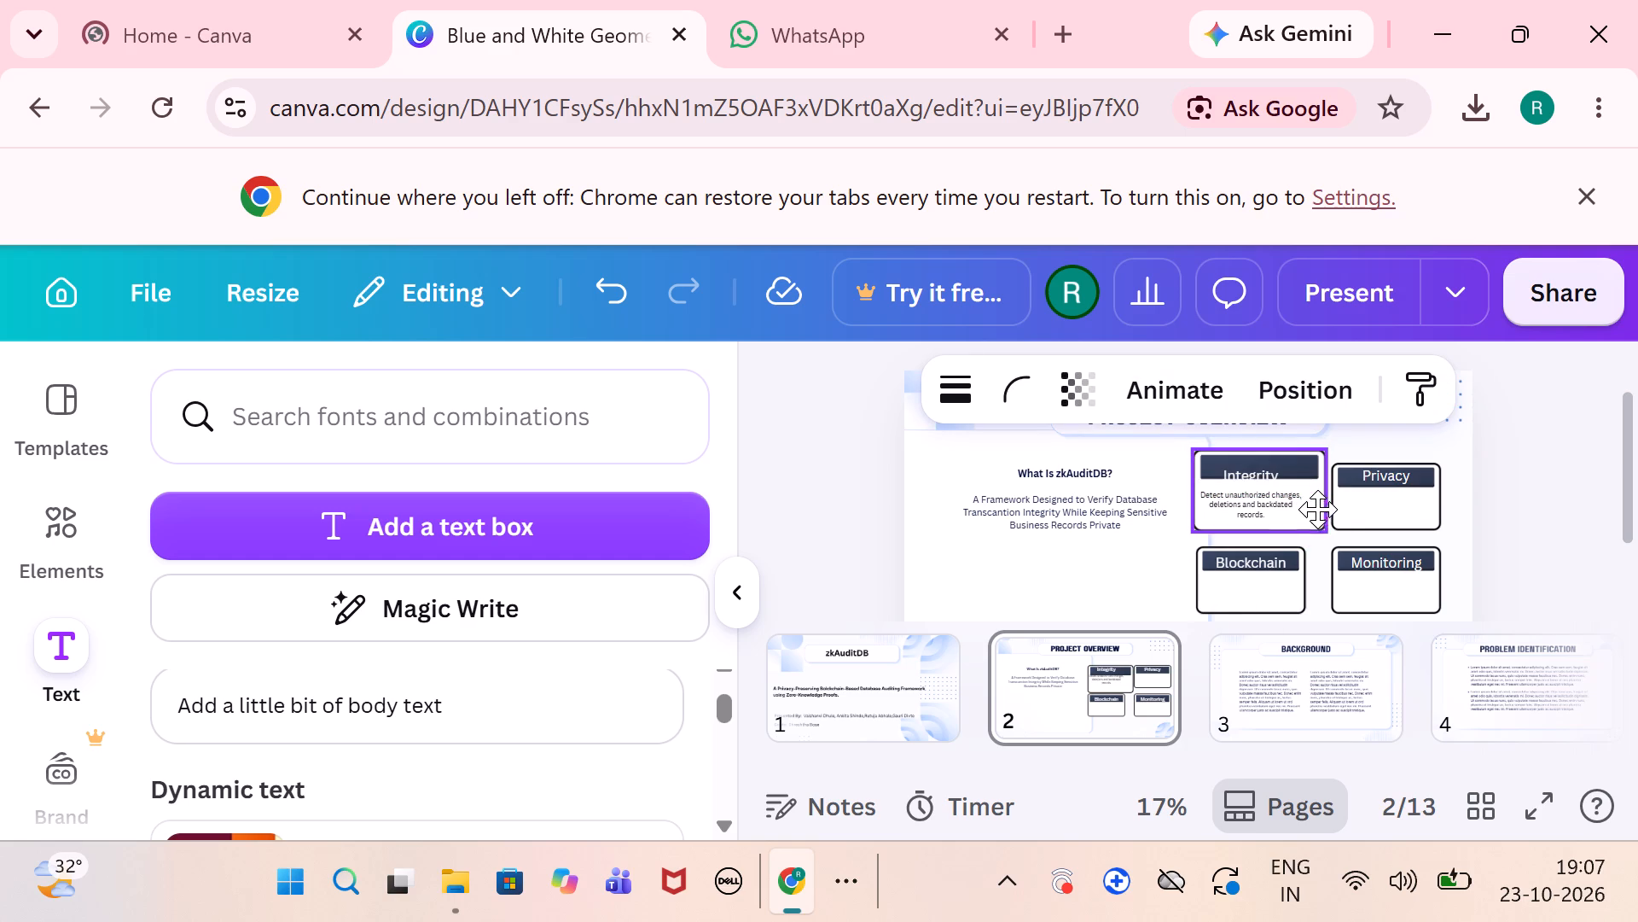
pyautogui.moveTo(1317, 509); pyautogui.dragTo(1318, 511)
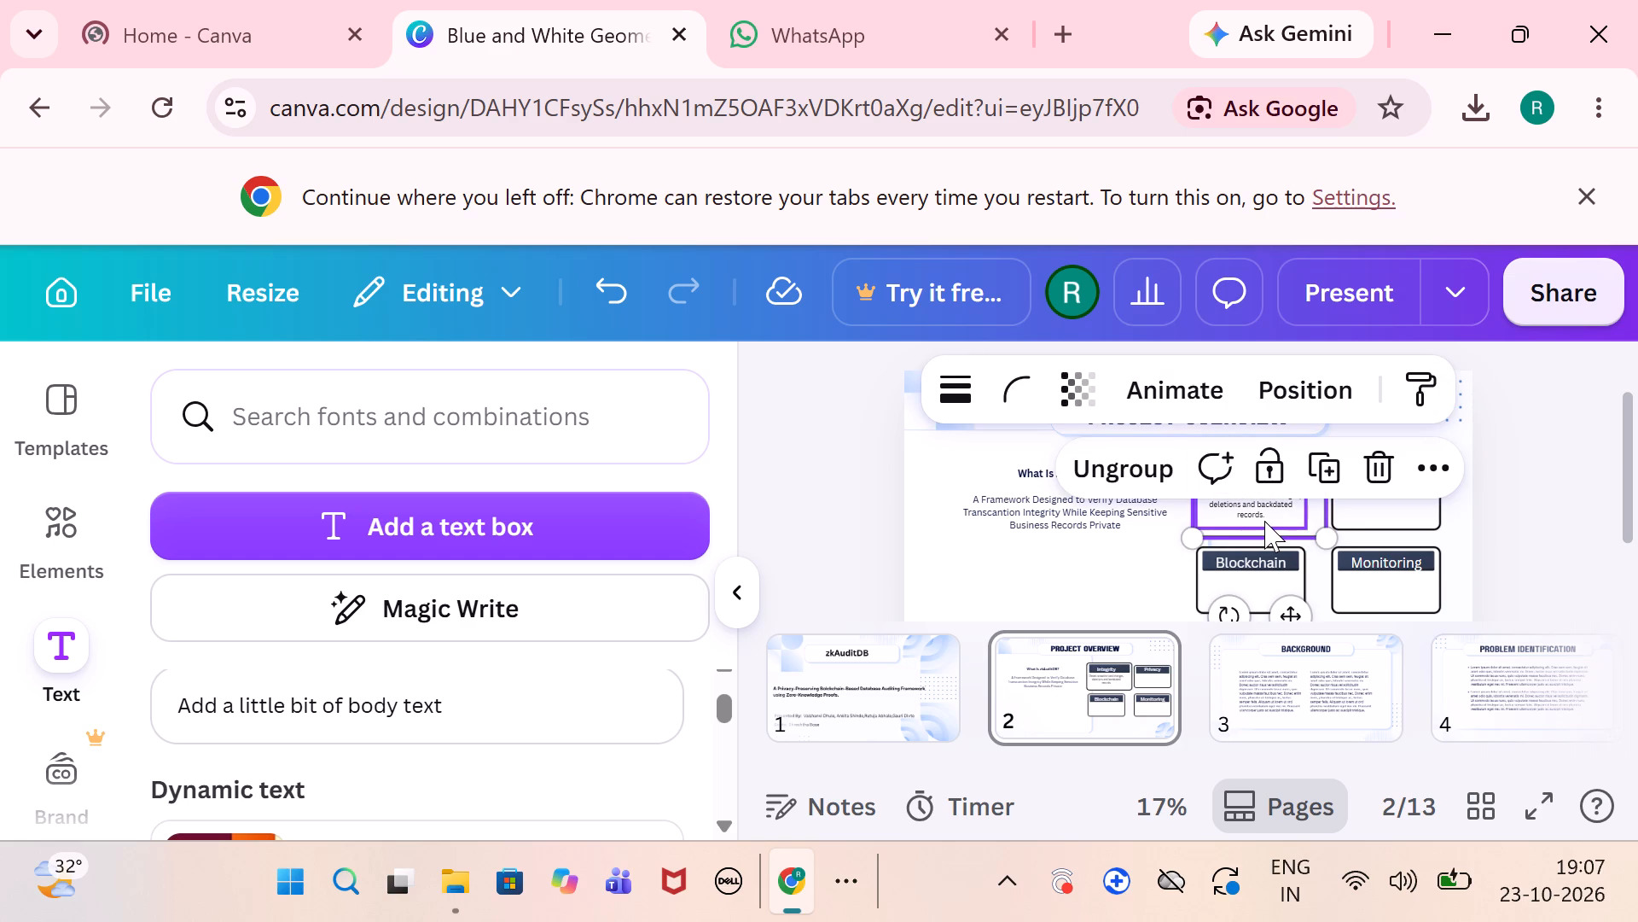
# Nudge the Integrity description slightly right within its box and widen its text box to the box's right edge.
pyautogui.moveTo(1262, 520); pyautogui.dragTo(1271, 522)
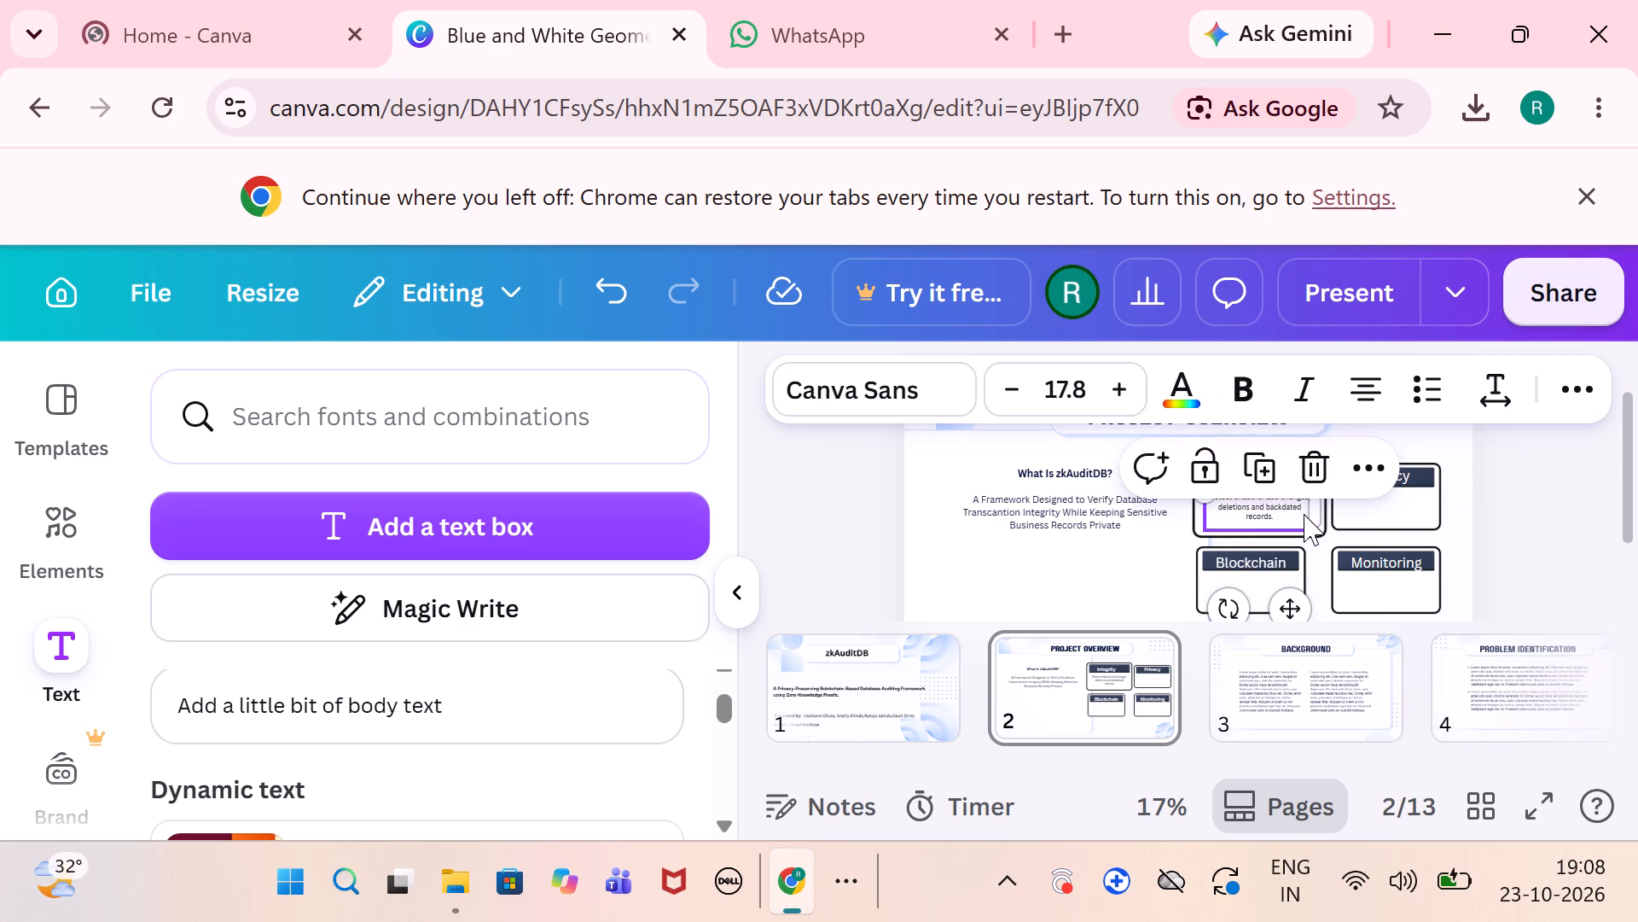
pyautogui.moveTo(1316, 509); pyautogui.dragTo(1326, 509)
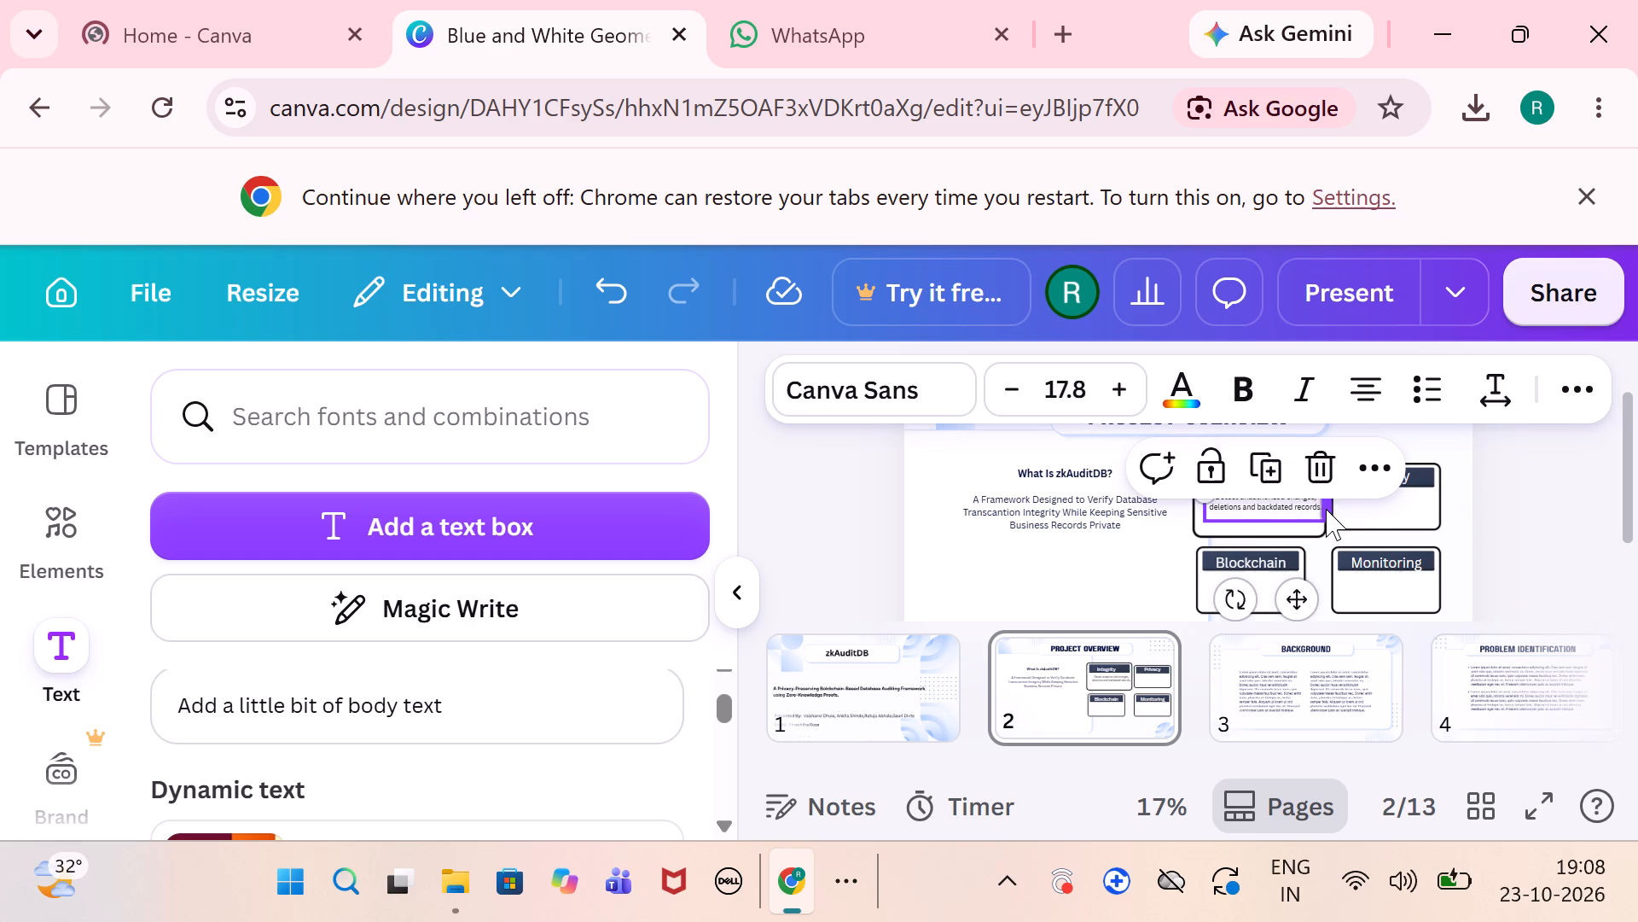
# Scale the Integrity description's text up to size 21.7 and reposition it beneath the "Integrity" header.
pyautogui.click(1148, 522)
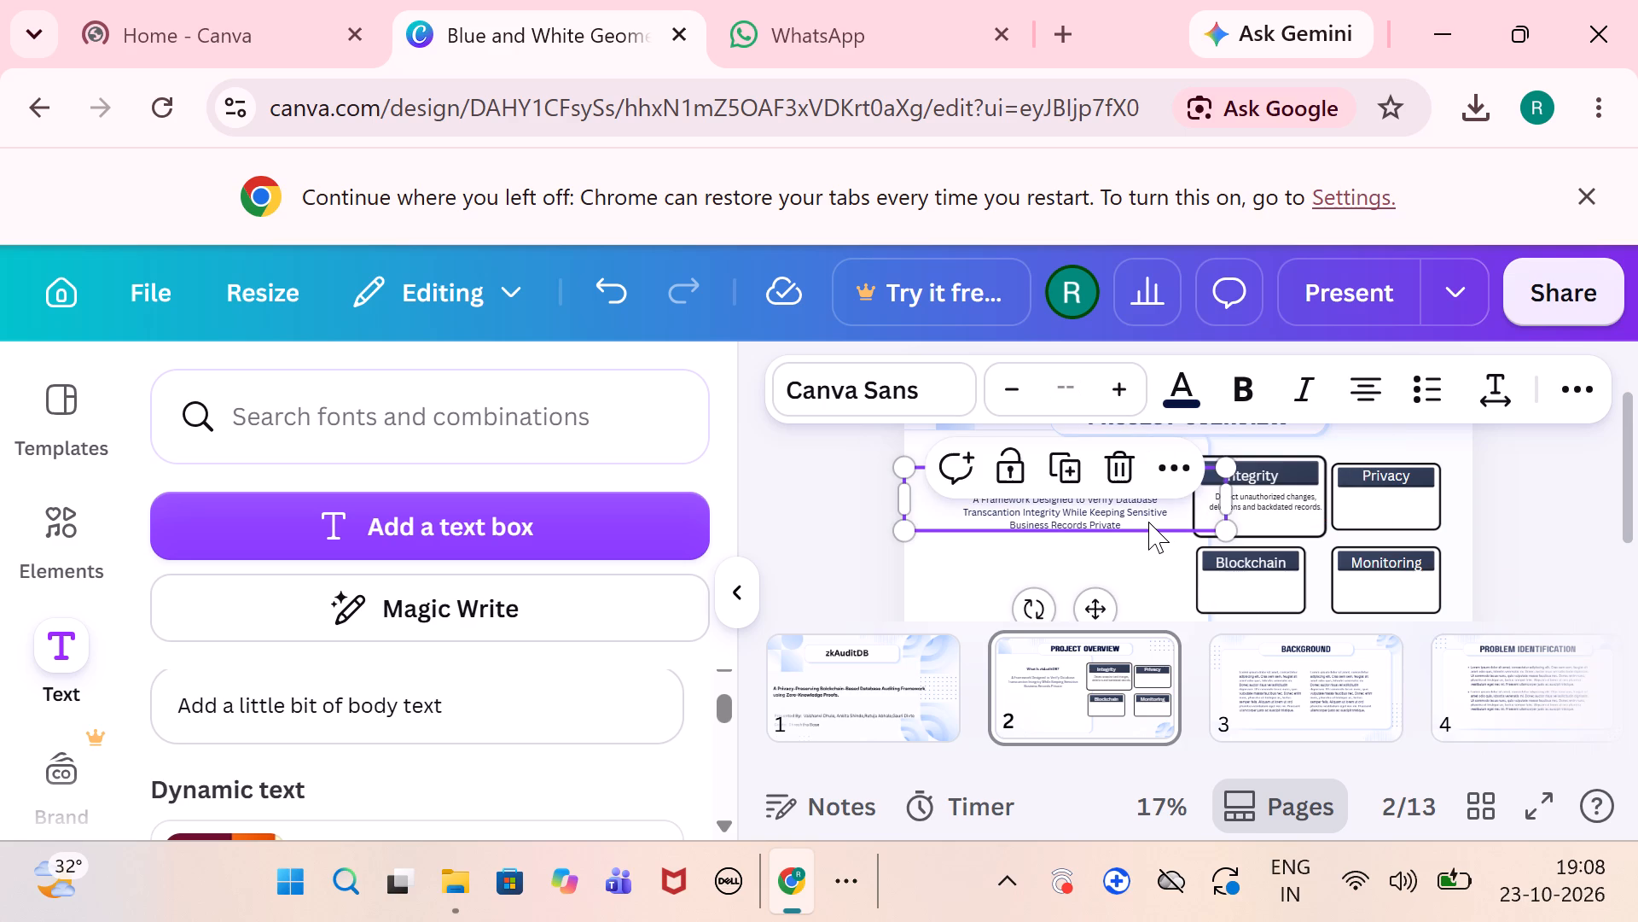
pyautogui.click(1153, 574)
pyautogui.click(1259, 505)
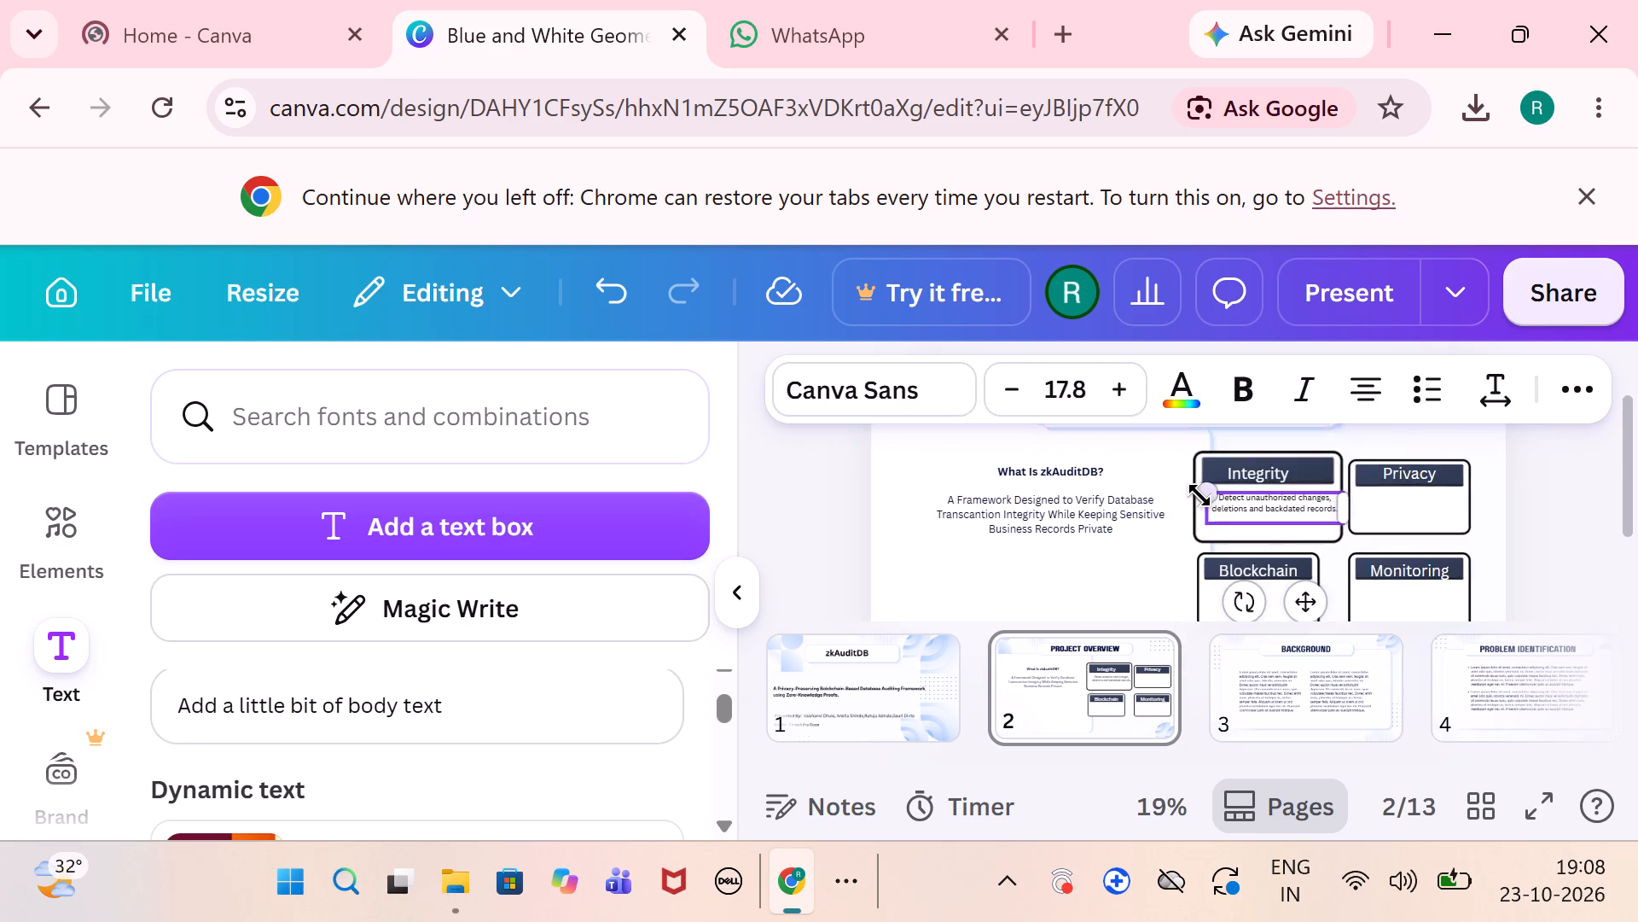
pyautogui.click(1208, 493)
pyautogui.moveTo(1207, 497); pyautogui.dragTo(1186, 518)
pyautogui.click(1186, 518)
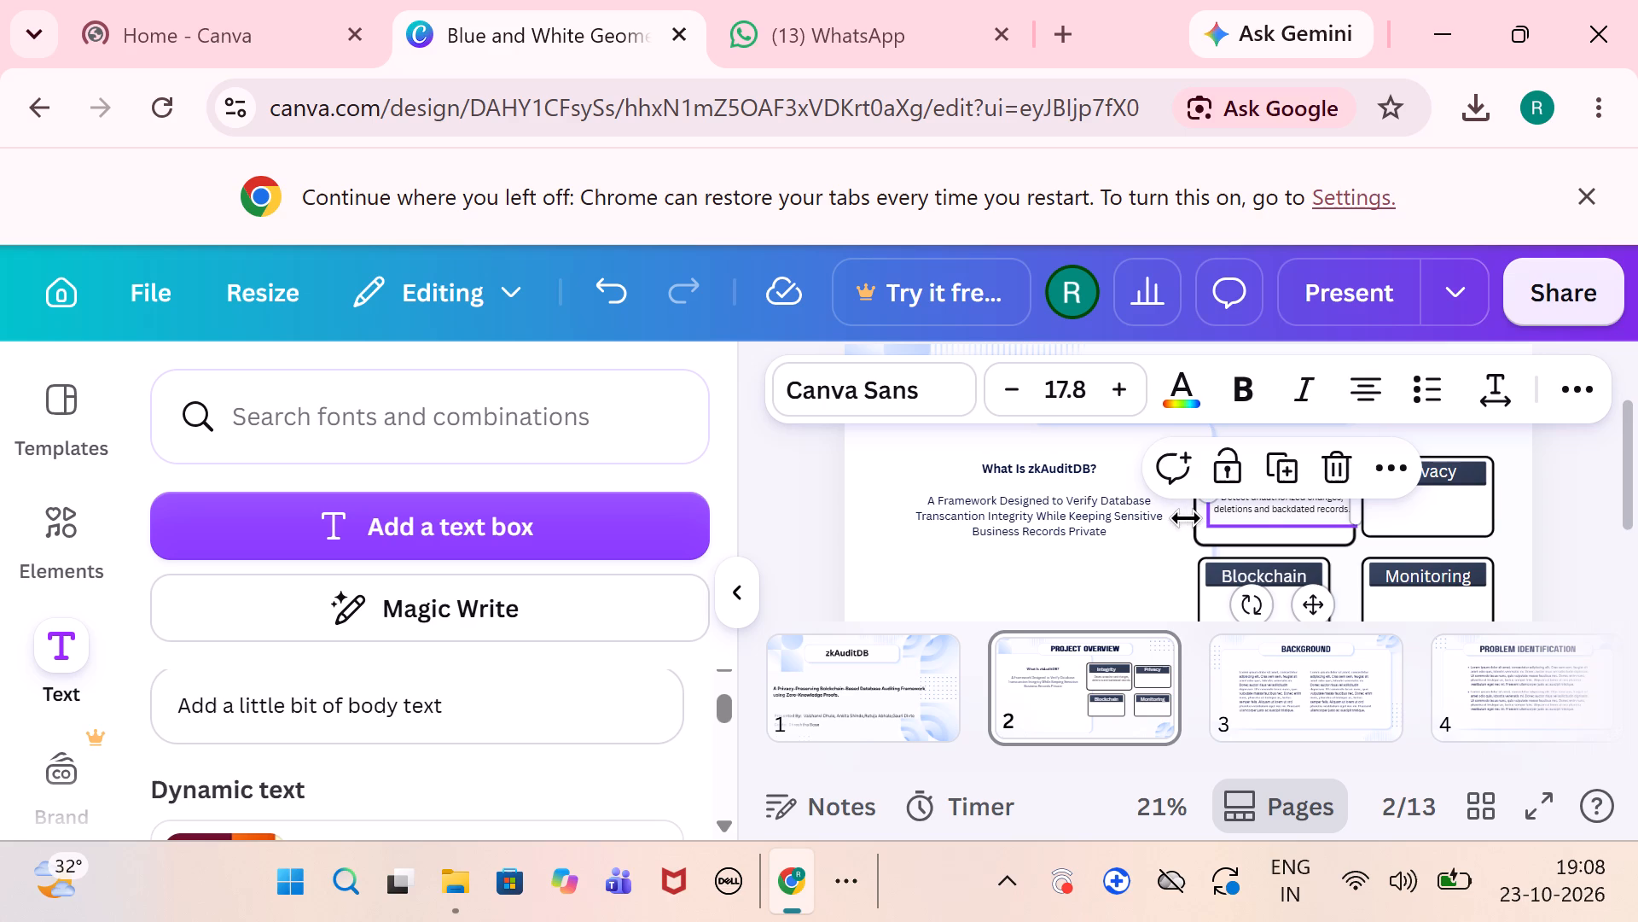
pyautogui.moveTo(1249, 519); pyautogui.dragTo(1252, 556)
pyautogui.moveTo(1210, 533); pyautogui.dragTo(1184, 510)
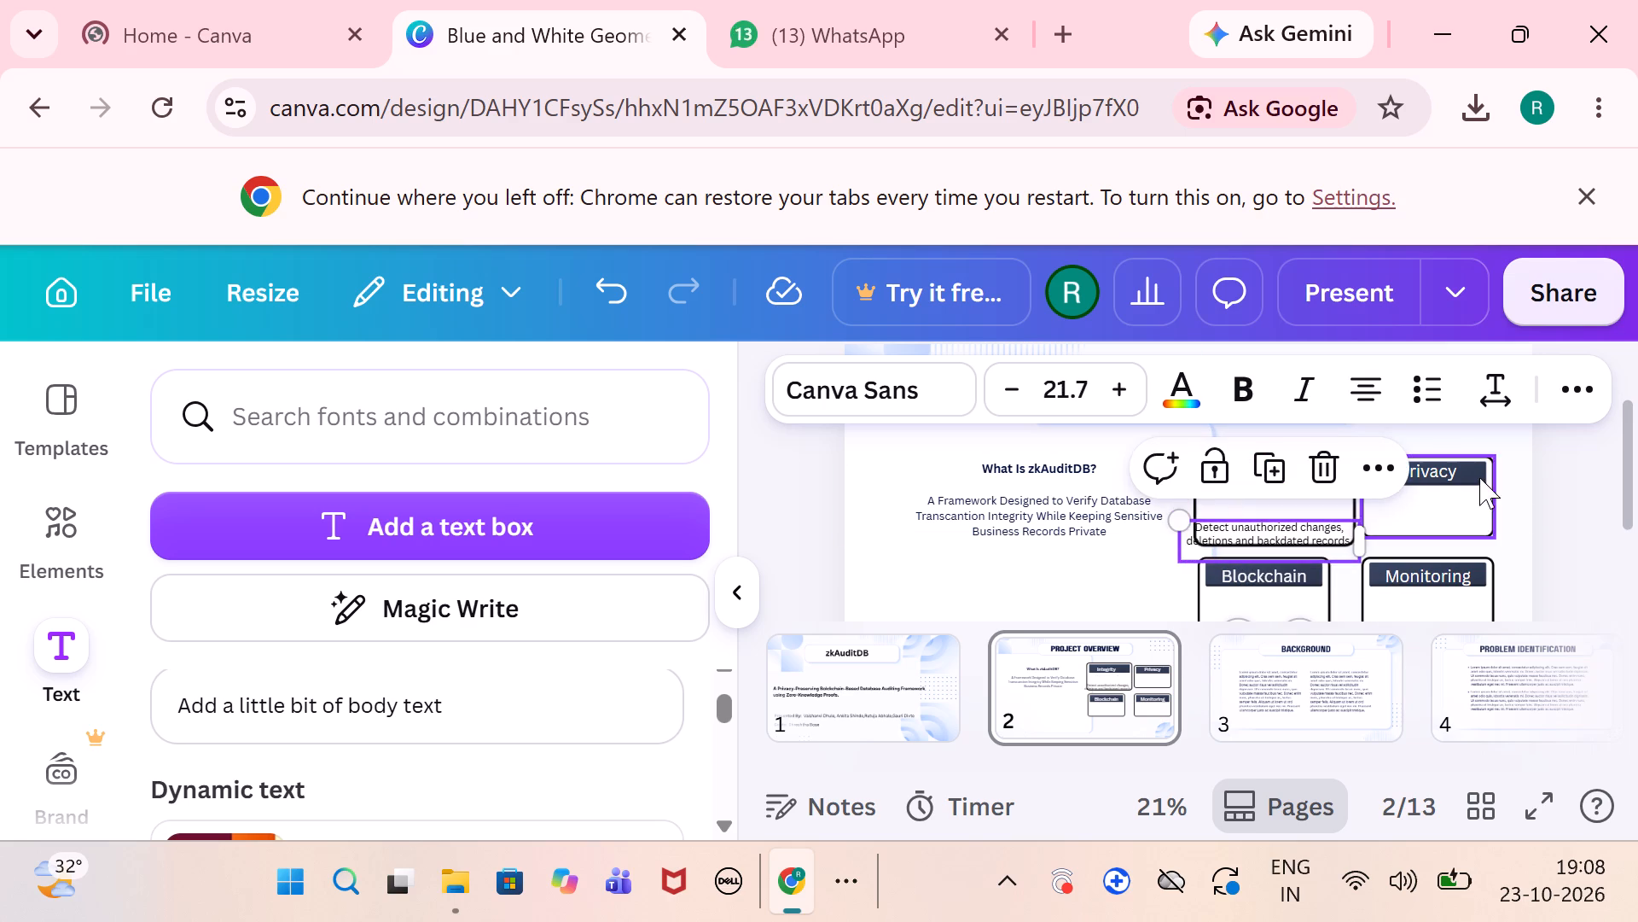
pyautogui.click(1564, 536)
pyautogui.moveTo(1287, 537); pyautogui.dragTo(1298, 504)
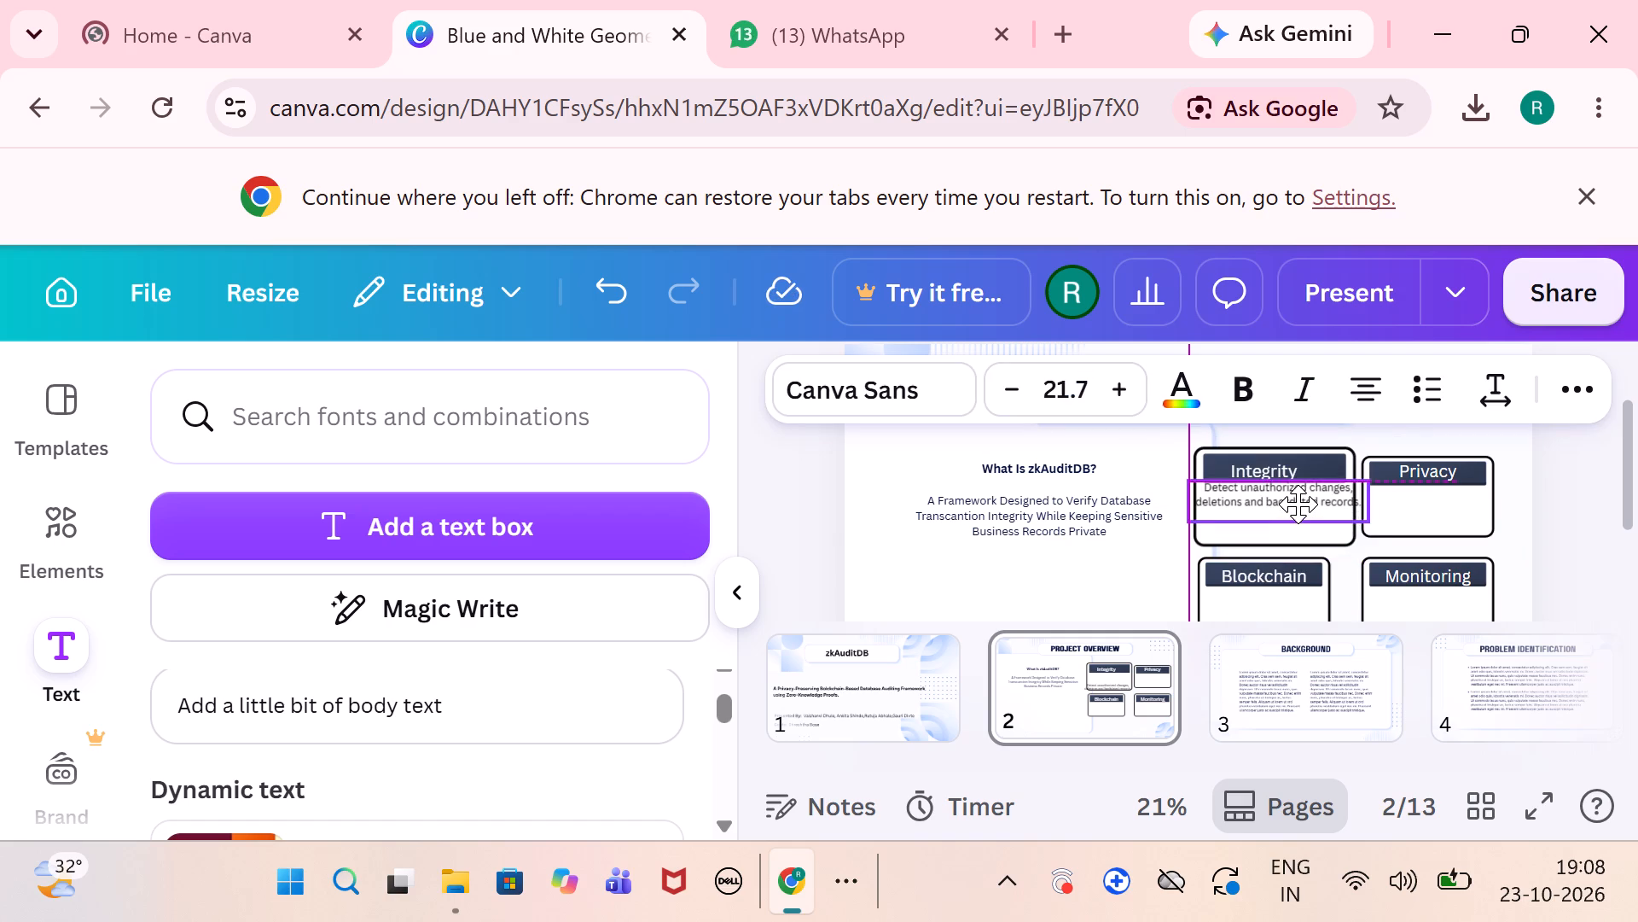
pyautogui.moveTo(1298, 504); pyautogui.dragTo(1298, 512)
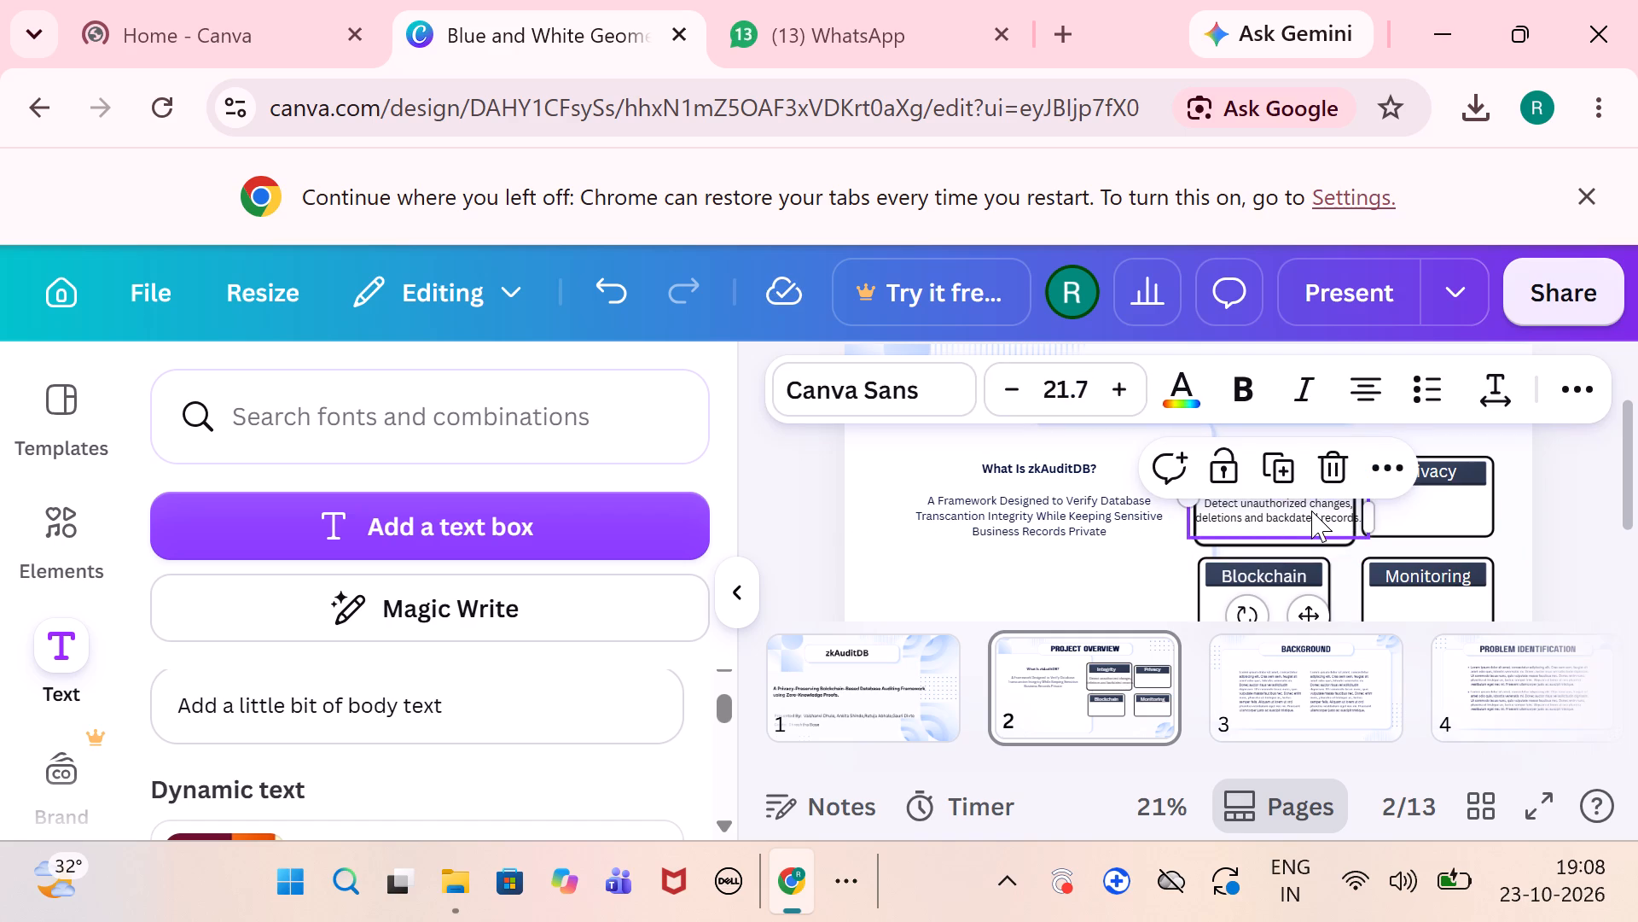
# Break the Integrity description into three lines after "unauthorized" and "deletions and", and shift it slightly left within its box.
pyautogui.click(1312, 510)
pyautogui.press('Return')
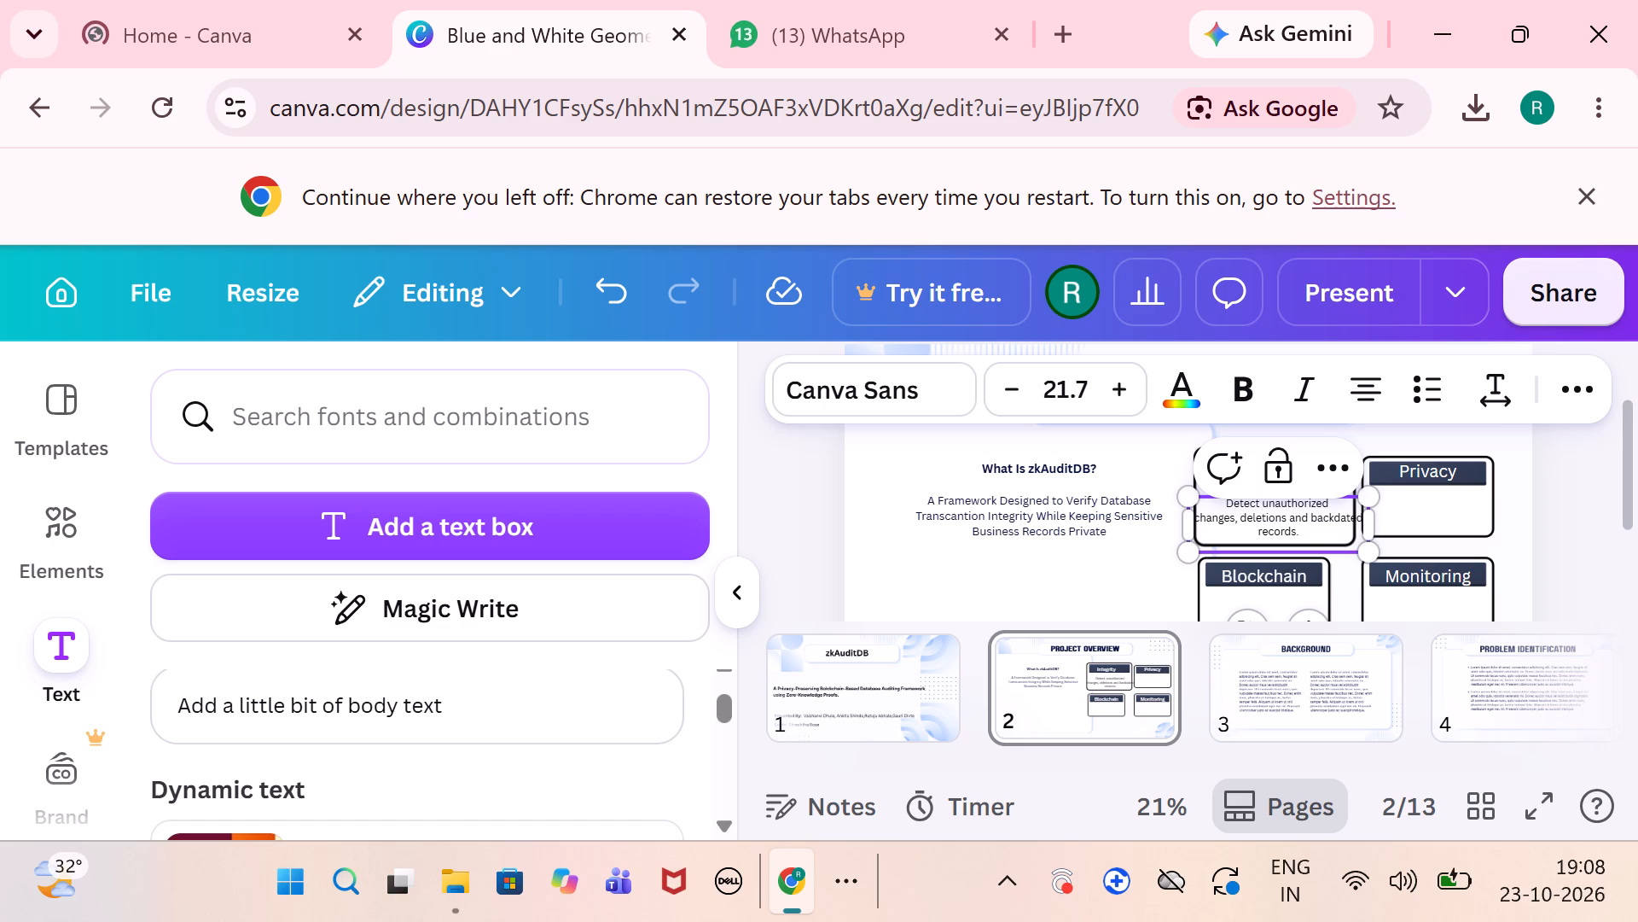
pyautogui.press('Return')
pyautogui.press('BackSpace')
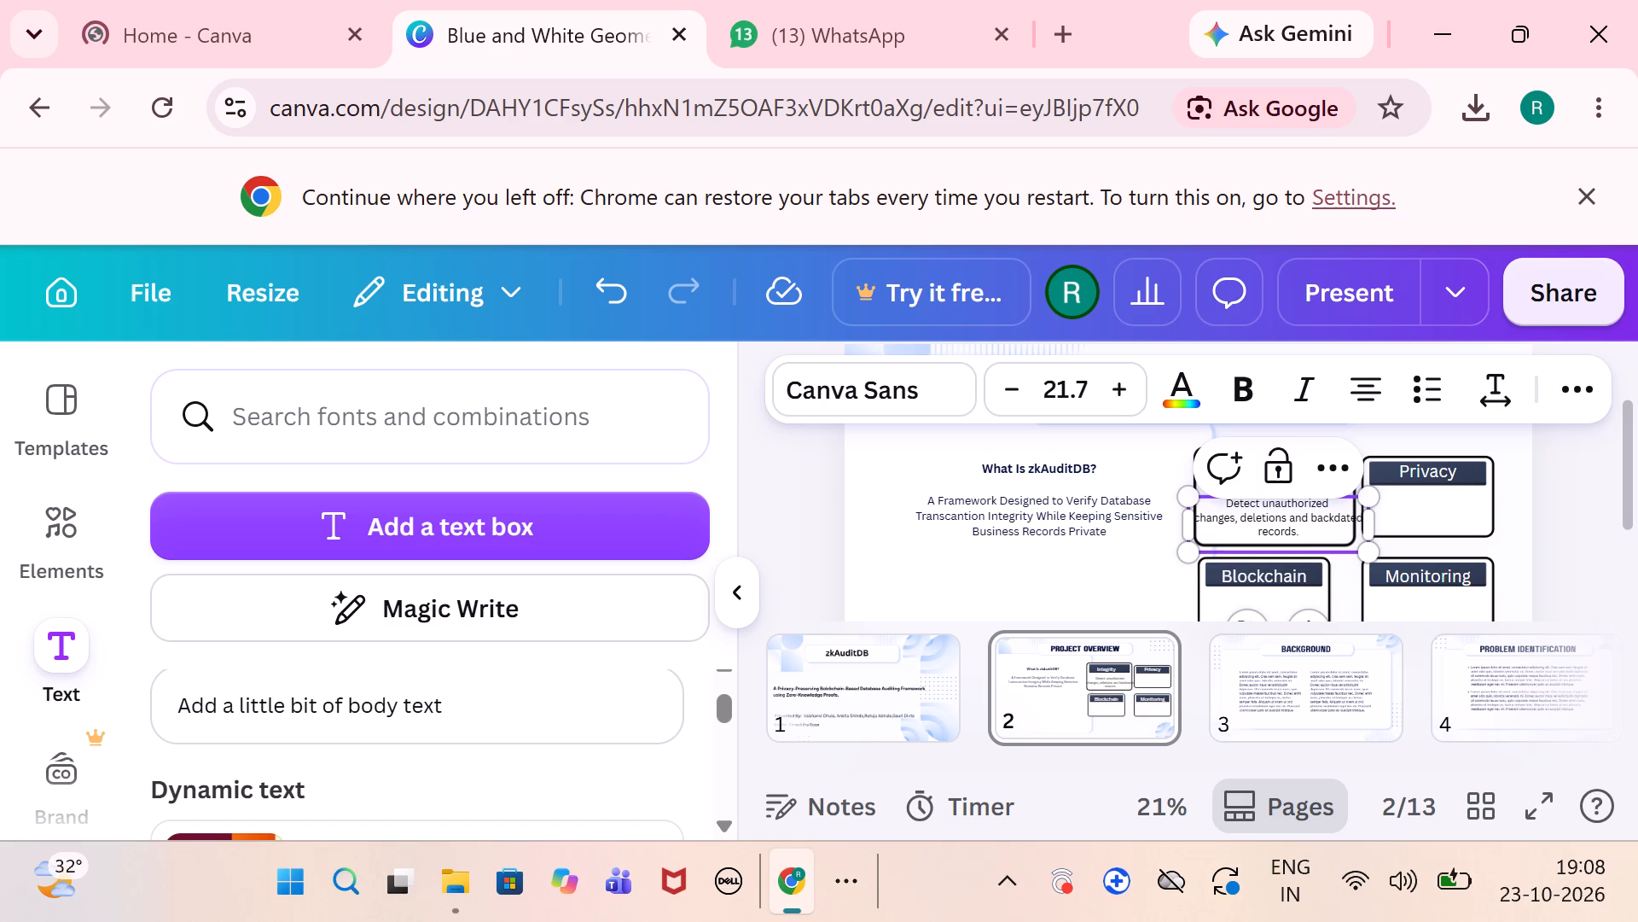
pyautogui.click(1288, 523)
pyautogui.press('Right')
pyautogui.press('Right')
pyautogui.press('Right')
pyautogui.press('Right')
pyautogui.press('Right')
pyautogui.press('Right')
pyautogui.press('Right')
pyautogui.press('Right')
pyautogui.press('Right')
pyautogui.press('Right')
pyautogui.press('Right')
pyautogui.press('Right')
pyautogui.press('Left')
pyautogui.press('Left')
pyautogui.press('Left')
pyautogui.press('Left')
pyautogui.press('Left')
pyautogui.press('Left')
pyautogui.press('Left')
pyautogui.press('Left')
pyautogui.press('Right')
pyautogui.press('Return')
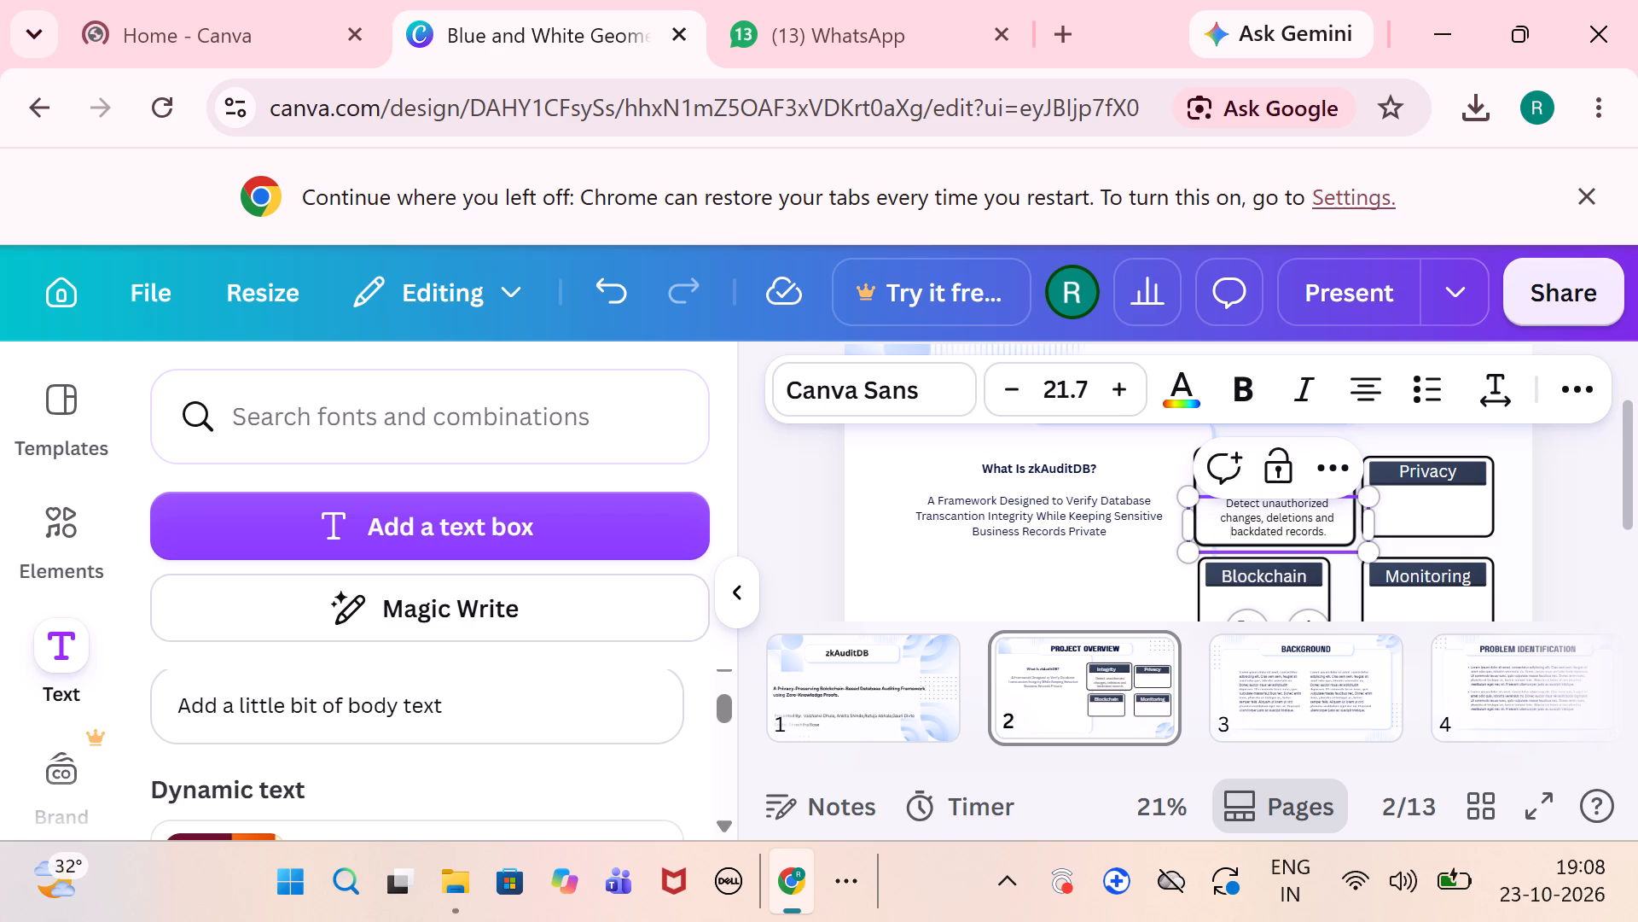
pyautogui.doubleClick(1574, 567)
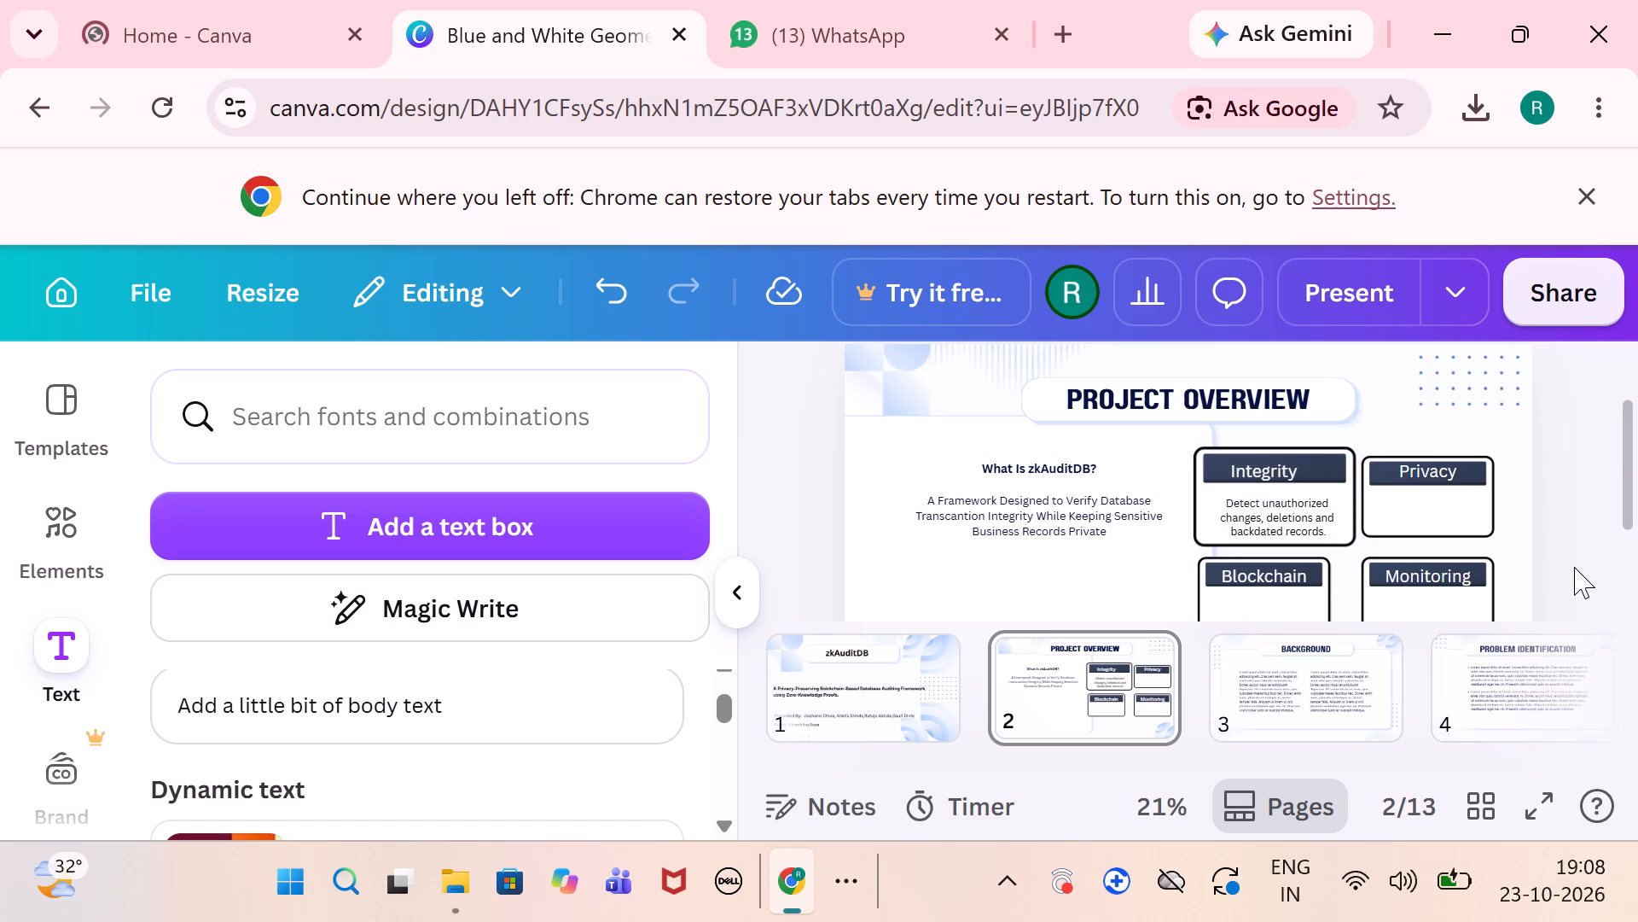
pyautogui.click(1259, 504)
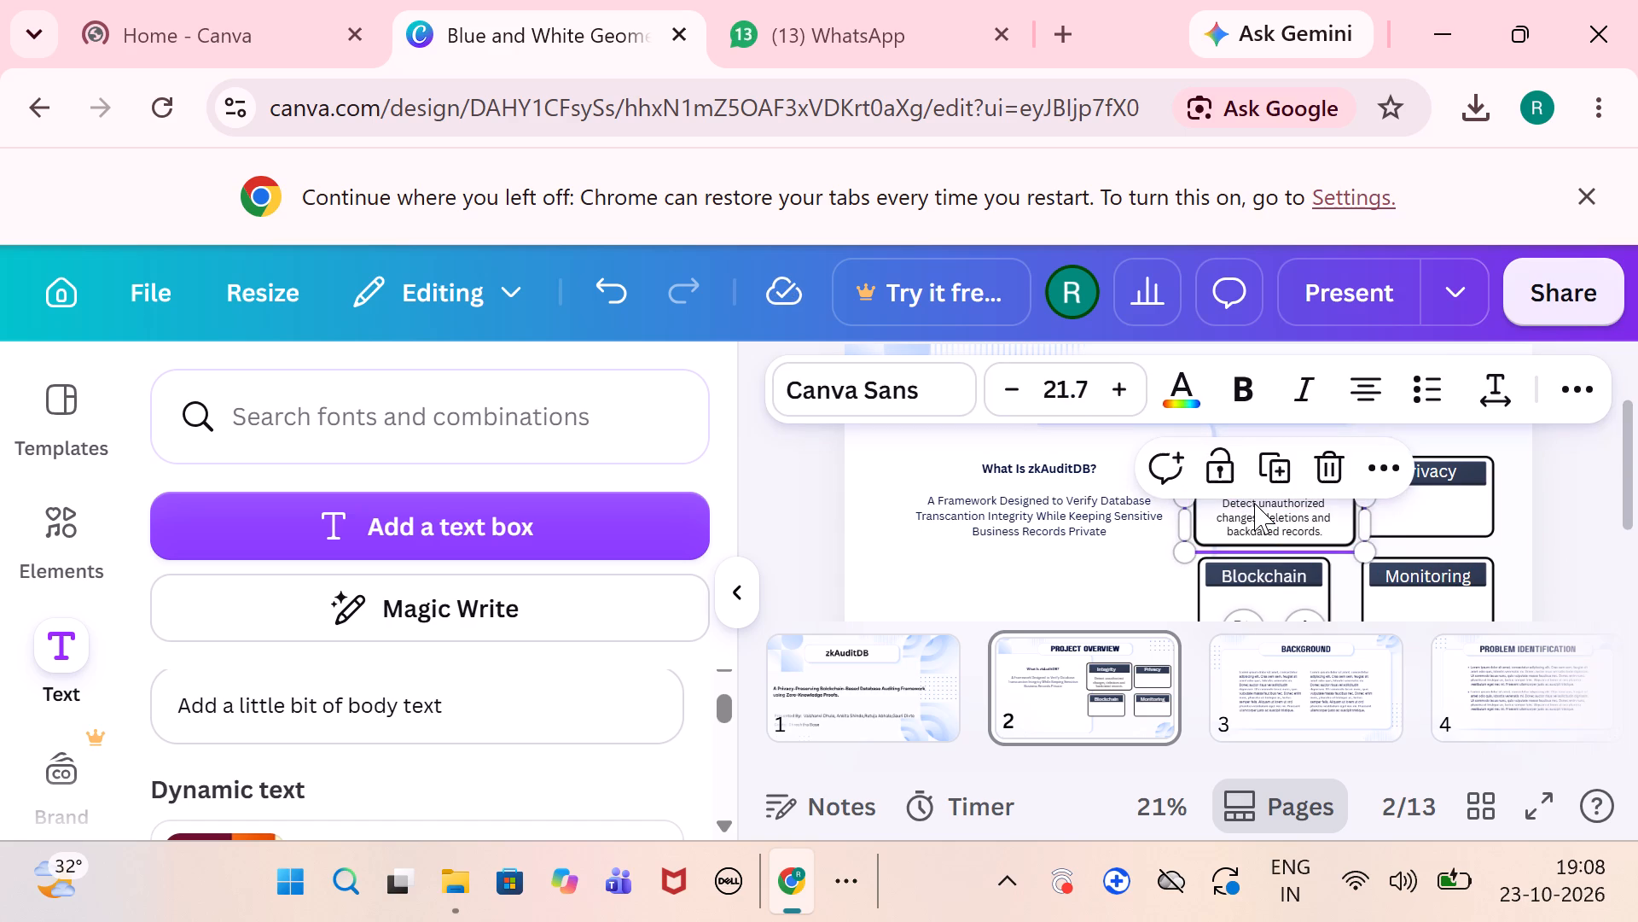
pyautogui.click(1565, 542)
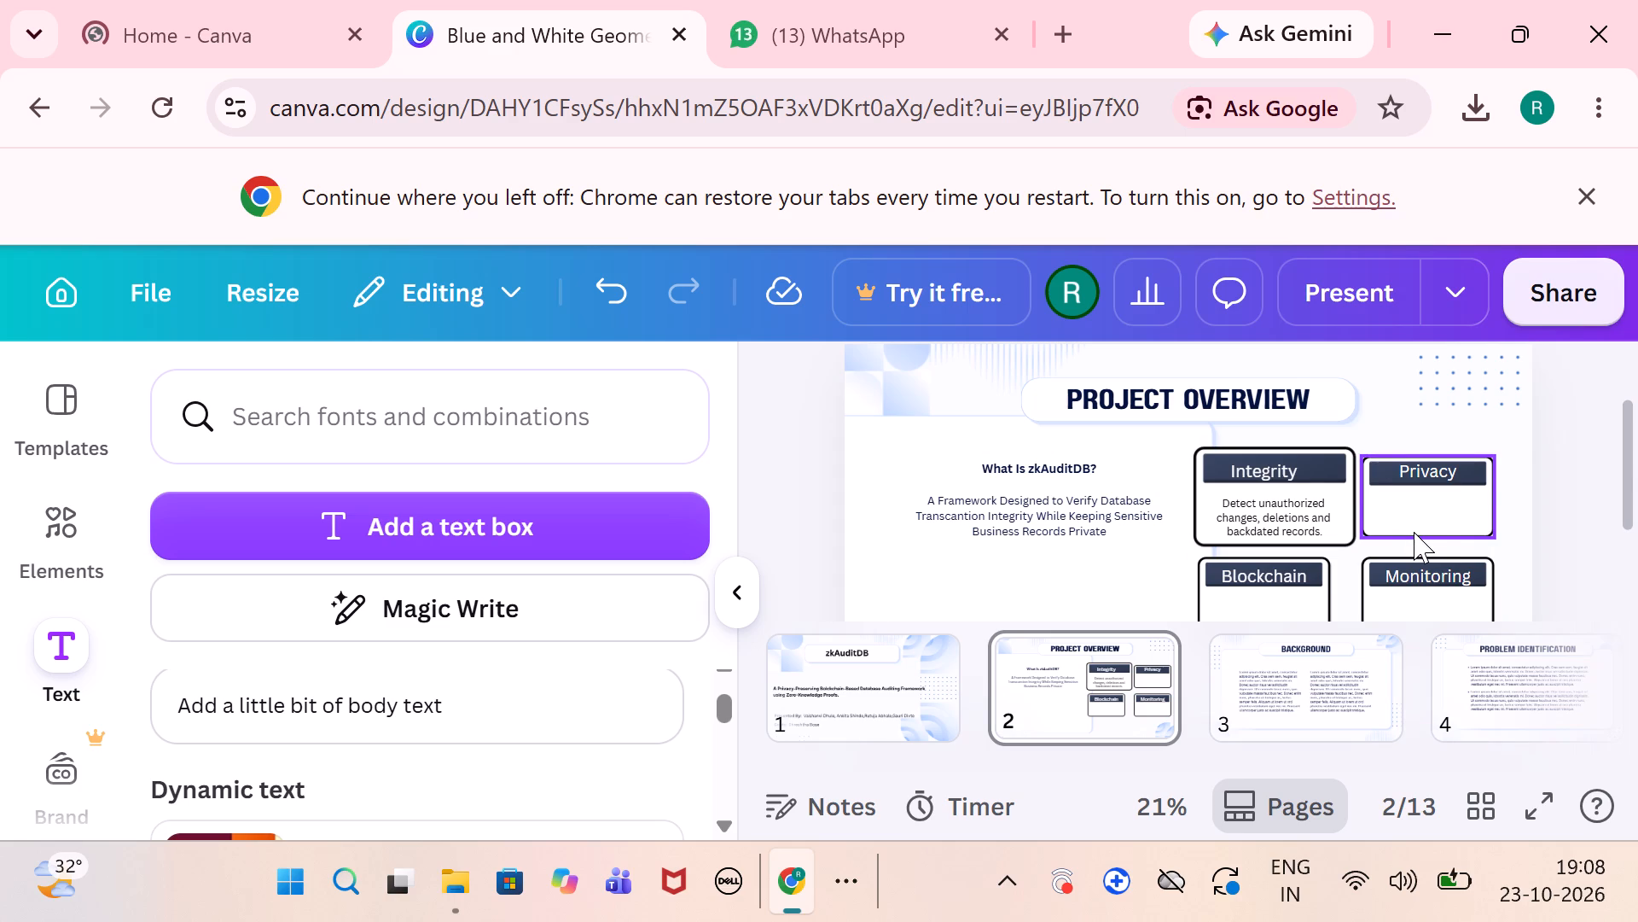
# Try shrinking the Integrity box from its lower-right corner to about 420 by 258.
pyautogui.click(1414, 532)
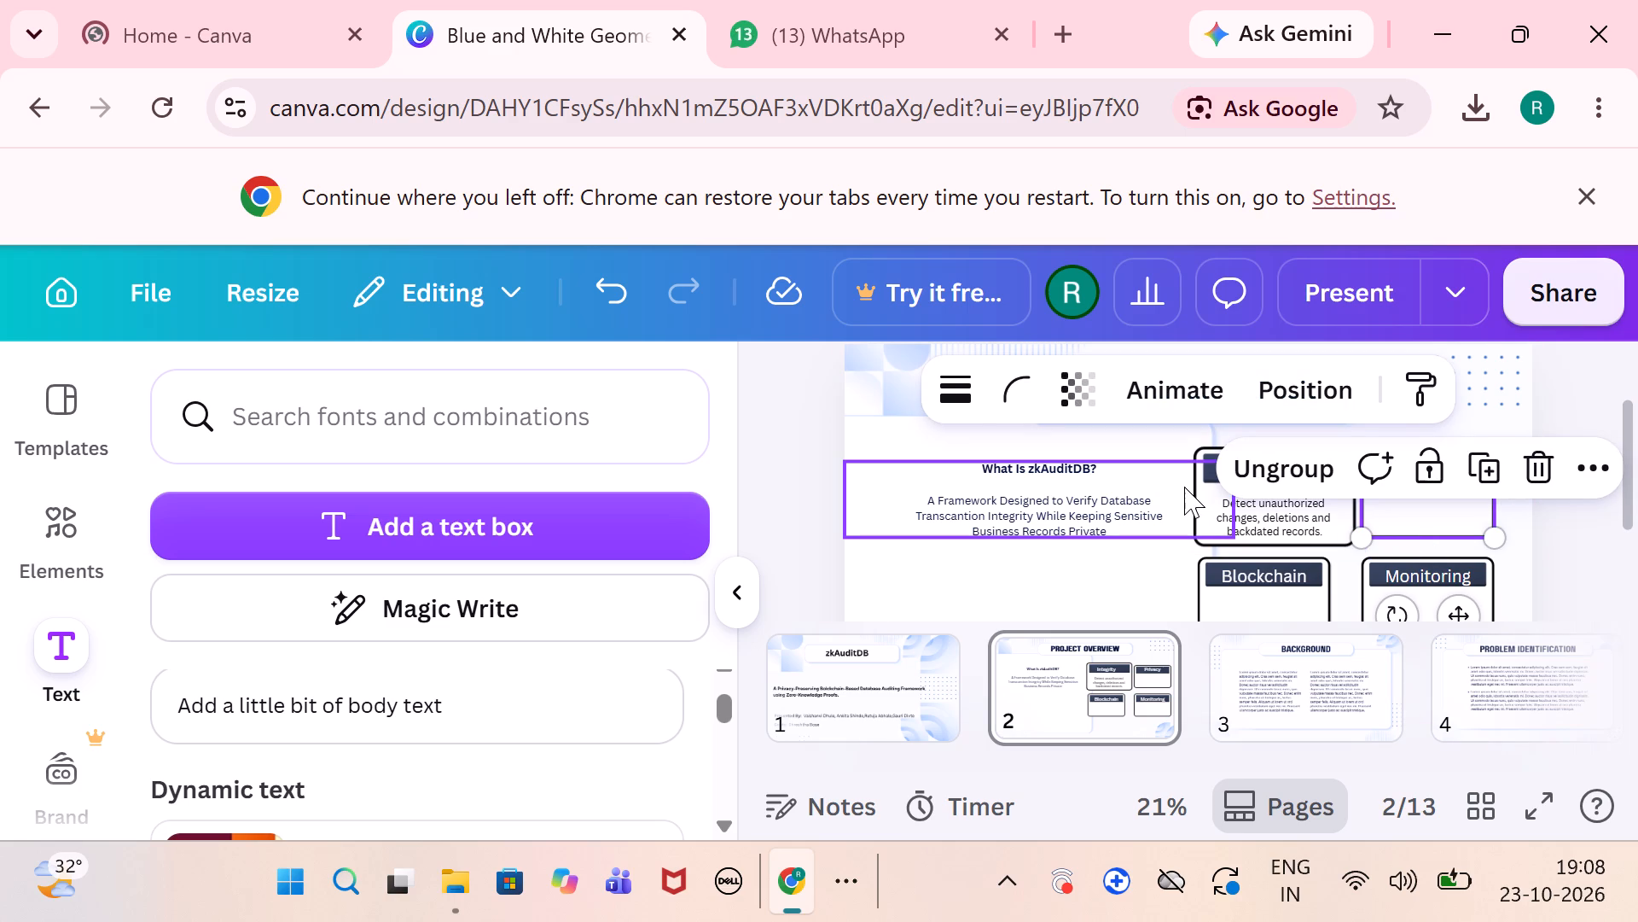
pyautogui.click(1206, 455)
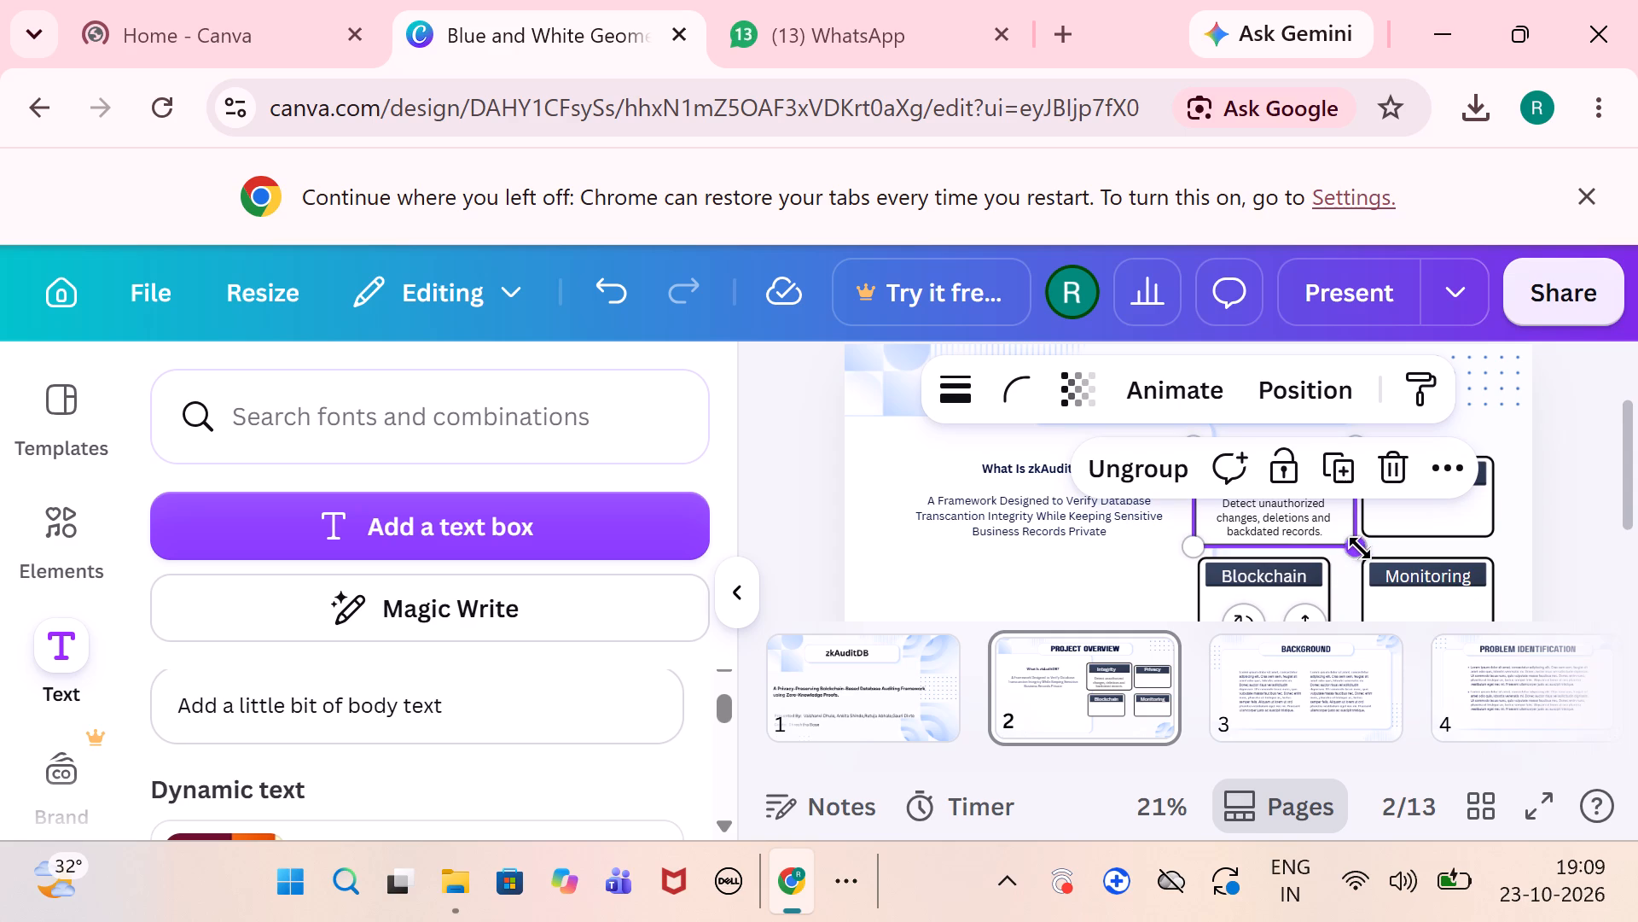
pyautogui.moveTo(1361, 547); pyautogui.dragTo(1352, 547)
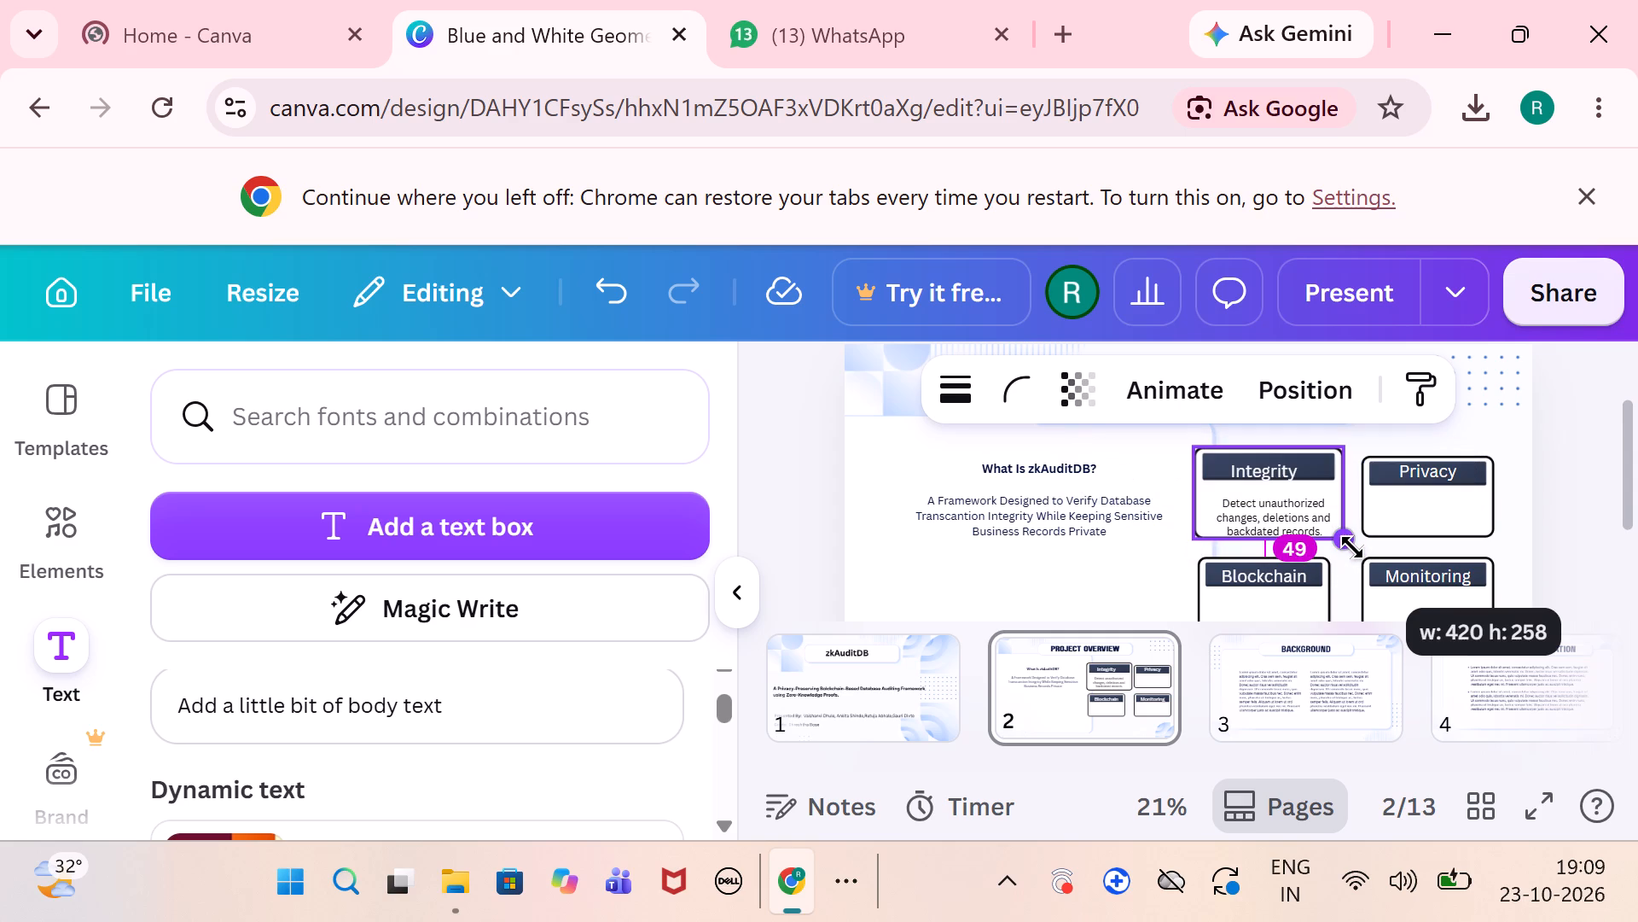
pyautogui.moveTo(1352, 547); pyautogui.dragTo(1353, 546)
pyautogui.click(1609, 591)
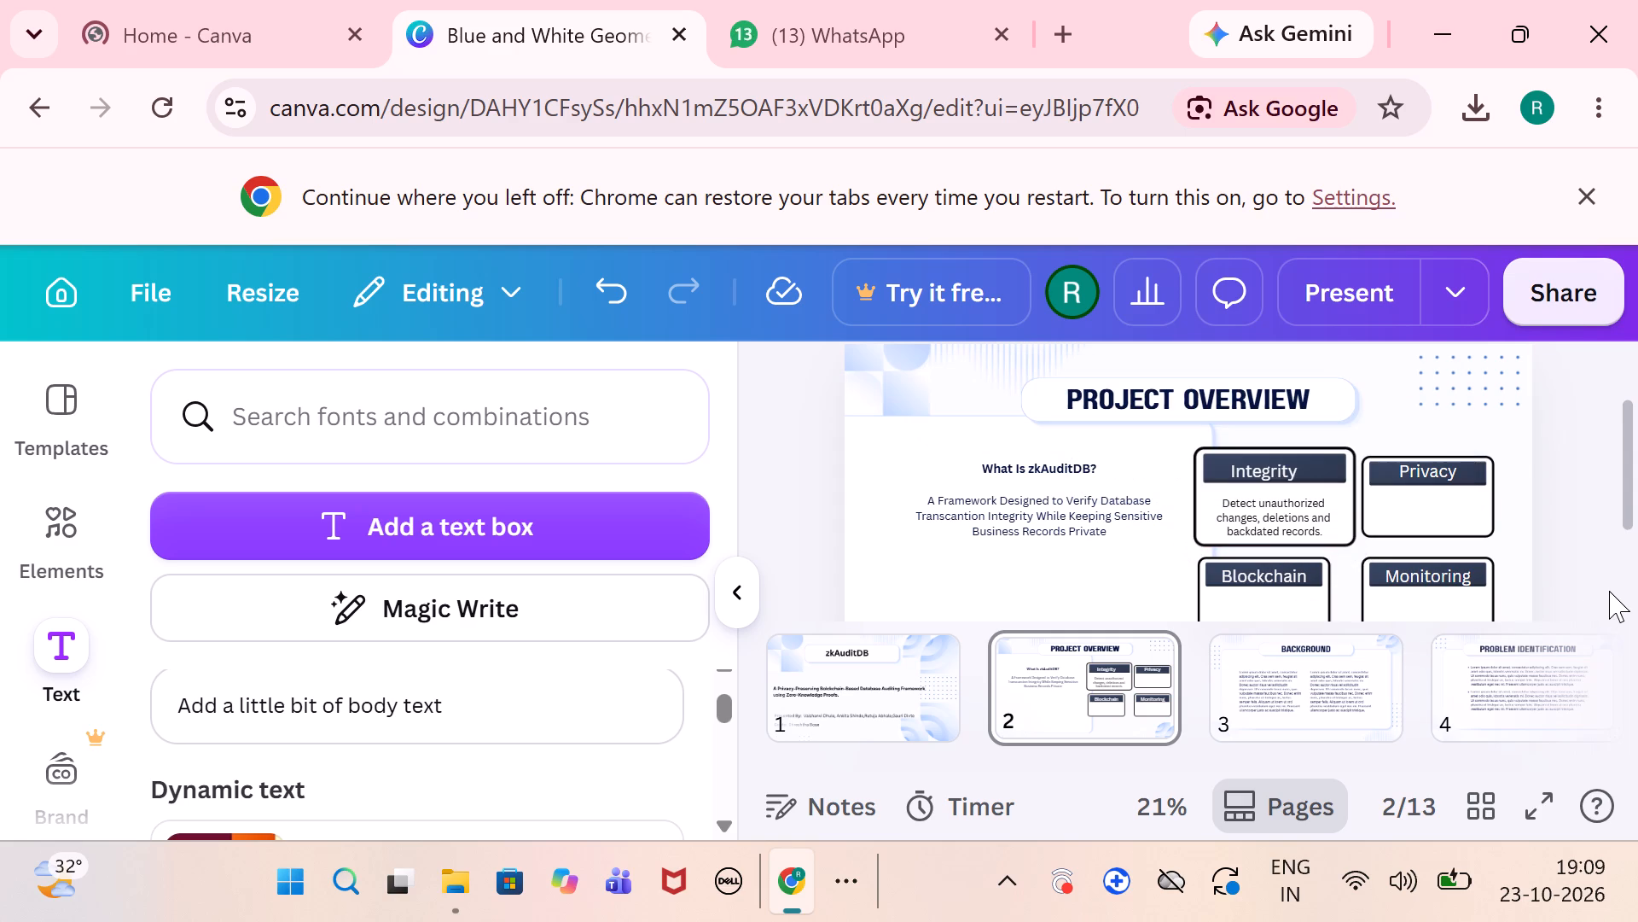
# Place the Privacy box over the Integrity box, aligned at the upper-left corner, and enlarge it to the Integrity box's size.
pyautogui.click(1353, 484)
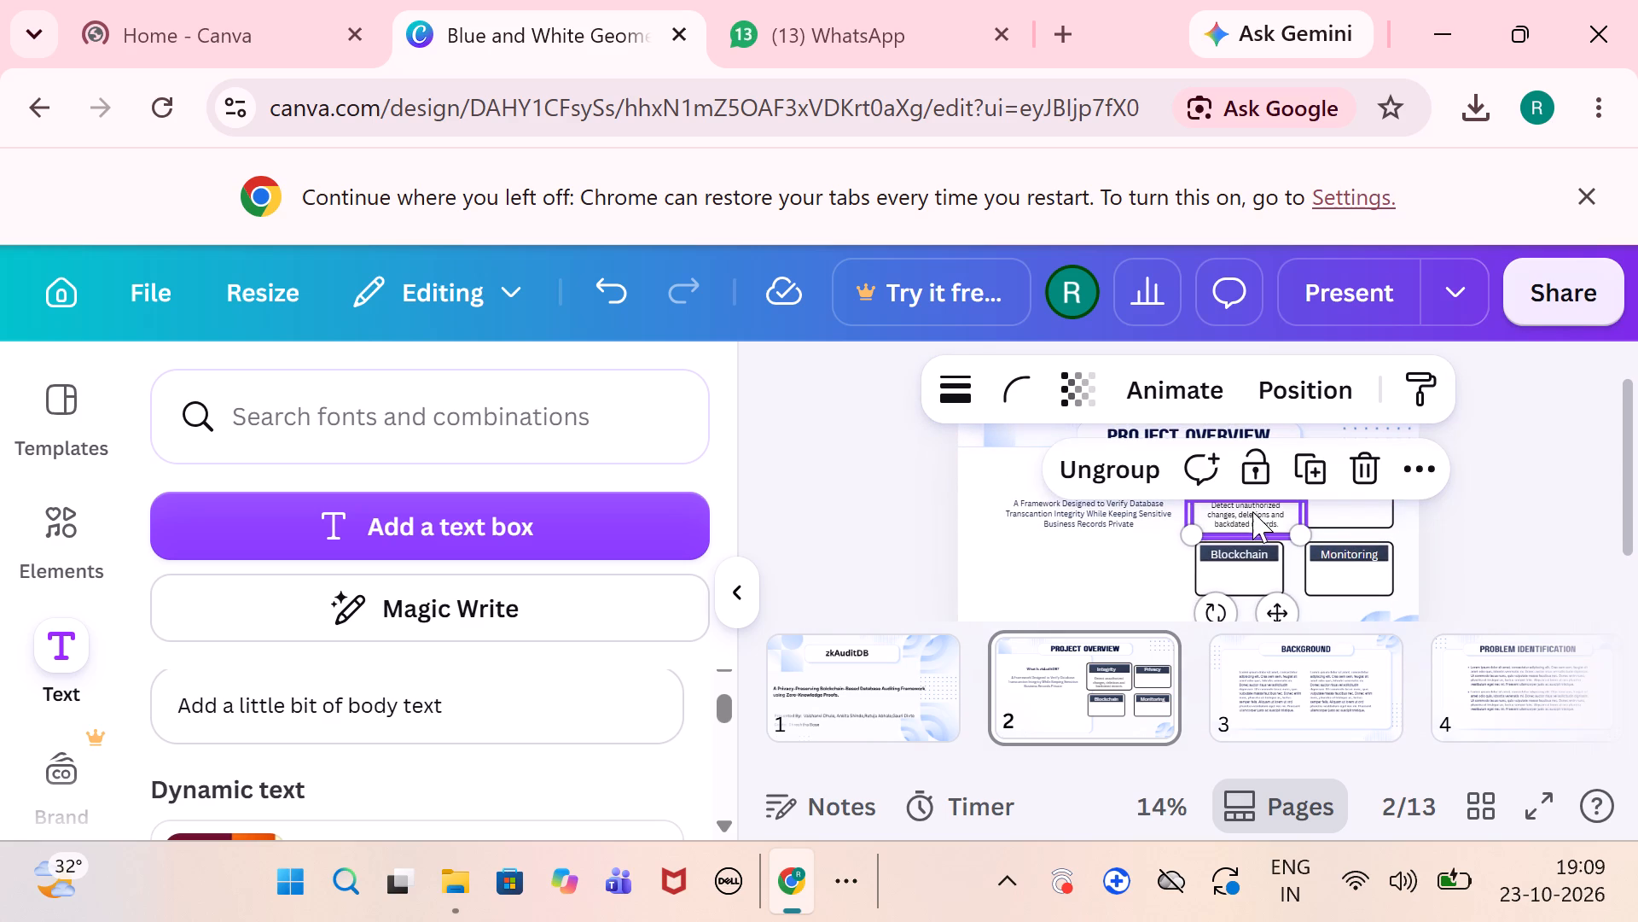
pyautogui.click(1364, 511)
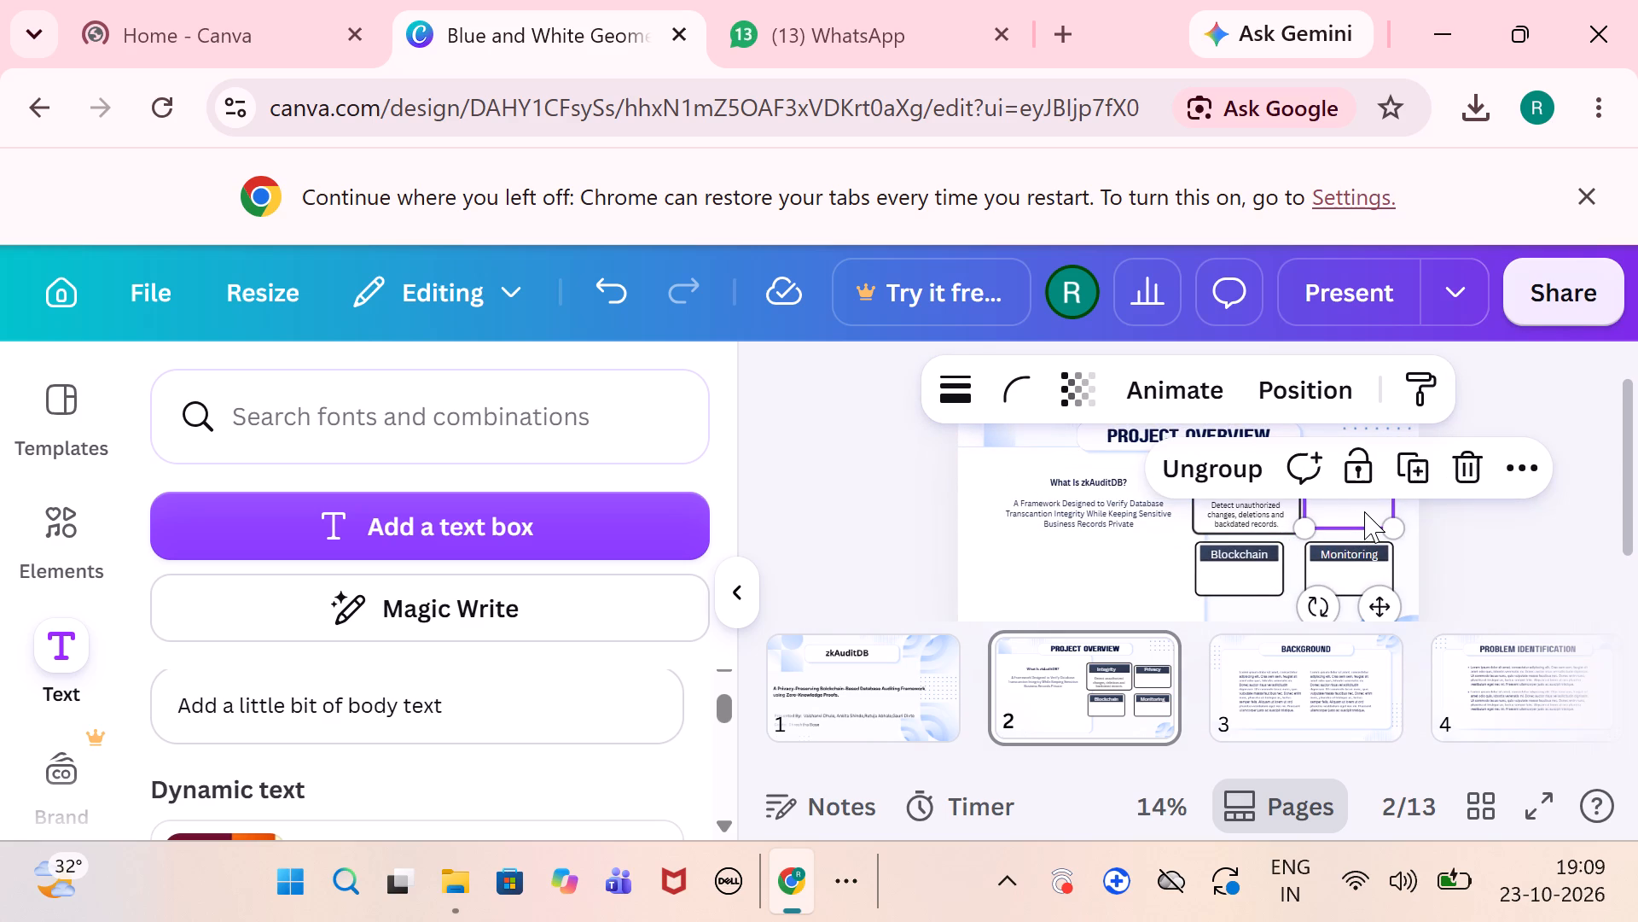
pyautogui.click(1509, 546)
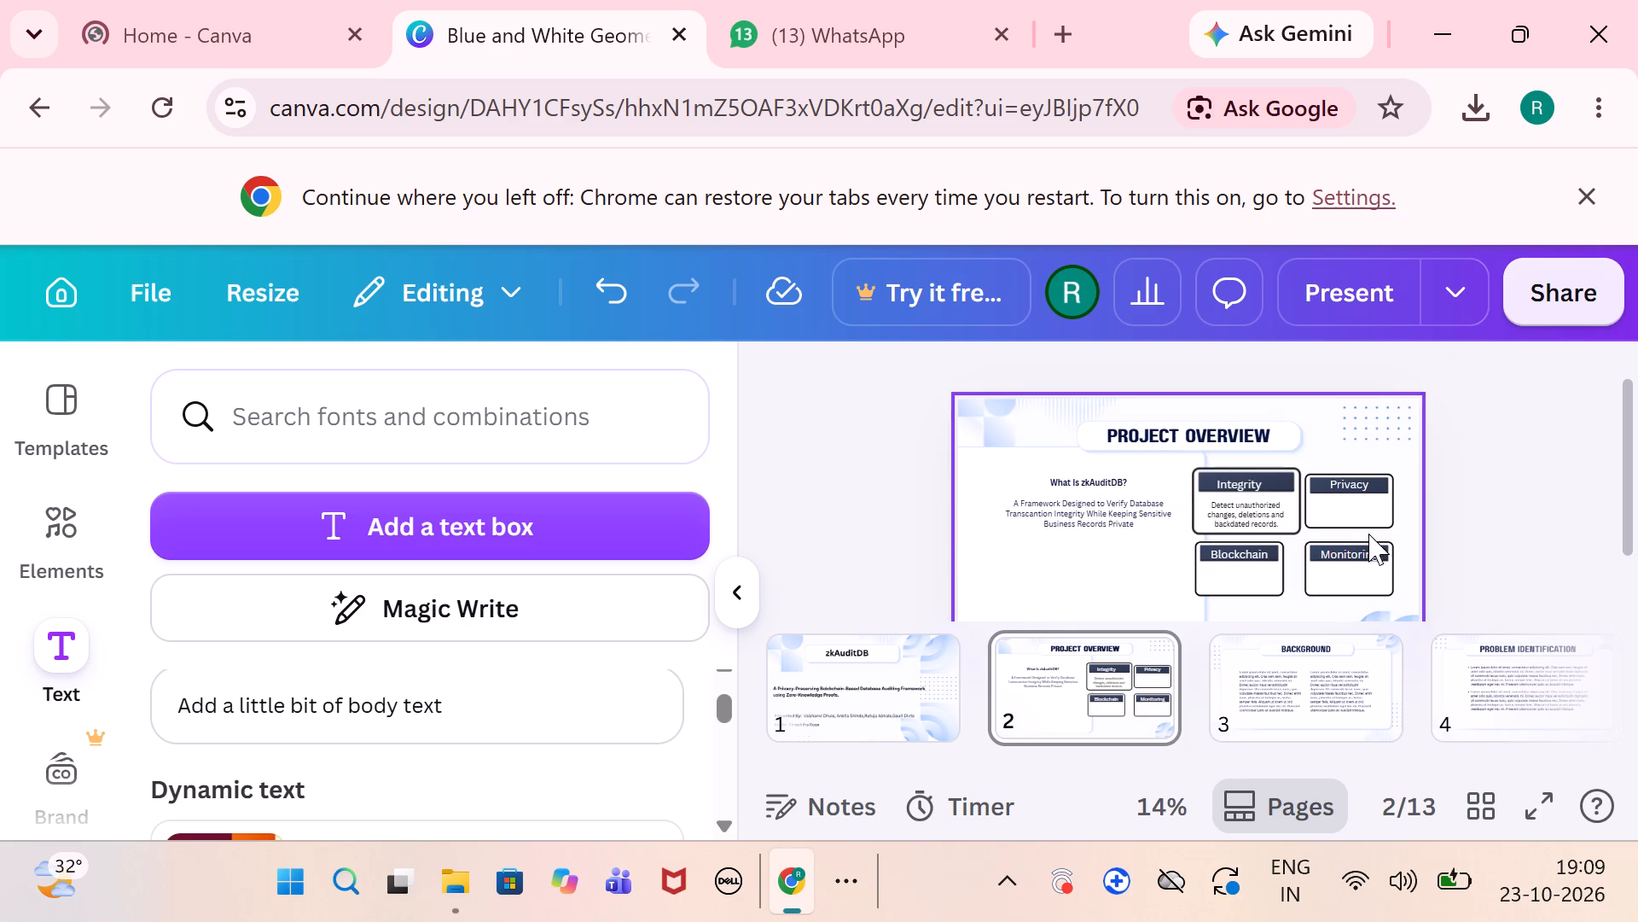
pyautogui.moveTo(1339, 503); pyautogui.dragTo(1234, 491)
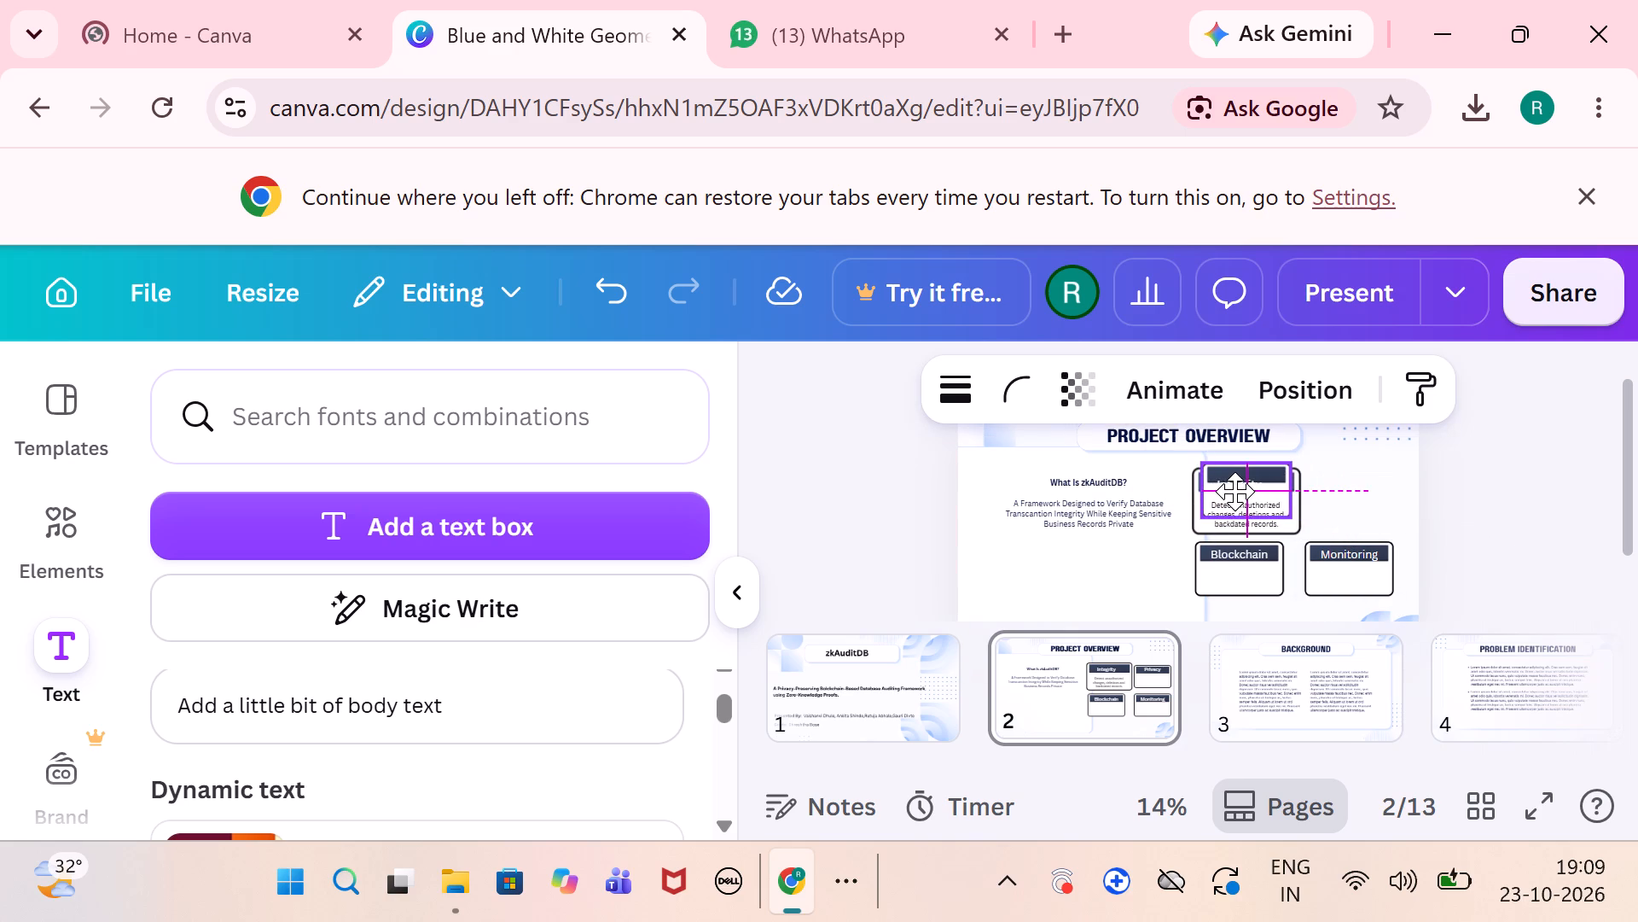
pyautogui.moveTo(1234, 491); pyautogui.dragTo(1228, 499)
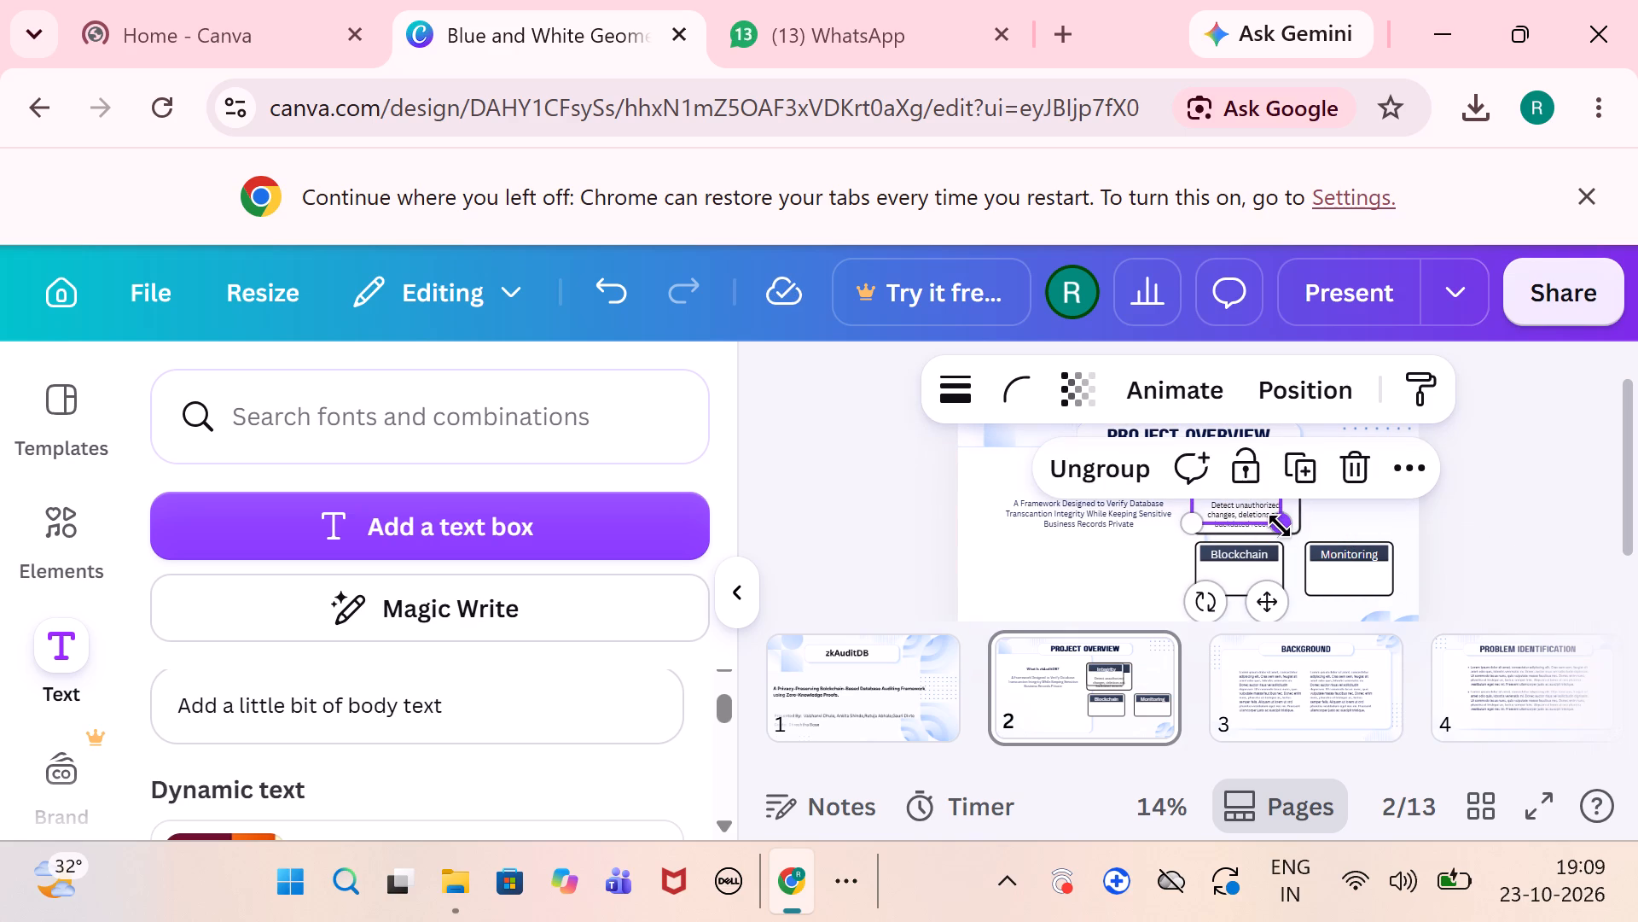
pyautogui.moveTo(1280, 526); pyautogui.dragTo(1305, 527)
pyautogui.click(1510, 516)
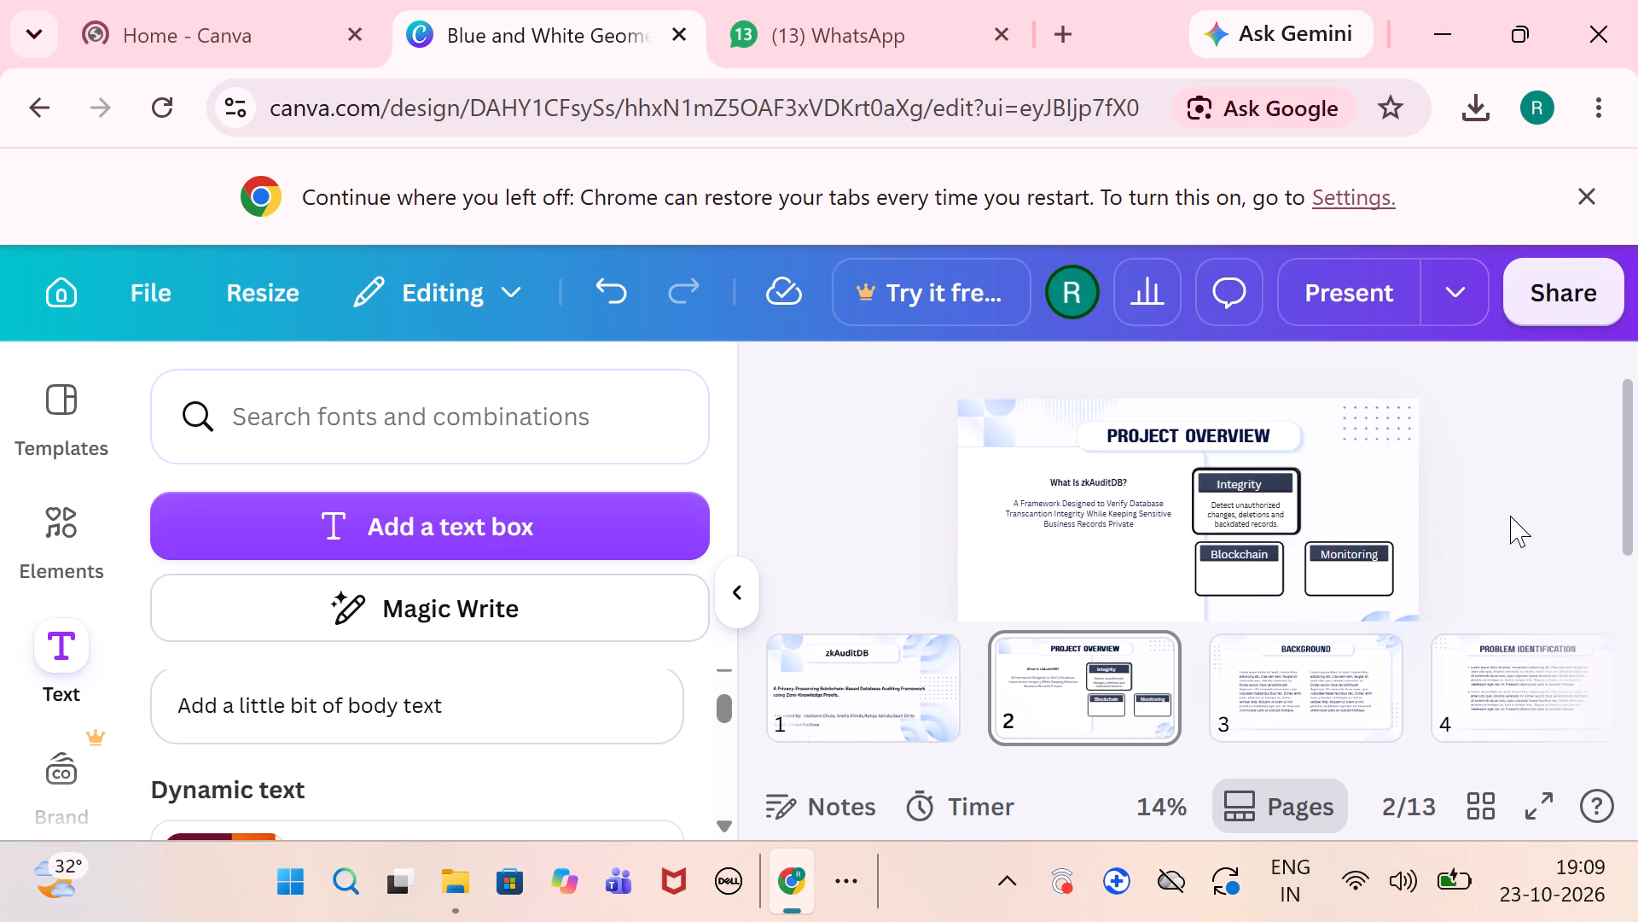
# Nudge the Integrity description slightly right within its box.
pyautogui.click(1197, 501)
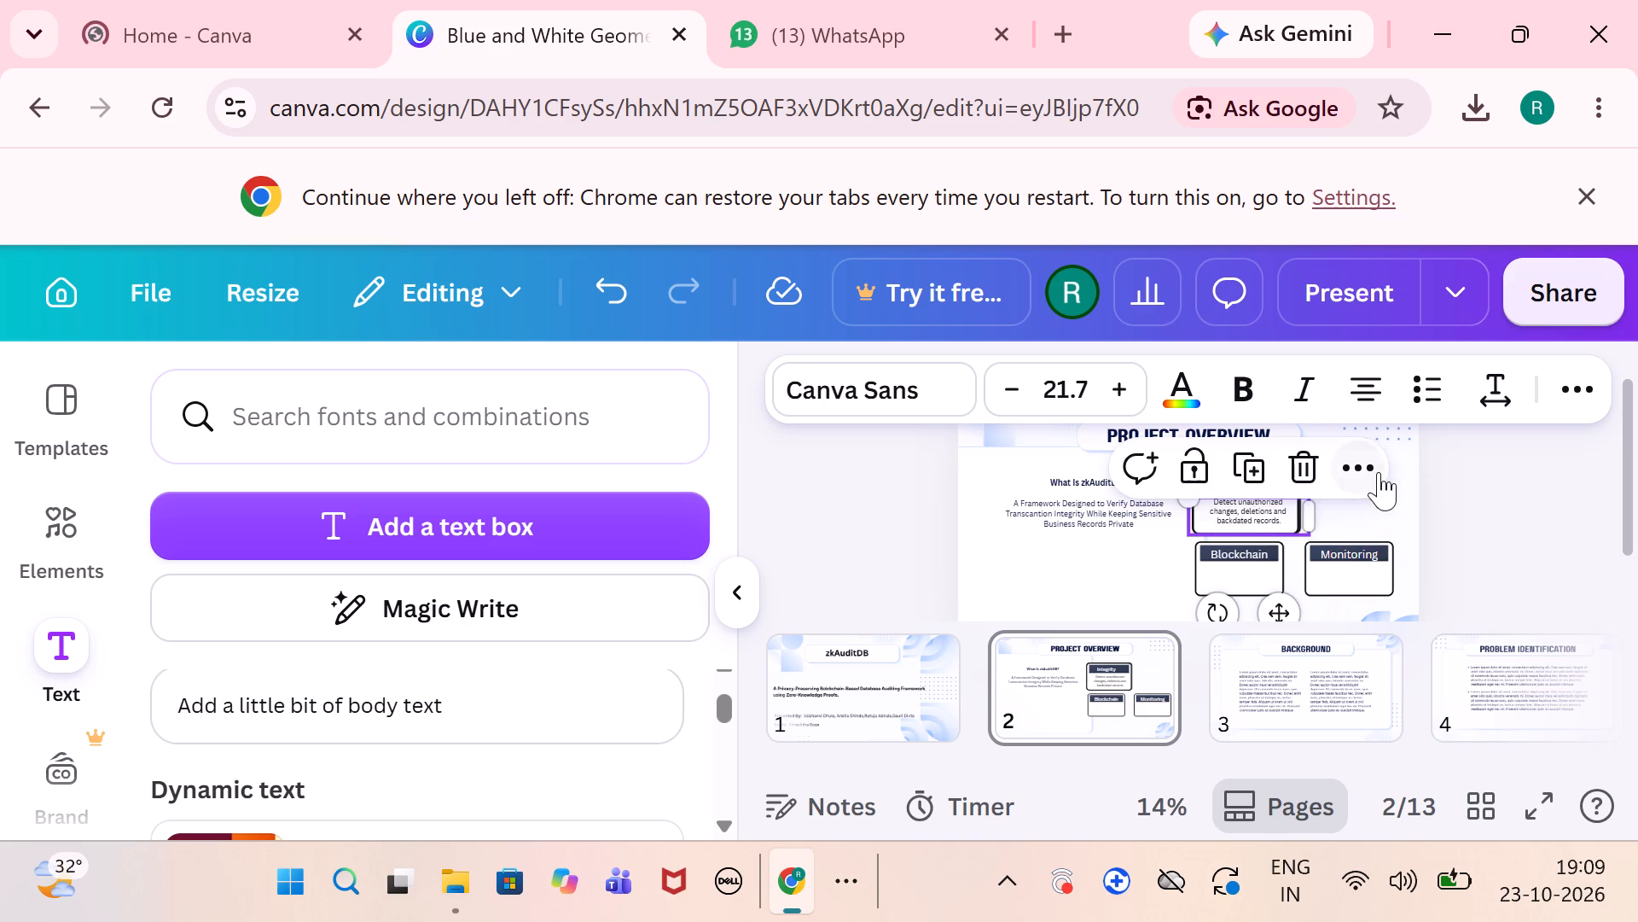
pyautogui.click(1374, 528)
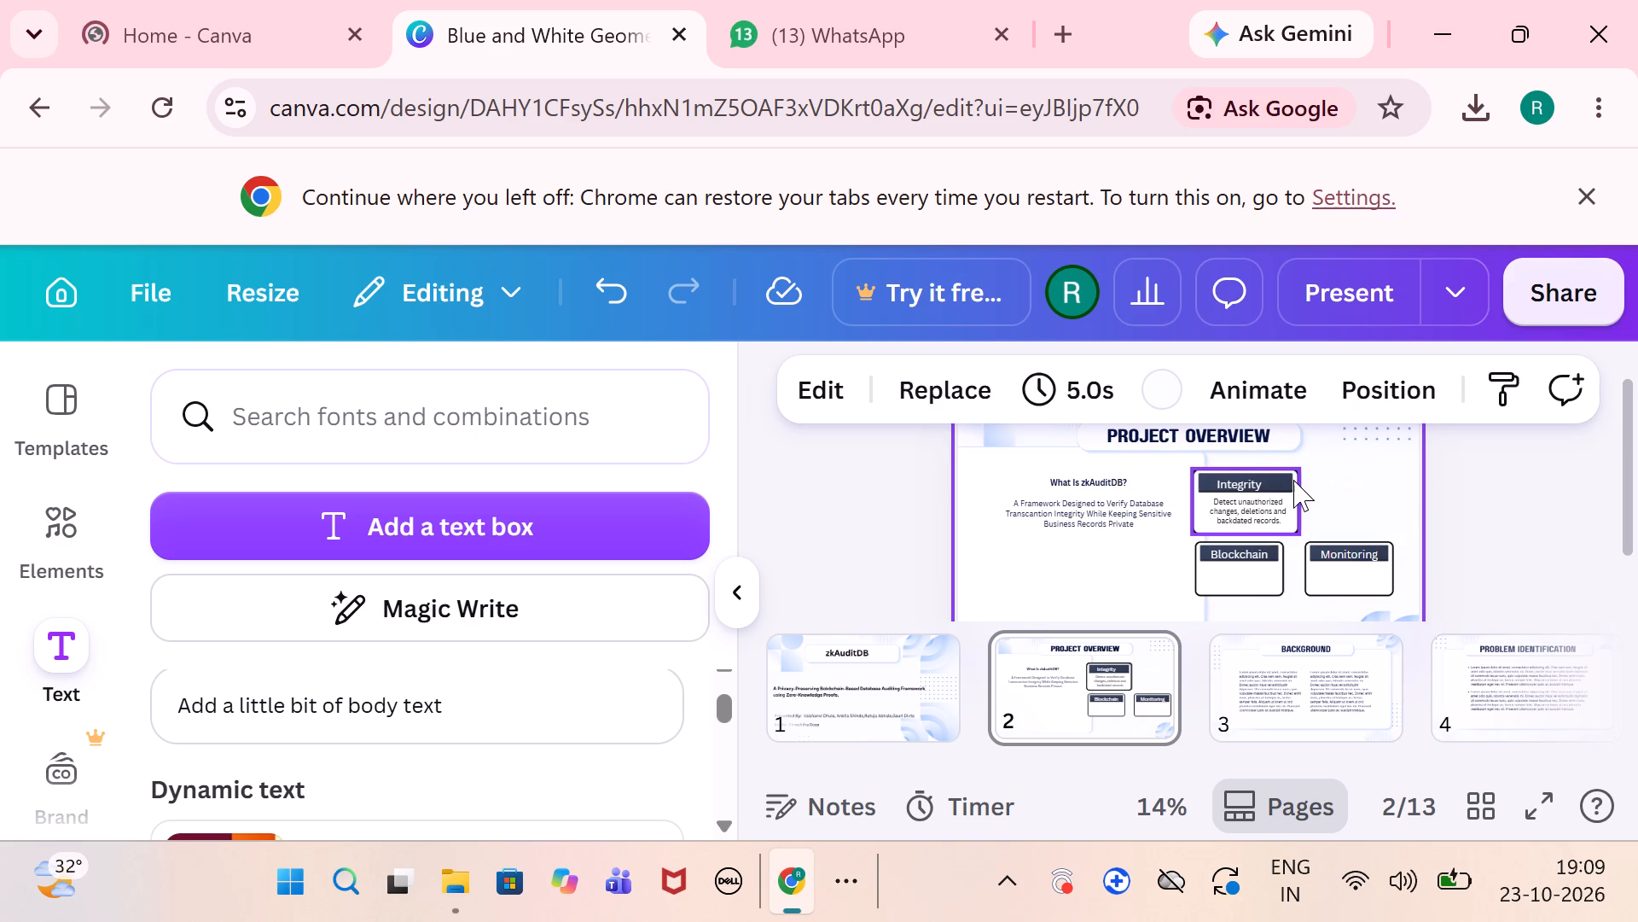
# Move the enlarged Privacy box back to the right of the Integrity box, level with it.
pyautogui.moveTo(1293, 480); pyautogui.dragTo(1377, 474)
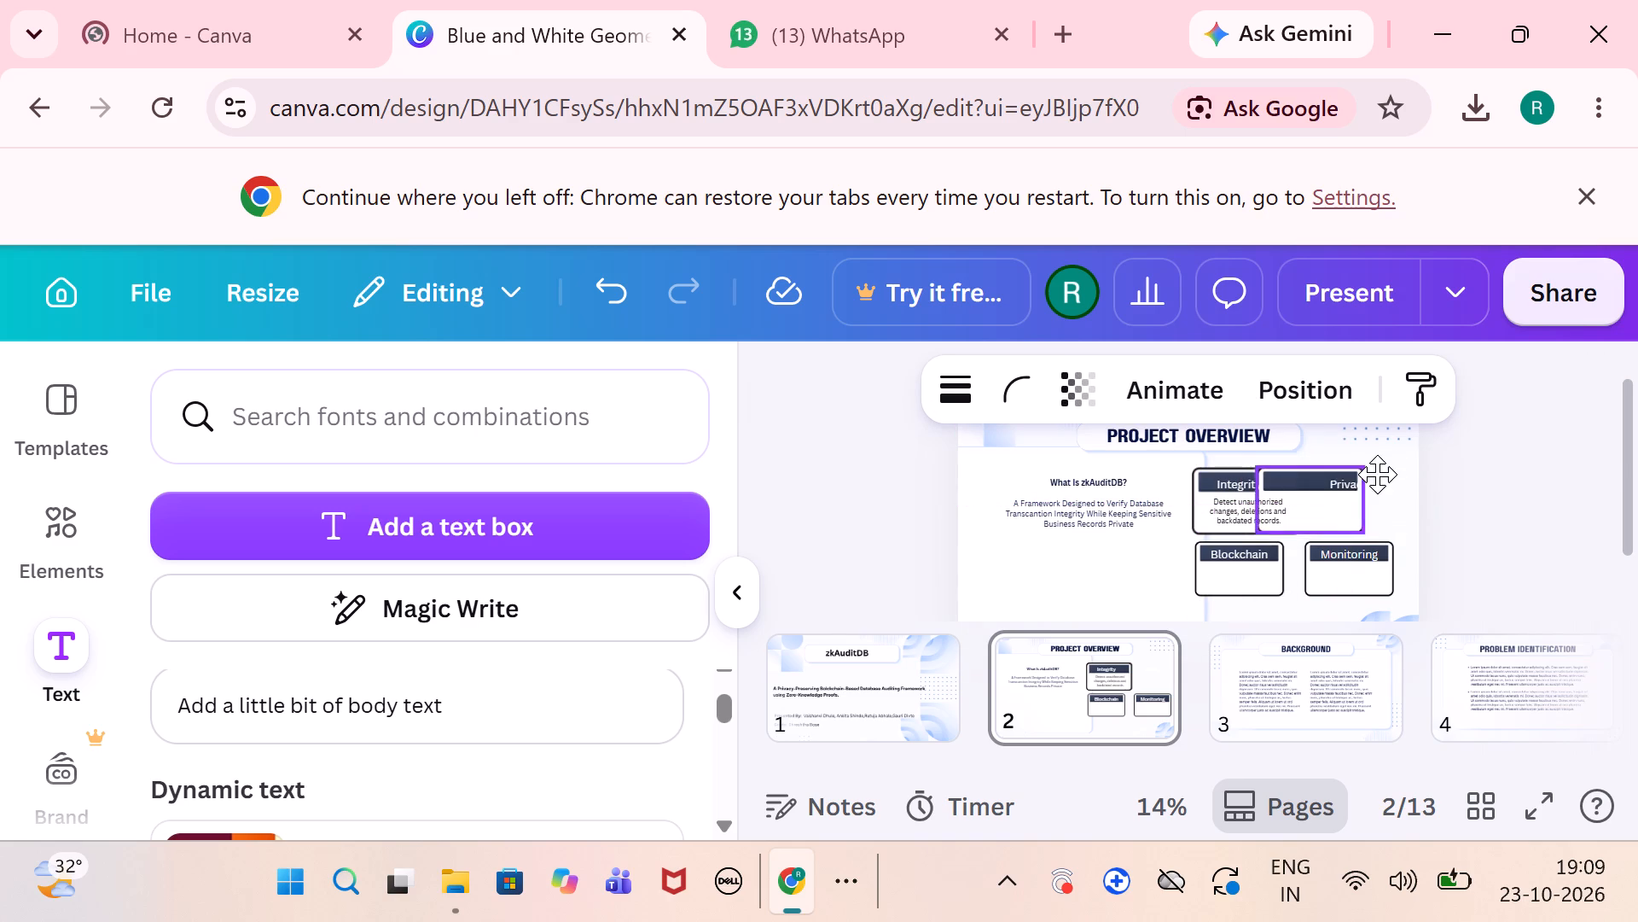
pyautogui.moveTo(1377, 474); pyautogui.dragTo(1410, 476)
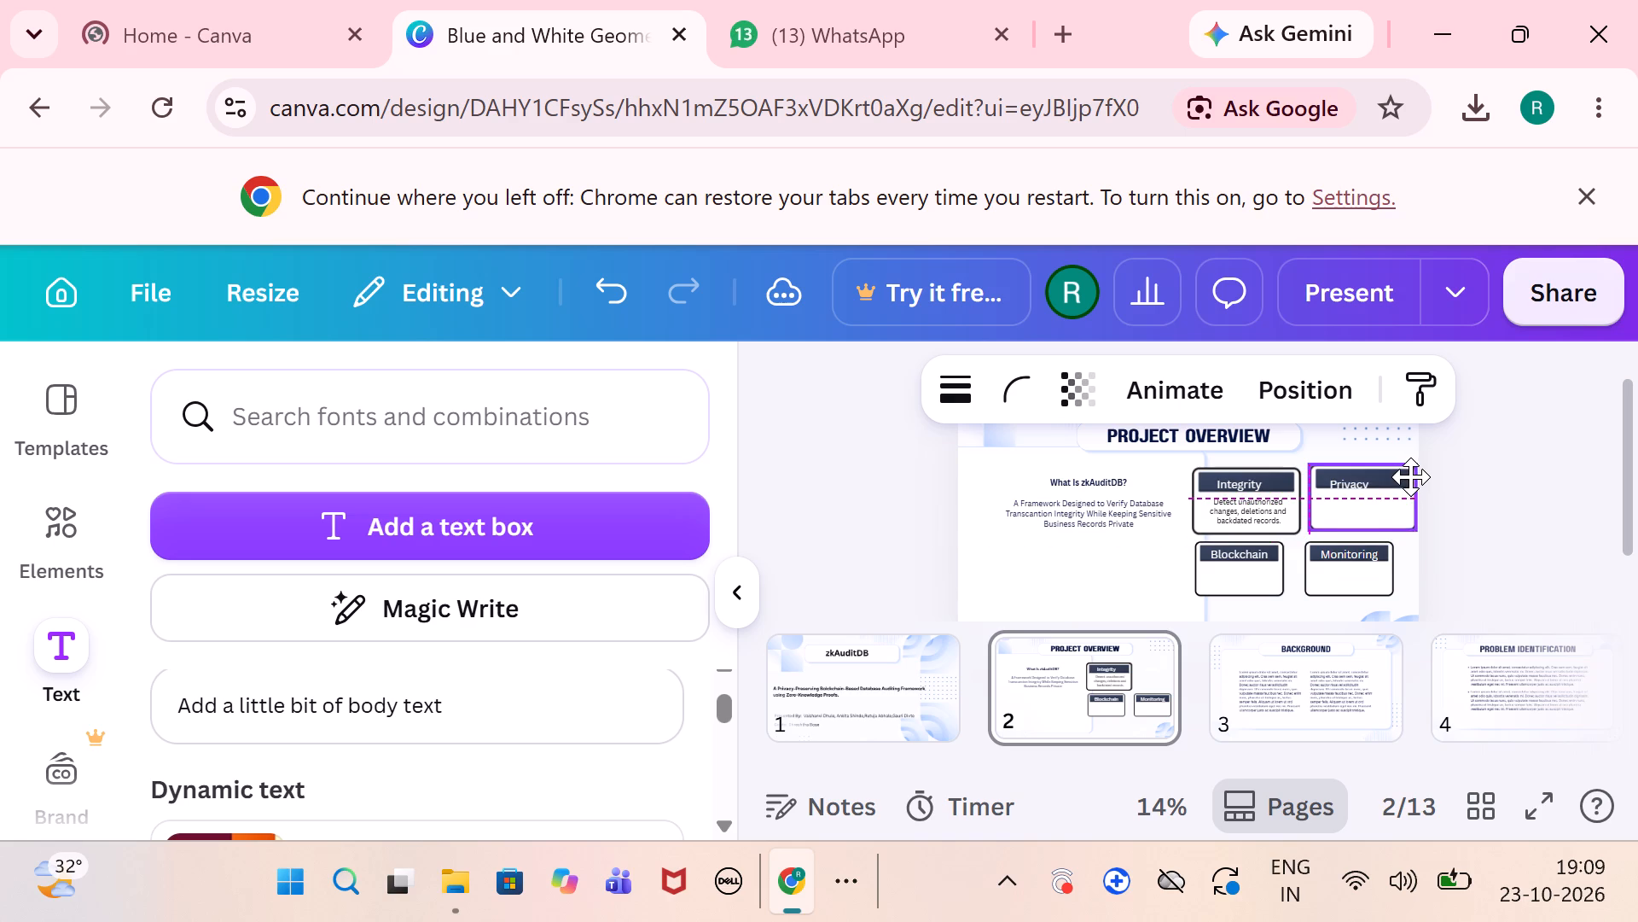
pyautogui.moveTo(1410, 476); pyautogui.dragTo(1409, 481)
pyautogui.click(1486, 504)
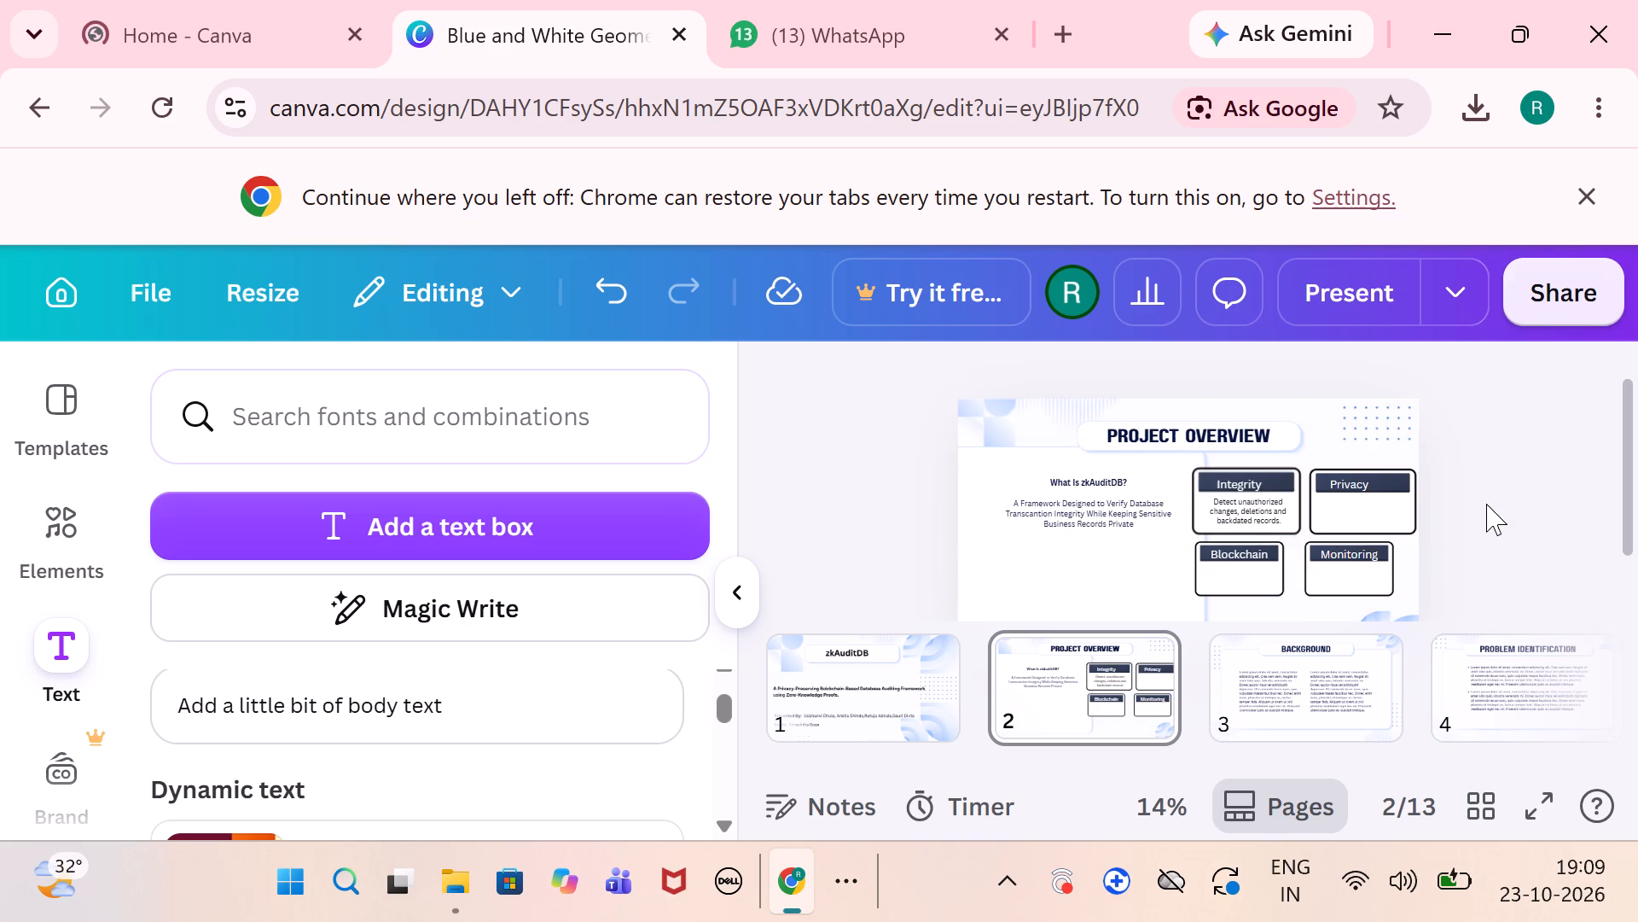
# Shift the "Privacy" label right to centre it horizontally on the enlarged box's header bar.
pyautogui.moveTo(1345, 482); pyautogui.dragTo(1359, 482)
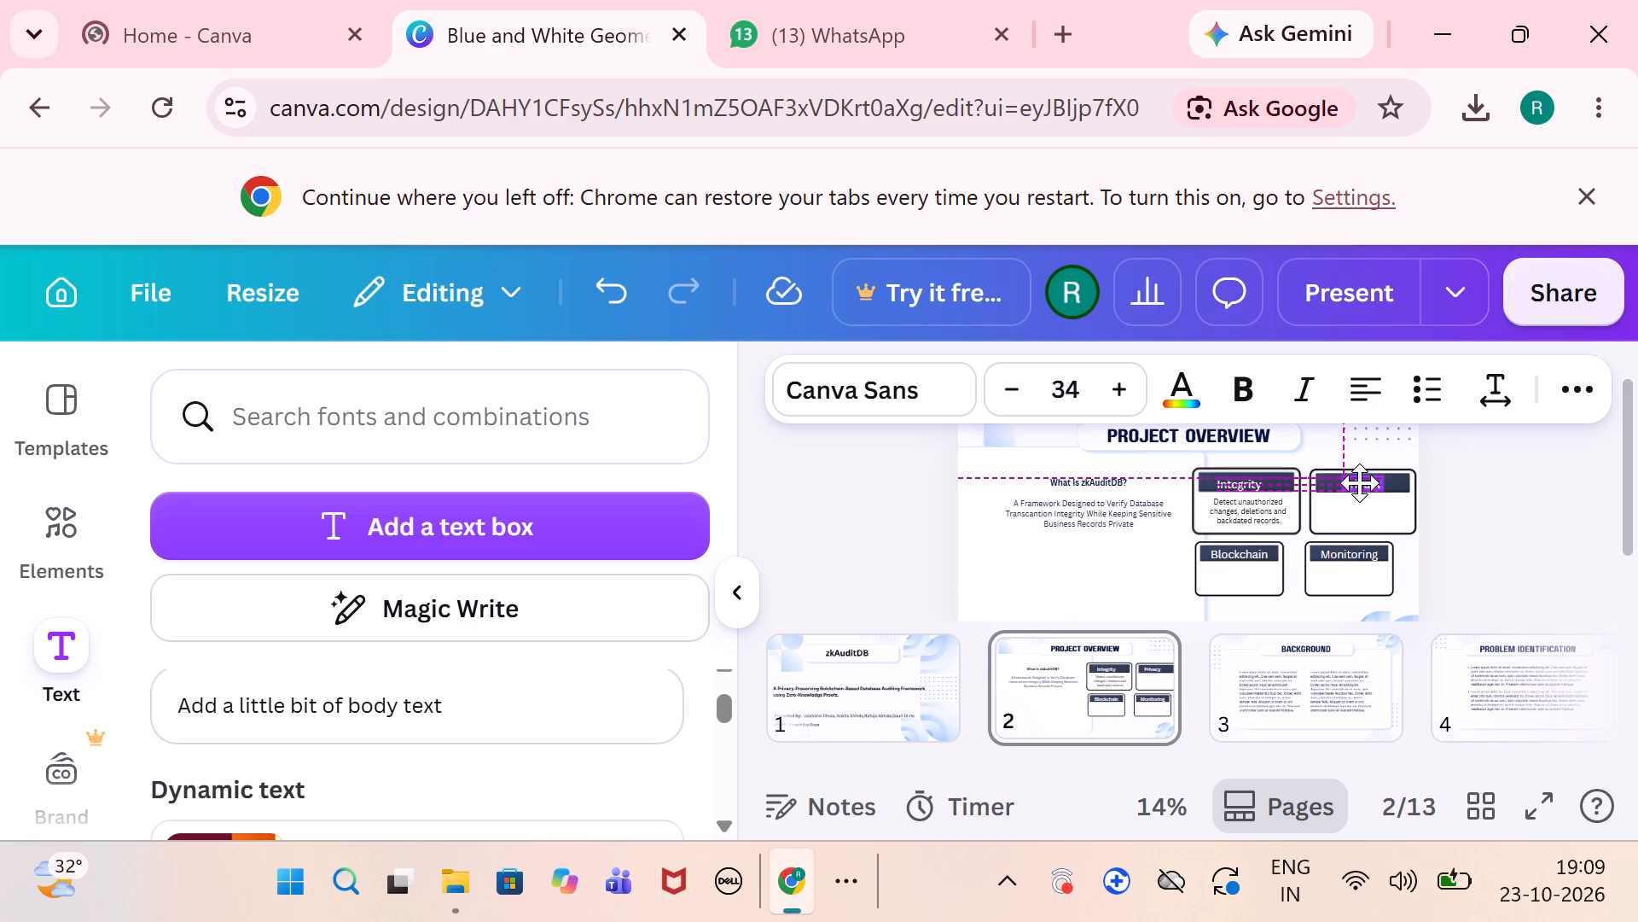
pyautogui.moveTo(1359, 482); pyautogui.dragTo(1356, 479)
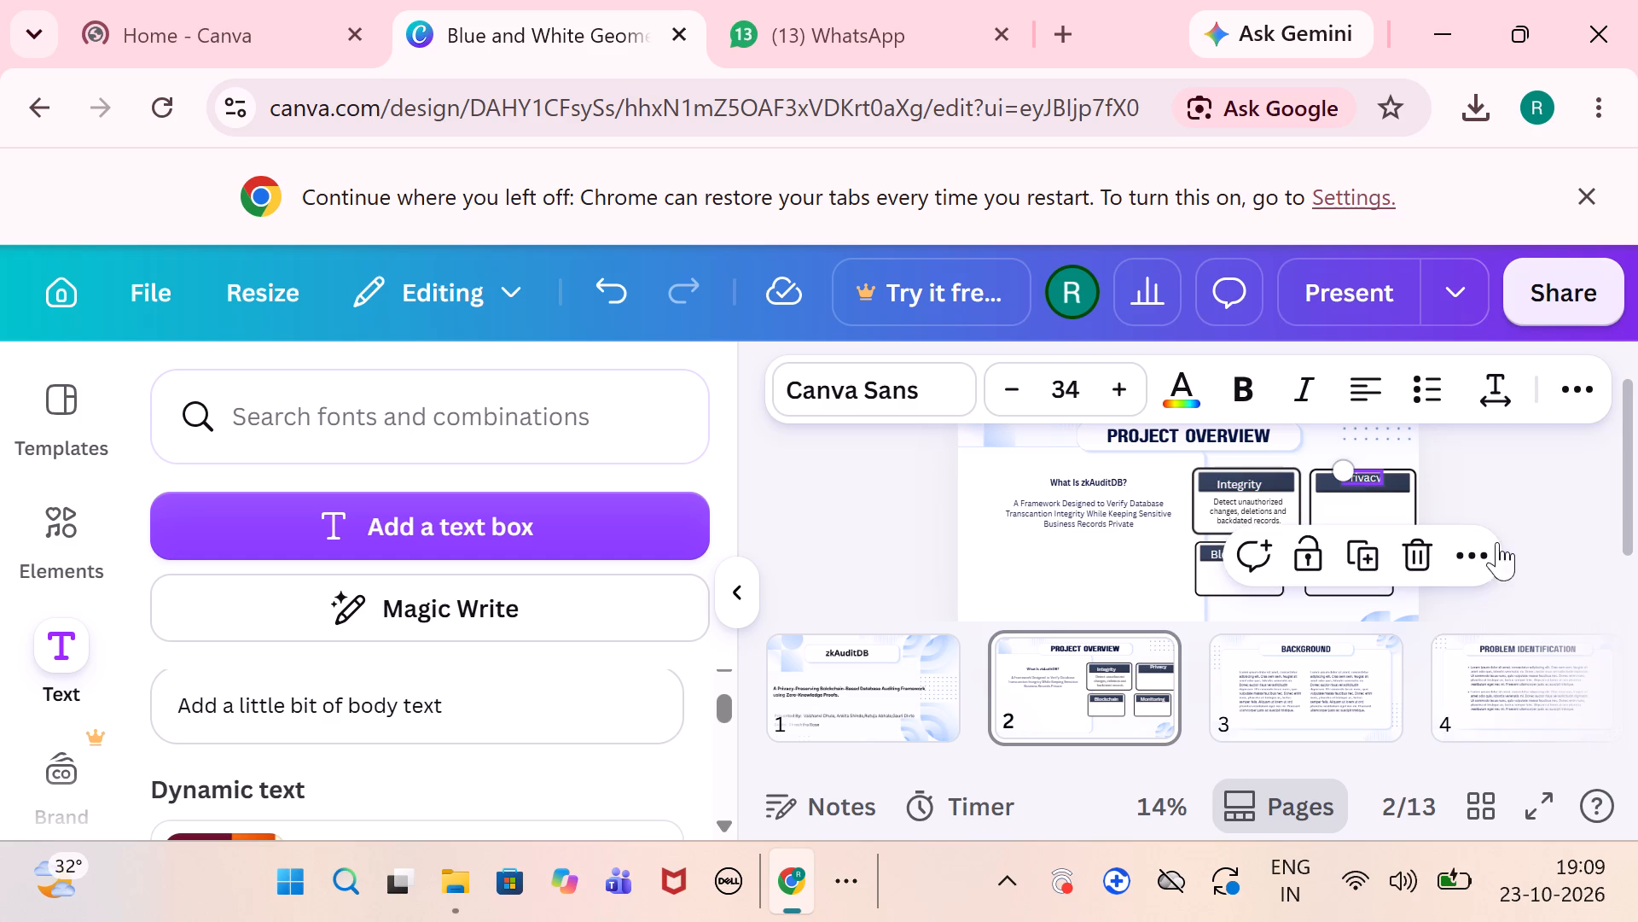
pyautogui.click(1537, 533)
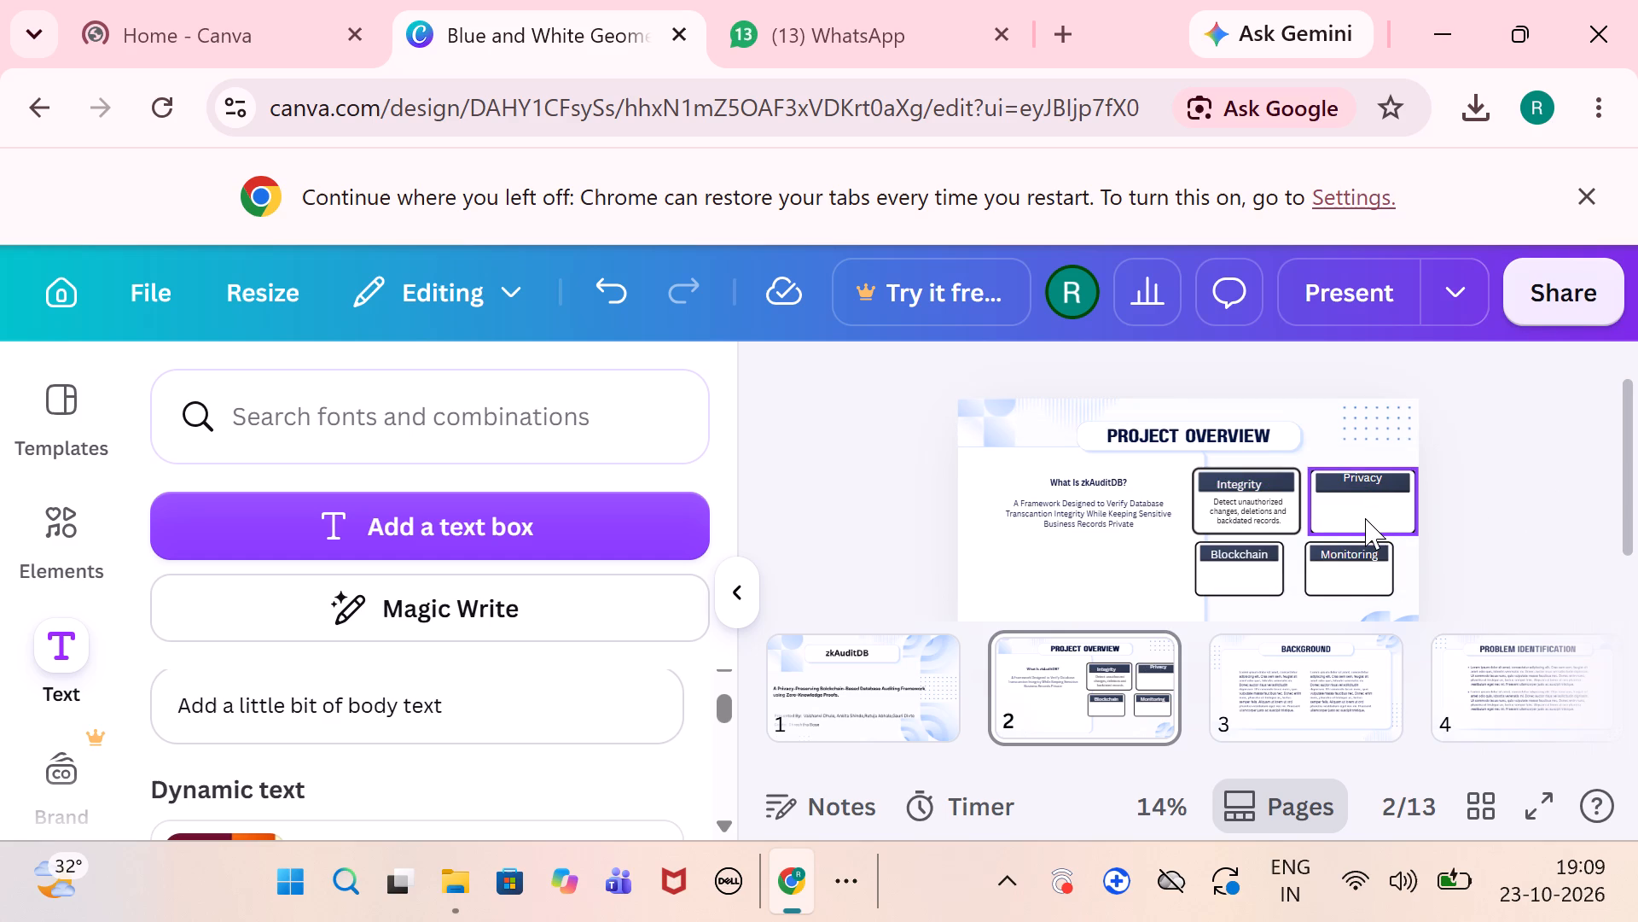
pyautogui.click(1365, 518)
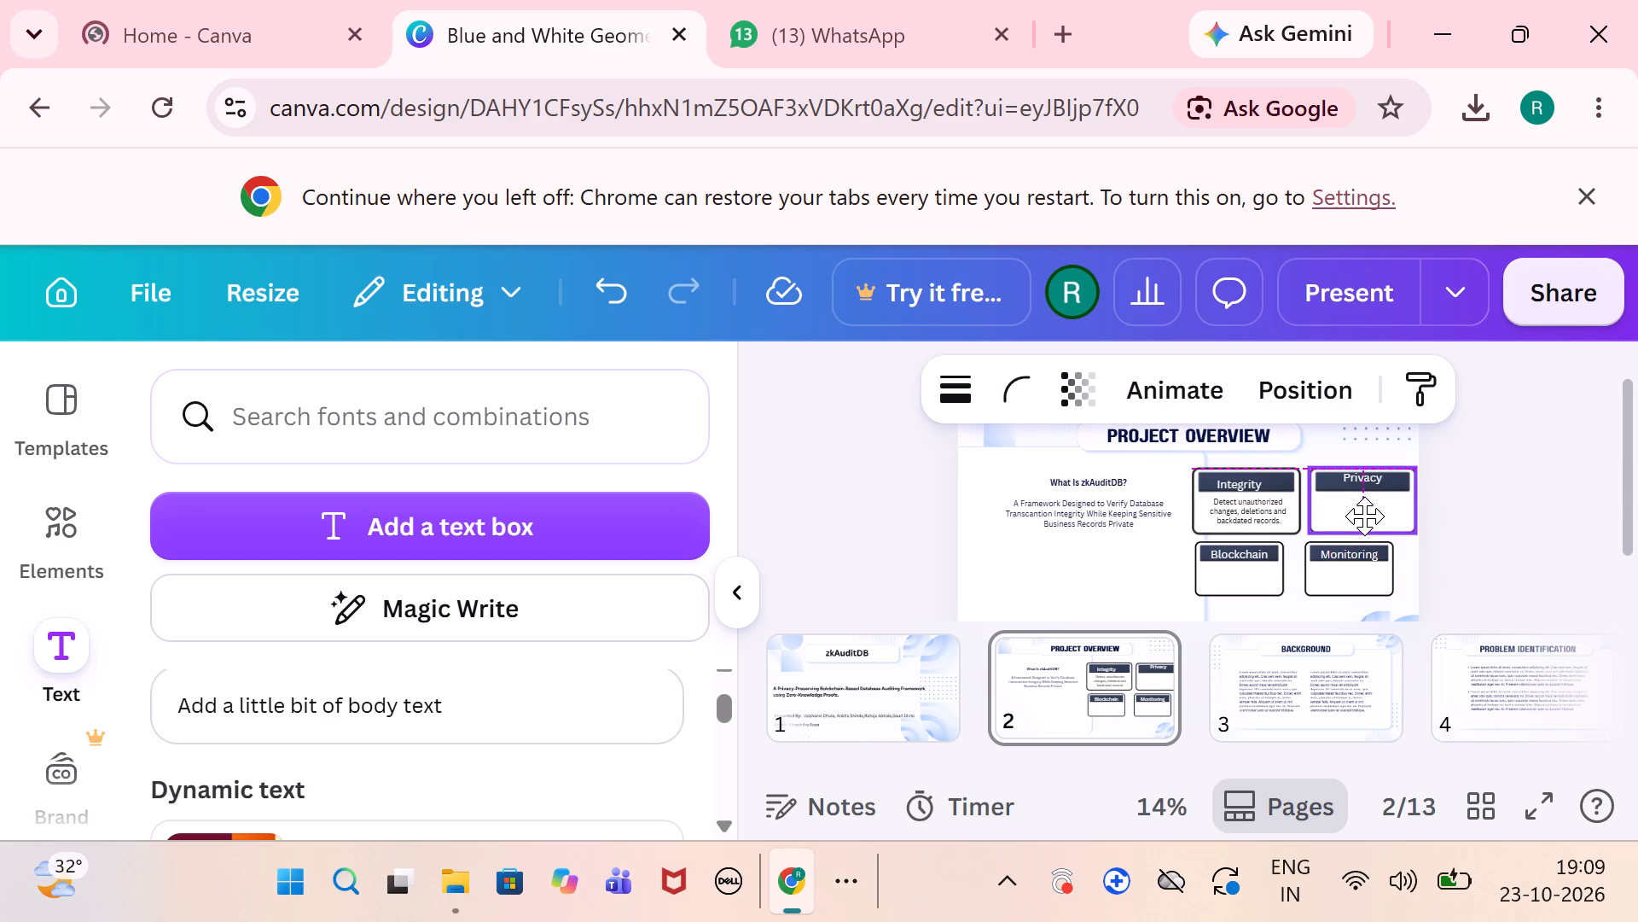
pyautogui.click(1505, 584)
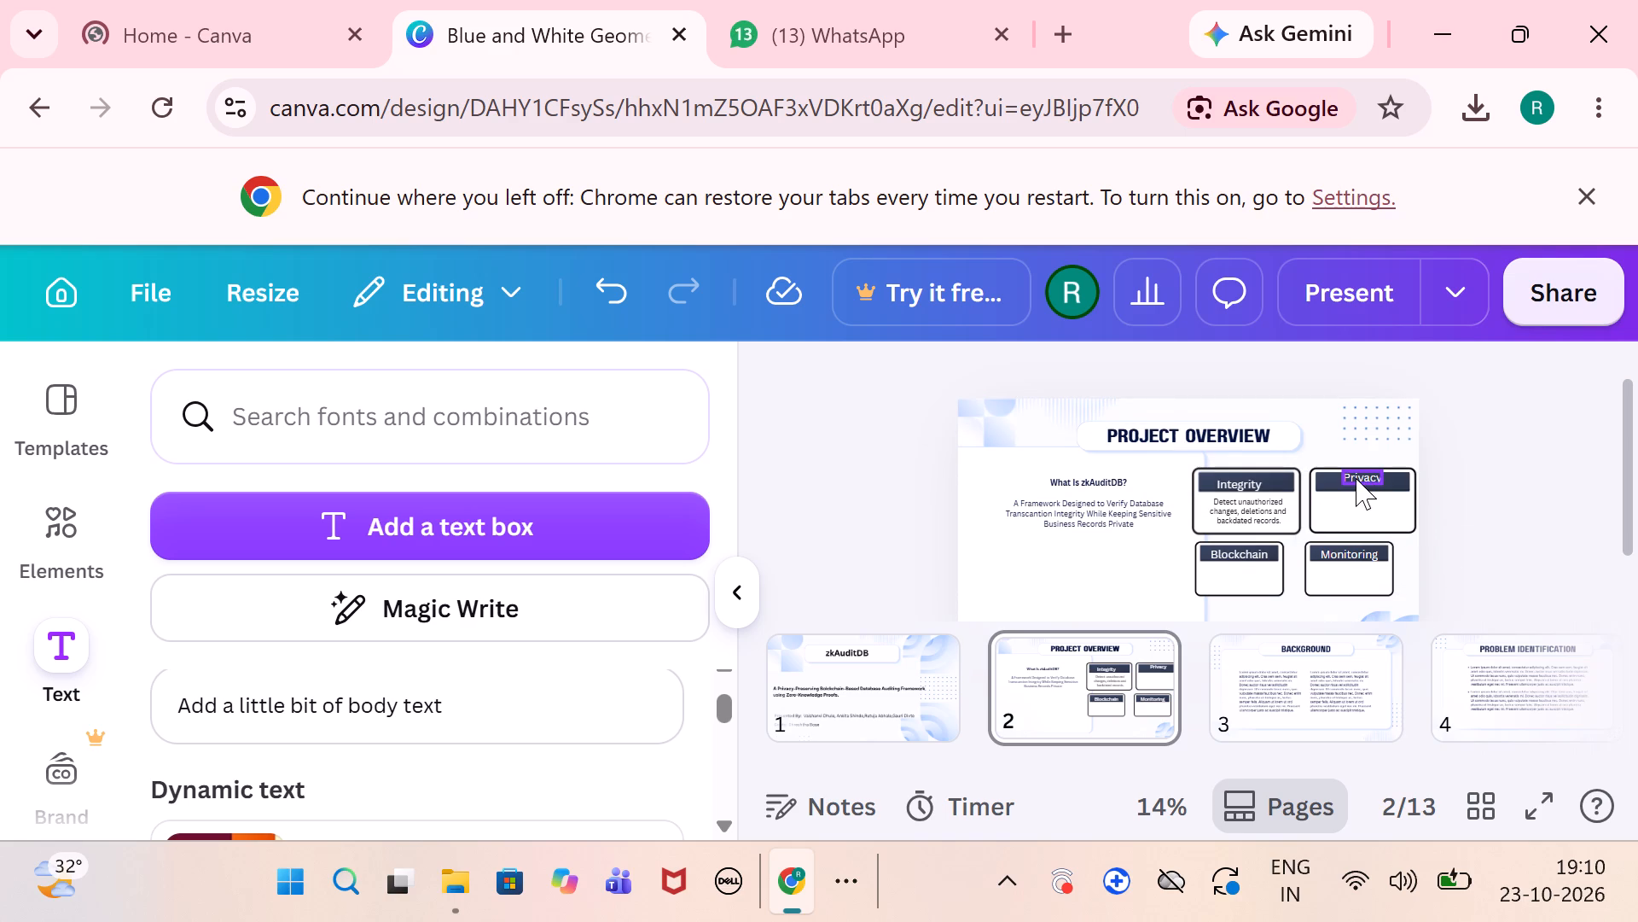
# Lower the "Privacy" label slightly so it lines up with the "Integrity" label within the header bar.
pyautogui.click(1356, 478)
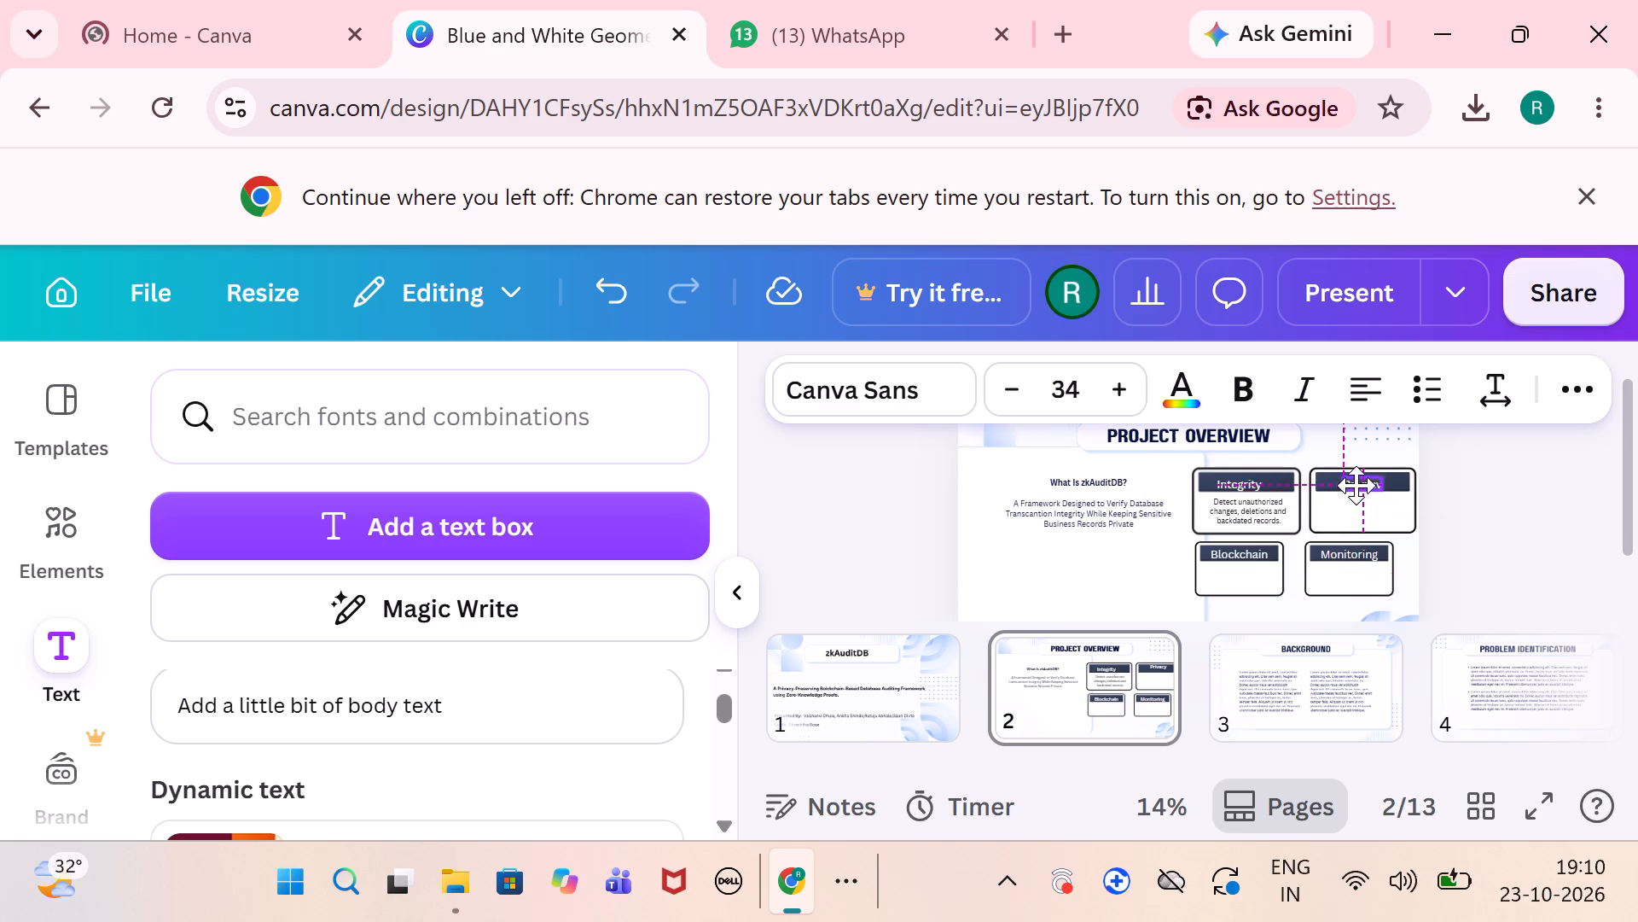
pyautogui.click(1548, 525)
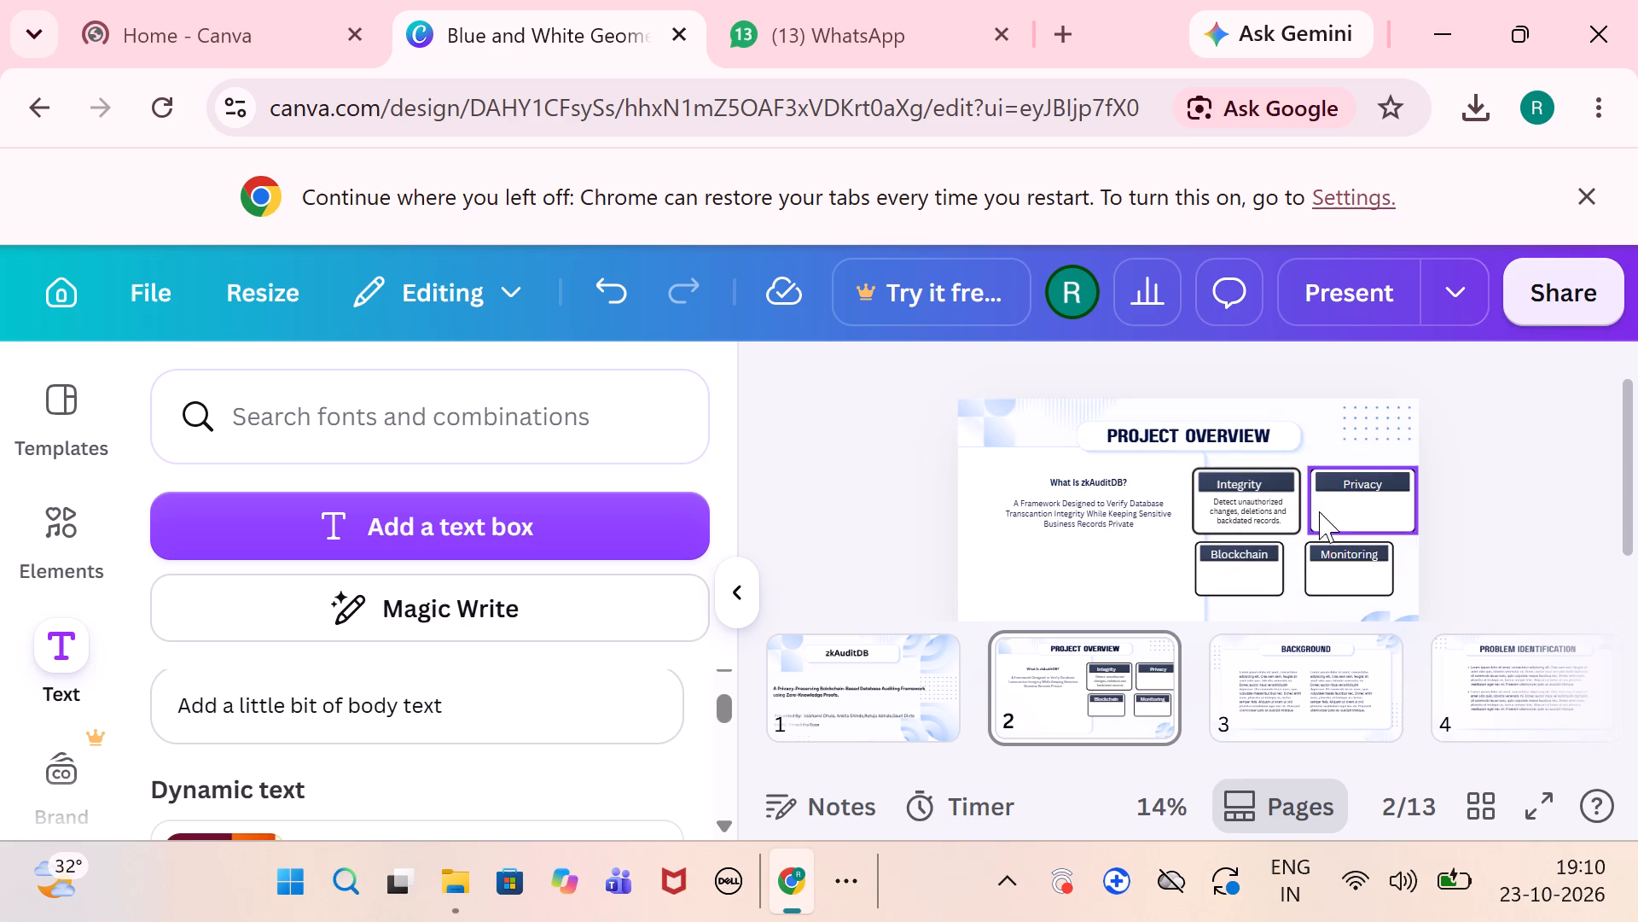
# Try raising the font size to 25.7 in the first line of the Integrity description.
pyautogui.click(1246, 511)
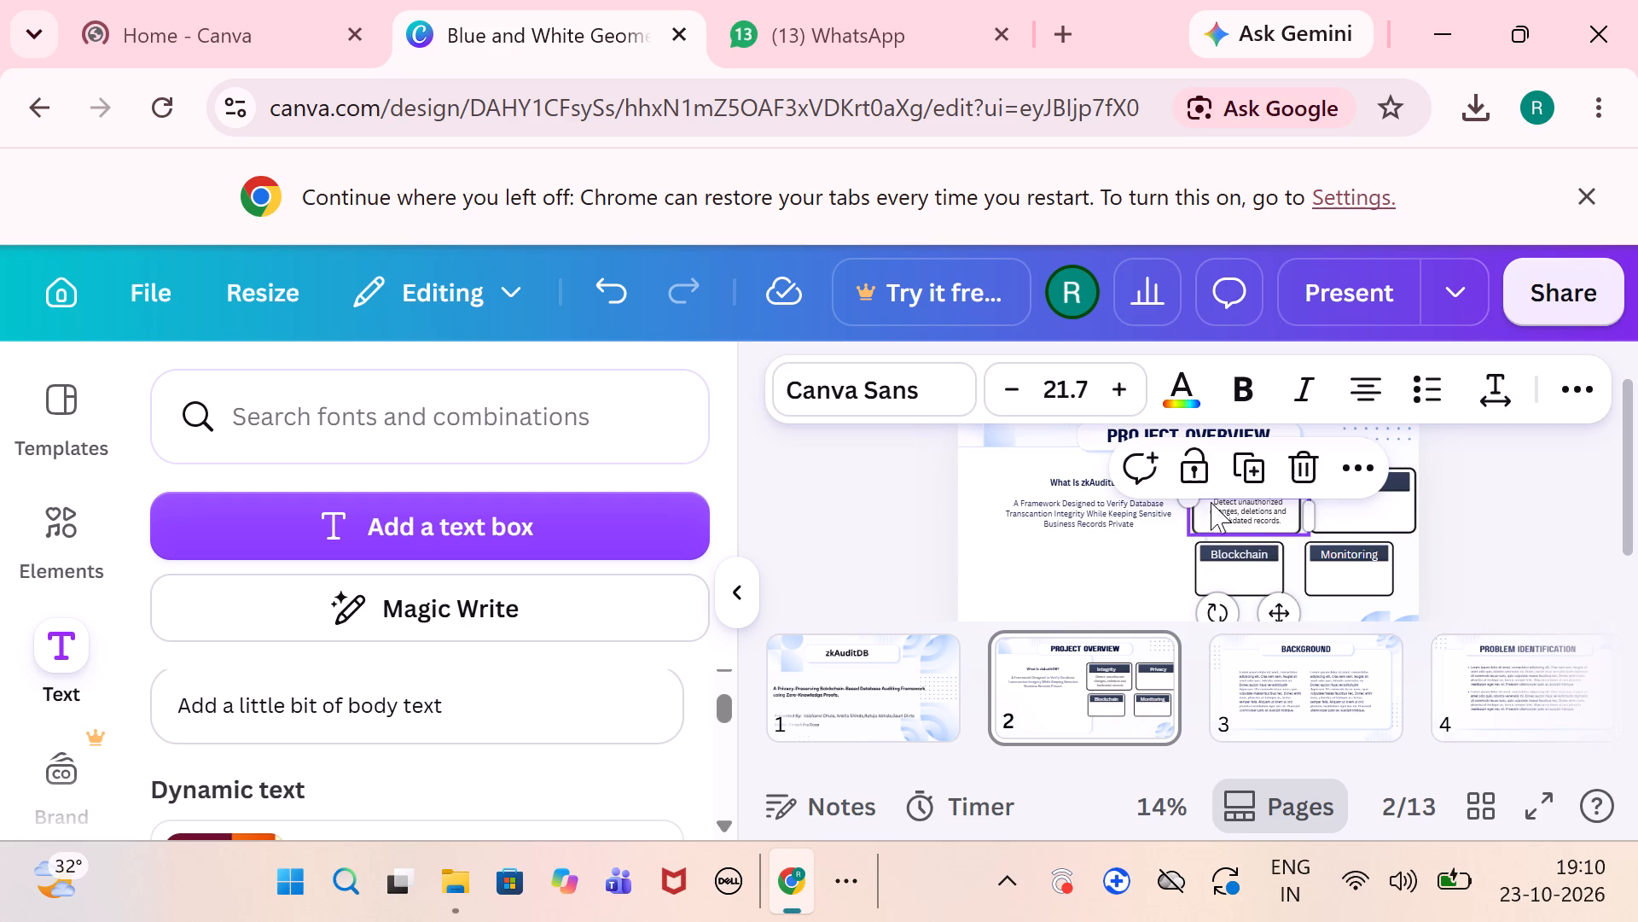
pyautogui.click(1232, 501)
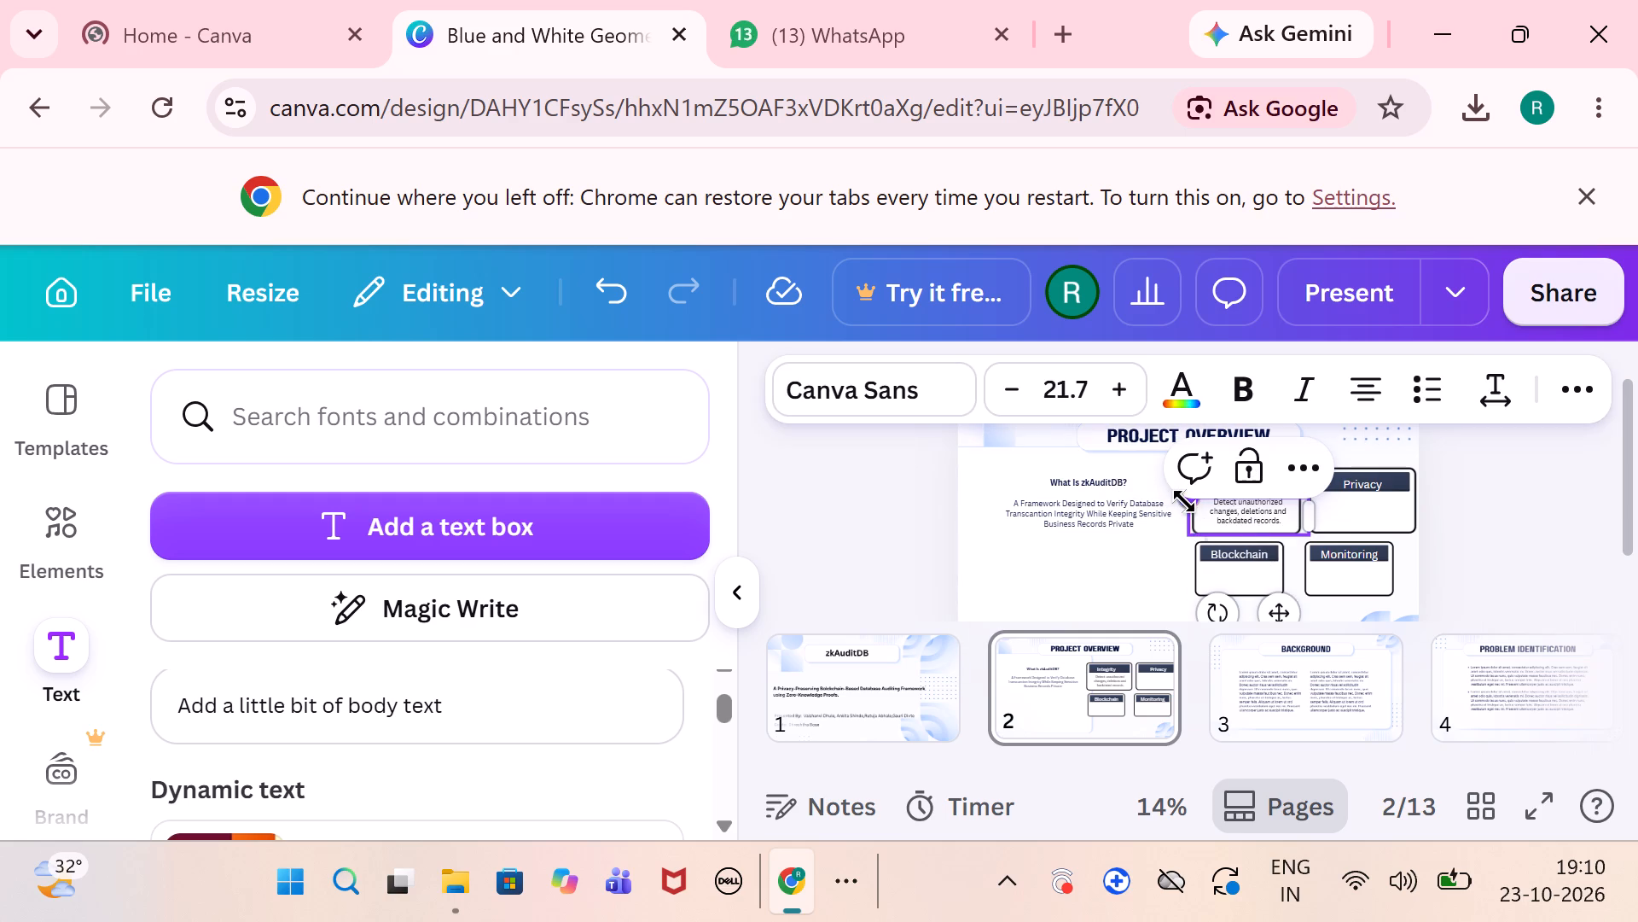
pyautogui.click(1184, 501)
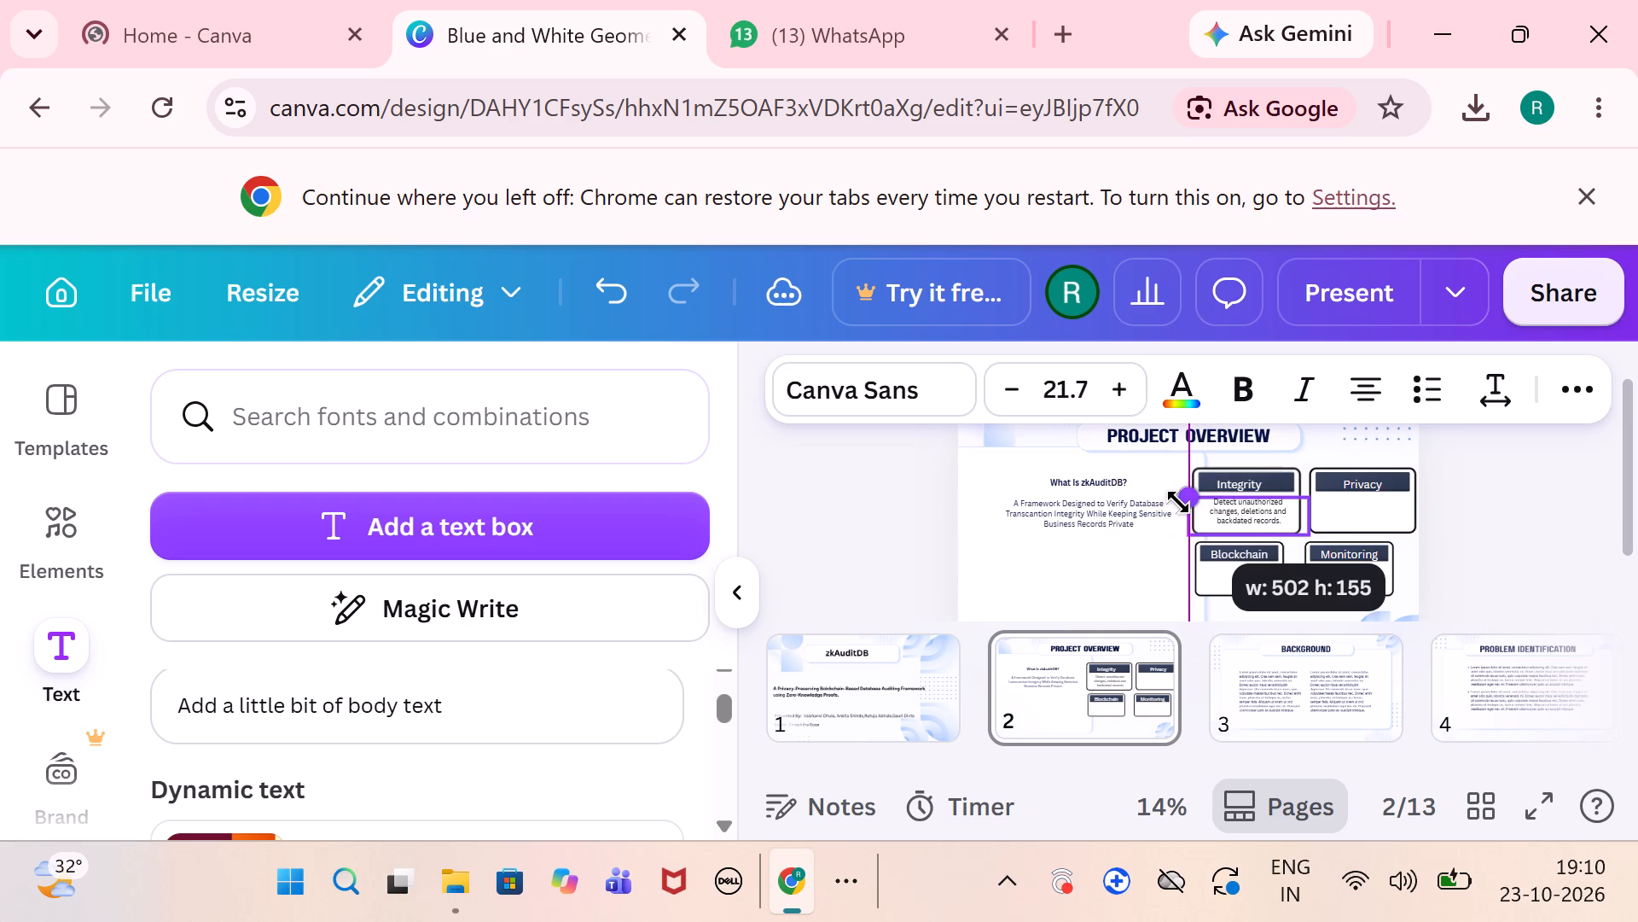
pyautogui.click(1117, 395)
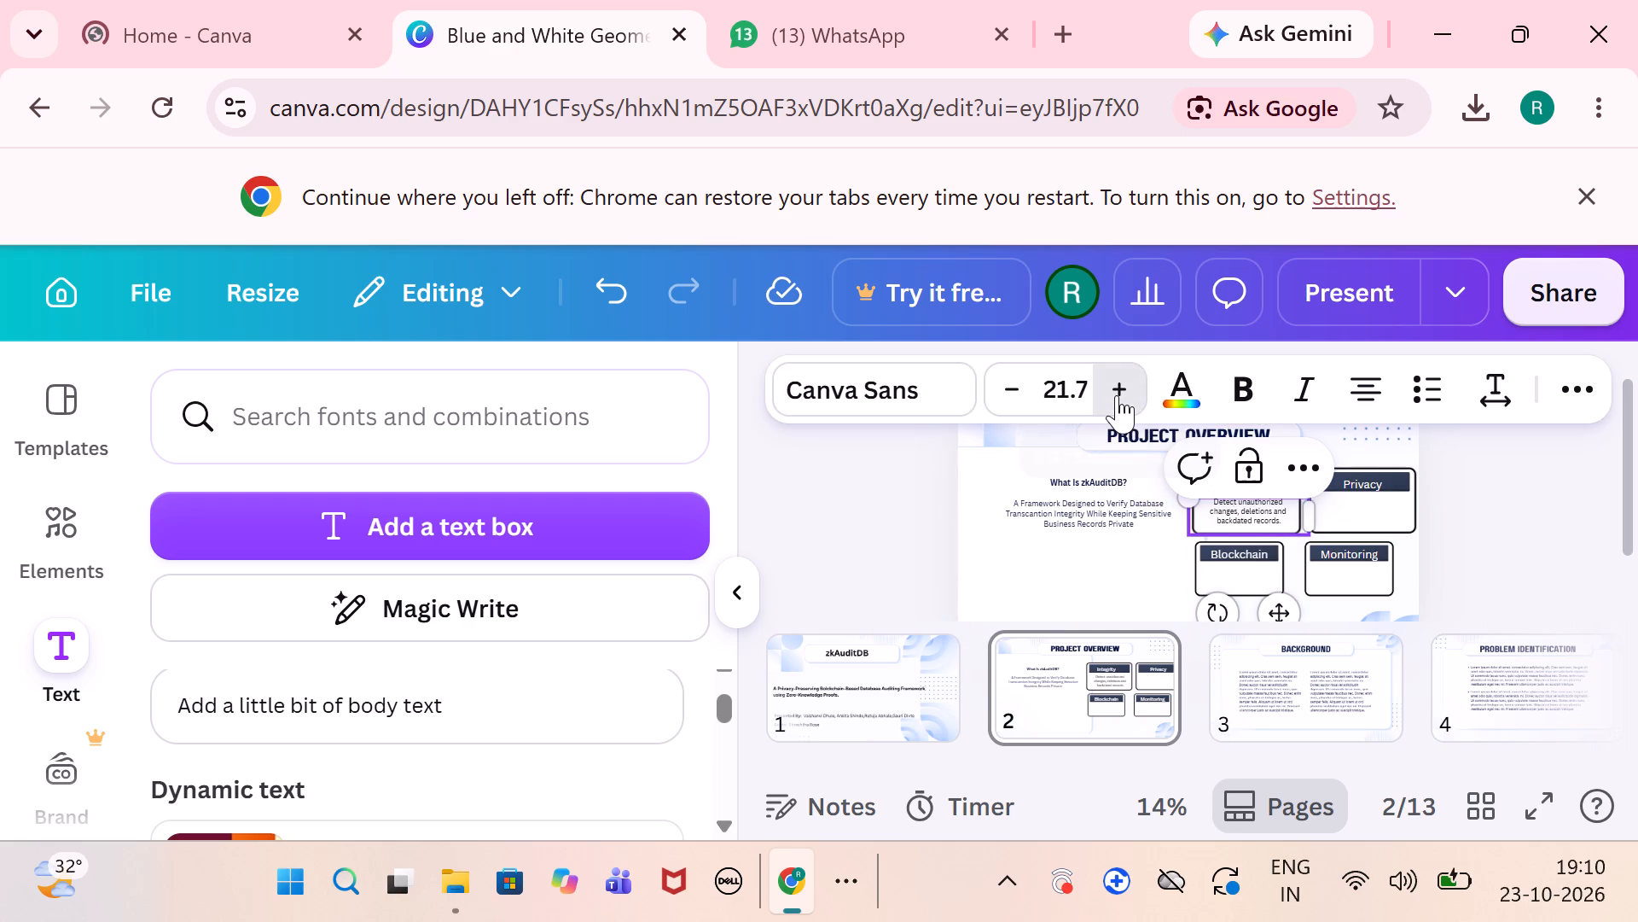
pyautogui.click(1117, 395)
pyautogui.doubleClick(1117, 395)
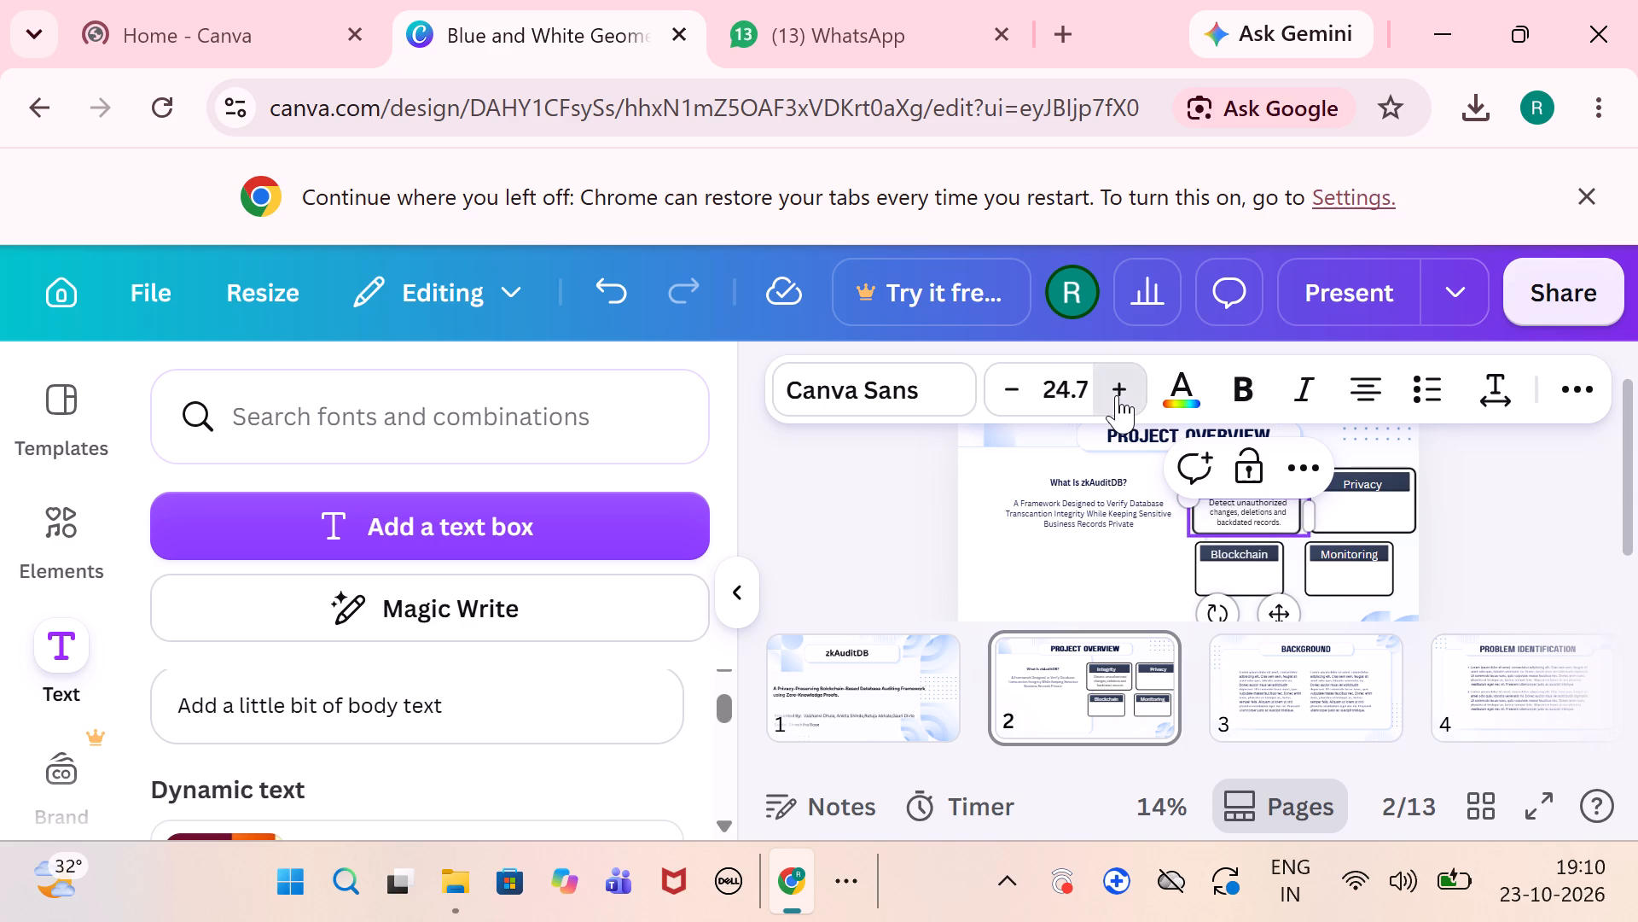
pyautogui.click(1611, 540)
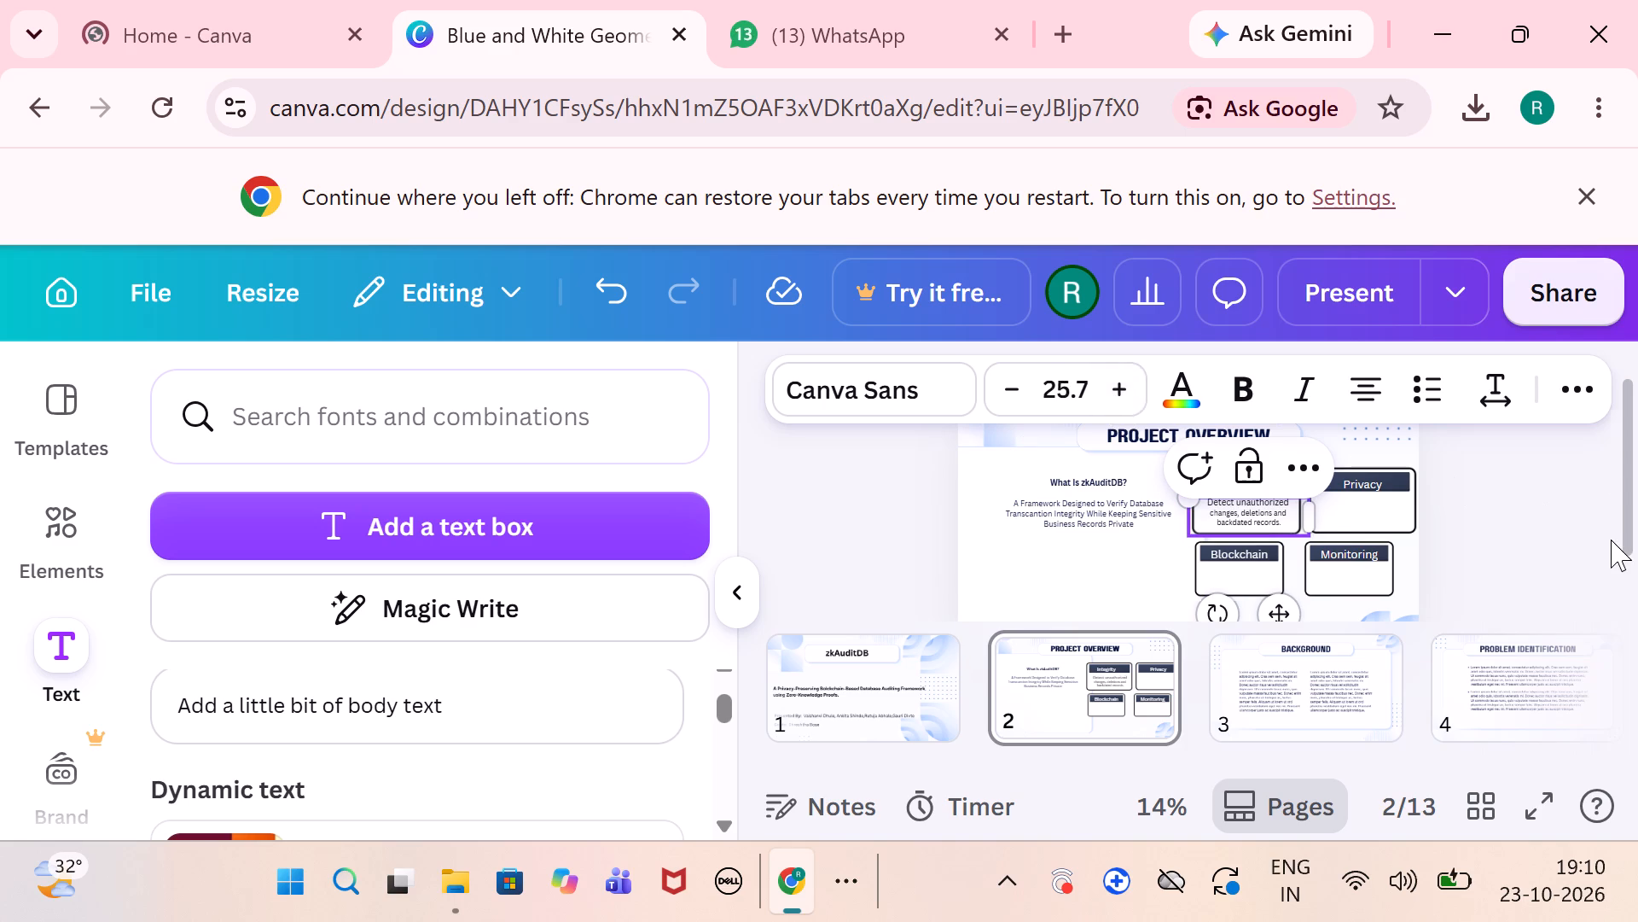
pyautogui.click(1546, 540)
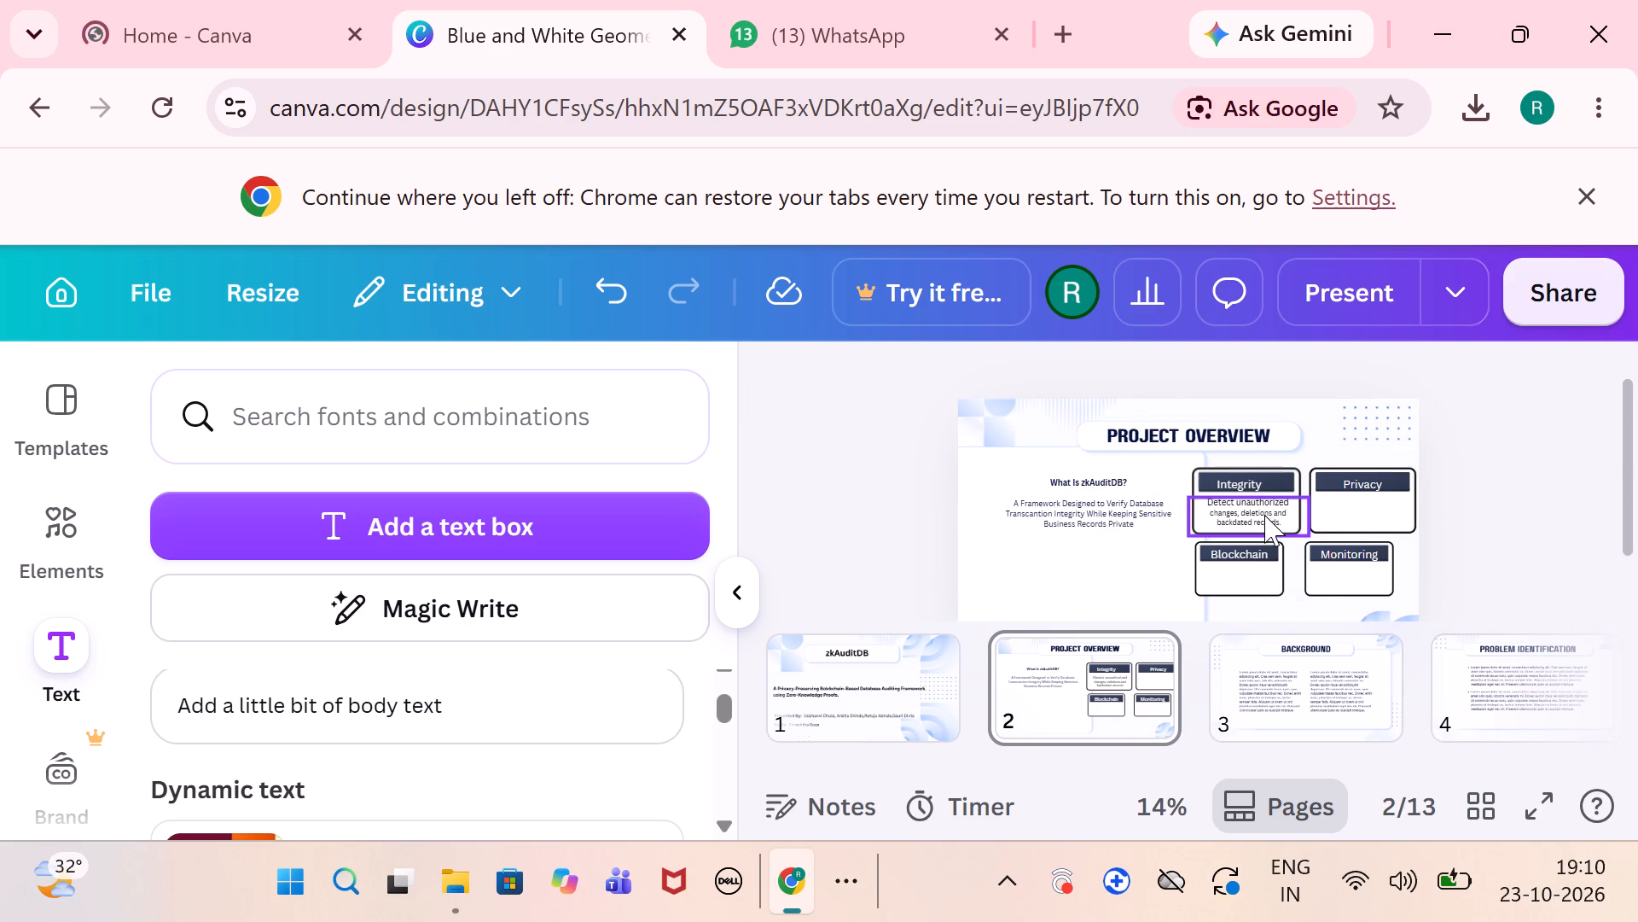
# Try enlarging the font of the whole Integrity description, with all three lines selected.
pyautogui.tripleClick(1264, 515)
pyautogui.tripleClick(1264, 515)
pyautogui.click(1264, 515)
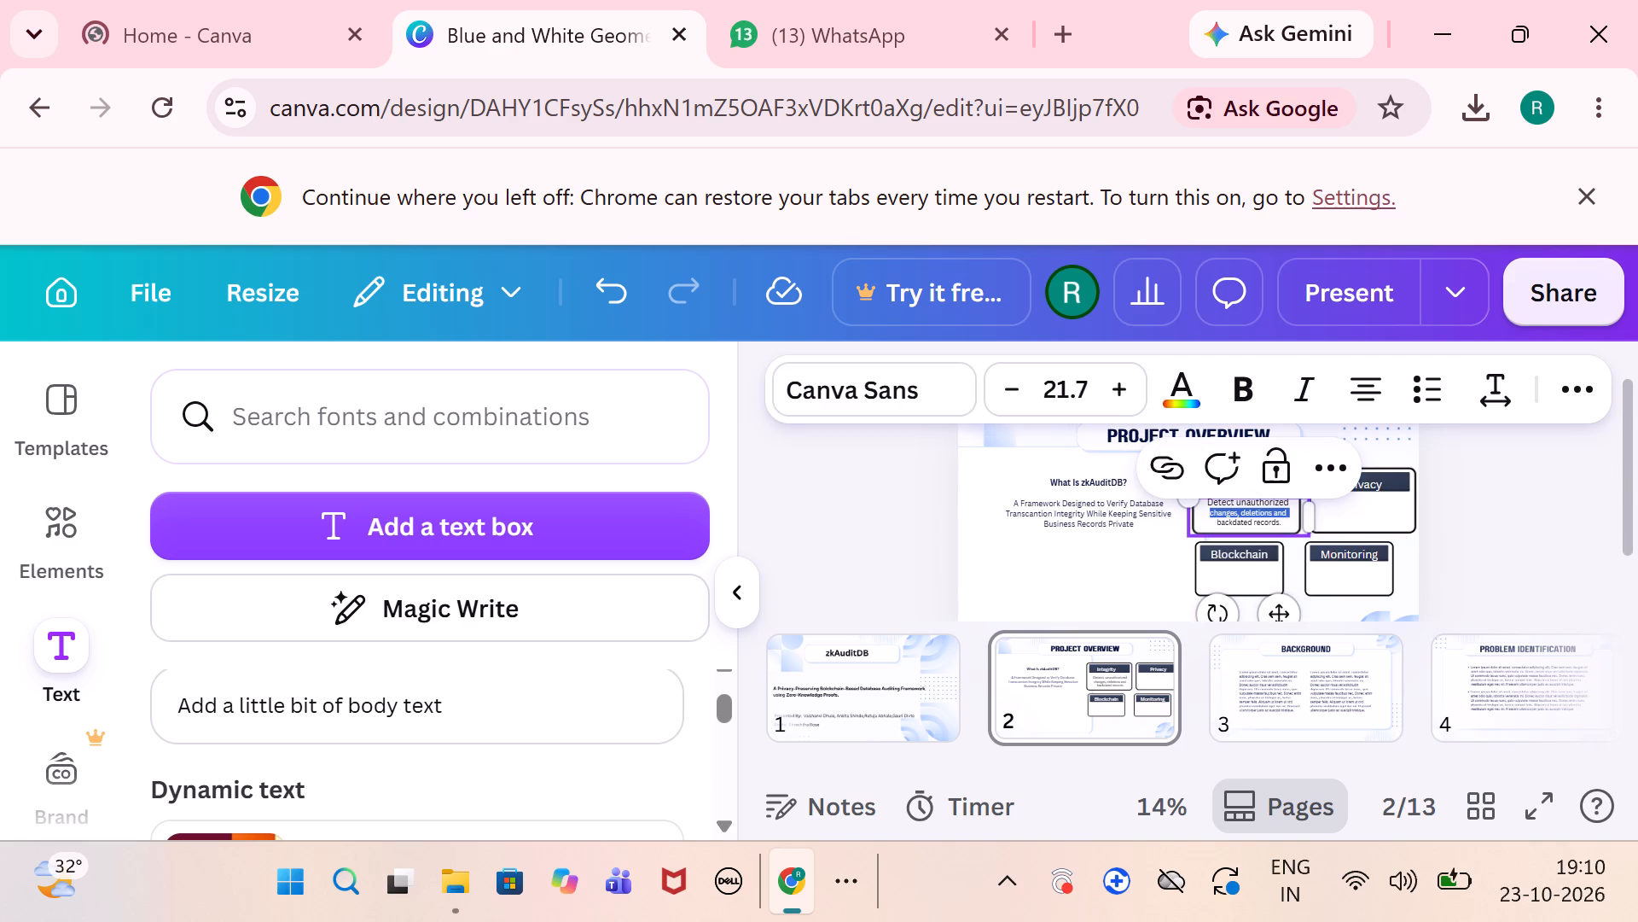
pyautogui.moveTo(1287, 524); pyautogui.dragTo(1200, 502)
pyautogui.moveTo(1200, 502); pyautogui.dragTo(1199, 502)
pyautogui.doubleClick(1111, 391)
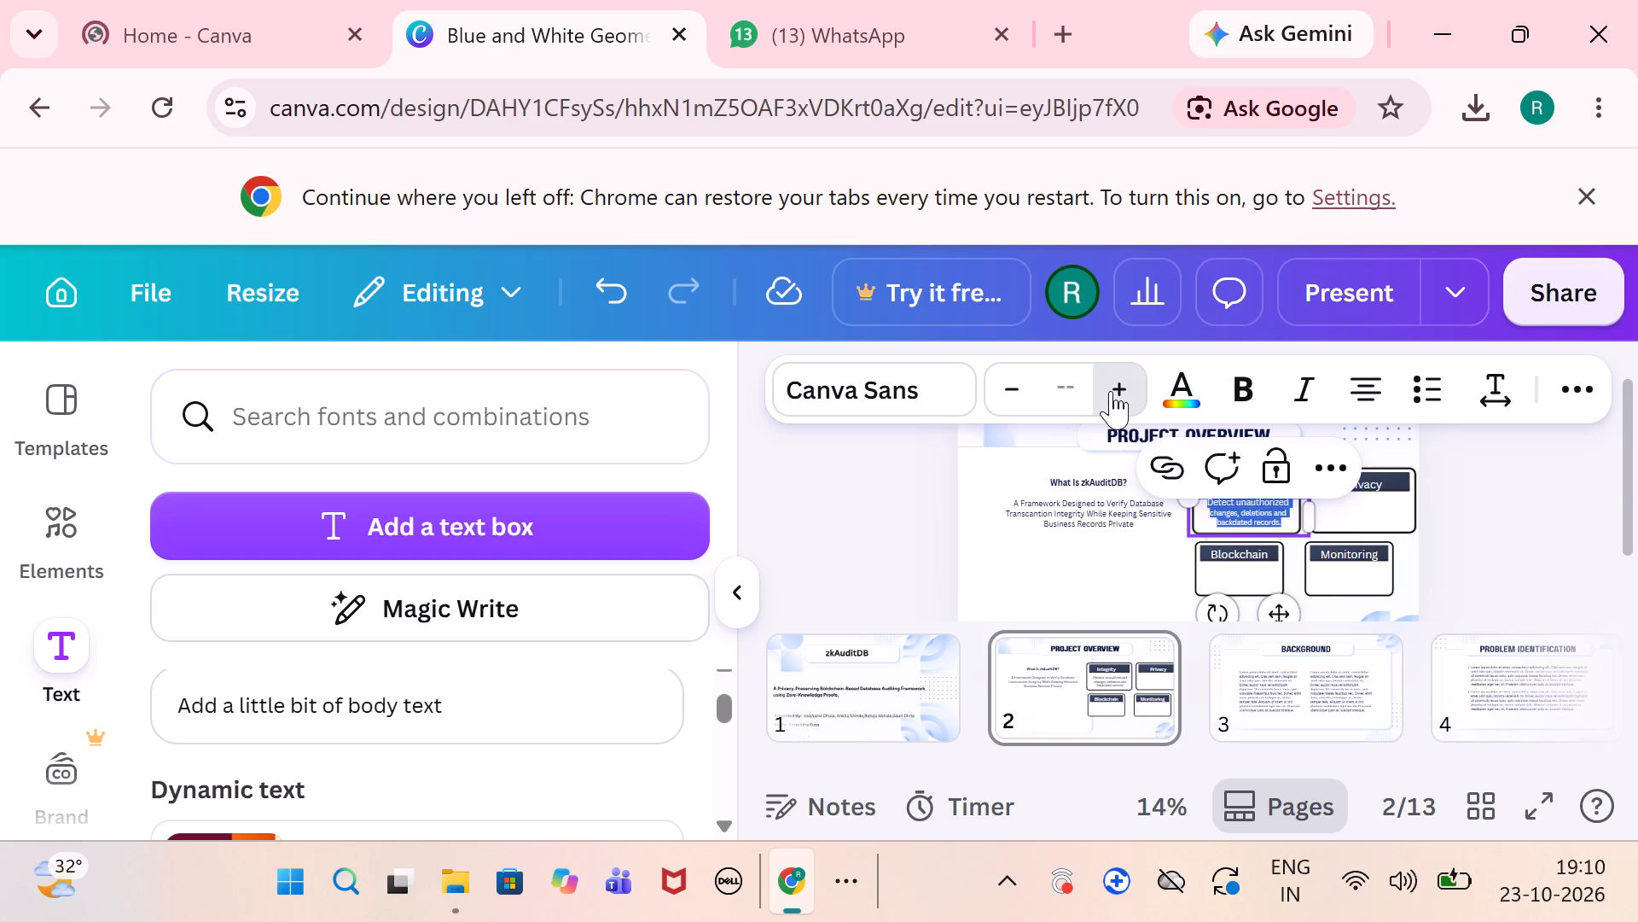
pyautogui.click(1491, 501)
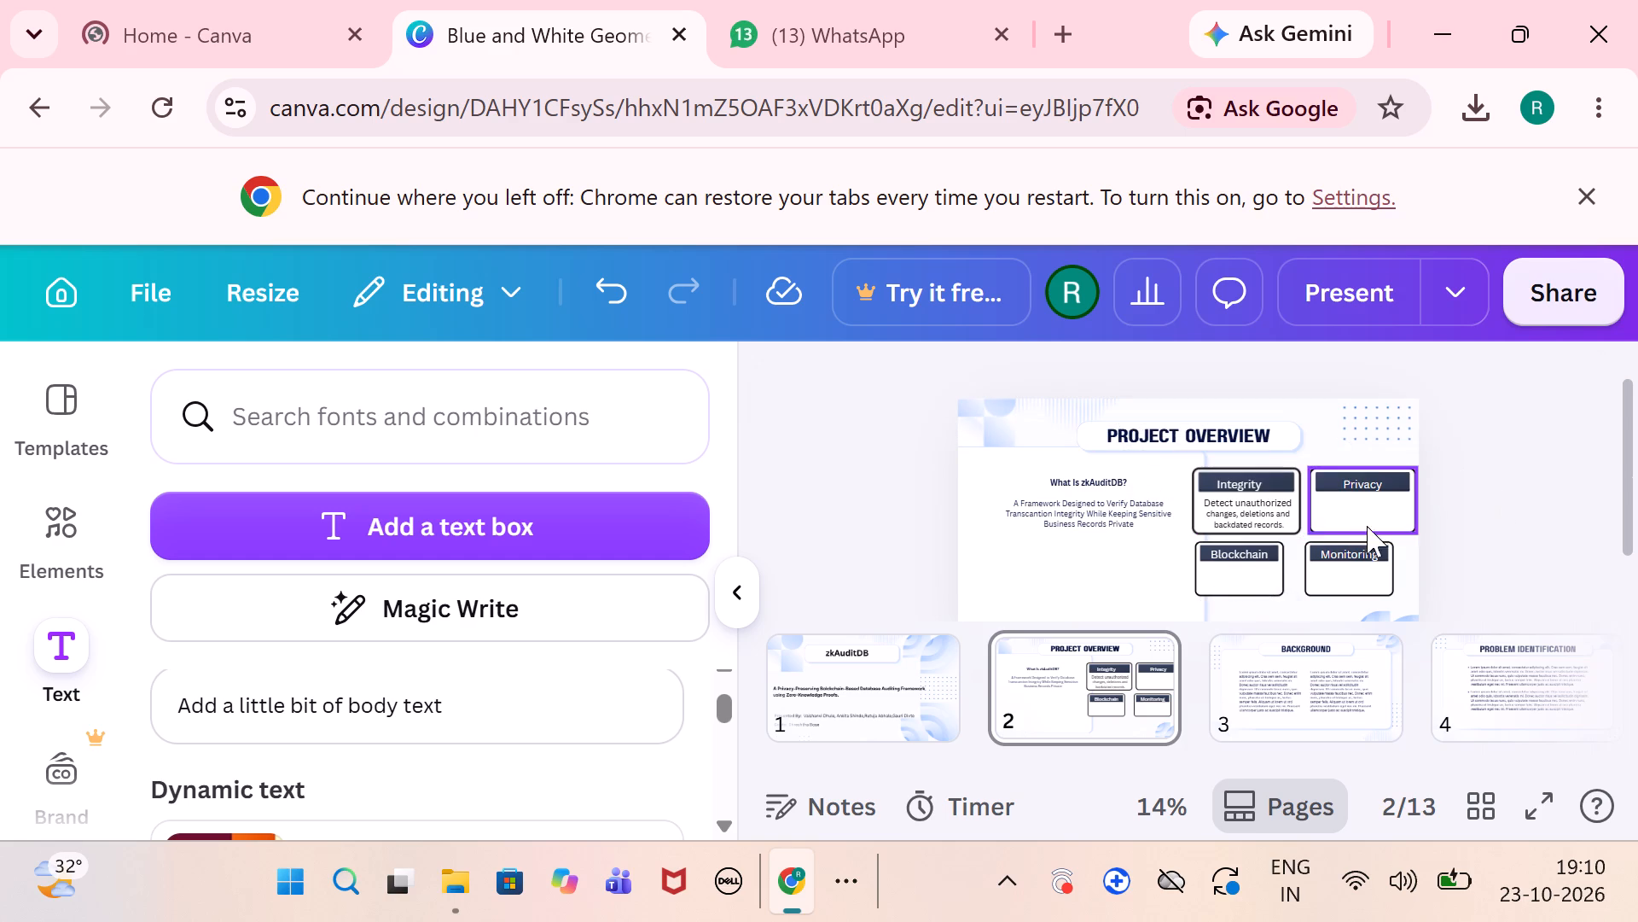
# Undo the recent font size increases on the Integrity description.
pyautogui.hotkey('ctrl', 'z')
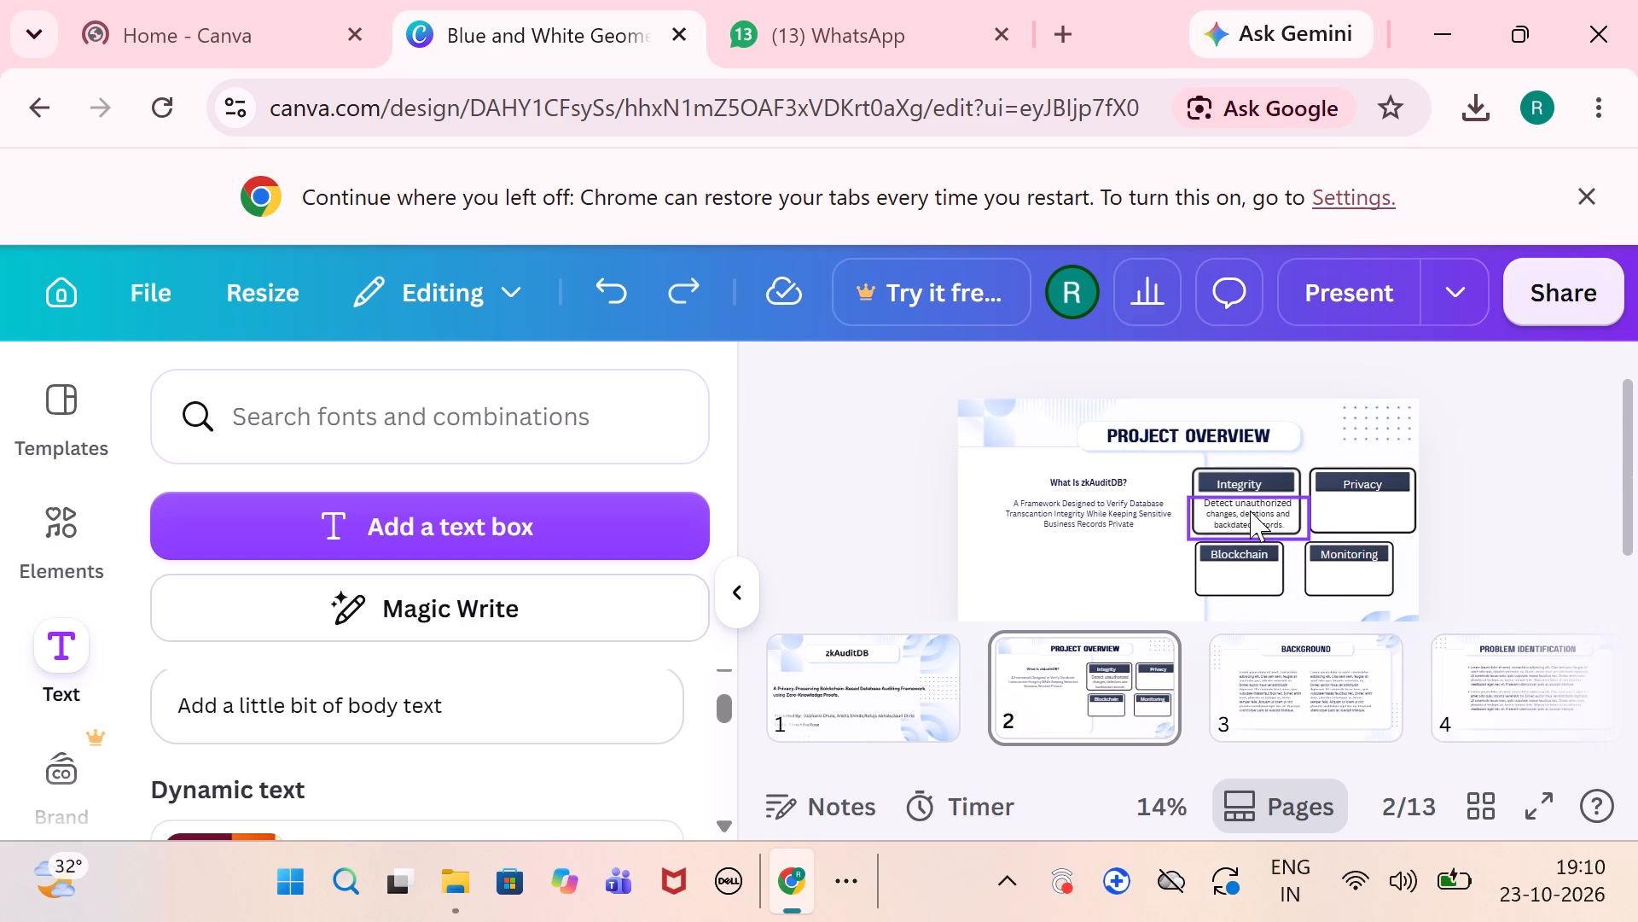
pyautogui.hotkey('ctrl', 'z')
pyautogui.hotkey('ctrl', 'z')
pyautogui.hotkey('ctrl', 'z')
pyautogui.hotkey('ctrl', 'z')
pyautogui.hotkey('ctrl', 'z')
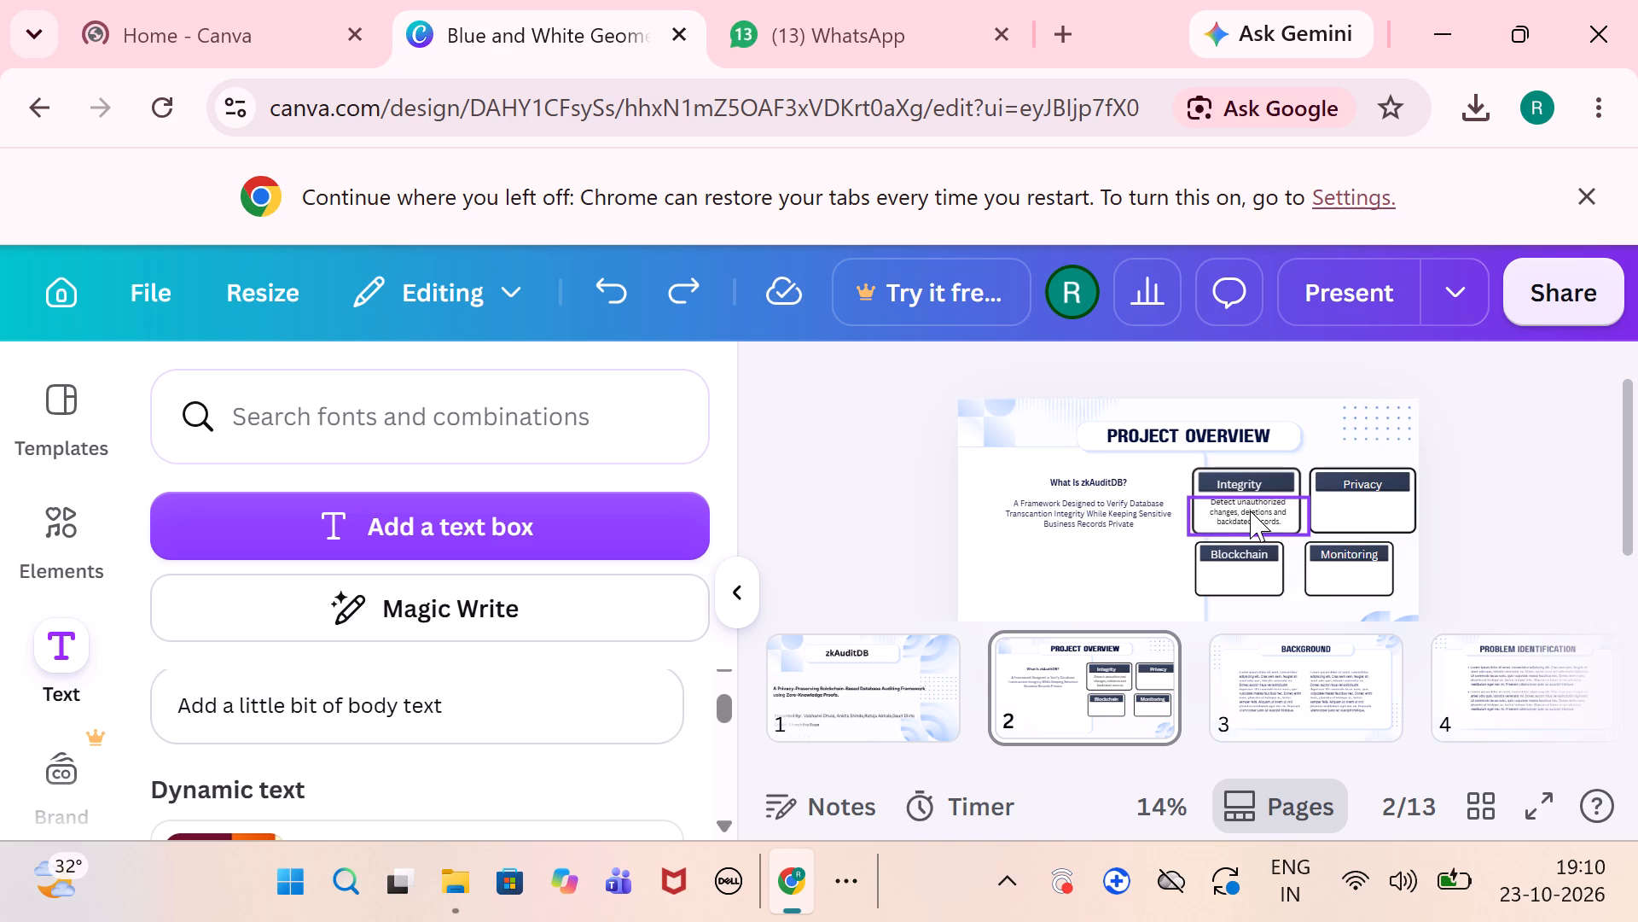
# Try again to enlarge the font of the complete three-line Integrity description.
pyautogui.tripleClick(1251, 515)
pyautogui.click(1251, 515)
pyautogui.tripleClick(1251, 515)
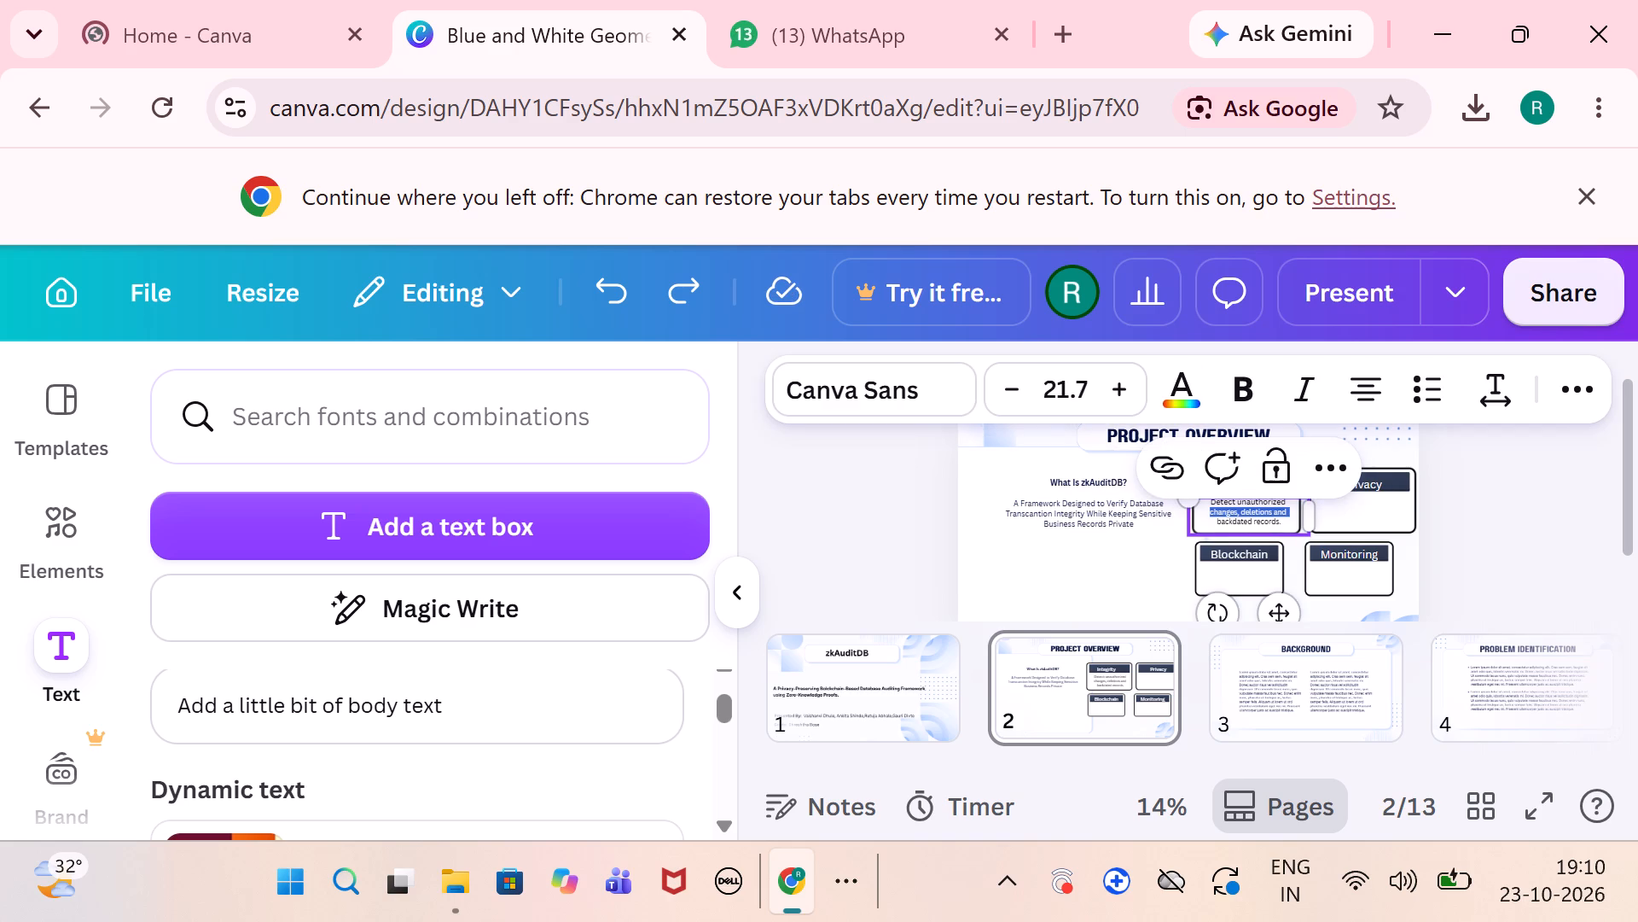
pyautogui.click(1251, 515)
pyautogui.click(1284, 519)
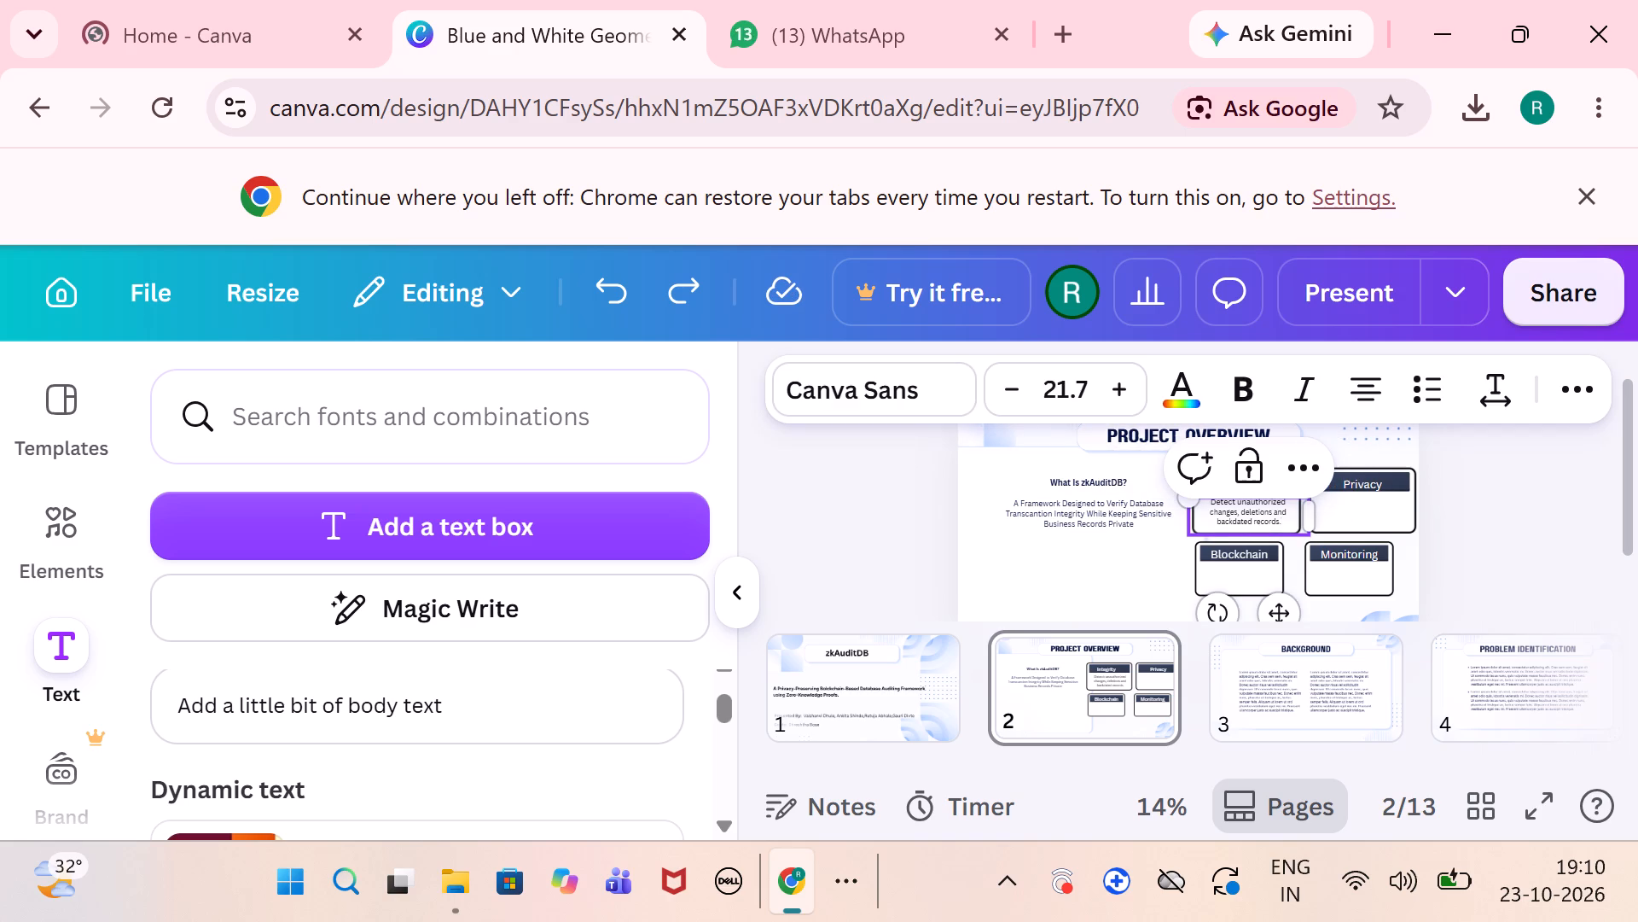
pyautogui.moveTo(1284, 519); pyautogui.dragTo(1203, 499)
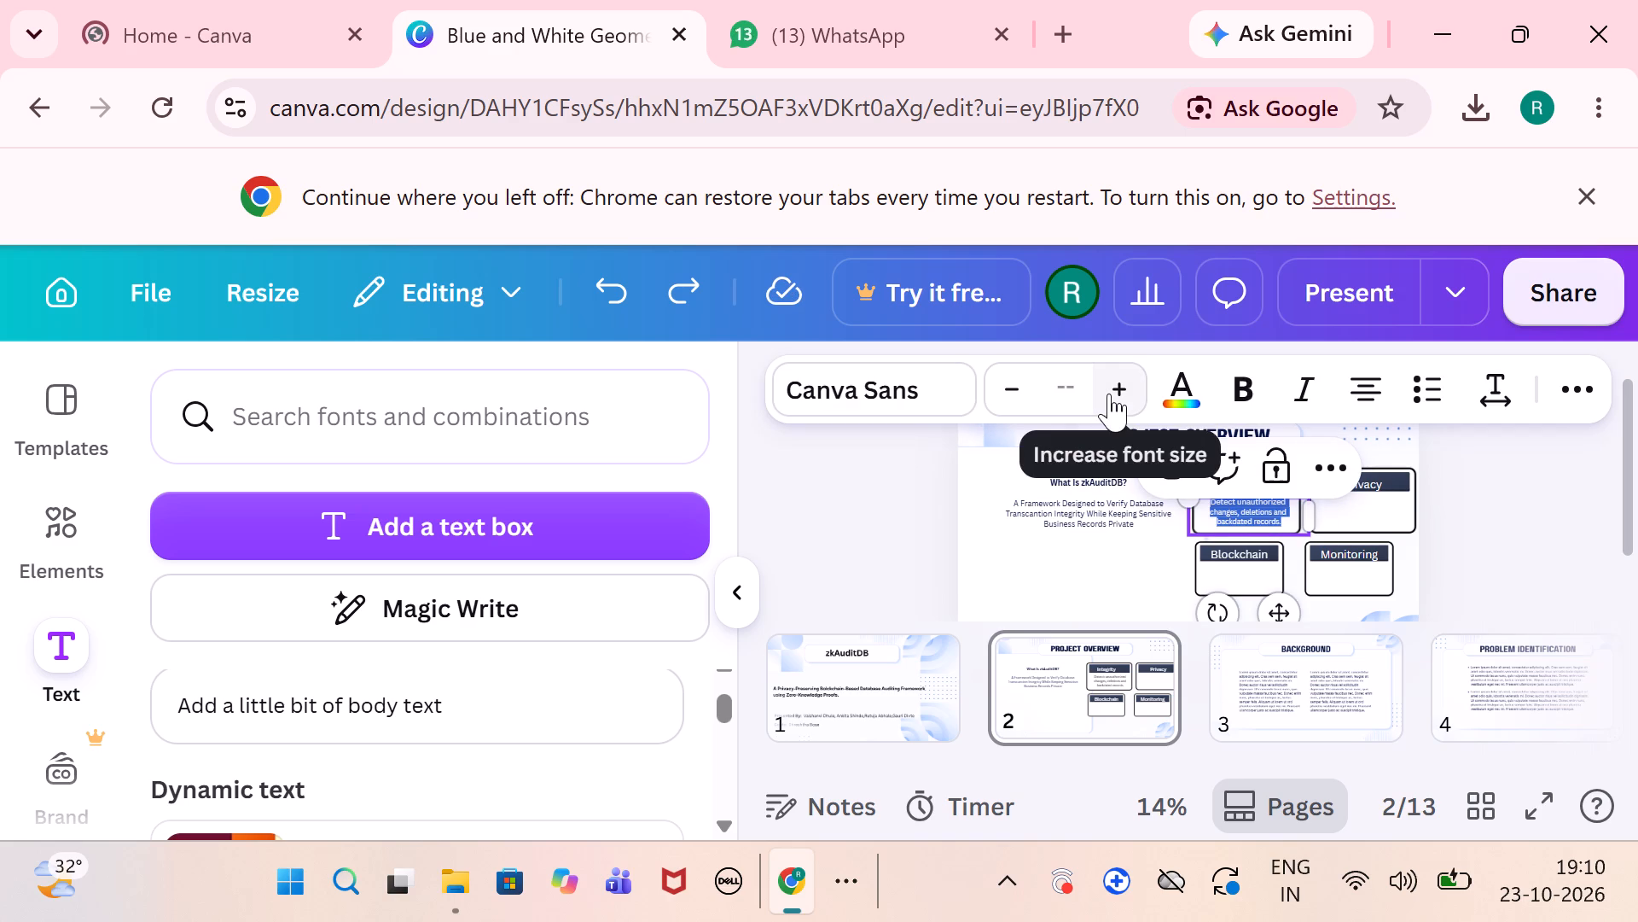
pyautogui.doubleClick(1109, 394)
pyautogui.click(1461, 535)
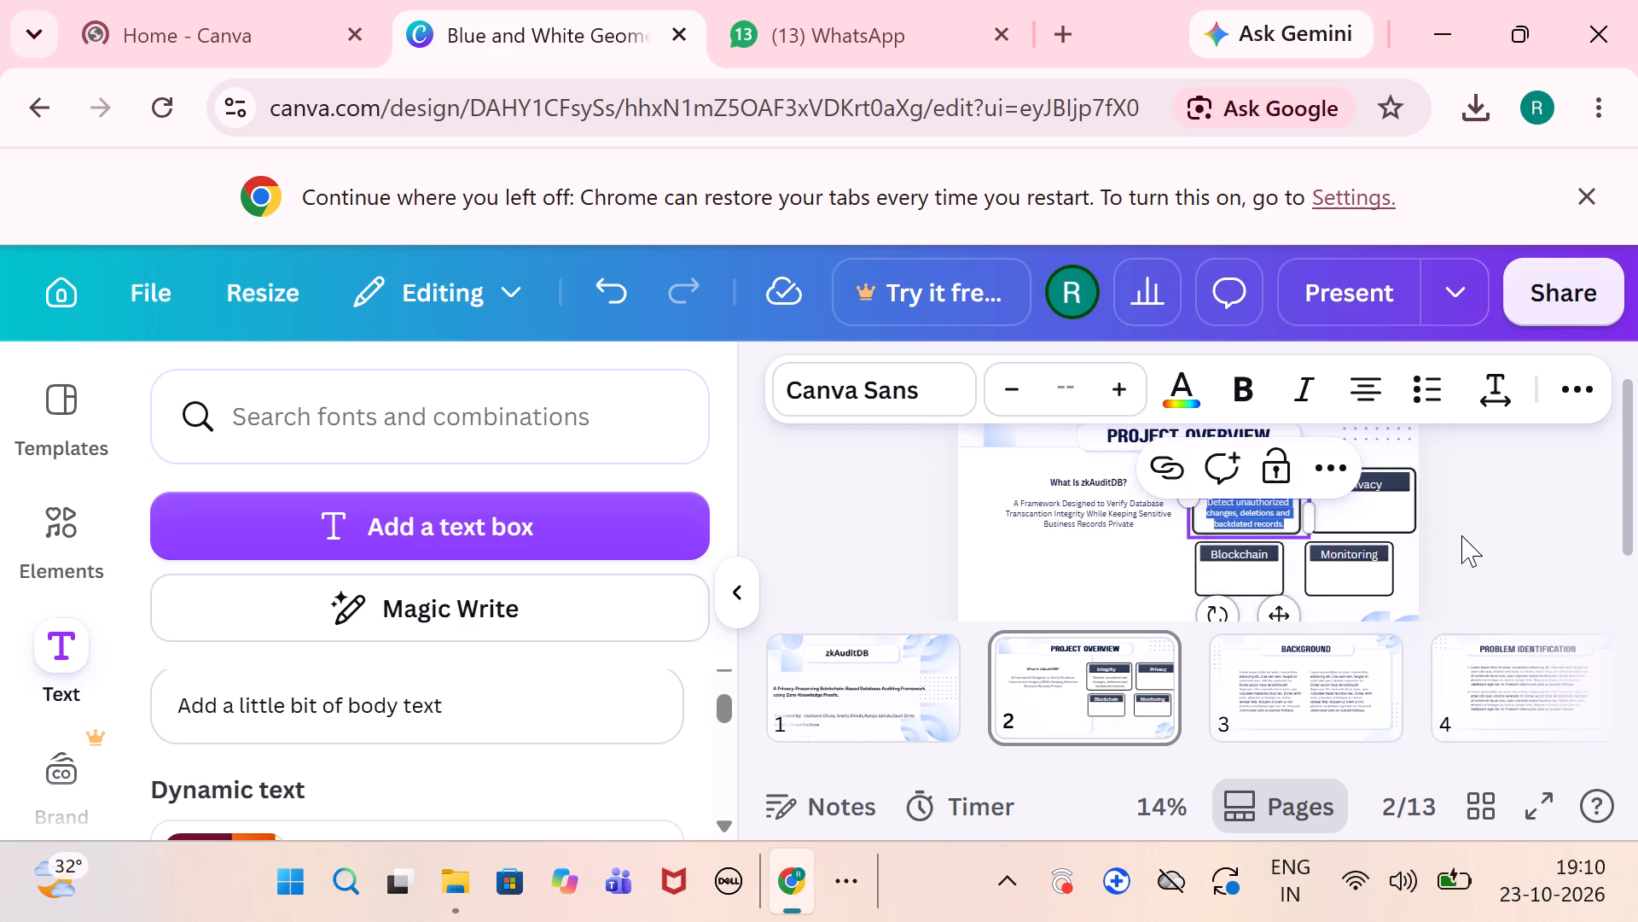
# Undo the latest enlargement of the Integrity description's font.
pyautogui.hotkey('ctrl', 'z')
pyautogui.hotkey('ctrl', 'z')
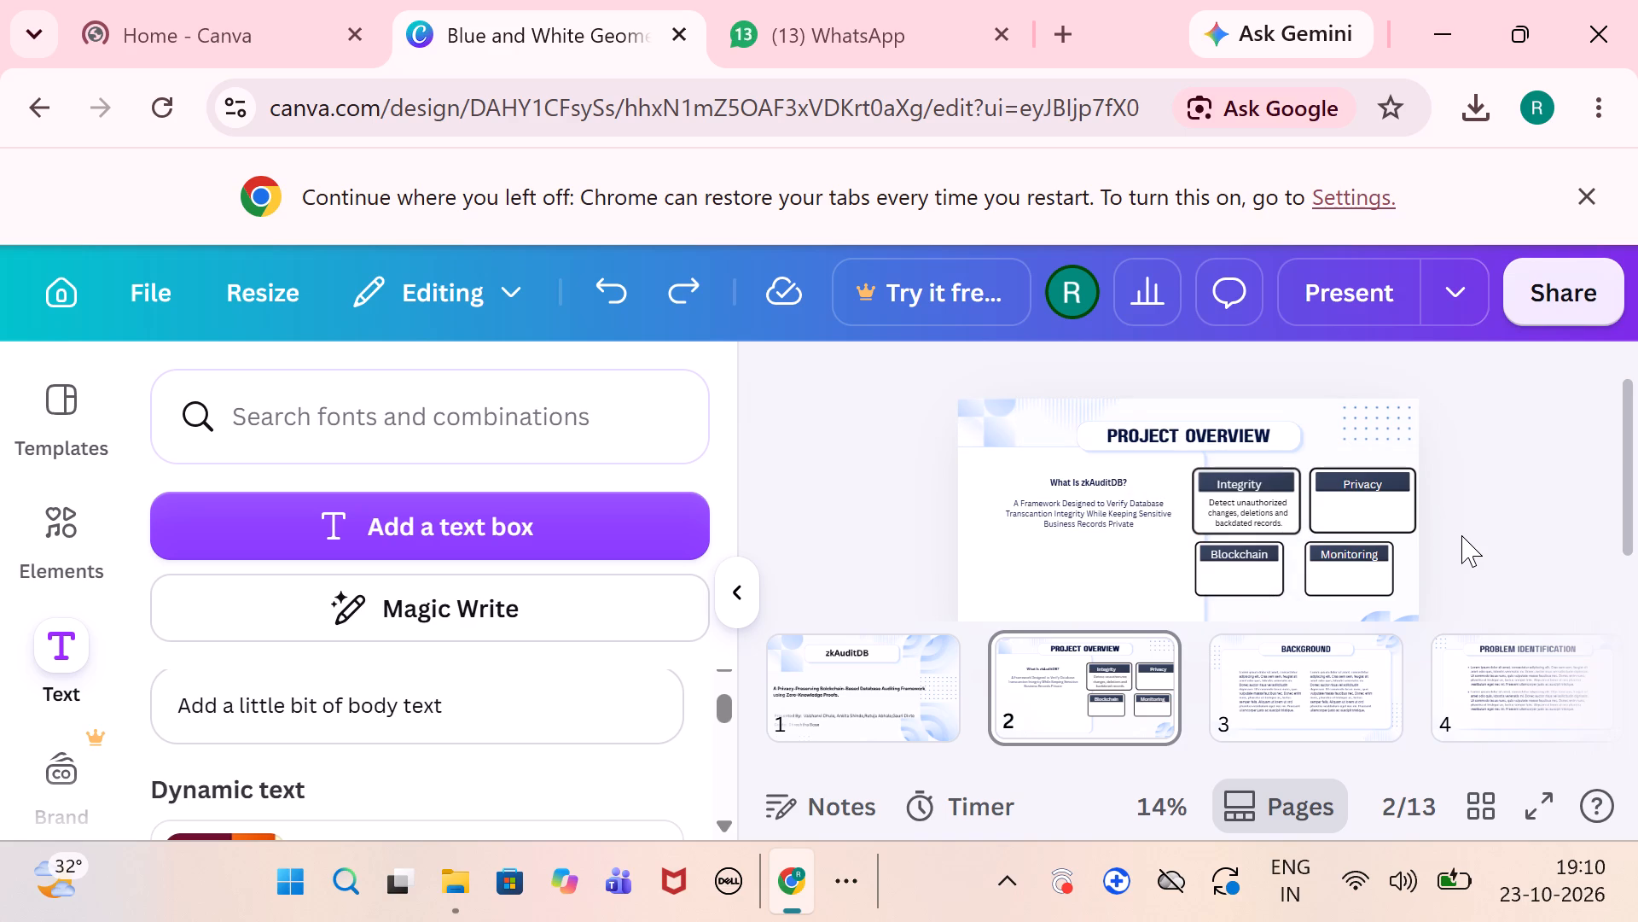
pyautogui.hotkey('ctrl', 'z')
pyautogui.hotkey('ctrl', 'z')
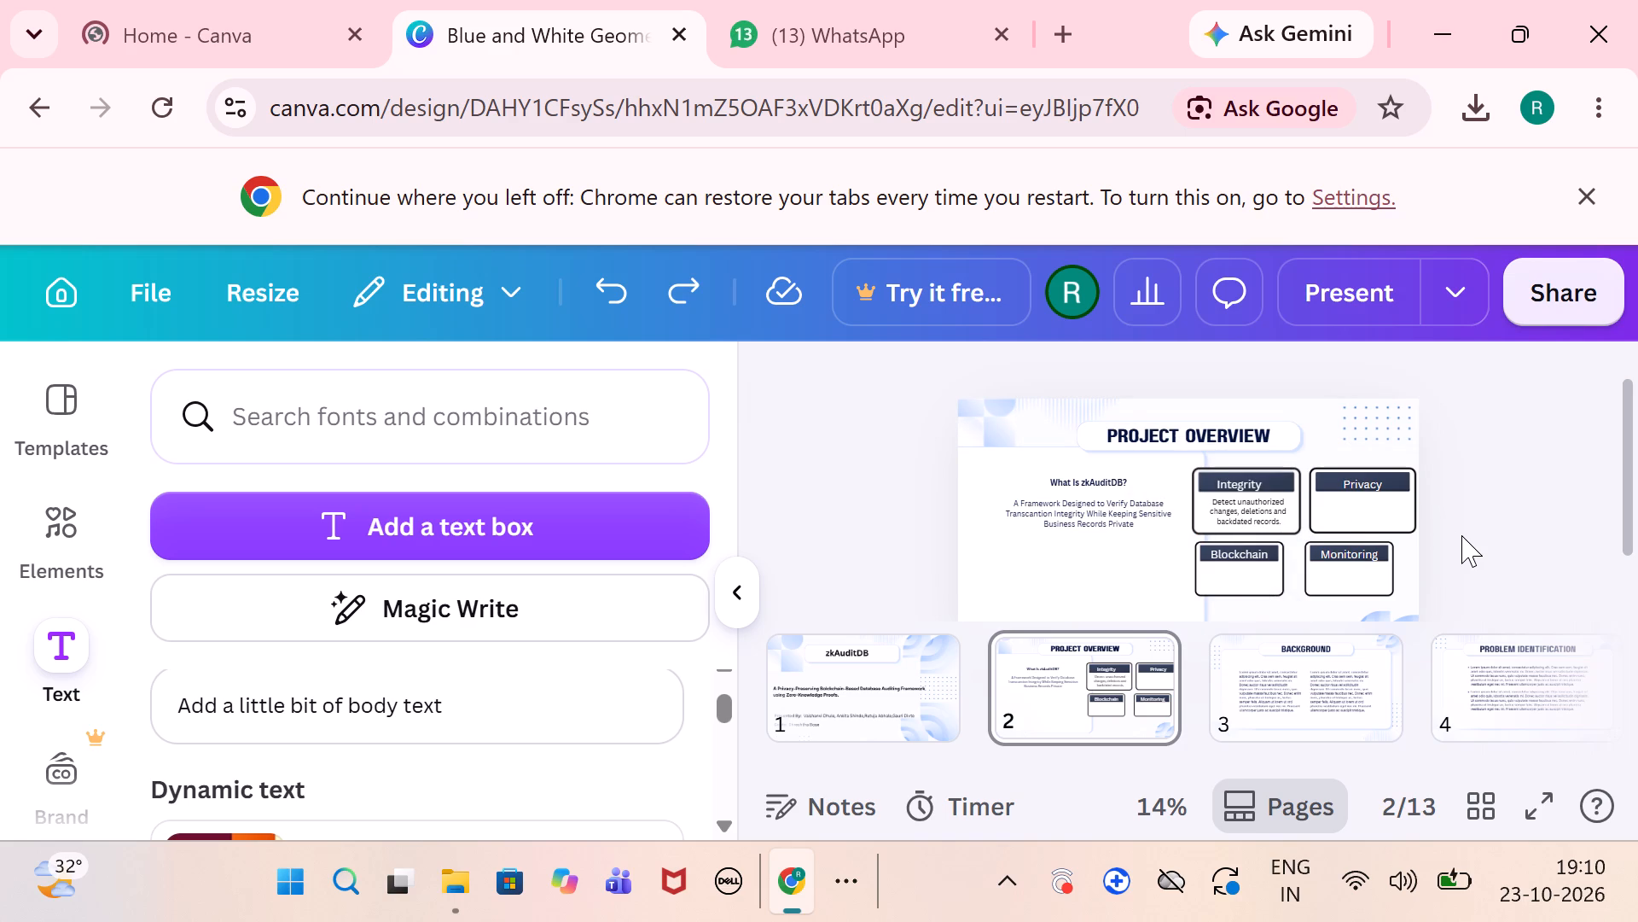
# Set the Integrity description to font size 23.7, adjusting its first line and its other two lines separately.
pyautogui.doubleClick(1280, 522)
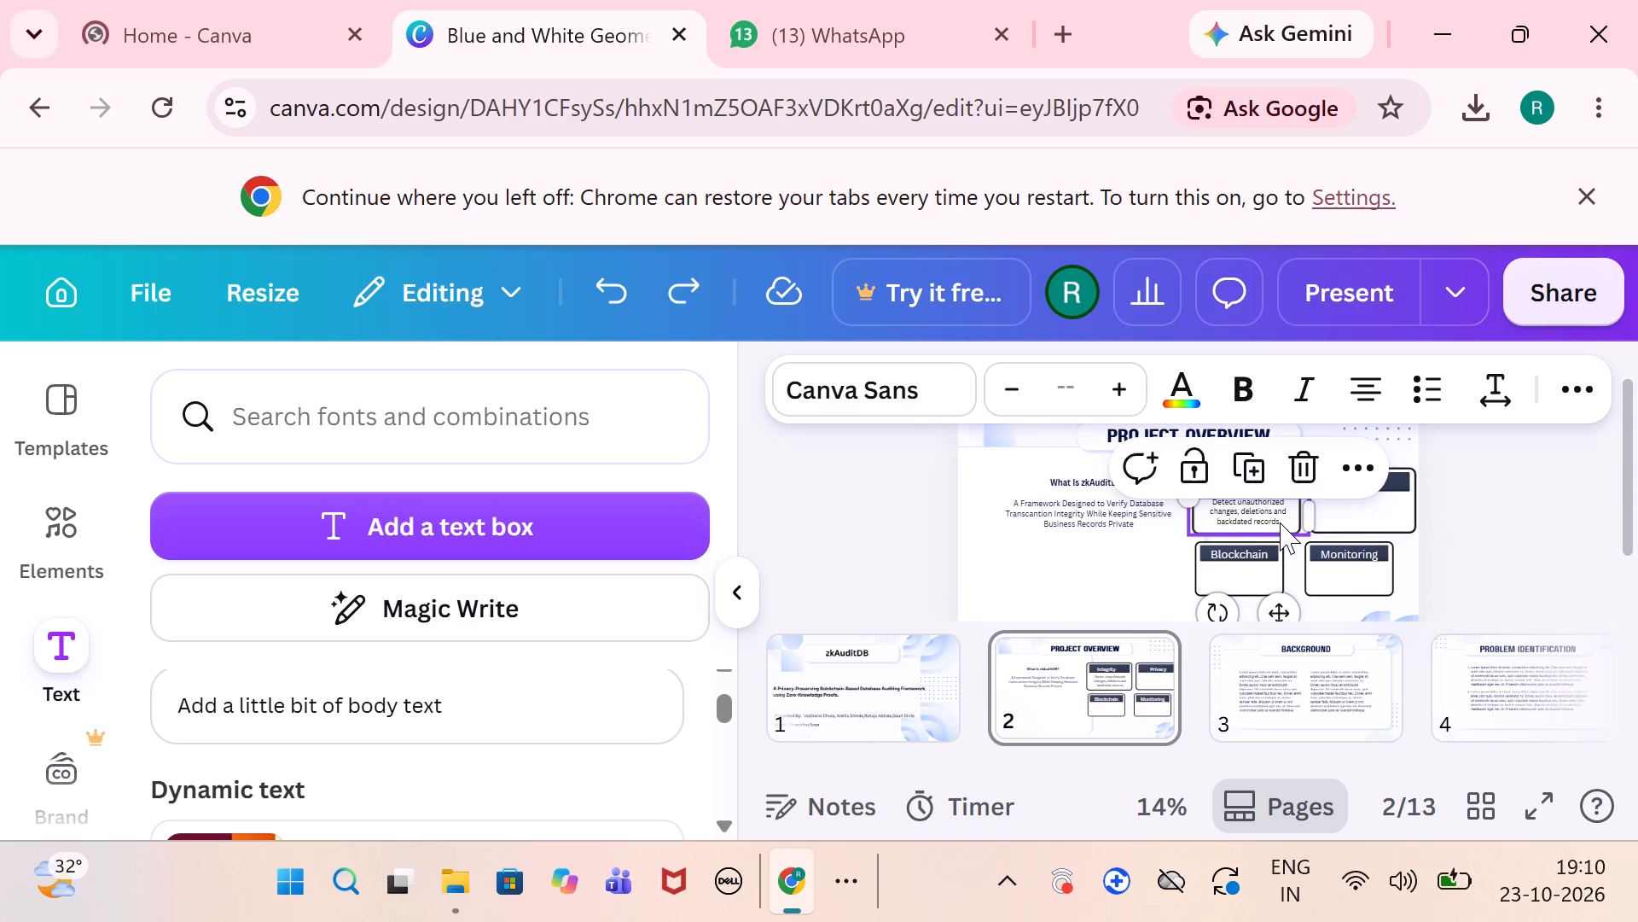
pyautogui.moveTo(1280, 522); pyautogui.dragTo(1216, 505)
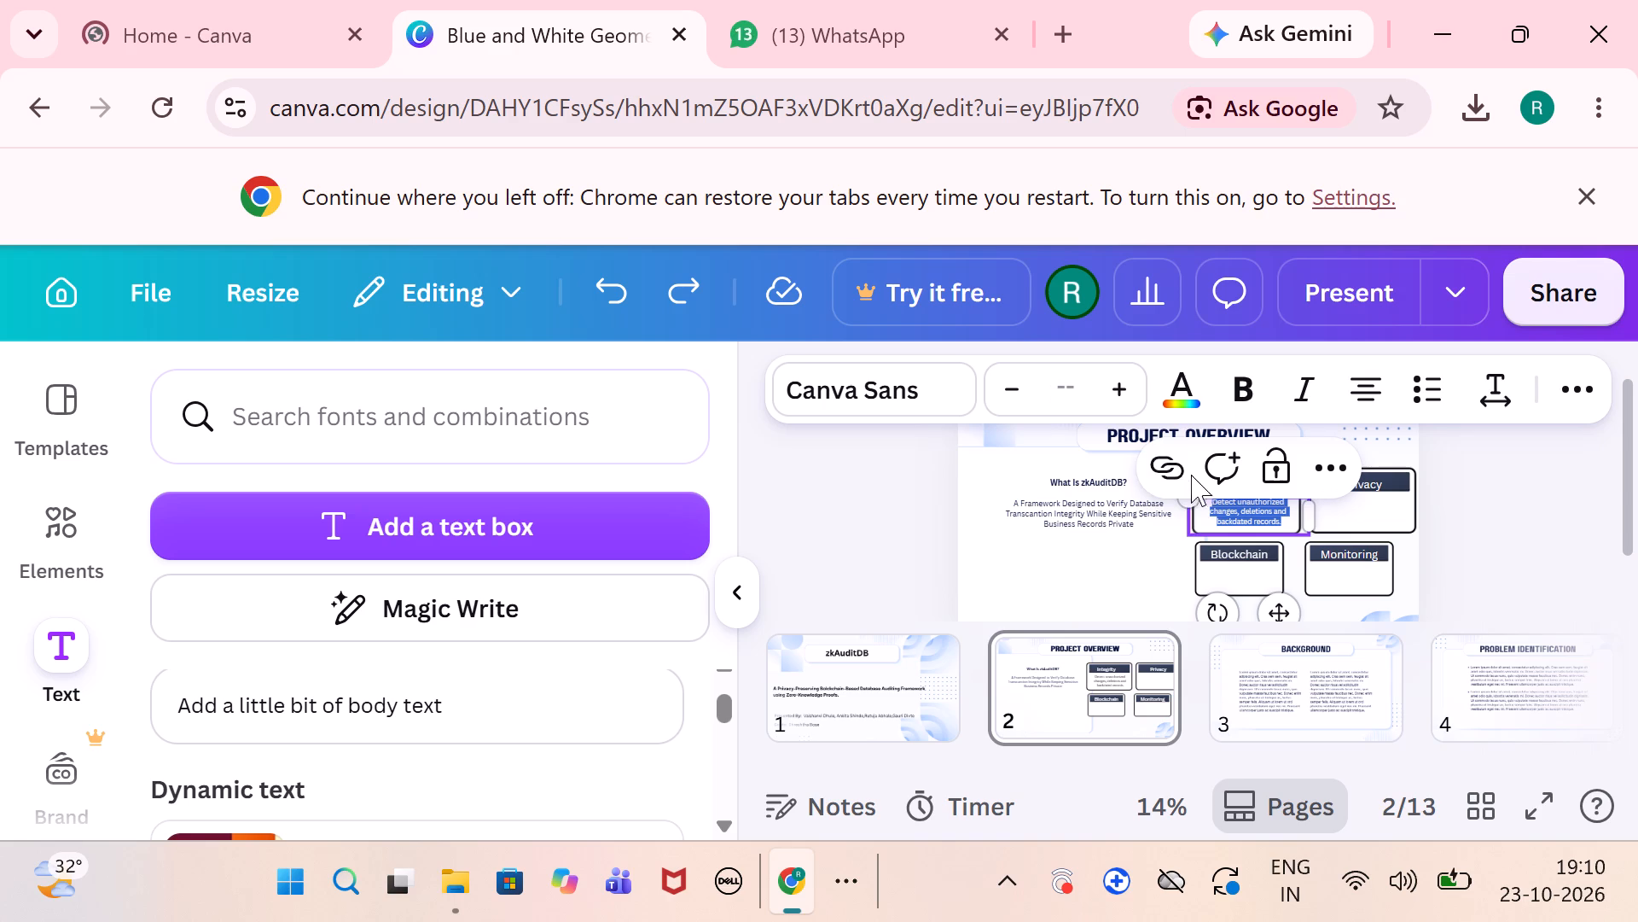
pyautogui.click(1224, 502)
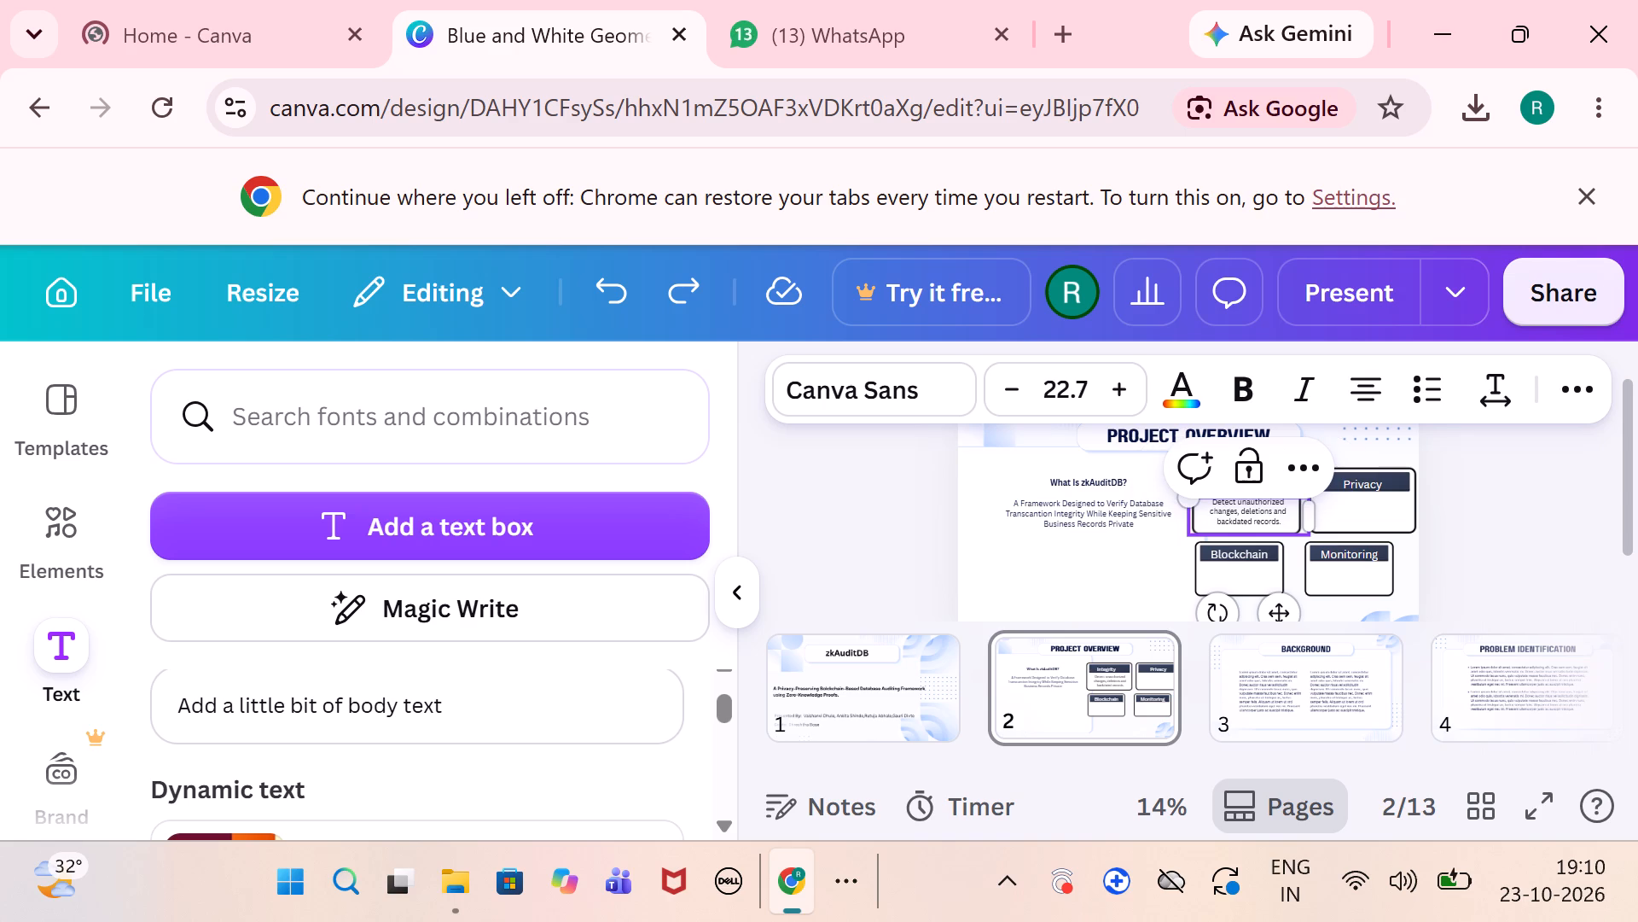
pyautogui.click(1256, 502)
pyautogui.moveTo(1256, 502); pyautogui.dragTo(1214, 502)
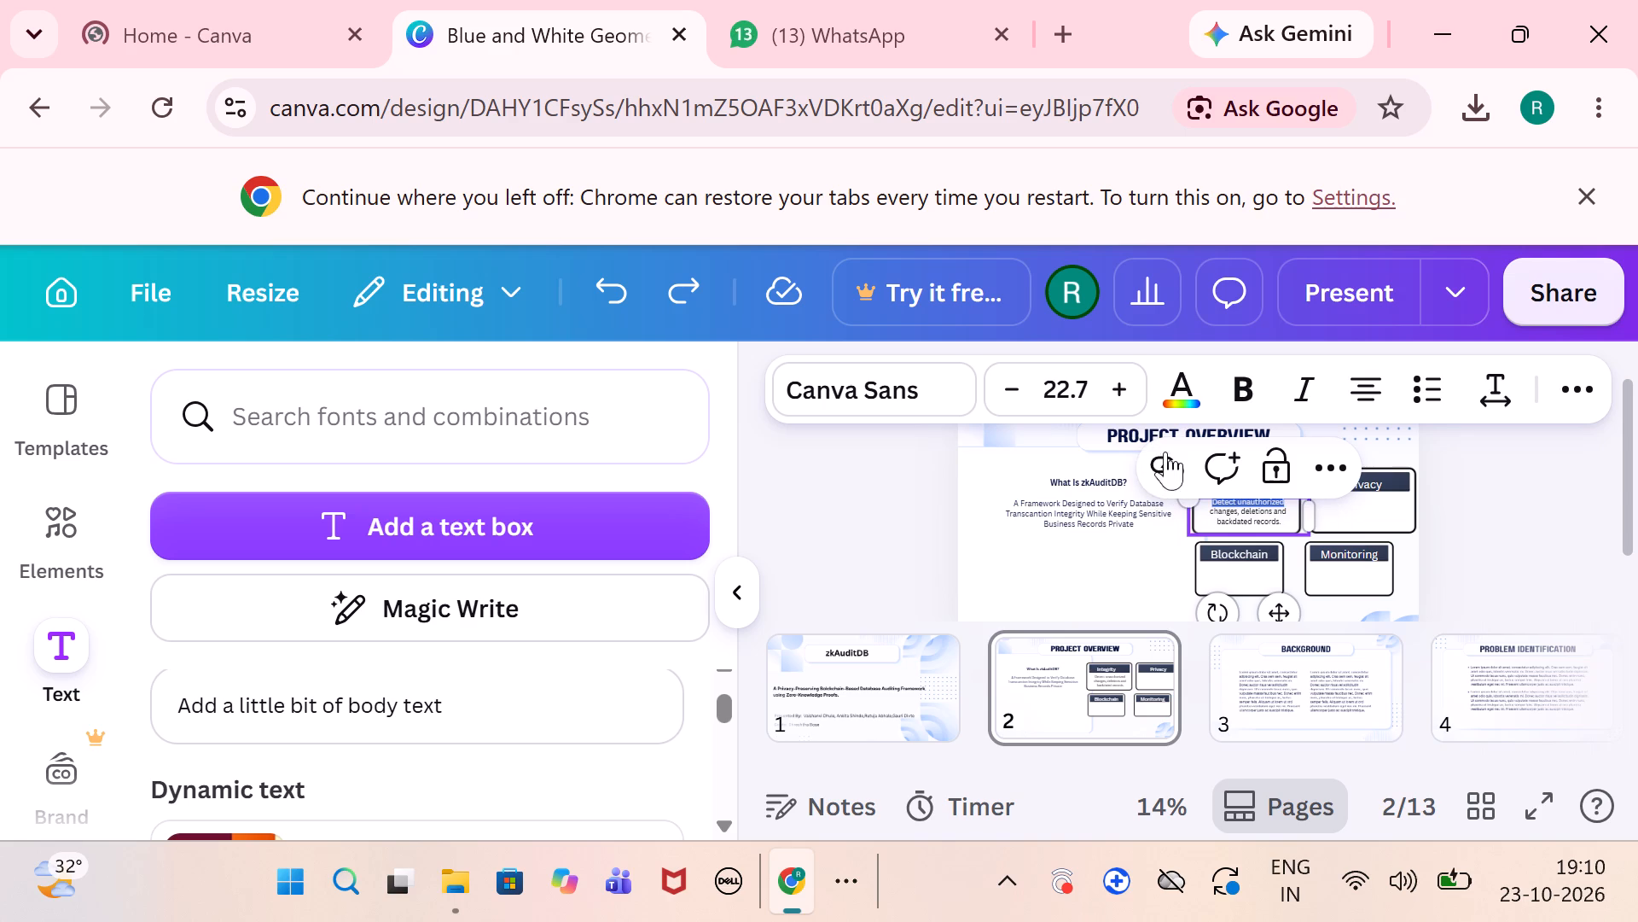
pyautogui.click(1118, 388)
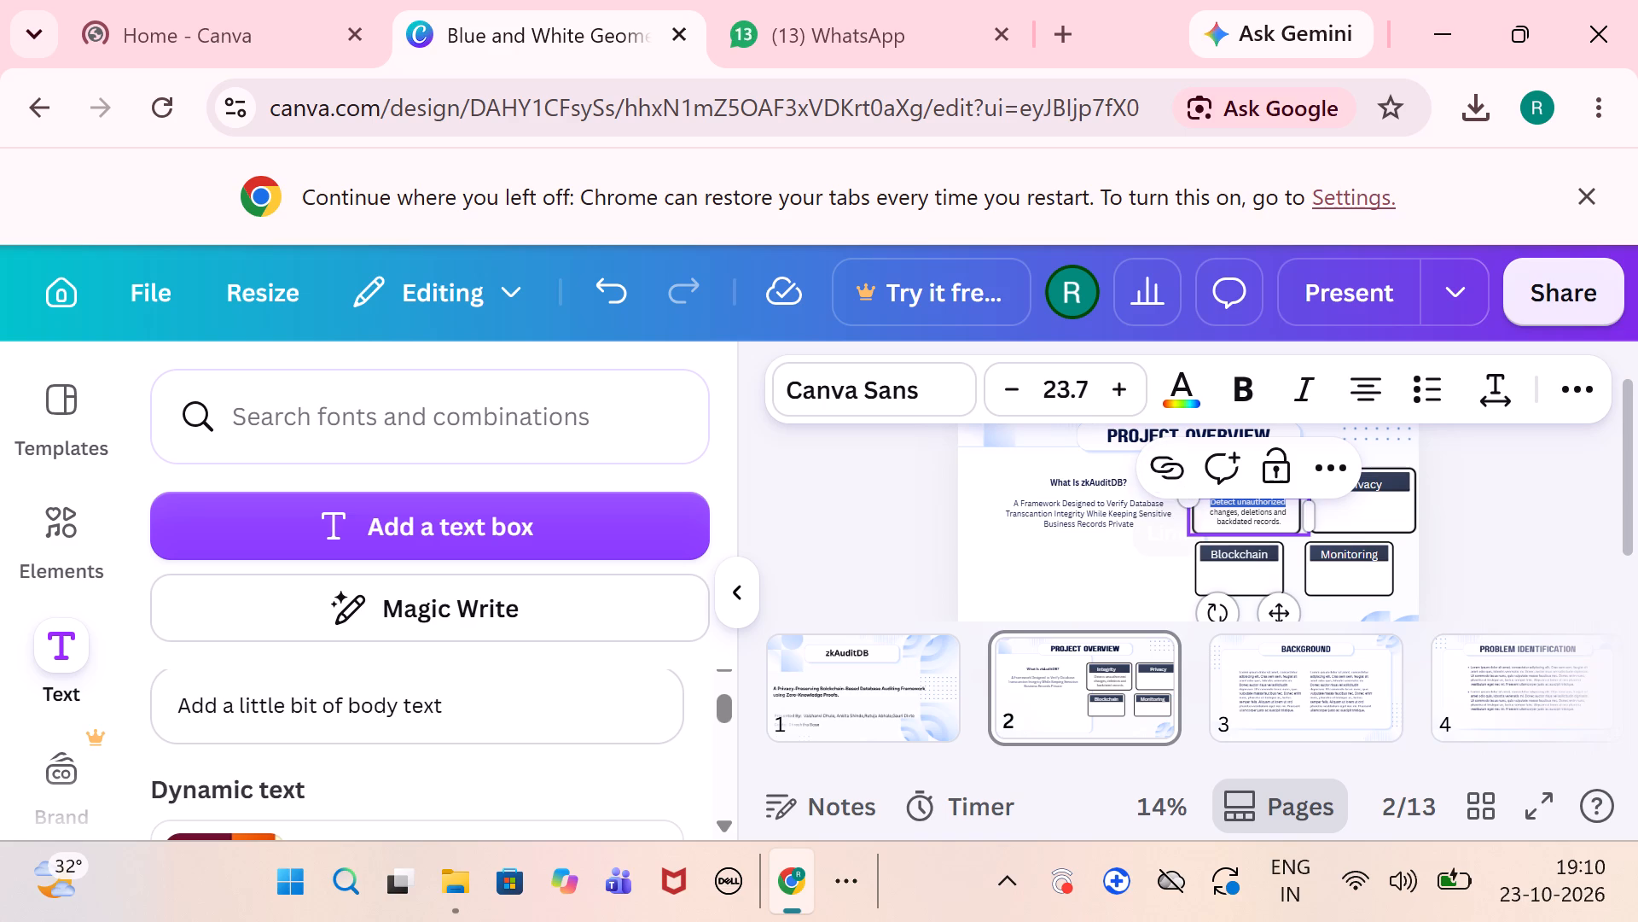
pyautogui.moveTo(1210, 515); pyautogui.dragTo(1288, 520)
pyautogui.click(1120, 394)
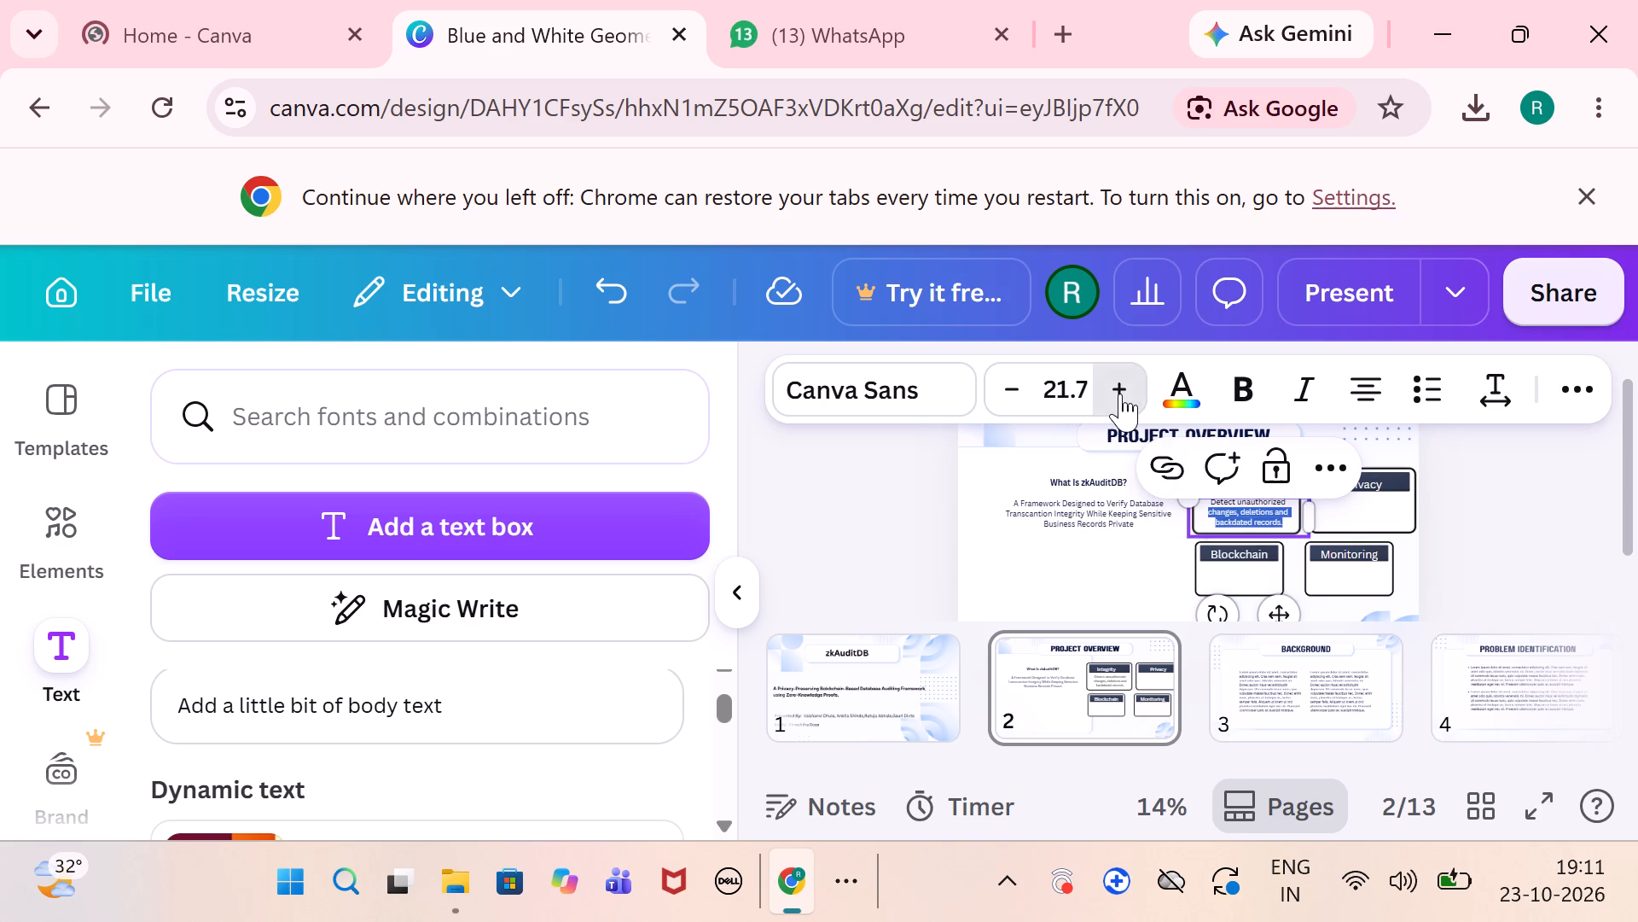
pyautogui.click(1120, 394)
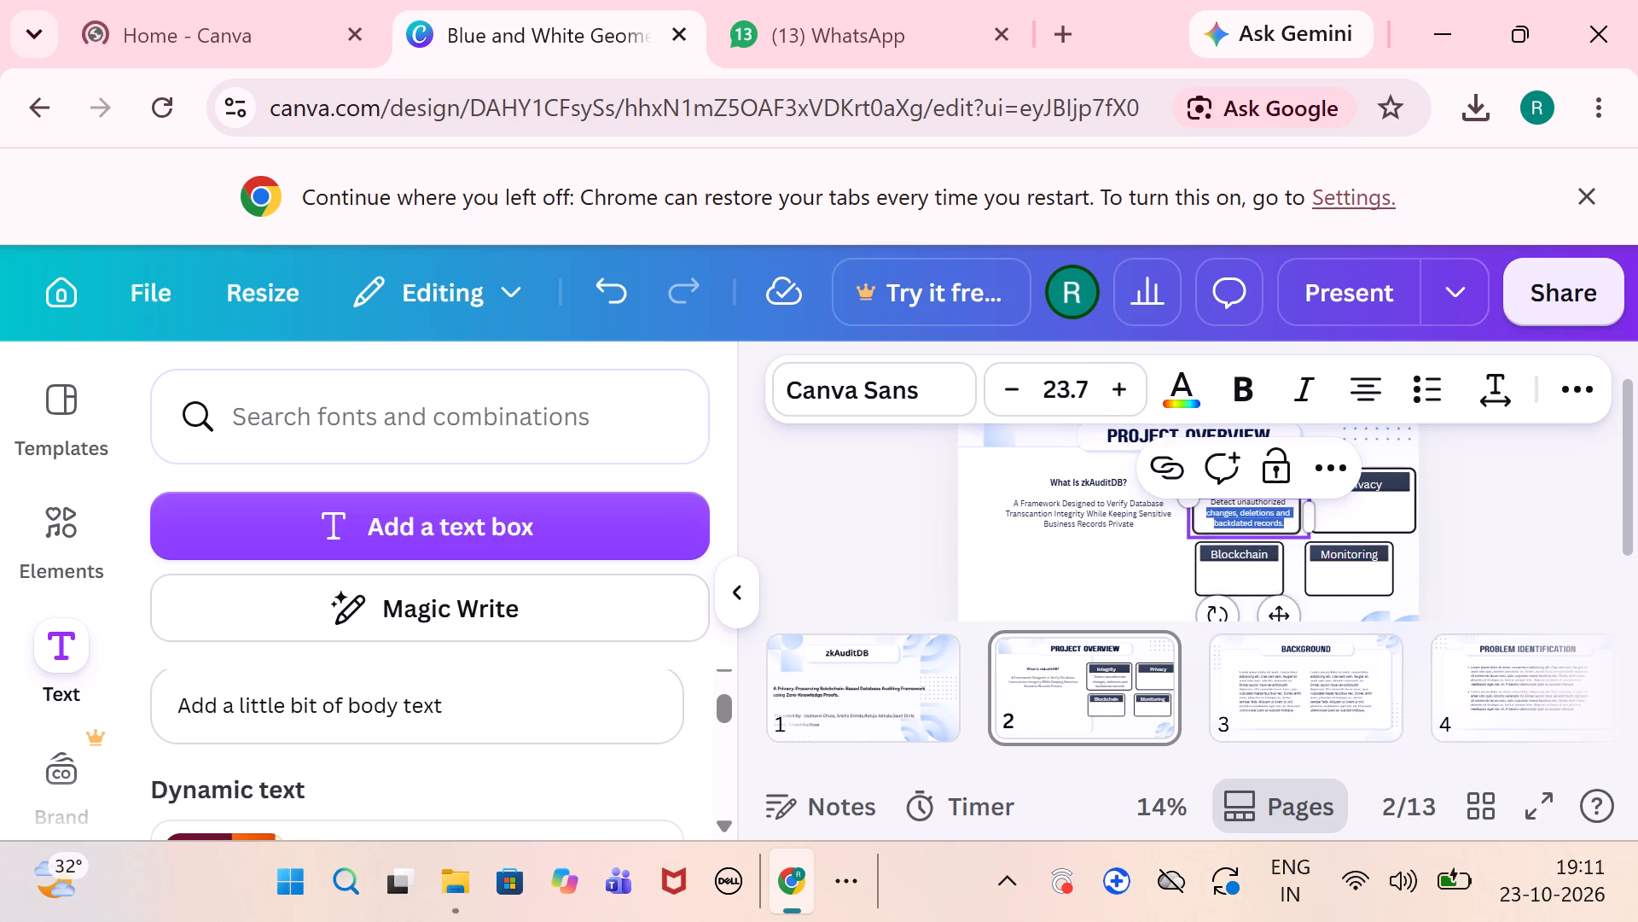
# Enlarge the font of the whole Integrity description a few sizes further so the text fills its box.
pyautogui.click(1288, 529)
pyautogui.moveTo(1288, 529); pyautogui.dragTo(1203, 505)
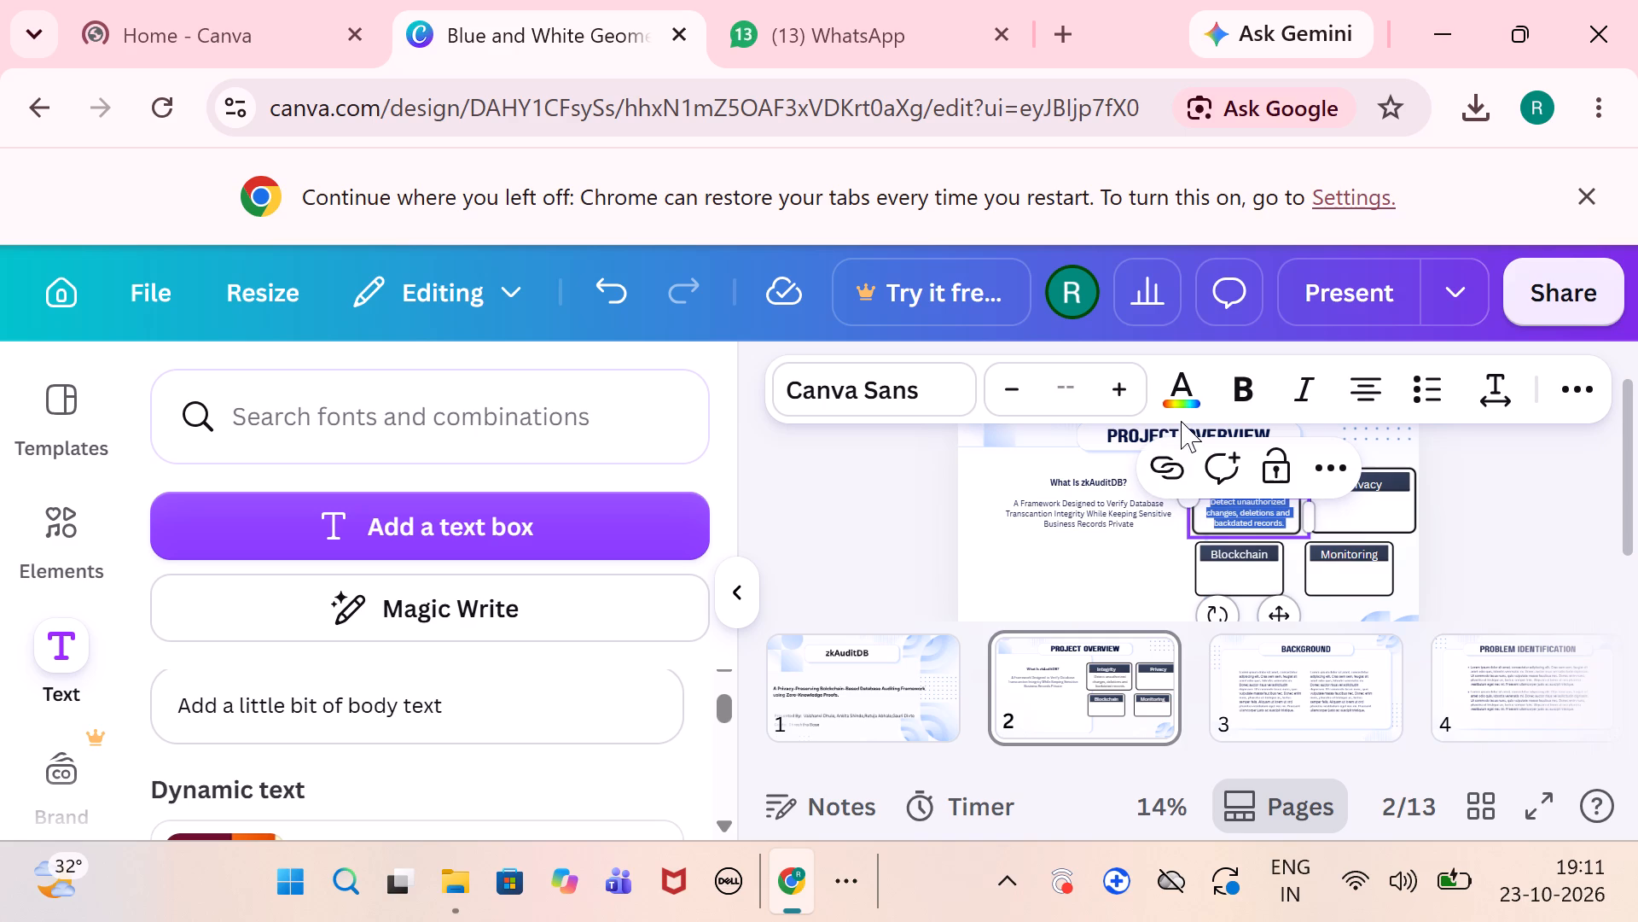
pyautogui.tripleClick(1130, 398)
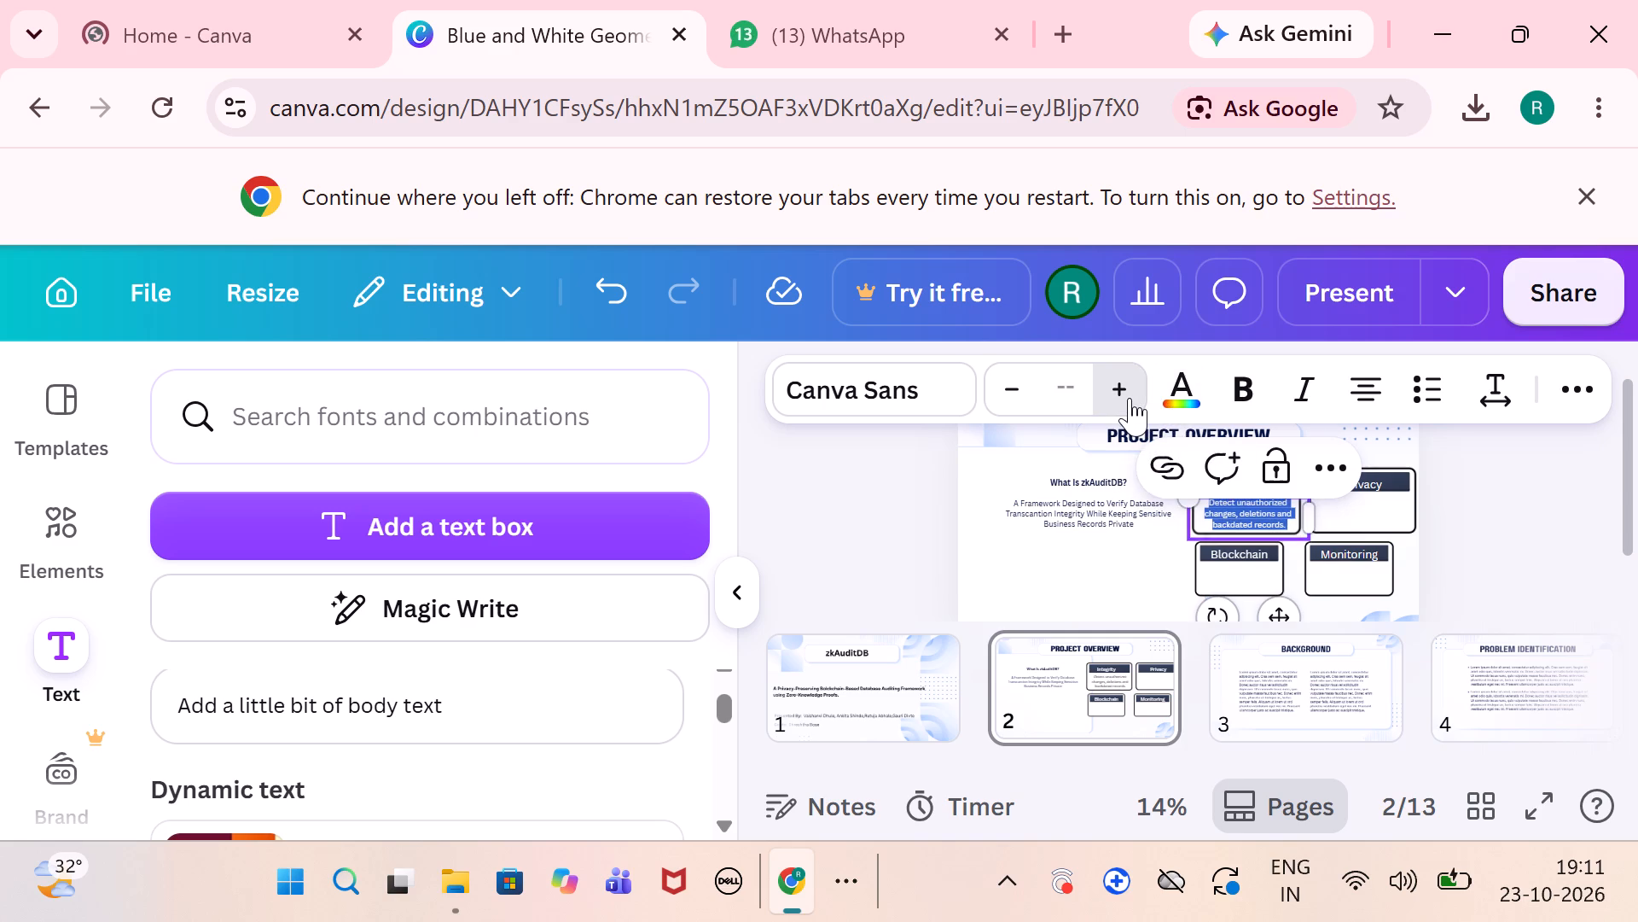
pyautogui.click(1130, 398)
pyautogui.click(1519, 497)
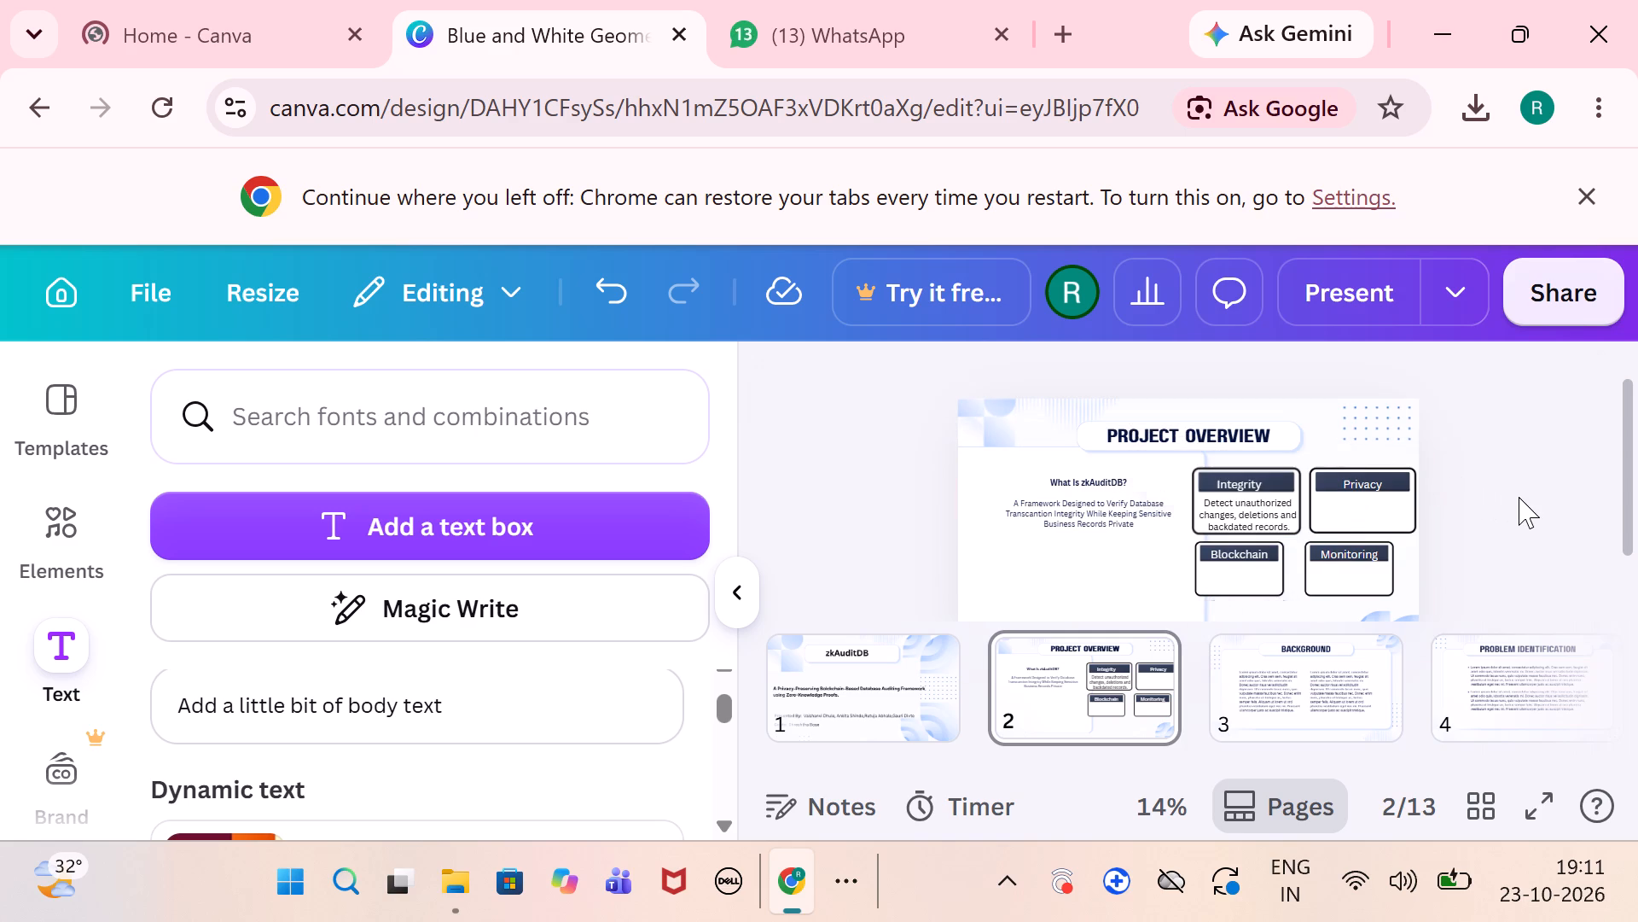
# Nudge the enlarged Integrity description slightly upward within its box.
pyautogui.click(1242, 503)
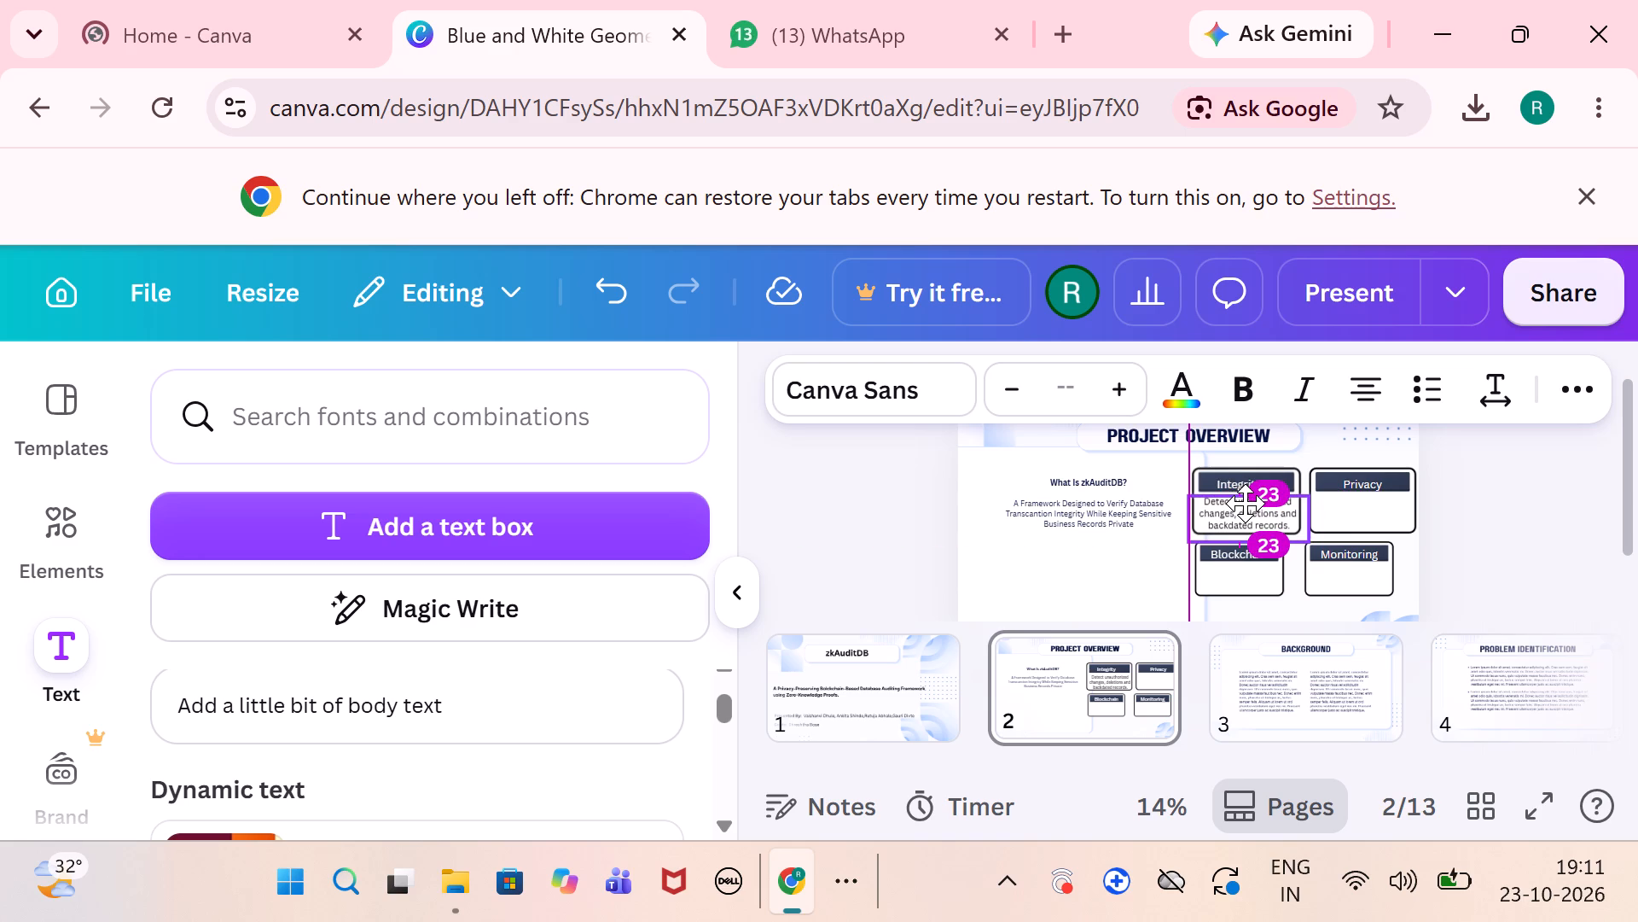
pyautogui.click(1518, 513)
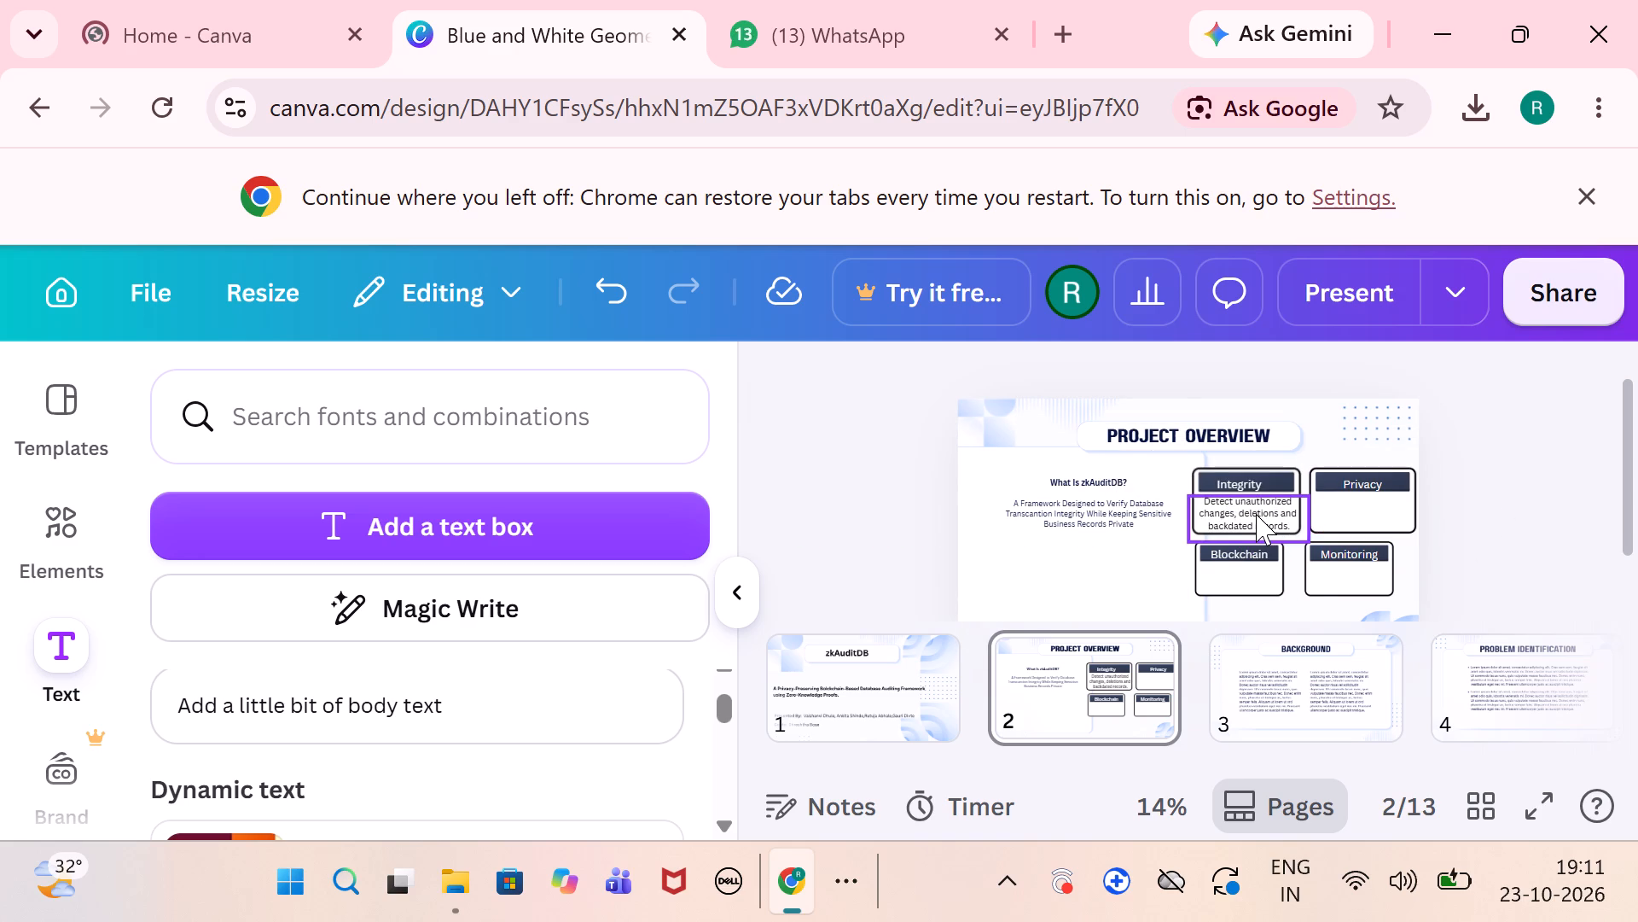
# Duplicate the Integrity description and place the copy inside the Privacy box beneath its heading.
pyautogui.click(1256, 514)
pyautogui.press('ctrl+Insert')
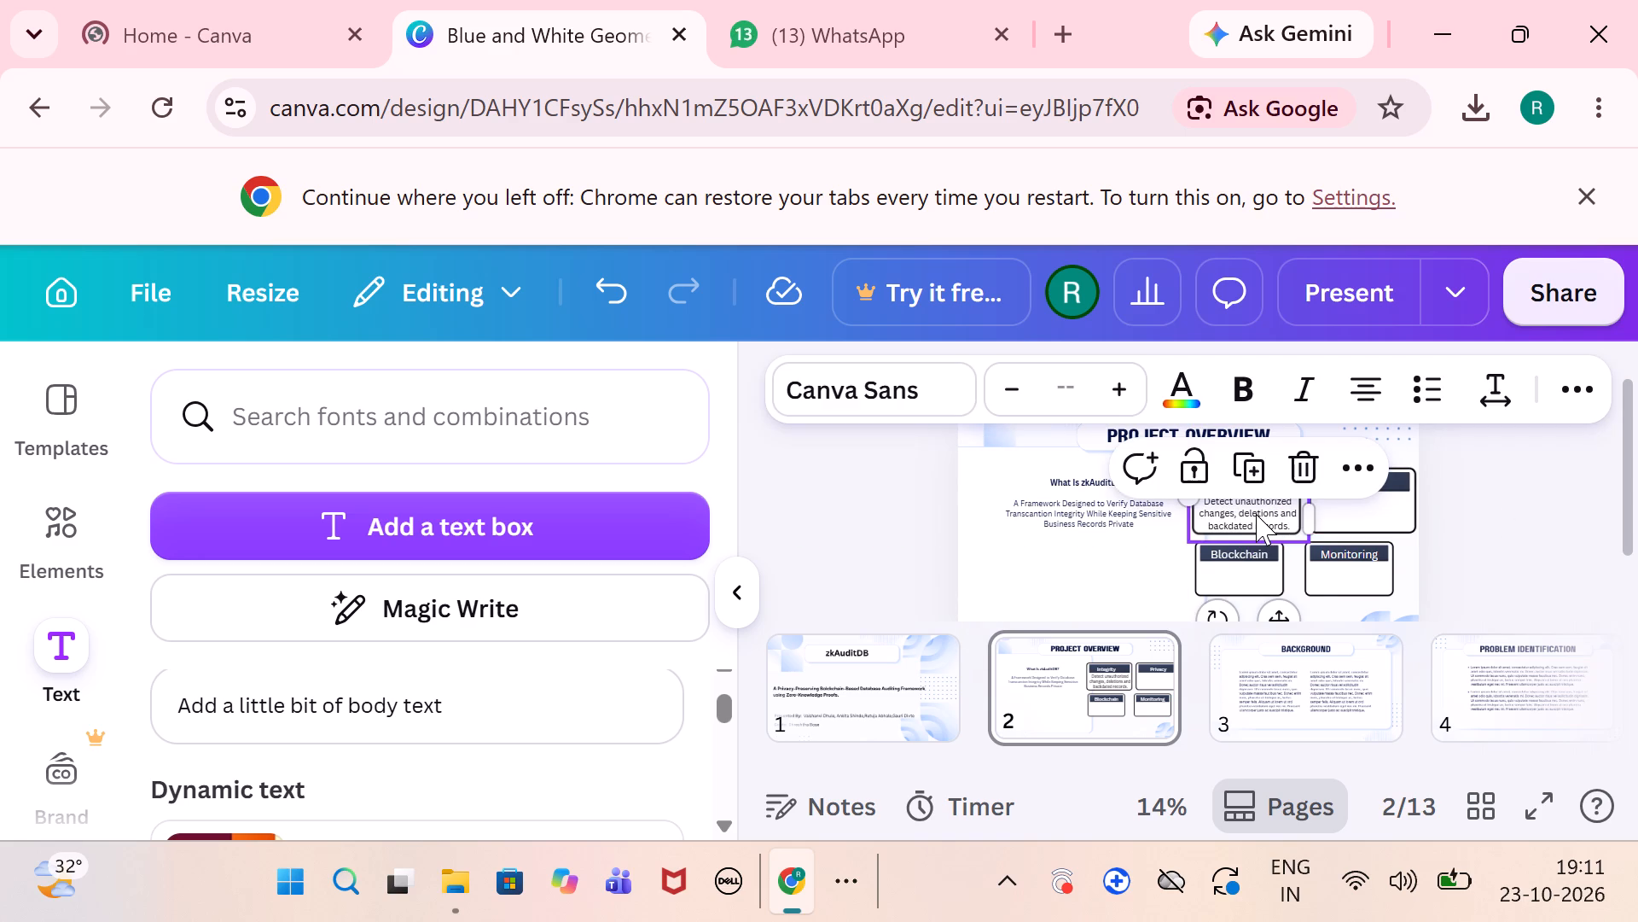
pyautogui.click(1204, 507)
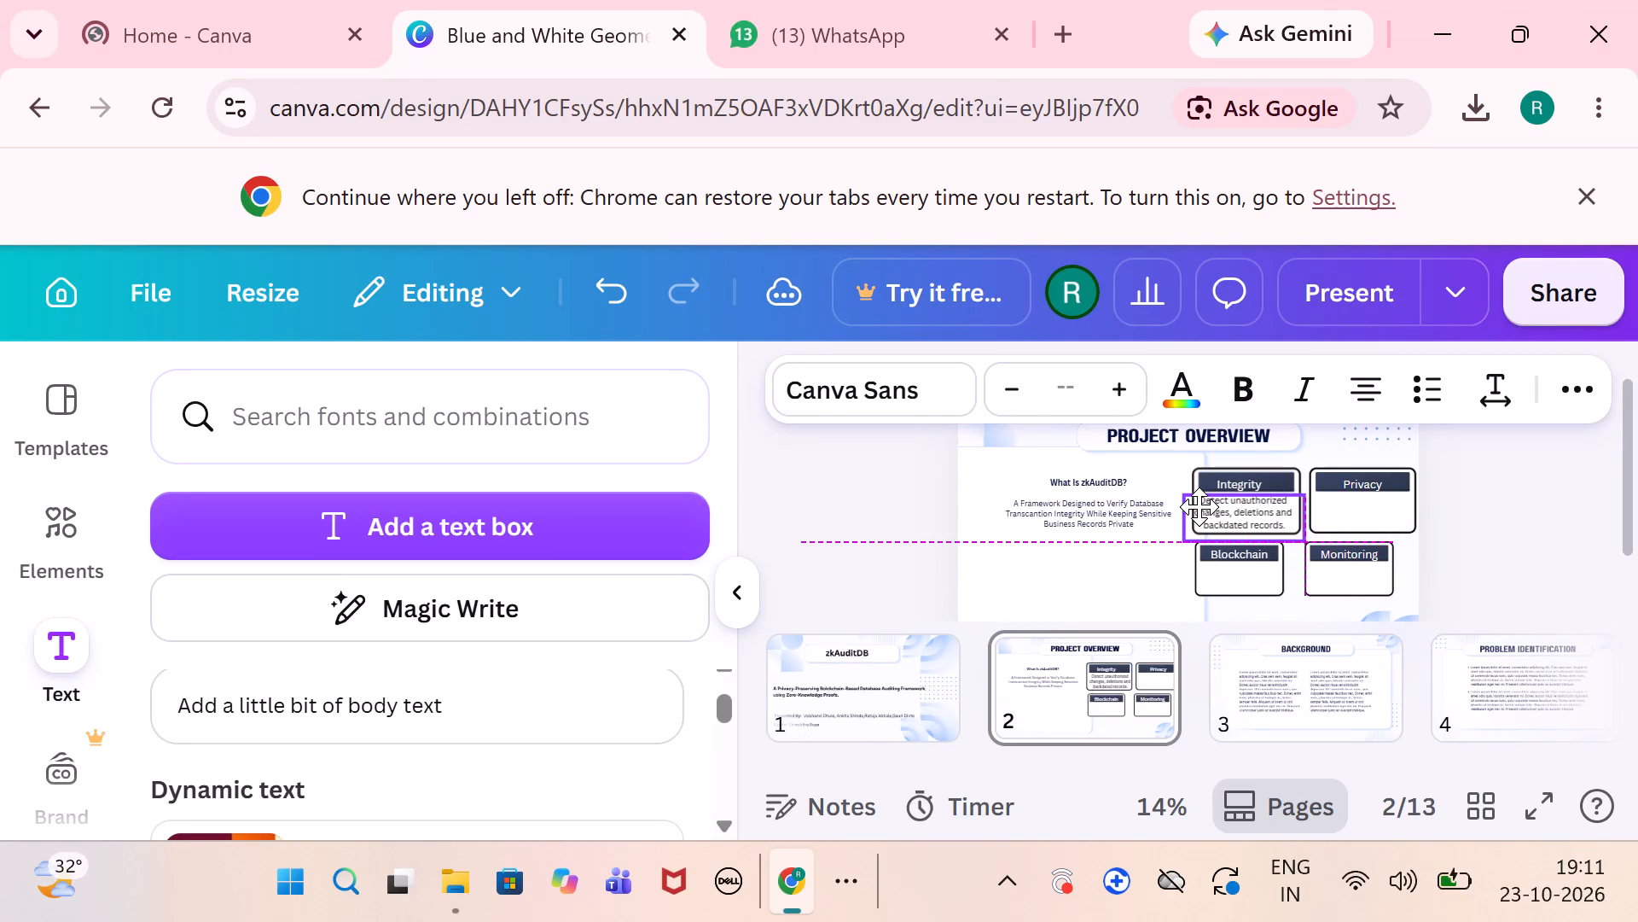
pyautogui.click(1352, 508)
pyautogui.press('shift+Insert')
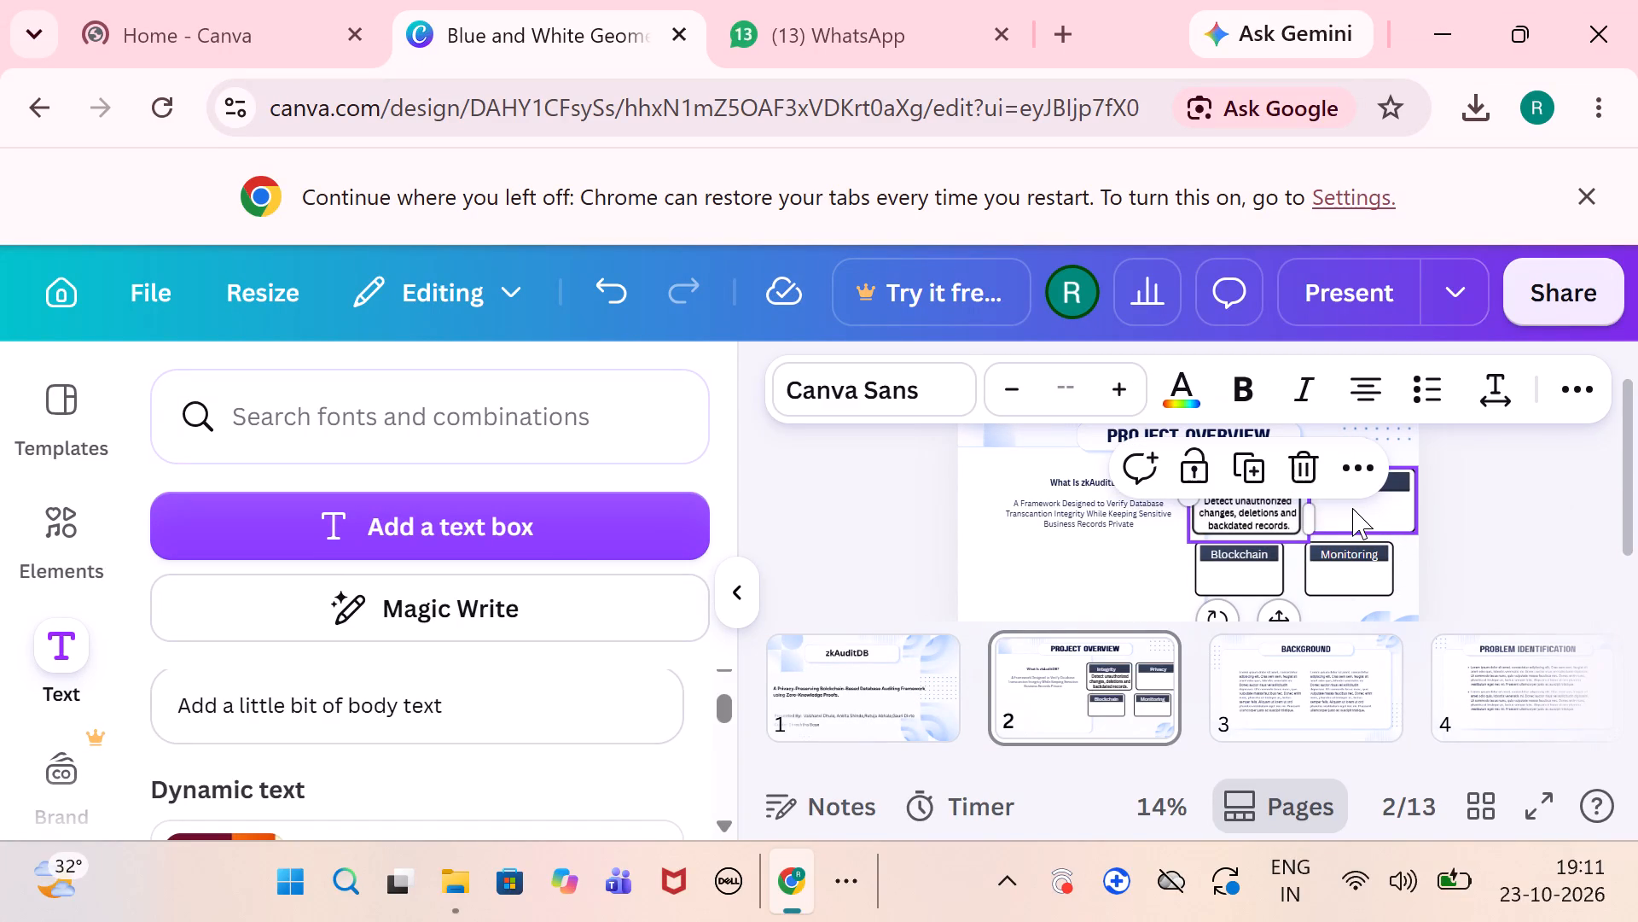
pyautogui.moveTo(1275, 516); pyautogui.dragTo(1368, 514)
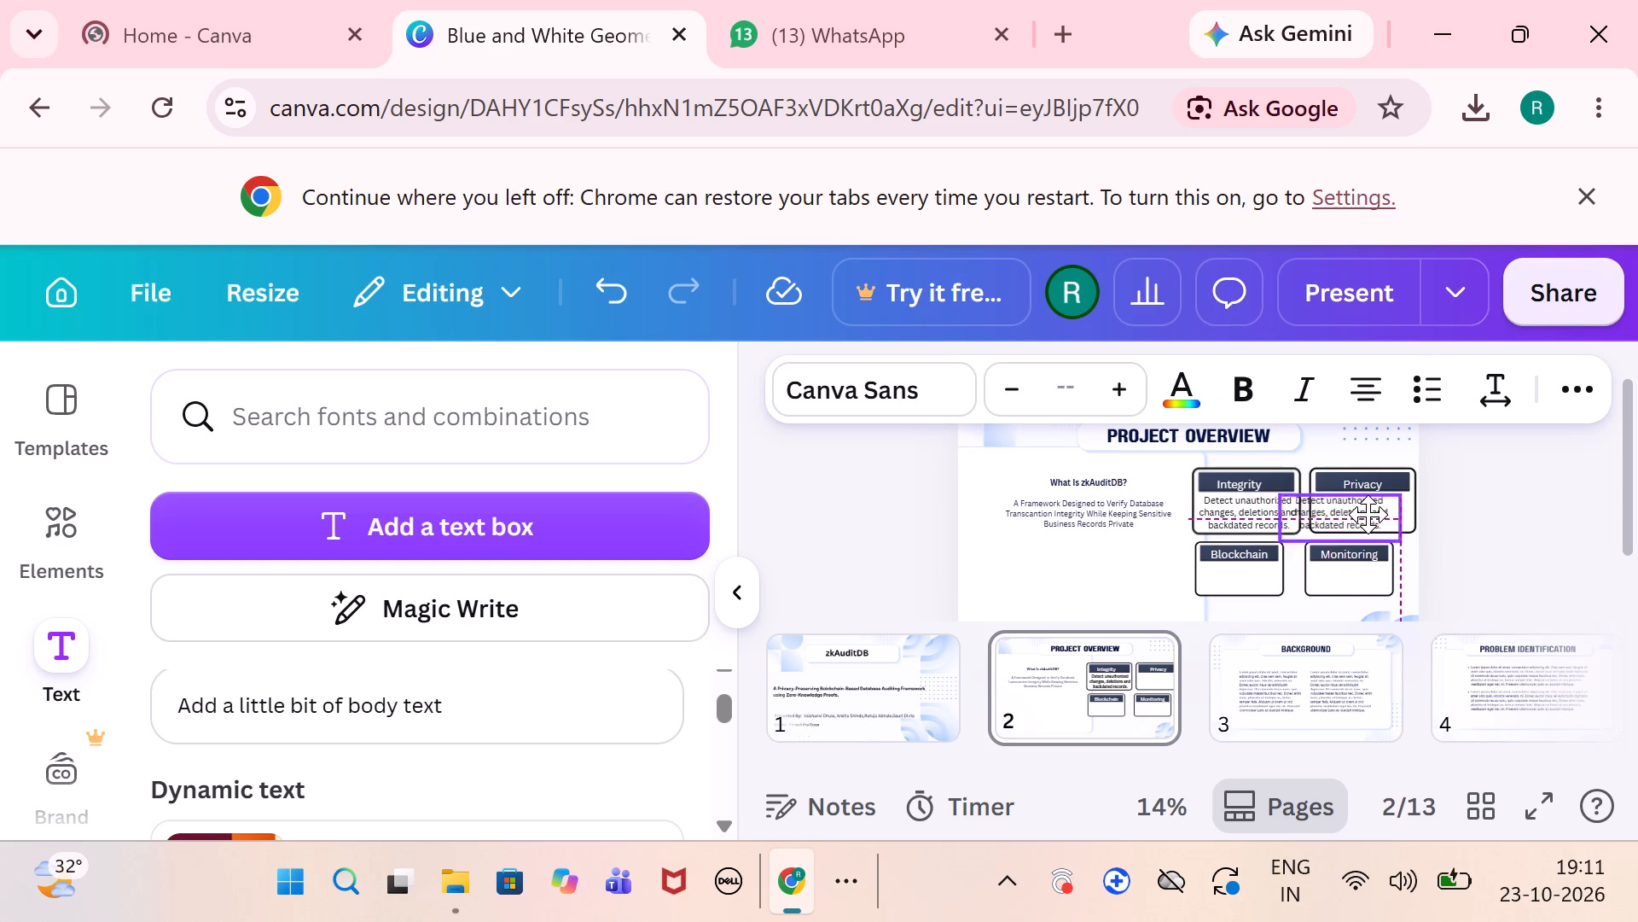
pyautogui.moveTo(1368, 514); pyautogui.dragTo(1393, 511)
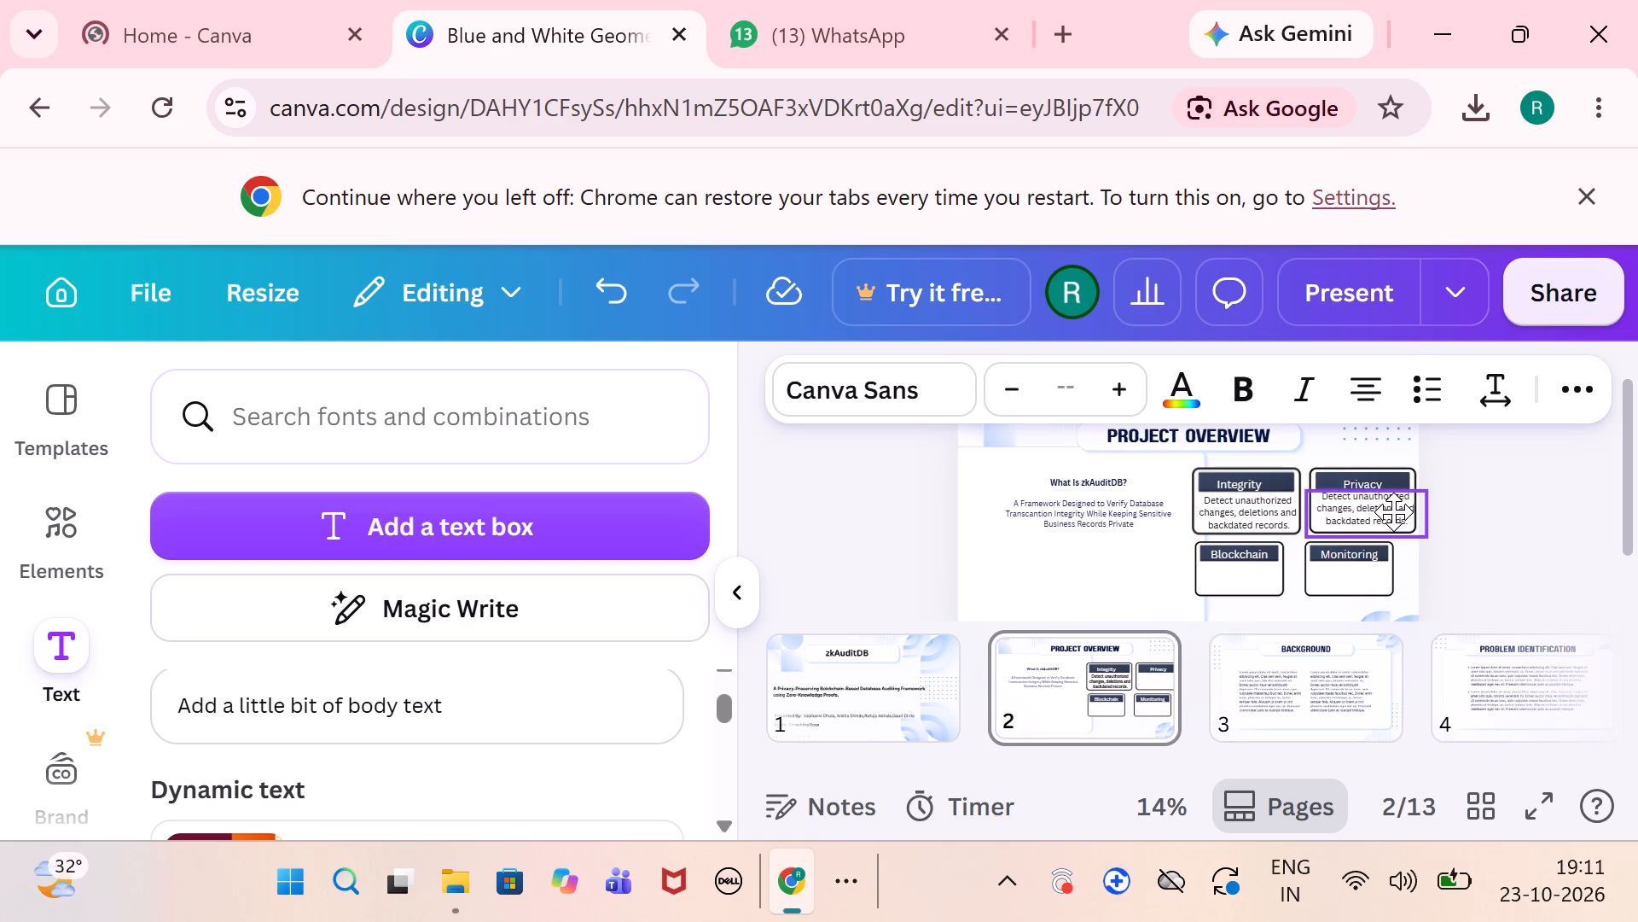
pyautogui.moveTo(1393, 511); pyautogui.dragTo(1389, 515)
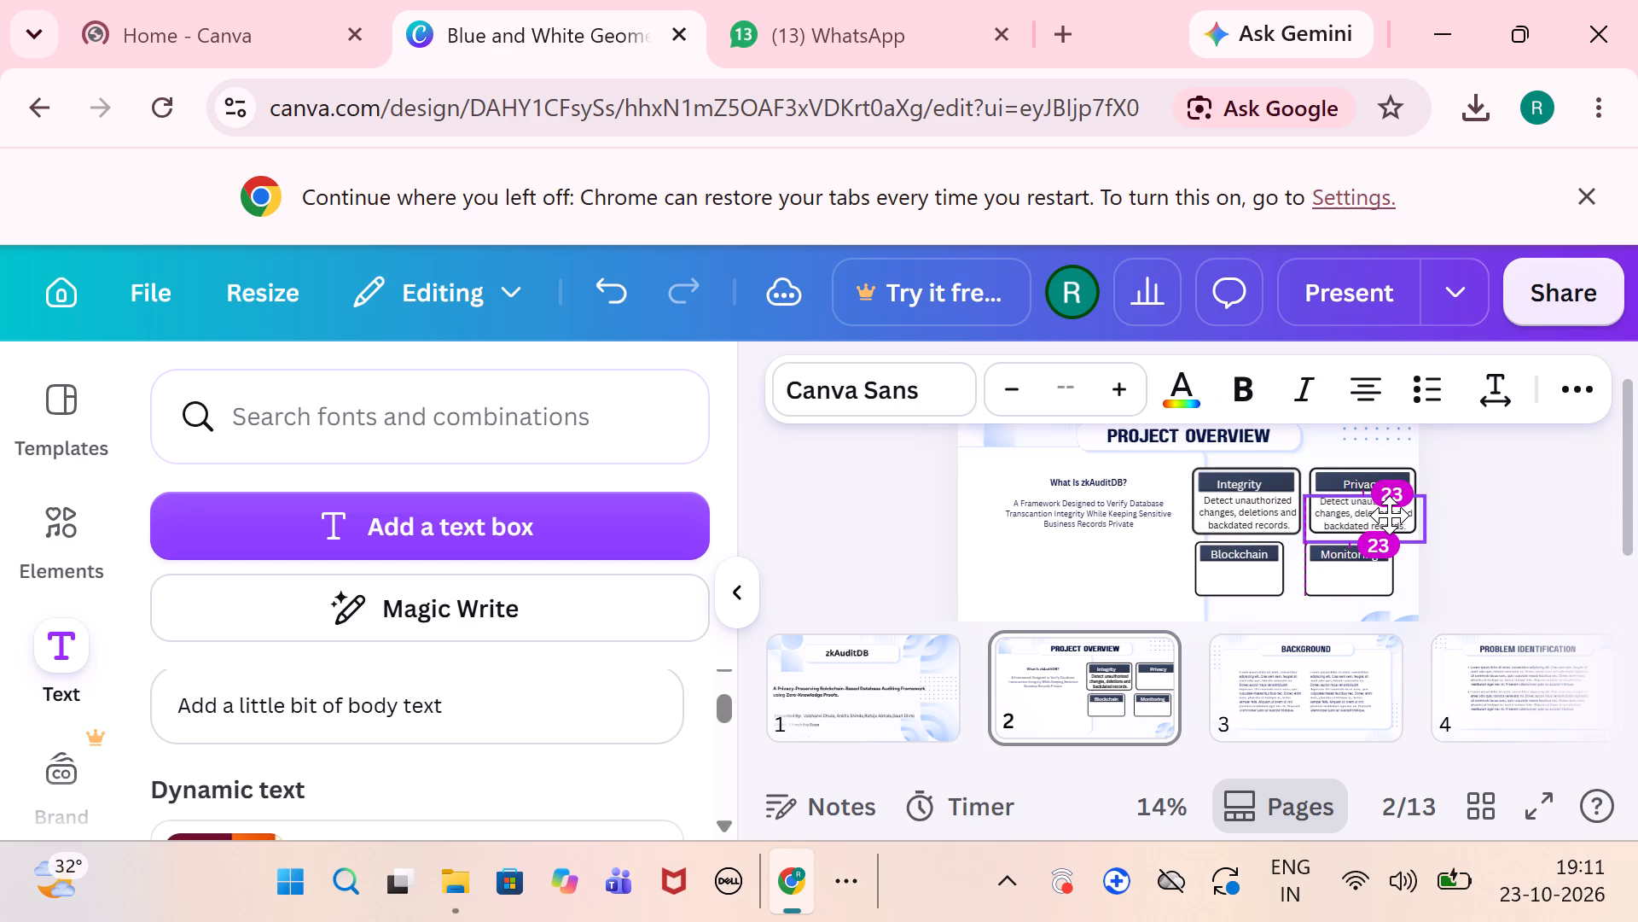
pyautogui.moveTo(1389, 515); pyautogui.dragTo(1393, 512)
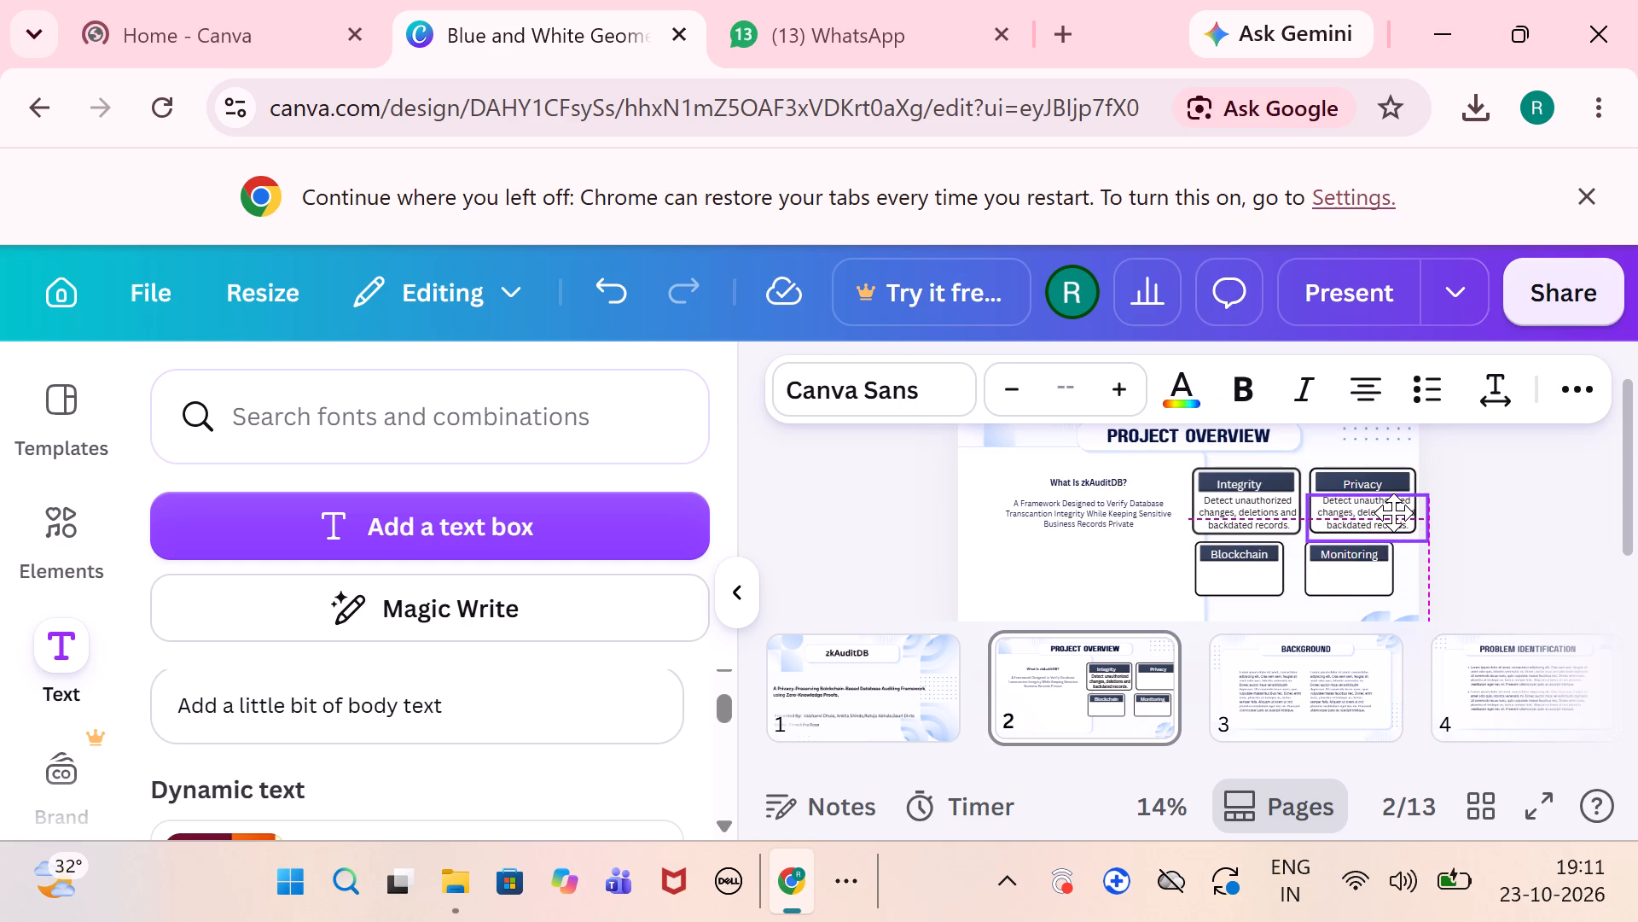
pyautogui.moveTo(1393, 512); pyautogui.dragTo(1390, 511)
pyautogui.click(1557, 525)
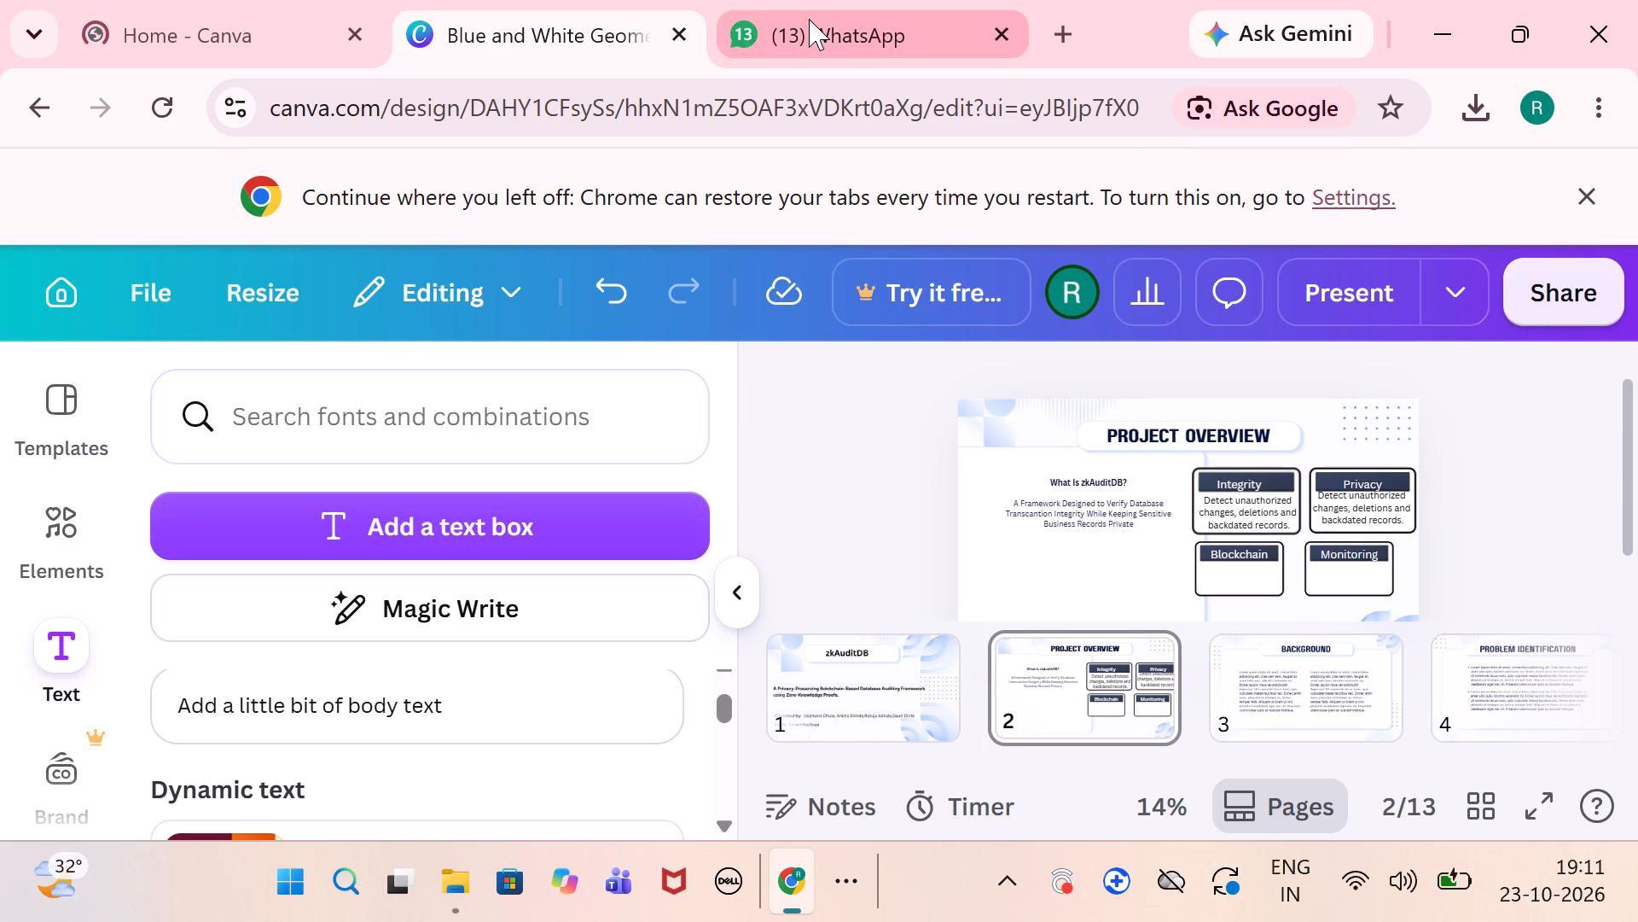
# Copy the Privacy description from slide 2 of the PowerPoint deck and replace the duplicated text in Canva's Privacy box with it.
pyautogui.click(455, 878)
pyautogui.doubleClick(583, 349)
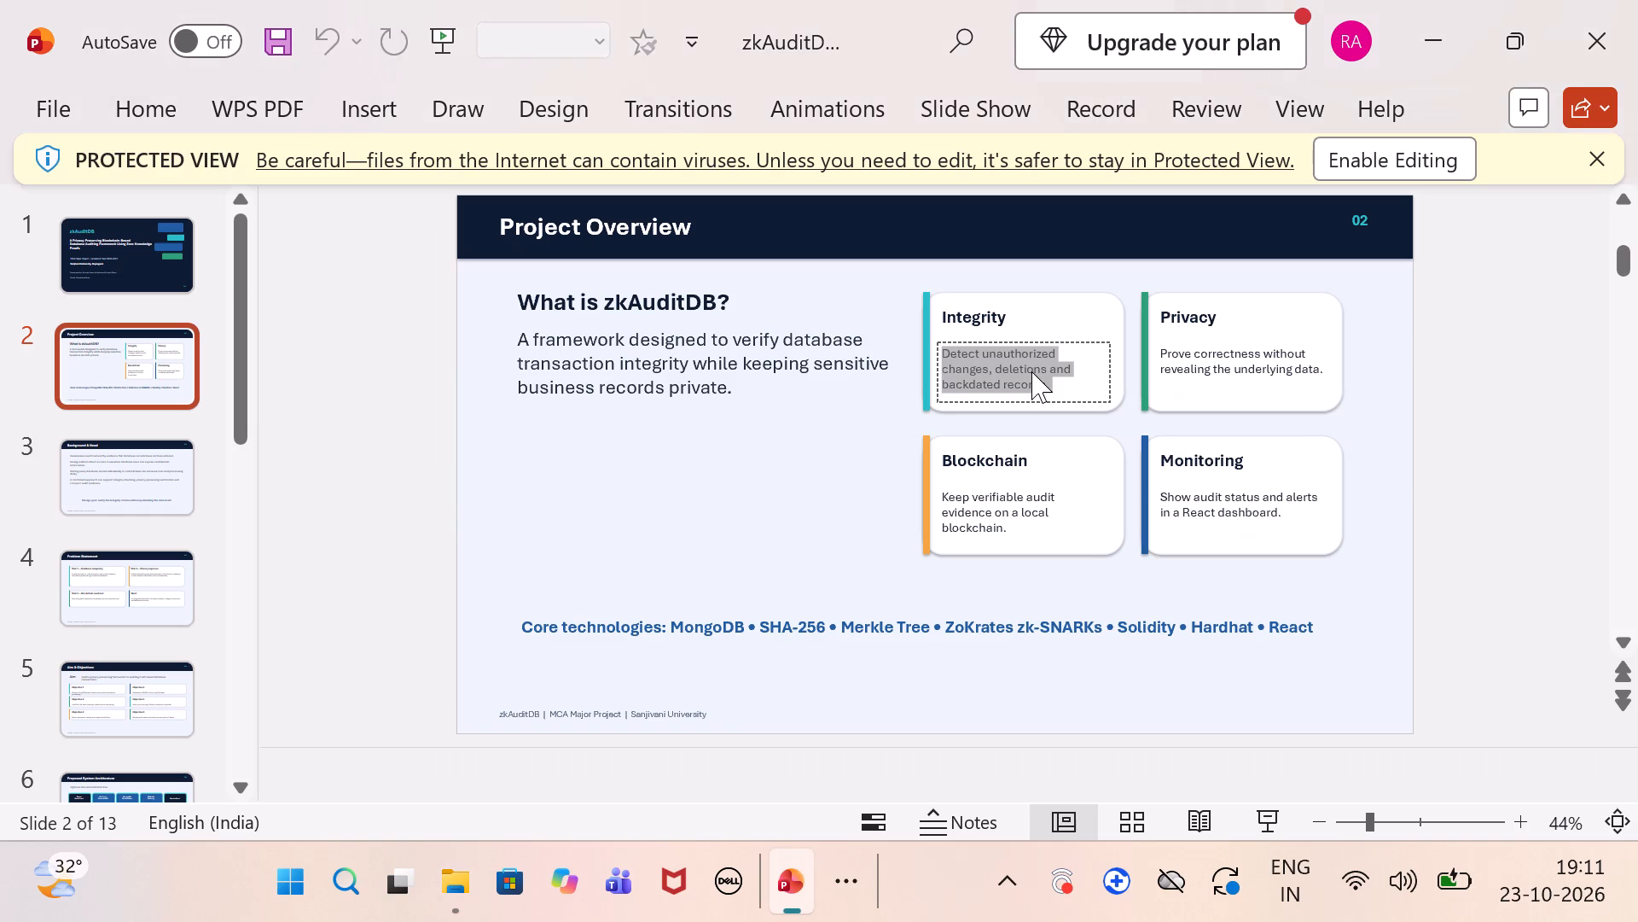
pyautogui.tripleClick(1189, 371)
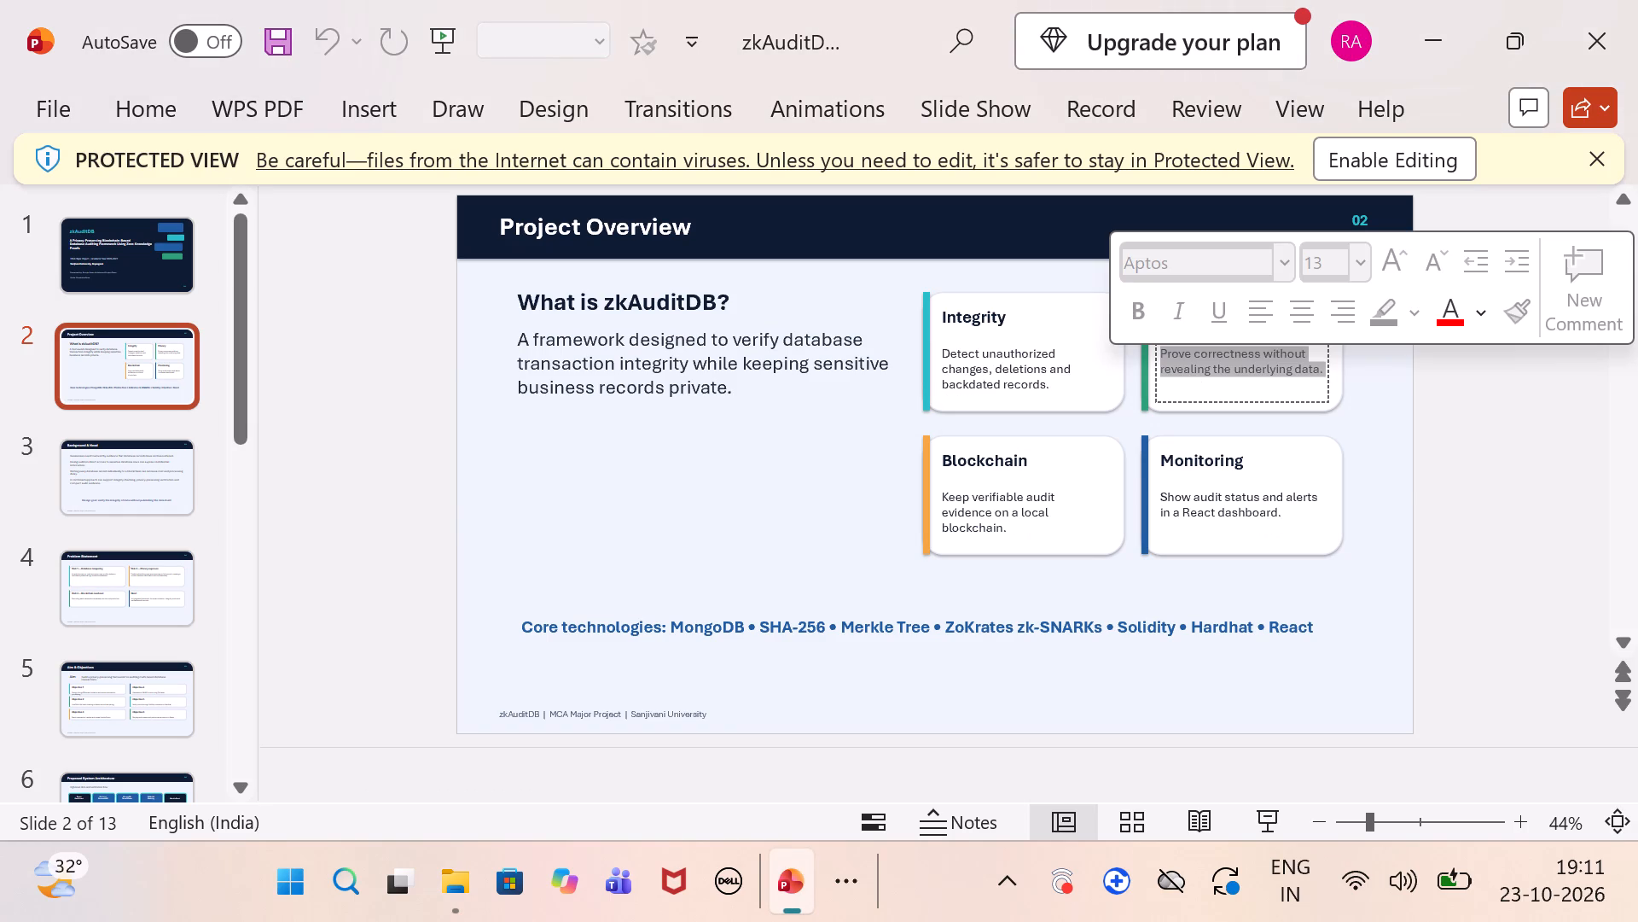
pyautogui.press('ctrl+Insert')
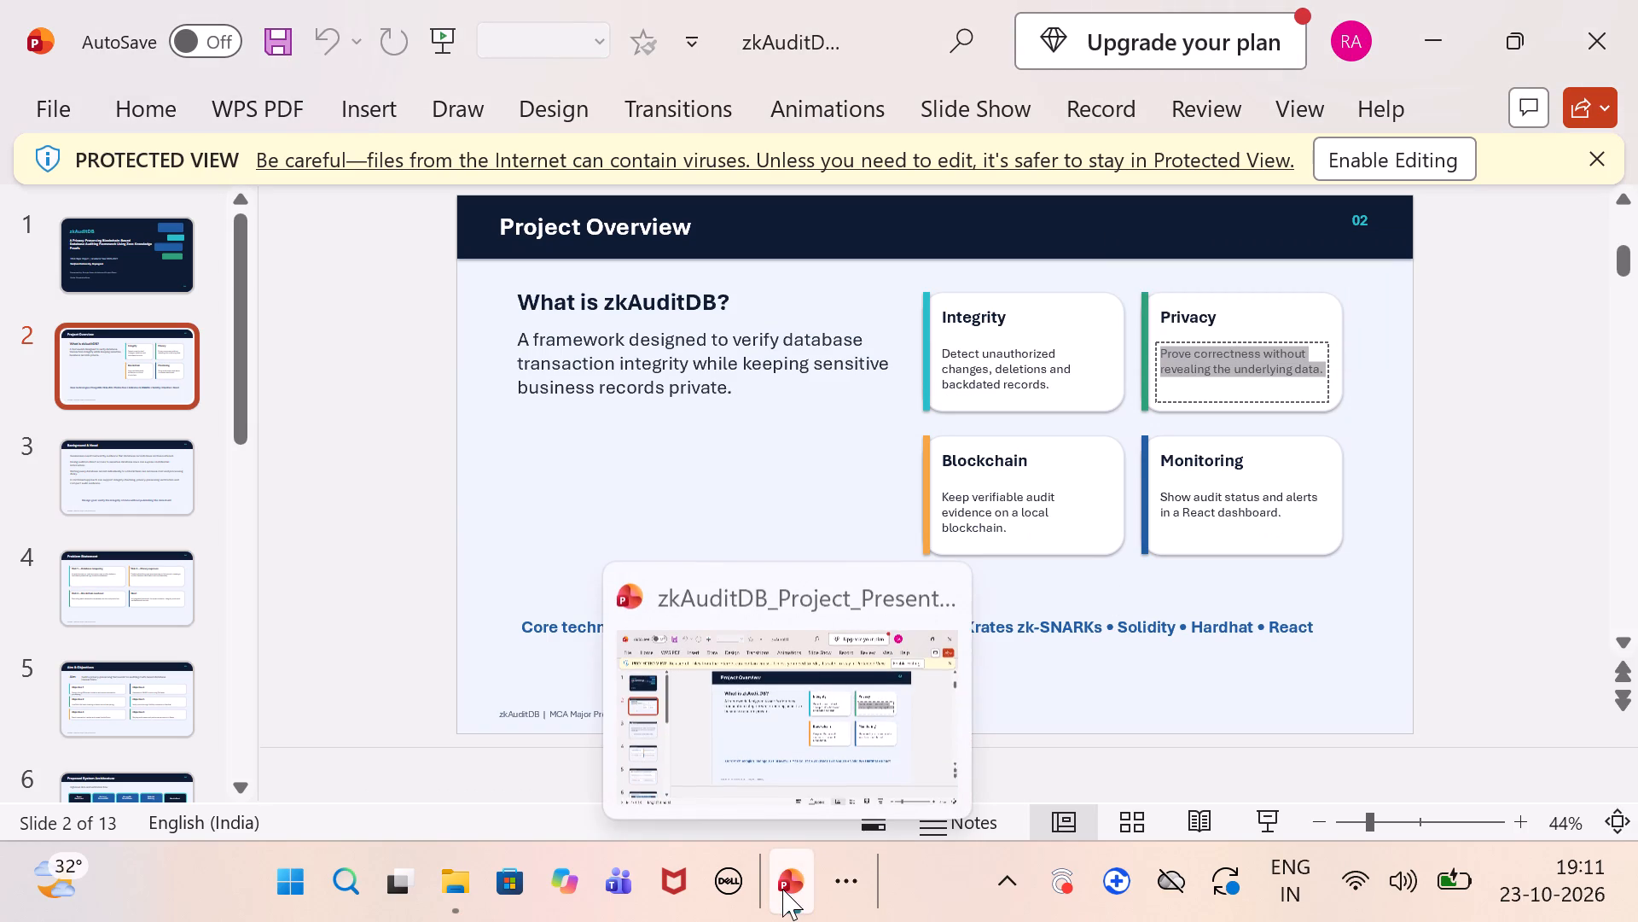
pyautogui.click(844, 895)
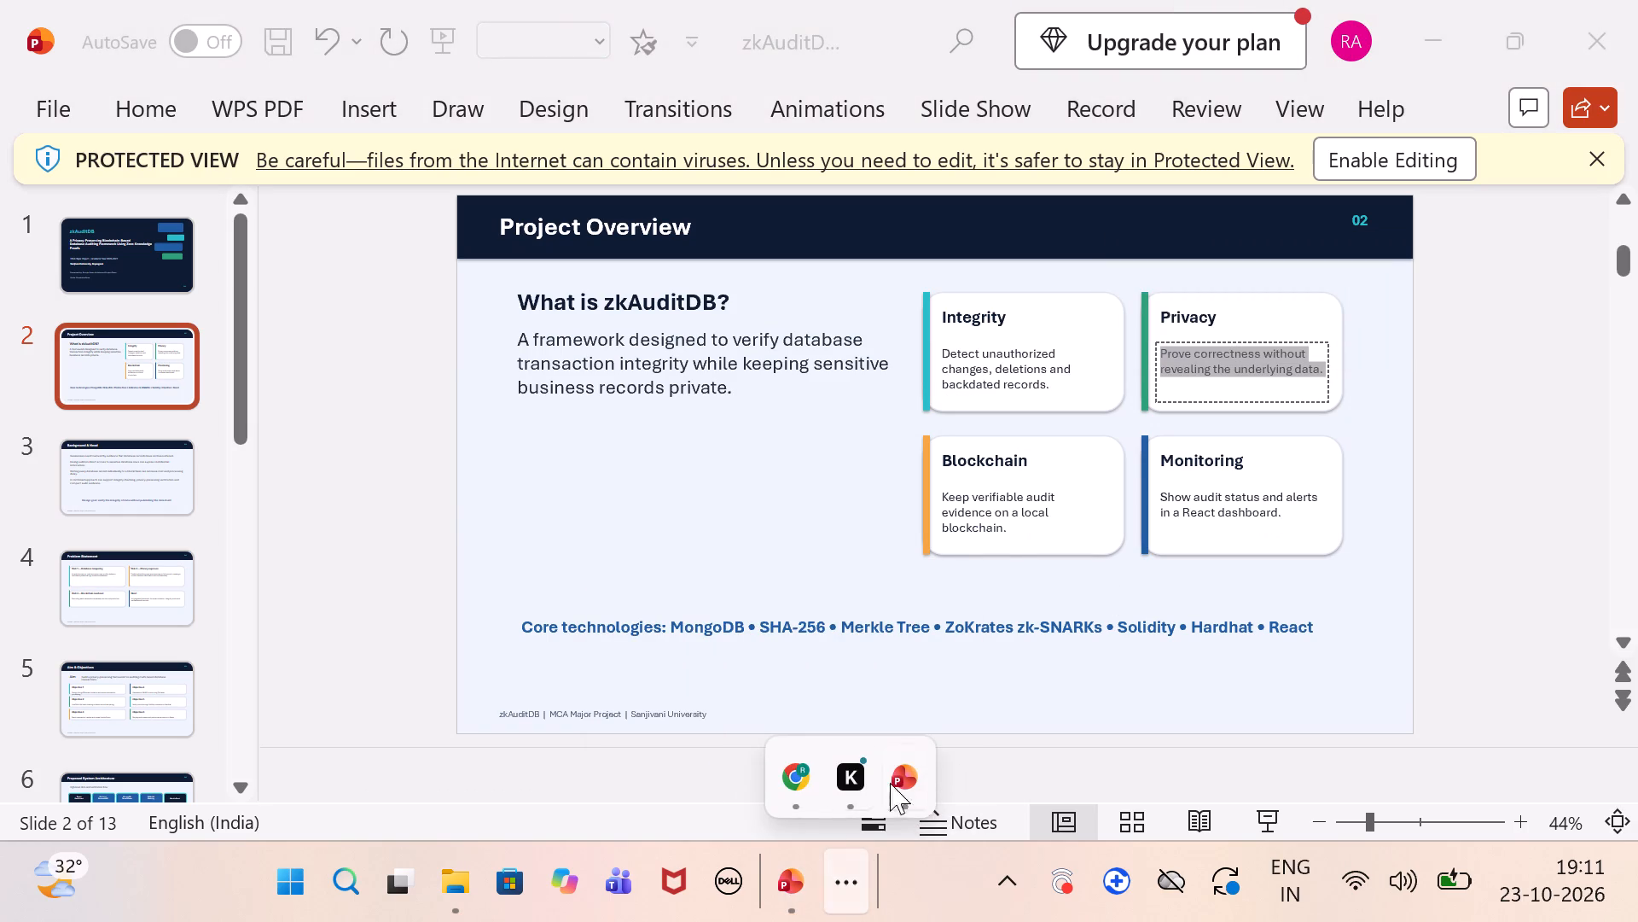
pyautogui.click(799, 791)
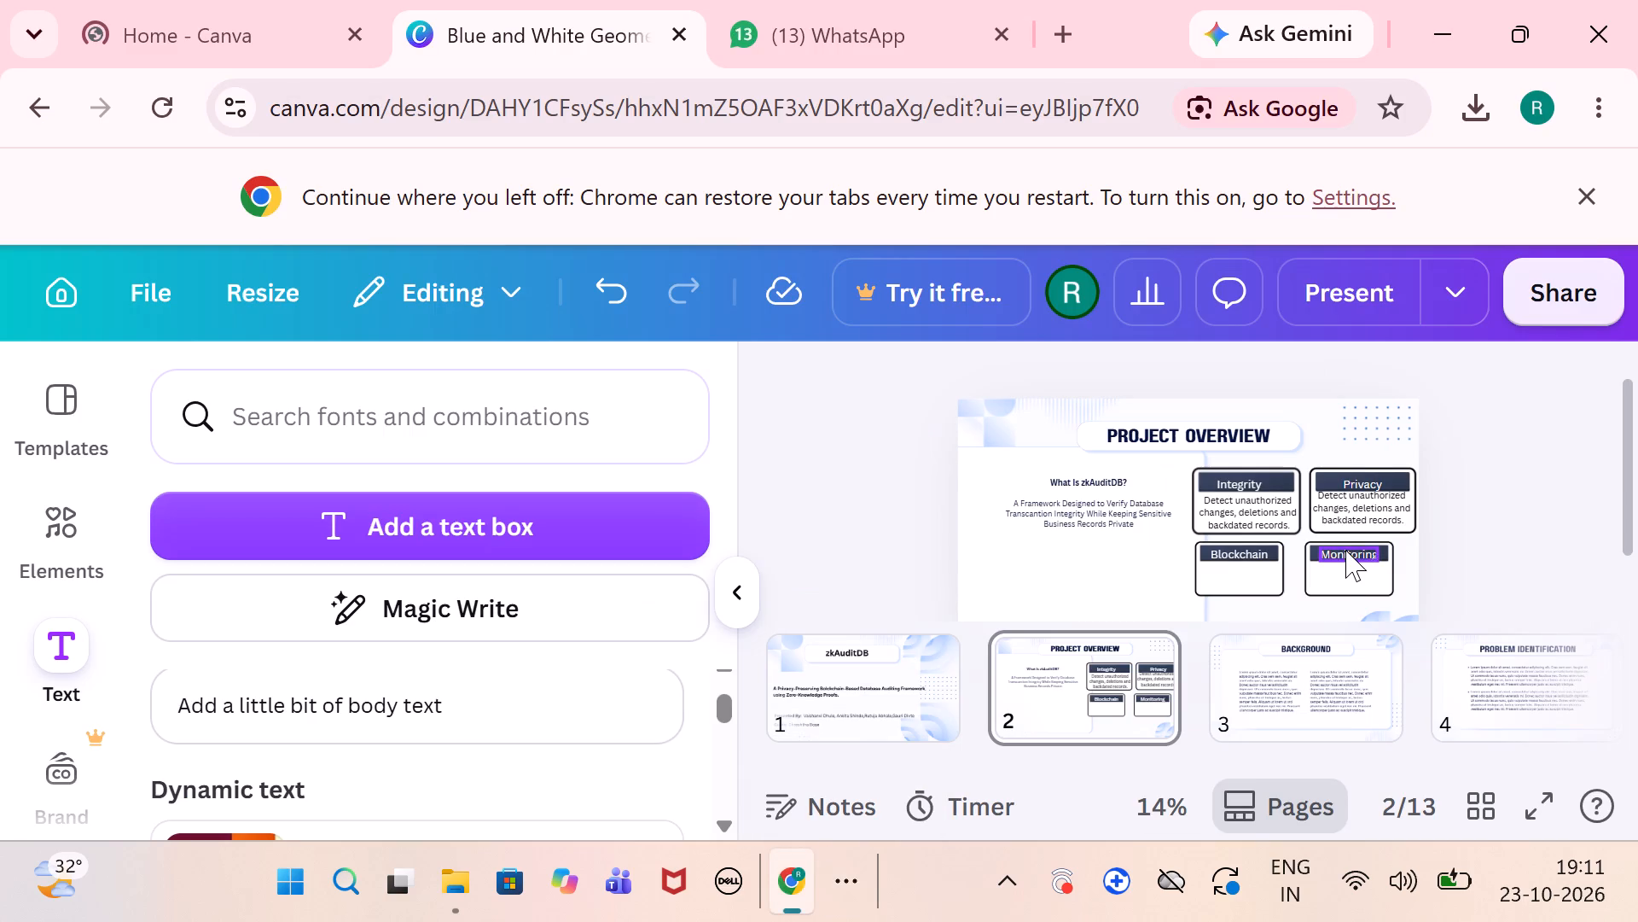
pyautogui.doubleClick(1350, 501)
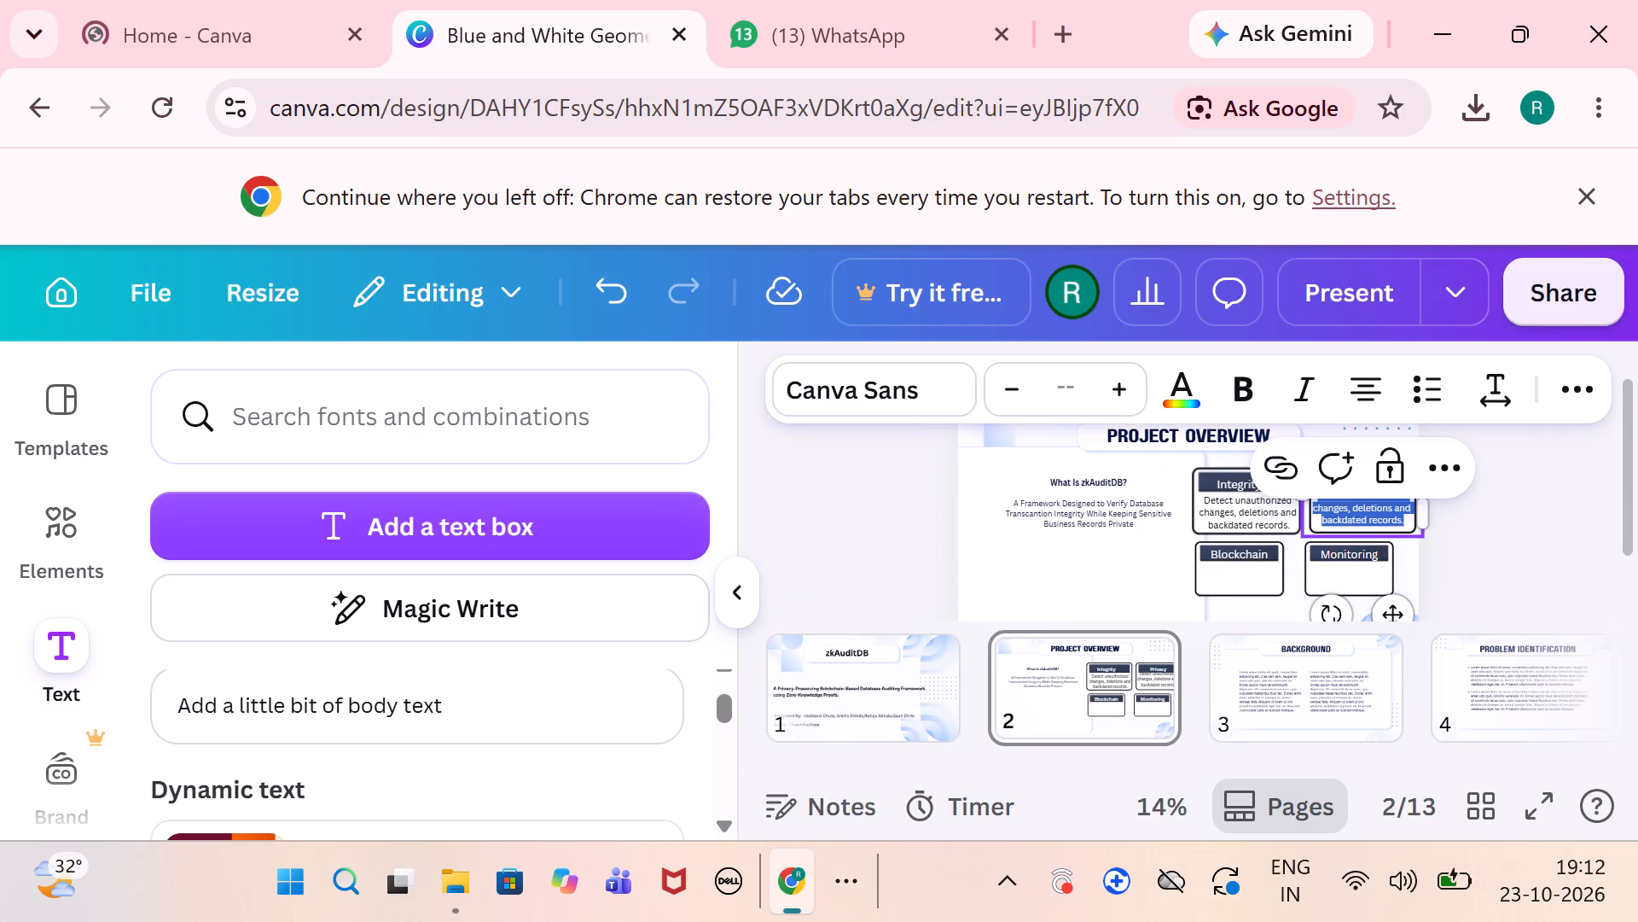
pyautogui.press('shift+Insert')
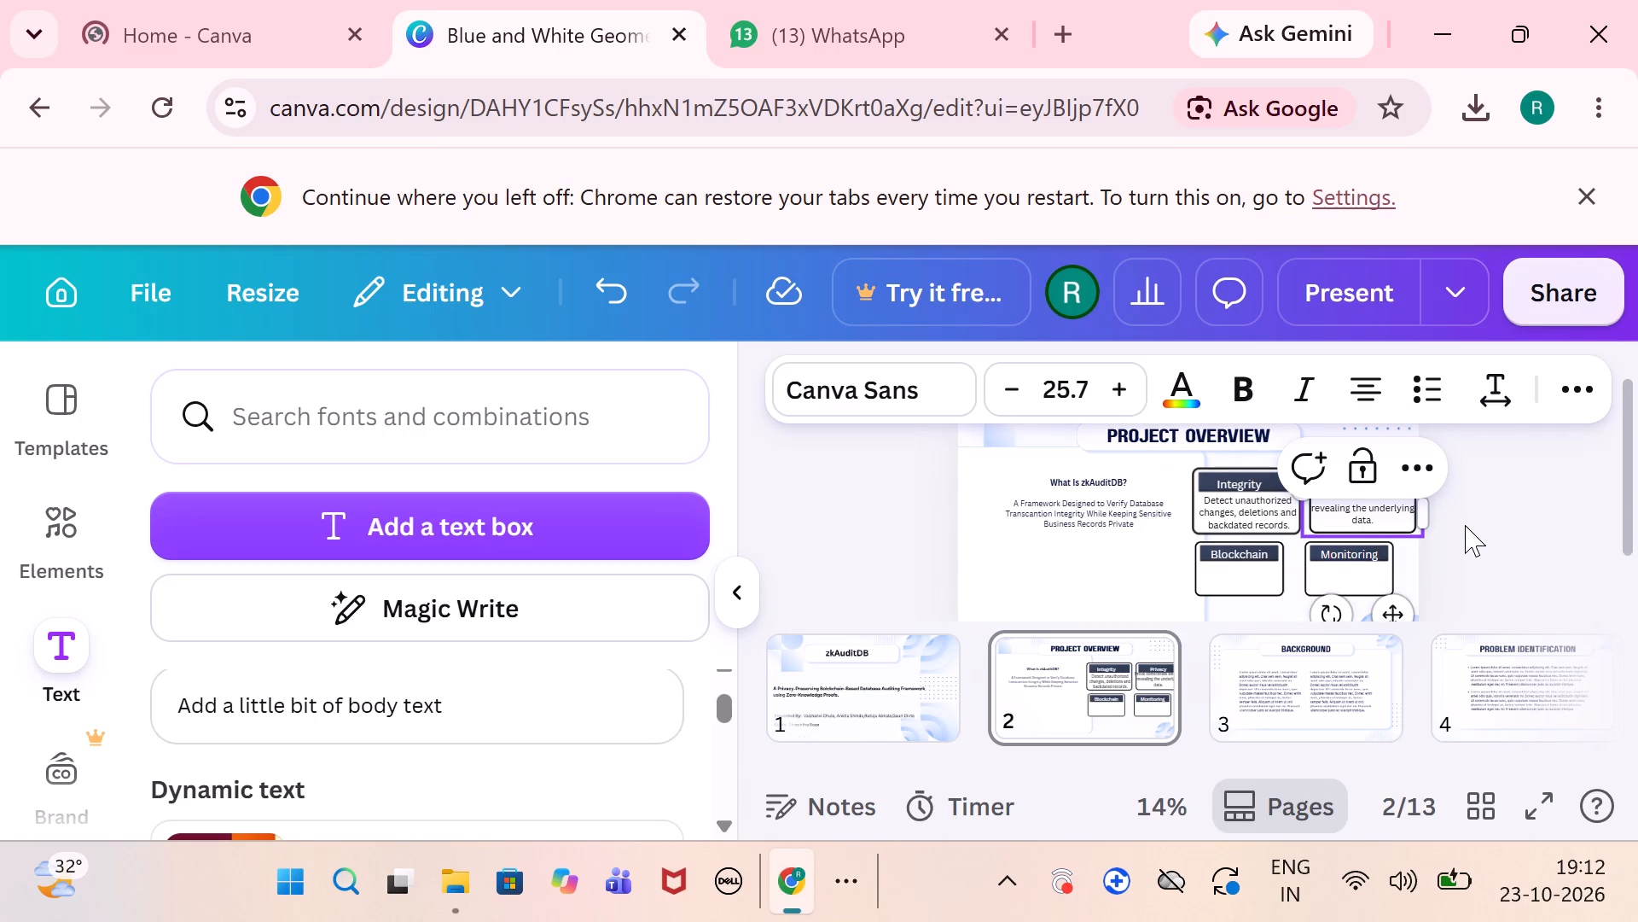
pyautogui.click(1465, 525)
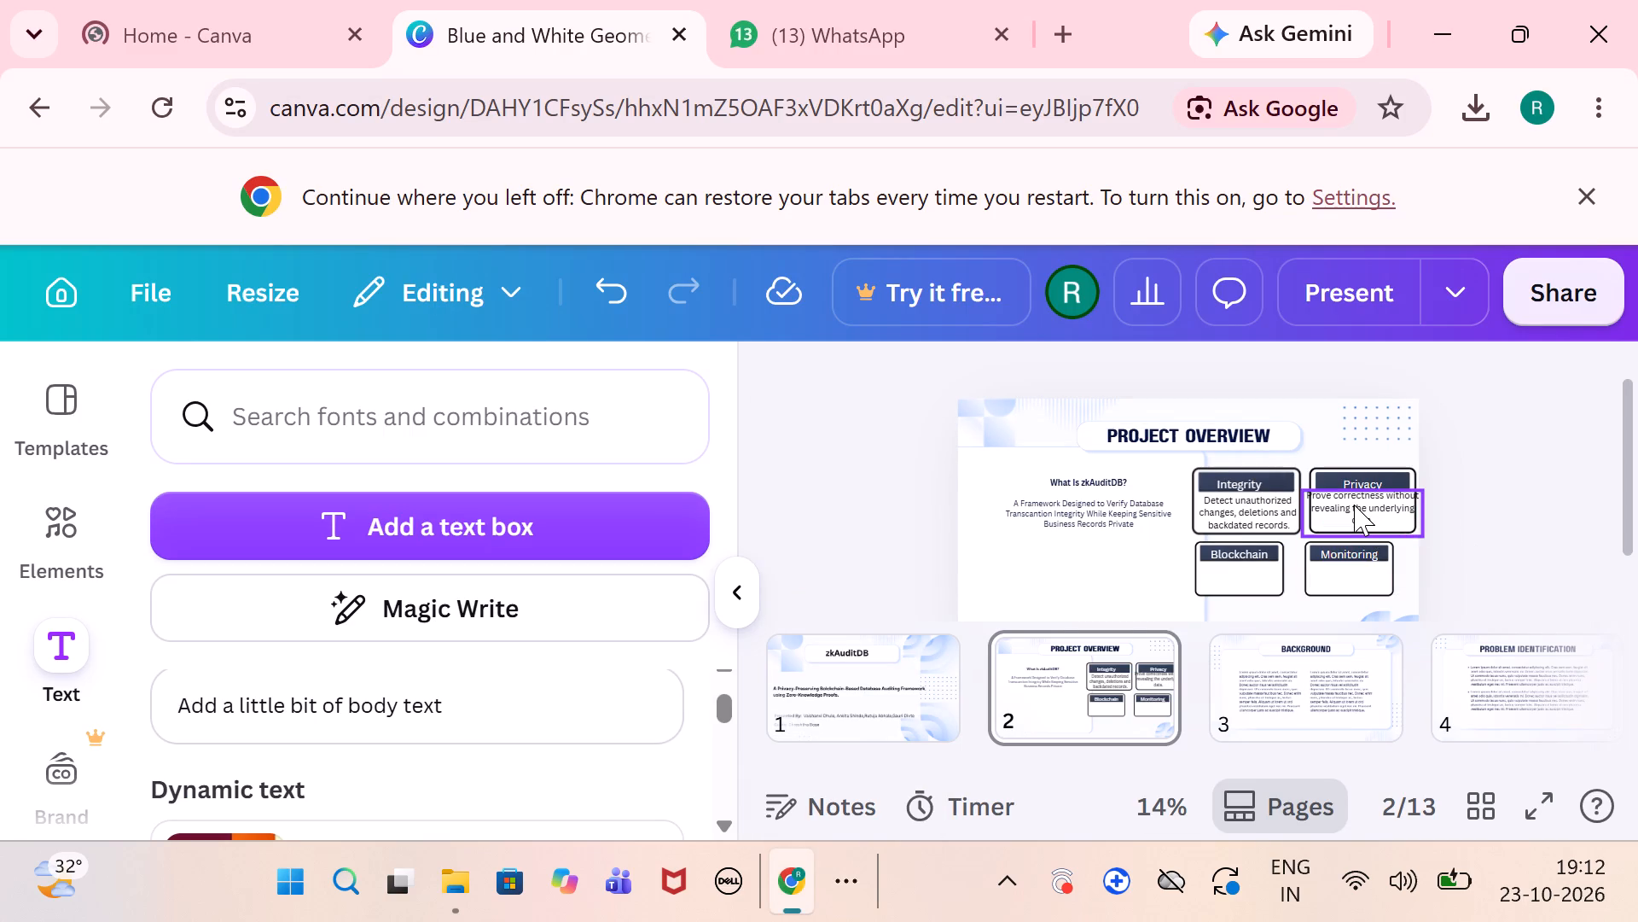
# Scale the Privacy description down slightly and reposition it so all three lines fit inside the Privacy box.
pyautogui.click(1354, 505)
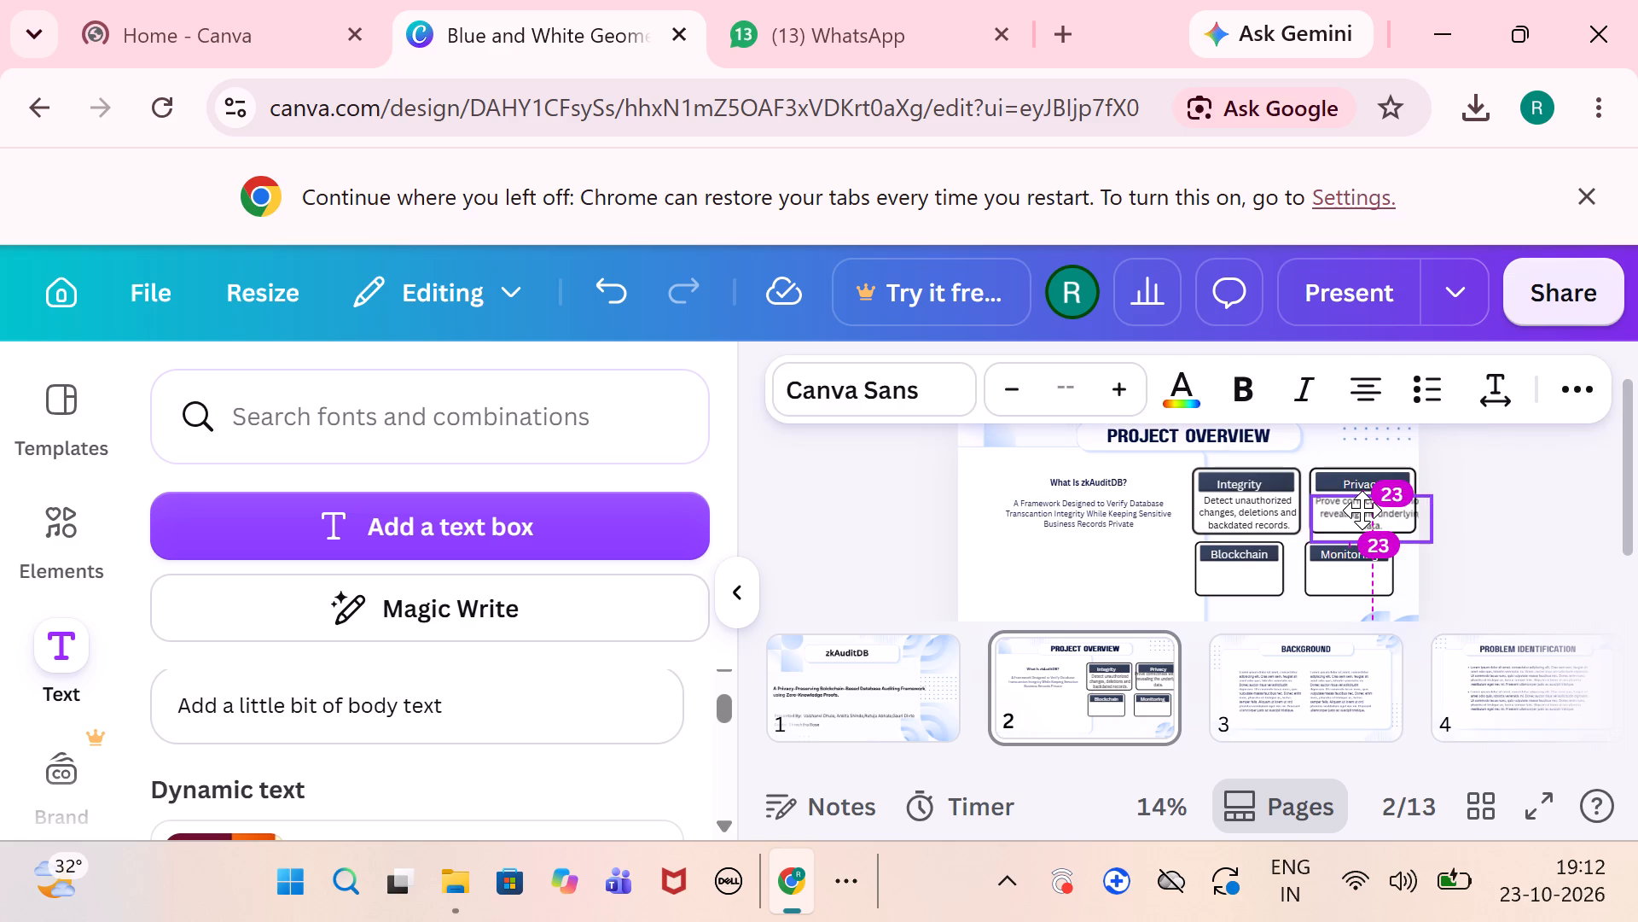
pyautogui.click(1581, 511)
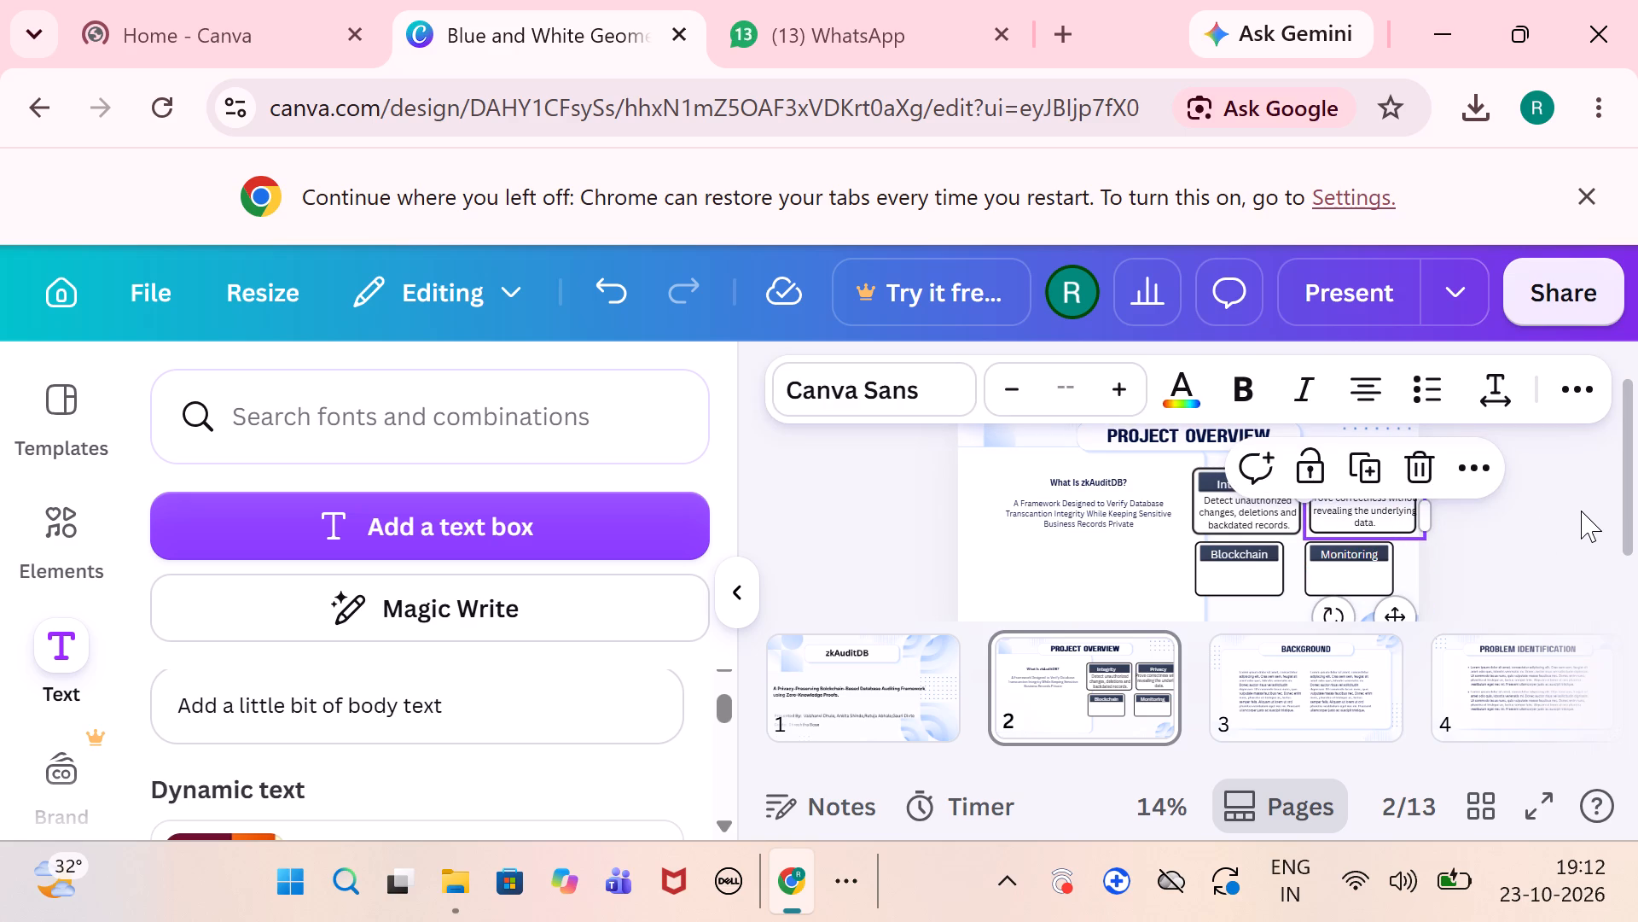
pyautogui.click(1377, 514)
pyautogui.moveTo(1304, 499); pyautogui.dragTo(1308, 502)
pyautogui.moveTo(1308, 502); pyautogui.dragTo(1314, 508)
pyautogui.click(1557, 543)
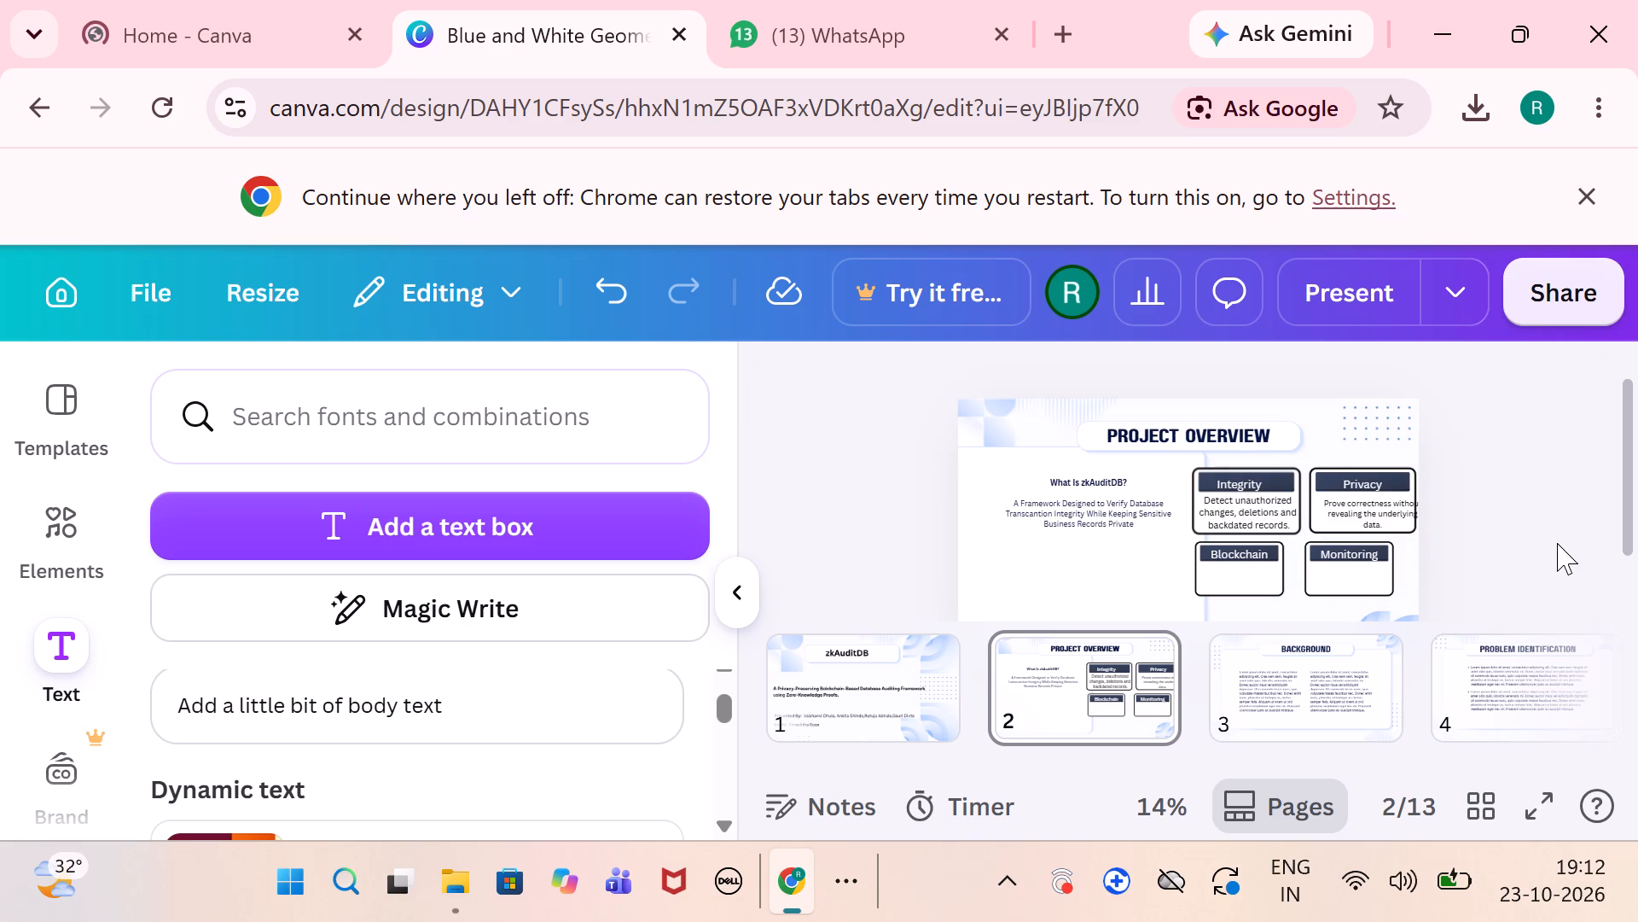
pyautogui.moveTo(1360, 520); pyautogui.dragTo(1352, 516)
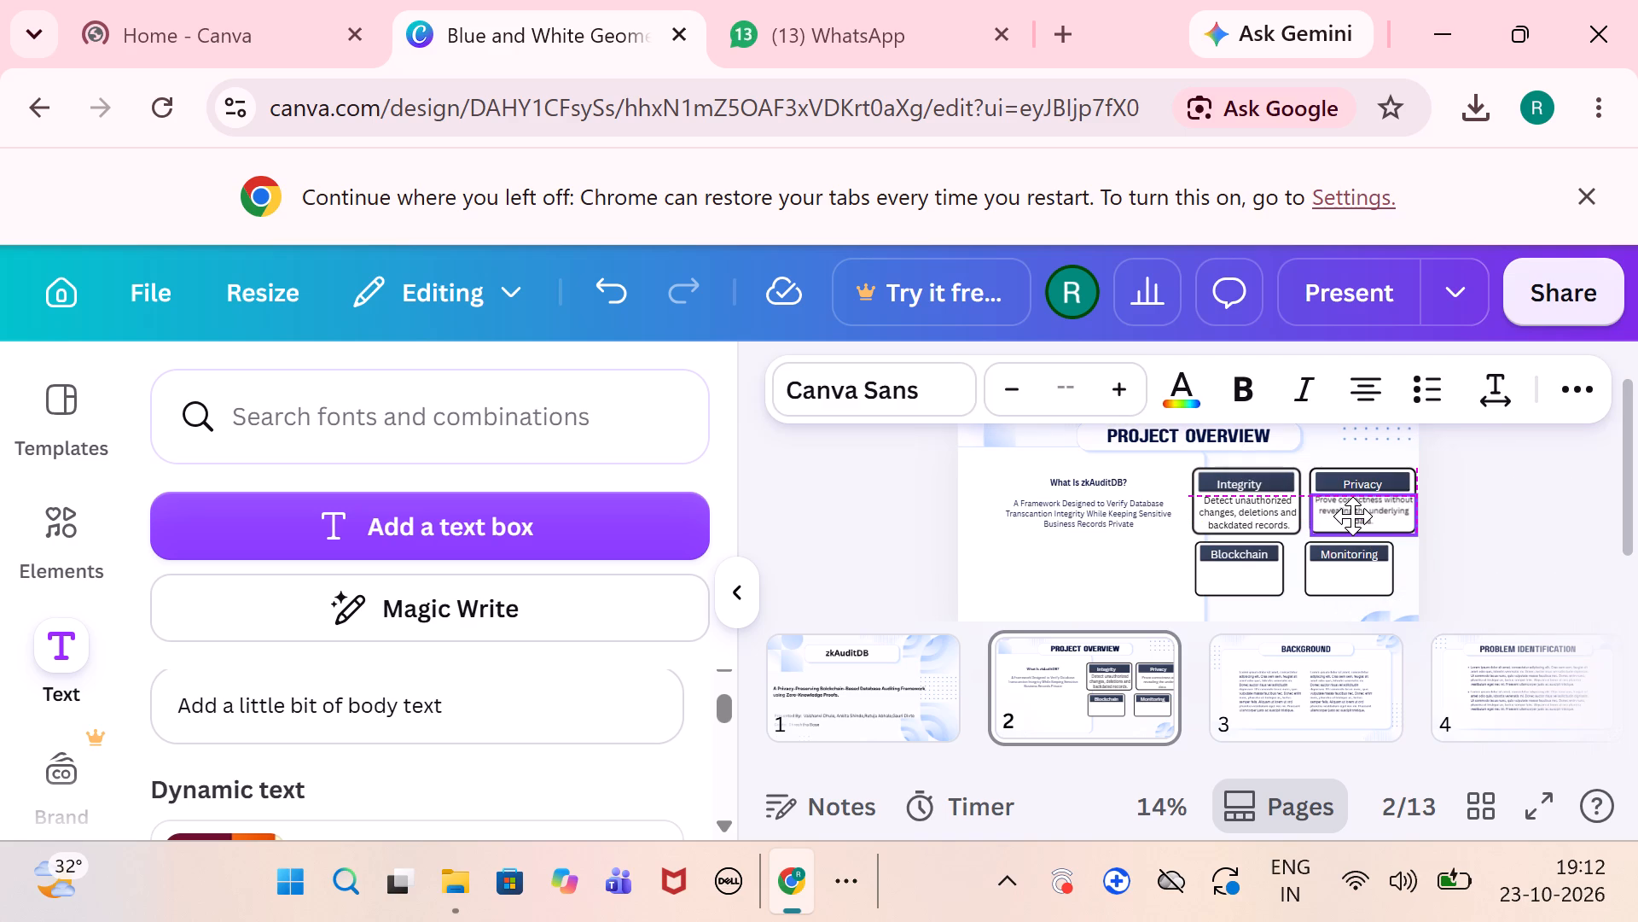
pyautogui.moveTo(1352, 516); pyautogui.dragTo(1352, 515)
pyautogui.click(1531, 564)
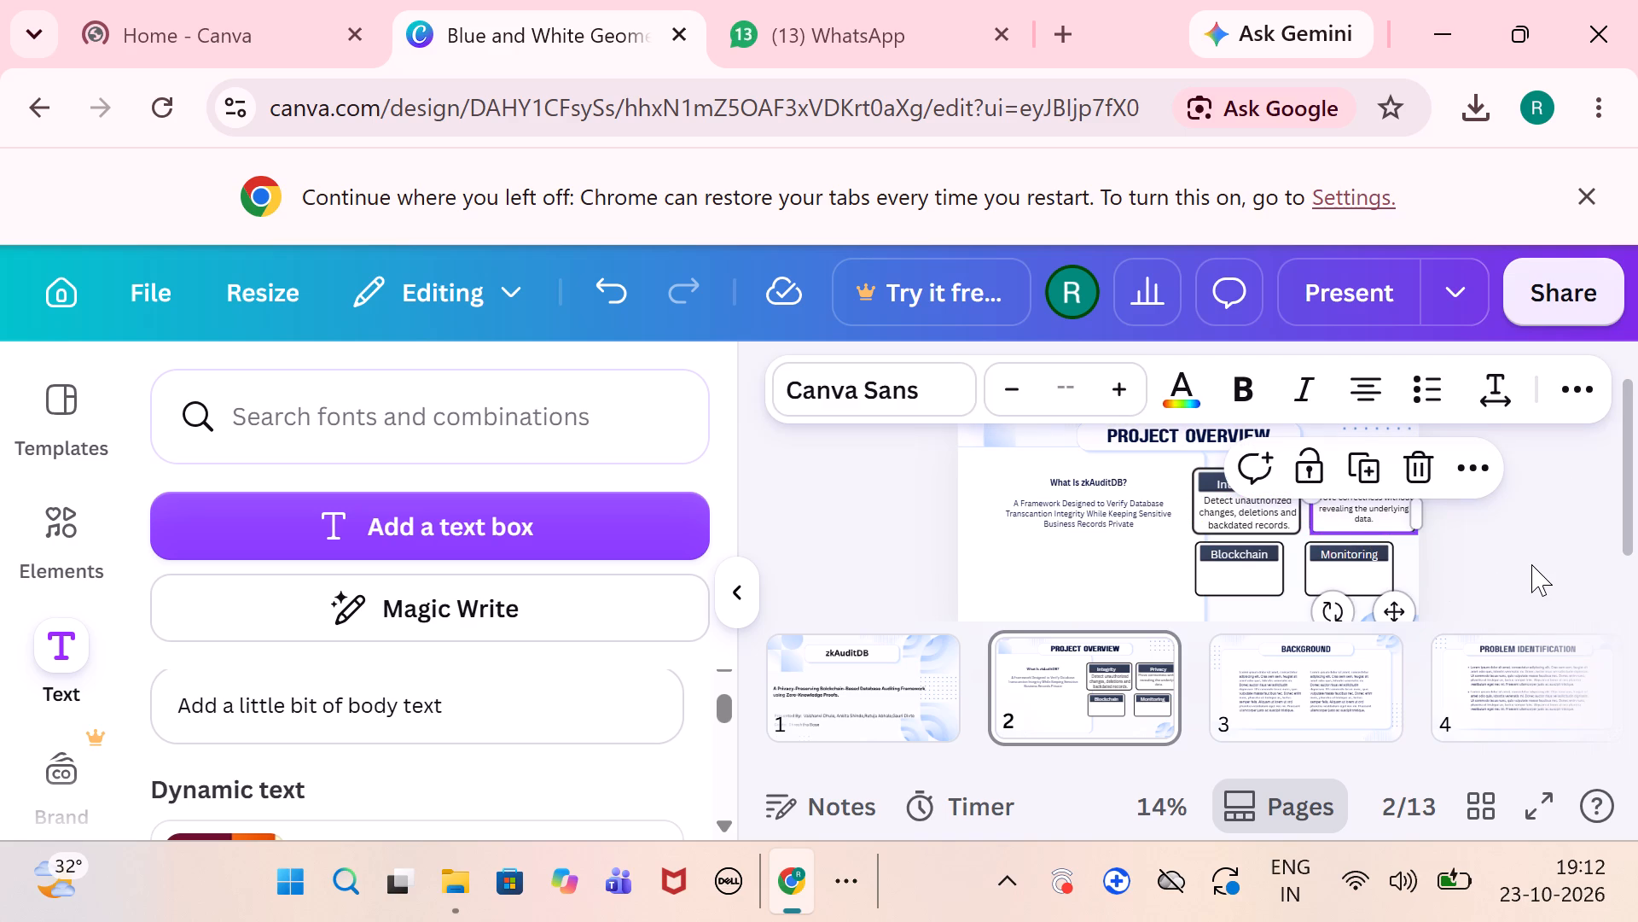
pyautogui.click(1355, 508)
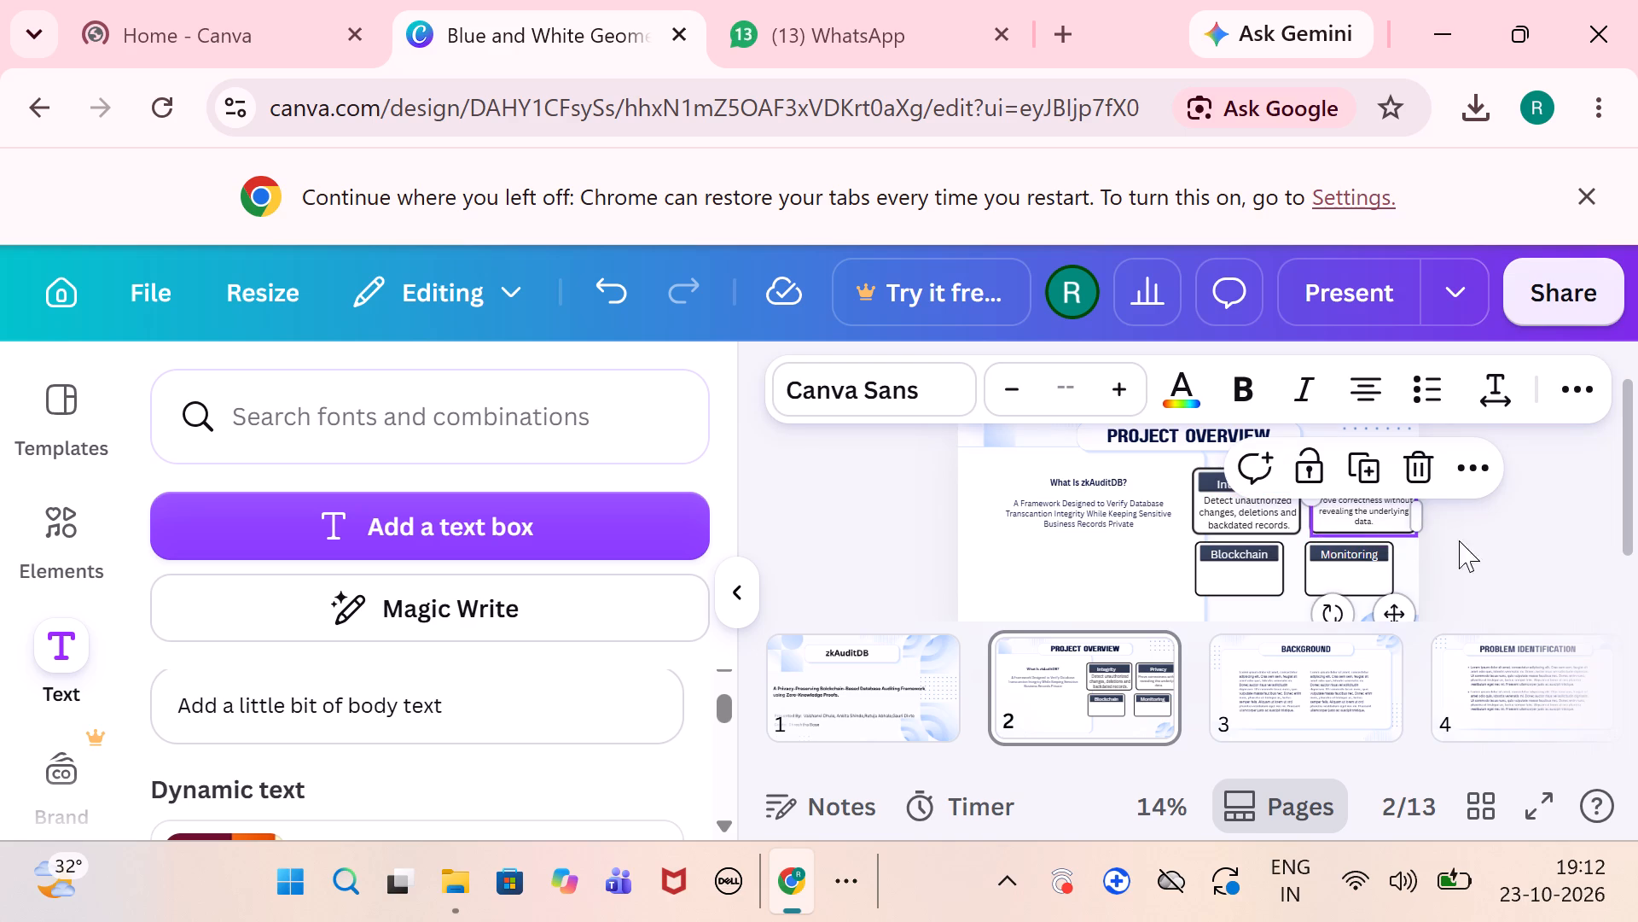
pyautogui.click(1513, 544)
pyautogui.tripleClick(1359, 507)
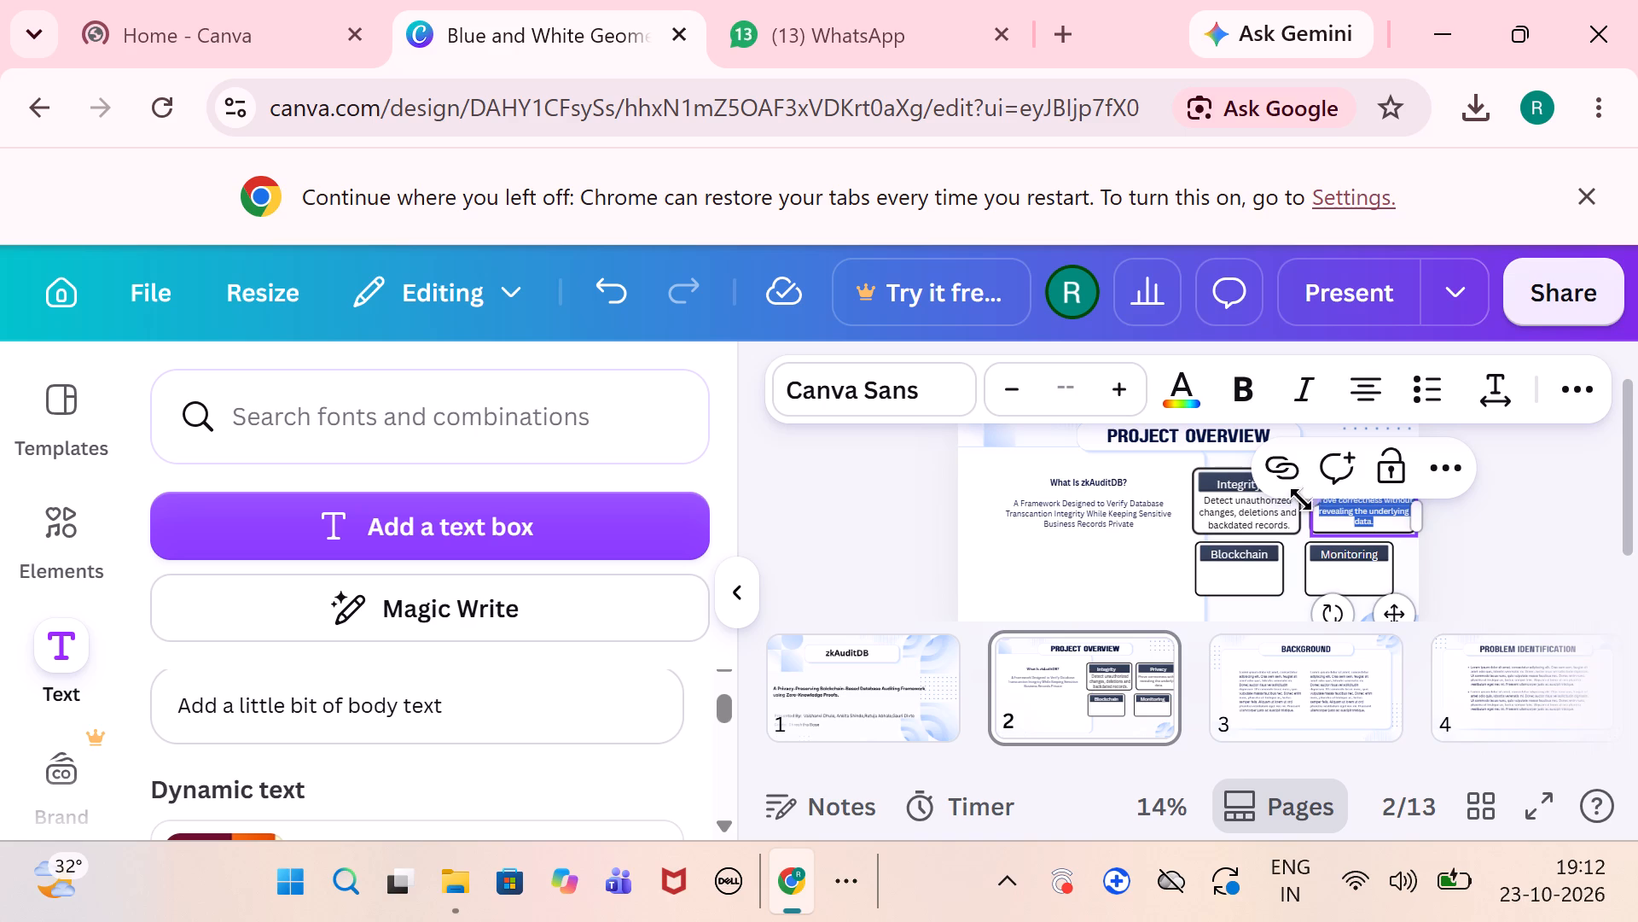
pyautogui.click(1484, 572)
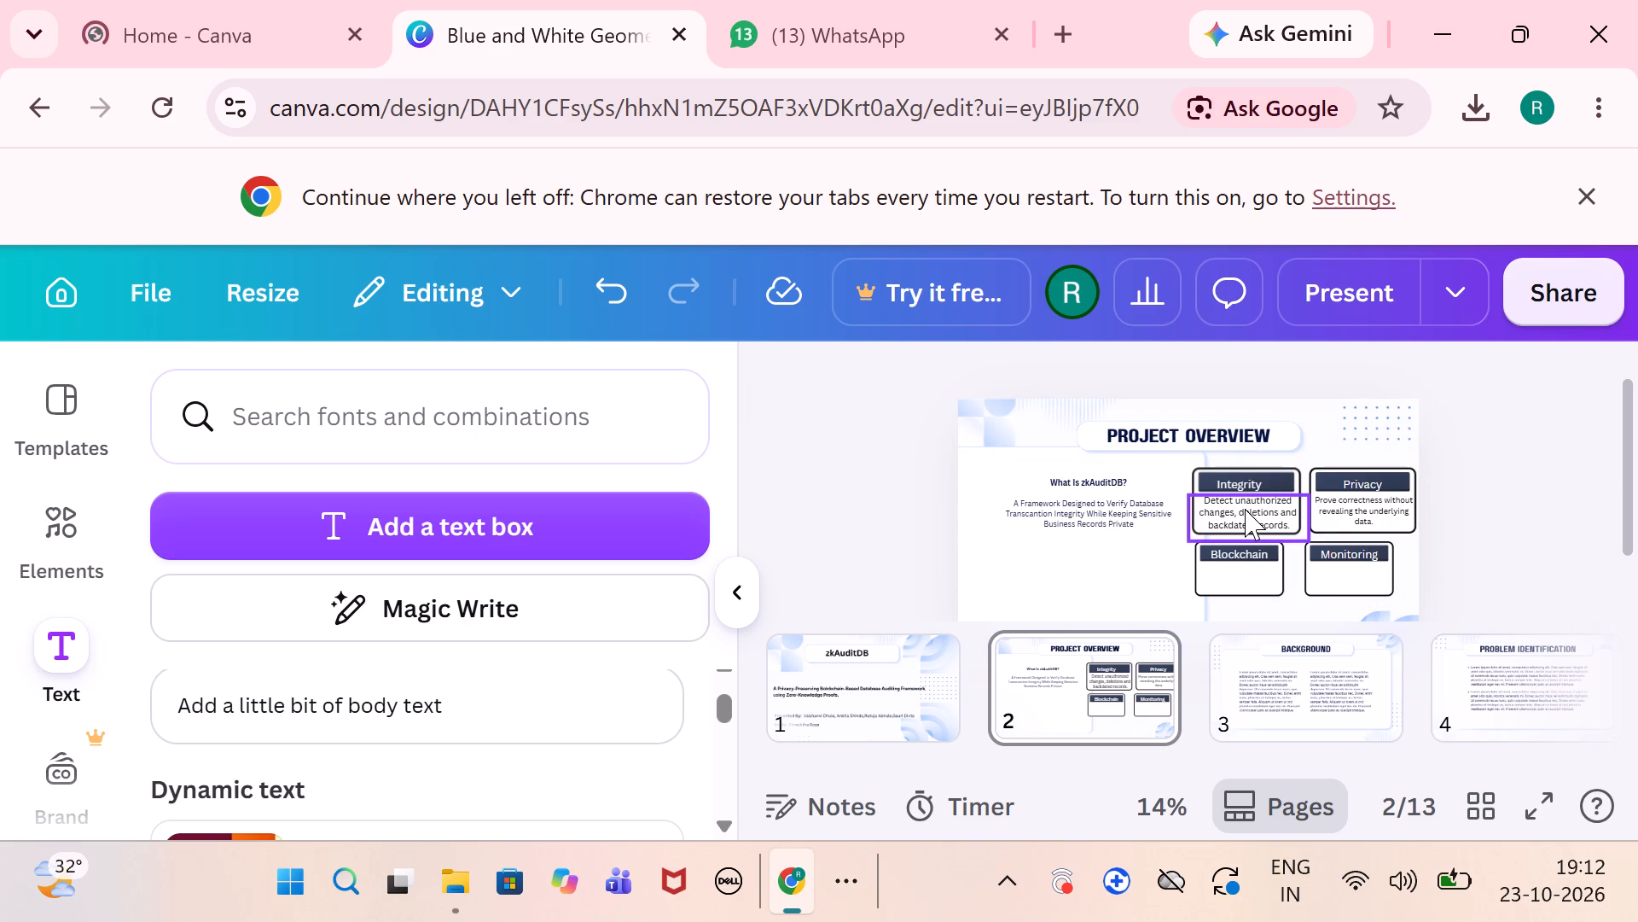
# Reduce the whole Integrity description to font size 23.7.
pyautogui.tripleClick(1245, 507)
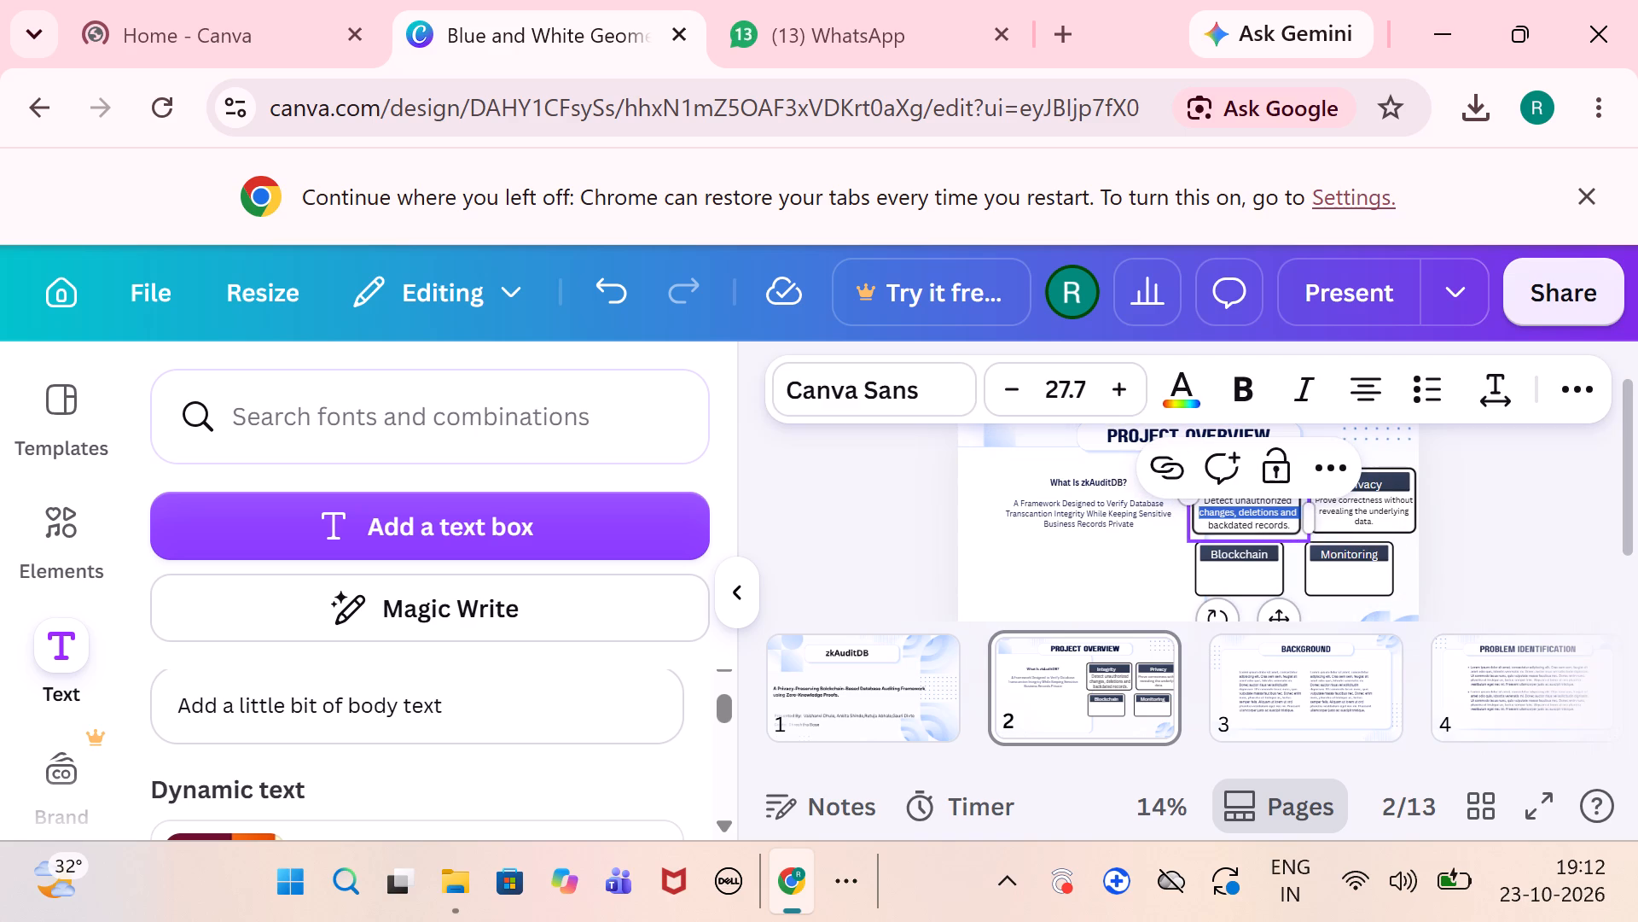
pyautogui.moveTo(1291, 528); pyautogui.dragTo(1281, 524)
pyautogui.moveTo(1281, 524); pyautogui.dragTo(1199, 505)
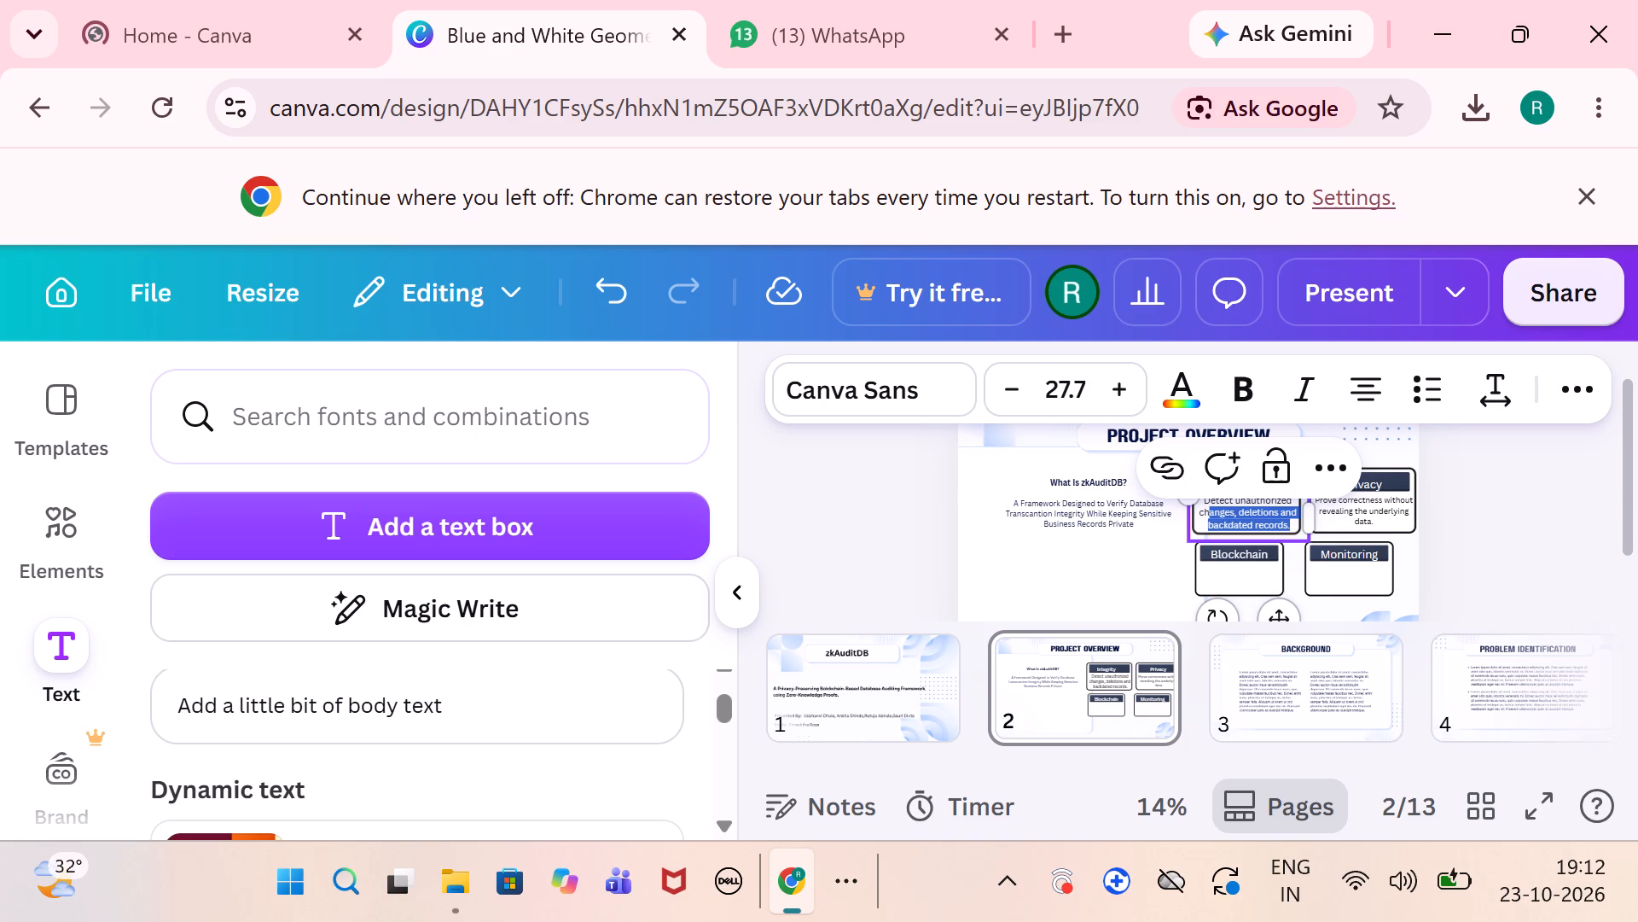
pyautogui.tripleClick(1004, 386)
pyautogui.doubleClick(1004, 386)
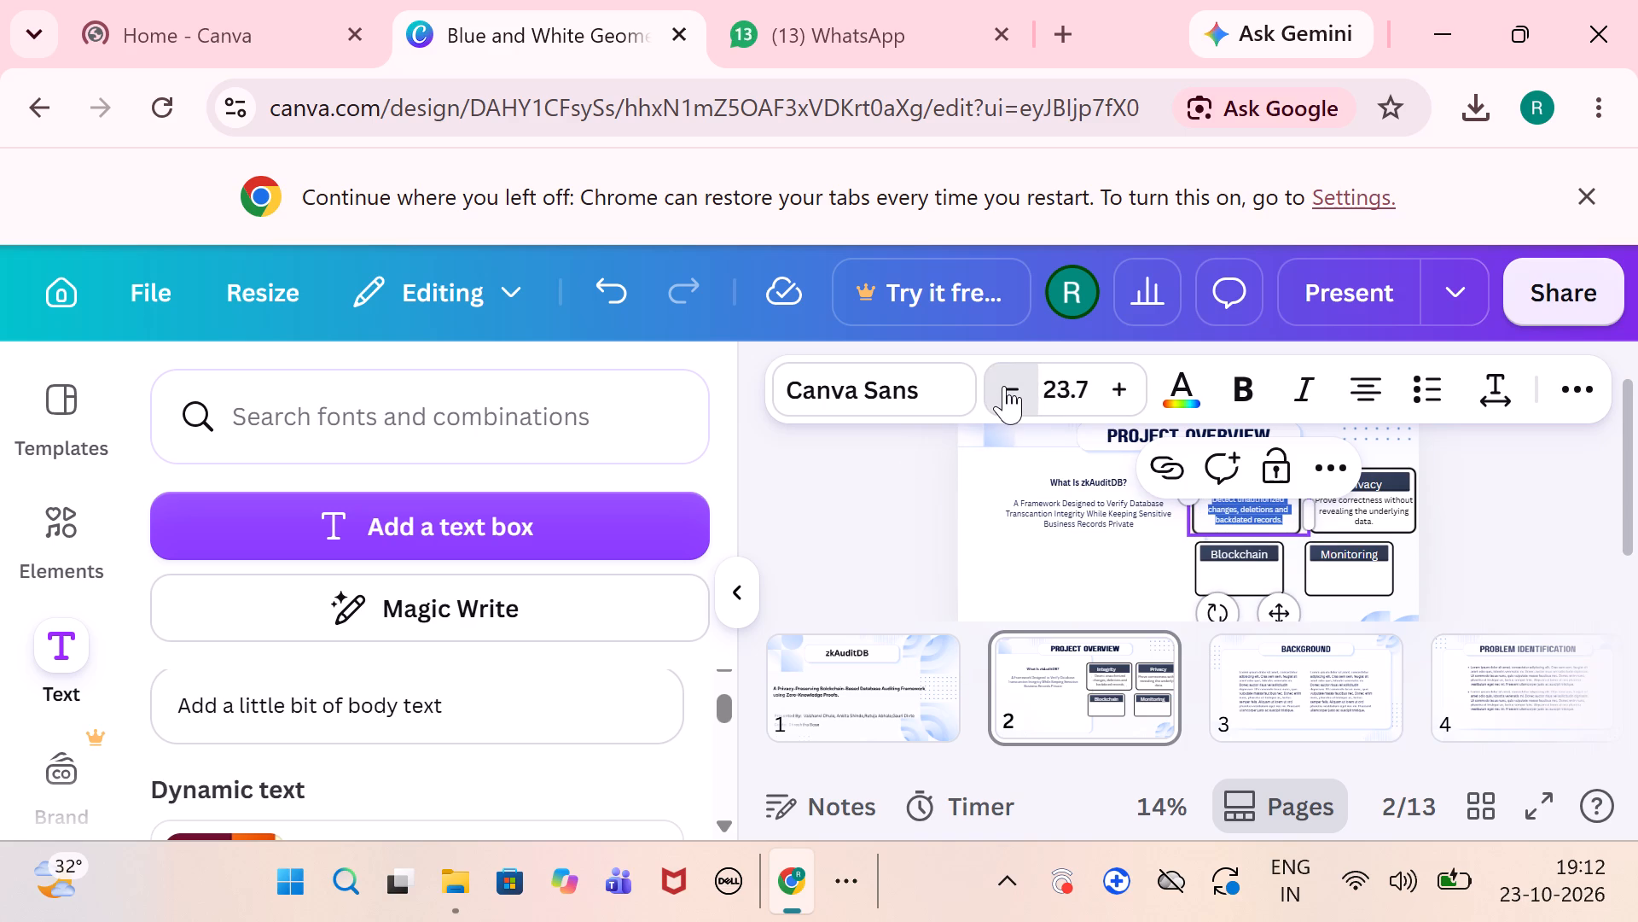
pyautogui.click(1488, 543)
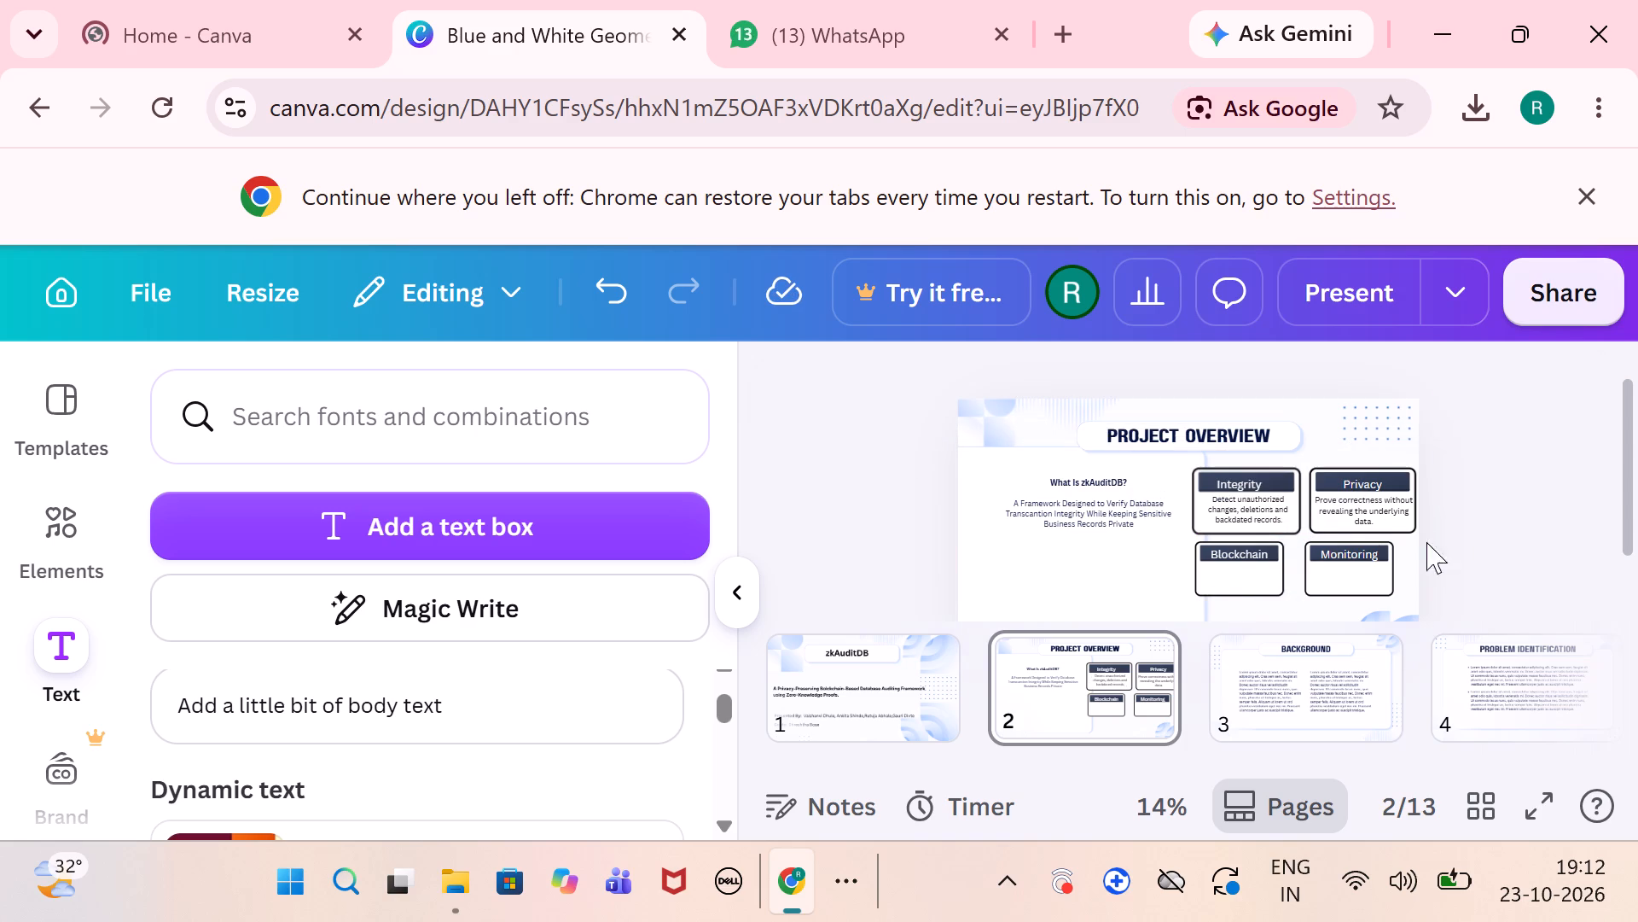
# Move the reduced Integrity description slightly down so it sits clear of the Integrity heading.
pyautogui.click(1256, 505)
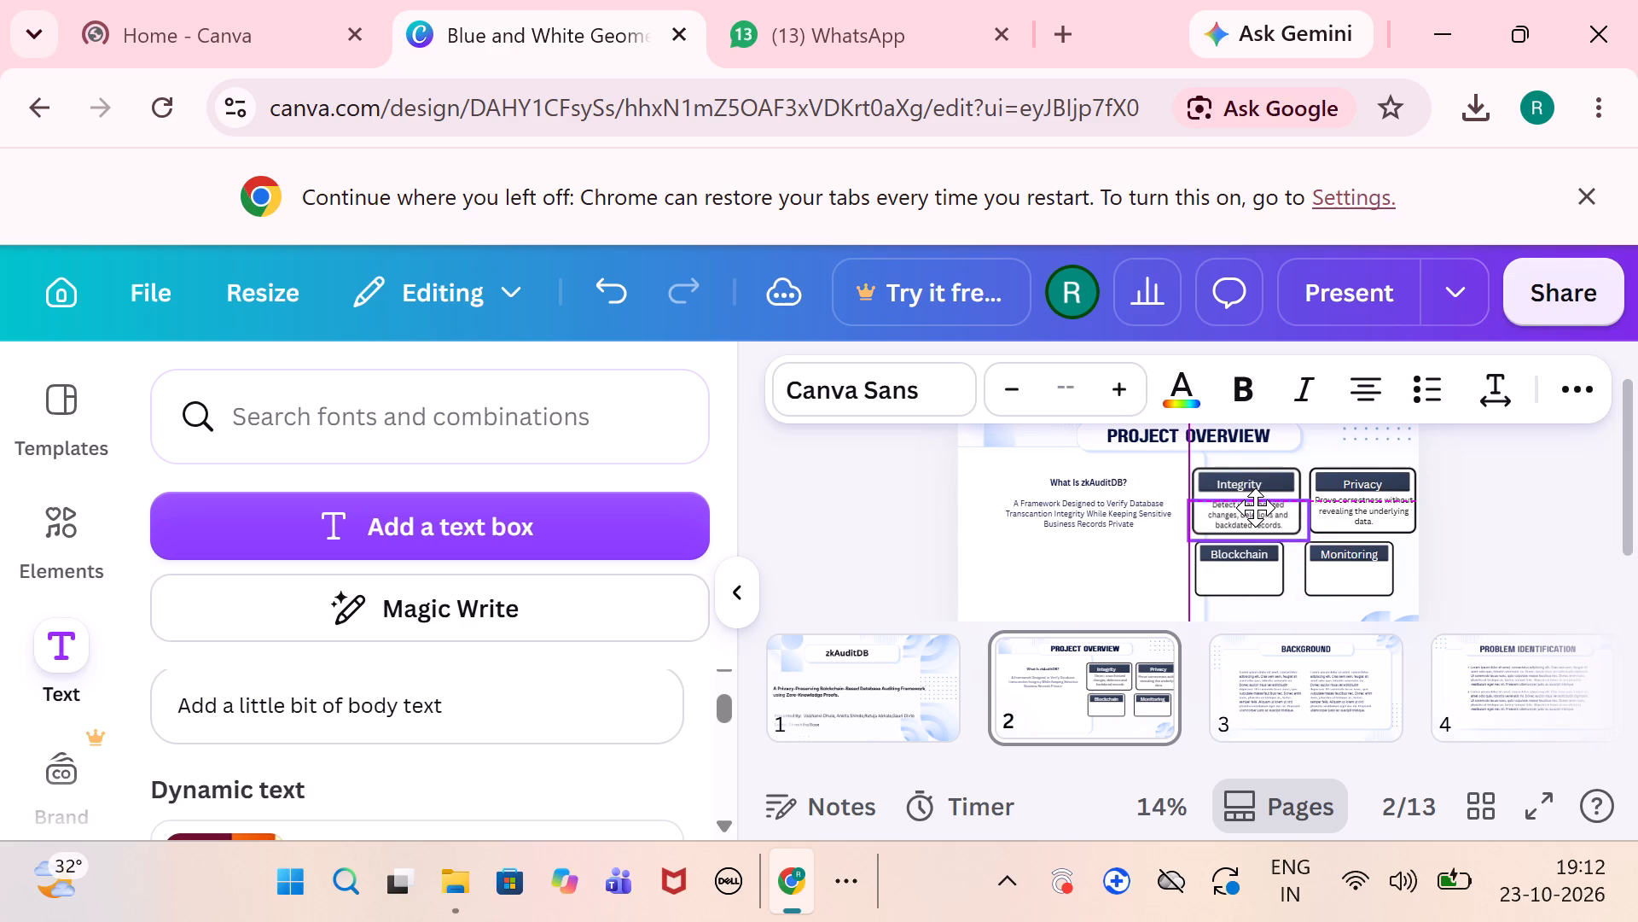
pyautogui.click(1376, 493)
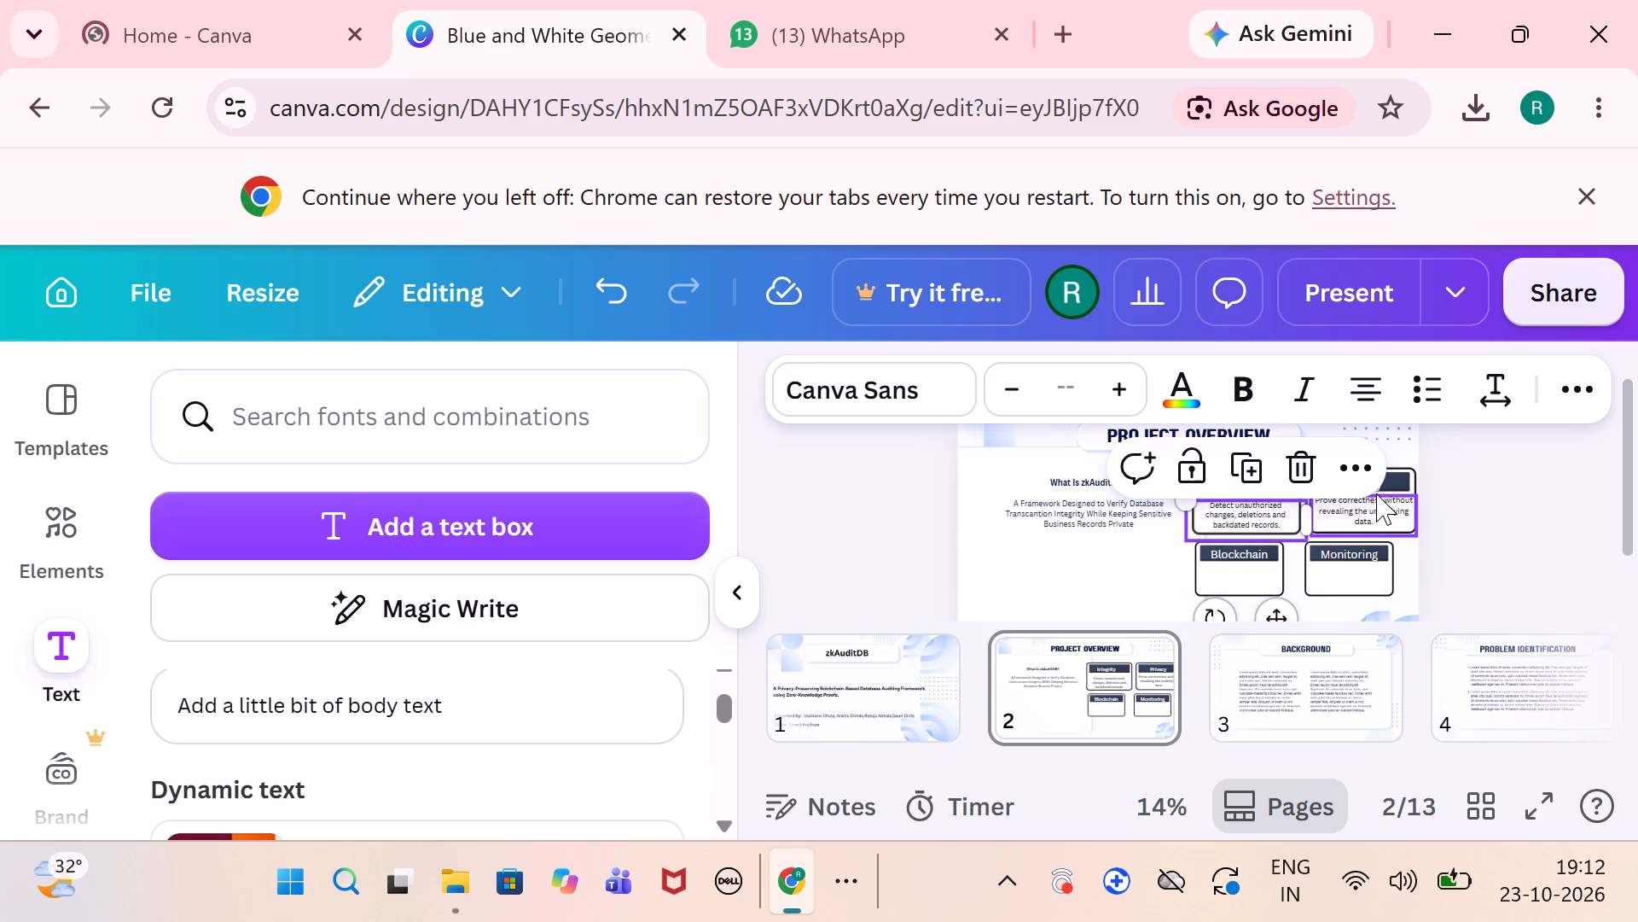
pyautogui.click(1380, 506)
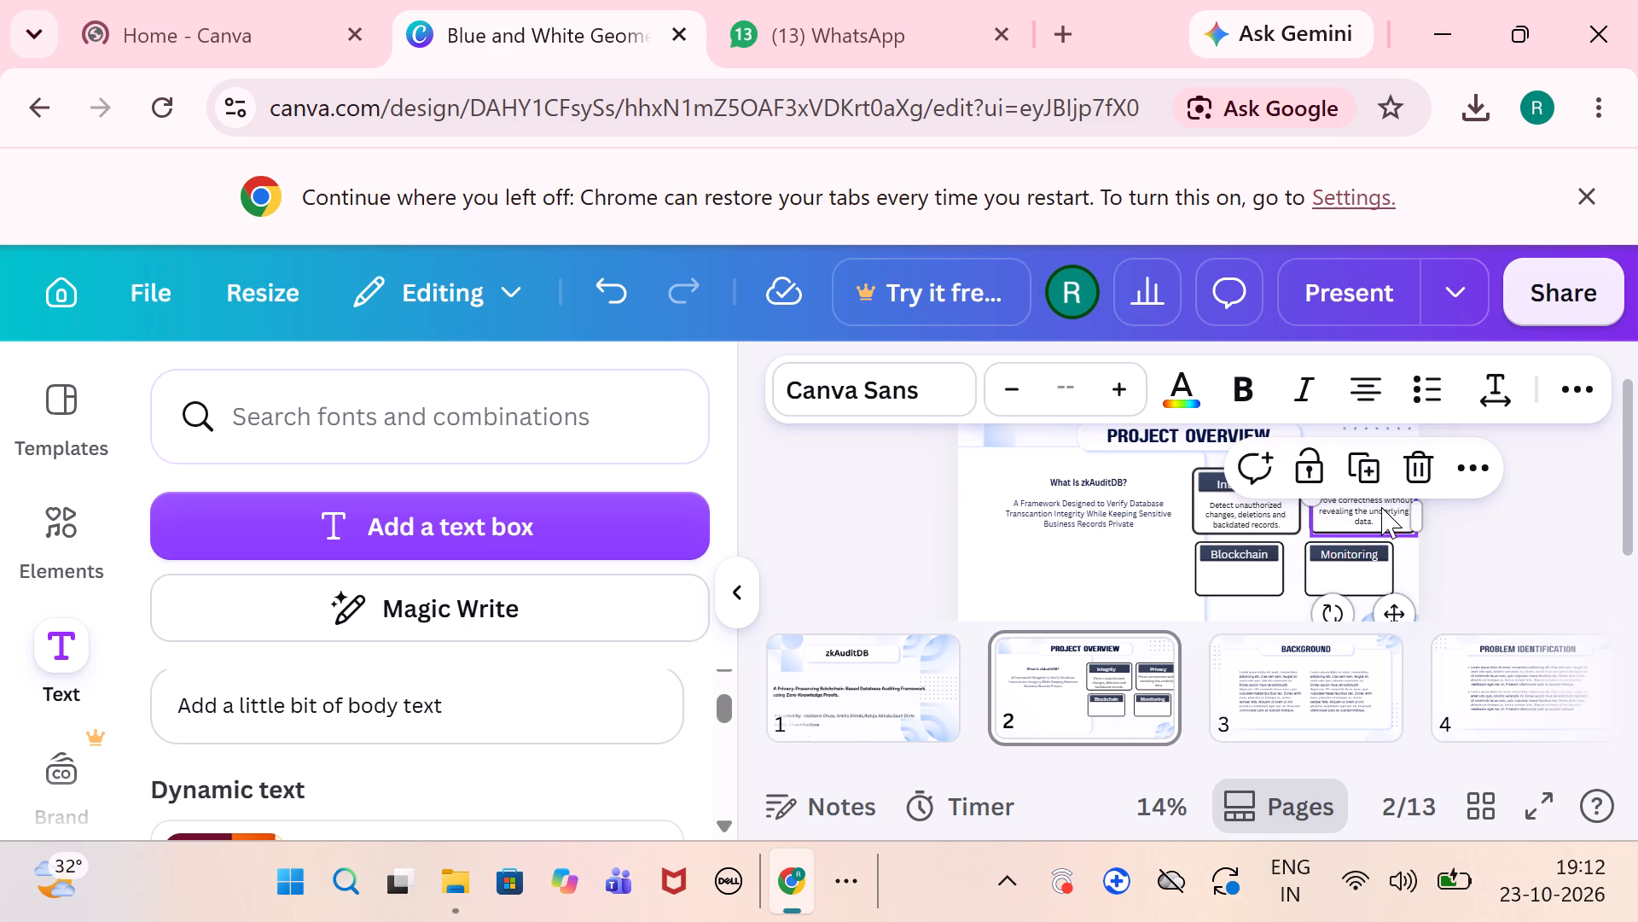
pyautogui.click(1488, 544)
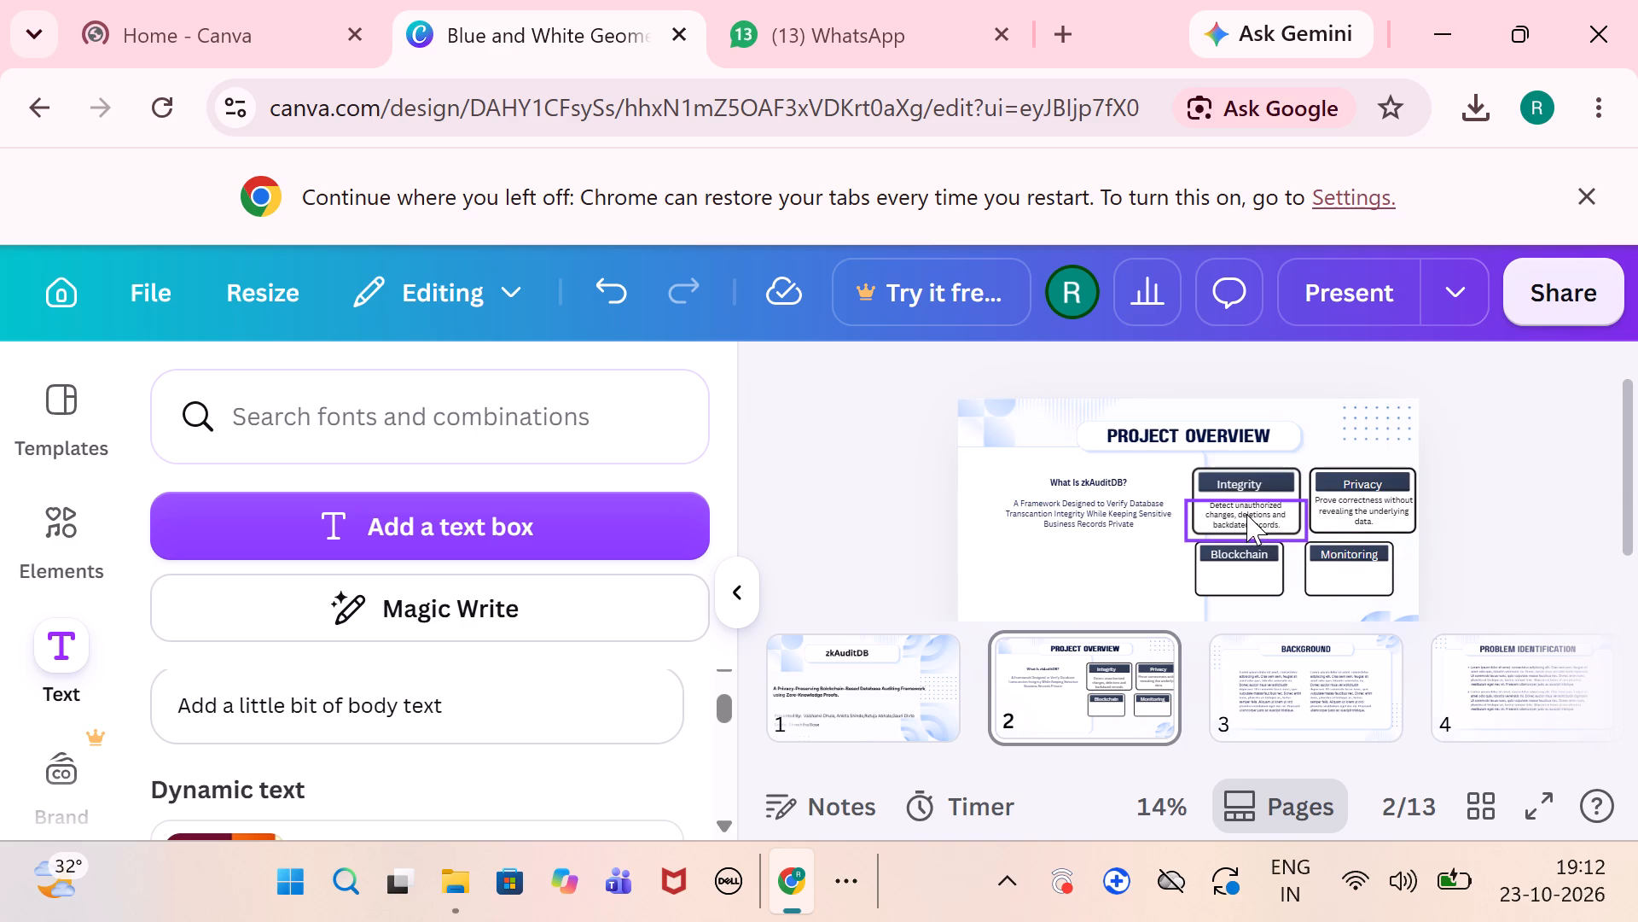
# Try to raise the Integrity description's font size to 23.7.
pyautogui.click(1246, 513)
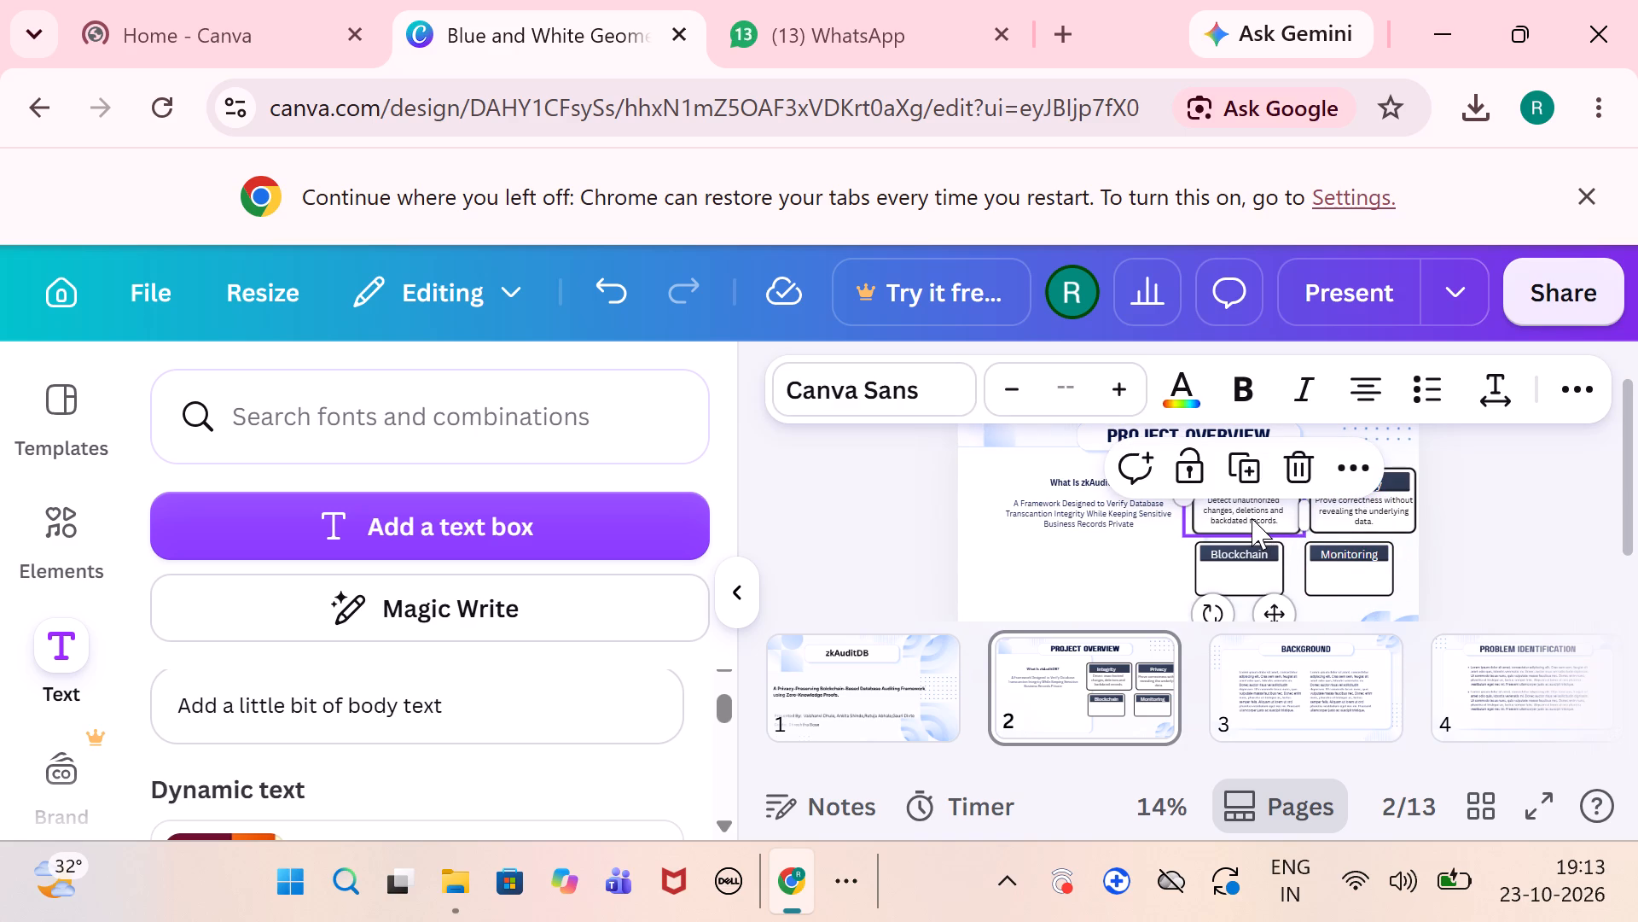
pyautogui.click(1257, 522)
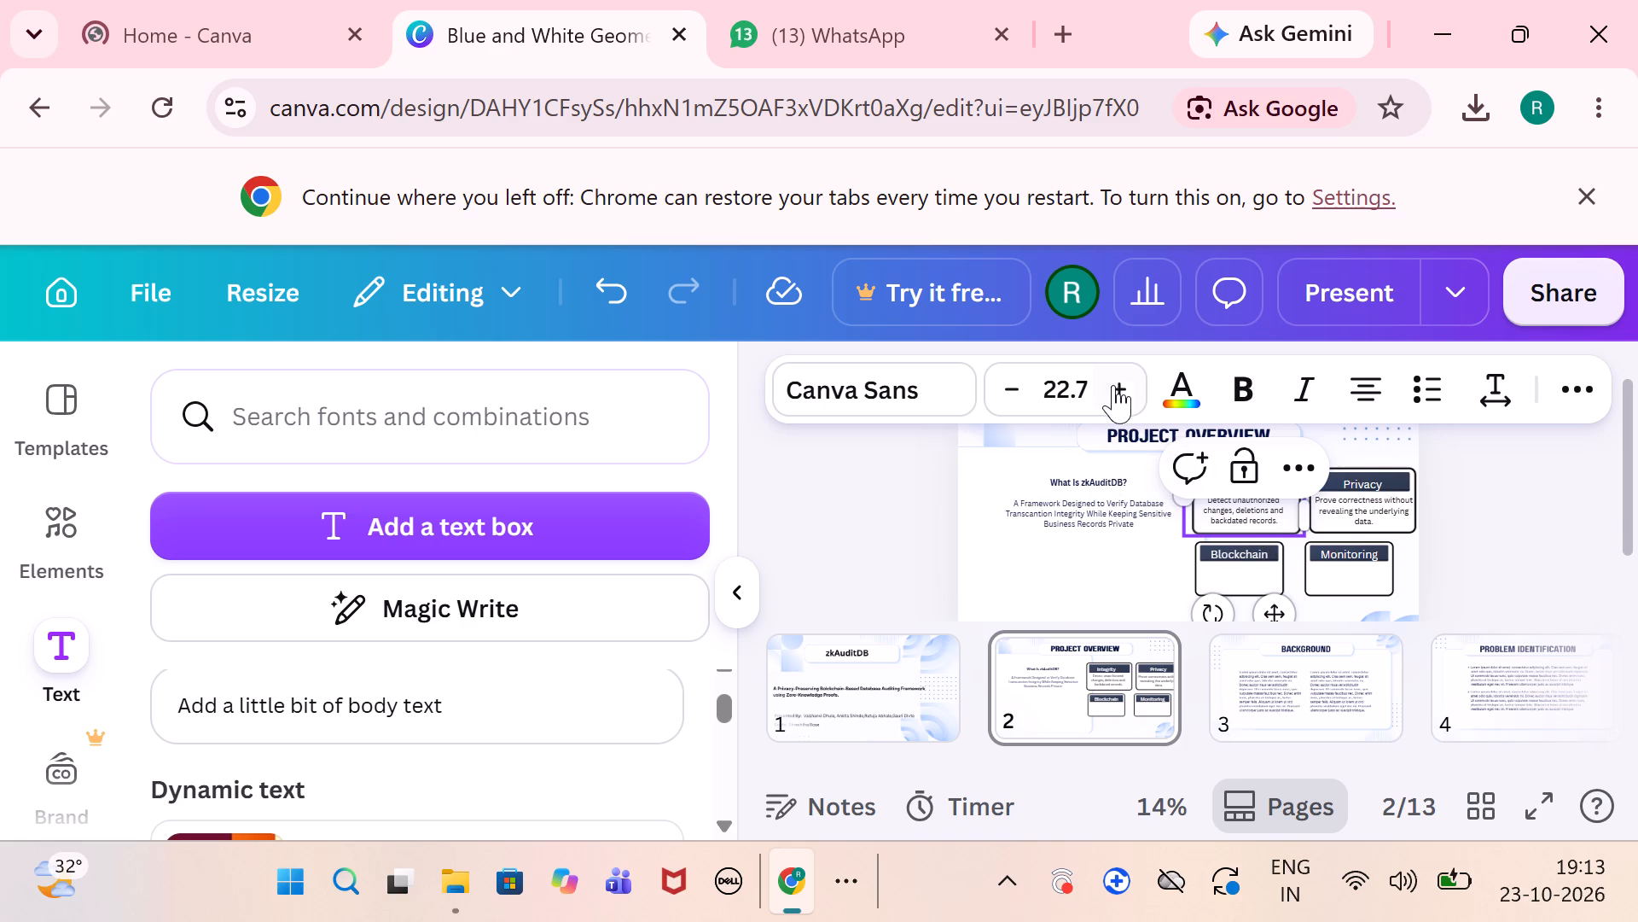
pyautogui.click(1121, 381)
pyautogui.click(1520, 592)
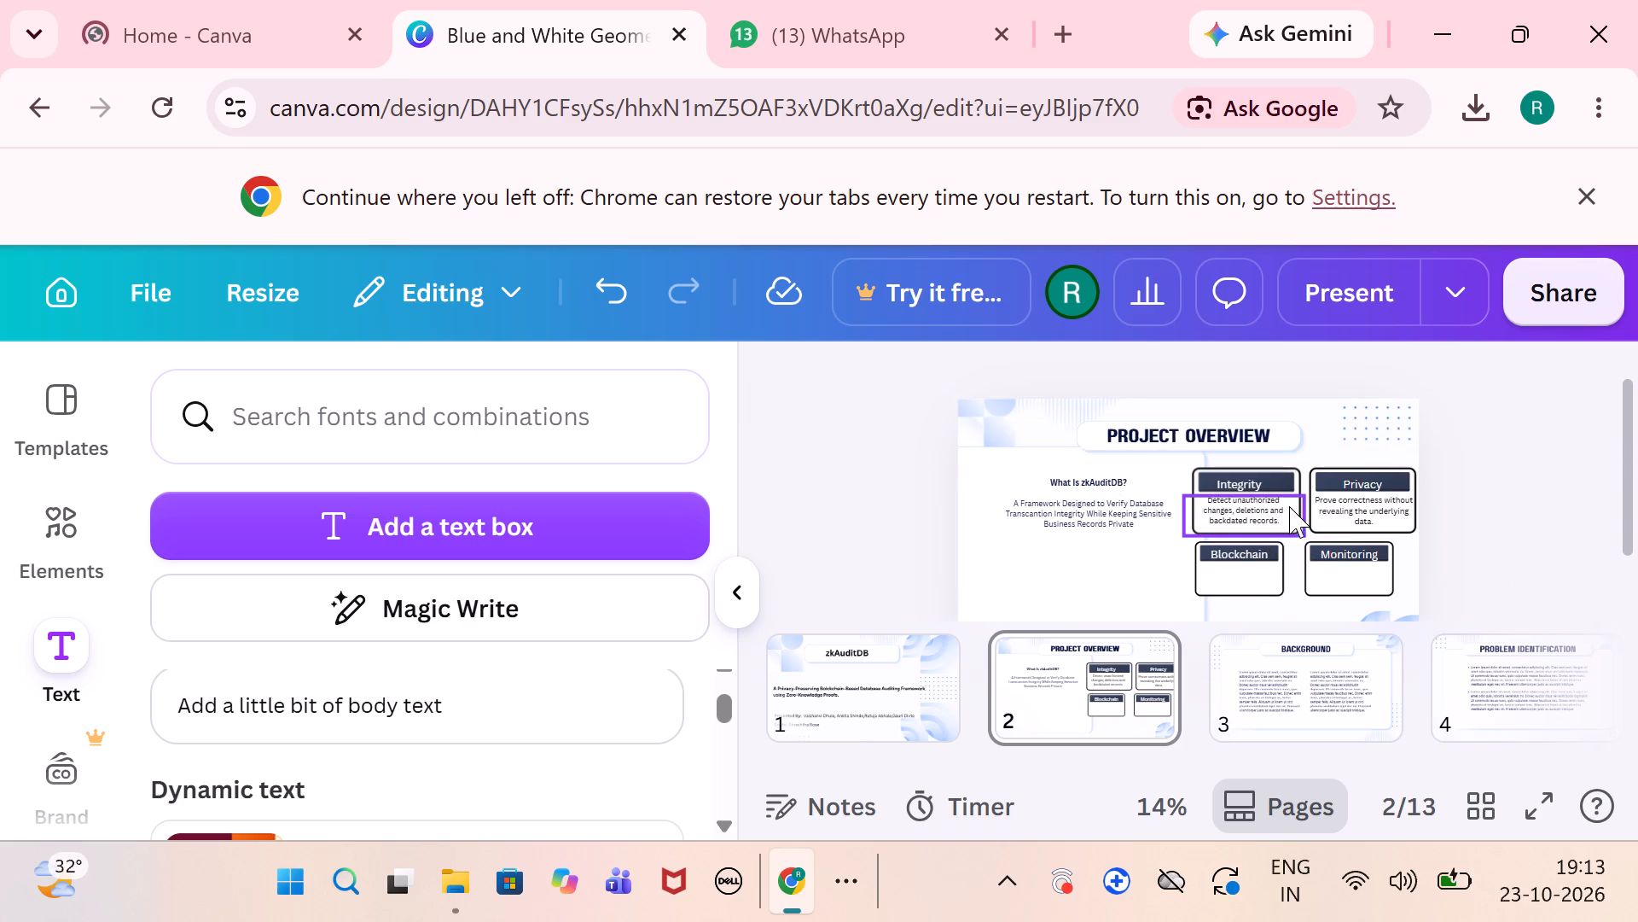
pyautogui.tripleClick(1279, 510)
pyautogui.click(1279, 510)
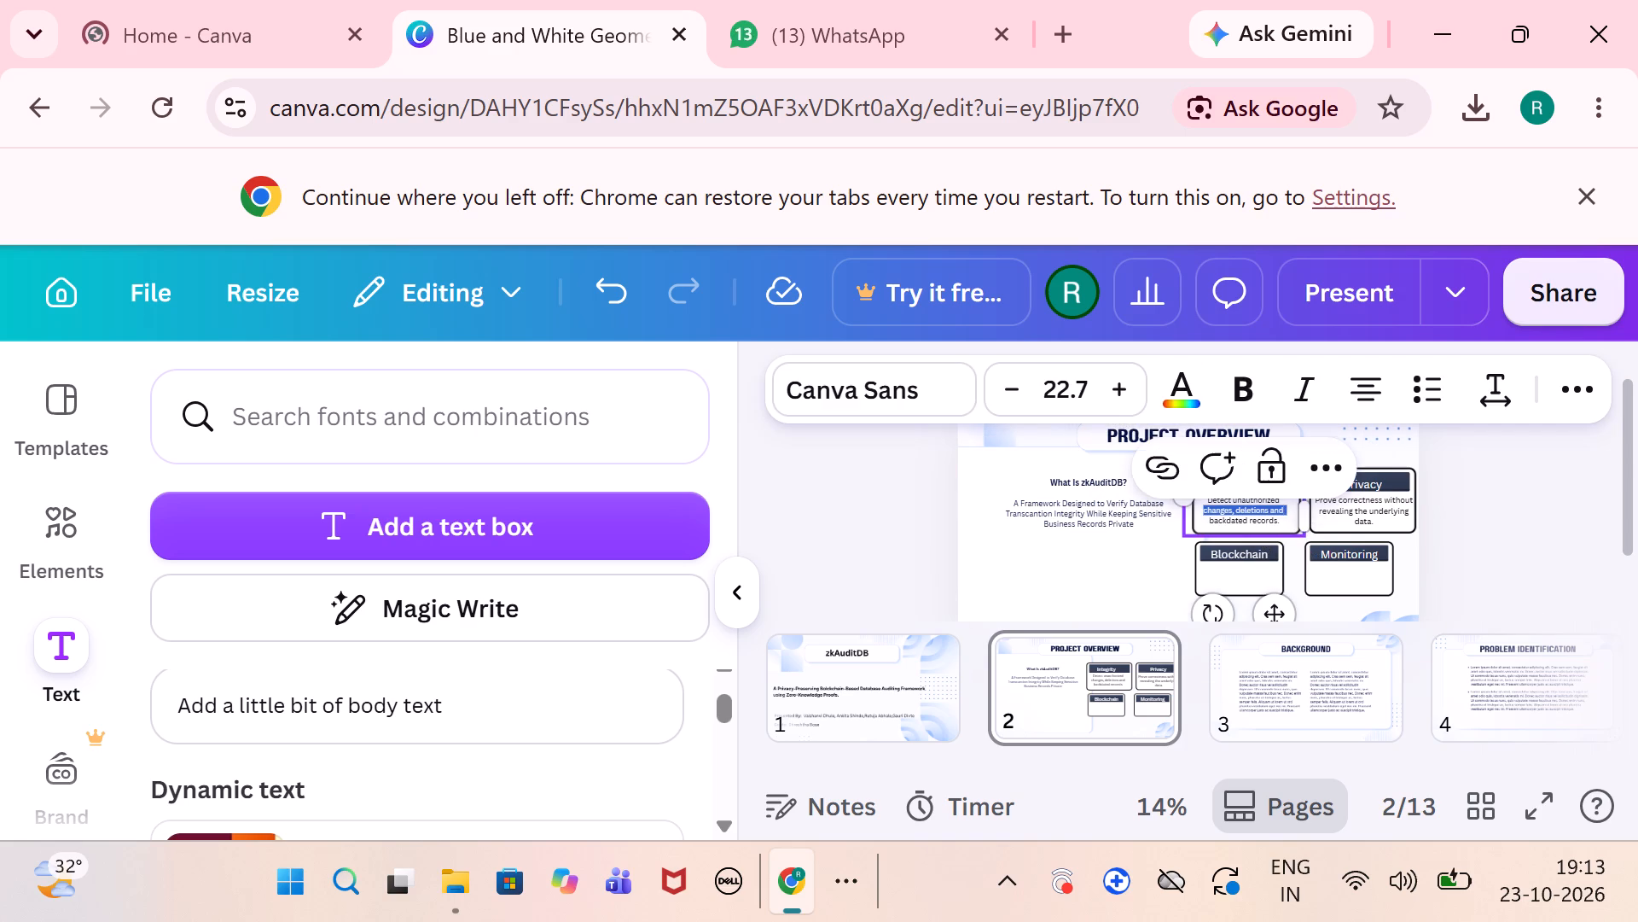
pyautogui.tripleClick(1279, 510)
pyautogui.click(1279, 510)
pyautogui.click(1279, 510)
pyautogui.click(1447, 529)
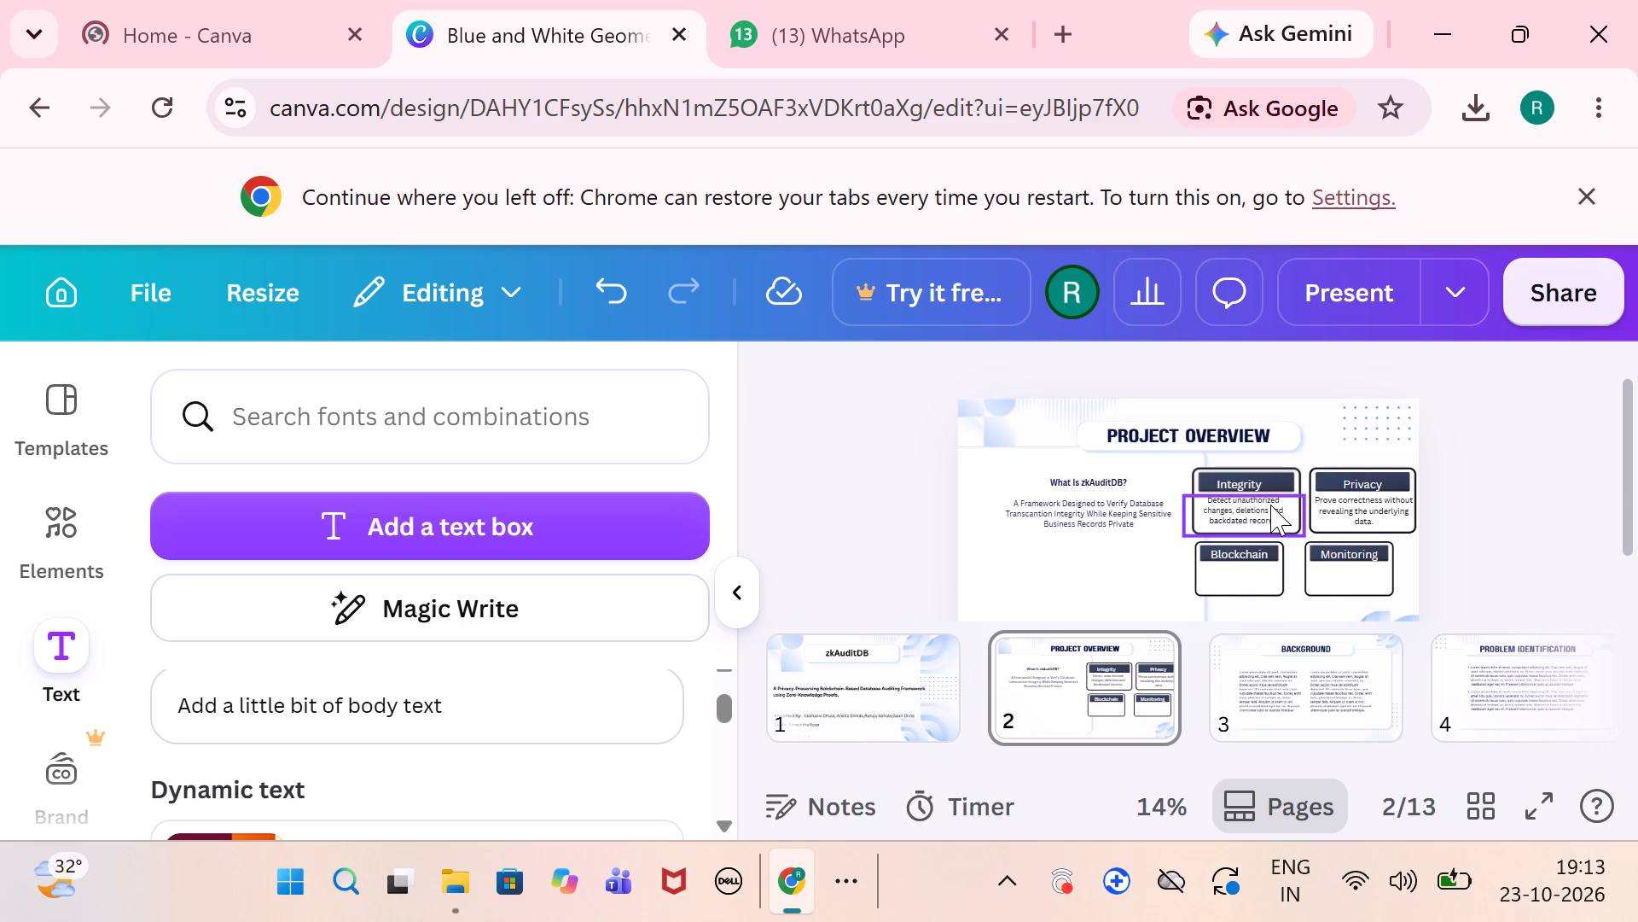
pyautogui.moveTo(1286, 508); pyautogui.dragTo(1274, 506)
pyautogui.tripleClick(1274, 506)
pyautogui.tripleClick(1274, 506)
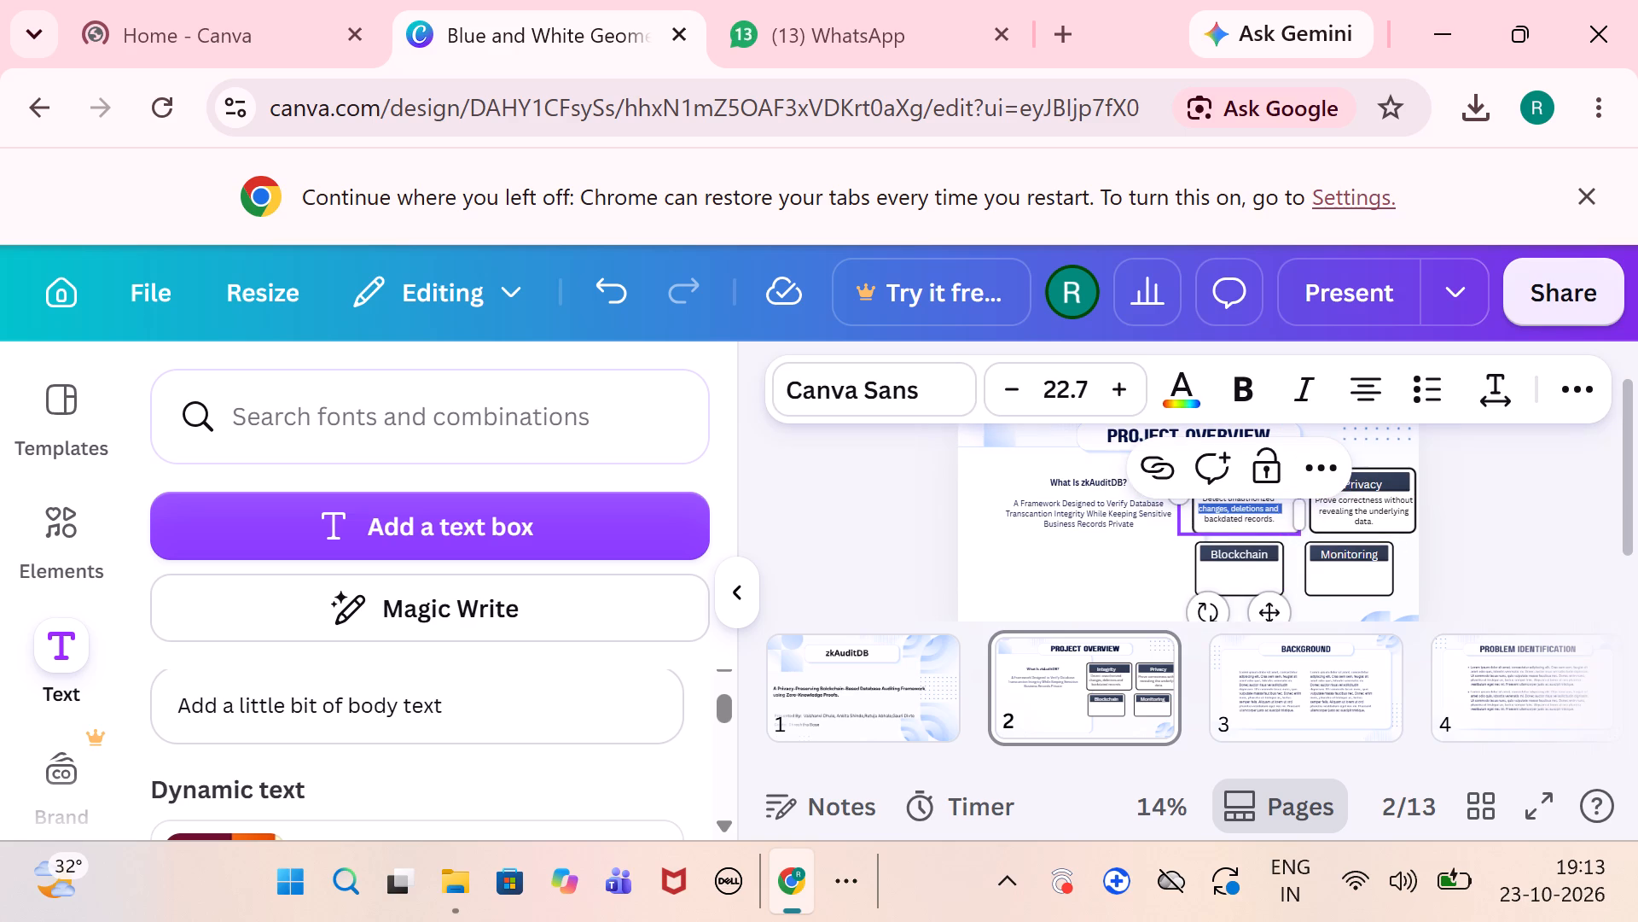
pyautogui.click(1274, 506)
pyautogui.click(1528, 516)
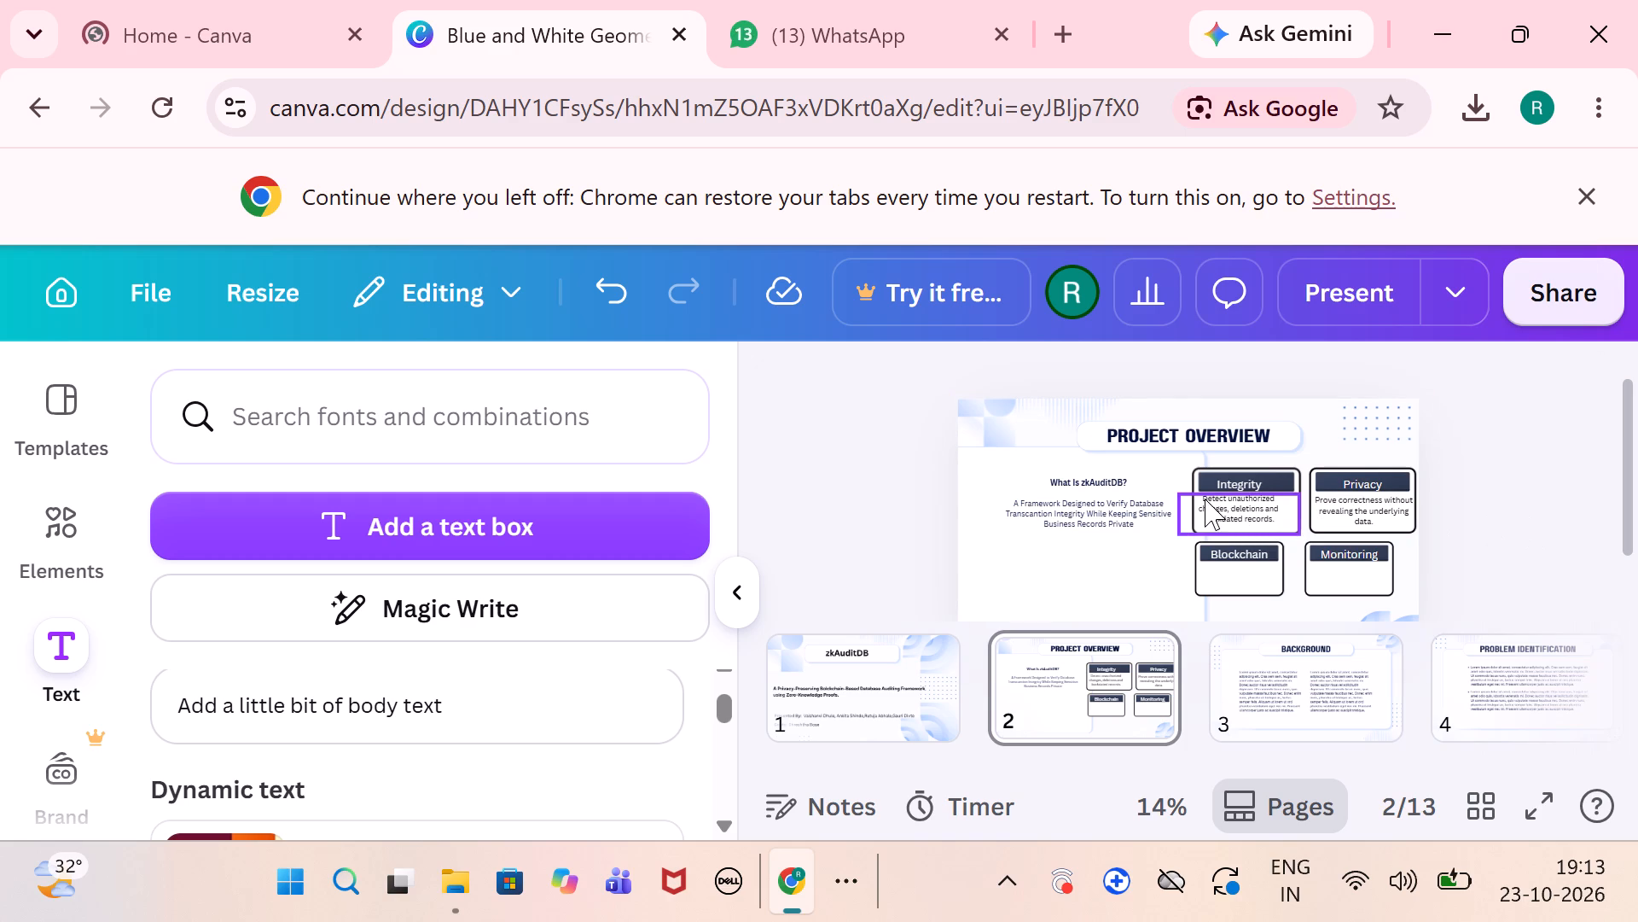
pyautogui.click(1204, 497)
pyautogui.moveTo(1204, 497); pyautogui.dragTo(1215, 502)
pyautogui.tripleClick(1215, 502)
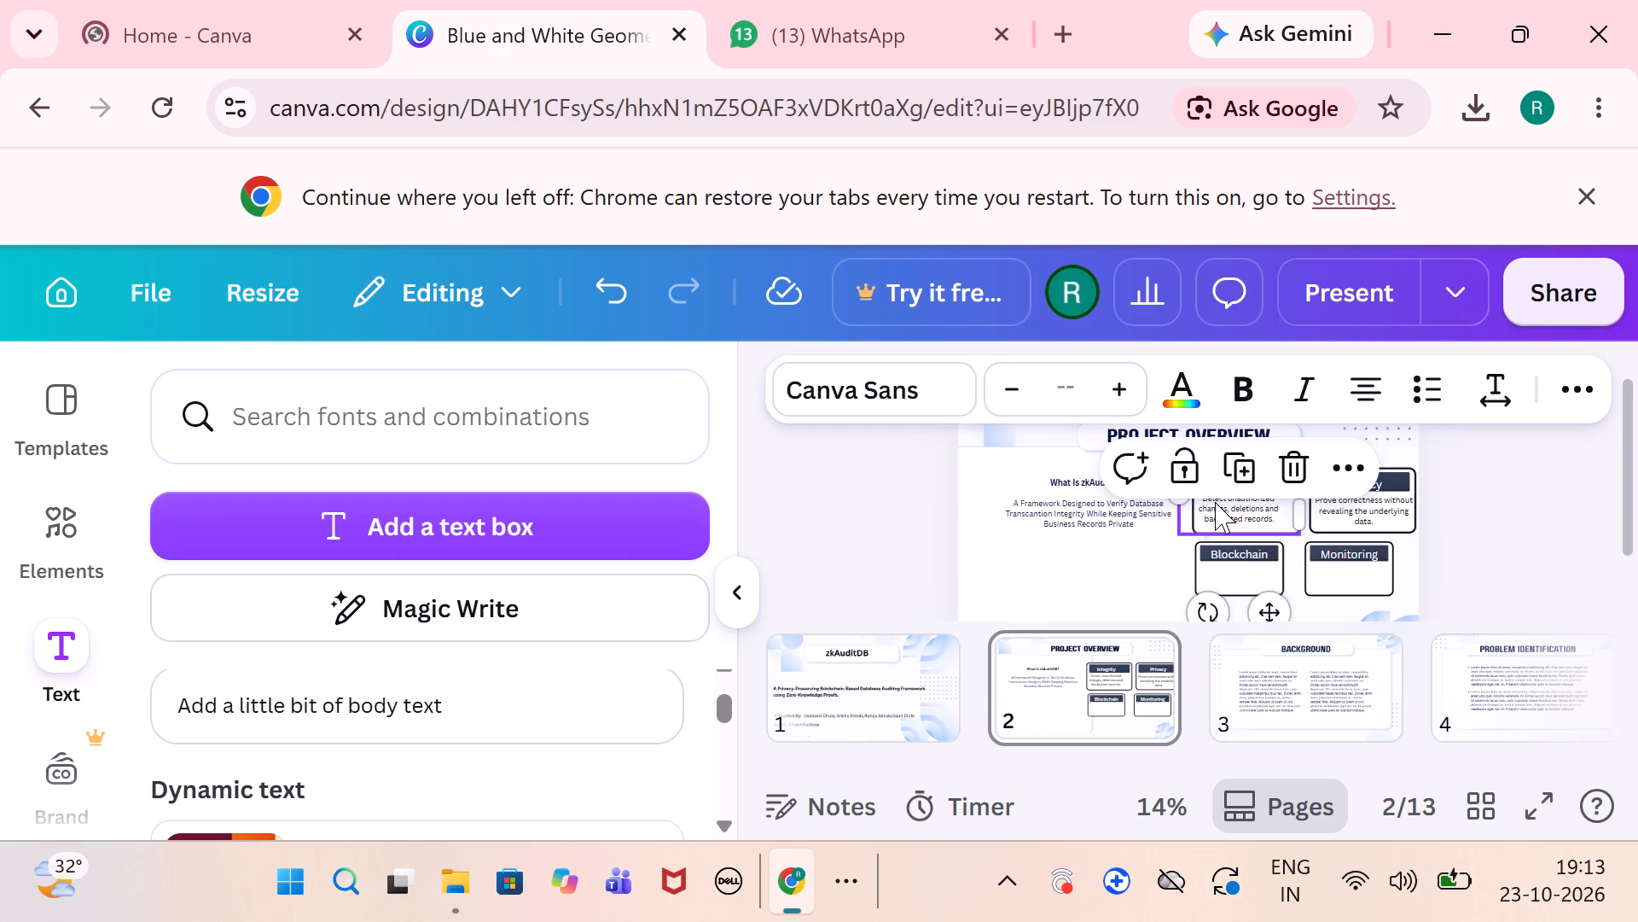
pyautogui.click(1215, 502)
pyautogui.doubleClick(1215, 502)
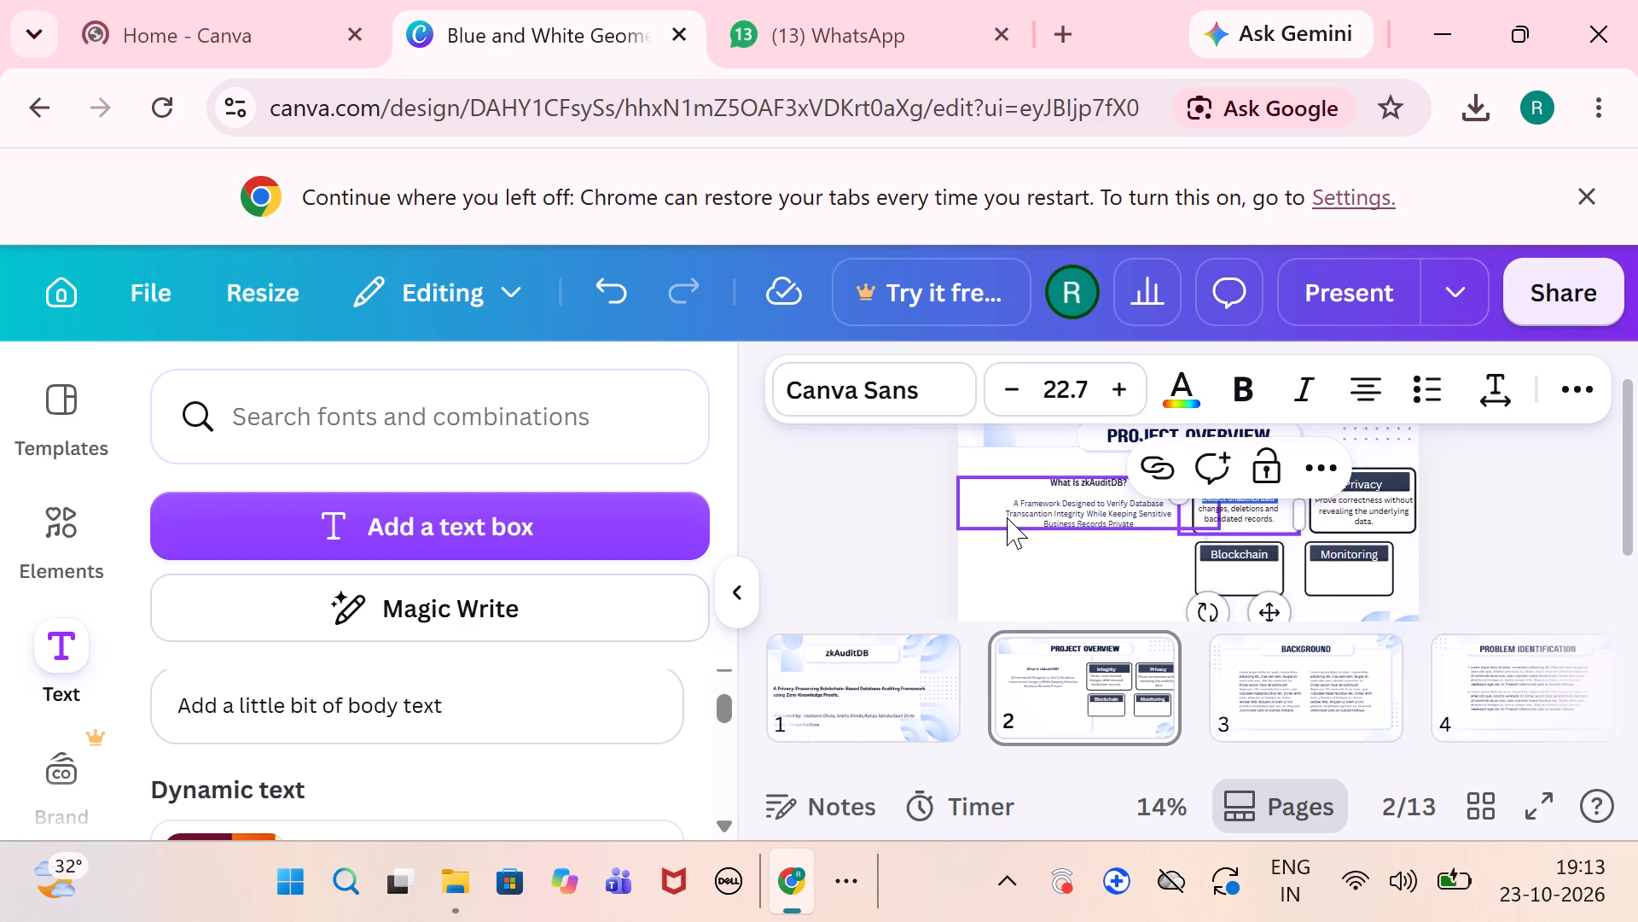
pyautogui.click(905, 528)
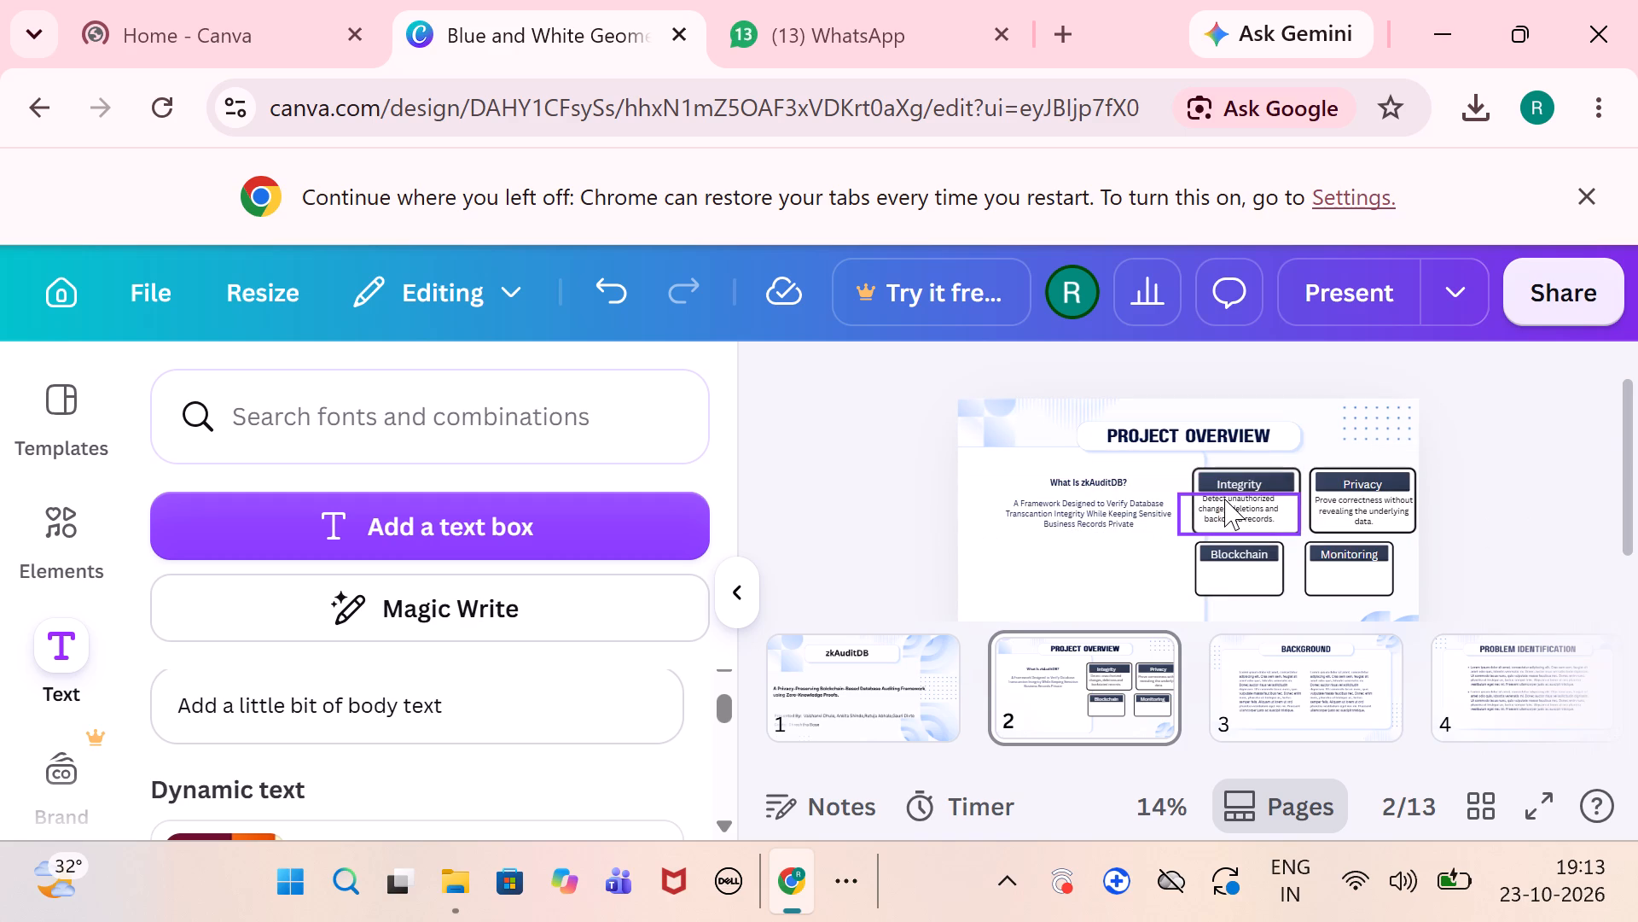
# Set the first two lines of the Integrity description to font size 23.7.
pyautogui.click(1205, 501)
pyautogui.moveTo(1205, 501); pyautogui.dragTo(1217, 503)
pyautogui.tripleClick(1217, 503)
pyautogui.tripleClick(1217, 503)
pyautogui.moveTo(1217, 503); pyautogui.dragTo(1225, 508)
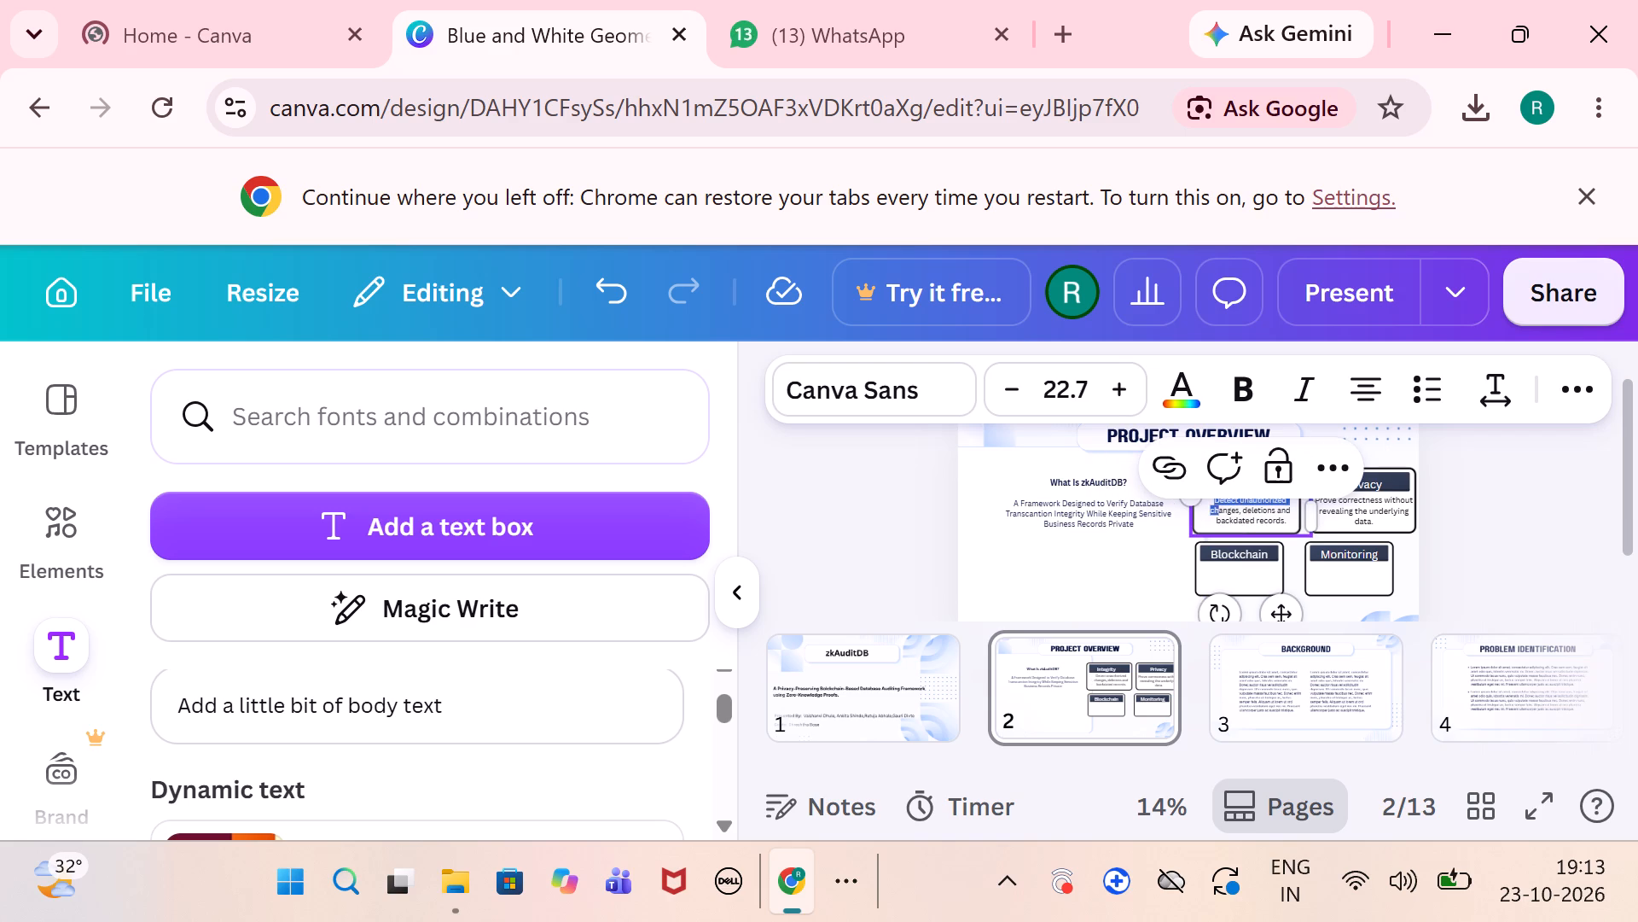
pyautogui.moveTo(1225, 508); pyautogui.dragTo(1299, 505)
pyautogui.click(1118, 383)
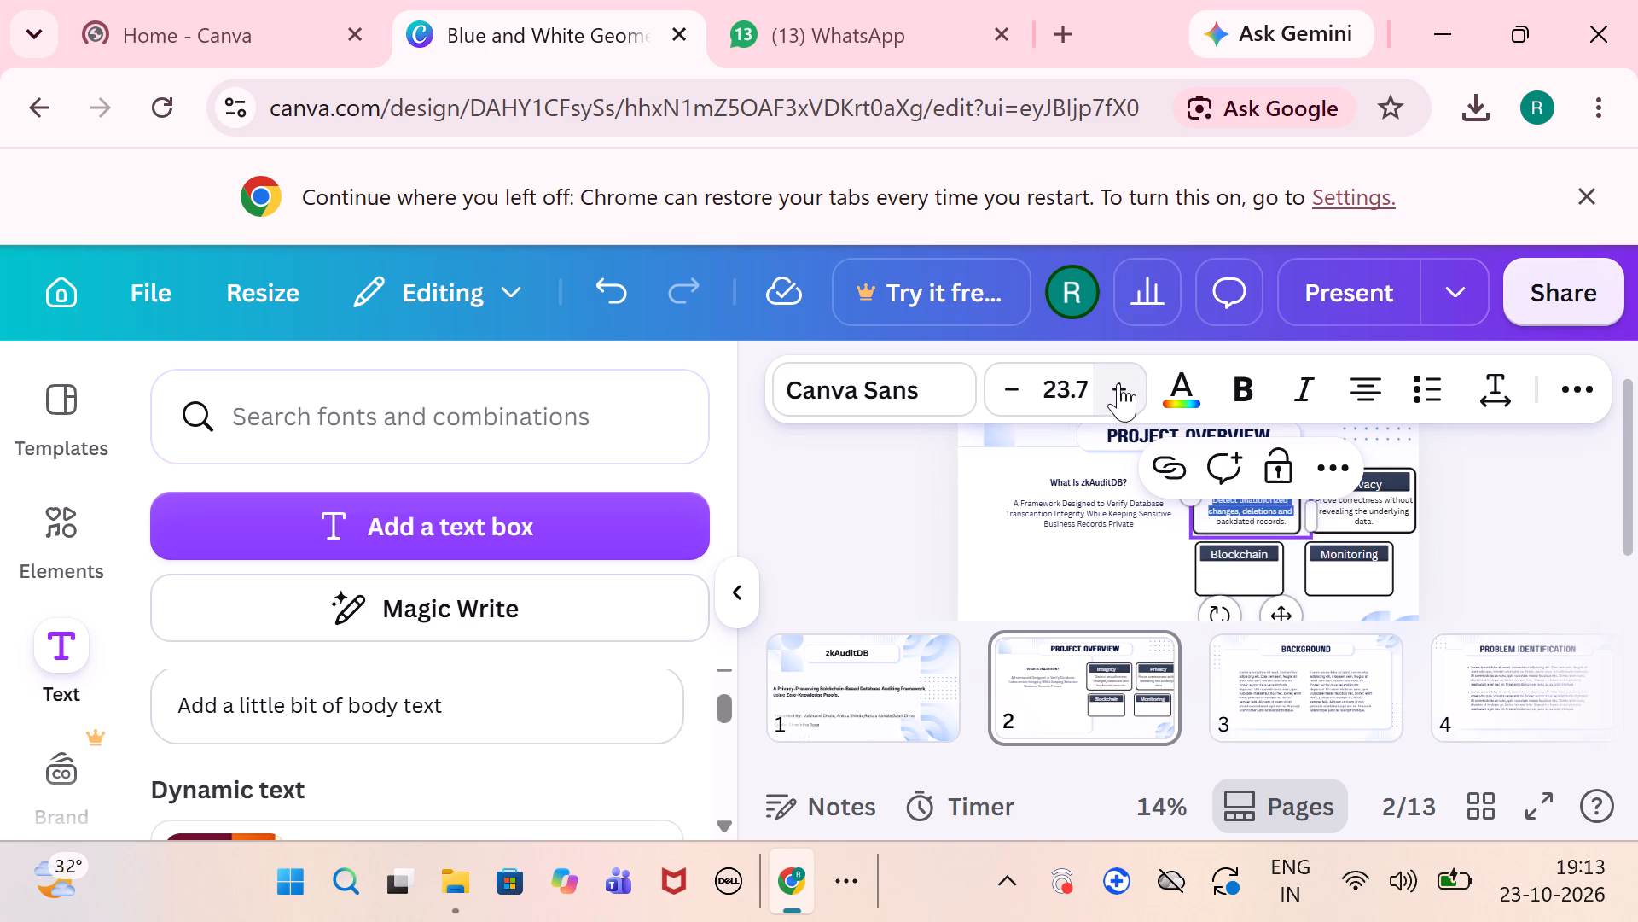
pyautogui.click(1490, 544)
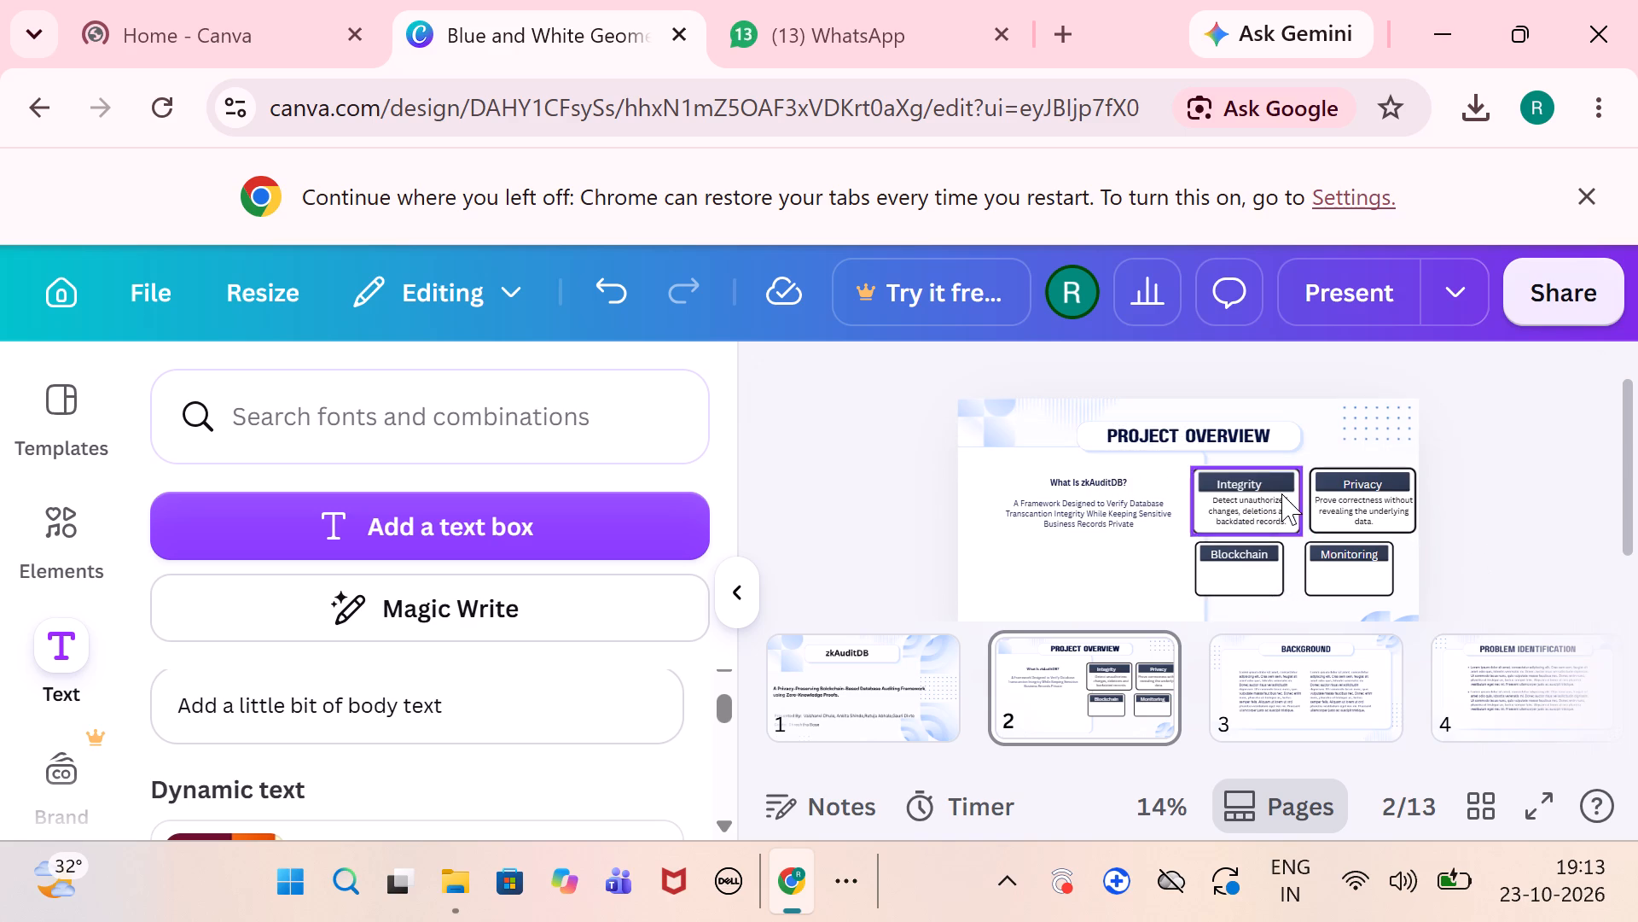
# Increase the font size of the Integrity description's last line, "backdated records.", by one increment.
pyautogui.tripleClick(1248, 519)
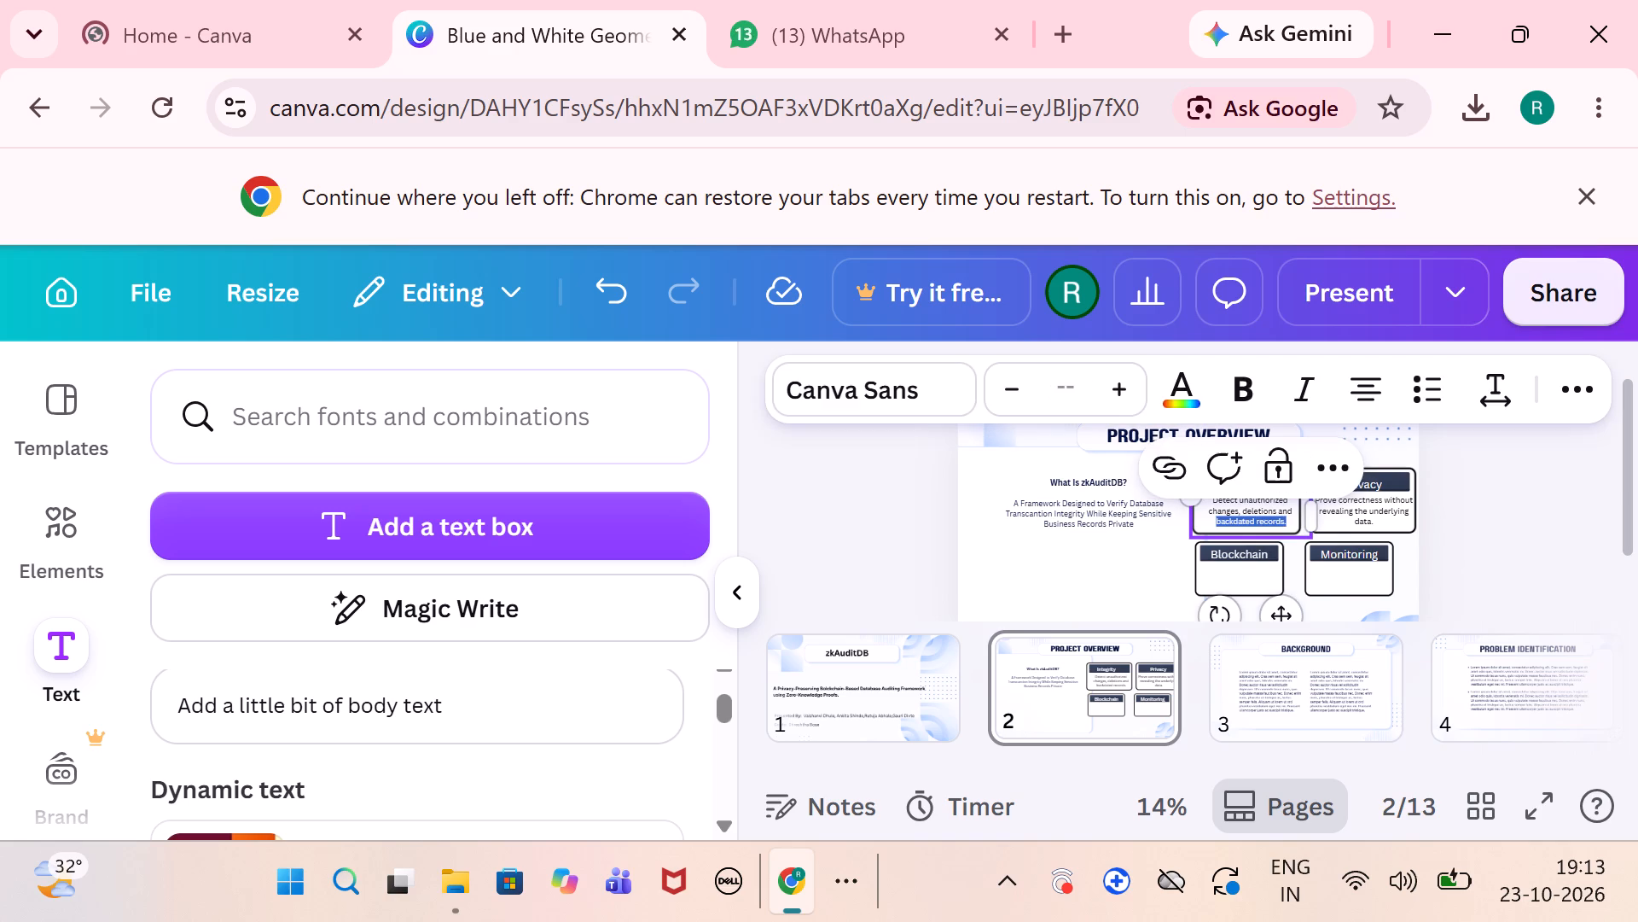
pyautogui.click(1108, 386)
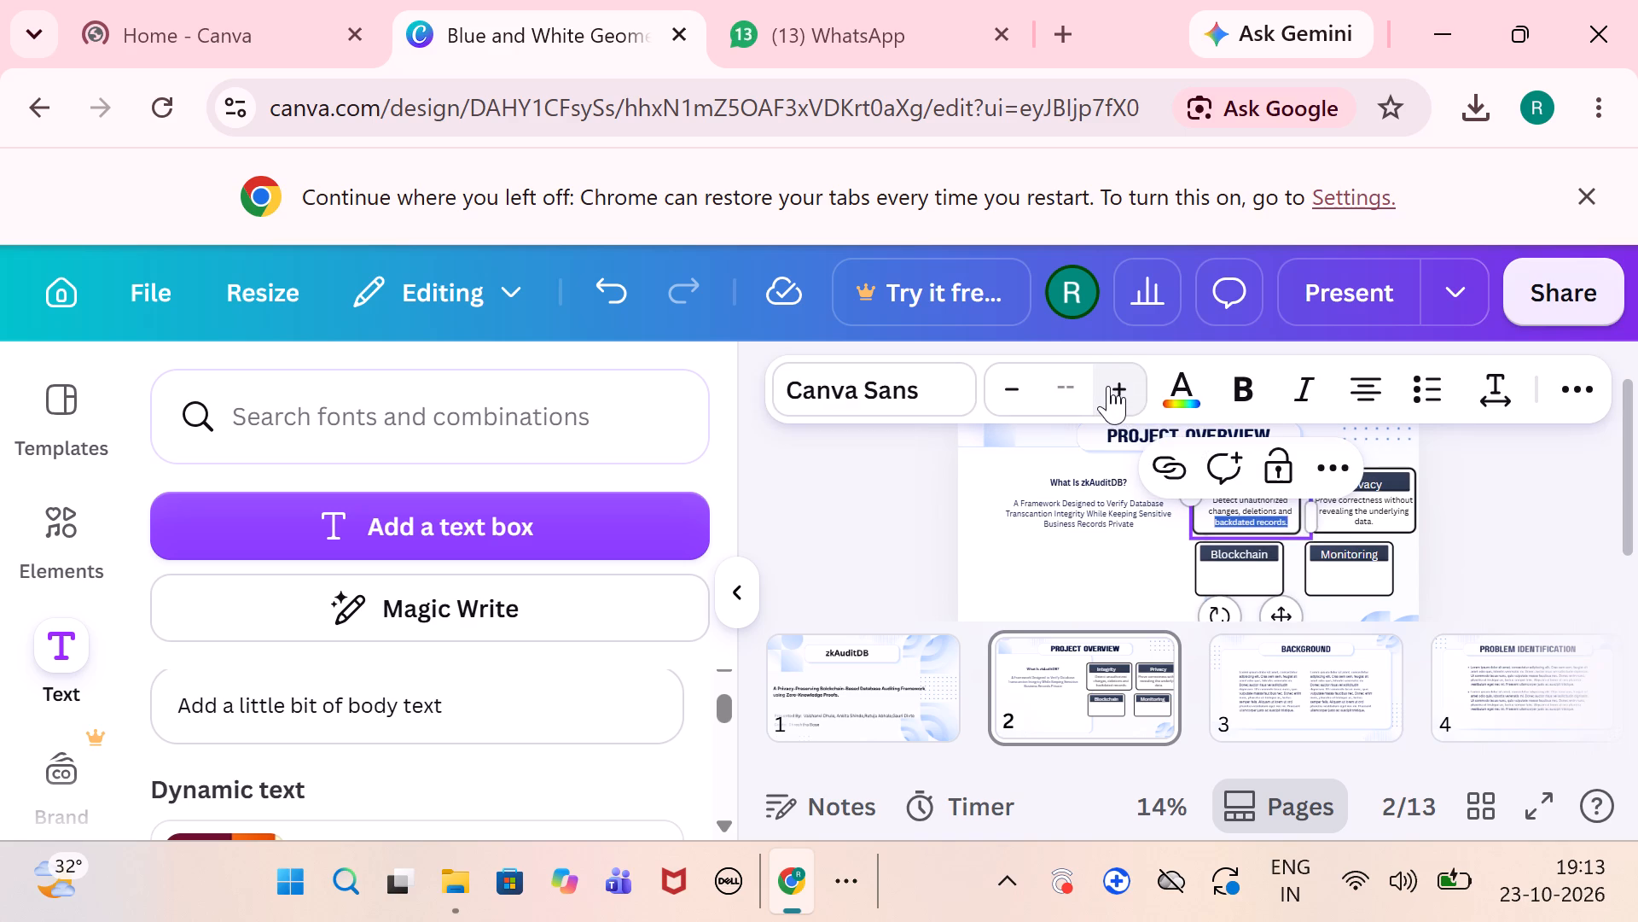
pyautogui.click(1494, 546)
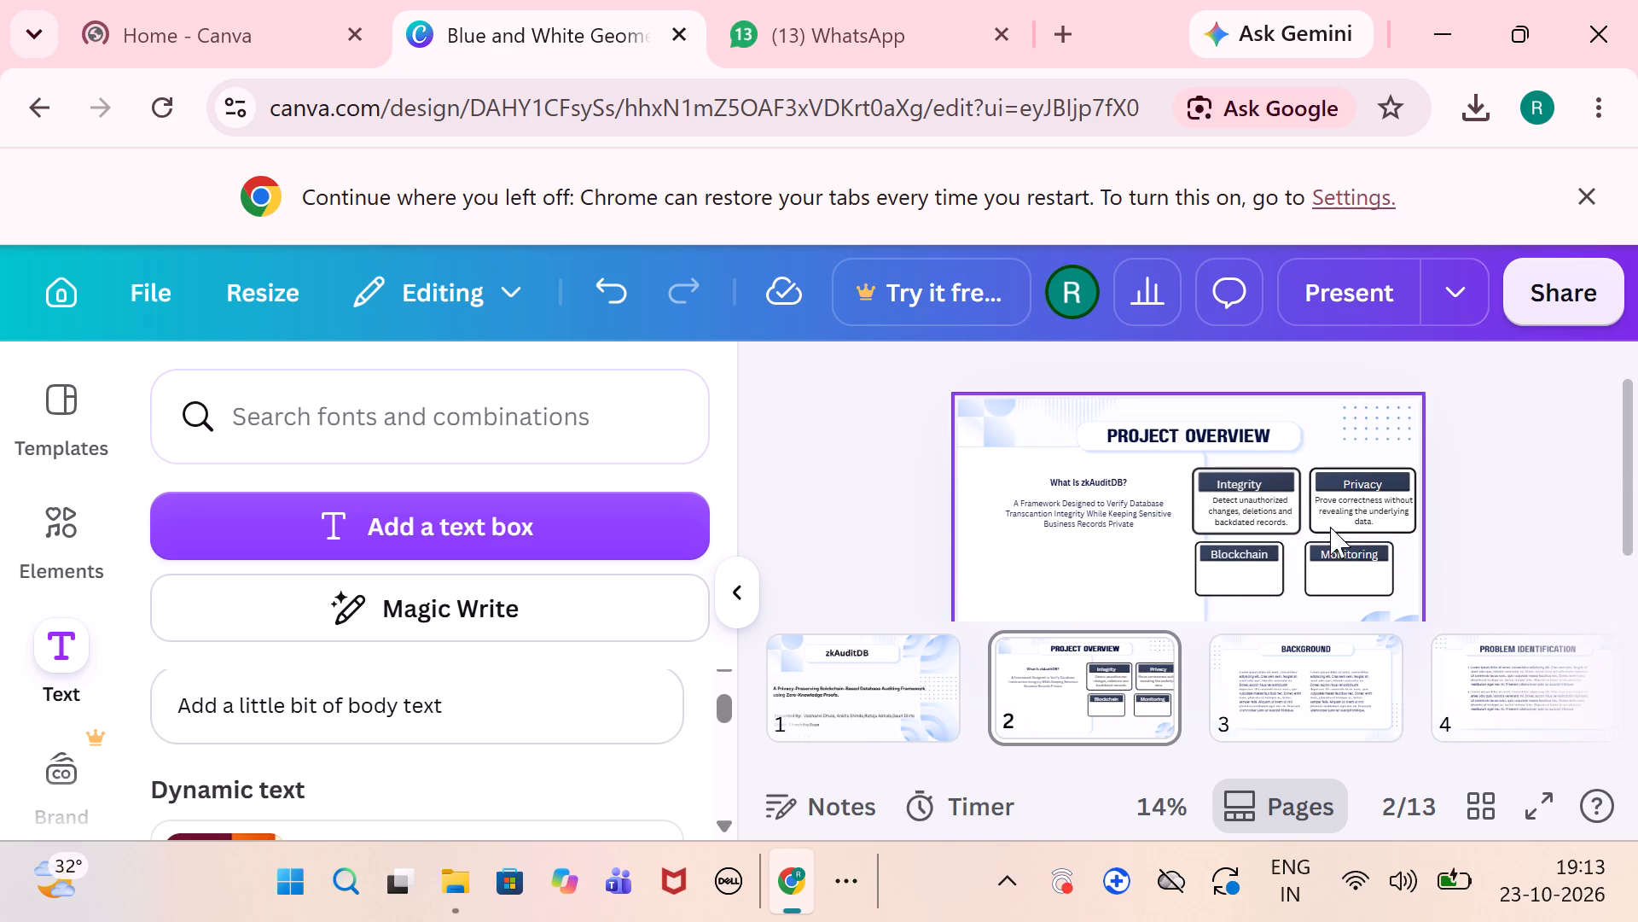
# Nudge the Integrity description slightly so it sits centred inside the Integrity box.
pyautogui.click(1276, 514)
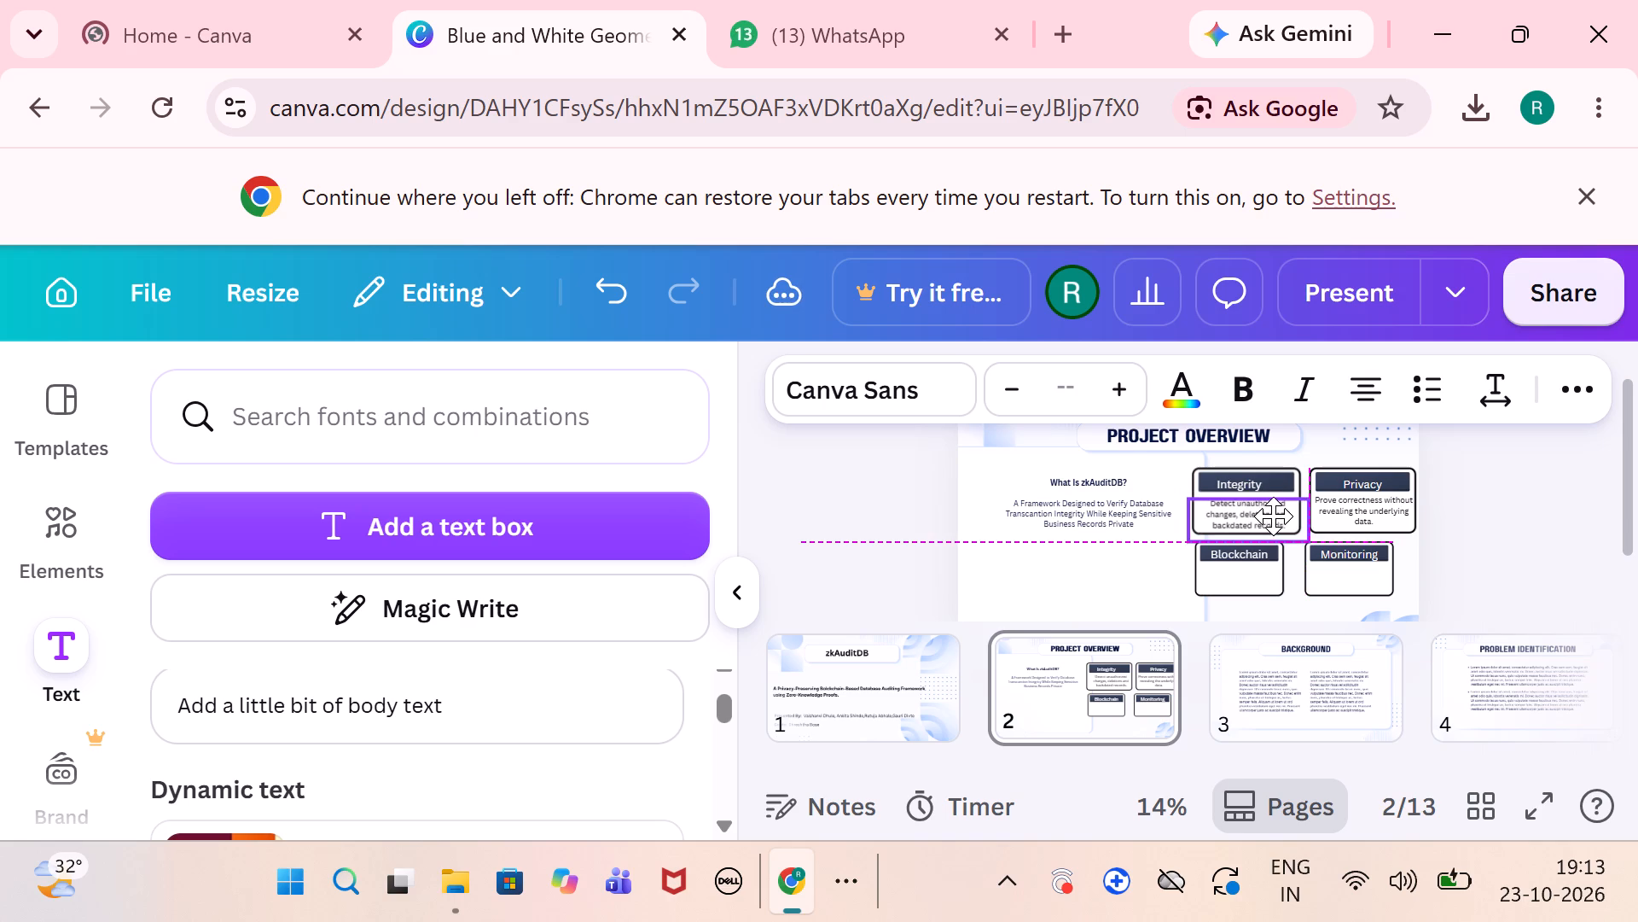
pyautogui.click(1508, 531)
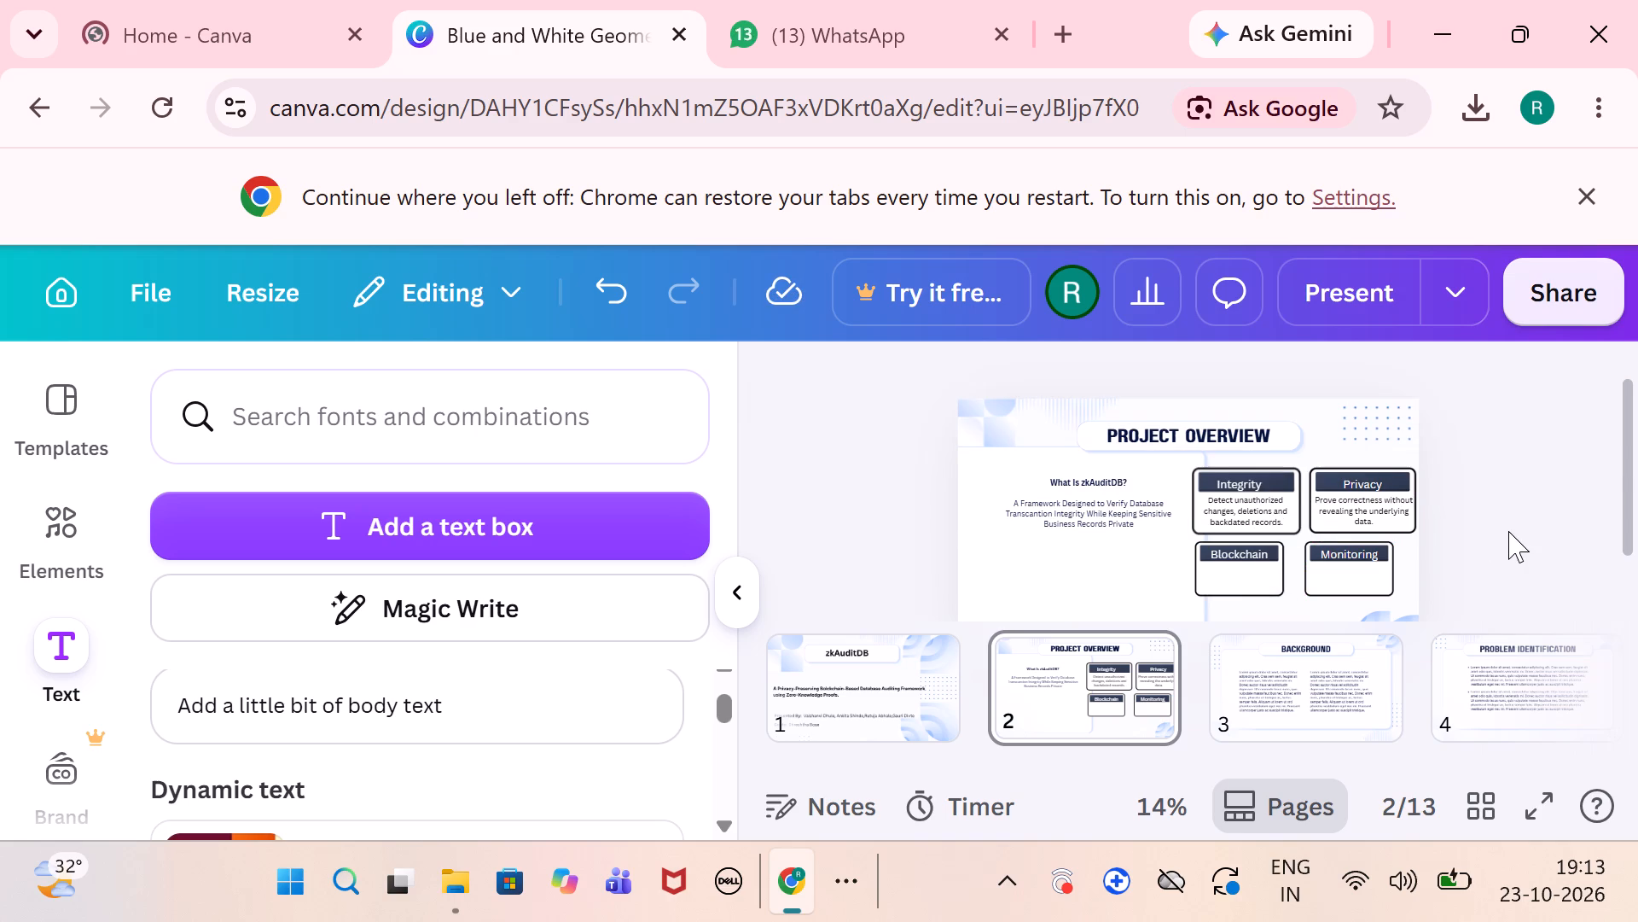
# Increase the font size of the whole Privacy description by one increment.
pyautogui.tripleClick(1357, 518)
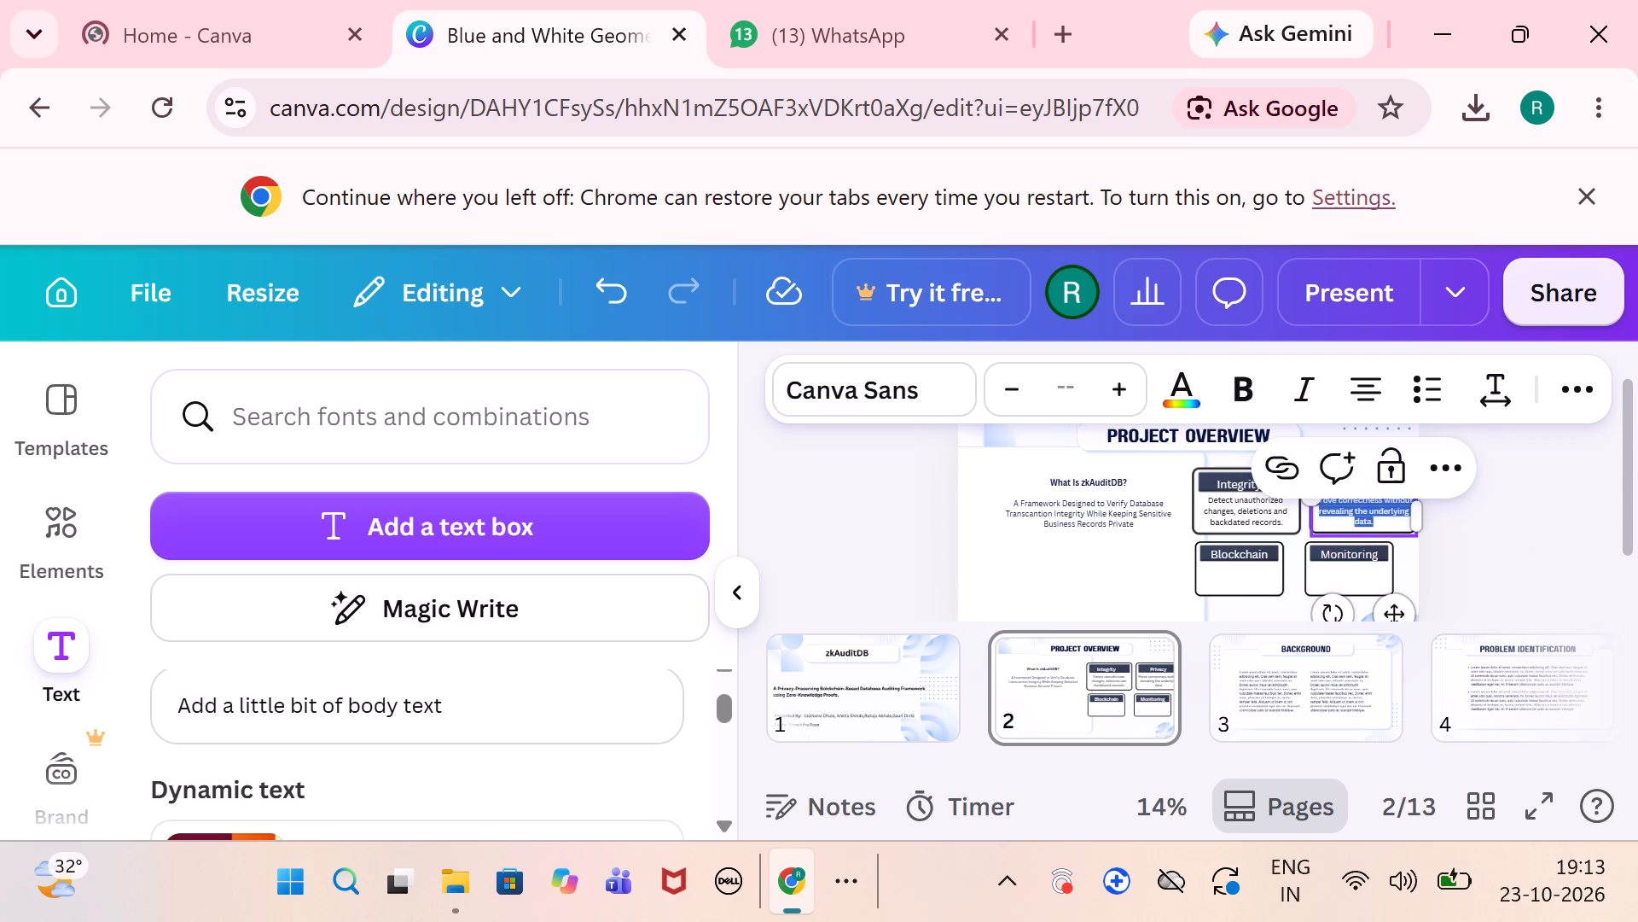
pyautogui.click(1128, 383)
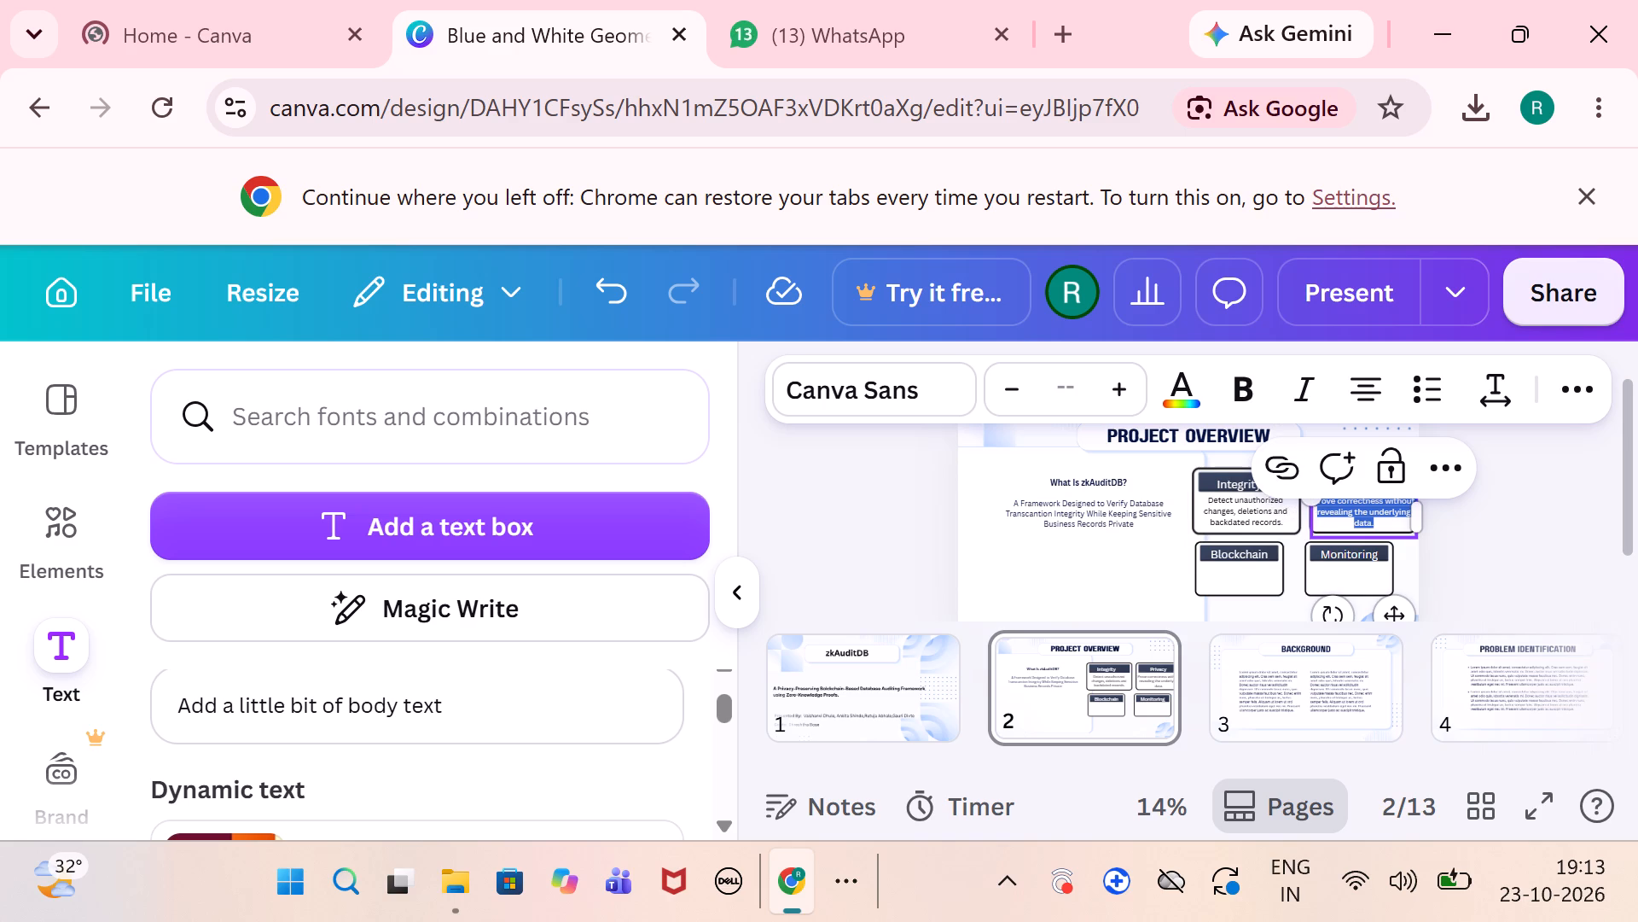
# Copy the Privacy description and paste it at the Blockchain box as placeholder text.
pyautogui.press('ctrl+Insert')
pyautogui.click(1242, 581)
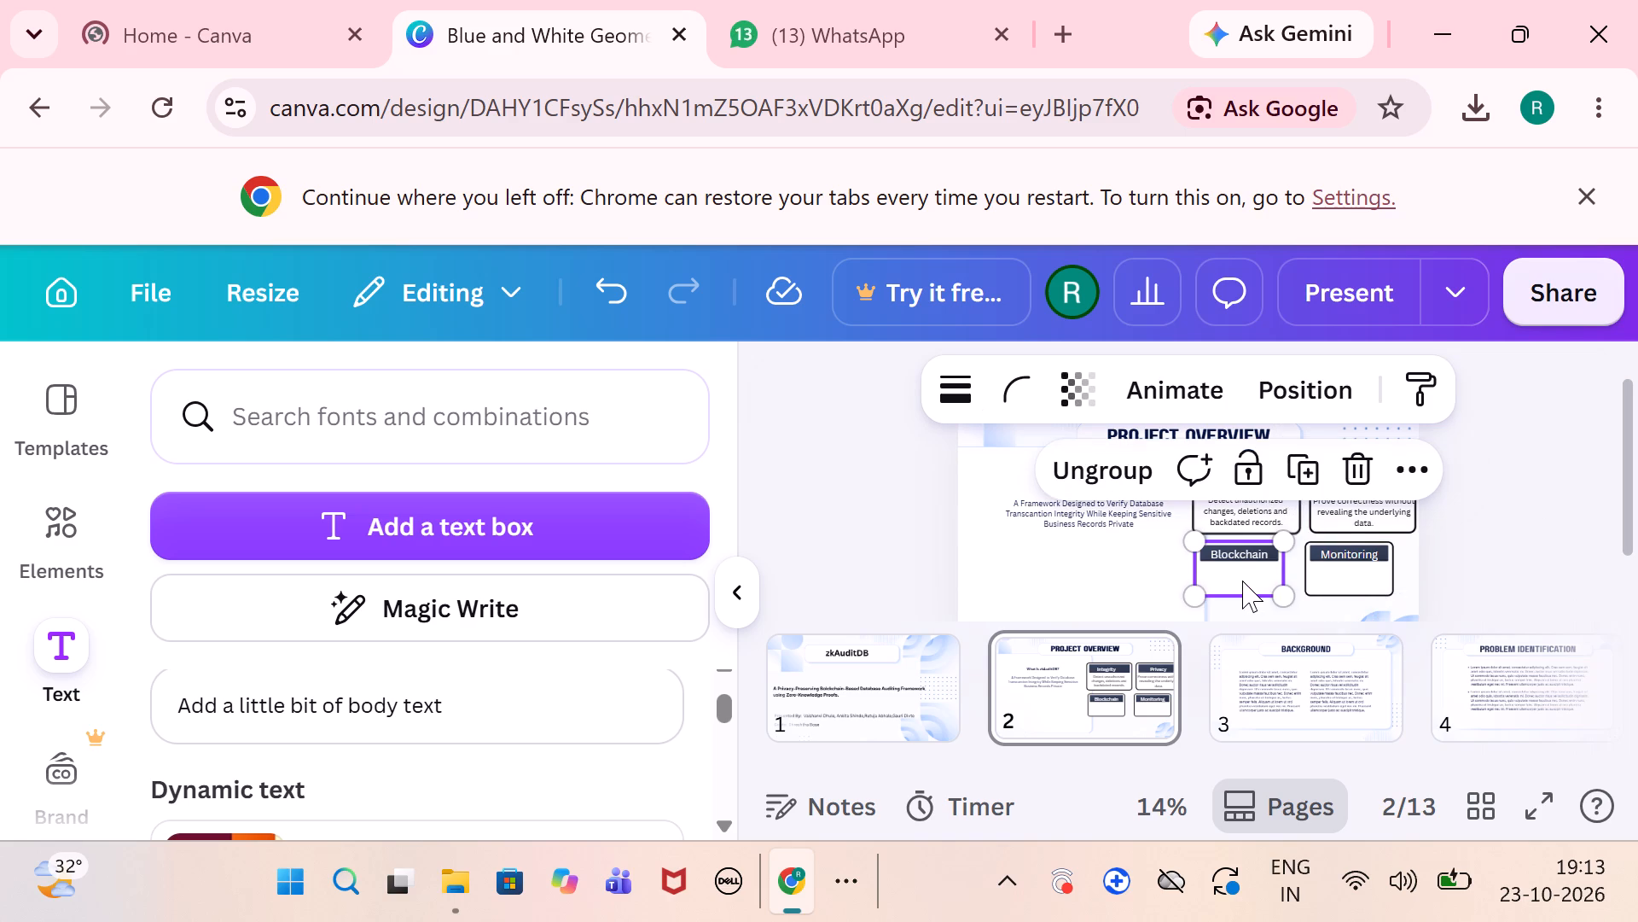
pyautogui.press('shift+Insert')
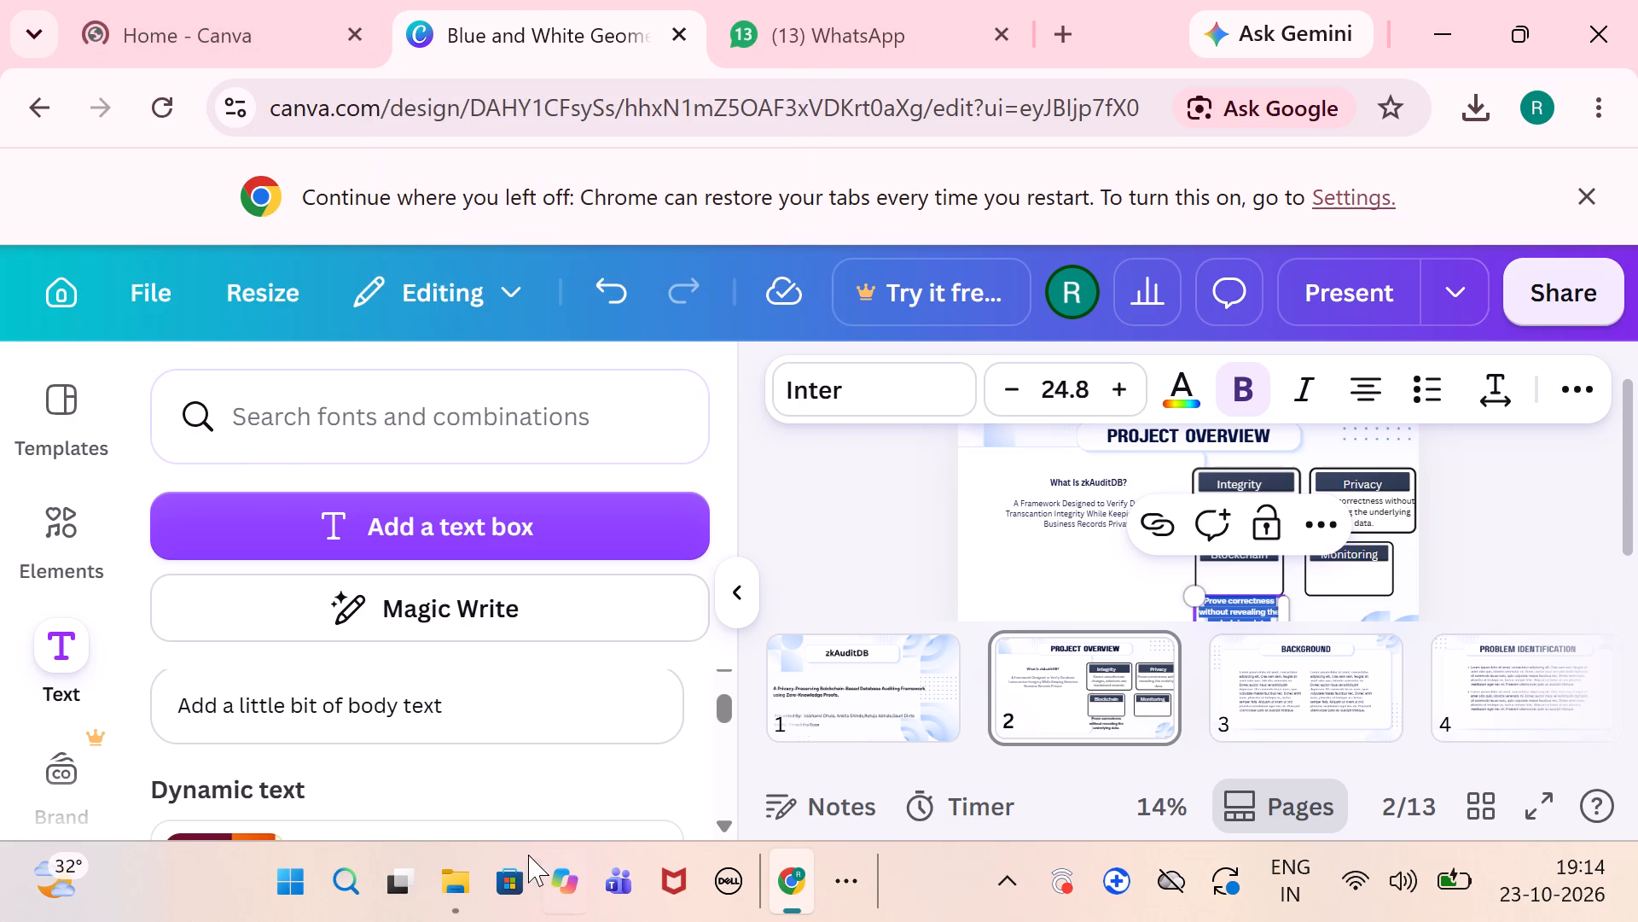
# Switch to the zkAuditDB PowerPoint deck and copy slide 2's Blockchain description, "Keep verifiable audit evidence on a local blockchain.".
pyautogui.click(454, 878)
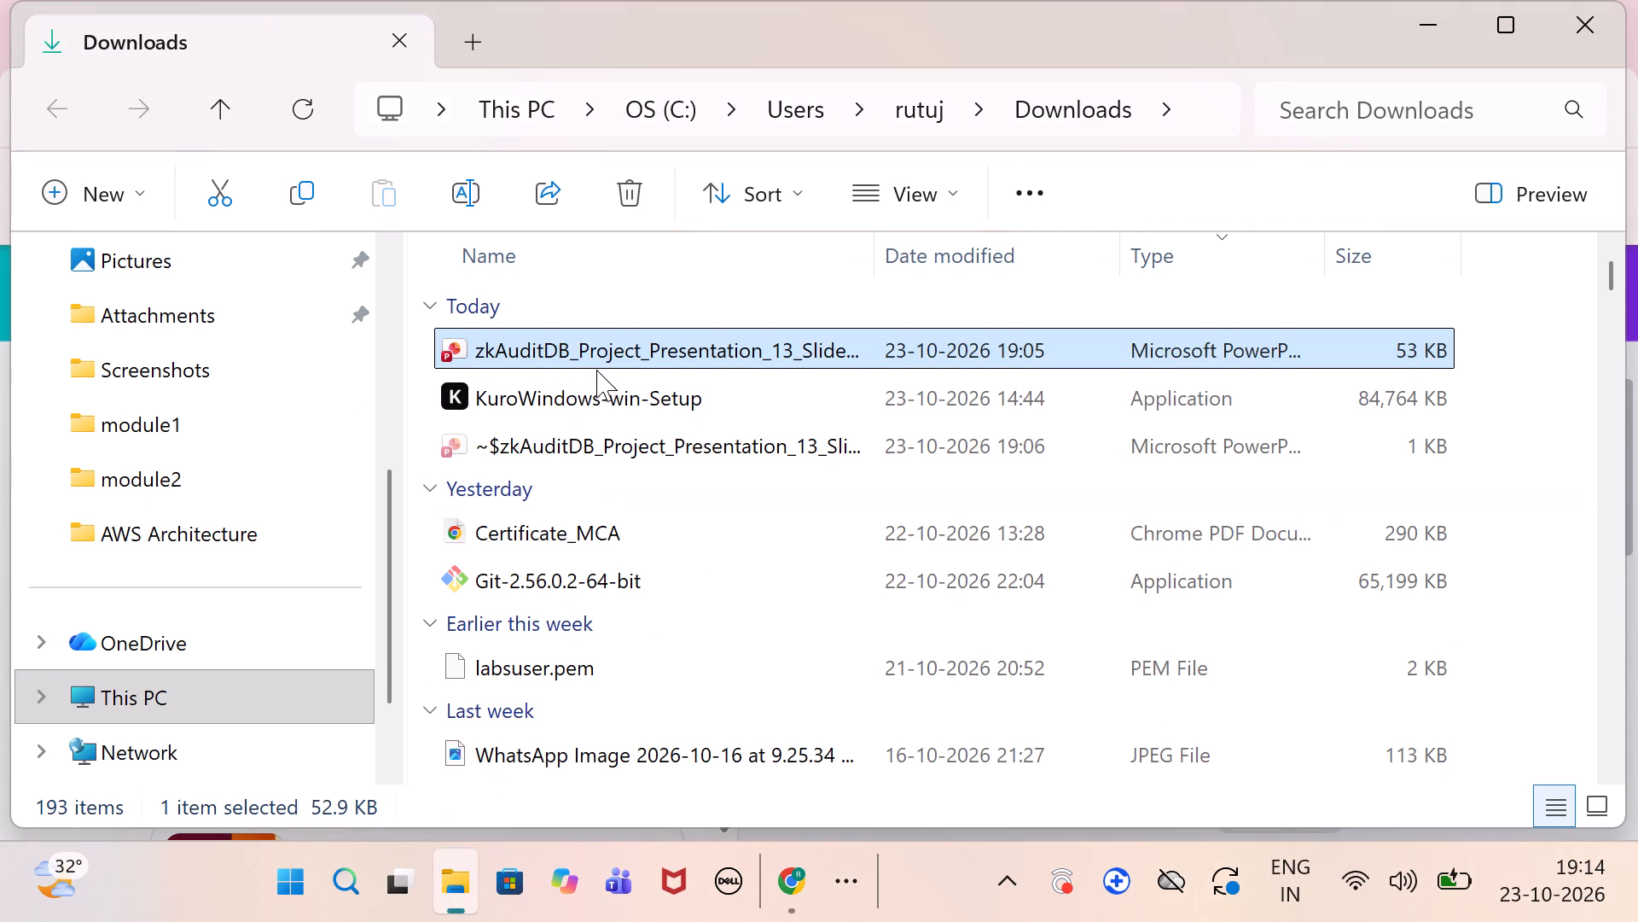
pyautogui.doubleClick(603, 354)
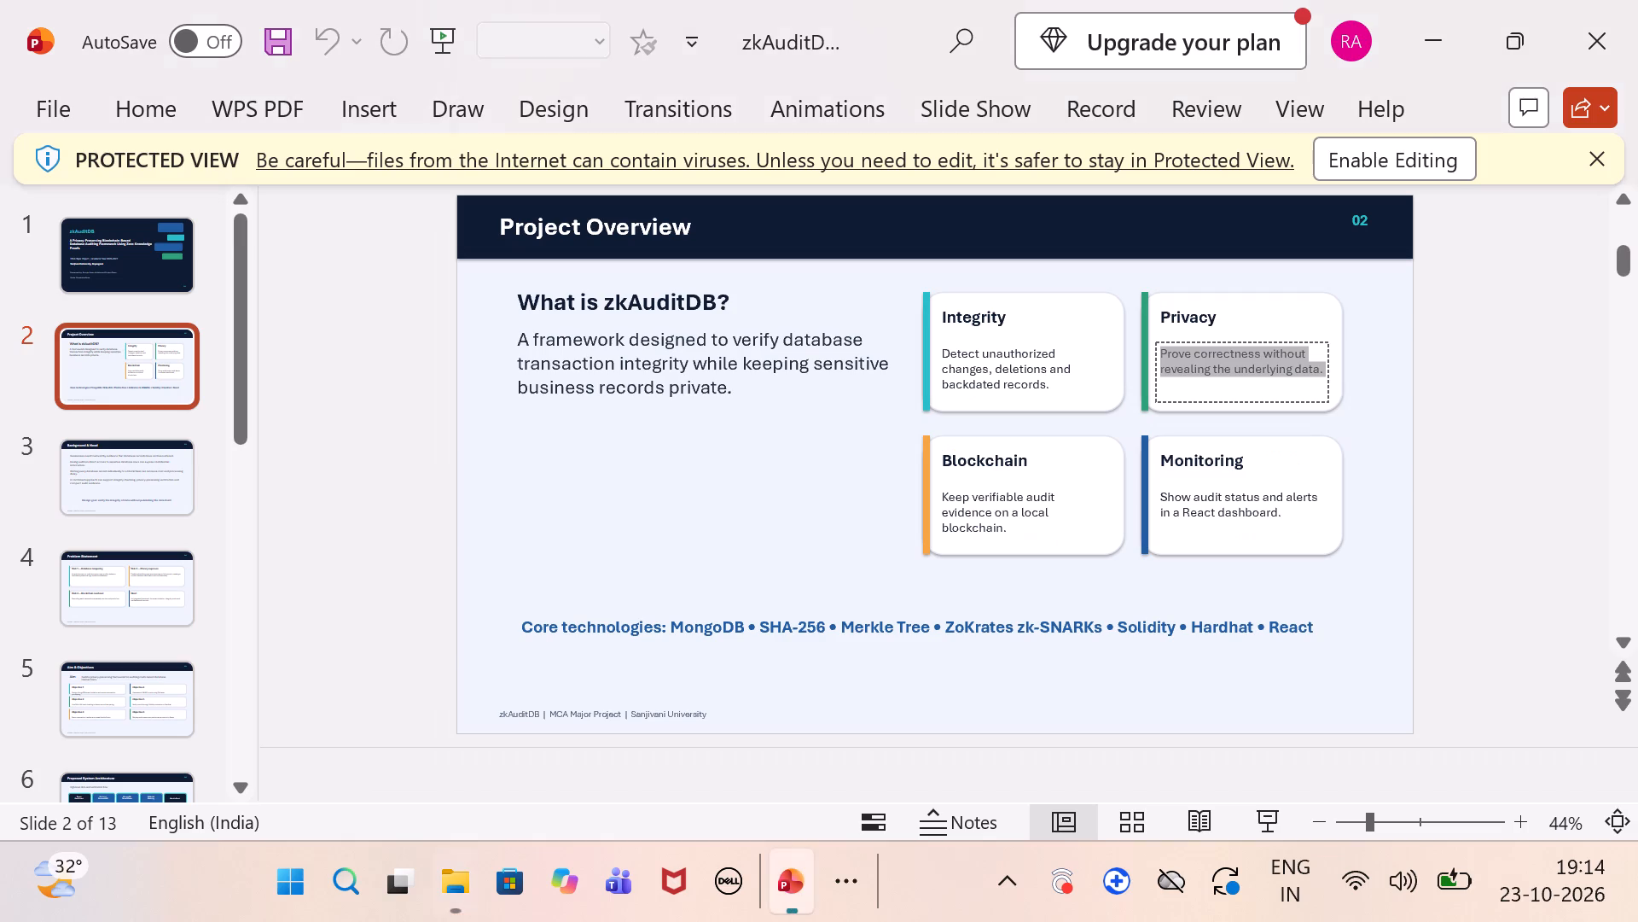
pyautogui.moveTo(1010, 528); pyautogui.dragTo(944, 512)
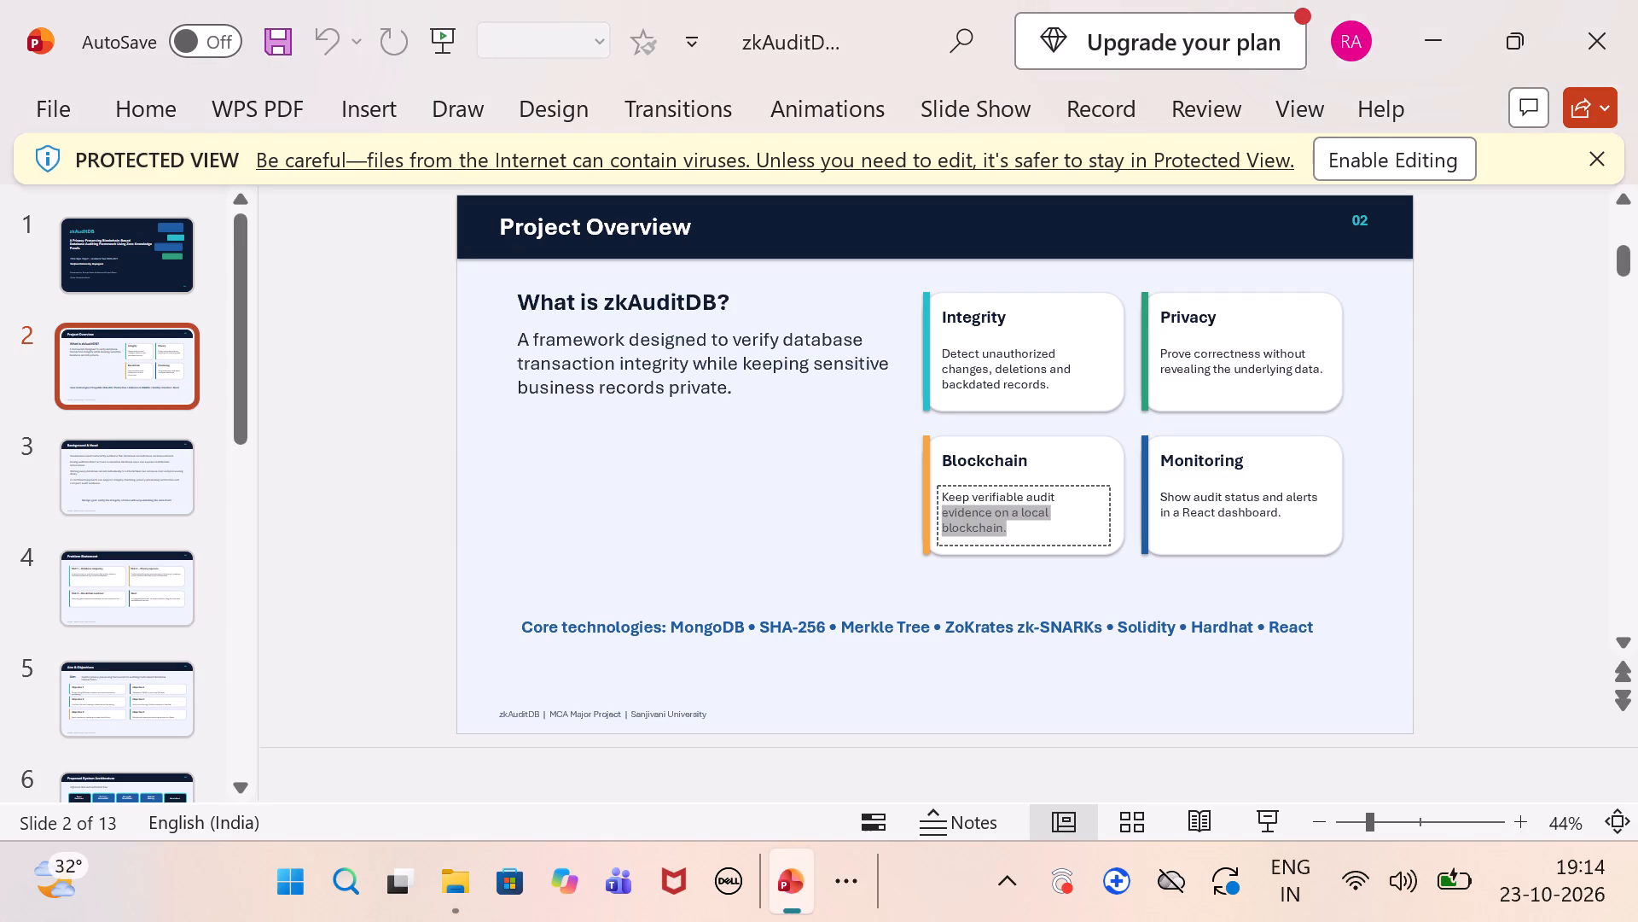
pyautogui.moveTo(944, 512); pyautogui.dragTo(943, 490)
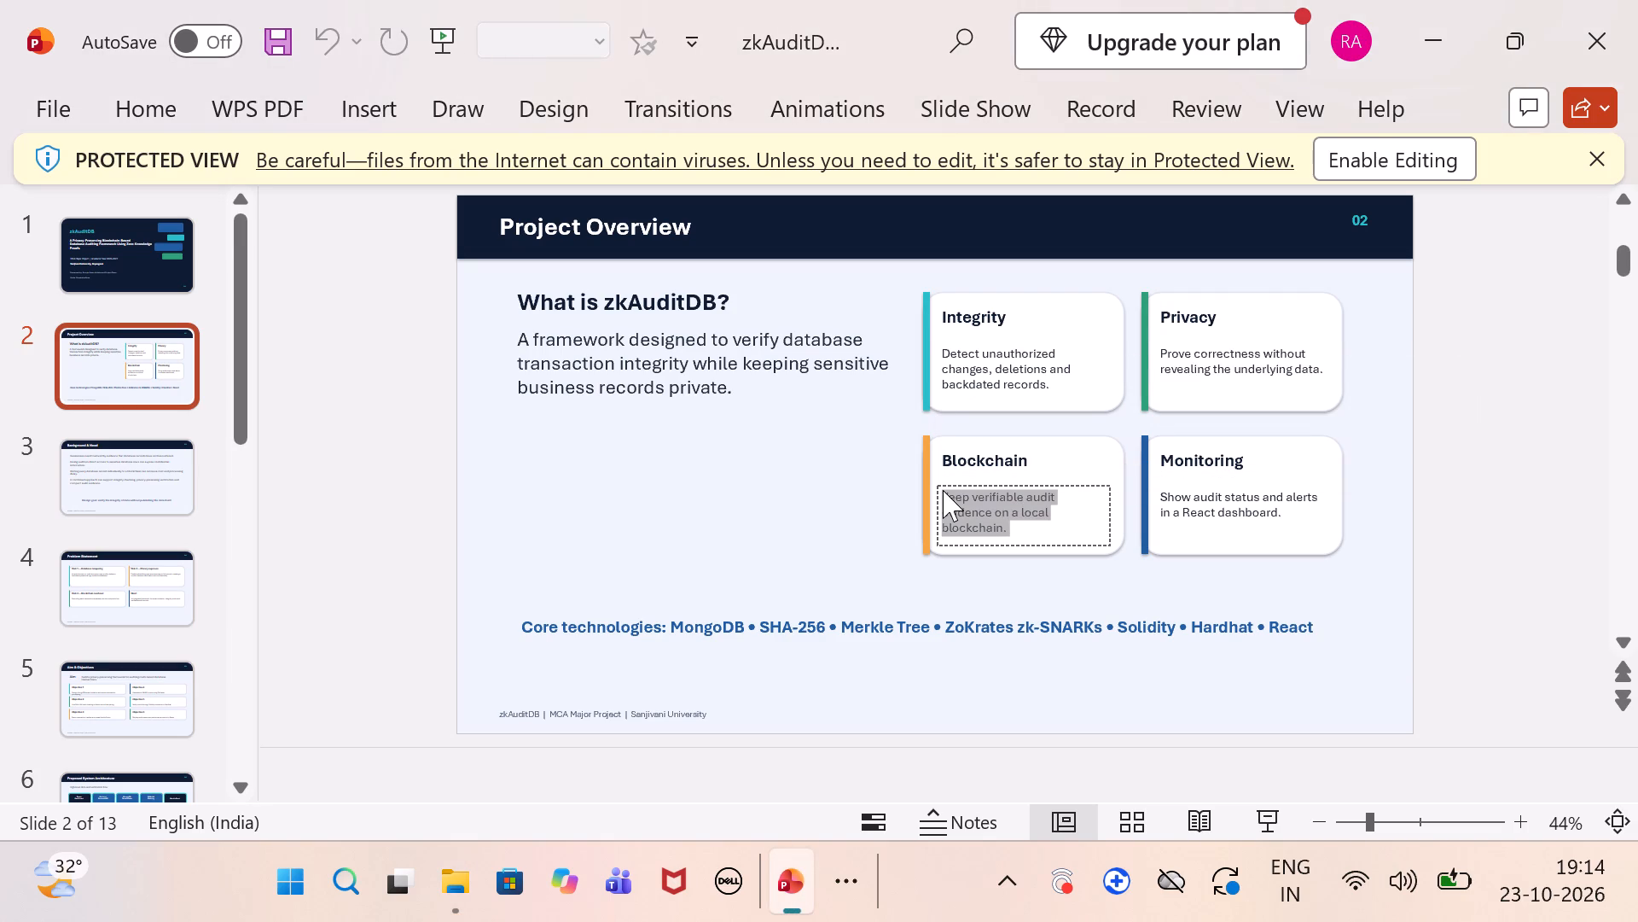
pyautogui.press('ctrl+Insert')
# Back in Canva, replace the placeholder text below the Blockchain box with the copied Blockchain description.
pyautogui.click(844, 894)
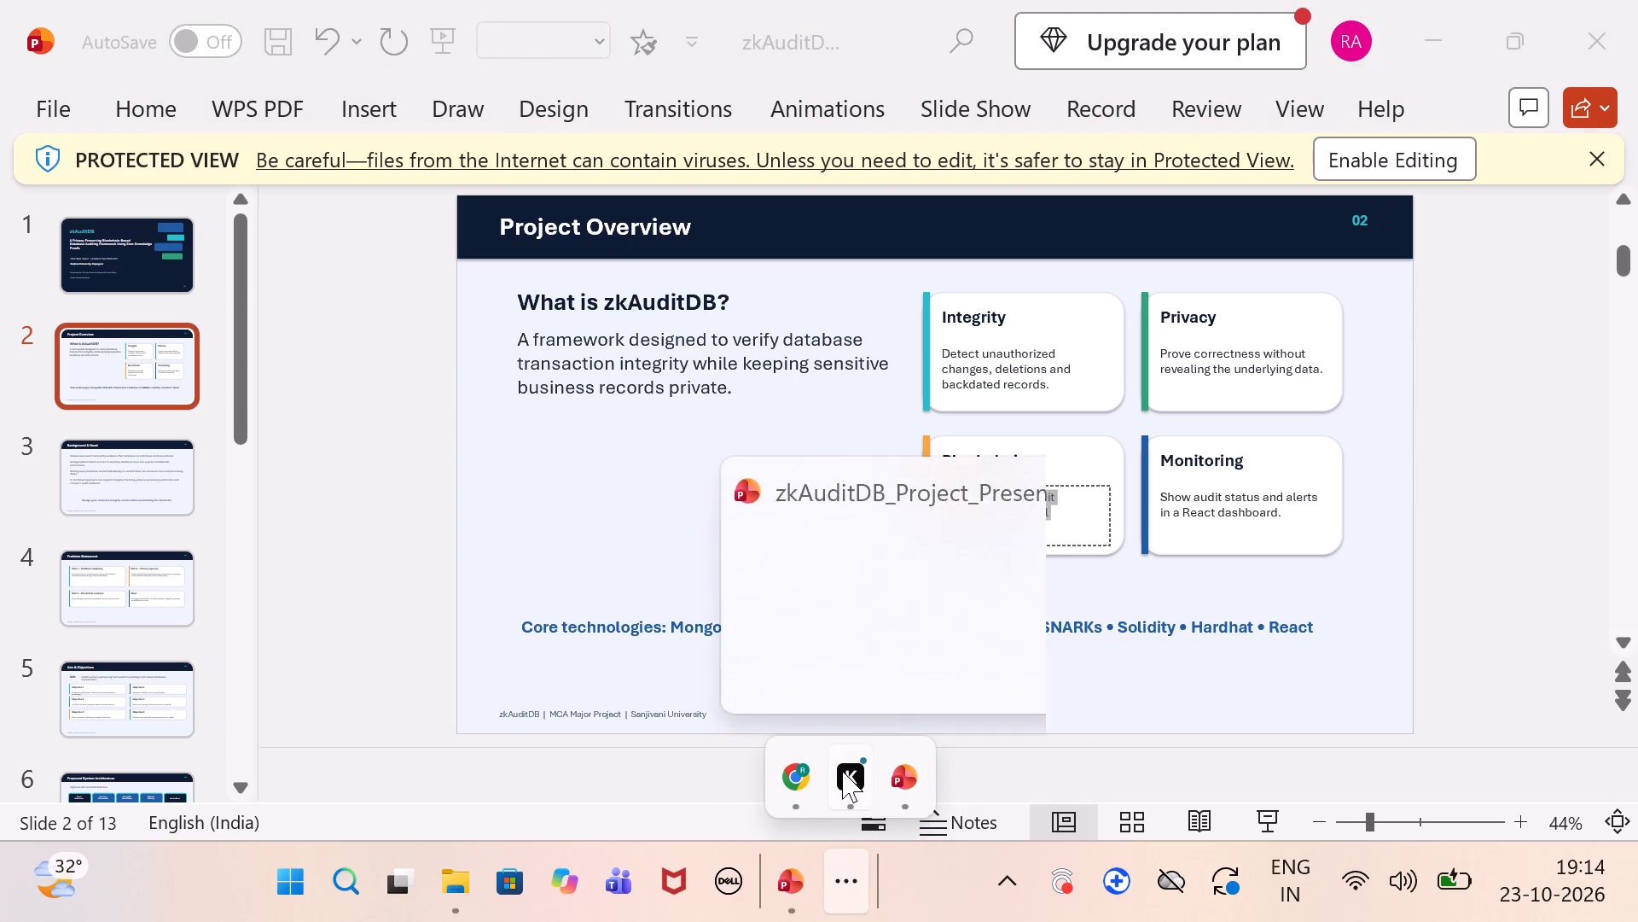
pyautogui.click(782, 779)
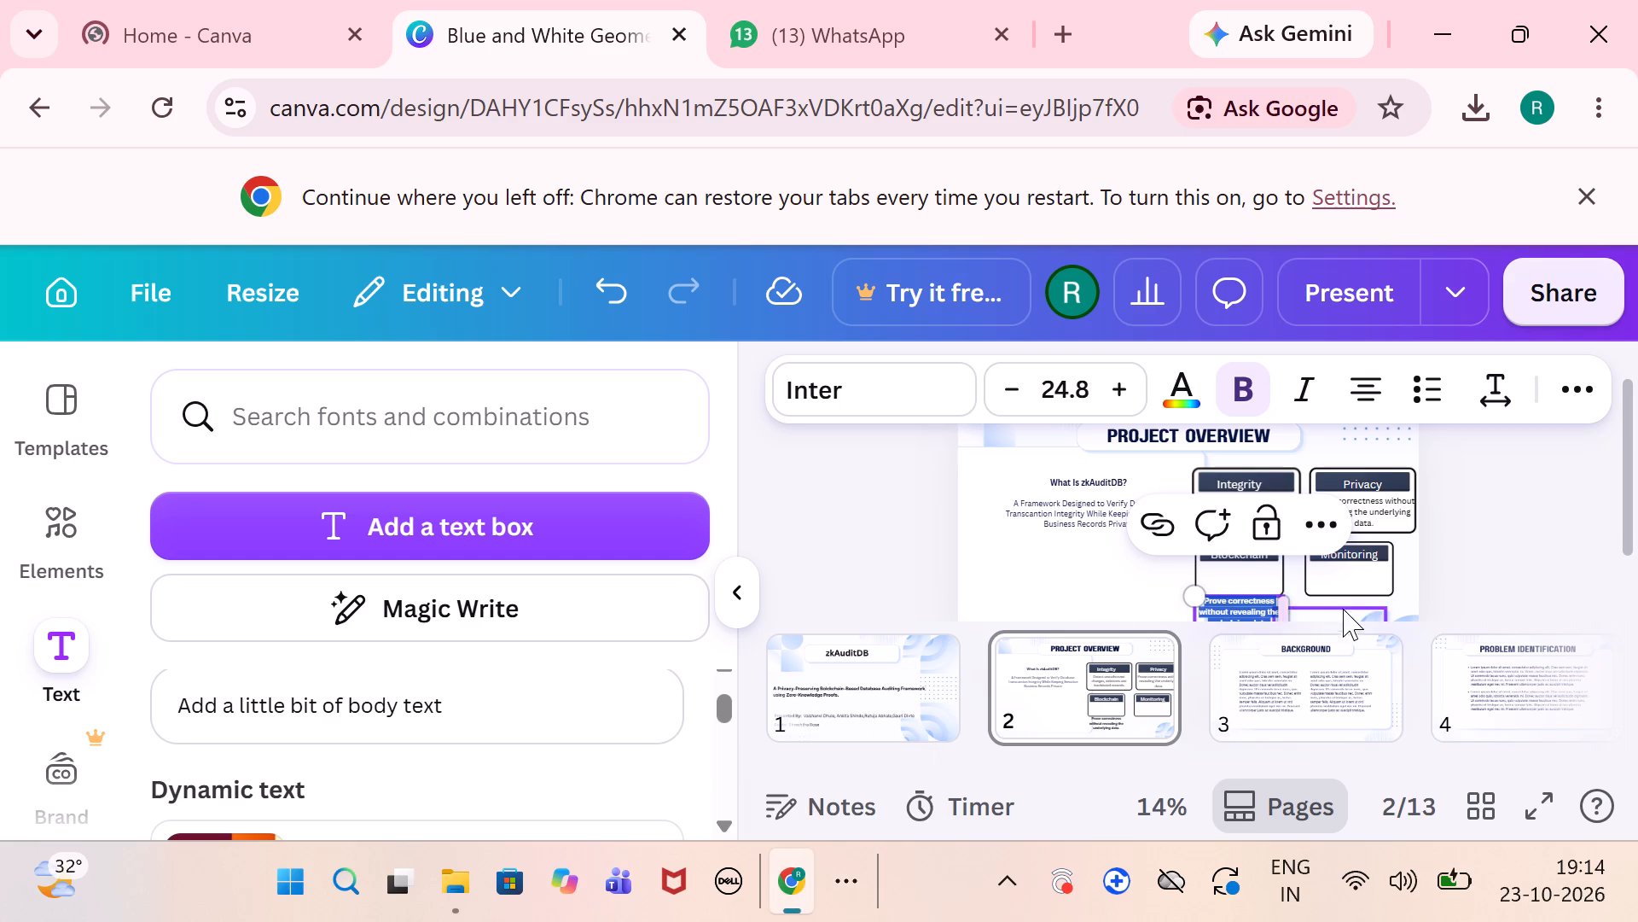
pyautogui.click(840, 887)
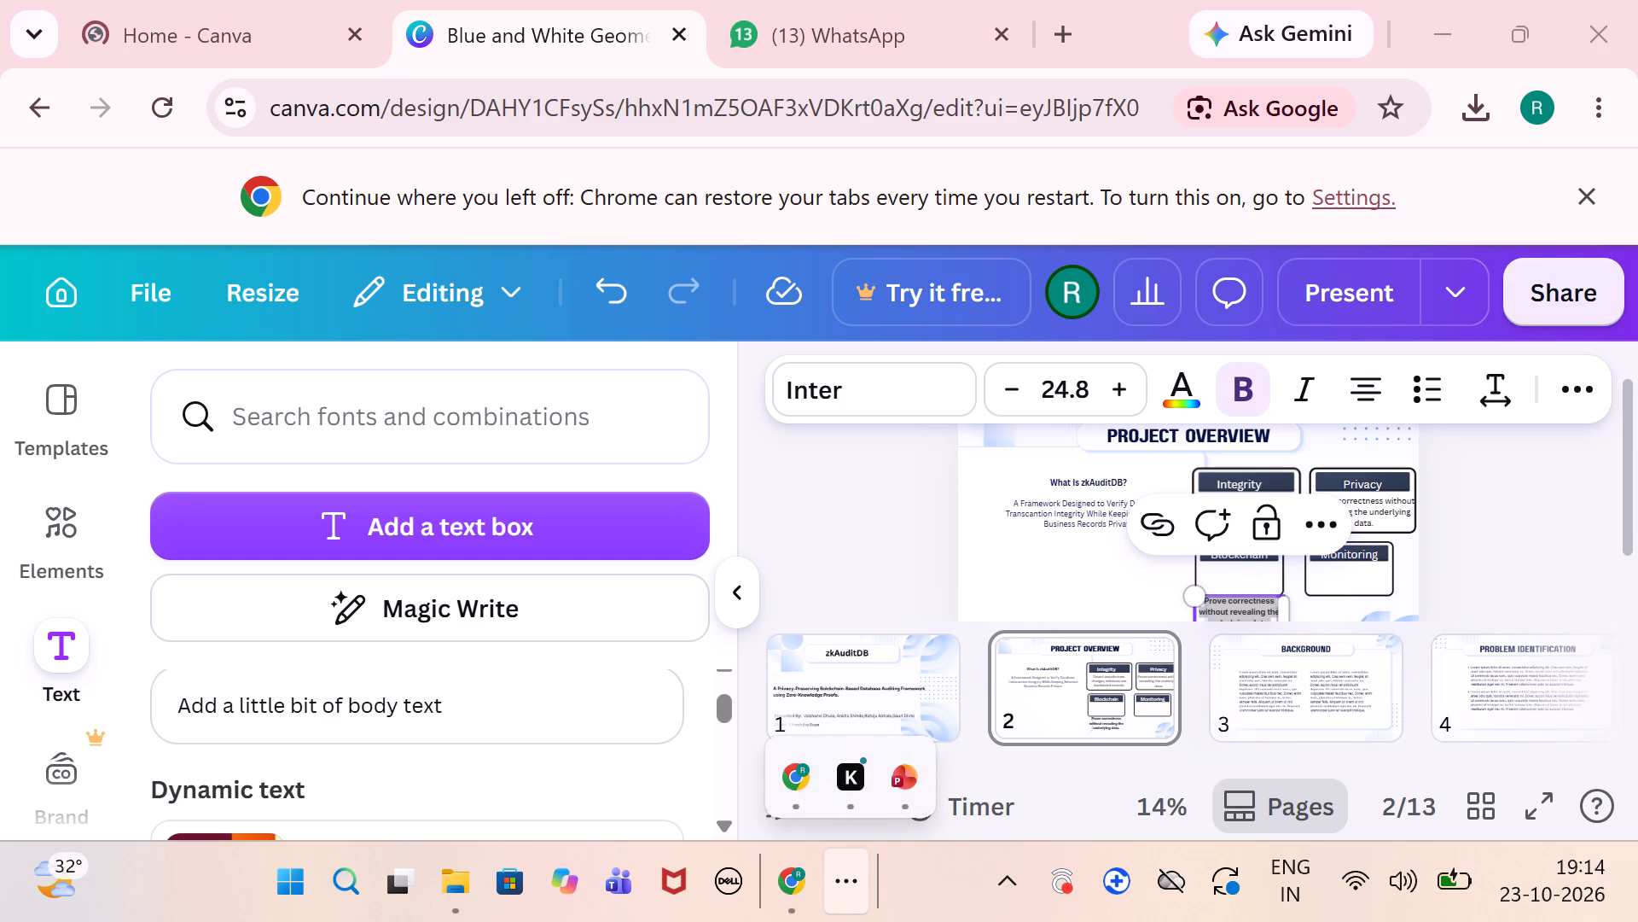
pyautogui.press('shift+Insert')
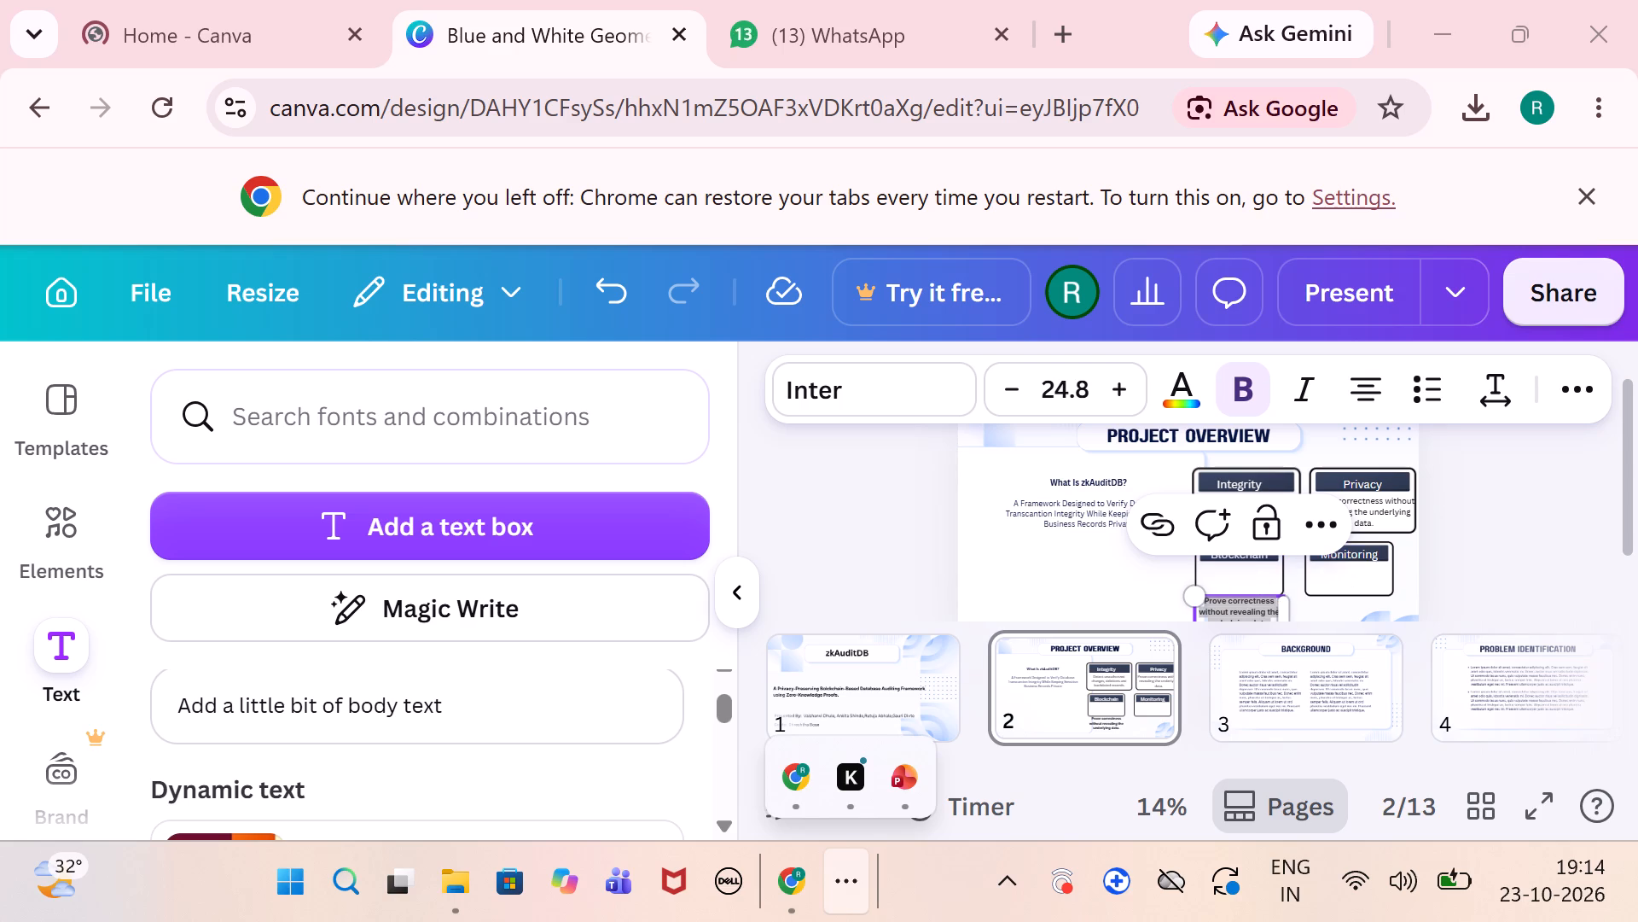
pyautogui.tripleClick(1246, 612)
pyautogui.press('shift+Insert')
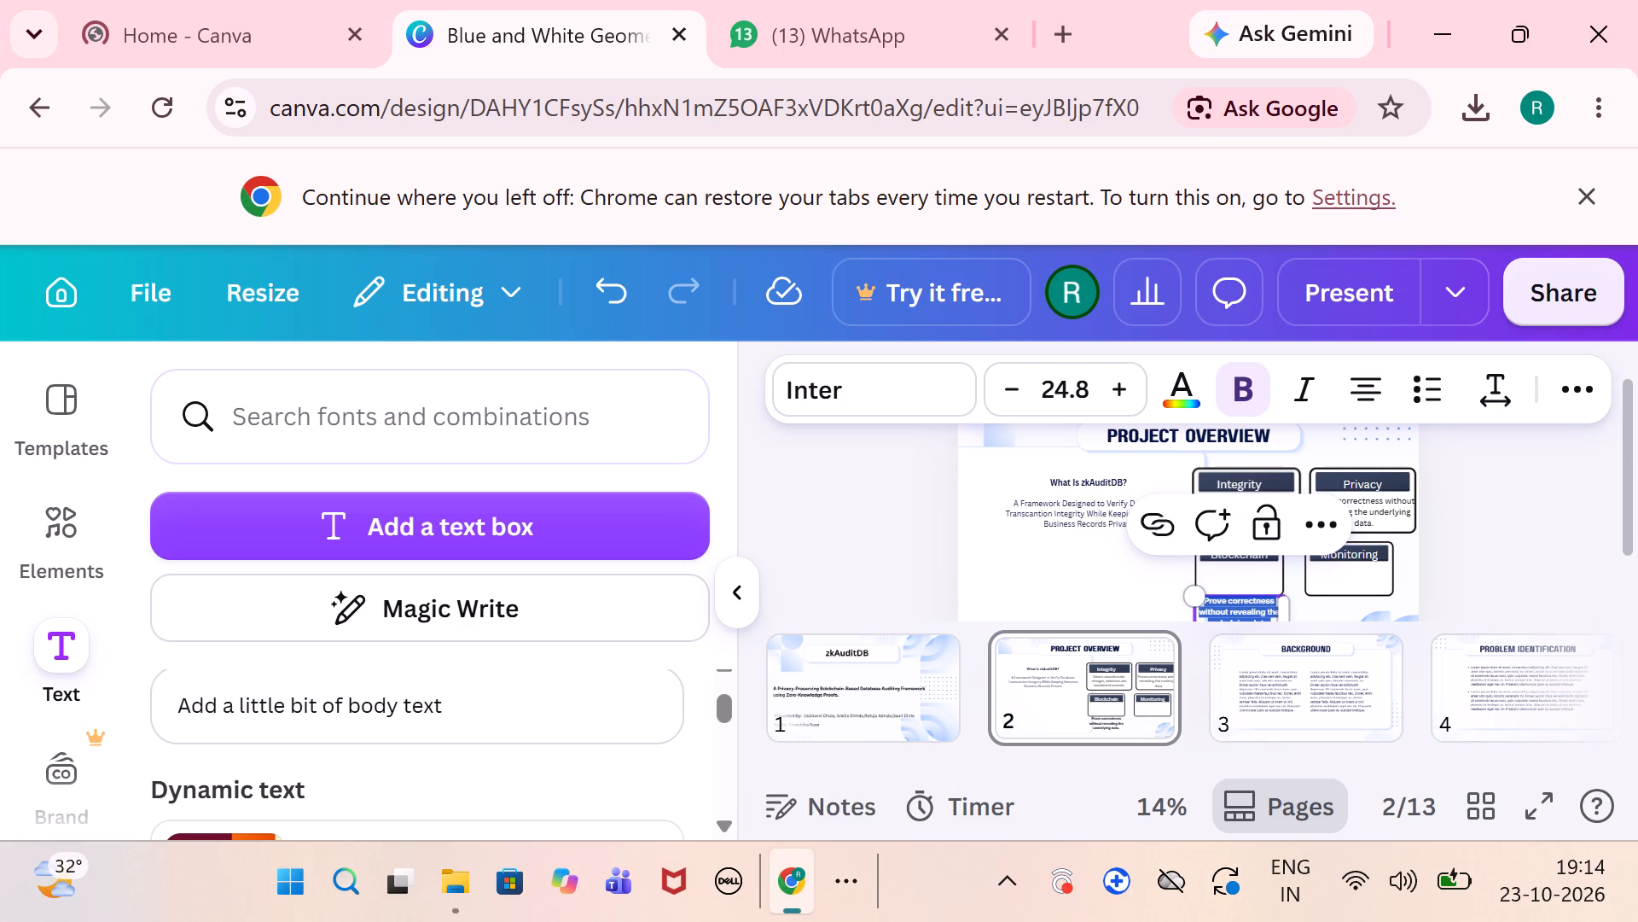
pyautogui.click(1466, 580)
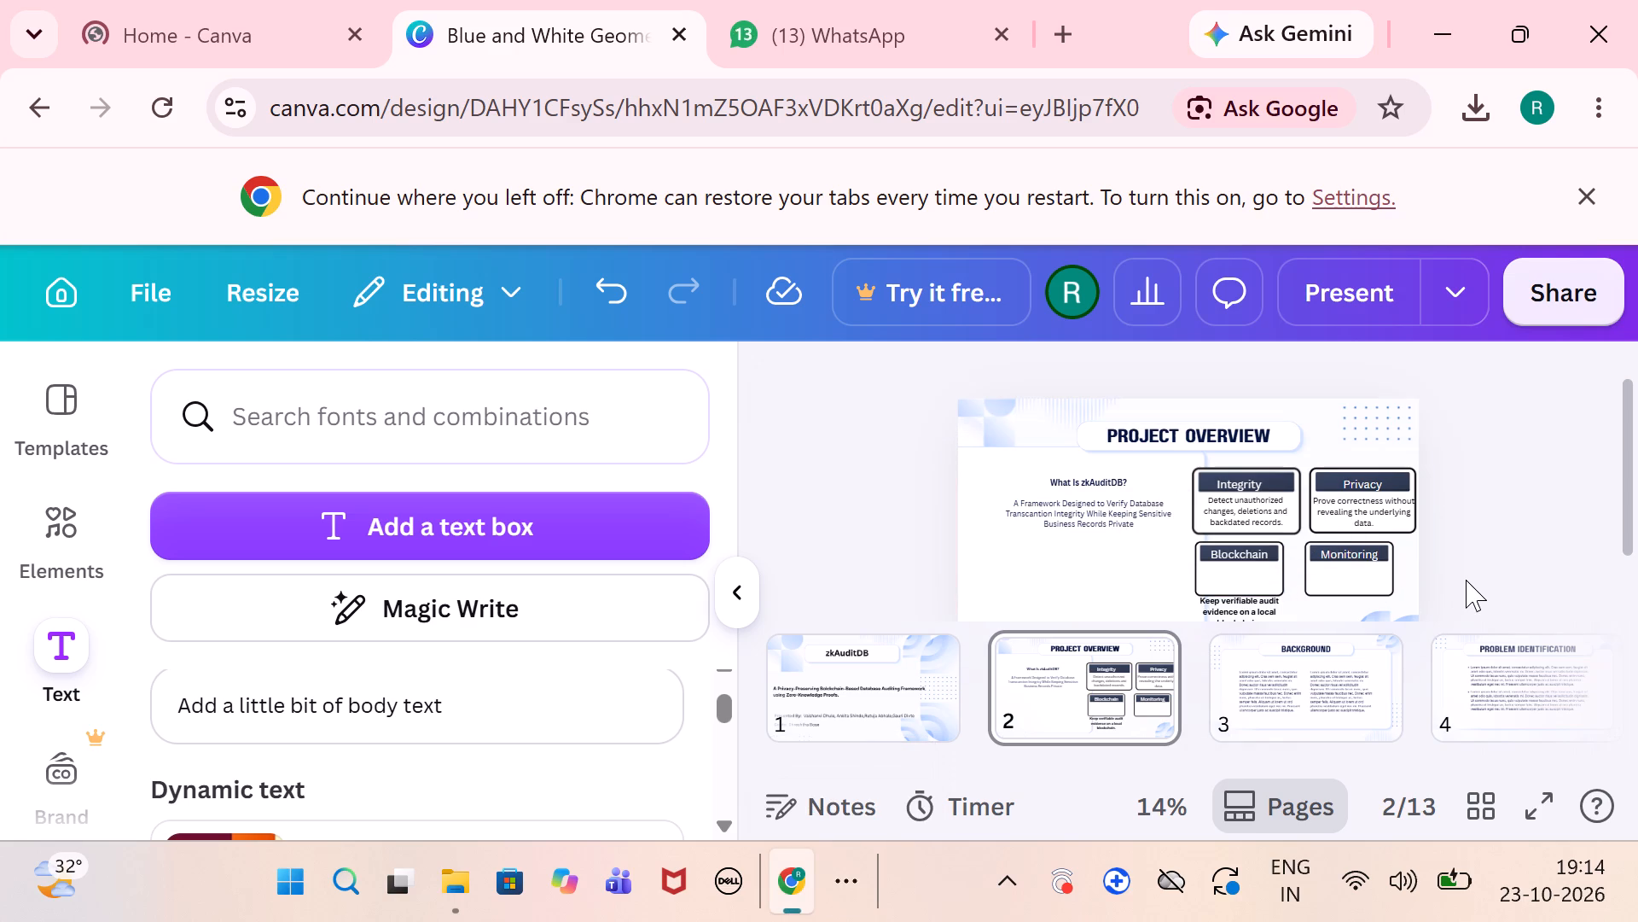
# Move the Blockchain description up into the Blockchain box, beneath its heading.
pyautogui.moveTo(1235, 607); pyautogui.dragTo(1235, 571)
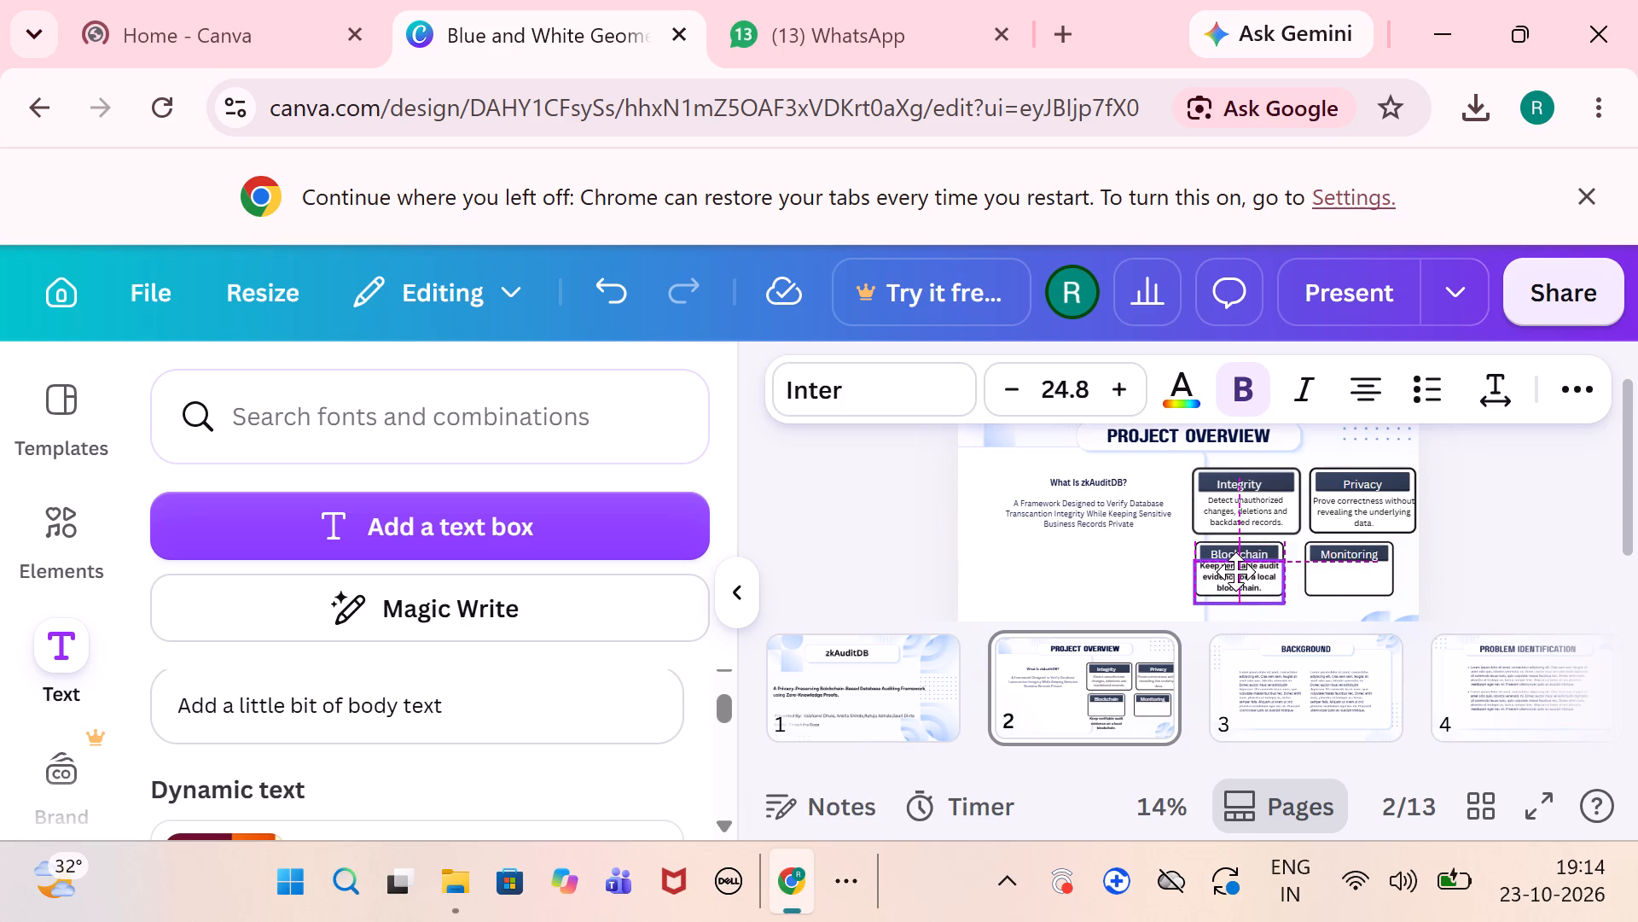
pyautogui.moveTo(1235, 571); pyautogui.dragTo(1237, 571)
# Remove the bold formatting from the whole Blockchain description.
pyautogui.tripleClick(1237, 571)
pyautogui.click(1237, 571)
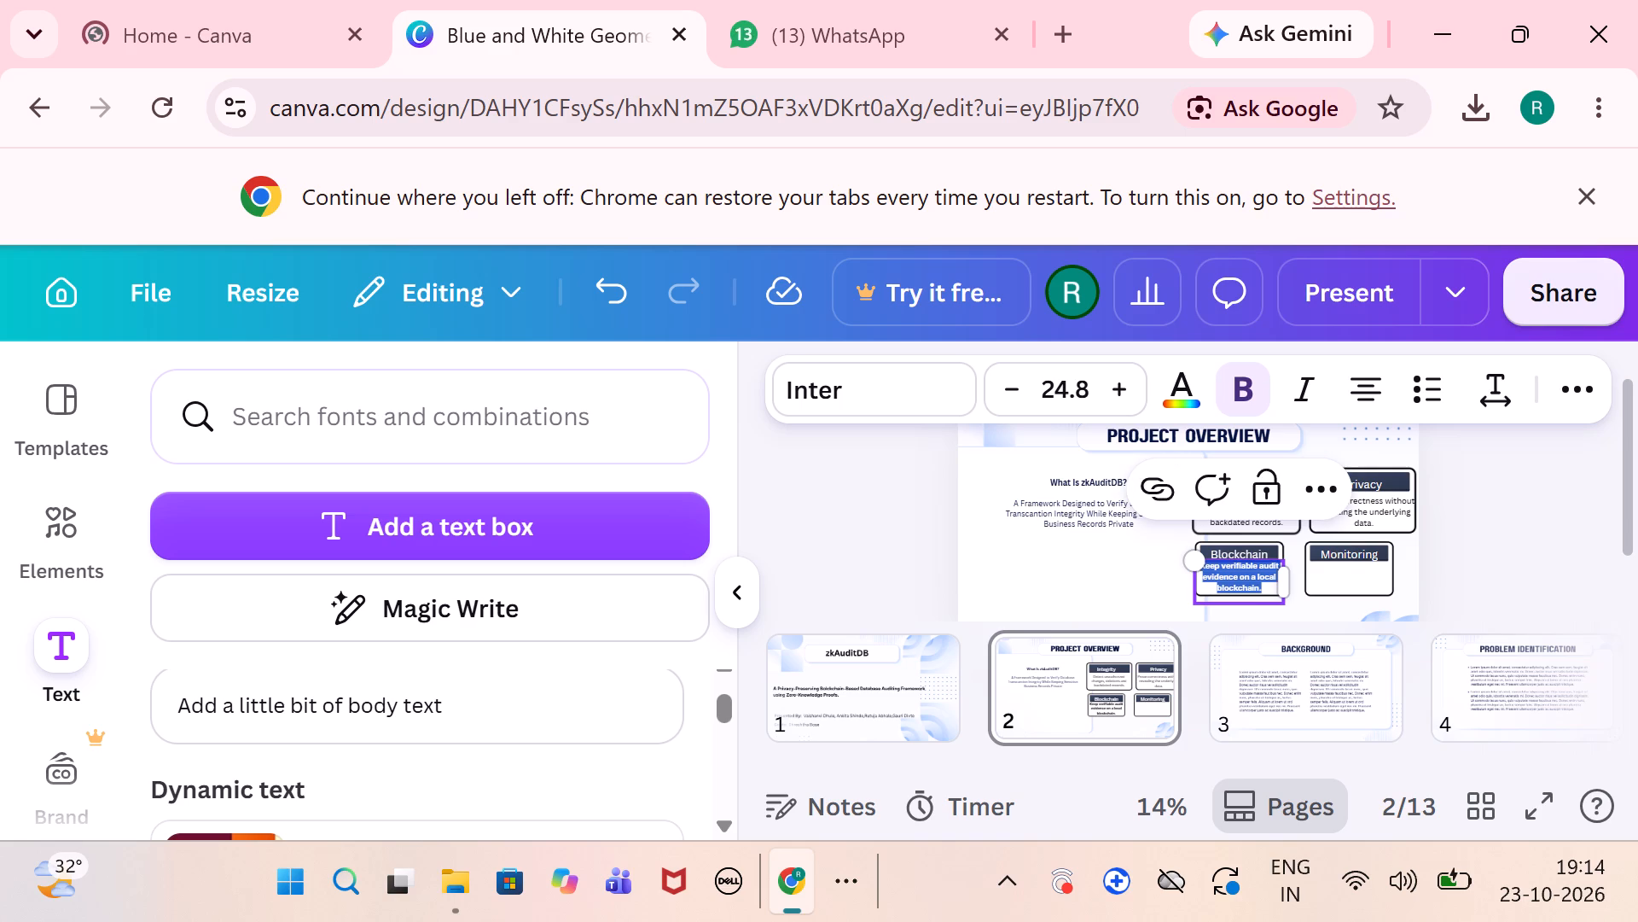
pyautogui.click(1240, 377)
pyautogui.click(1574, 552)
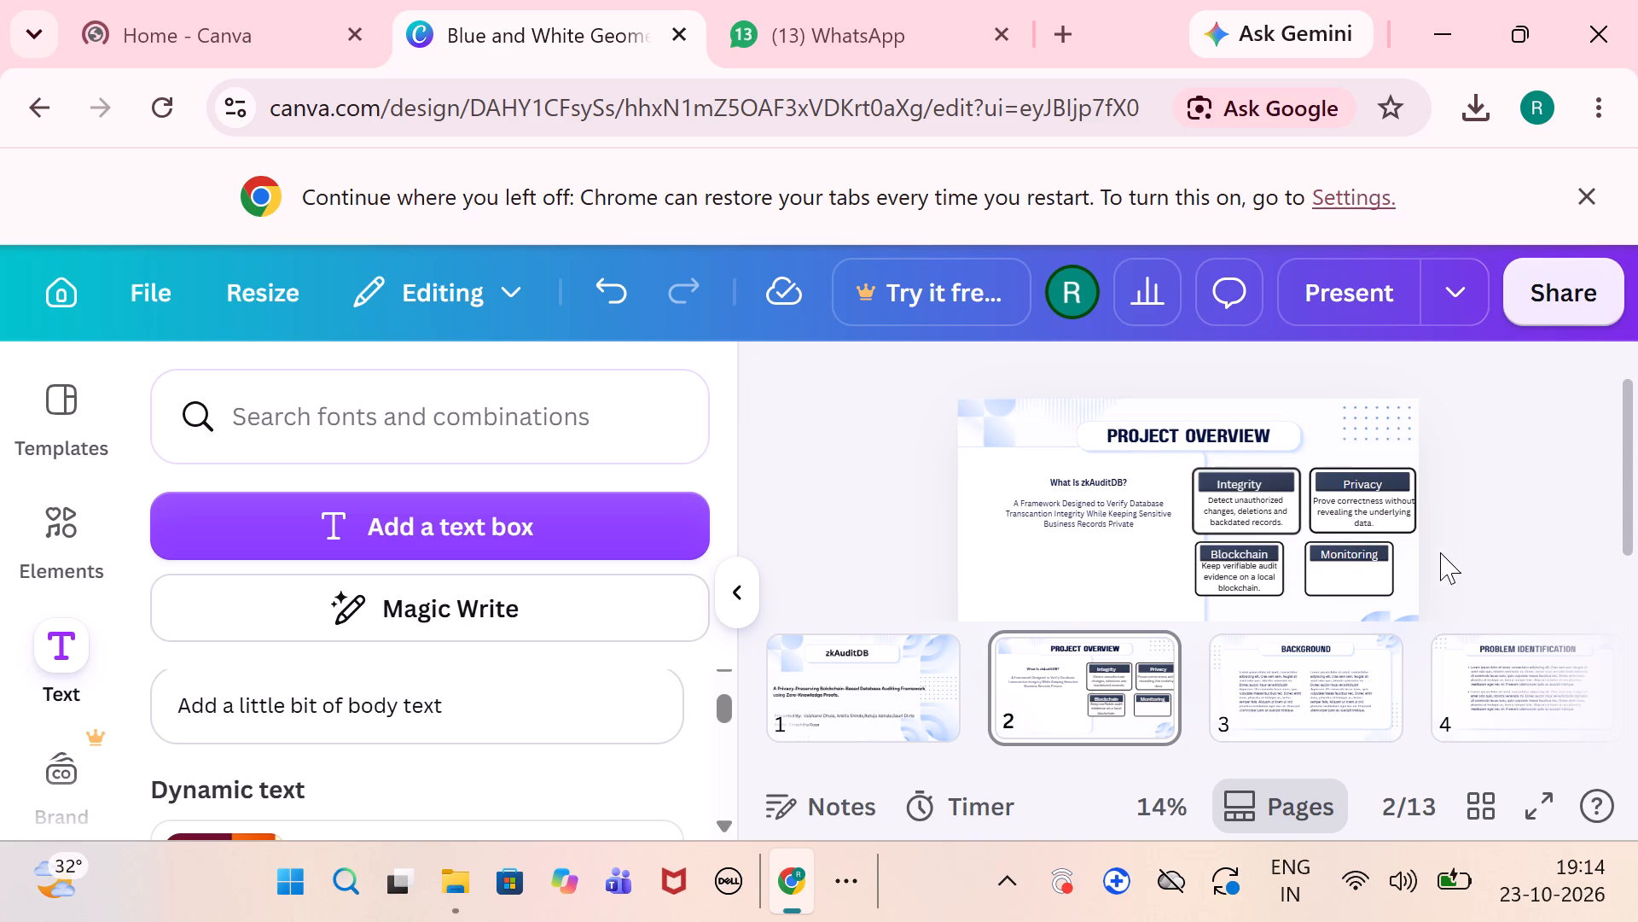
# Widen the Blockchain description's text box to about 442.
pyautogui.click(1240, 581)
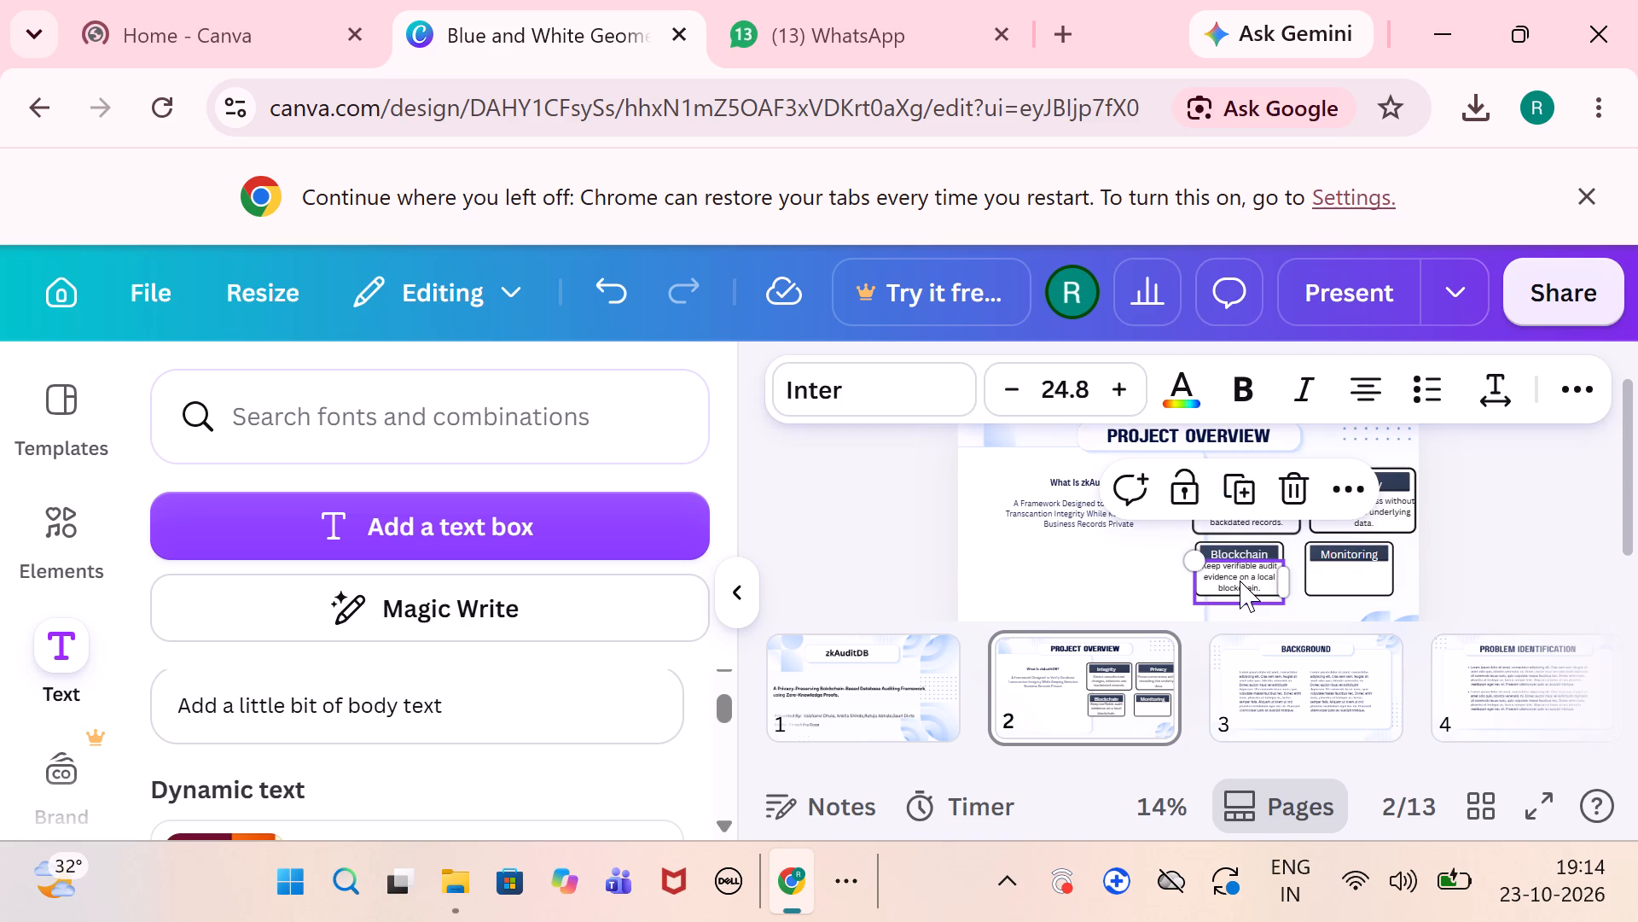
pyautogui.moveTo(1288, 578); pyautogui.dragTo(1304, 577)
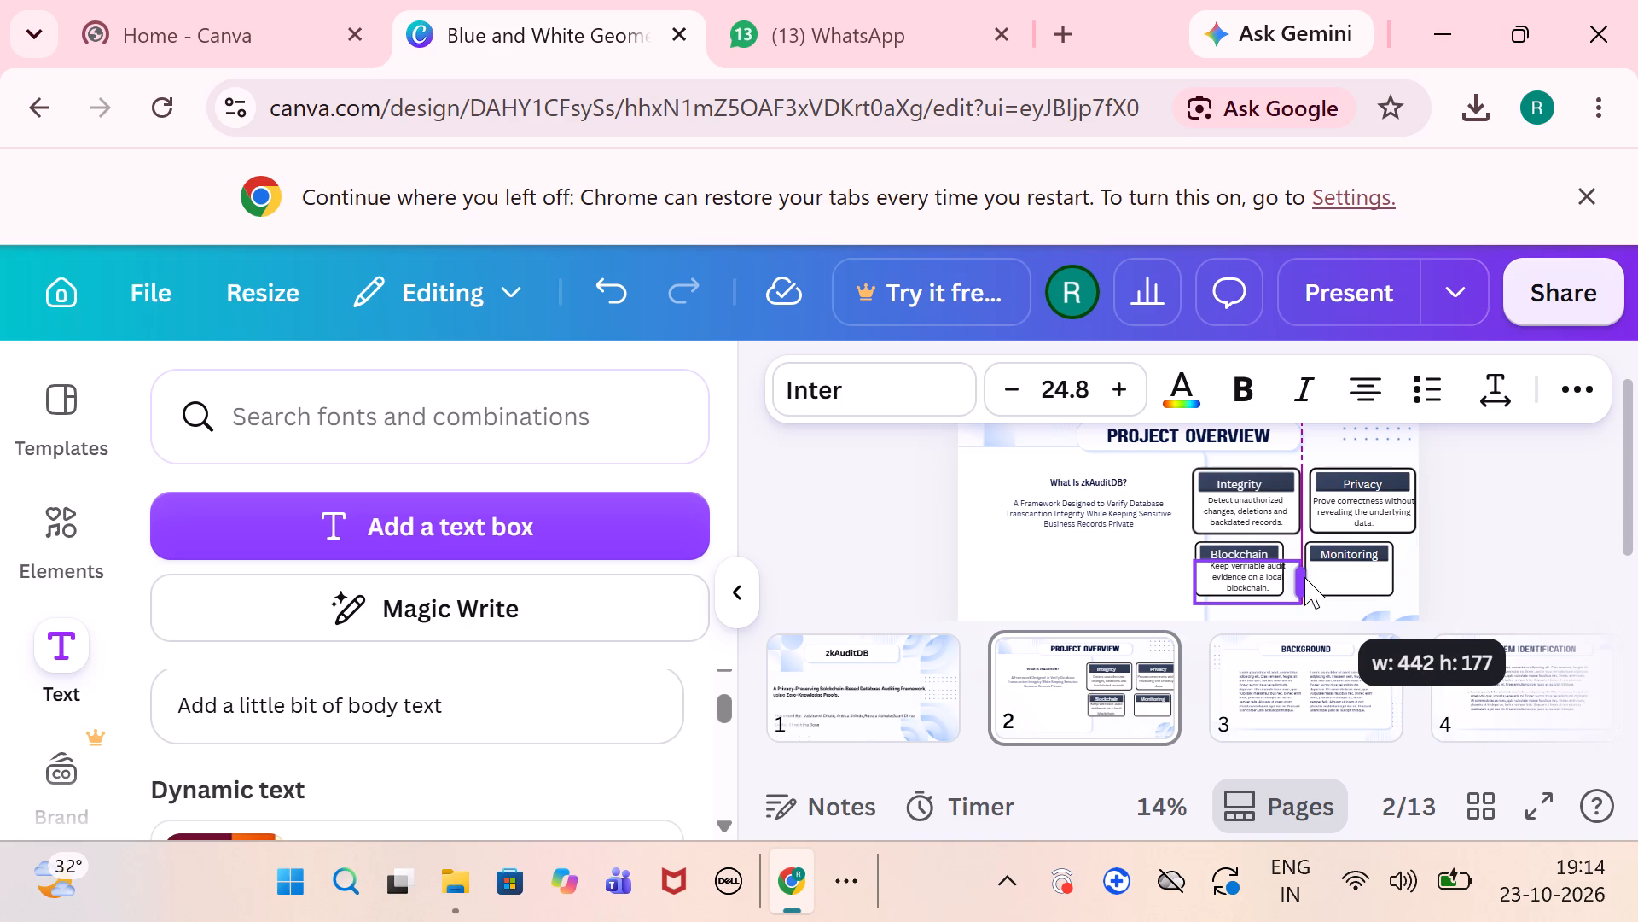
pyautogui.moveTo(1304, 577); pyautogui.dragTo(1304, 575)
pyautogui.click(1461, 581)
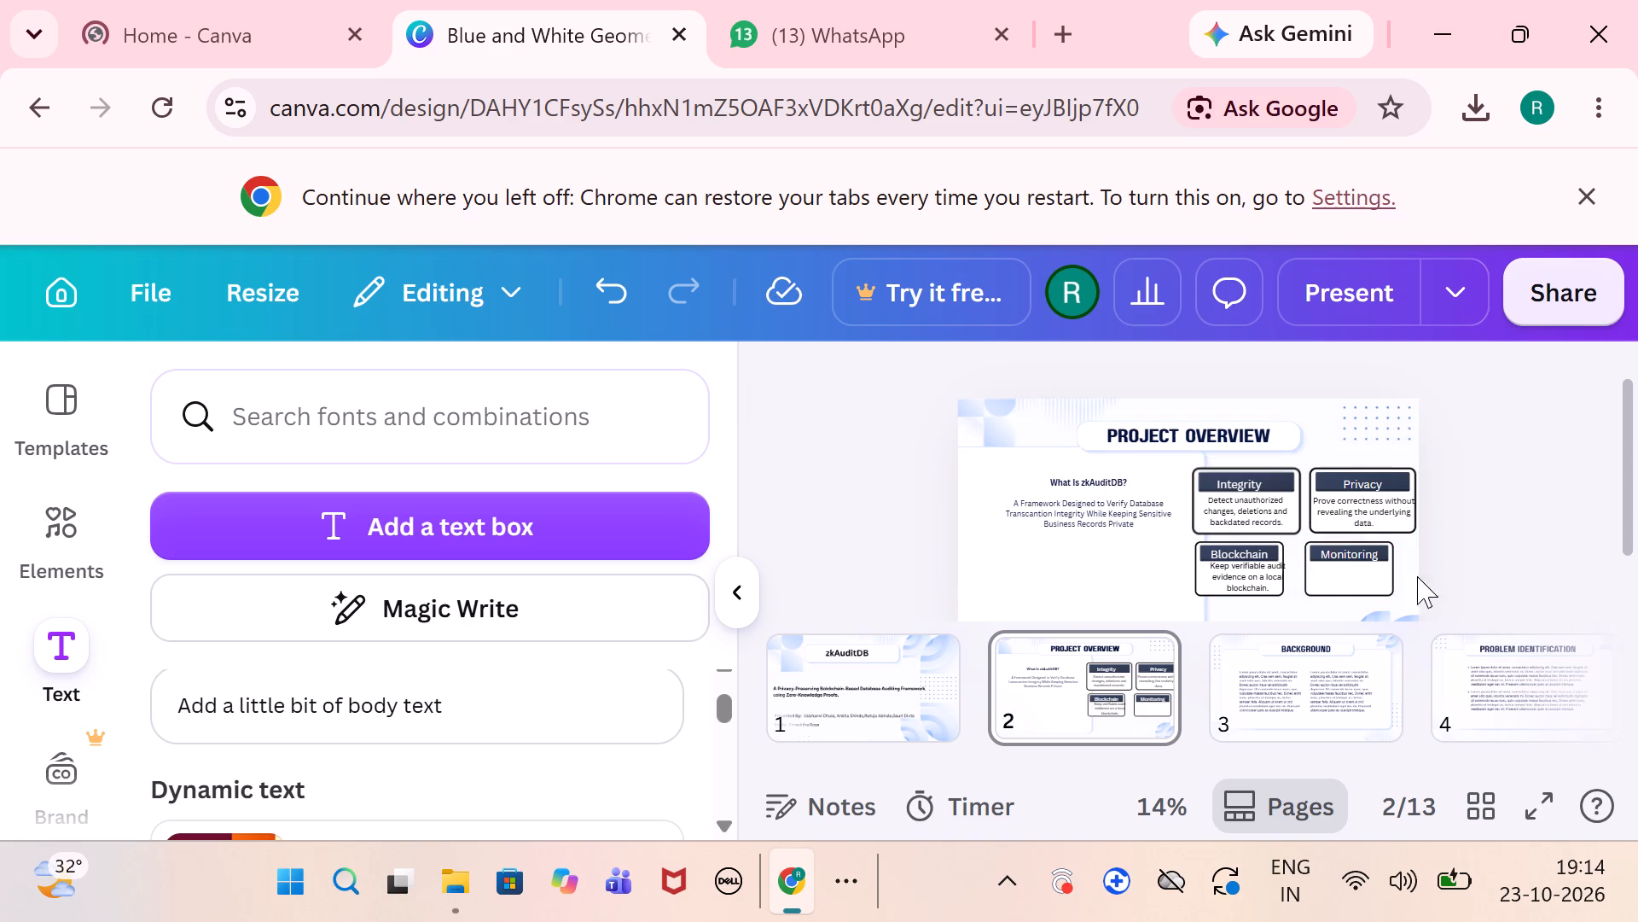
# Reposition the widened Blockchain description so its text sits centred inside the Blockchain box, just below the heading.
pyautogui.moveTo(1252, 569); pyautogui.dragTo(1243, 571)
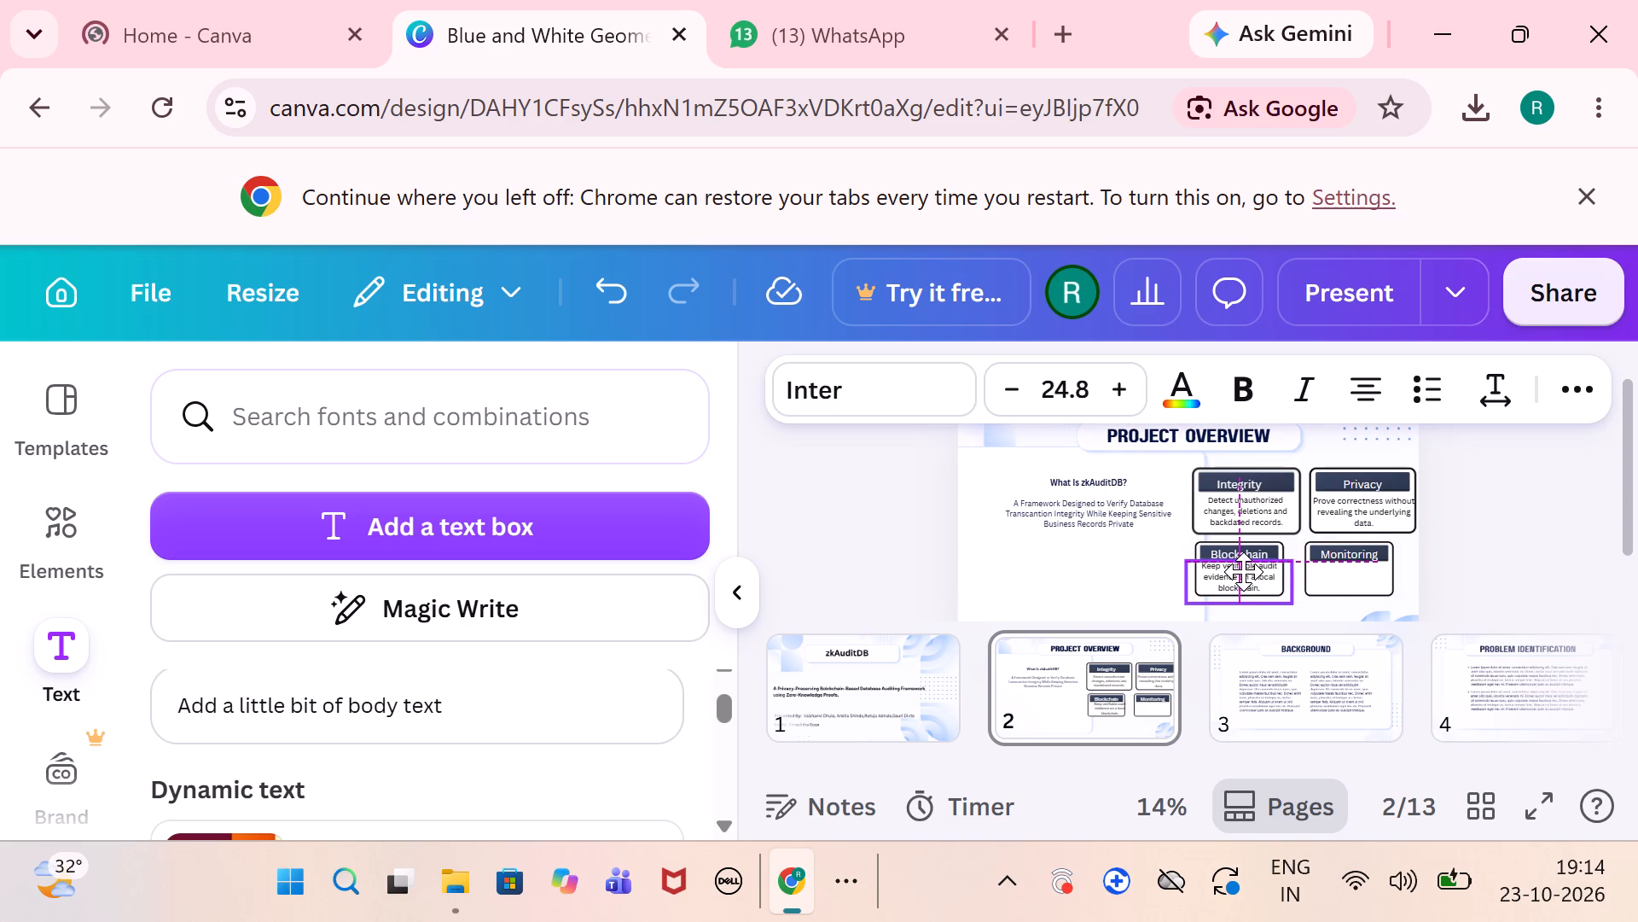
pyautogui.moveTo(1243, 571); pyautogui.dragTo(1244, 569)
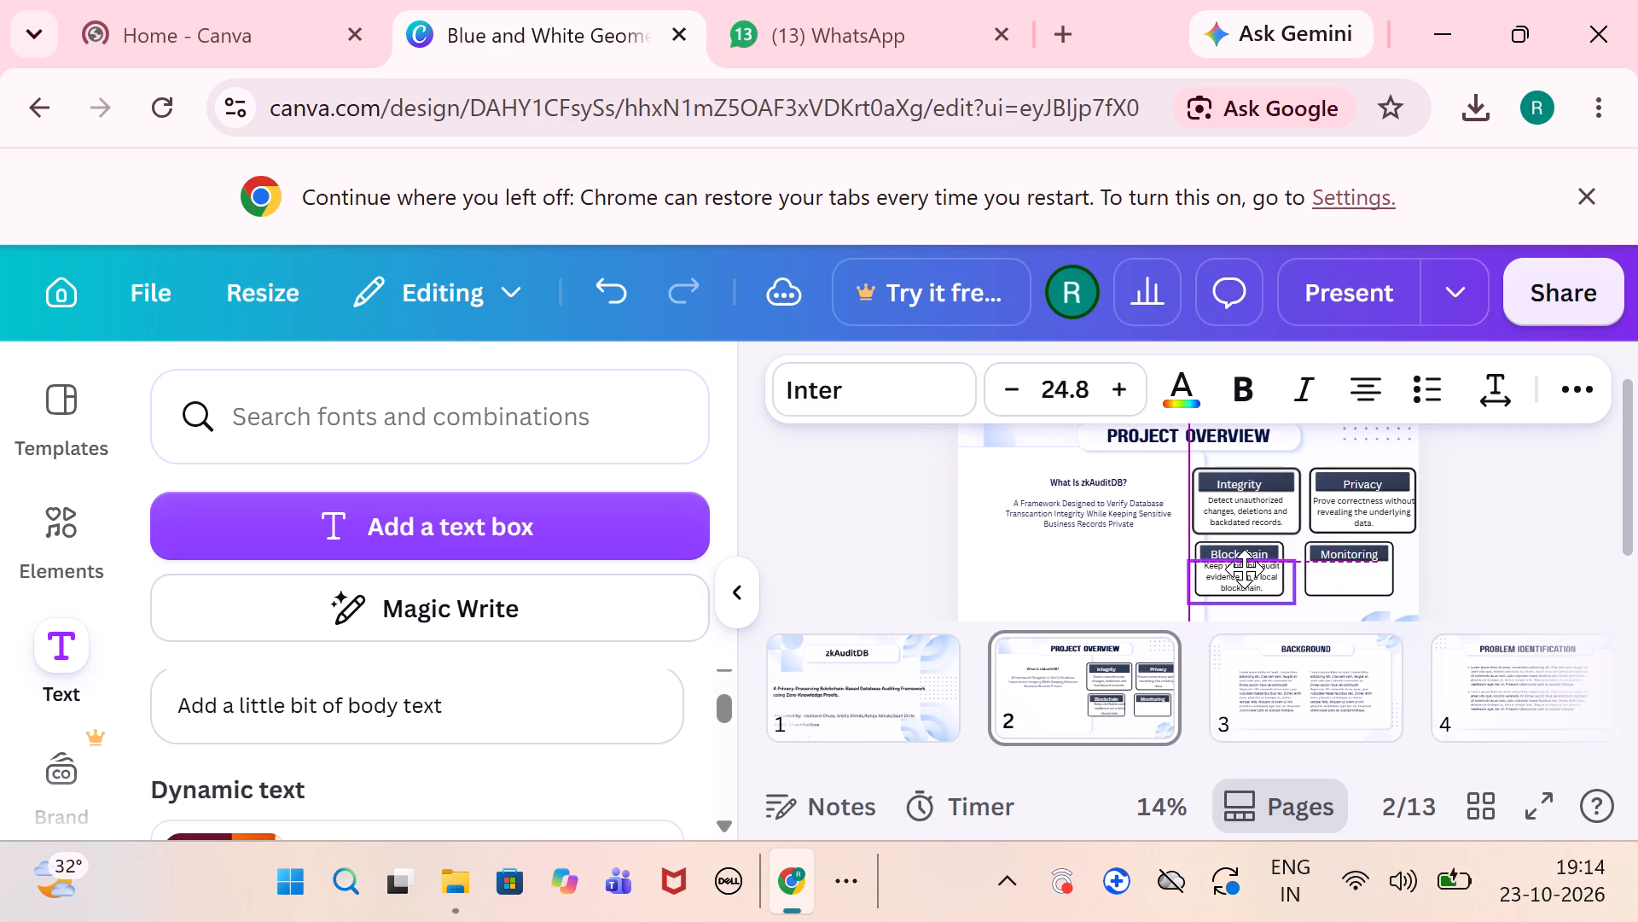
pyautogui.moveTo(1244, 569); pyautogui.dragTo(1244, 571)
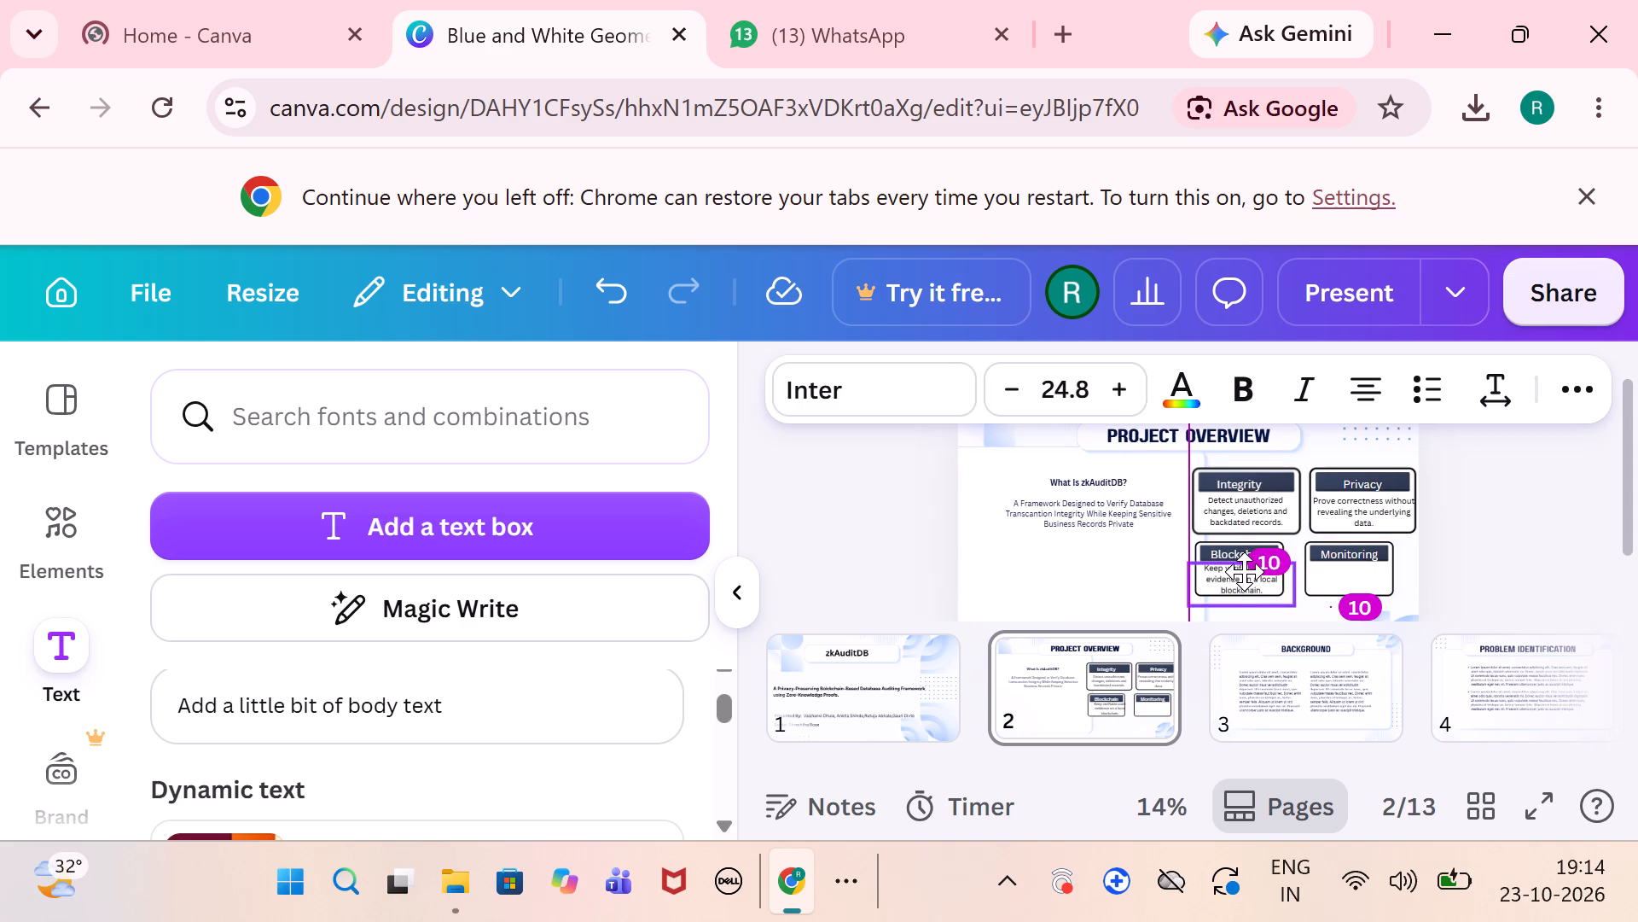
pyautogui.click(1529, 541)
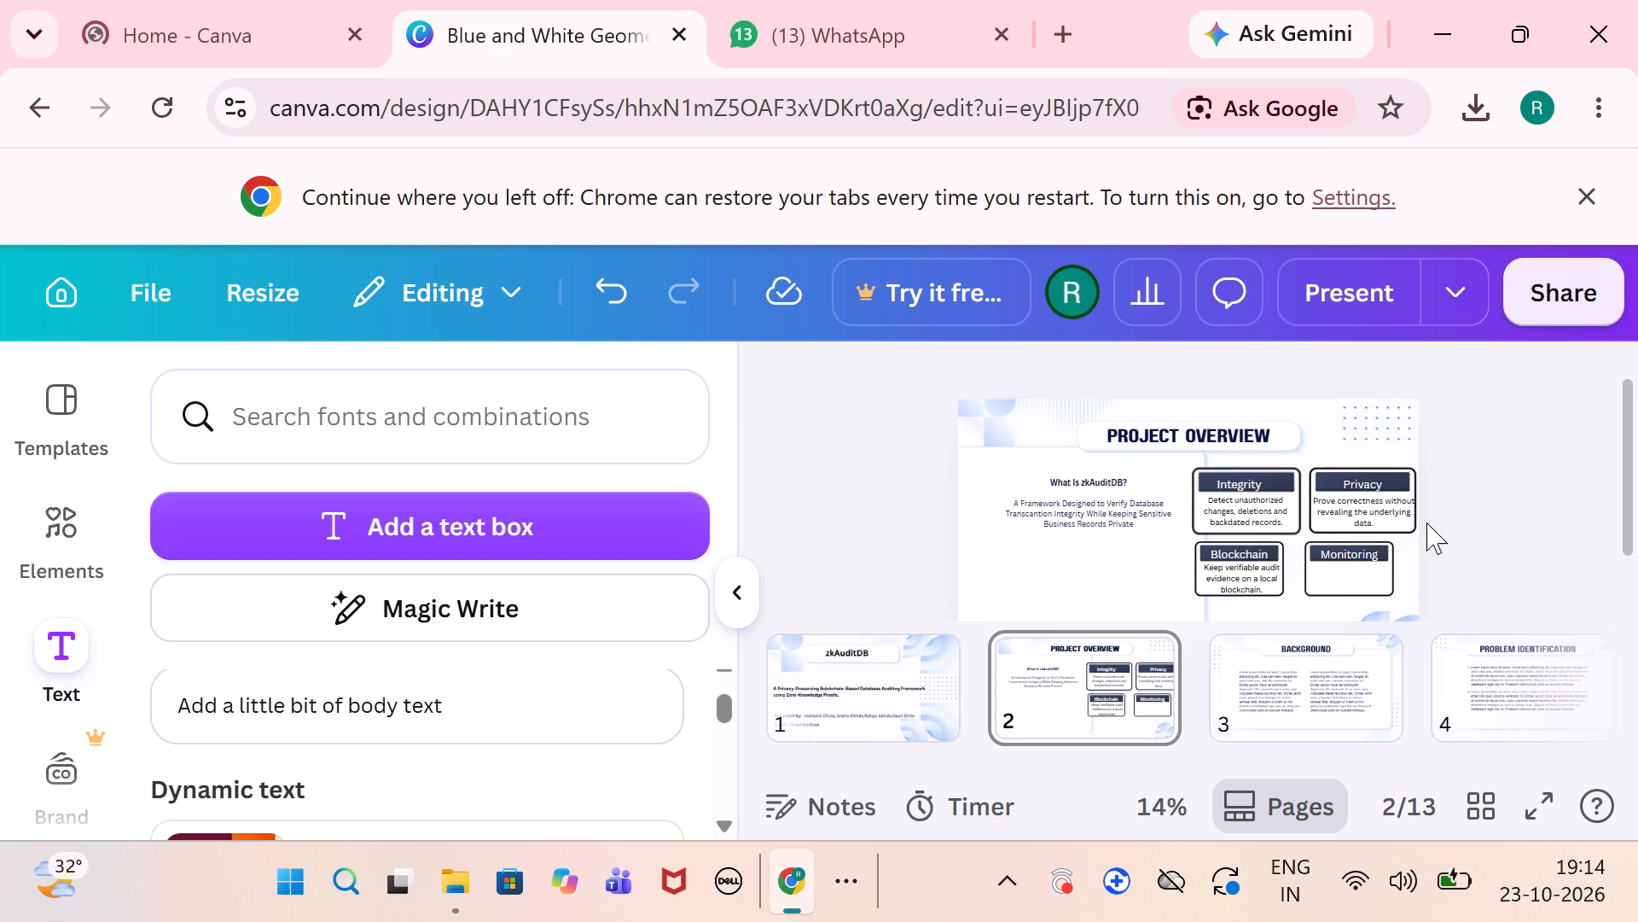
# Compare the font and font size of the Privacy, Blockchain and Integrity descriptions.
pyautogui.doubleClick(1354, 509)
pyautogui.tripleClick(1354, 509)
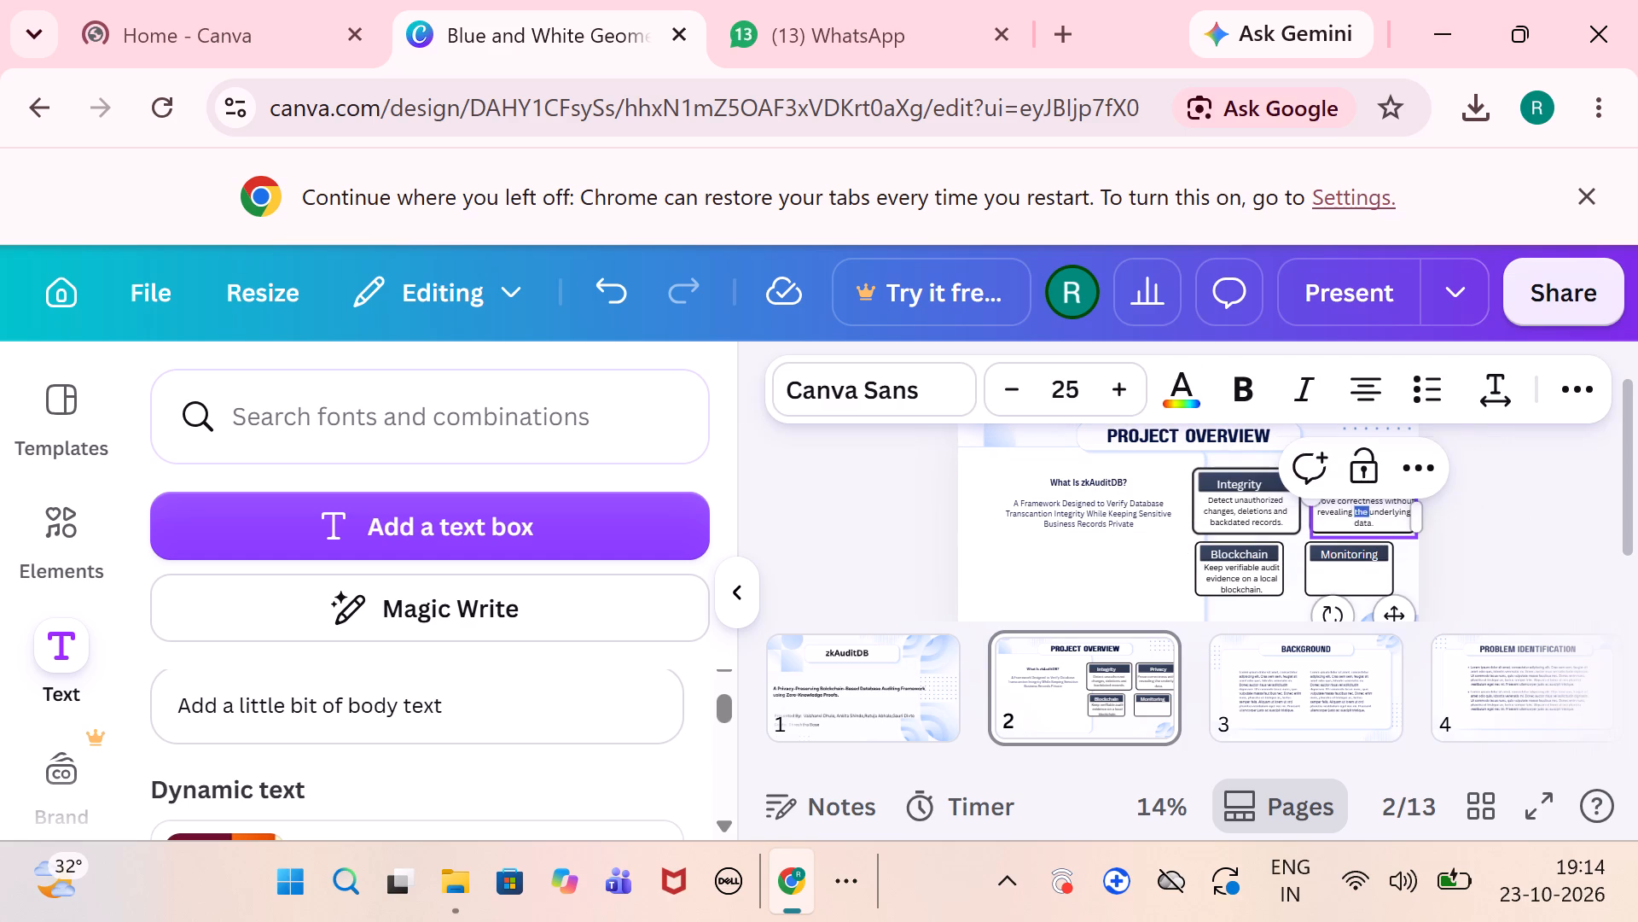
pyautogui.doubleClick(1354, 509)
pyautogui.tripleClick(1223, 569)
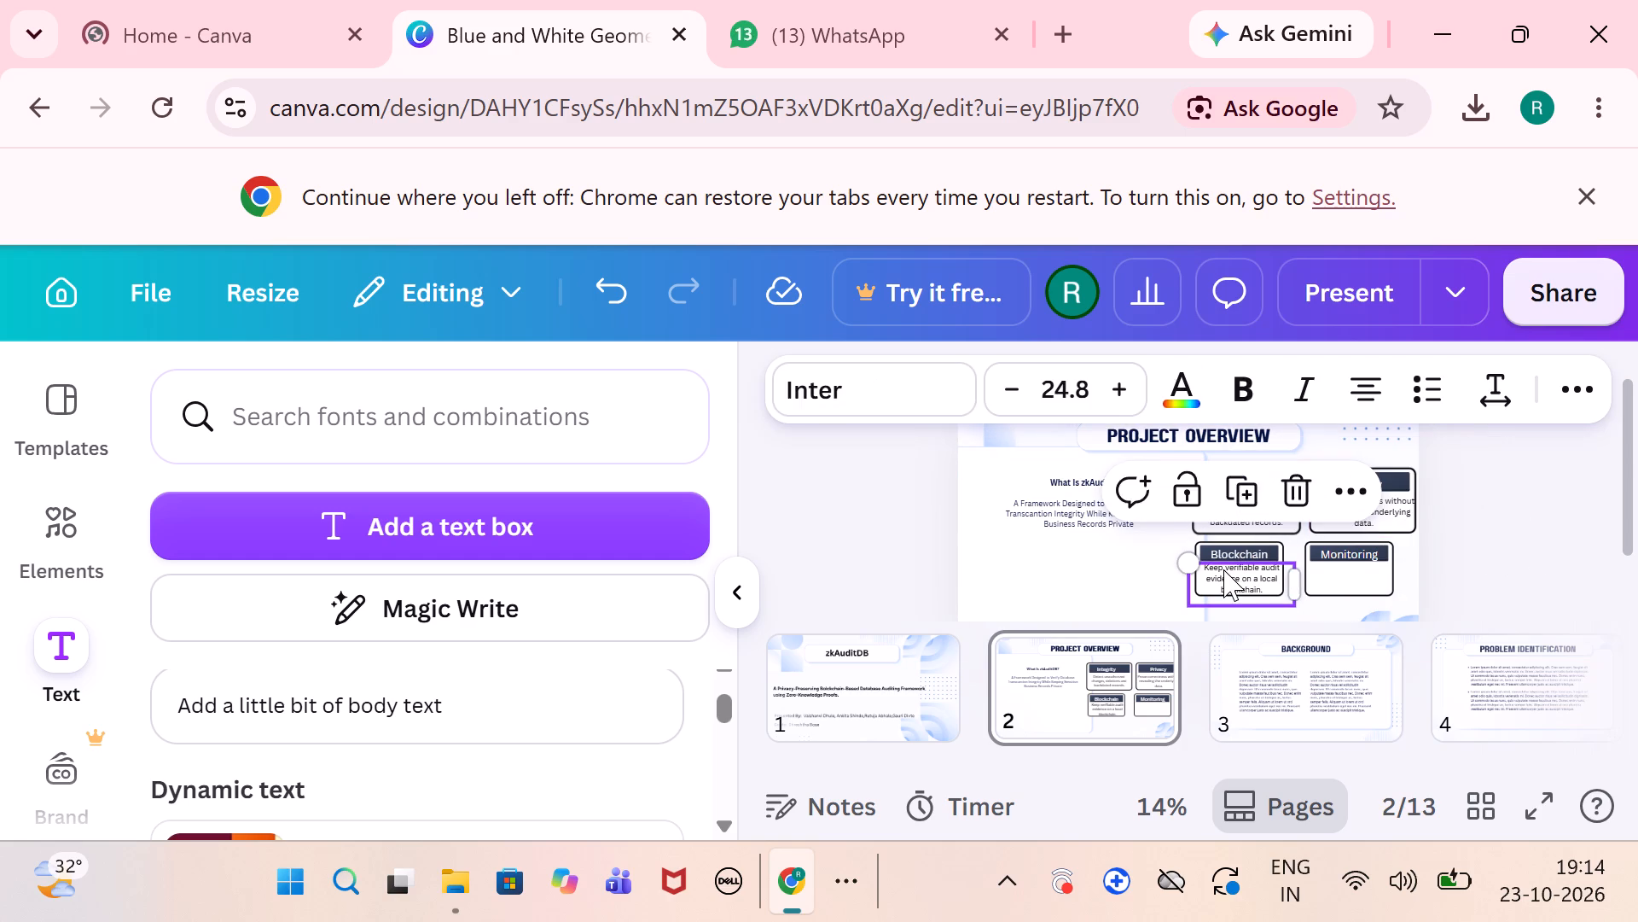
pyautogui.click(1223, 569)
pyautogui.click(1455, 555)
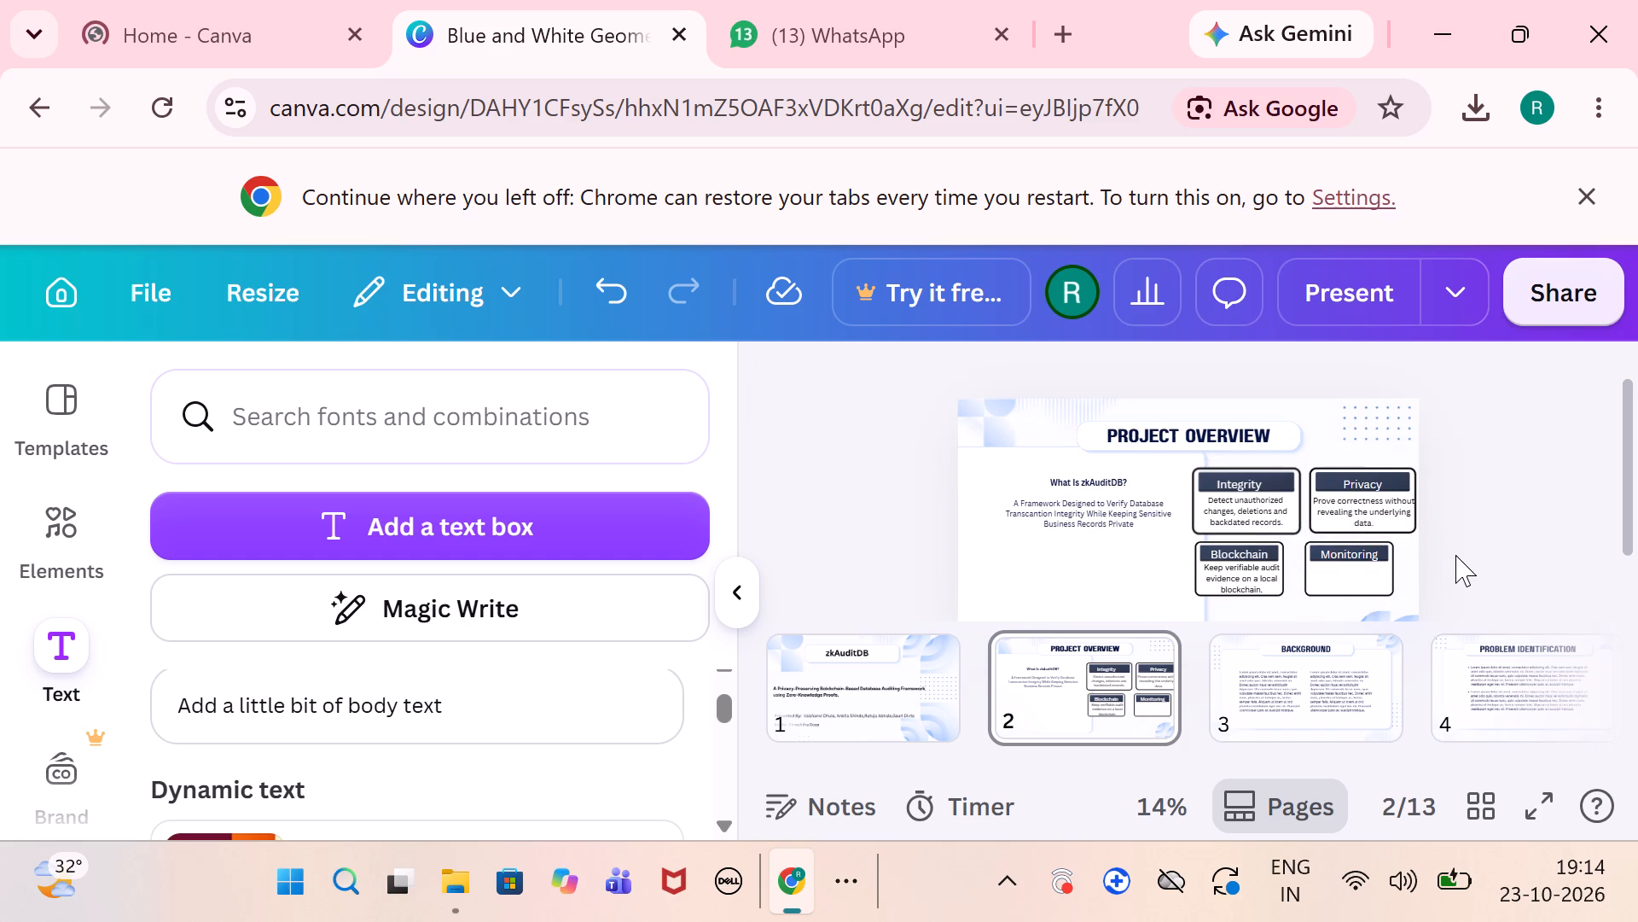
pyautogui.tripleClick(1249, 516)
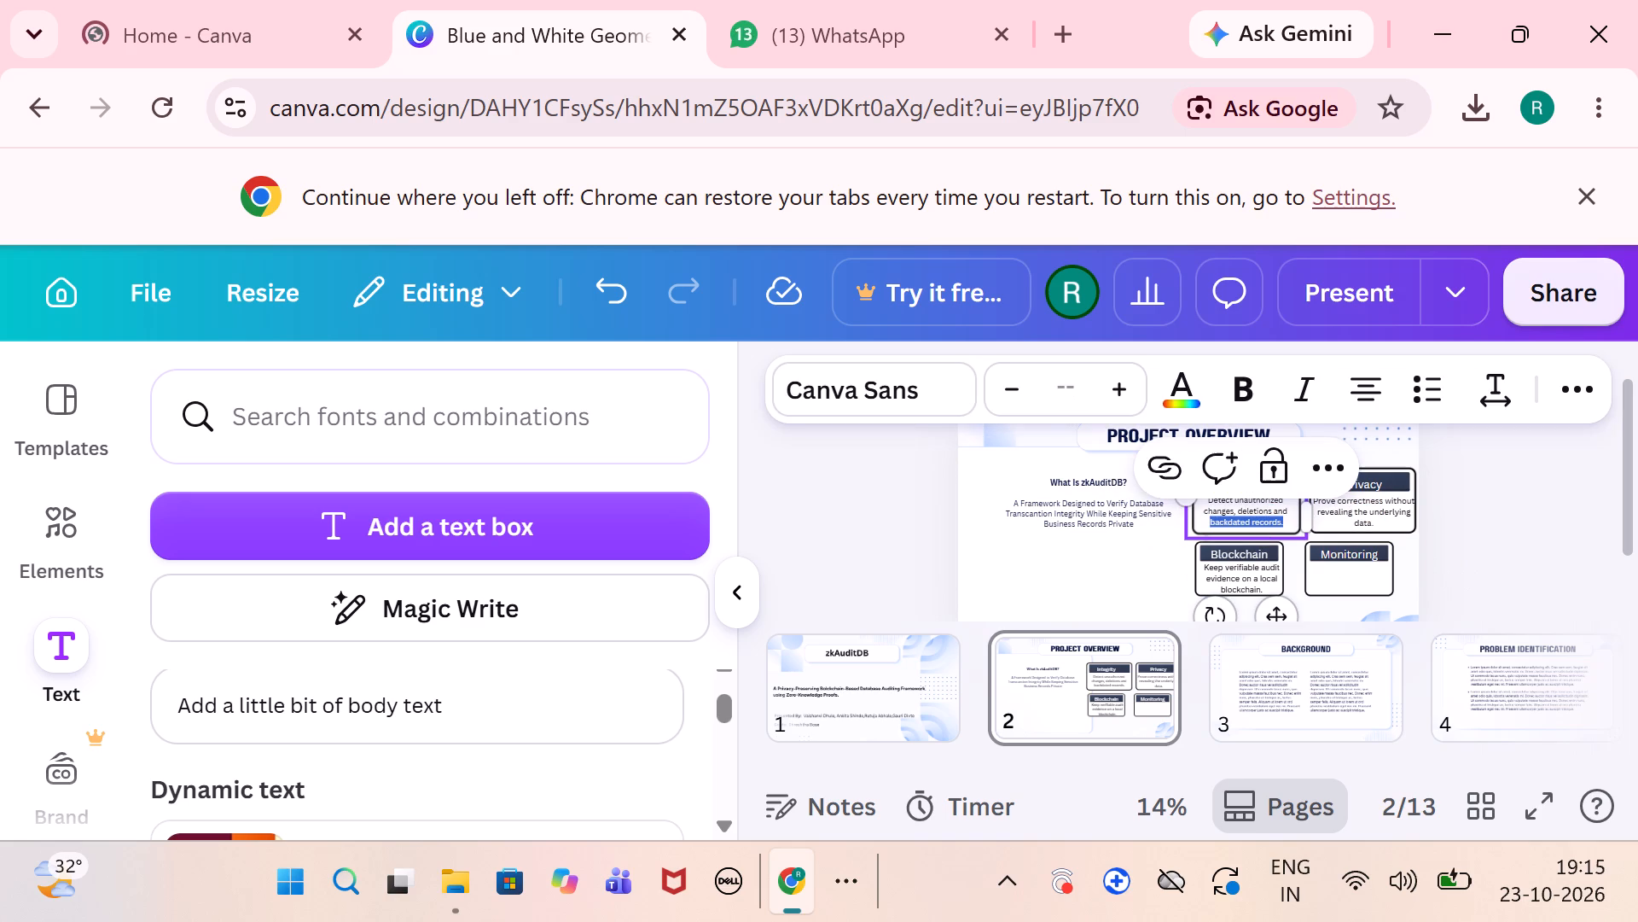
pyautogui.doubleClick(1288, 522)
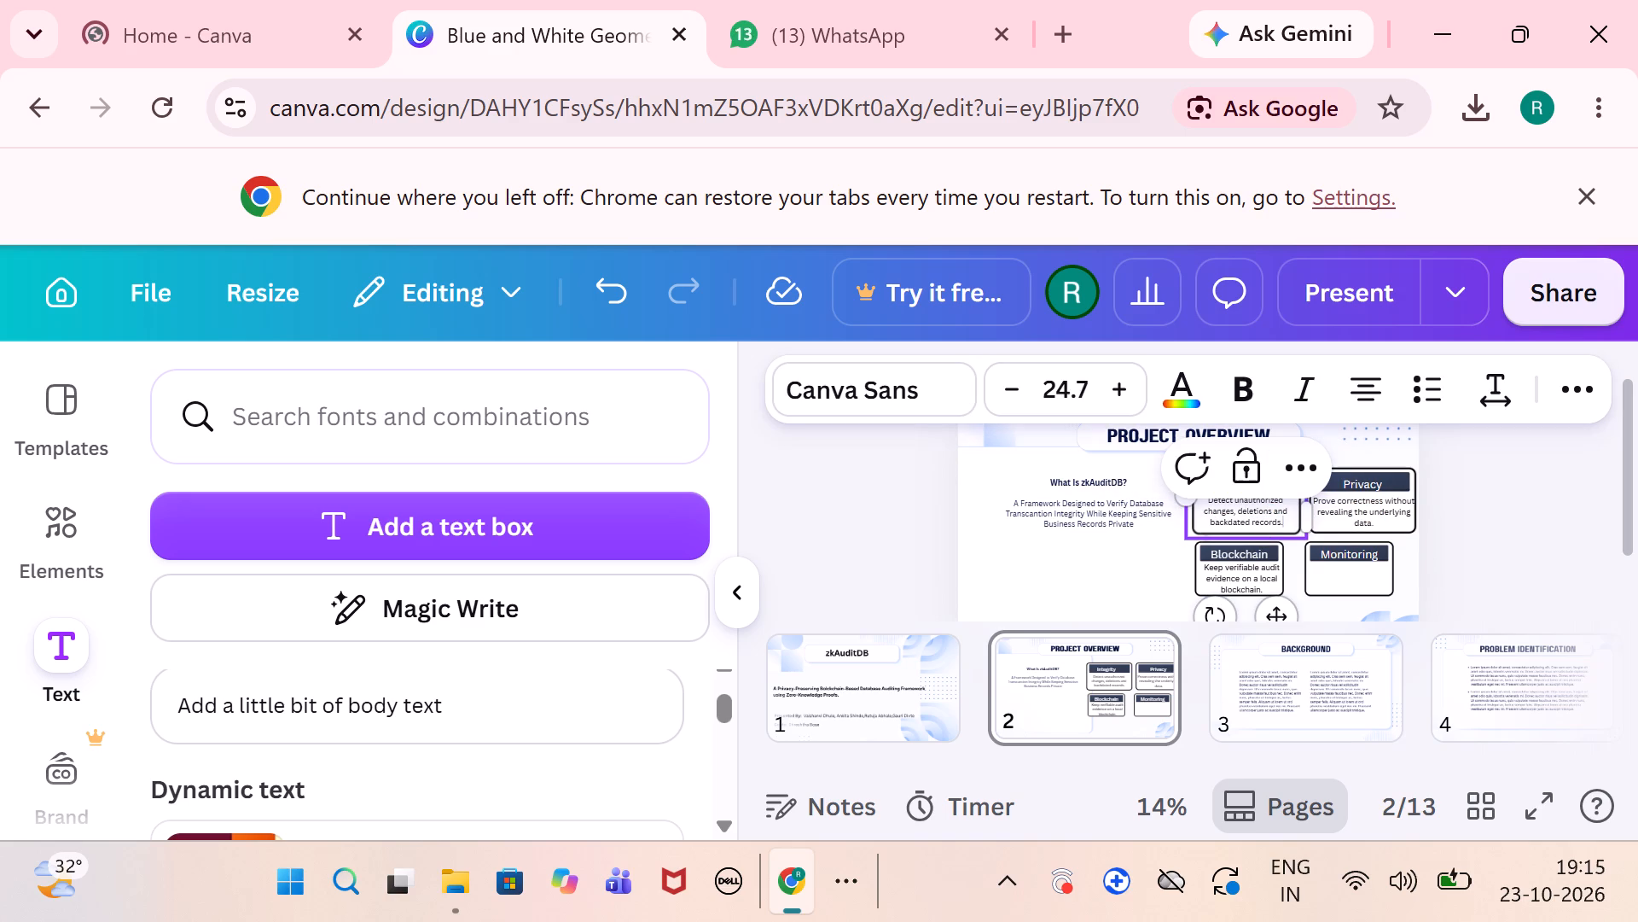
pyautogui.click(1233, 565)
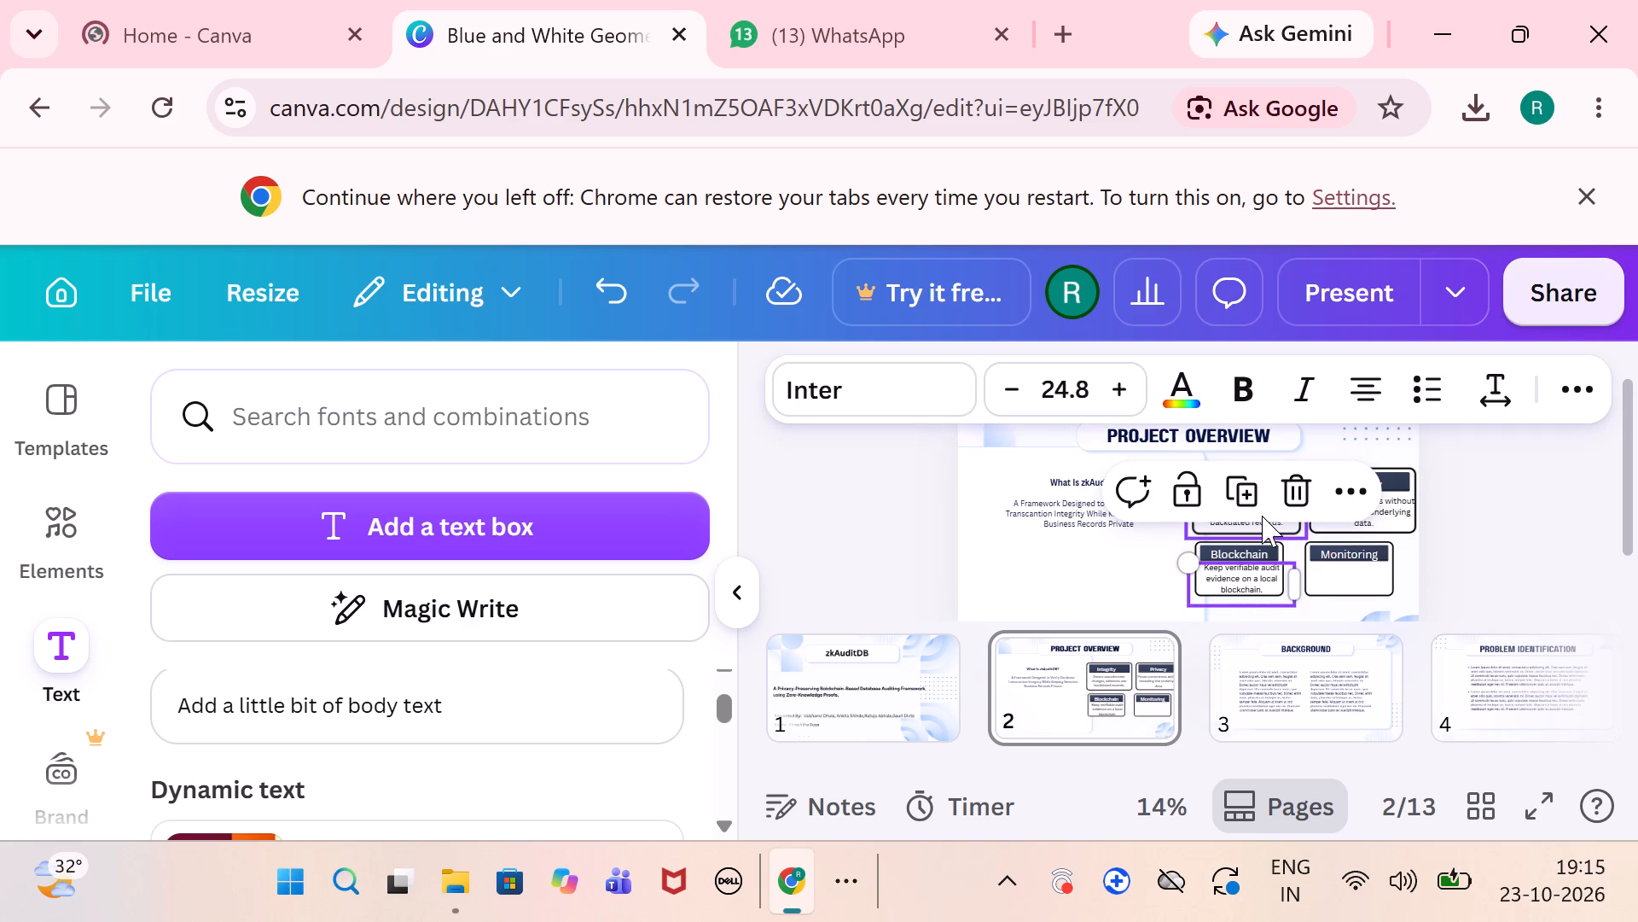
pyautogui.tripleClick(1228, 588)
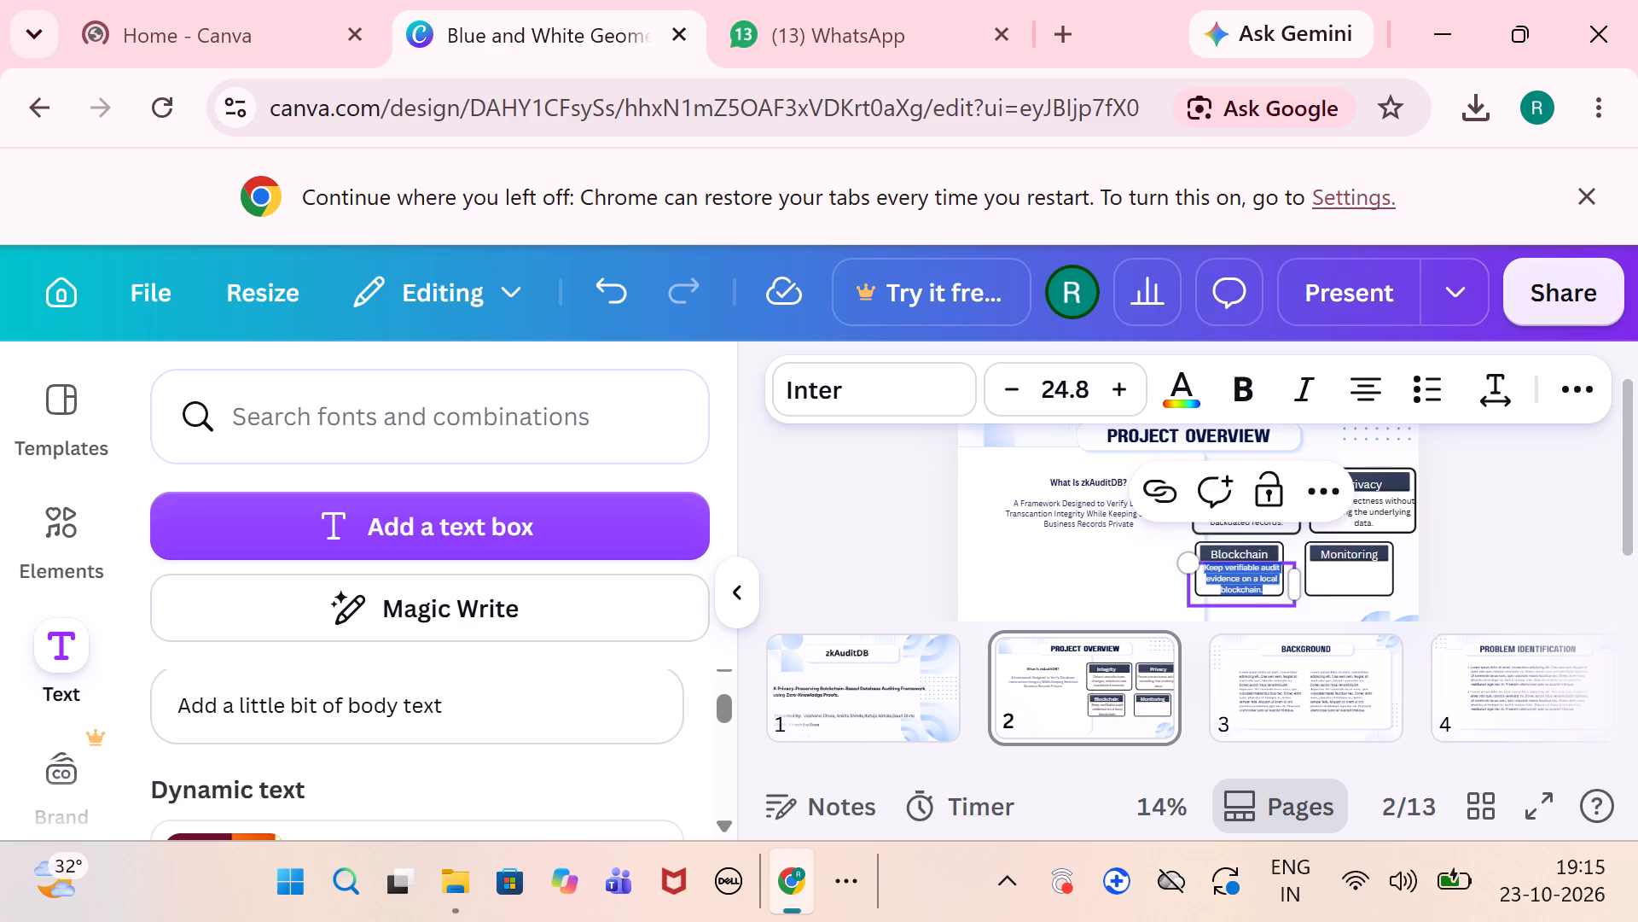
pyautogui.click(1472, 574)
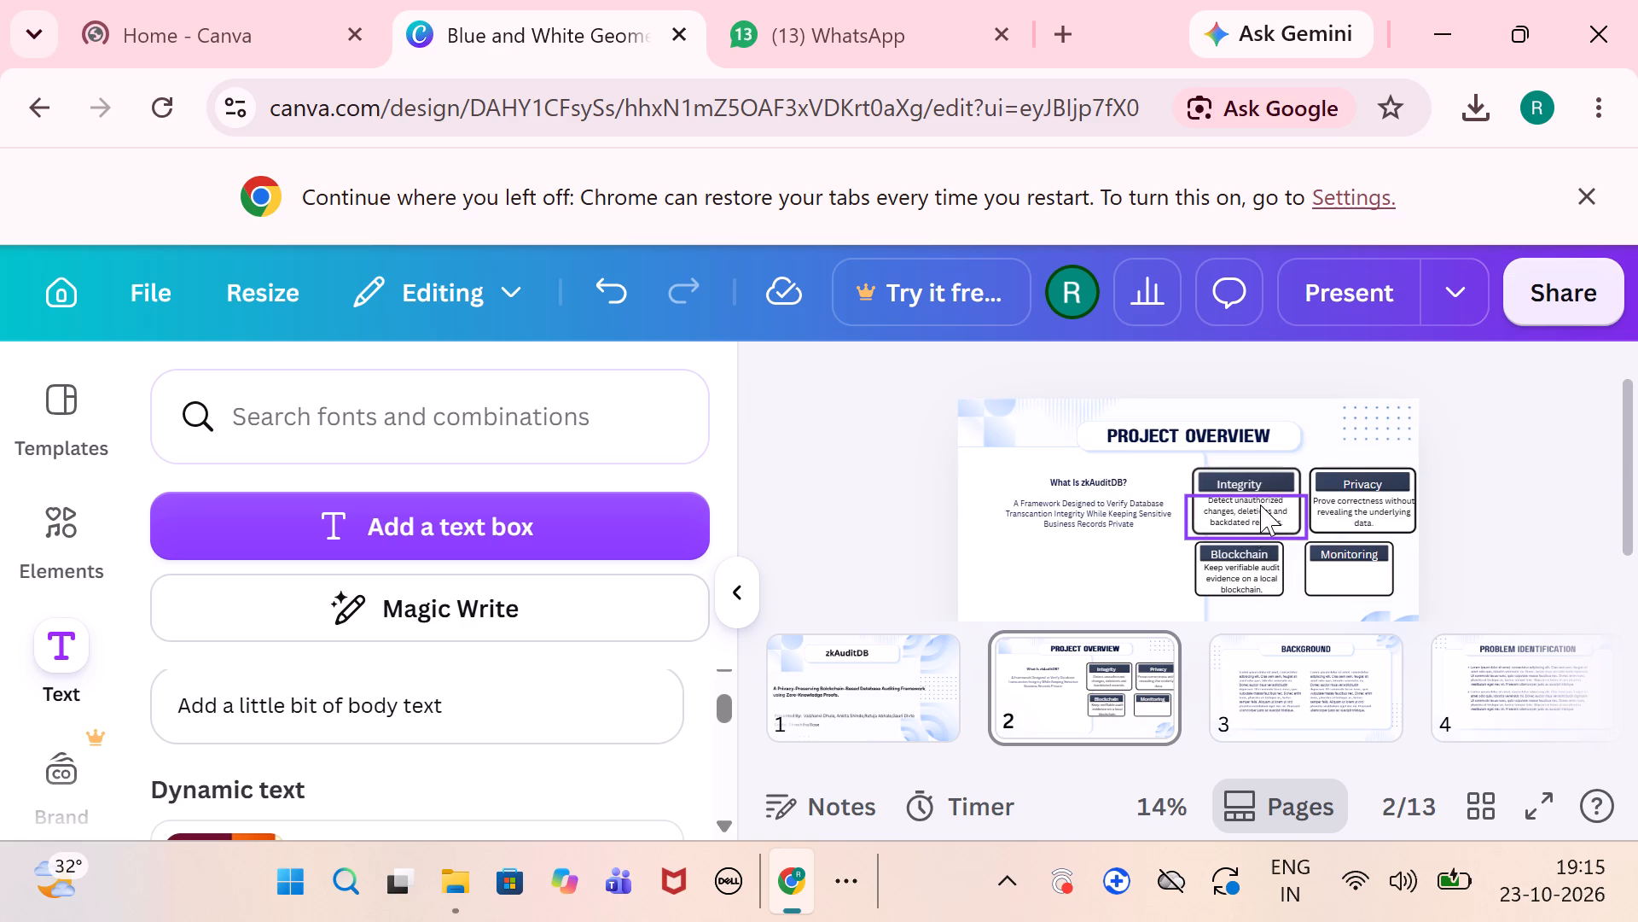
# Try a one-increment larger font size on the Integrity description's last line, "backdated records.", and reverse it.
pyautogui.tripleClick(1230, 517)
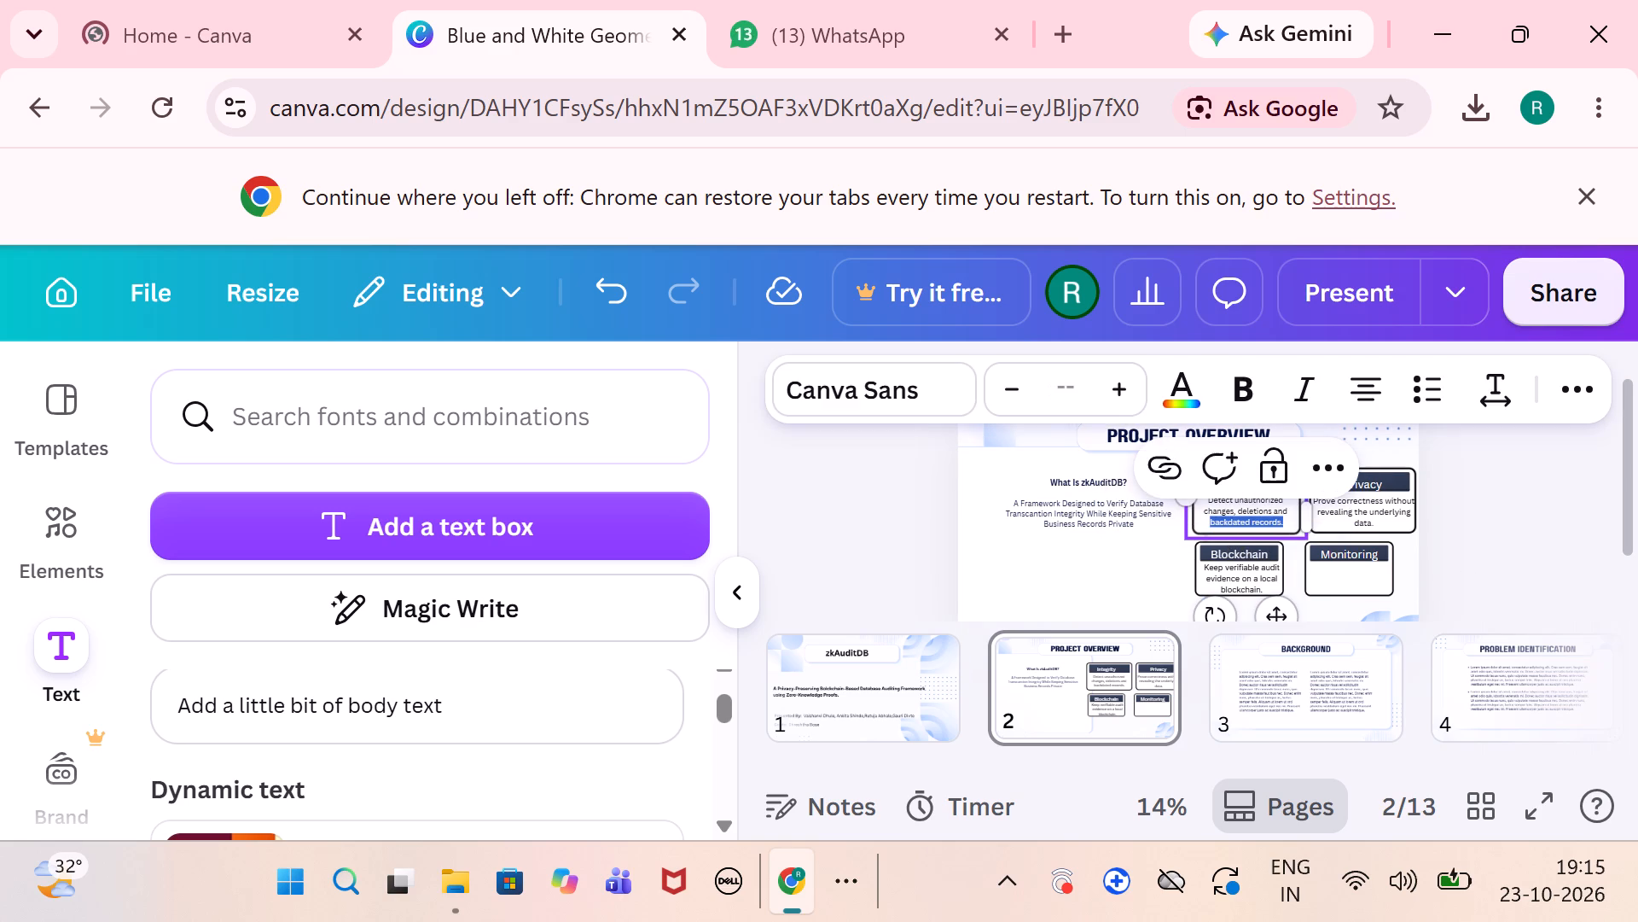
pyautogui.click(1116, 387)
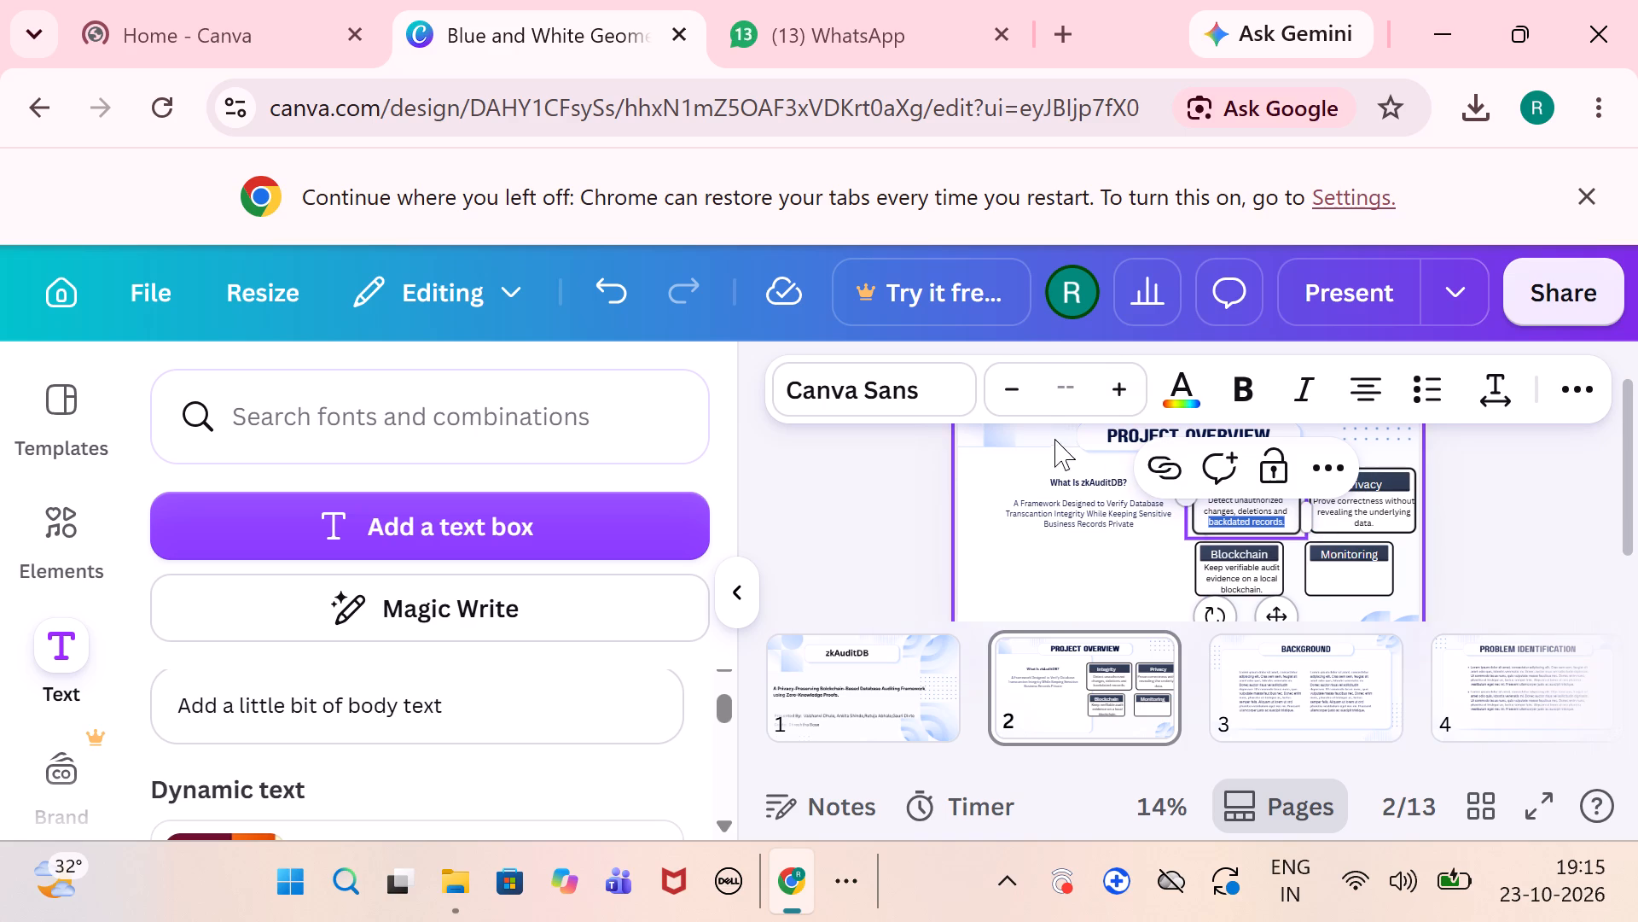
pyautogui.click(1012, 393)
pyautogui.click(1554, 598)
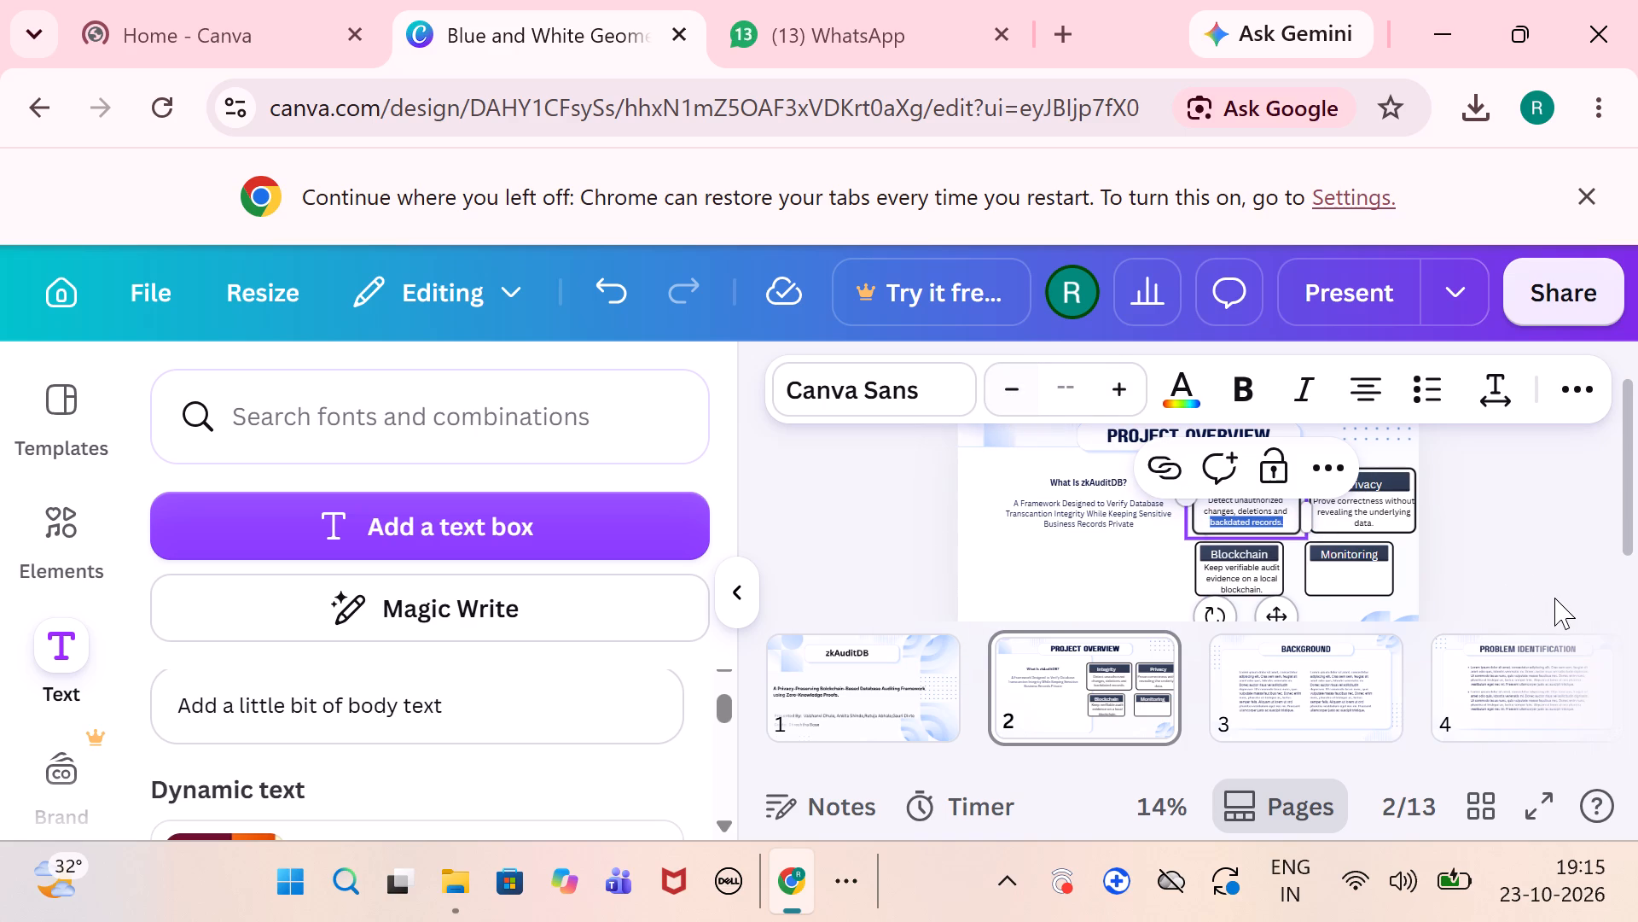
# Increase the font size of the Integrity description's first line, "Detect unauthorized", to 24.7.
pyautogui.tripleClick(1211, 499)
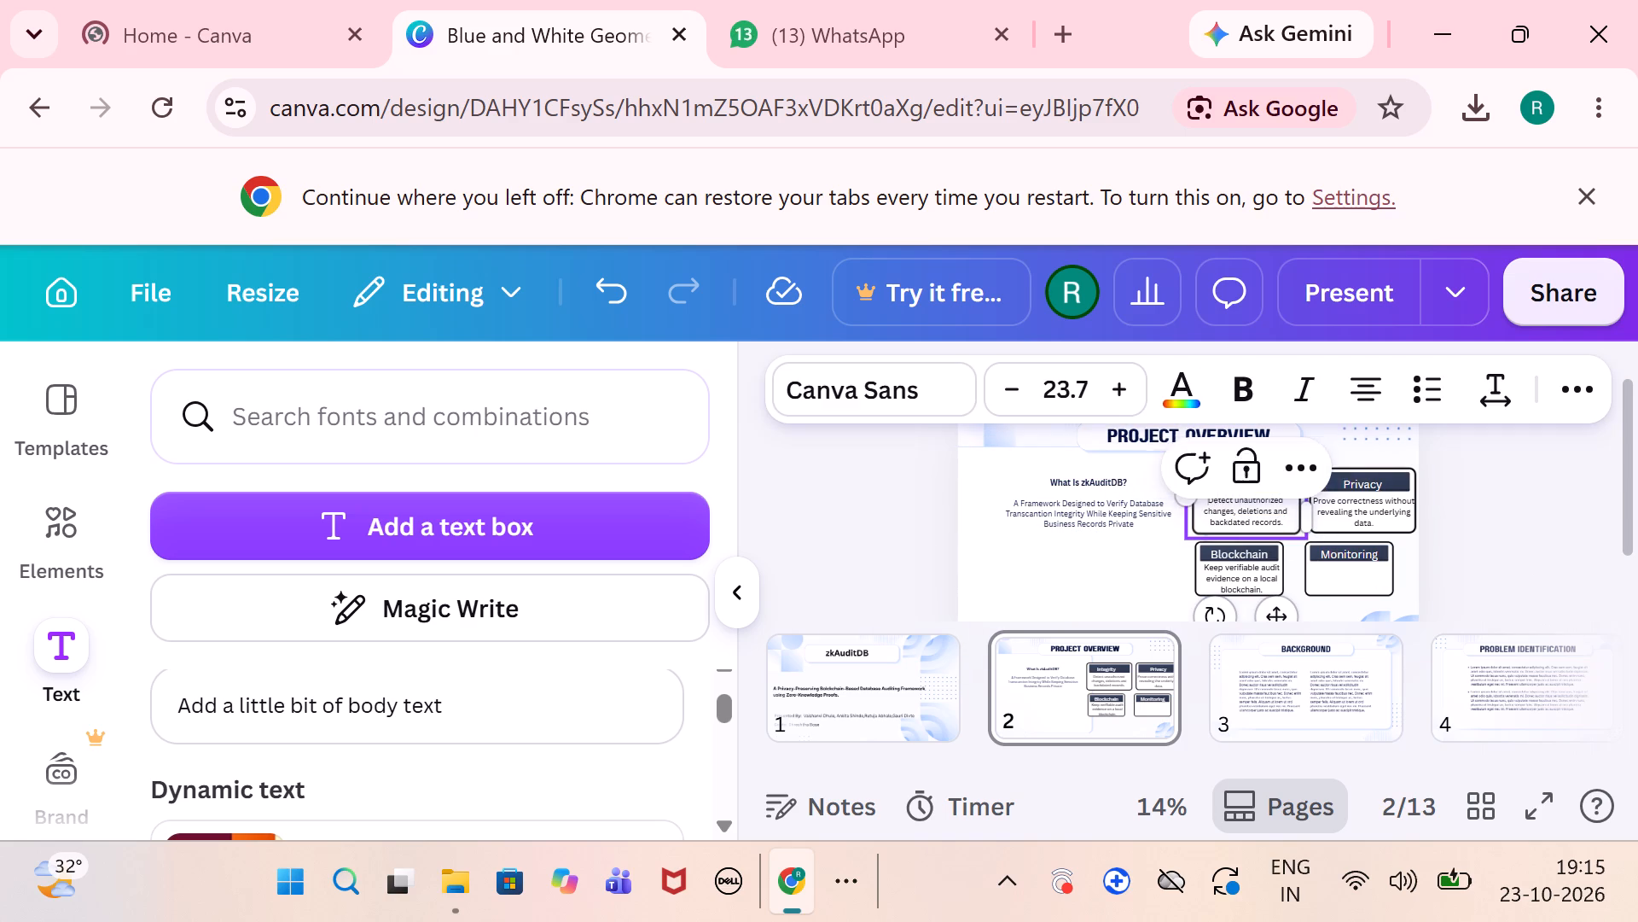
pyautogui.click(1112, 382)
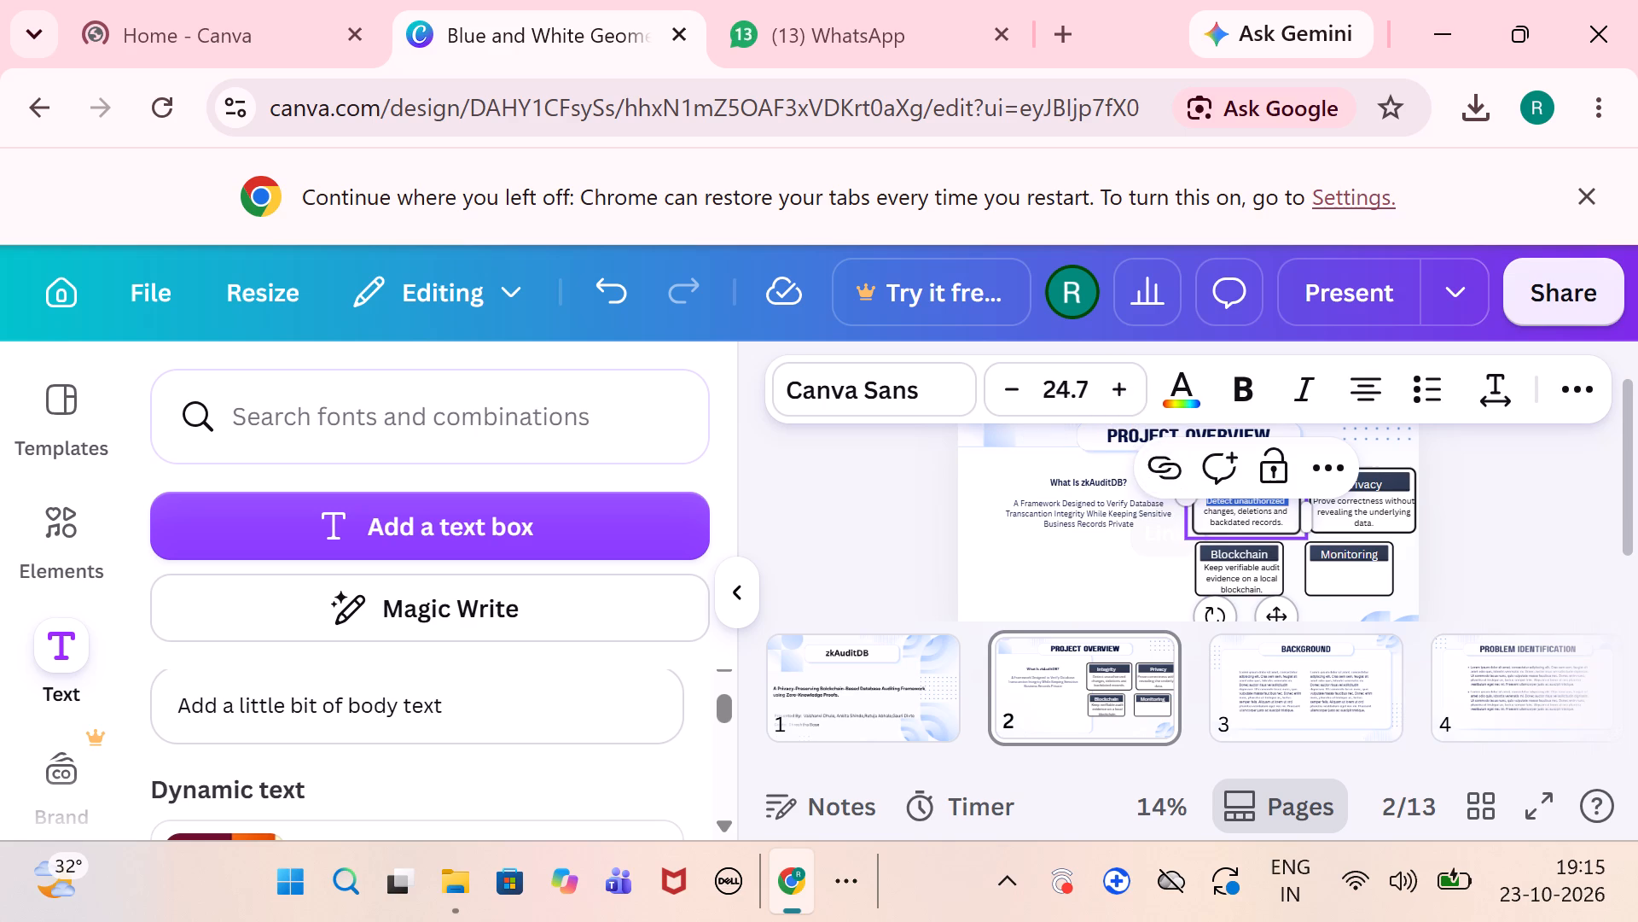
# Increase the font size of the Integrity description's second line, "changes, deletions and", to 24.7.
pyautogui.moveTo(1199, 511); pyautogui.dragTo(1201, 511)
pyautogui.moveTo(1201, 511); pyautogui.dragTo(1290, 508)
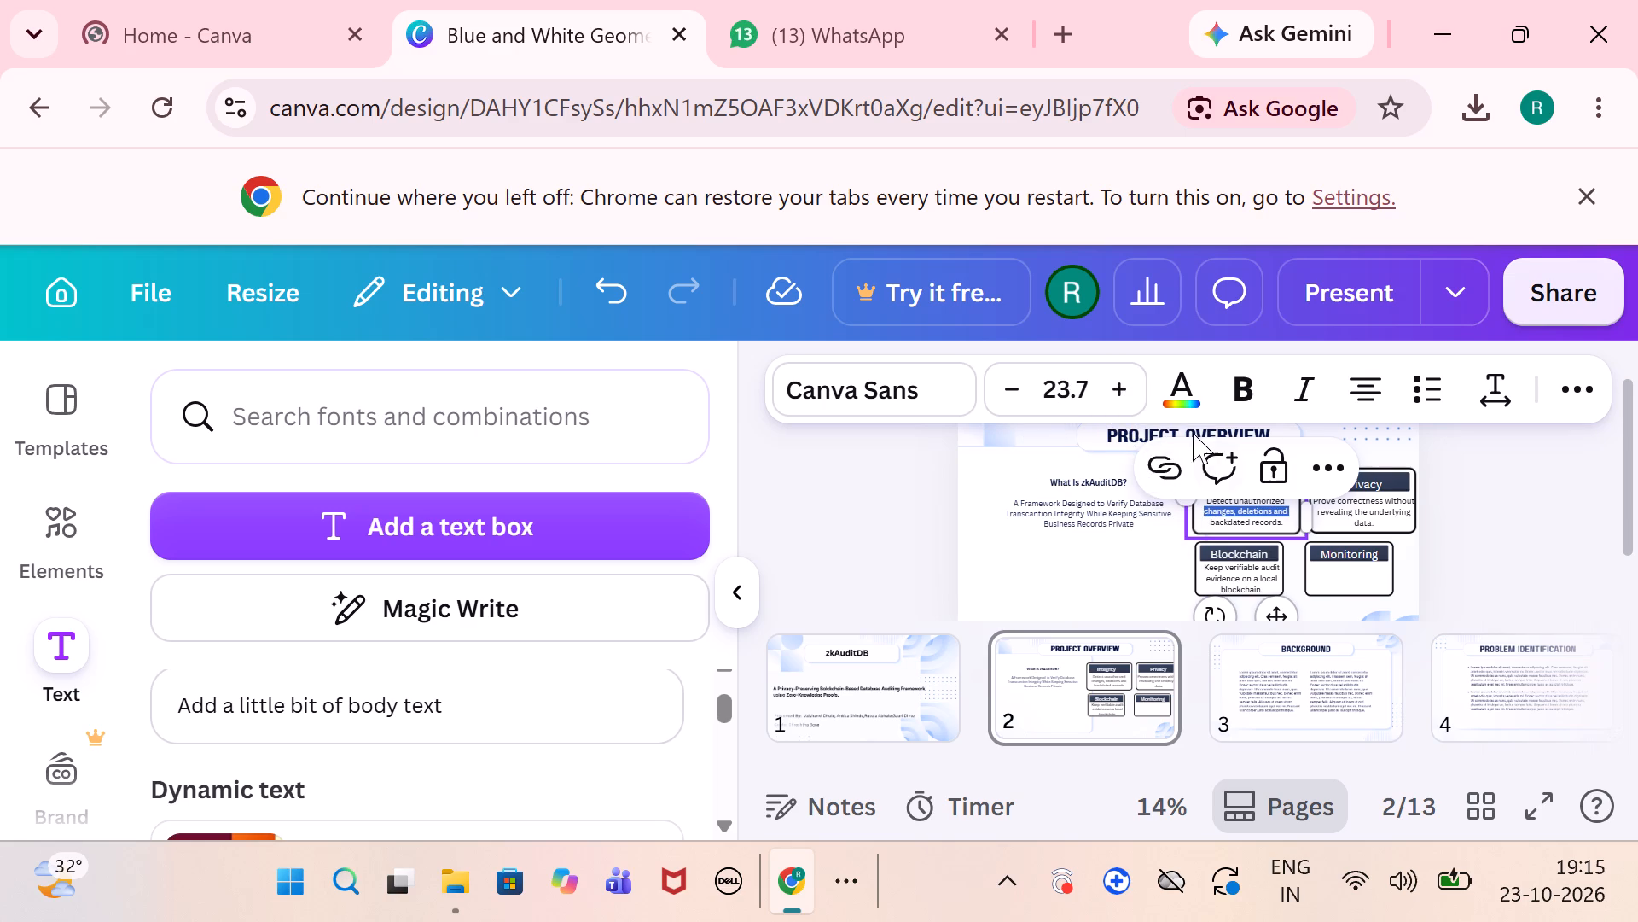
pyautogui.click(1124, 388)
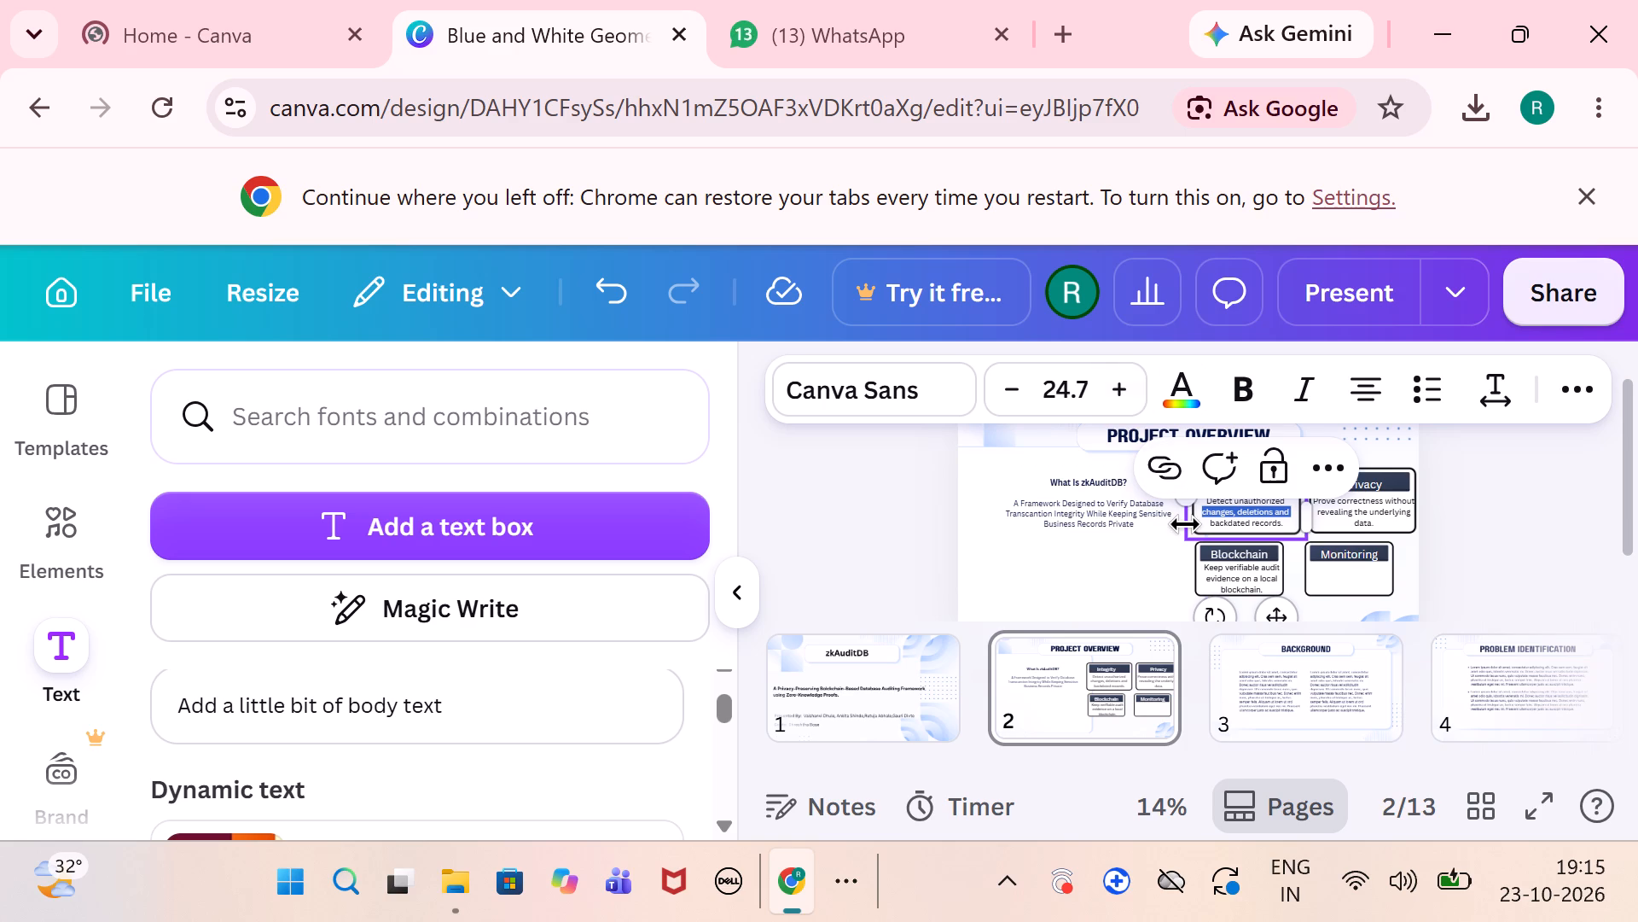
pyautogui.click(1476, 608)
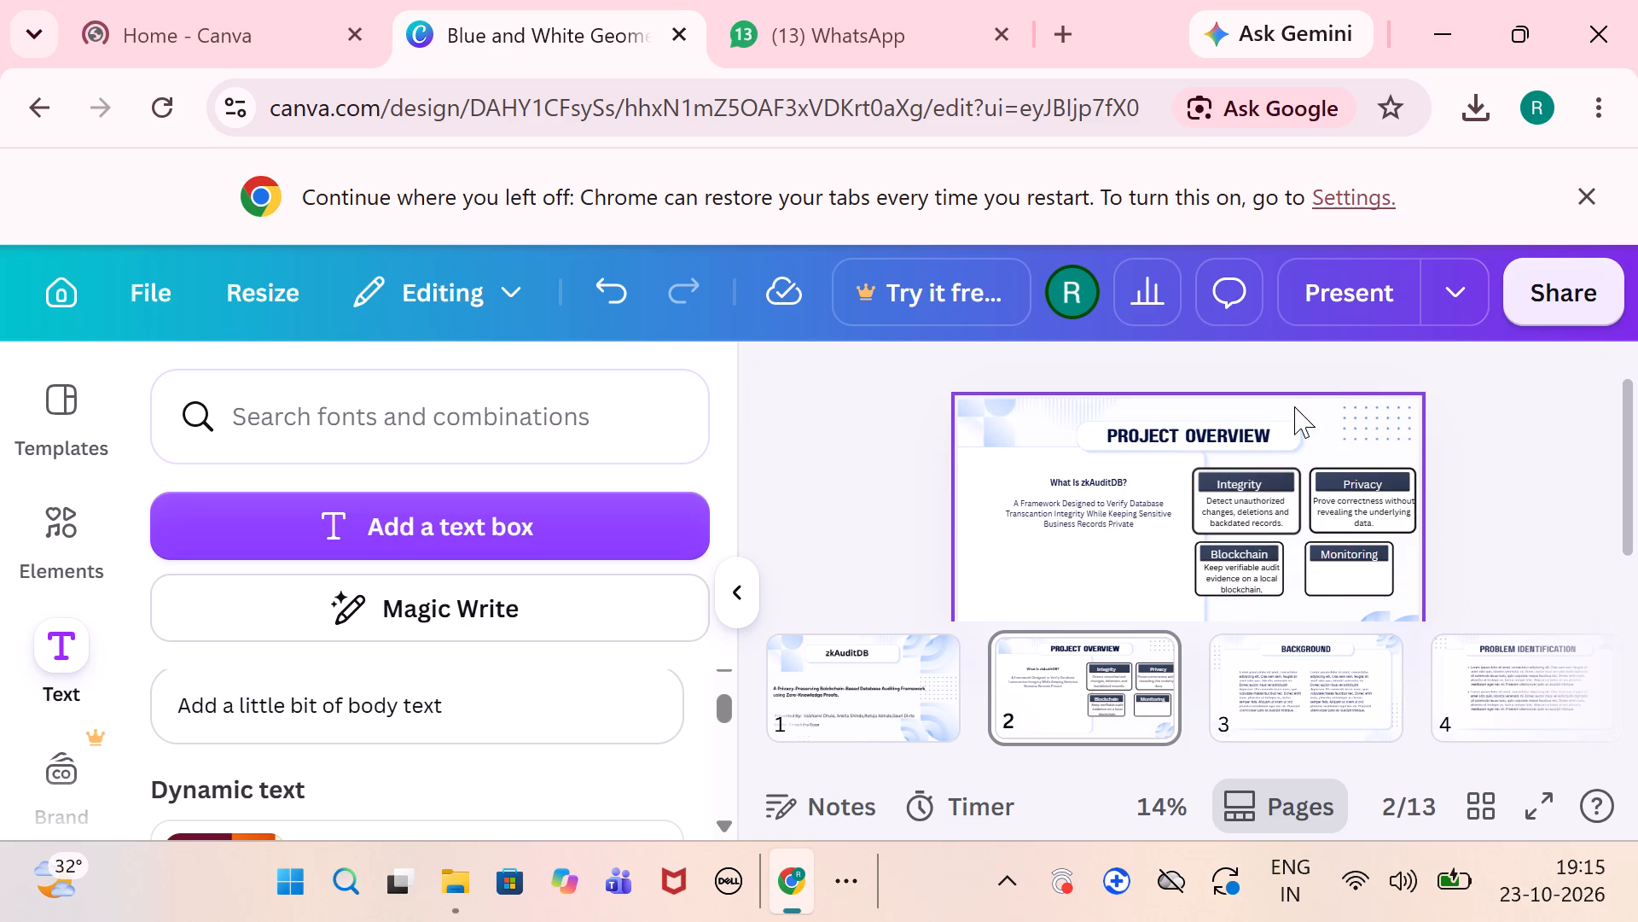
# Check the font and font size of the Integrity and Blockchain descriptions.
pyautogui.click(1243, 519)
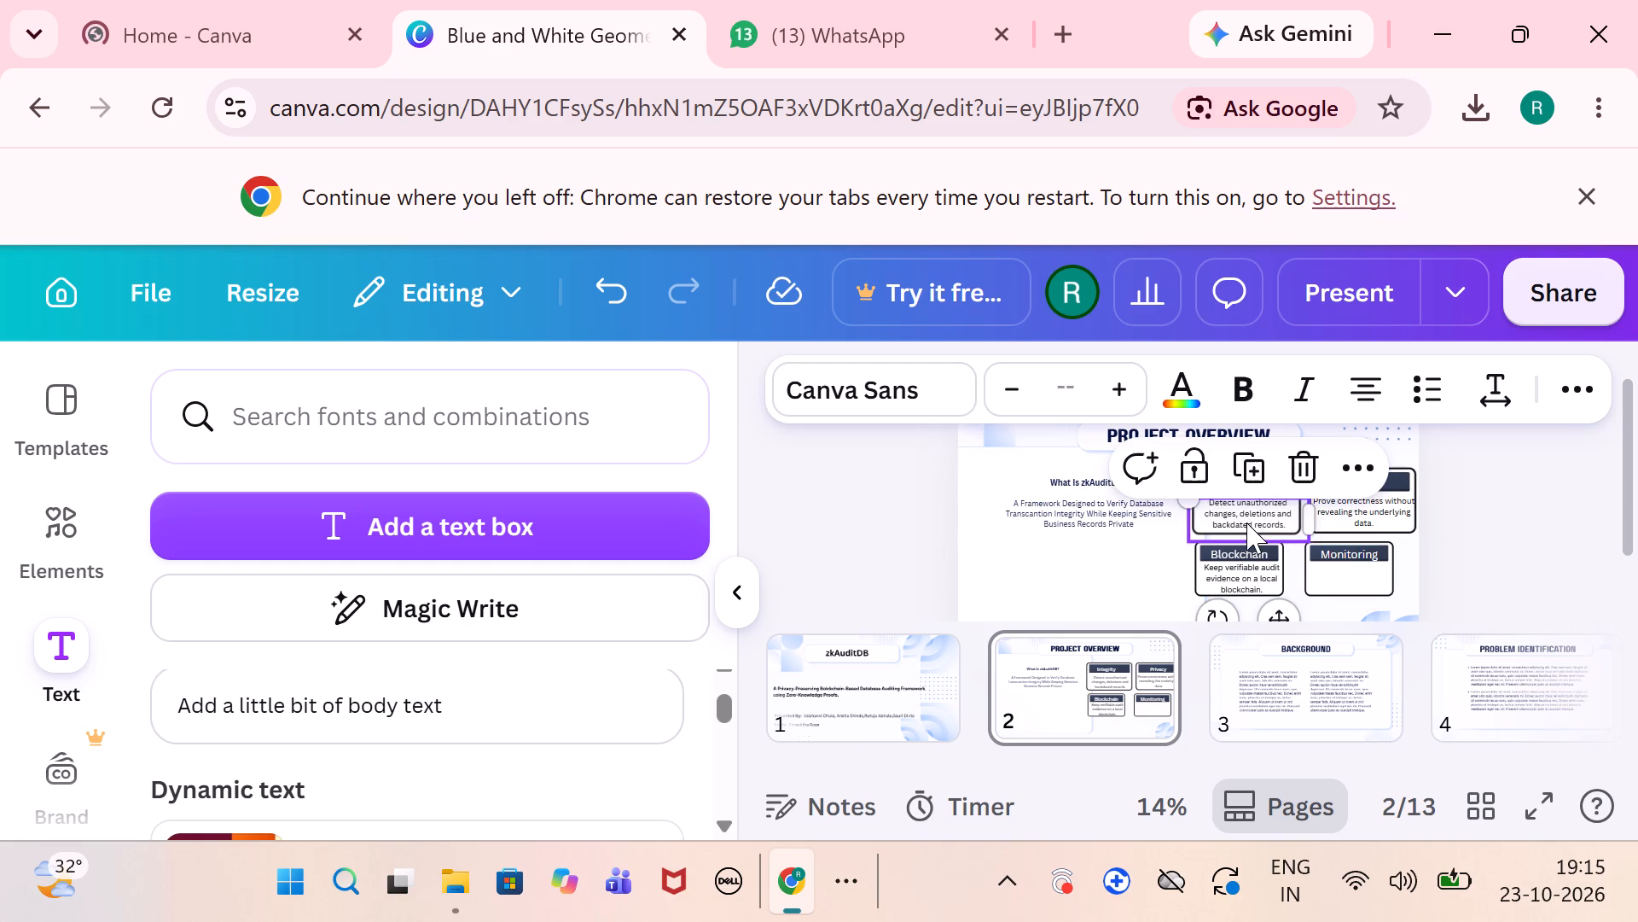
pyautogui.click(1498, 542)
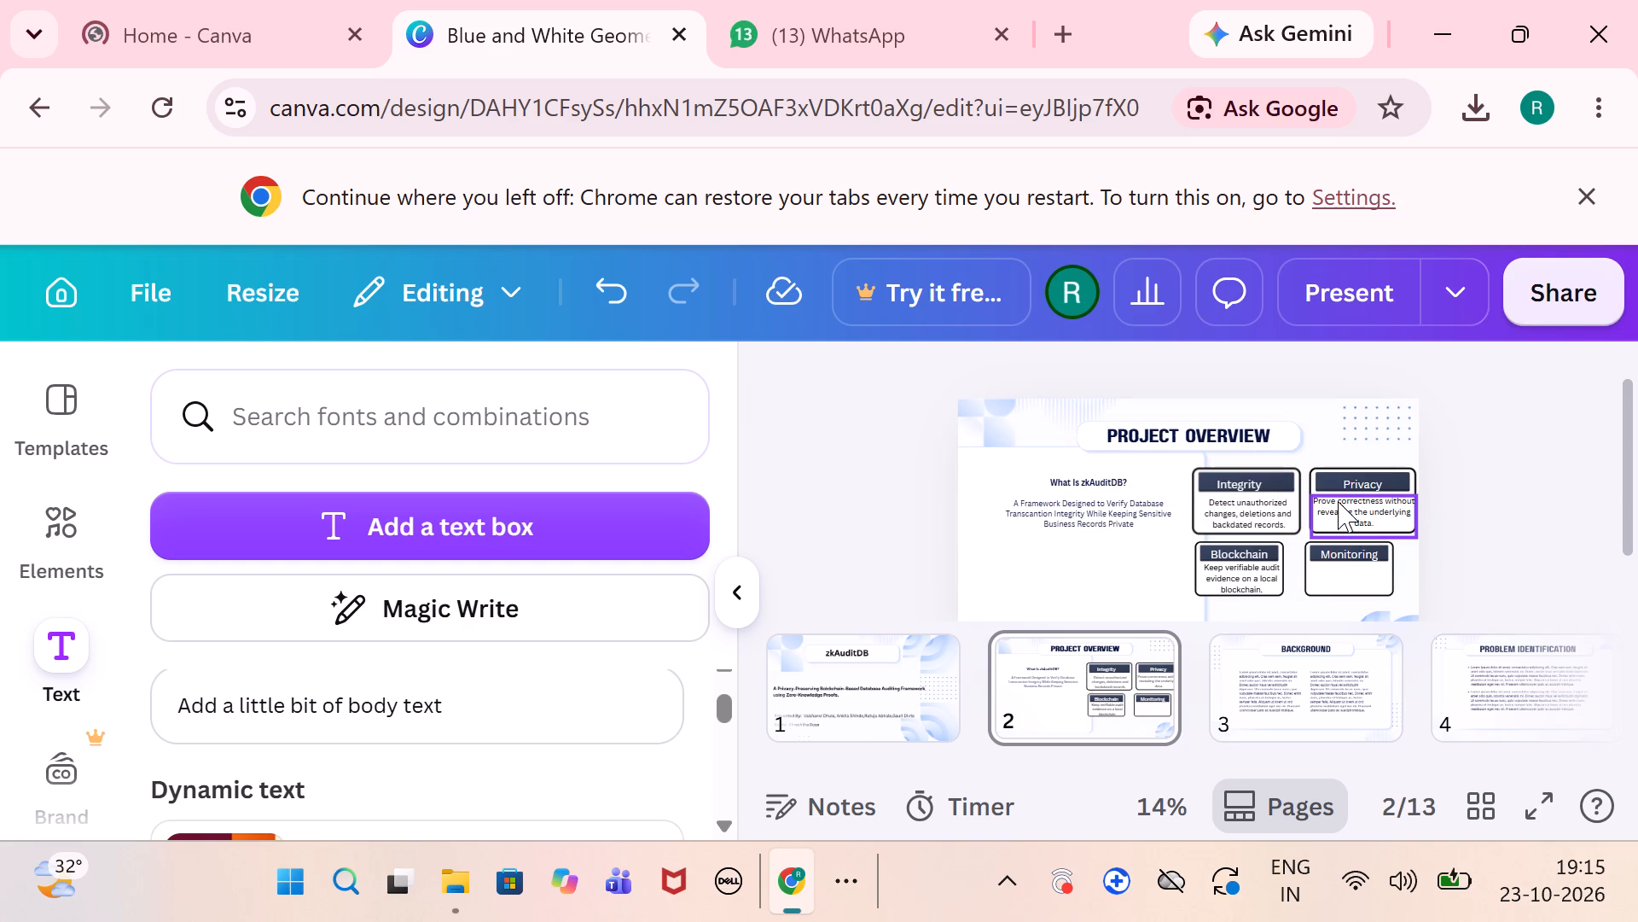
pyautogui.doubleClick(1223, 585)
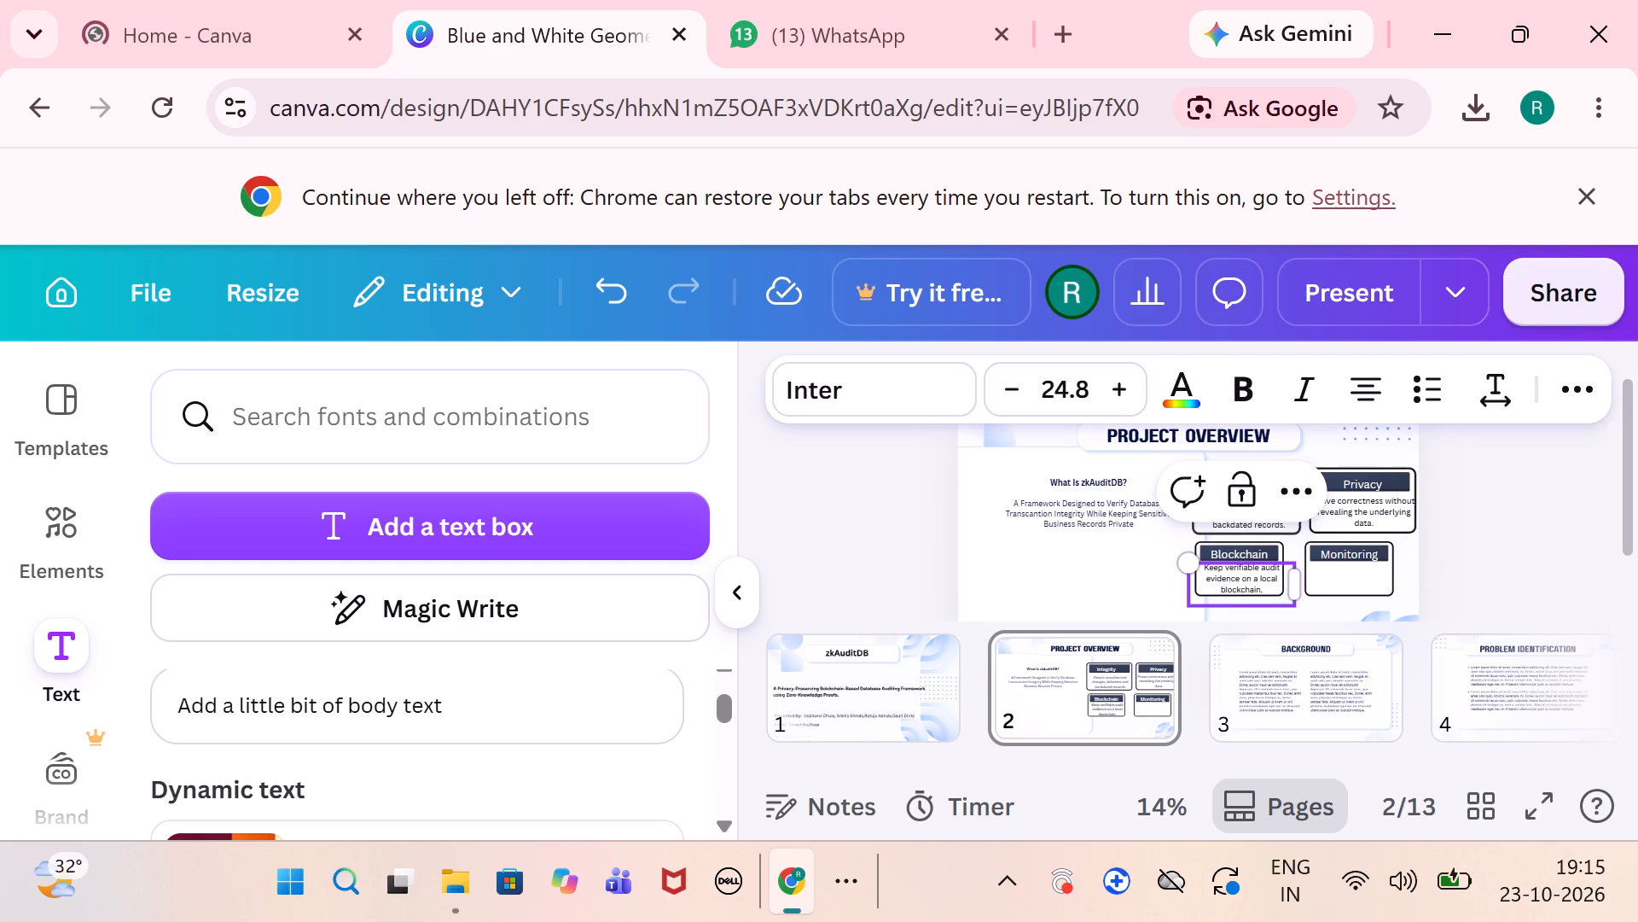
pyautogui.click(1477, 587)
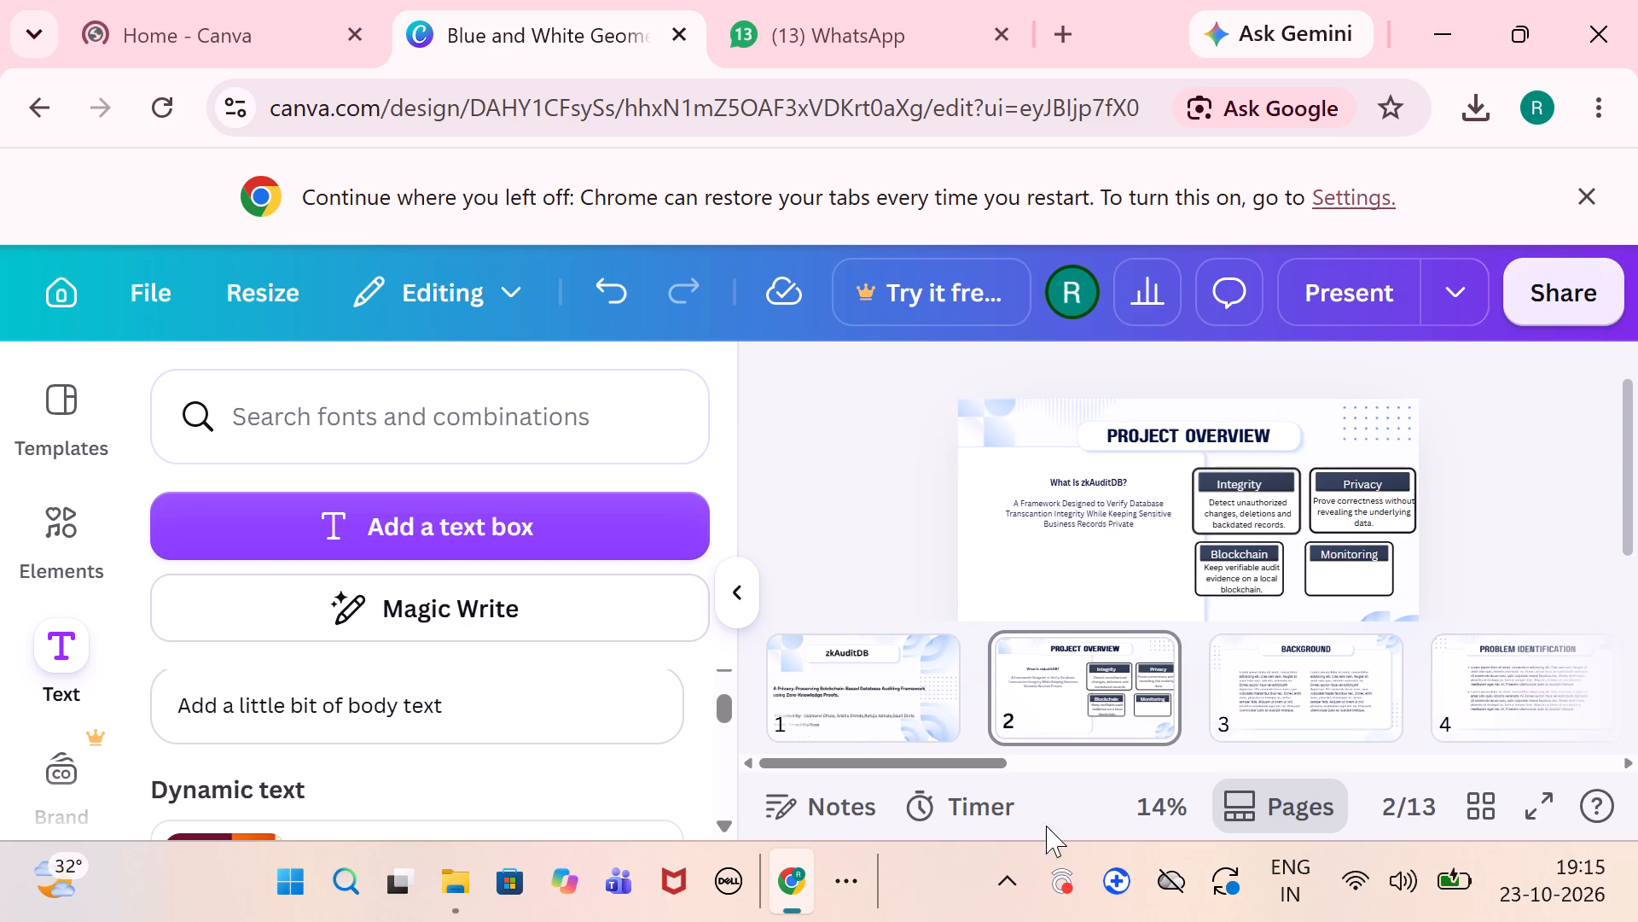
pyautogui.click(848, 886)
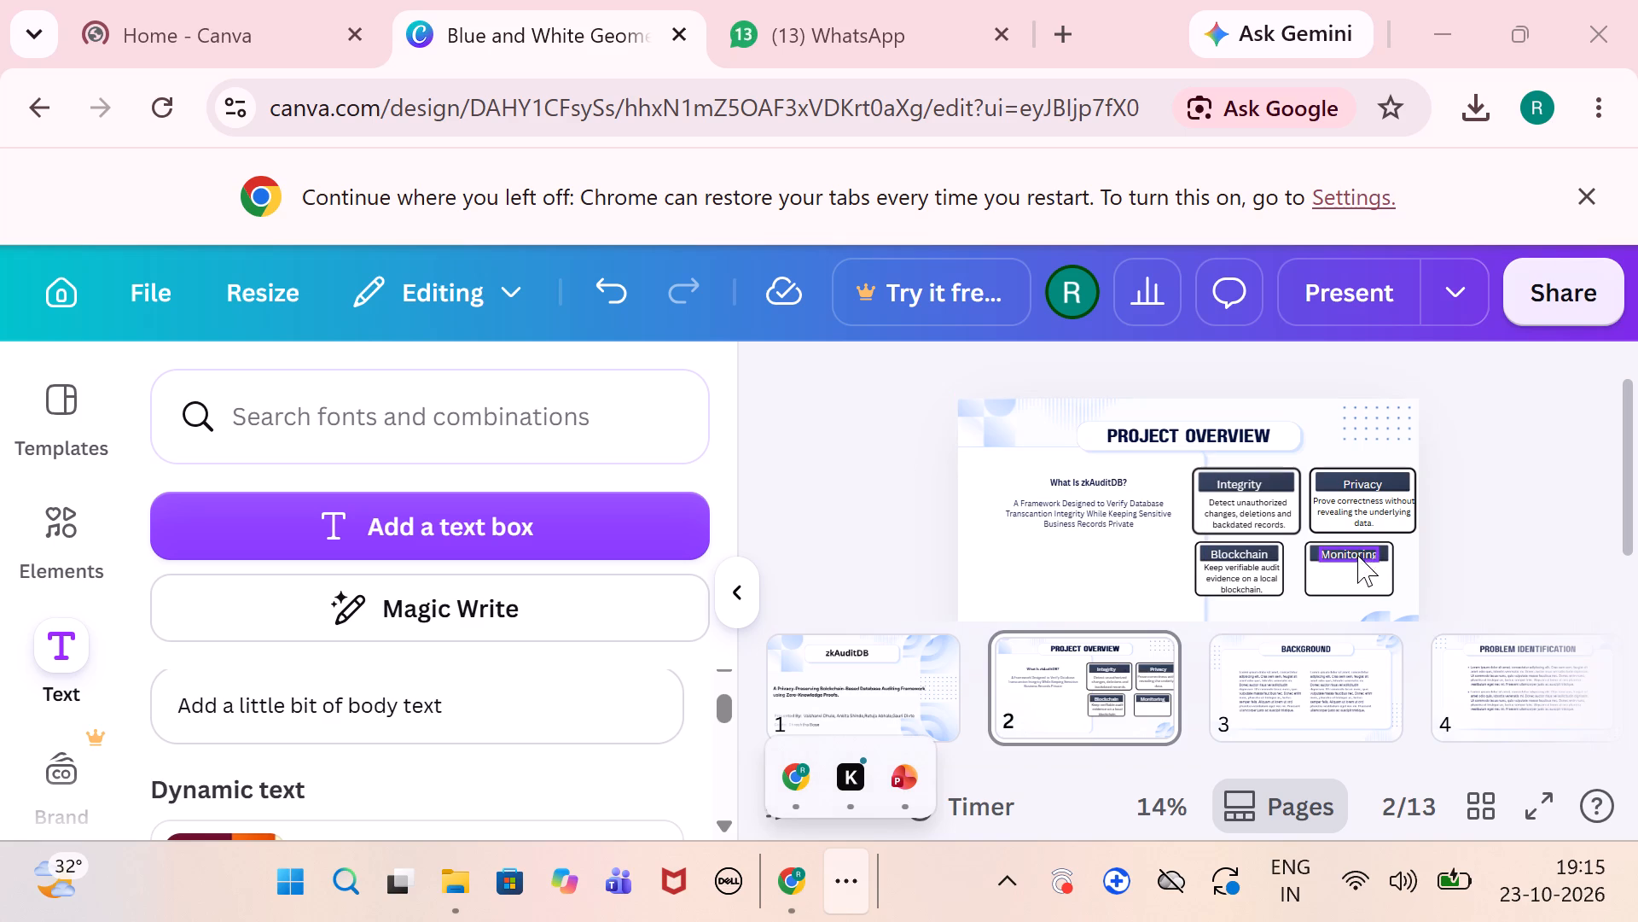
# Enlarge the Blockchain box with its heading bar to match the Integrity box, and align it directly beneath that box.
pyautogui.click(1275, 548)
pyautogui.moveTo(1280, 594); pyautogui.dragTo(1289, 598)
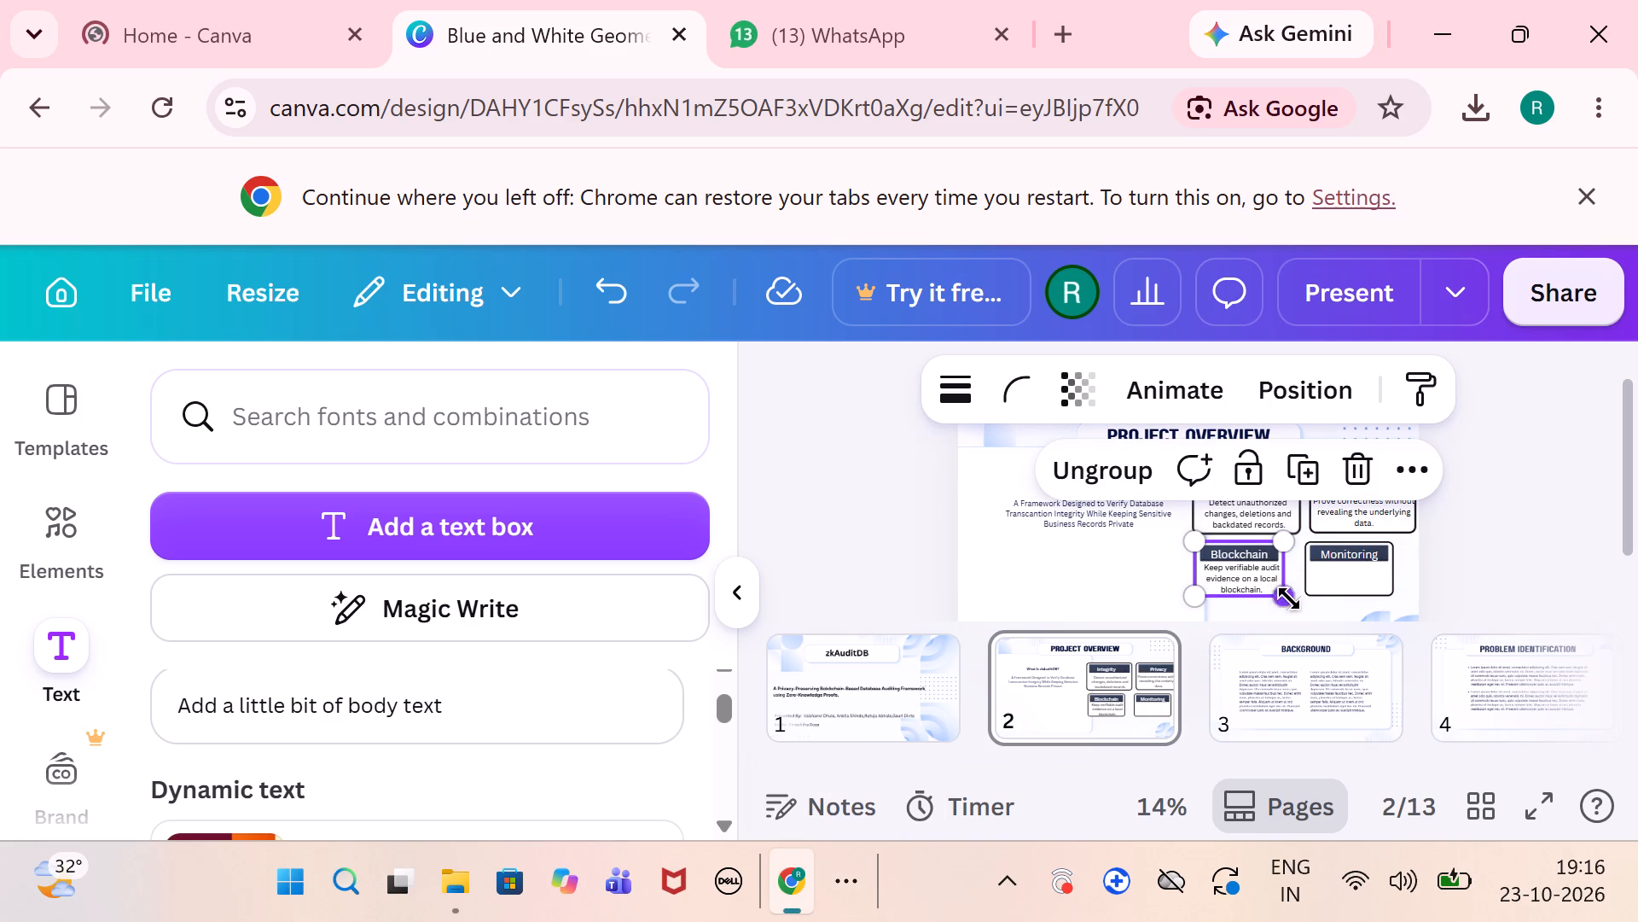
pyautogui.moveTo(1289, 598); pyautogui.dragTo(1304, 600)
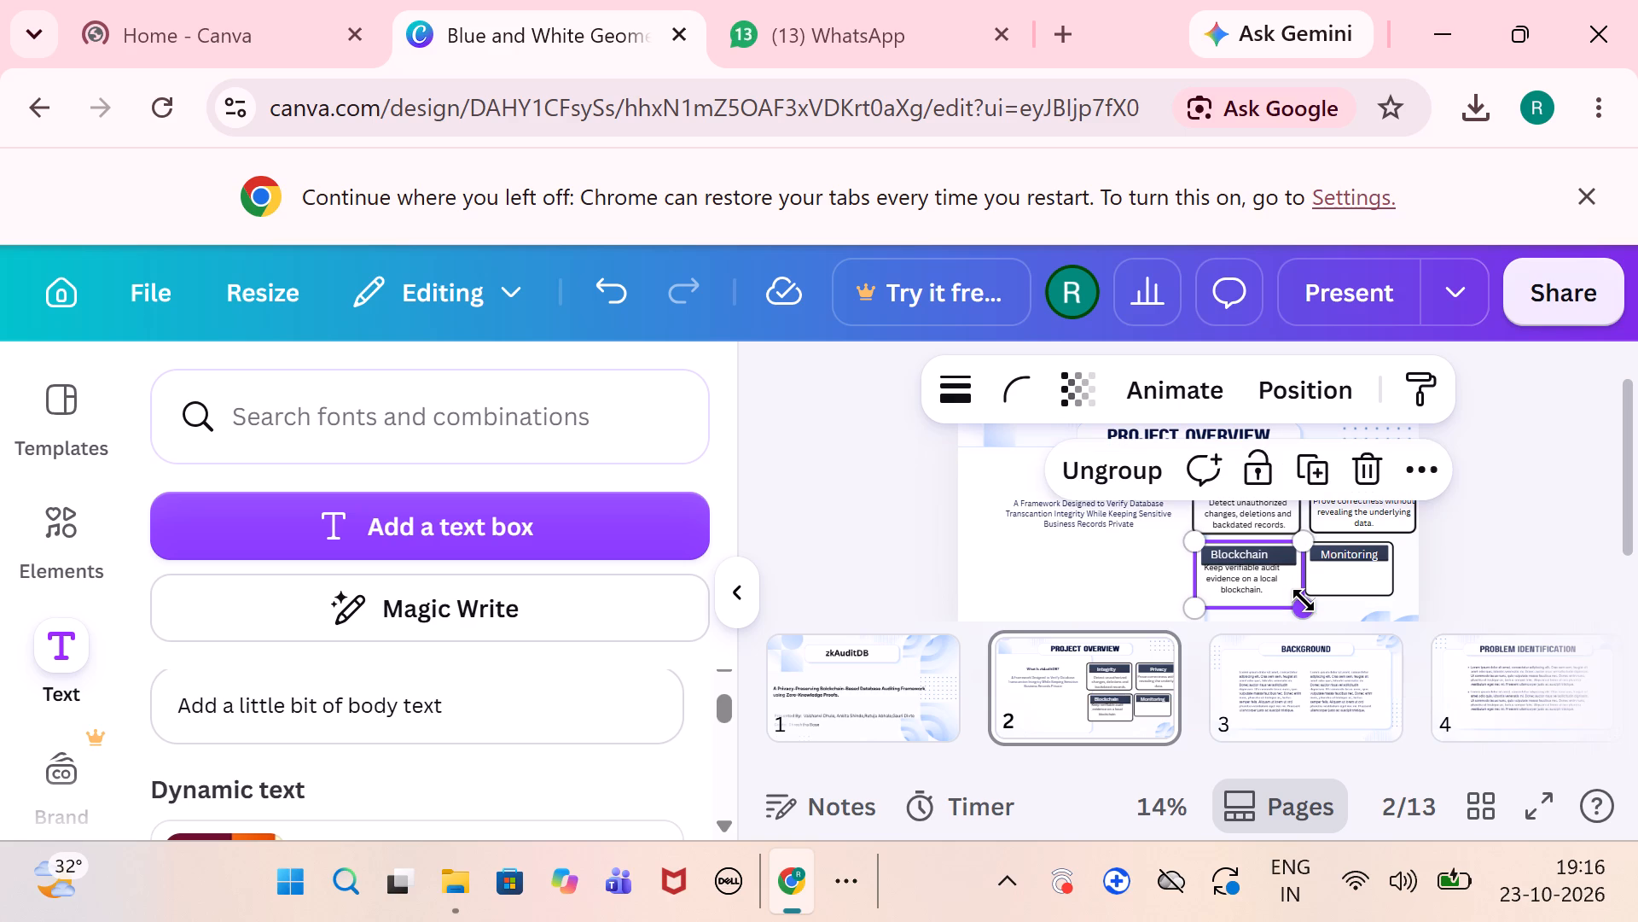
pyautogui.click(1598, 534)
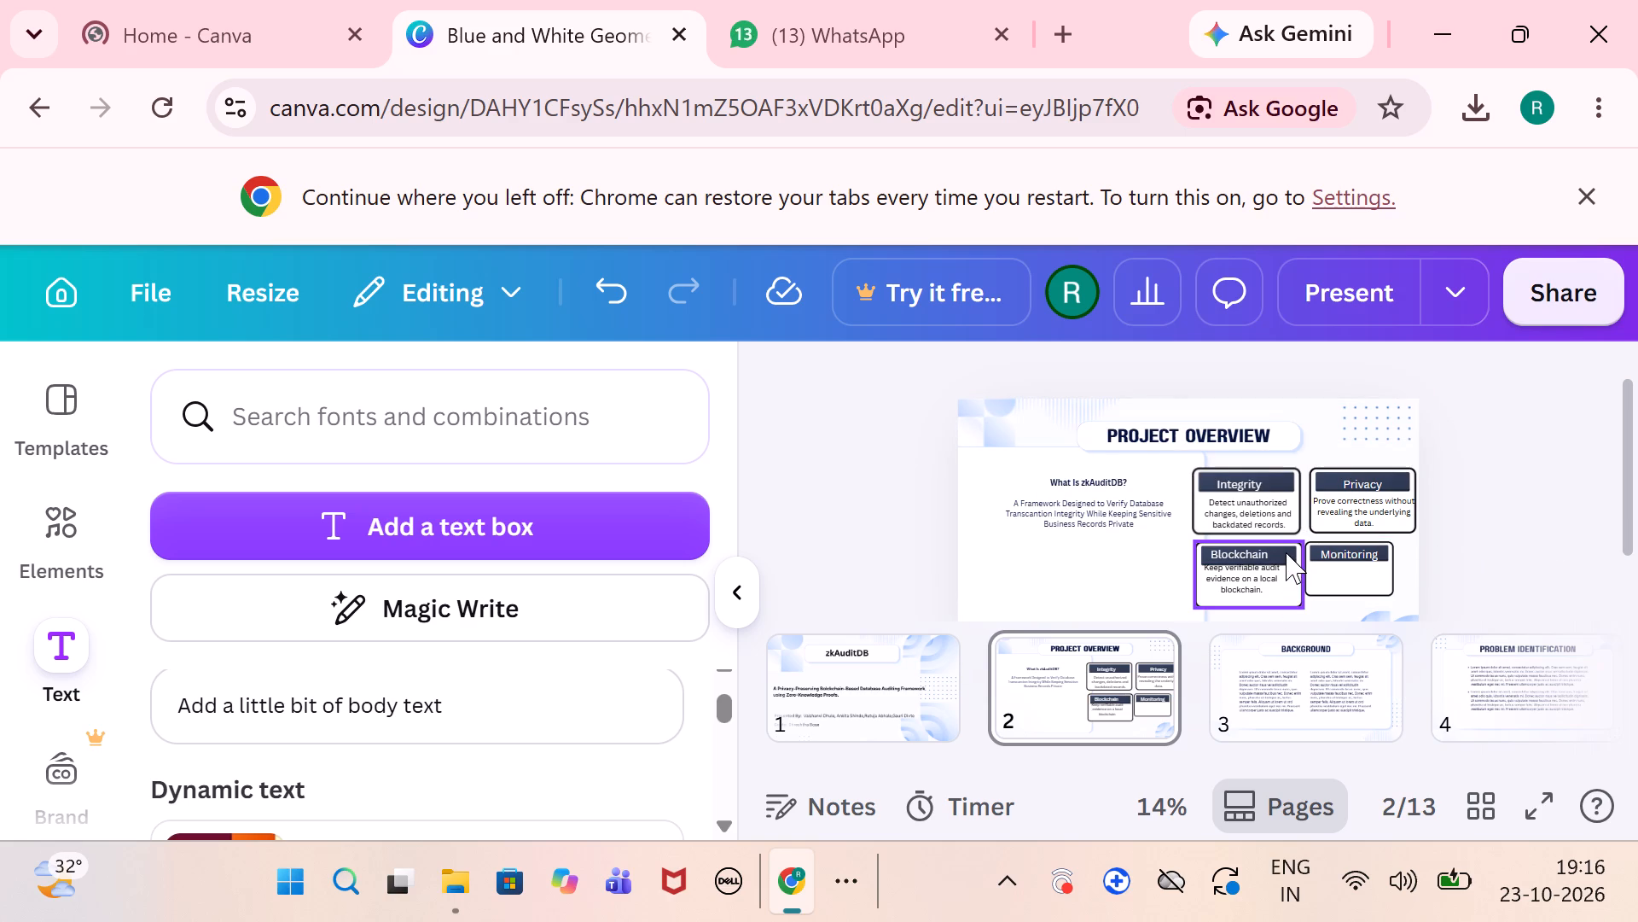
pyautogui.click(1286, 552)
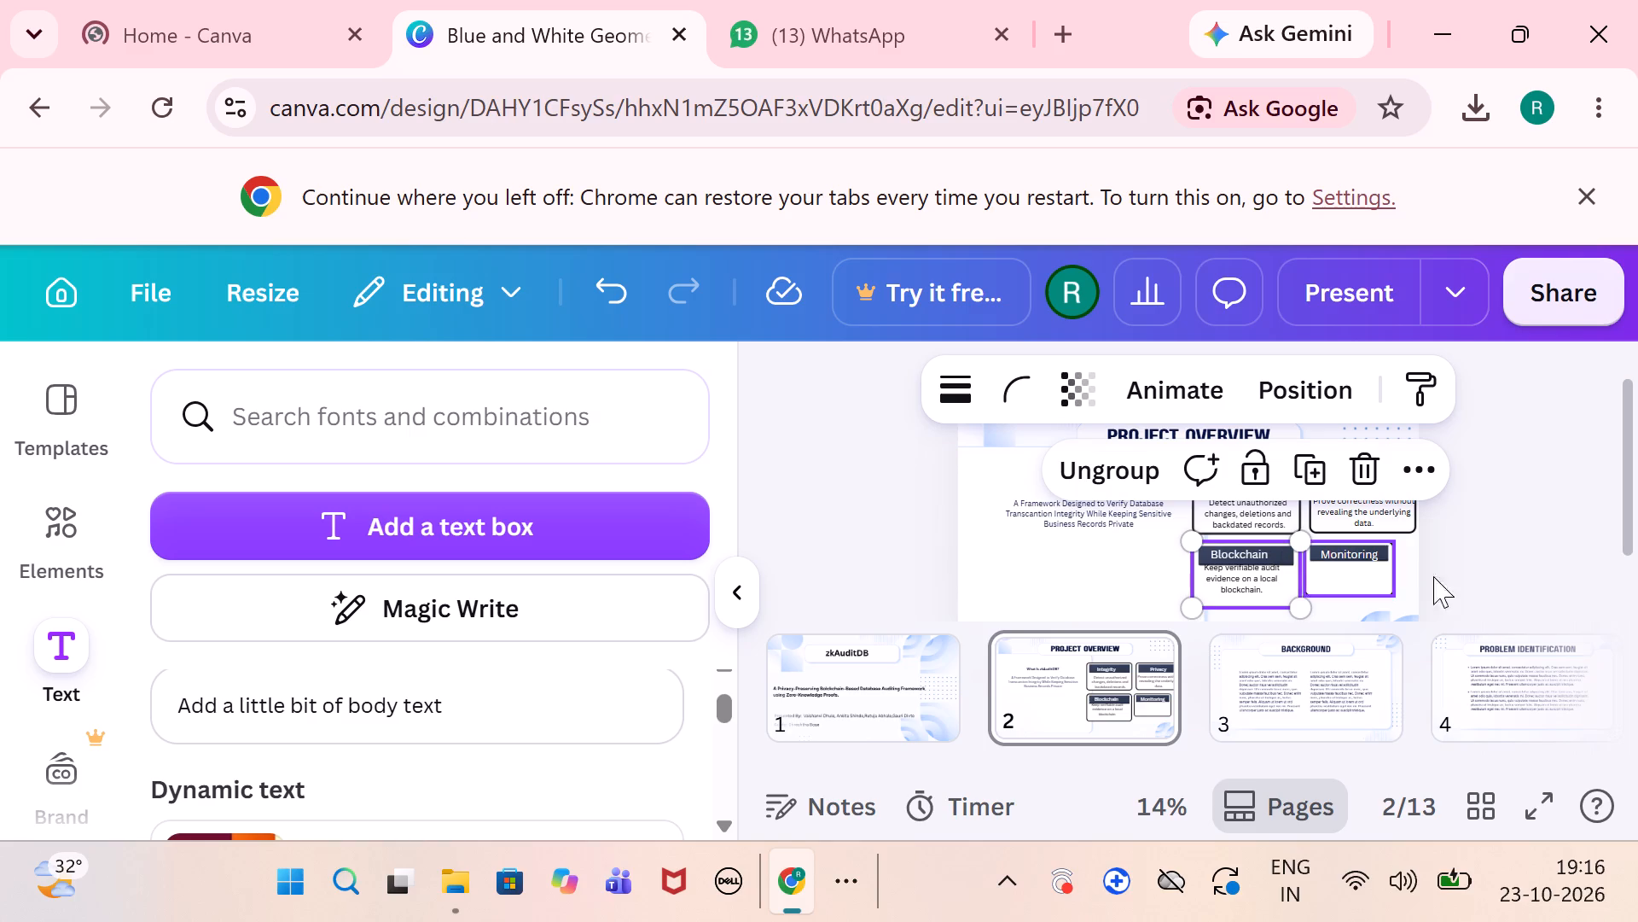
pyautogui.click(1482, 577)
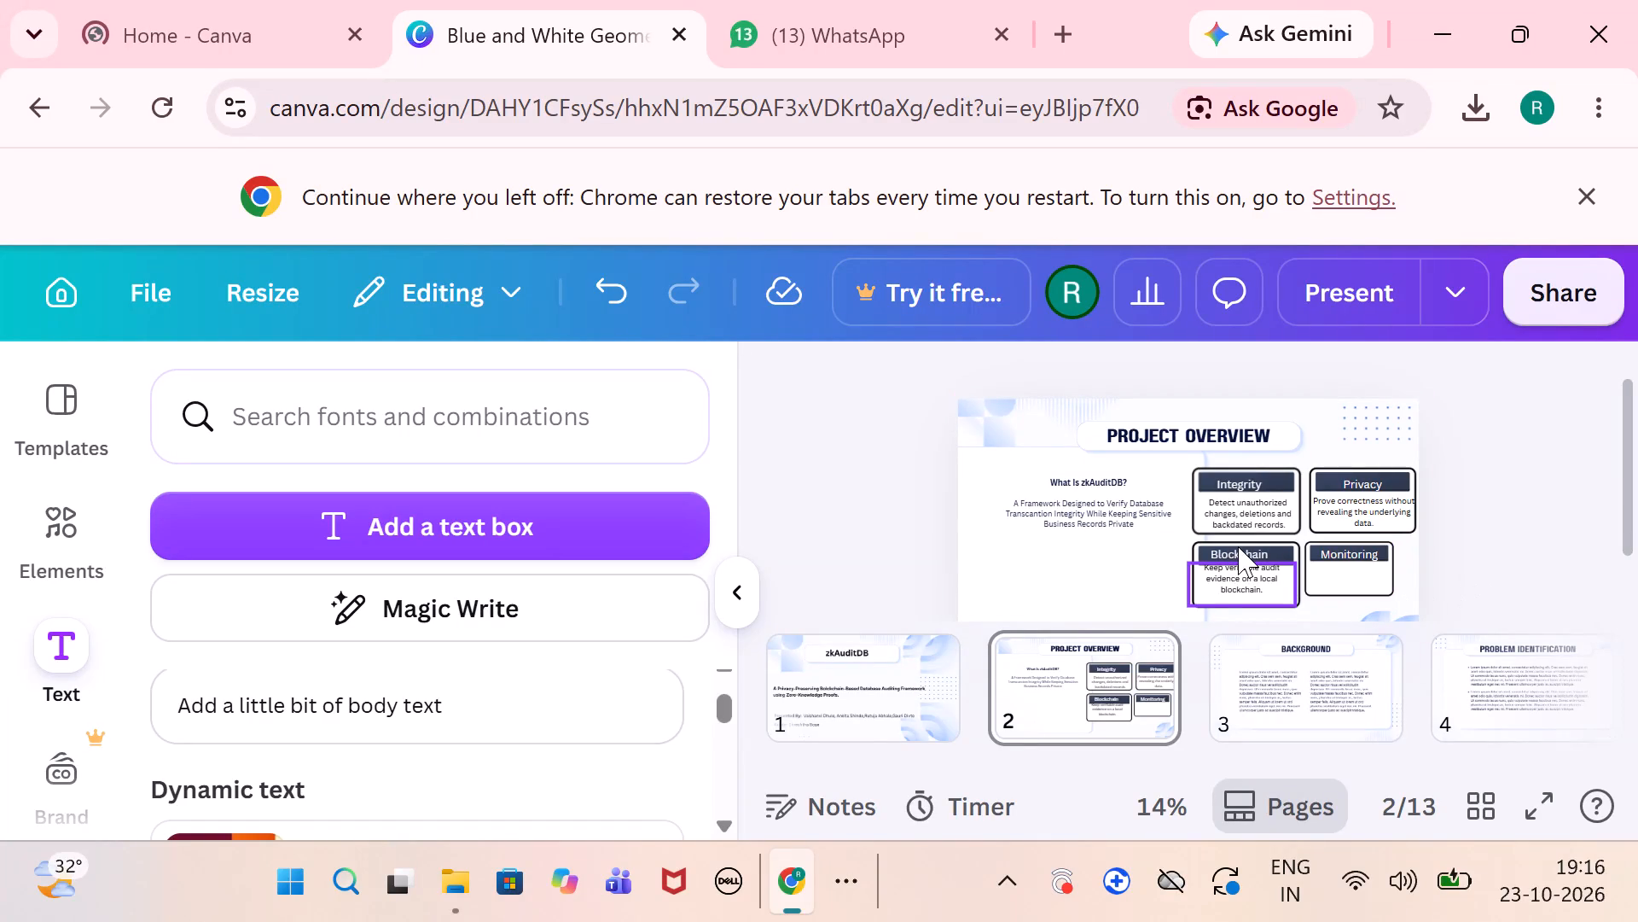
# Reposition the Blockchain description so it sits centred inside the enlarged box, just below the heading bar.
pyautogui.click(1238, 578)
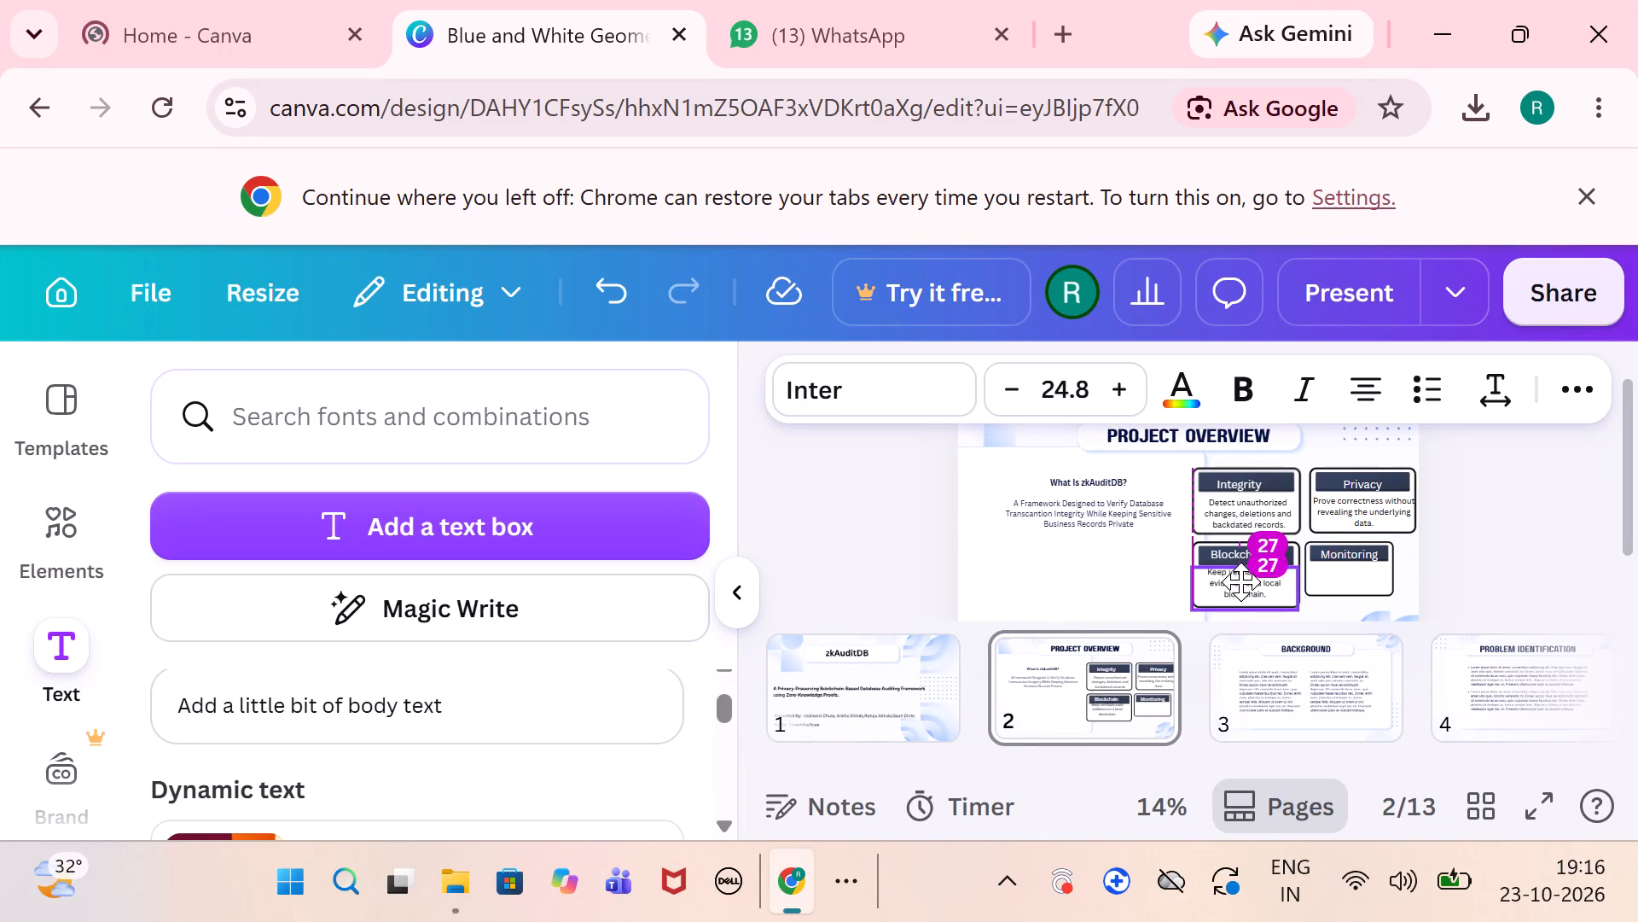
pyautogui.tripleClick(1240, 581)
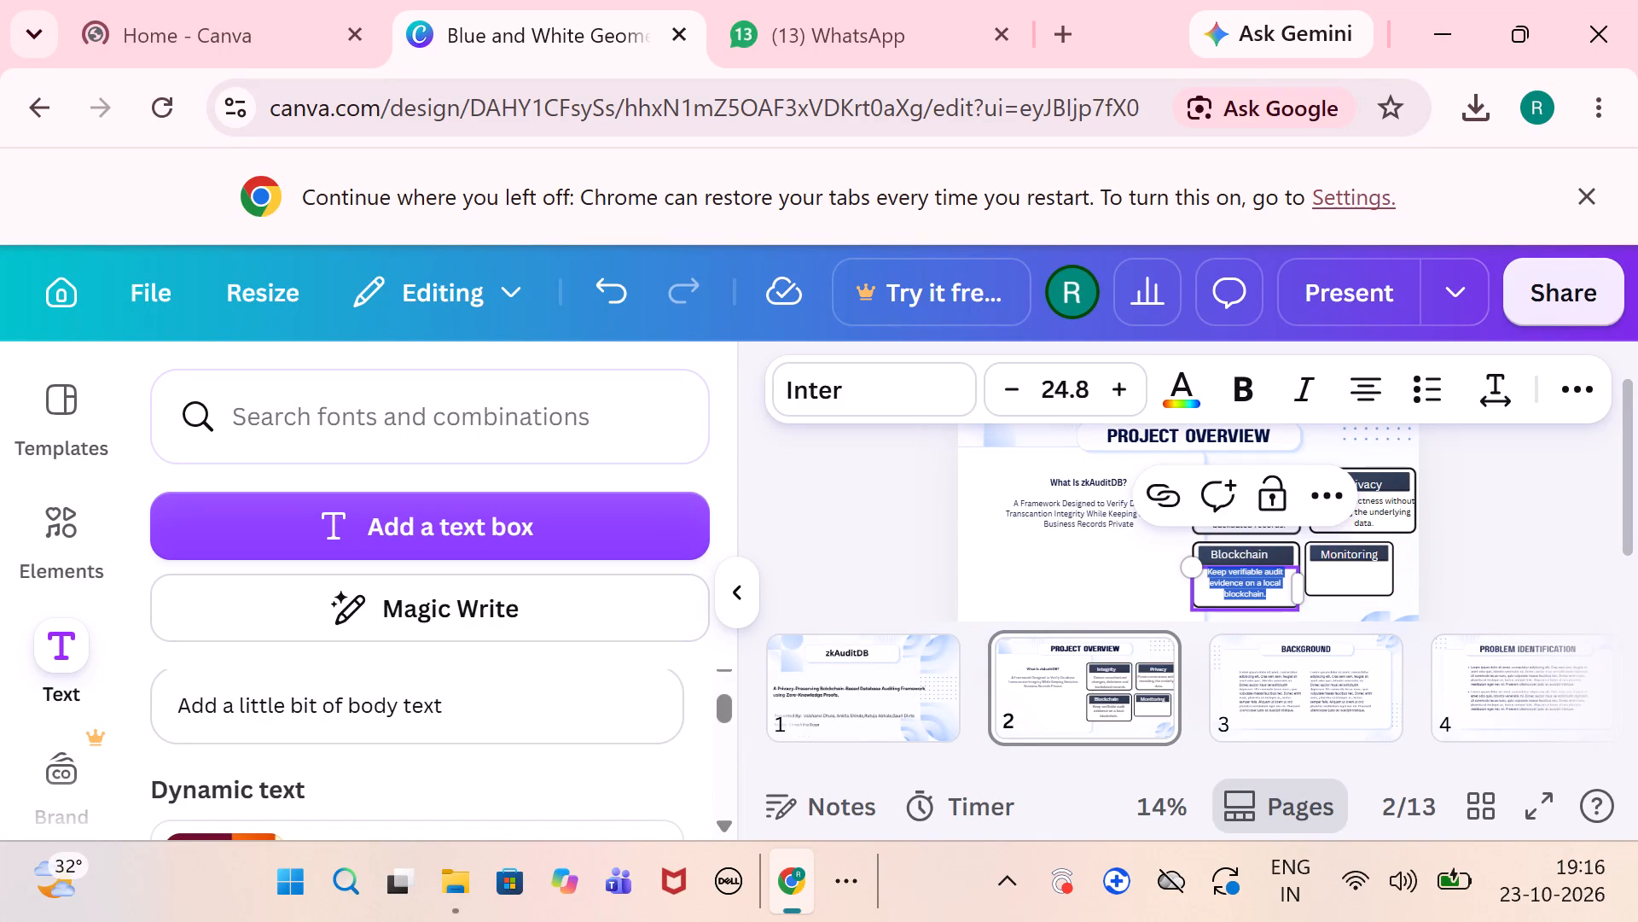
pyautogui.click(1501, 557)
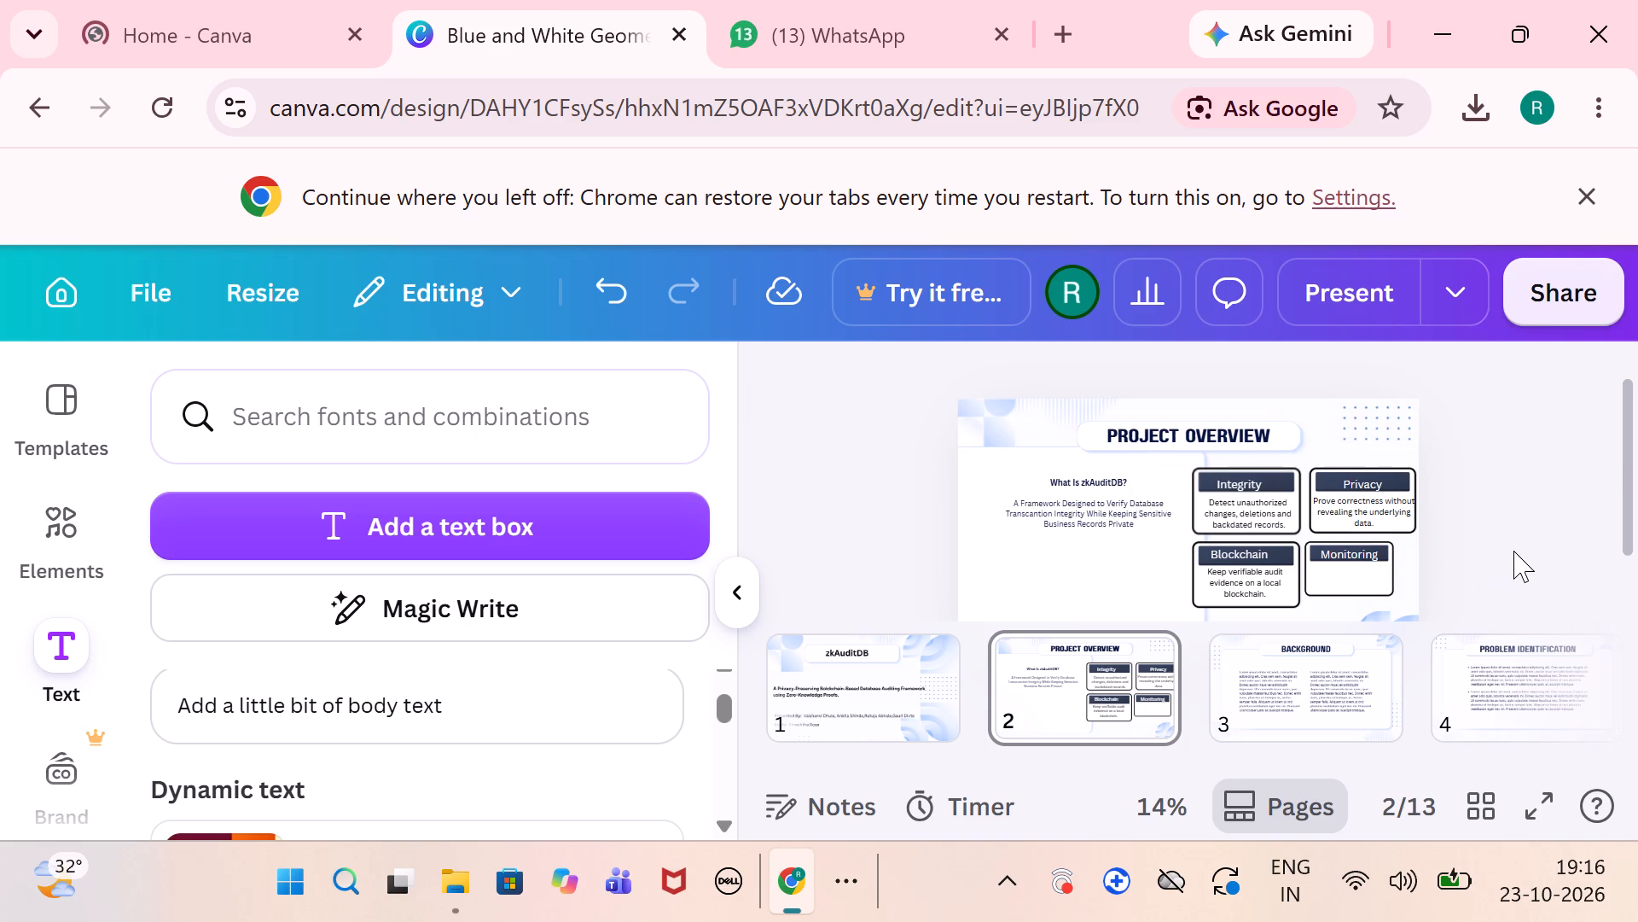
# Enlarge the Monitoring box's outline to match the Blockchain box and shift the box rightward beneath the Privacy box.
pyautogui.tripleClick(1352, 570)
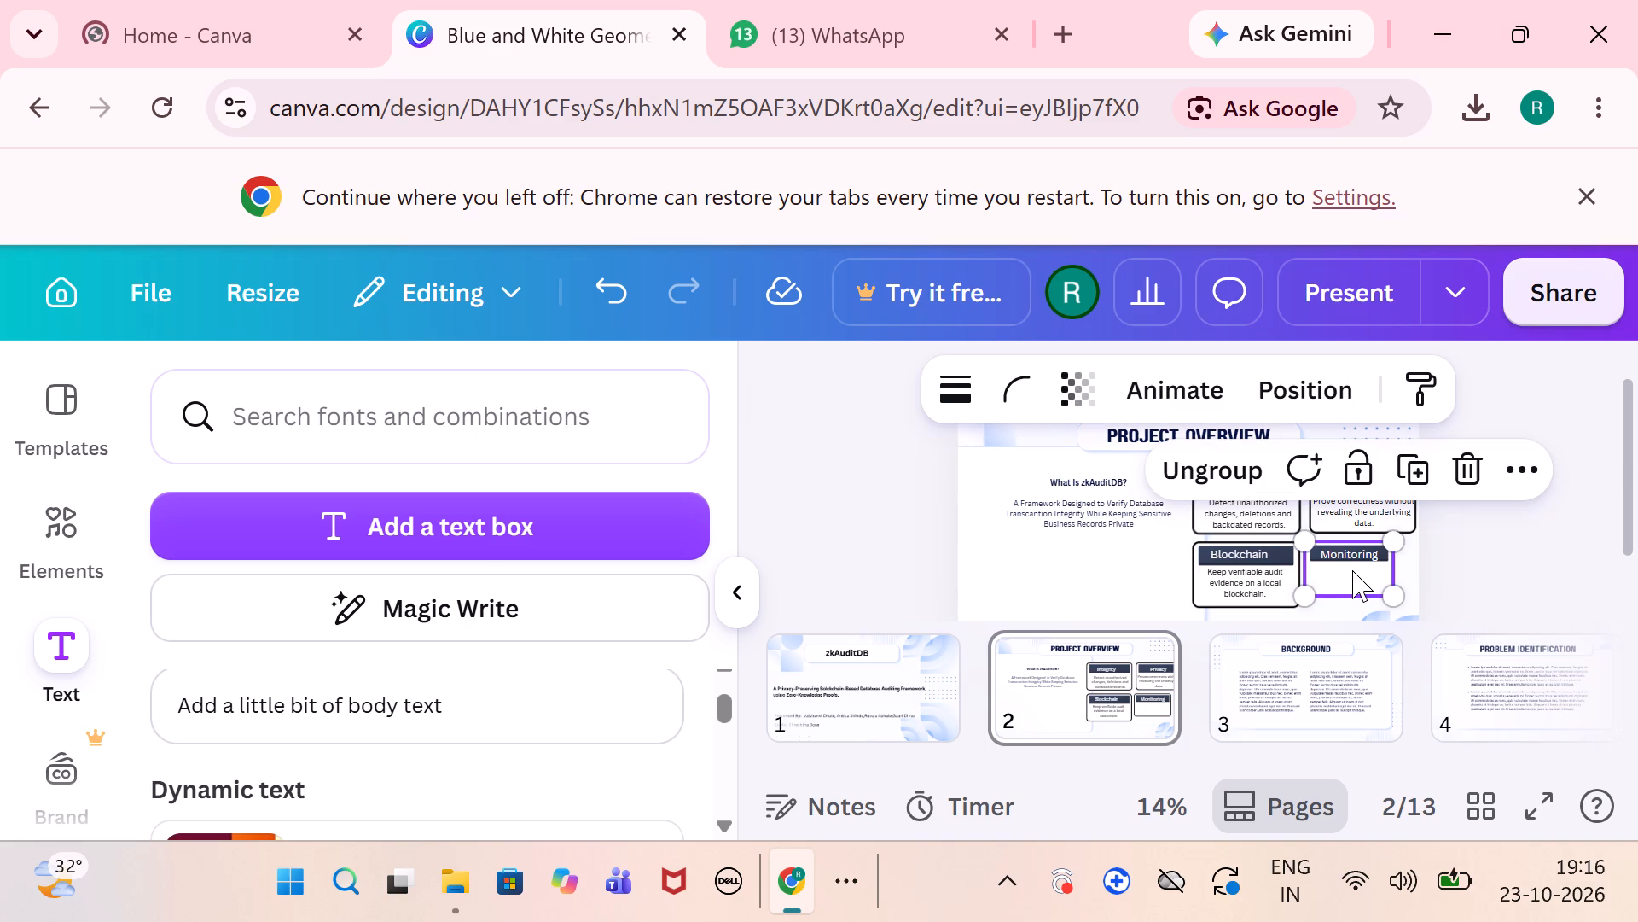
pyautogui.click(1508, 569)
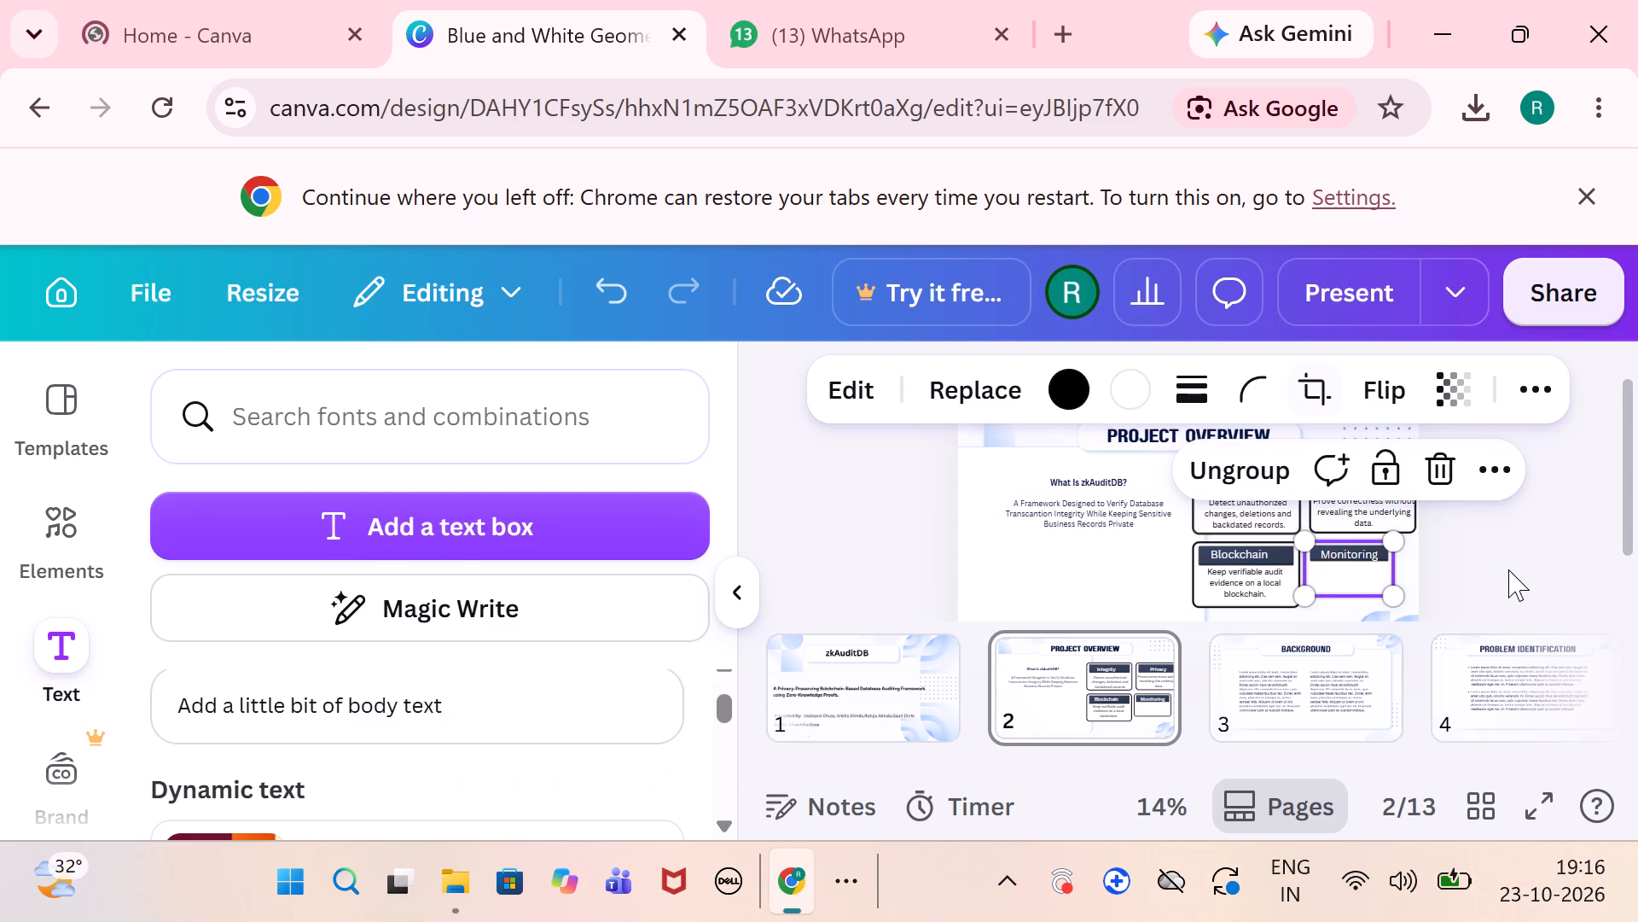
pyautogui.moveTo(1395, 596); pyautogui.dragTo(1414, 600)
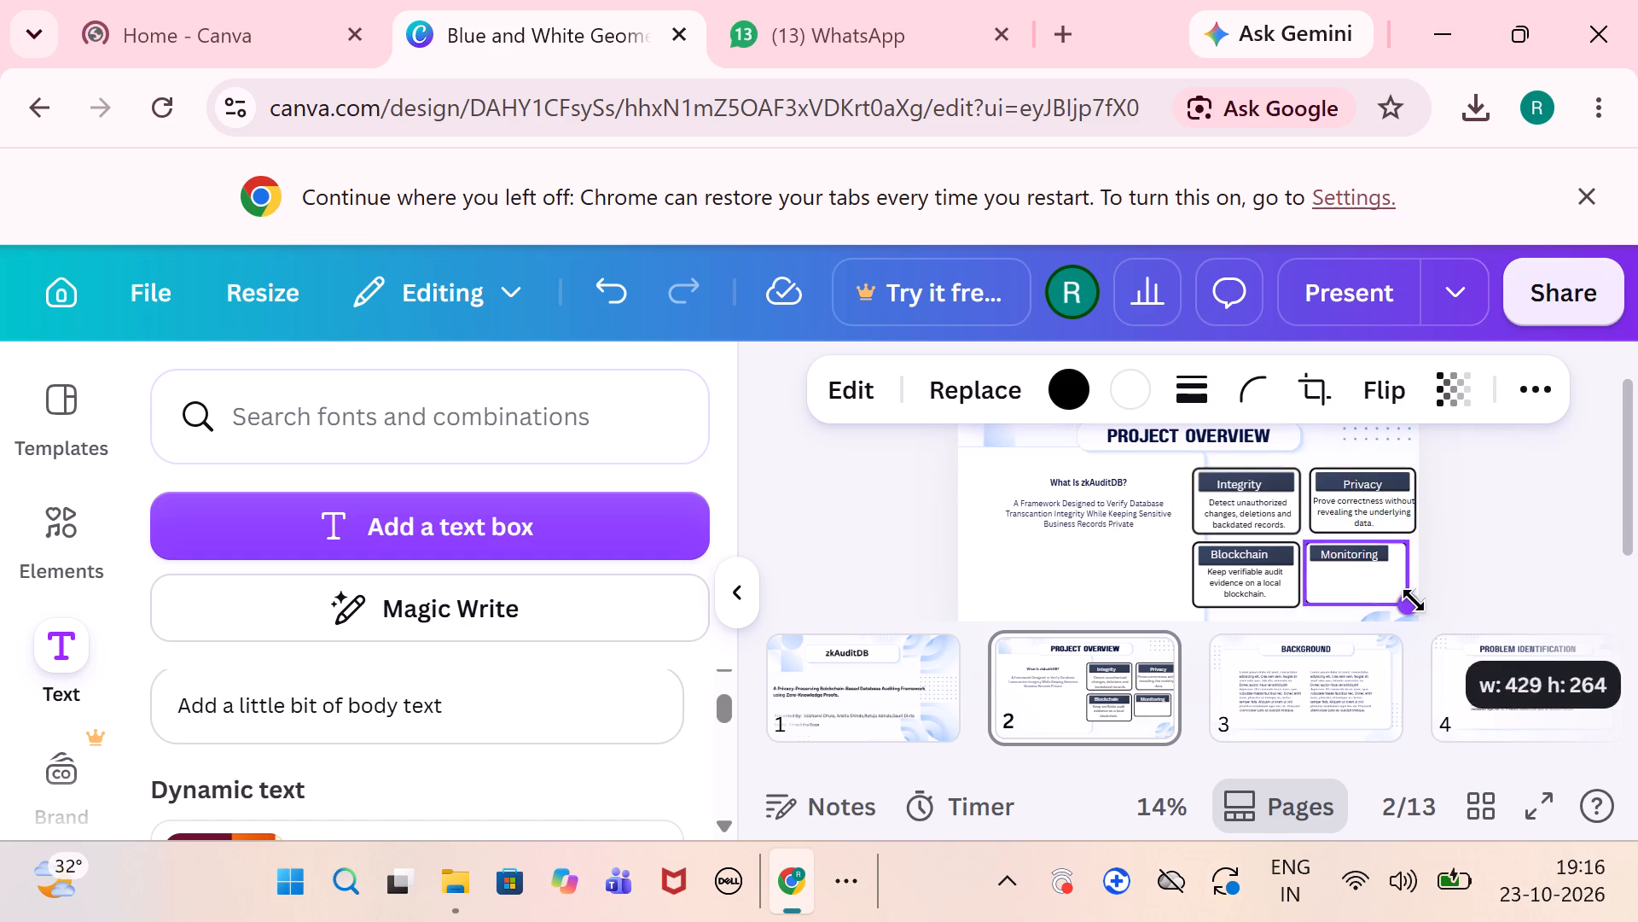
pyautogui.moveTo(1414, 600); pyautogui.dragTo(1414, 601)
pyautogui.click(1541, 541)
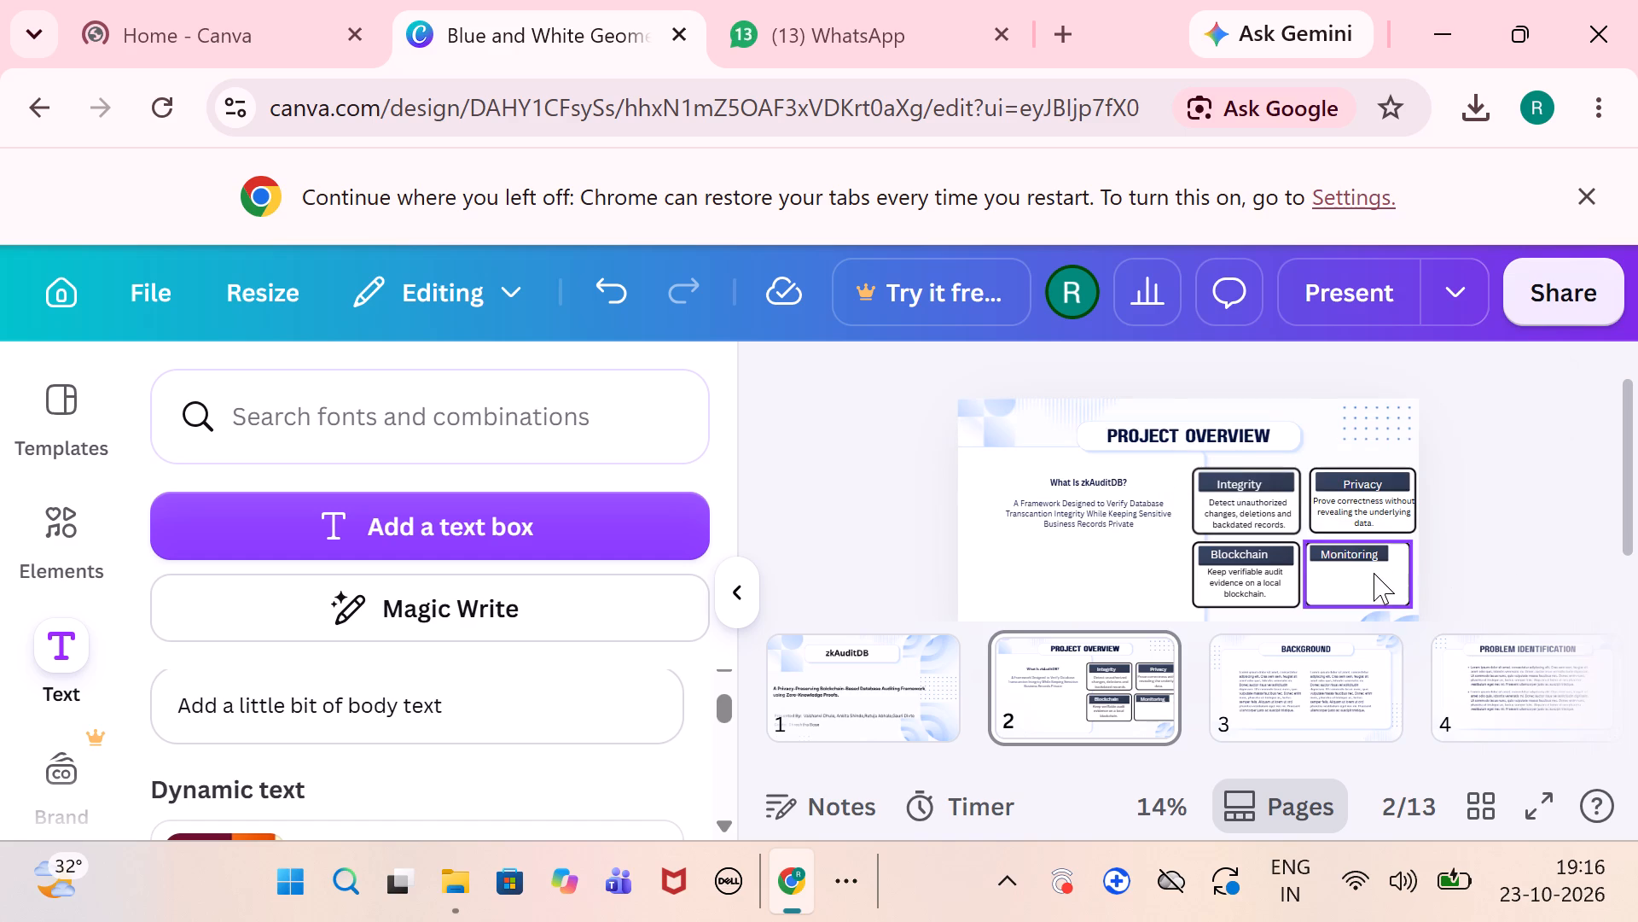
pyautogui.click(1371, 572)
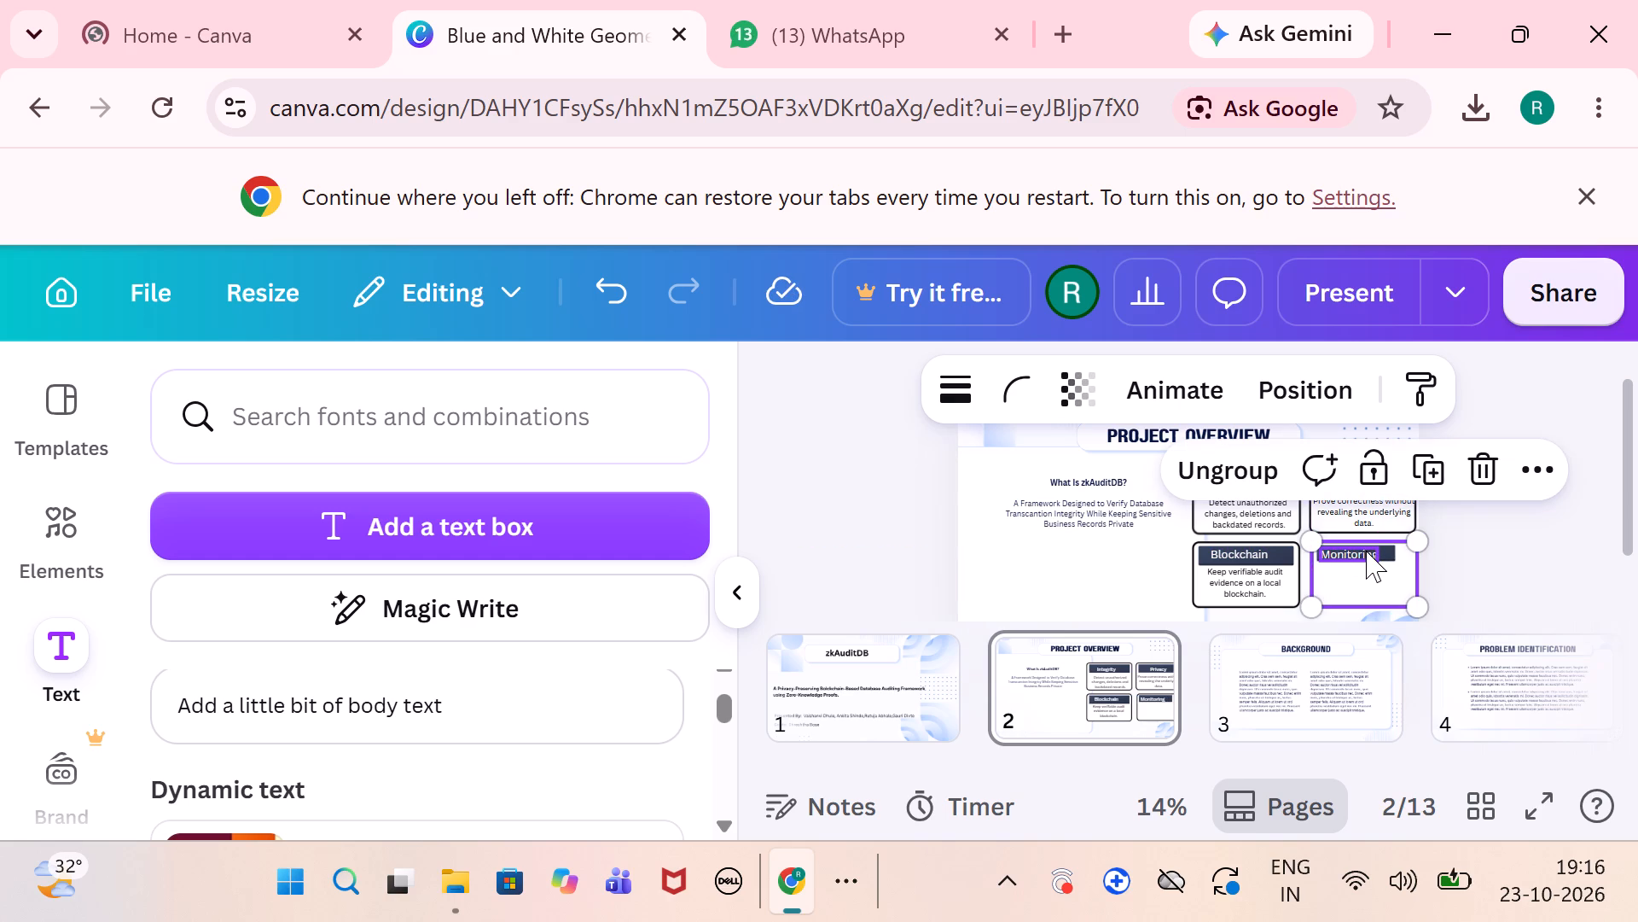
# Shift the "Monitoring" heading text slightly rightward within the enlarged Monitoring box.
pyautogui.doubleClick(1366, 551)
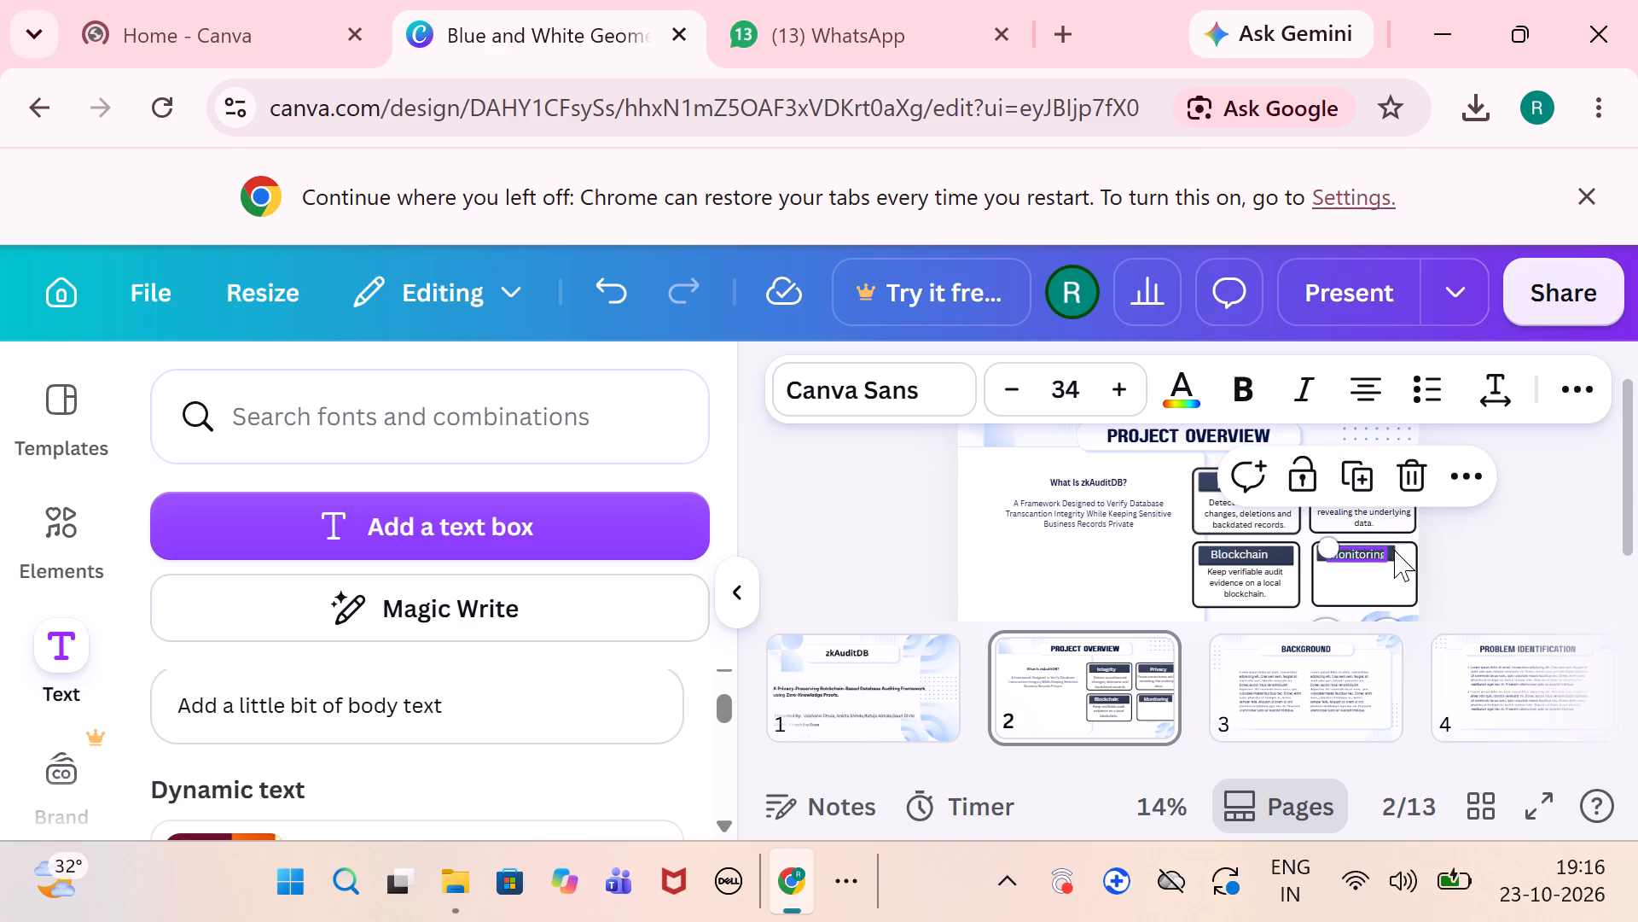
pyautogui.click(1529, 554)
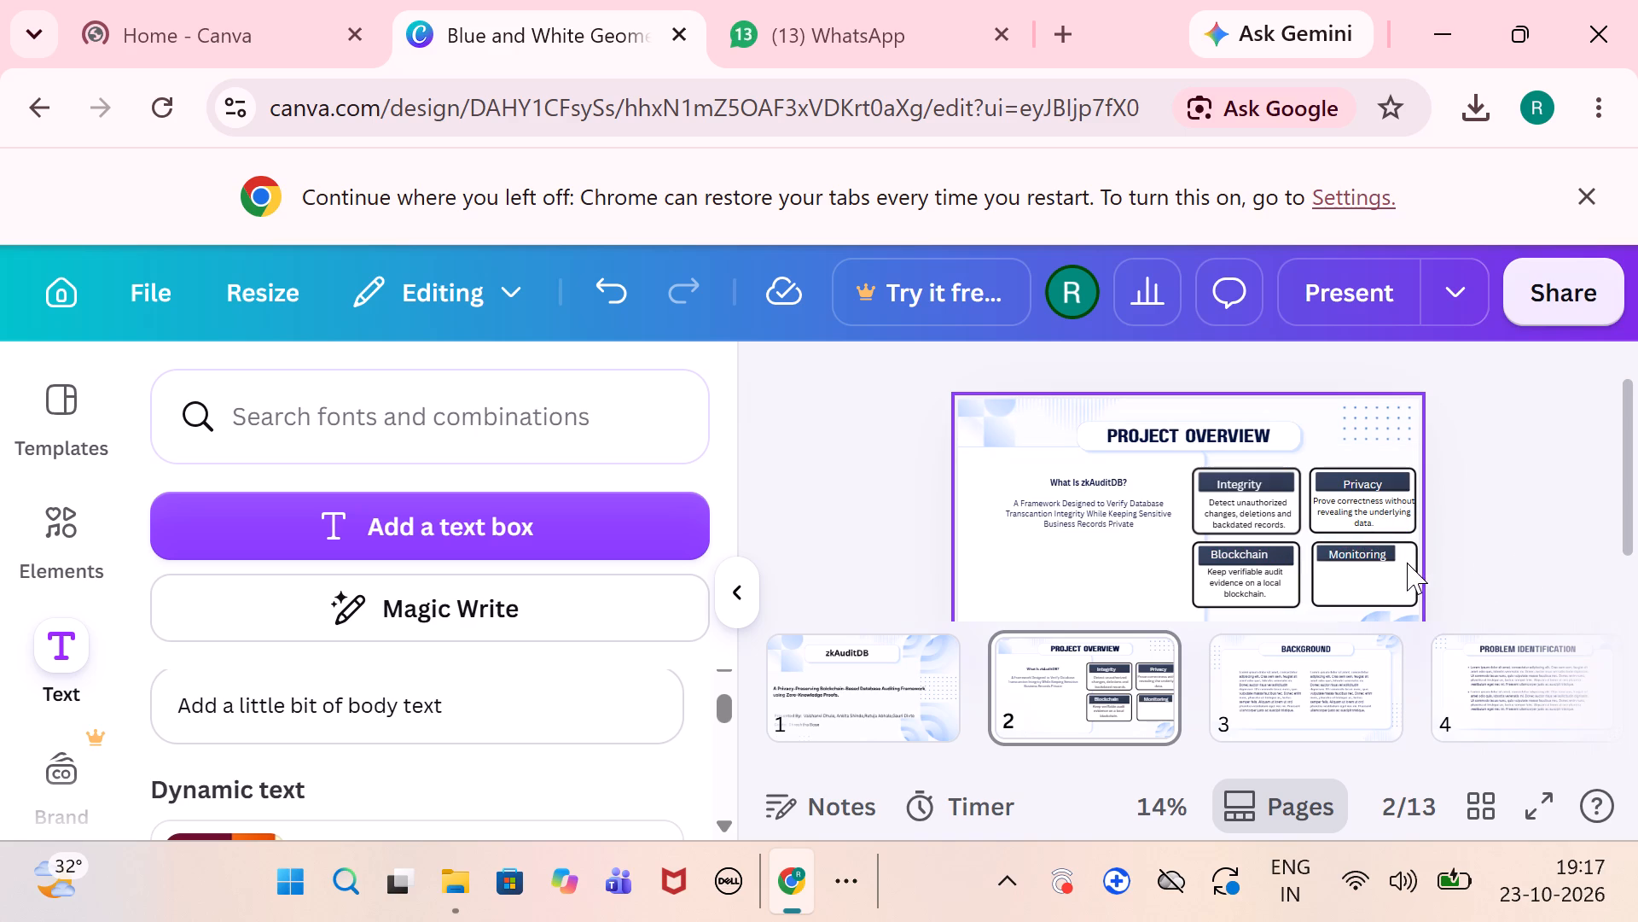
# Enlarge the Monitoring box's dark heading bar to about 404 × 83 so it spans the full width of the box.
pyautogui.click(1391, 550)
pyautogui.click(1391, 550)
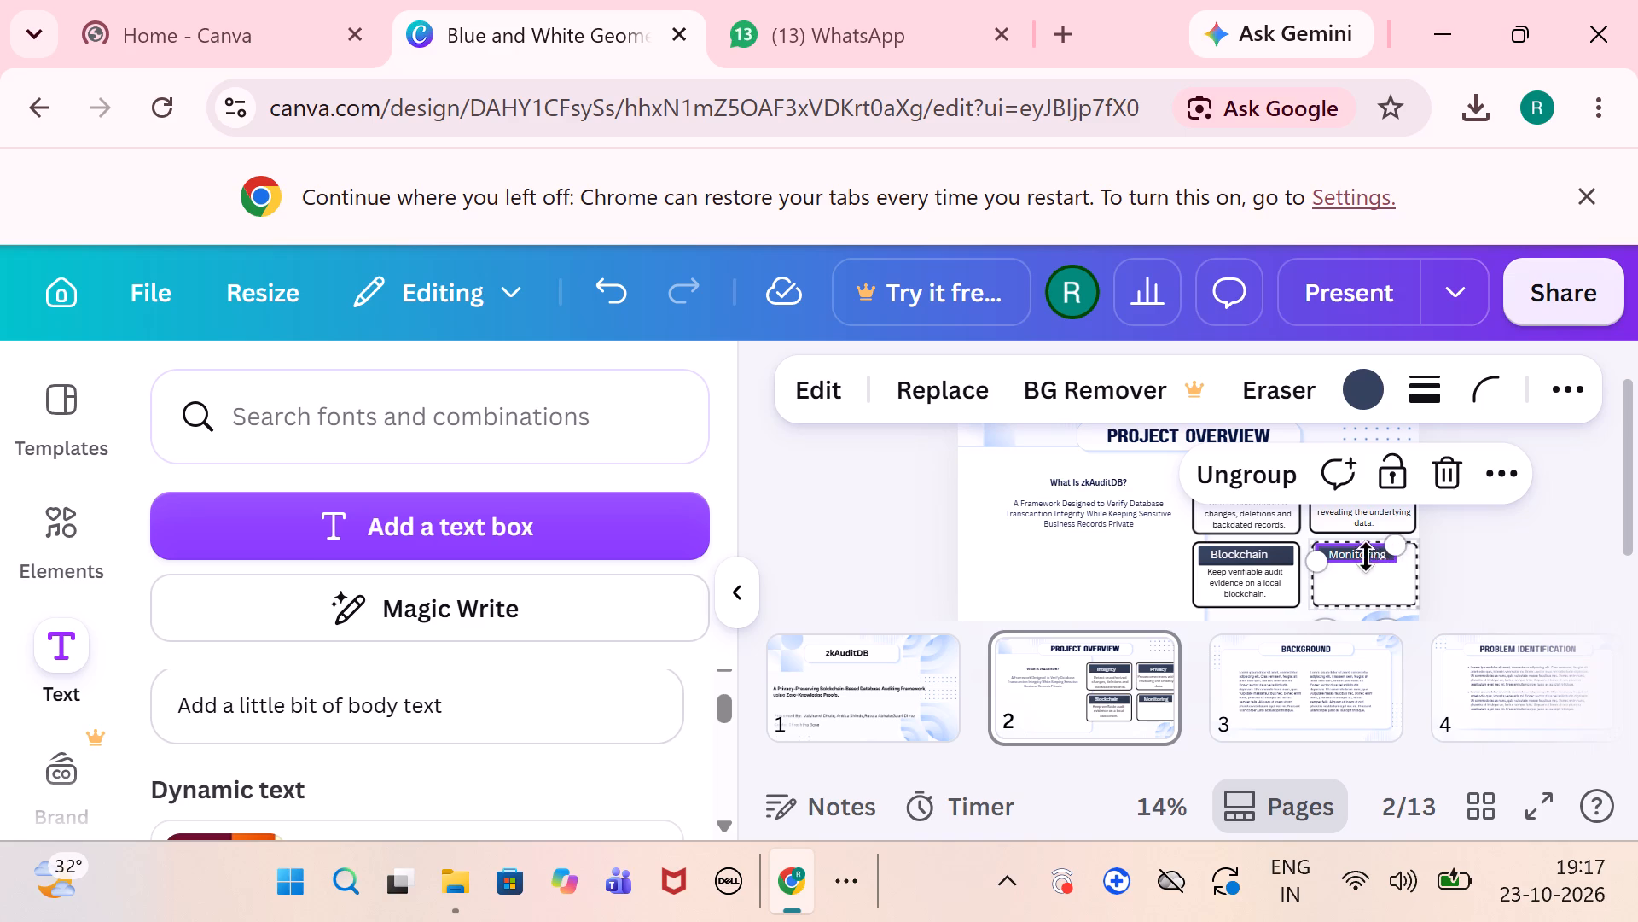
pyautogui.moveTo(1386, 548); pyautogui.dragTo(1410, 544)
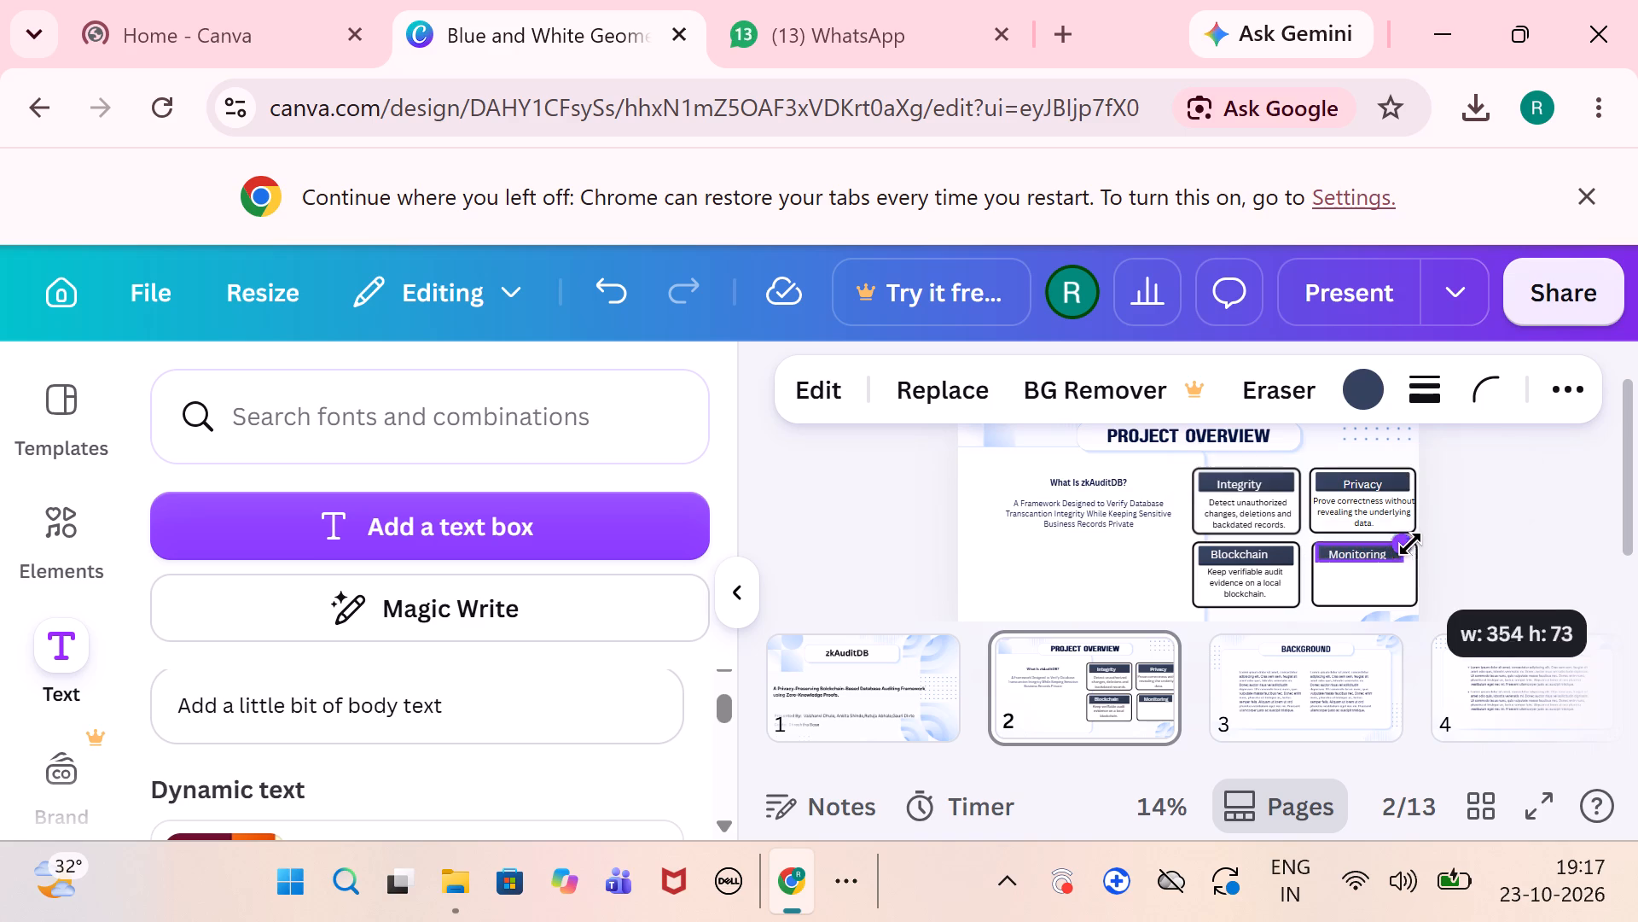
pyautogui.moveTo(1410, 544); pyautogui.dragTo(1396, 551)
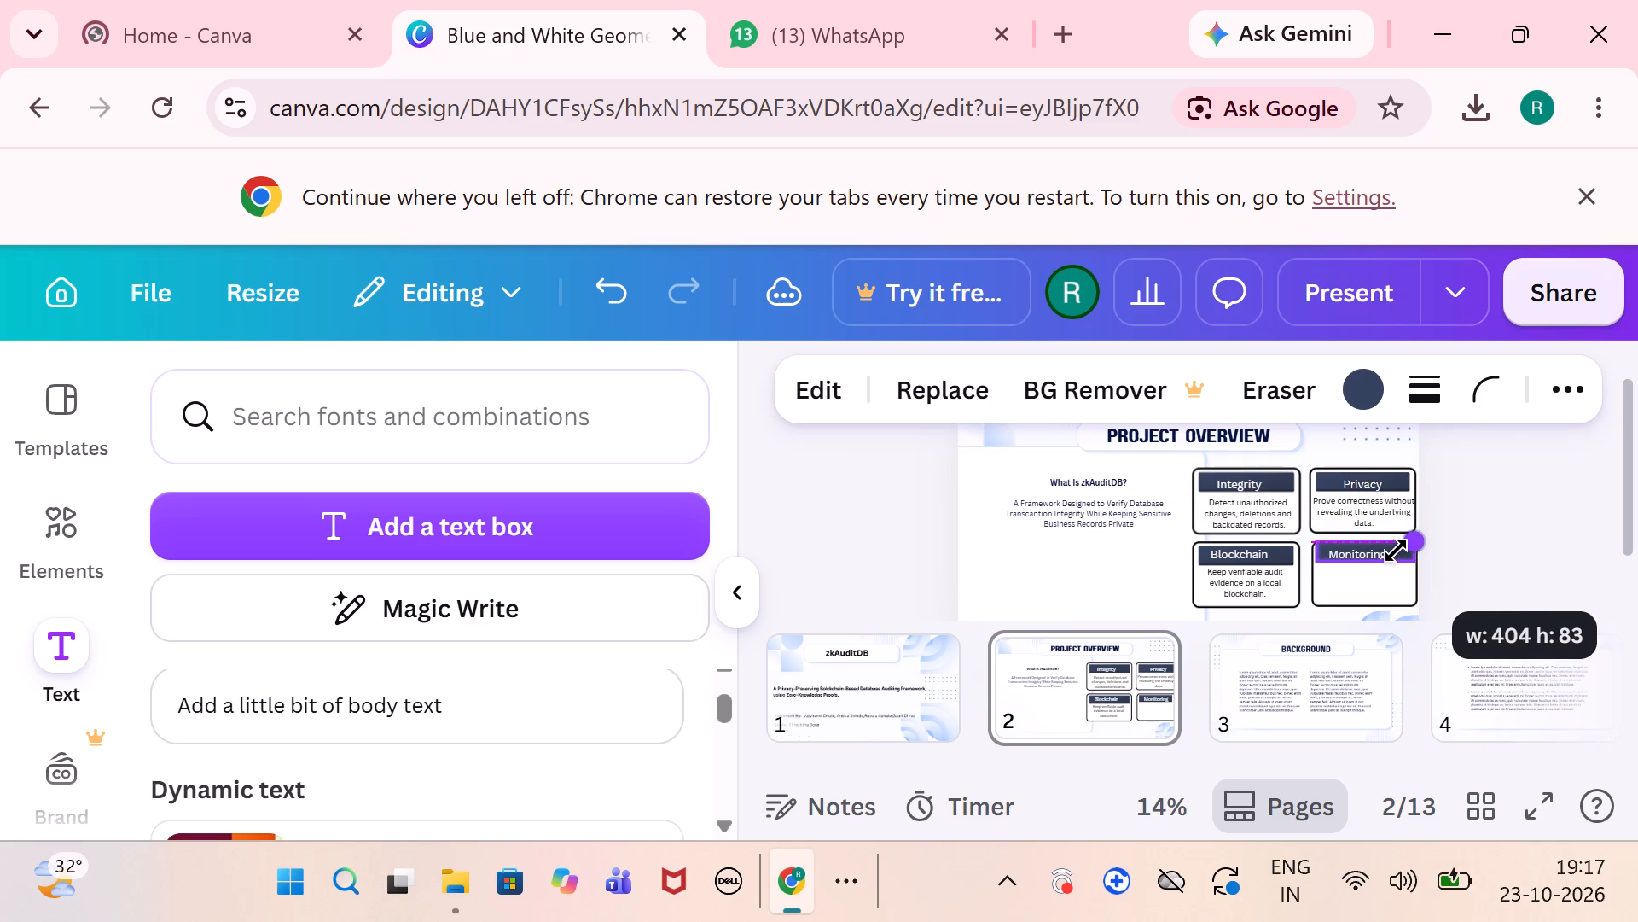
pyautogui.moveTo(1396, 551); pyautogui.dragTo(1400, 554)
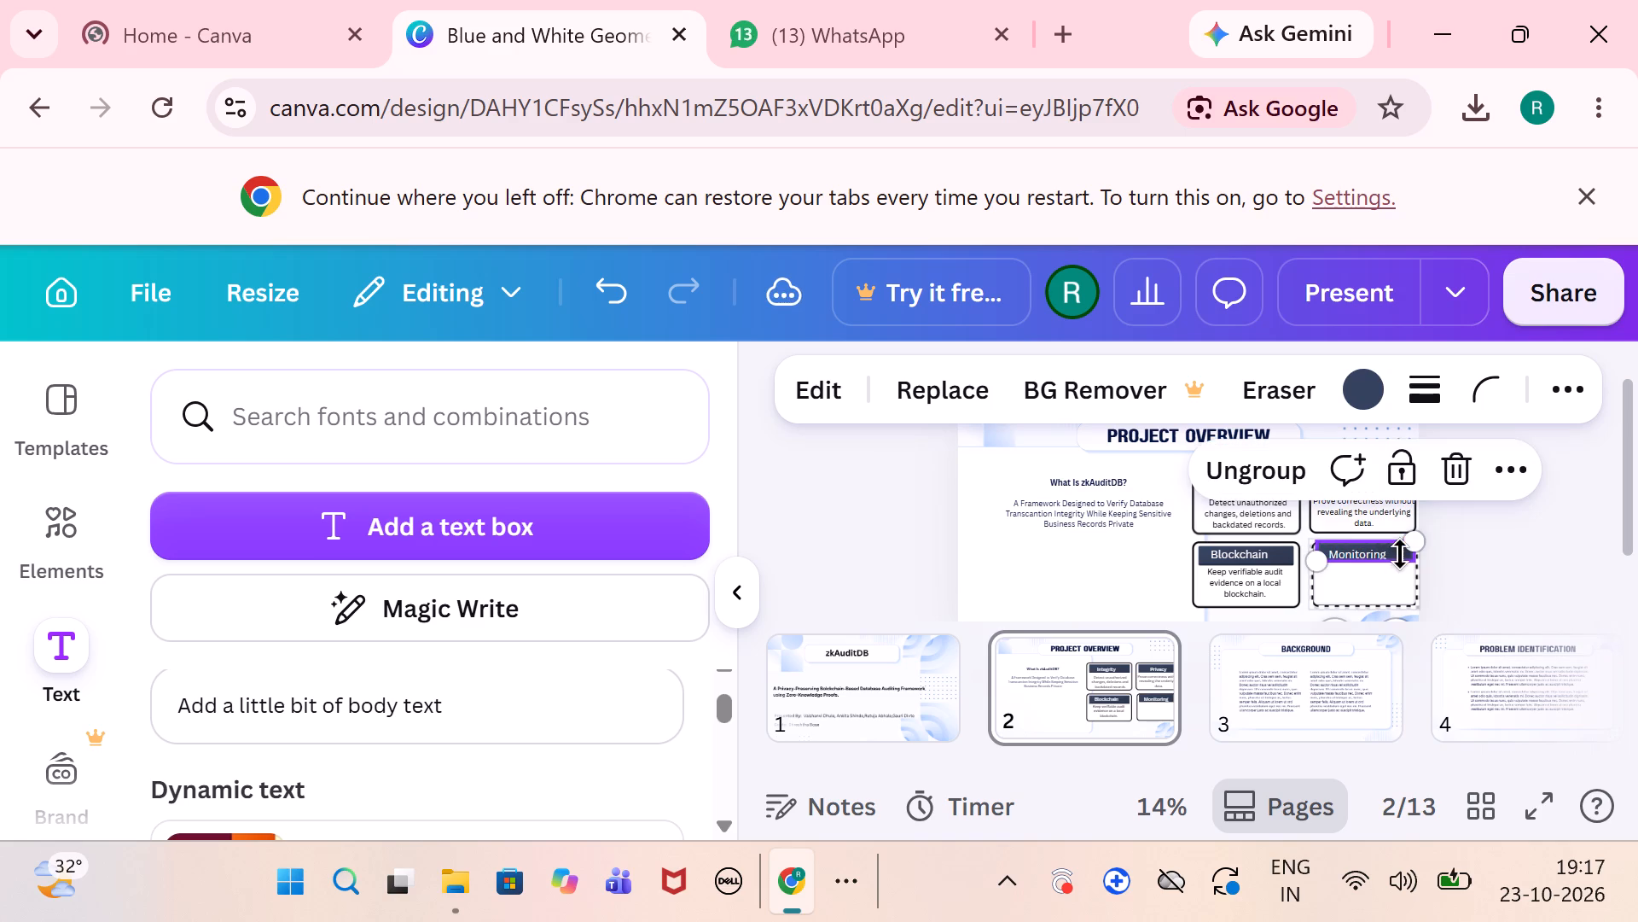
pyautogui.click(1467, 579)
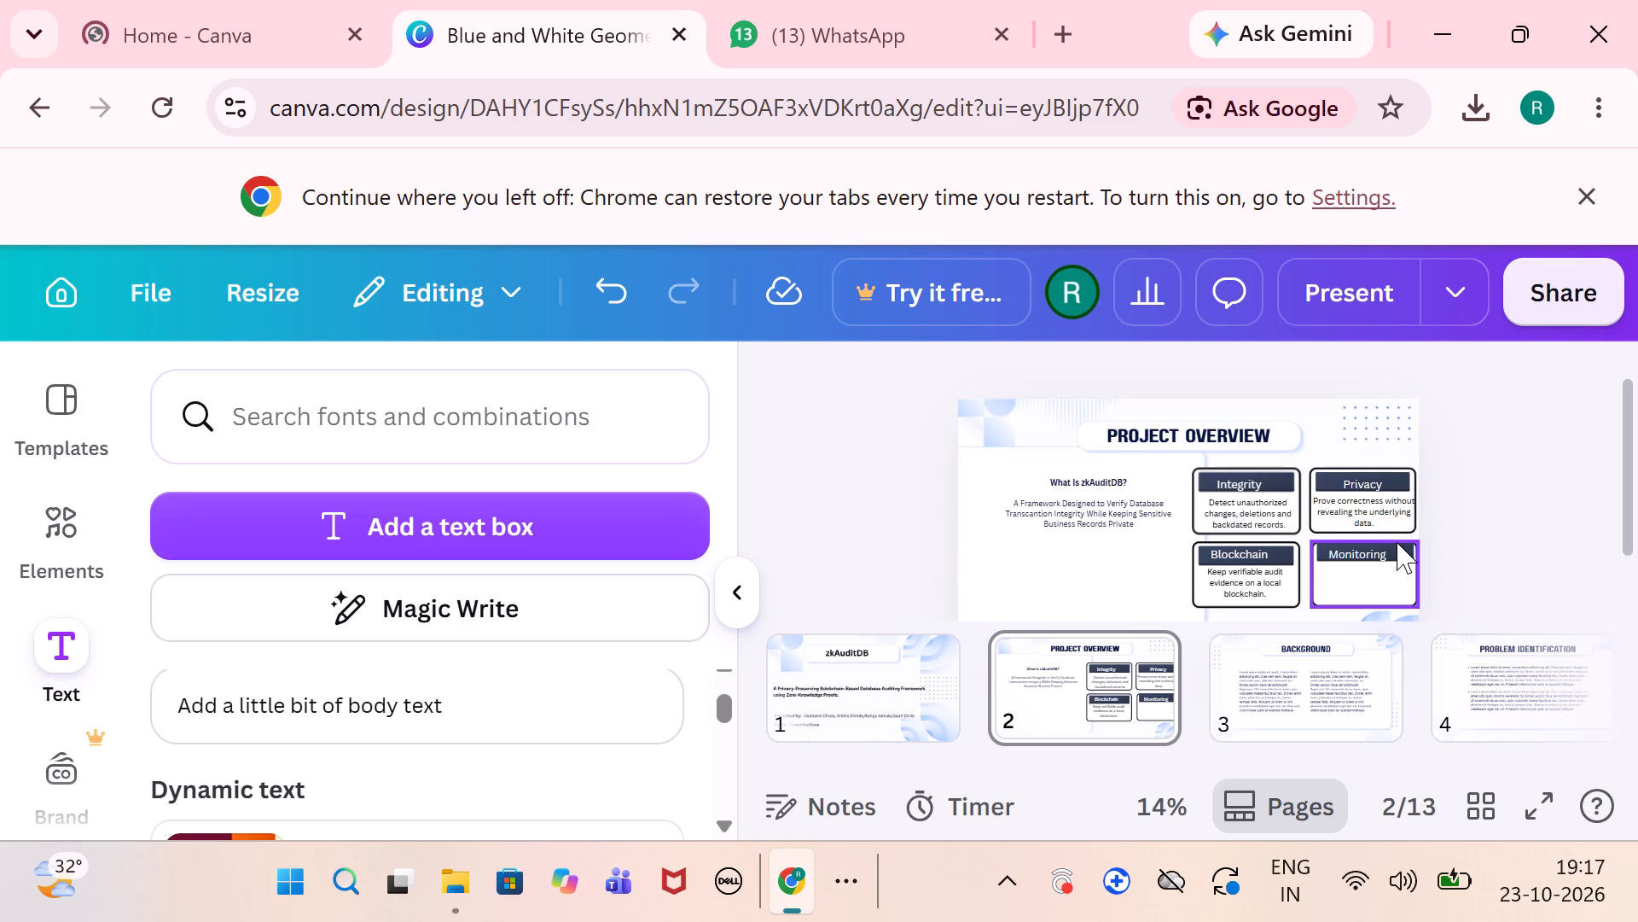
pyautogui.click(1393, 548)
pyautogui.doubleClick(1391, 550)
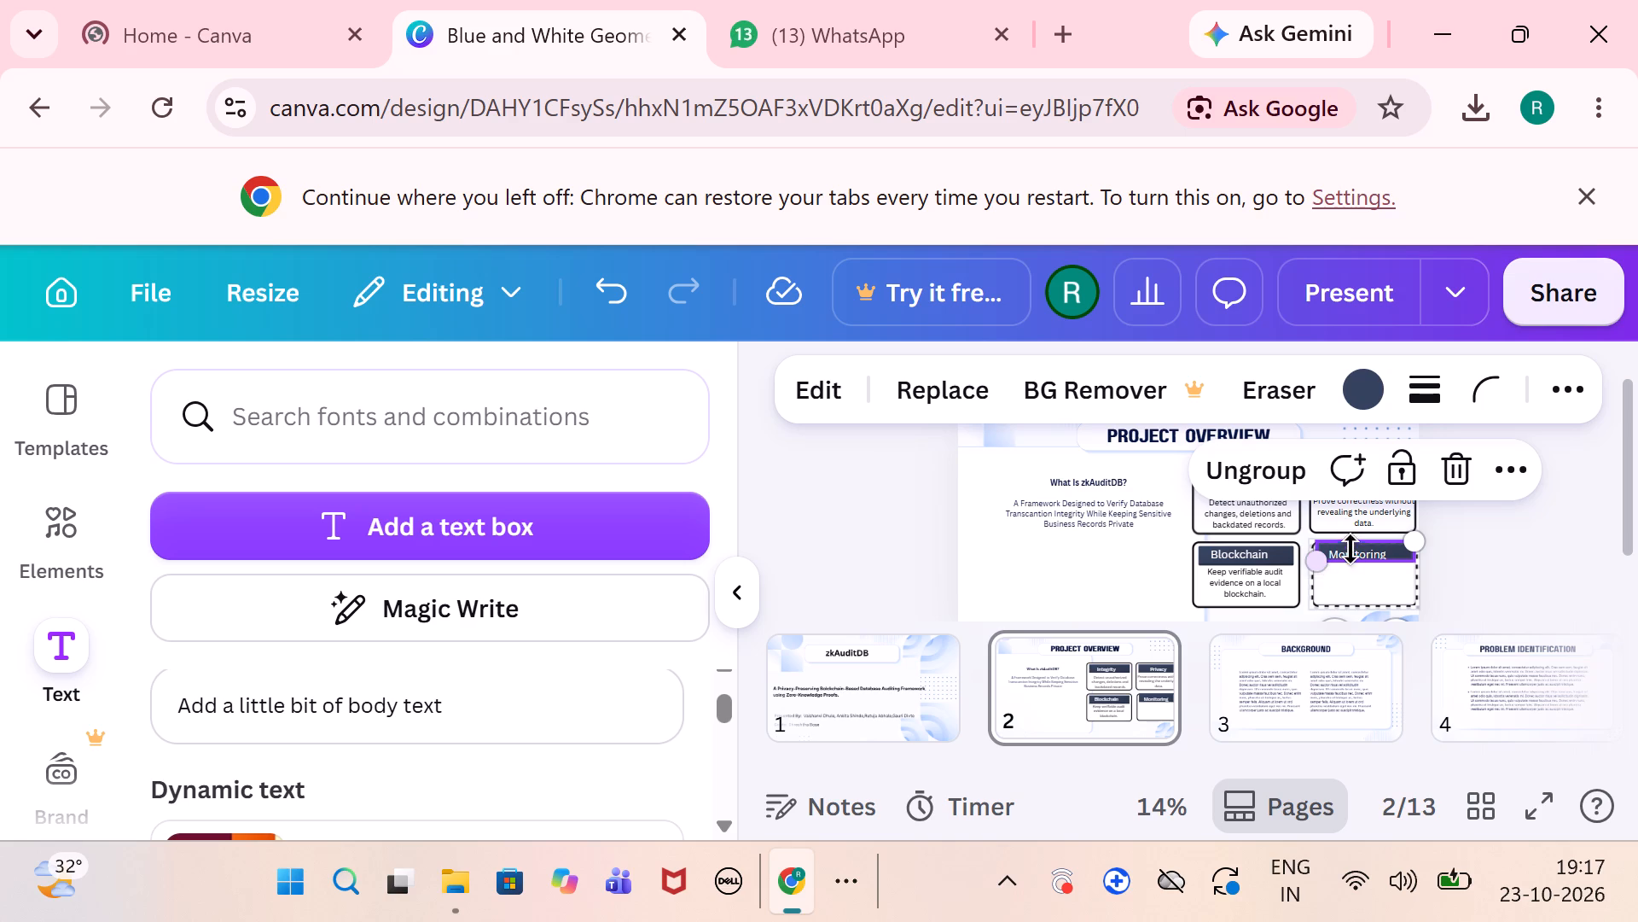
pyautogui.click(1475, 575)
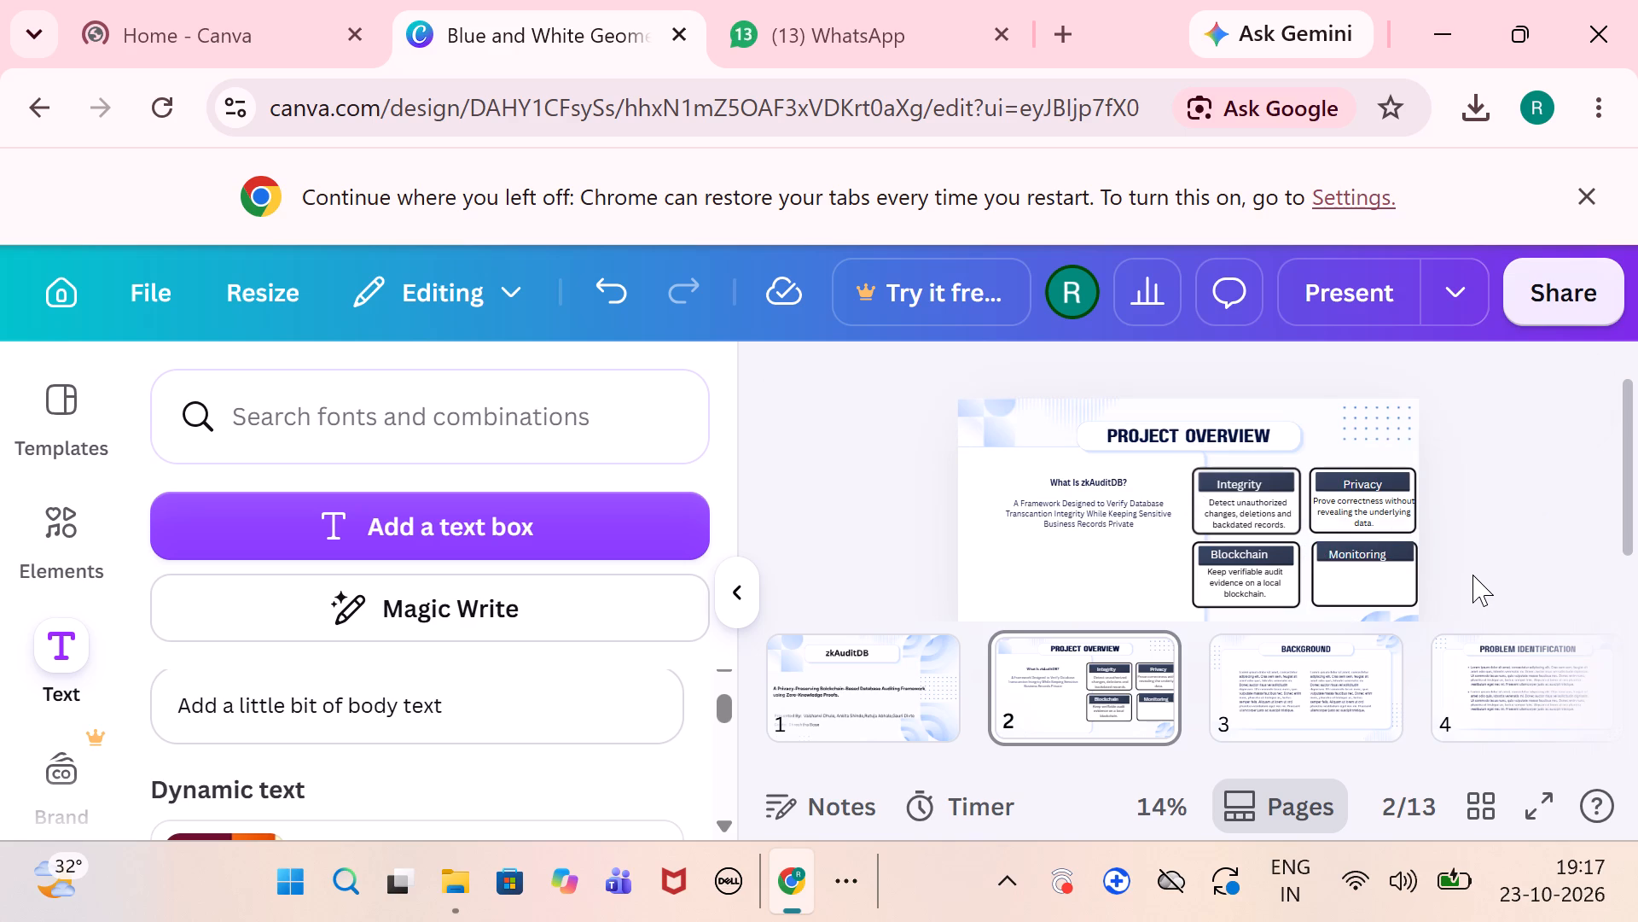
# Nudge the Monitoring box into line with the Privacy box above it and the Blockchain box beside it.
pyautogui.click(1378, 569)
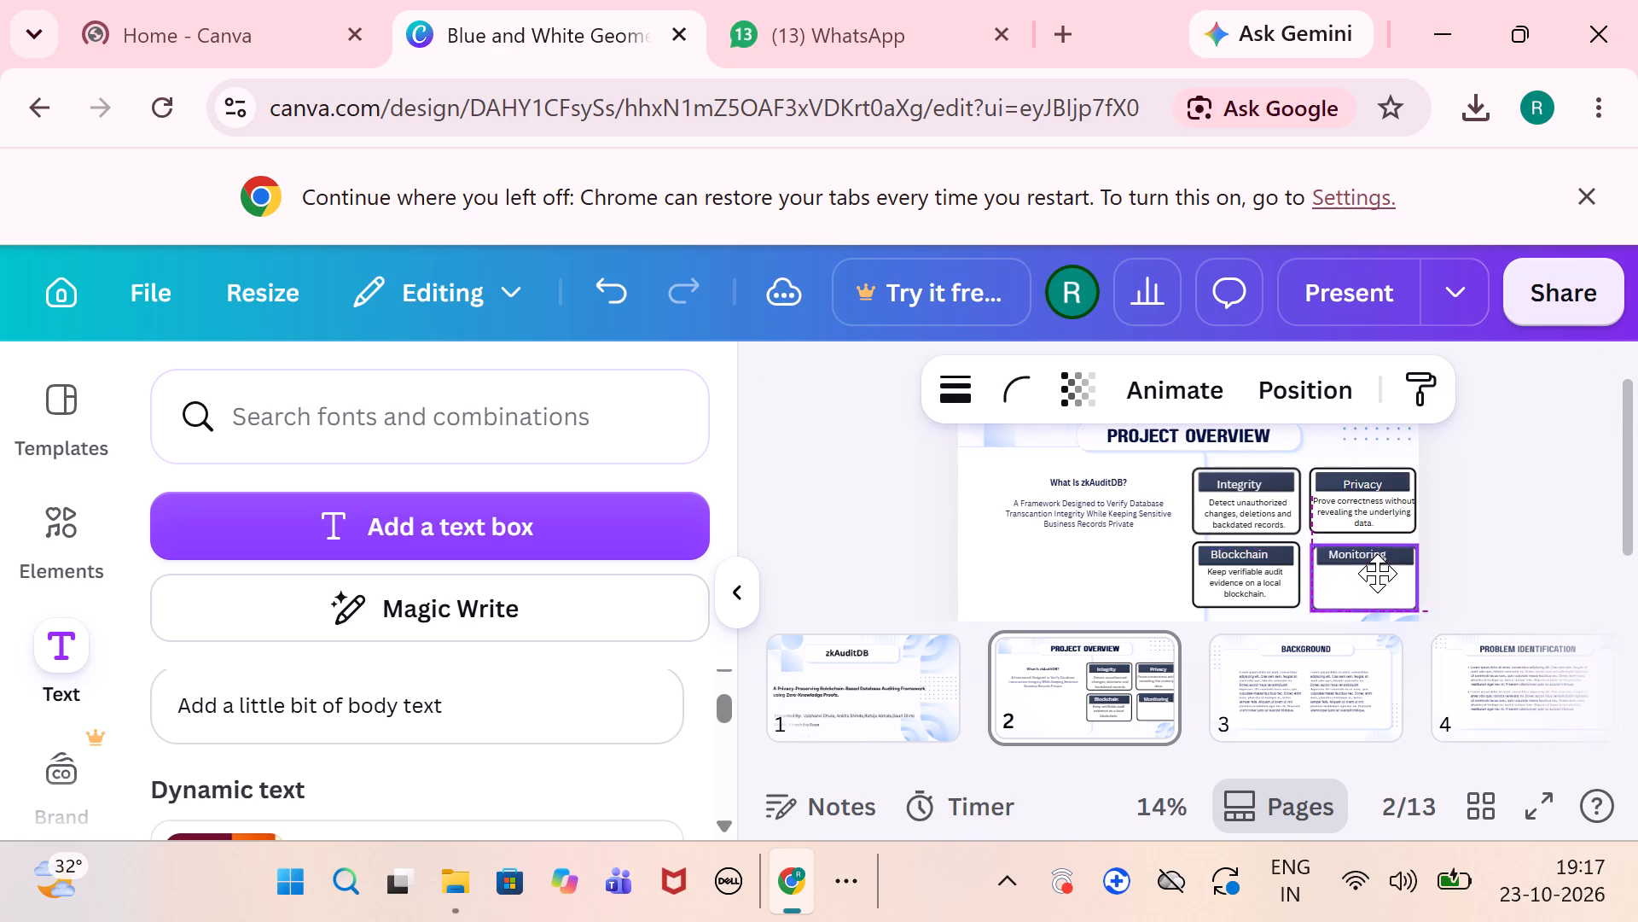
pyautogui.tripleClick(1376, 570)
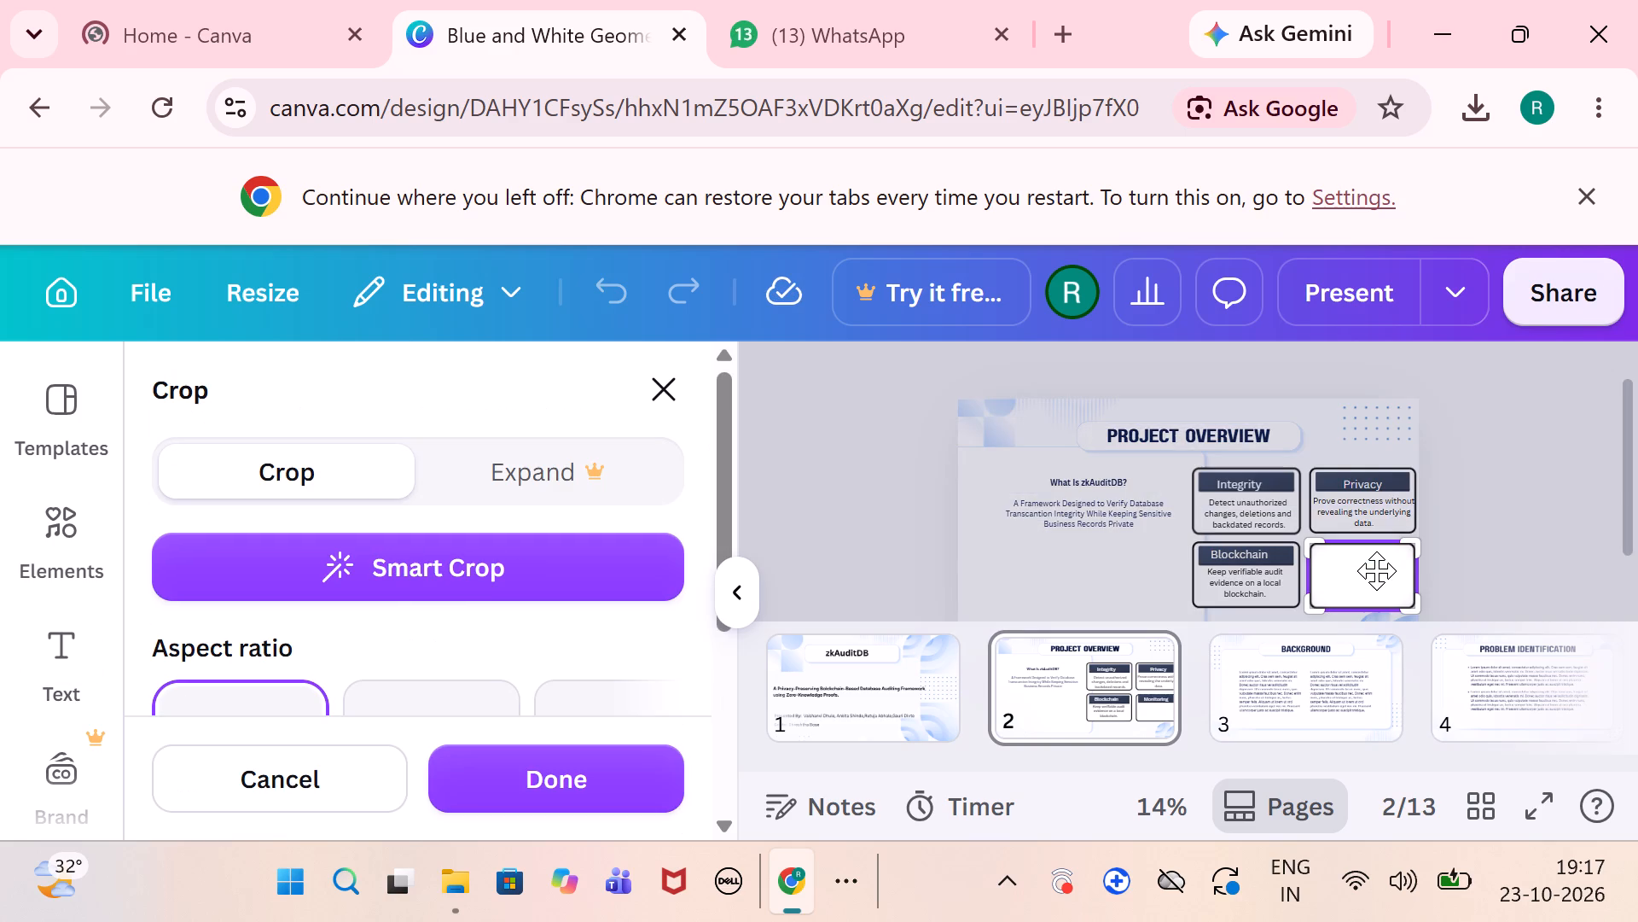
pyautogui.doubleClick(1506, 542)
pyautogui.doubleClick(1363, 570)
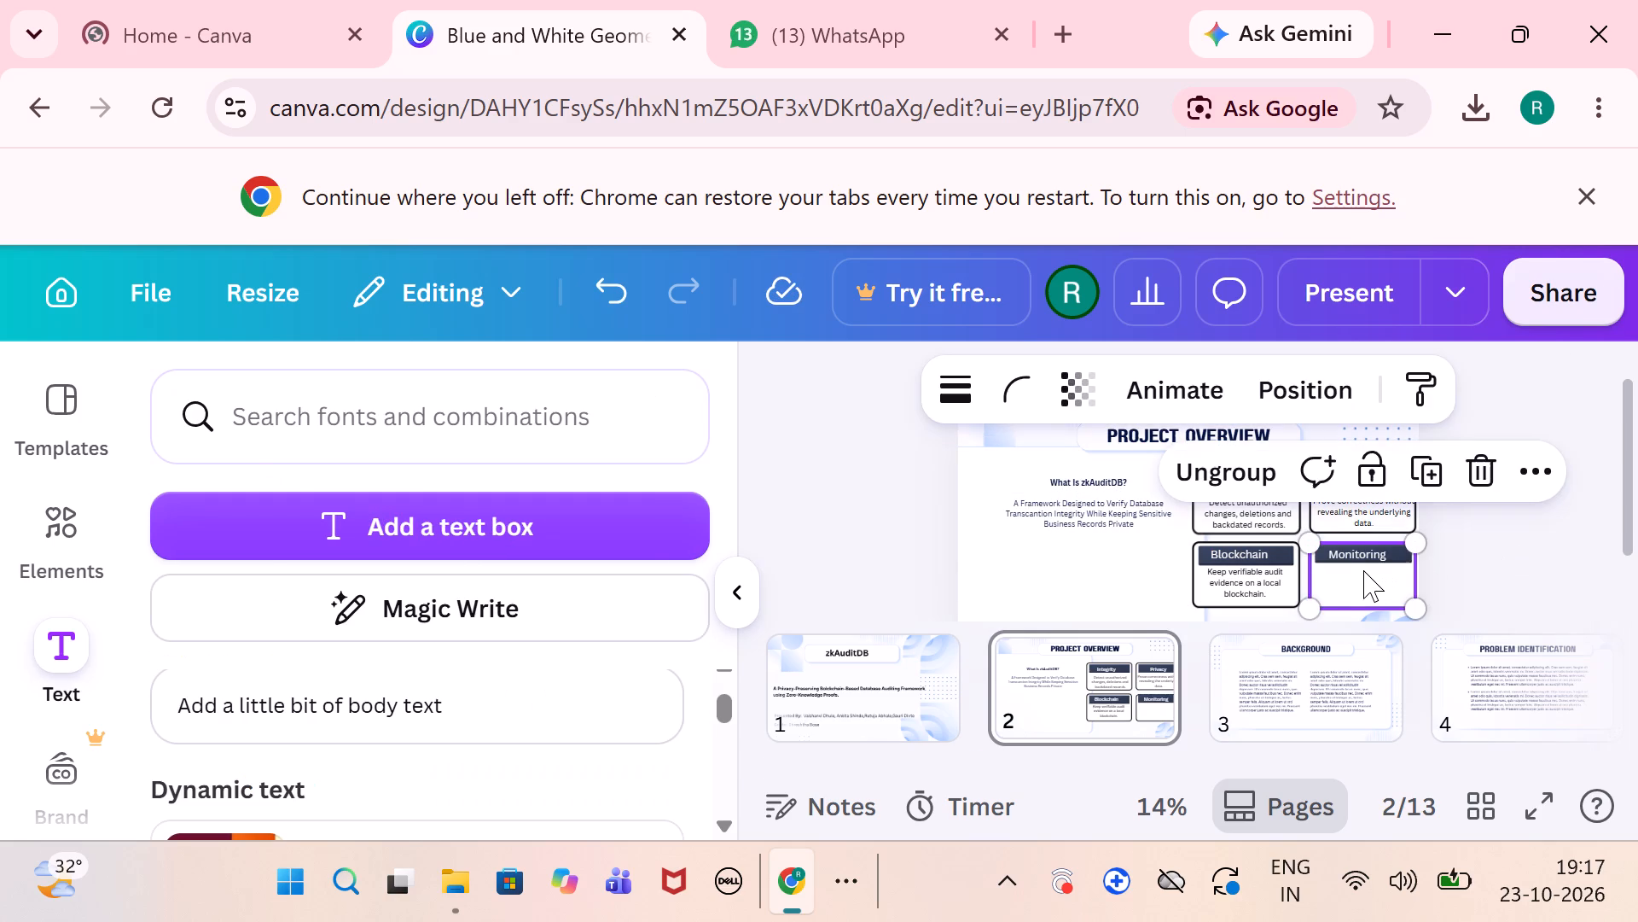
pyautogui.click(1484, 546)
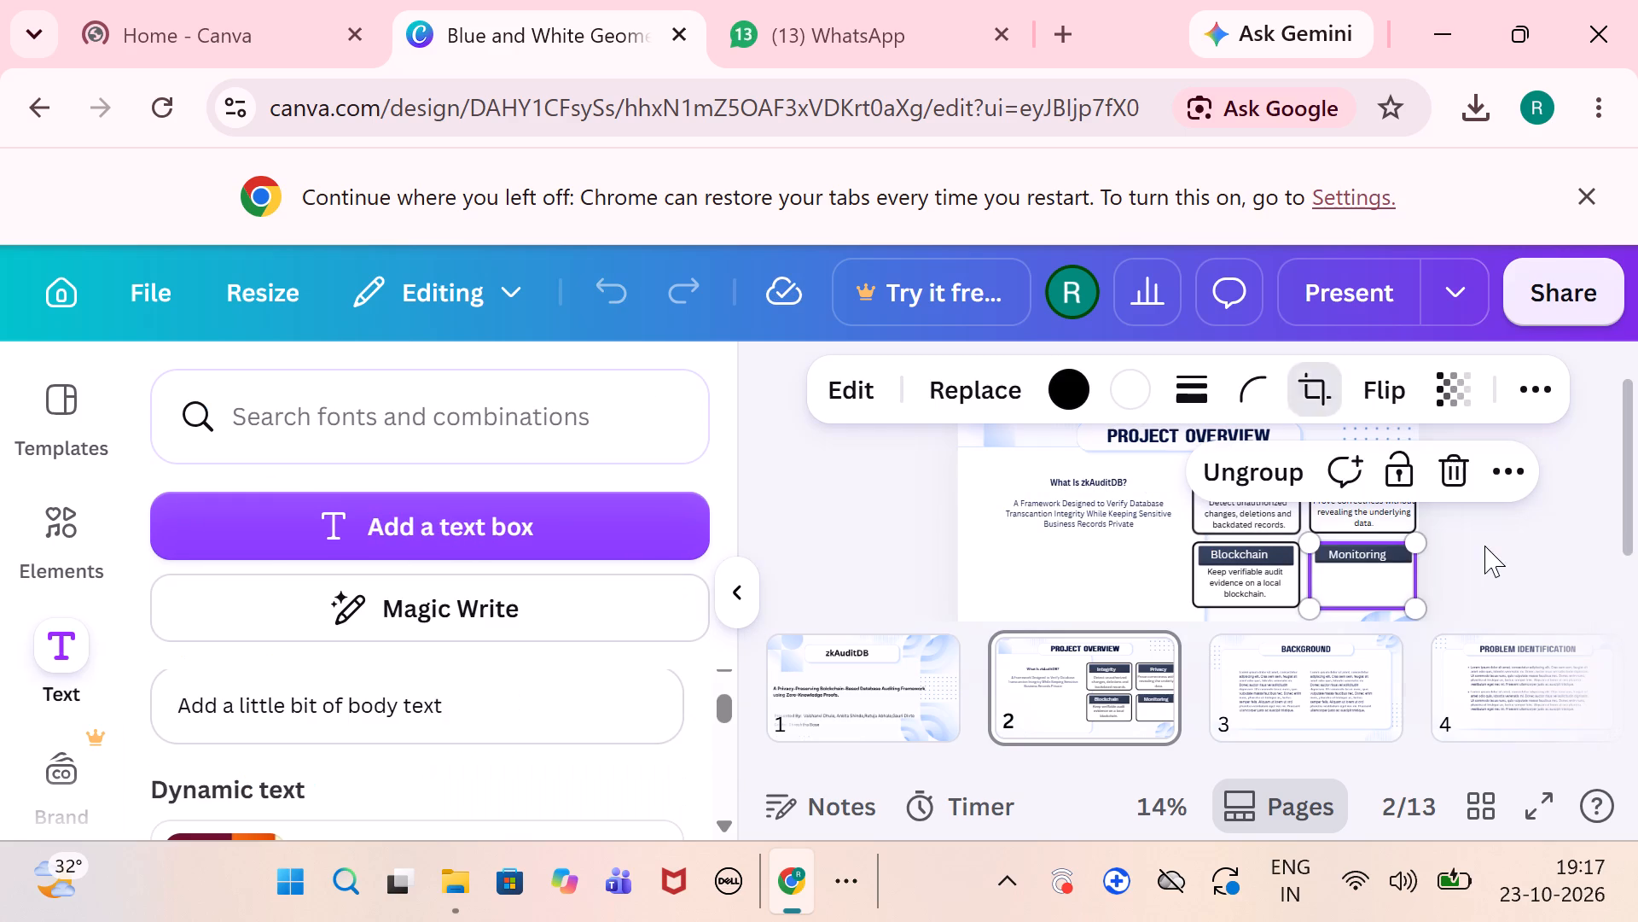
# Ungroup the Monitoring box and fine-tune its dark heading bar to fit within the outline.
pyautogui.doubleClick(1326, 571)
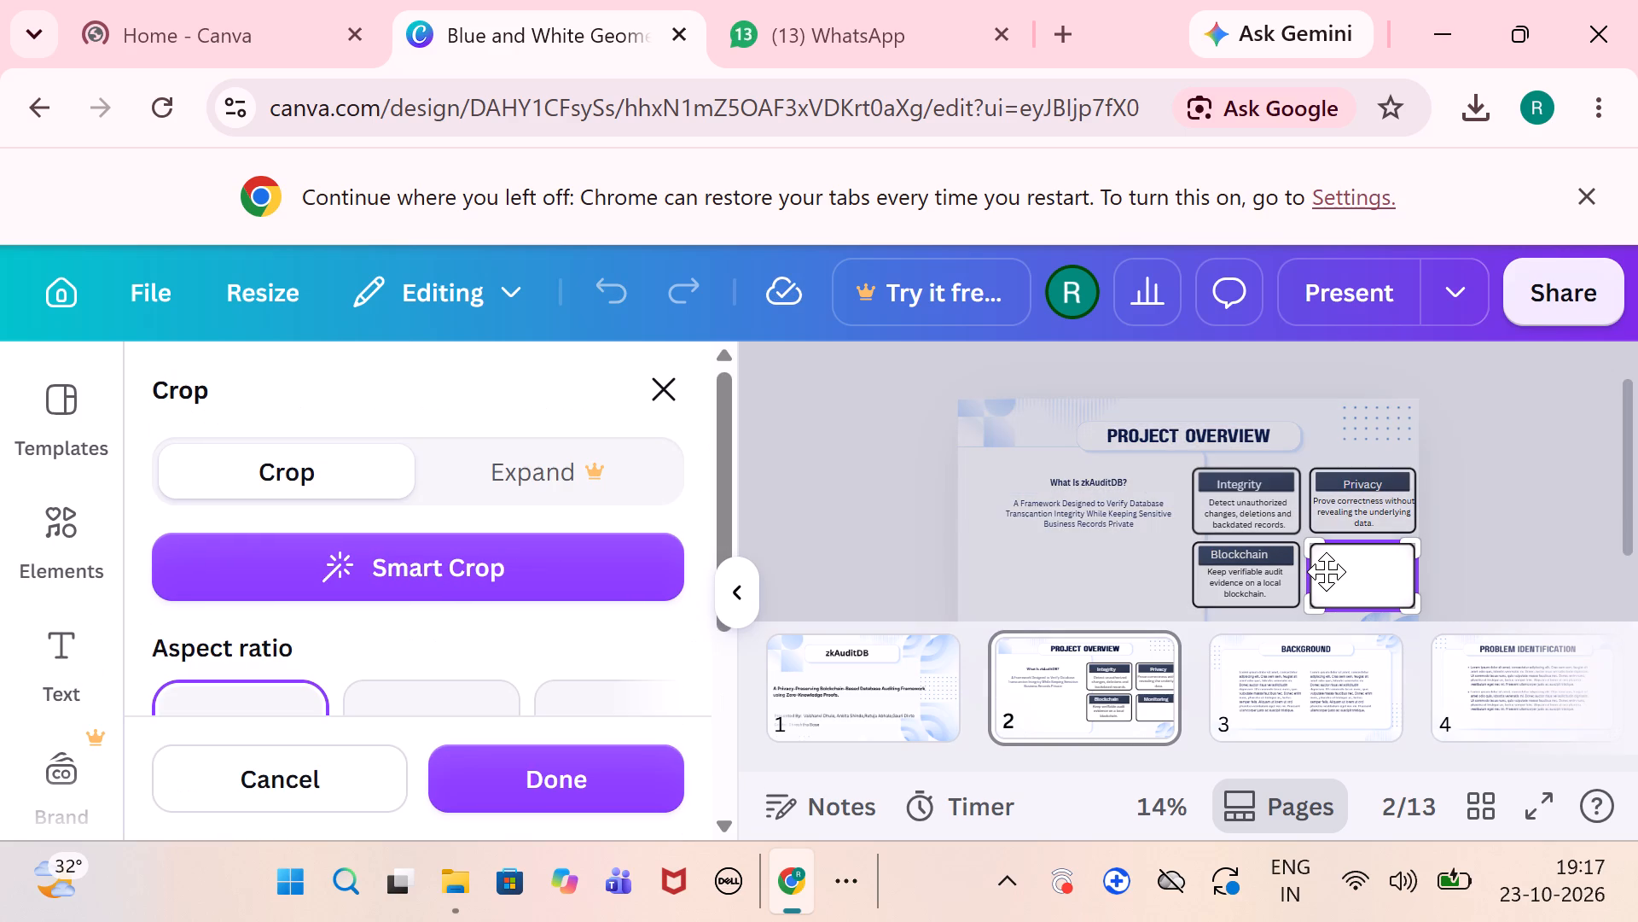
pyautogui.click(1502, 553)
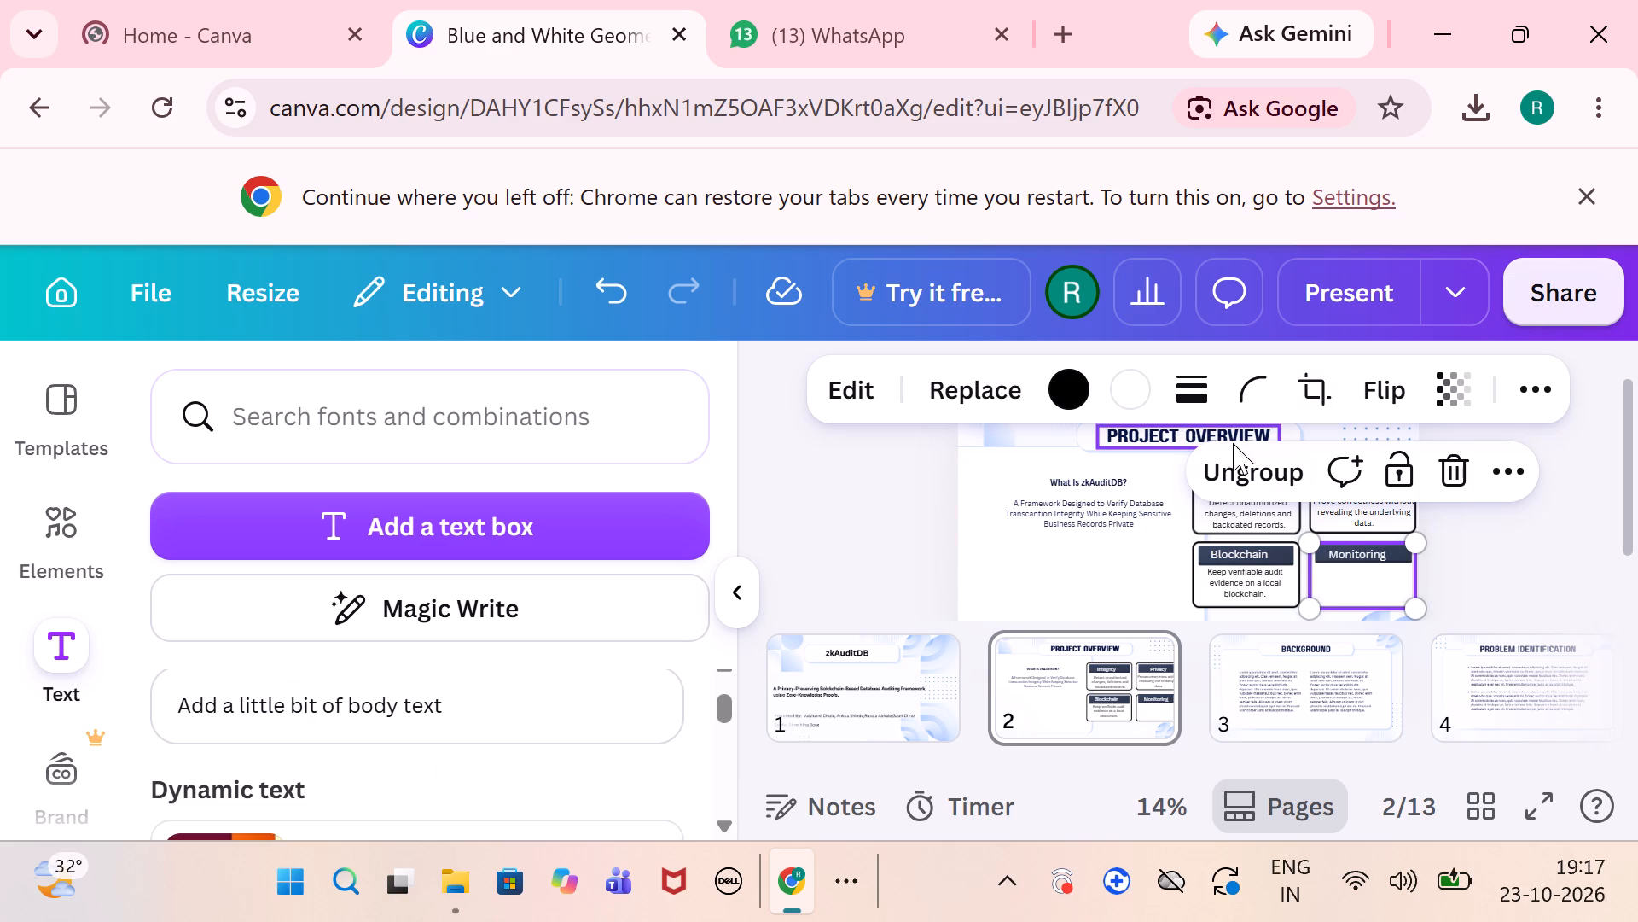
pyautogui.click(1256, 487)
pyautogui.click(1501, 583)
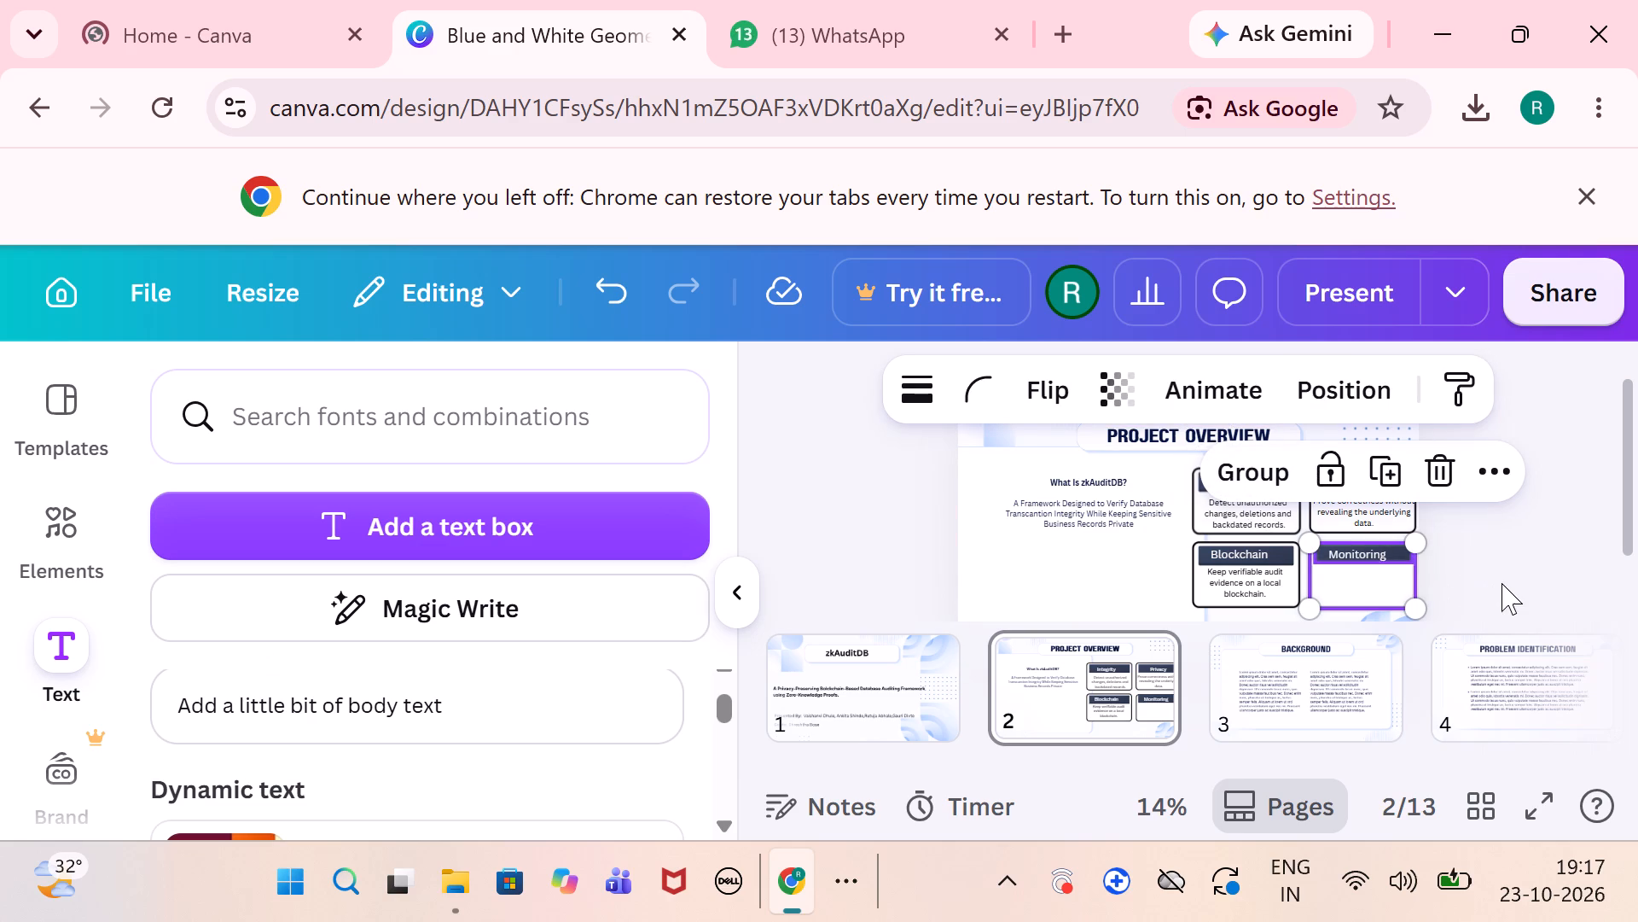
pyautogui.click(1398, 552)
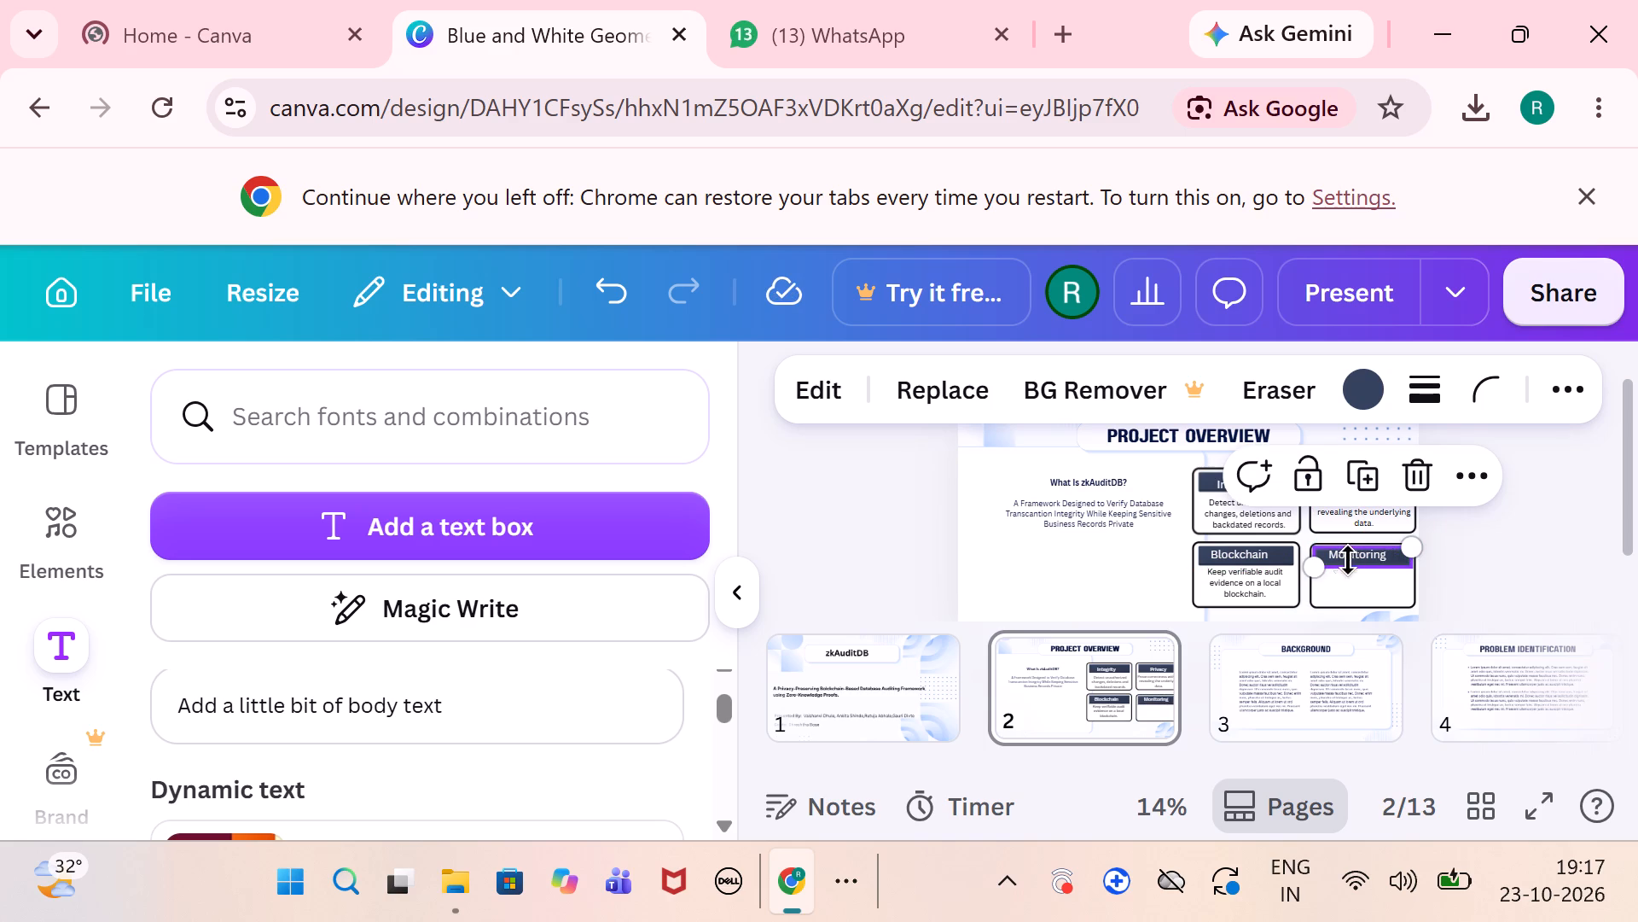
pyautogui.click(1317, 569)
pyautogui.click(1474, 586)
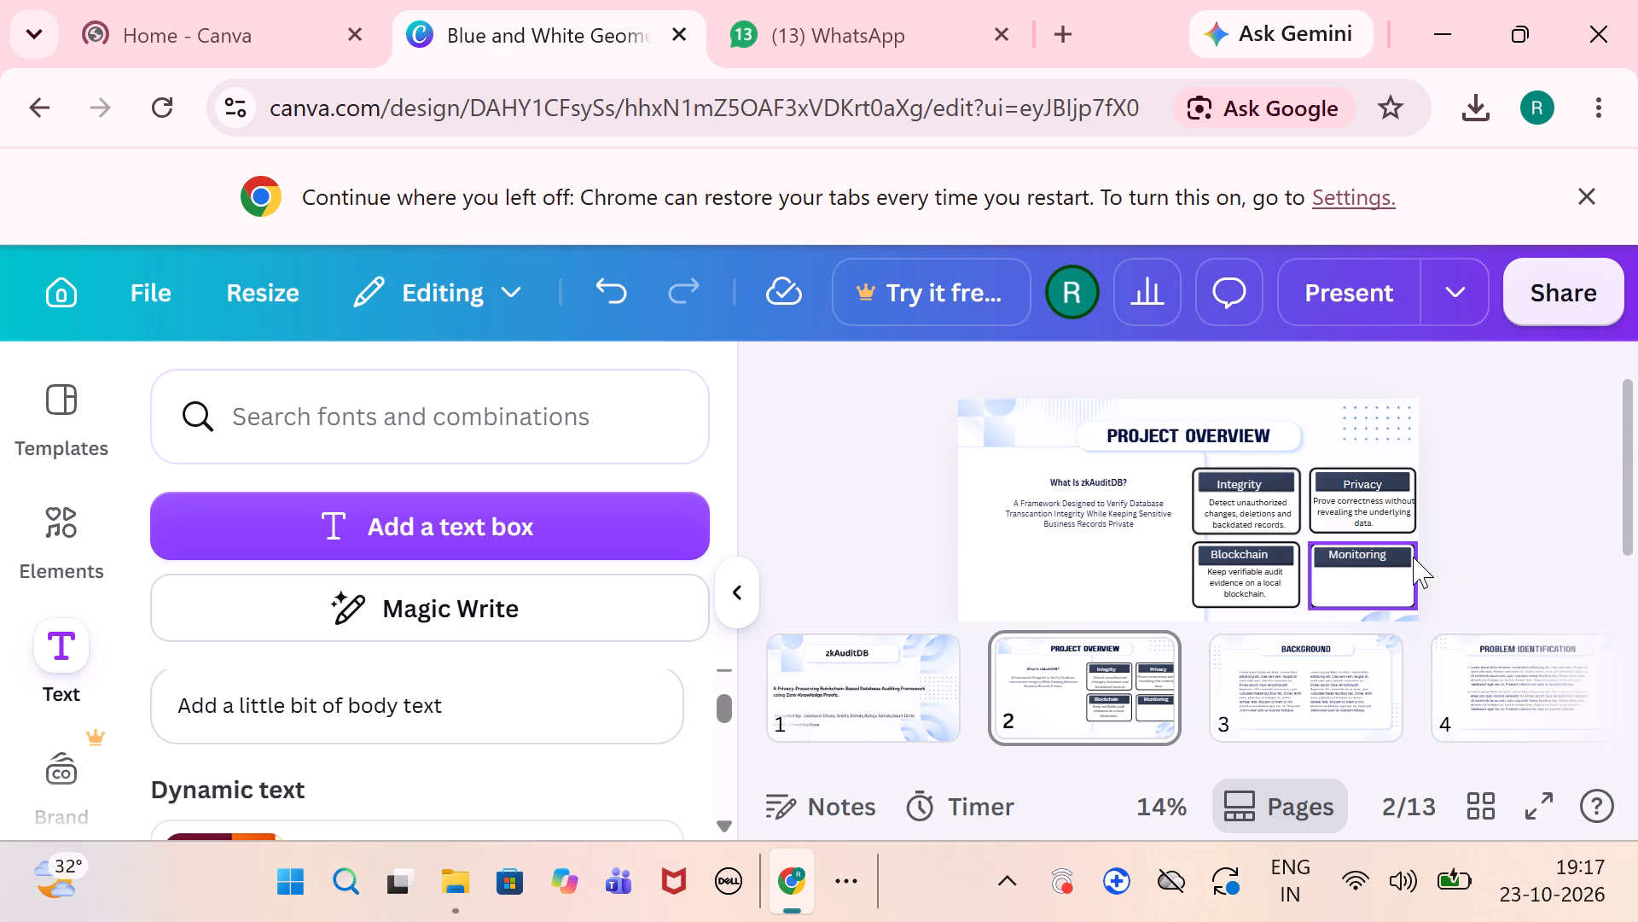
# Nudge the Privacy, Monitoring, Blockchain and Integrity heading texts so each sits centred on its dark bar.
pyautogui.click(1370, 486)
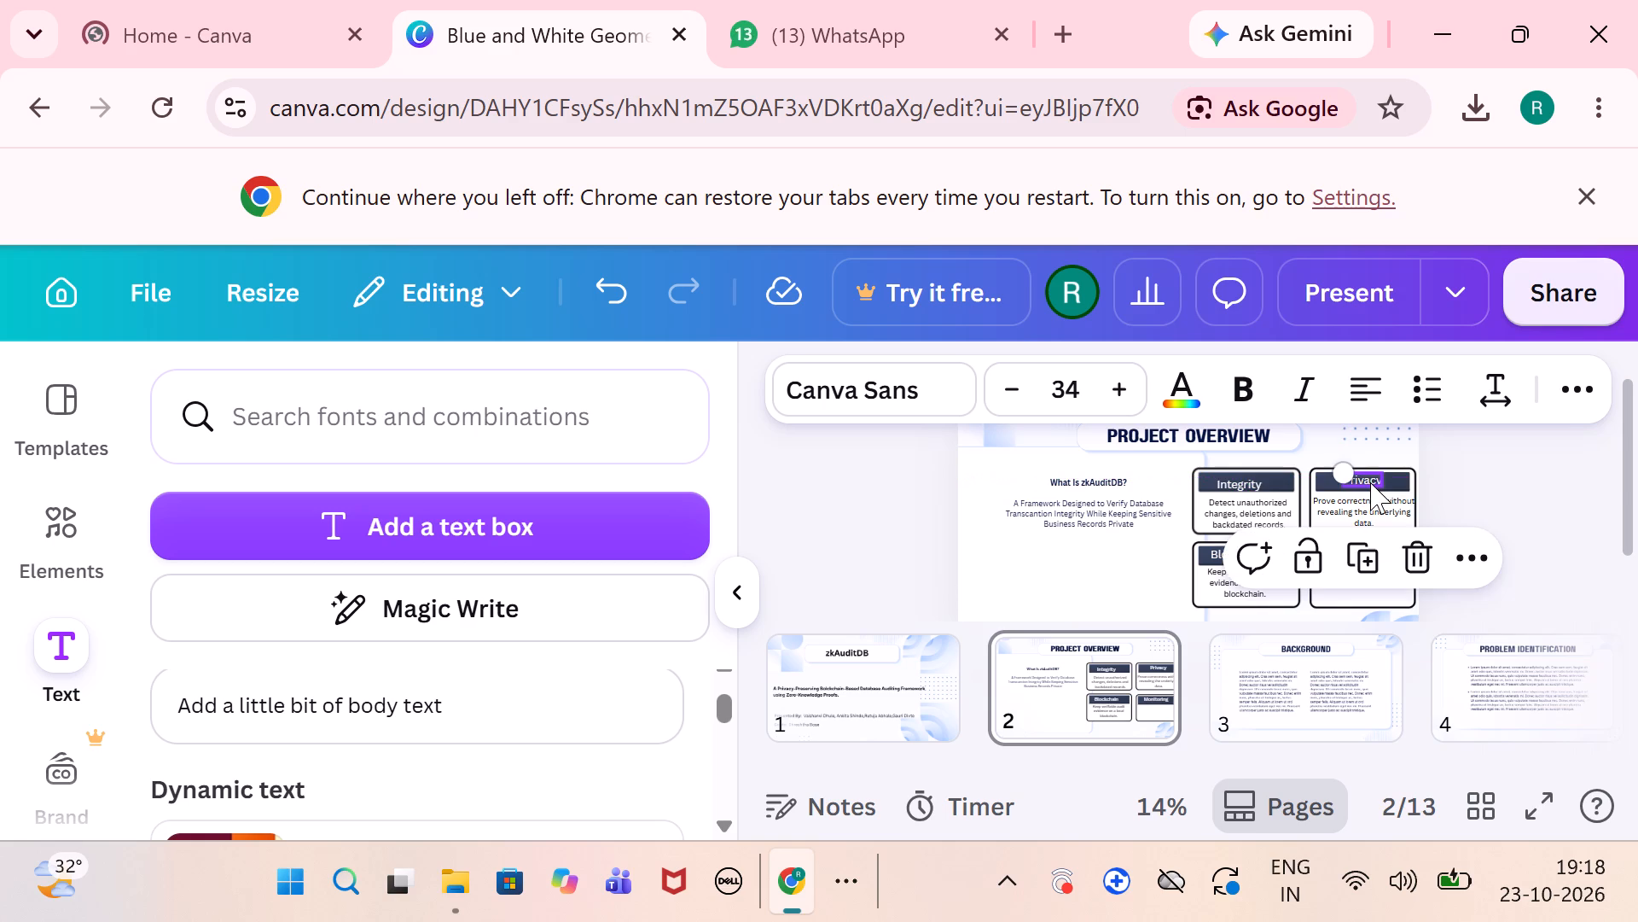
pyautogui.click(1511, 495)
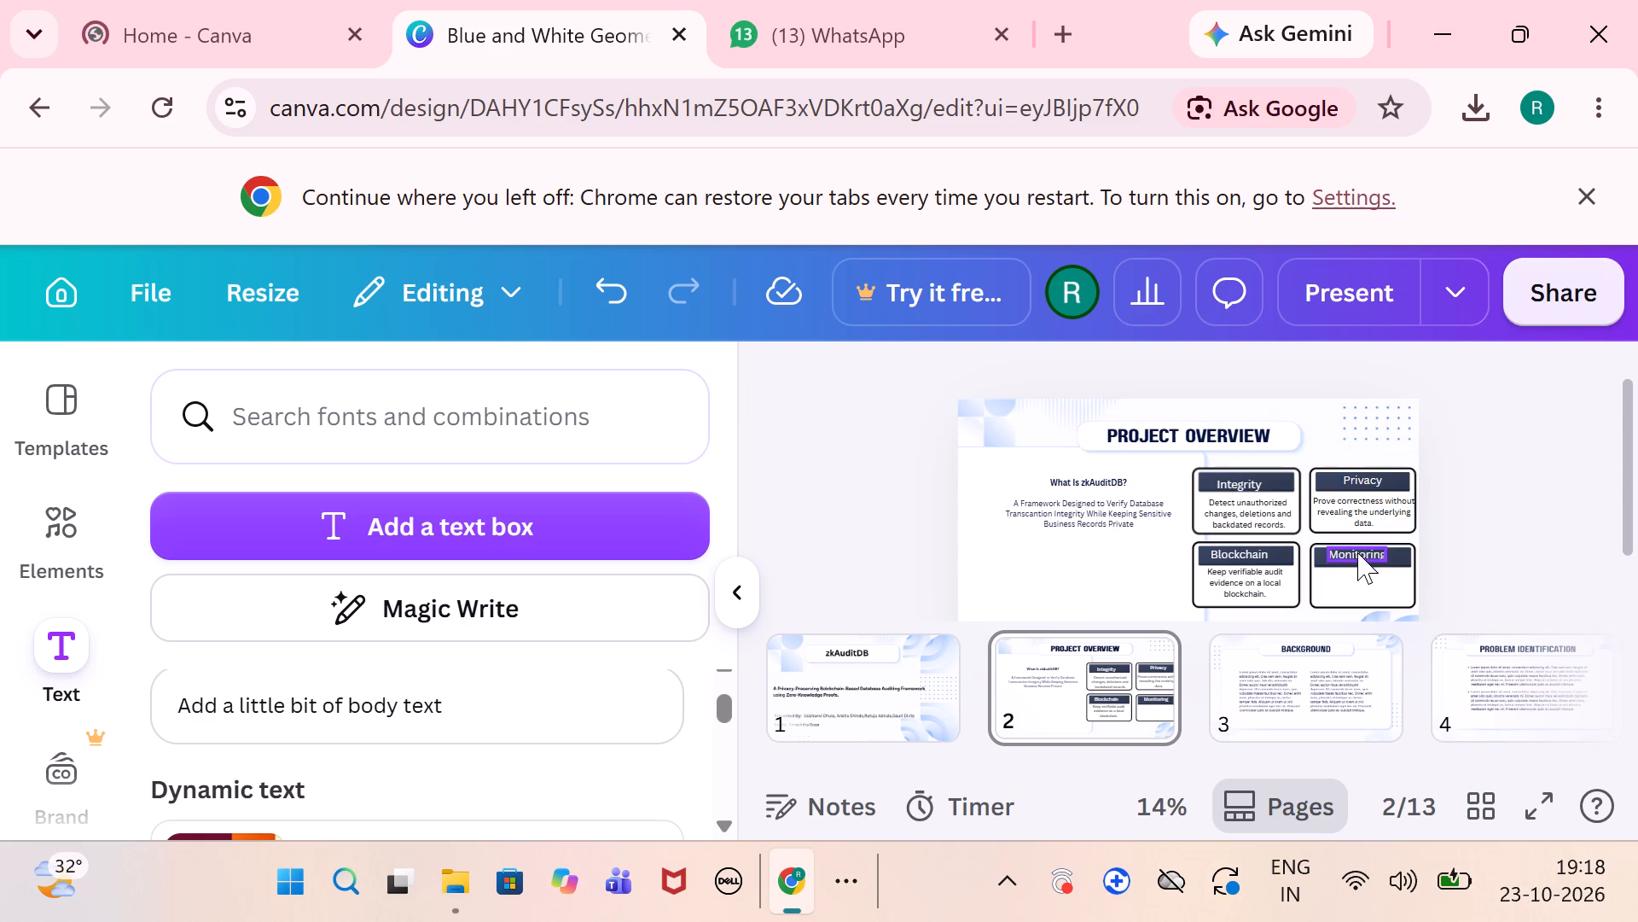
pyautogui.moveTo(1369, 551); pyautogui.dragTo(1379, 551)
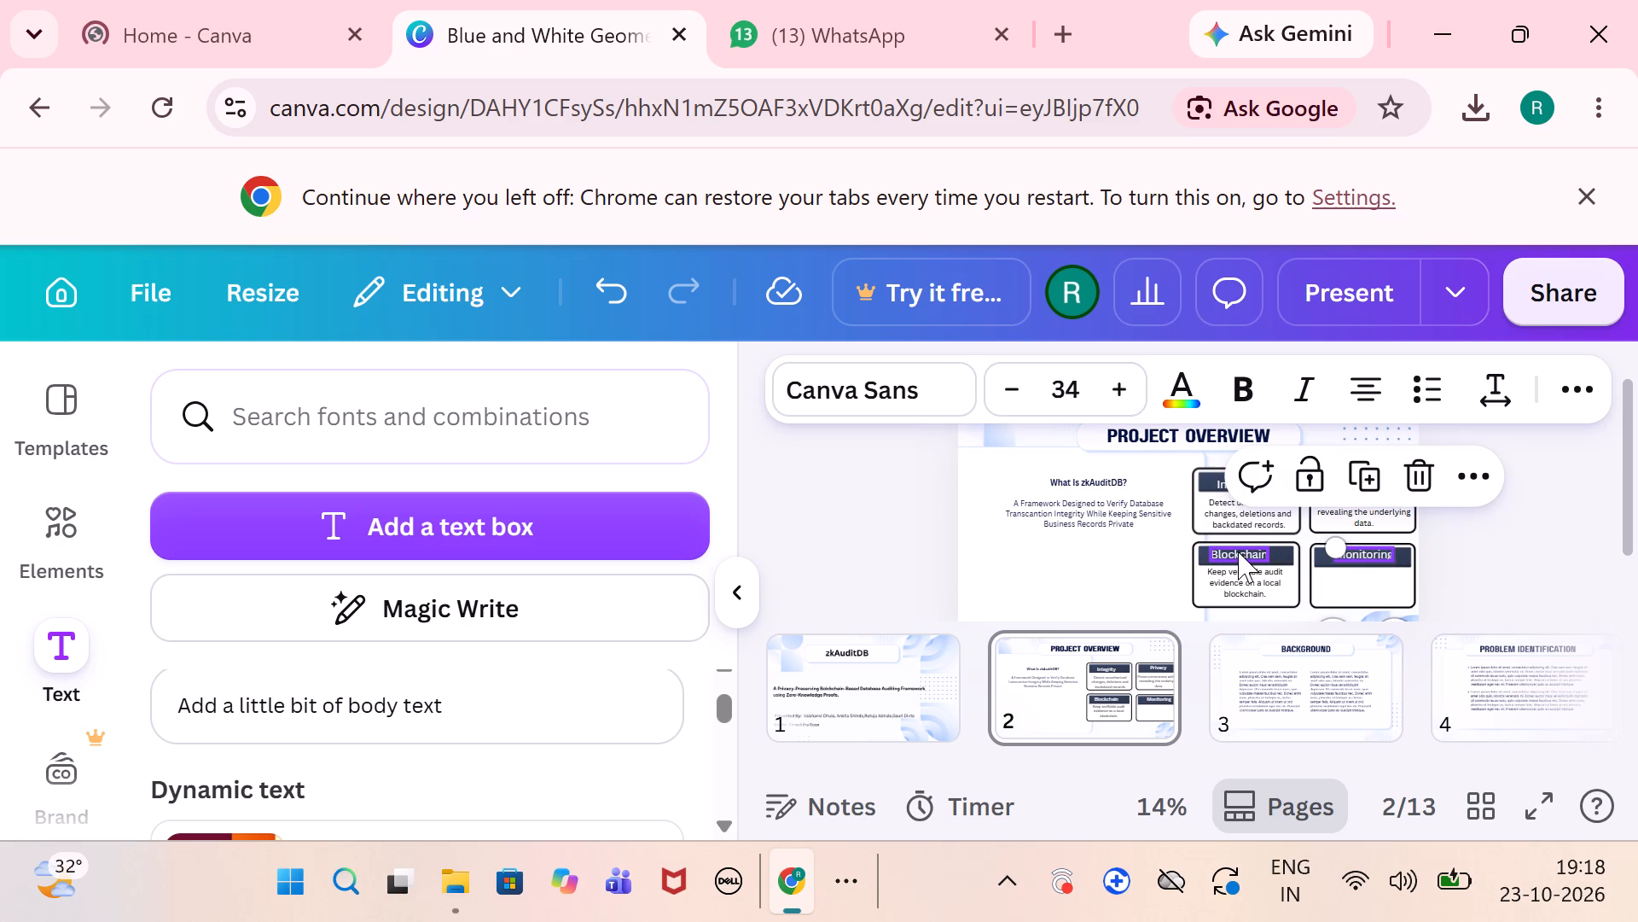
pyautogui.moveTo(1249, 551); pyautogui.dragTo(1257, 551)
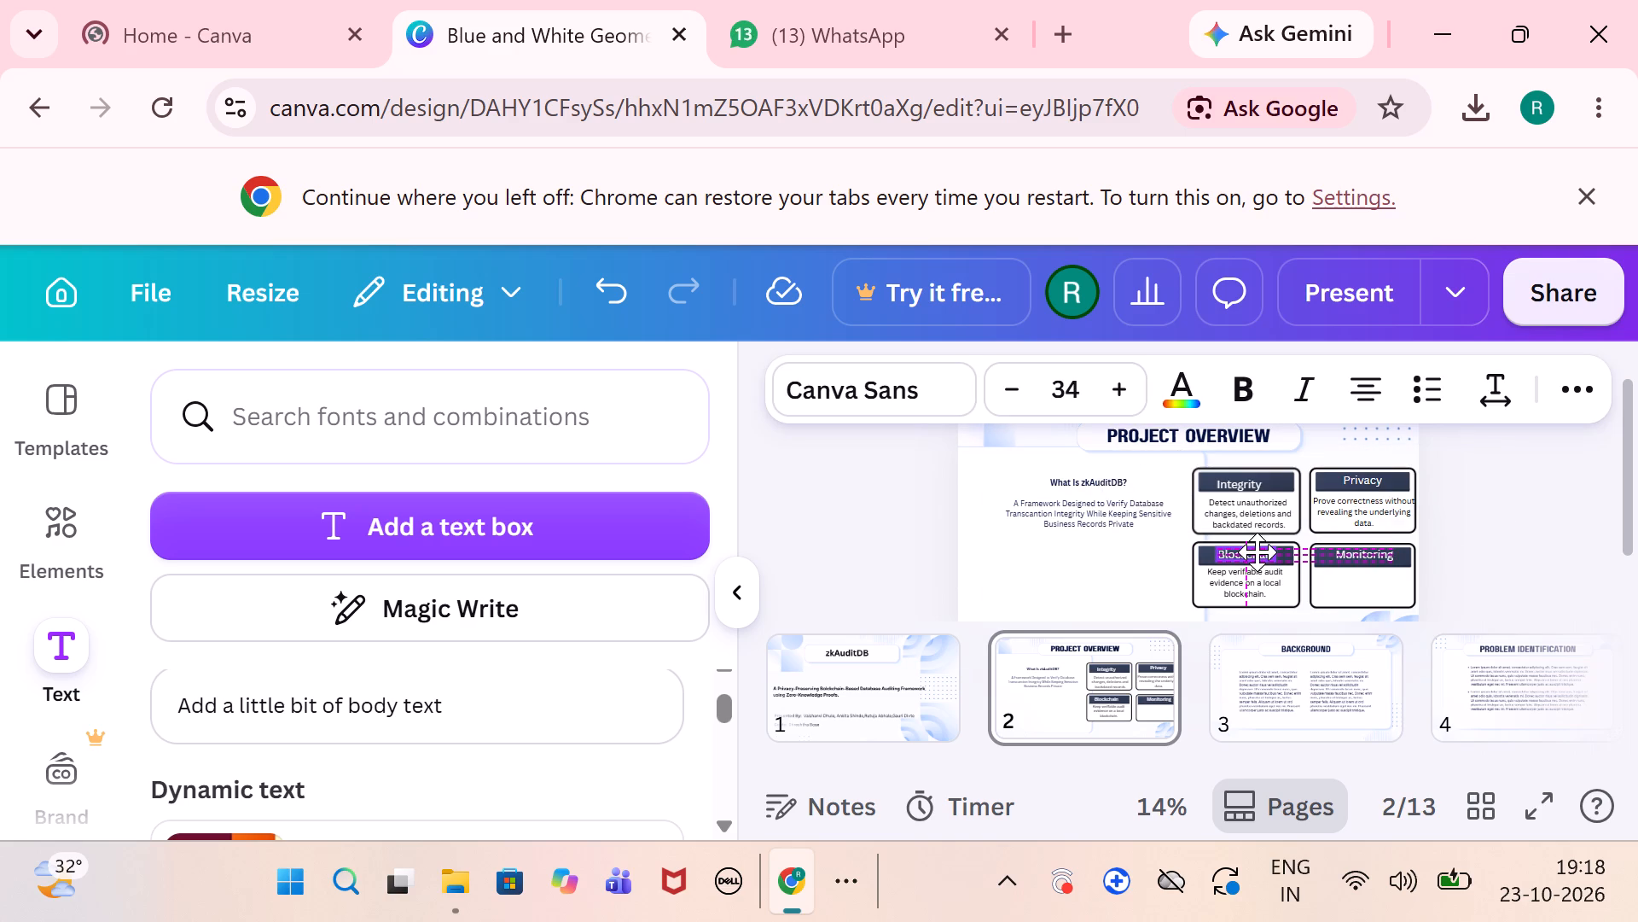
pyautogui.moveTo(1257, 551); pyautogui.dragTo(1261, 550)
pyautogui.click(1529, 524)
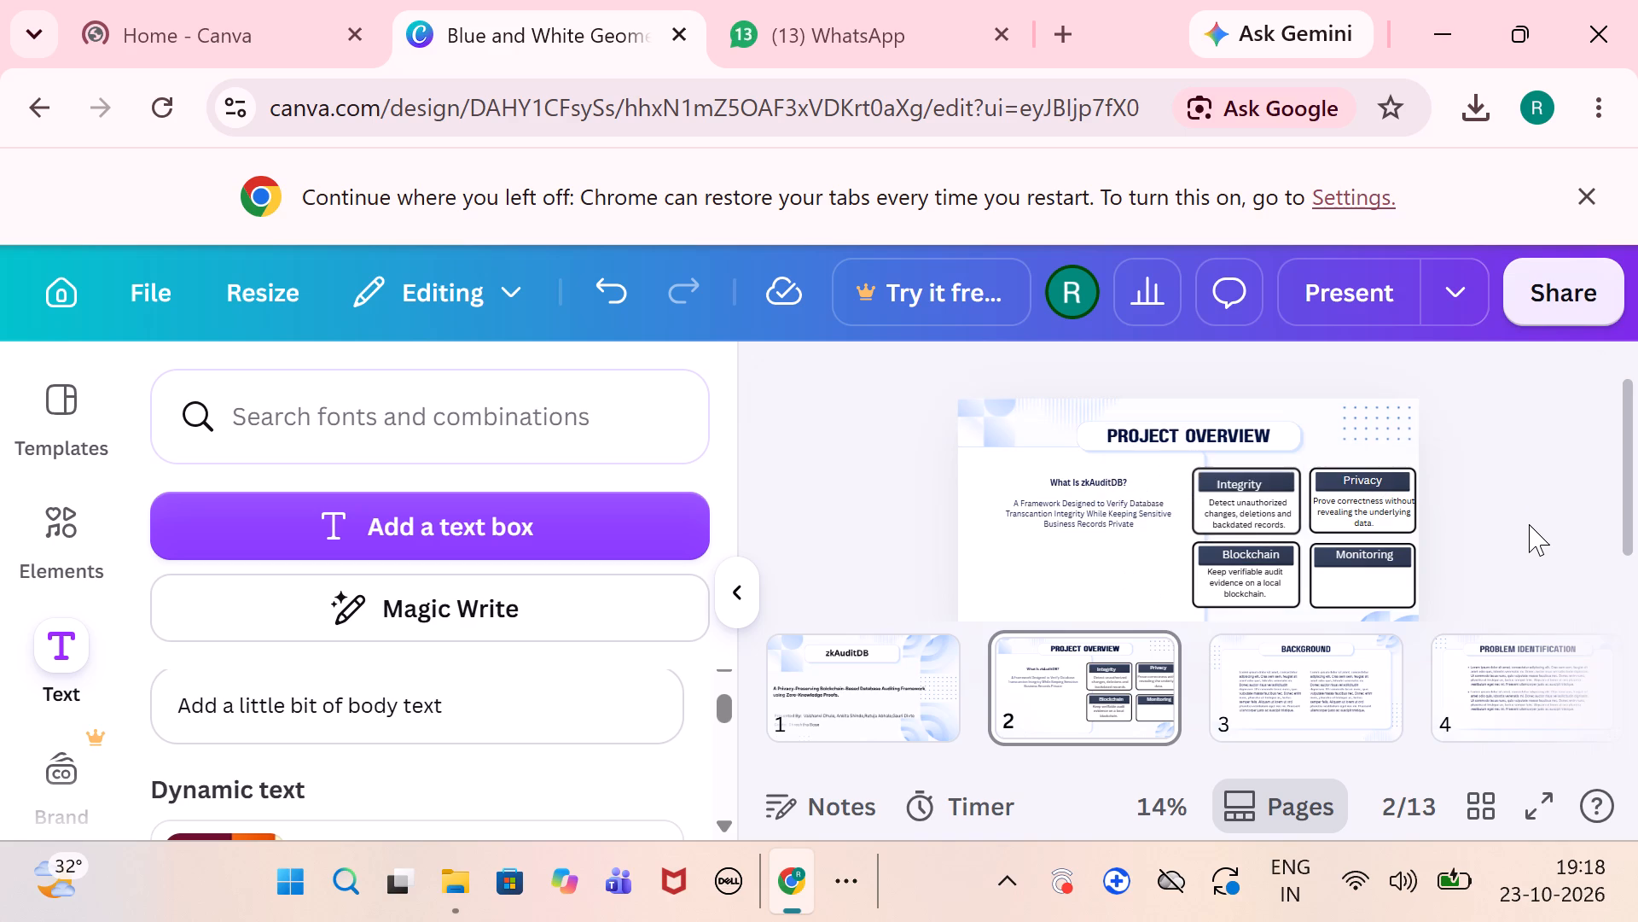
pyautogui.click(1239, 483)
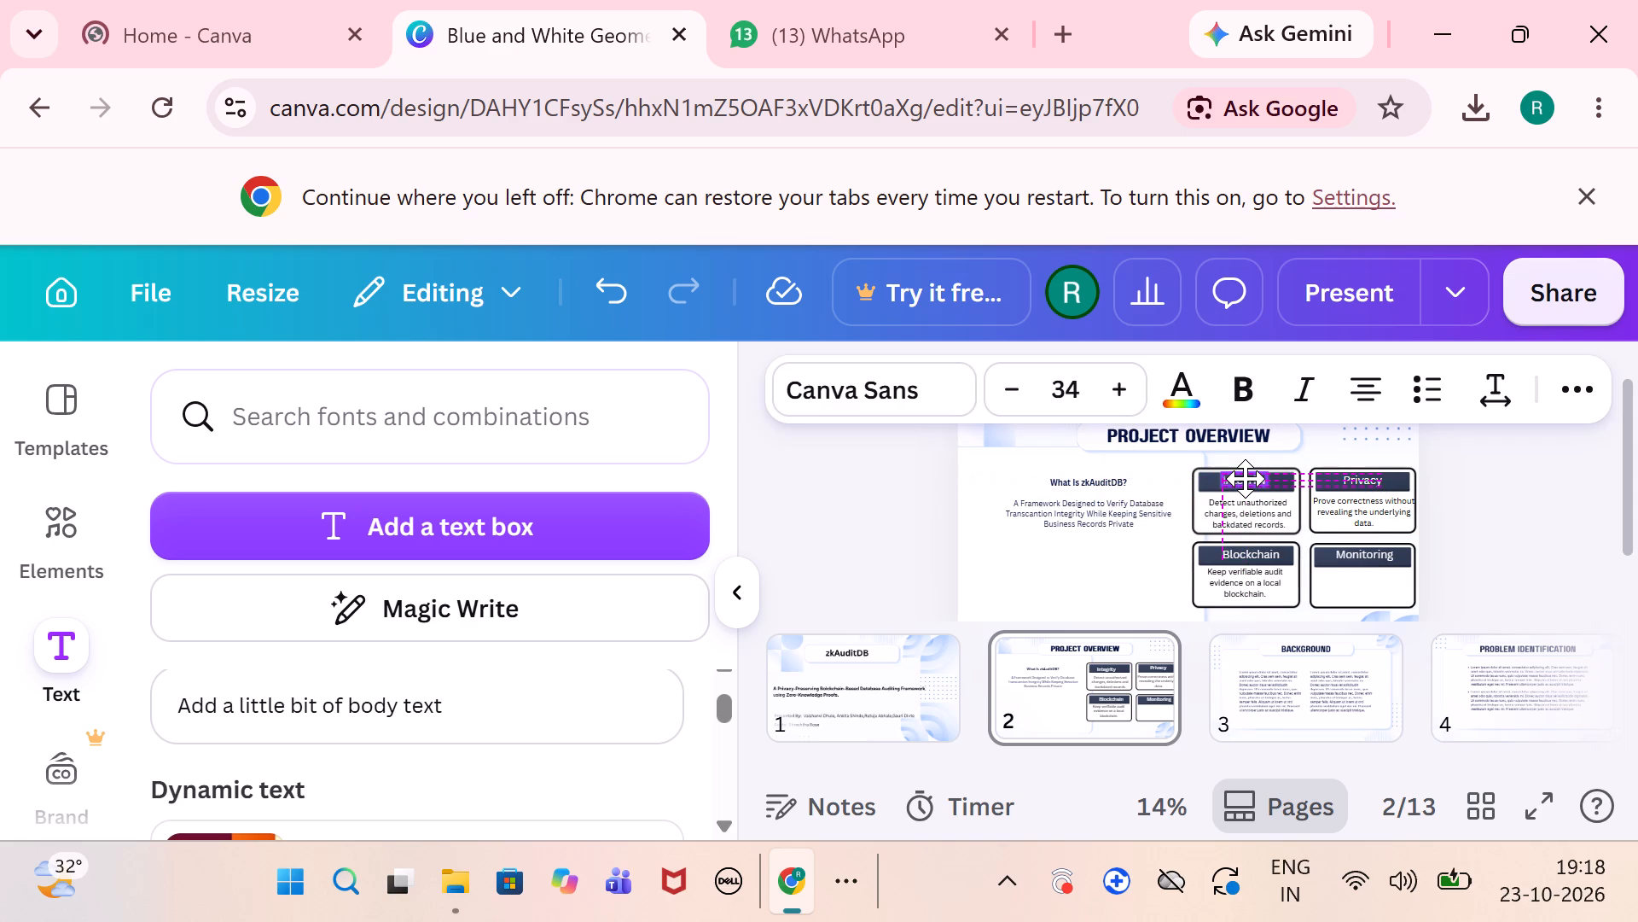
pyautogui.click(1518, 494)
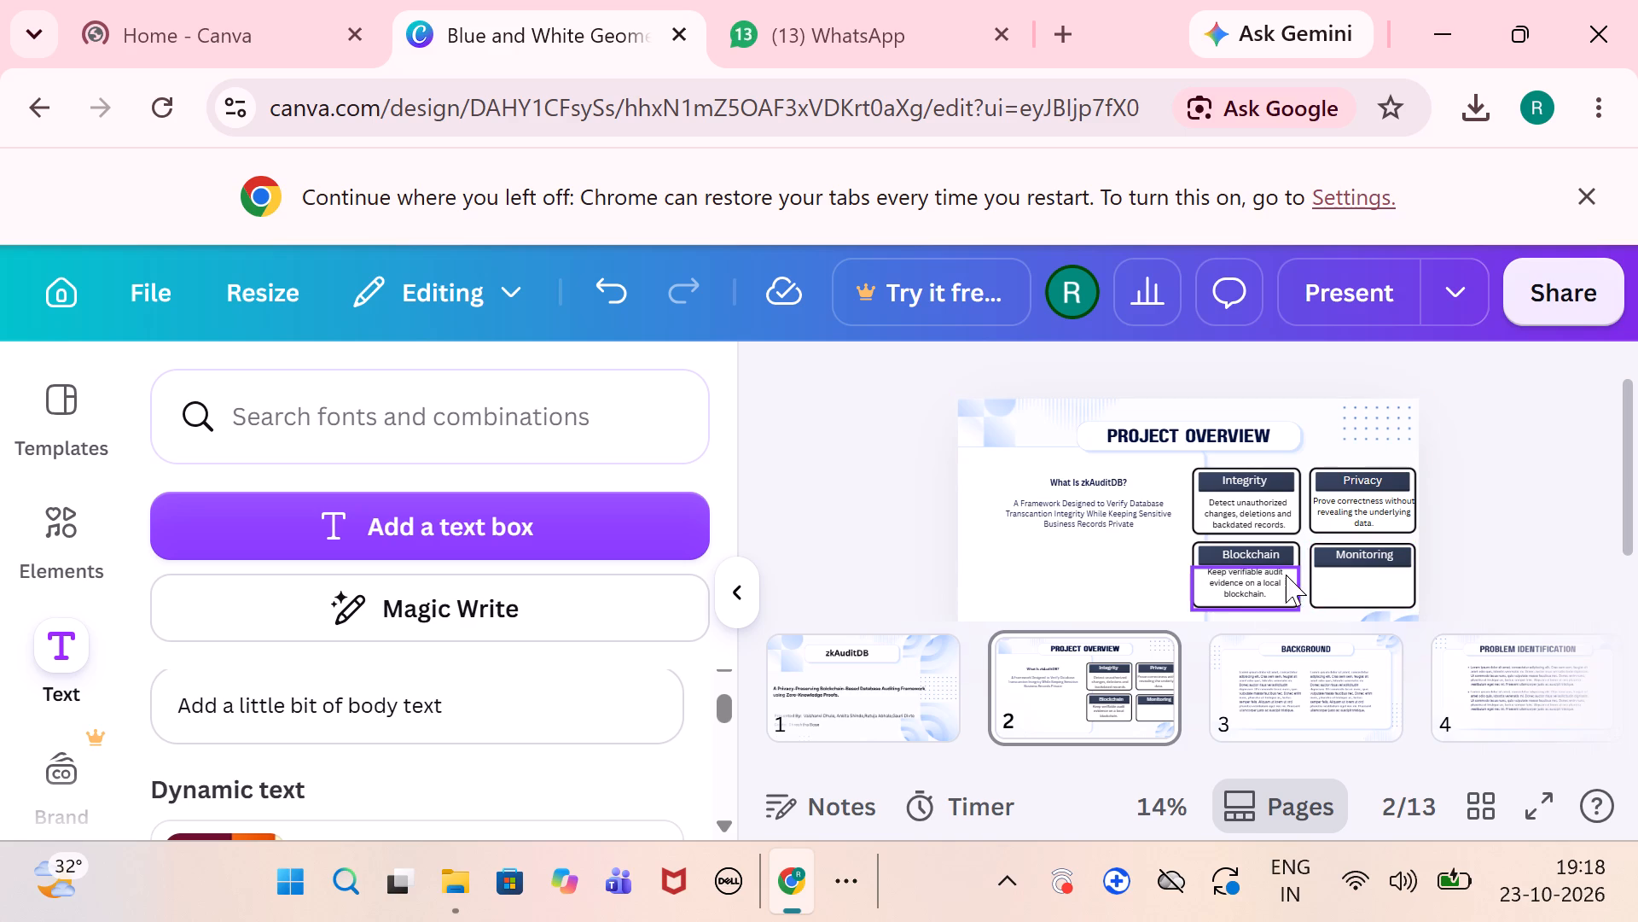
# Copy the Blockchain description text and place the copy inside the Monitoring box beneath its heading.
pyautogui.click(1243, 589)
pyautogui.tripleClick(1243, 589)
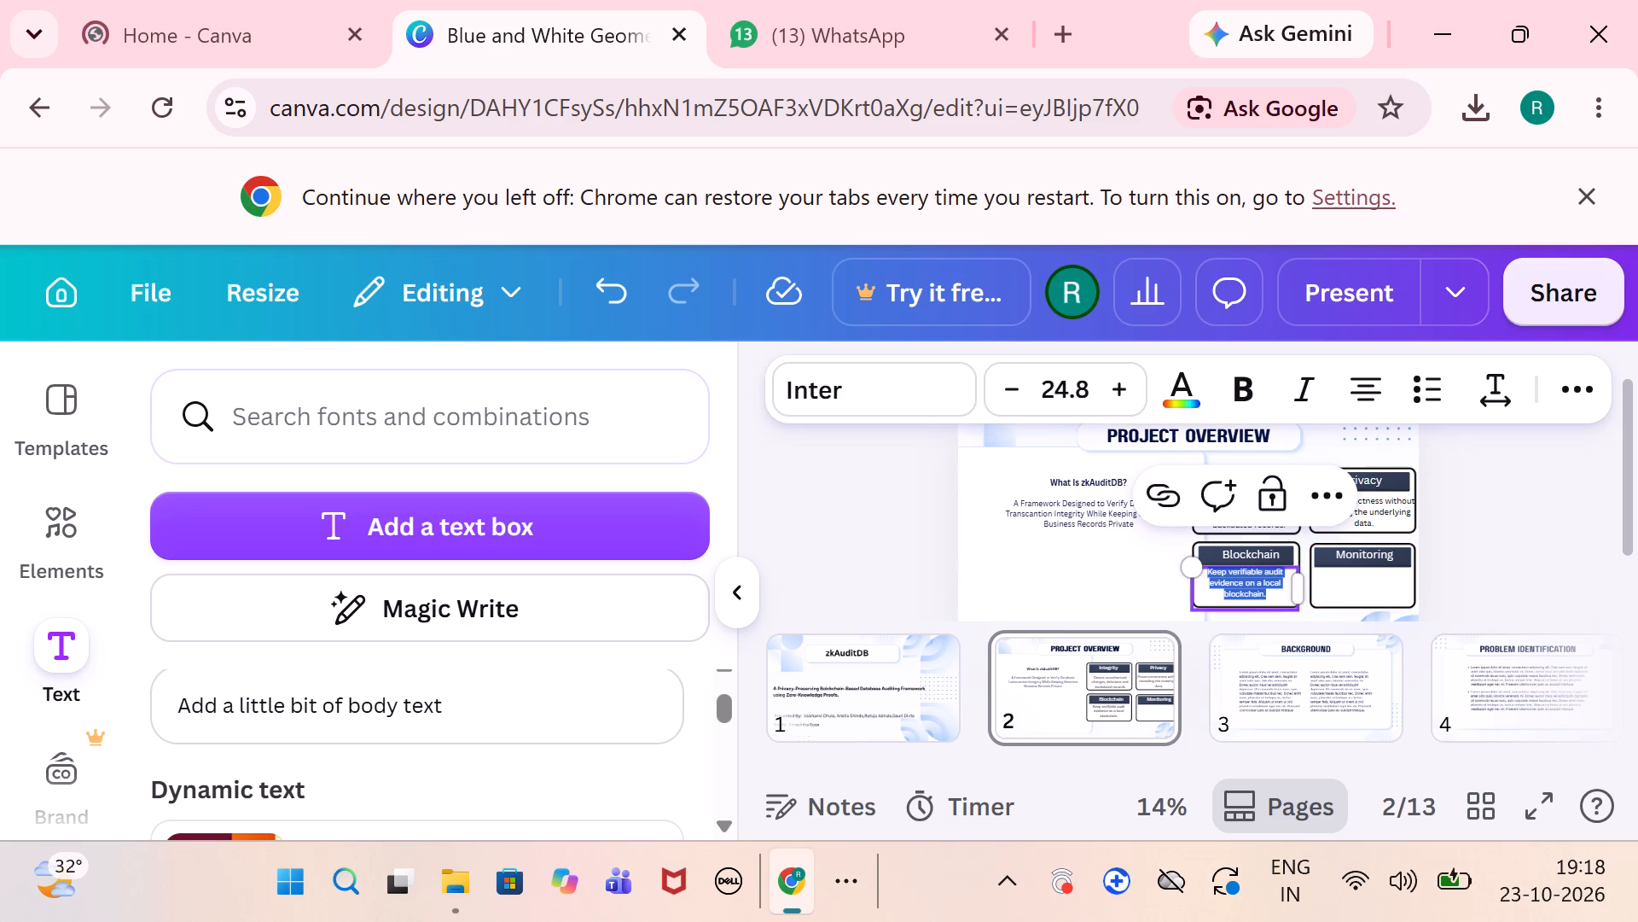
pyautogui.press('ctrl+Insert')
pyautogui.click(1347, 590)
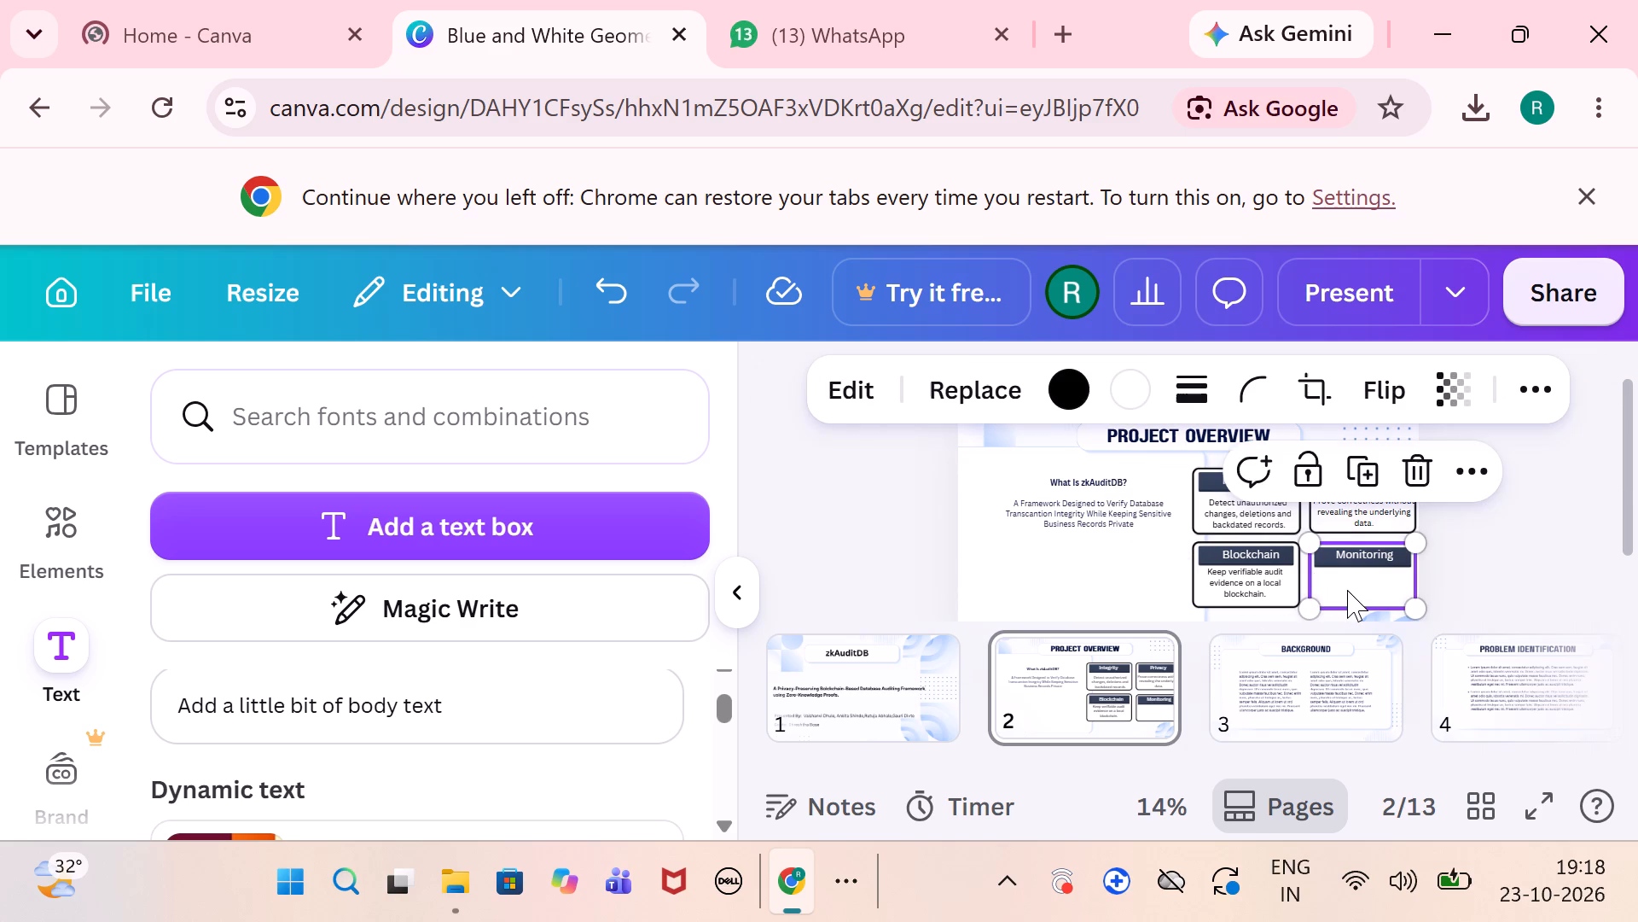
pyautogui.press('shift+Insert')
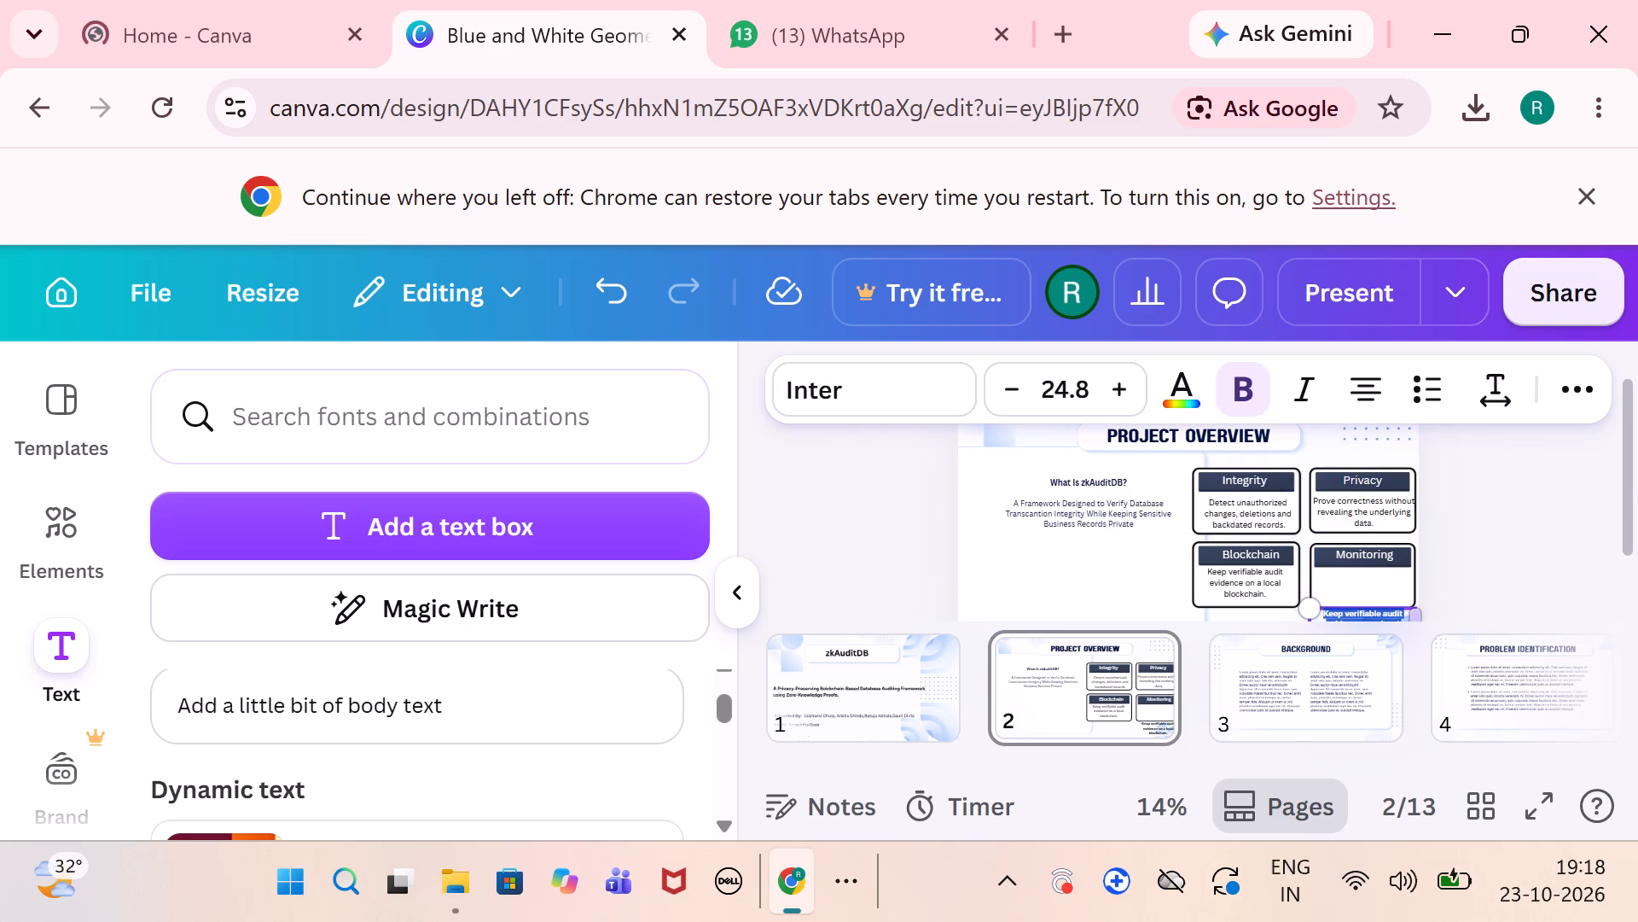
pyautogui.click(1597, 587)
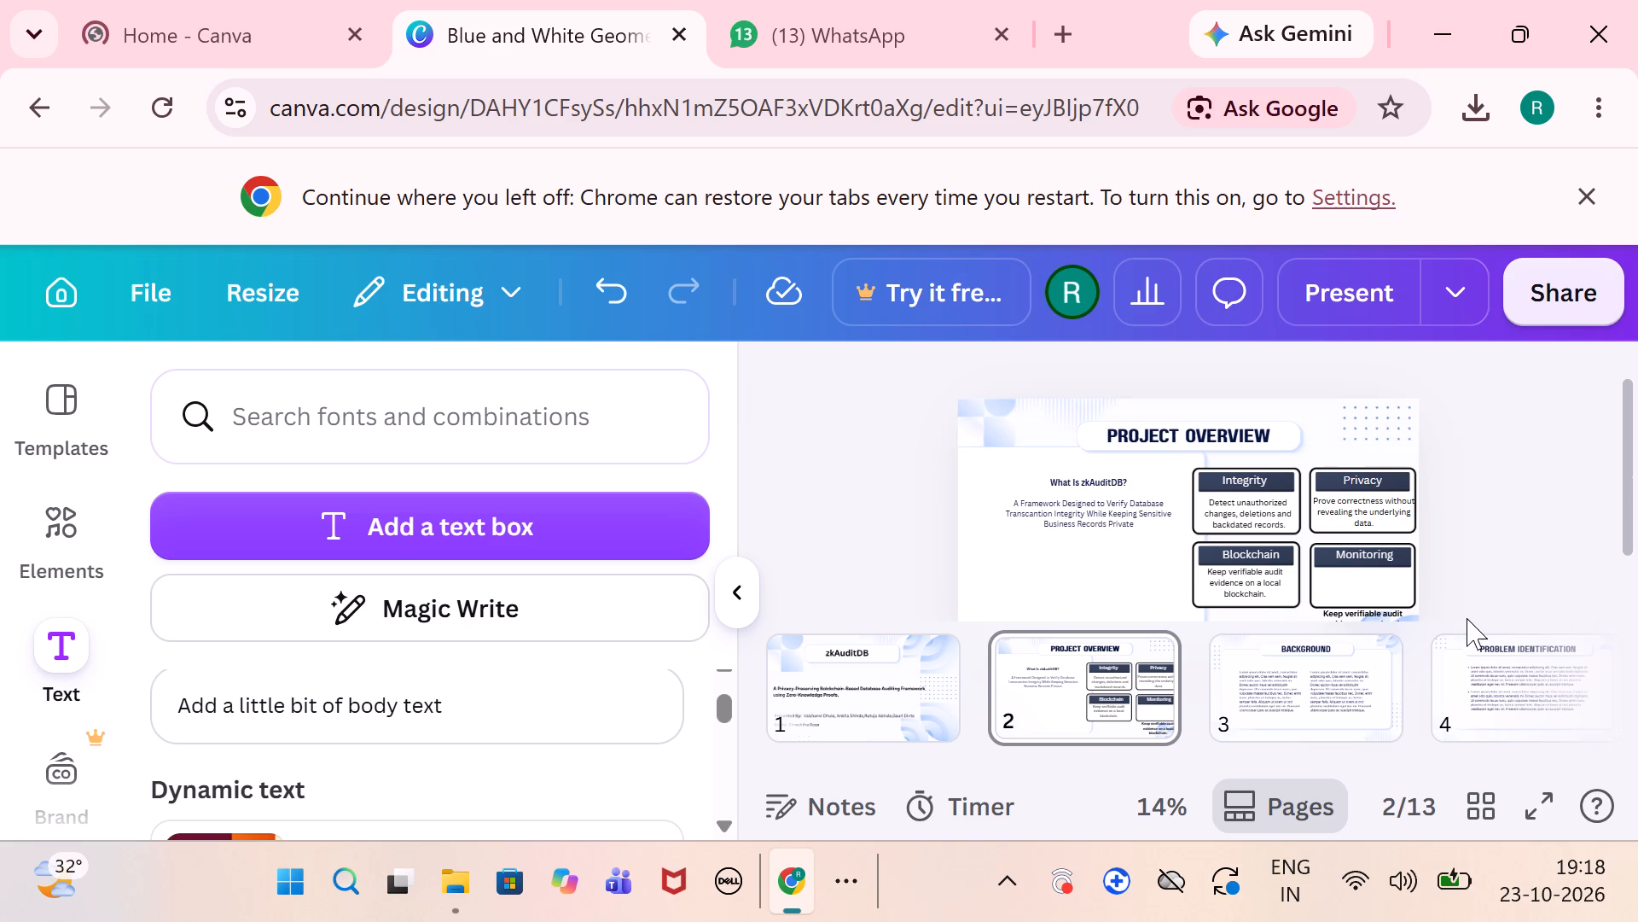
pyautogui.moveTo(1372, 615); pyautogui.dragTo(1374, 580)
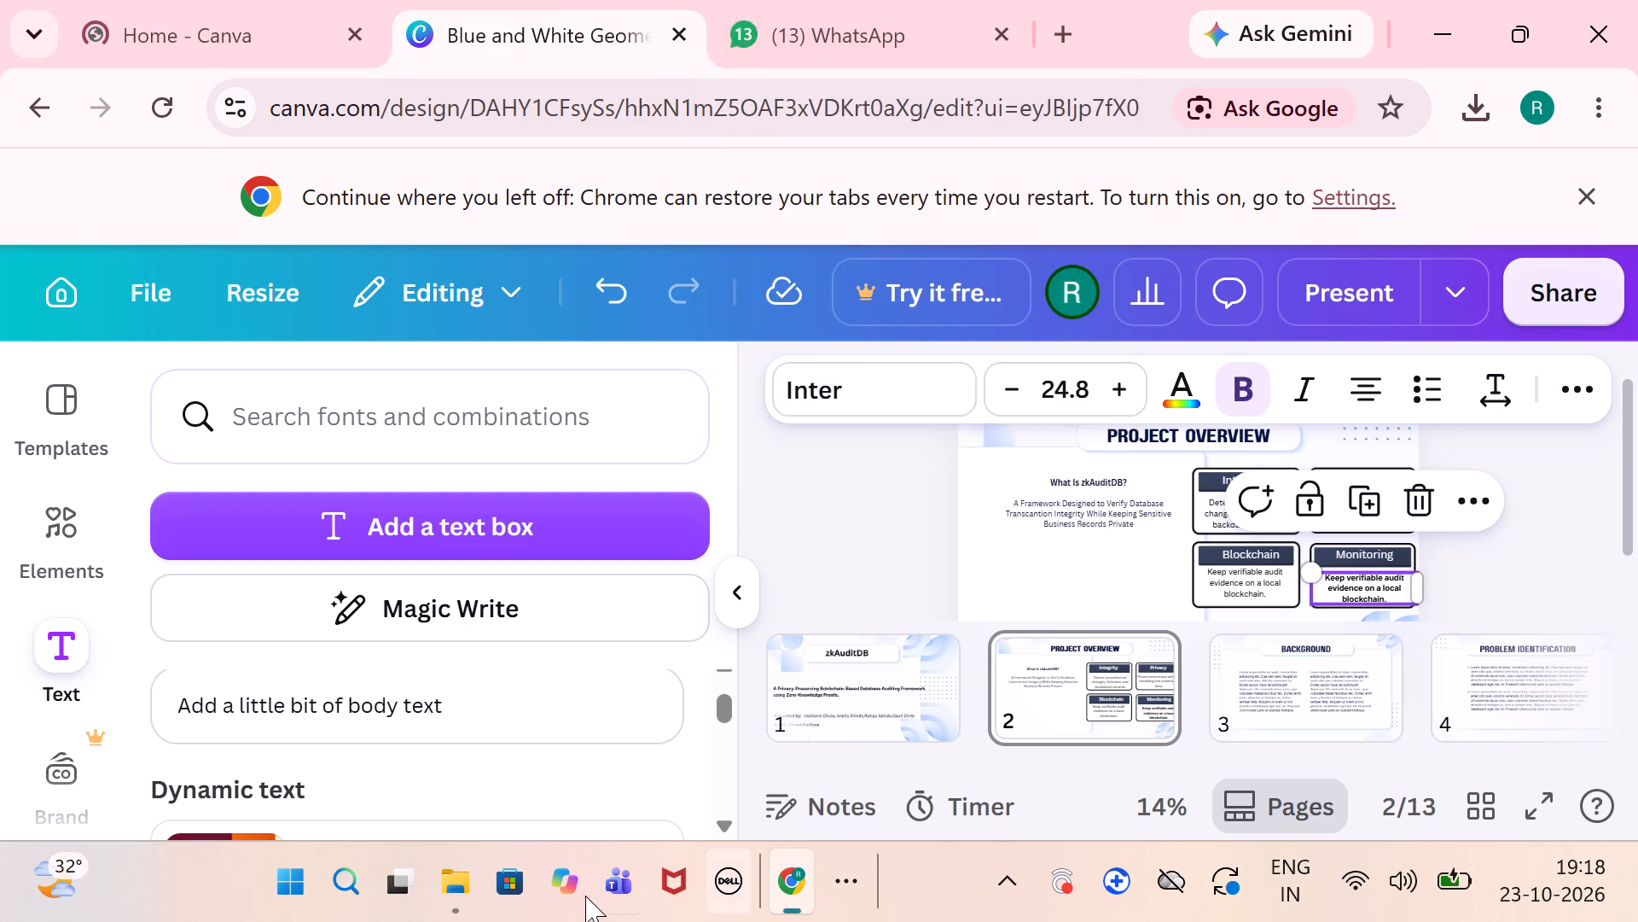
# Replace the text under the Monitoring heading with "Show audit status and alerts in a React dashboard." copied from slide 2 of the PowerPoint deck.
pyautogui.click(459, 886)
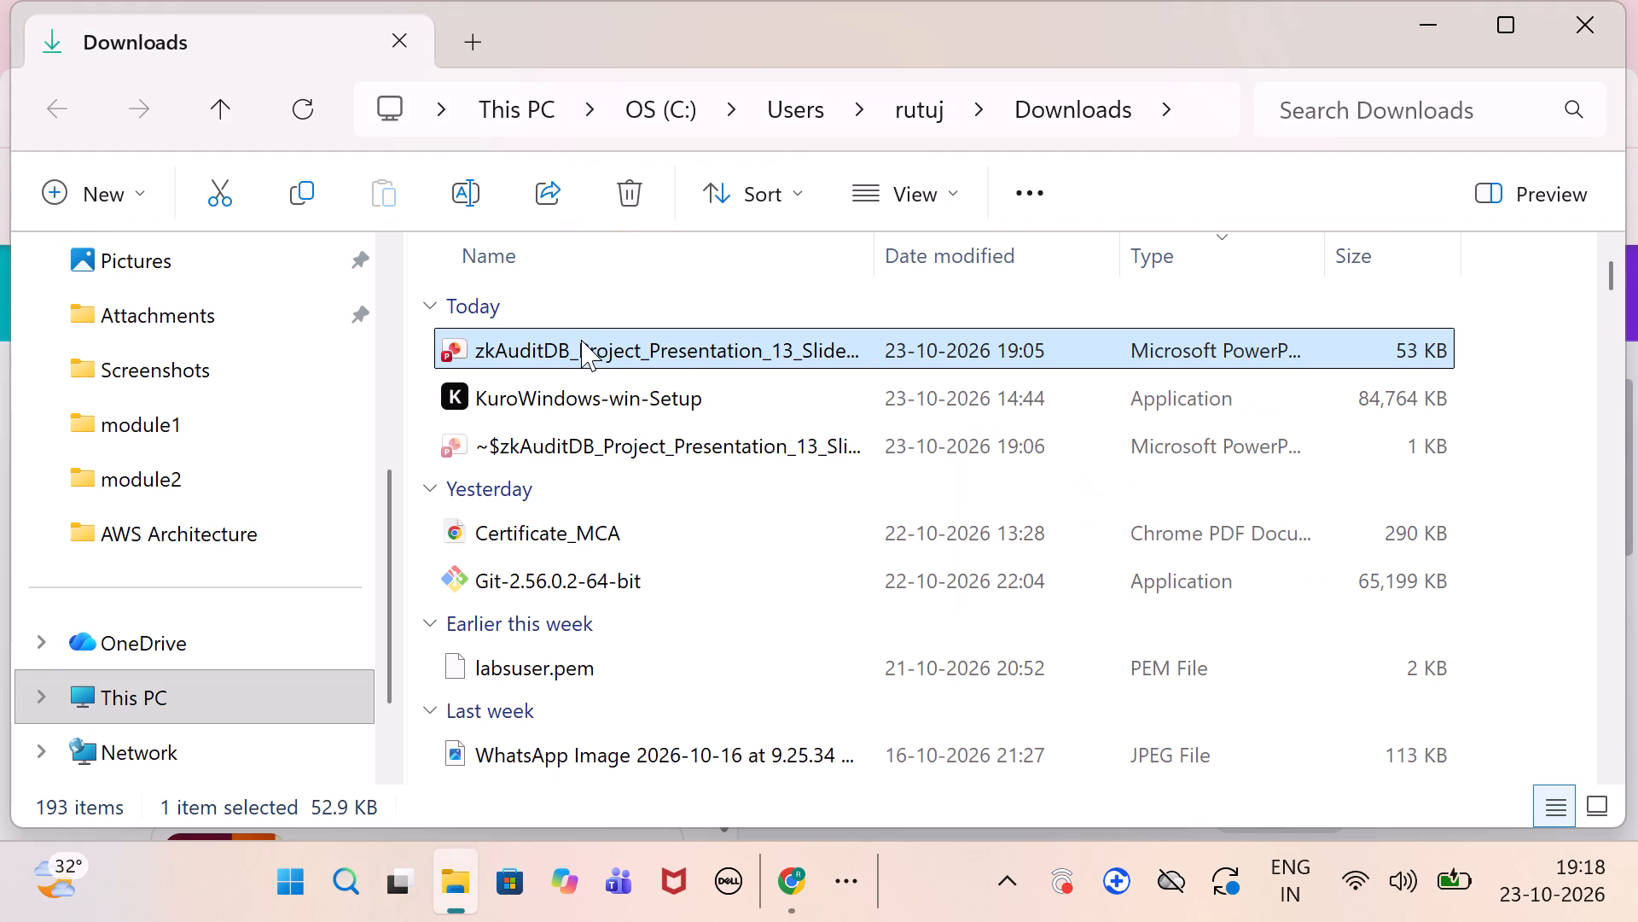
pyautogui.doubleClick(590, 337)
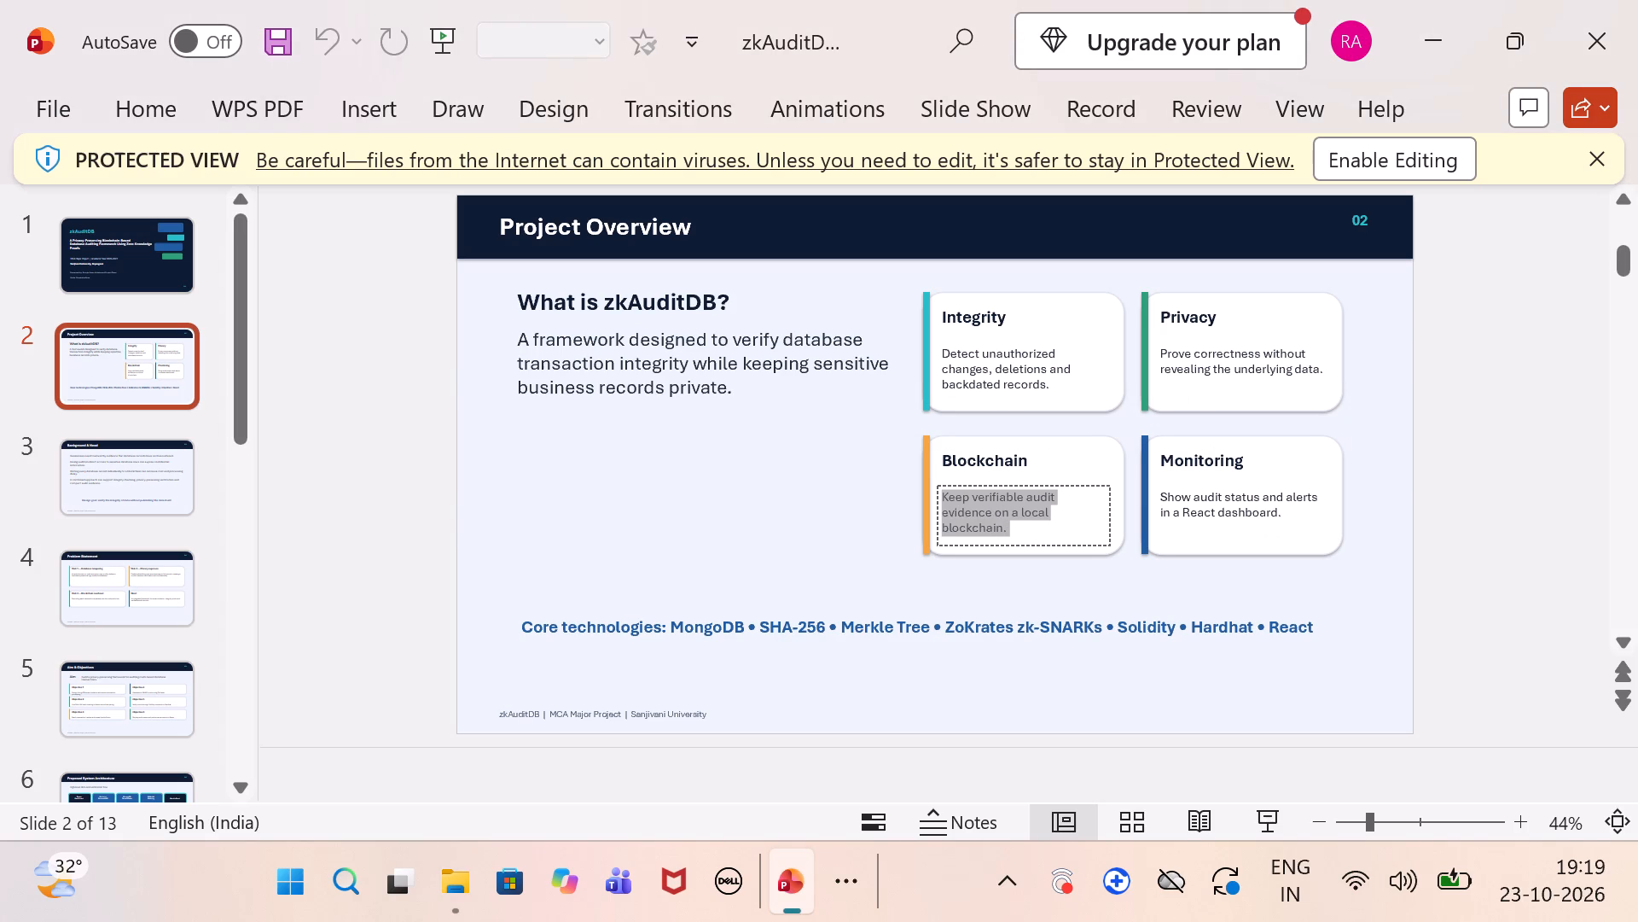
pyautogui.moveTo(1163, 492); pyautogui.dragTo(1303, 516)
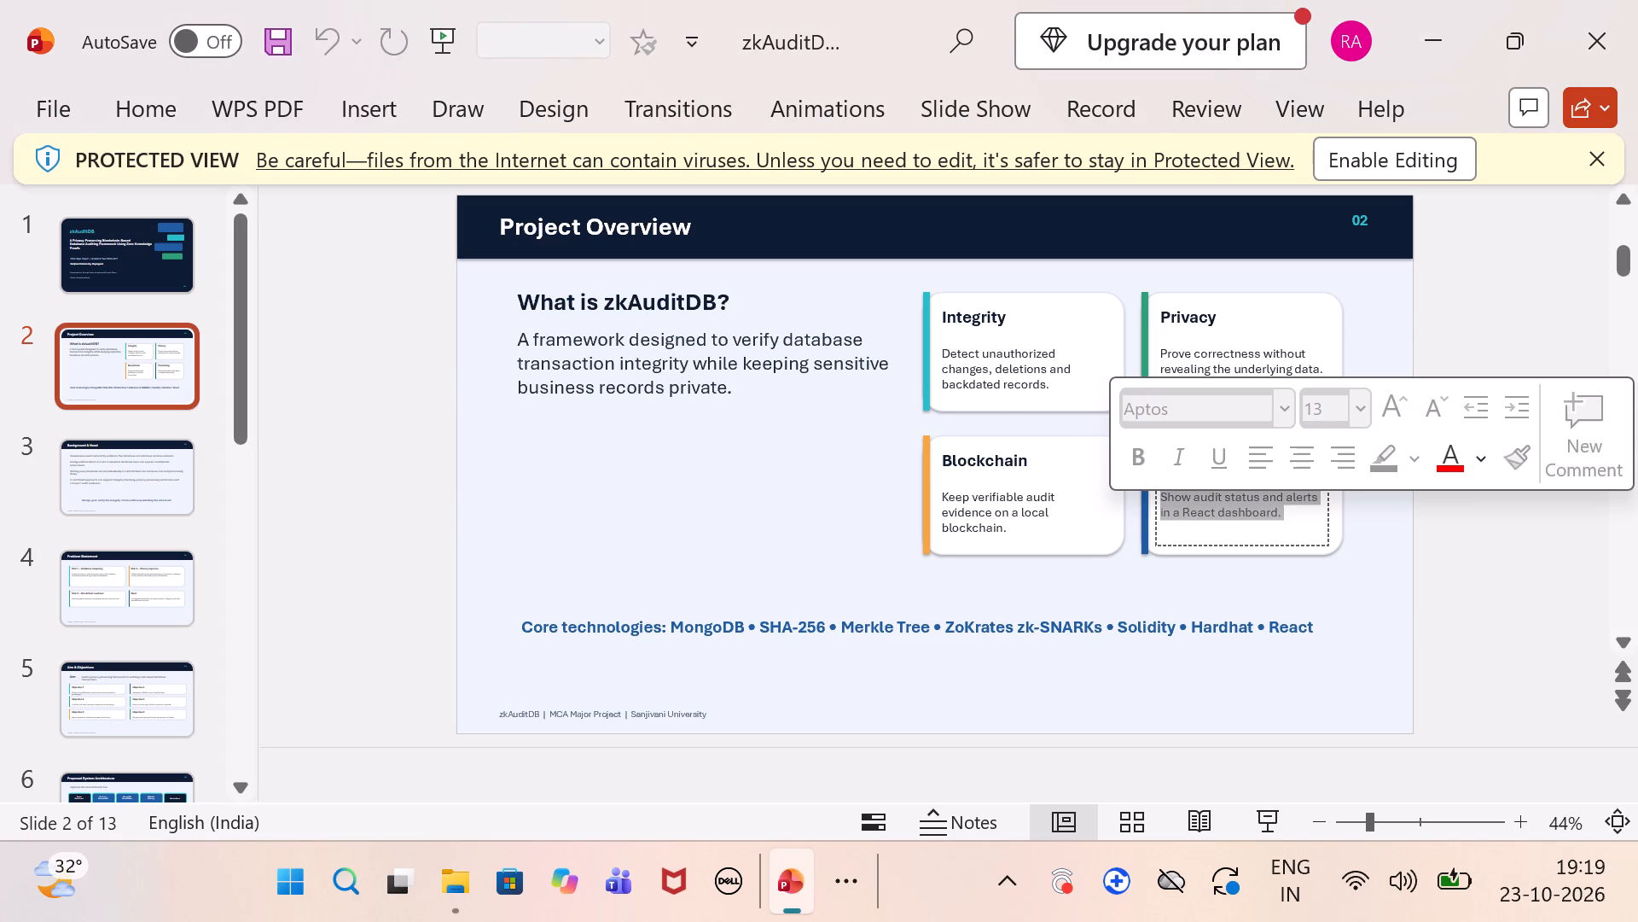
pyautogui.press('ctrl+Insert')
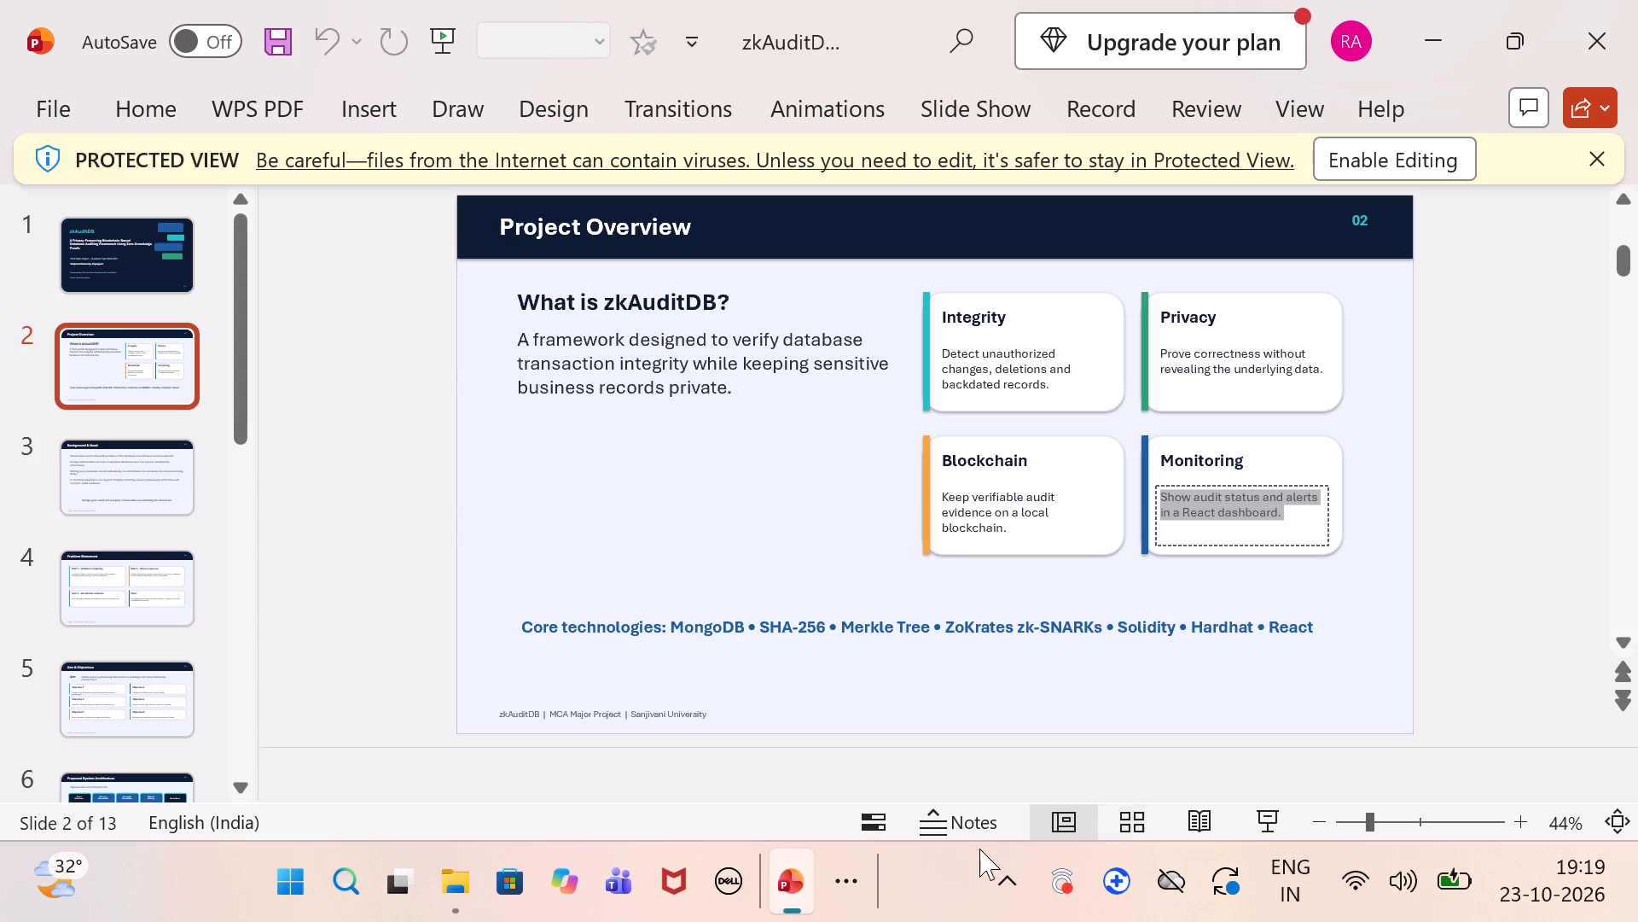
pyautogui.click(846, 895)
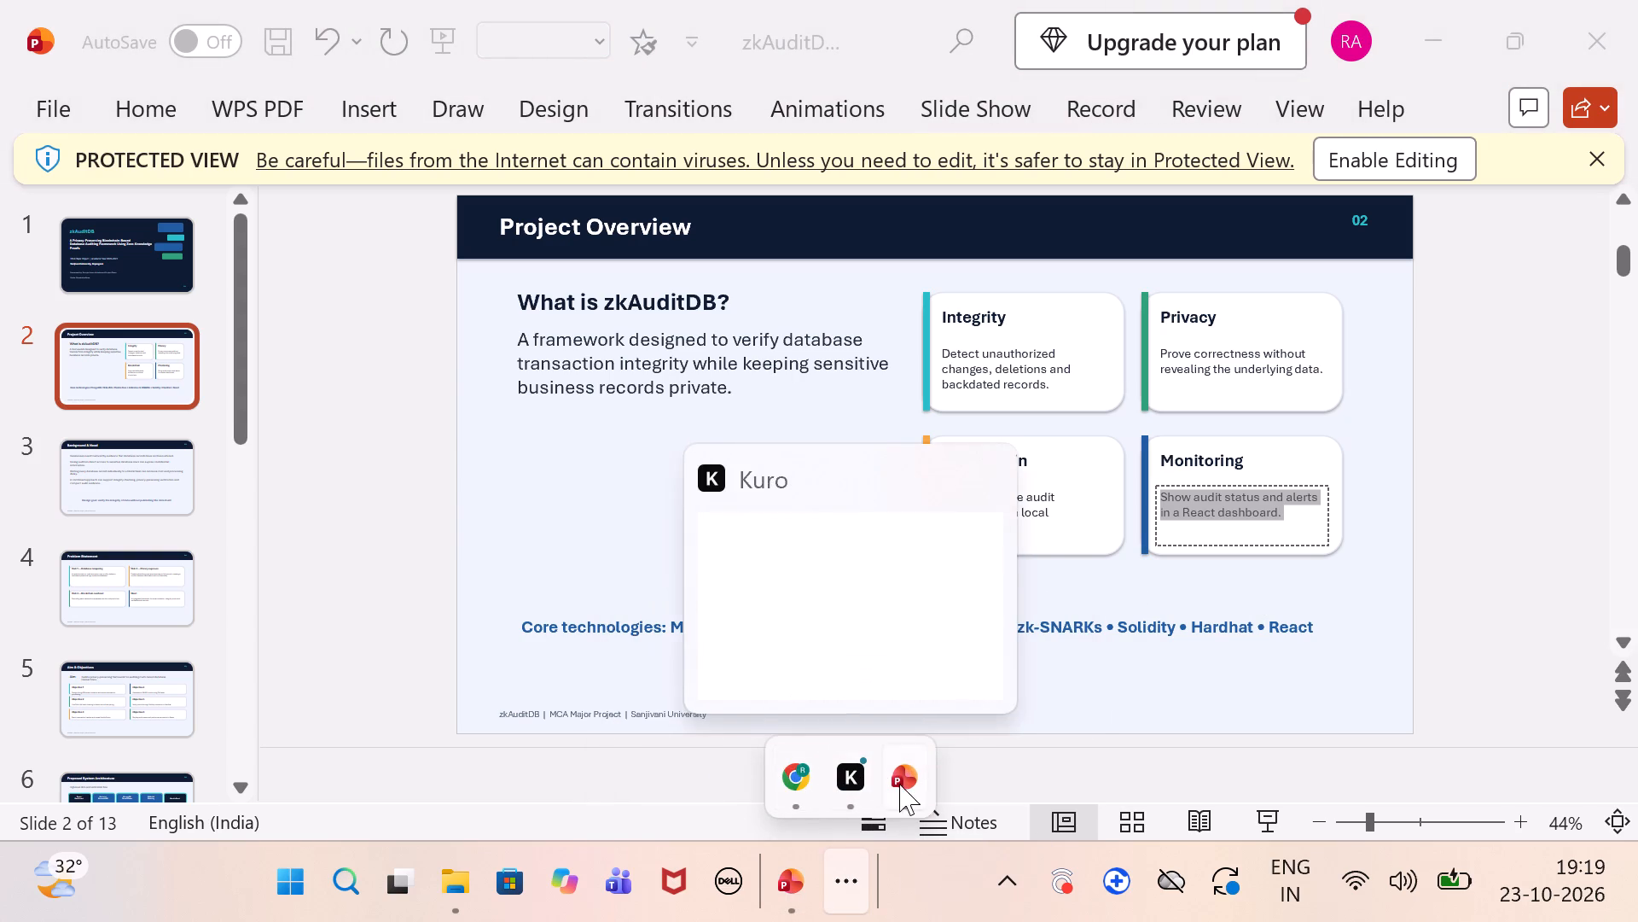
pyautogui.click(786, 774)
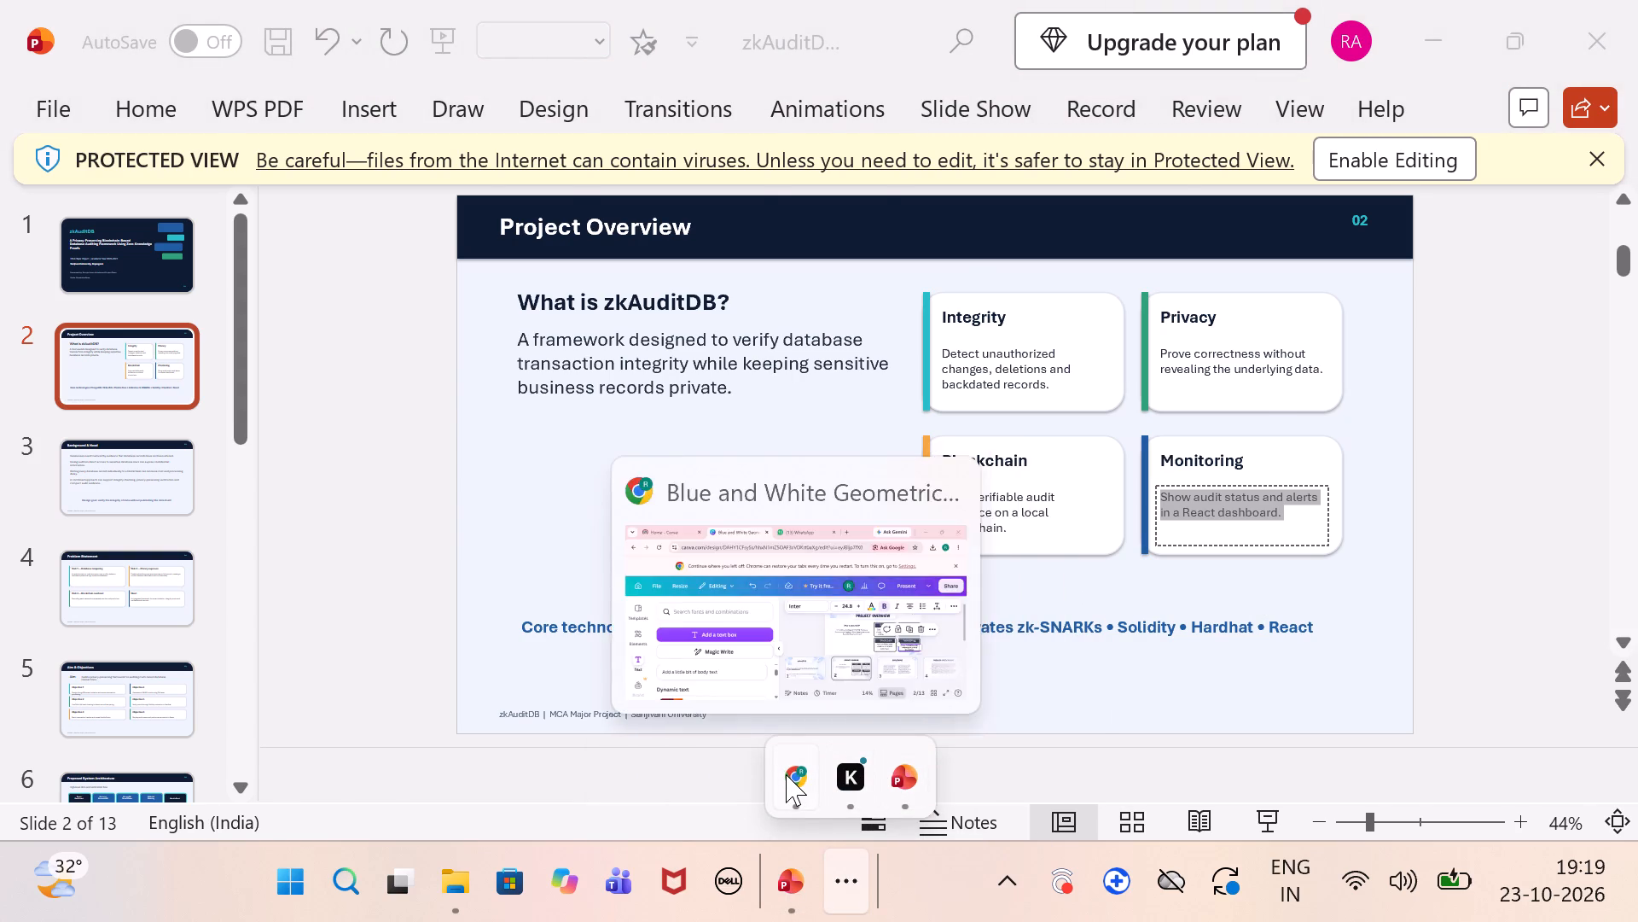
pyautogui.tripleClick(1357, 583)
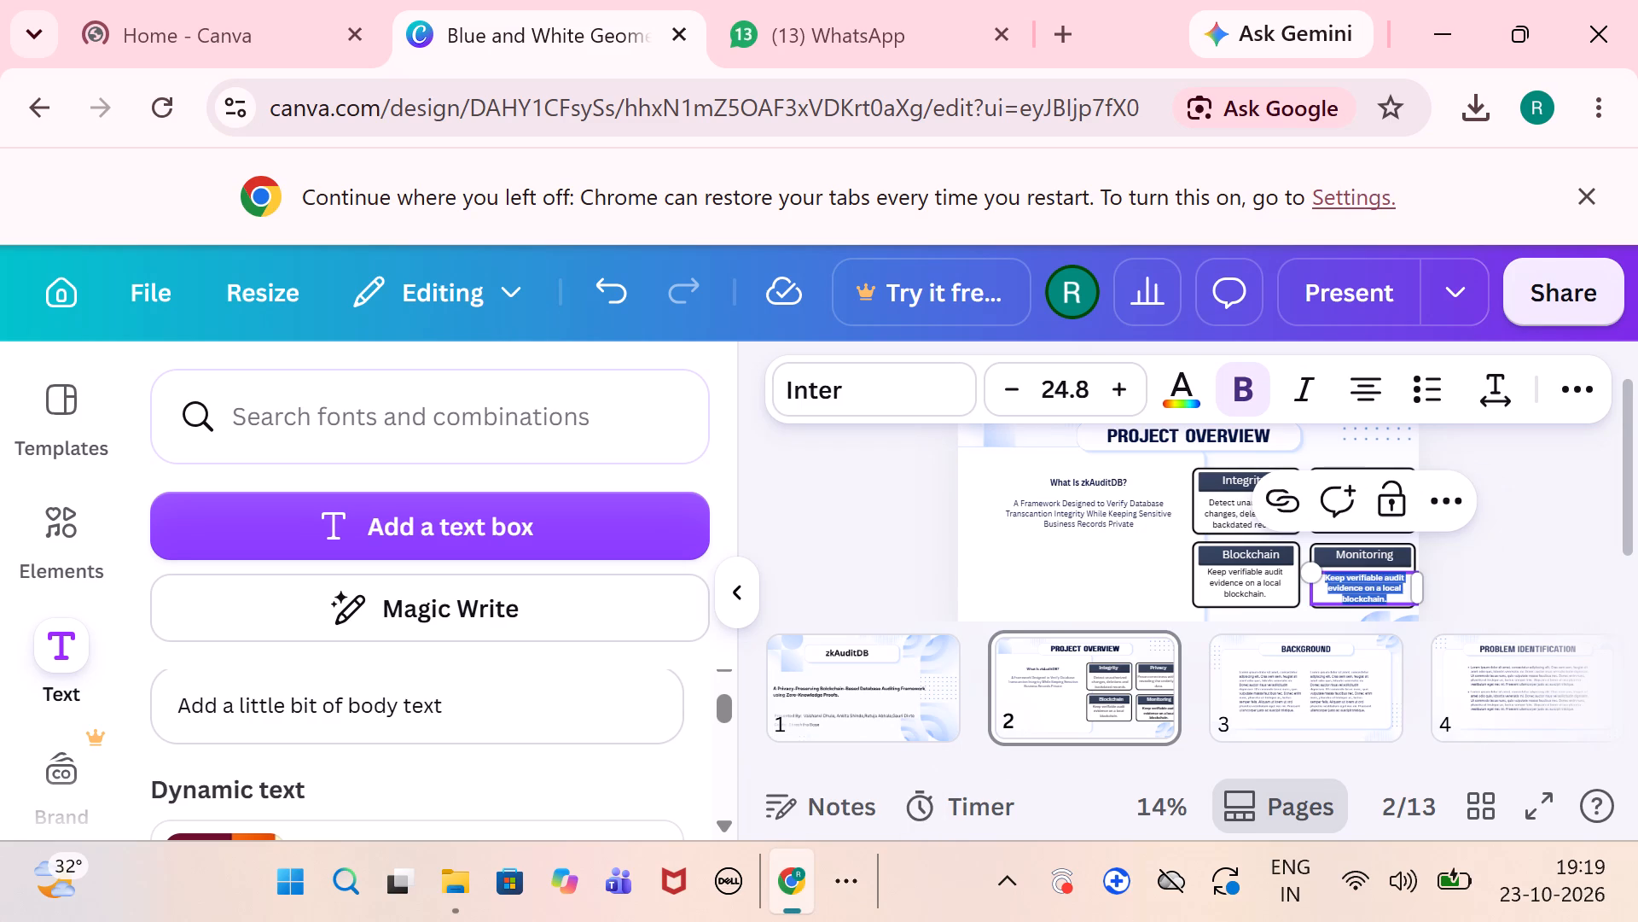
pyautogui.press('shift+Insert')
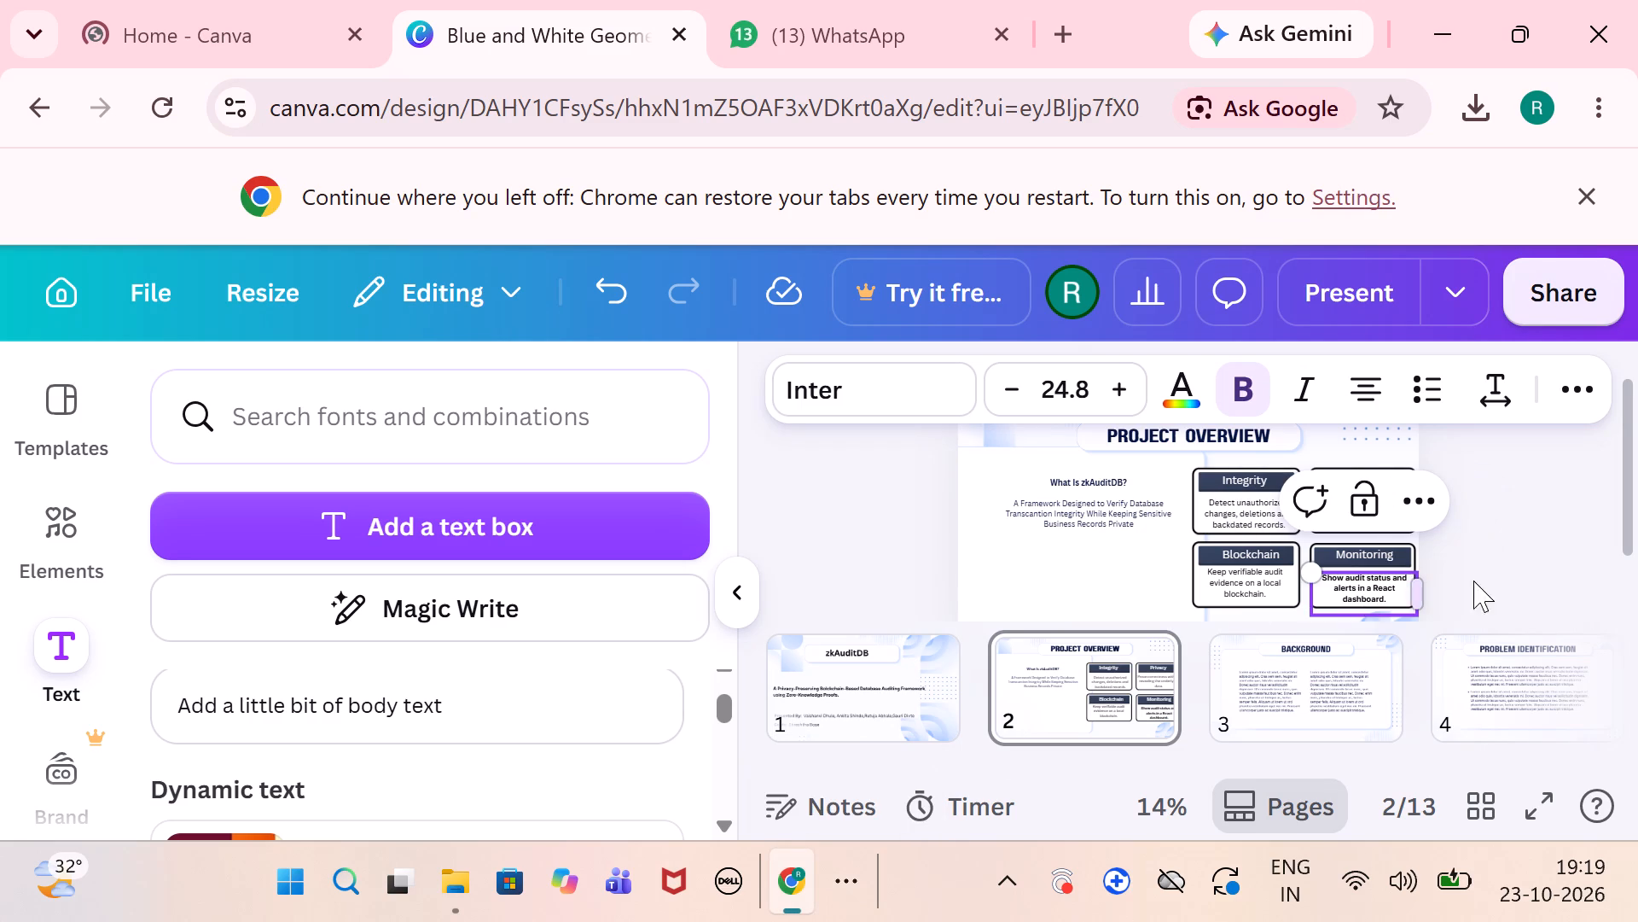
pyautogui.click(1518, 577)
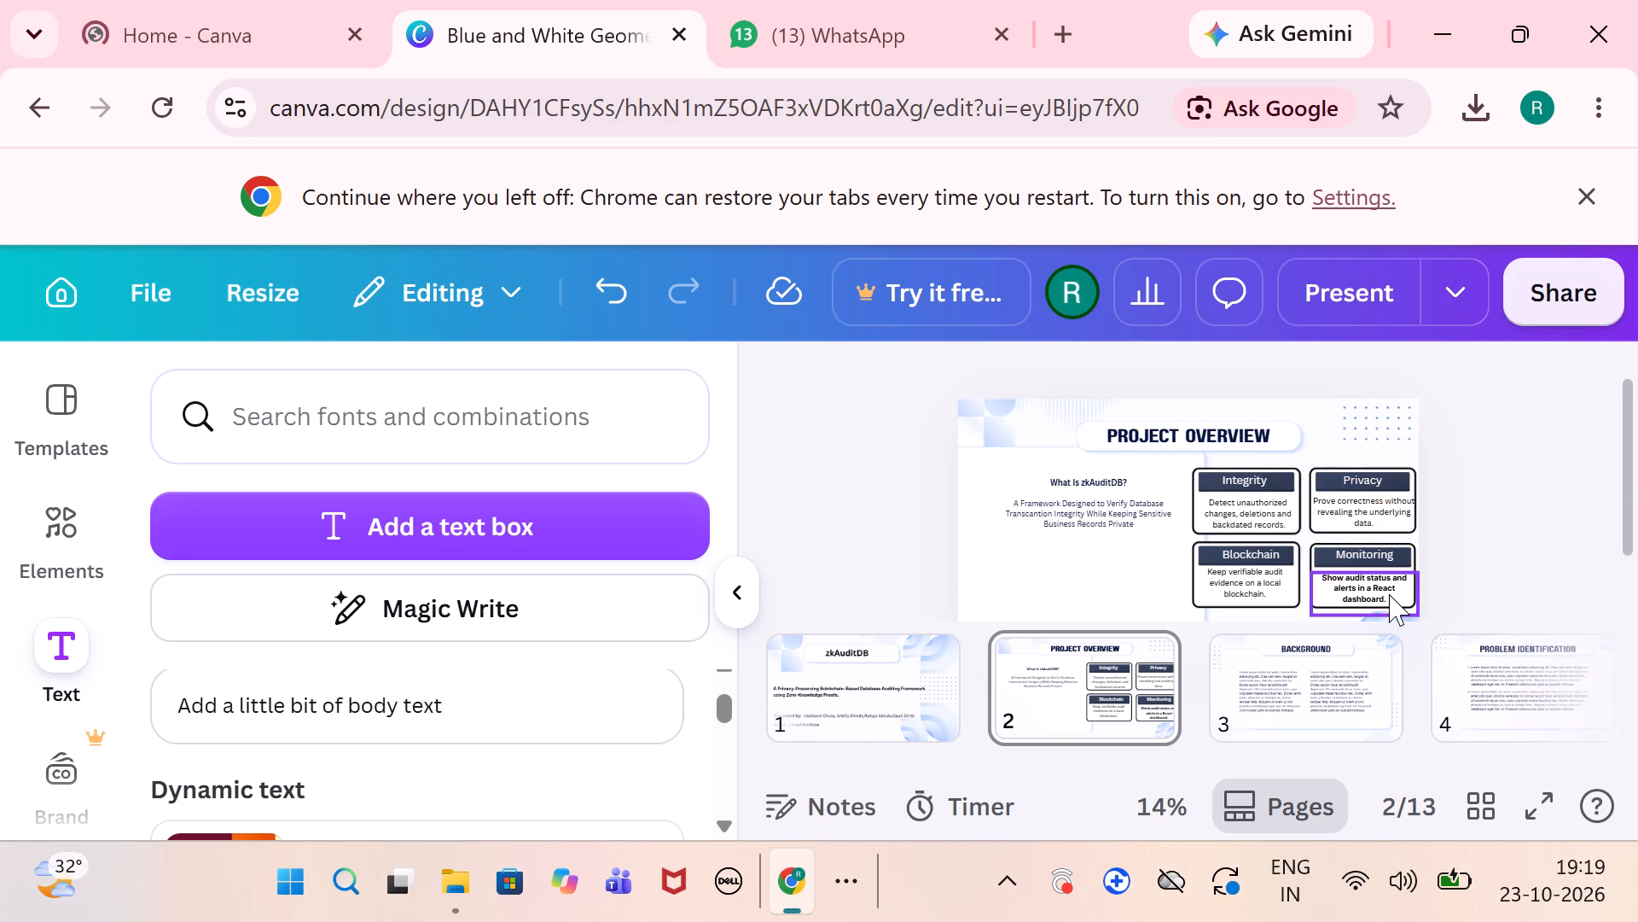
# Remove the bold formatting from the Monitoring description.
pyautogui.tripleClick(1379, 594)
pyautogui.click(1379, 594)
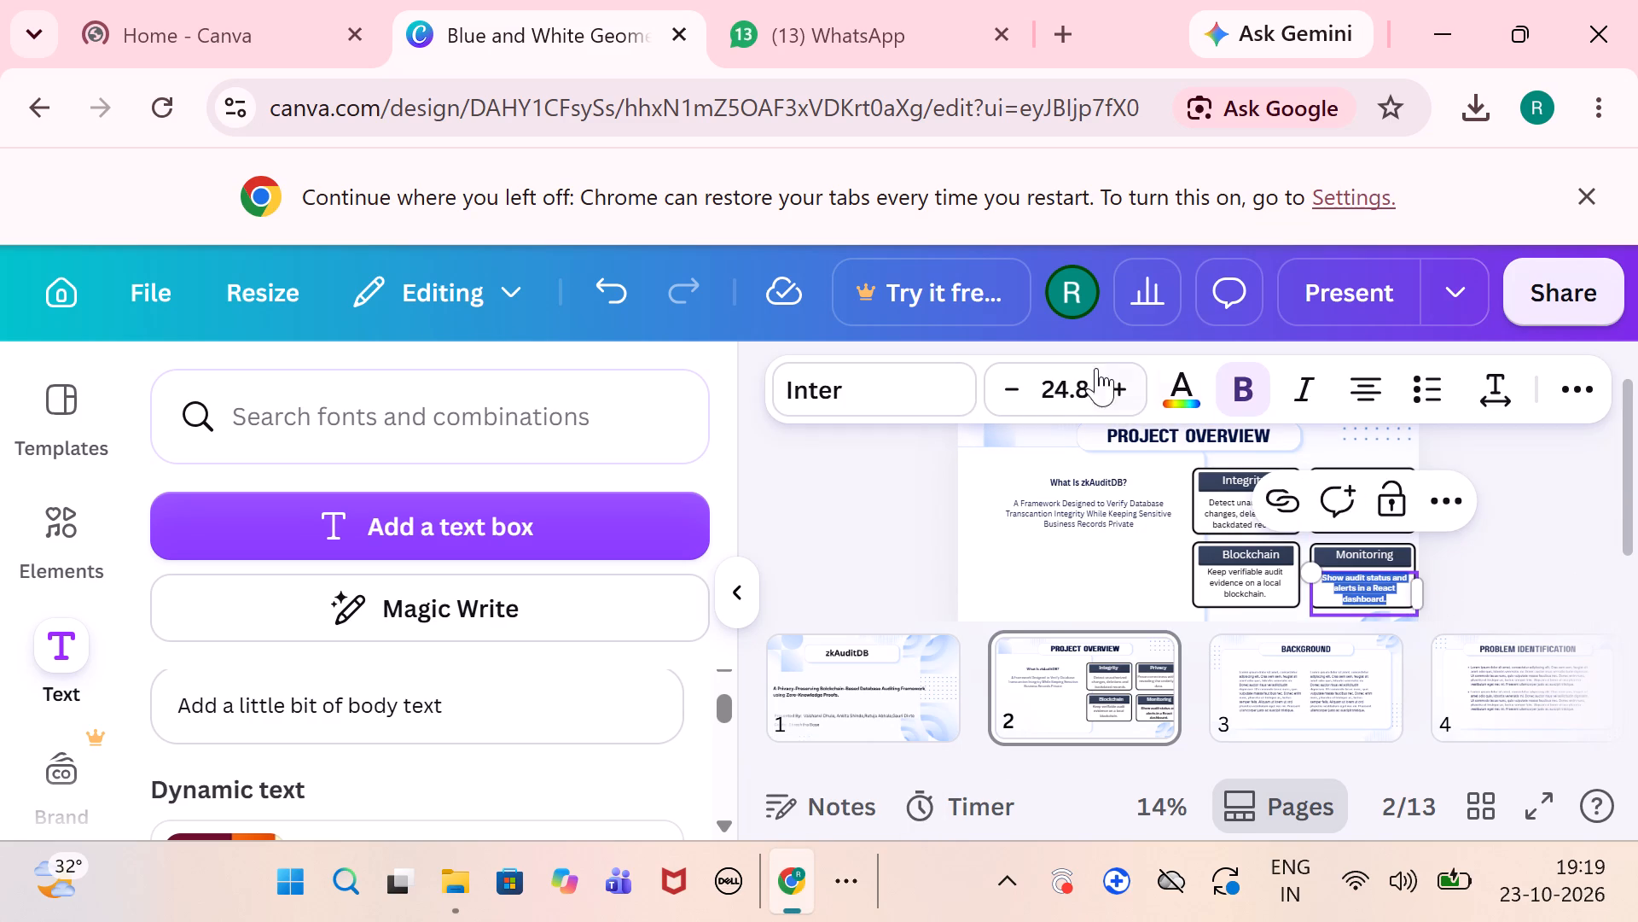
pyautogui.click(1245, 394)
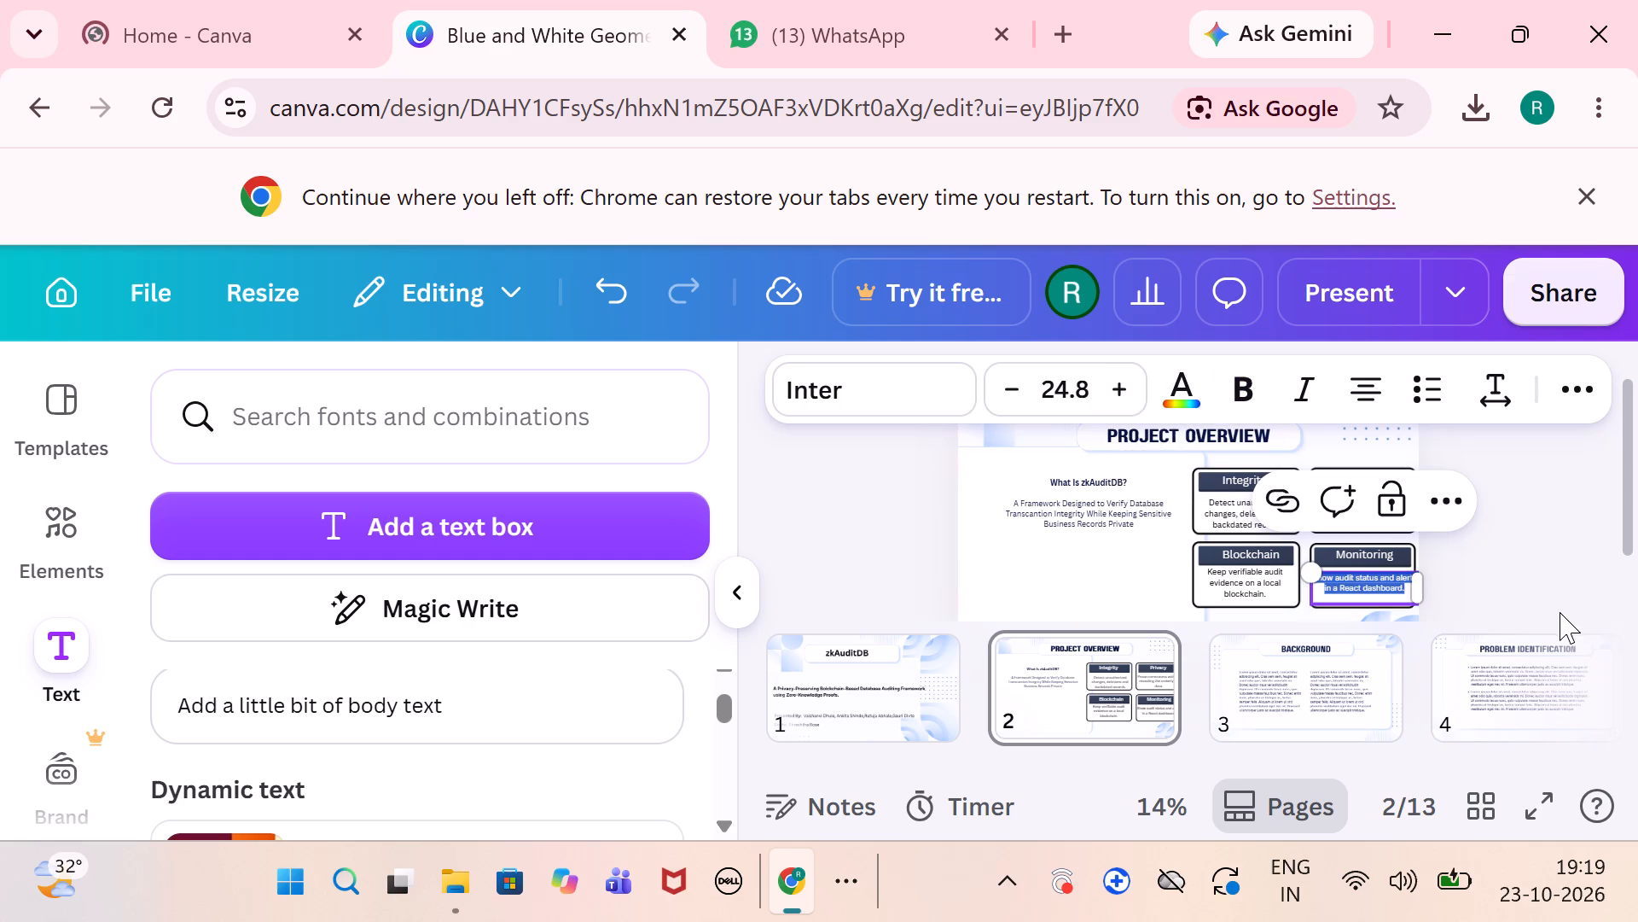
pyautogui.click(1527, 587)
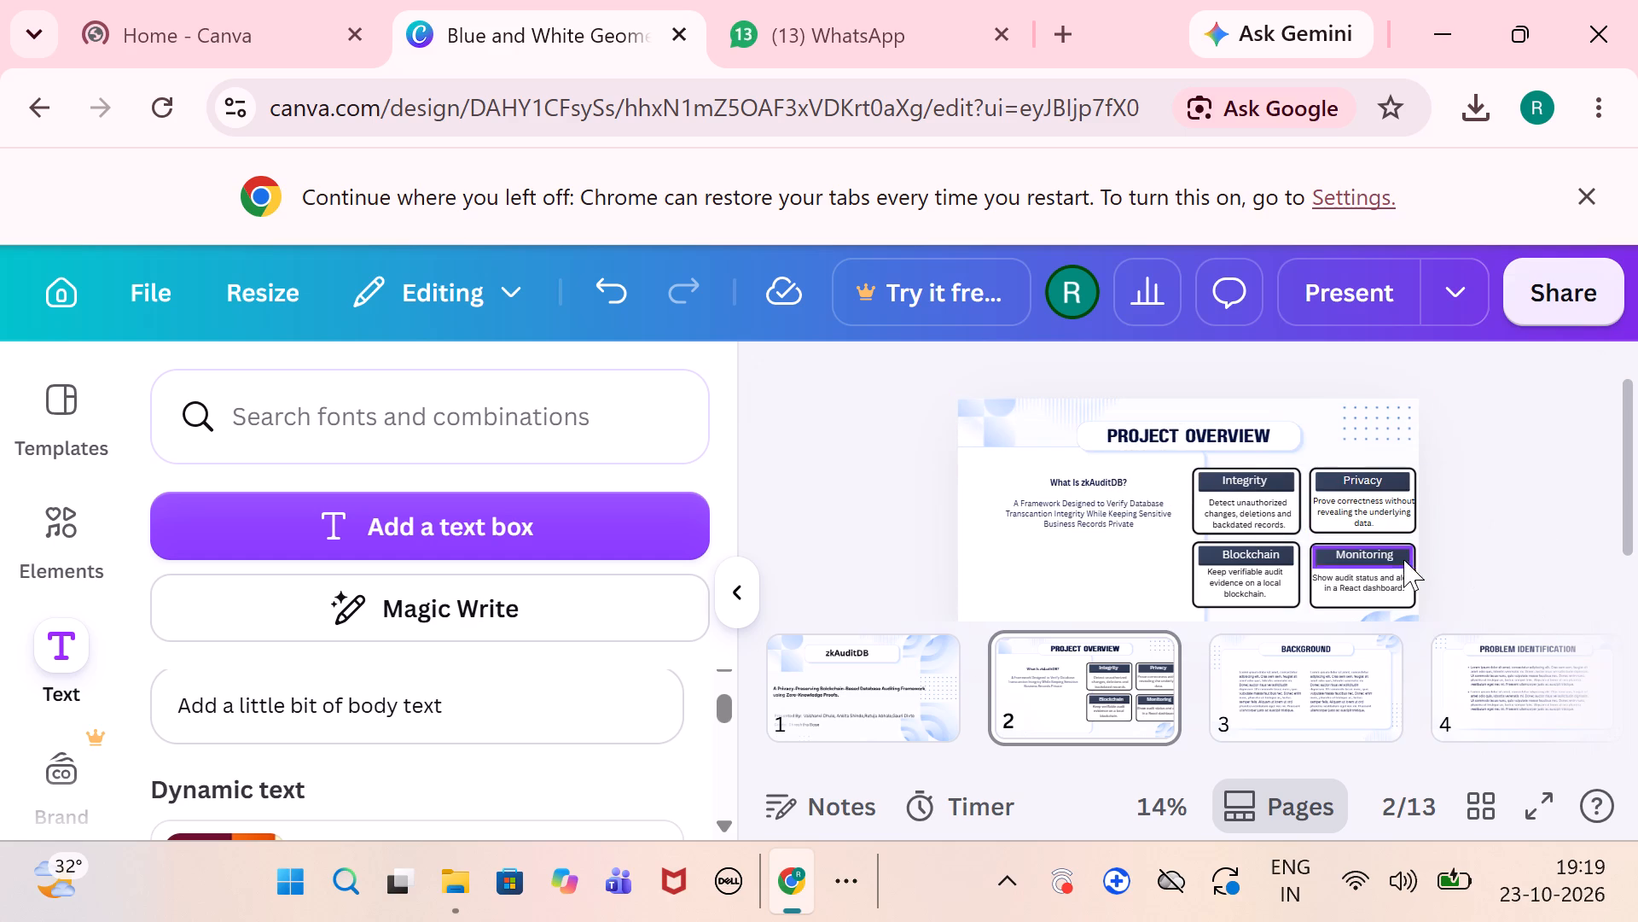
# Insert a line break before "alerts" in the Monitoring description and keep the text aligned inside its box.
pyautogui.doubleClick(1393, 573)
pyautogui.click(1393, 573)
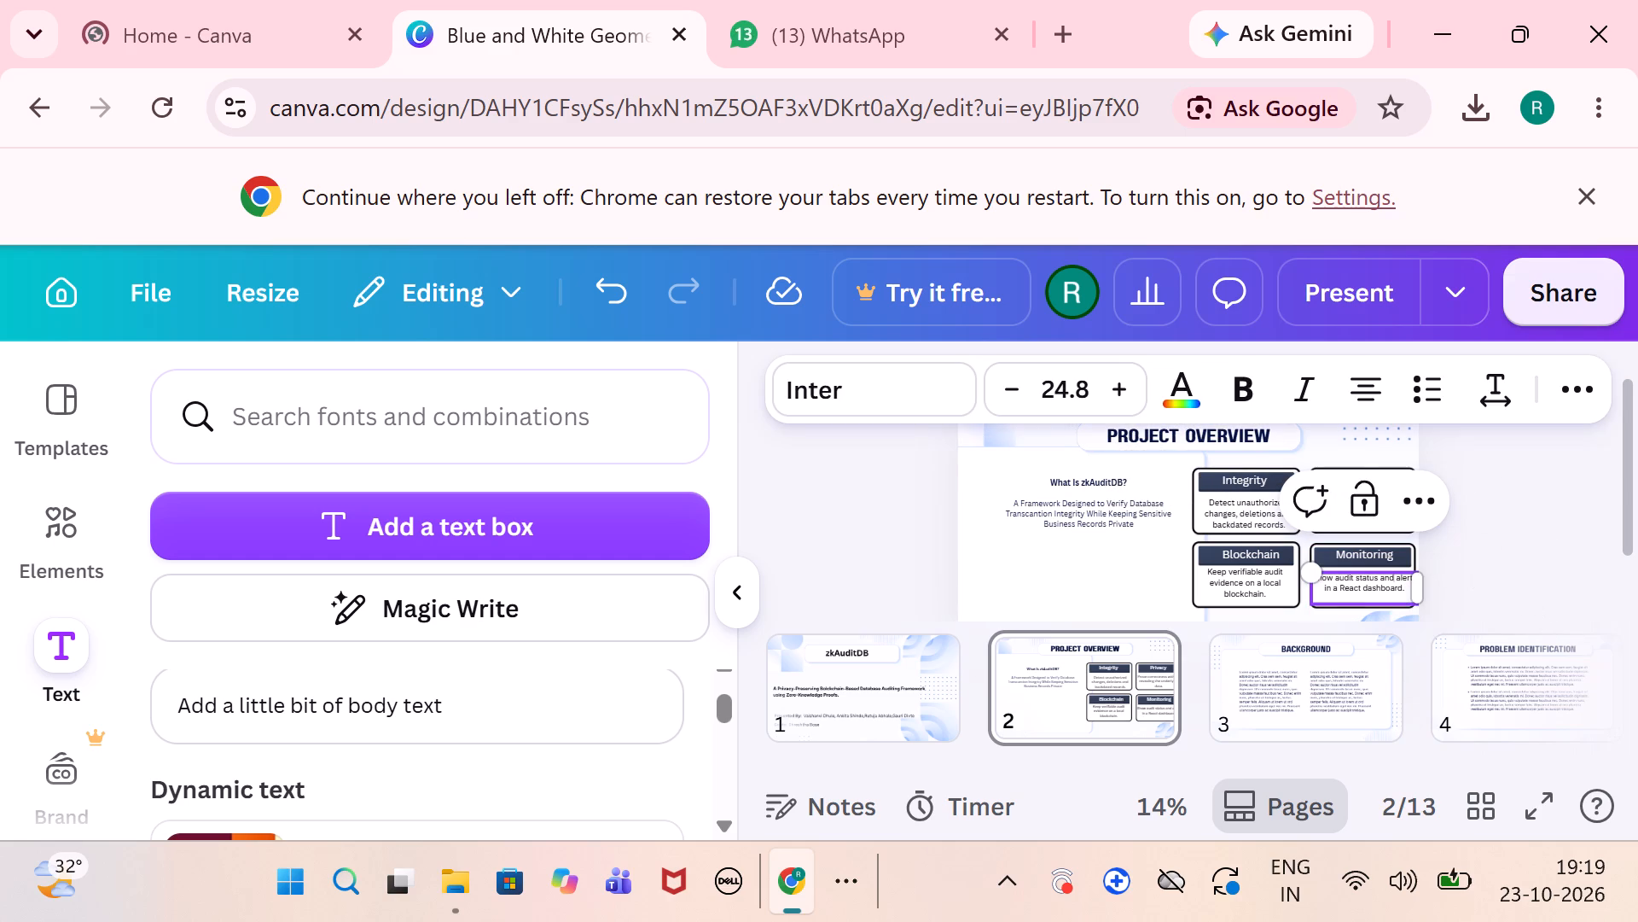
pyautogui.press('Return')
pyautogui.doubleClick(1506, 567)
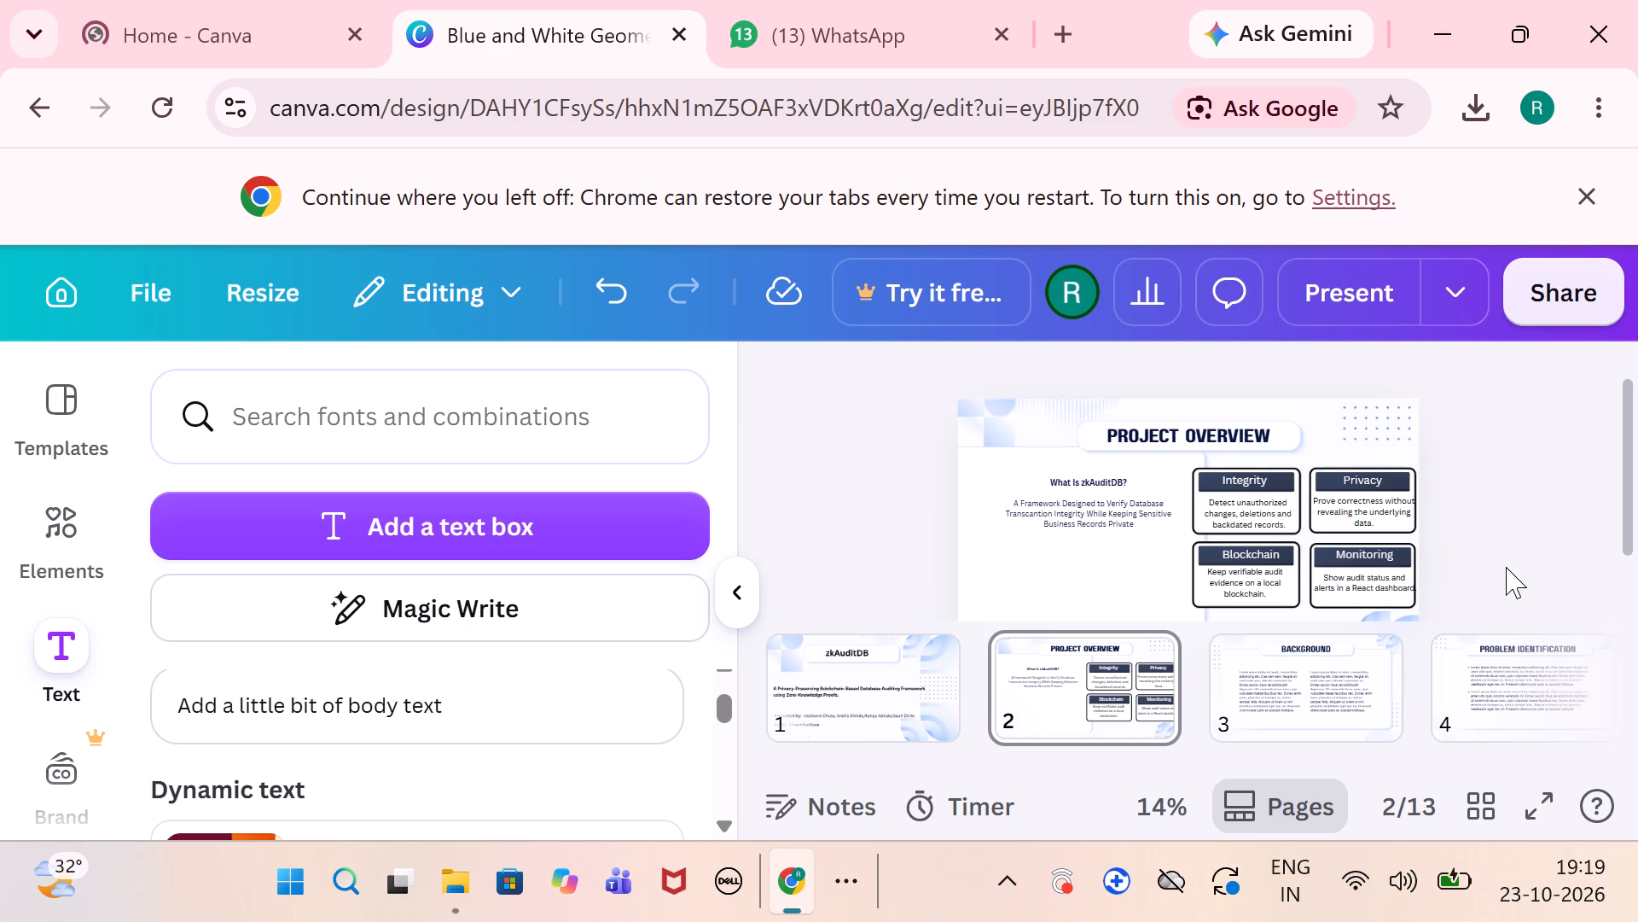
pyautogui.click(1368, 571)
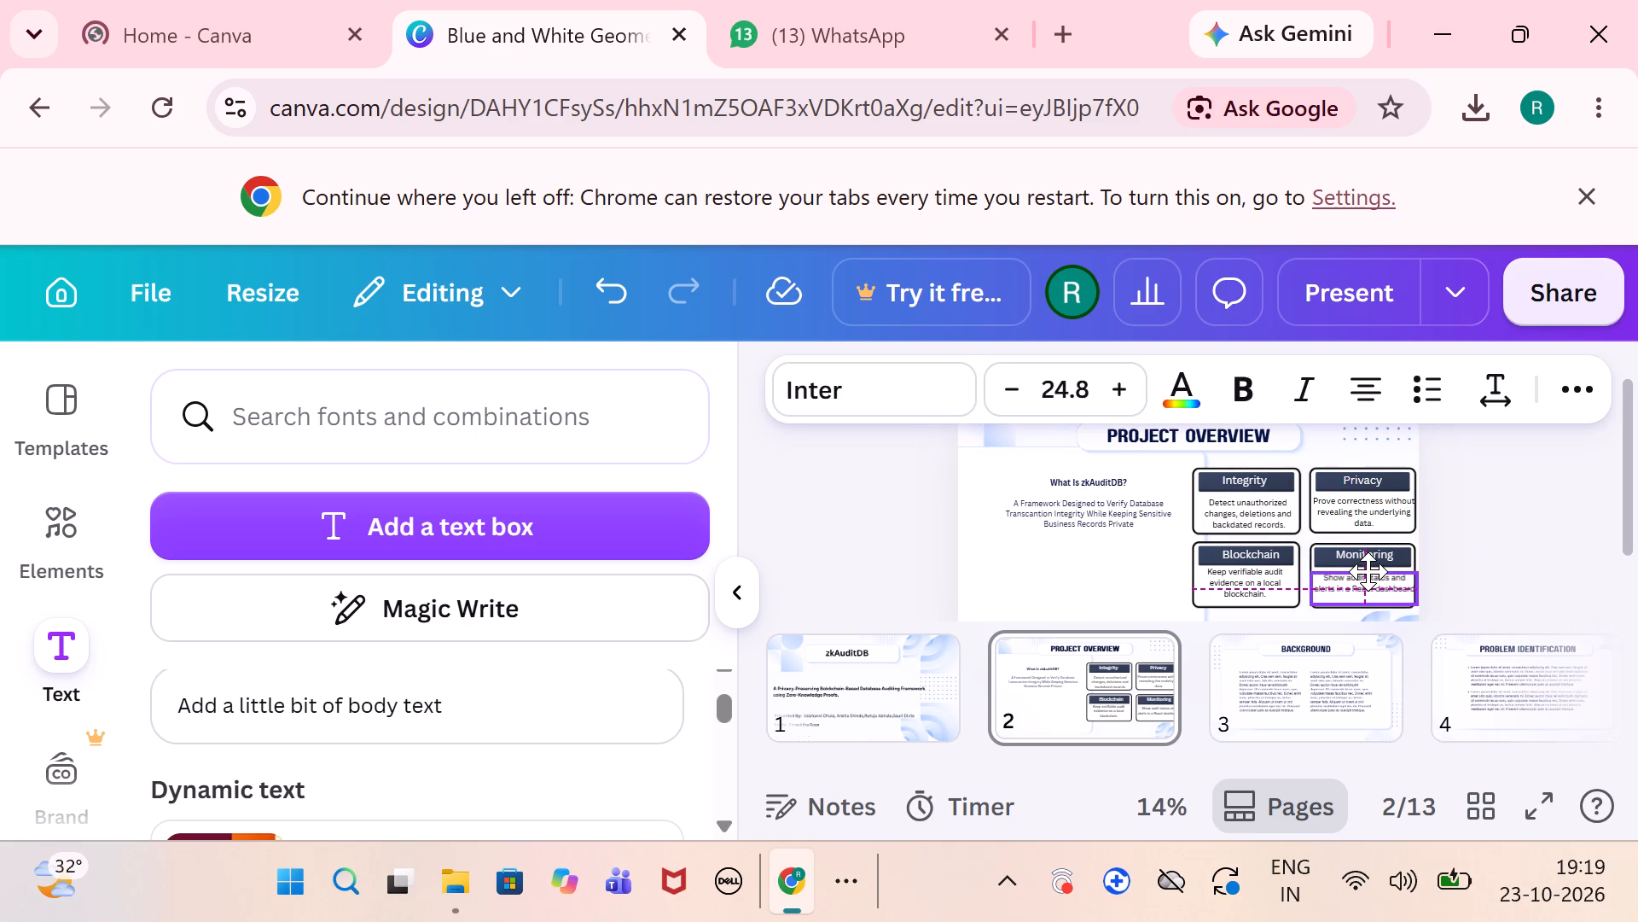
pyautogui.click(1527, 540)
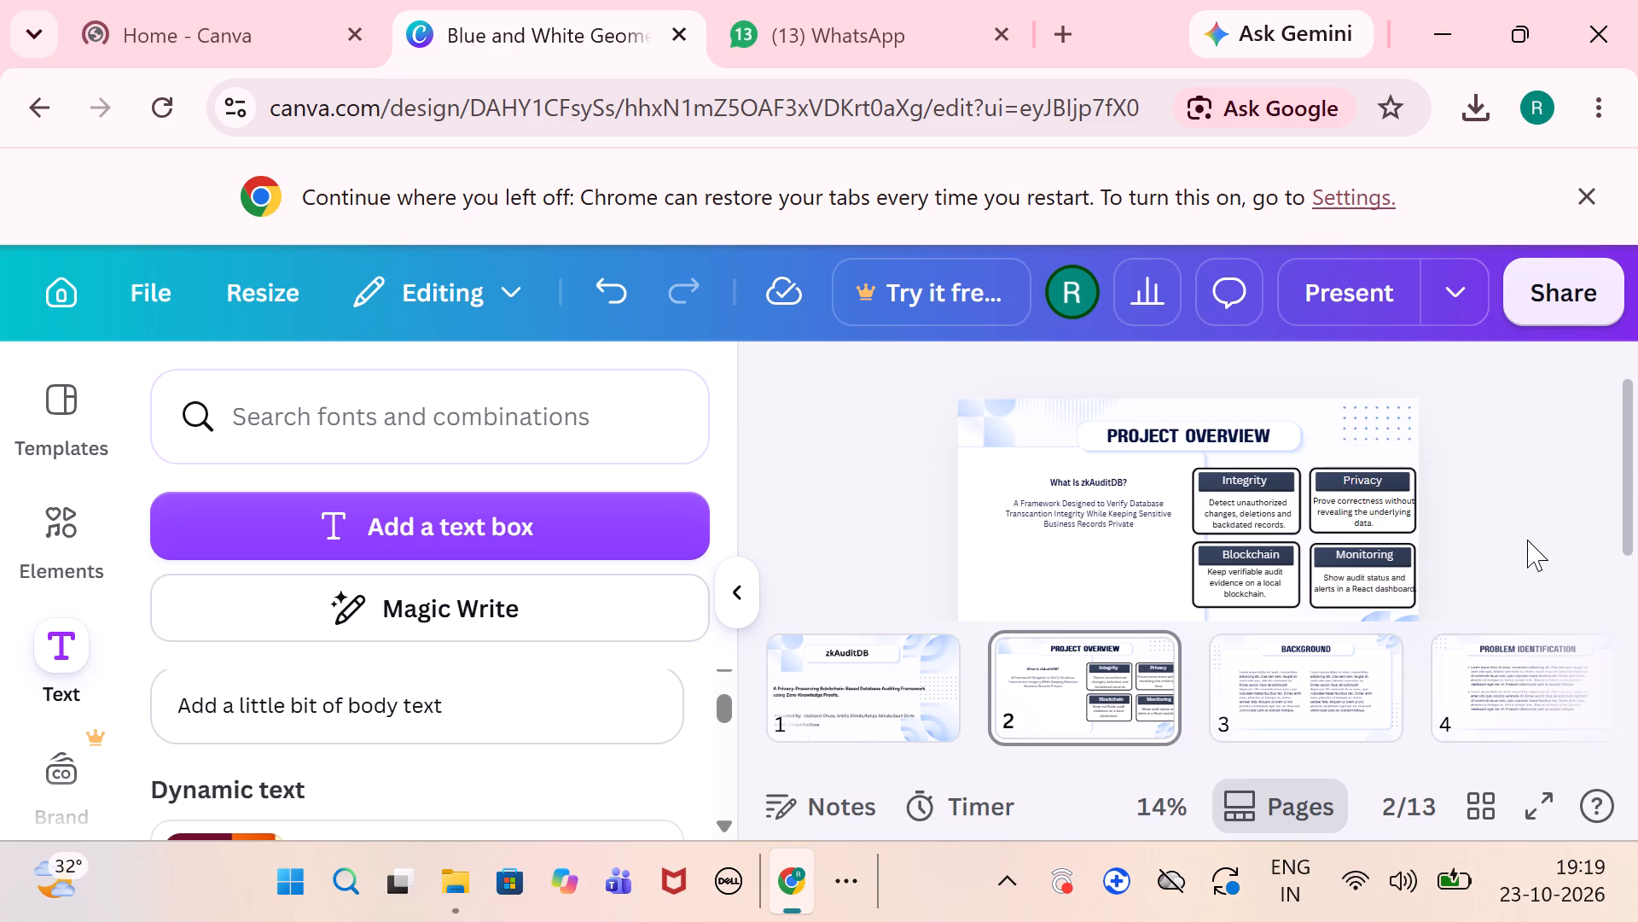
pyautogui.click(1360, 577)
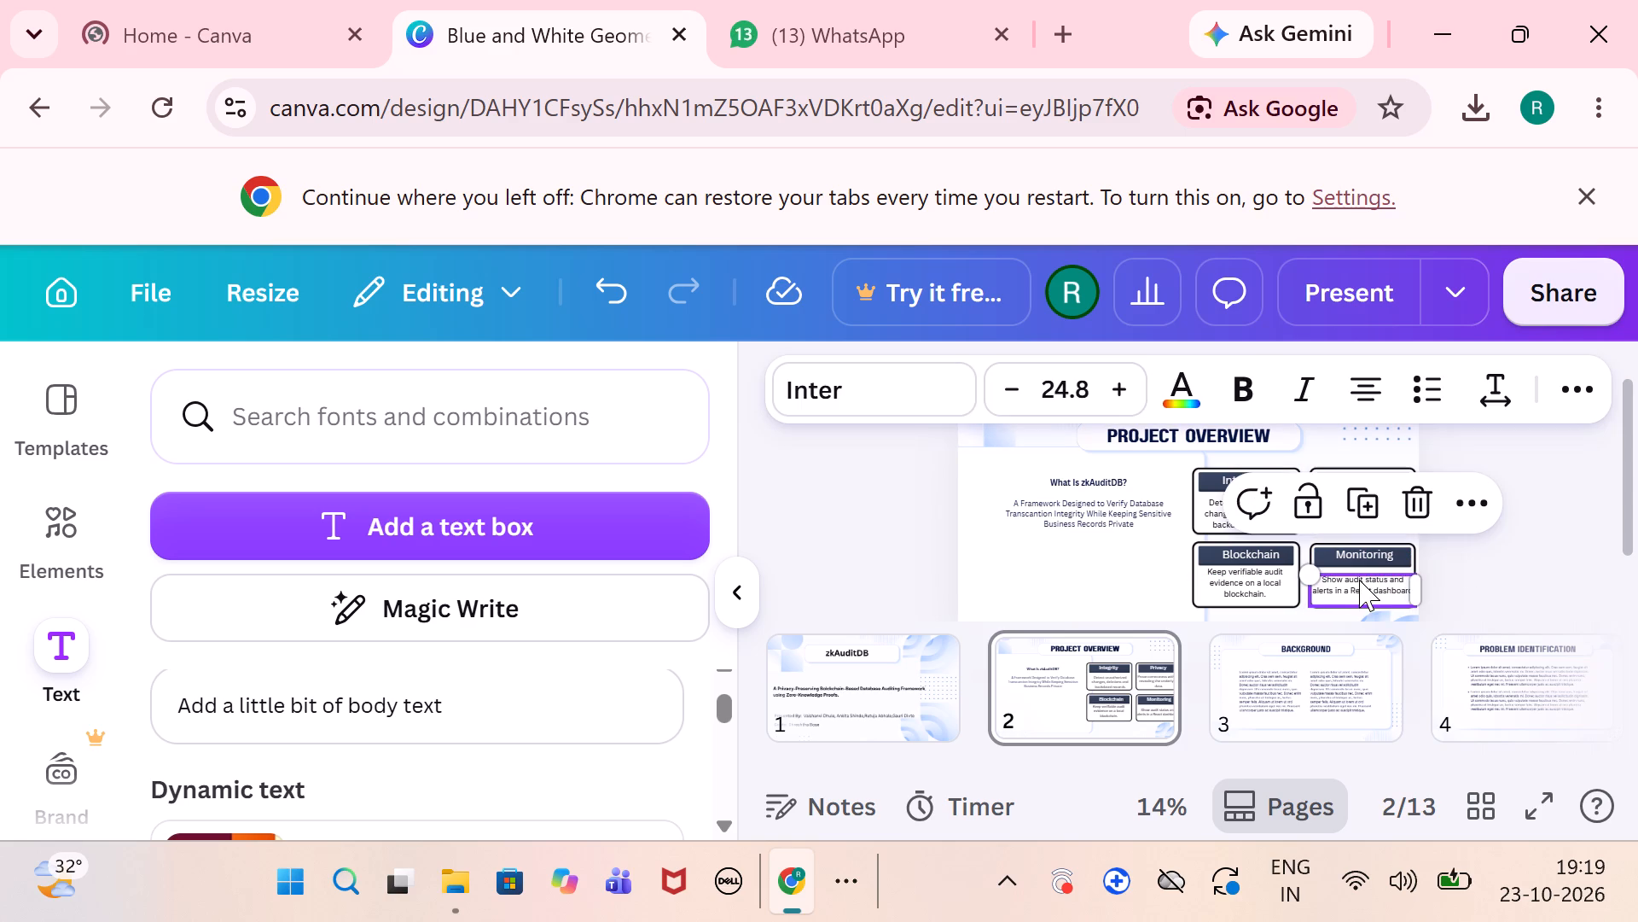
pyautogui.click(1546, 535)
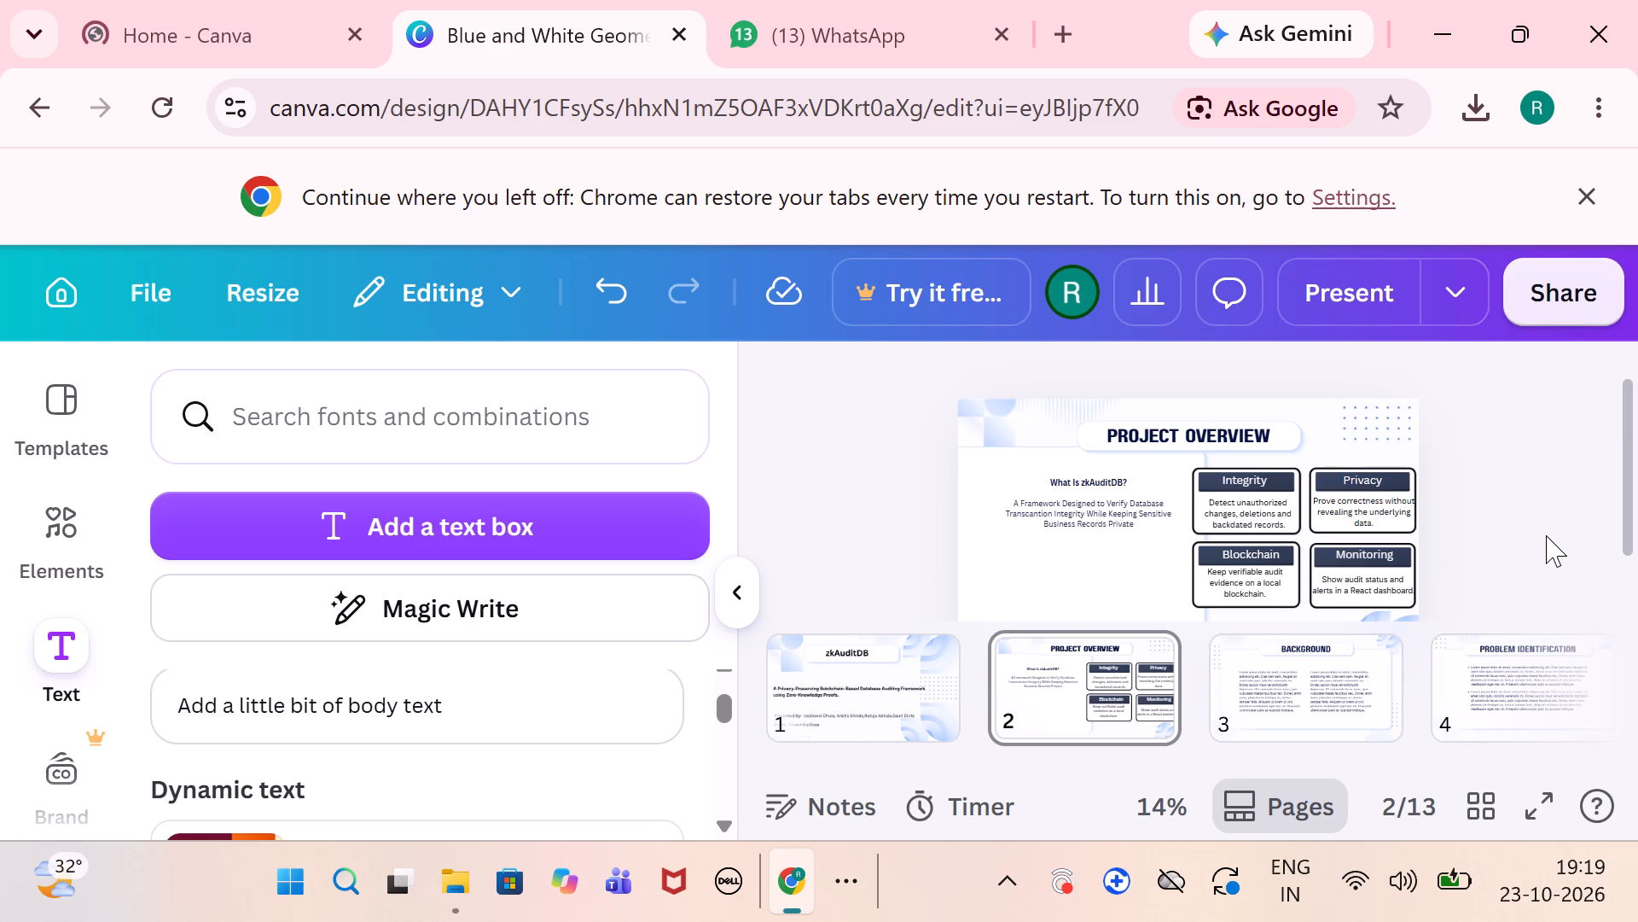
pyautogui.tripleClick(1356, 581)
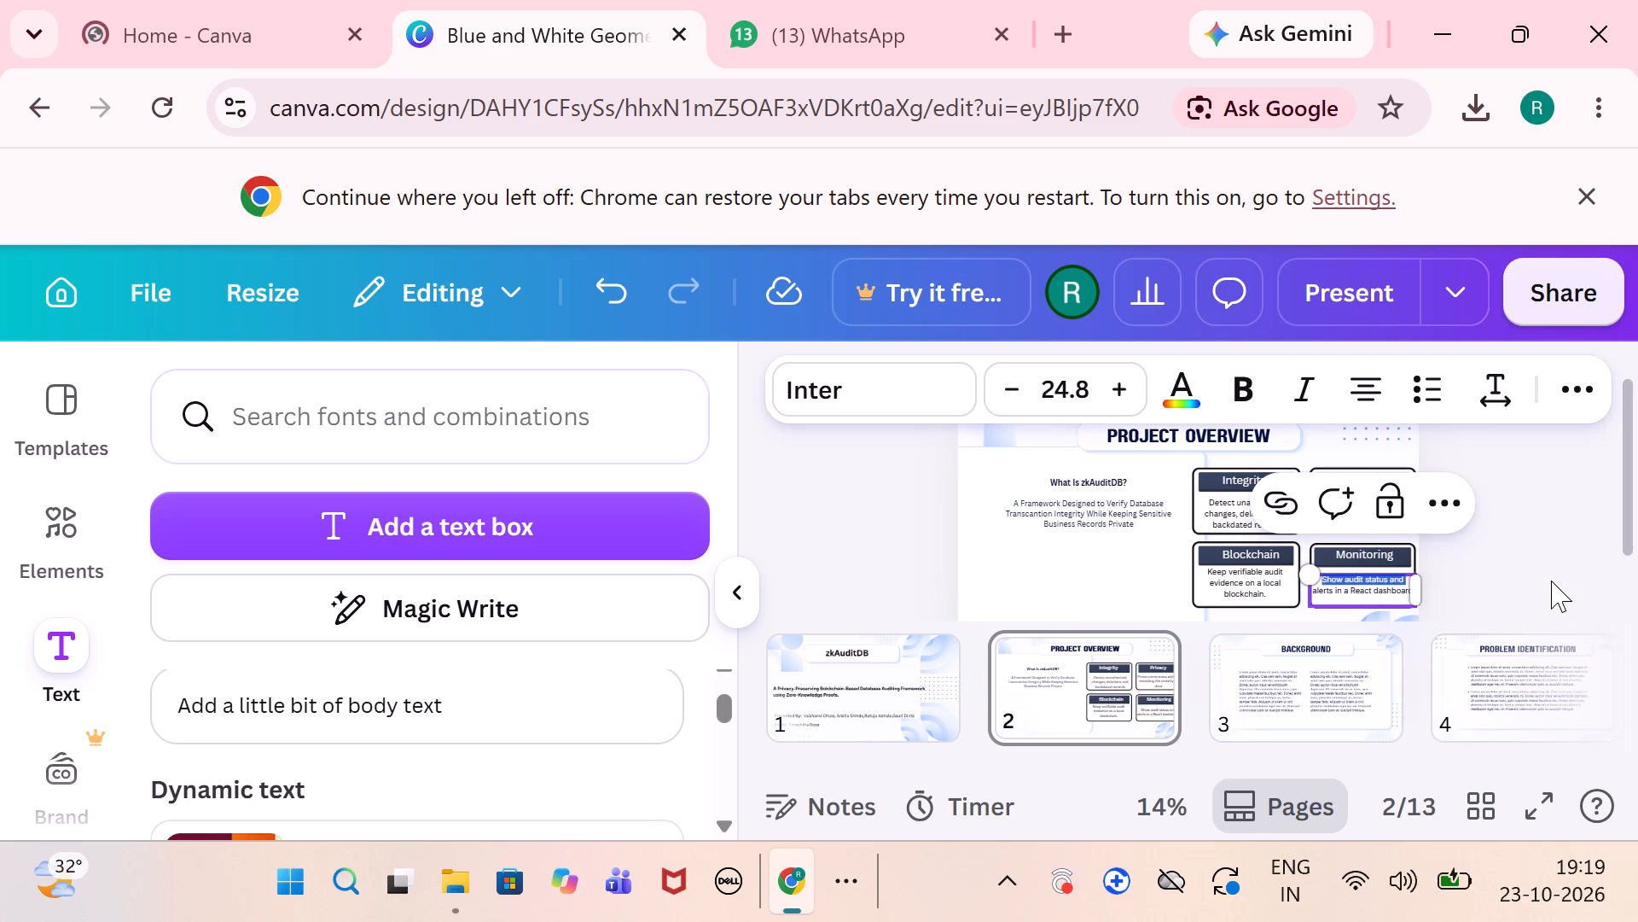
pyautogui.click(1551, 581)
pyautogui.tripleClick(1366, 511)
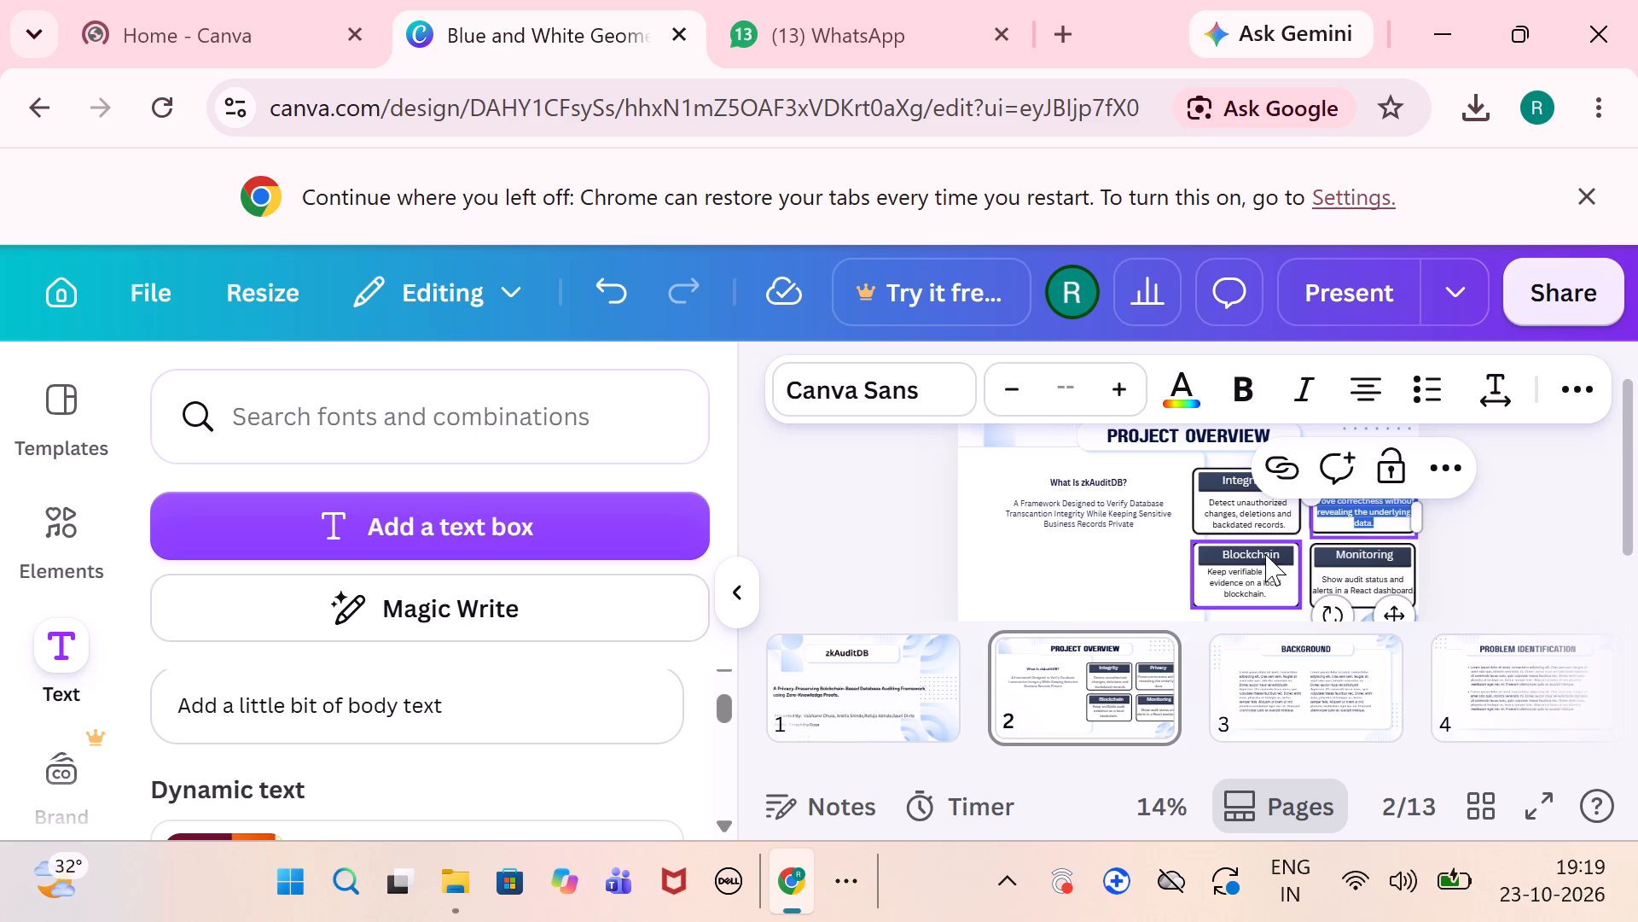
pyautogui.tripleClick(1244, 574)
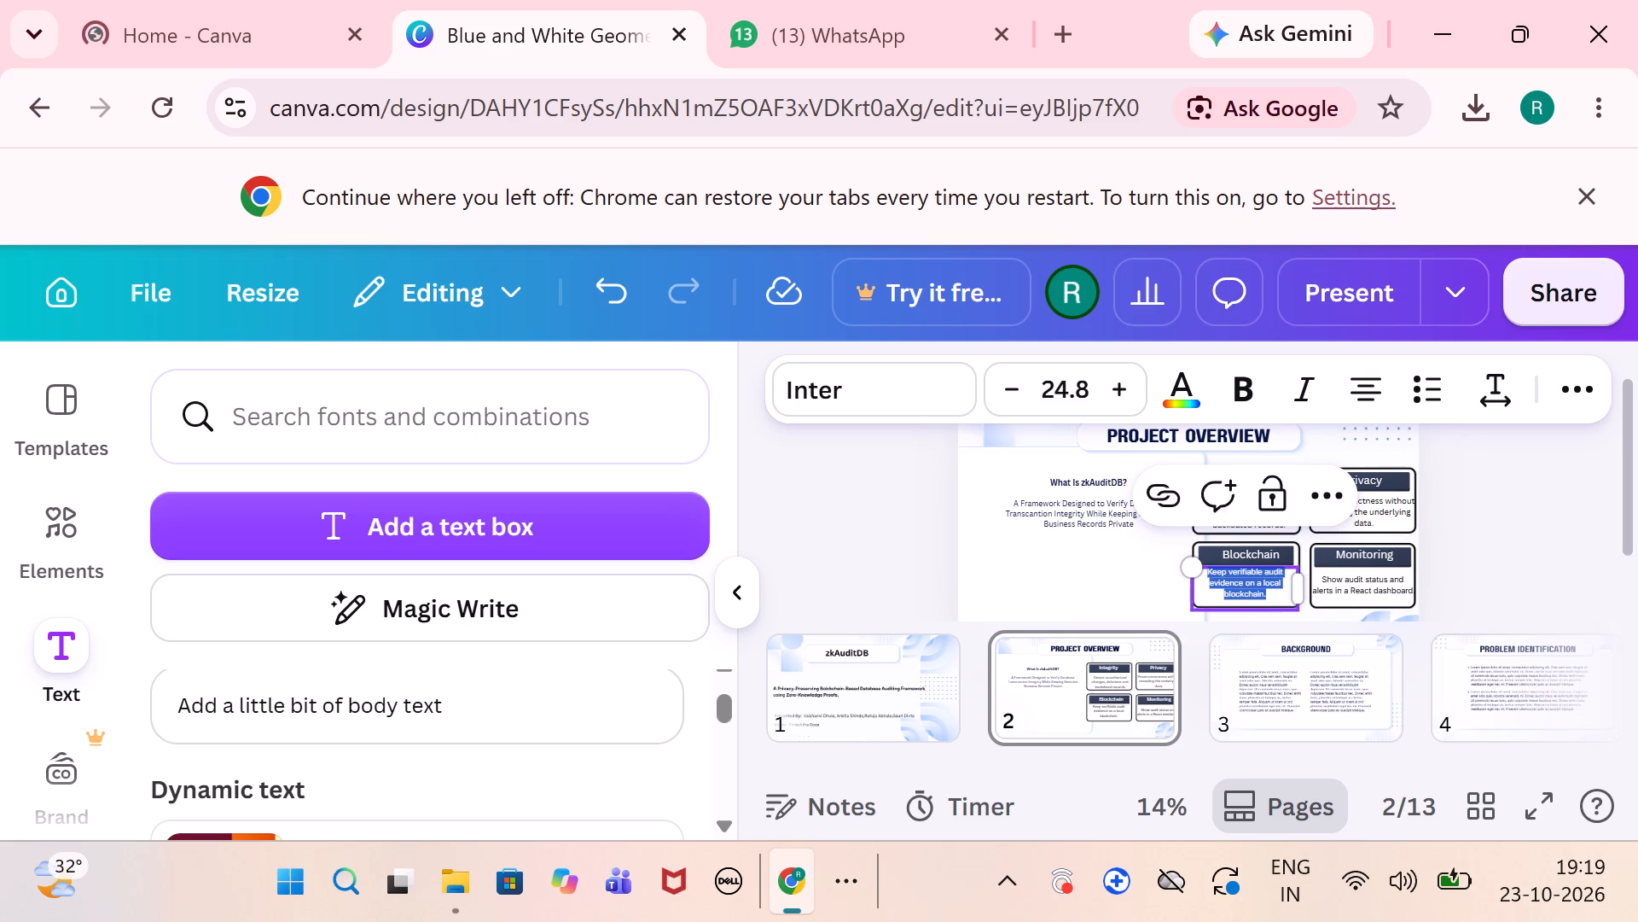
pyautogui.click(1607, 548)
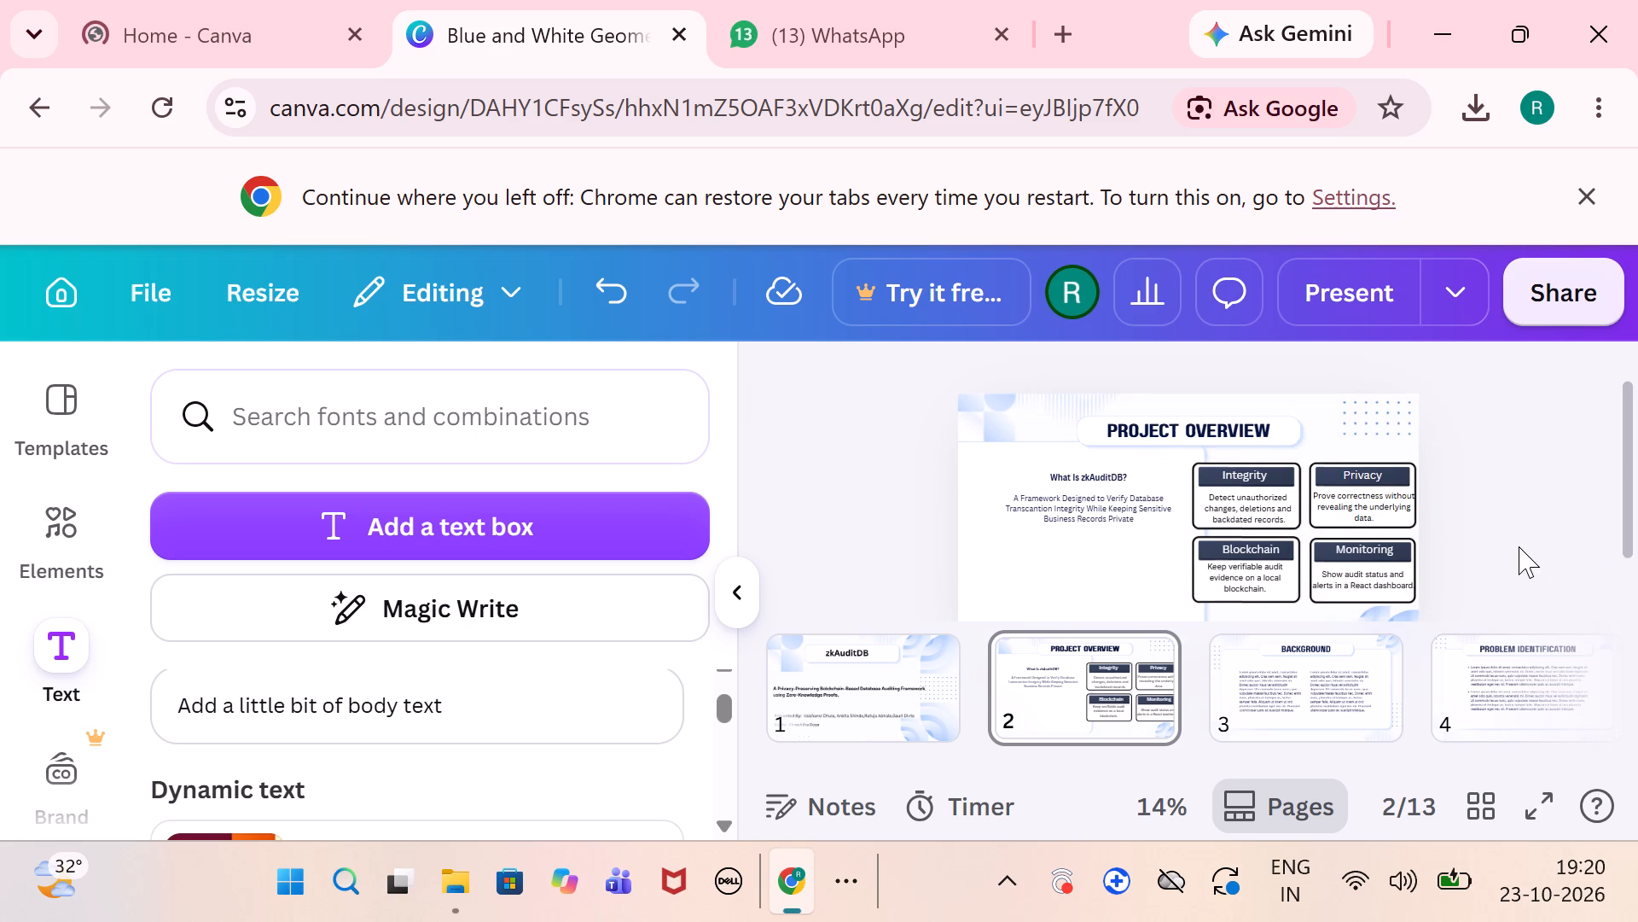
# Widen slide 2's white background panel to about 2,296 and shift it right so it extends behind all four boxes.
pyautogui.scroll(-1, 1584, 472)
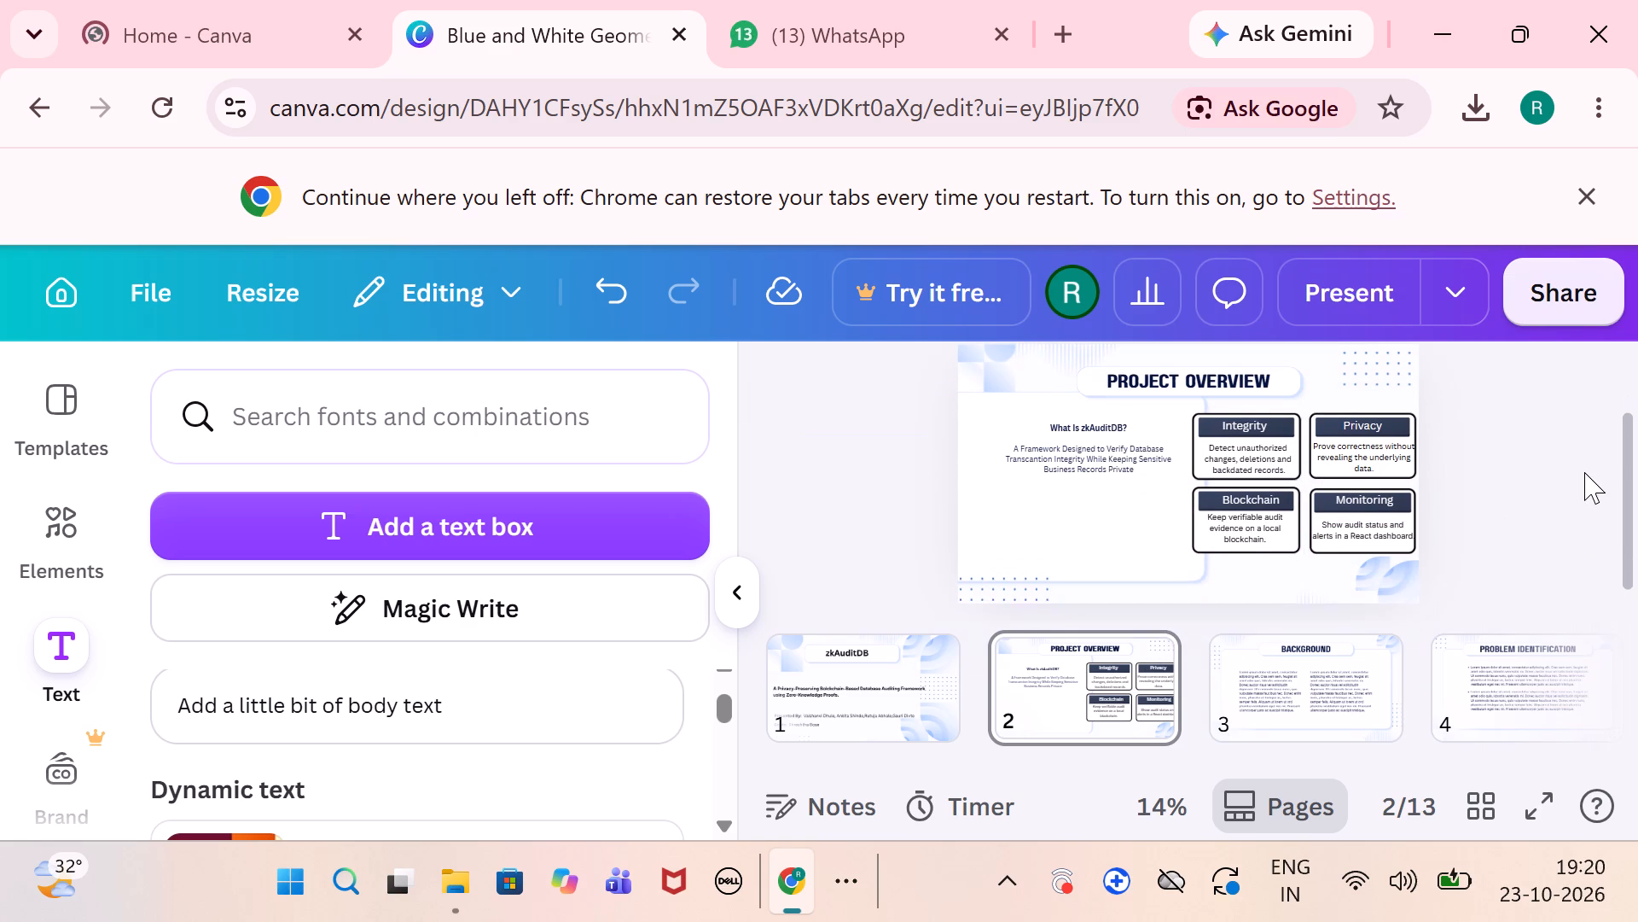
pyautogui.scroll(-1, 1584, 472)
pyautogui.click(1129, 557)
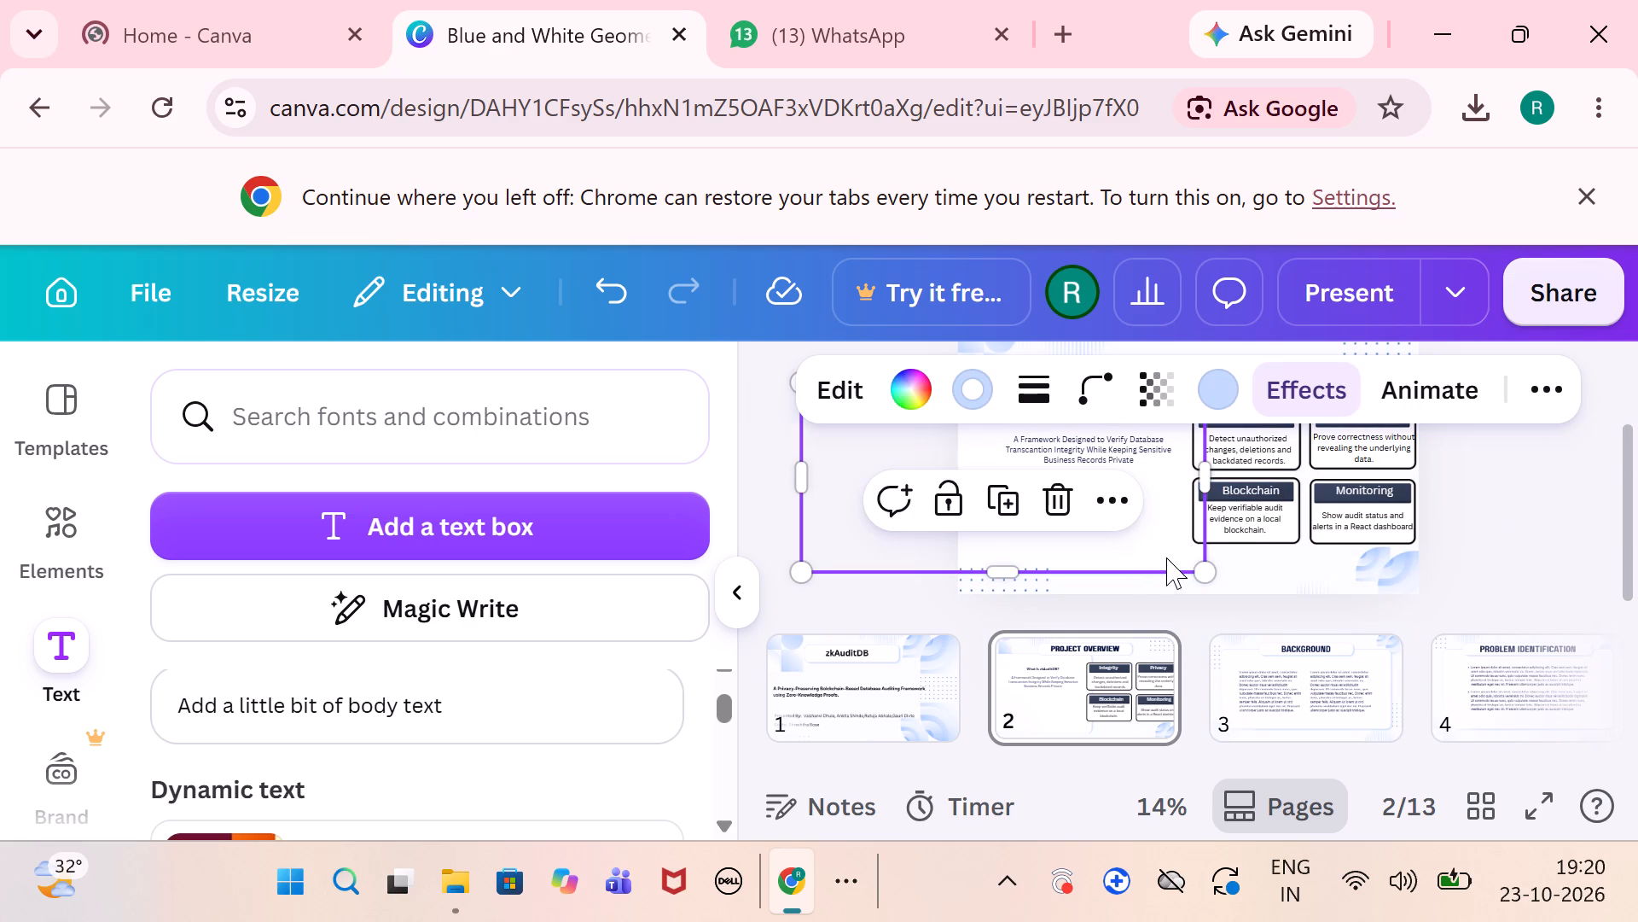
pyautogui.moveTo(1200, 564); pyautogui.dragTo(1272, 562)
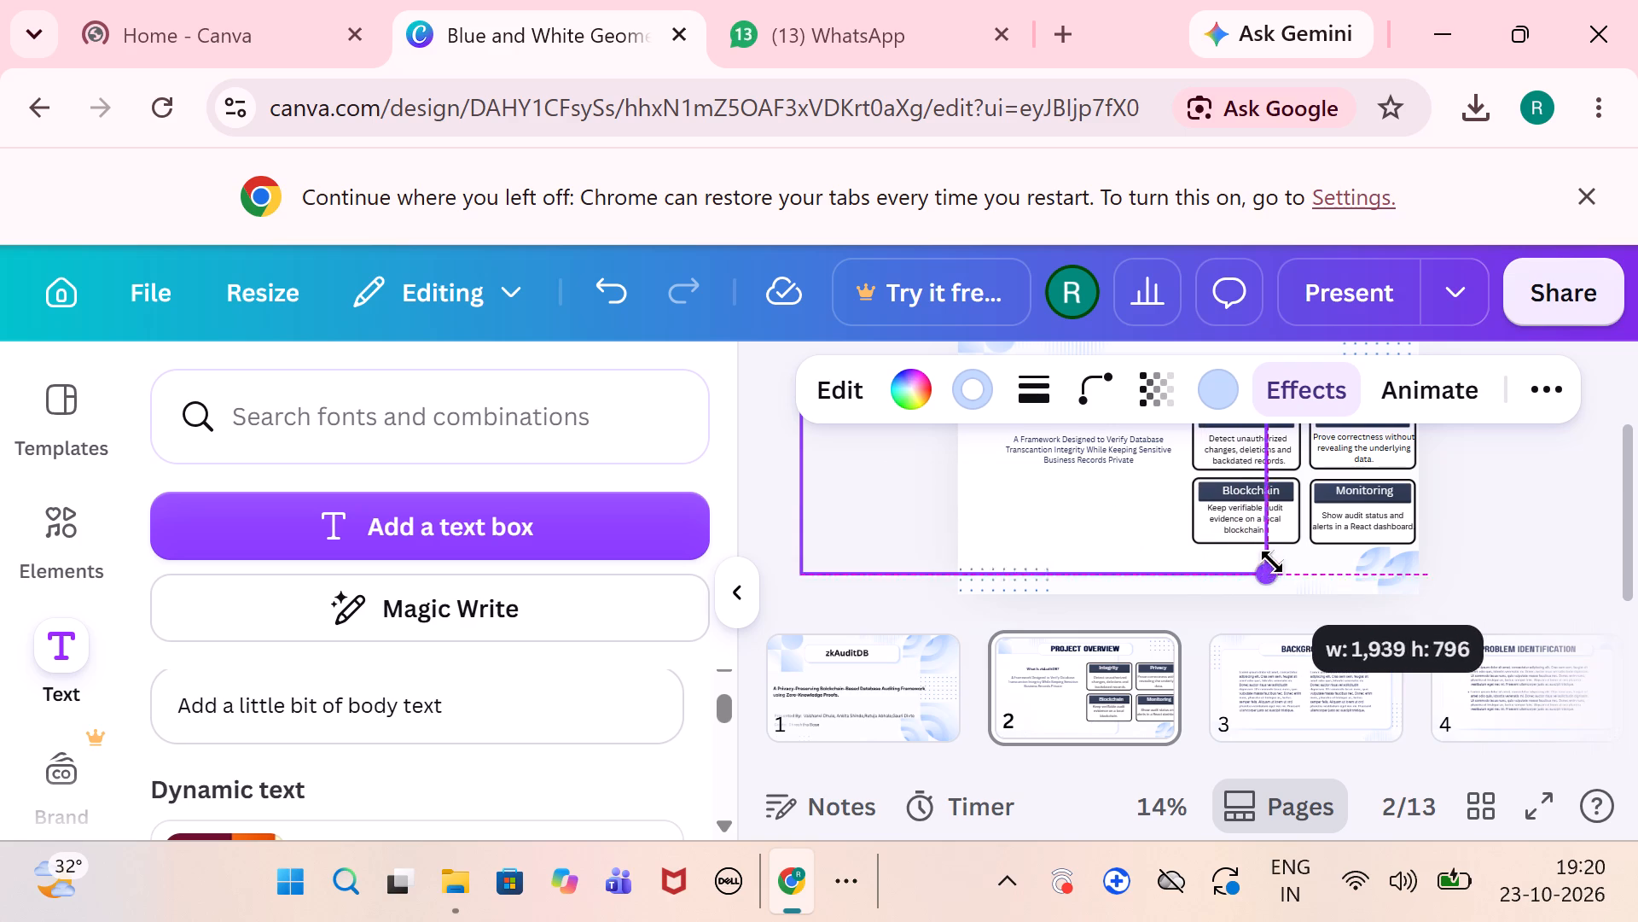
pyautogui.moveTo(1272, 562); pyautogui.dragTo(1346, 560)
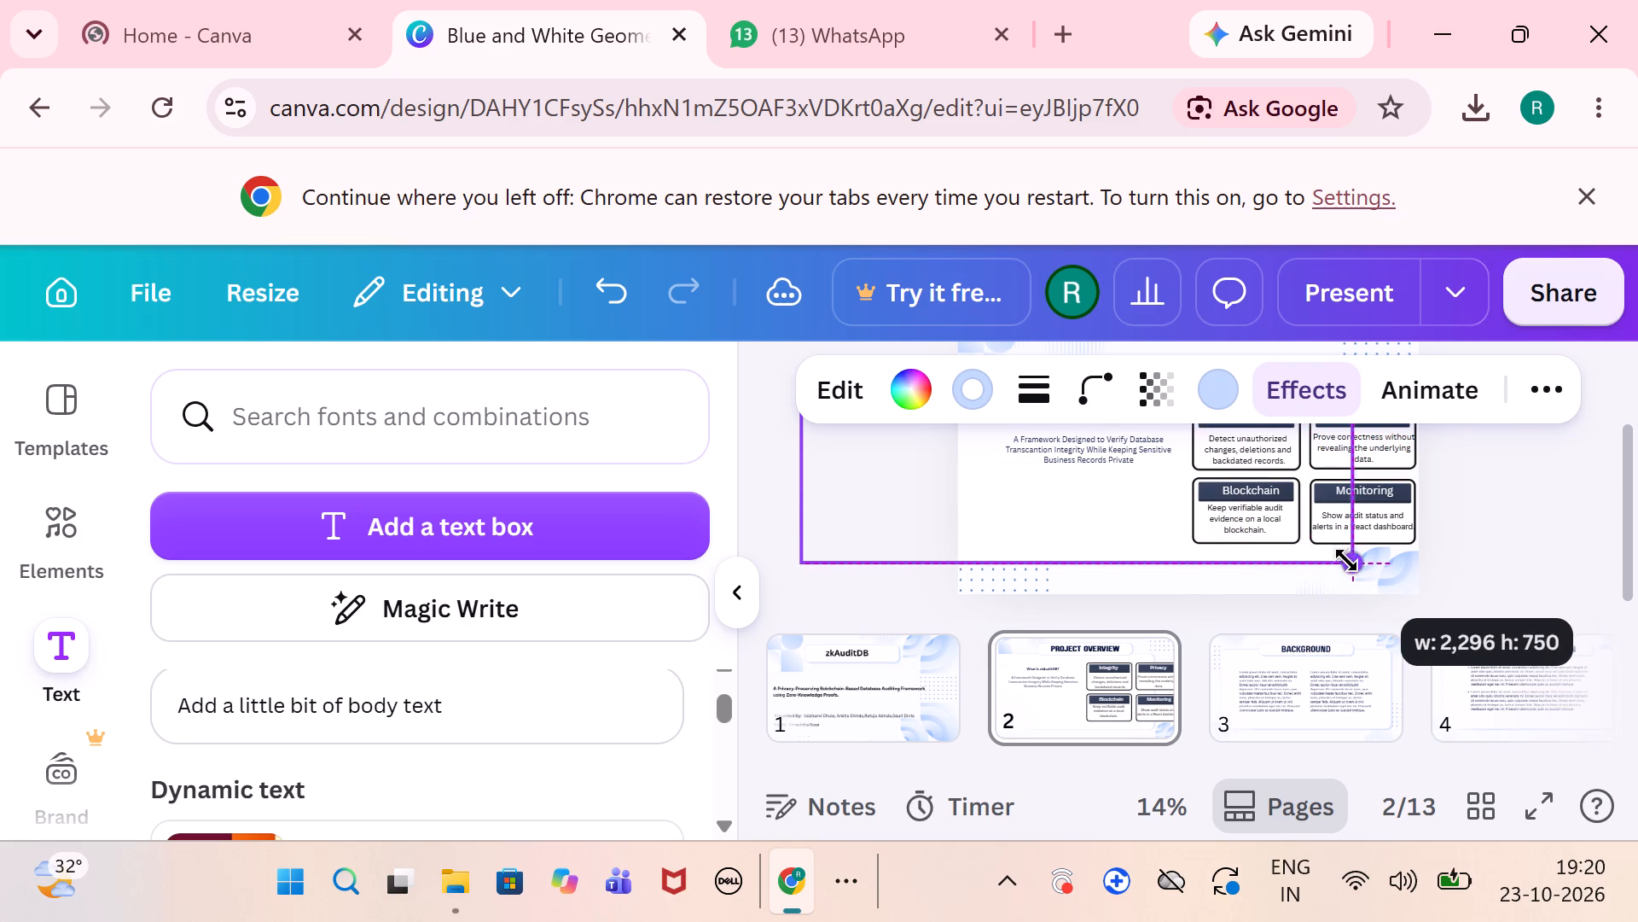
pyautogui.moveTo(1346, 560); pyautogui.dragTo(1347, 560)
pyautogui.click(1637, 485)
pyautogui.click(1554, 542)
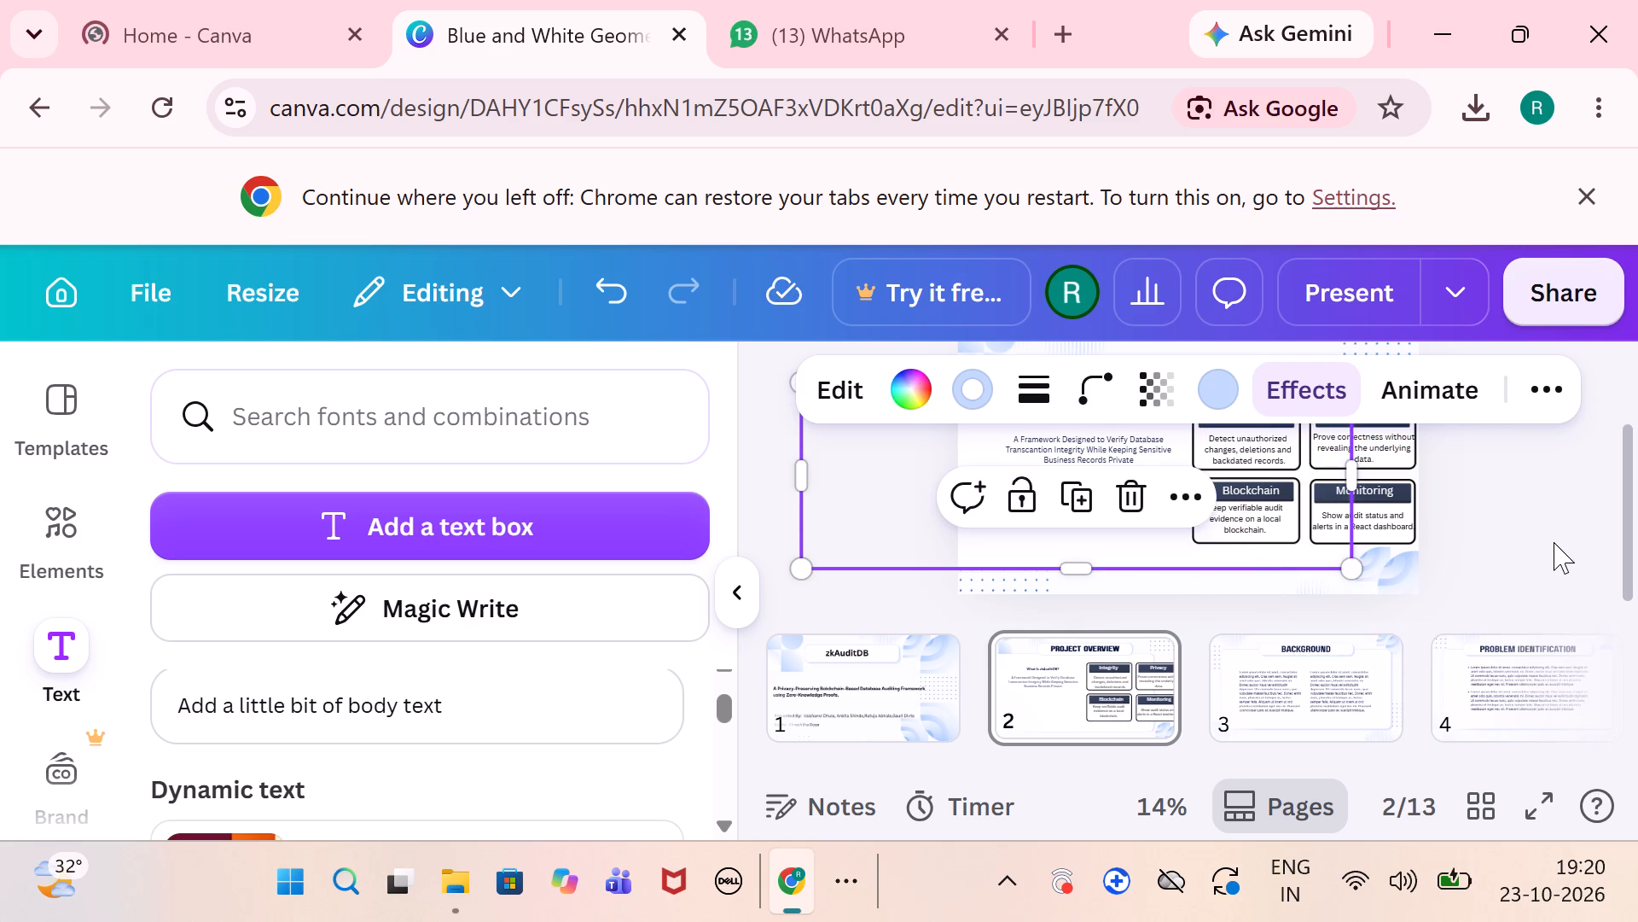
pyautogui.moveTo(1140, 529); pyautogui.dragTo(1227, 523)
pyautogui.click(1467, 552)
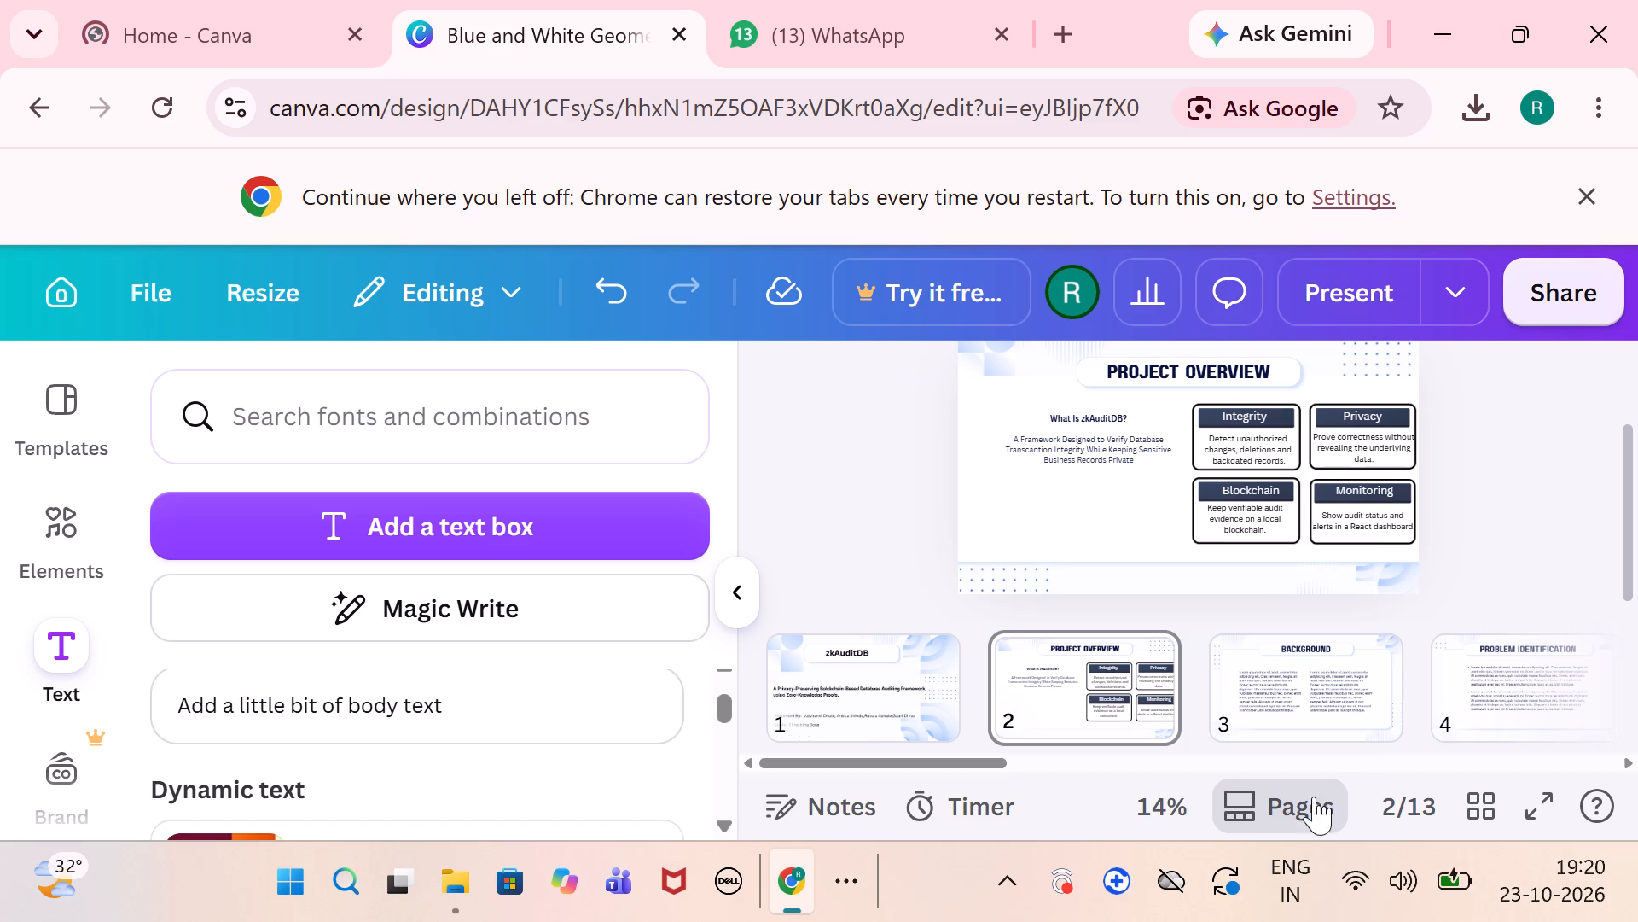
# Switch to the zkAuditDB PowerPoint deck to review slide 2's content, and return to the Canva design.
pyautogui.click(452, 892)
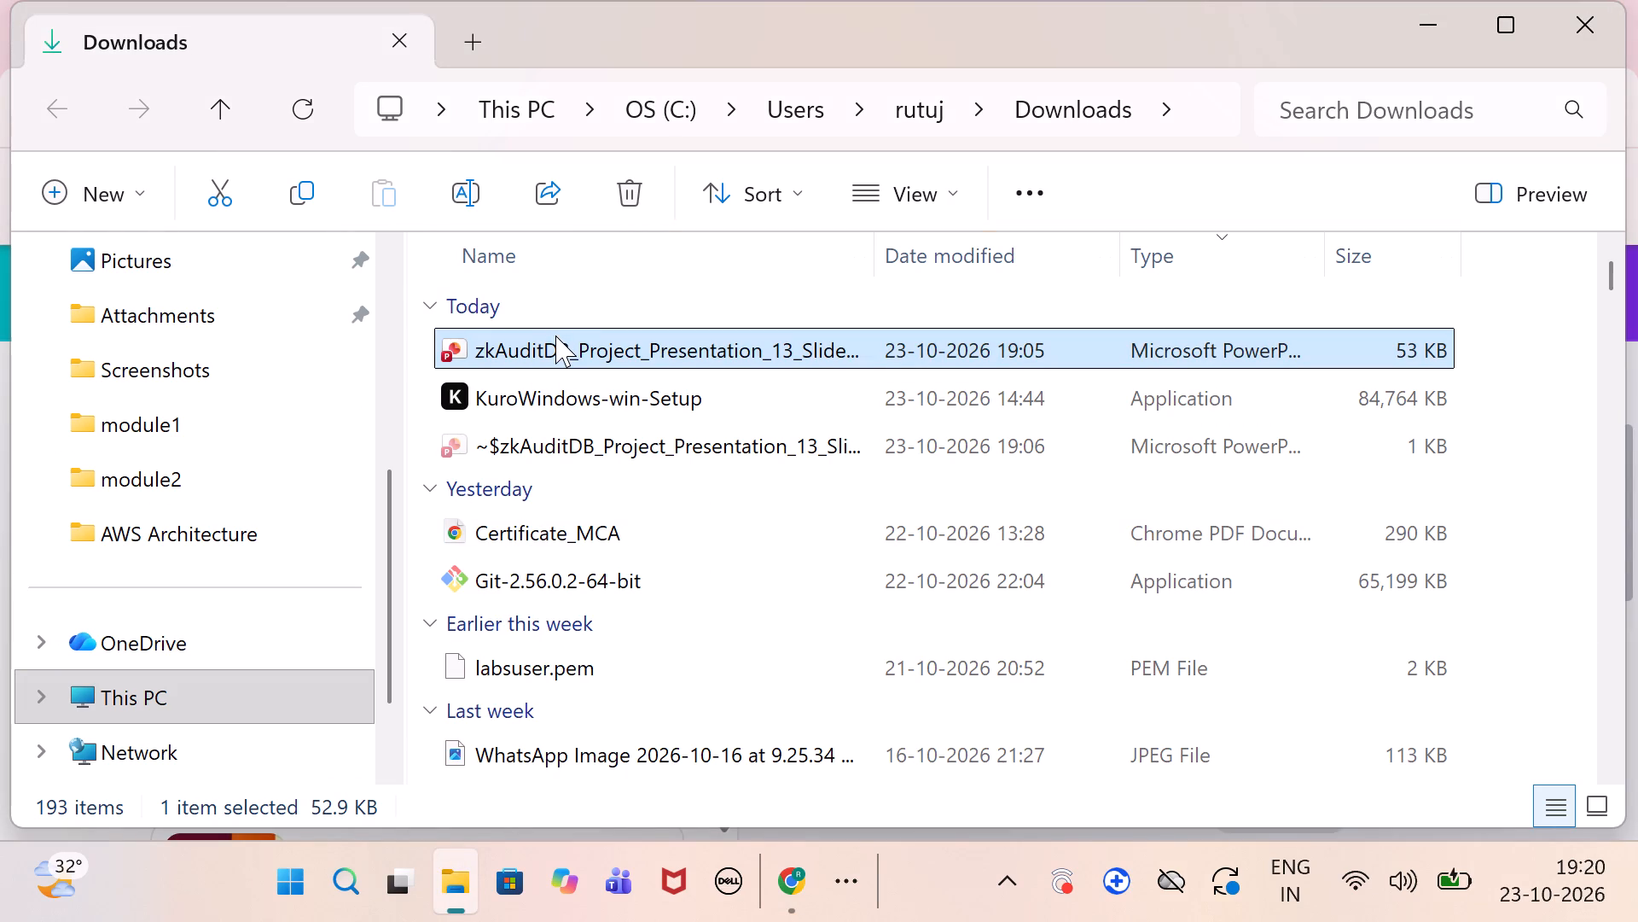
pyautogui.doubleClick(555, 336)
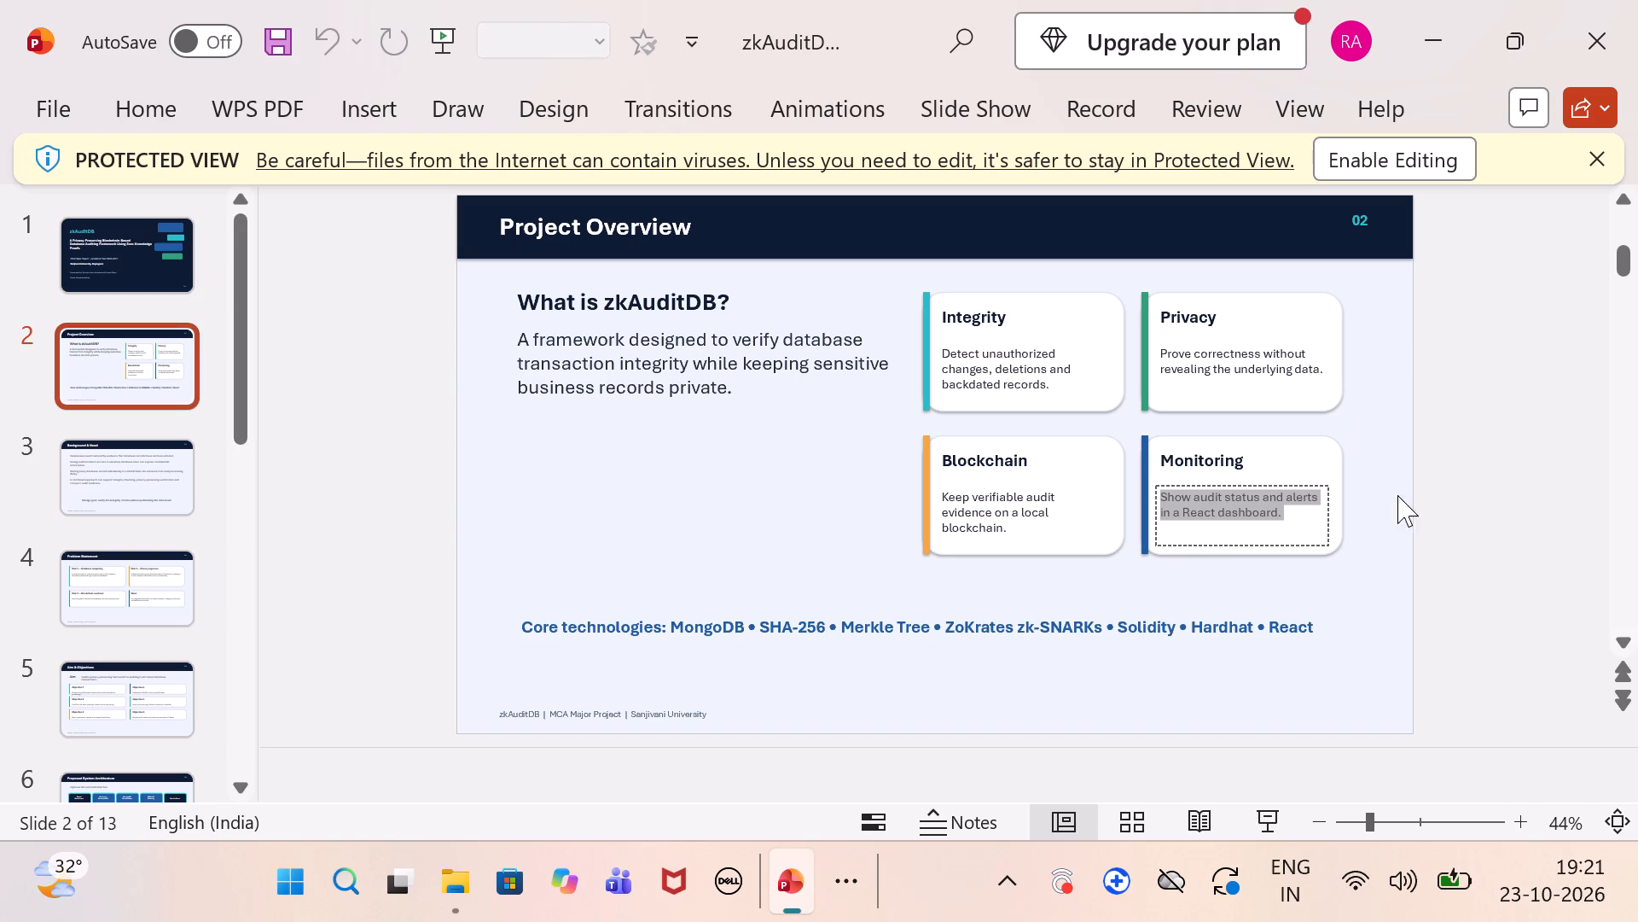
pyautogui.click(1511, 509)
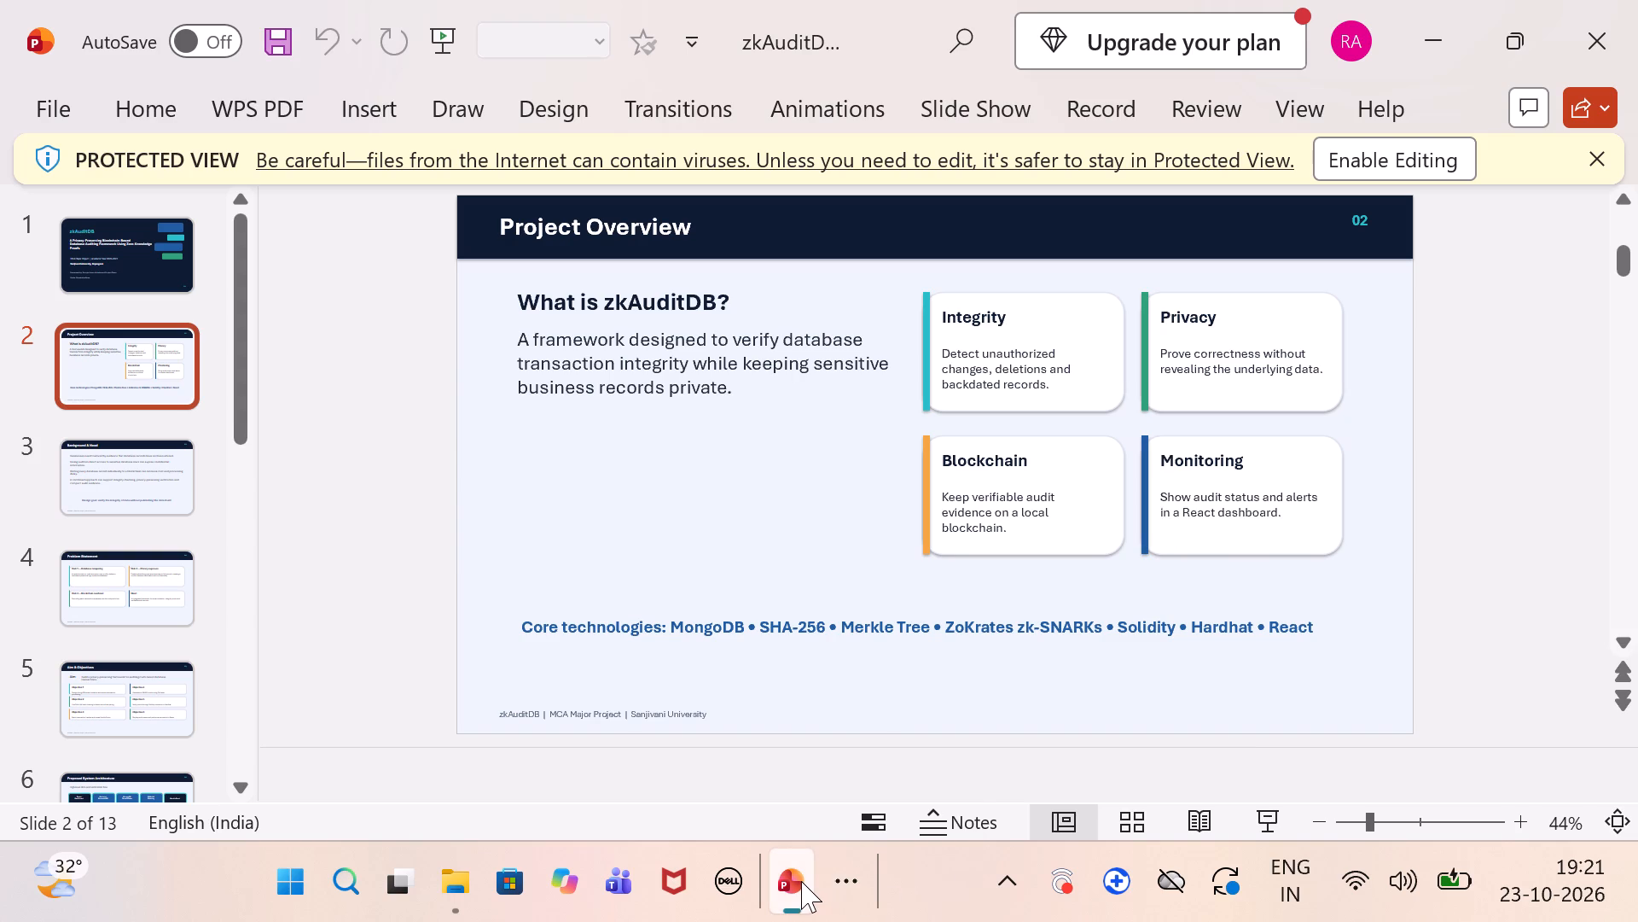
pyautogui.click(839, 704)
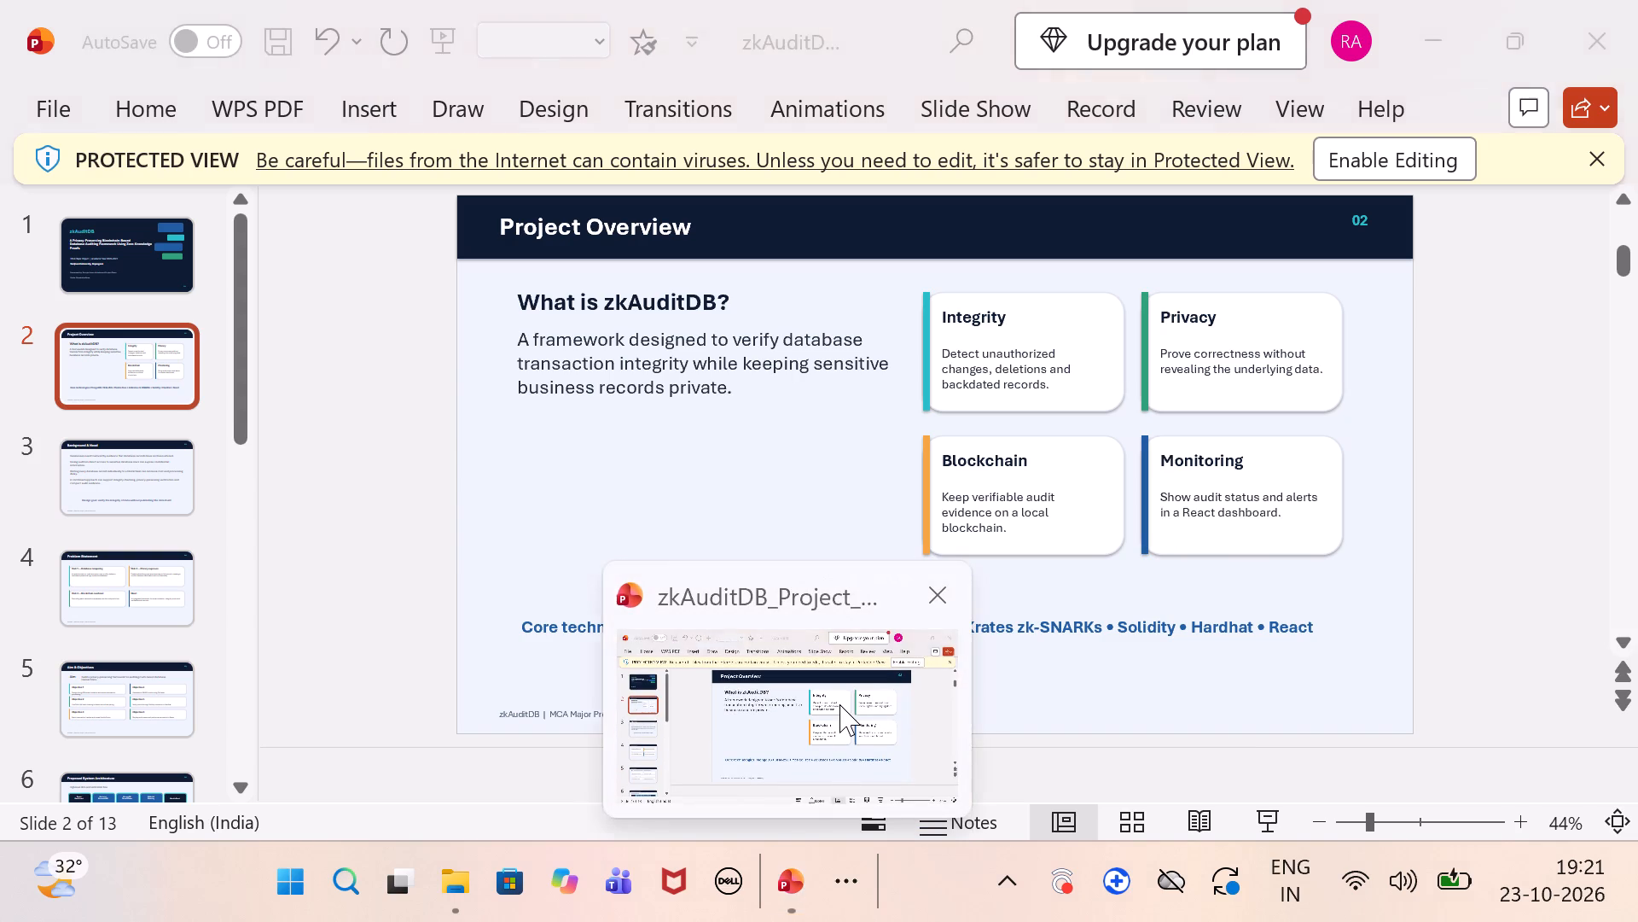
pyautogui.click(857, 883)
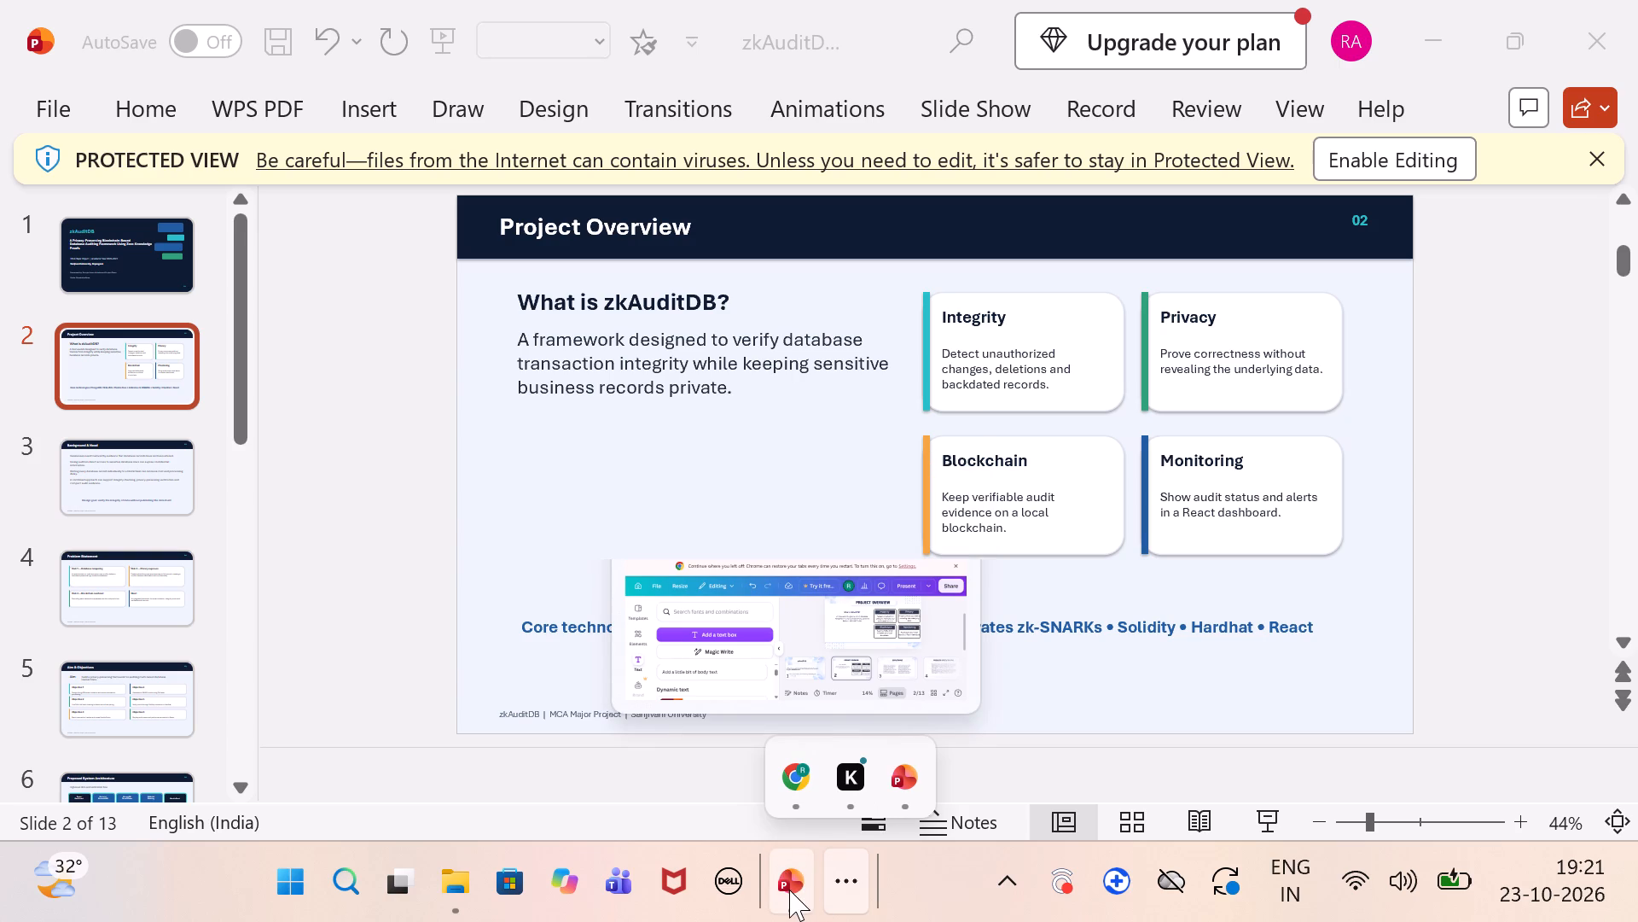
pyautogui.click(832, 890)
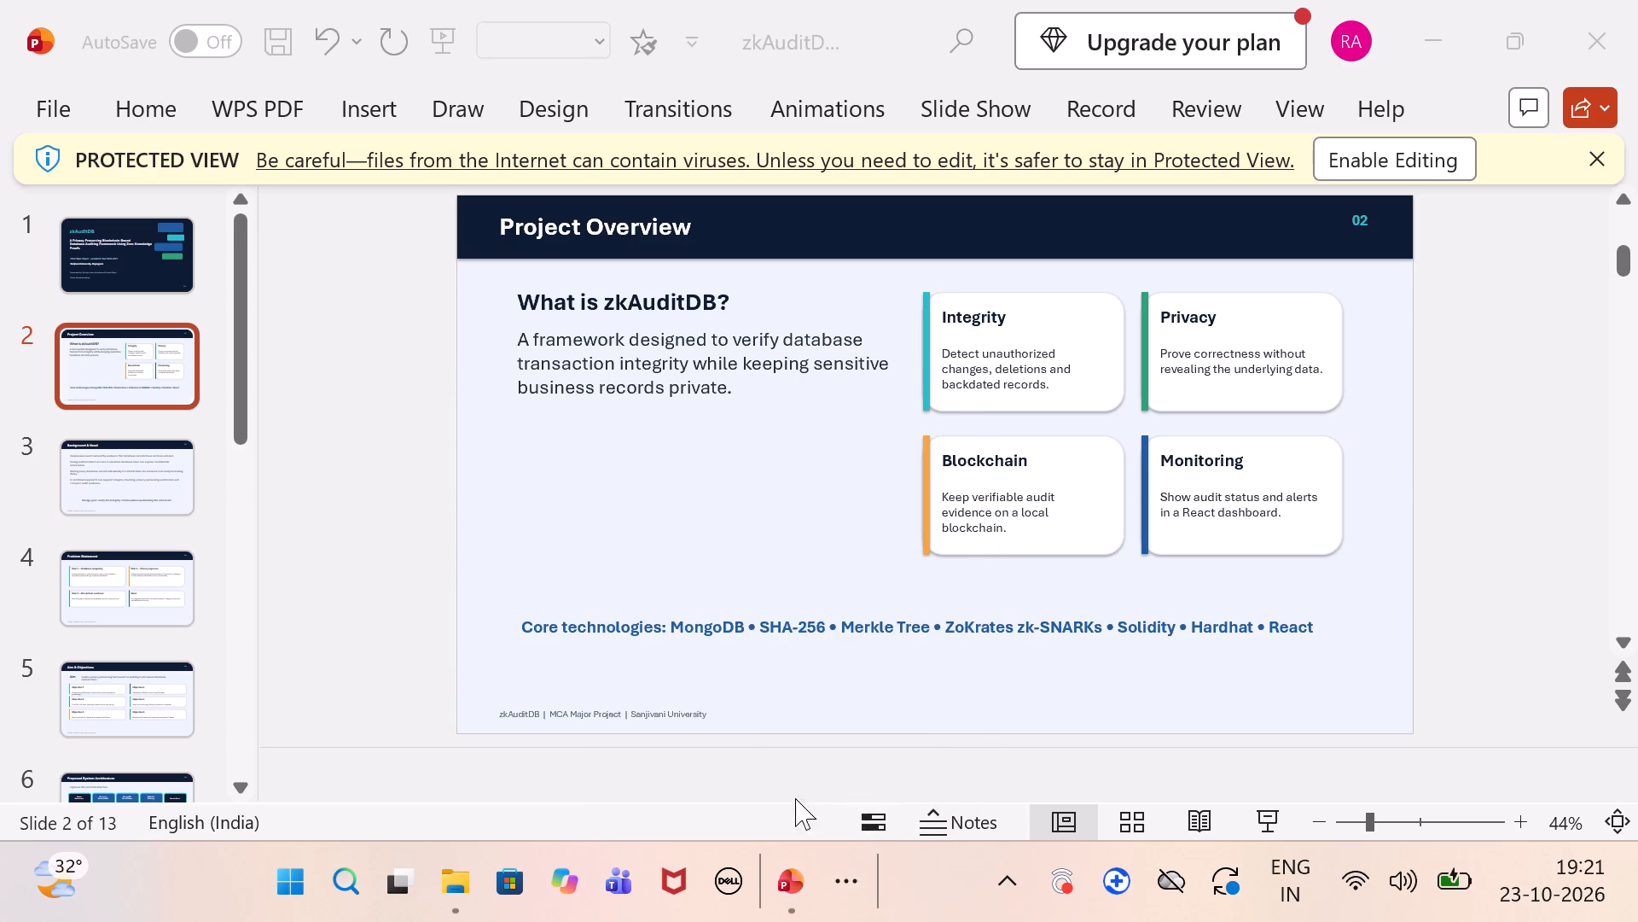
pyautogui.click(845, 877)
pyautogui.click(798, 785)
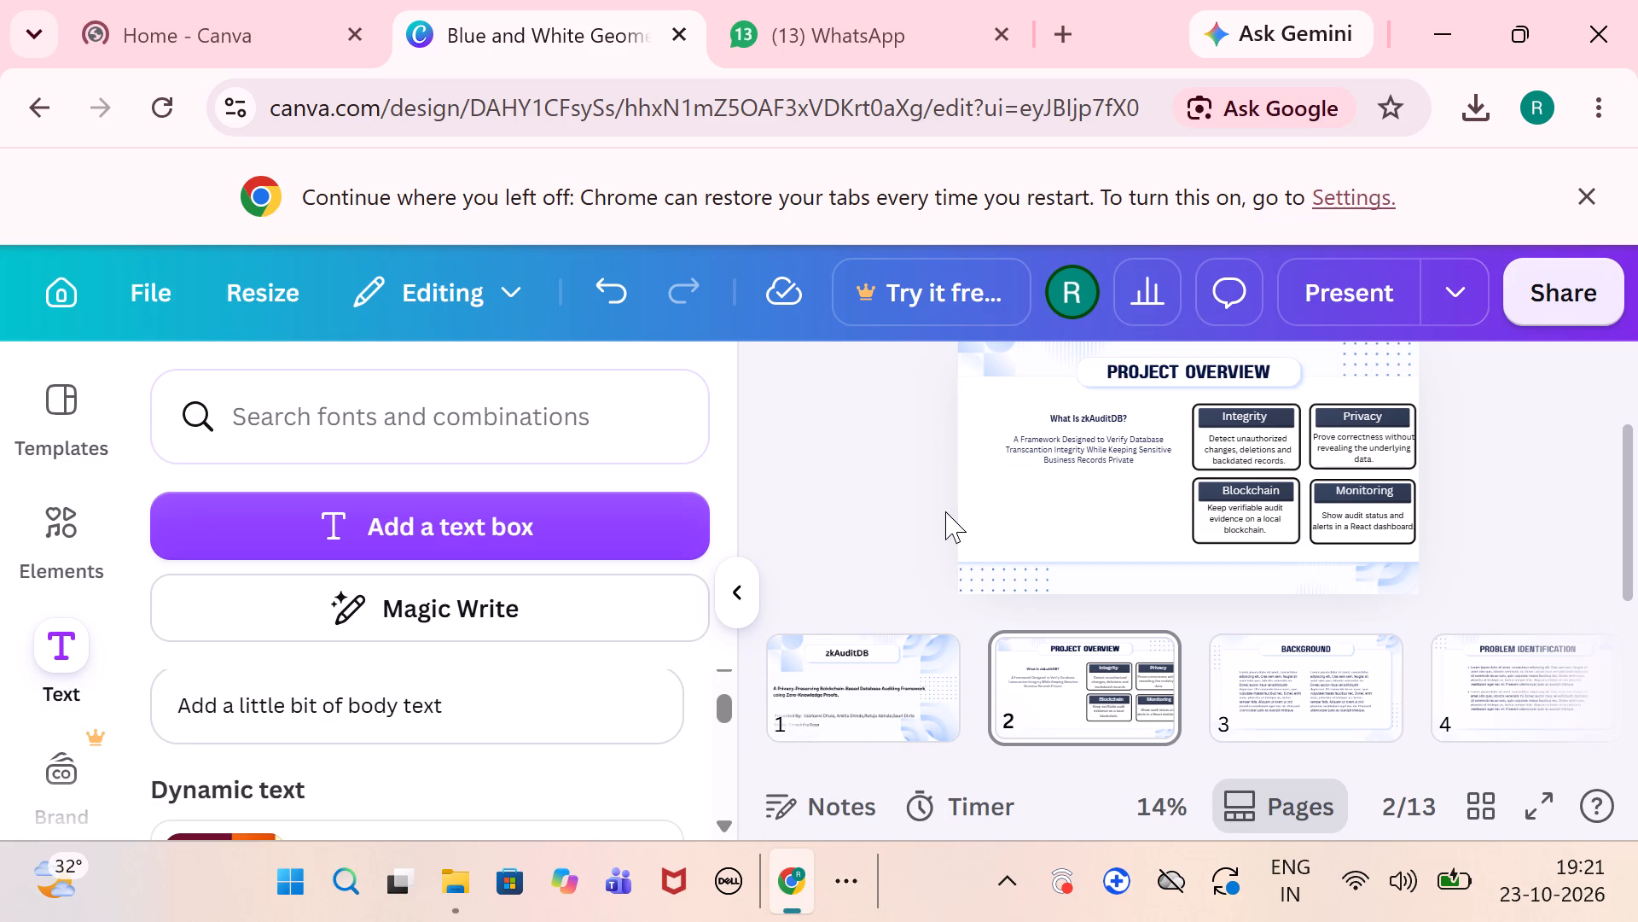
# Save the Canva design.
pyautogui.hotkey('ctrl', 's')
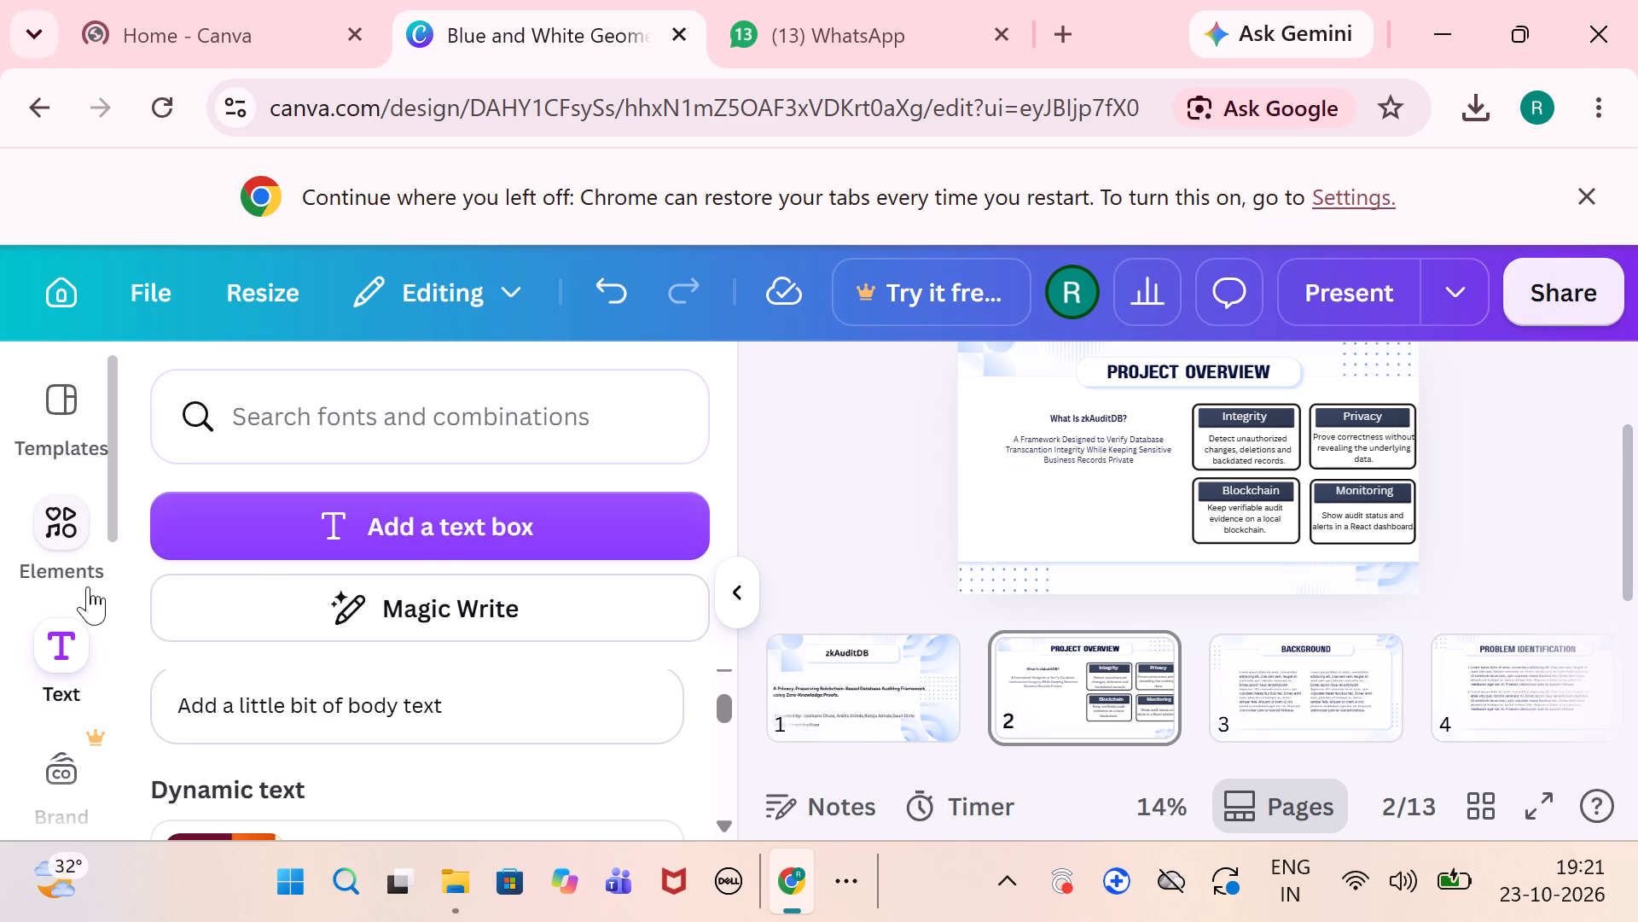
# Upload the zkAuditDB project presentation PowerPoint file from the Downloads folder to Canva's uploads.
pyautogui.click(71, 421)
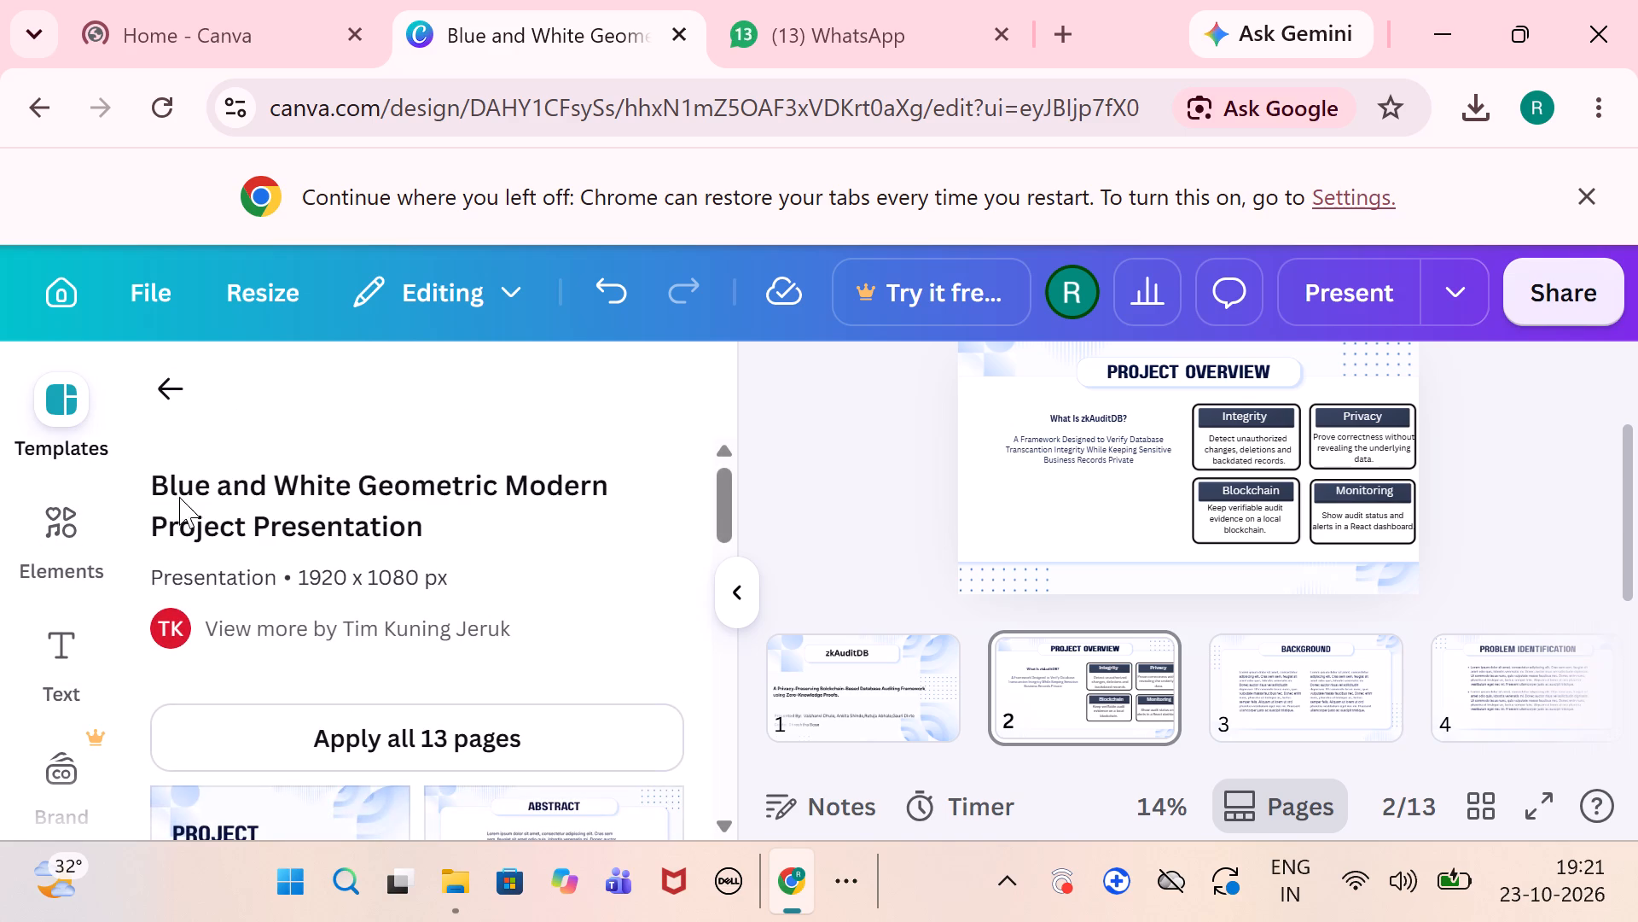
pyautogui.scroll(-1, 46, 522)
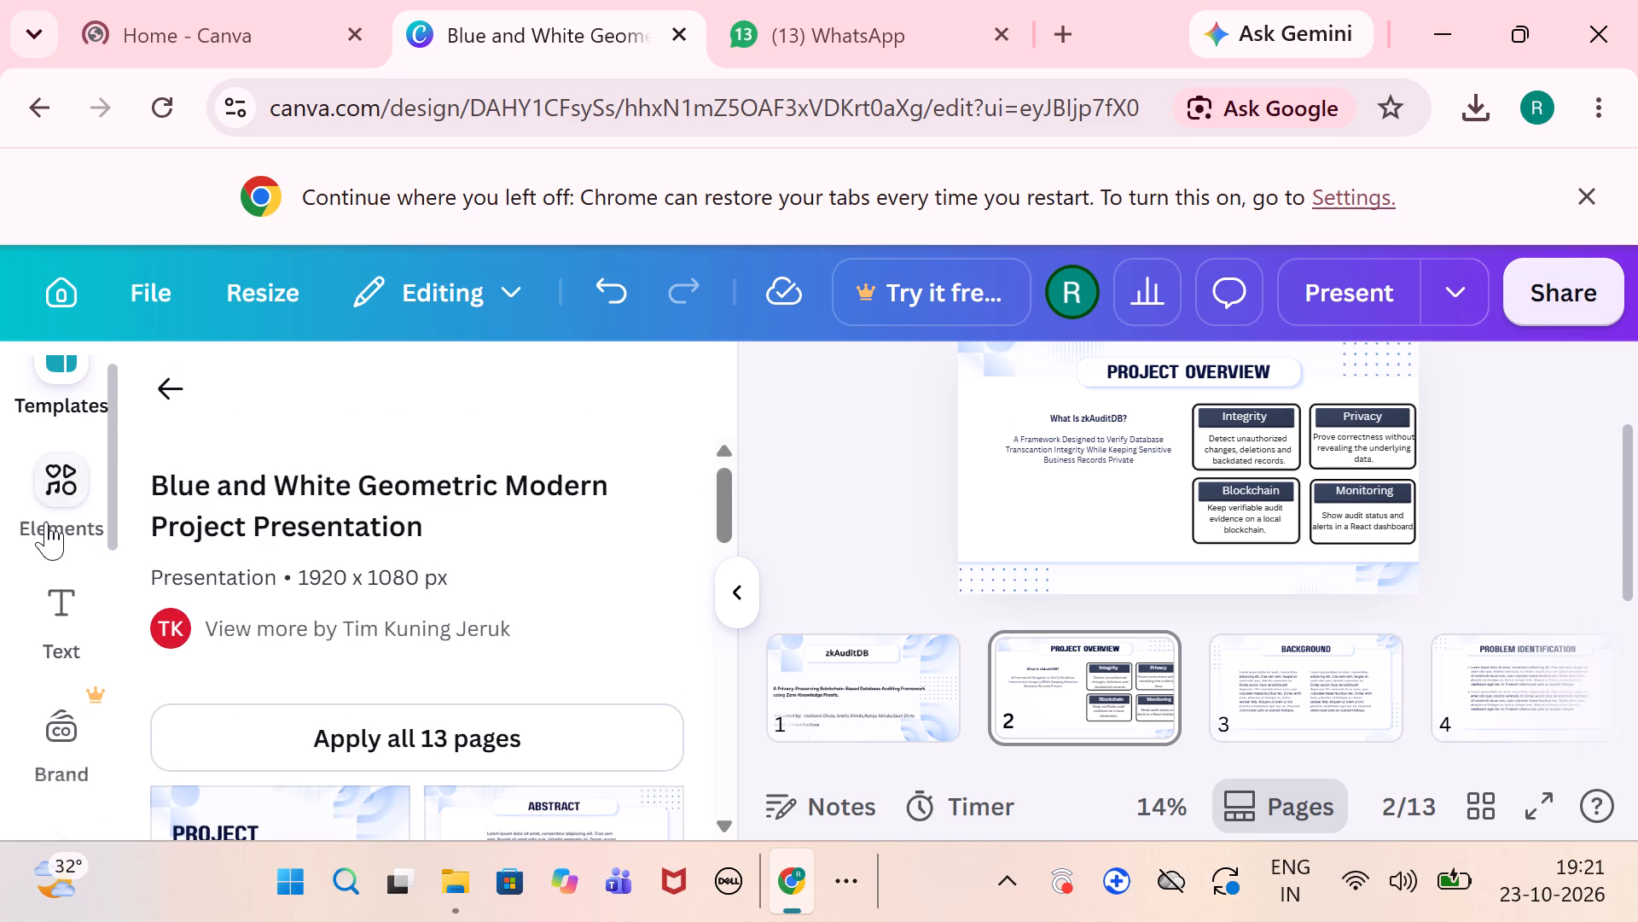
pyautogui.scroll(-2, 46, 522)
pyautogui.click(52, 512)
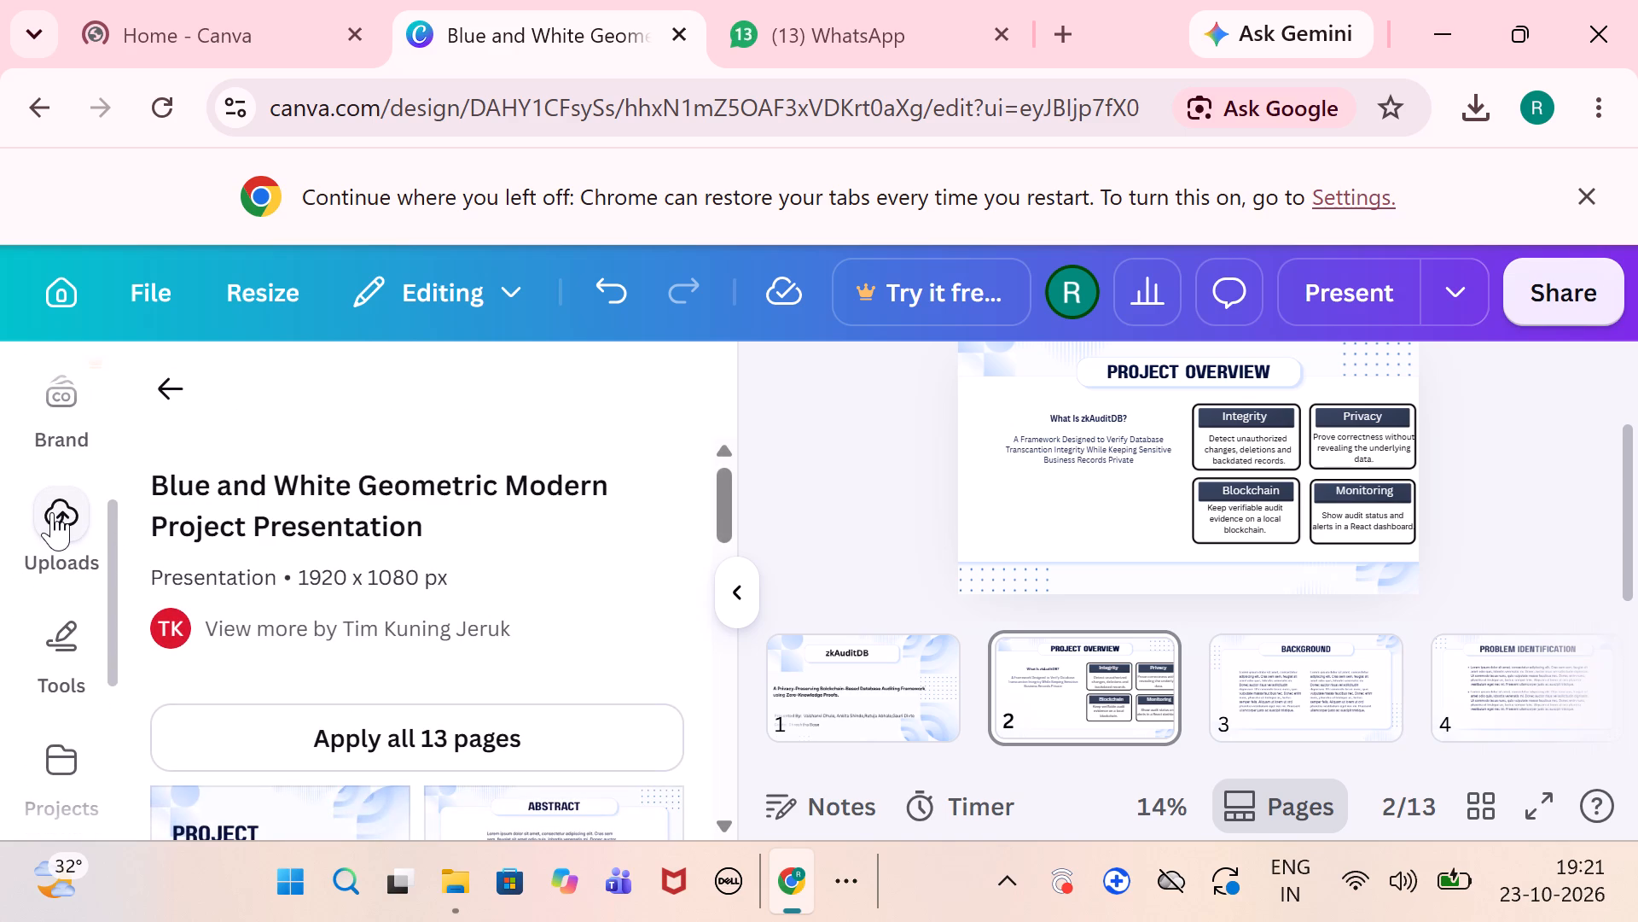
pyautogui.scroll(-1, 383, 489)
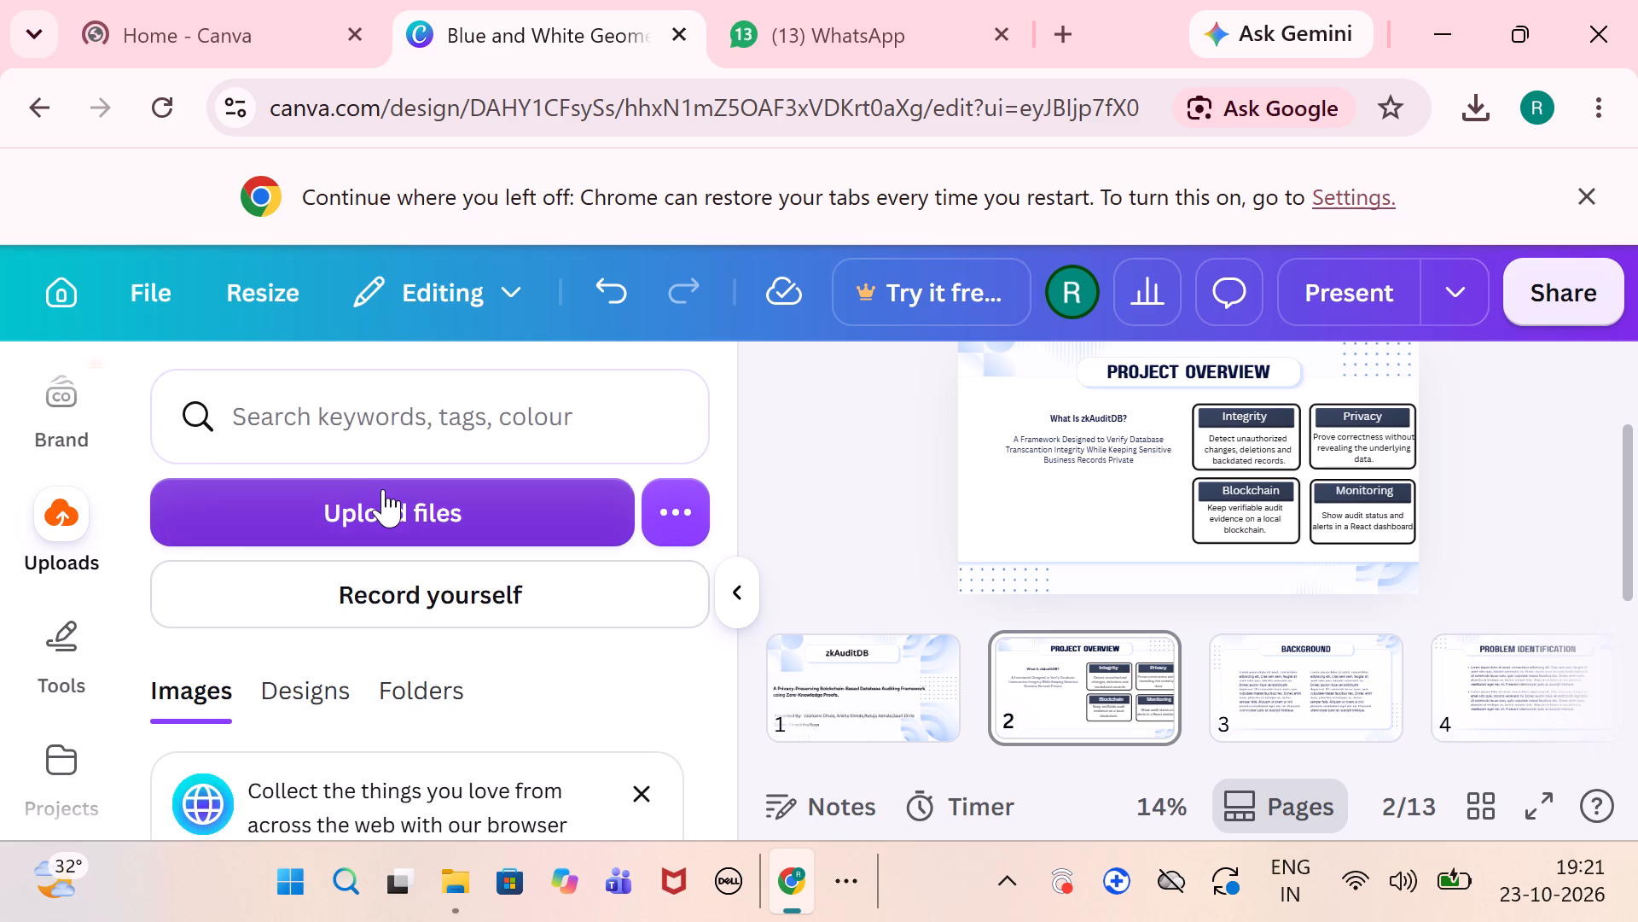
pyautogui.scroll(-2, 383, 489)
pyautogui.scroll(-3, 381, 700)
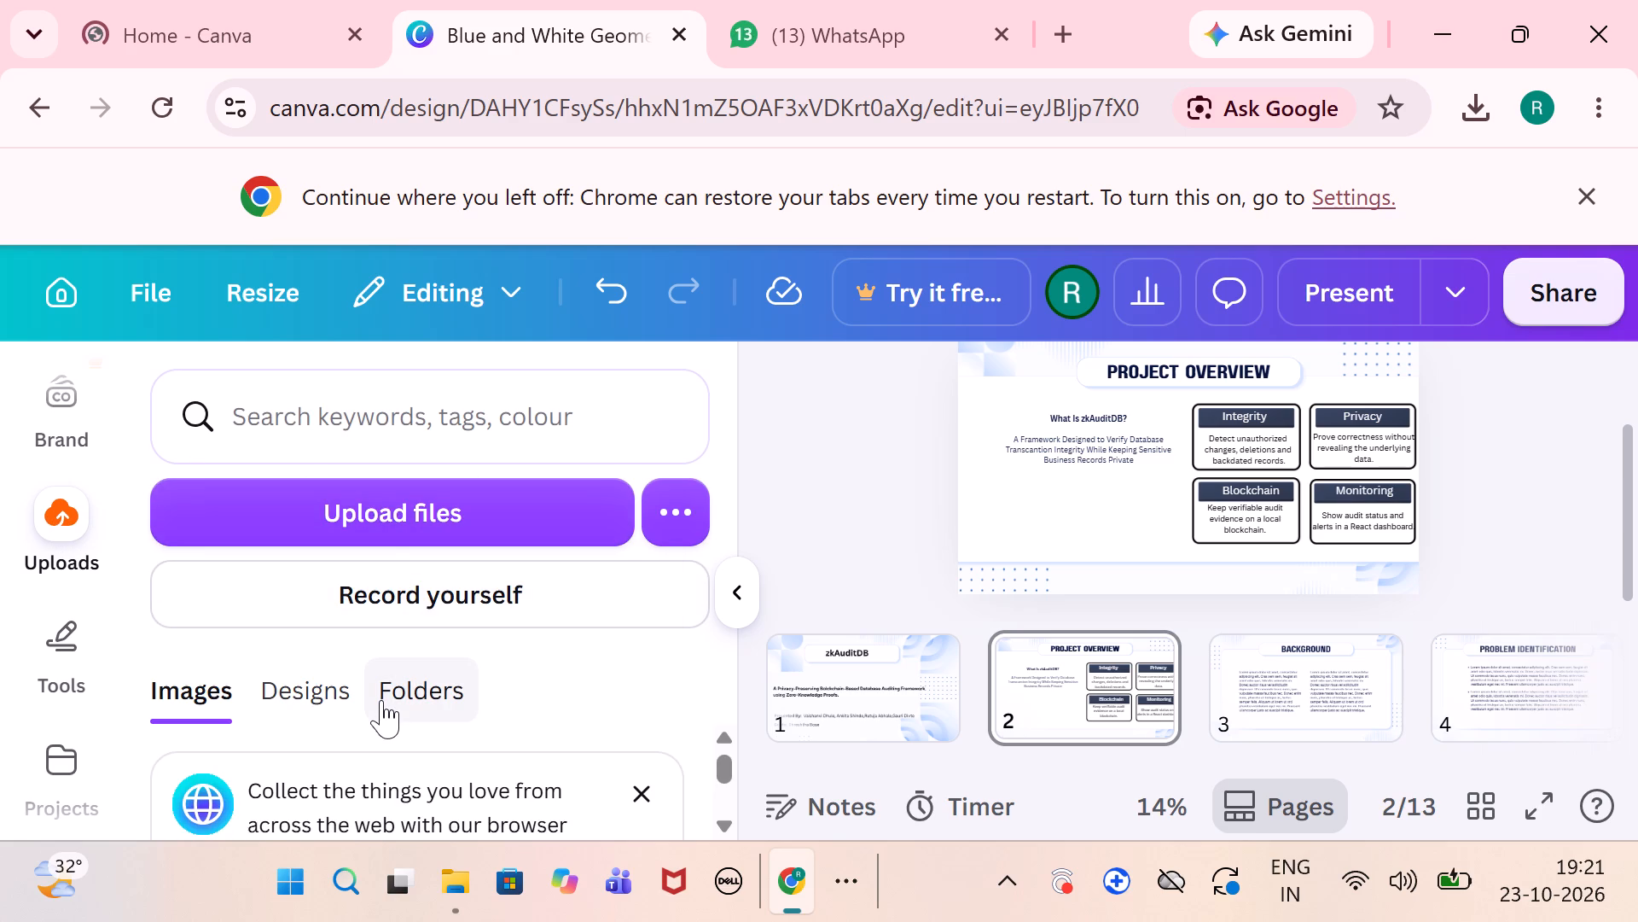
pyautogui.scroll(-1, 381, 700)
pyautogui.scroll(-1, 466, 778)
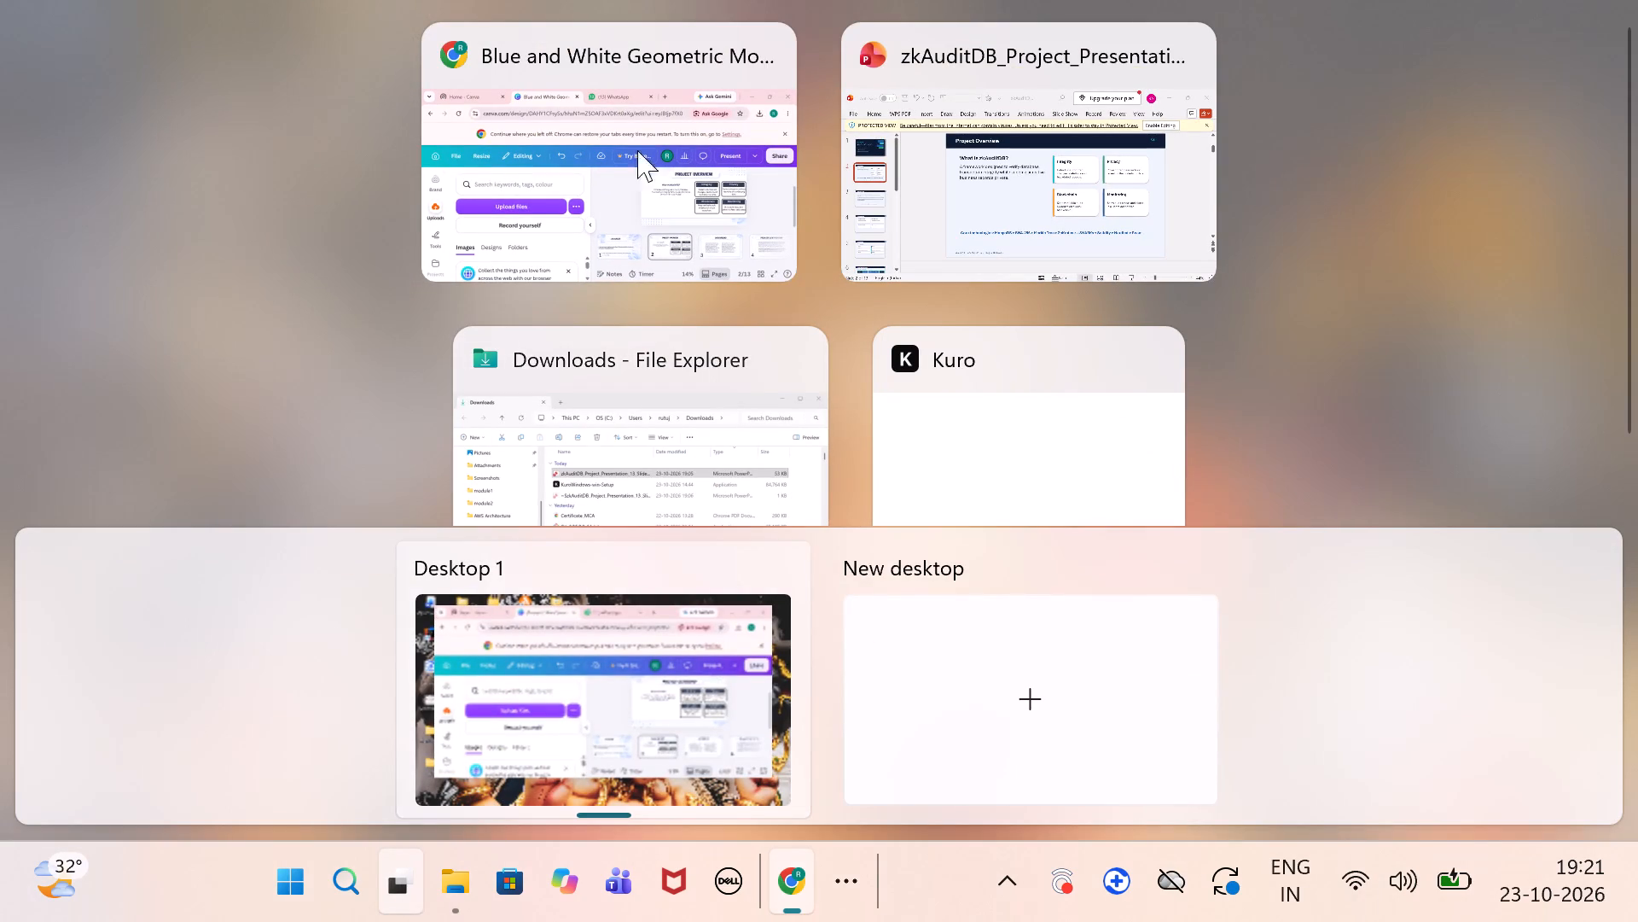
pyautogui.click(622, 150)
pyautogui.scroll(-1, 473, 622)
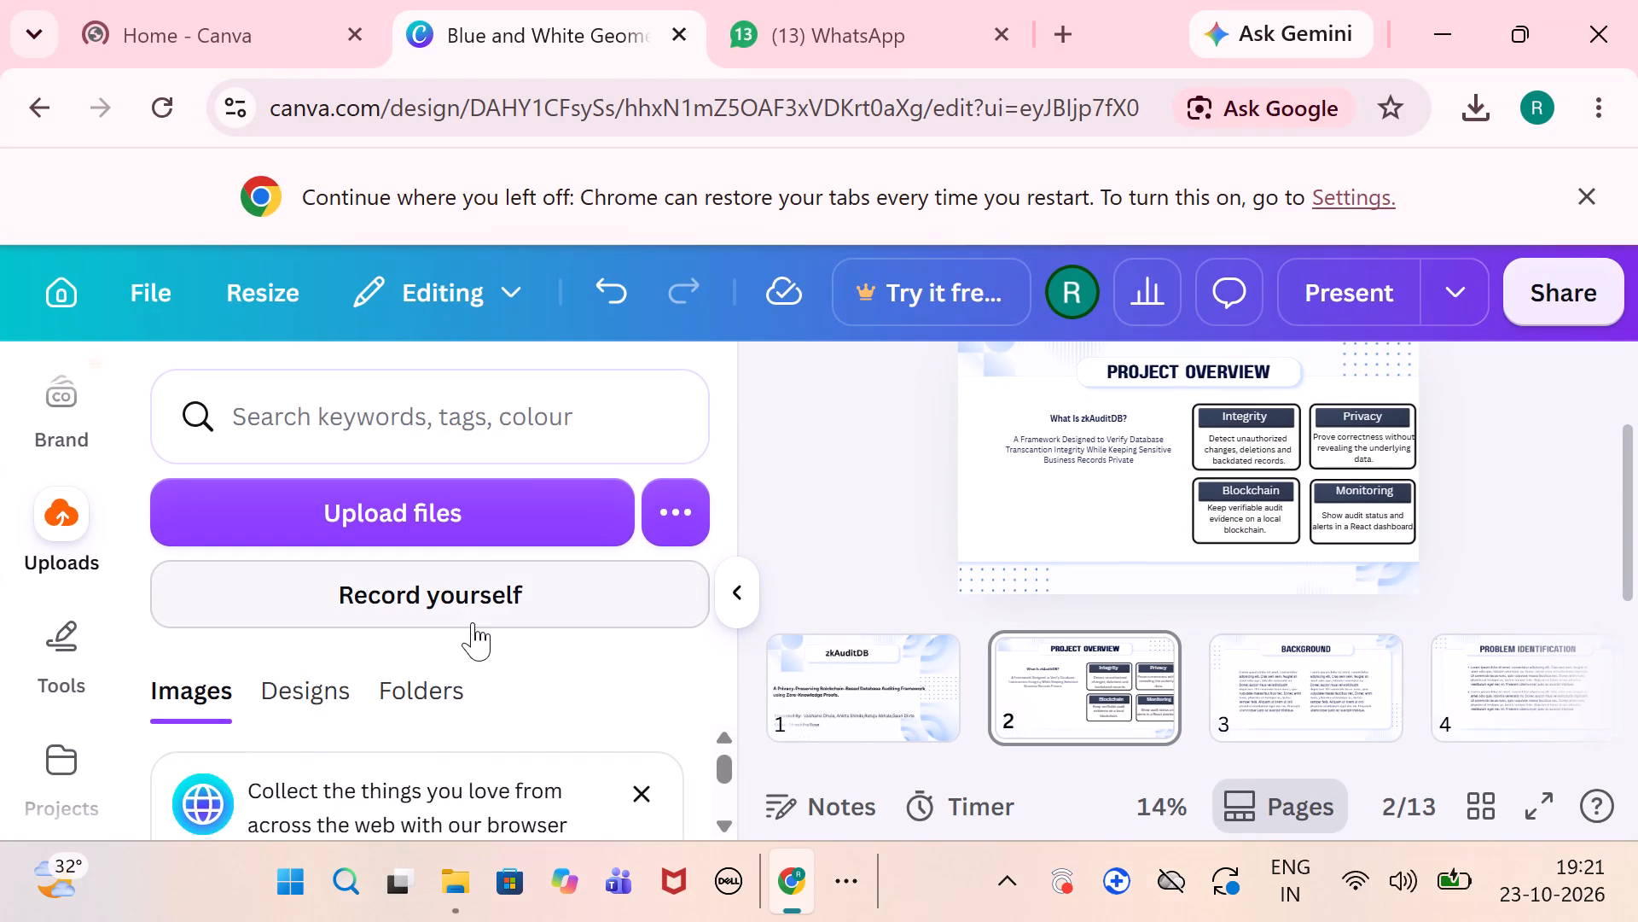
pyautogui.scroll(-1, 473, 622)
pyautogui.click(557, 502)
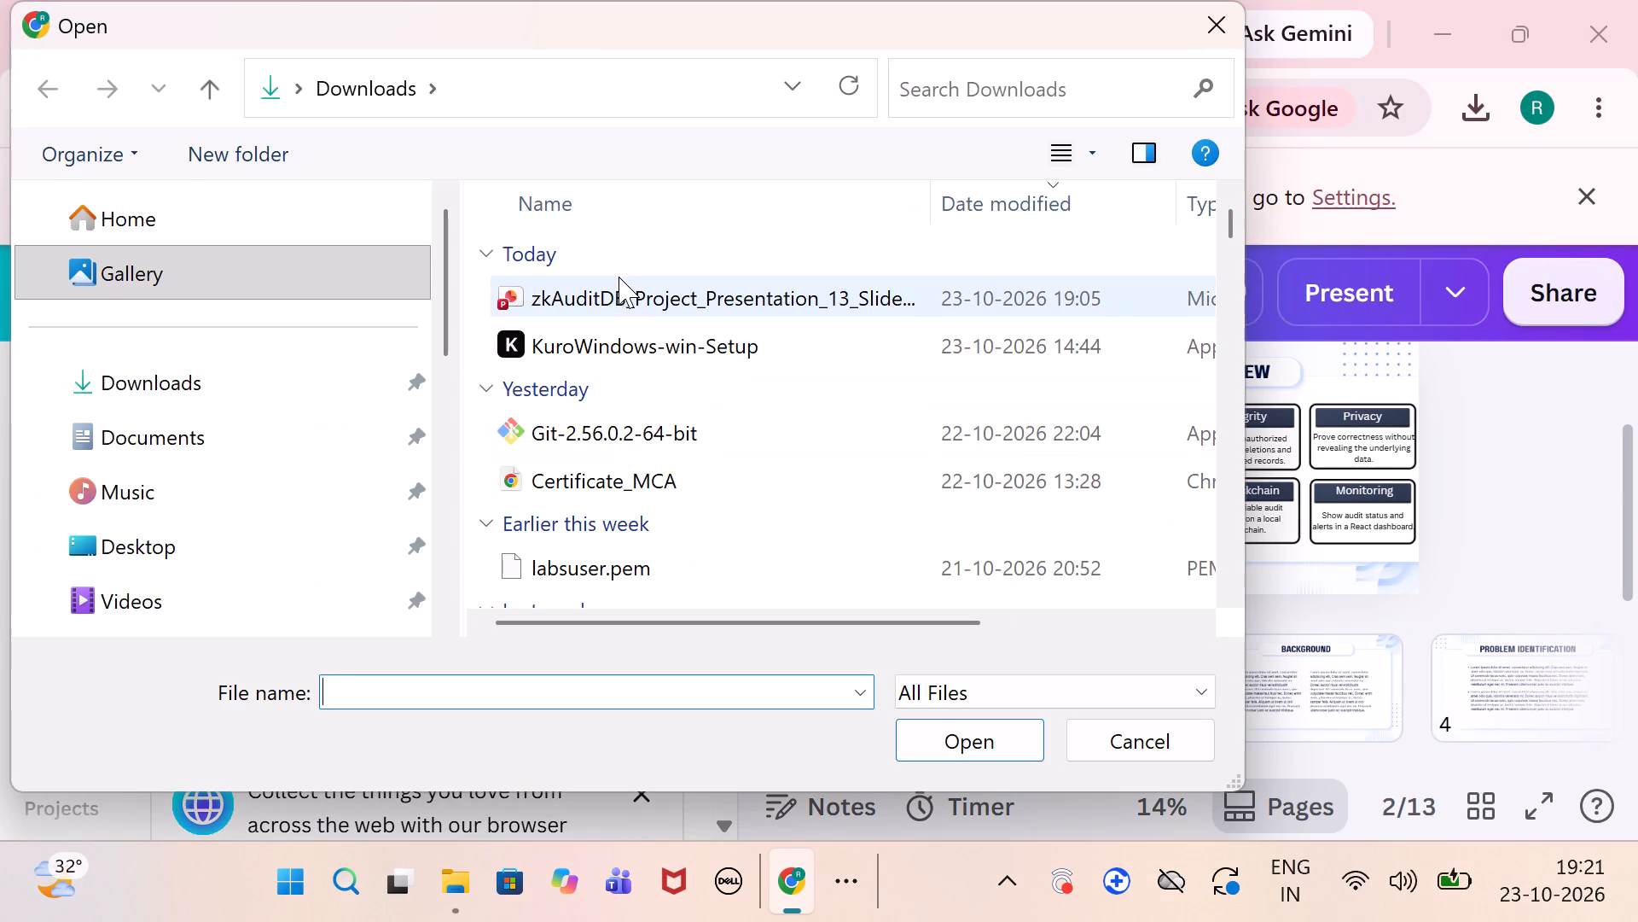
pyautogui.doubleClick(619, 301)
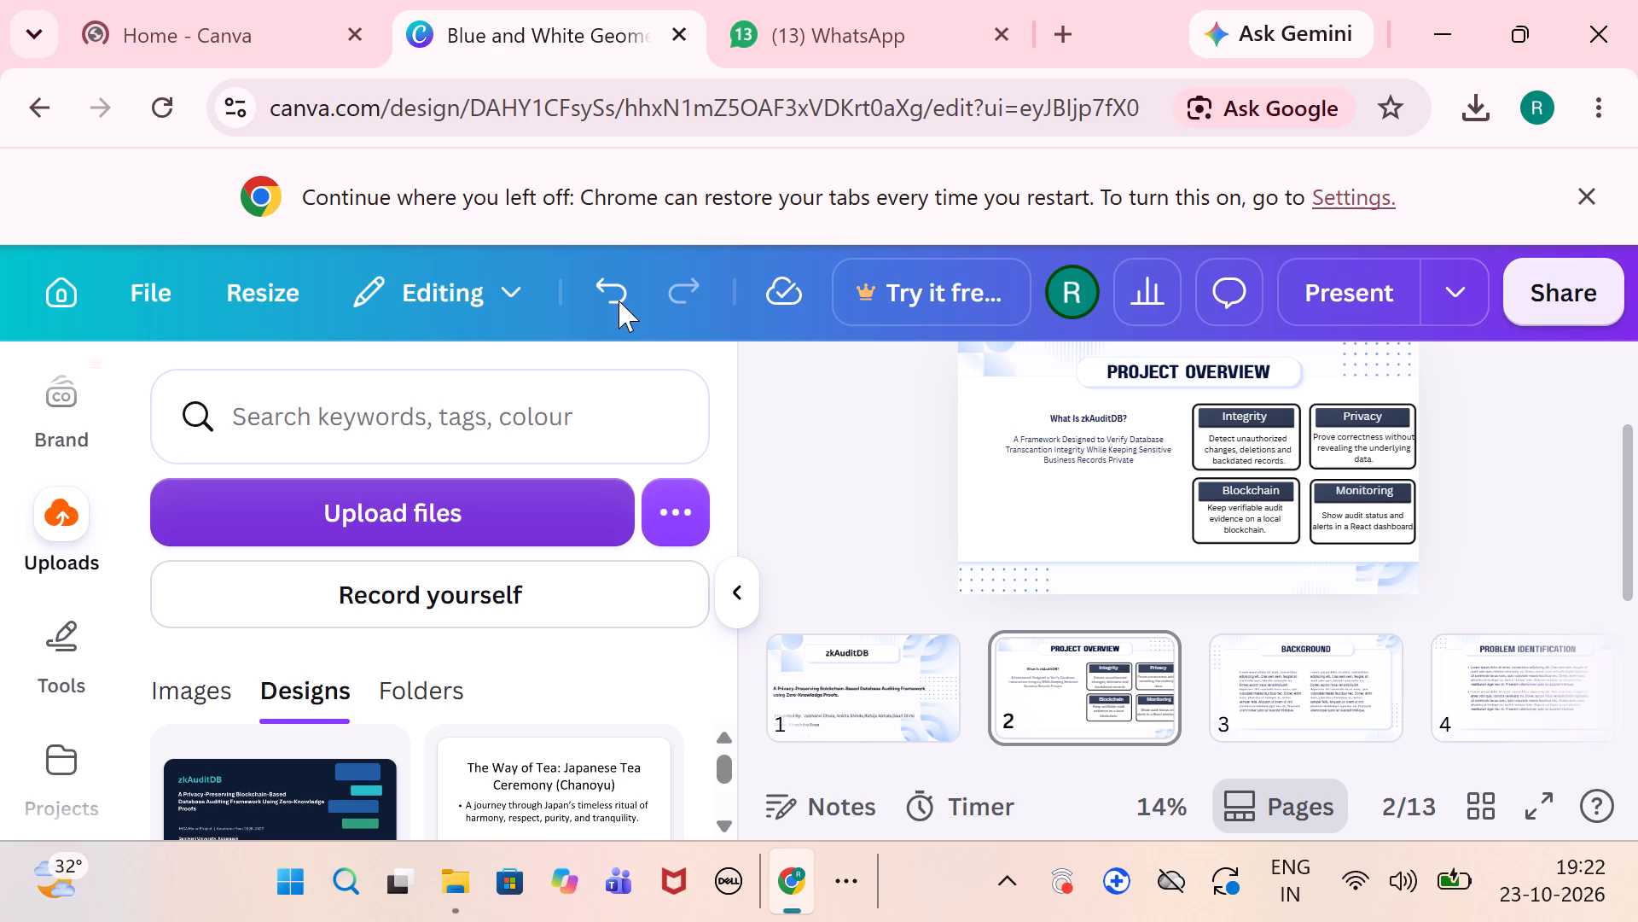
# Upload the same zkAuditDB PowerPoint file from Downloads a second time.
pyautogui.click(468, 519)
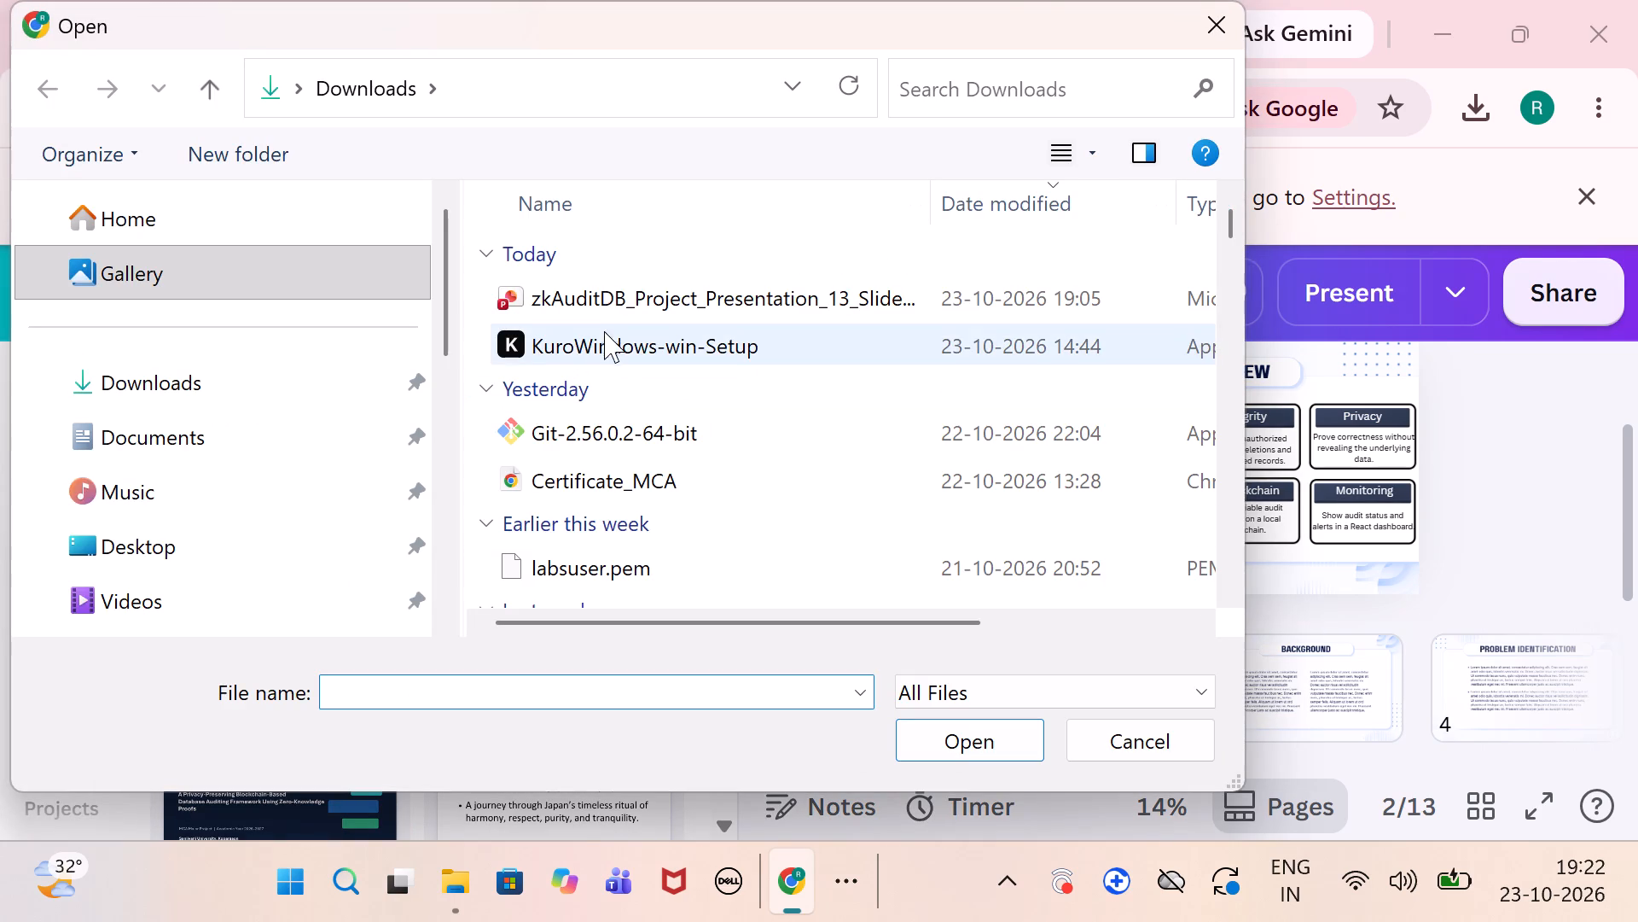
pyautogui.doubleClick(624, 299)
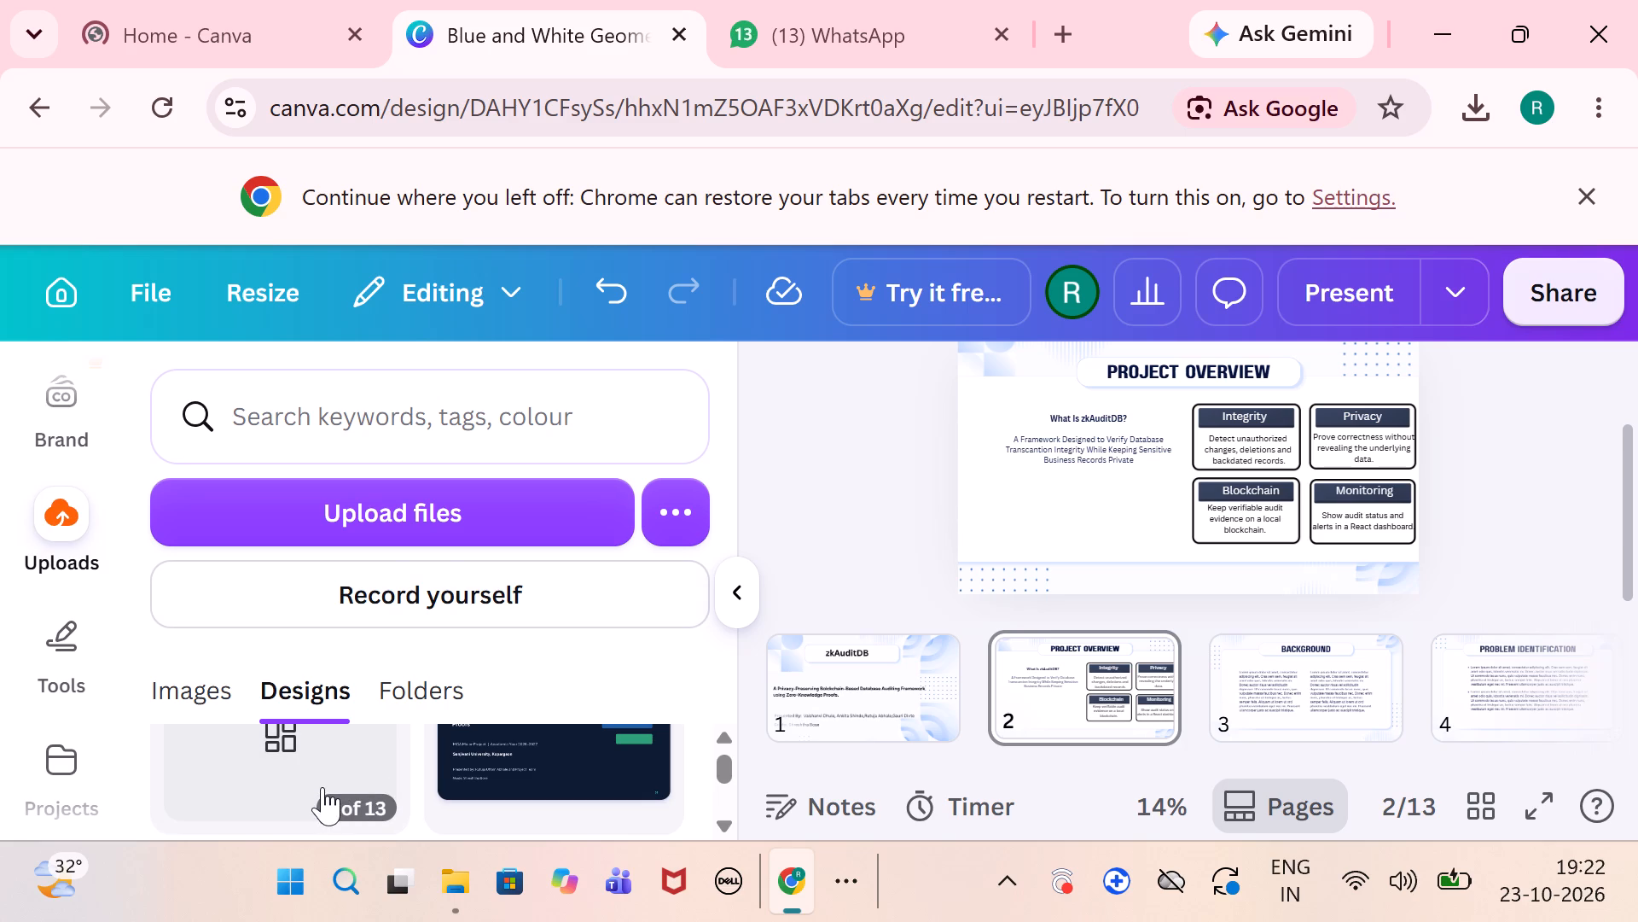
# Open the newly uploaded deck and add its Background & Need slide as a new page after slide 2.
pyautogui.tripleClick(322, 787)
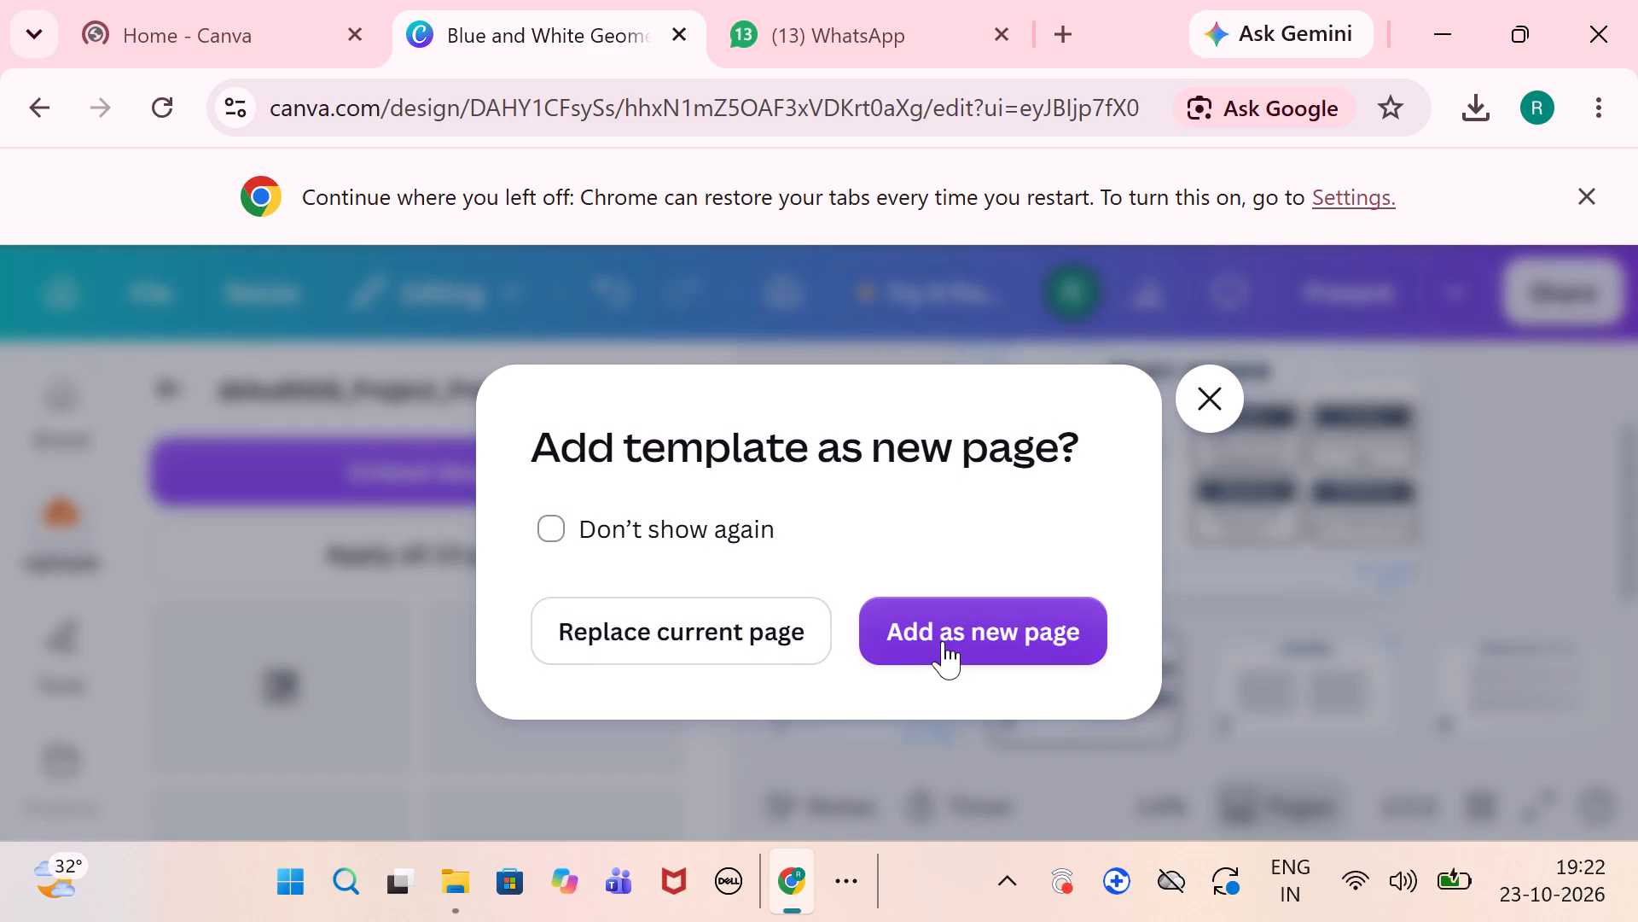
pyautogui.click(943, 641)
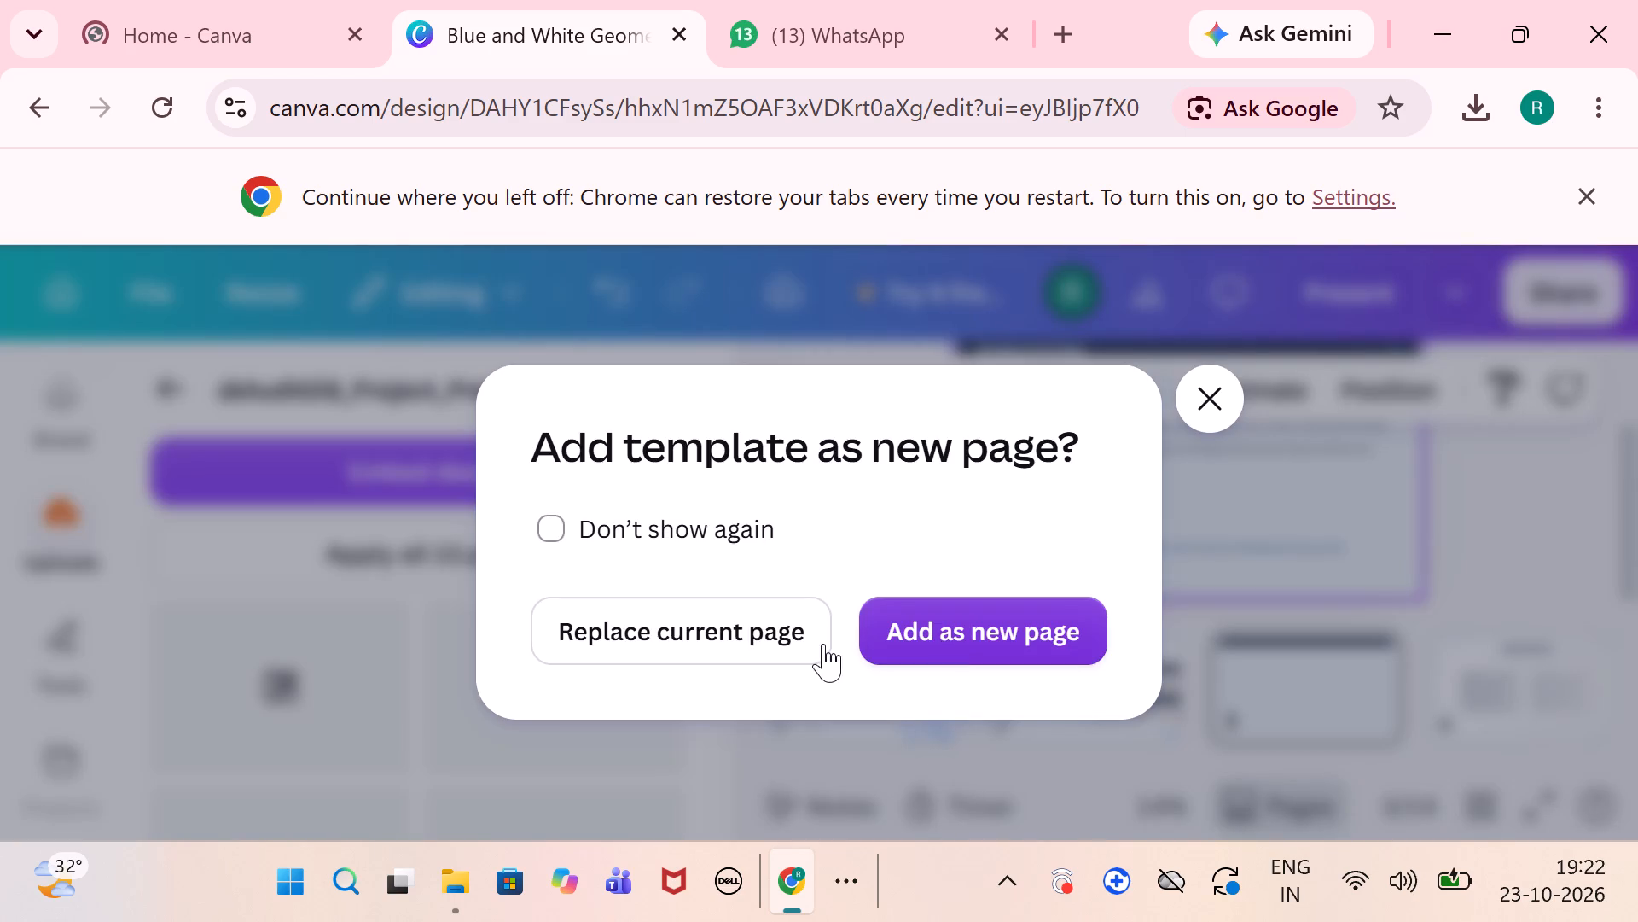
# Replace the Project Overview page with the uploaded deck's Background & Need slide.
pyautogui.click(647, 631)
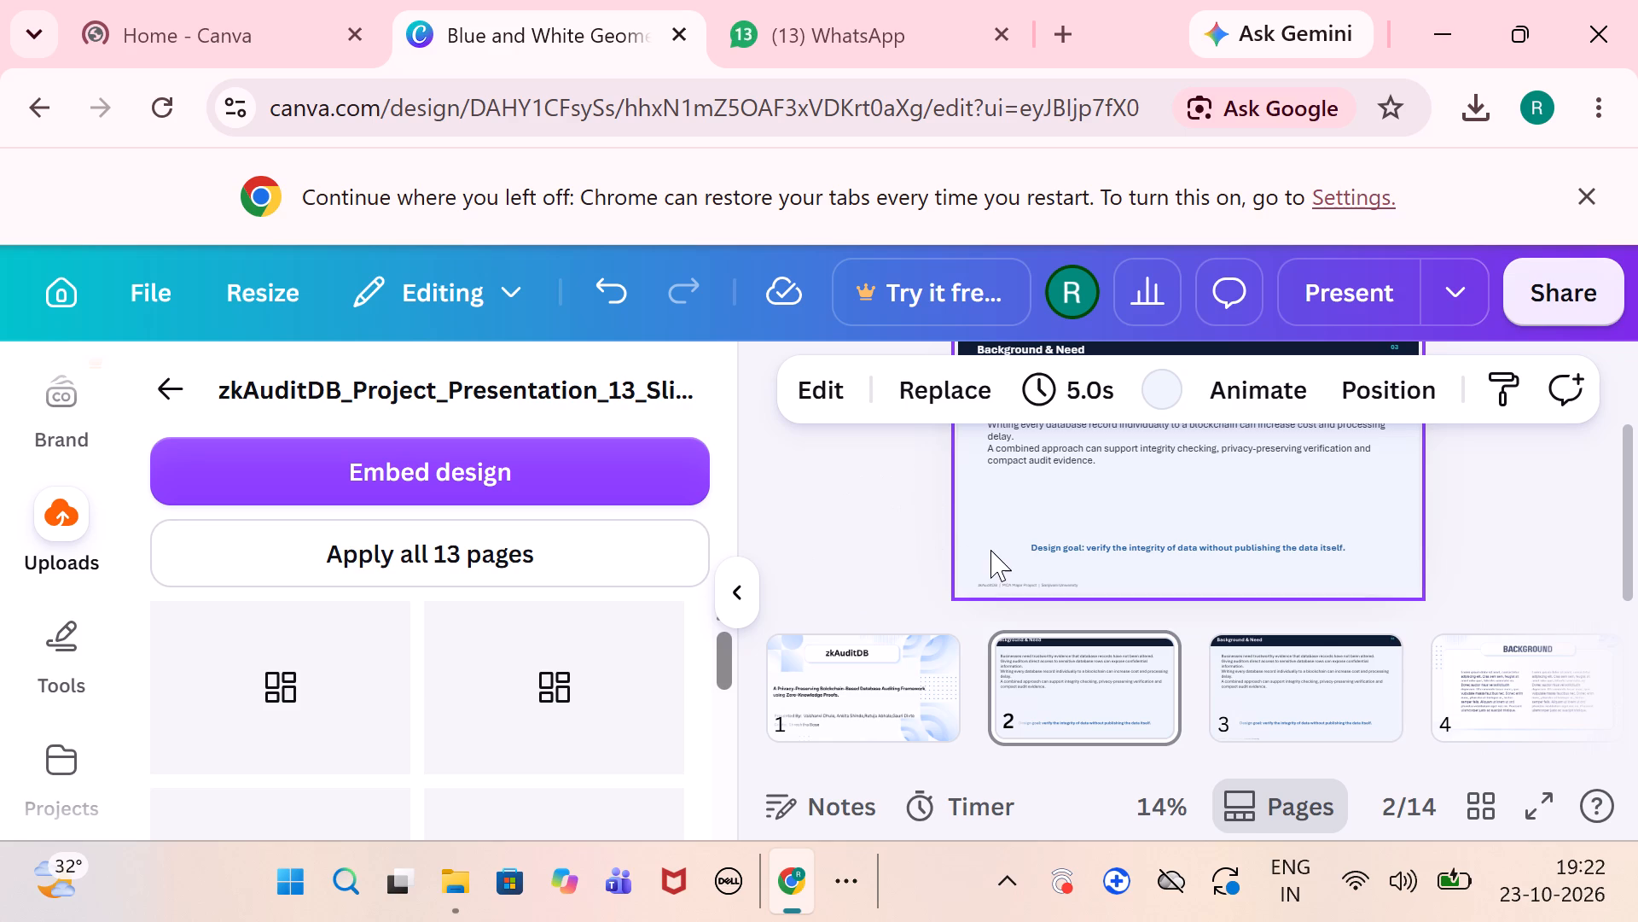
pyautogui.scroll(2, 990, 550)
pyautogui.scroll(-1, 990, 550)
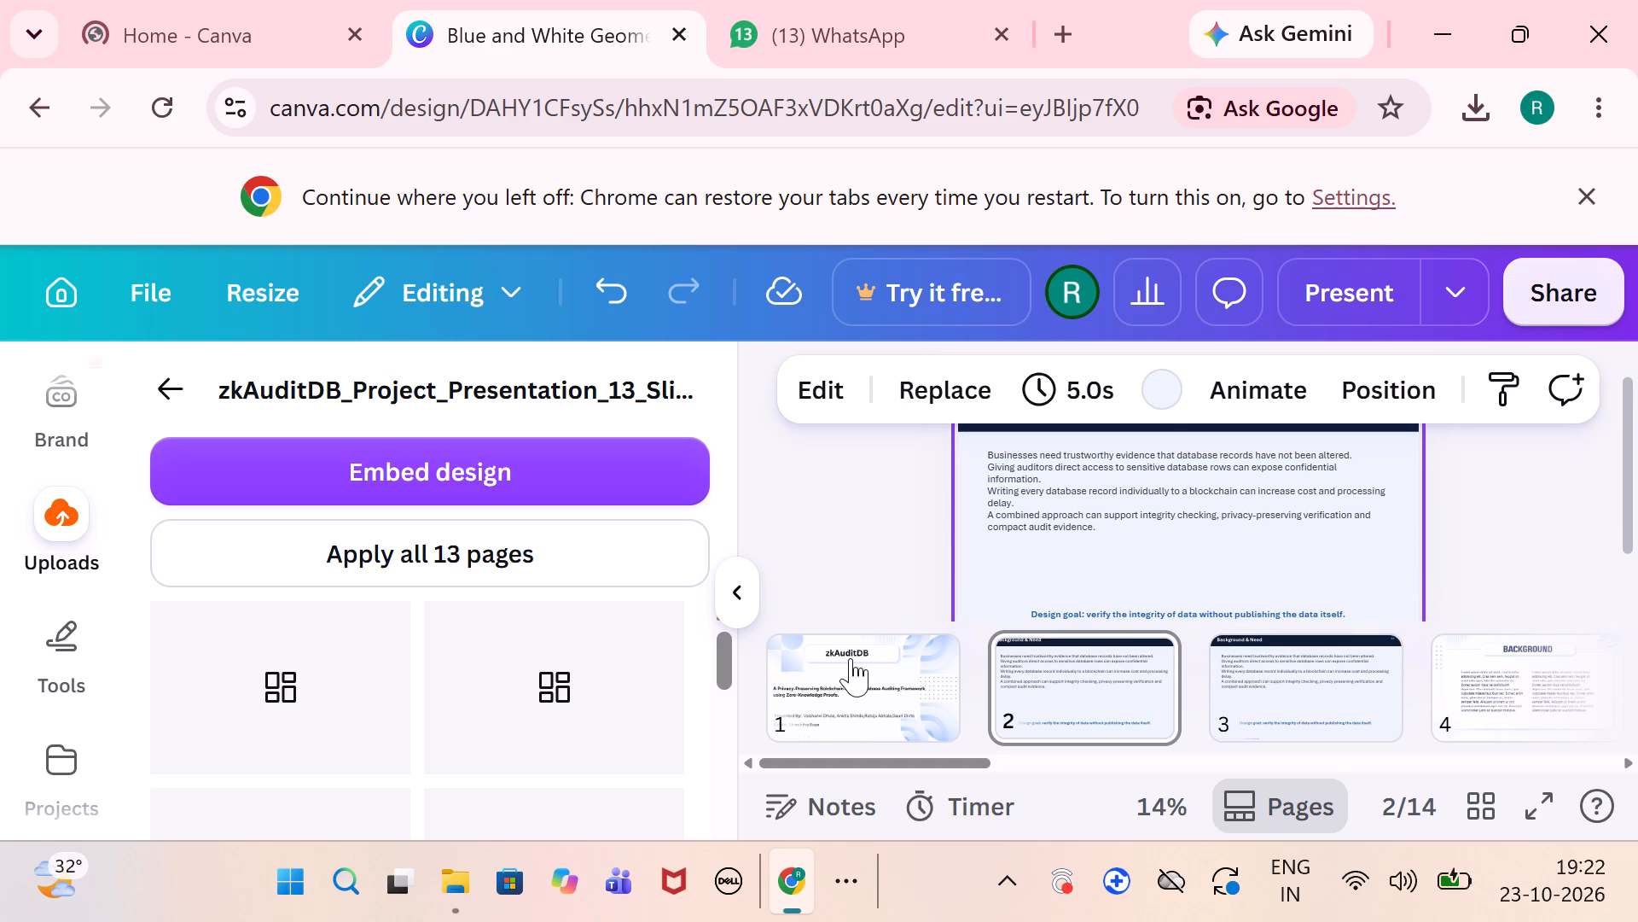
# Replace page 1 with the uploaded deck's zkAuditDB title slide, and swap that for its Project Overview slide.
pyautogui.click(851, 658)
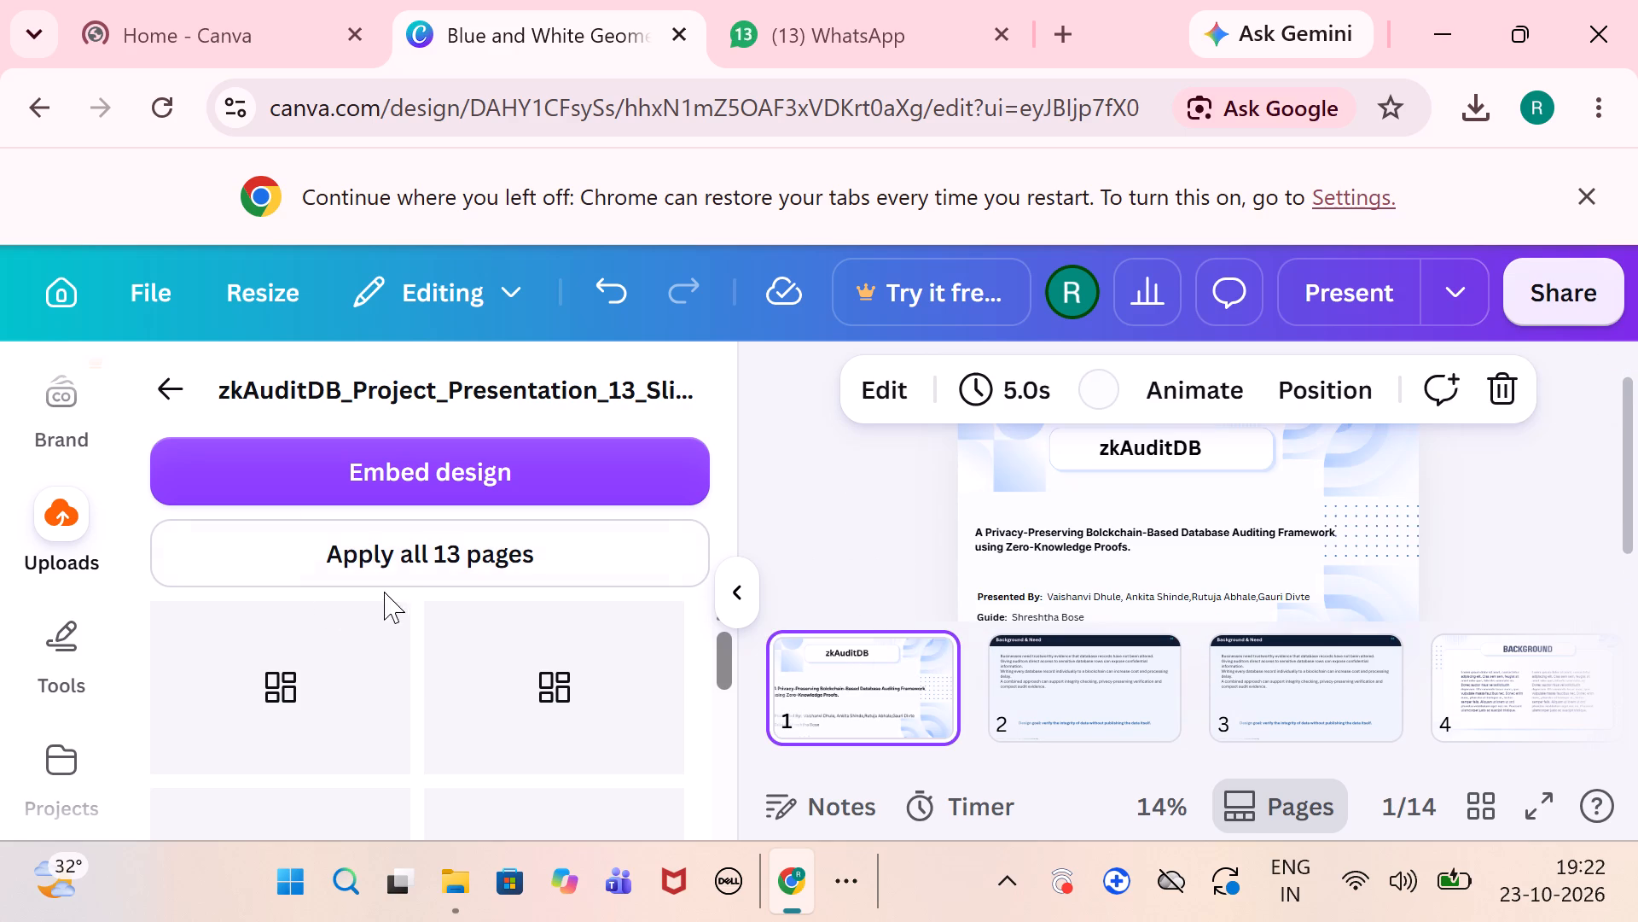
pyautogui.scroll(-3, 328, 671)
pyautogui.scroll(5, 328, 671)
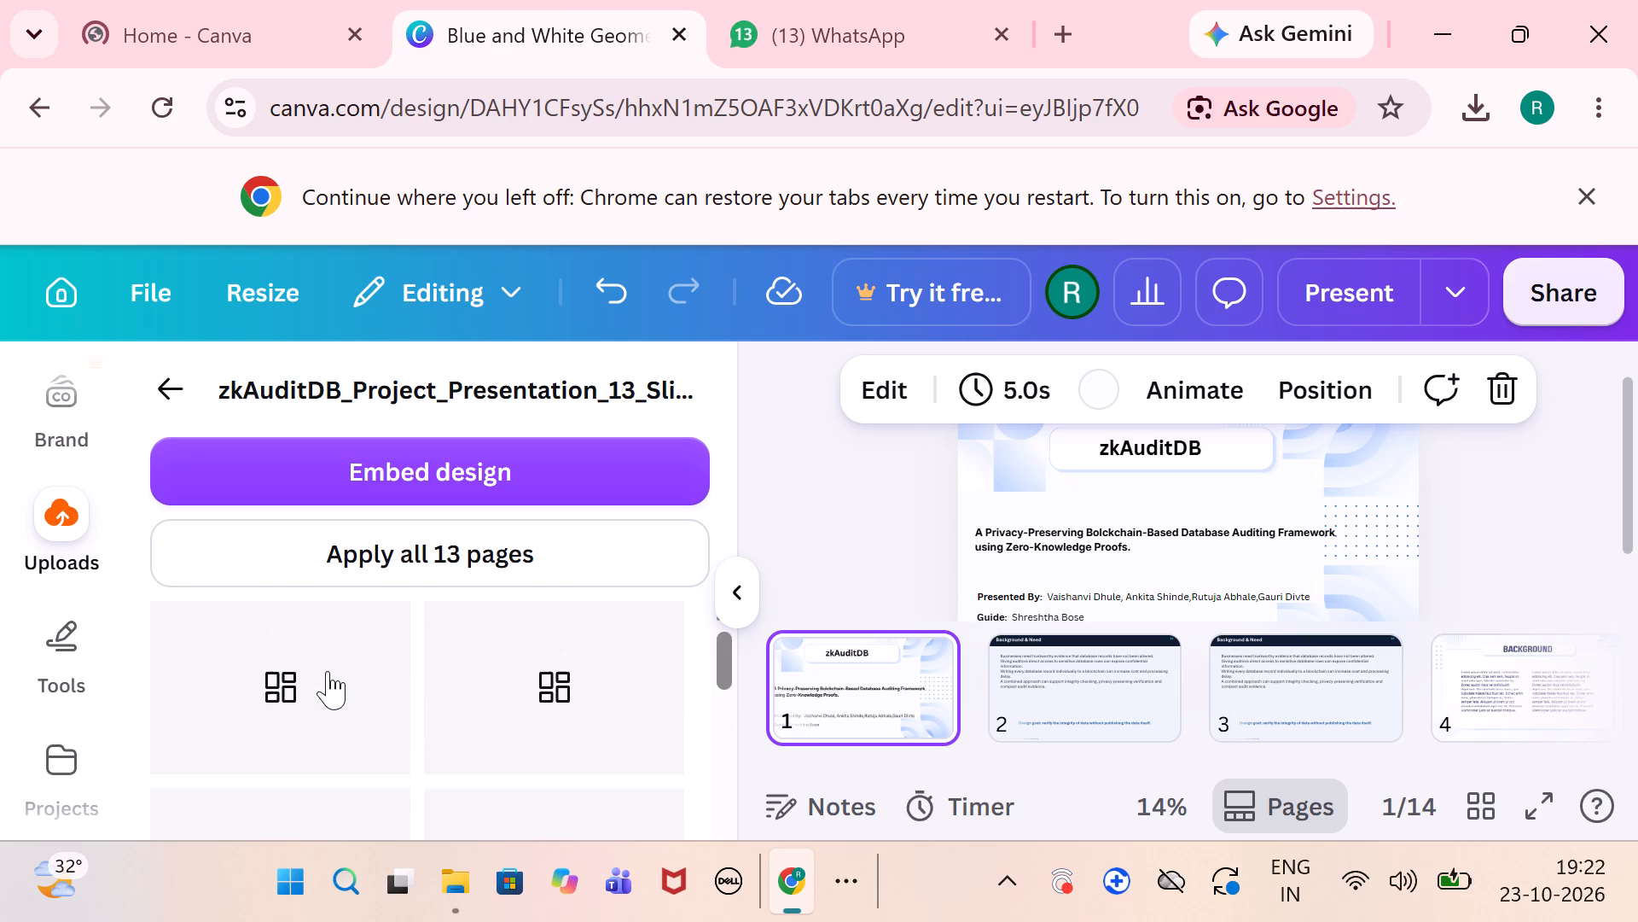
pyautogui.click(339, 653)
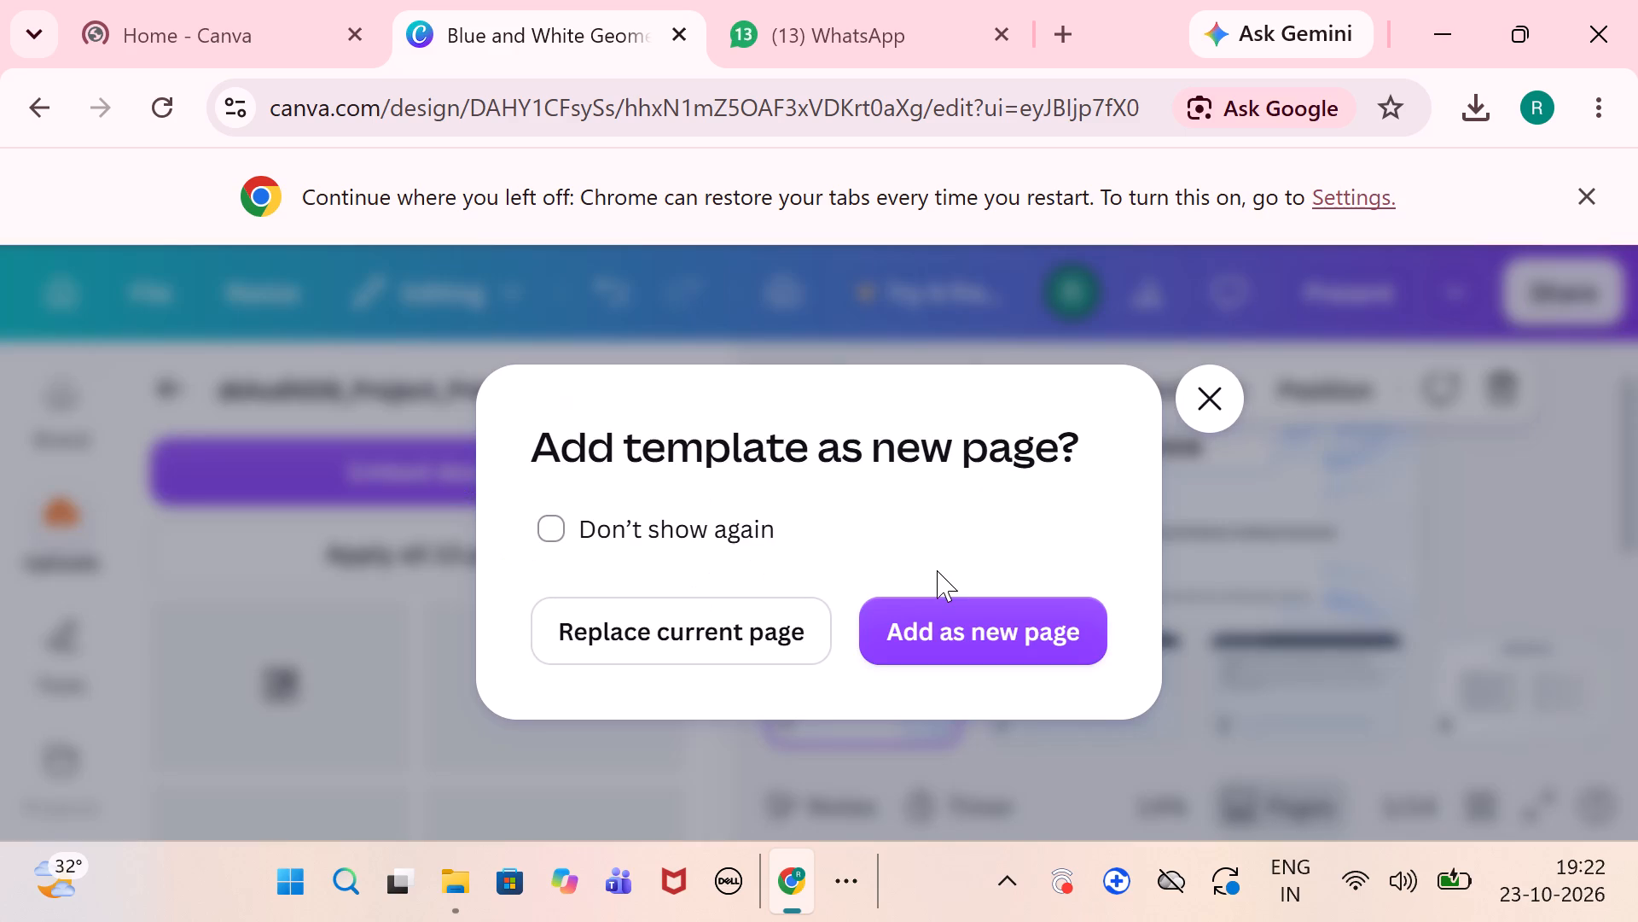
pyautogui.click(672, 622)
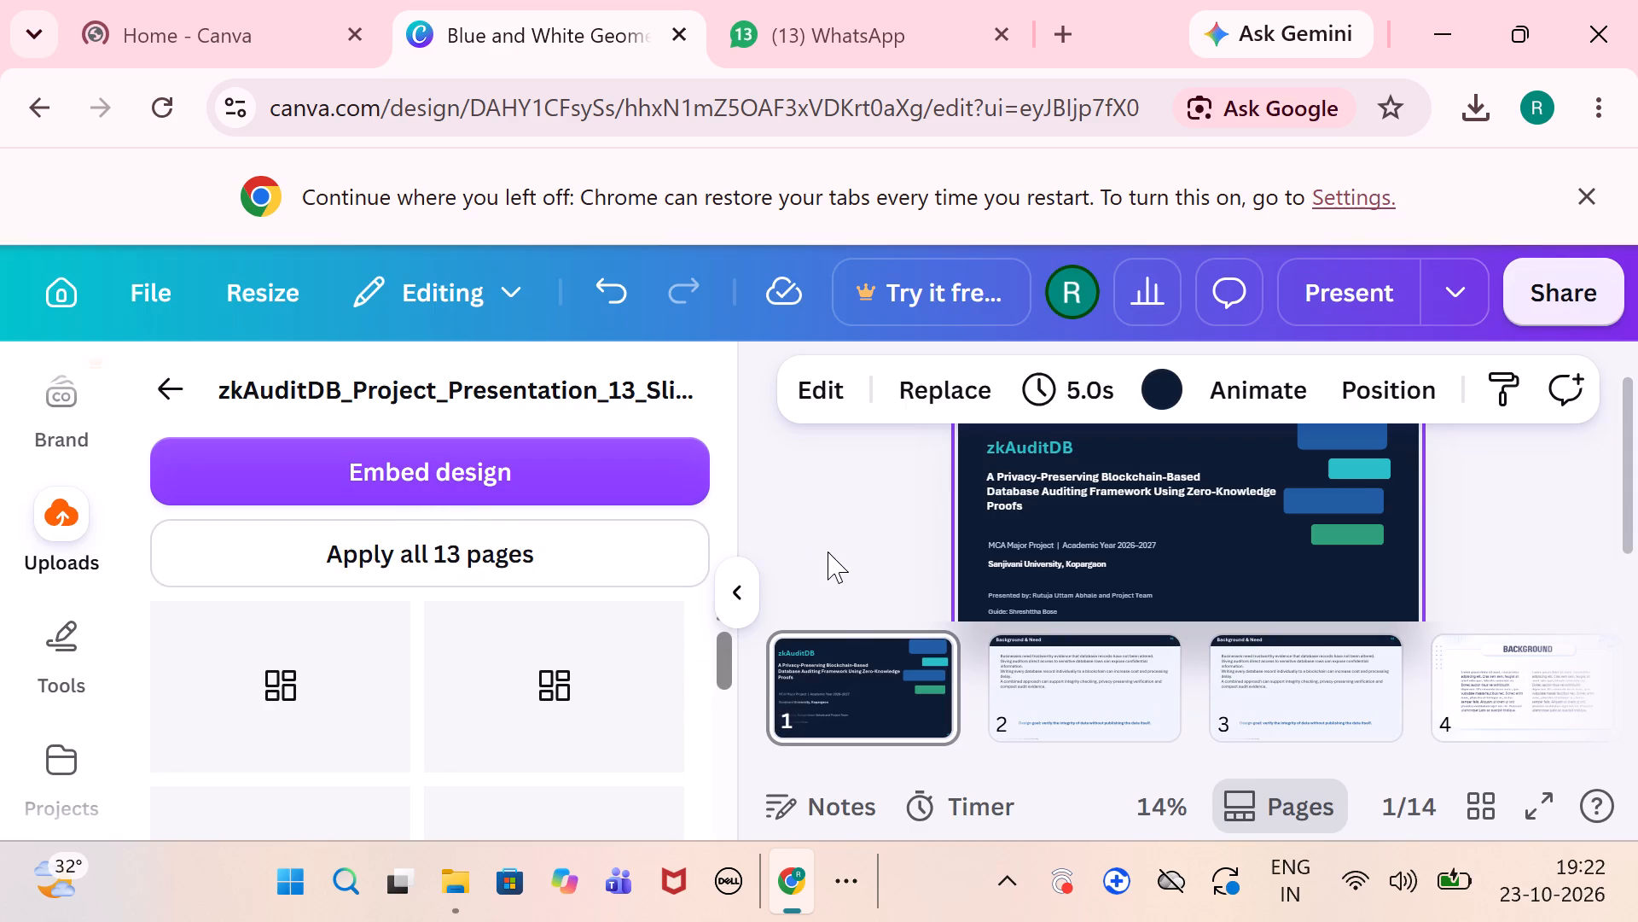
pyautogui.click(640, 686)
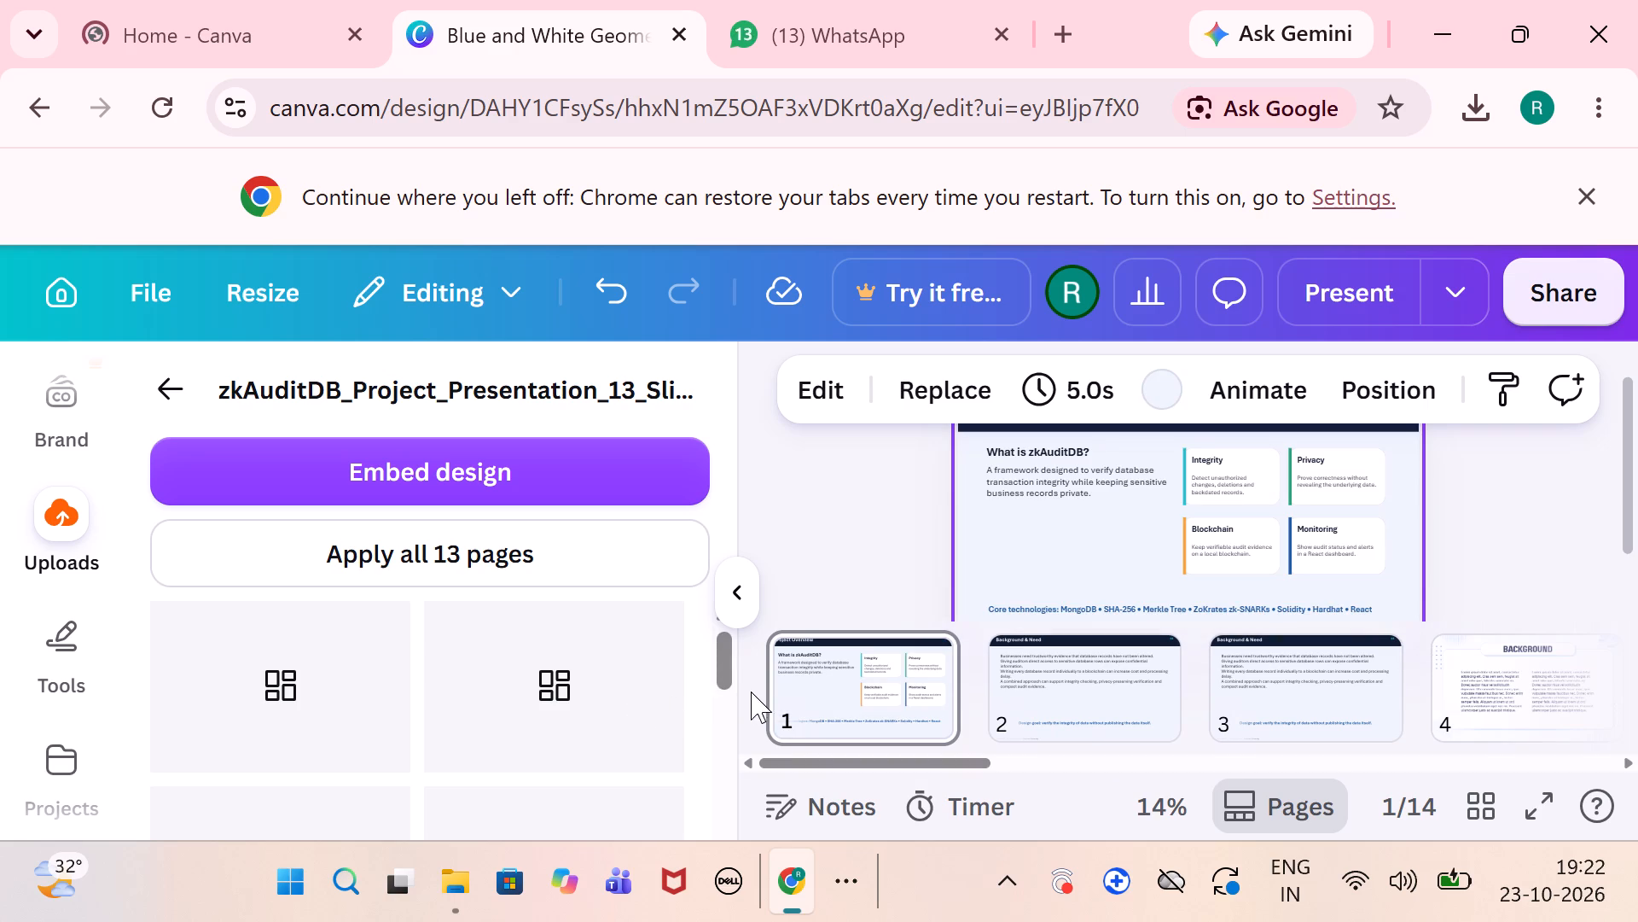
# Look through pages 2 to 5 and the uploaded deck's slides to compare which template pages still need replacing.
pyautogui.scroll(-1, 1072, 656)
pyautogui.hscroll(1, 1072, 656)
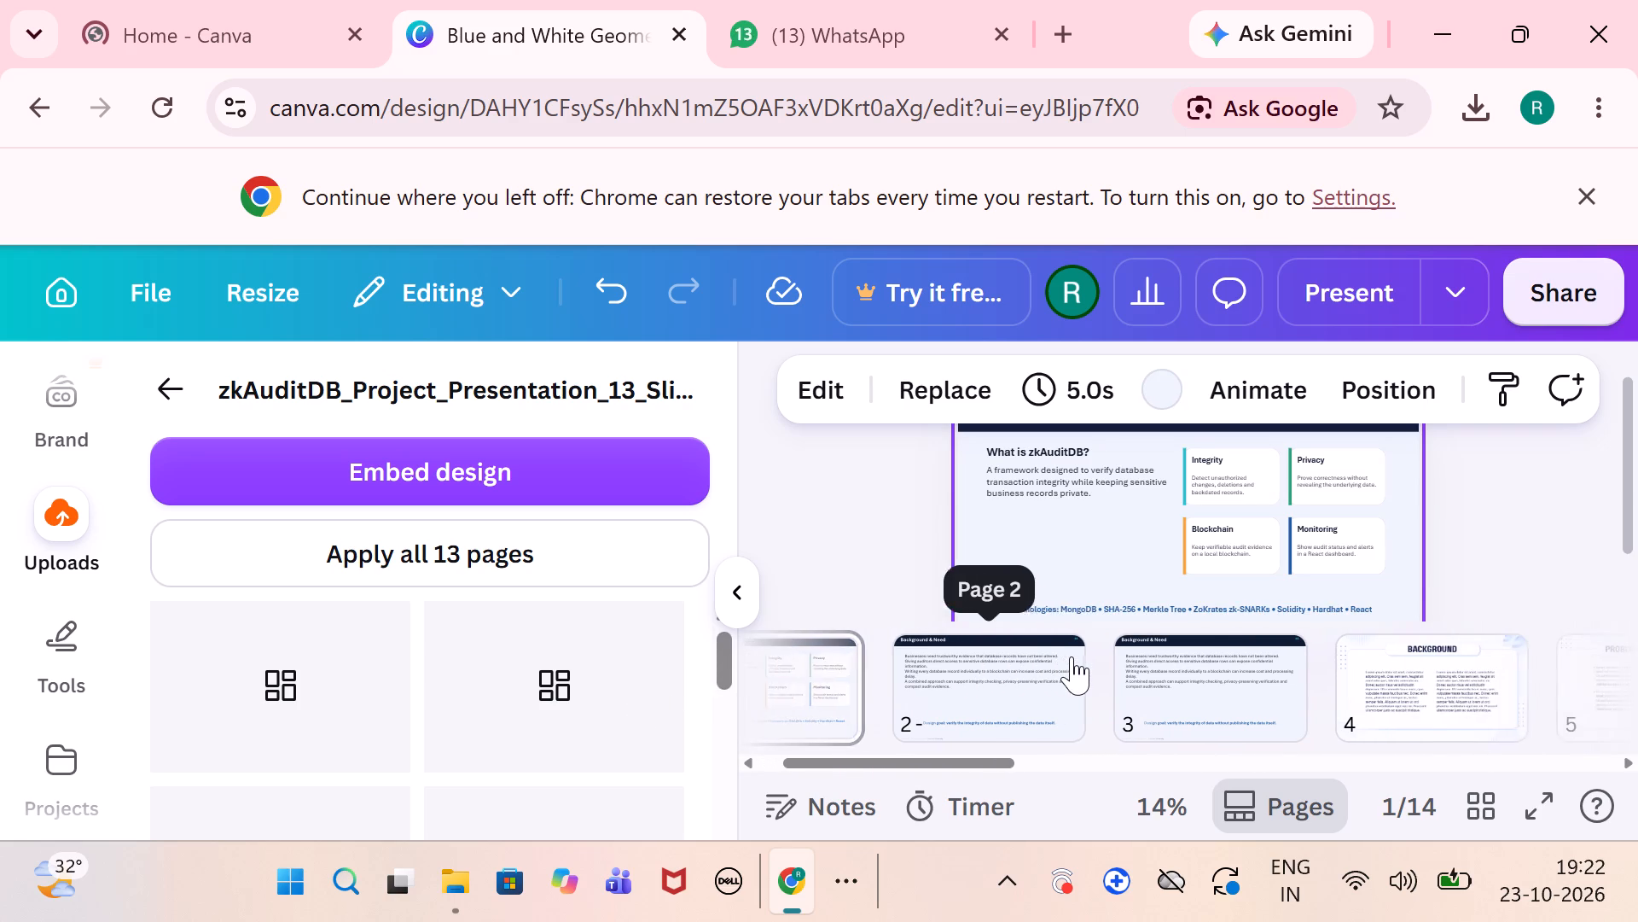
pyautogui.hscroll(1, 1072, 656)
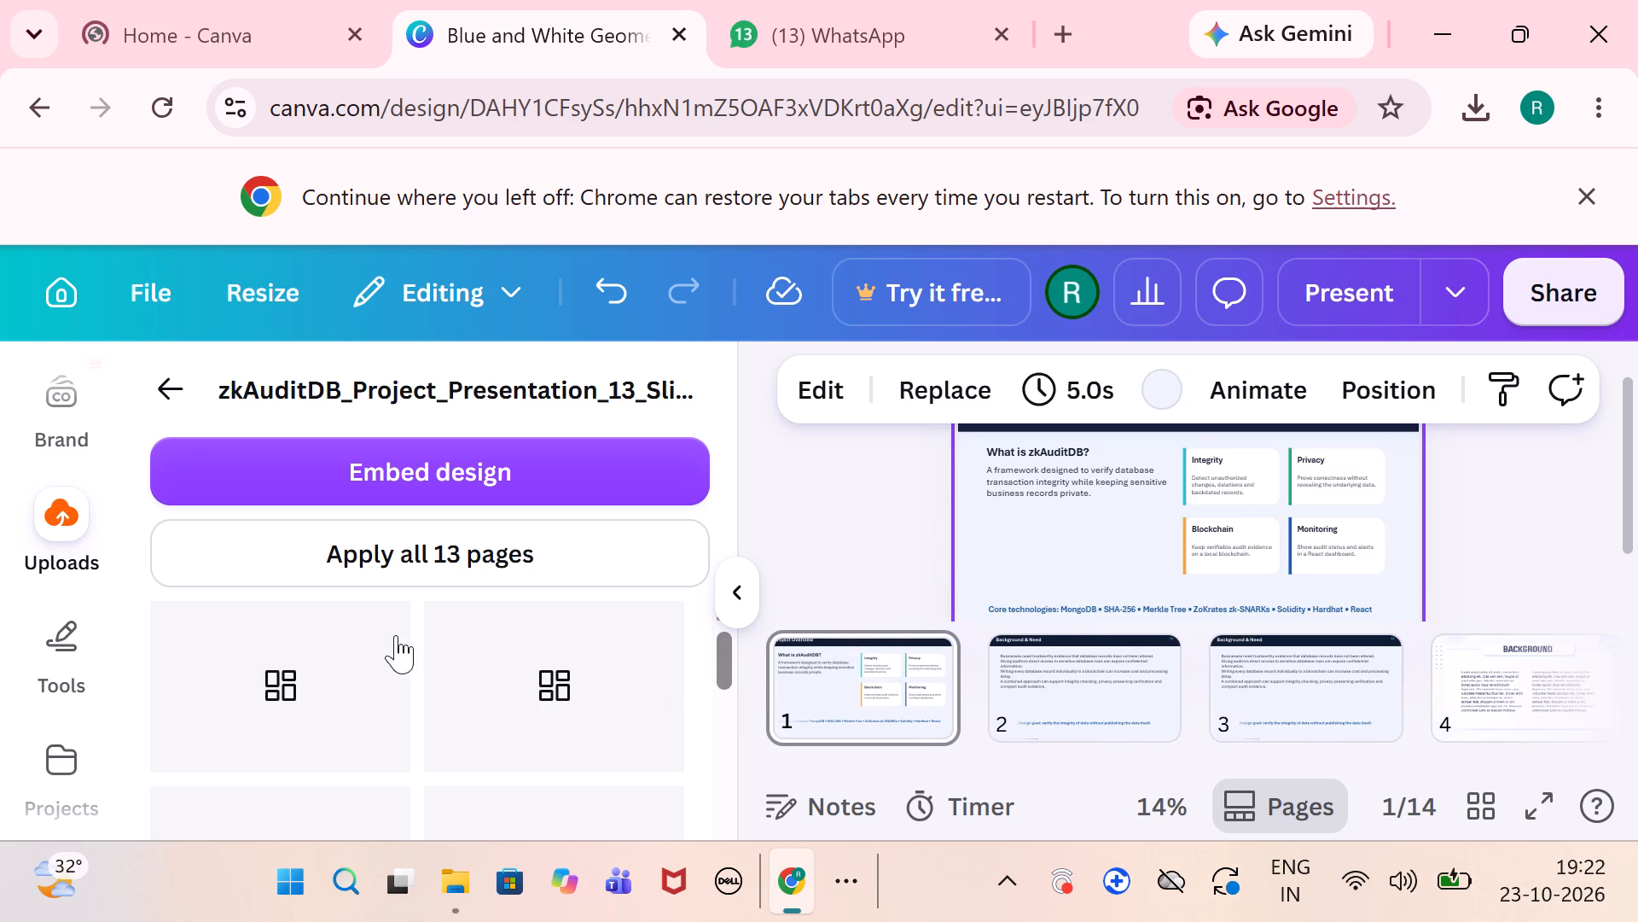
pyautogui.scroll(-2, 380, 697)
pyautogui.scroll(2, 380, 697)
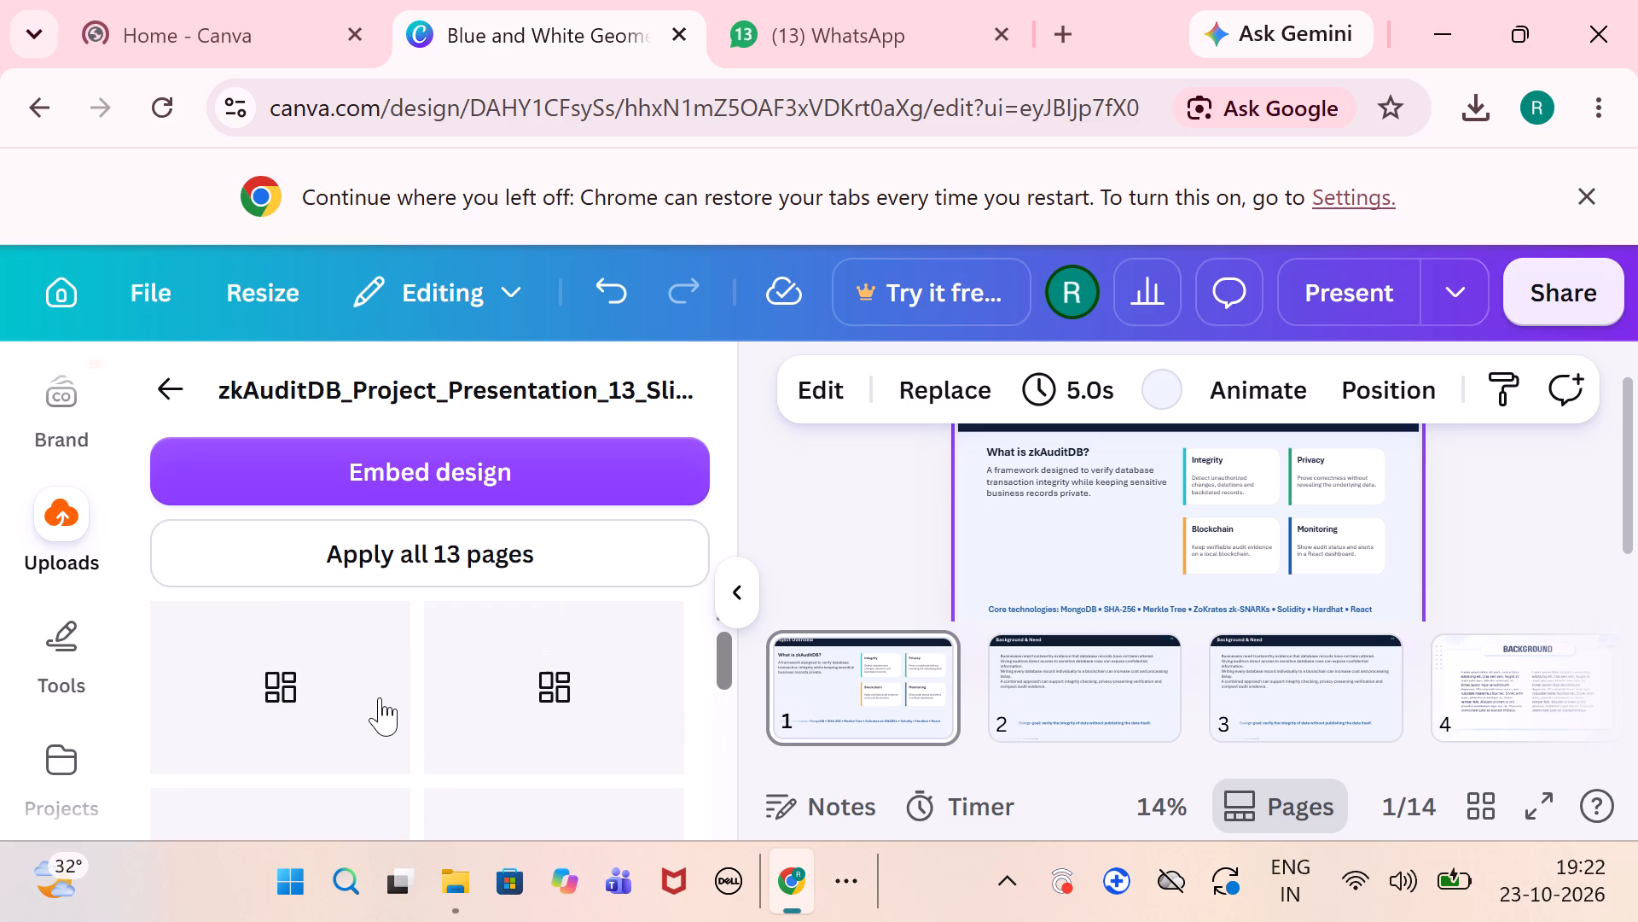
pyautogui.scroll(1, 380, 697)
pyautogui.scroll(-1, 416, 782)
pyautogui.hscroll(-1, 1026, 677)
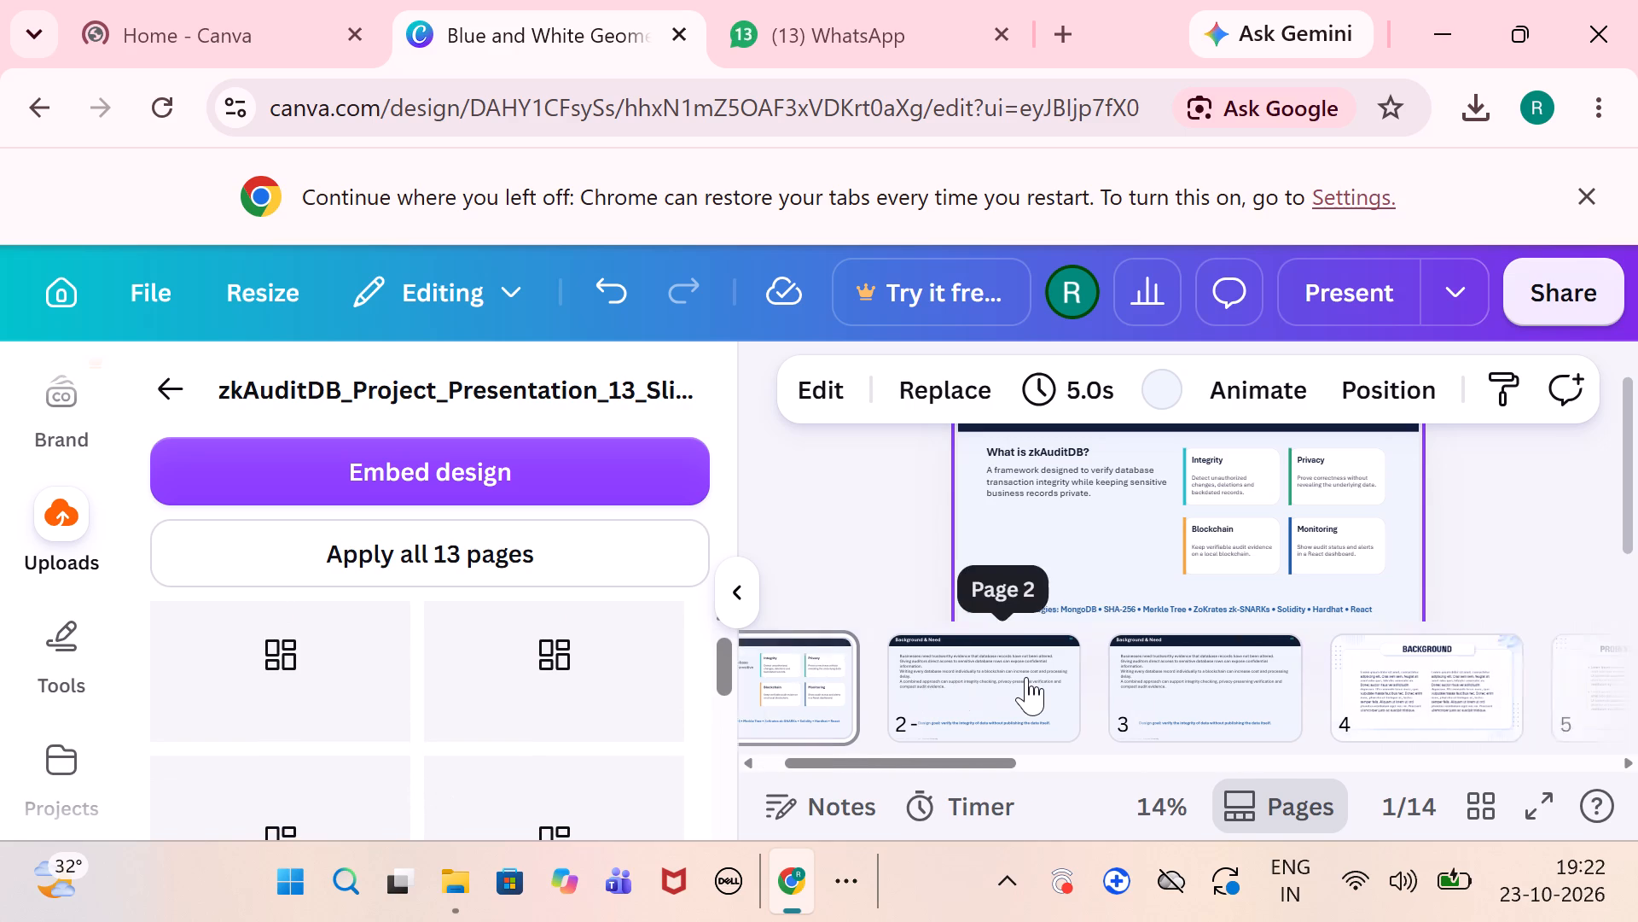
pyautogui.hscroll(-1, 1026, 677)
pyautogui.click(1026, 677)
pyautogui.click(1256, 662)
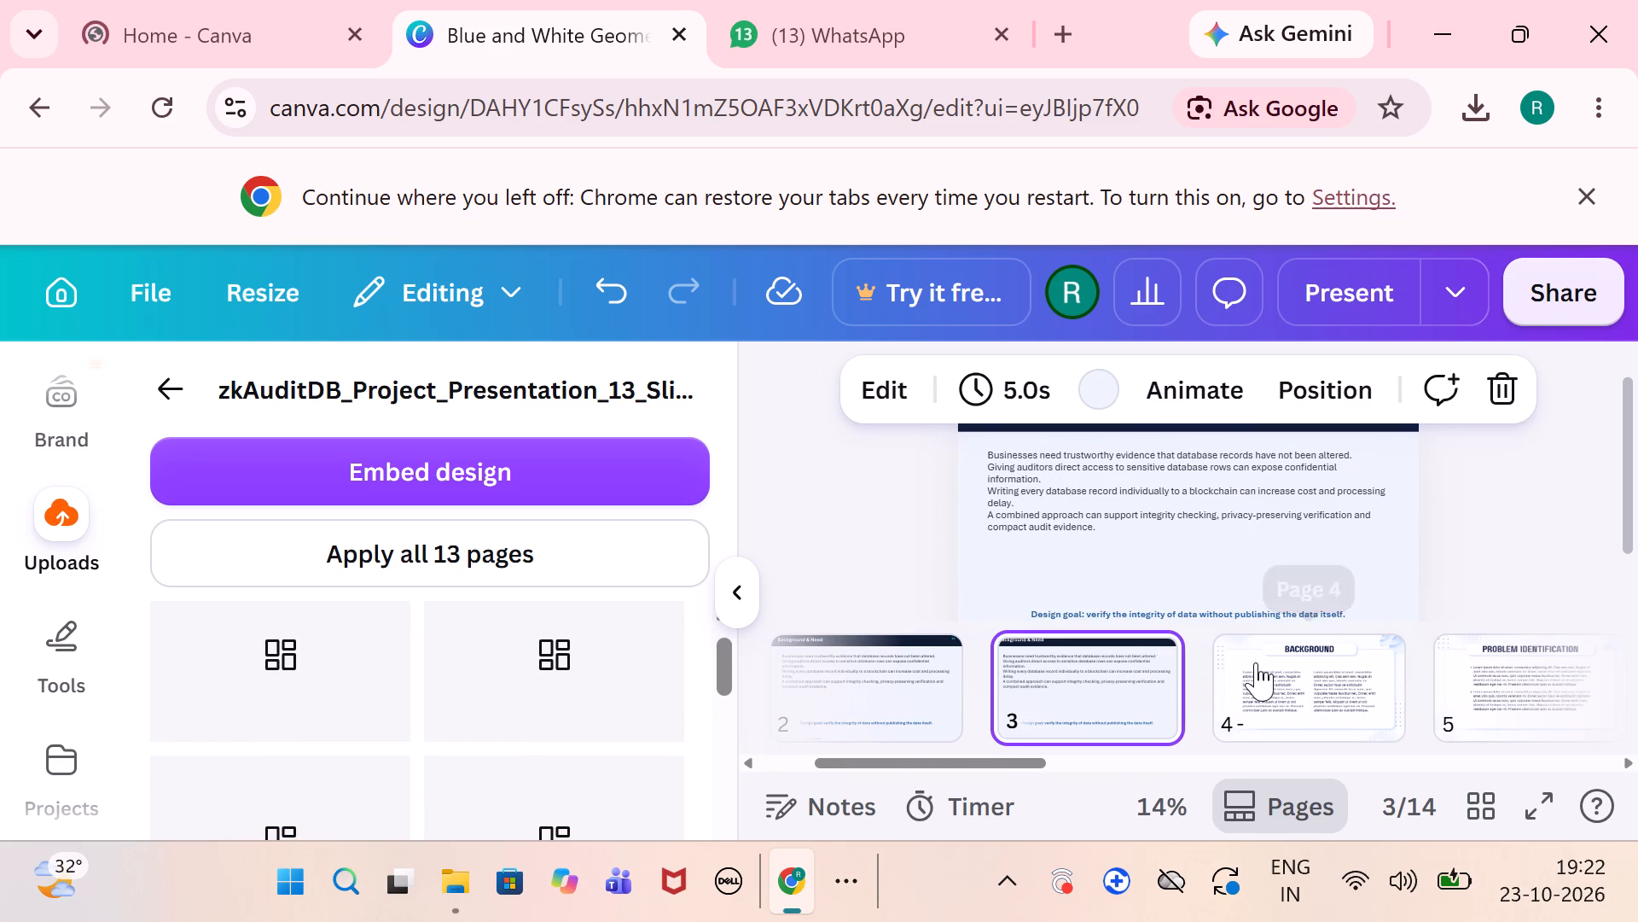
pyautogui.hscroll(-1, 1256, 662)
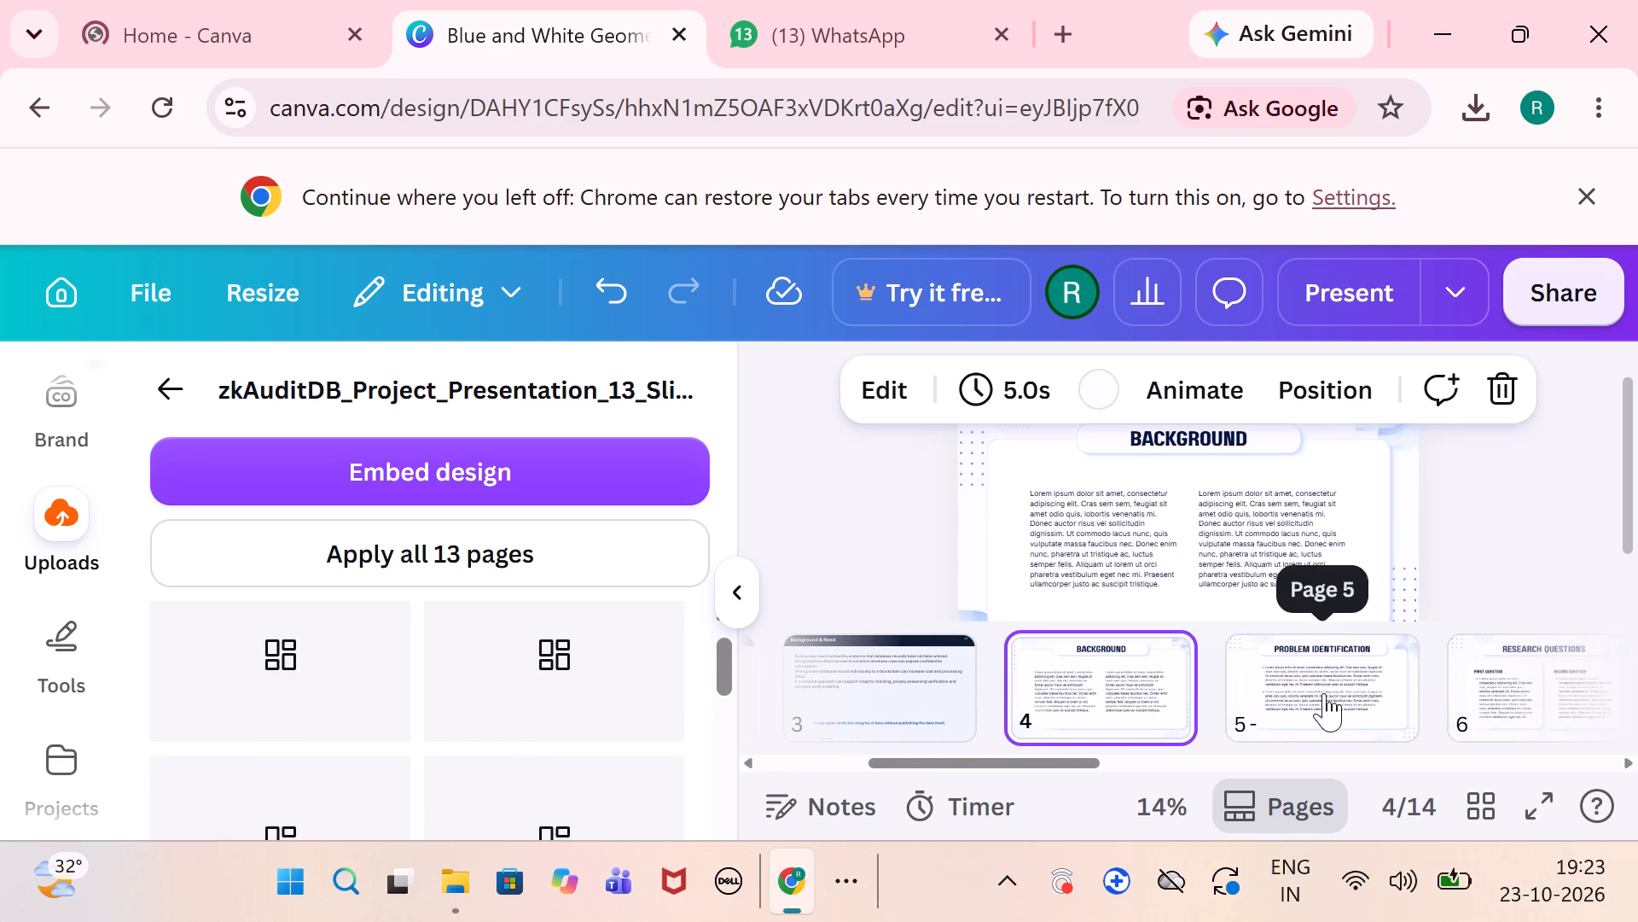
pyautogui.click(1324, 693)
pyautogui.hscroll(-1, 1324, 693)
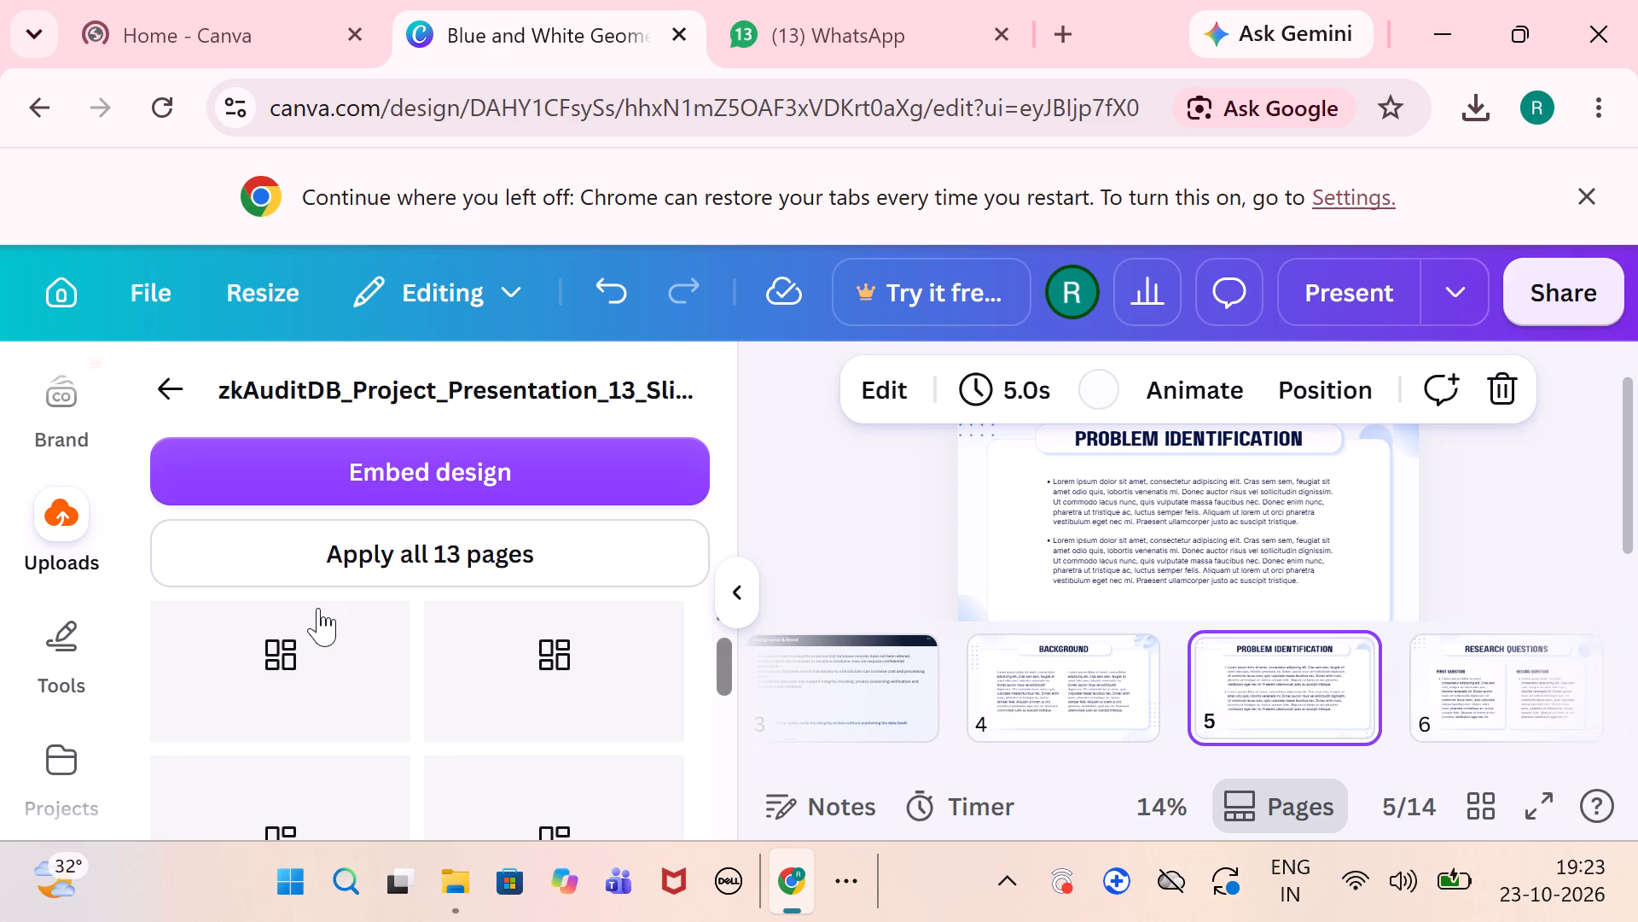
# Apply all 13 pages of the uploaded zkAuditDB deck to the design.
pyautogui.scroll(-4, 318, 608)
pyautogui.click(372, 562)
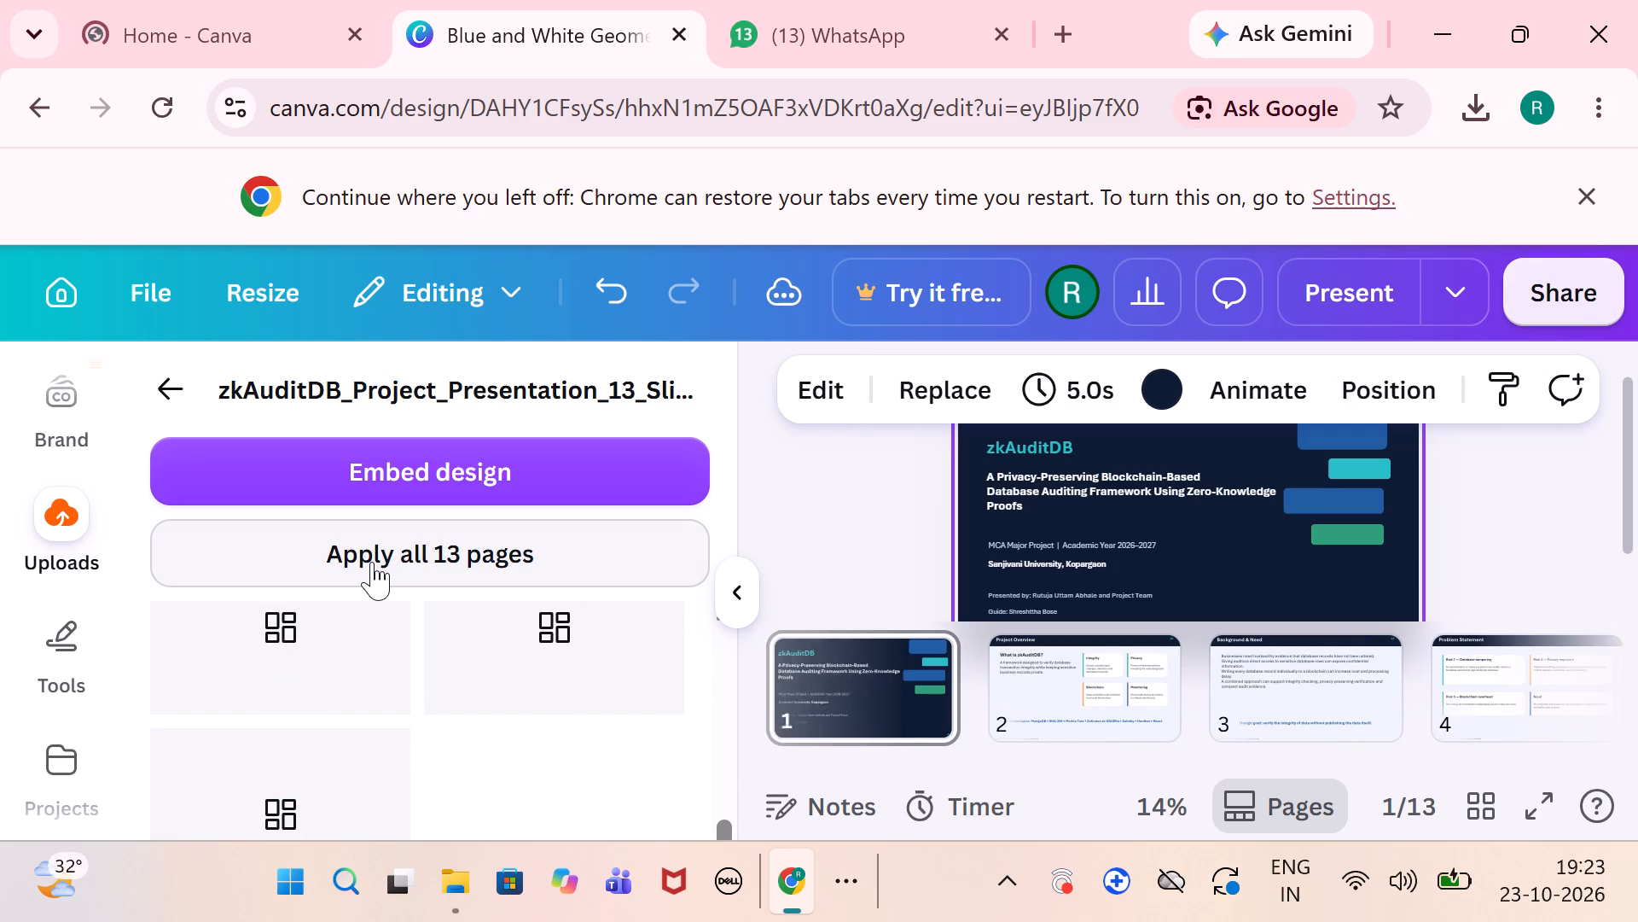
# Examine the applied pages, including the Problem Statement, Proposed System Architecture, Methodology & Workflow and Key Technologies slides.
pyautogui.hscroll(-1, 1089, 654)
pyautogui.click(1546, 577)
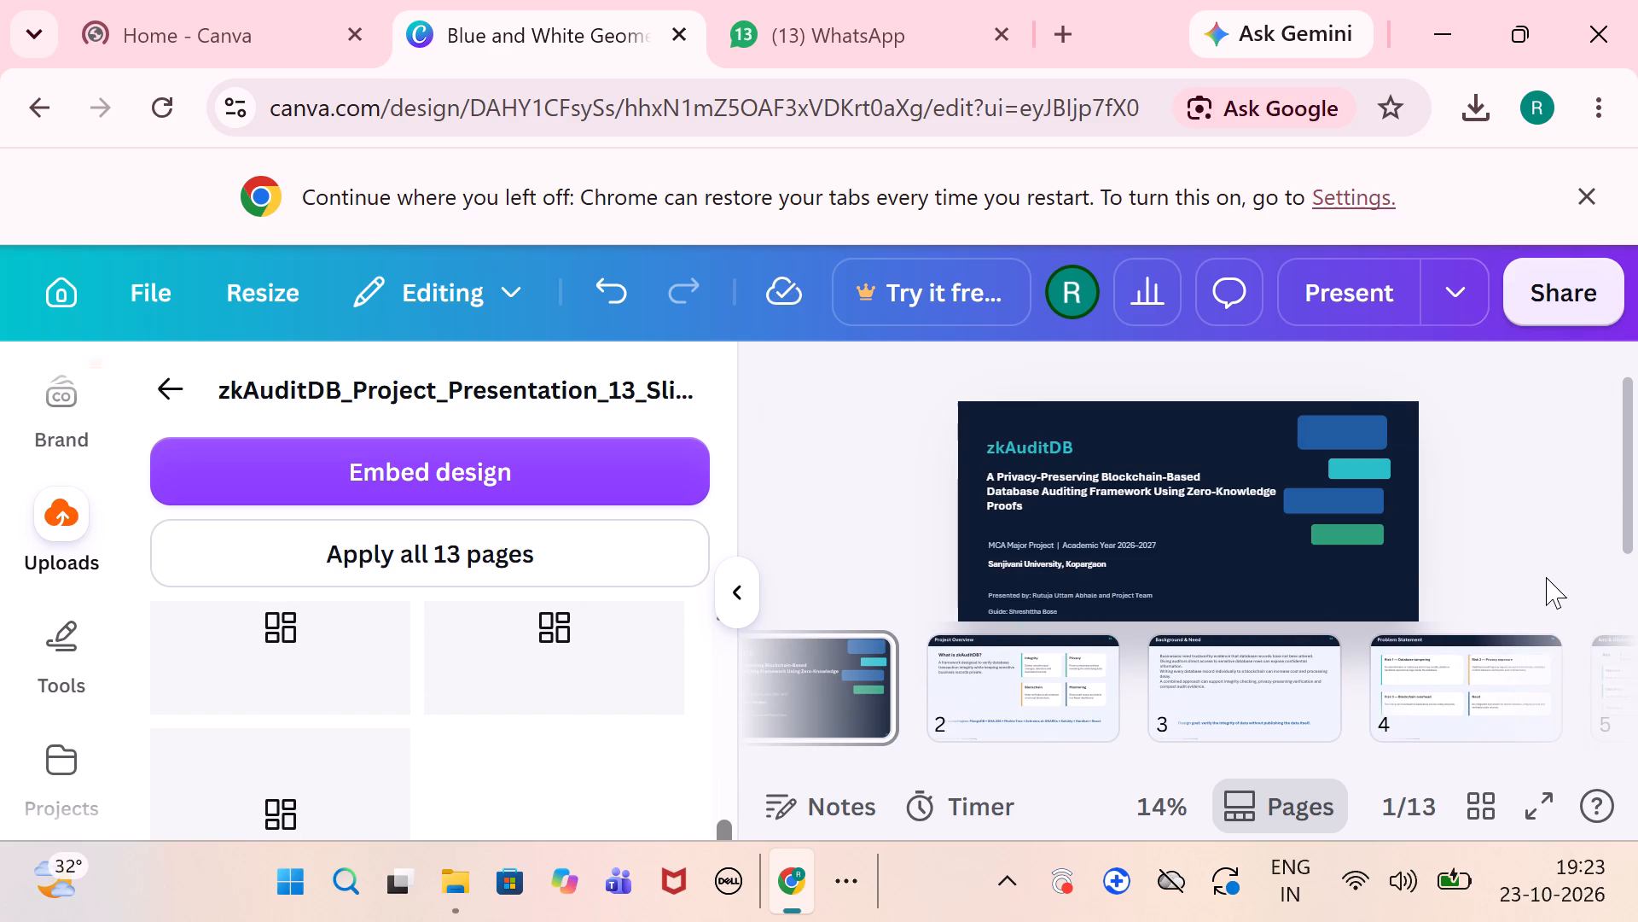
pyautogui.hscroll(-1, 1404, 685)
pyautogui.click(1404, 685)
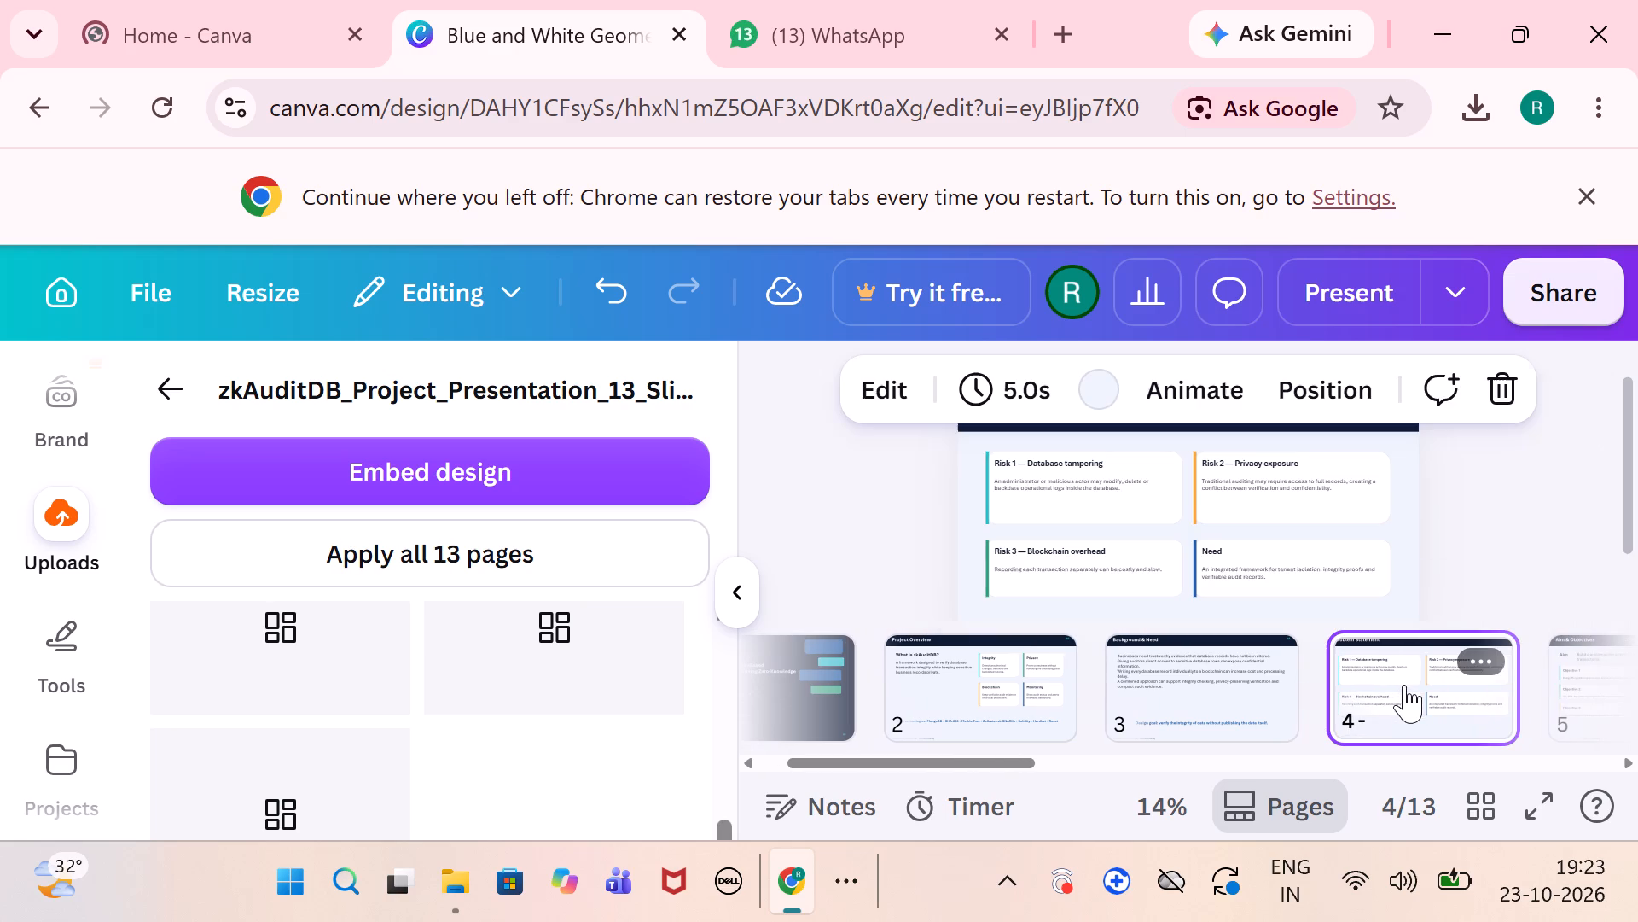
pyautogui.click(1545, 535)
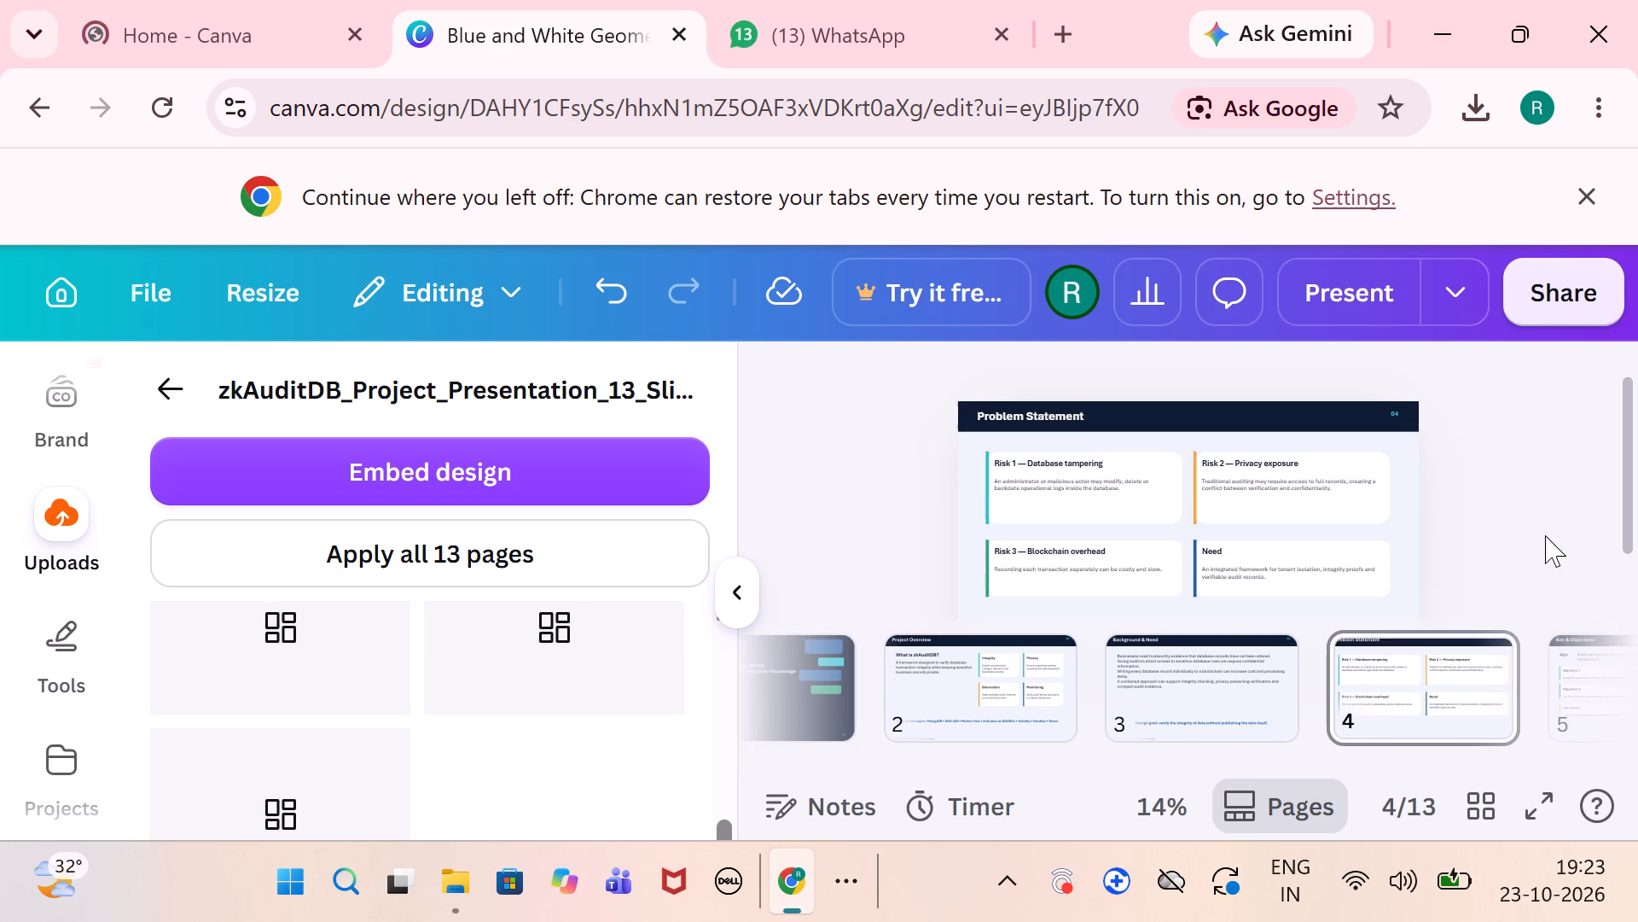
pyautogui.hscroll(-3, 1412, 697)
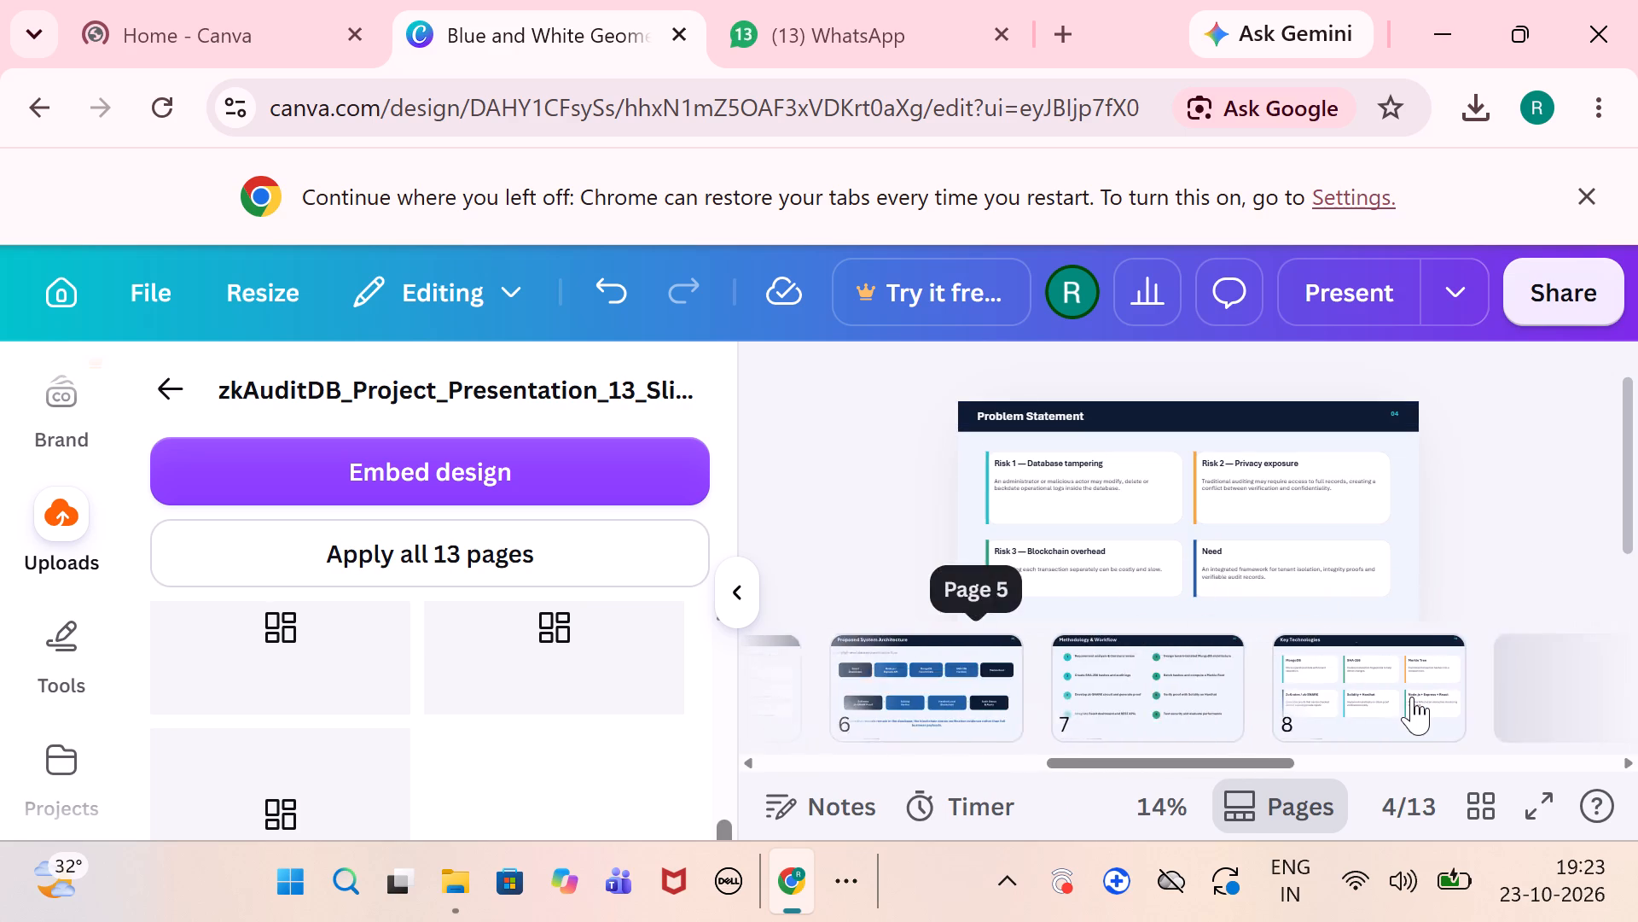
pyautogui.hscroll(3, 1412, 697)
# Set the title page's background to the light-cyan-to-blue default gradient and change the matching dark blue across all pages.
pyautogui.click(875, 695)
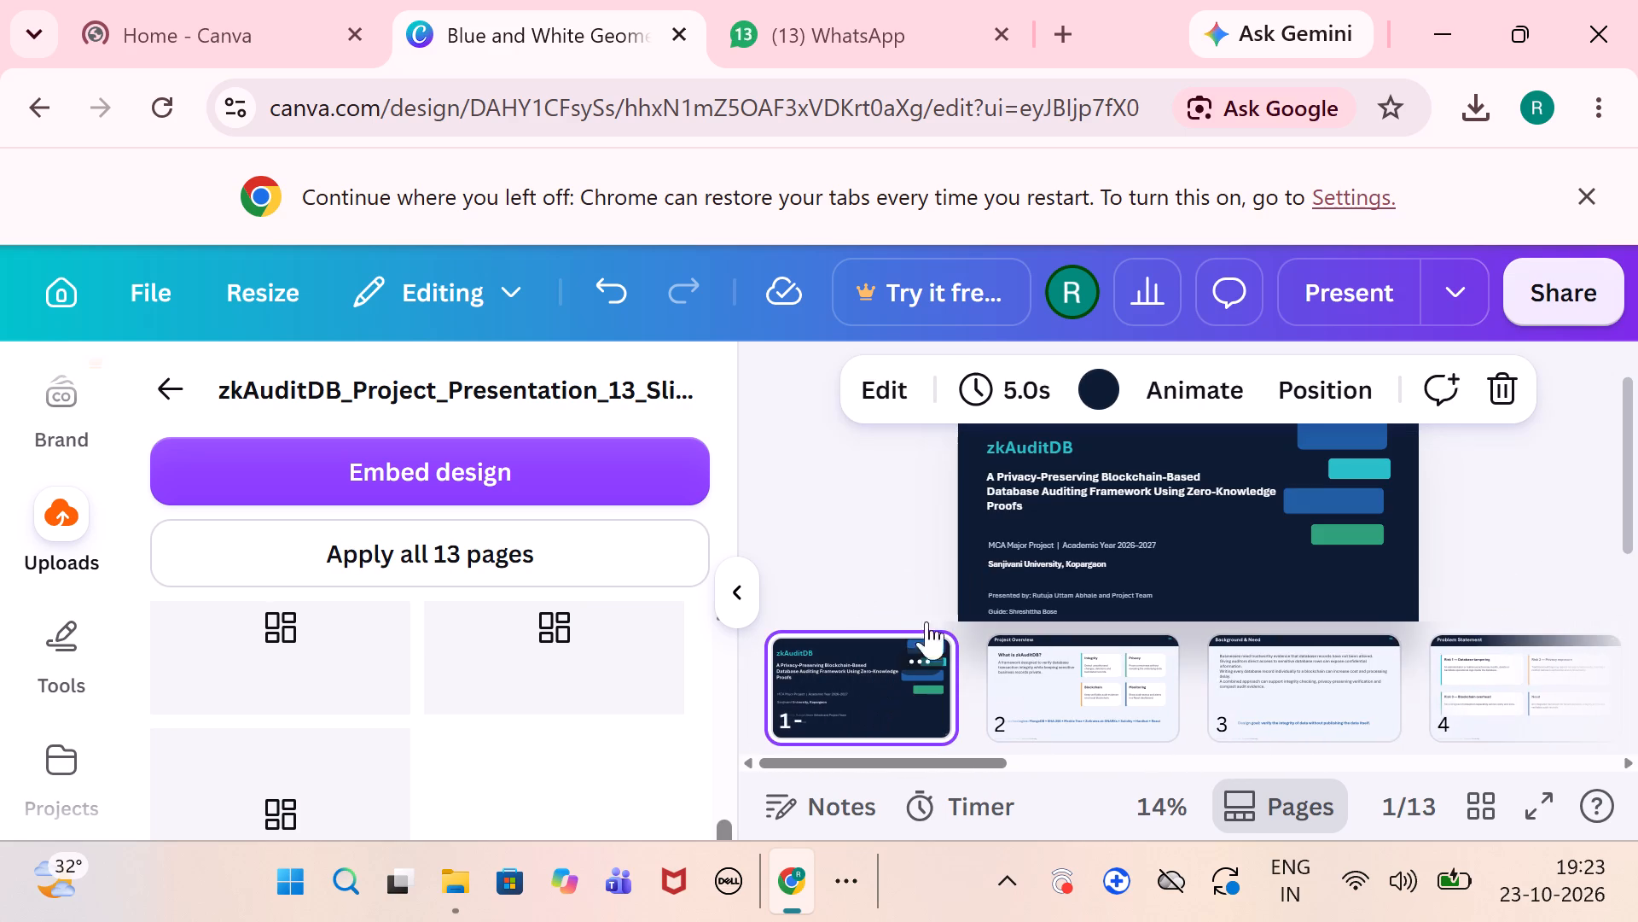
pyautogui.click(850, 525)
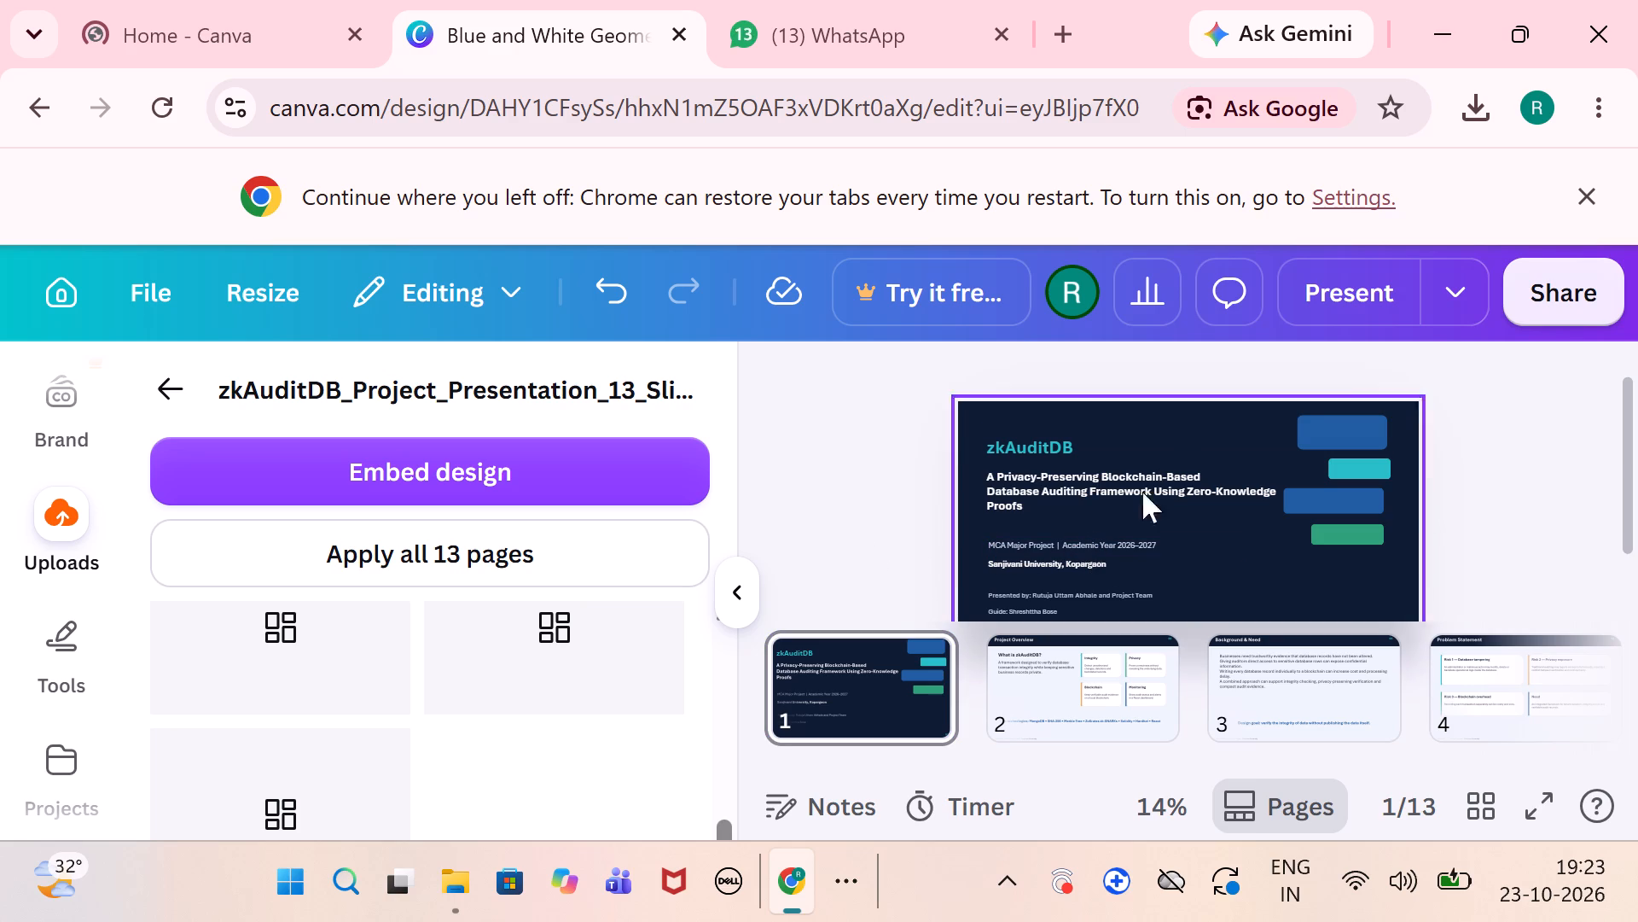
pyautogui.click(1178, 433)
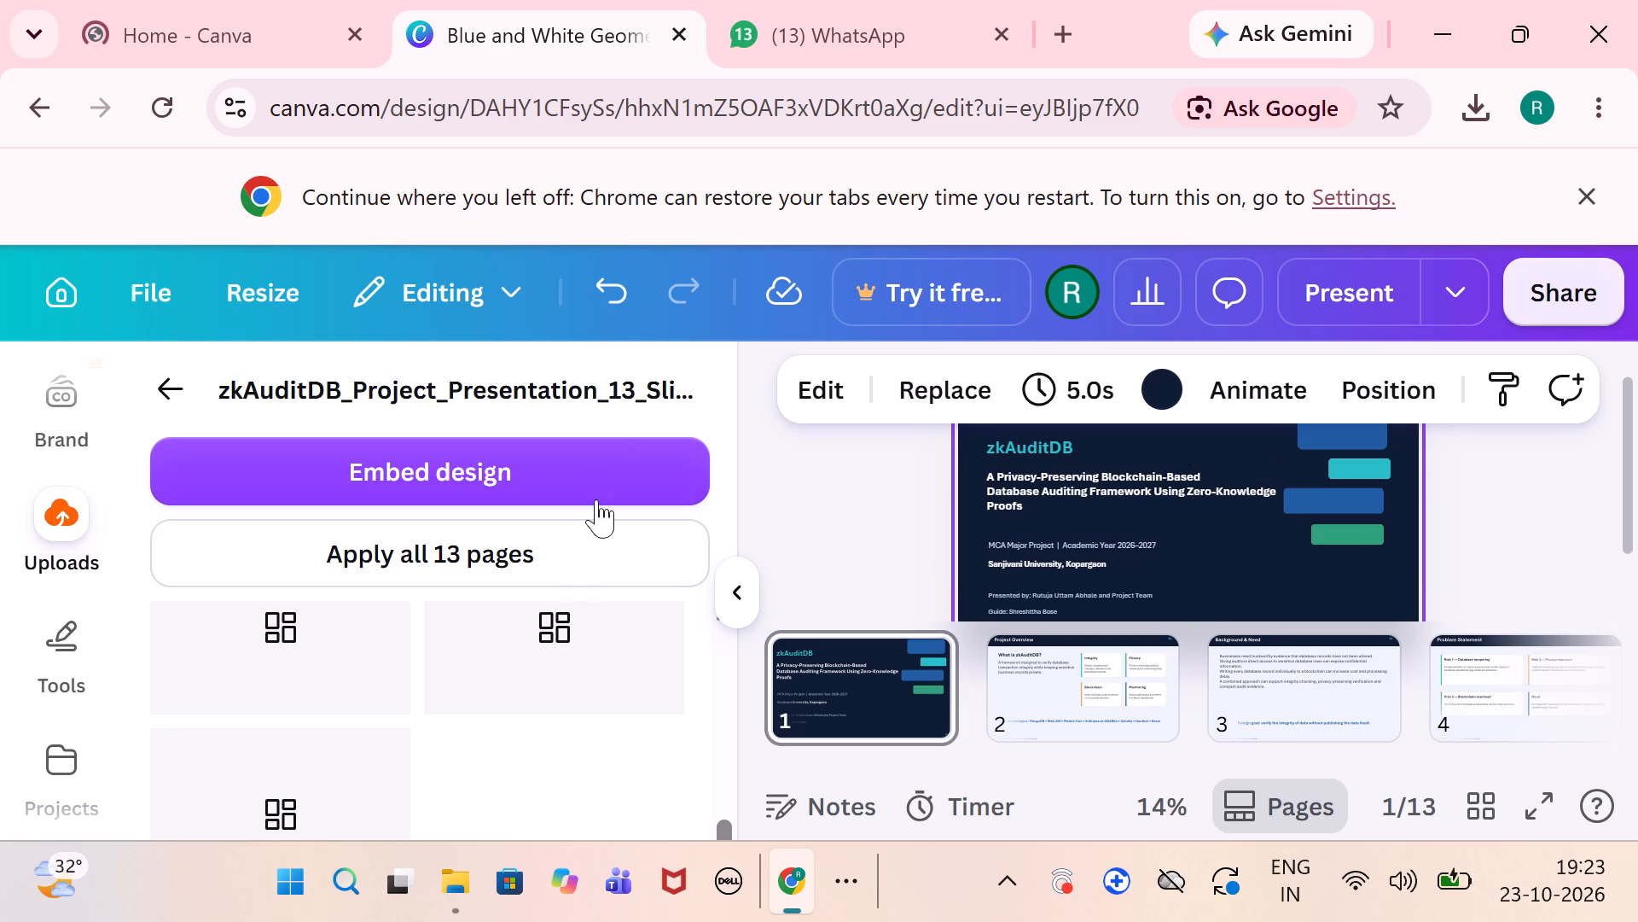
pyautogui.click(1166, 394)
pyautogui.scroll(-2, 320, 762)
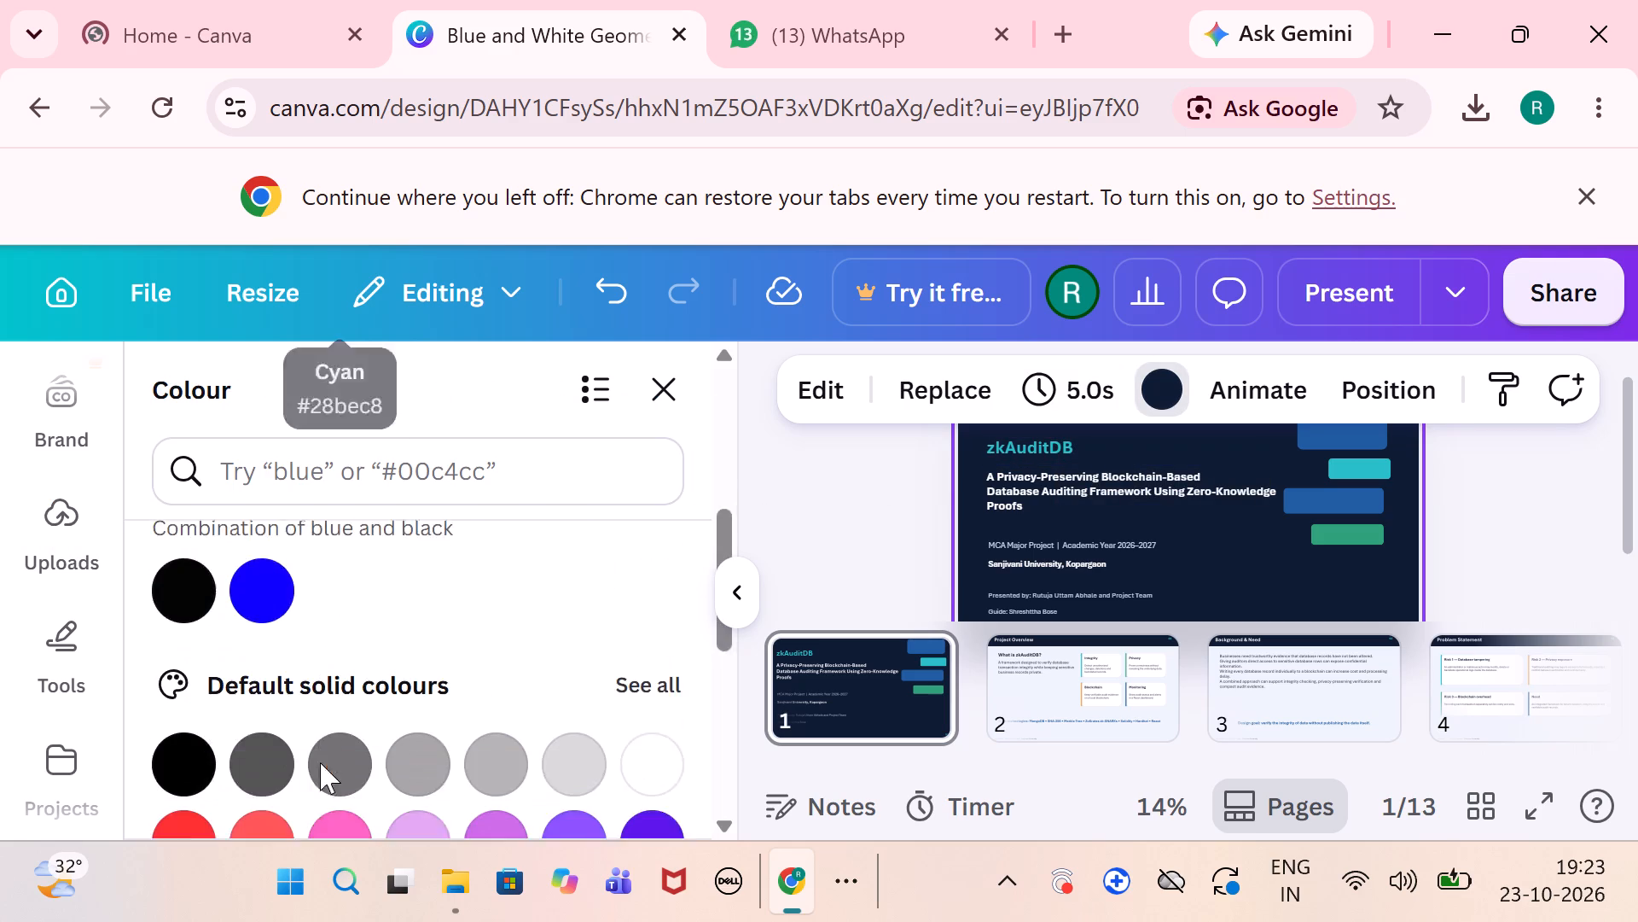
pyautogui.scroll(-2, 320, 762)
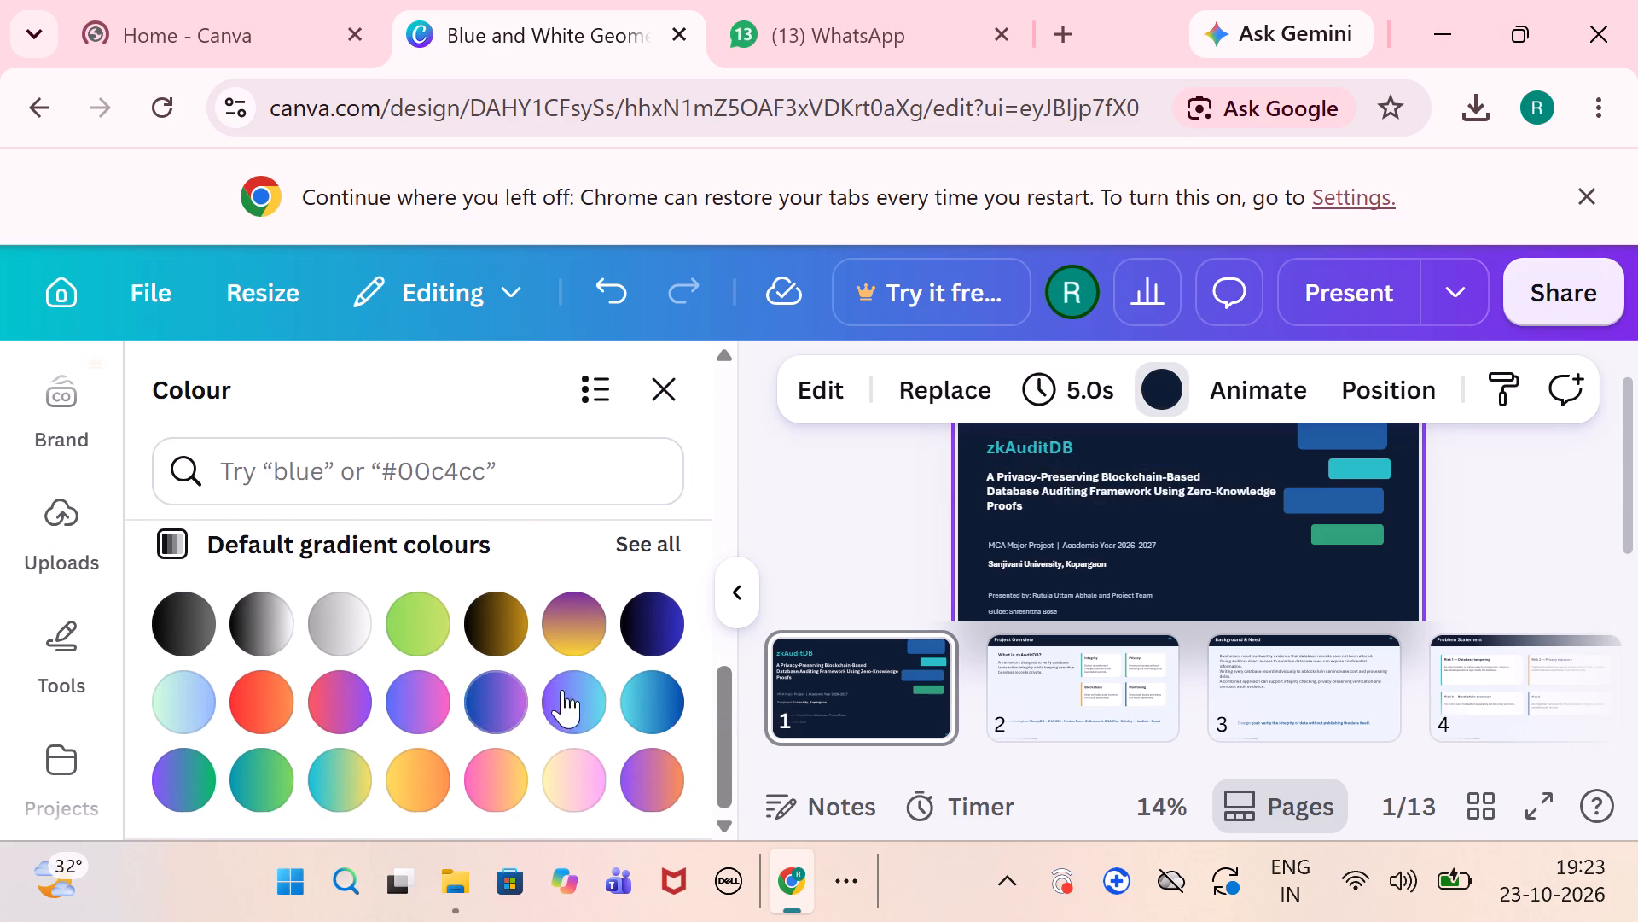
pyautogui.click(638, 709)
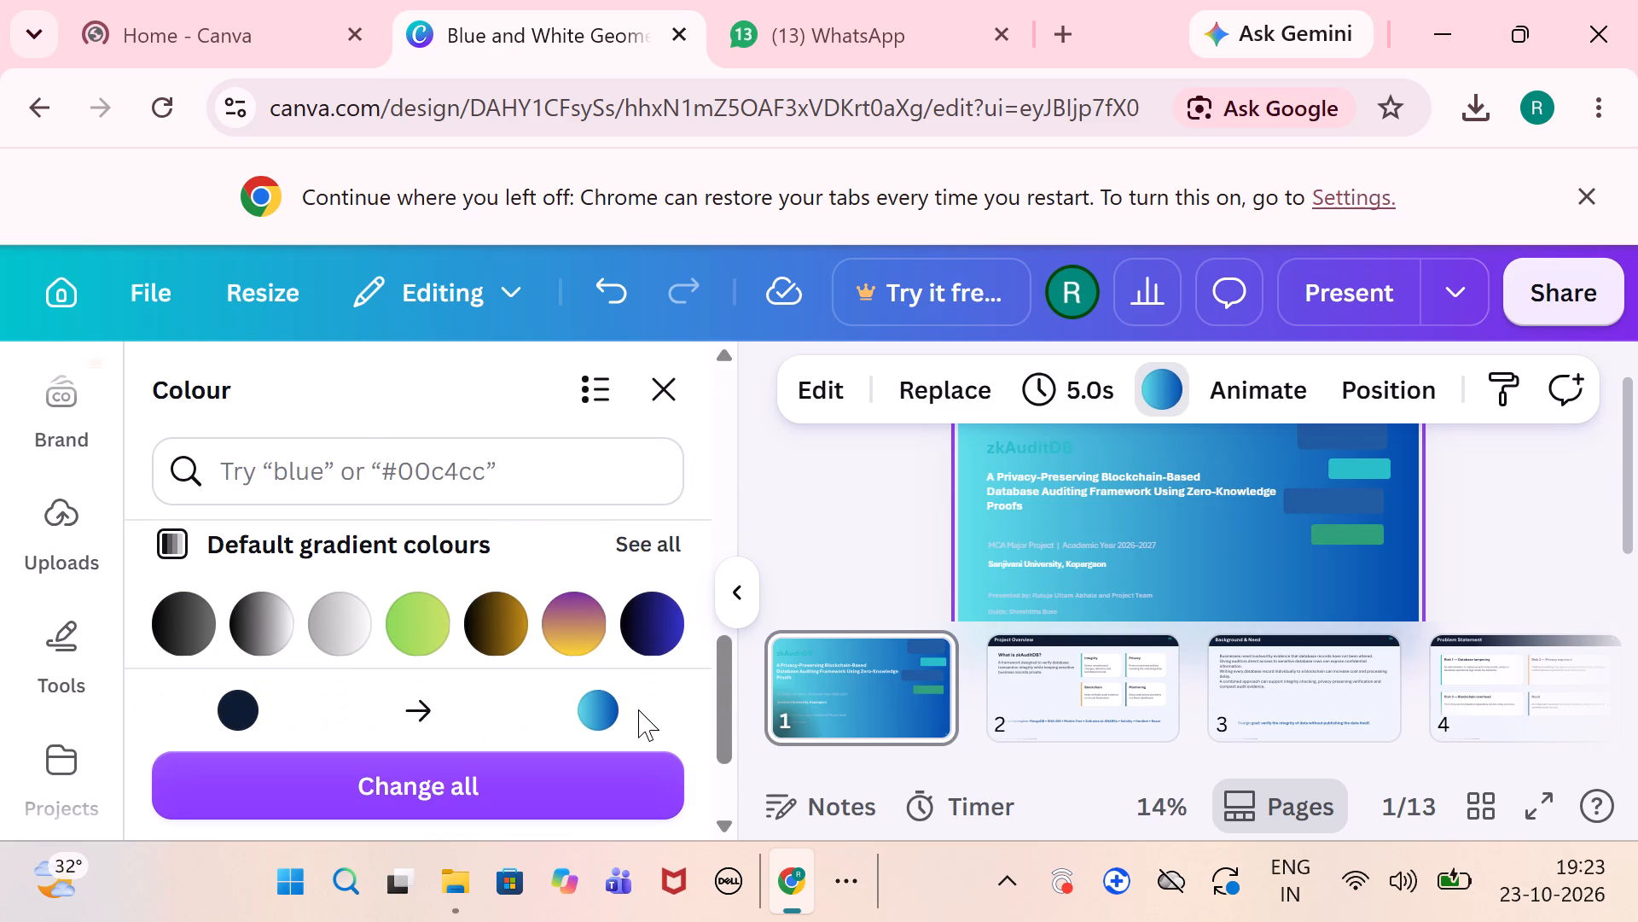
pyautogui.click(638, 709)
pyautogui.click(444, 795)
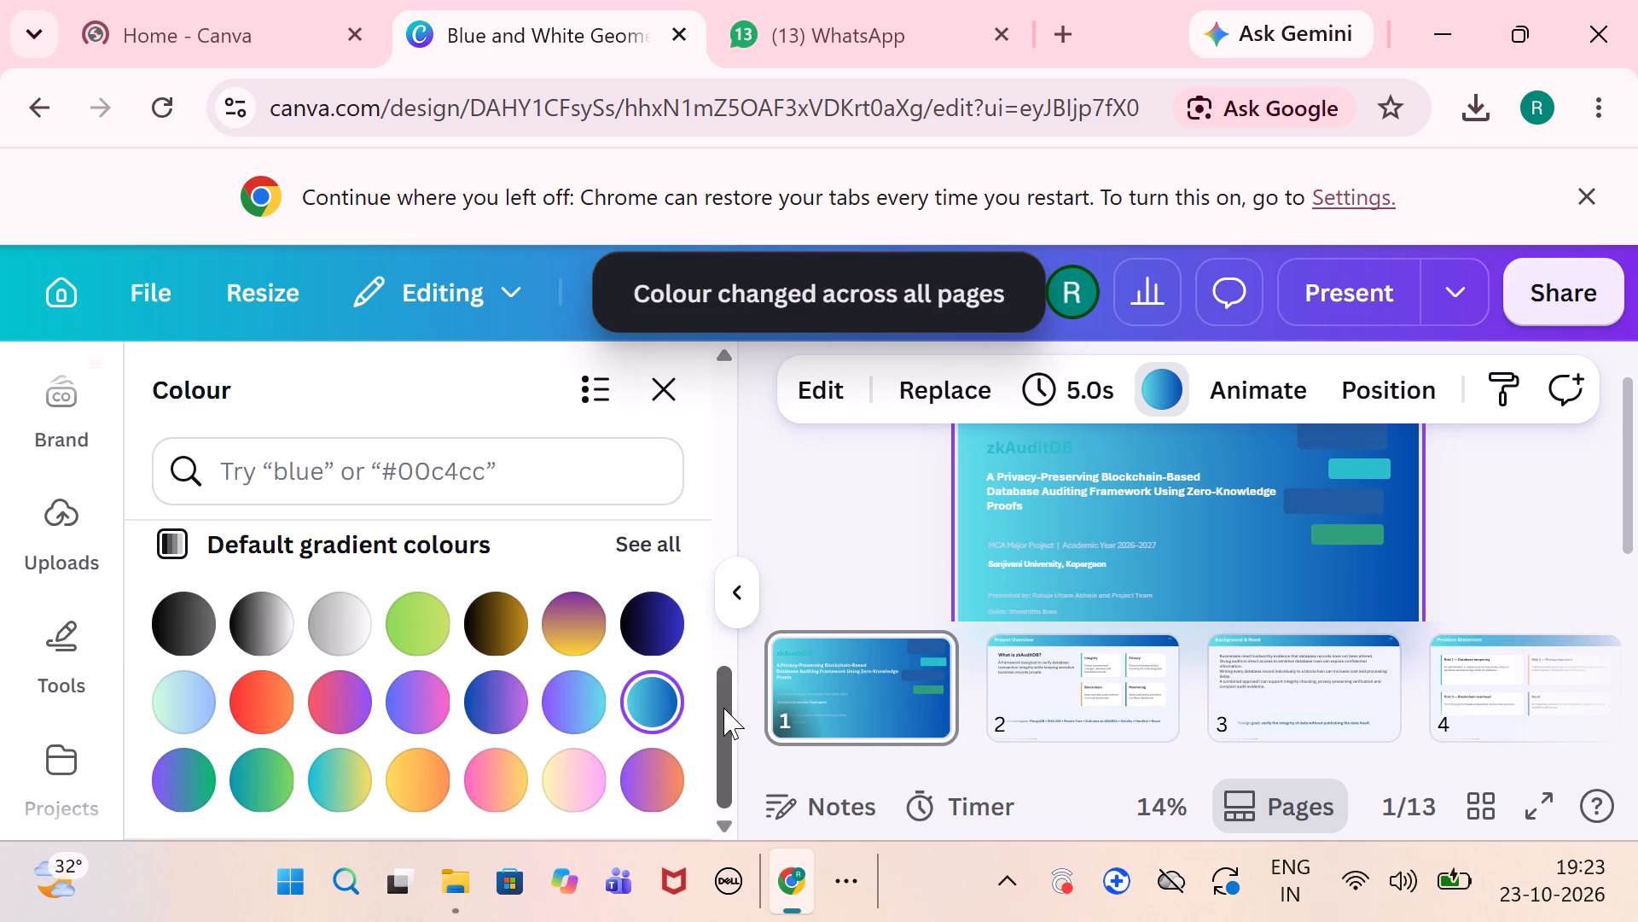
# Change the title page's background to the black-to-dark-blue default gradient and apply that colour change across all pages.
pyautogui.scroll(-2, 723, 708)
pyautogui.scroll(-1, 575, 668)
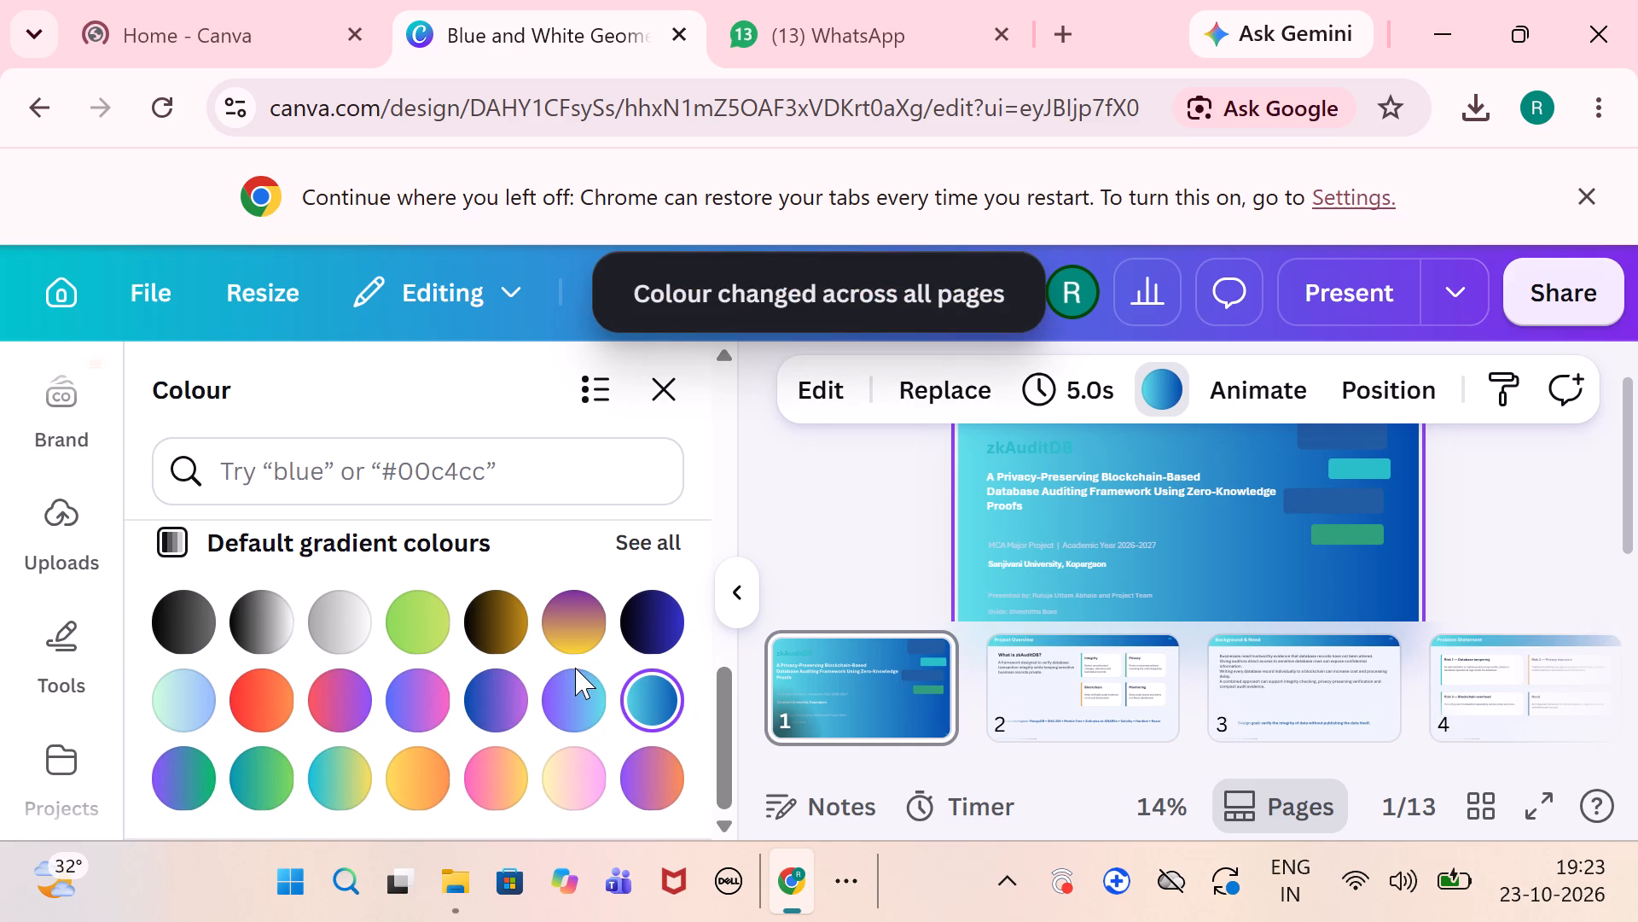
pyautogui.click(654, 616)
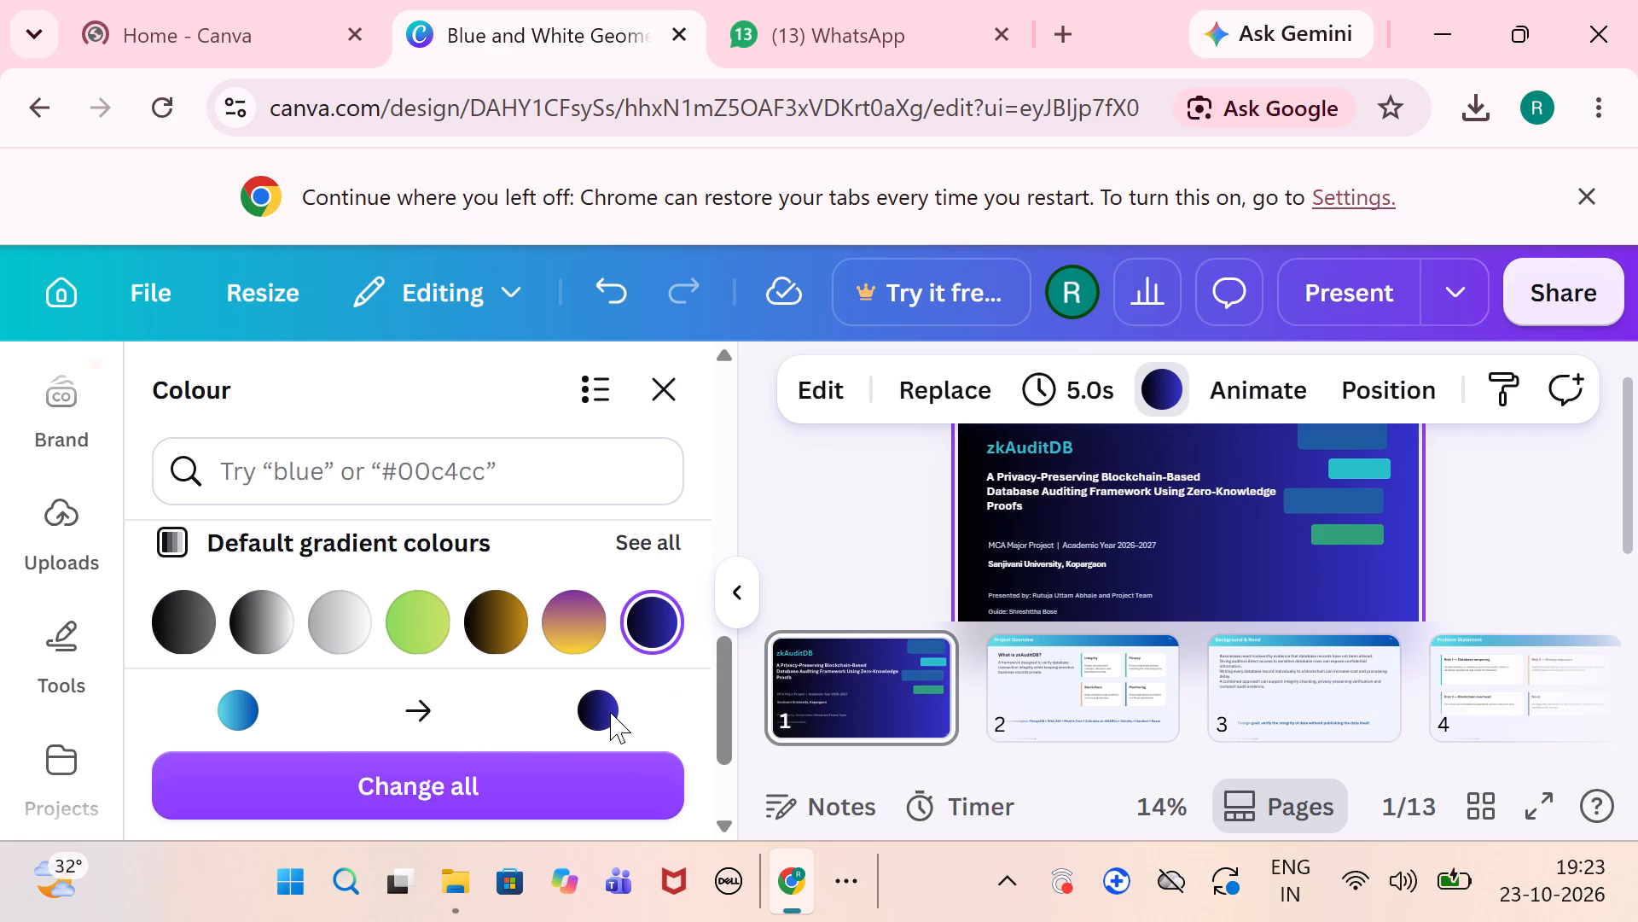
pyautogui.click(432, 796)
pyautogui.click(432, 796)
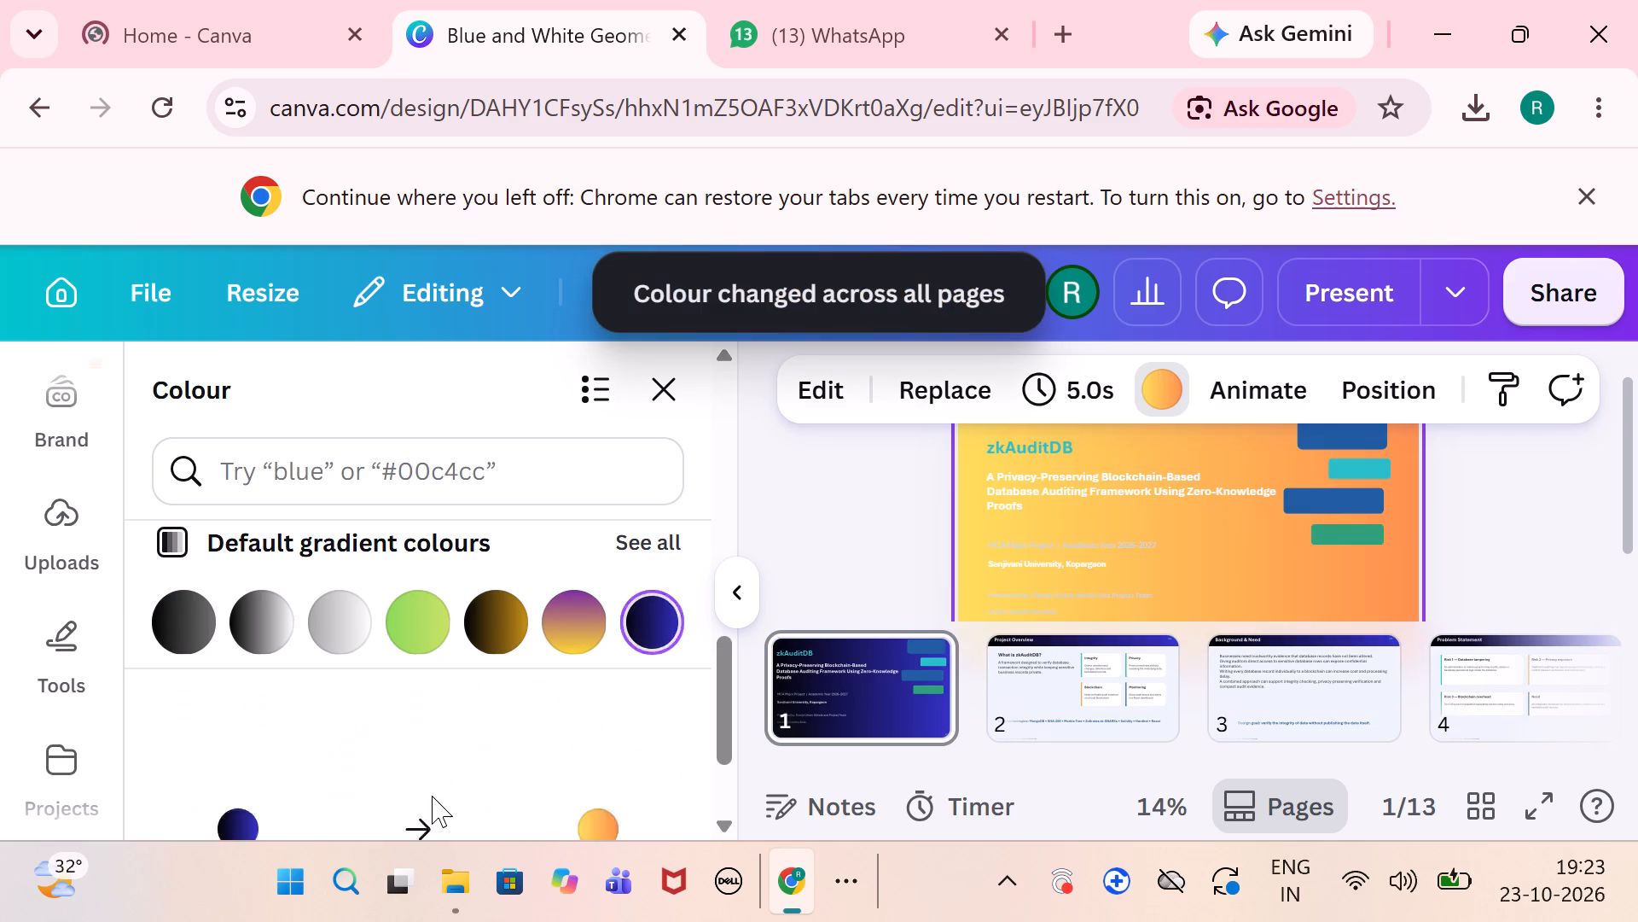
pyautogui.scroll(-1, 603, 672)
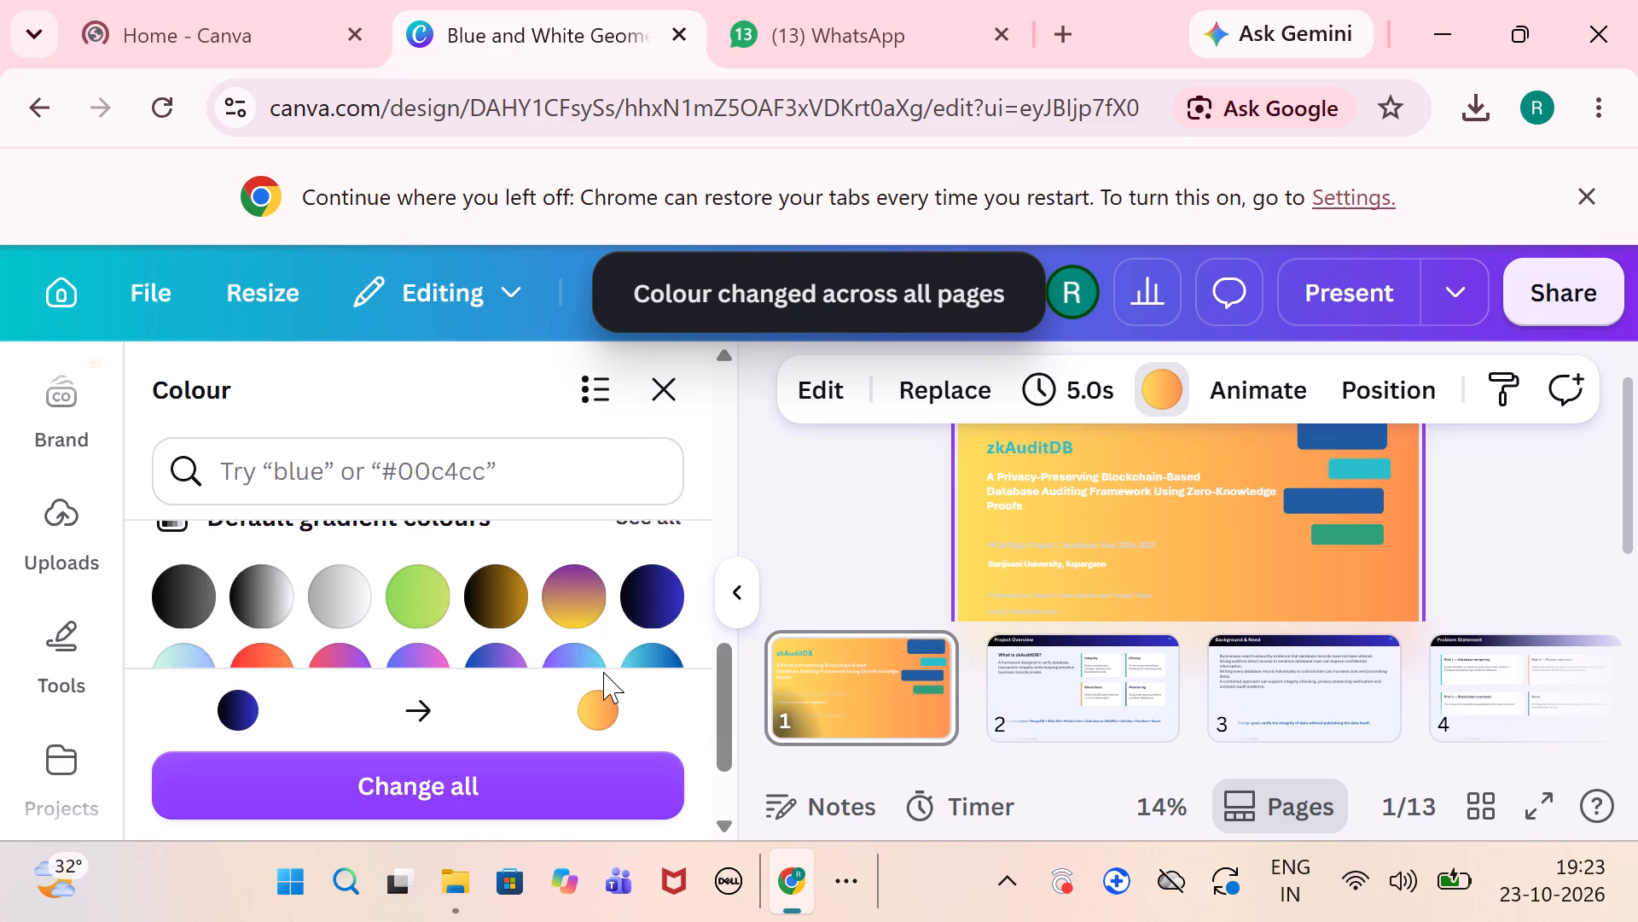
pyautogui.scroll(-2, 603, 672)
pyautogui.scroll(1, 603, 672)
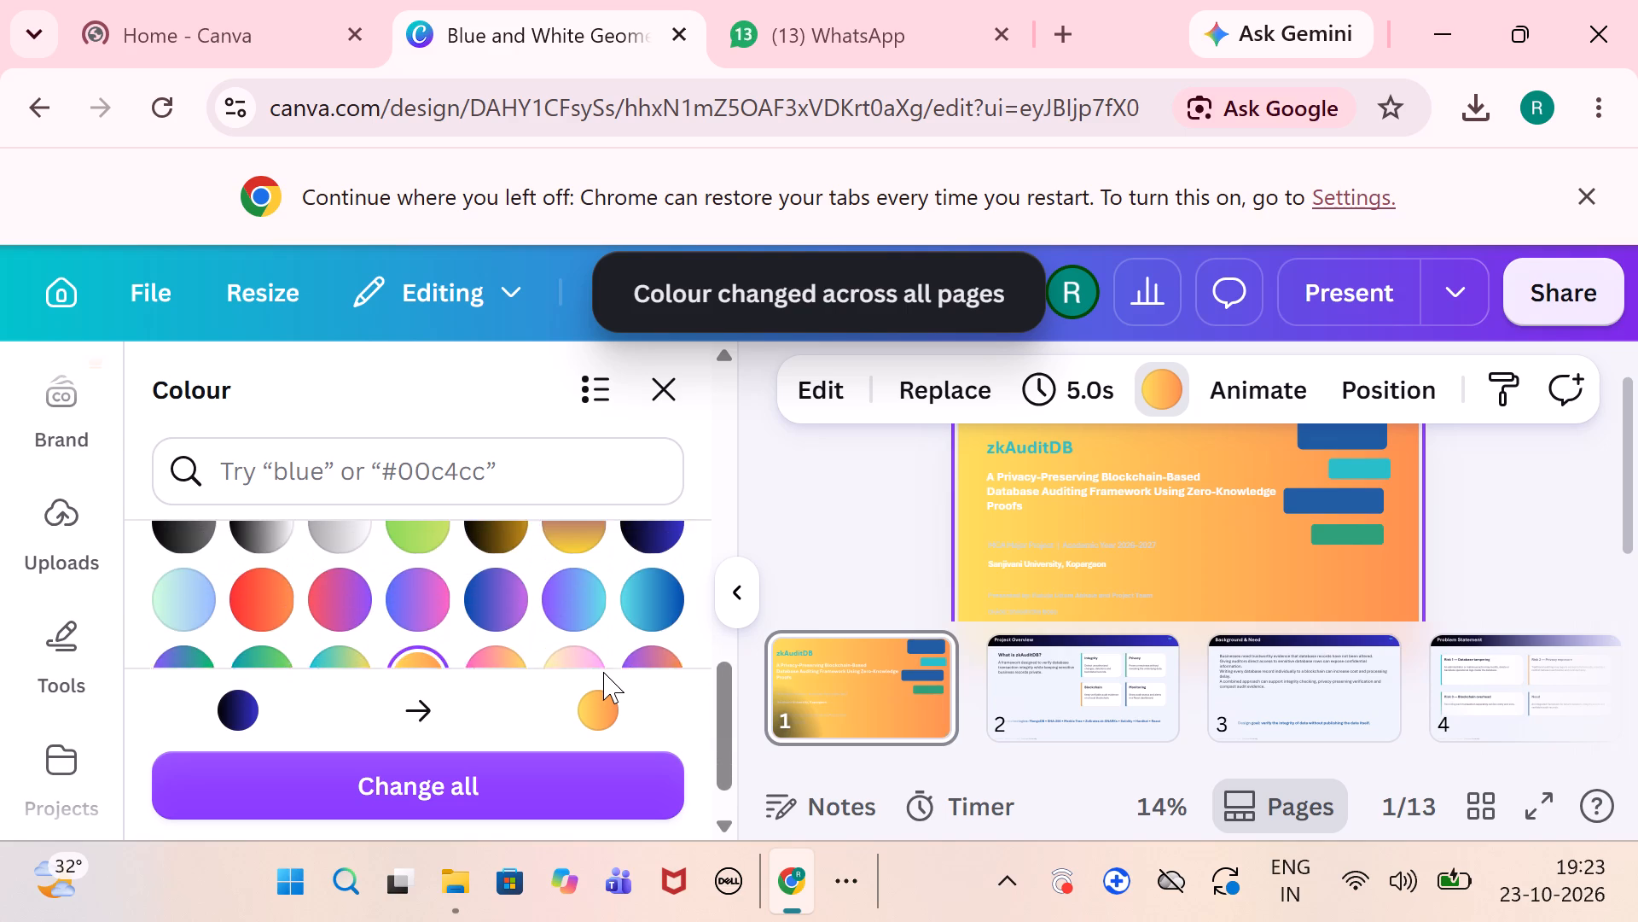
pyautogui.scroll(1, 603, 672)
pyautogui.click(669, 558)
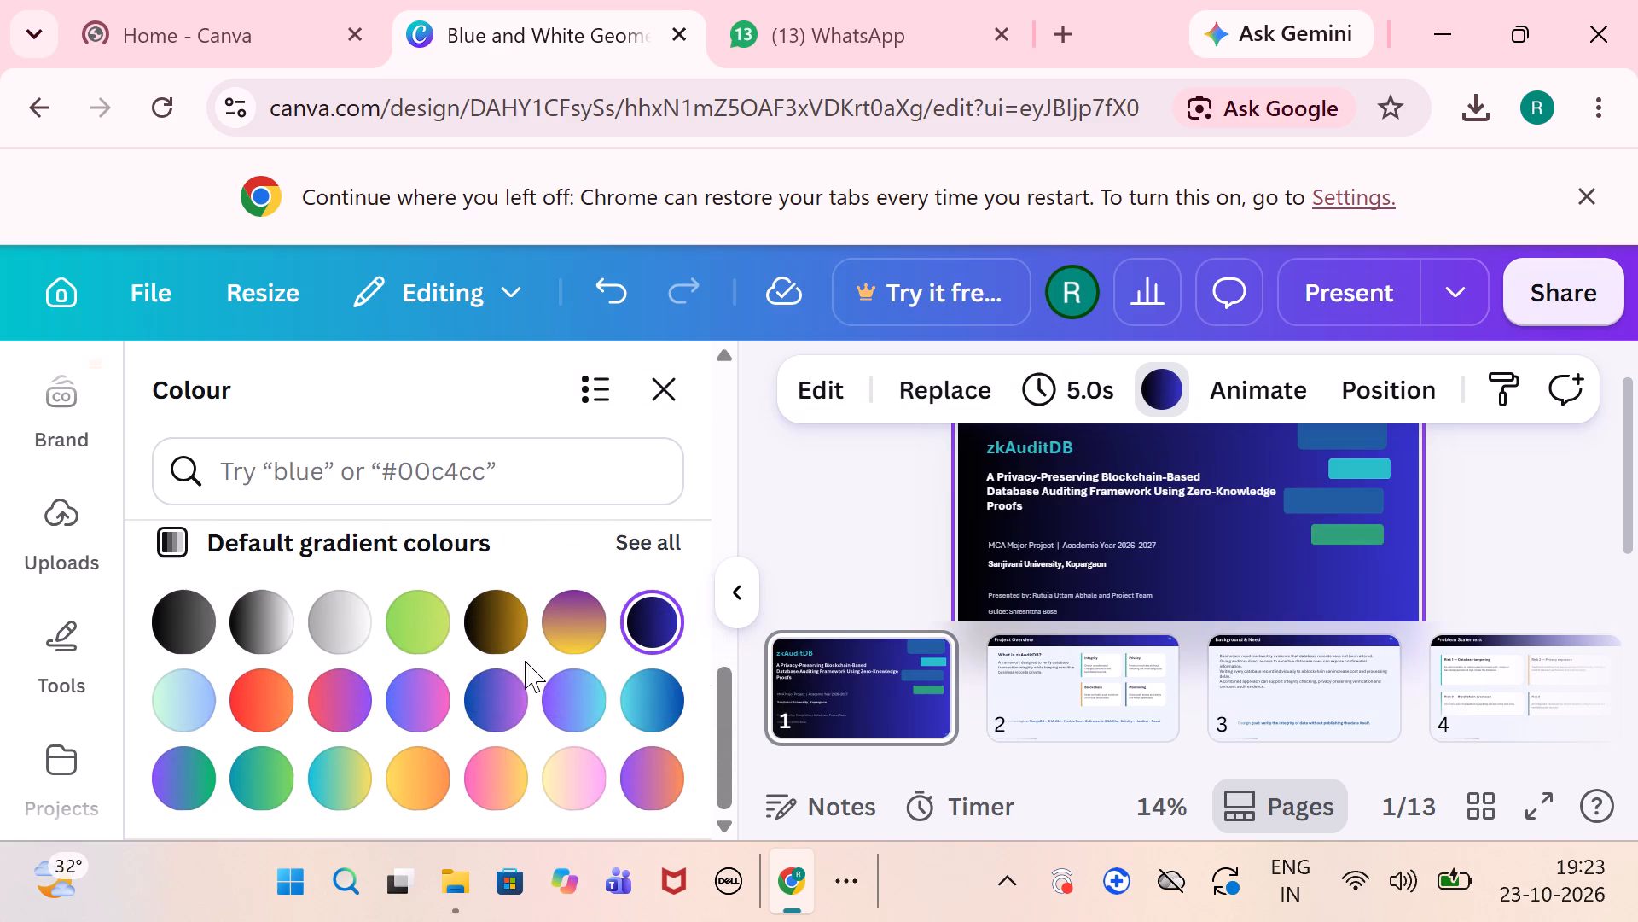
# Set the title page's background to the black-to-white default gradient and apply the colour change across all pages.
pyautogui.click(313, 618)
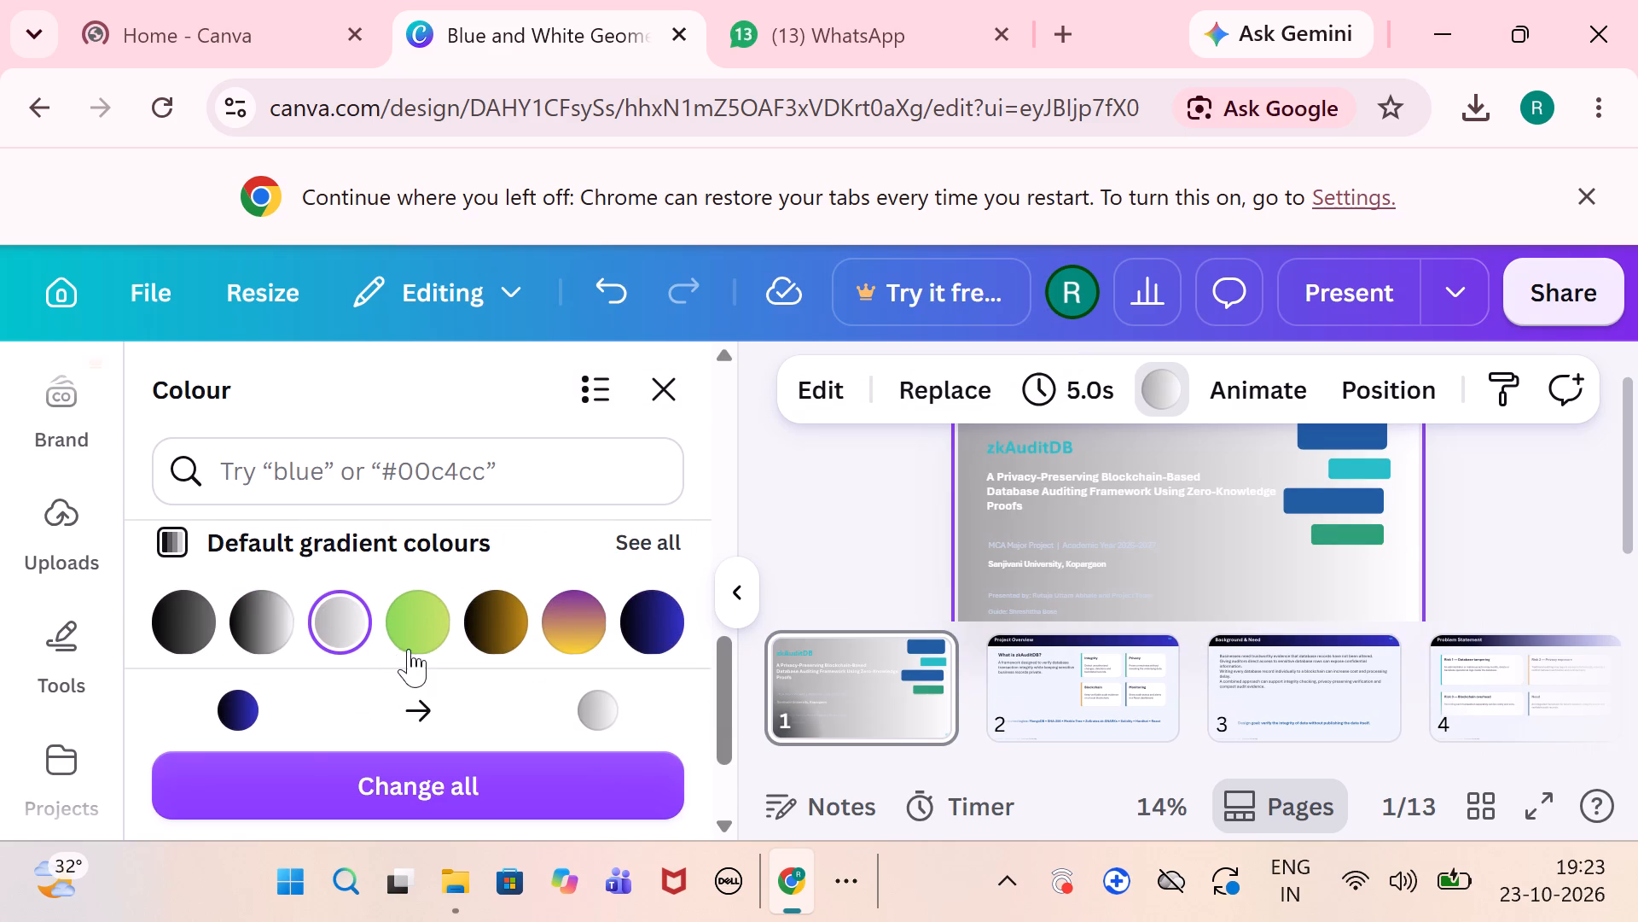
pyautogui.click(259, 620)
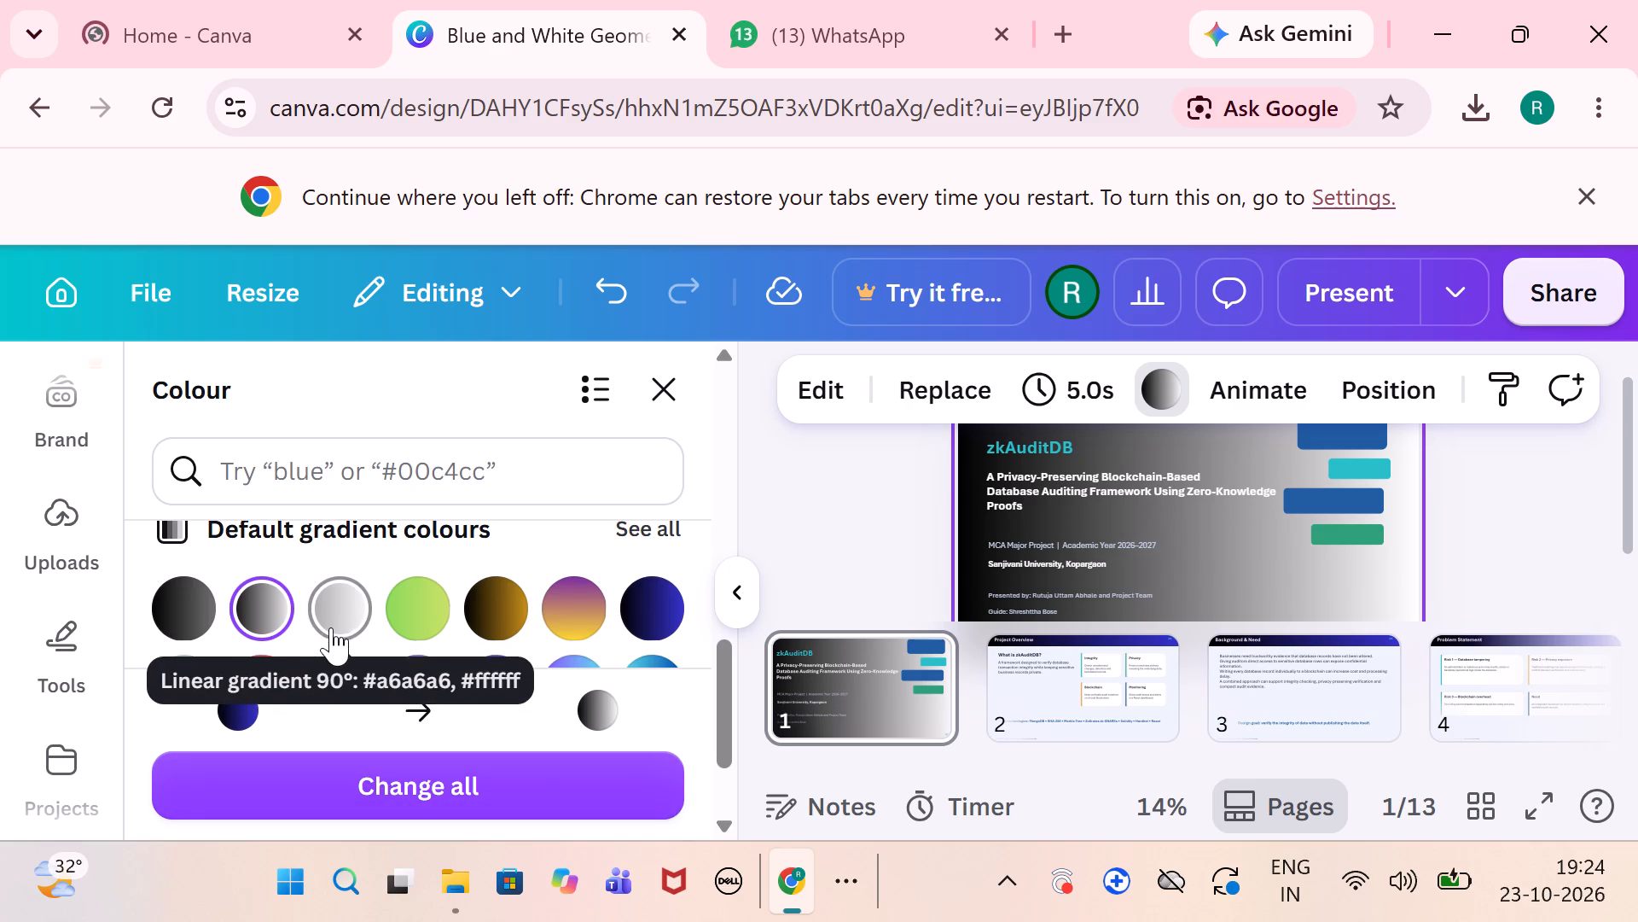
pyautogui.scroll(-1, 409, 592)
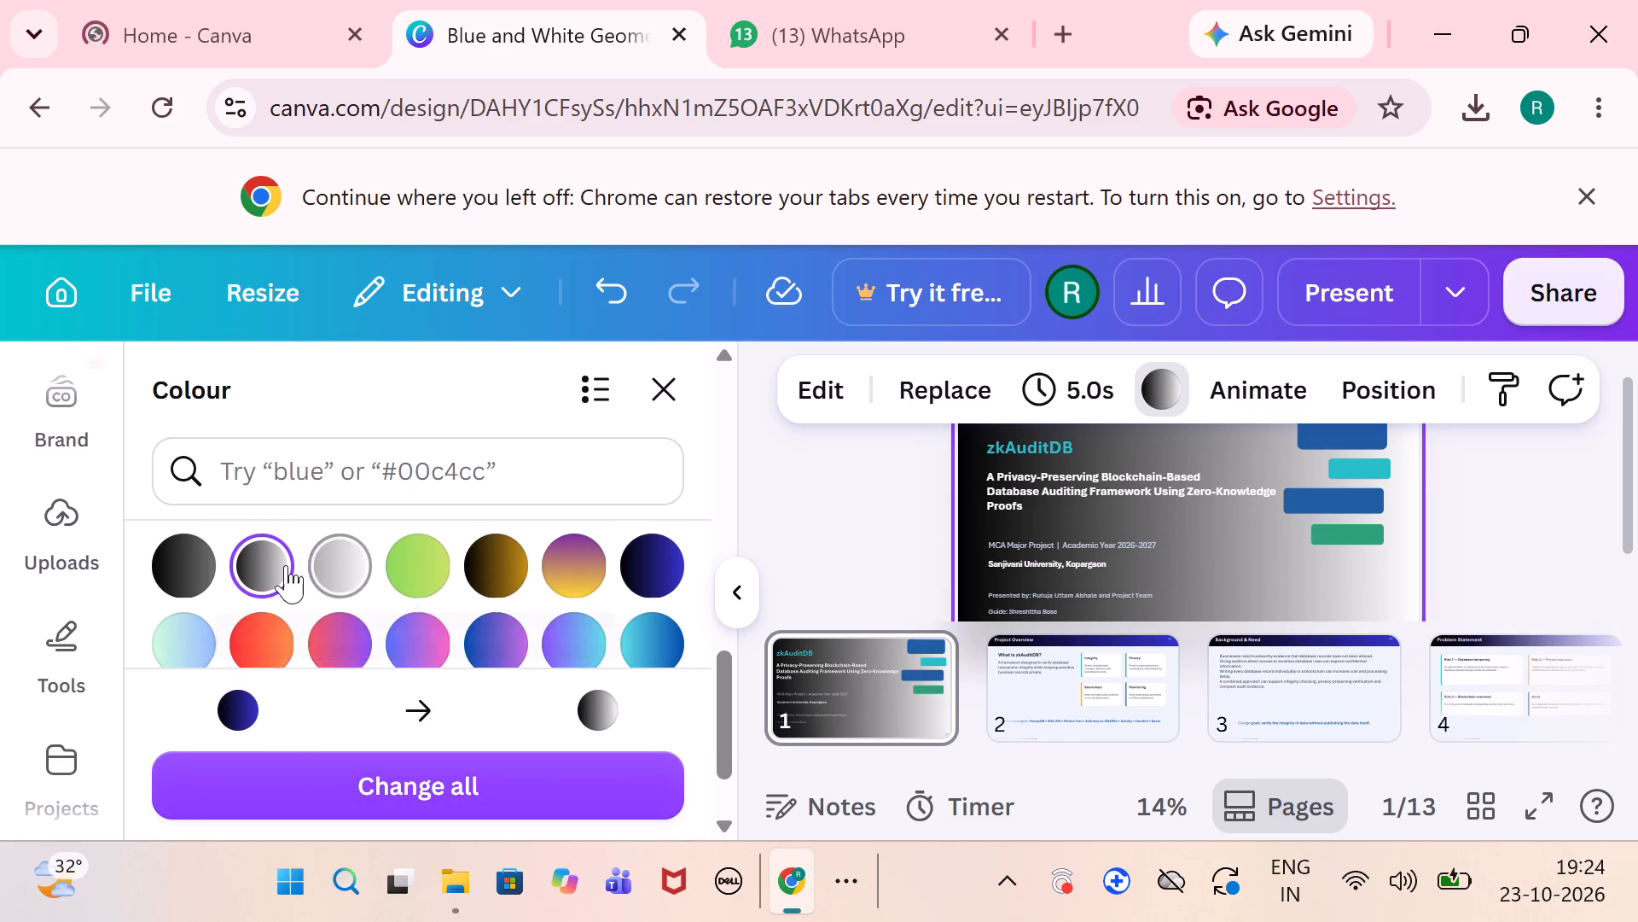
pyautogui.click(299, 772)
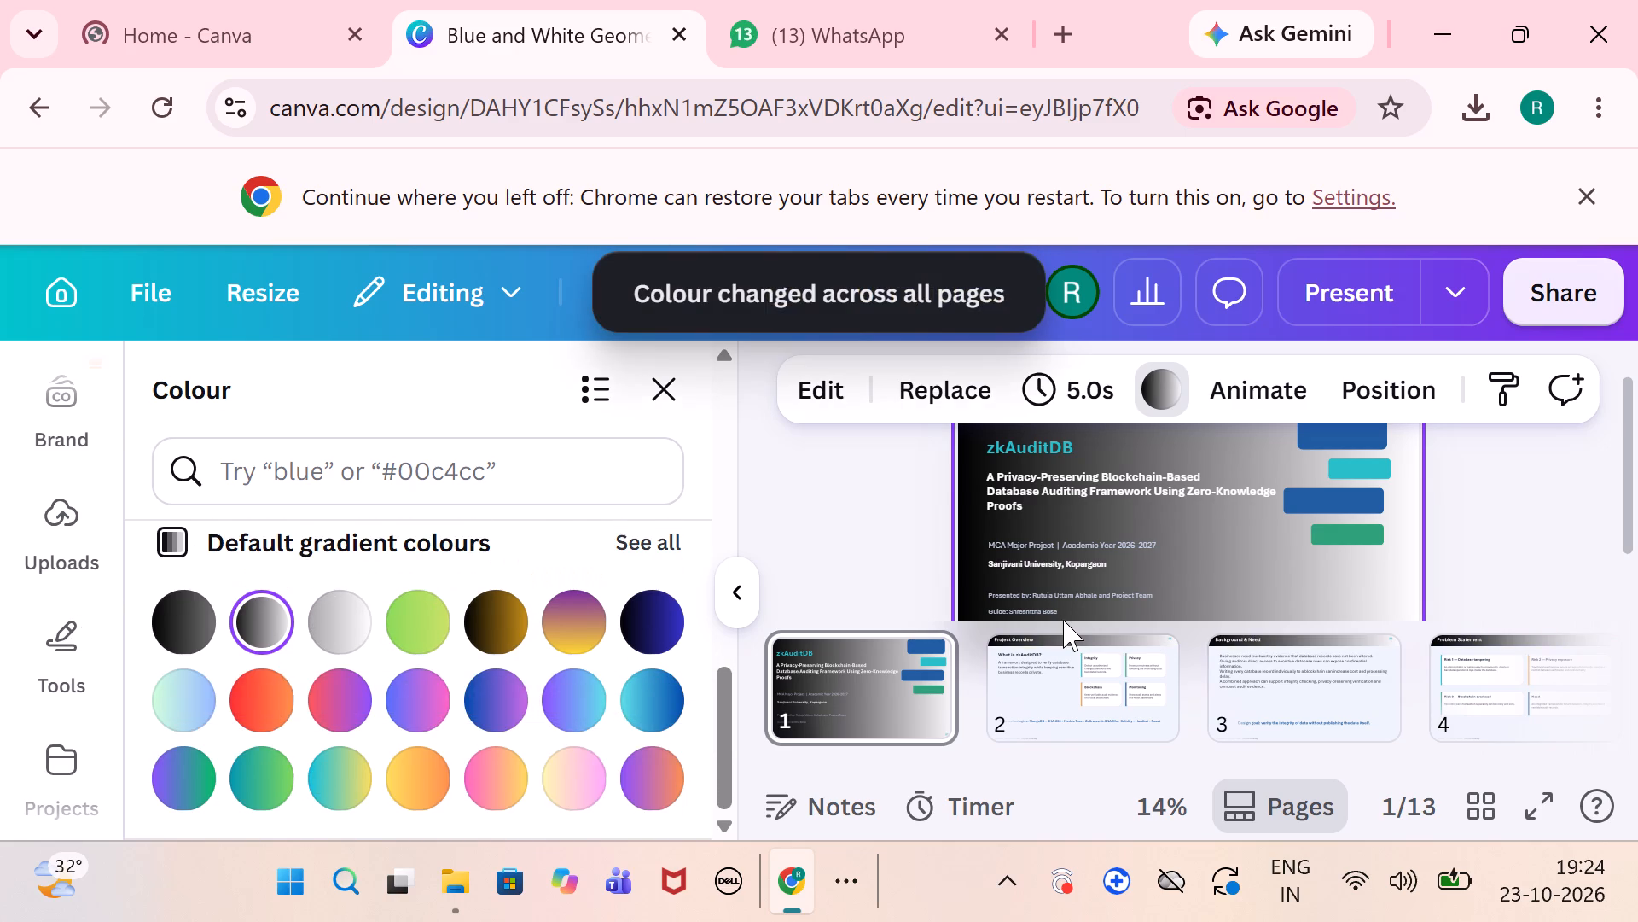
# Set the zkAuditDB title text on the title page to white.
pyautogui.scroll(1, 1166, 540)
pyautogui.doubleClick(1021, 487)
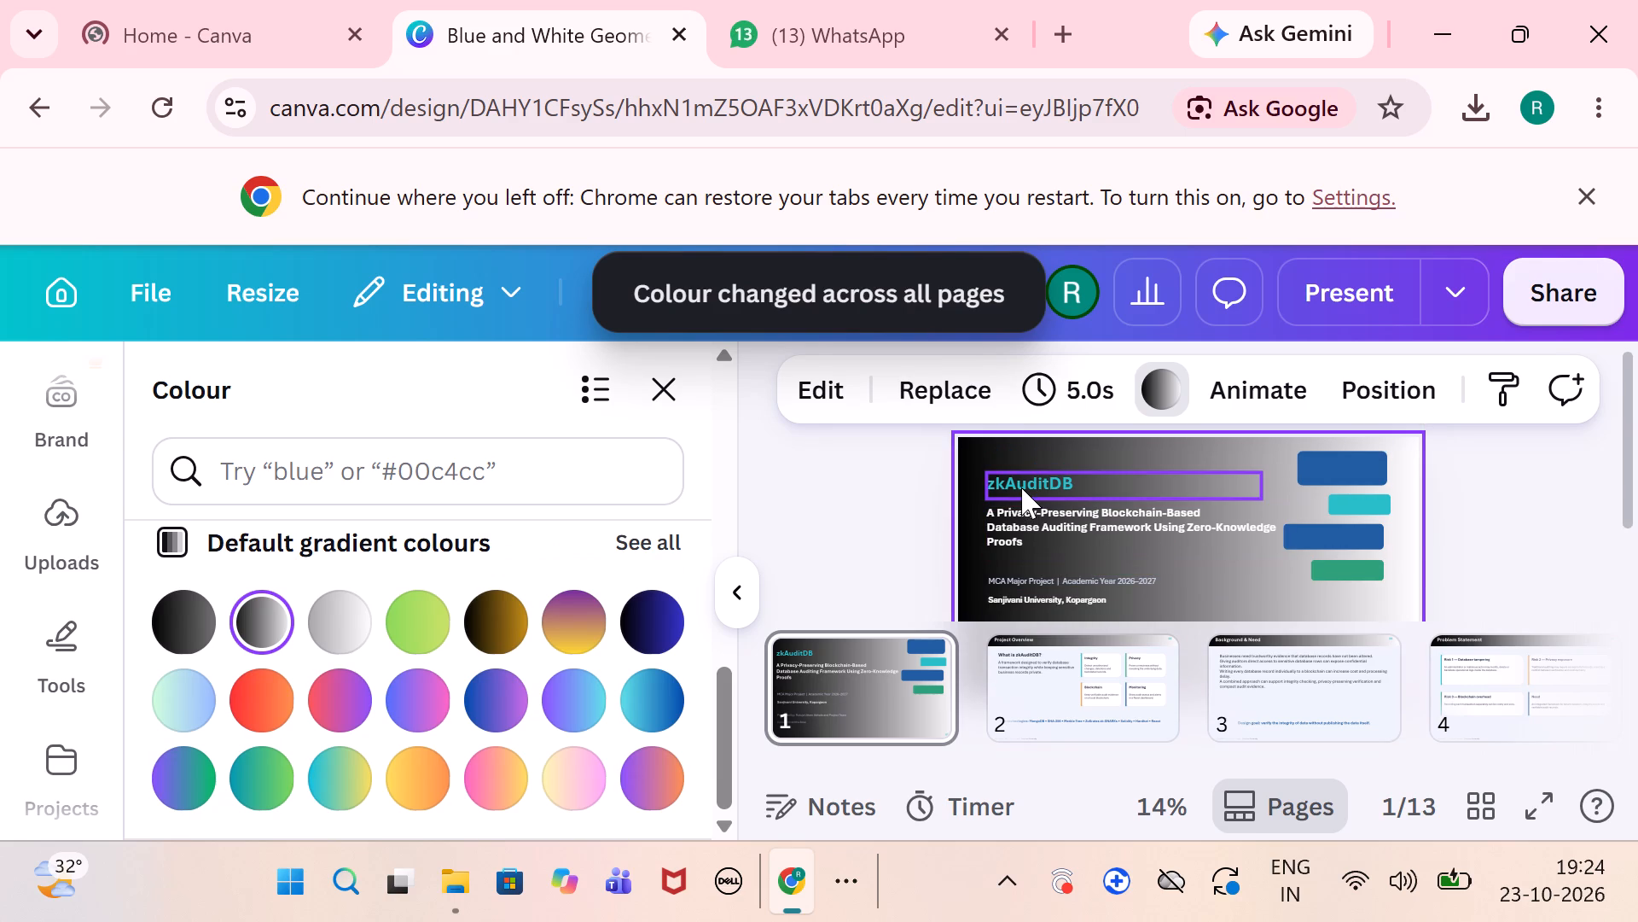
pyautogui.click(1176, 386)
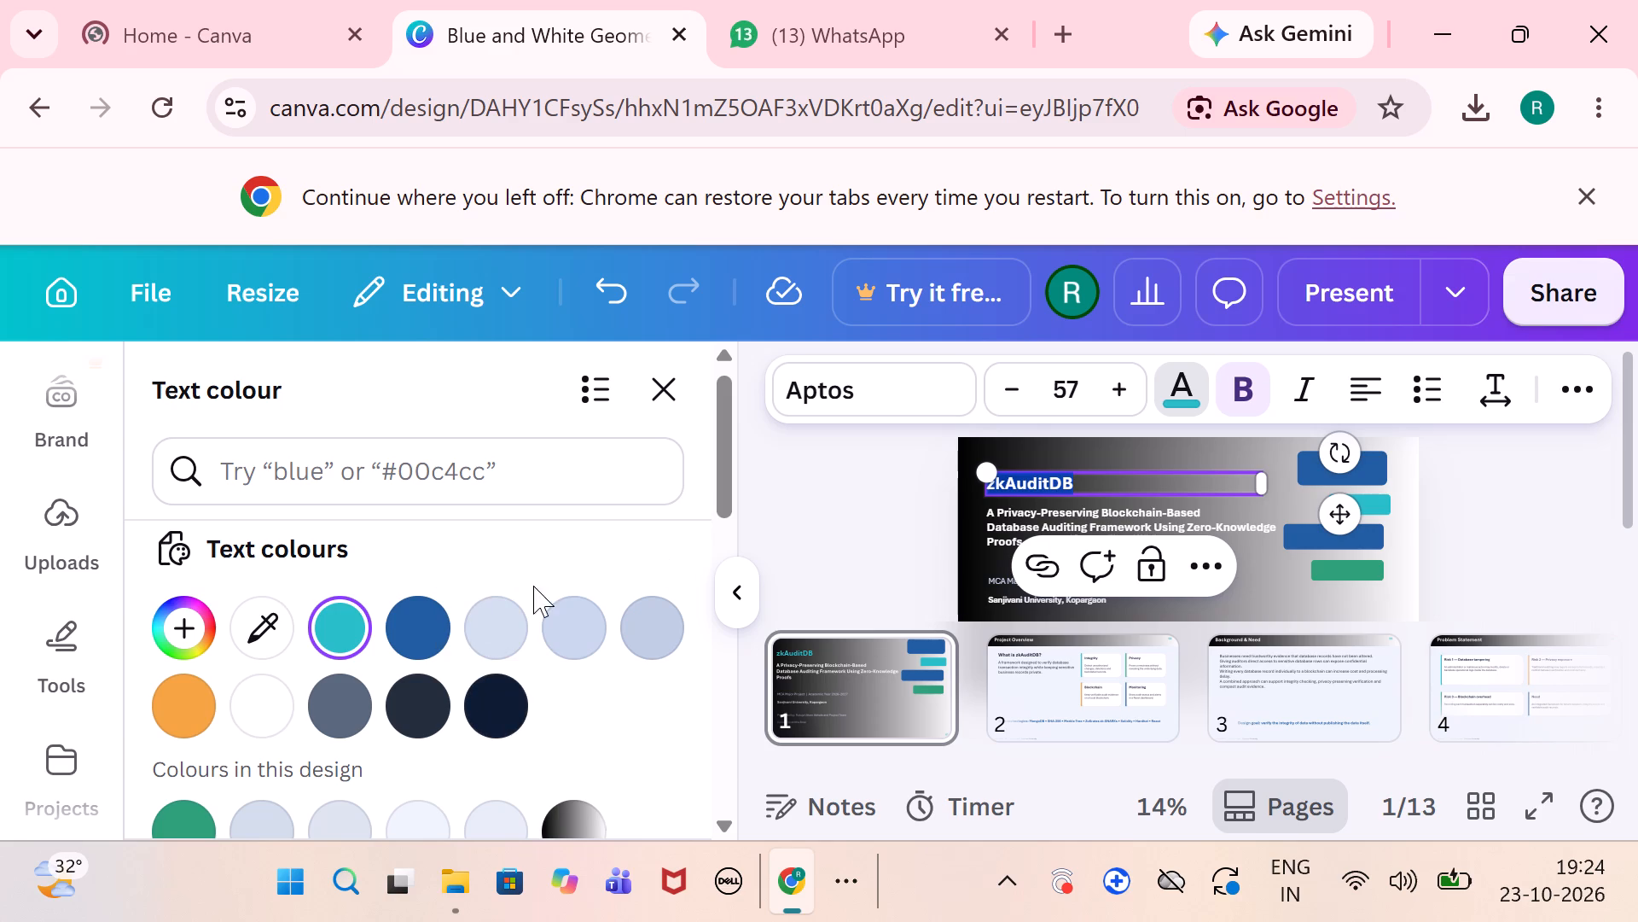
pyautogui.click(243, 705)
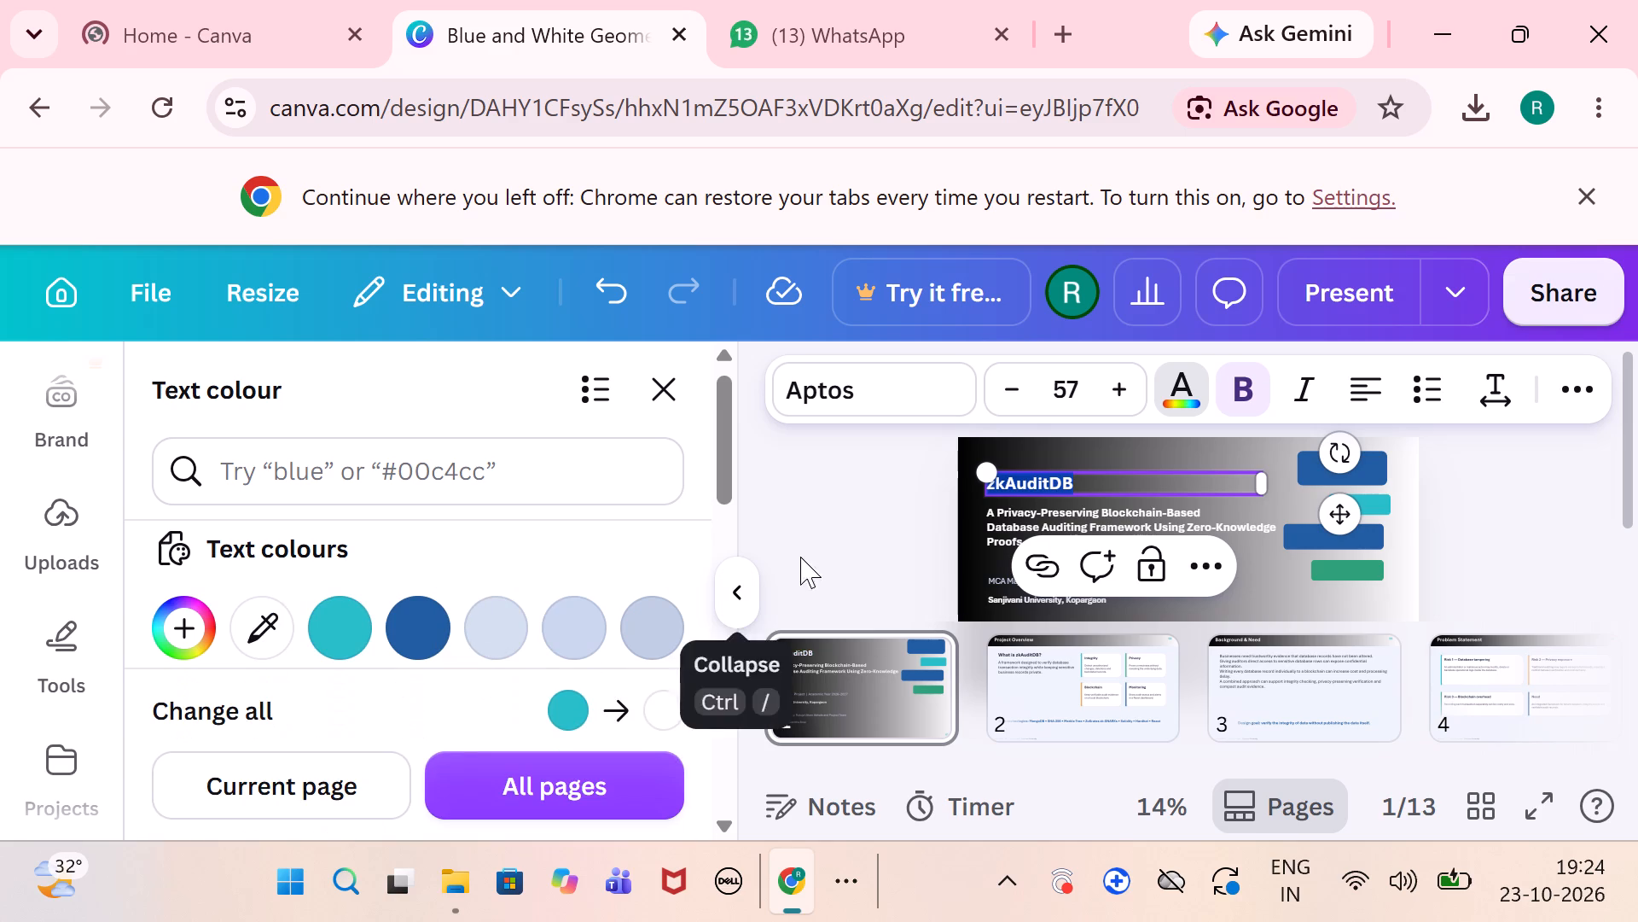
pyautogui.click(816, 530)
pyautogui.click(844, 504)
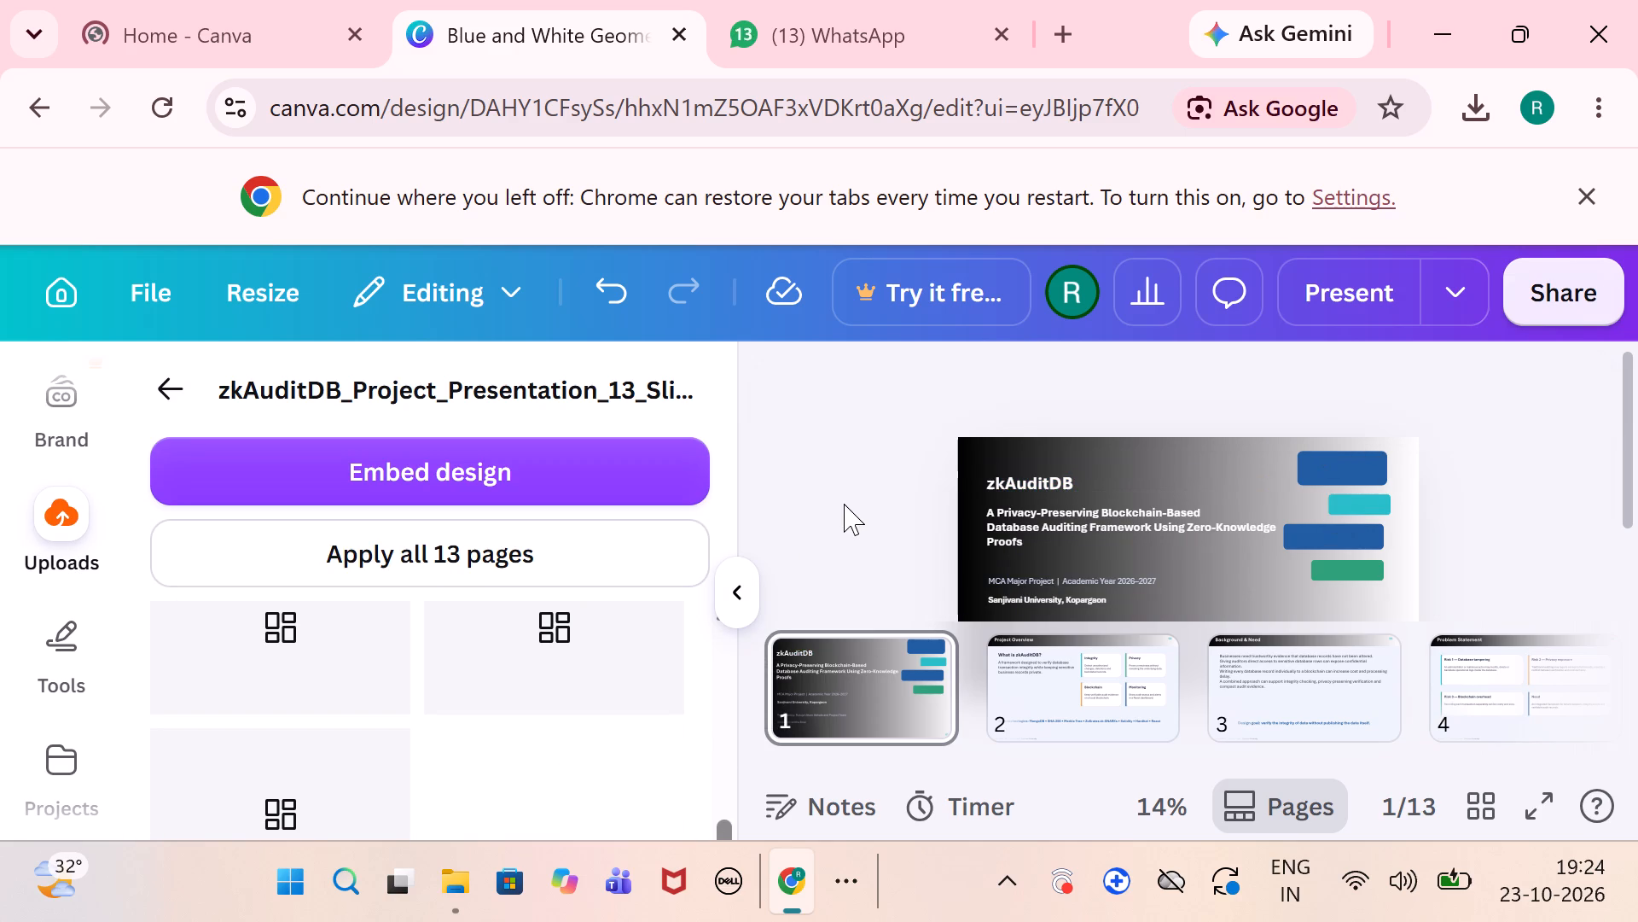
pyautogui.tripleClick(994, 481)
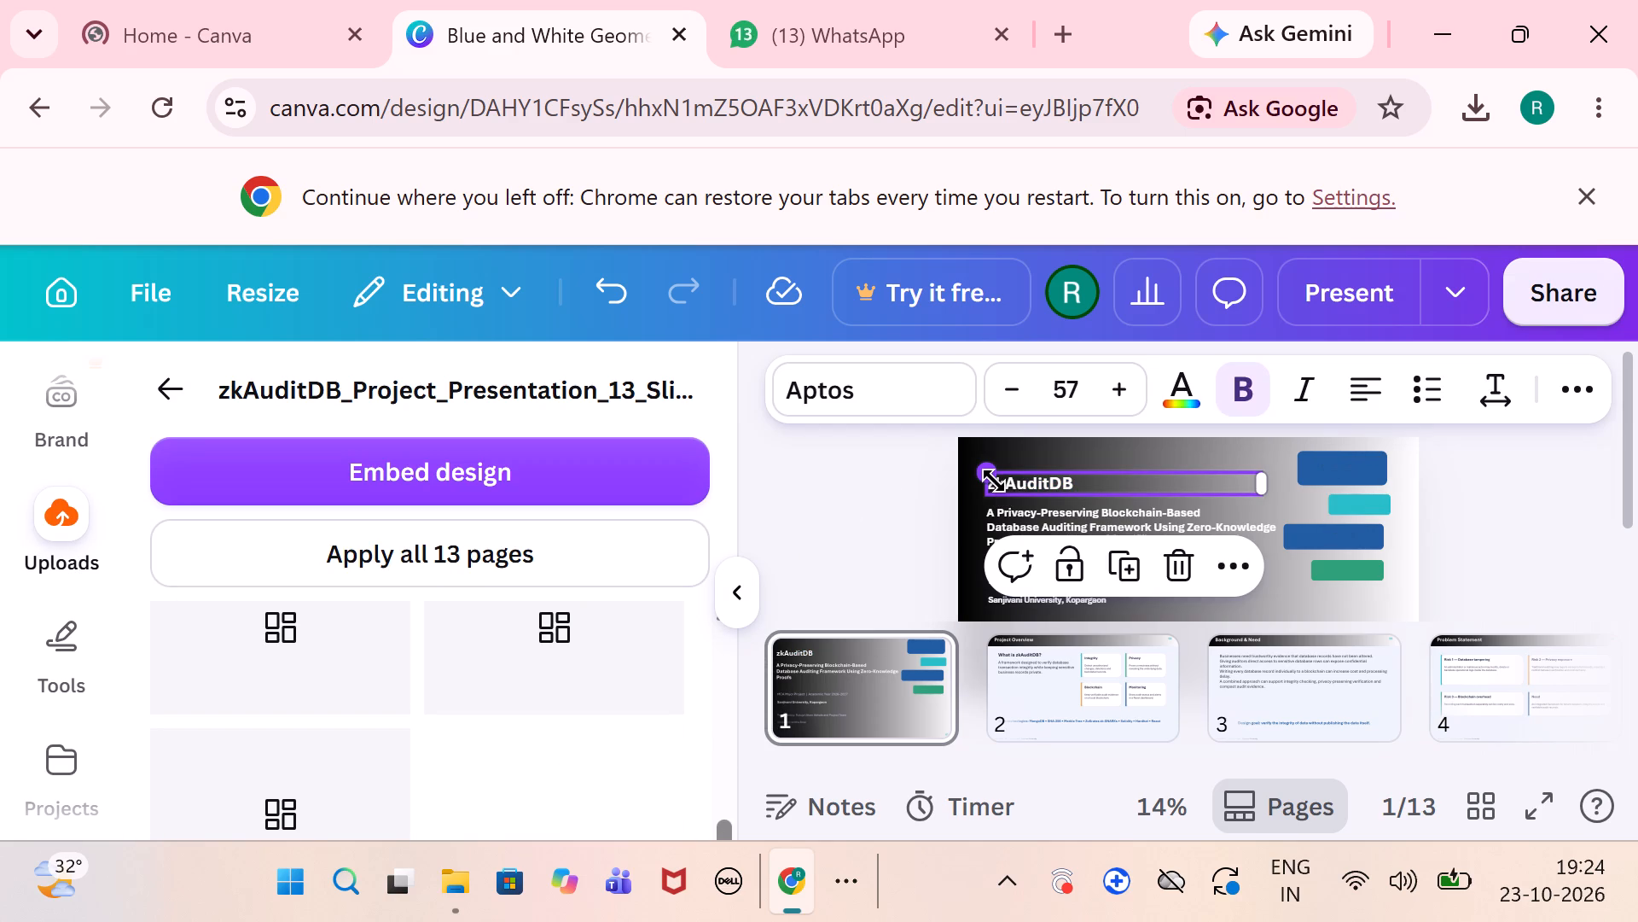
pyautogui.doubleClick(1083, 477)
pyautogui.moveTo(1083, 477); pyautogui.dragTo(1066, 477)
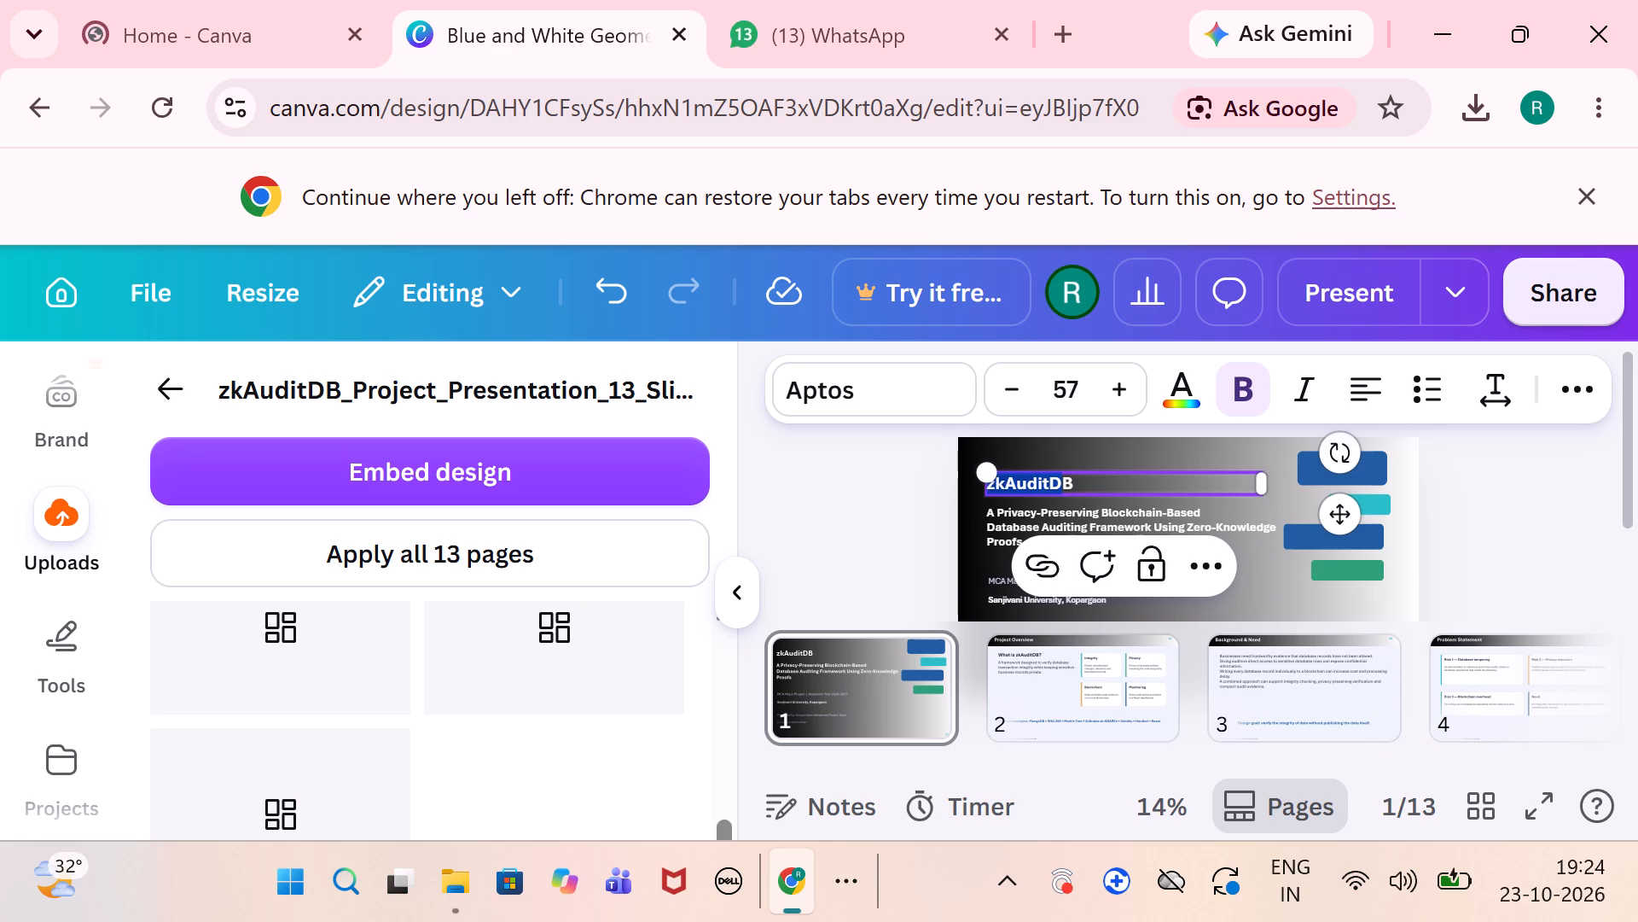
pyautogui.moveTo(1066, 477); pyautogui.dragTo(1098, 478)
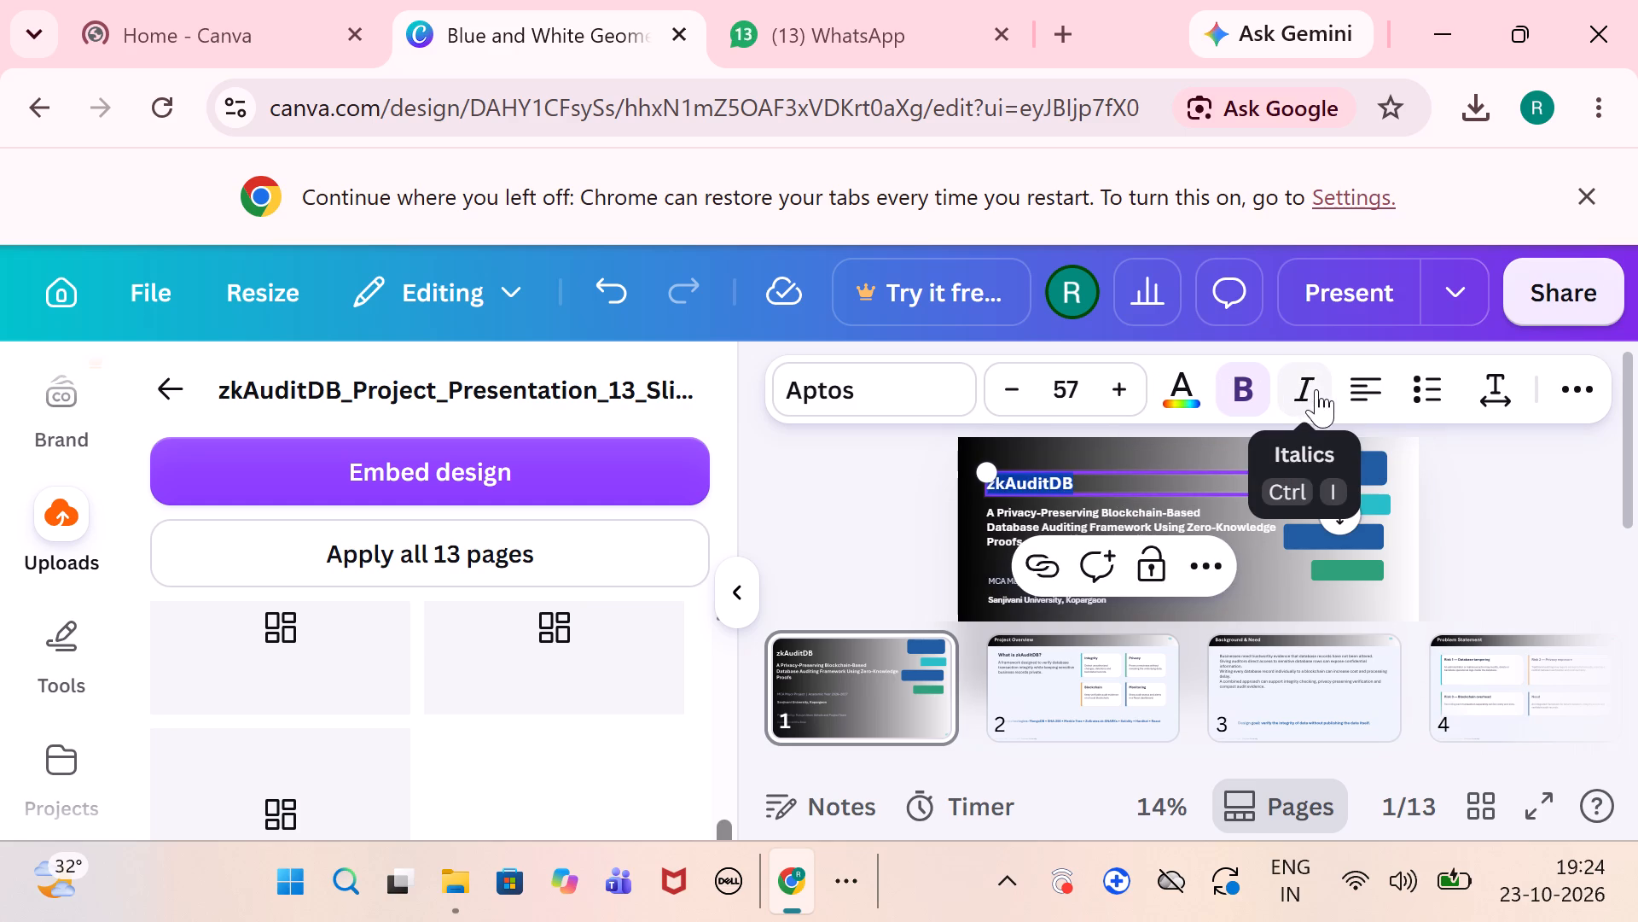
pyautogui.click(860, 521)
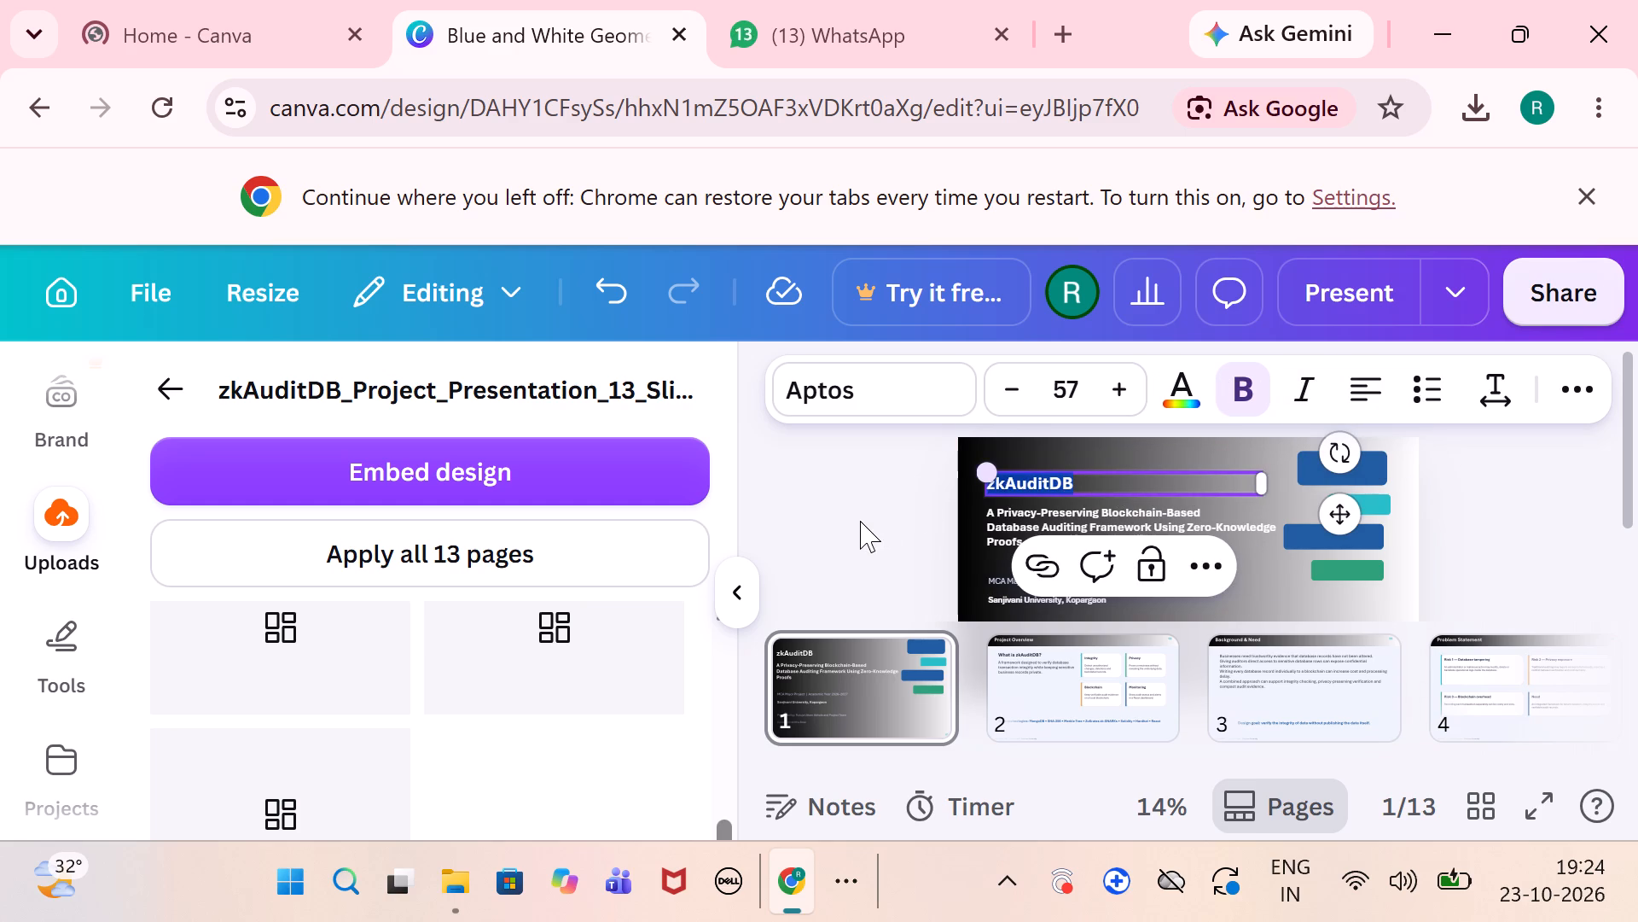
# Copy the title page's uppermost blue rectangle and place the duplicate directly beside the zkAuditDB title.
pyautogui.click(1331, 460)
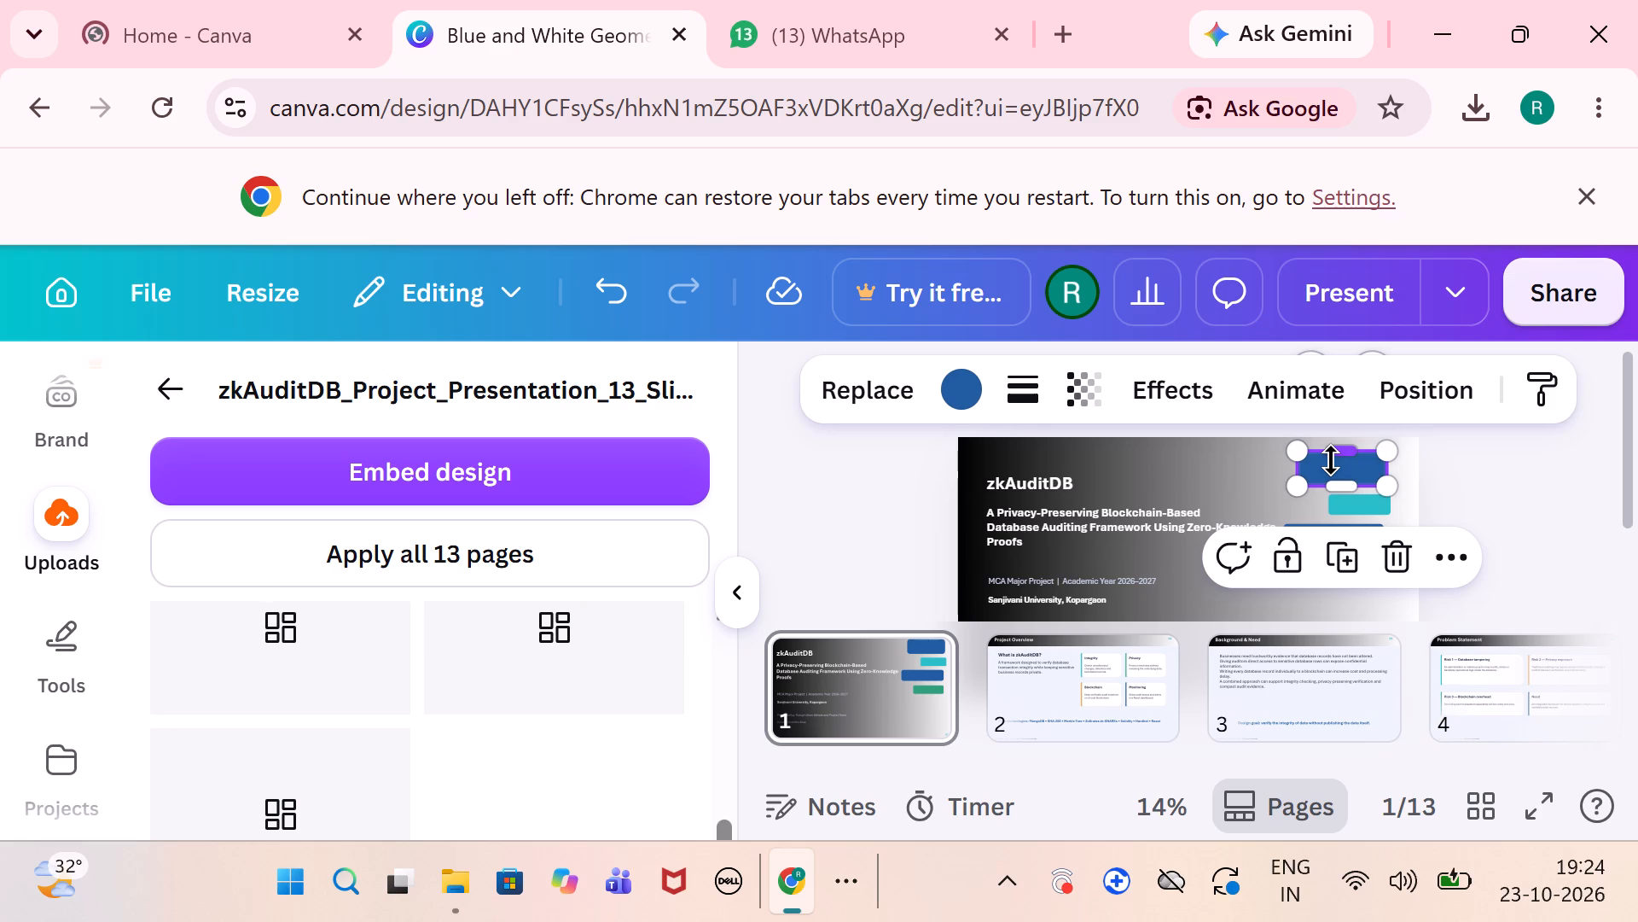
pyautogui.press('ctrl+Insert')
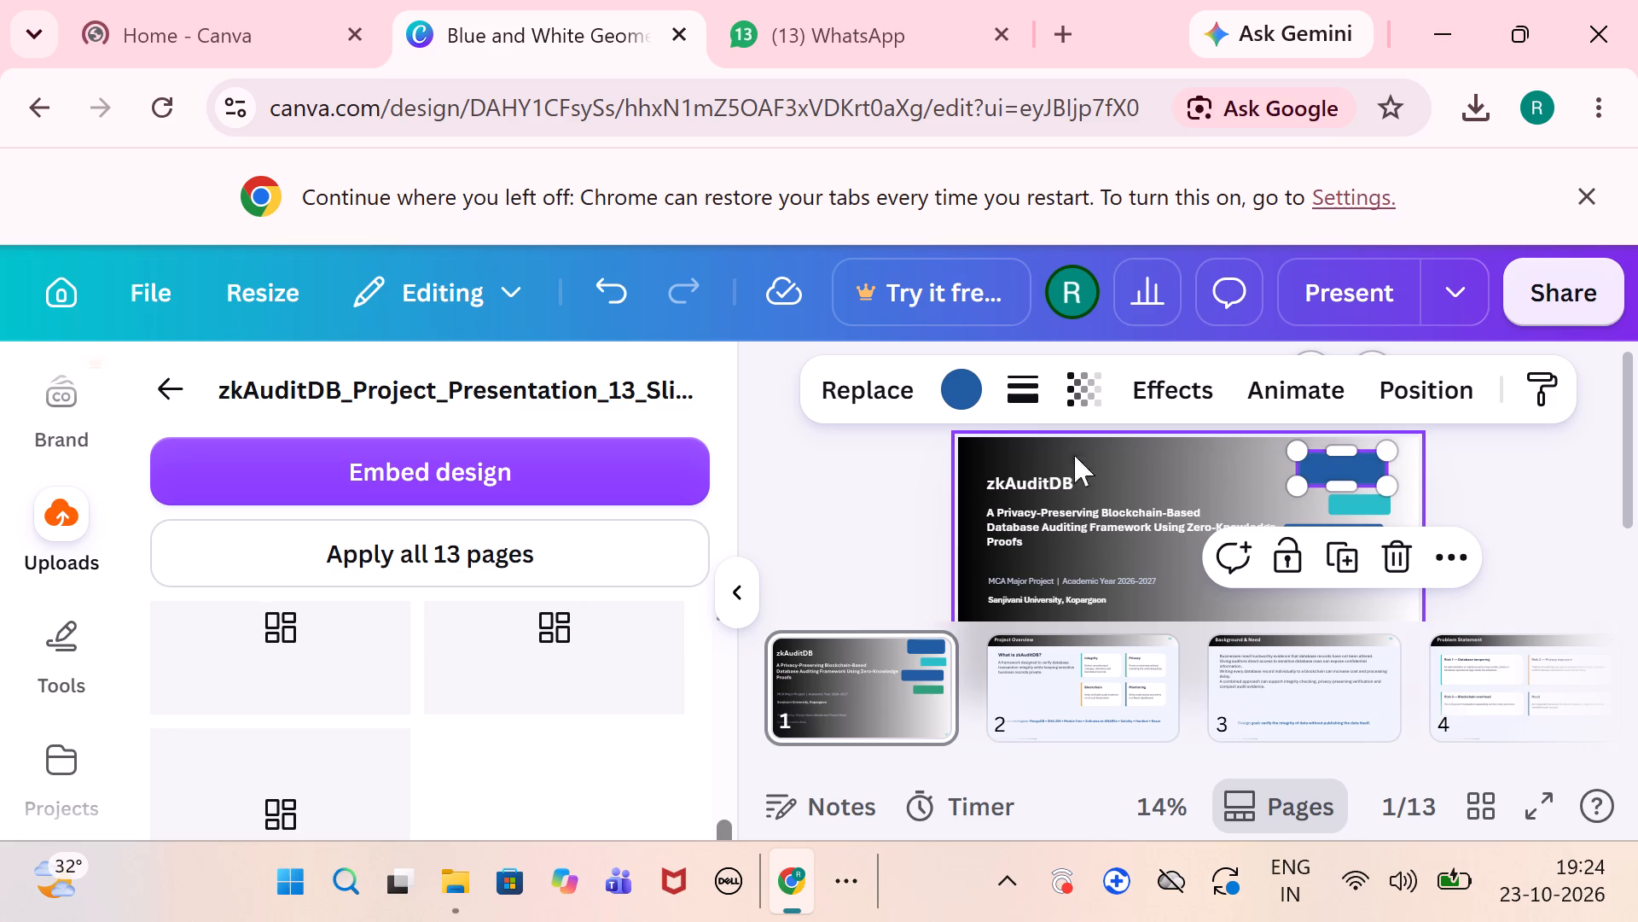
pyautogui.click(1015, 488)
pyautogui.press('shift+Insert')
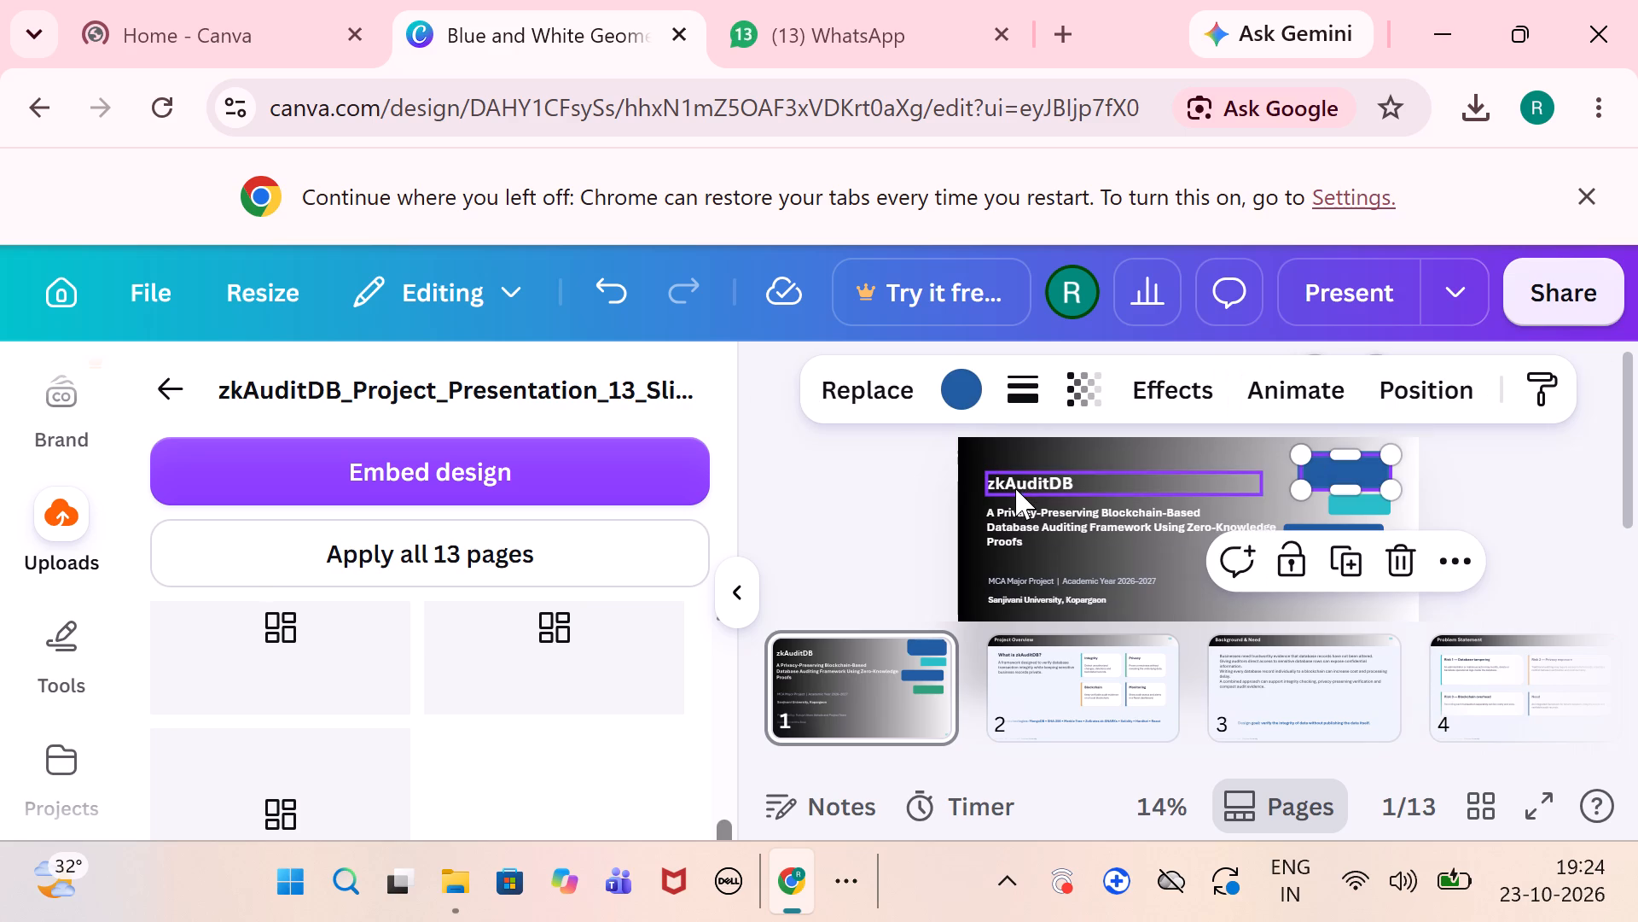
pyautogui.moveTo(1333, 470); pyautogui.dragTo(1091, 471)
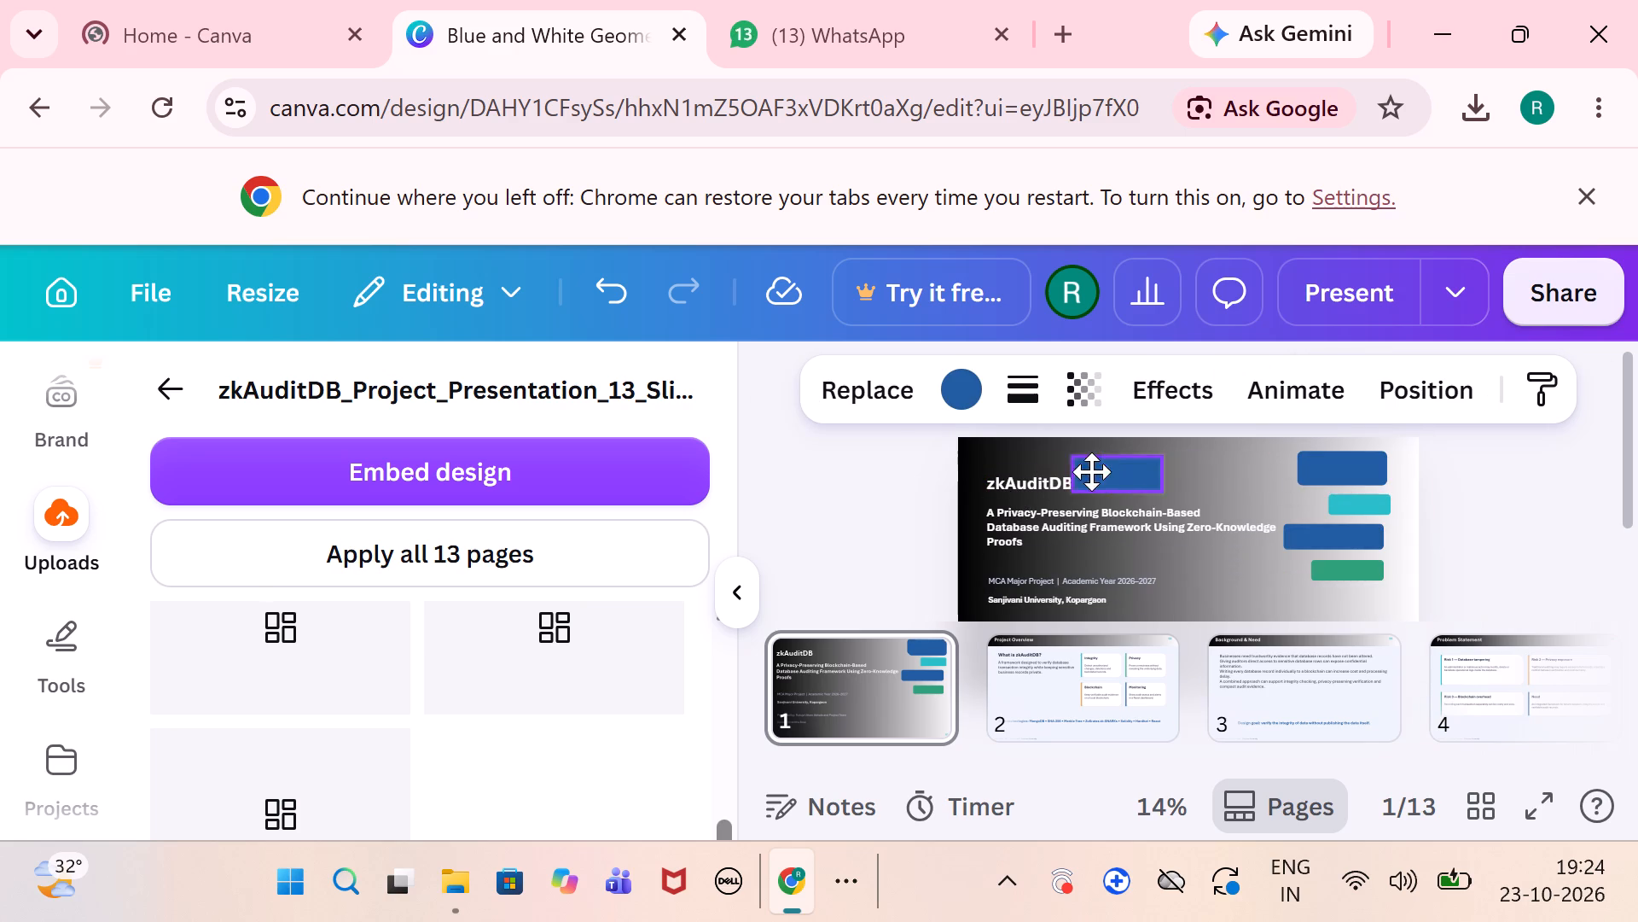
pyautogui.moveTo(1091, 471); pyautogui.dragTo(1101, 482)
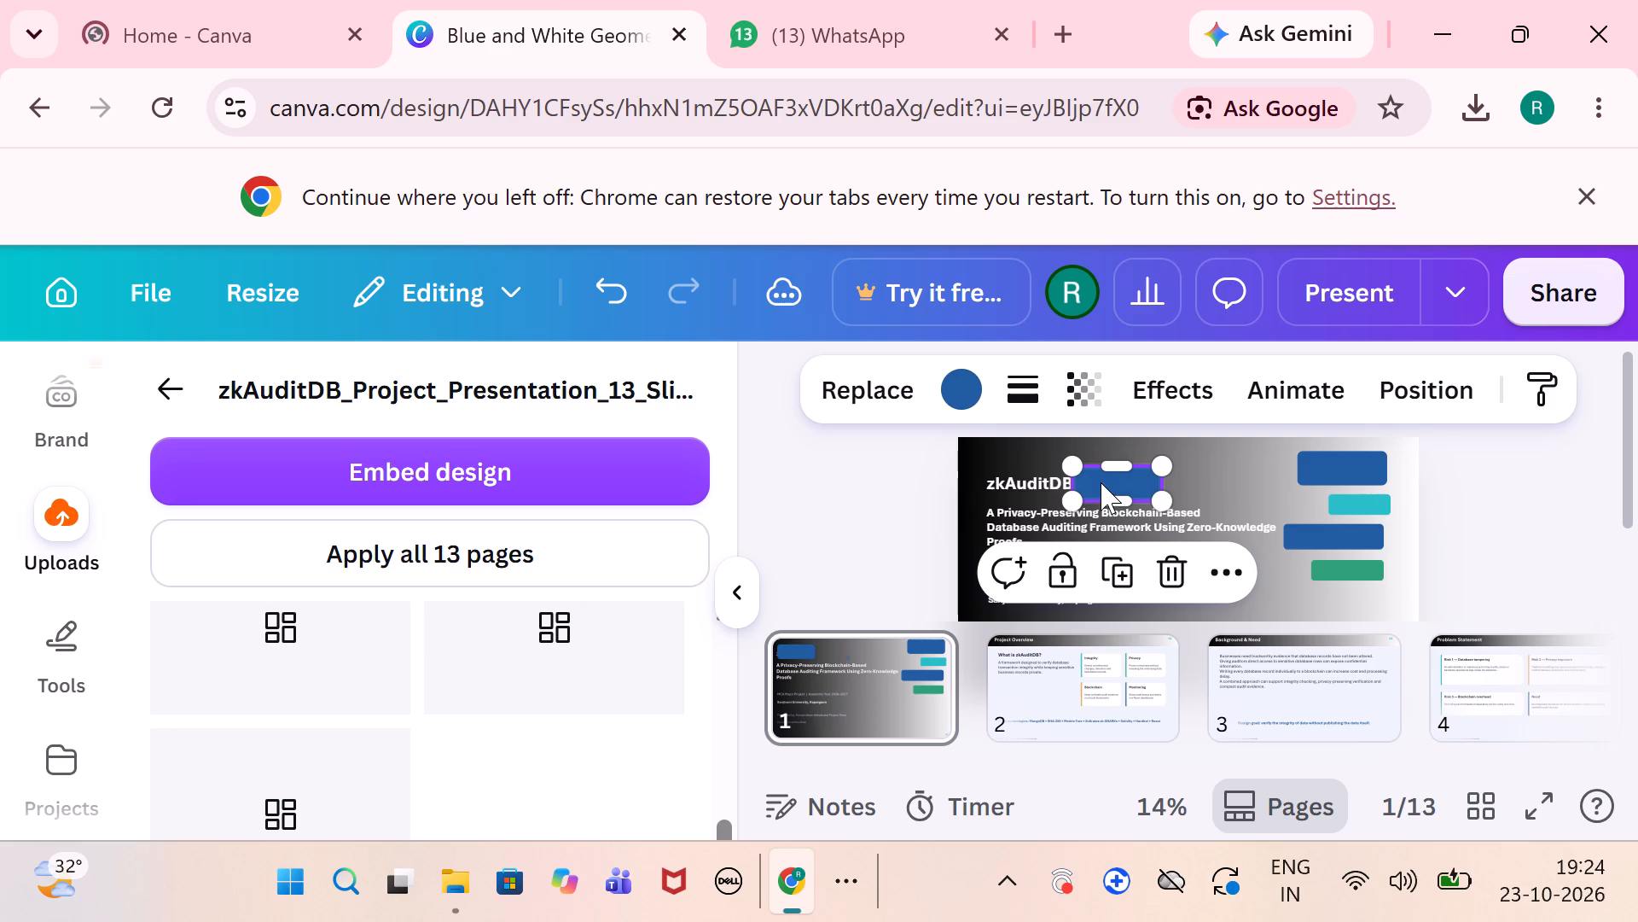
# Cut and repaste the zkAuditDB title so it sits in front, and move it onto the duplicated blue rectangle.
pyautogui.click(1015, 482)
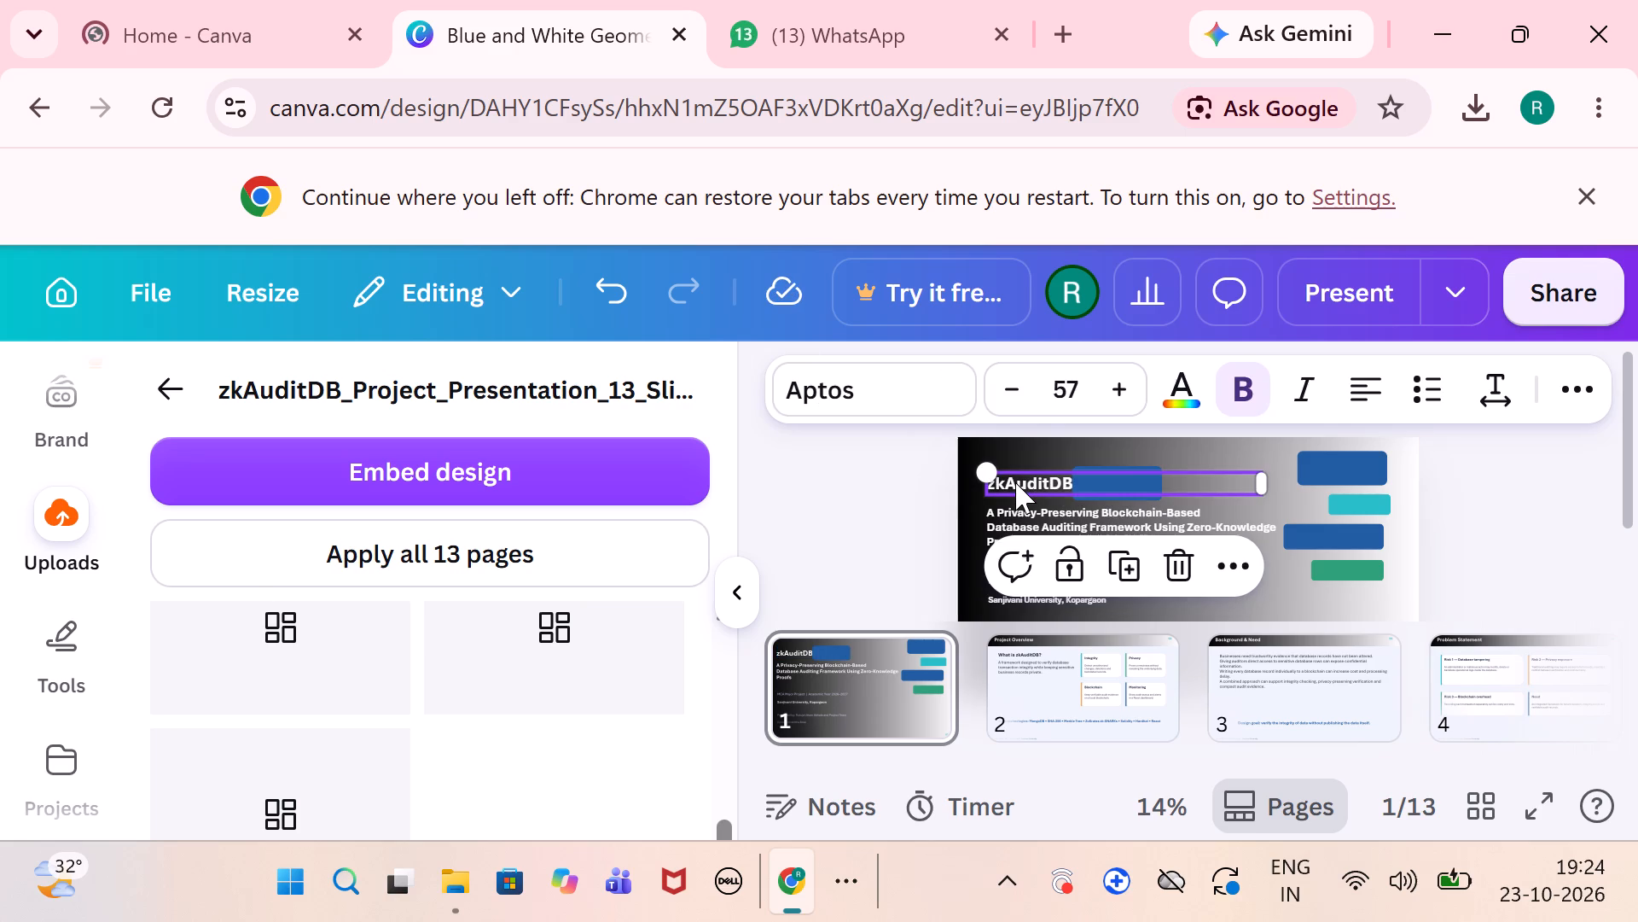
pyautogui.hotkey('shift', 'Delete')
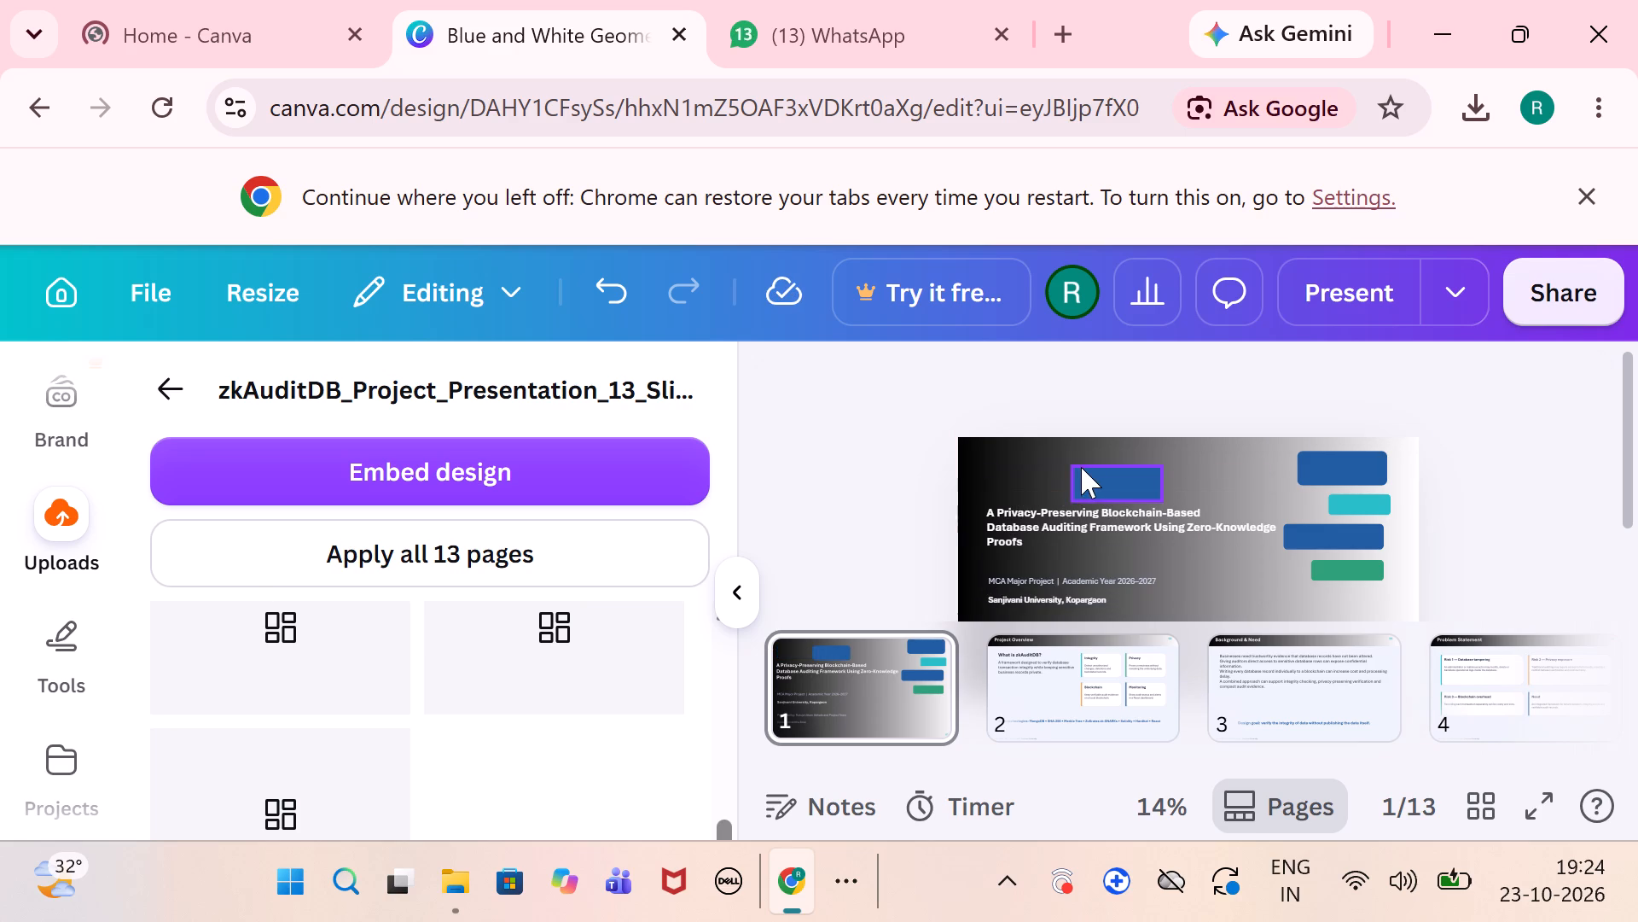
pyautogui.click(1092, 475)
pyautogui.press('shift+Insert')
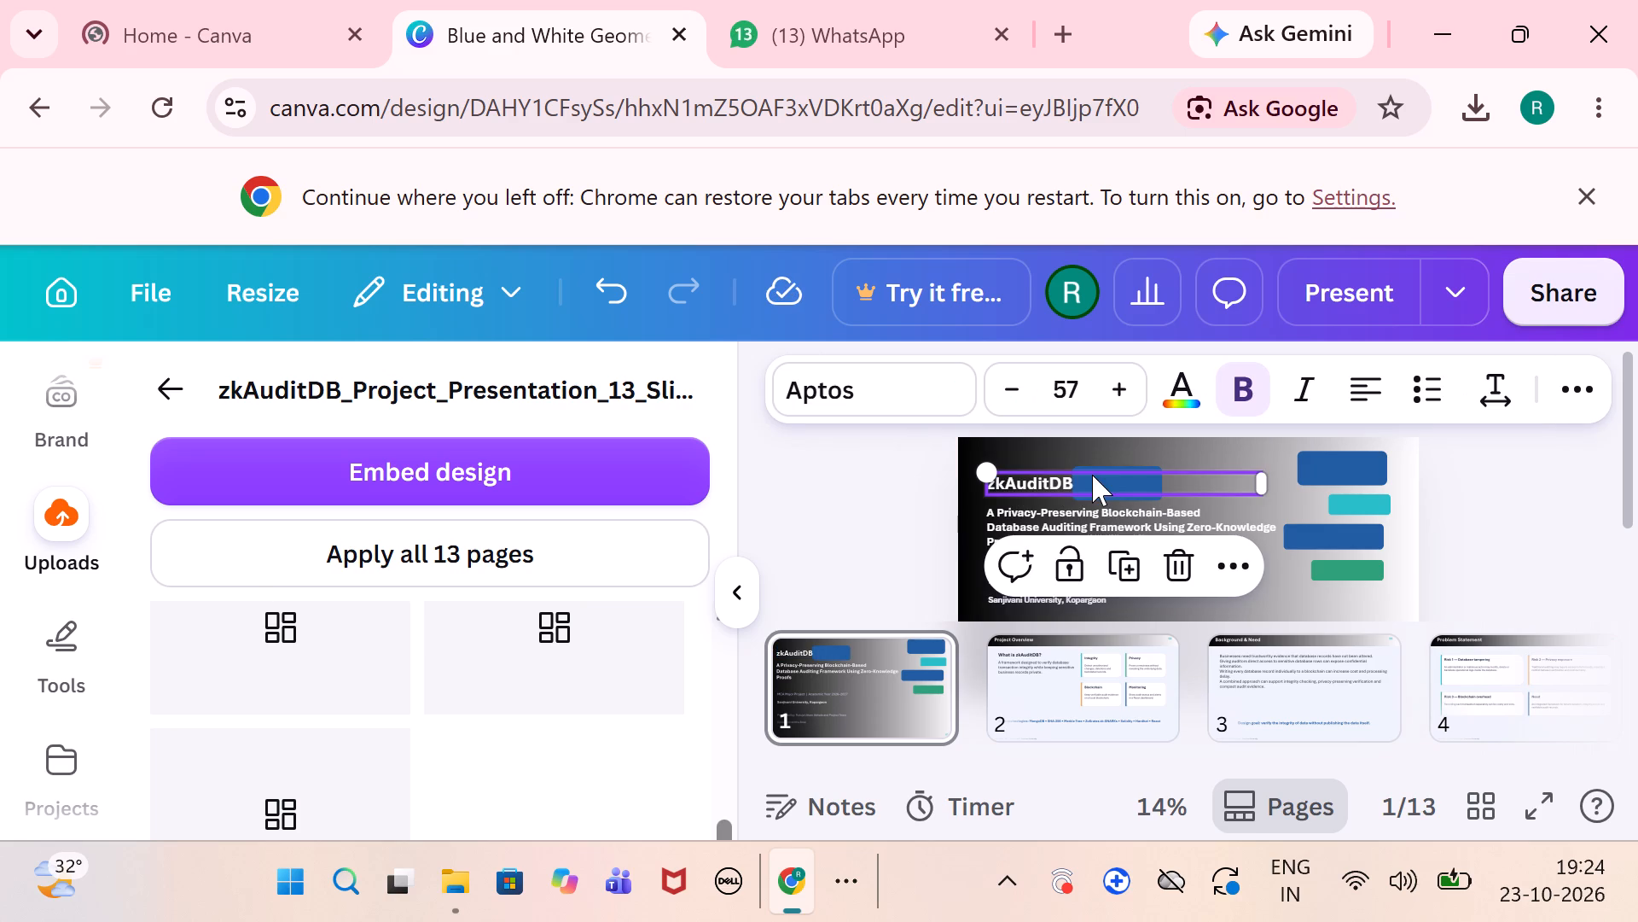
pyautogui.click(1140, 469)
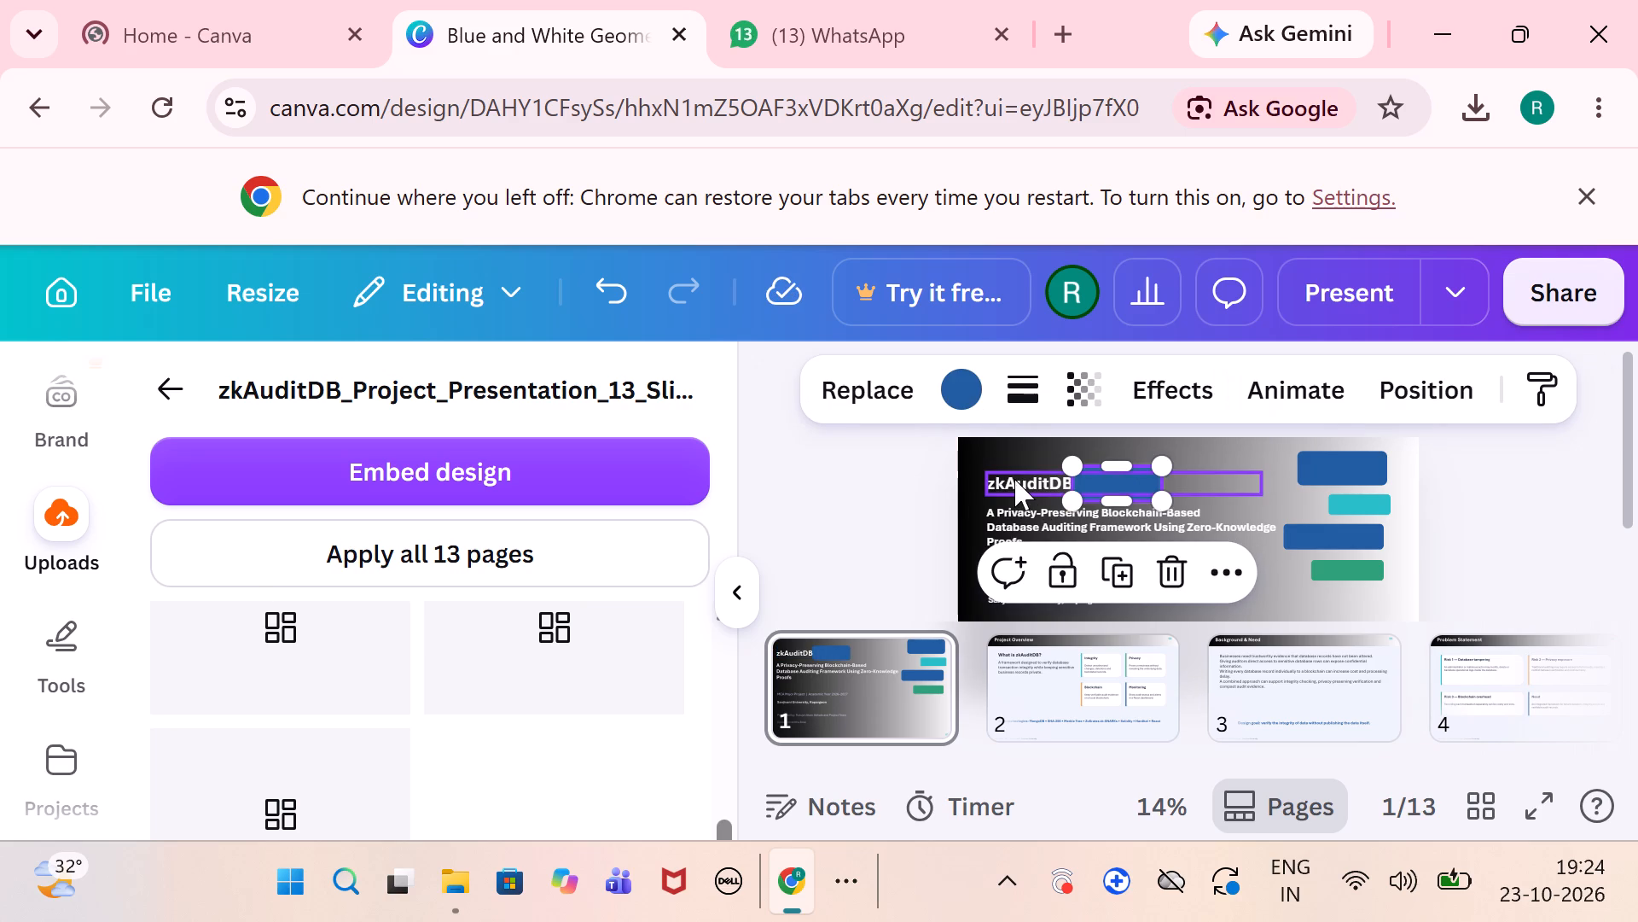
pyautogui.moveTo(1014, 479); pyautogui.dragTo(1109, 478)
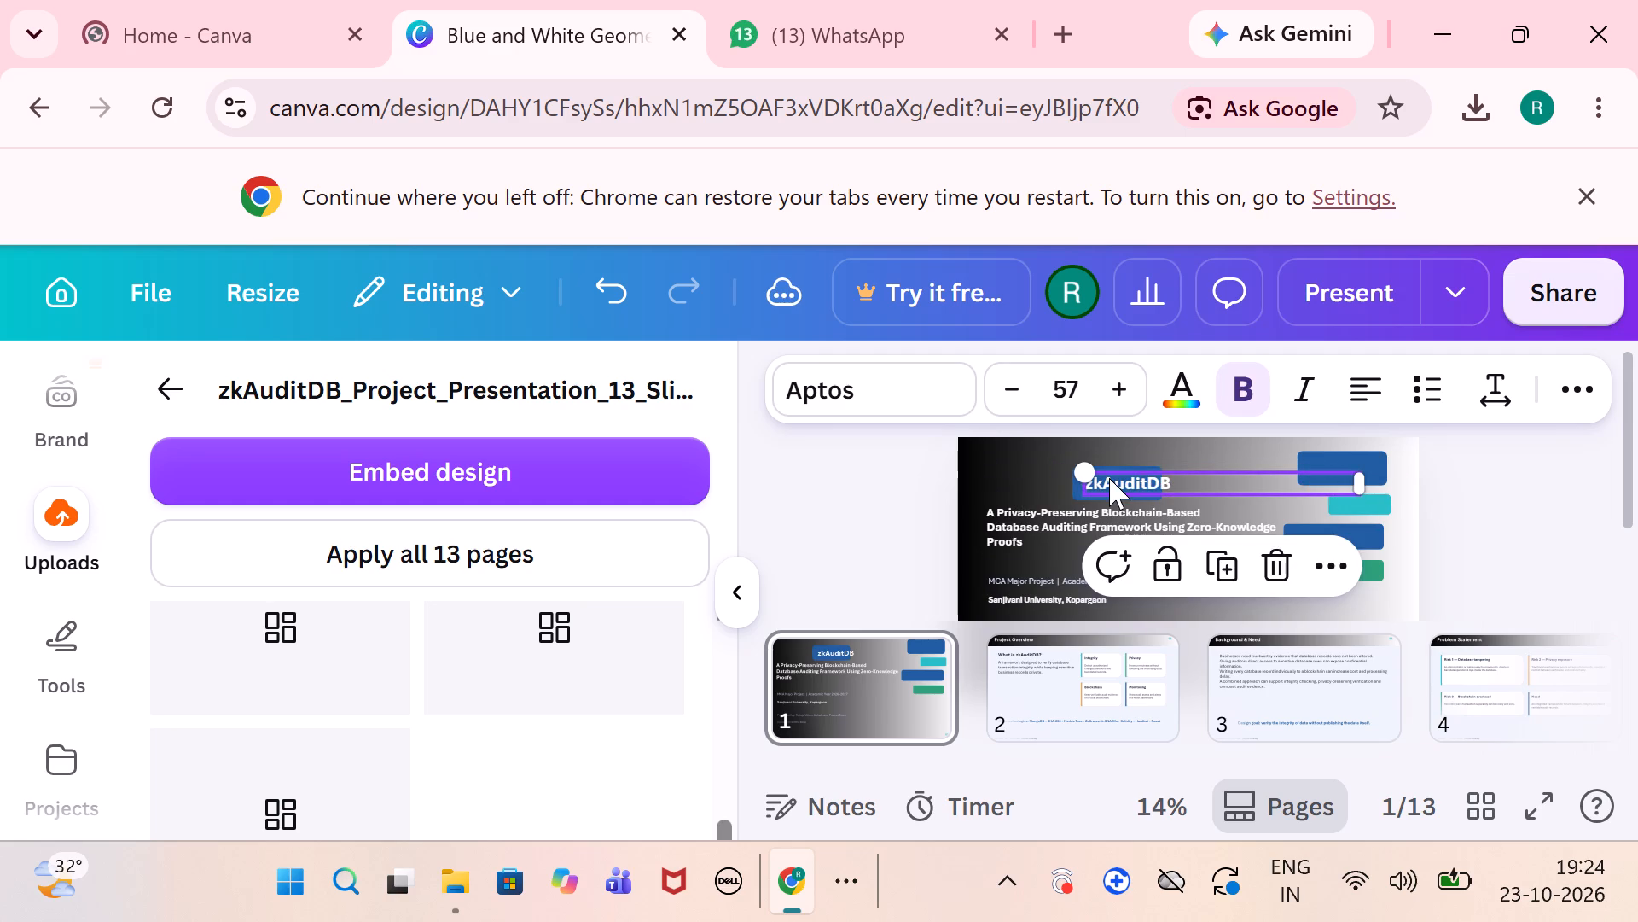
pyautogui.click(1496, 491)
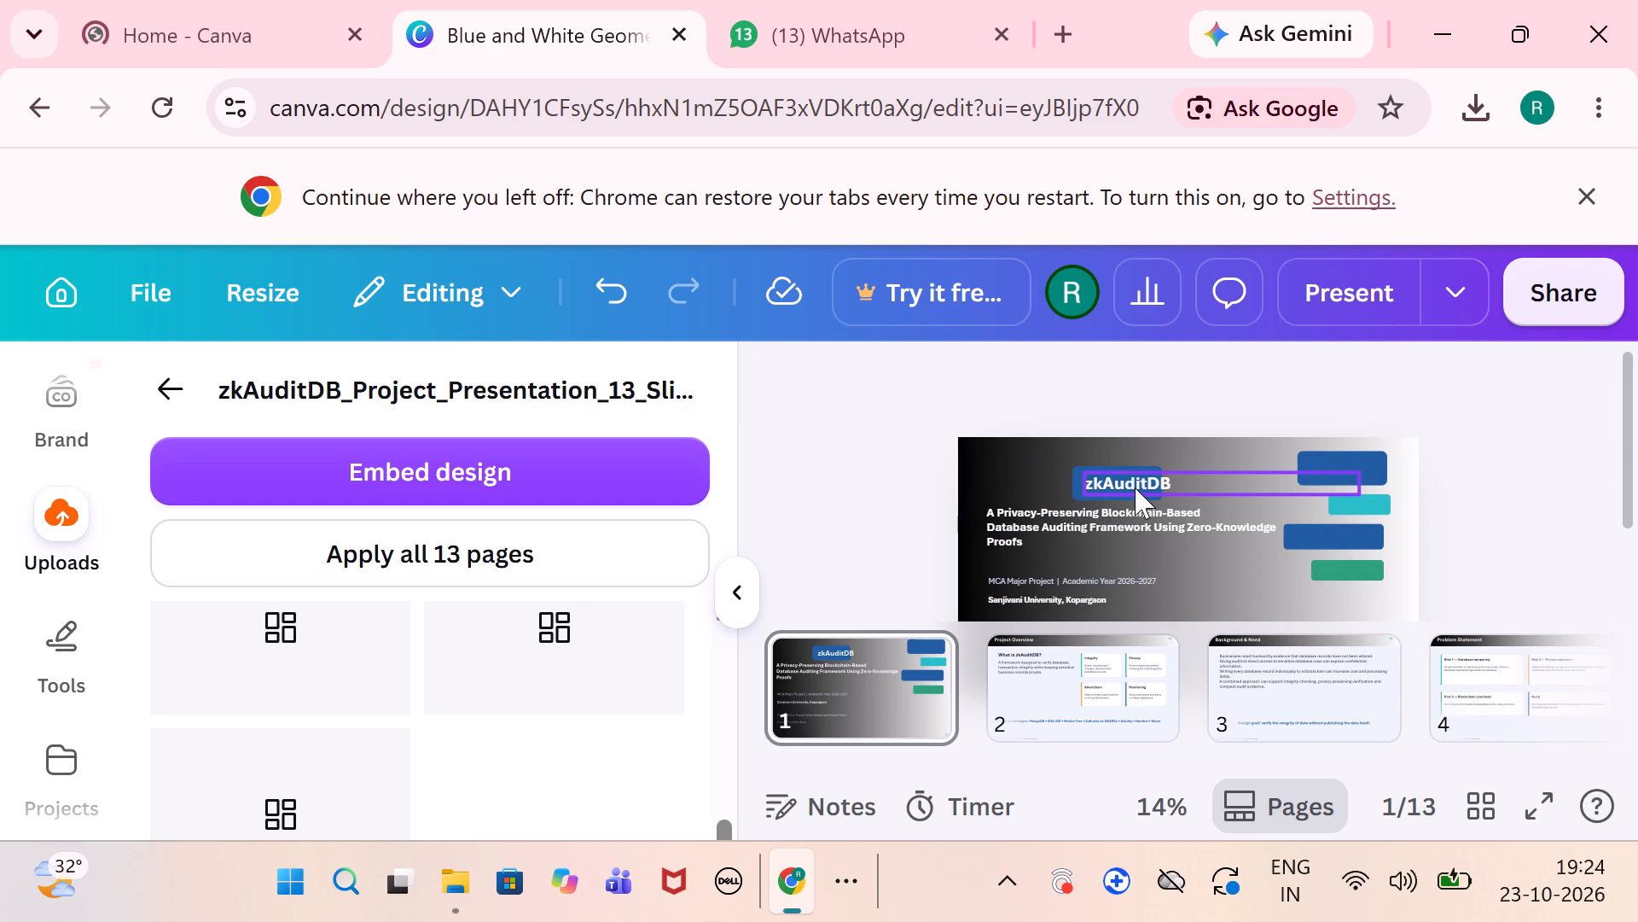
pyautogui.click(1115, 480)
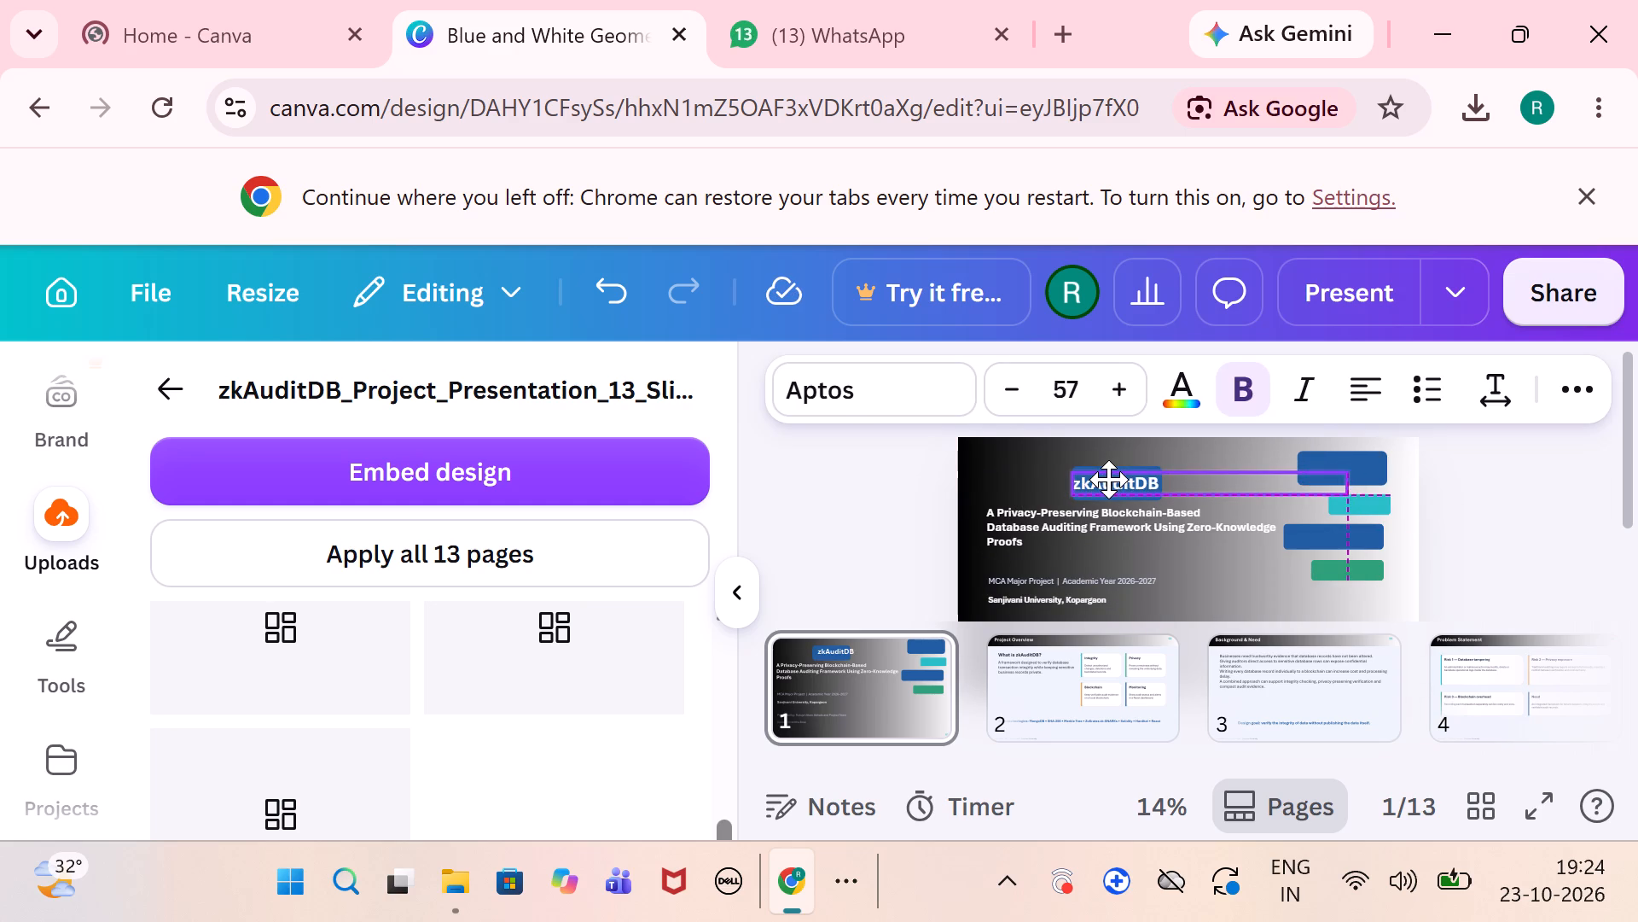
pyautogui.click(1514, 516)
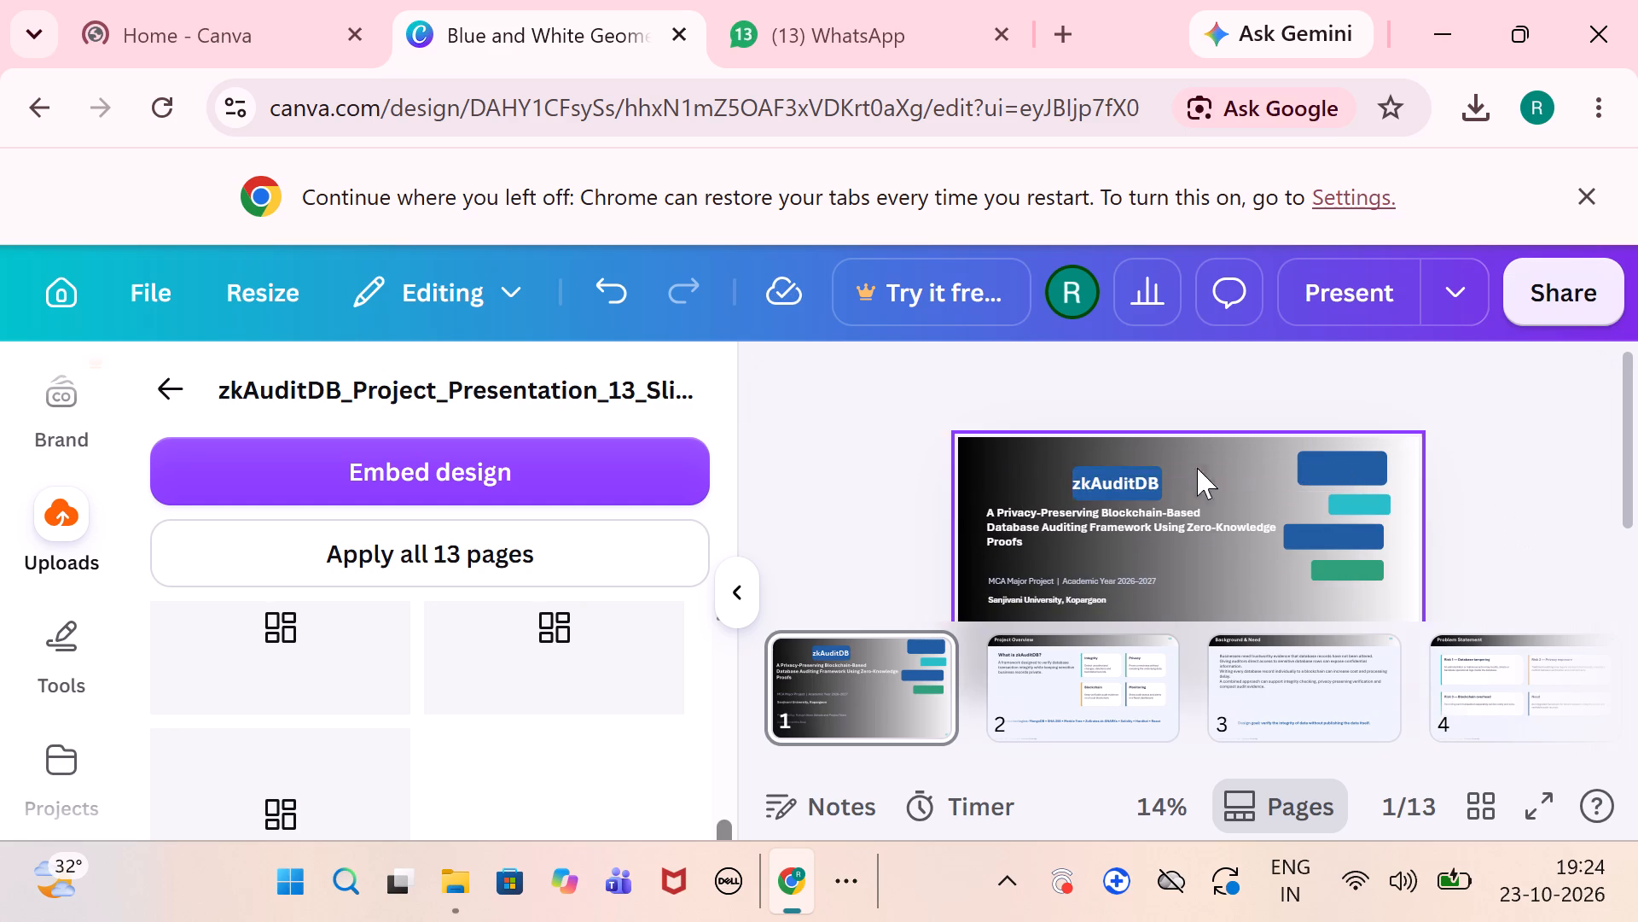
# Fill the rectangle behind the zkAuditDB title with white.
pyautogui.click(1125, 468)
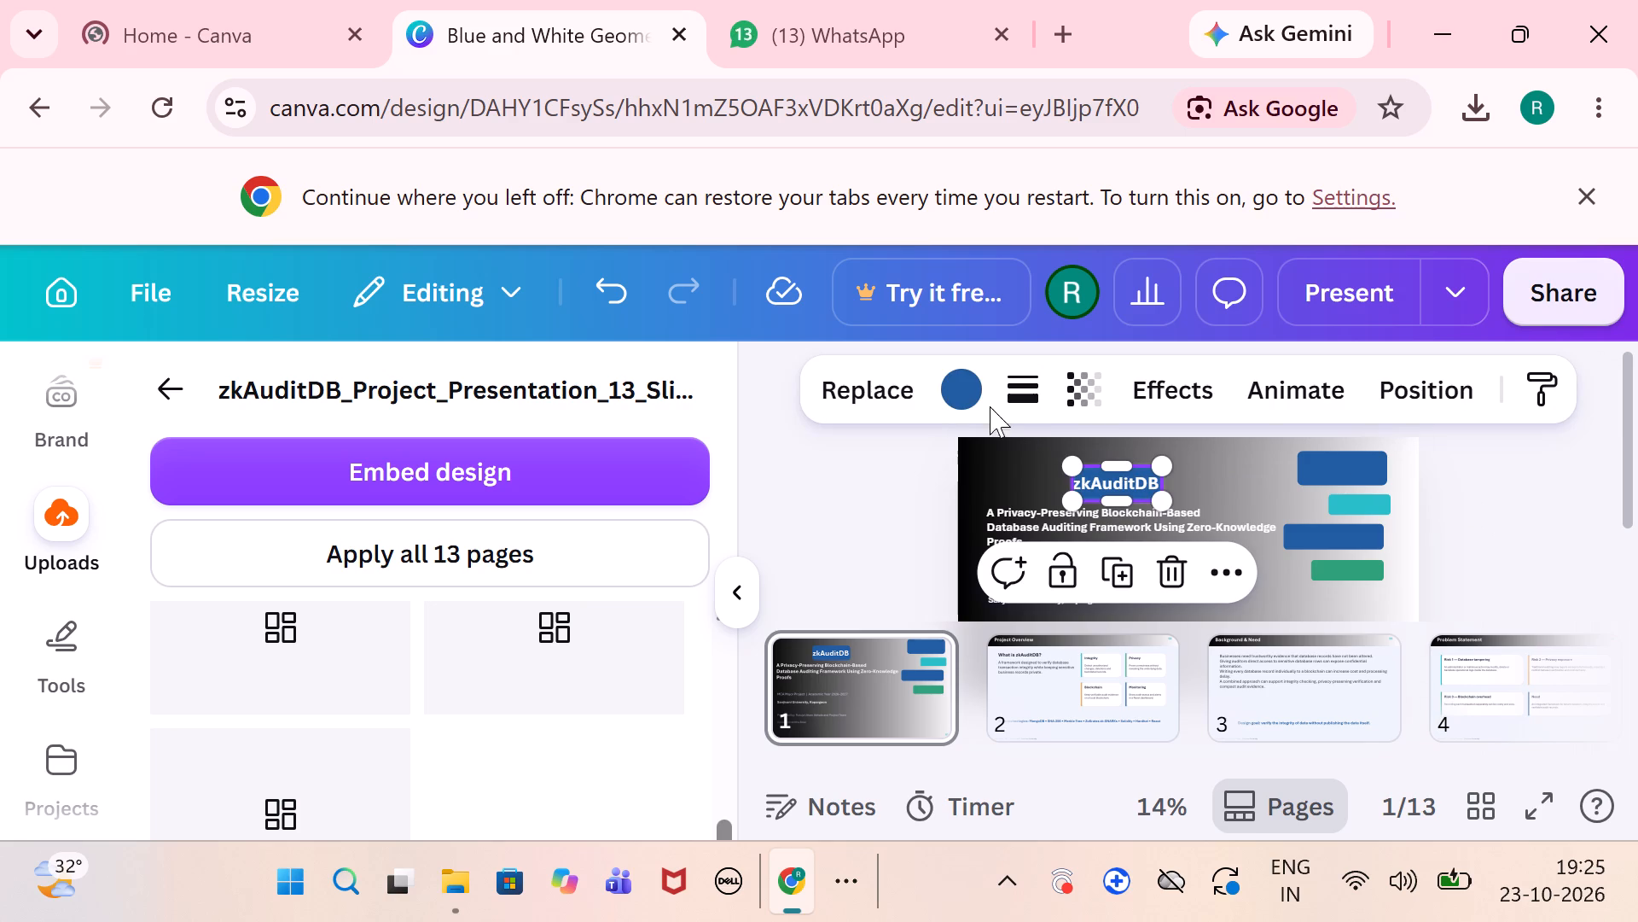
pyautogui.click(969, 380)
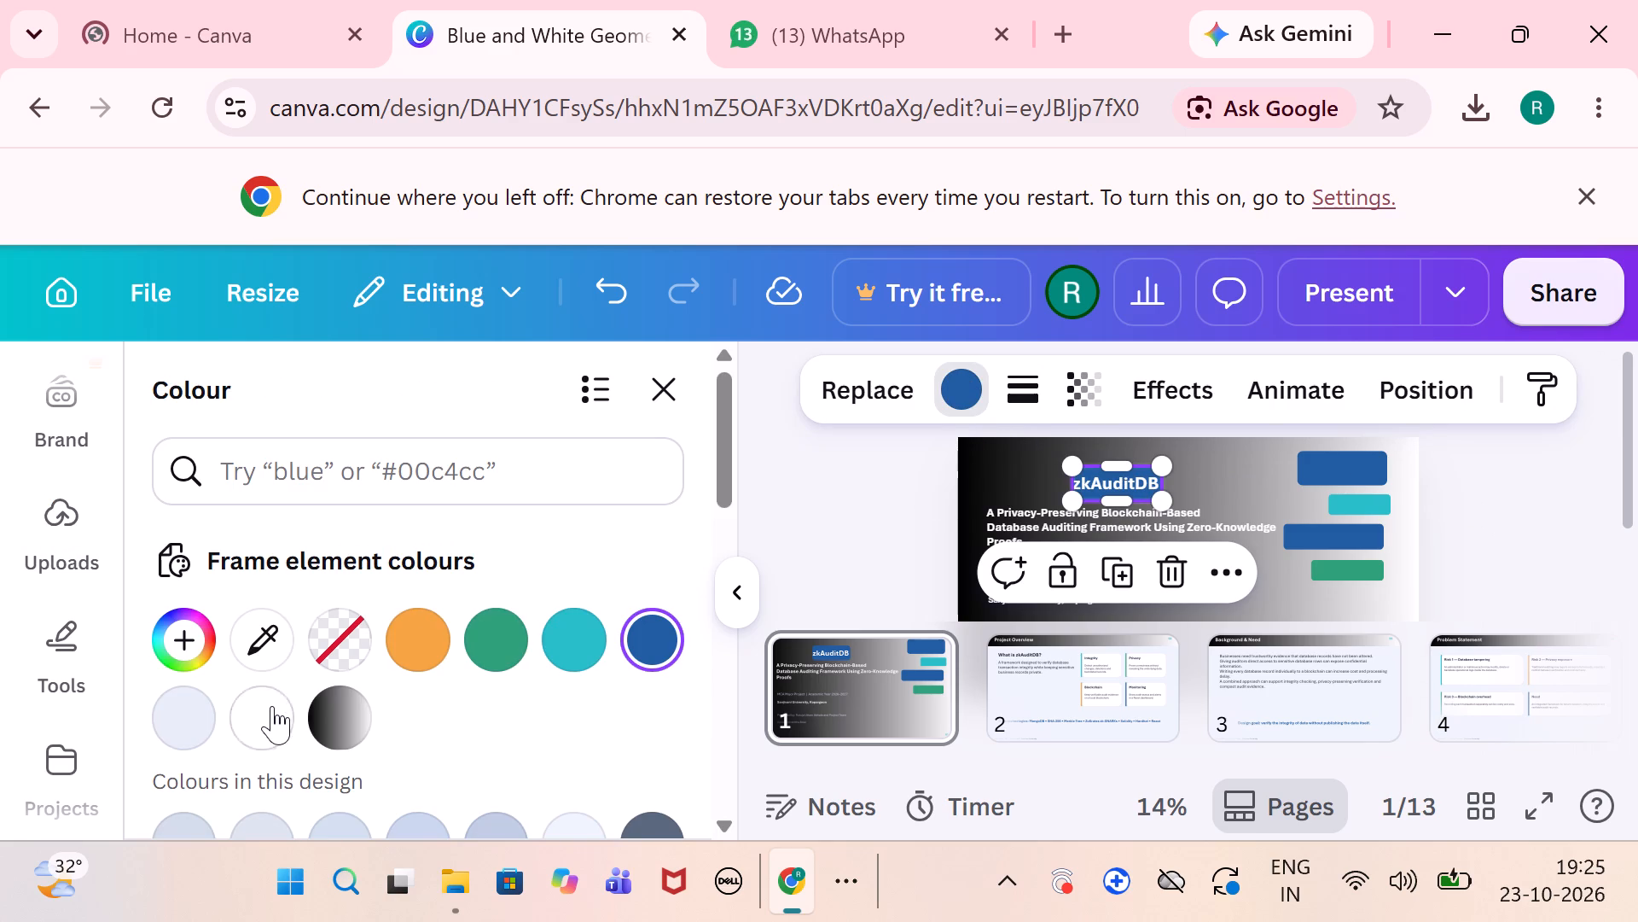
pyautogui.click(269, 712)
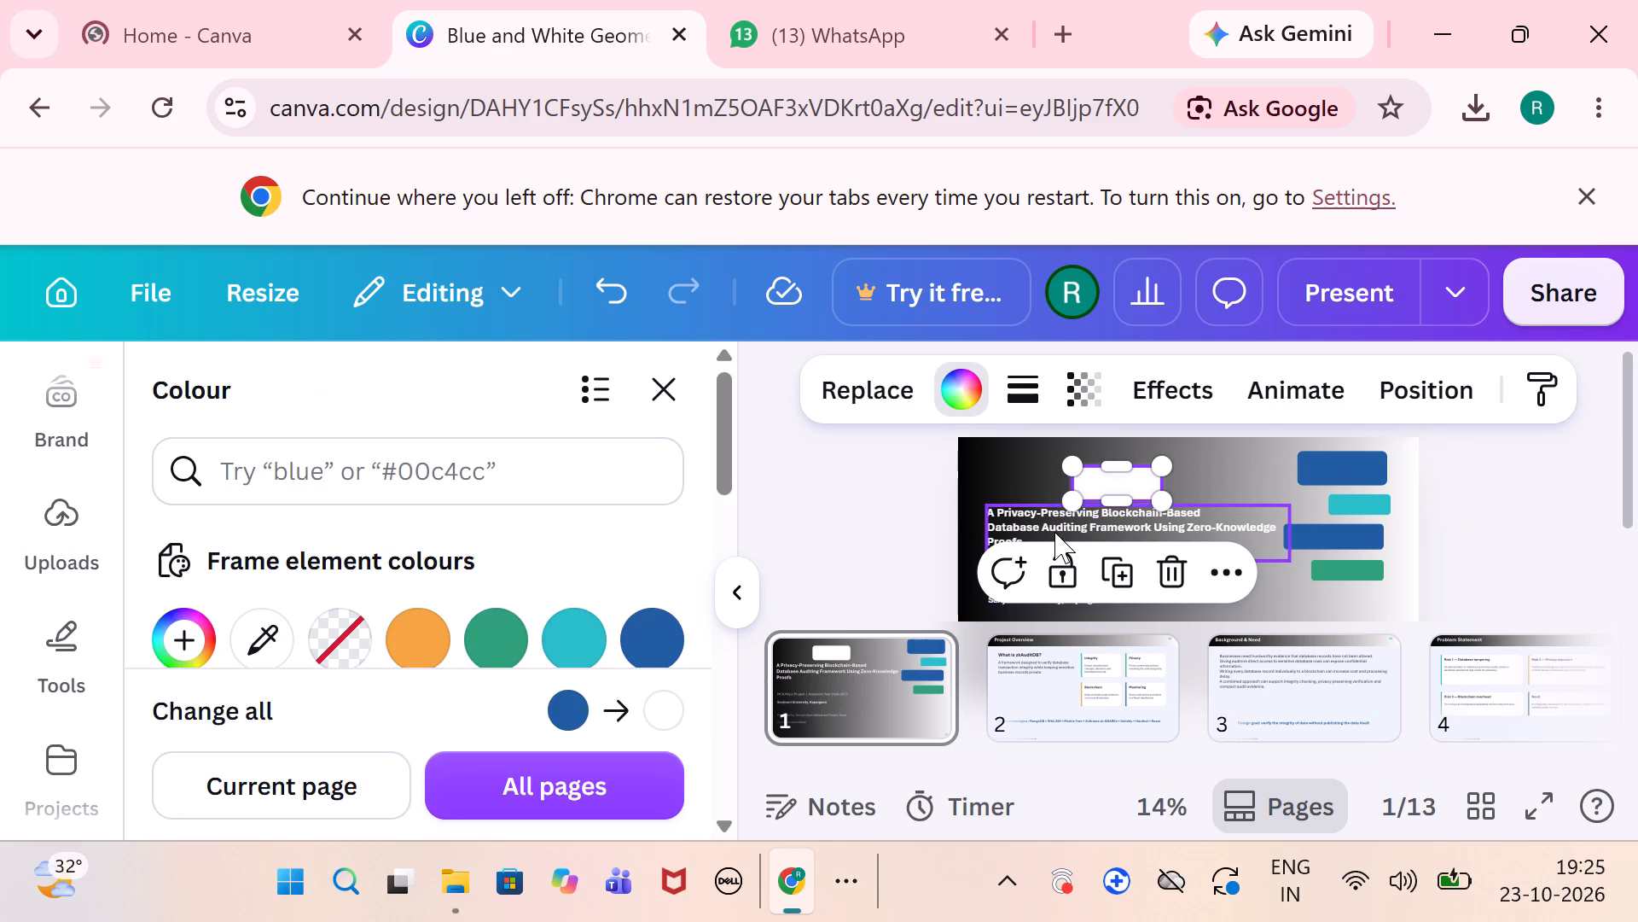
# Change the zkAuditDB title text to dark greyblue #232d3c.
pyautogui.click(1101, 485)
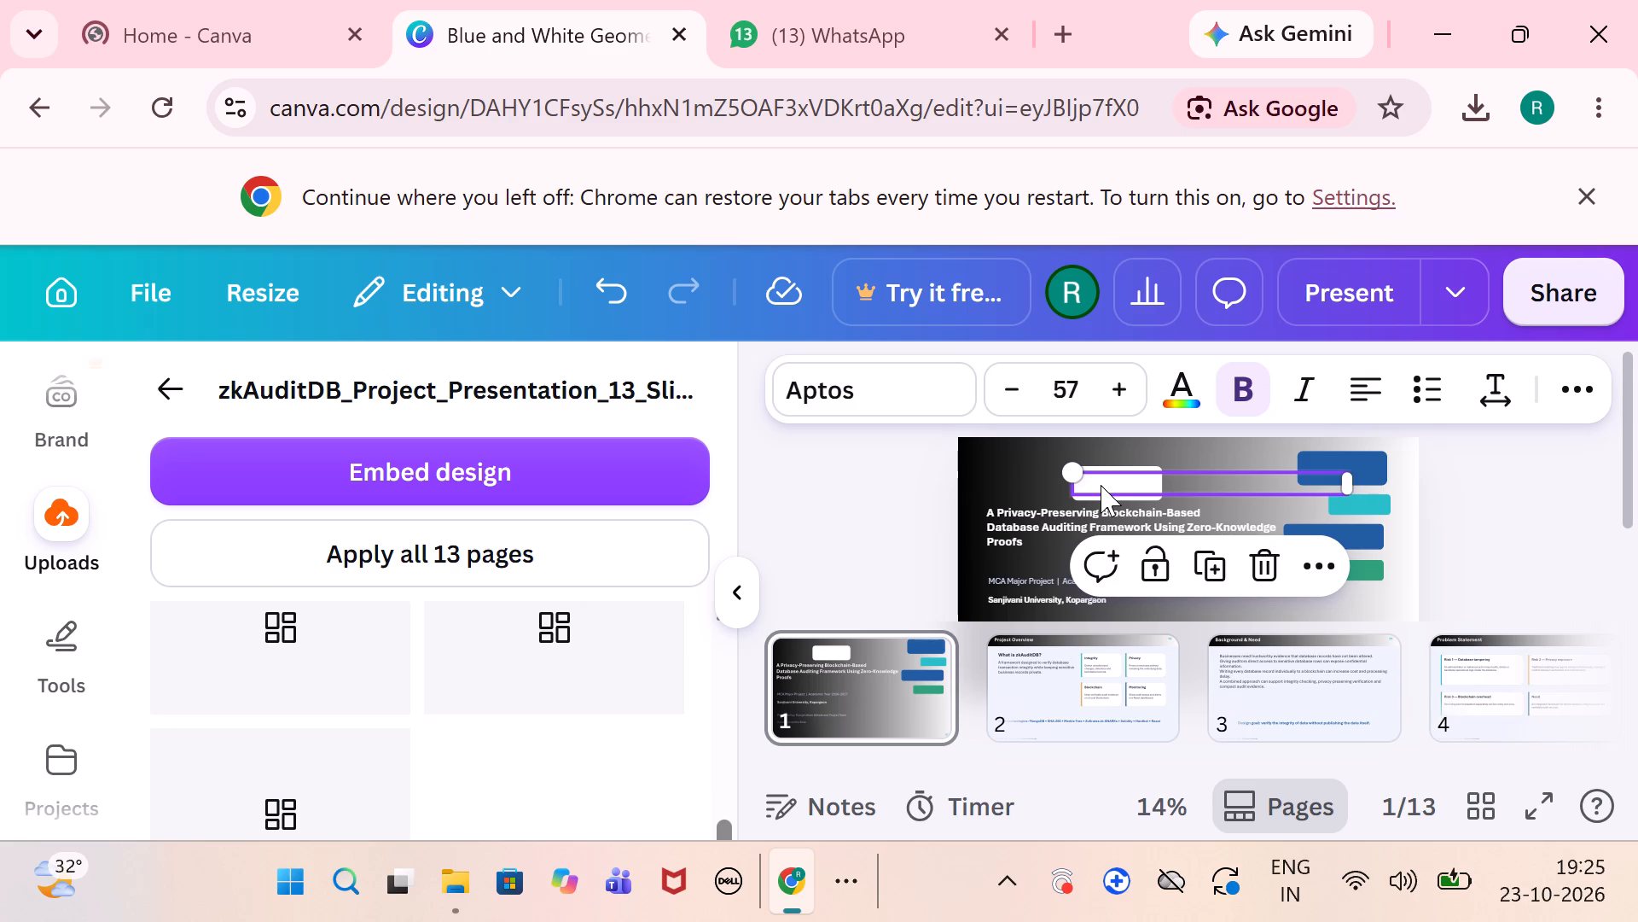
pyautogui.click(1101, 485)
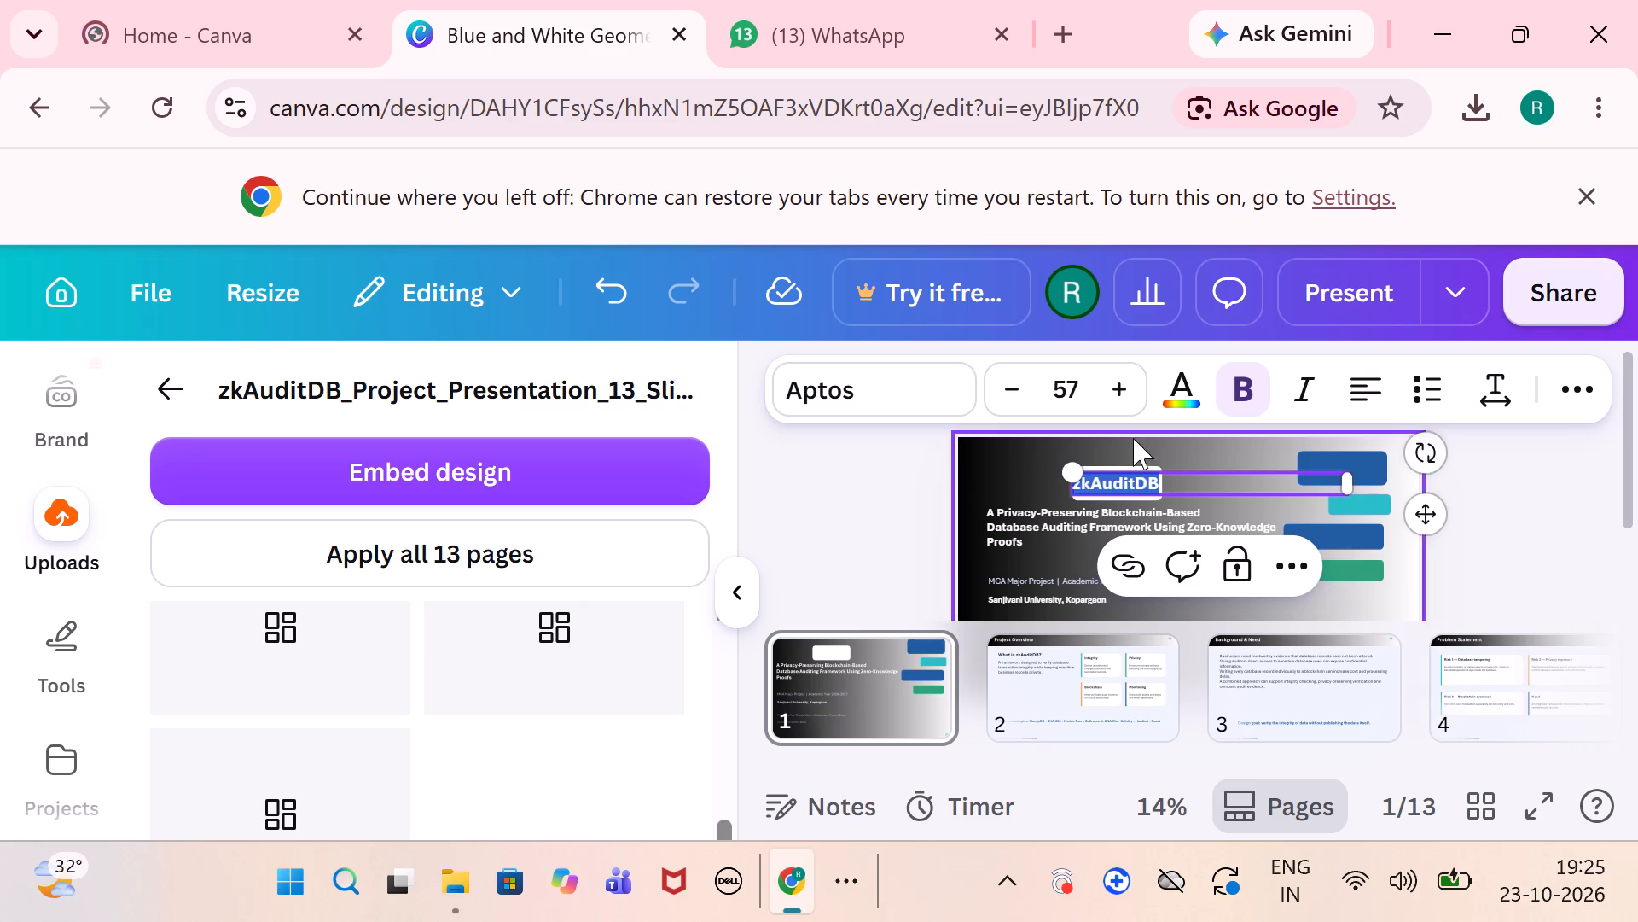
pyautogui.click(1181, 398)
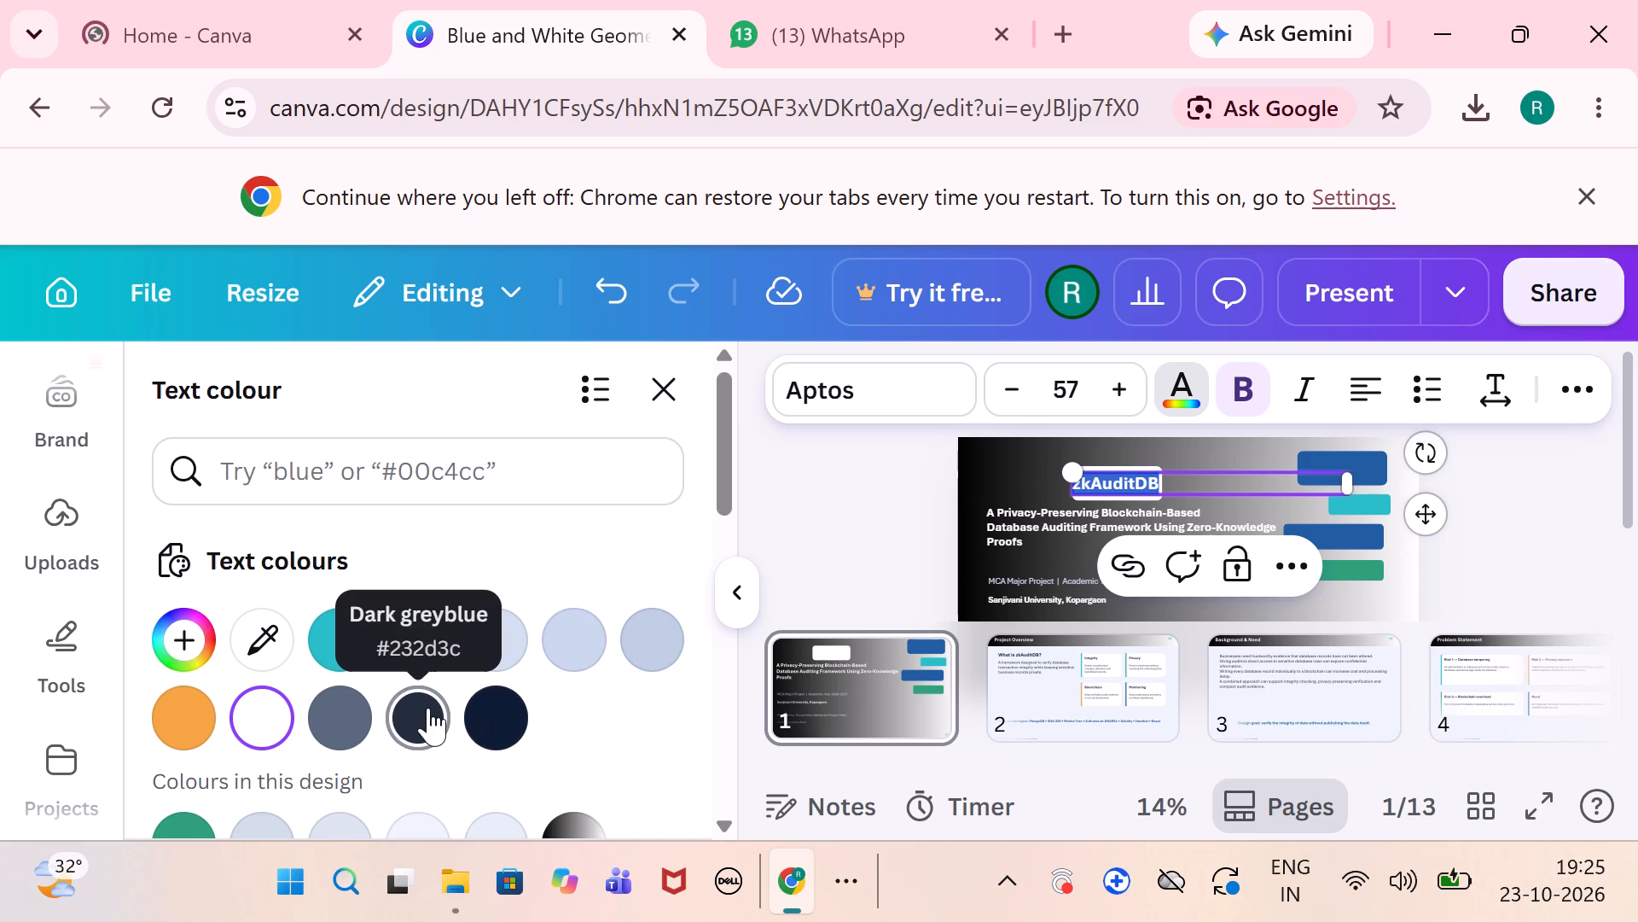
pyautogui.click(428, 708)
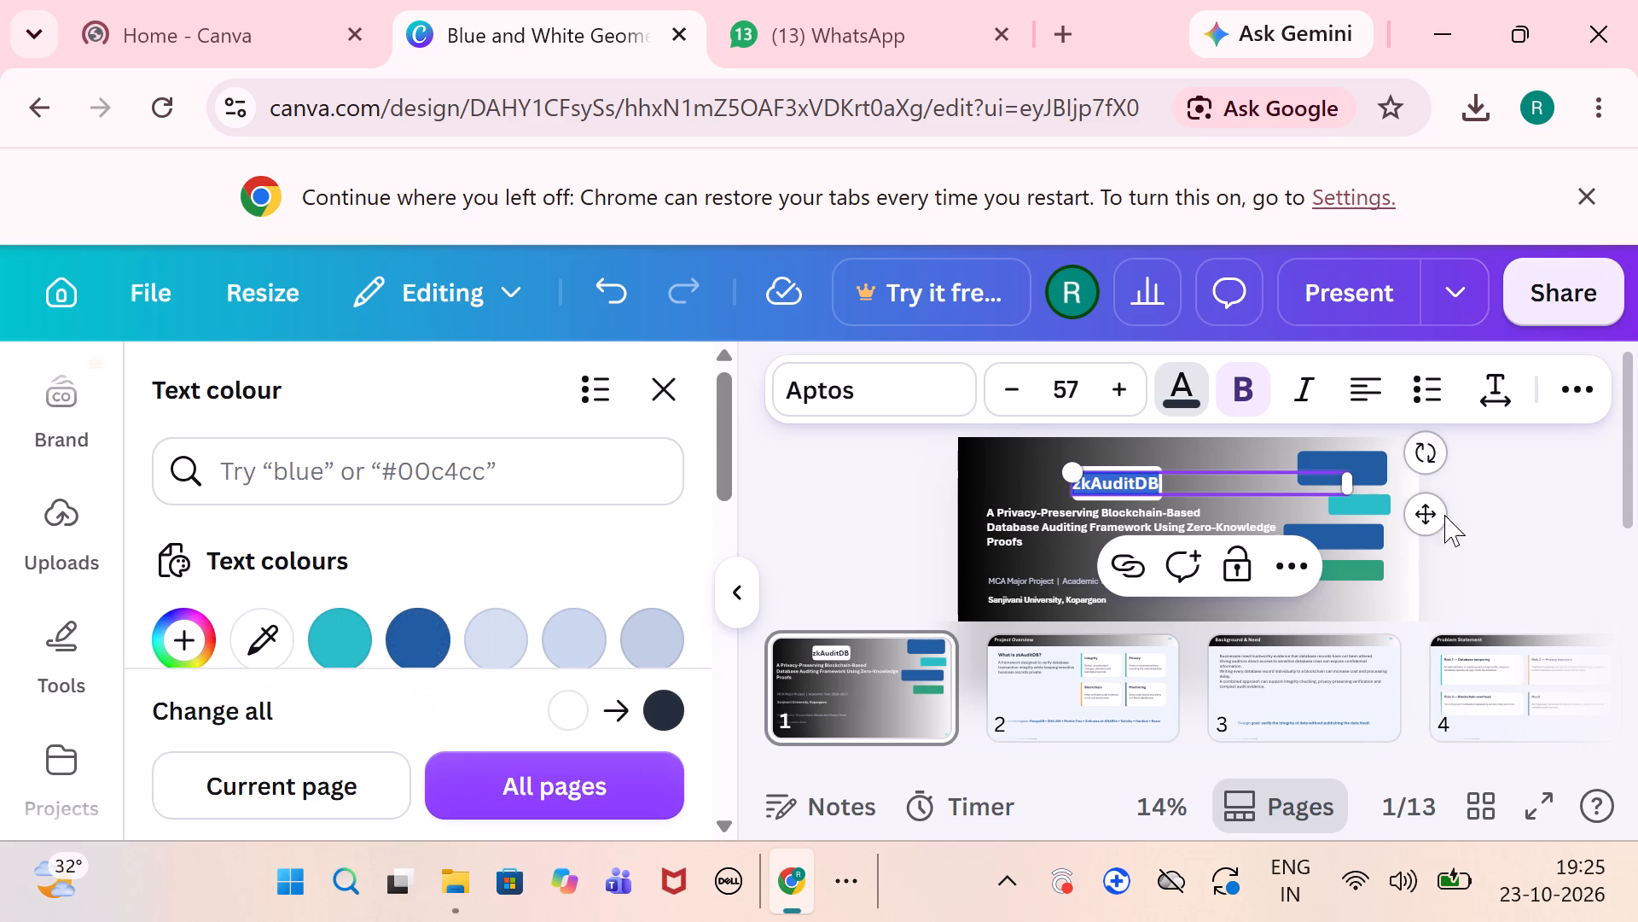
pyautogui.click(1560, 514)
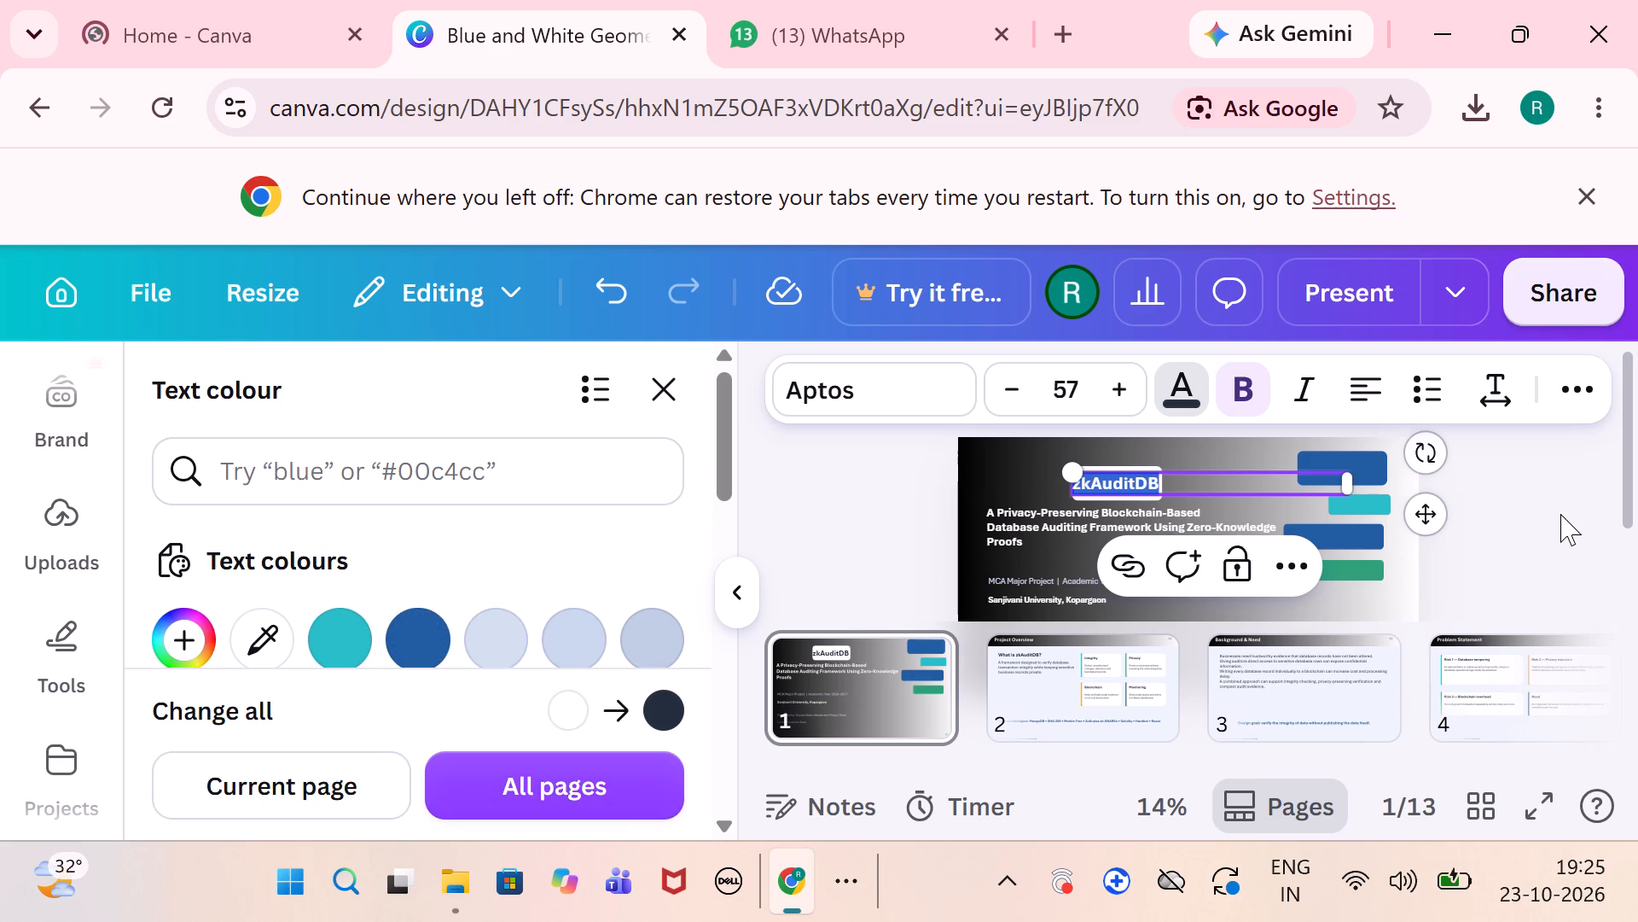
pyautogui.click(1560, 514)
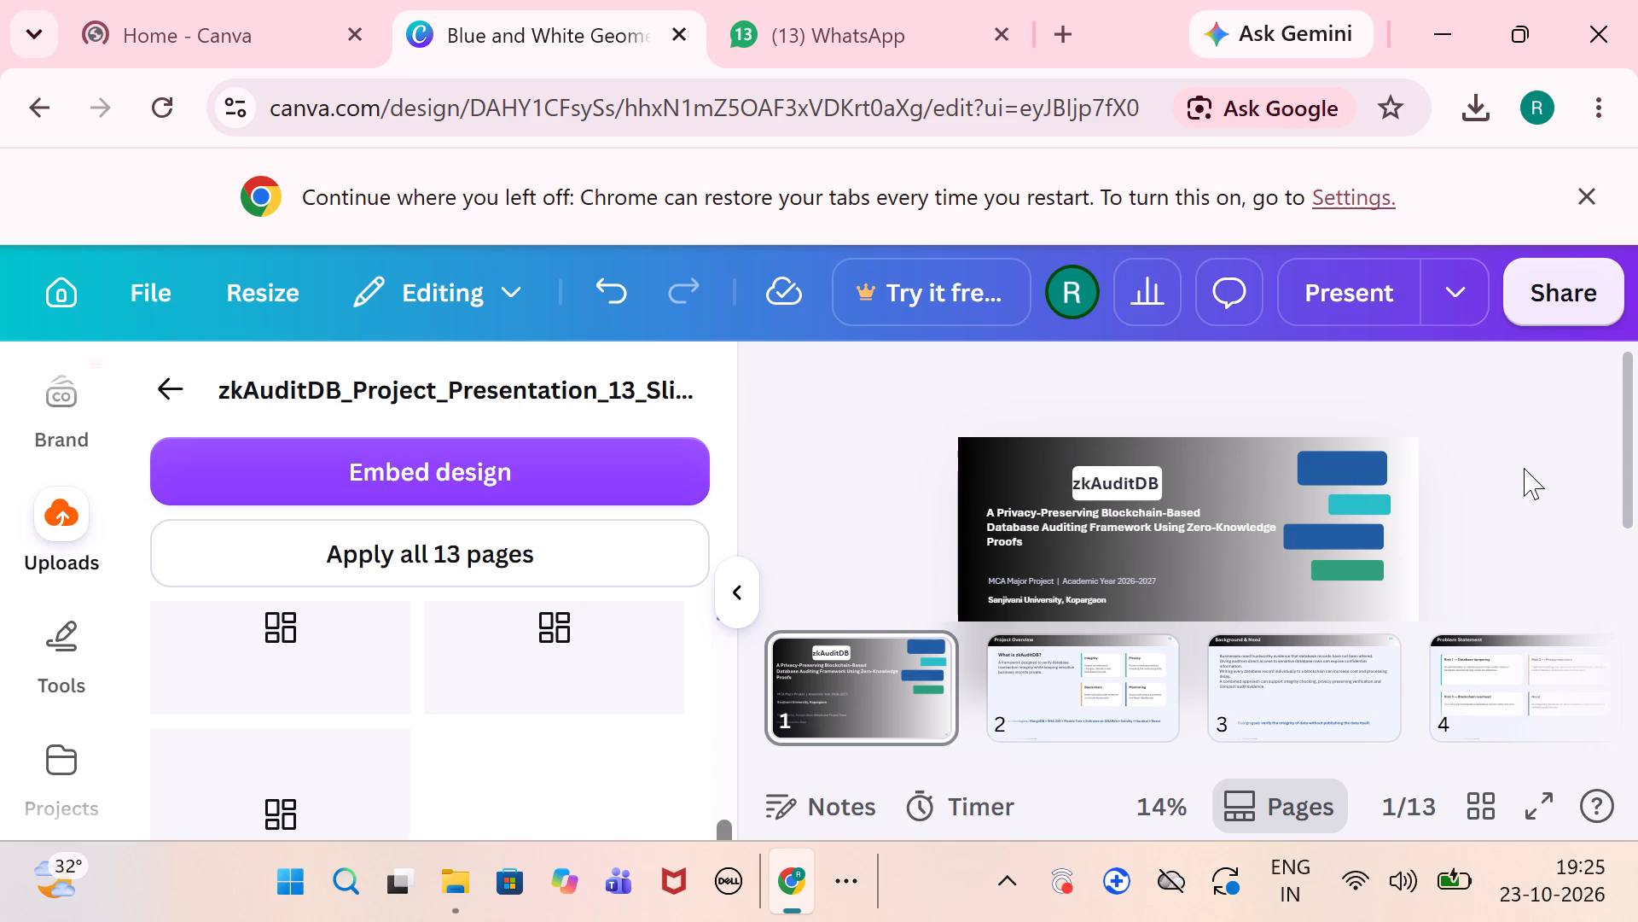
pyautogui.click(1529, 467)
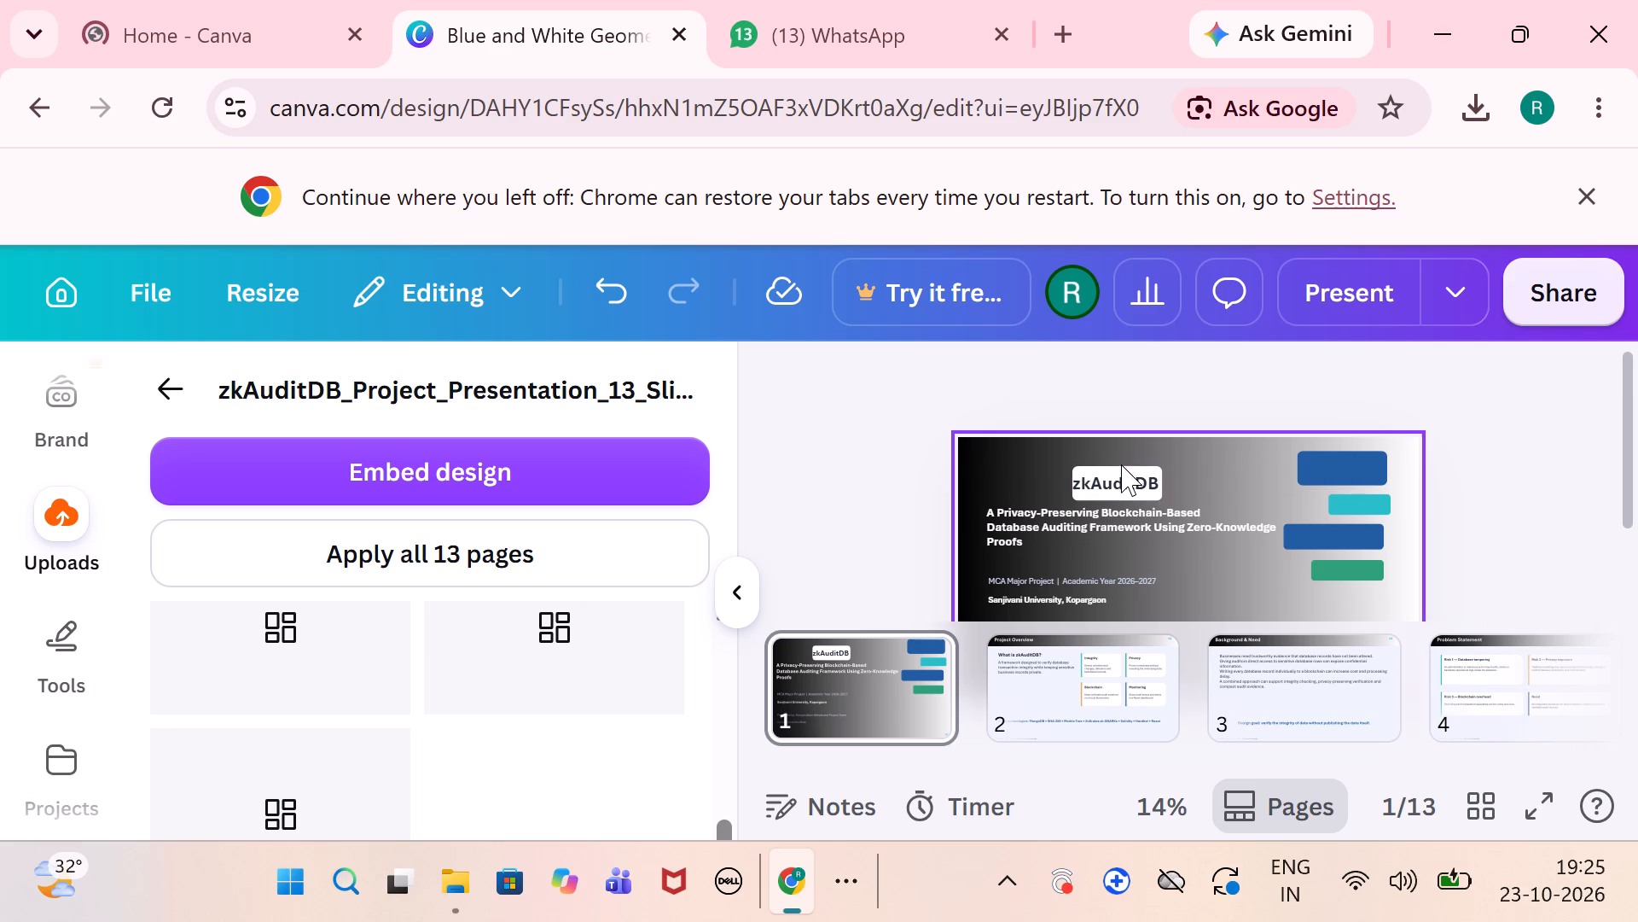
# Enlarge the white rectangle behind the zkAuditDB title by extending its lower-right corner outward.
pyautogui.click(1121, 464)
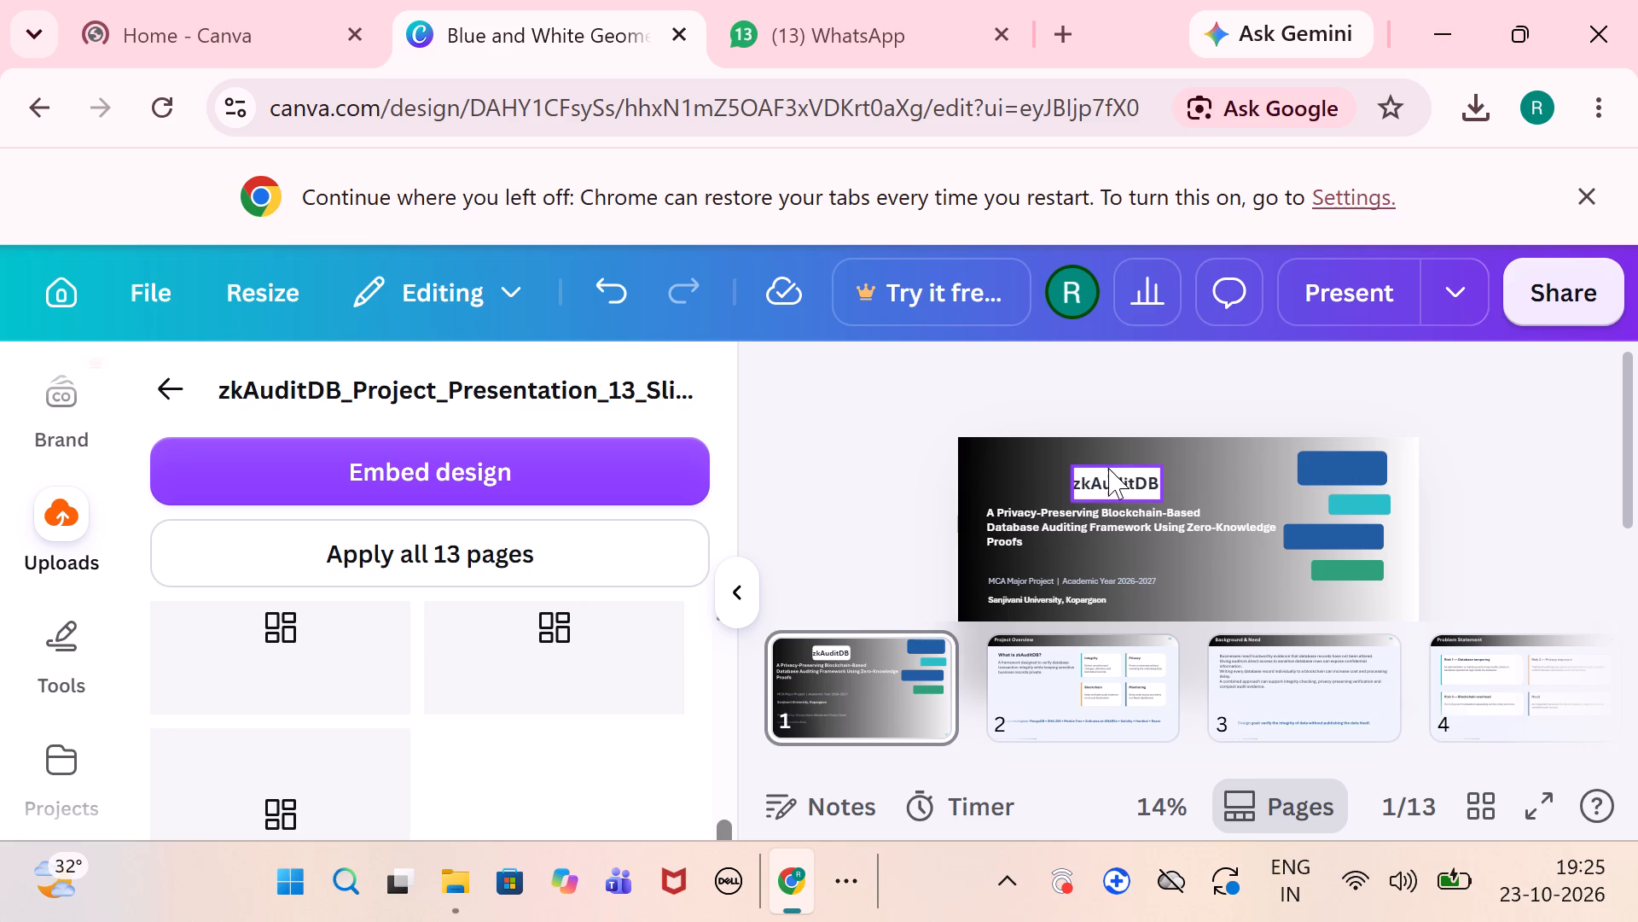
pyautogui.click(1108, 468)
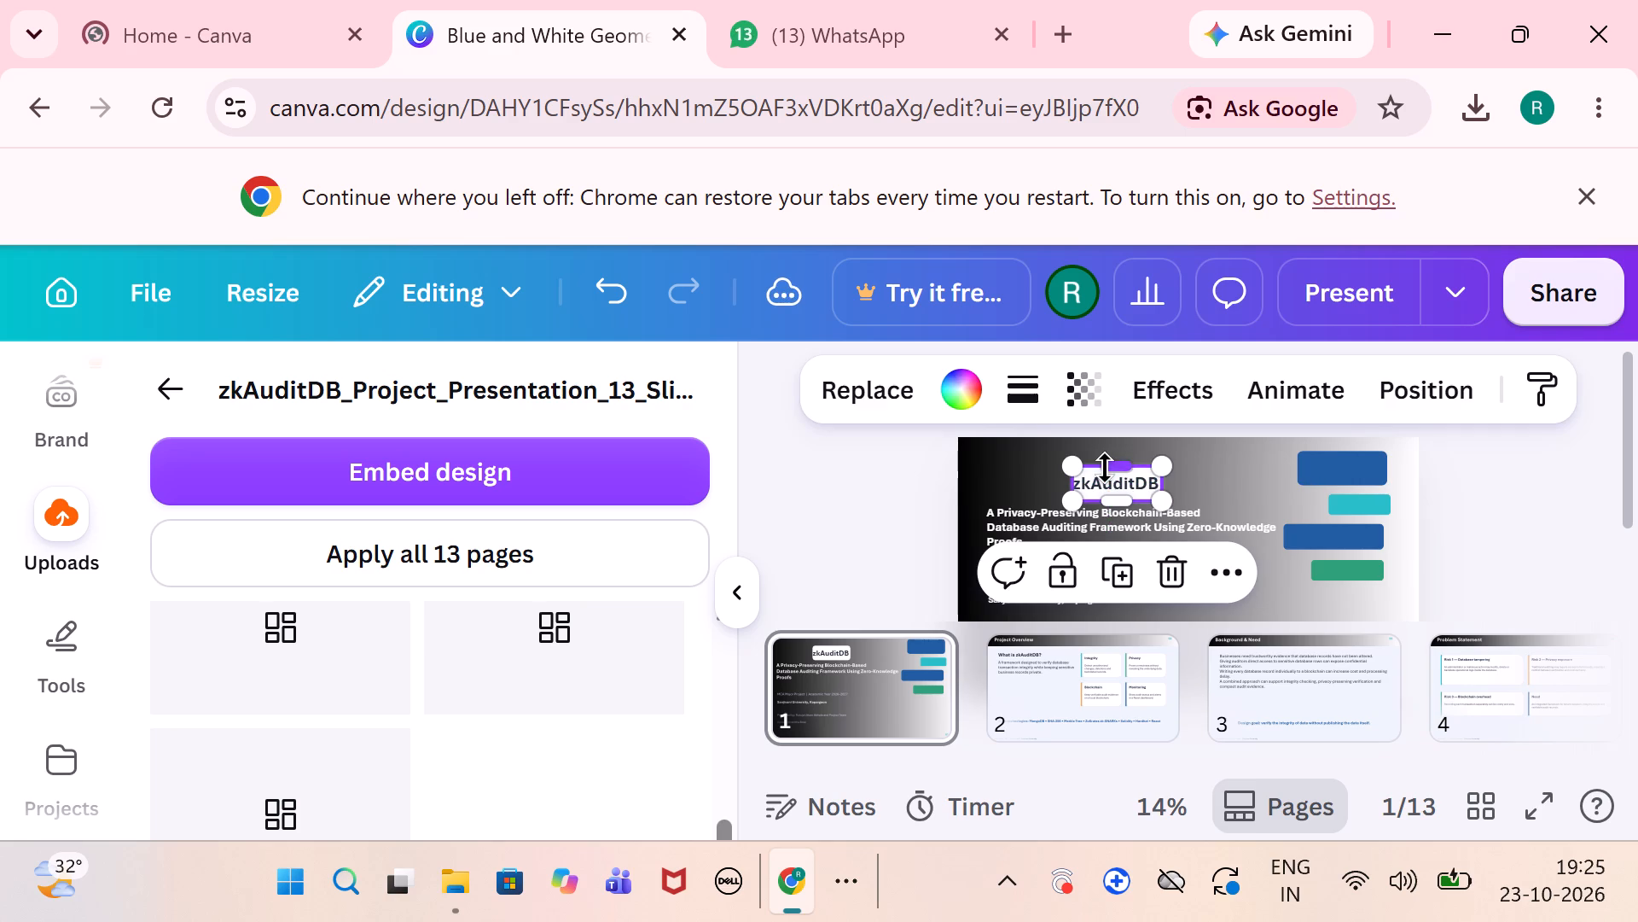
pyautogui.moveTo(1159, 496); pyautogui.dragTo(1208, 498)
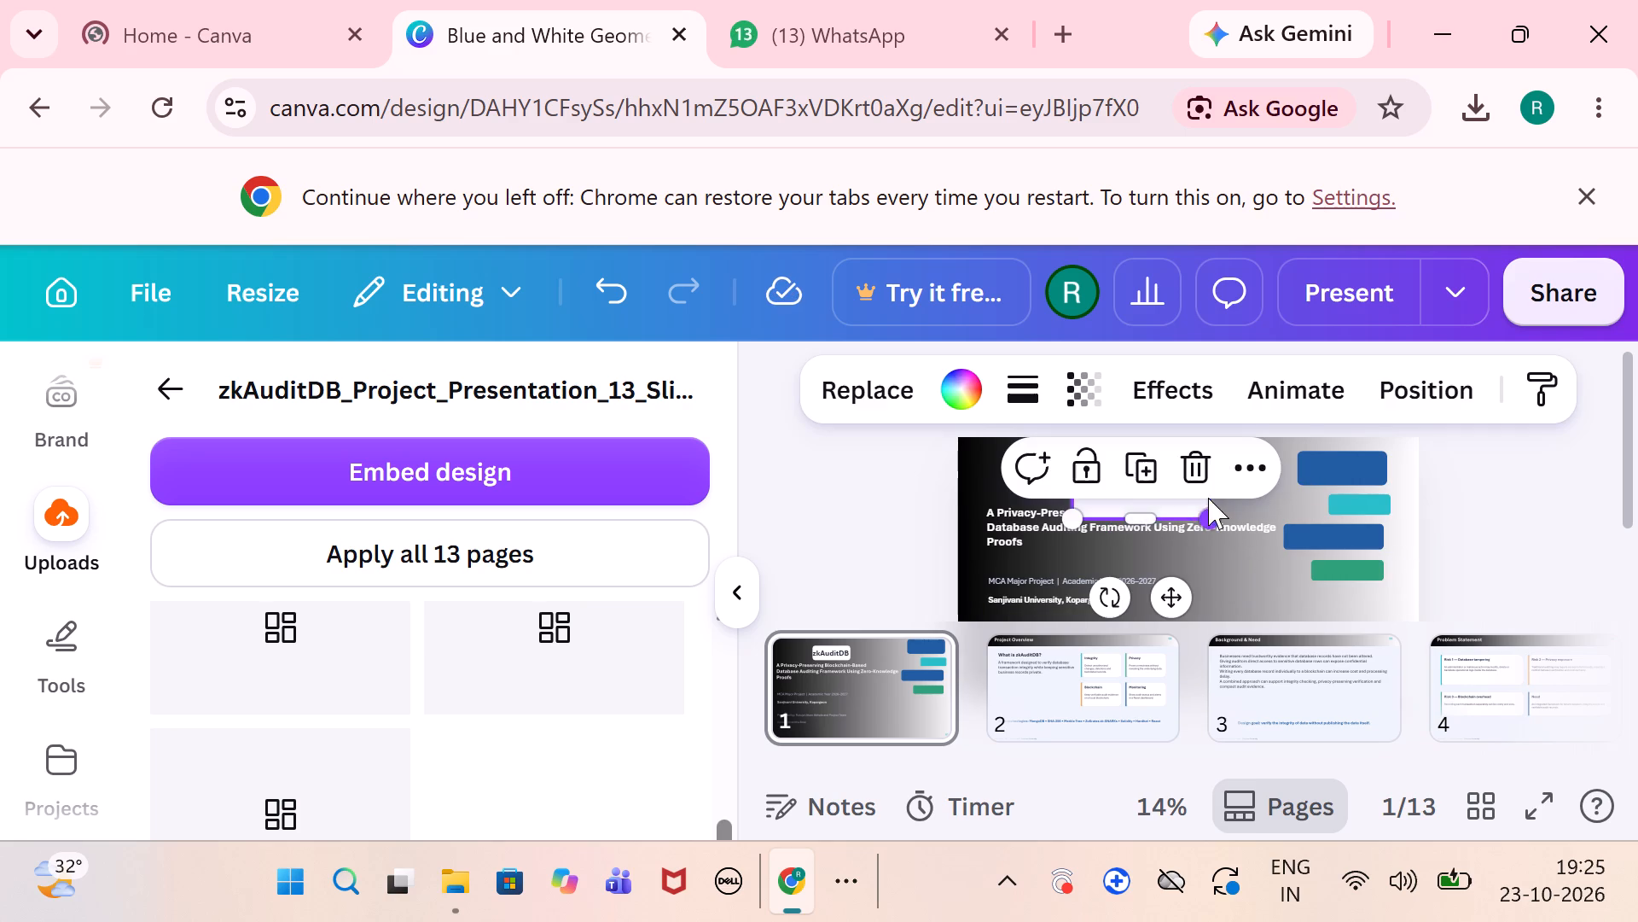
pyautogui.click(1527, 474)
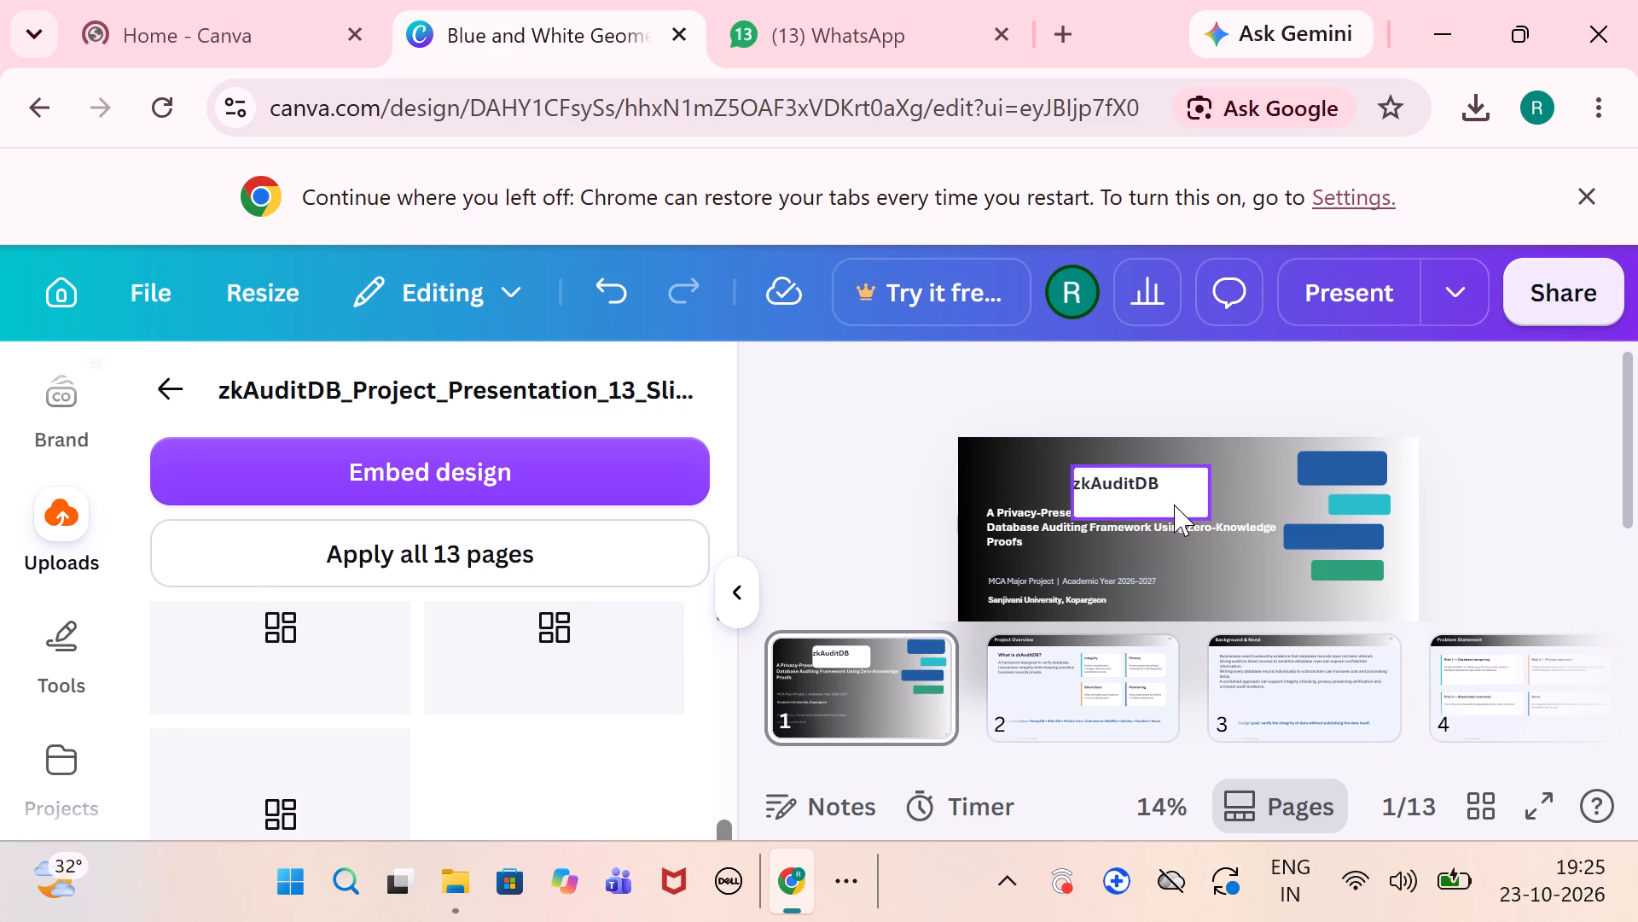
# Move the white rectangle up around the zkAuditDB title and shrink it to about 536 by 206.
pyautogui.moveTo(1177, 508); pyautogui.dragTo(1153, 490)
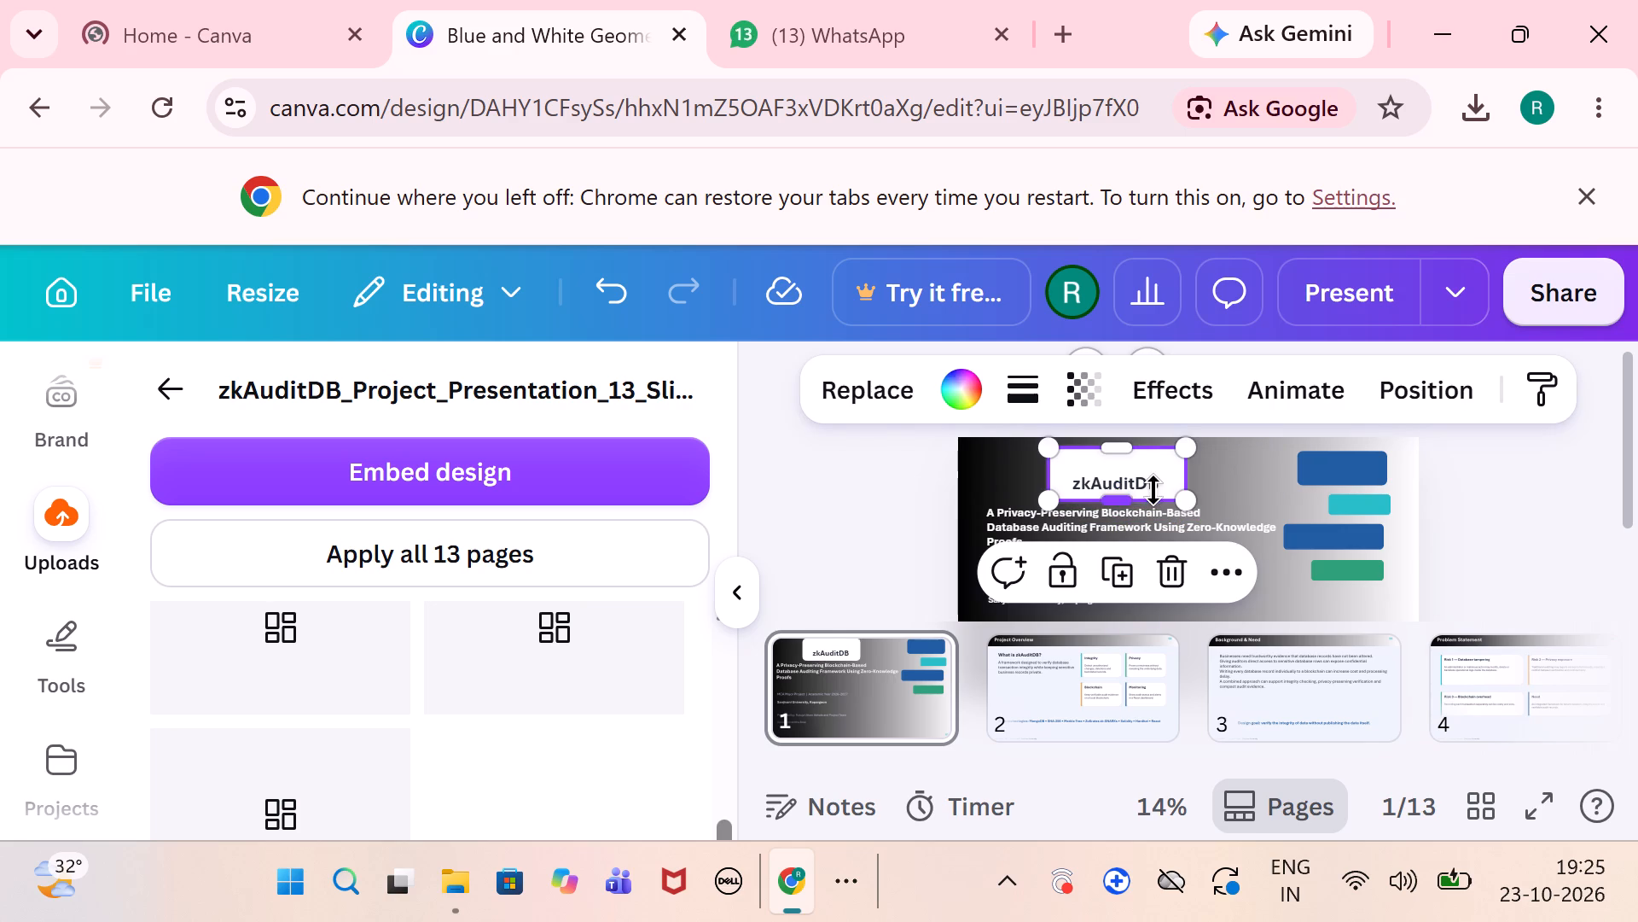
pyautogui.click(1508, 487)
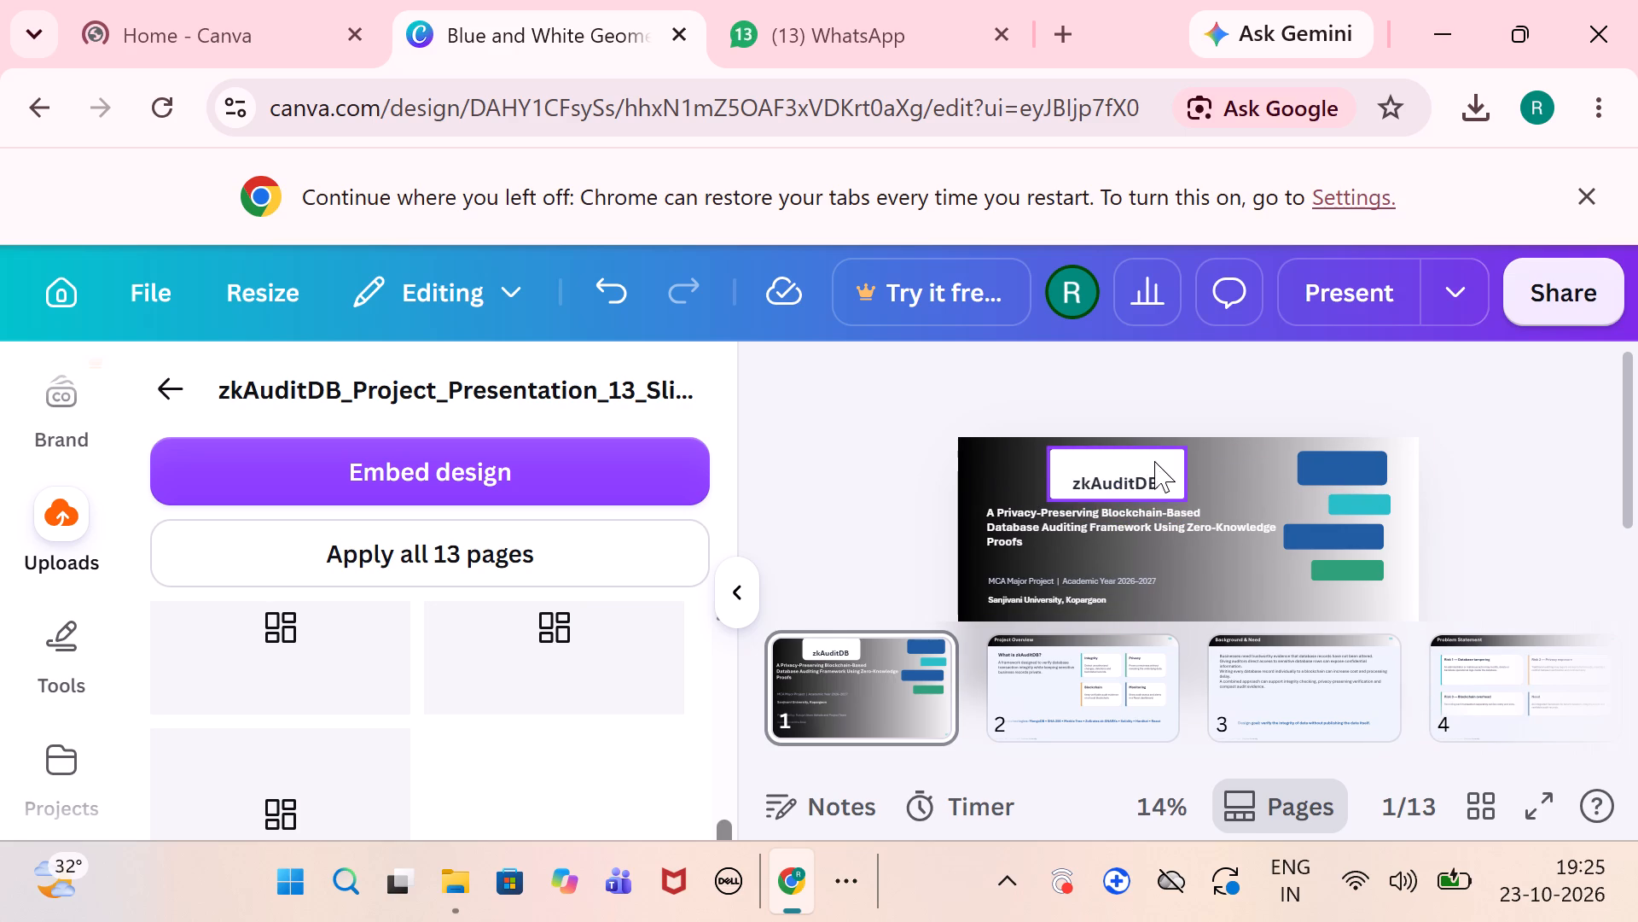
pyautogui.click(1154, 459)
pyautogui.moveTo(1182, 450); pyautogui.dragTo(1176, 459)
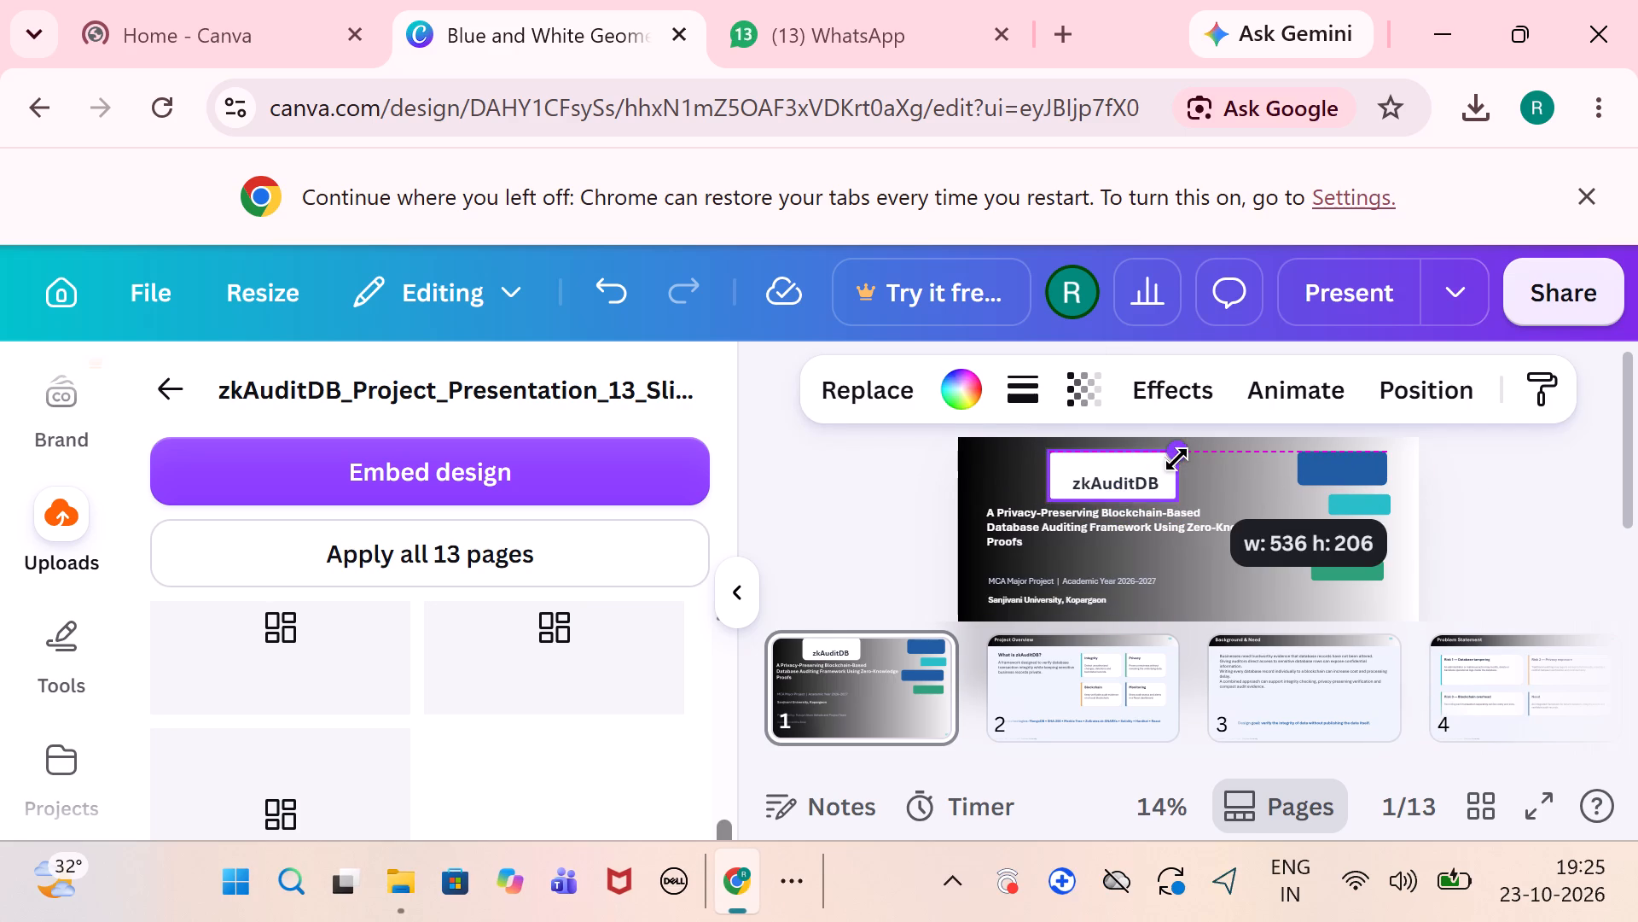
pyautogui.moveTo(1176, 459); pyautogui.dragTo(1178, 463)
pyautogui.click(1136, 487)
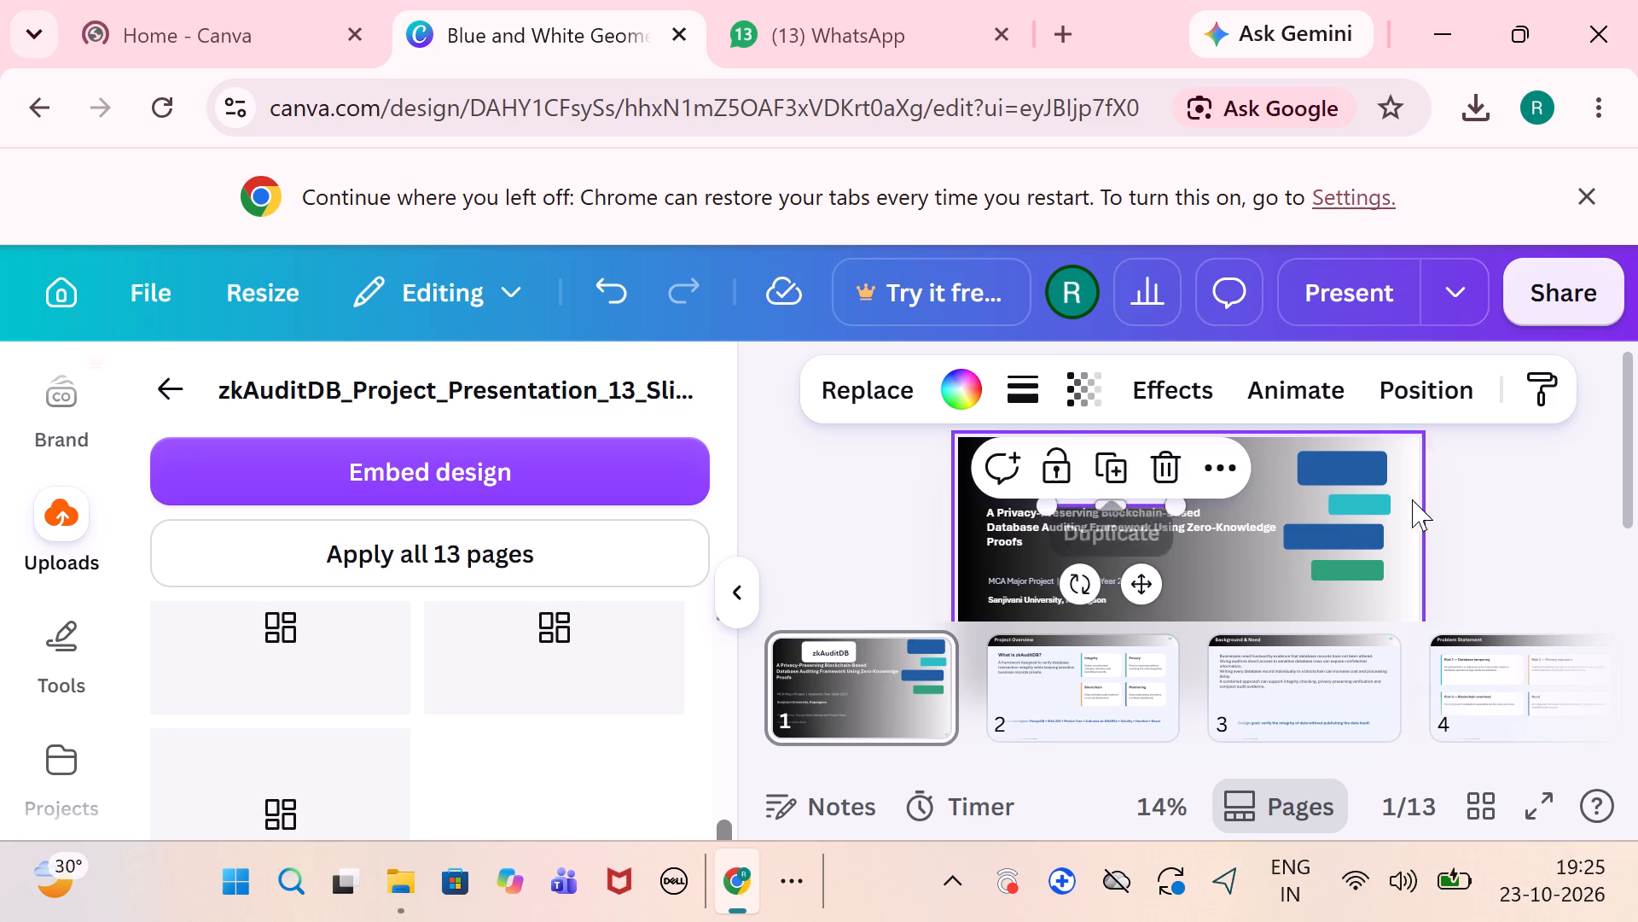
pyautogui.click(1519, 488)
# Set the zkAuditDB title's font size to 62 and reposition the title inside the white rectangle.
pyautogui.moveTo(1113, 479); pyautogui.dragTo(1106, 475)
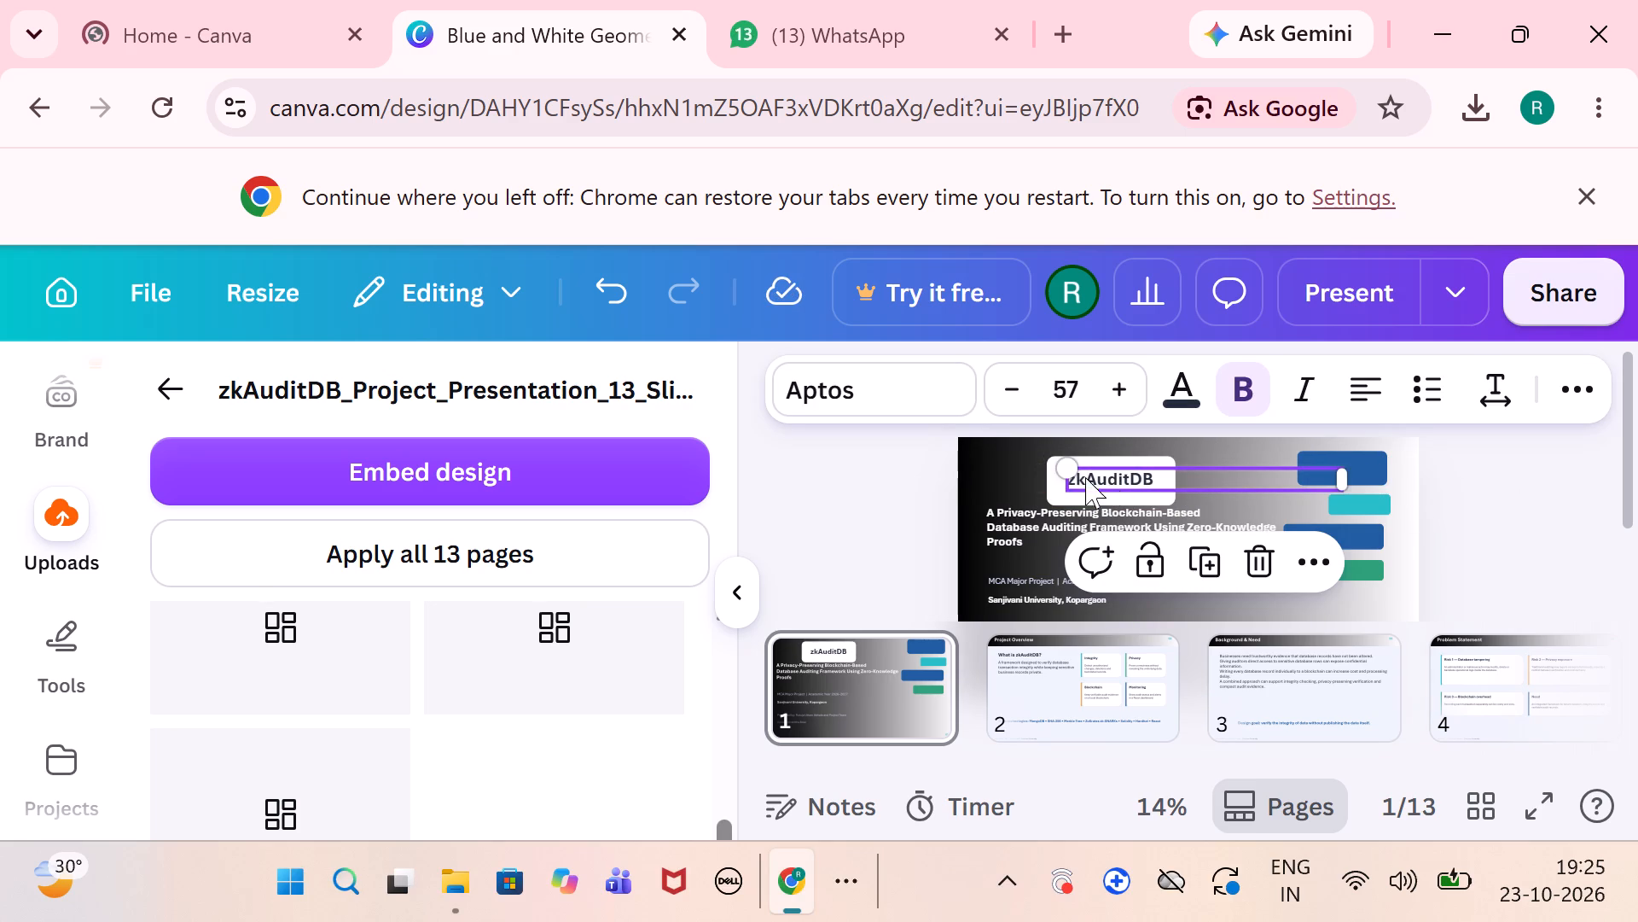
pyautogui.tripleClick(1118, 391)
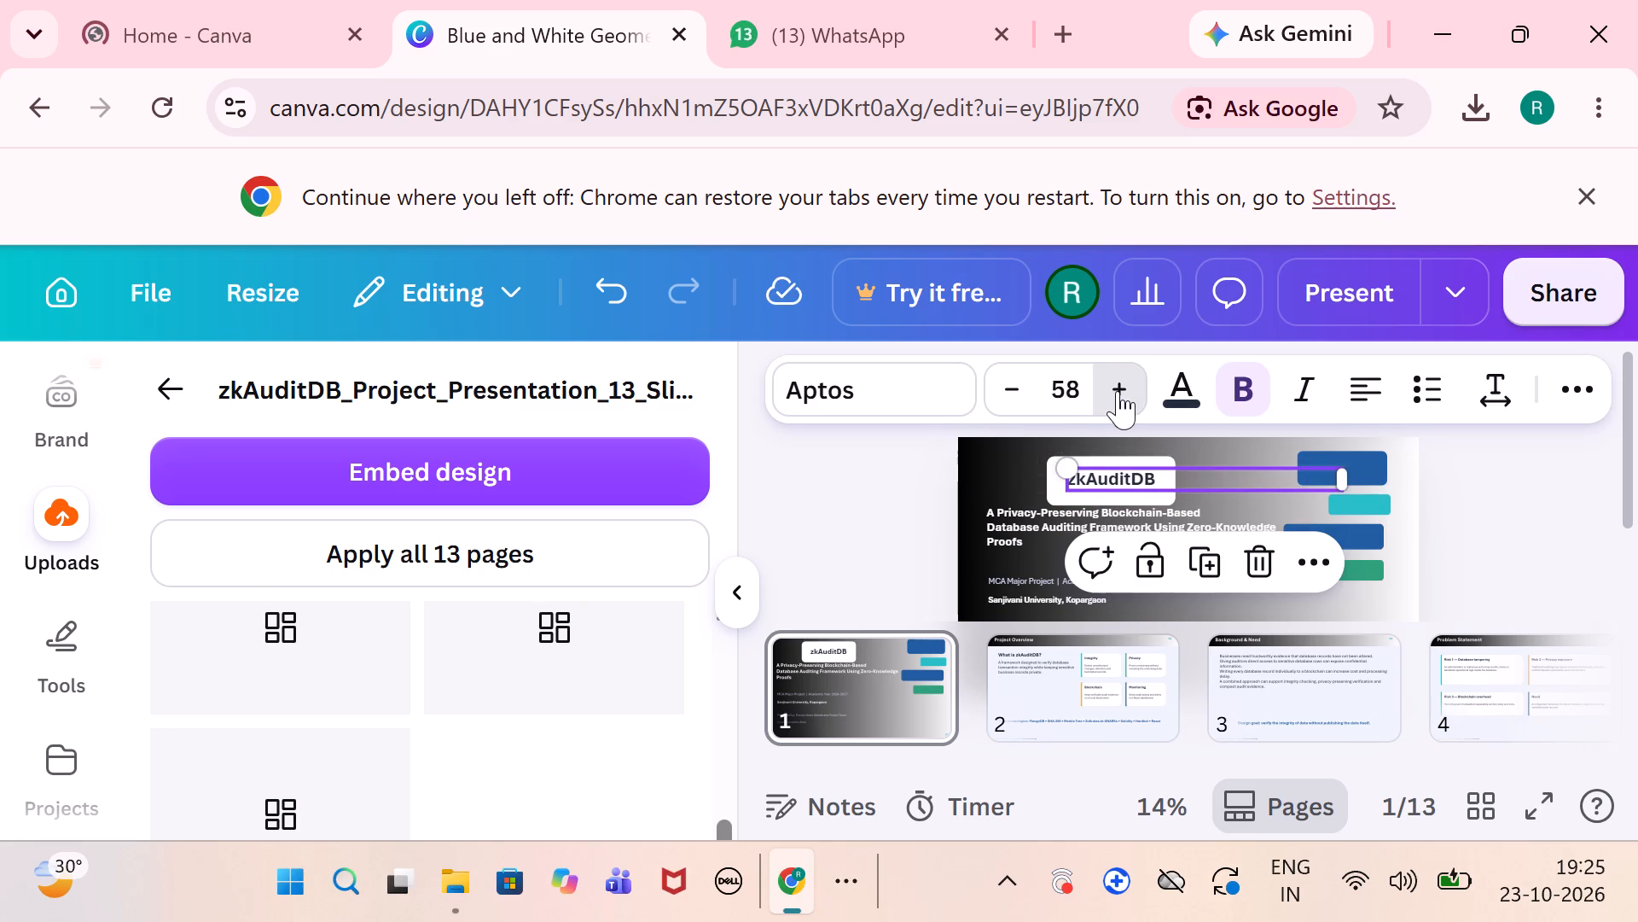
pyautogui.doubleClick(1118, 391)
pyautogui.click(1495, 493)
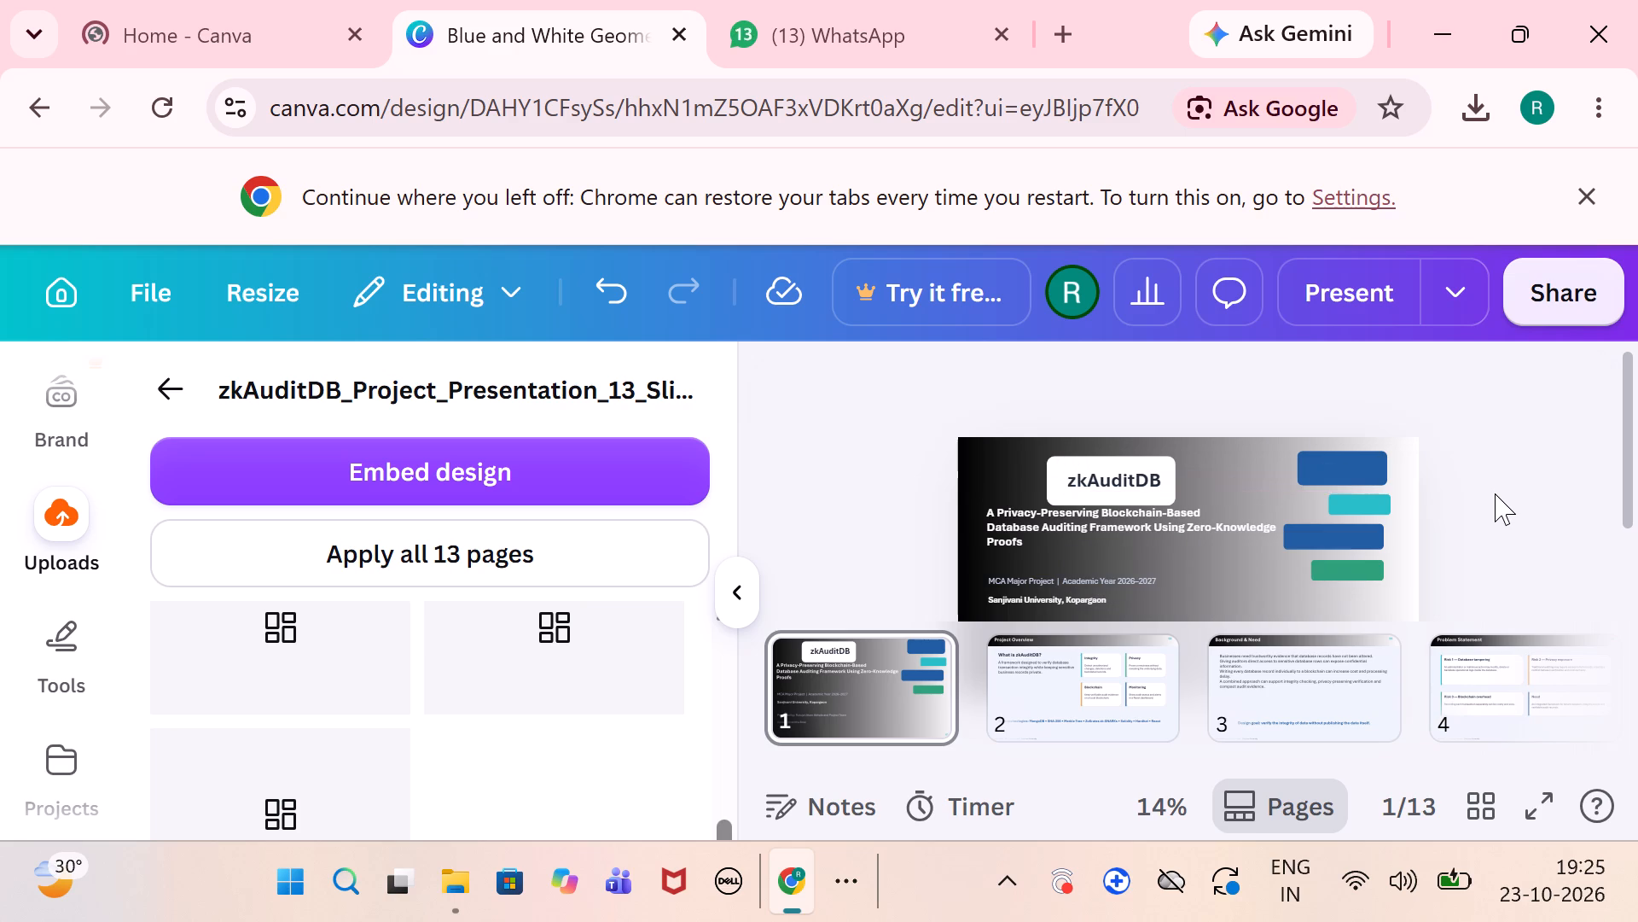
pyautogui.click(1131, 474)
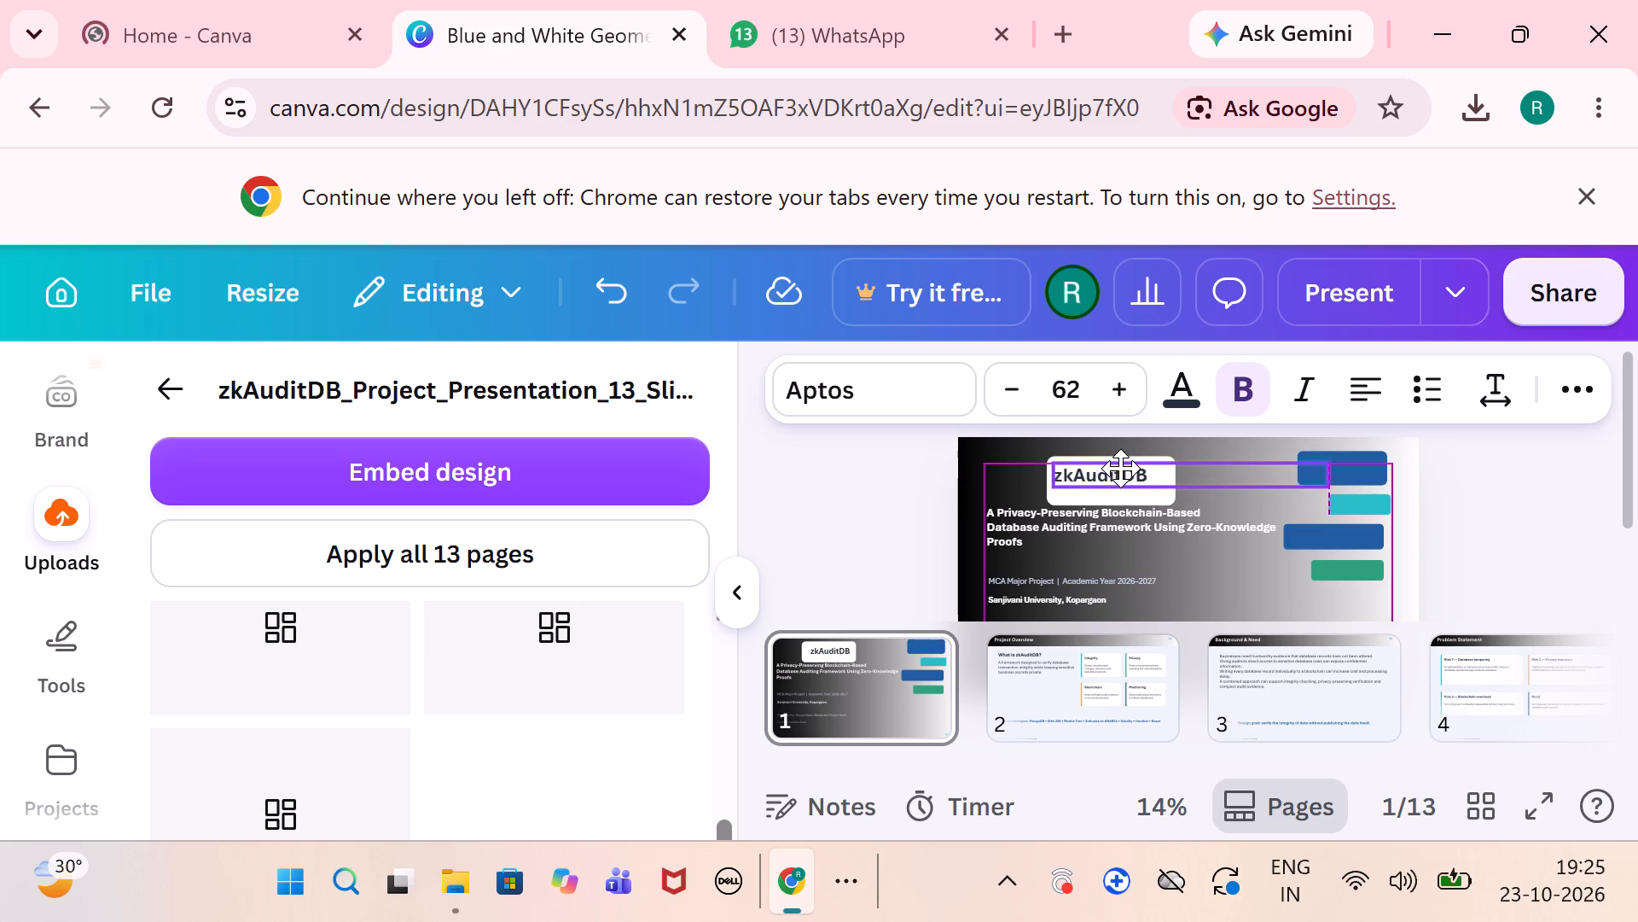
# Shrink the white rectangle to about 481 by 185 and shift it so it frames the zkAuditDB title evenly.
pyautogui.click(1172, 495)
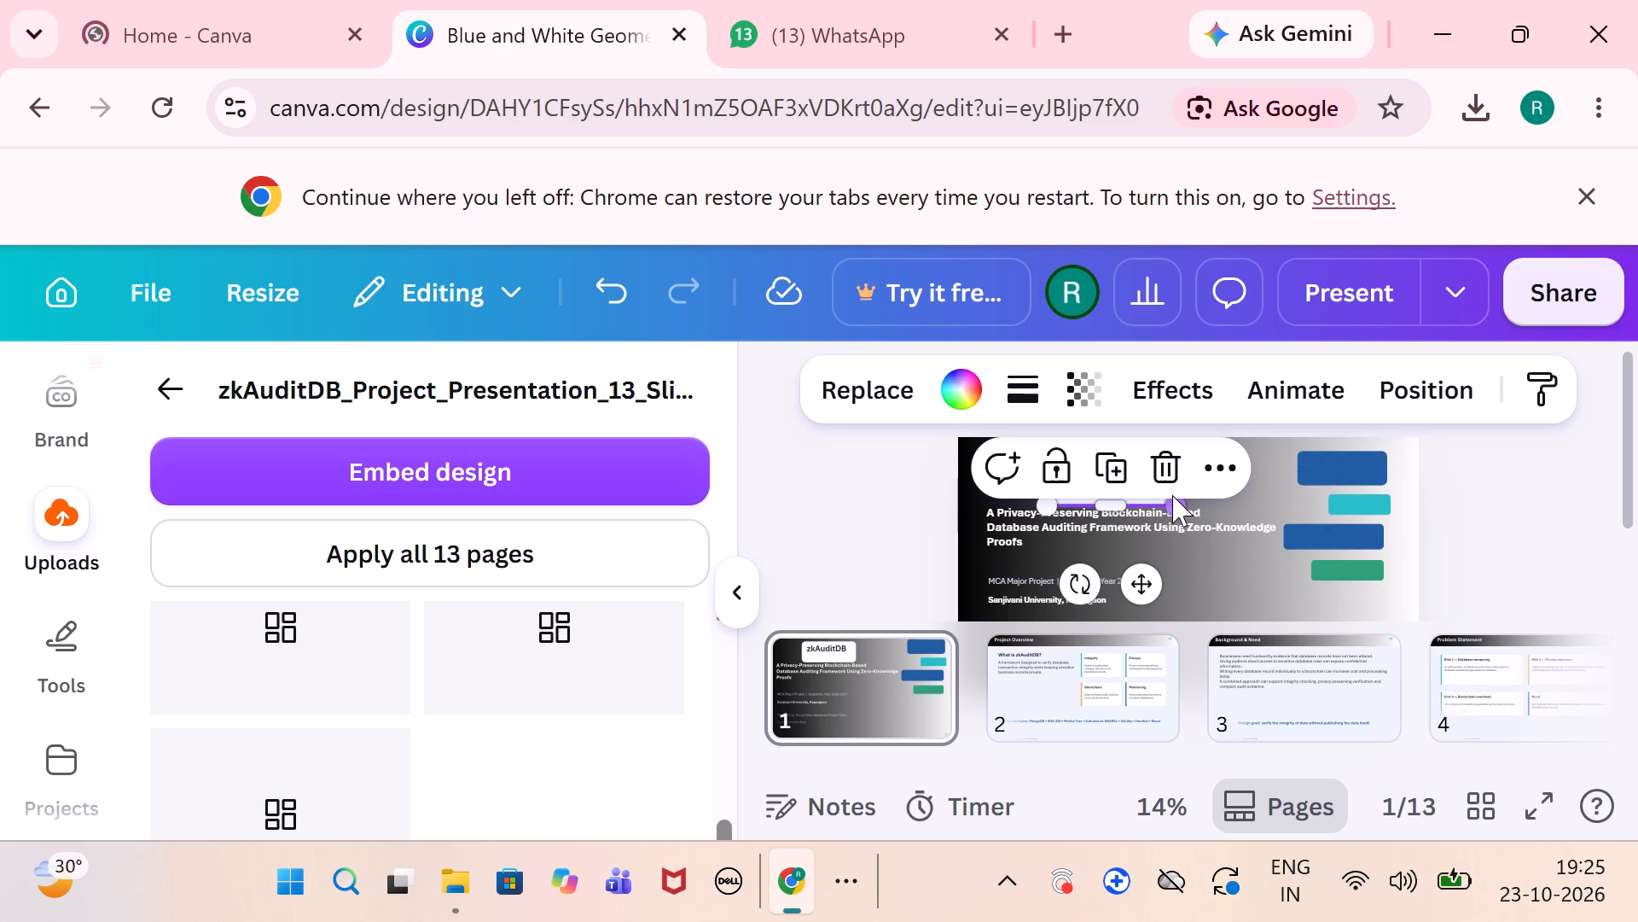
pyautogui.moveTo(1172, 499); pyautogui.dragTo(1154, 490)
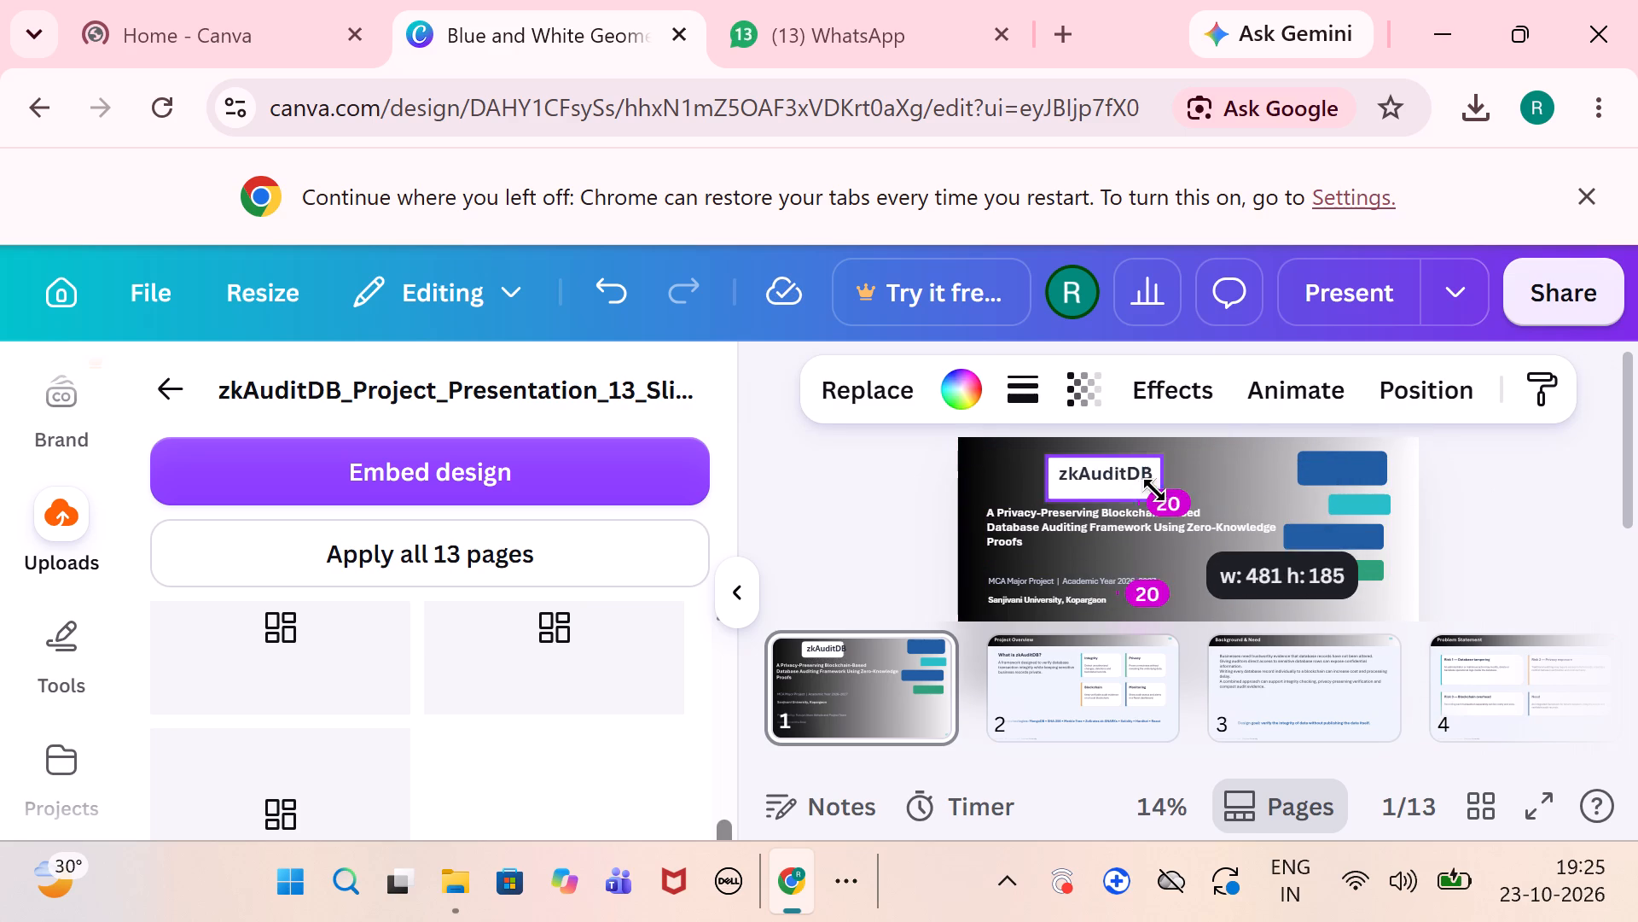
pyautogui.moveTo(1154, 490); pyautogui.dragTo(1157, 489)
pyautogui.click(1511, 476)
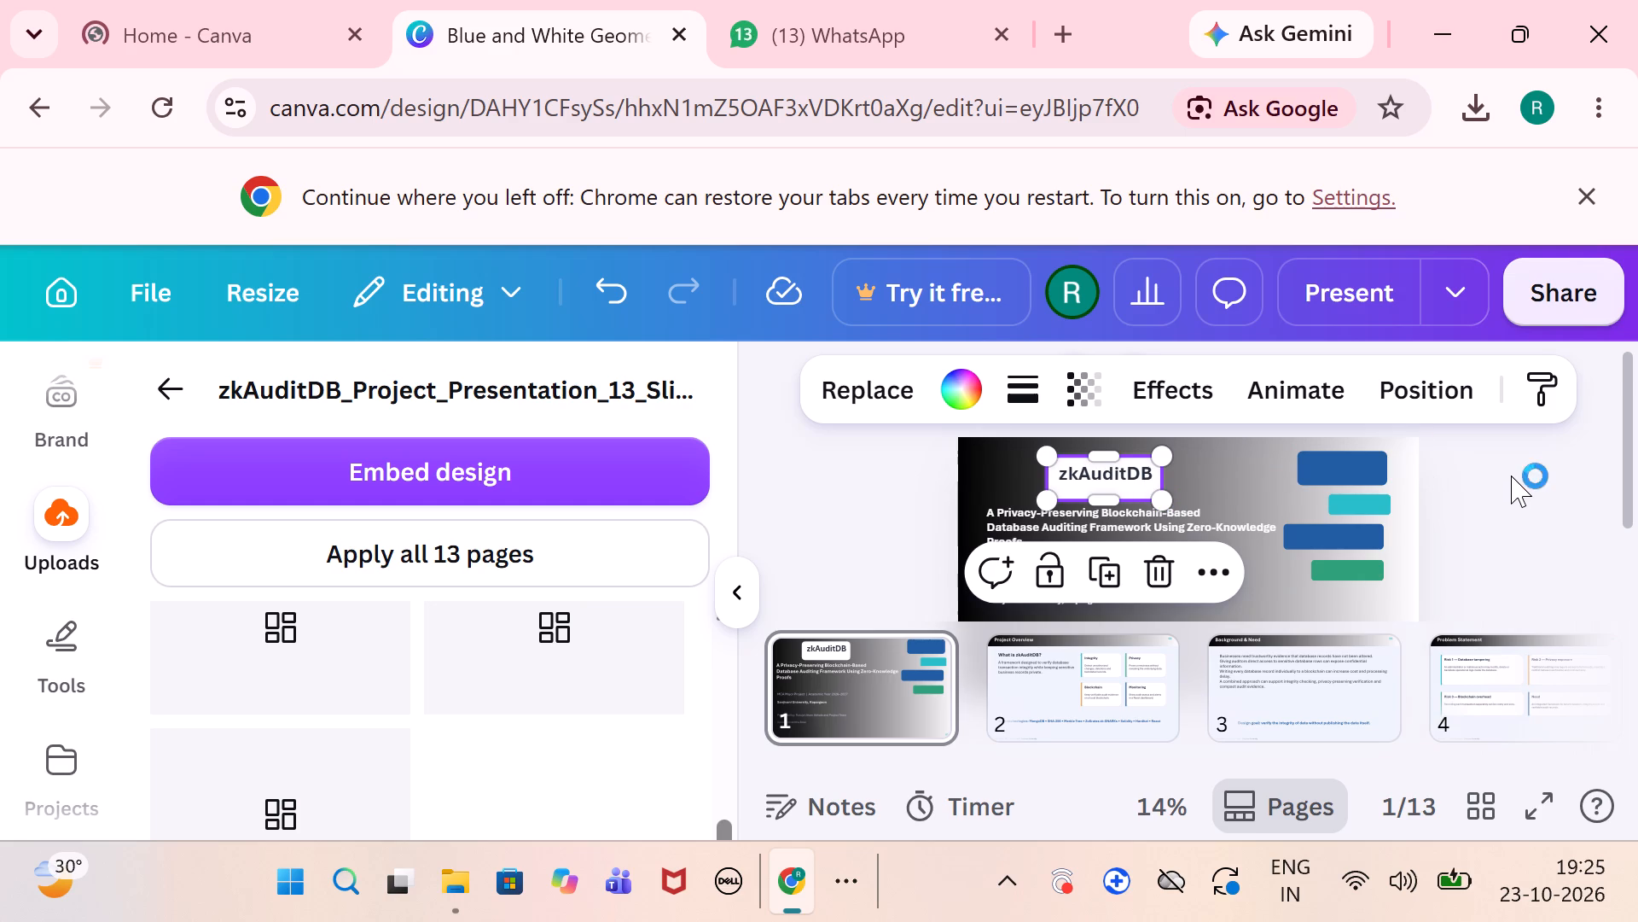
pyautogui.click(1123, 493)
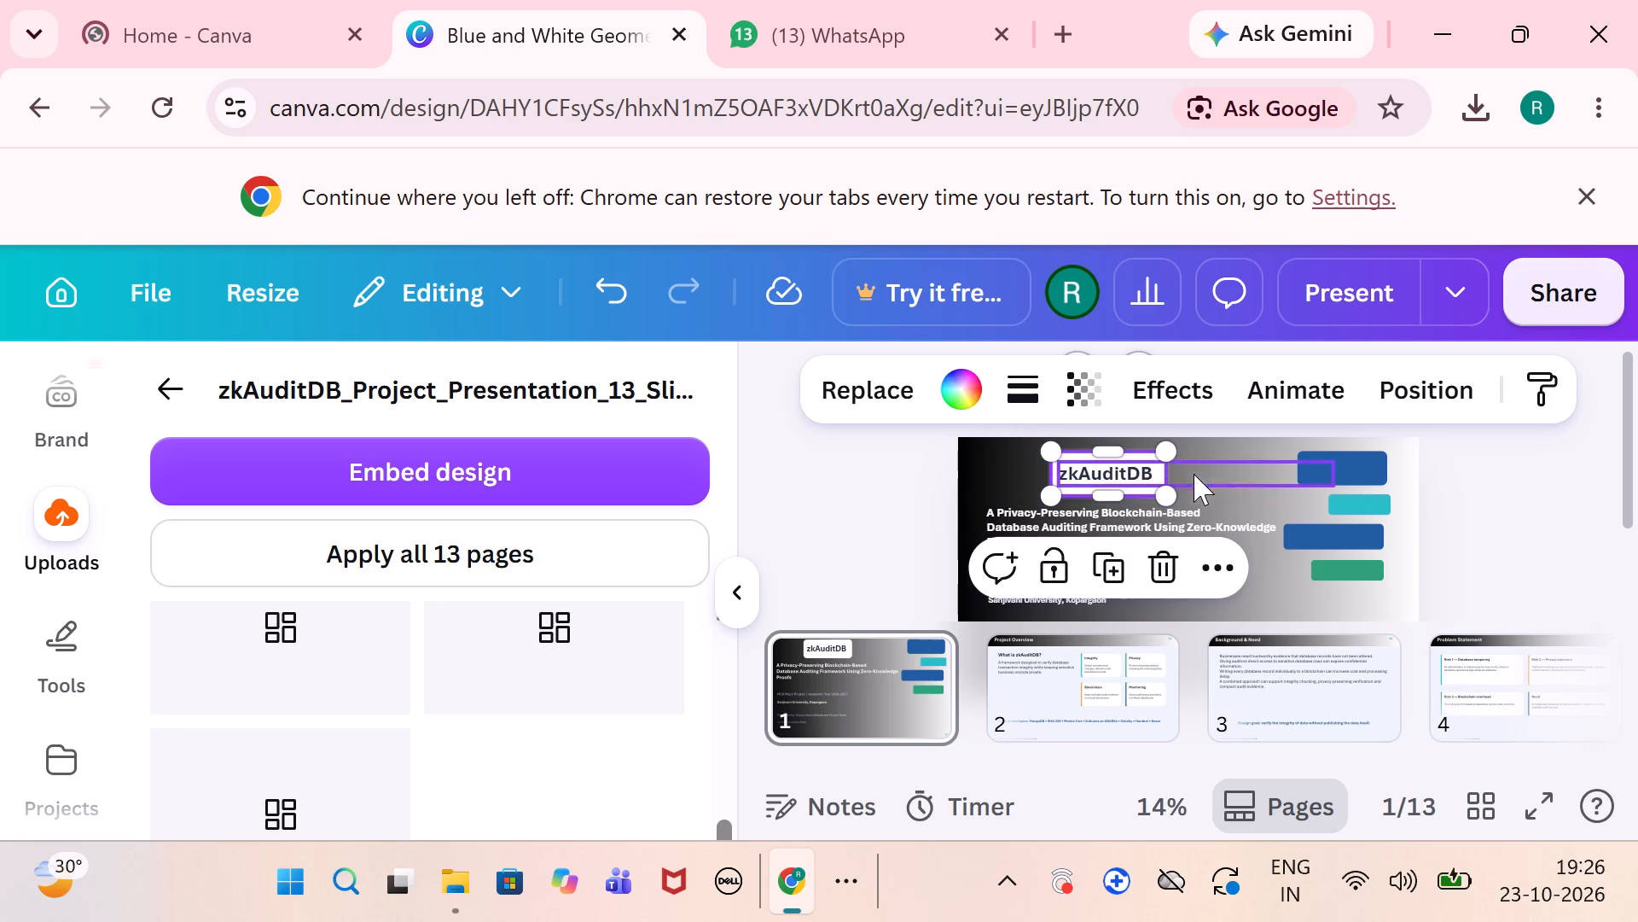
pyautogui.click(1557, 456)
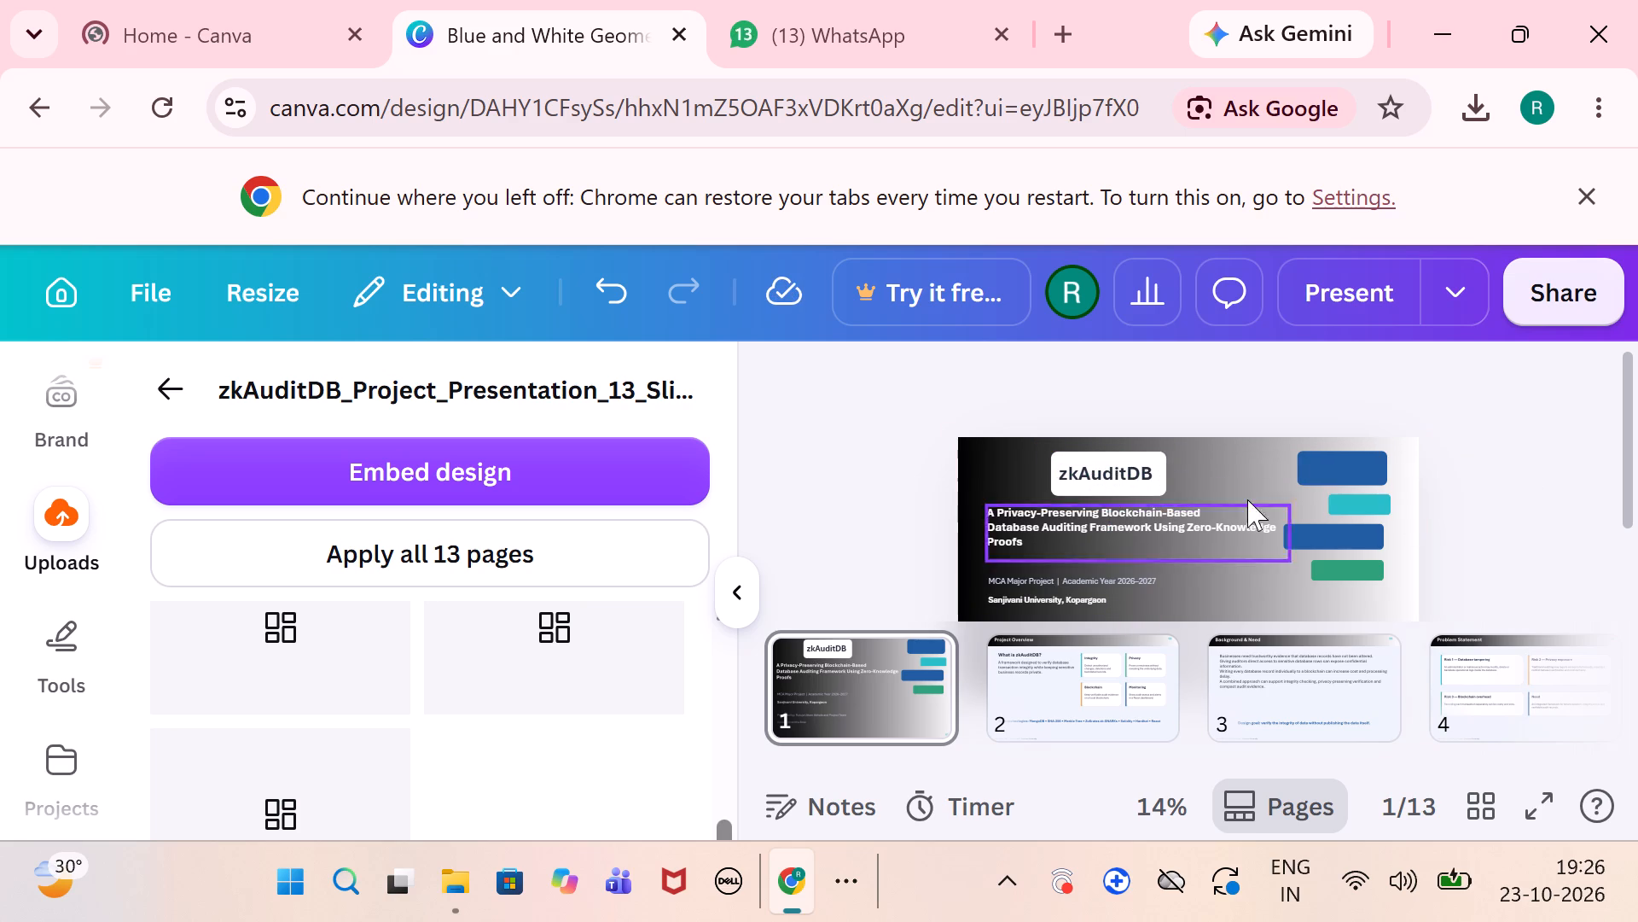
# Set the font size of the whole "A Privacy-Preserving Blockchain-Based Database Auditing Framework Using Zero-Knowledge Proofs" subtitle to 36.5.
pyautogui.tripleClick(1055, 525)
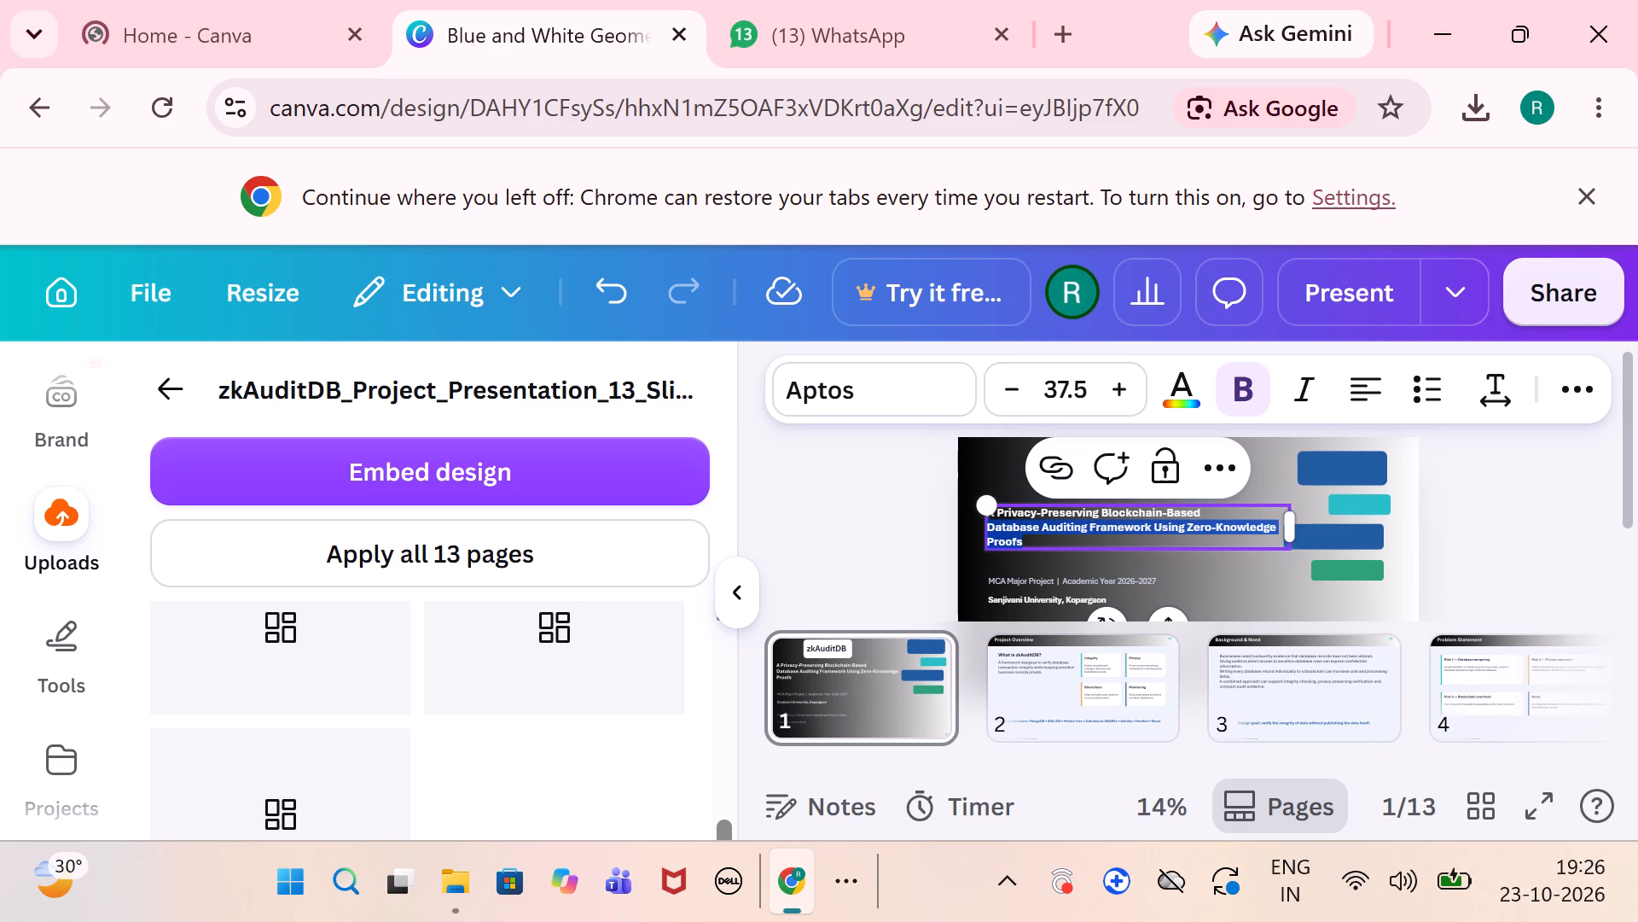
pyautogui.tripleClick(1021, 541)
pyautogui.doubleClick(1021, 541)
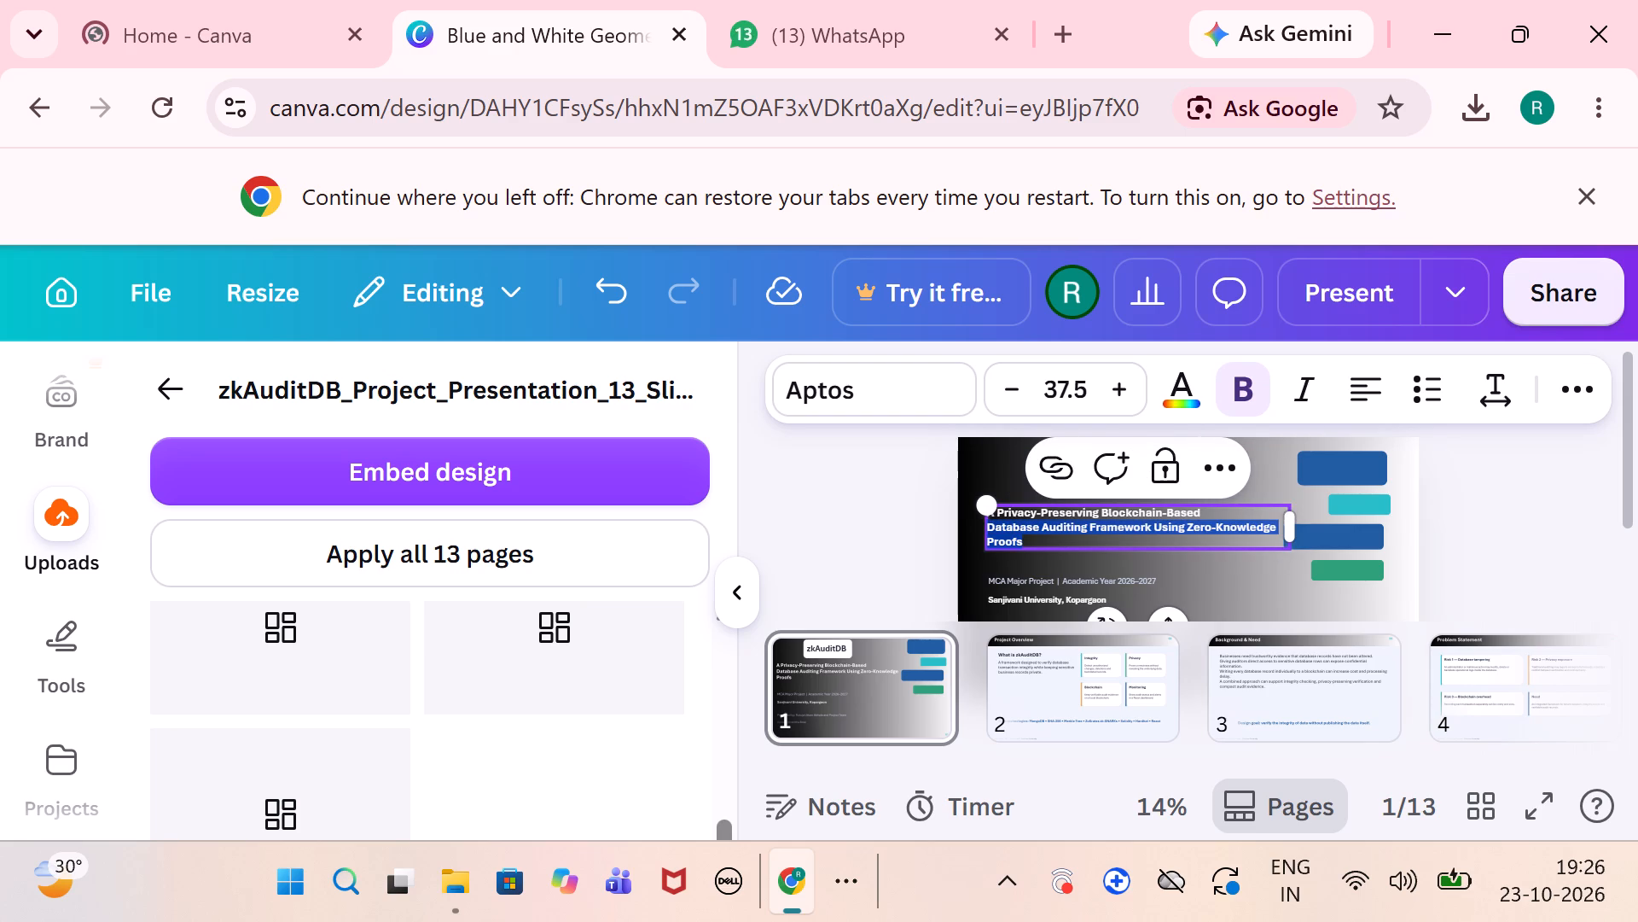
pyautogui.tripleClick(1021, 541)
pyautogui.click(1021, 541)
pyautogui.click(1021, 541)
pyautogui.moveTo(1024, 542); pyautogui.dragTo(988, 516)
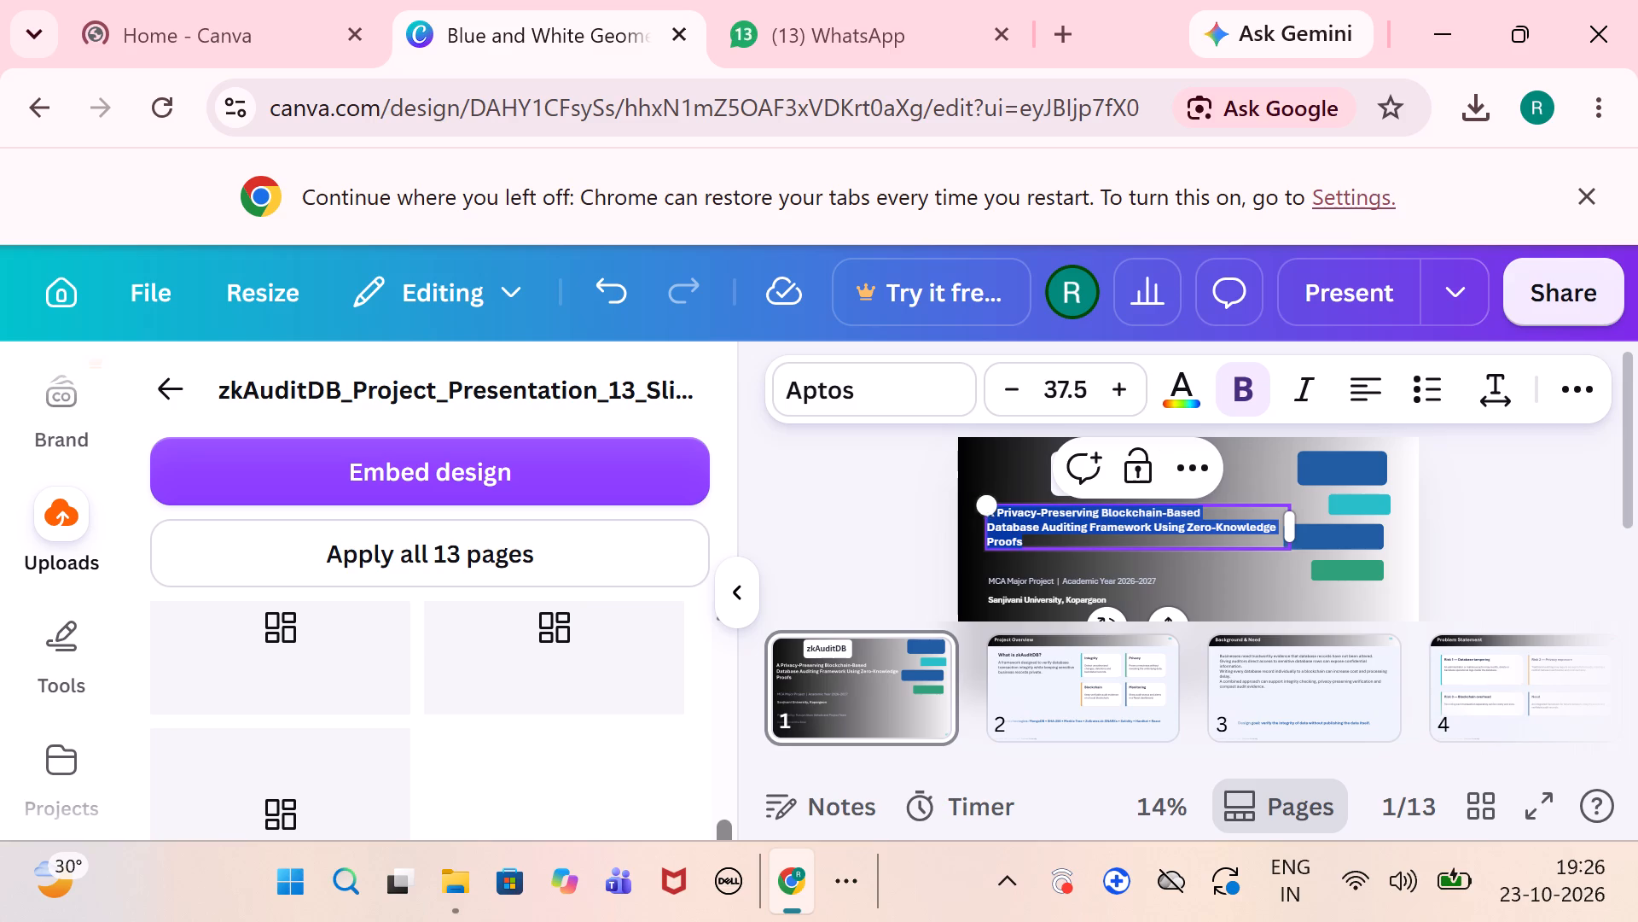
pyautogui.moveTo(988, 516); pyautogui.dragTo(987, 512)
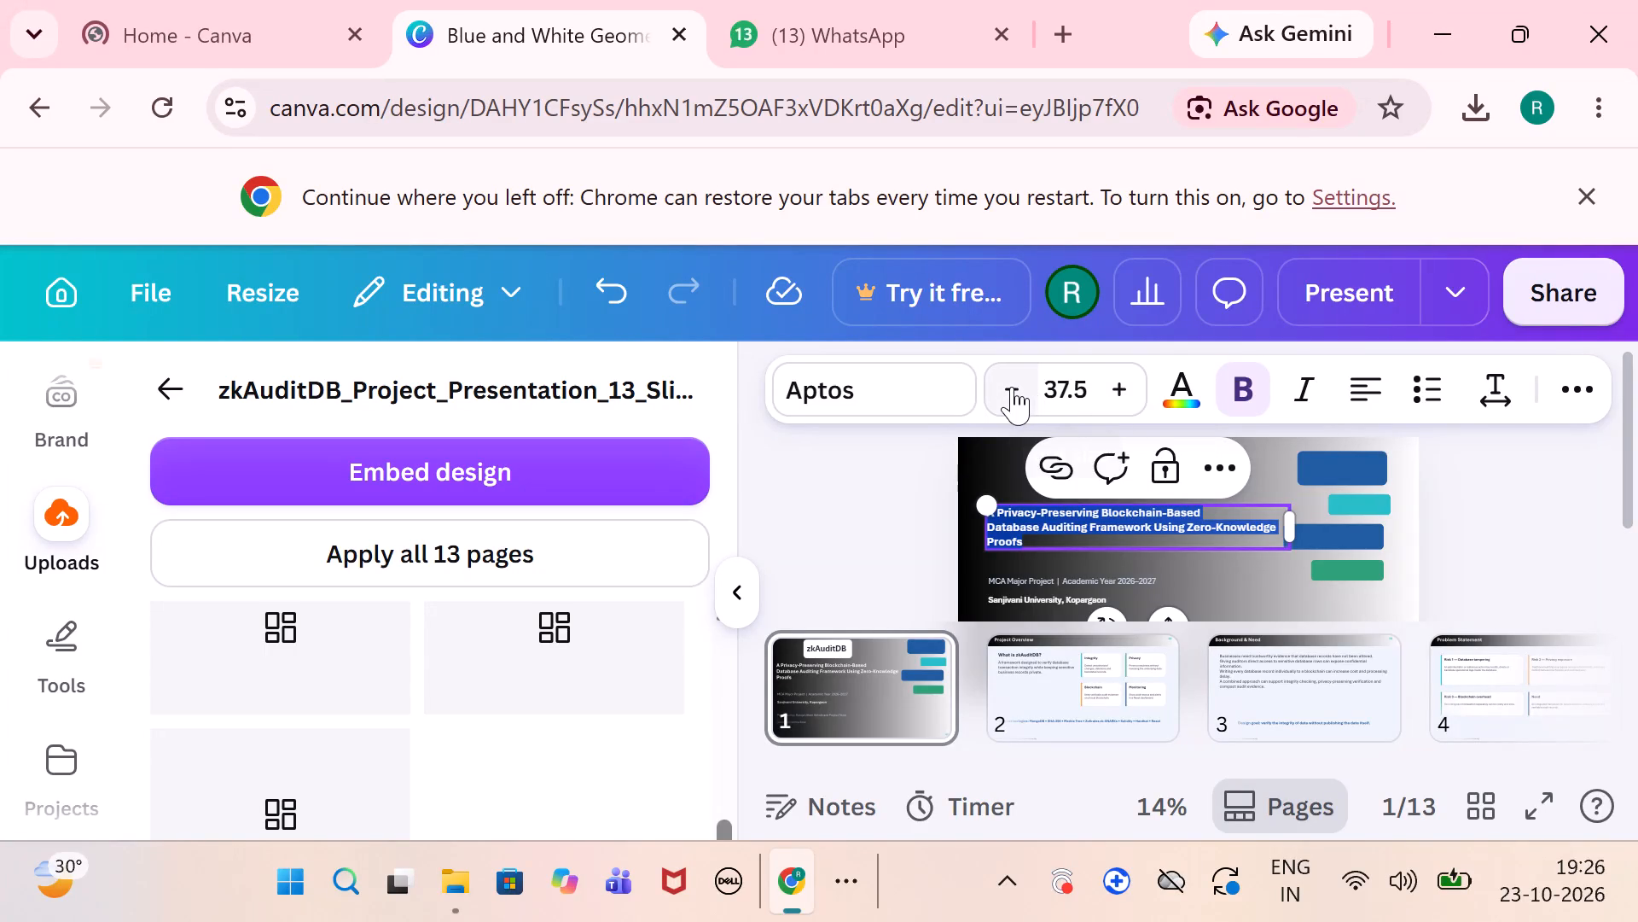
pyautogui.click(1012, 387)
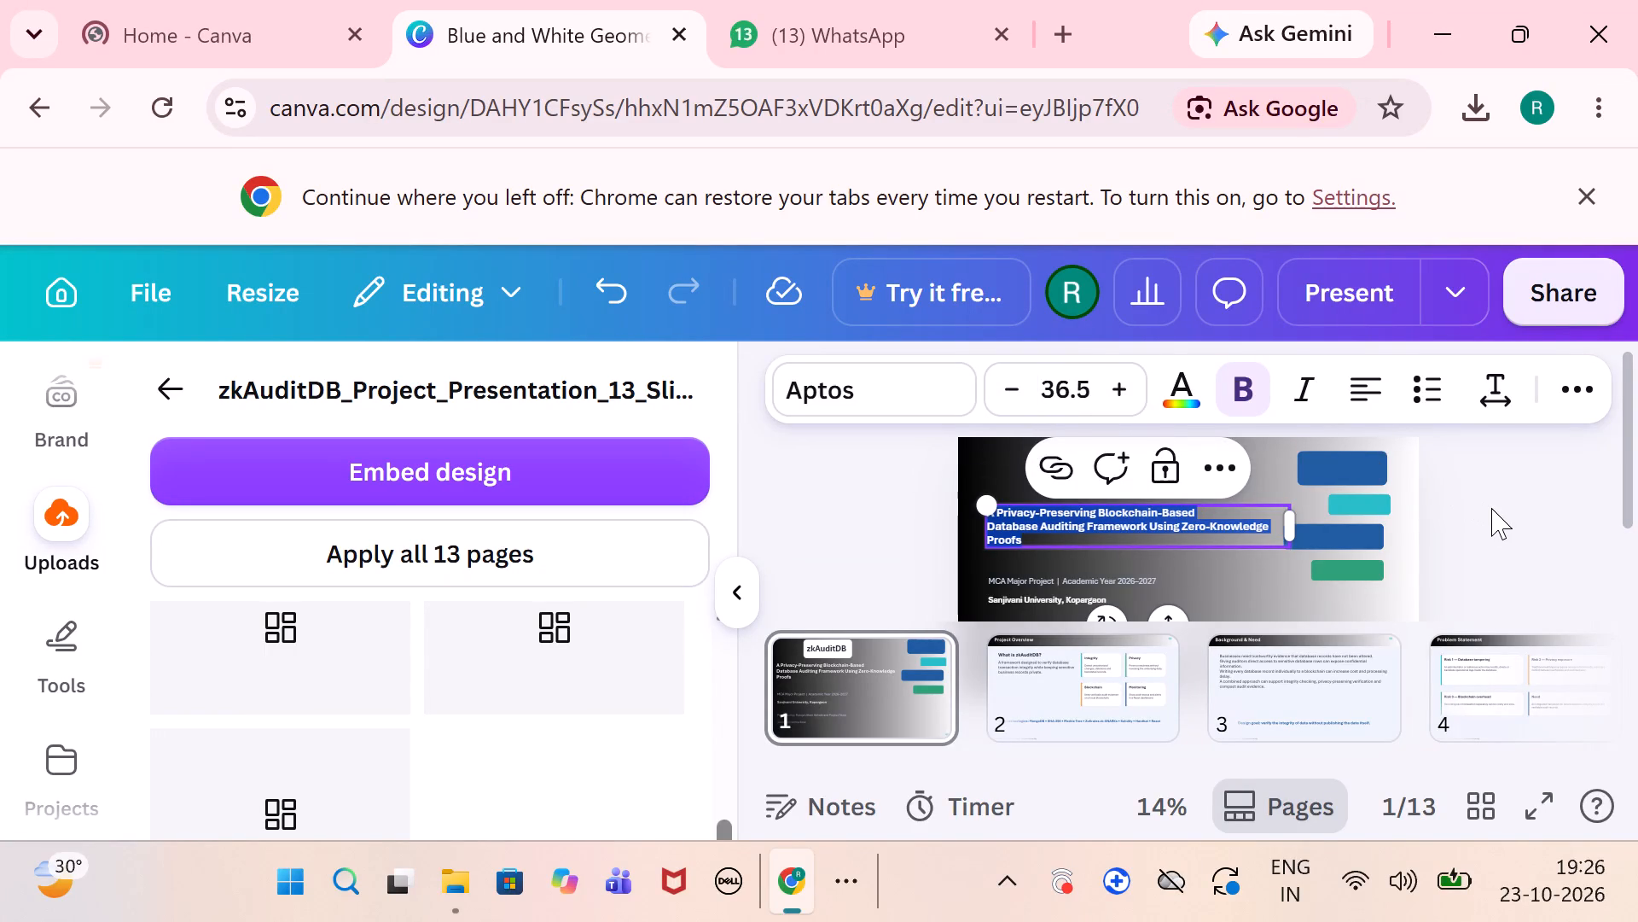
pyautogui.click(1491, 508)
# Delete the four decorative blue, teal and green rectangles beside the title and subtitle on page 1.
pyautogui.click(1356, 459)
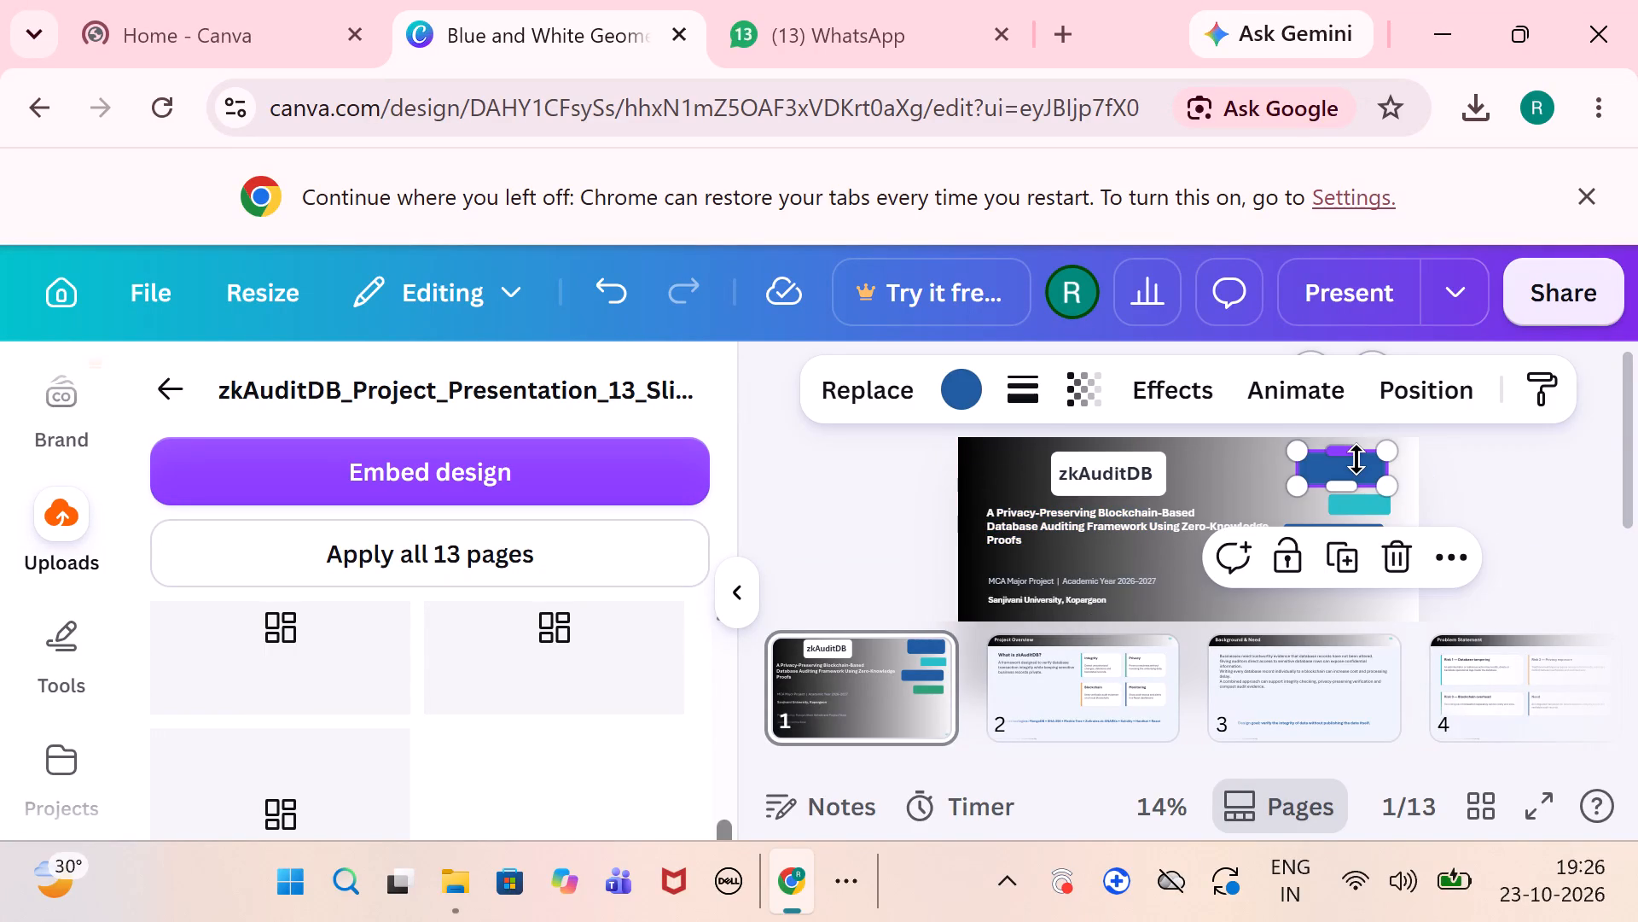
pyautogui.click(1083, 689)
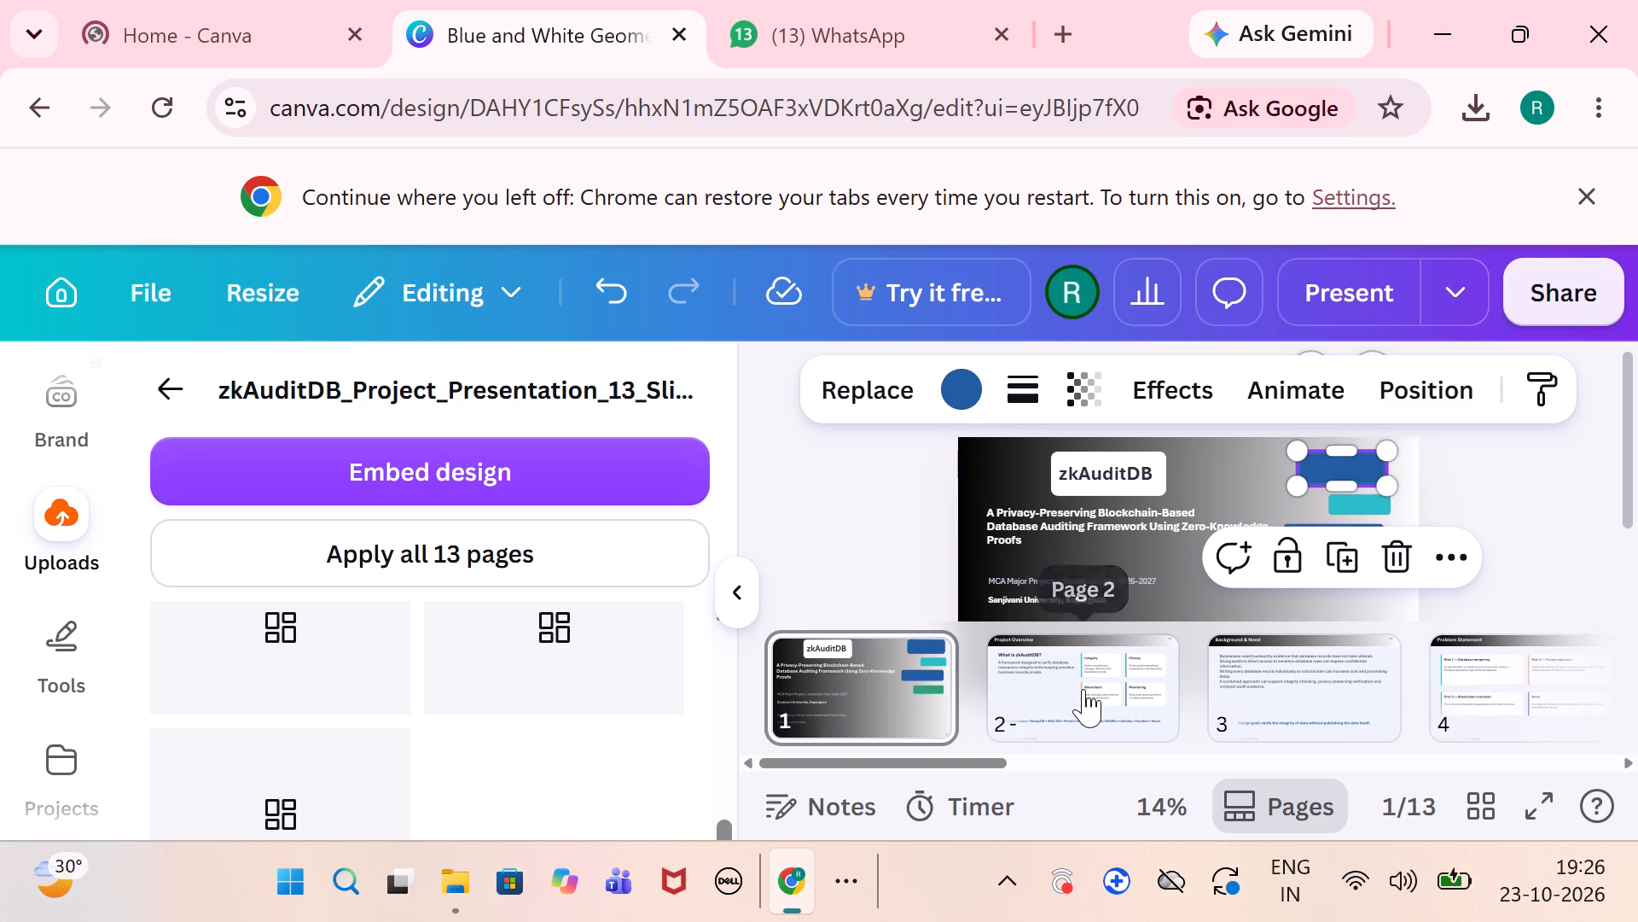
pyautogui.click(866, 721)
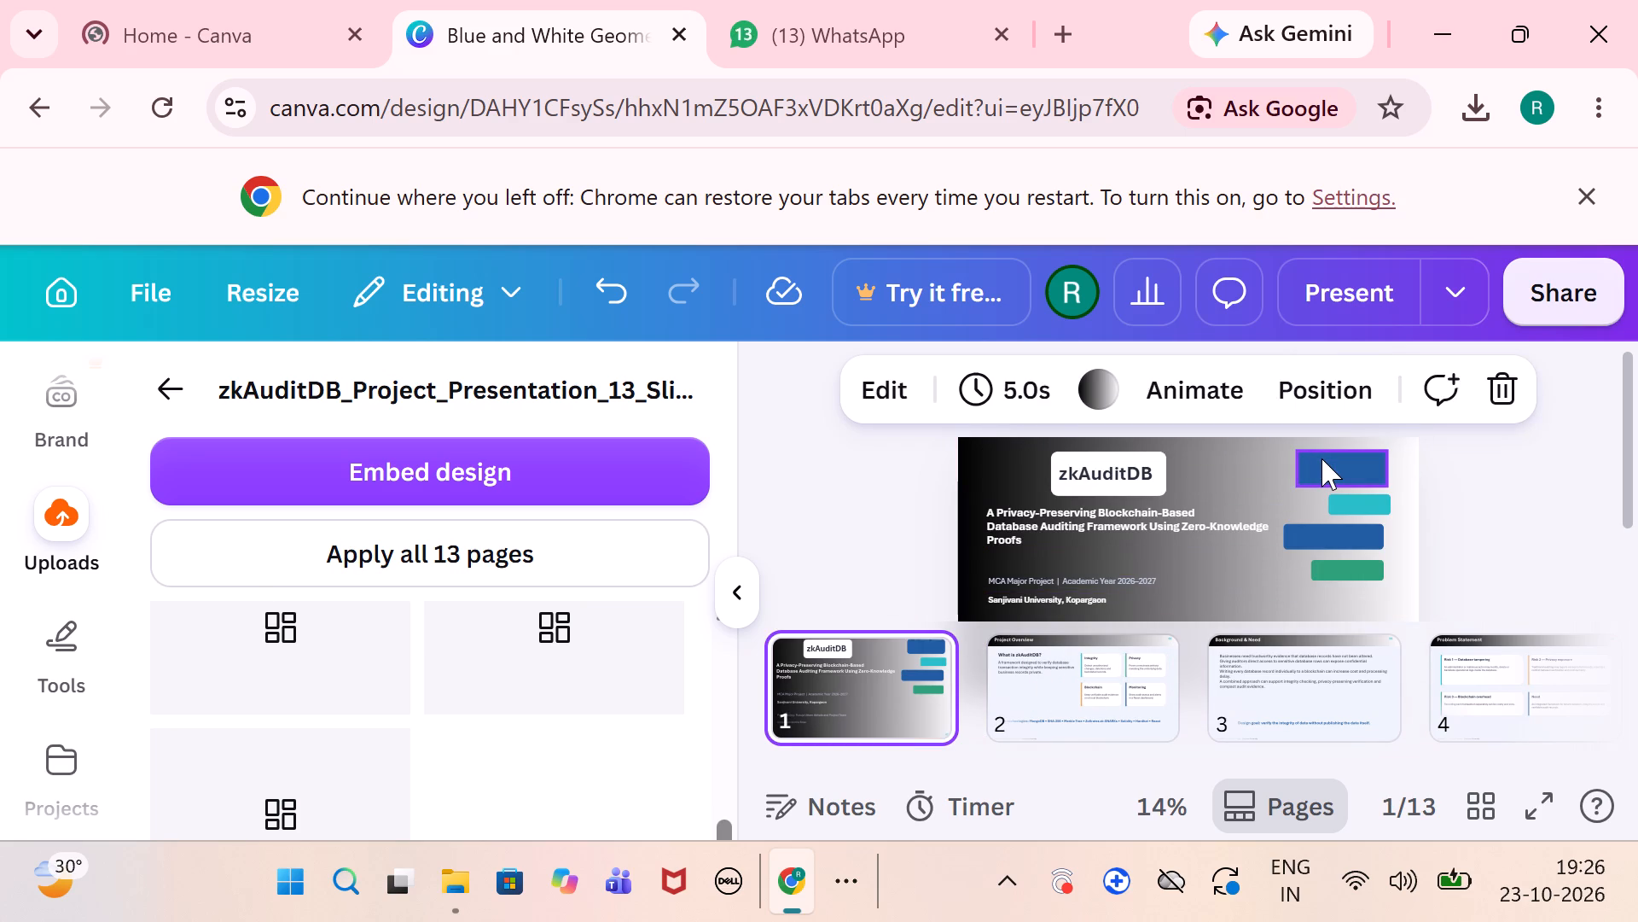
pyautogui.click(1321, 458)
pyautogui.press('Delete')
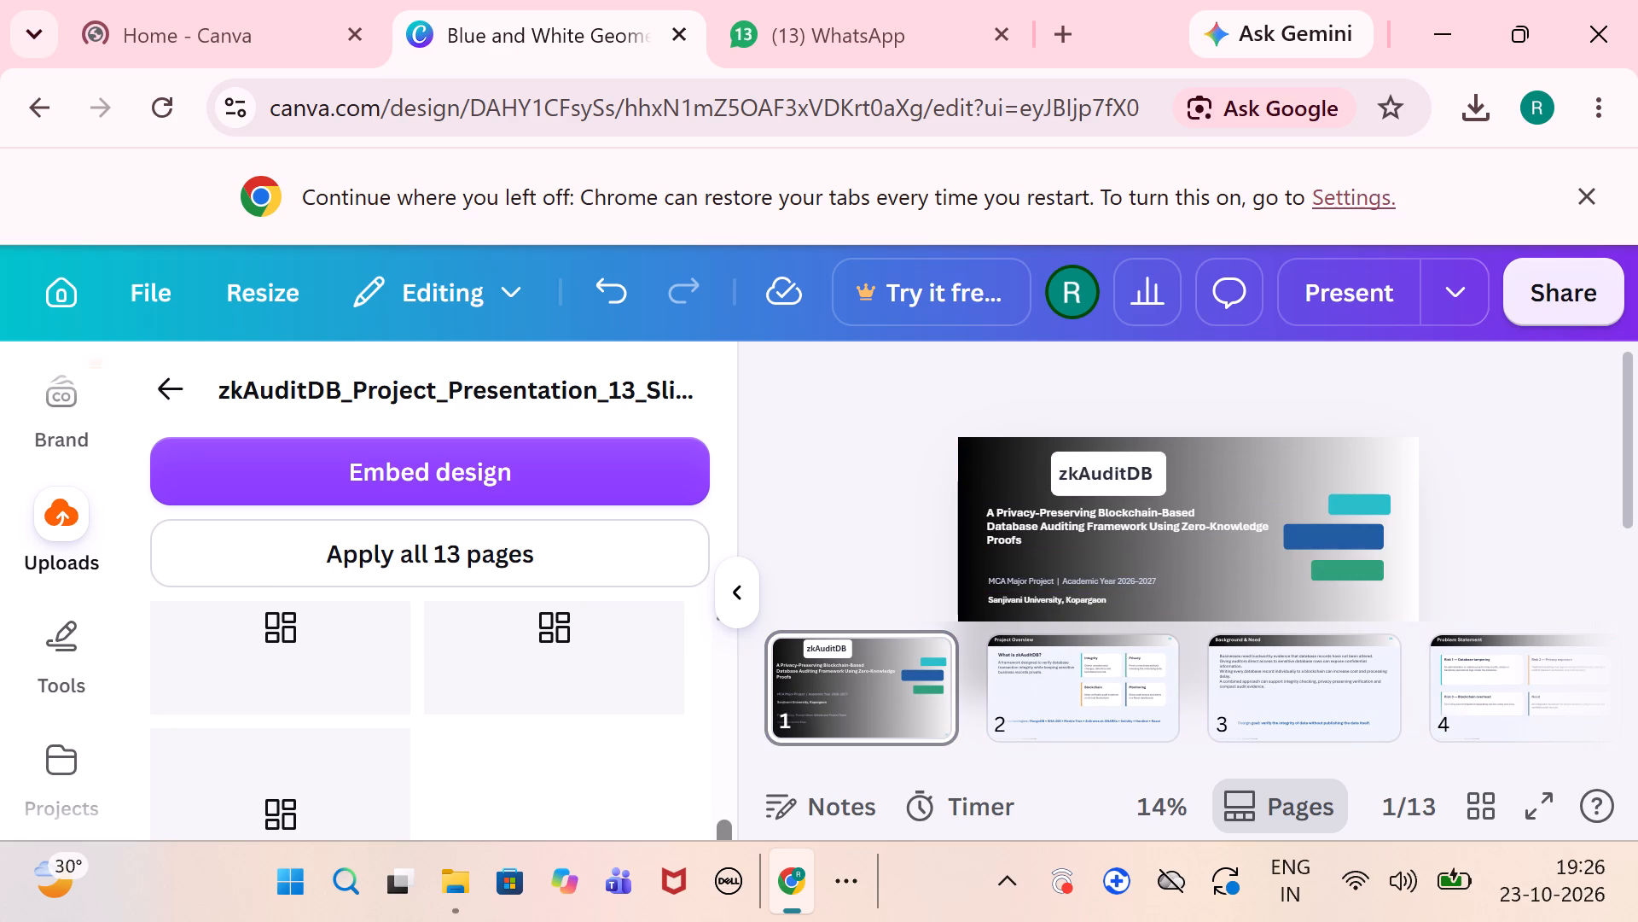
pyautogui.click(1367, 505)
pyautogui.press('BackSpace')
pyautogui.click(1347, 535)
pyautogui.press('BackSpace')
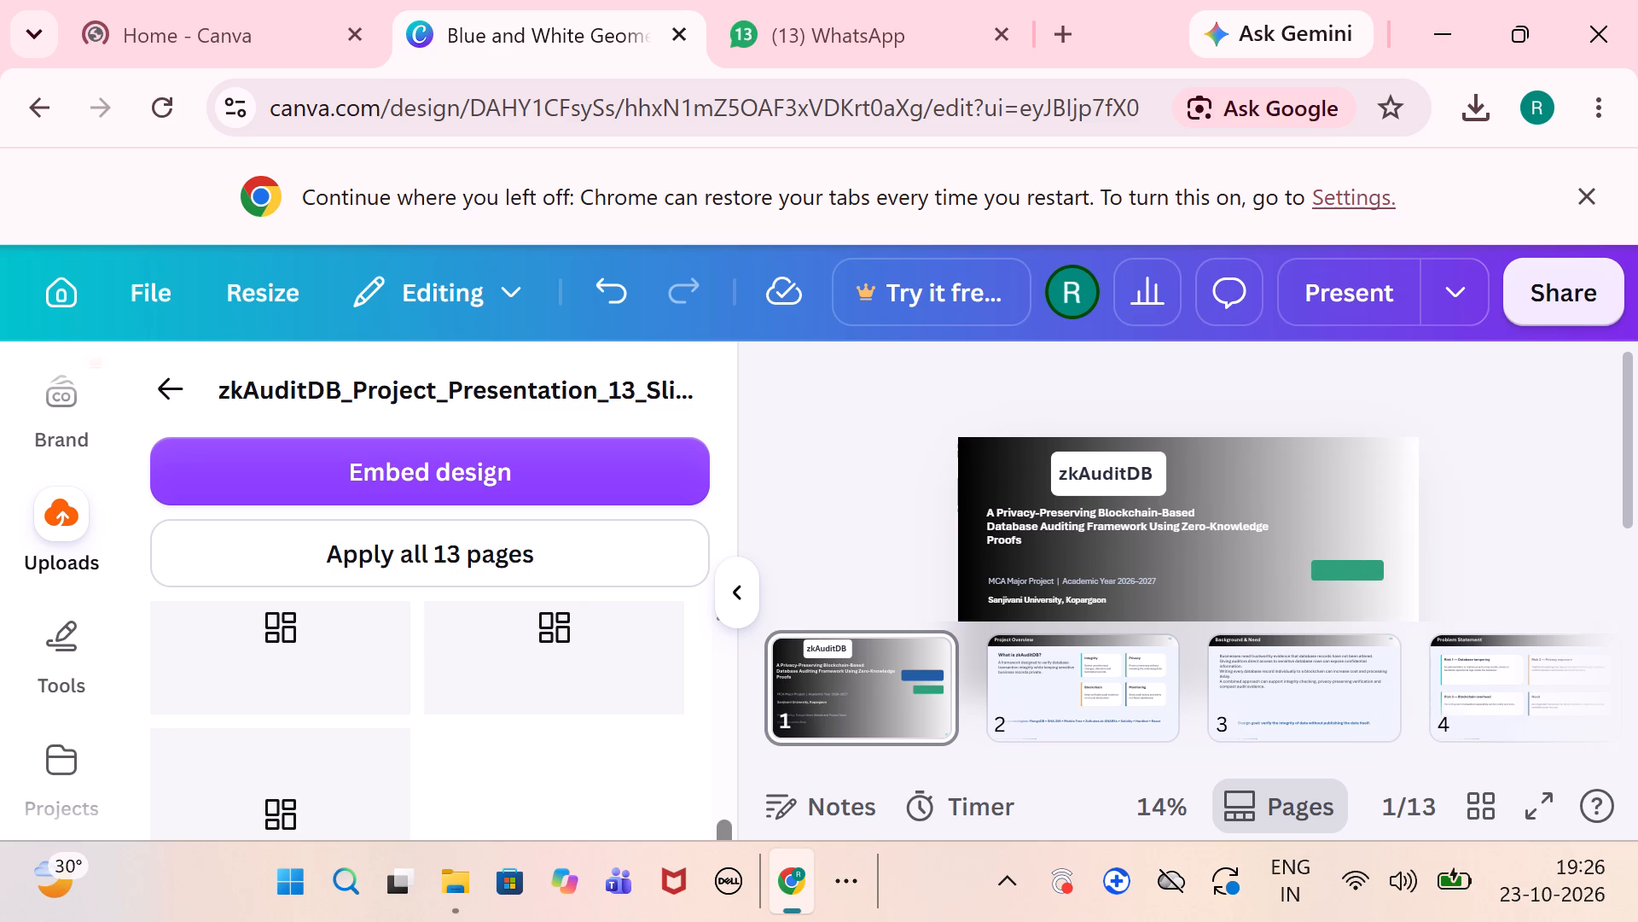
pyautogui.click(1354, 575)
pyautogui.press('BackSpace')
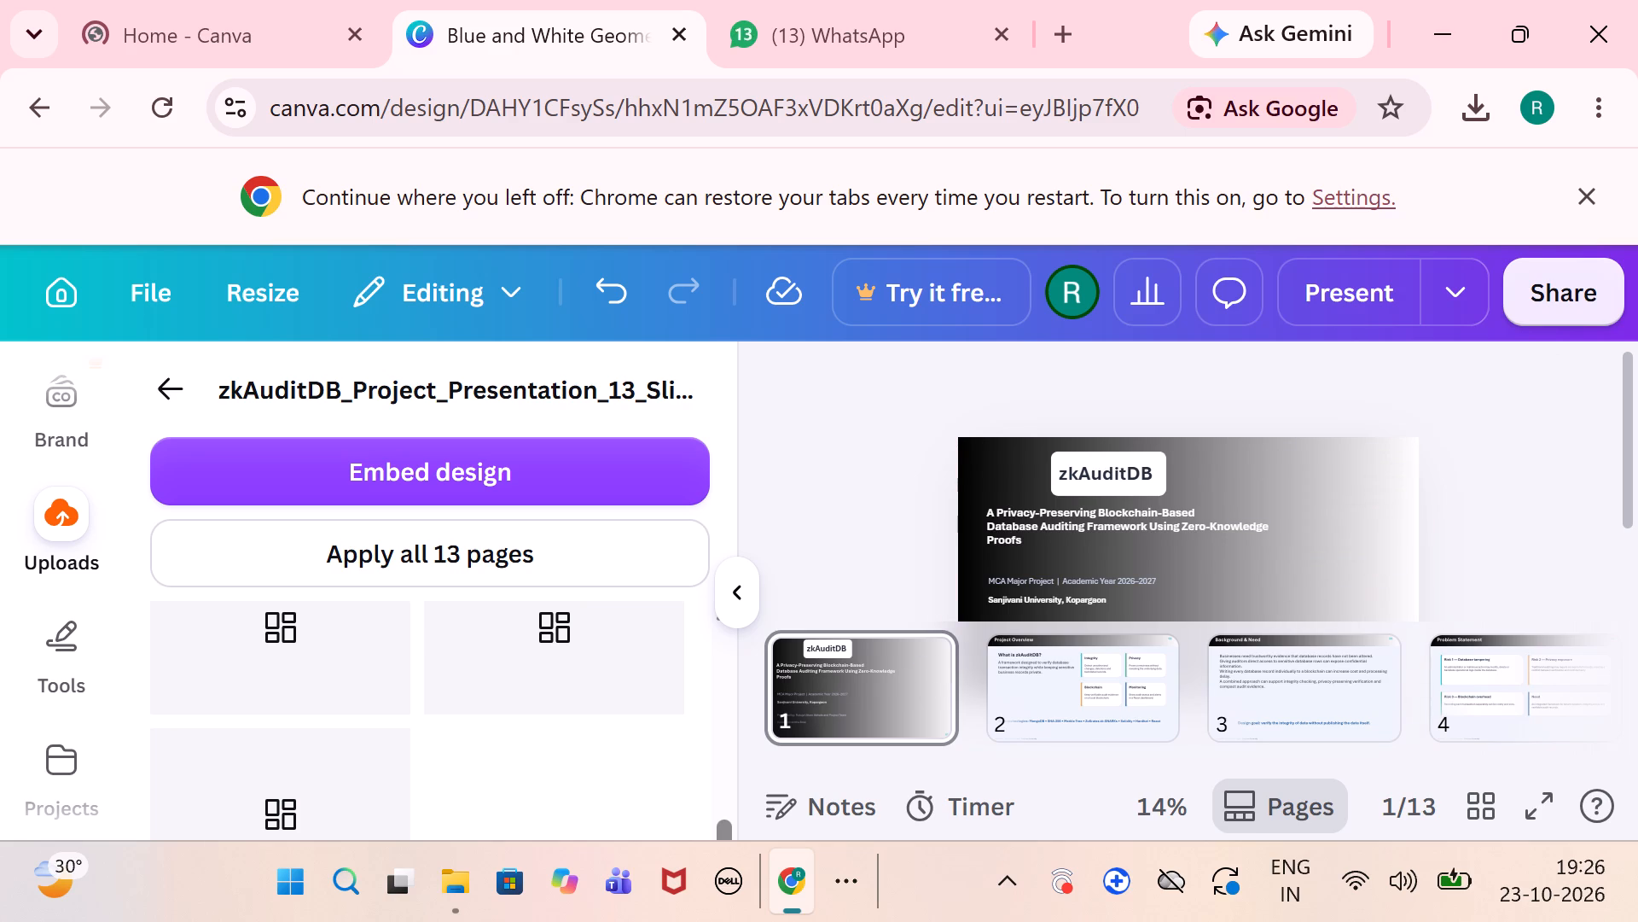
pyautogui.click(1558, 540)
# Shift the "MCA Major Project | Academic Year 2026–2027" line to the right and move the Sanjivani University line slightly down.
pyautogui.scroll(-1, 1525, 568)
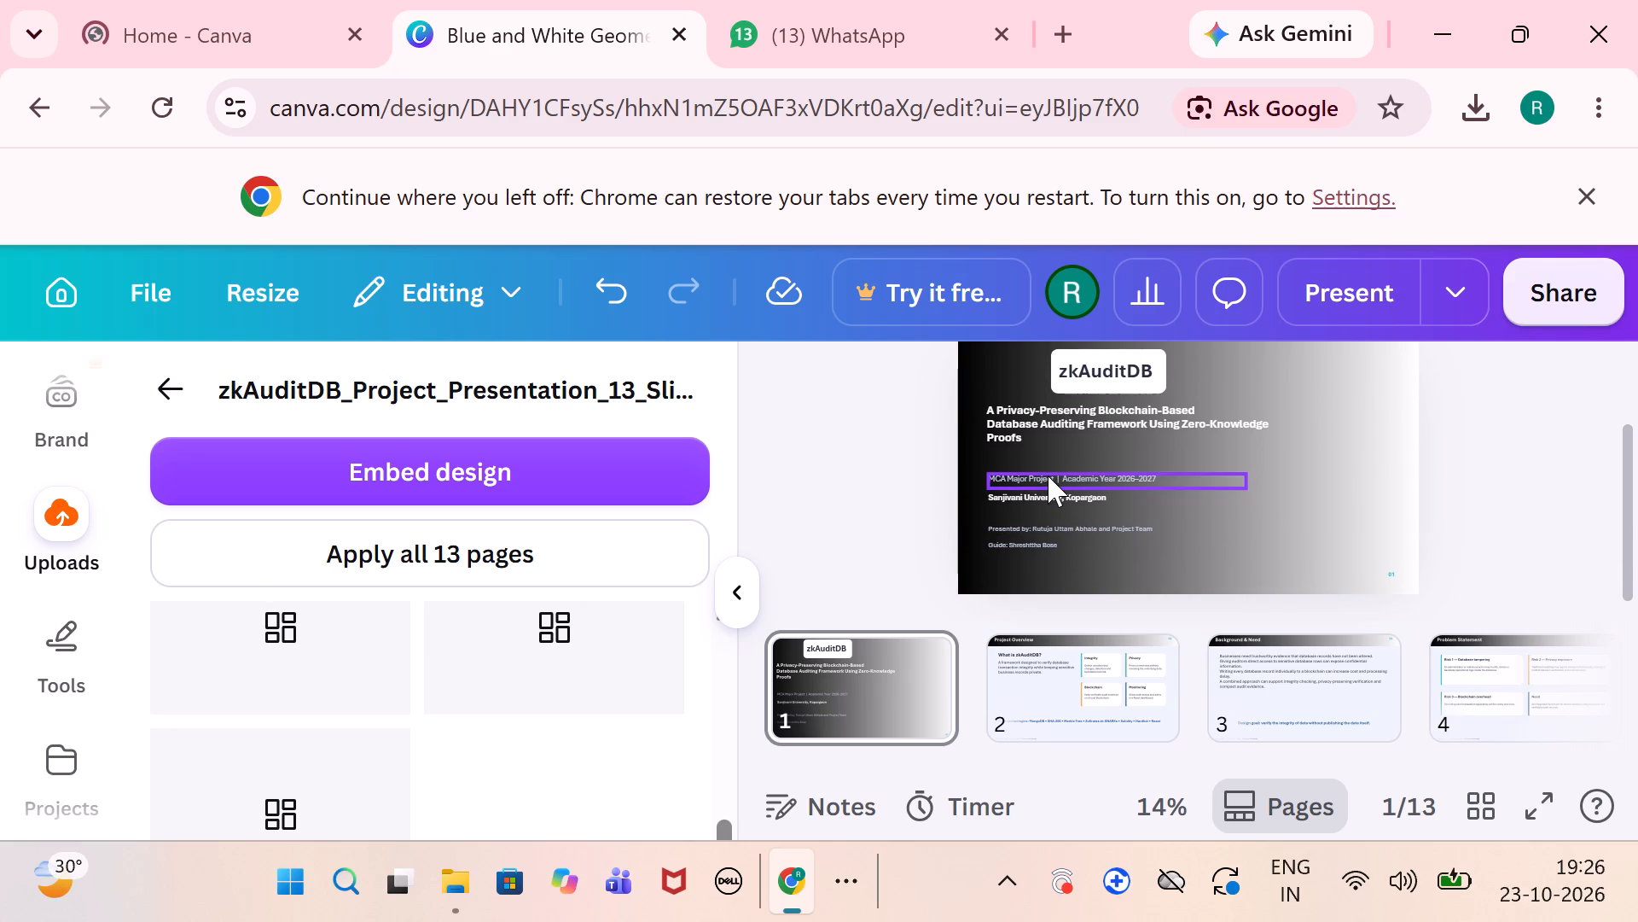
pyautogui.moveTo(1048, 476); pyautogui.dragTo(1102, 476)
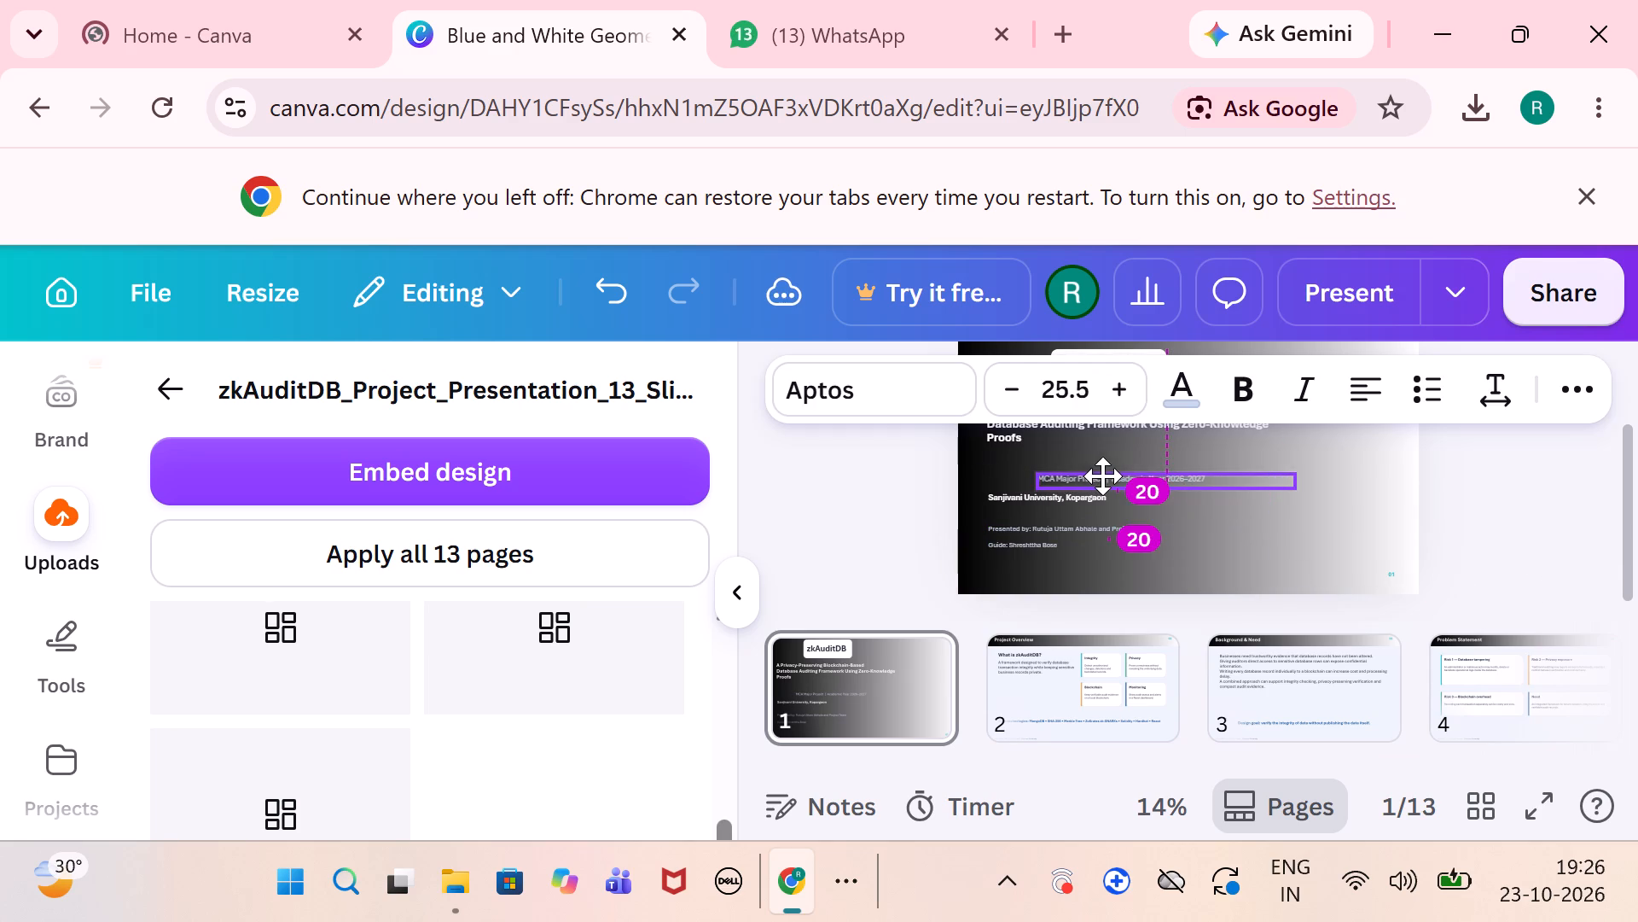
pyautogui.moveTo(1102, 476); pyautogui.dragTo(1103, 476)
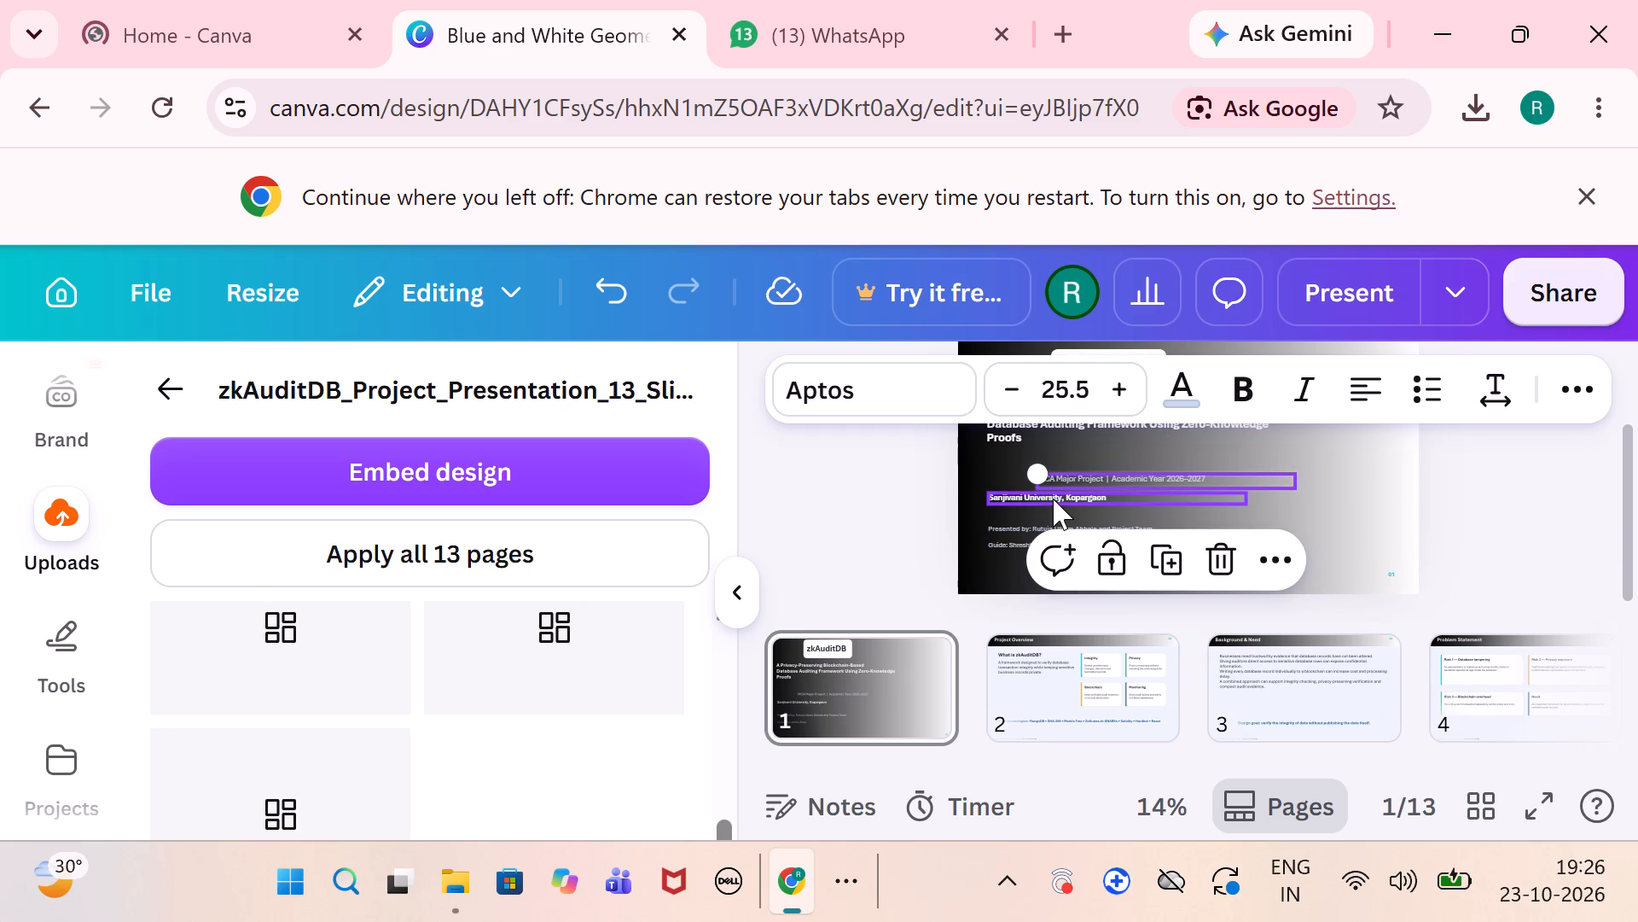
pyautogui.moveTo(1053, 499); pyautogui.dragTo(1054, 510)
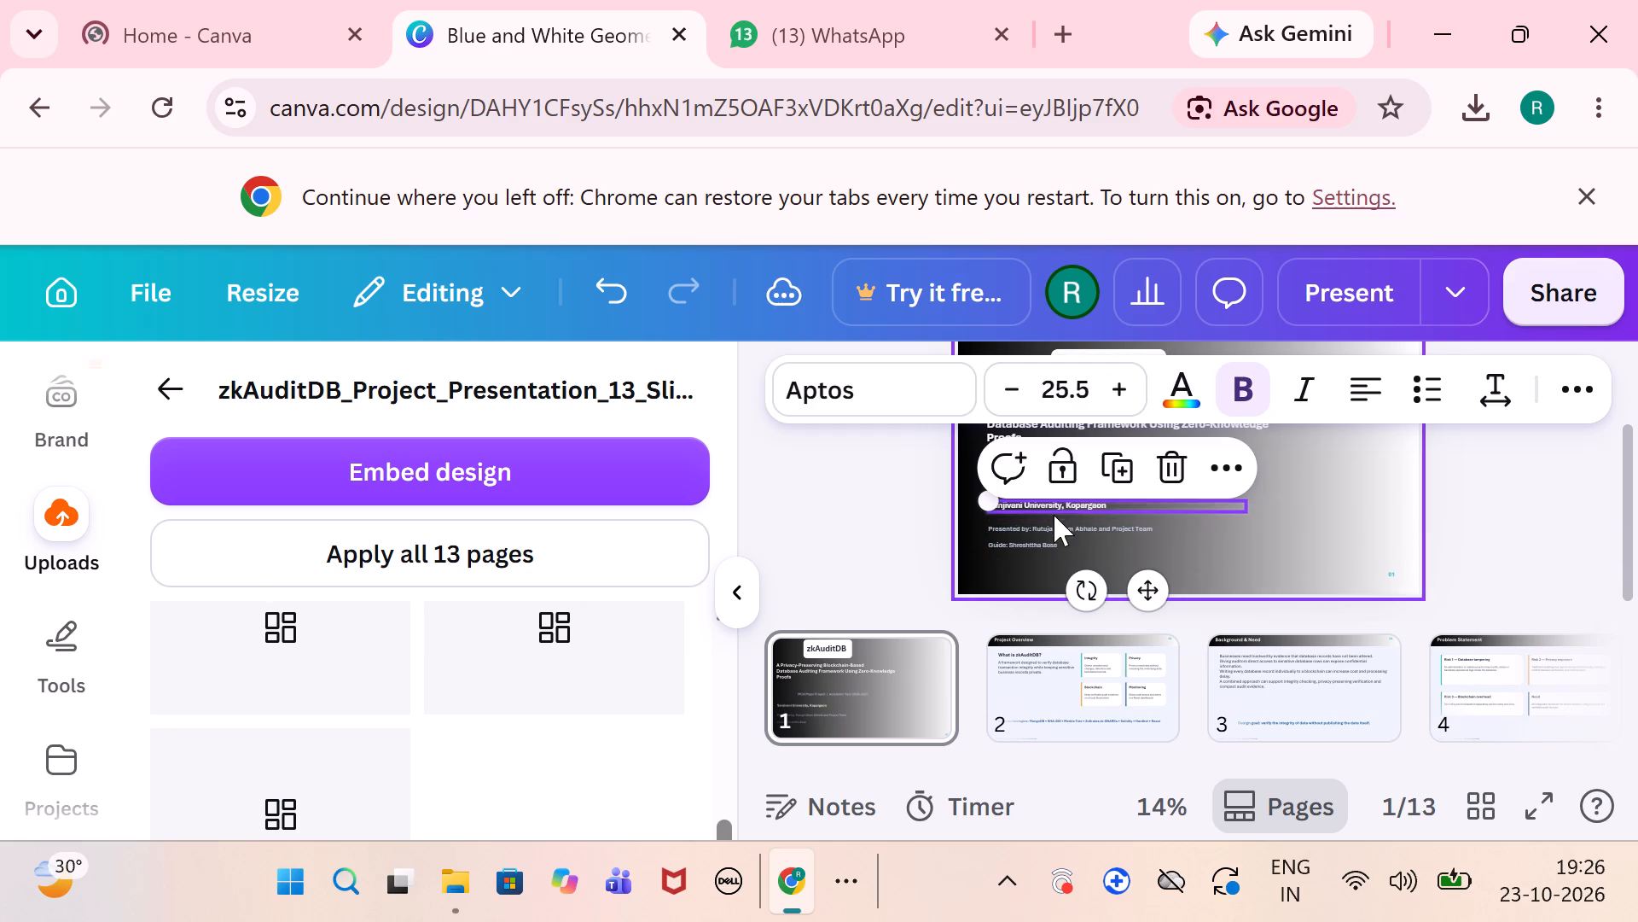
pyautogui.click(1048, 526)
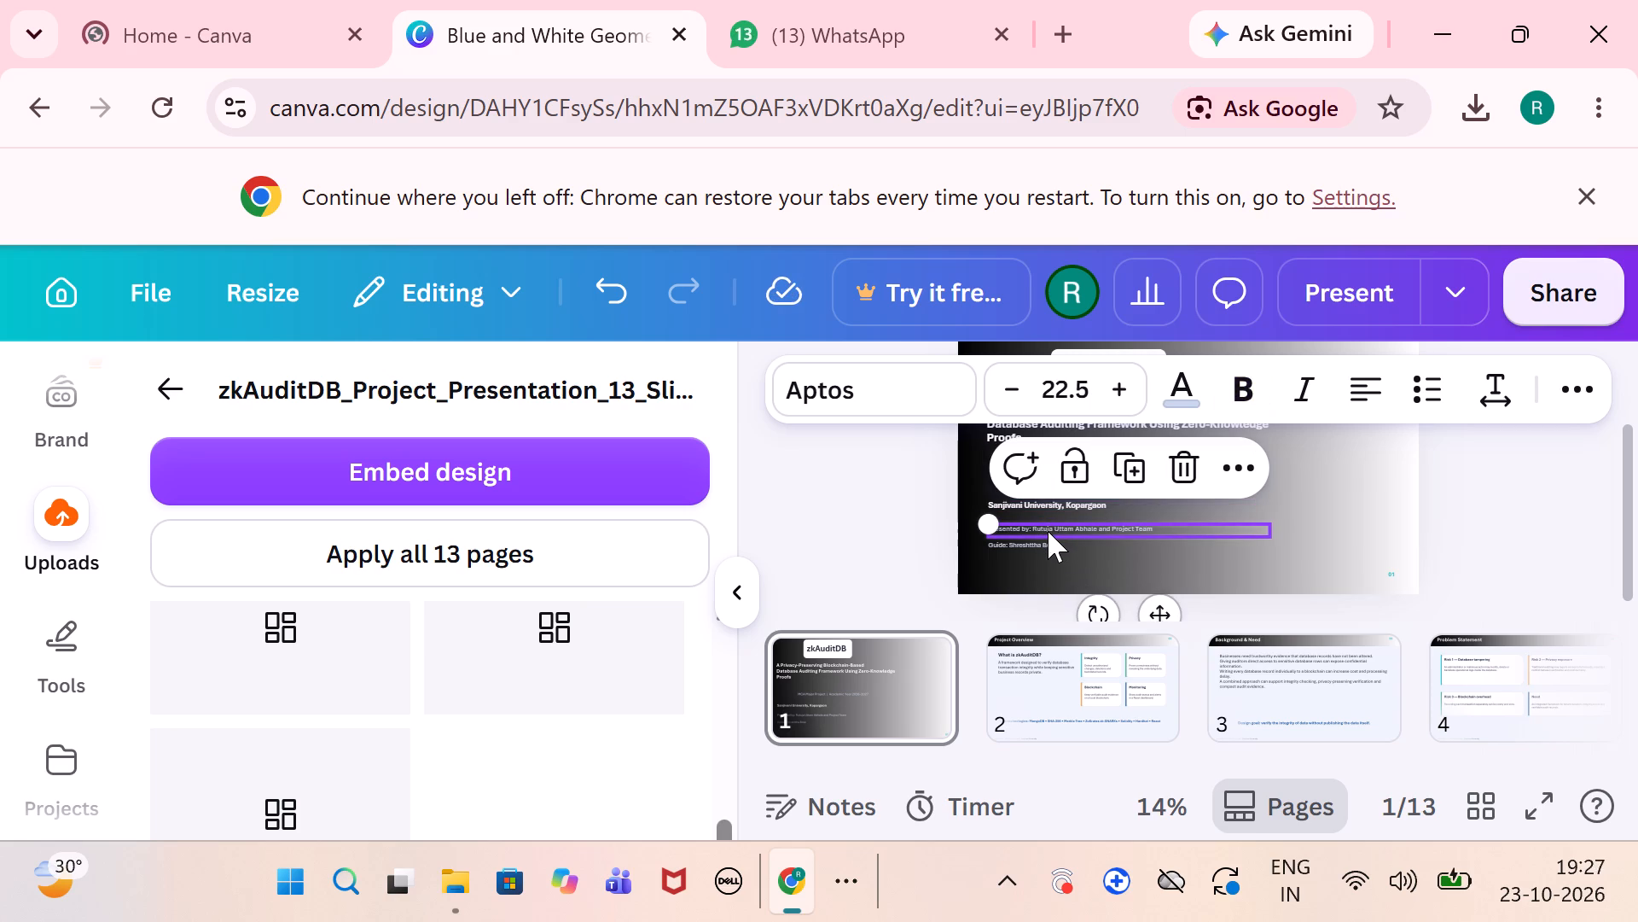
# Undo all title-page and background edits, back to the 14-page design that preceded applying the uploaded deck.
pyautogui.hotkey('ctrl', 'z')
pyautogui.hotkey('ctrl', 'z')
pyautogui.hotkey('ctrl', 'z')
pyautogui.hotkey('ctrl', 'z')
pyautogui.hotkey('ctrl', 'z')
pyautogui.hotkey('ctrl', 'z')
pyautogui.hotkey('ctrl', 'z')
pyautogui.hotkey('ctrl', 'z')
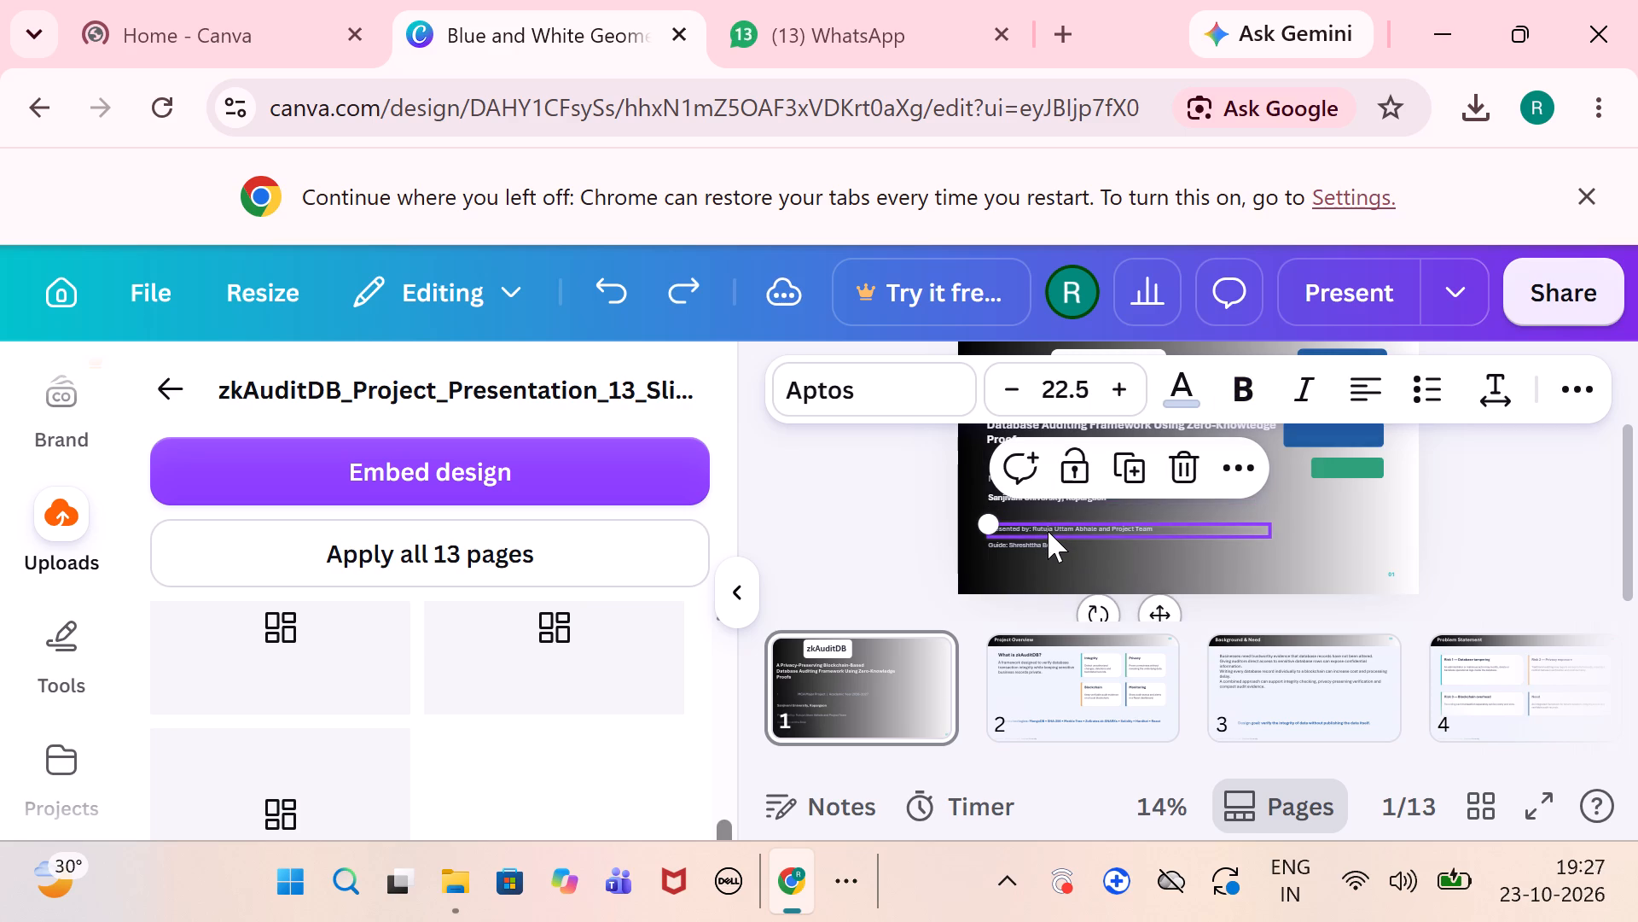
pyautogui.hotkey('ctrl', 'z')
pyautogui.hotkey('ctrl', 'z')
pyautogui.hotkey('ctrl', 'z')
pyautogui.hotkey('ctrl', 'z')
pyautogui.hotkey('ctrl', 'z')
pyautogui.hotkey('ctrl', 'z')
pyautogui.hotkey('ctrl', 'z')
pyautogui.hotkey('ctrl', 'z')
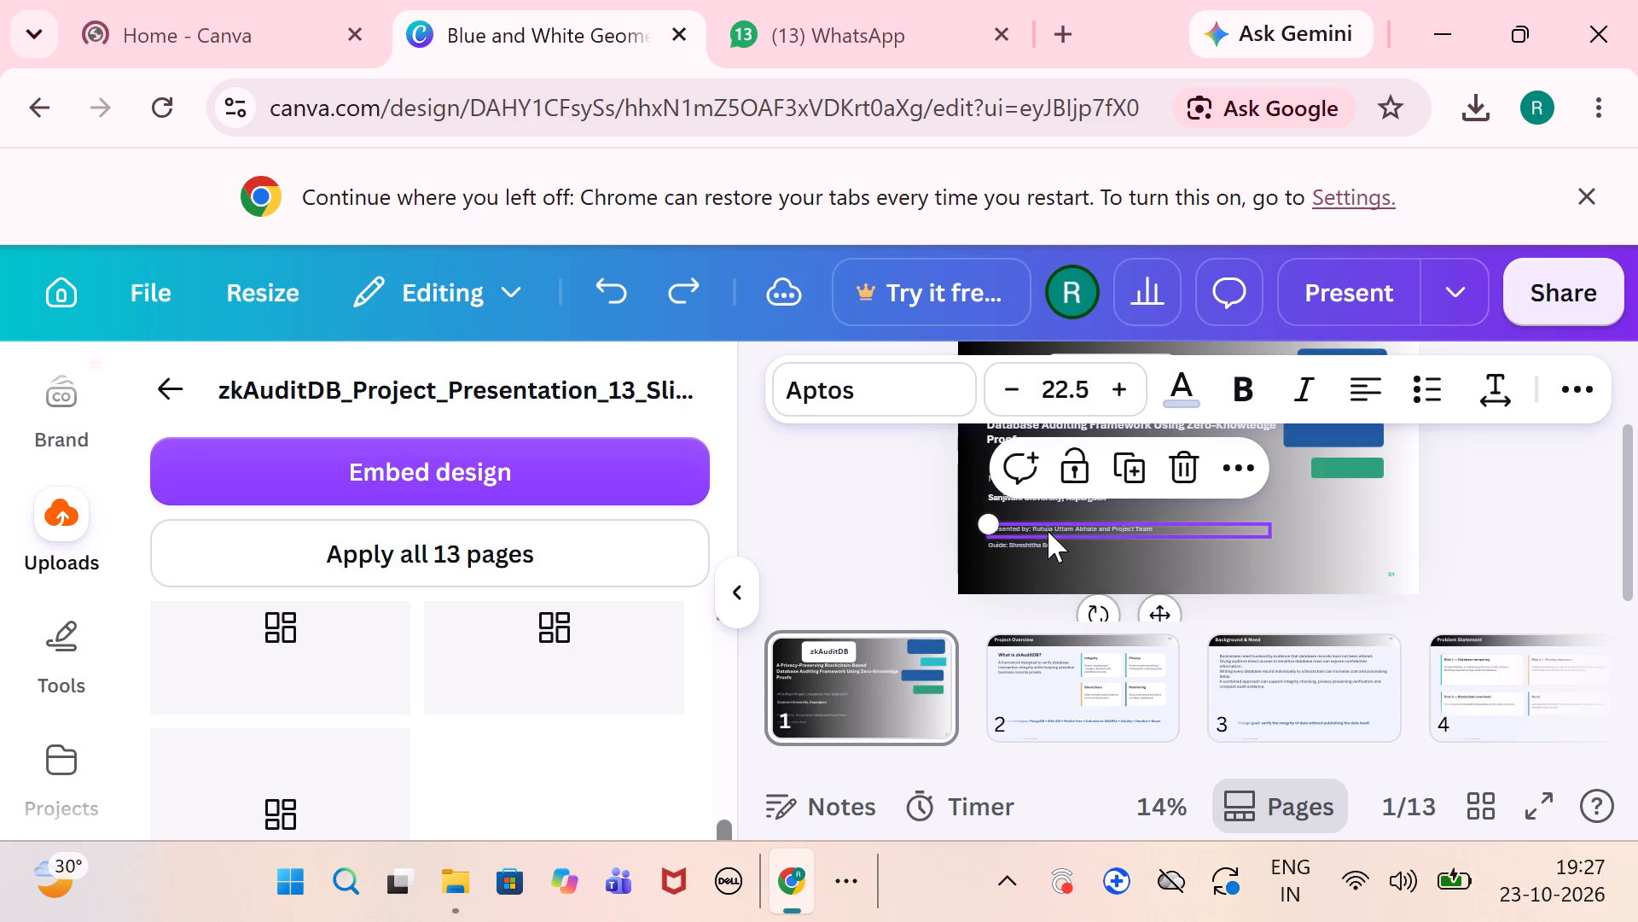
pyautogui.hotkey('ctrl', 'z')
pyautogui.hotkey('ctrl', 'z')
pyautogui.hotkey('ctrl', 'z')
pyautogui.hotkey('ctrl', 'z')
pyautogui.hotkey('ctrl', 'z')
pyautogui.hotkey('ctrl', 'z')
pyautogui.hotkey('ctrl', 'z')
pyautogui.hotkey('ctrl', 'z')
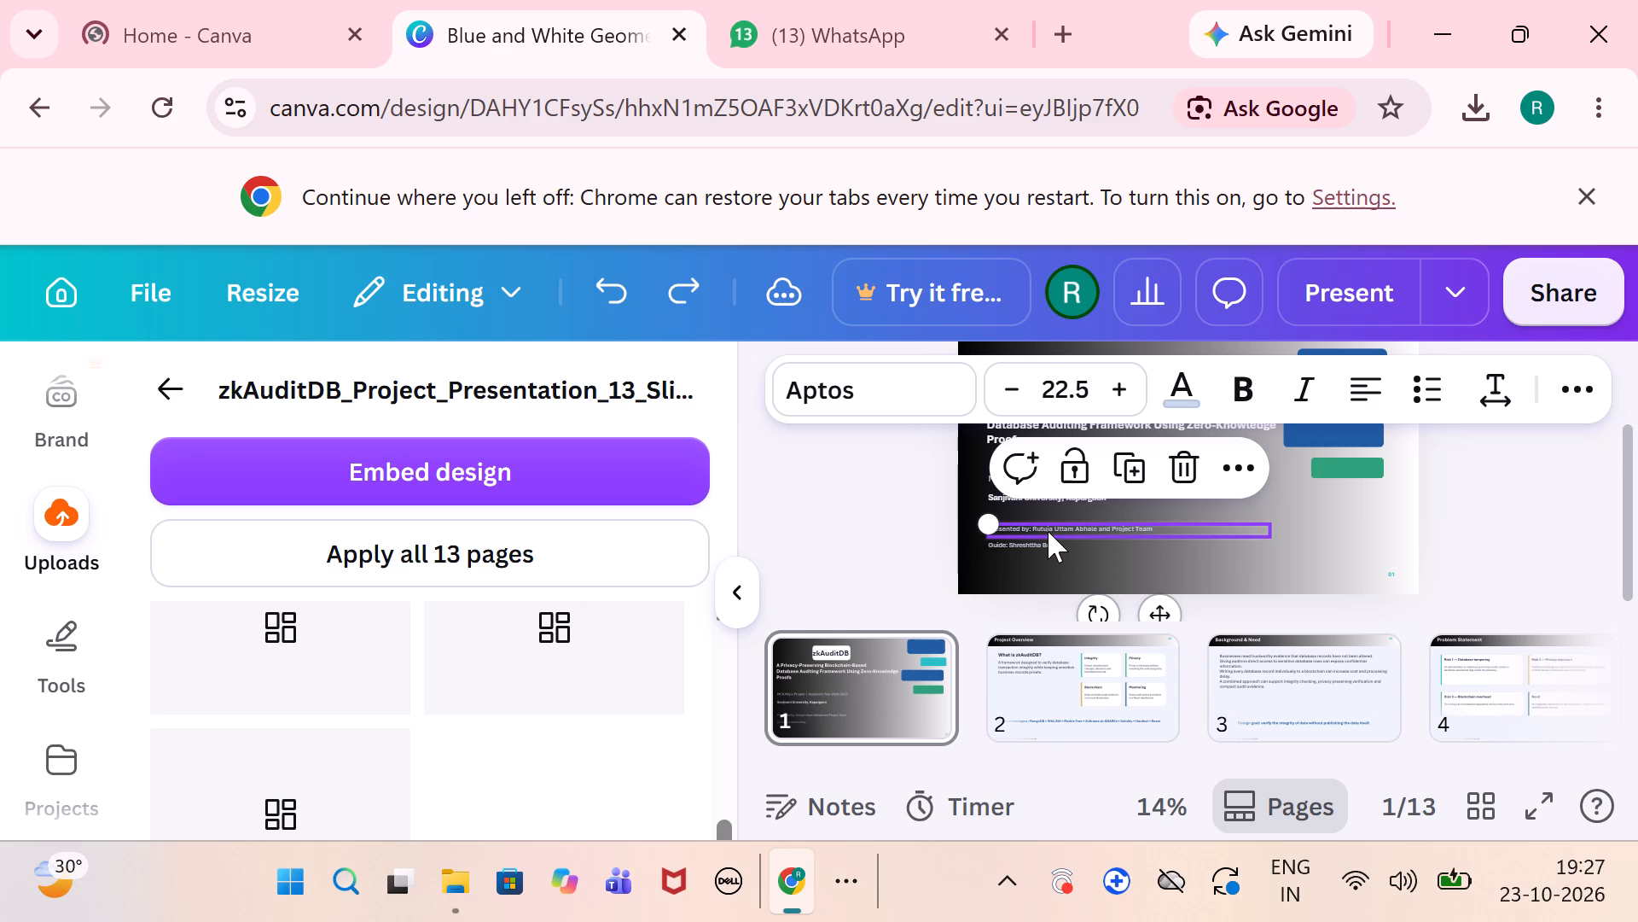
pyautogui.hotkey('ctrl', 'z')
pyautogui.hotkey('ctrl', 'z')
pyautogui.hotkey('ctrl', 'z')
pyautogui.hotkey('ctrl', 'z')
pyautogui.hotkey('ctrl', 'z')
pyautogui.hotkey('ctrl', 'z')
pyautogui.hotkey('ctrl', 'z')
pyautogui.hotkey('ctrl', 'z')
pyautogui.hotkey('ctrl', 'z')
pyautogui.hotkey('ctrl', 'z')
pyautogui.hotkey('ctrl', 'z')
pyautogui.hotkey('ctrl', 'z')
pyautogui.hotkey('ctrl', 'z')
pyautogui.hotkey('ctrl', 'z')
pyautogui.hotkey('ctrl', 'z')
pyautogui.hotkey('ctrl', 'z')
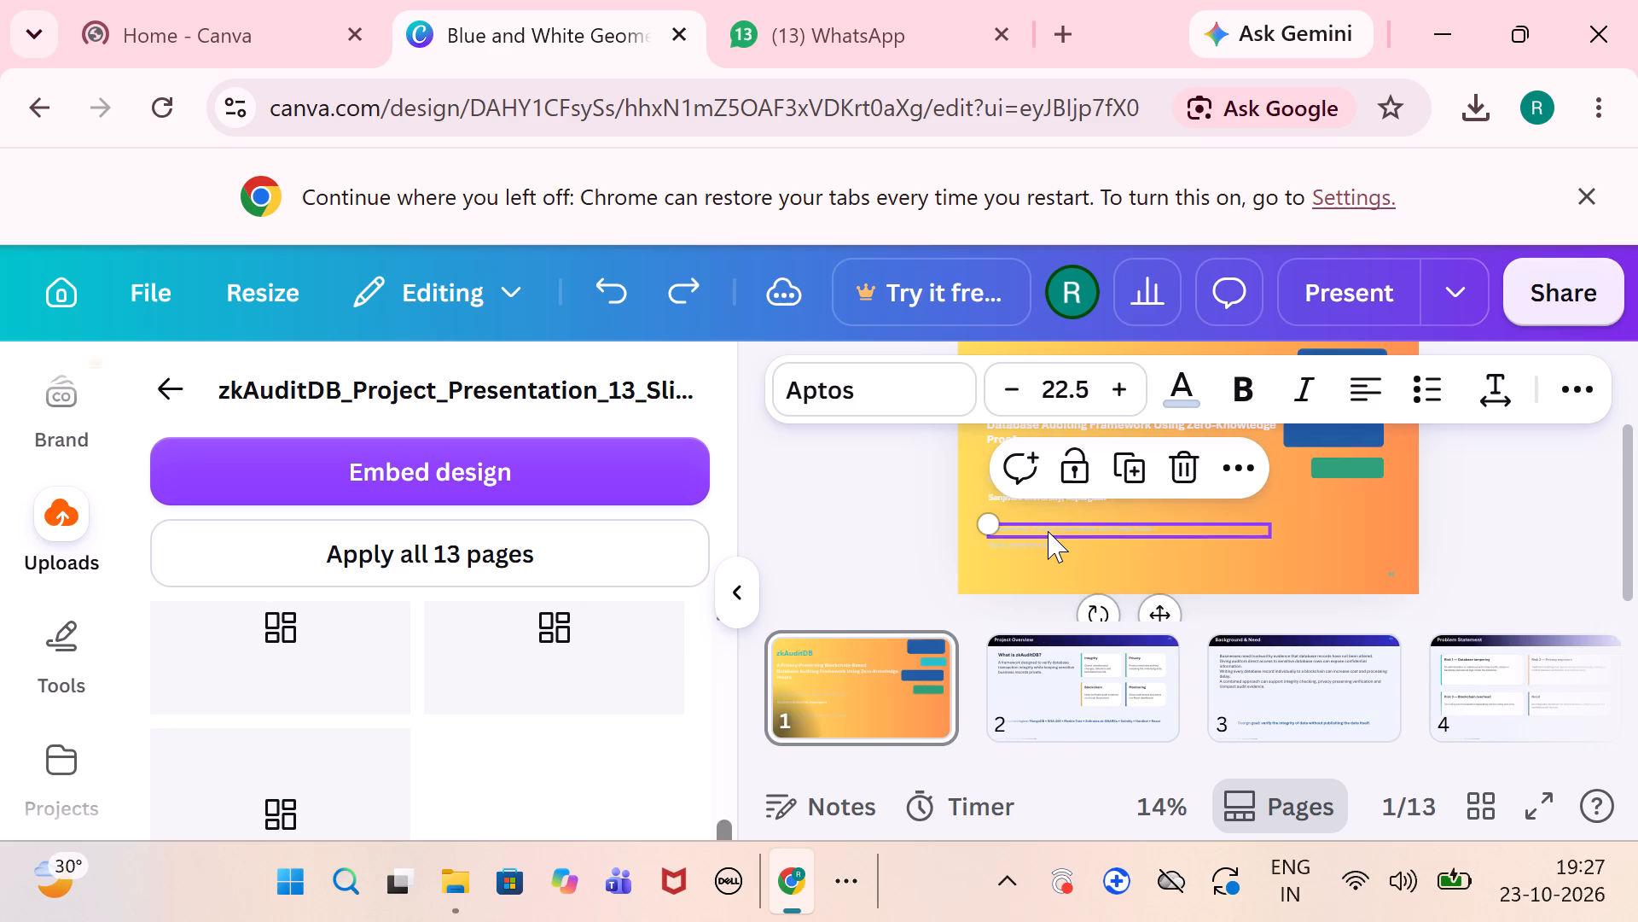
pyautogui.hotkey('ctrl', 'z')
pyautogui.hotkey('ctrl', 'z')
pyautogui.hotkey('ctrl', 'z')
pyautogui.hotkey('ctrl', 'z')
pyautogui.hotkey('ctrl', 'z')
pyautogui.hotkey('ctrl', 'z')
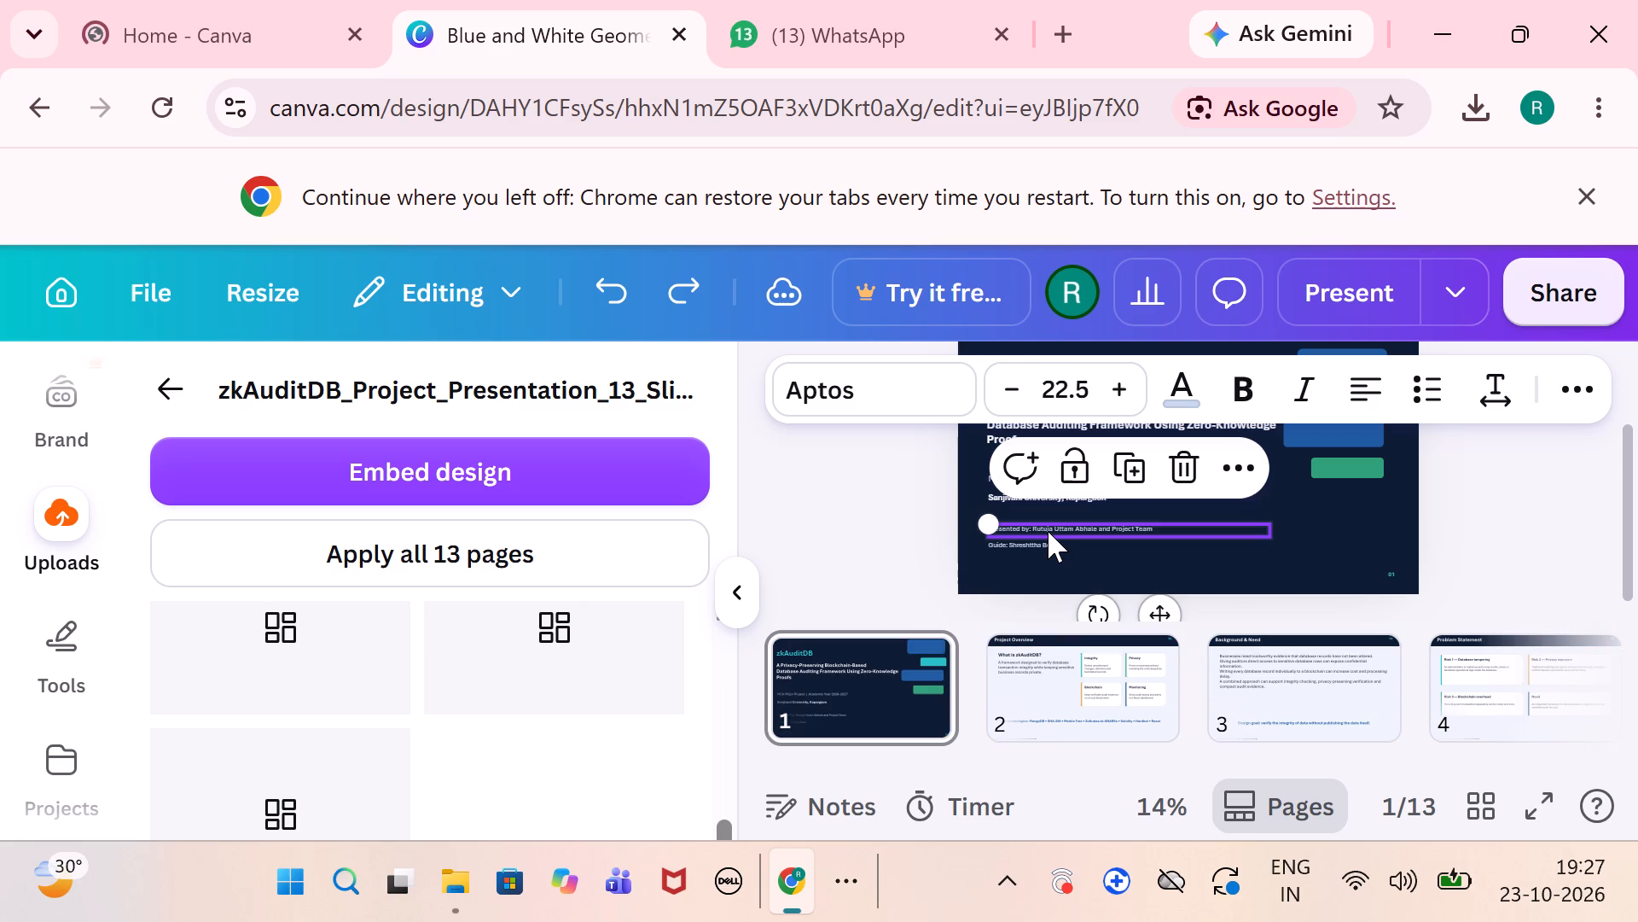
pyautogui.hotkey('ctrl', 'z')
pyautogui.hotkey('ctrl', 'z')
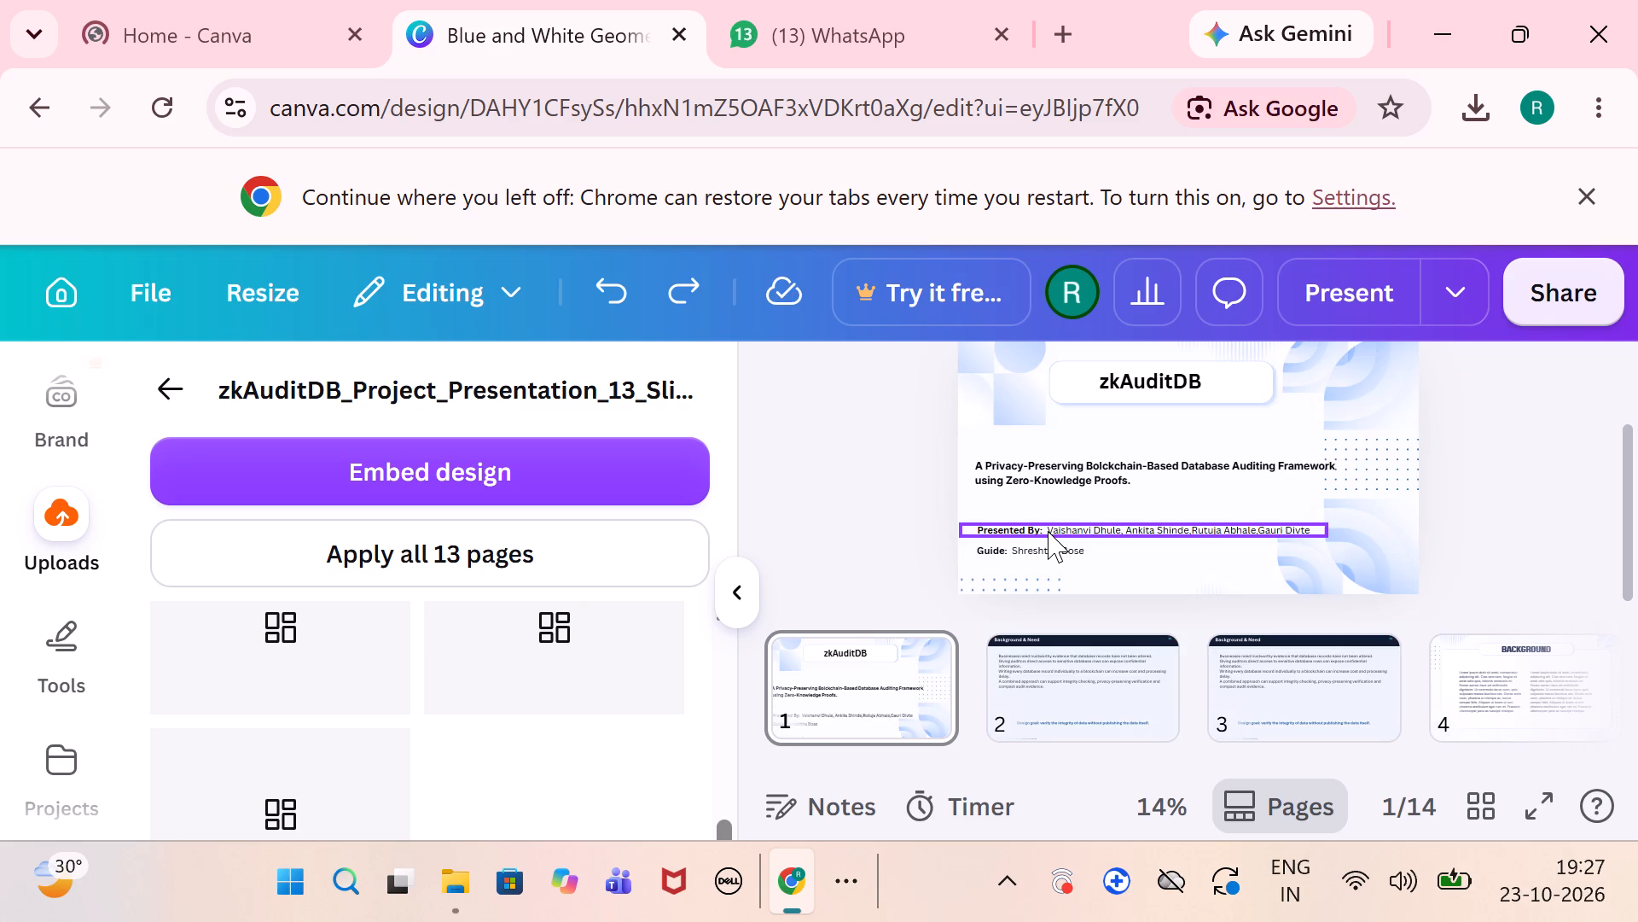
# Apply all 13 pages of the uploaded zkAuditDB deck, replacing all existing pages of the design.
pyautogui.hotkey('ctrl', '=')
pyautogui.hotkey('ctrl', '=')
pyautogui.hotkey('ctrl', '=')
pyautogui.hotkey('ctrl', '=')
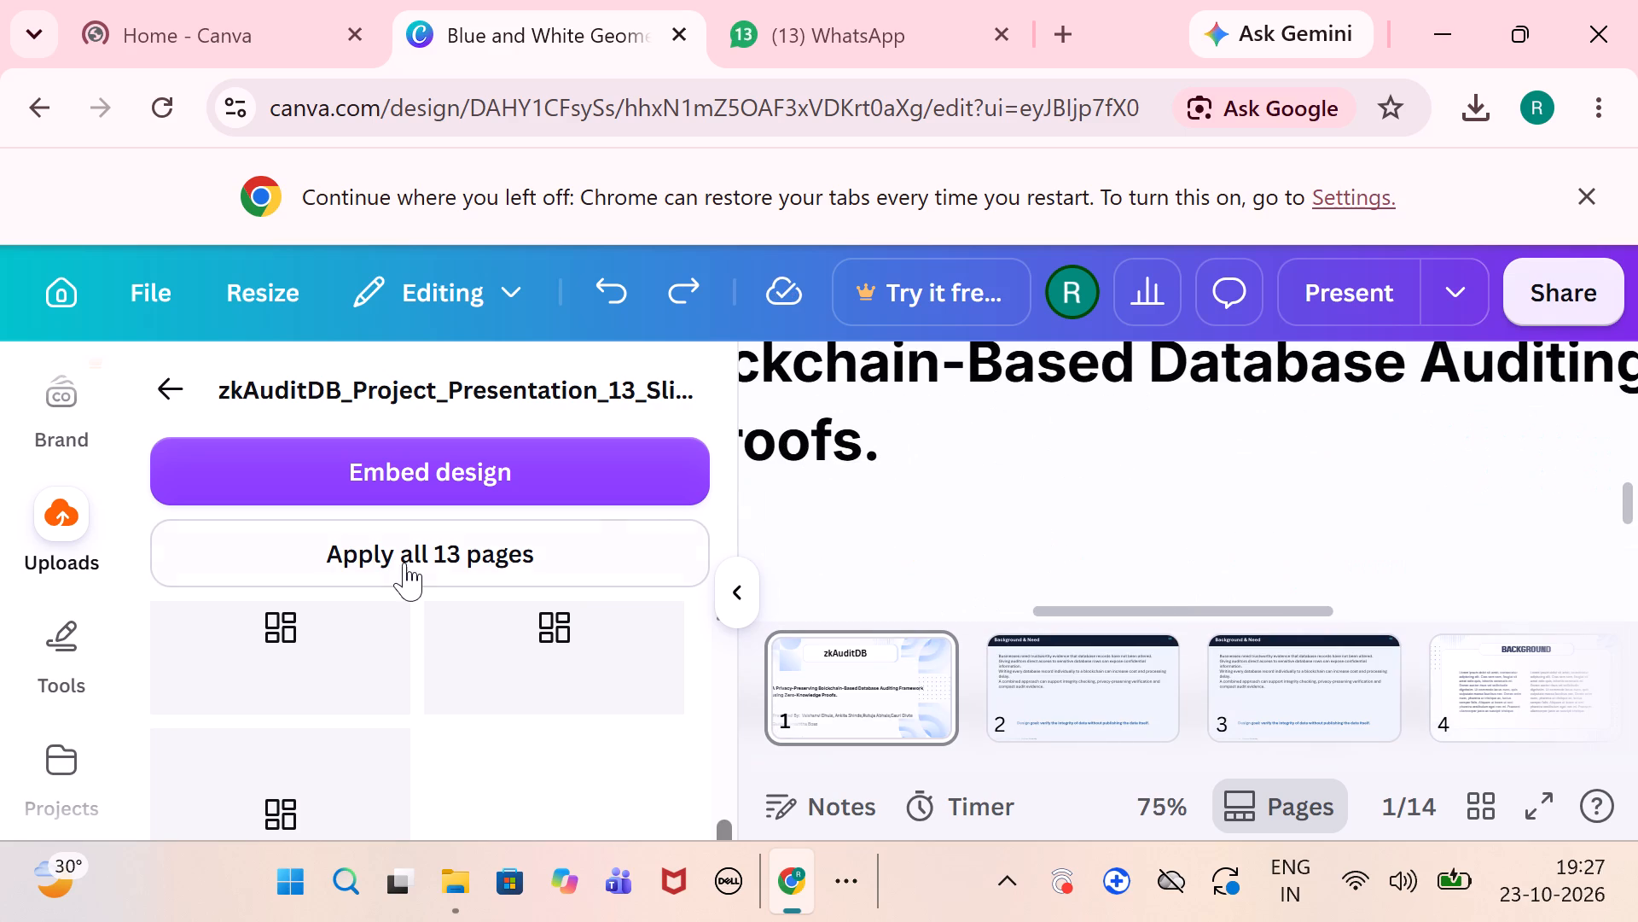
pyautogui.doubleClick(398, 563)
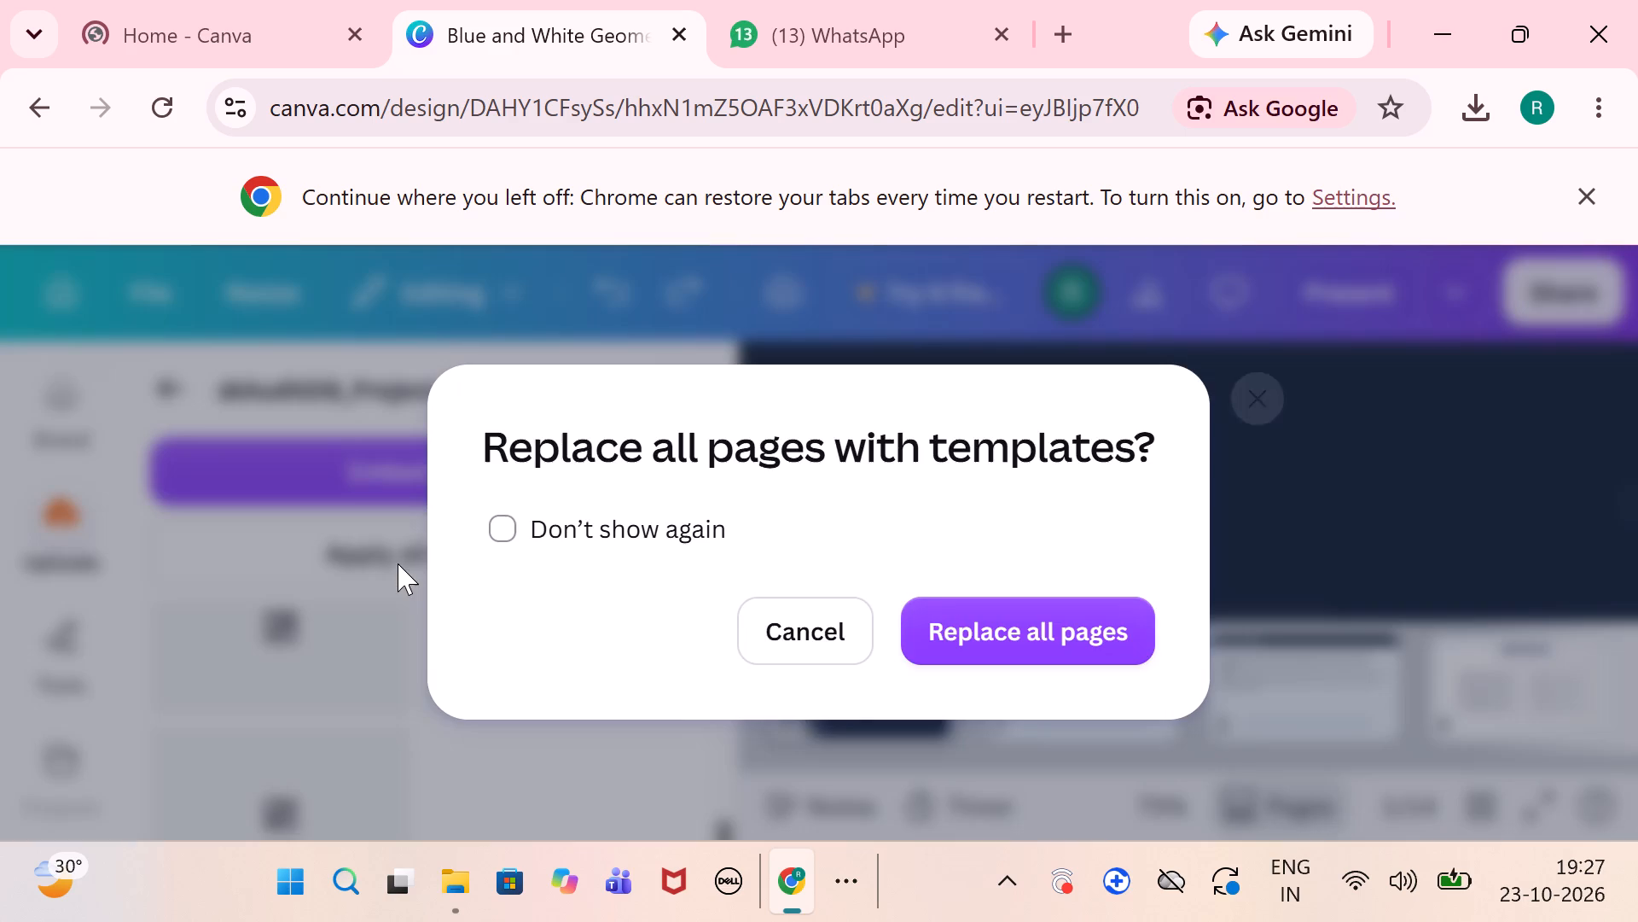
pyautogui.click(964, 649)
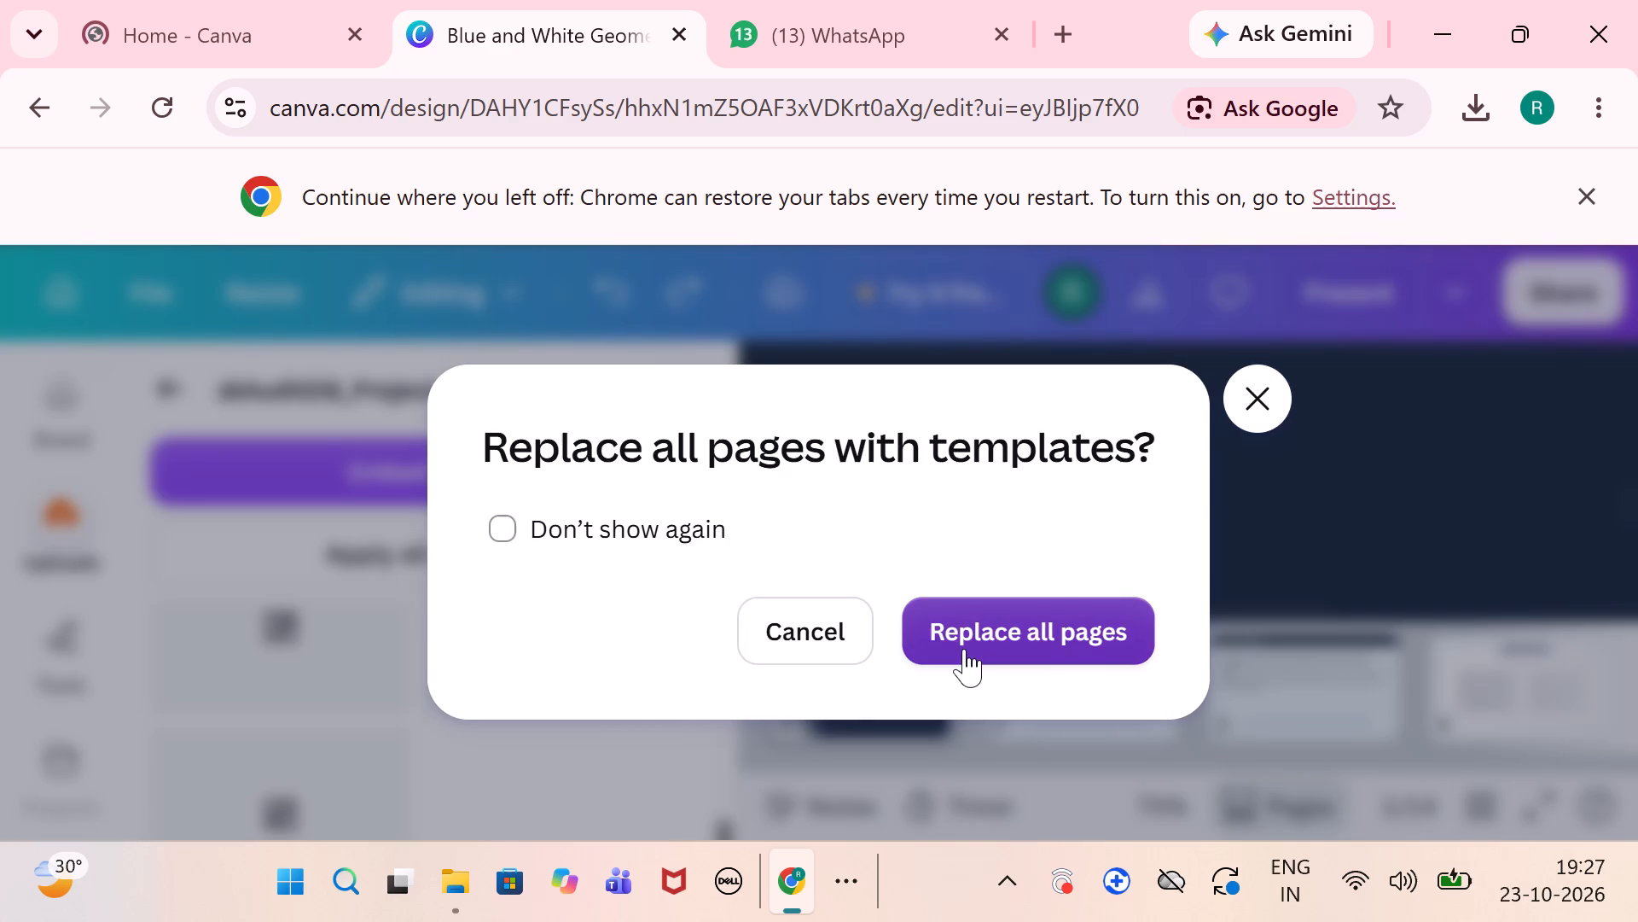
pyautogui.click(988, 637)
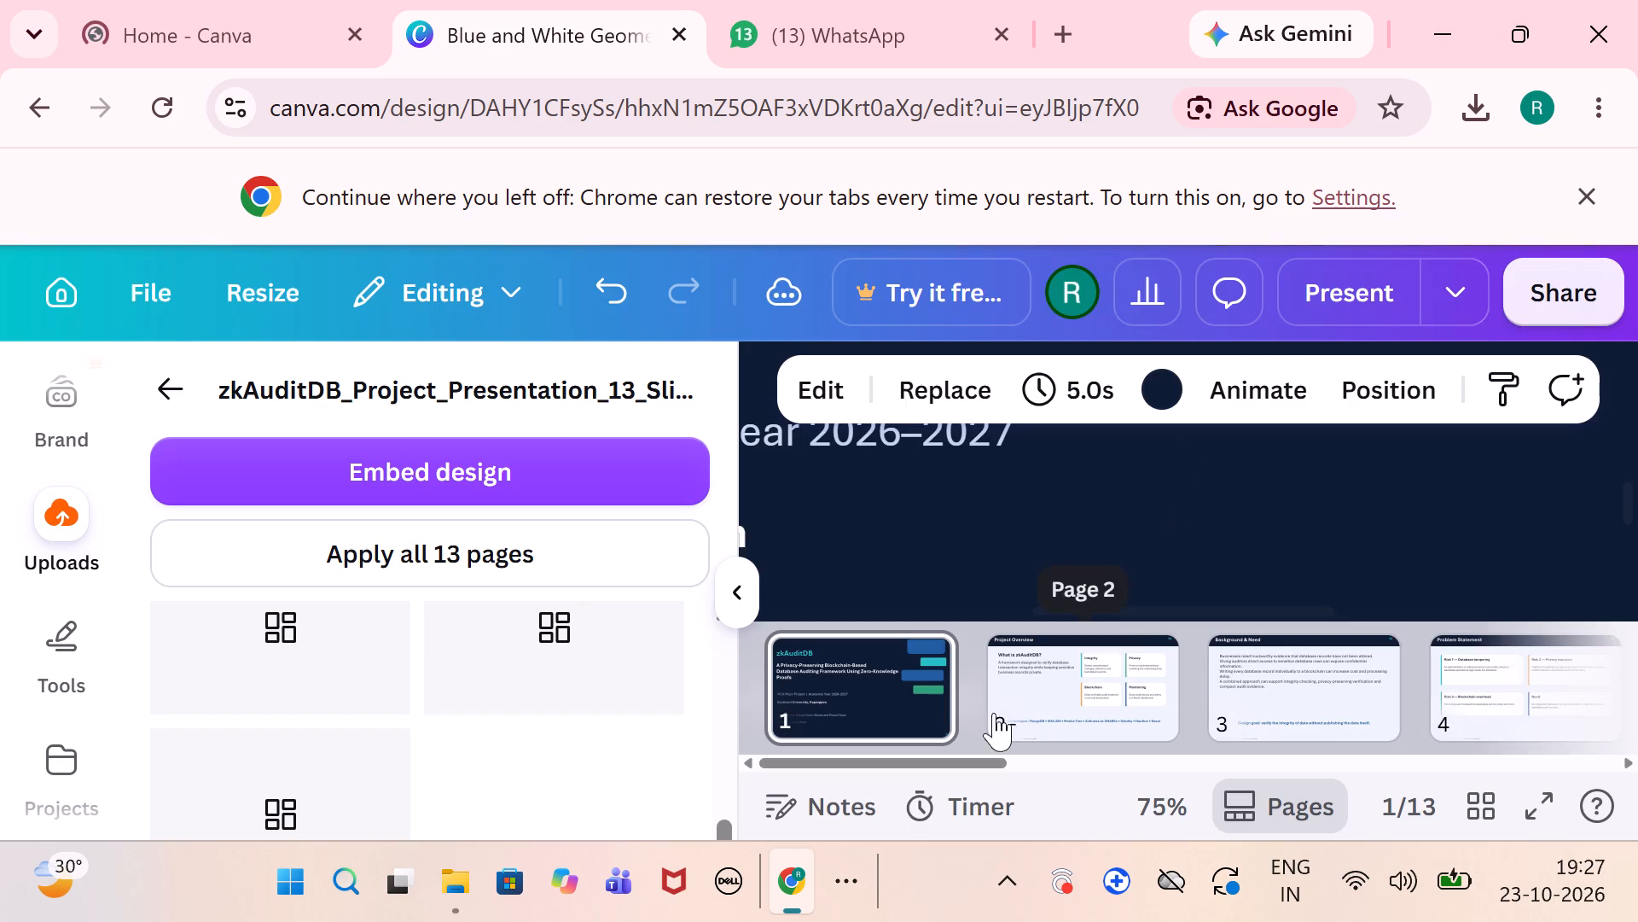
# Increase the font size of the zkAuditDB title on page 1 slightly.
pyautogui.scroll(1, 1101, 553)
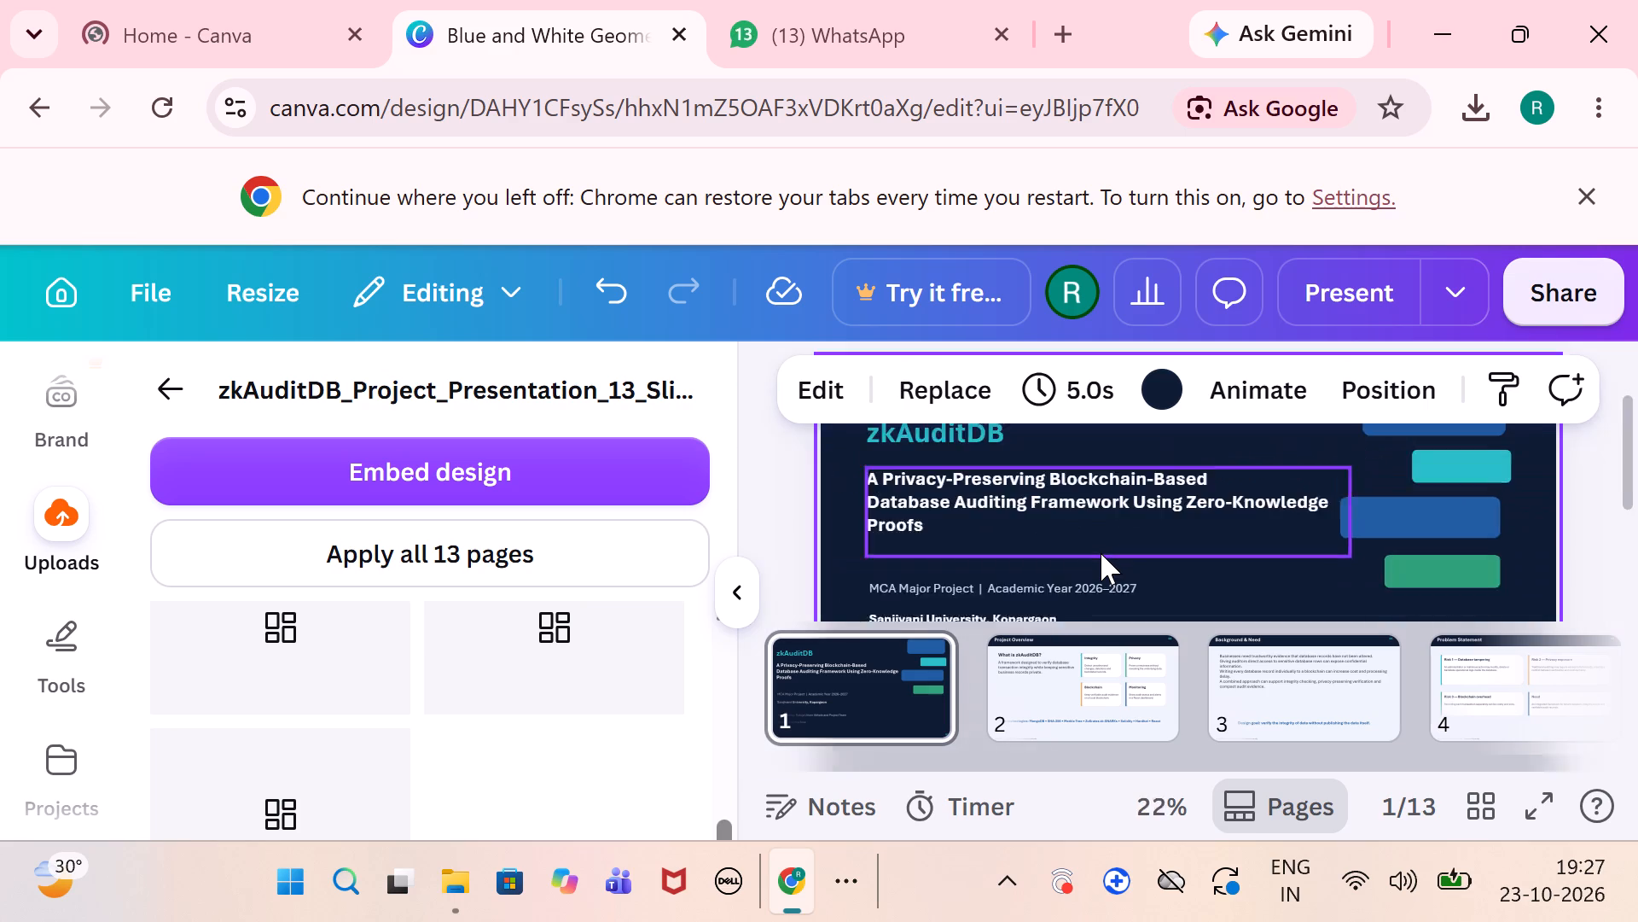
pyautogui.click(1579, 496)
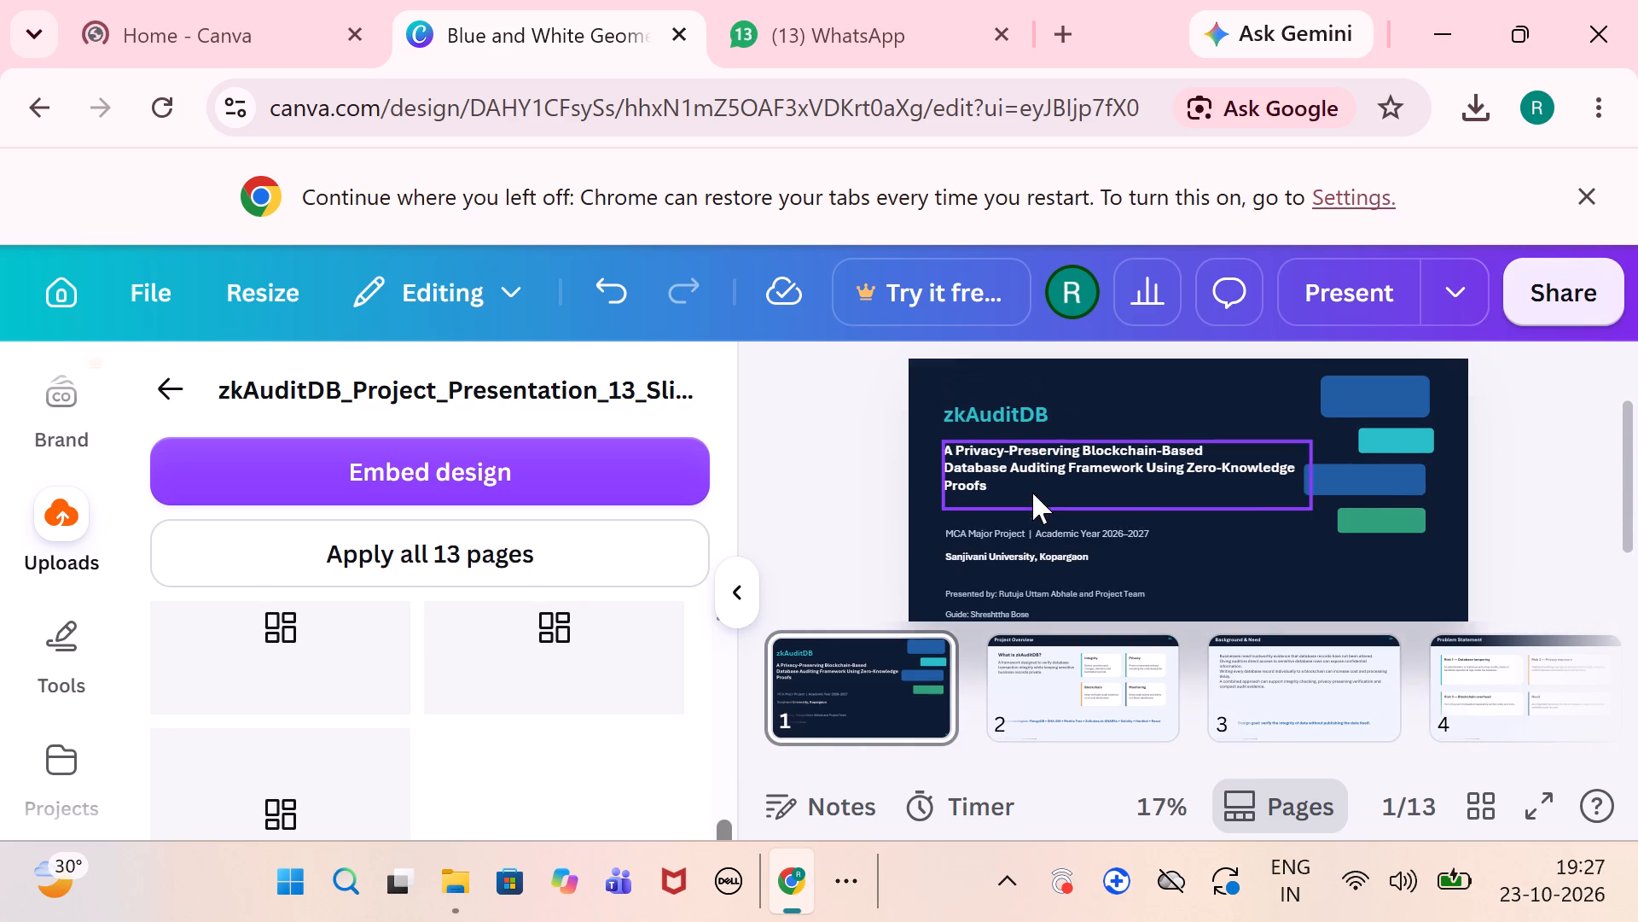
pyautogui.doubleClick(969, 417)
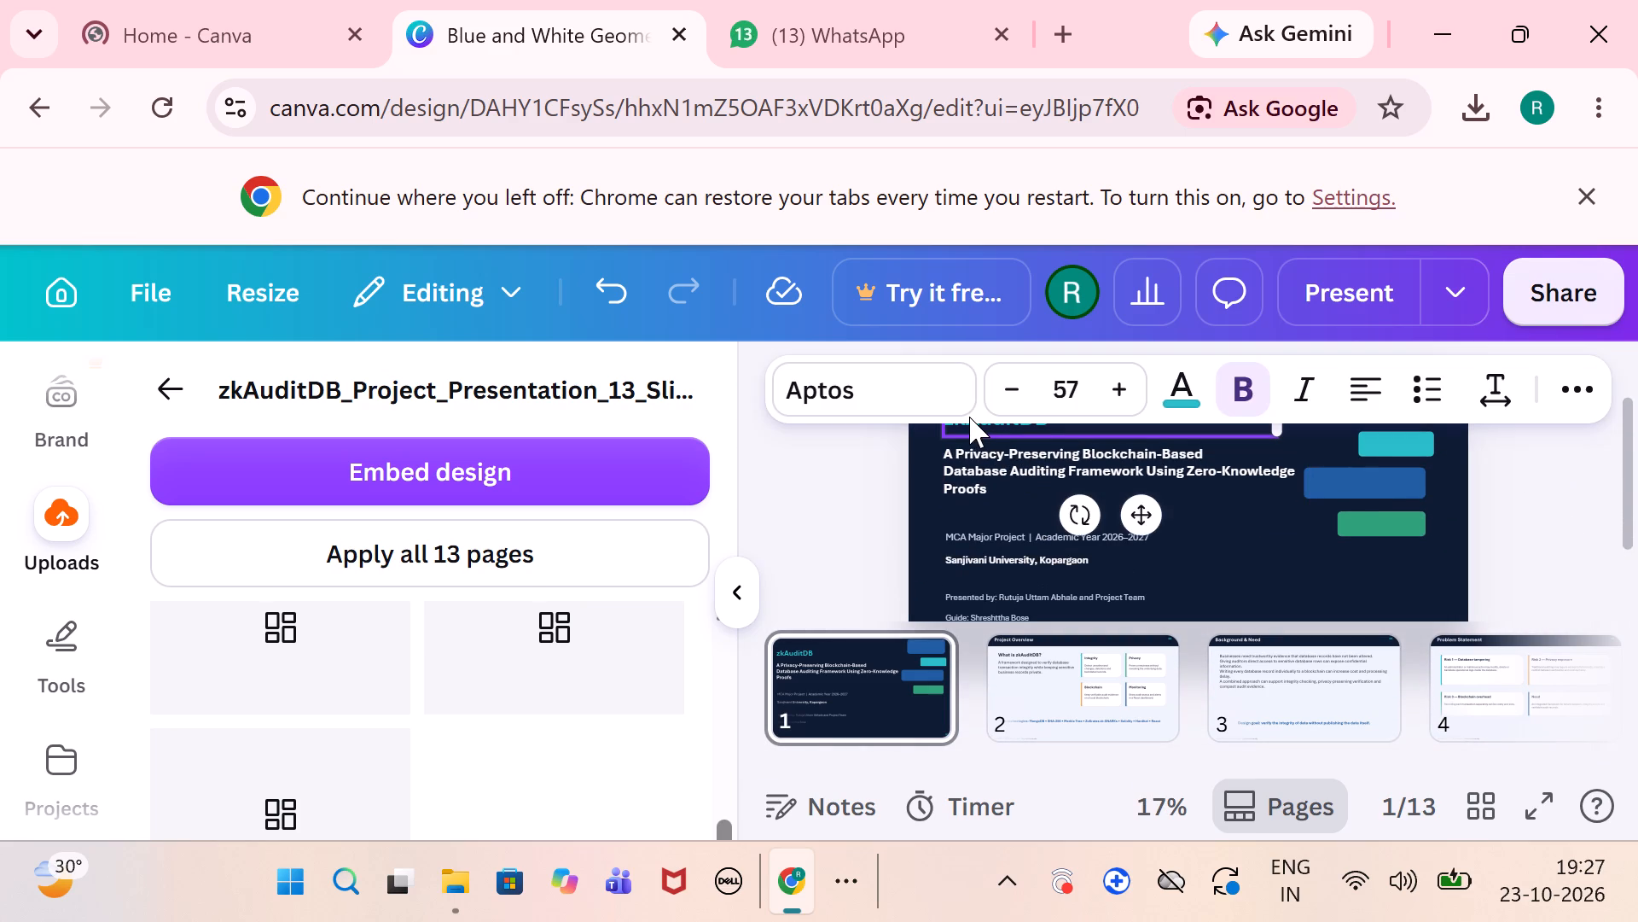
pyautogui.doubleClick(1124, 400)
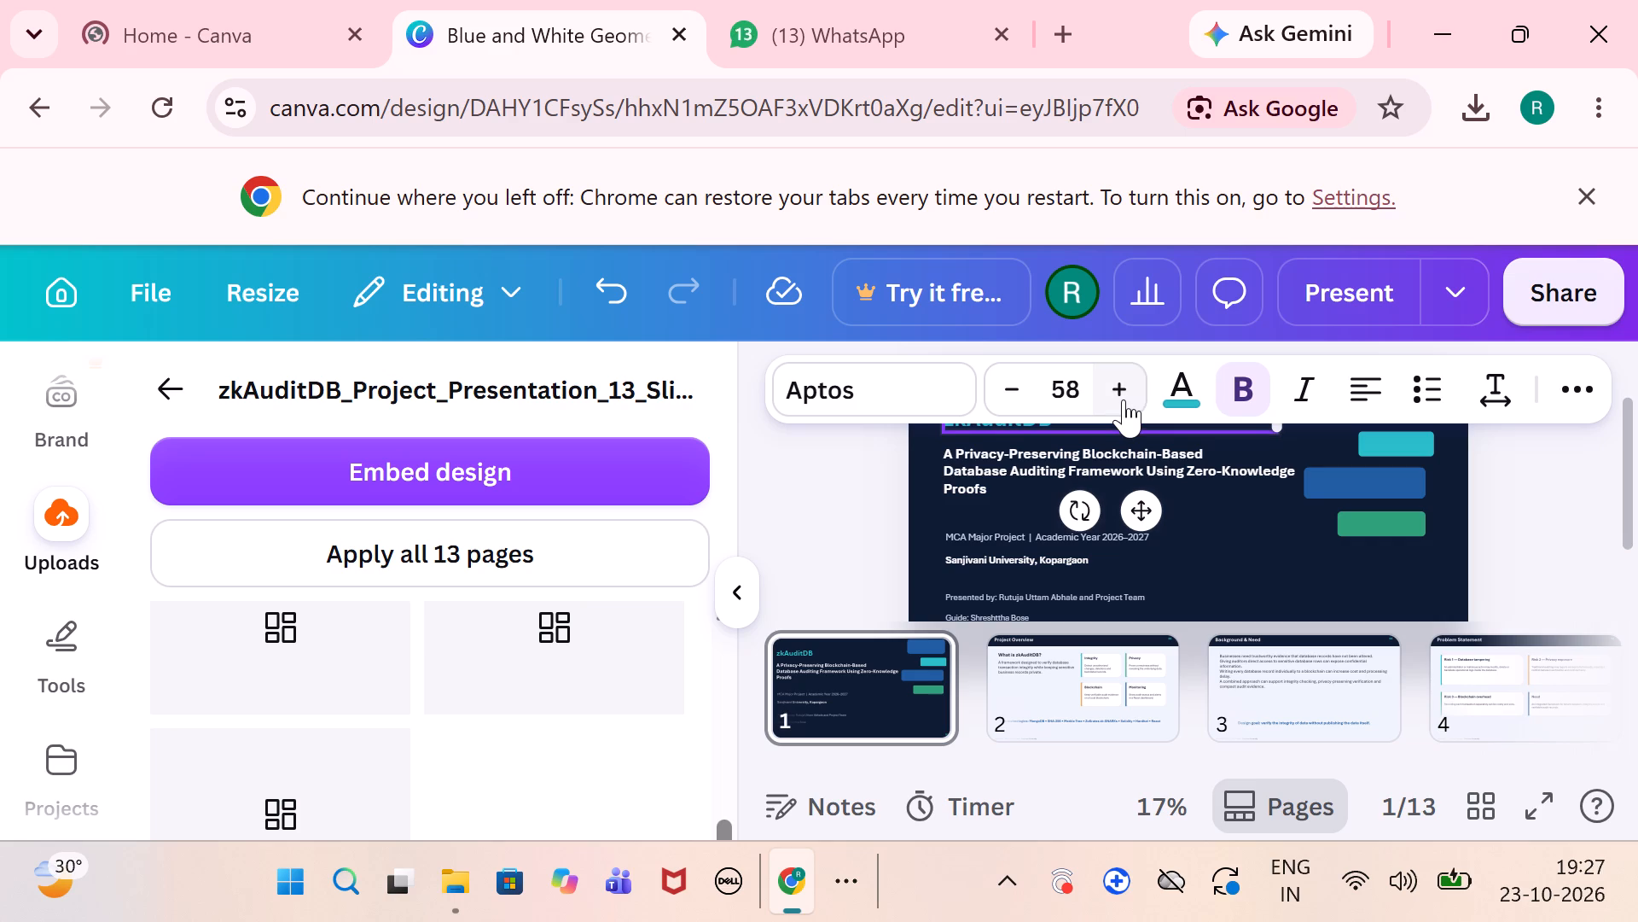
pyautogui.click(1124, 400)
pyautogui.click(825, 495)
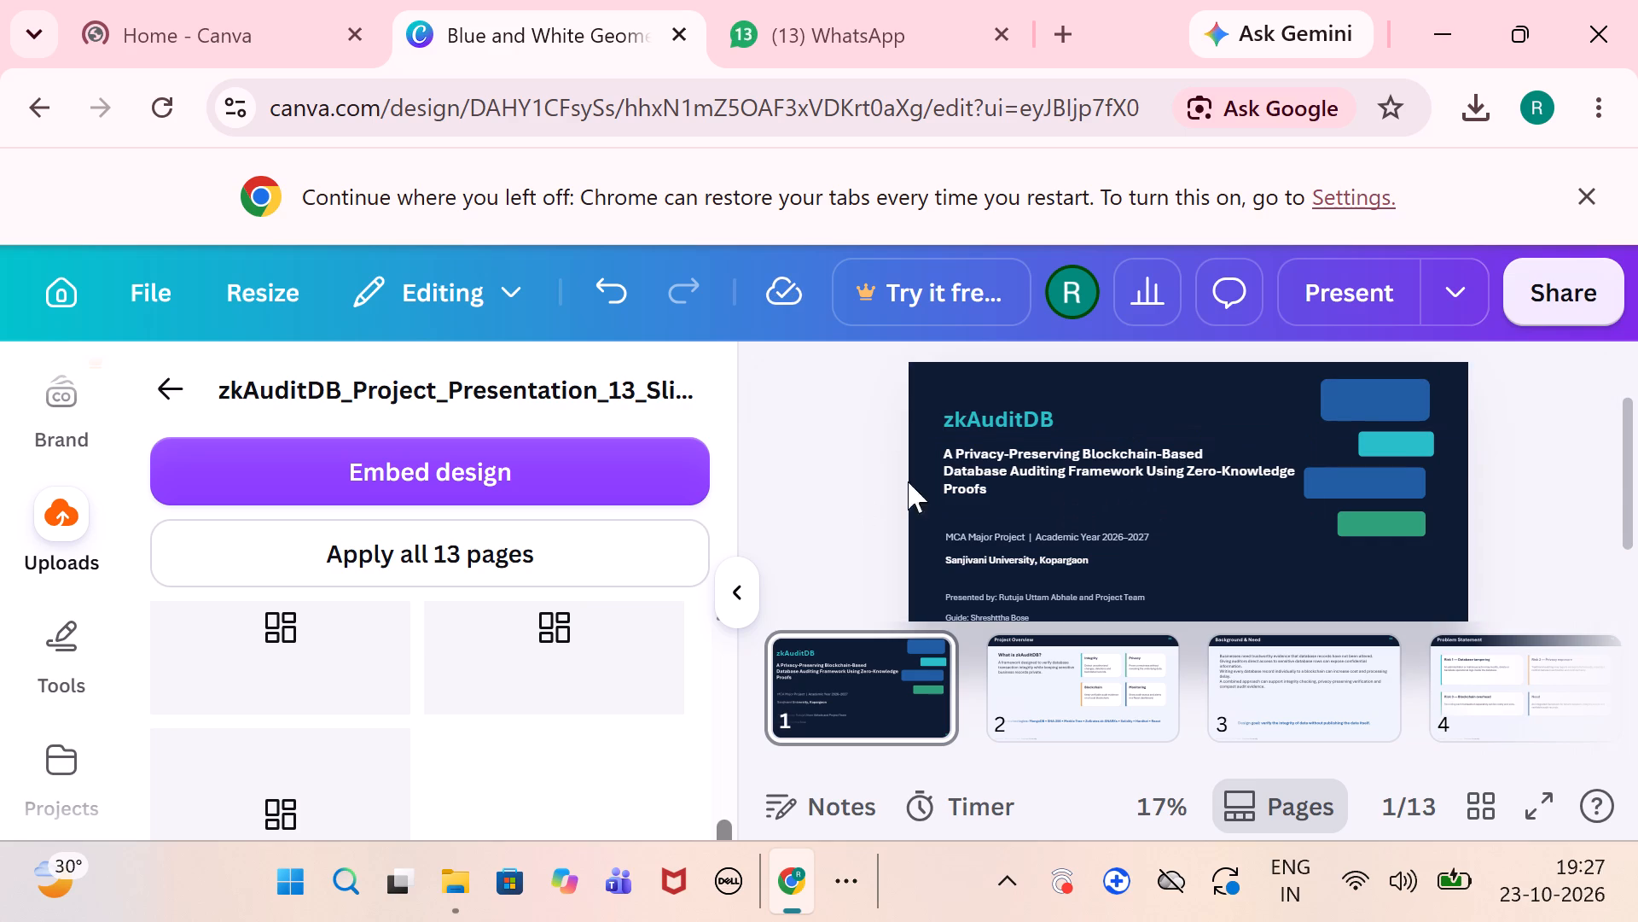
# Delete the small page number from the lower corner of page 1.
pyautogui.scroll(-2, 1034, 470)
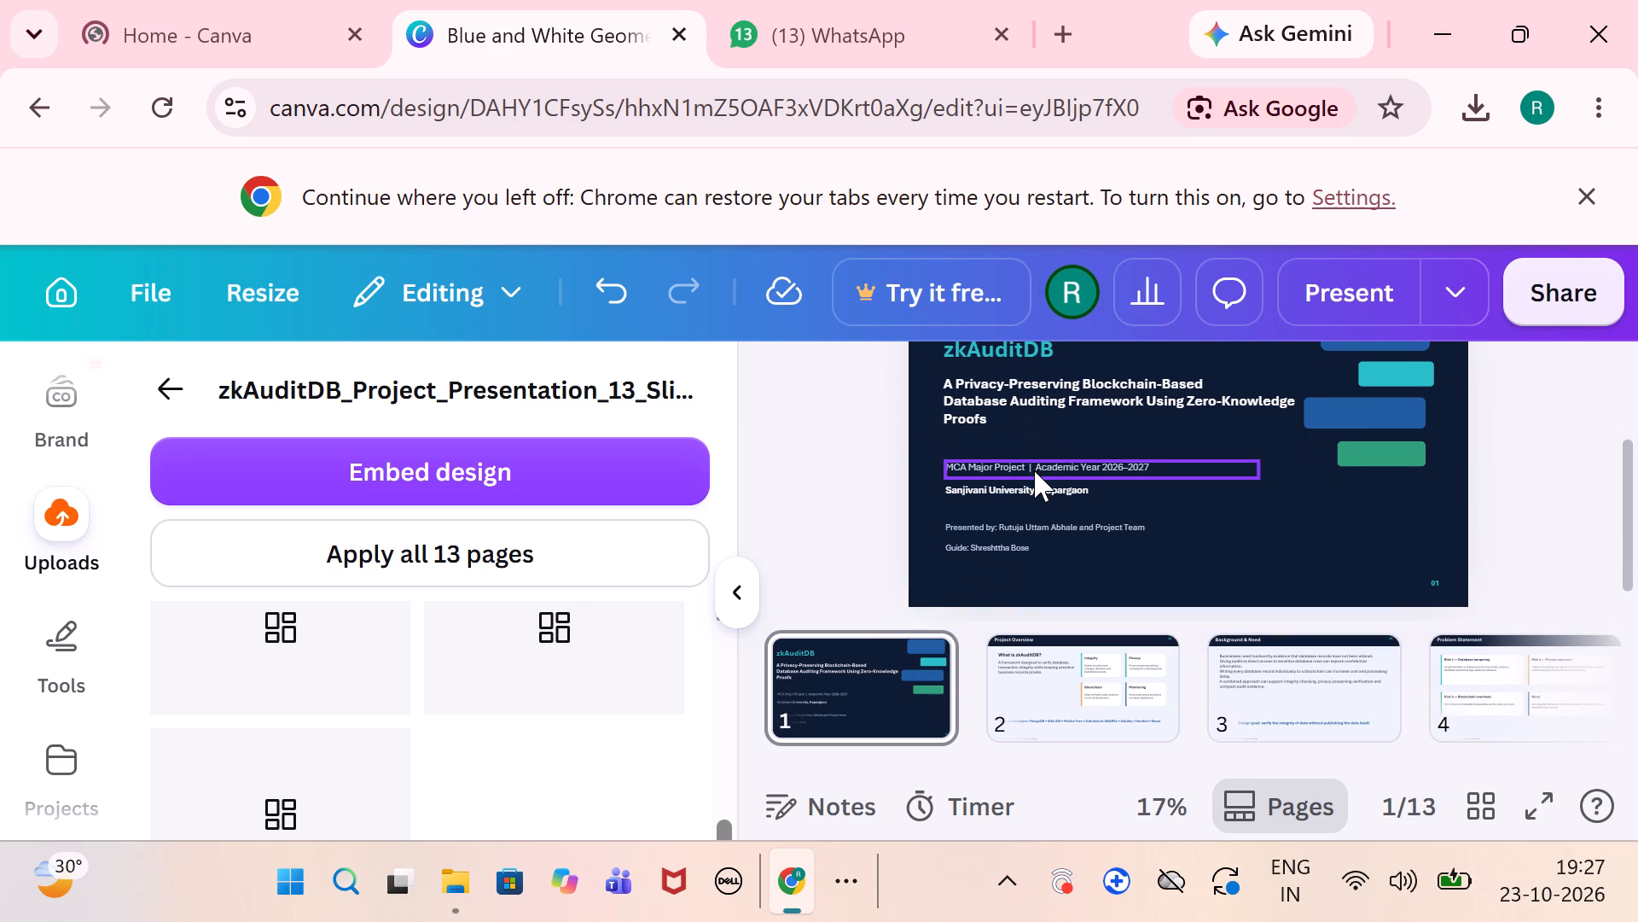
pyautogui.click(1433, 578)
pyautogui.press('BackSpace')
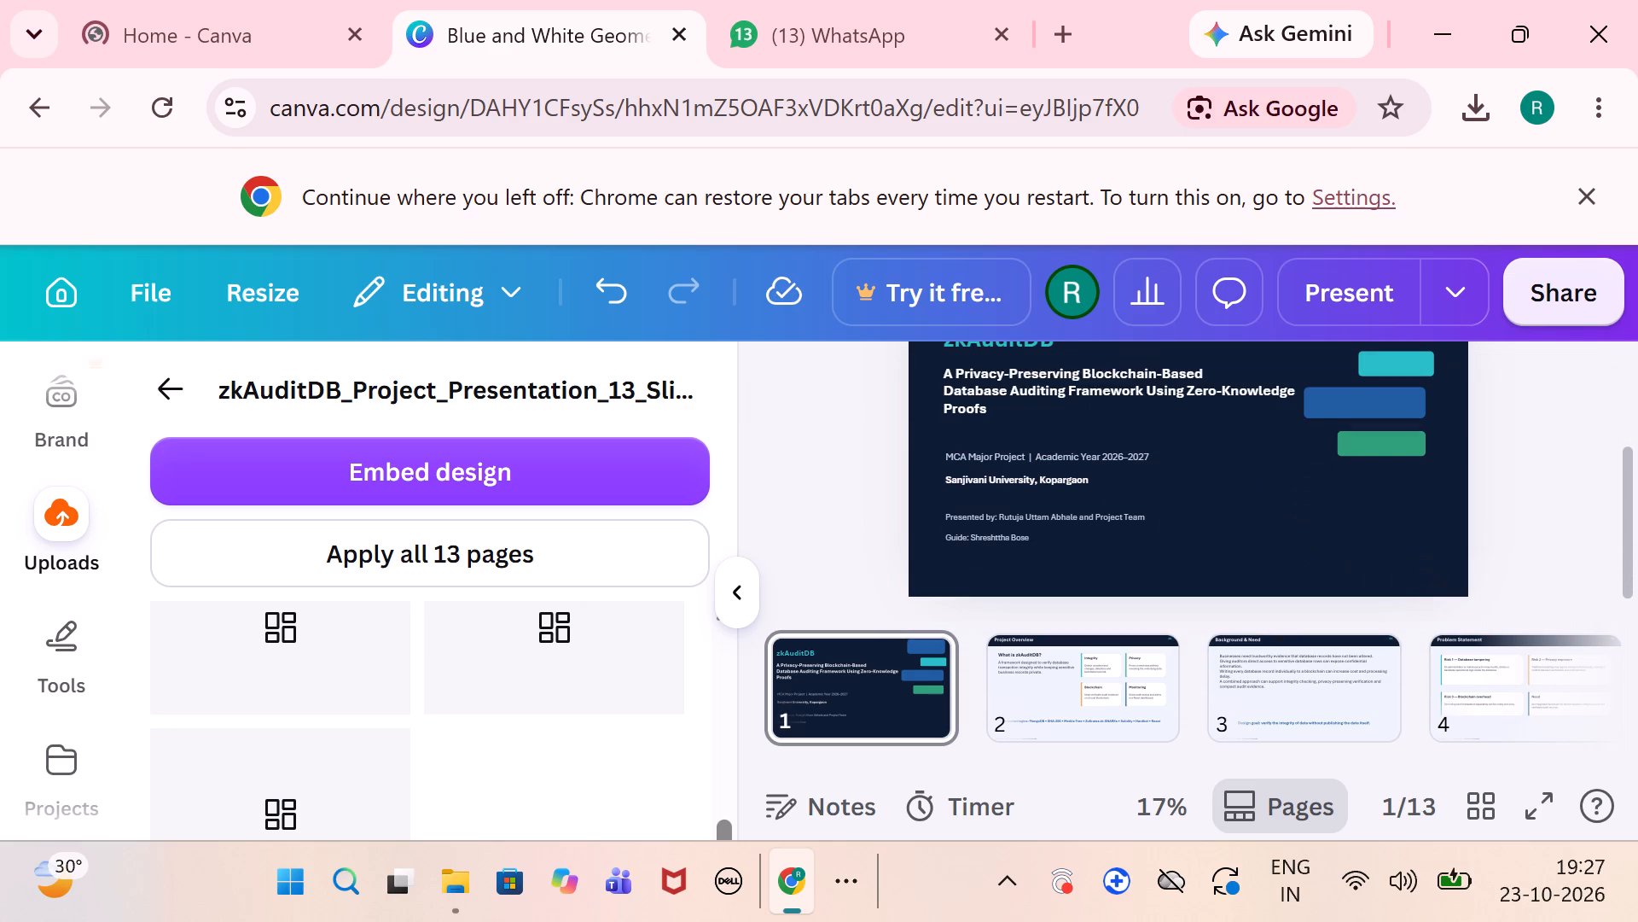
# Delete the extra letter t from the guide's name in the Guide line on page 1.
pyautogui.click(1003, 538)
pyautogui.doubleClick(1003, 538)
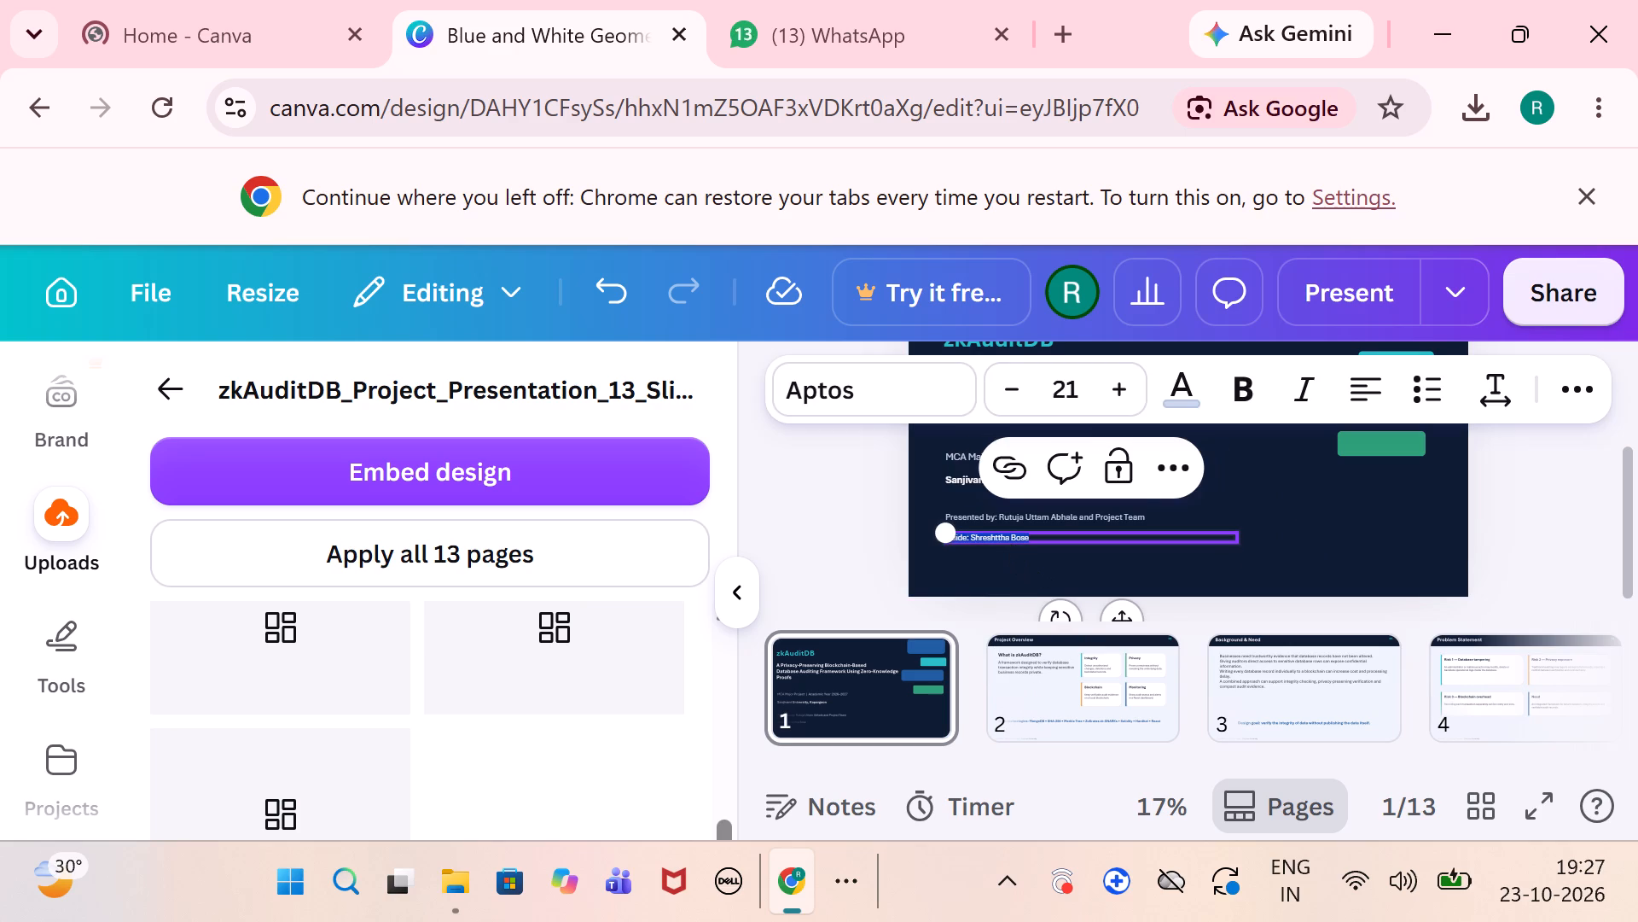
pyautogui.click(1003, 538)
pyautogui.click(1001, 537)
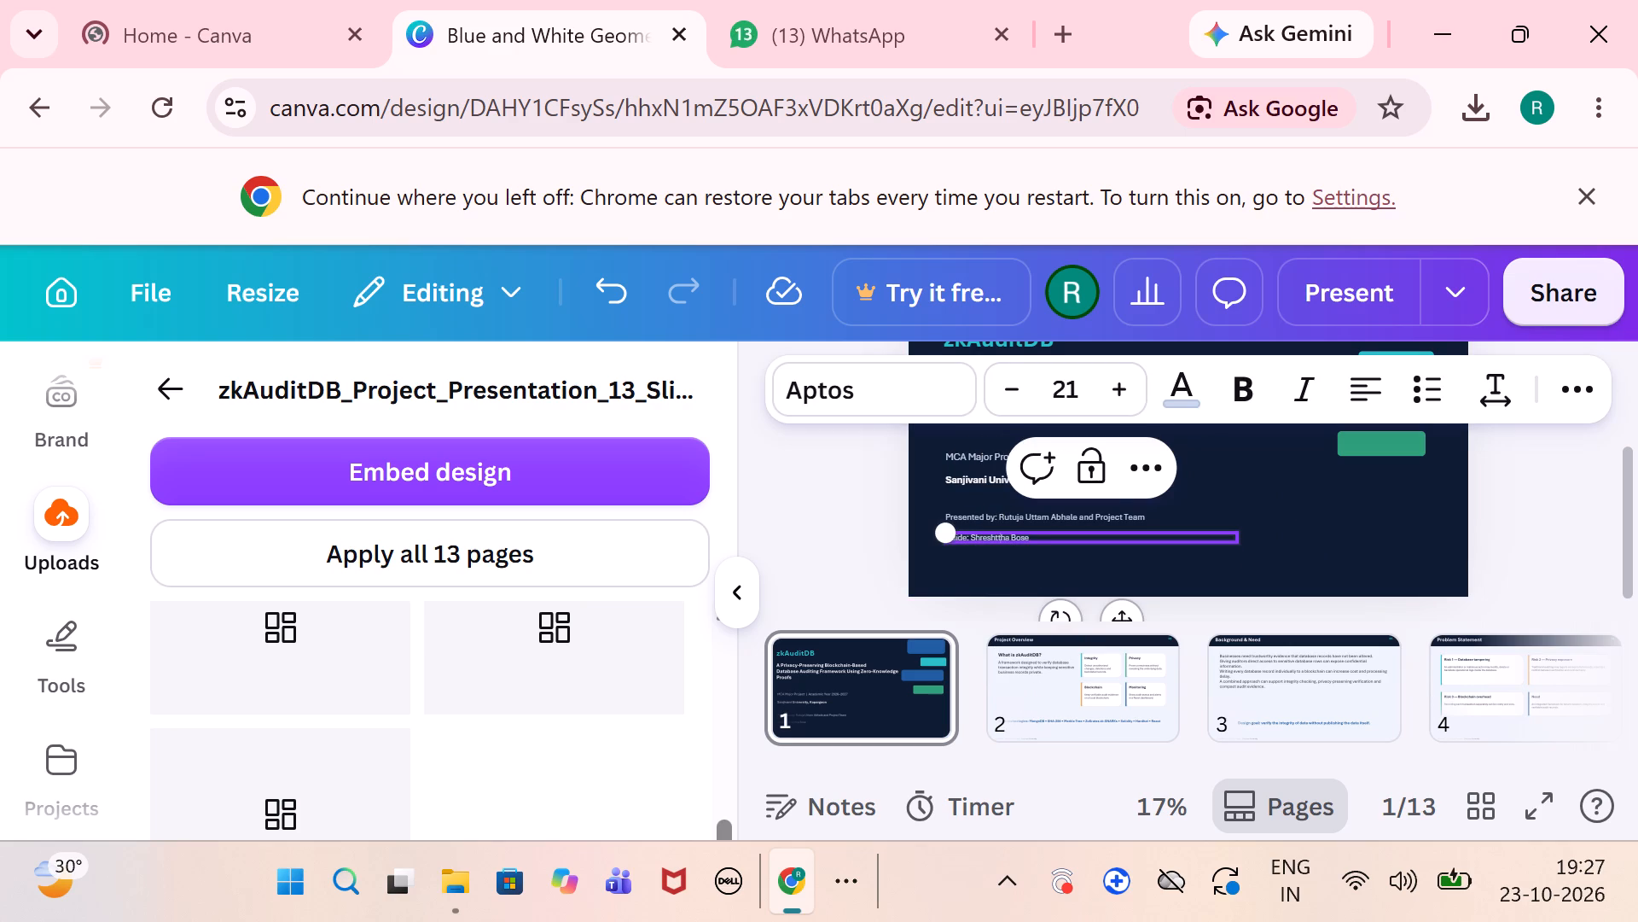
pyautogui.press('BackSpace')
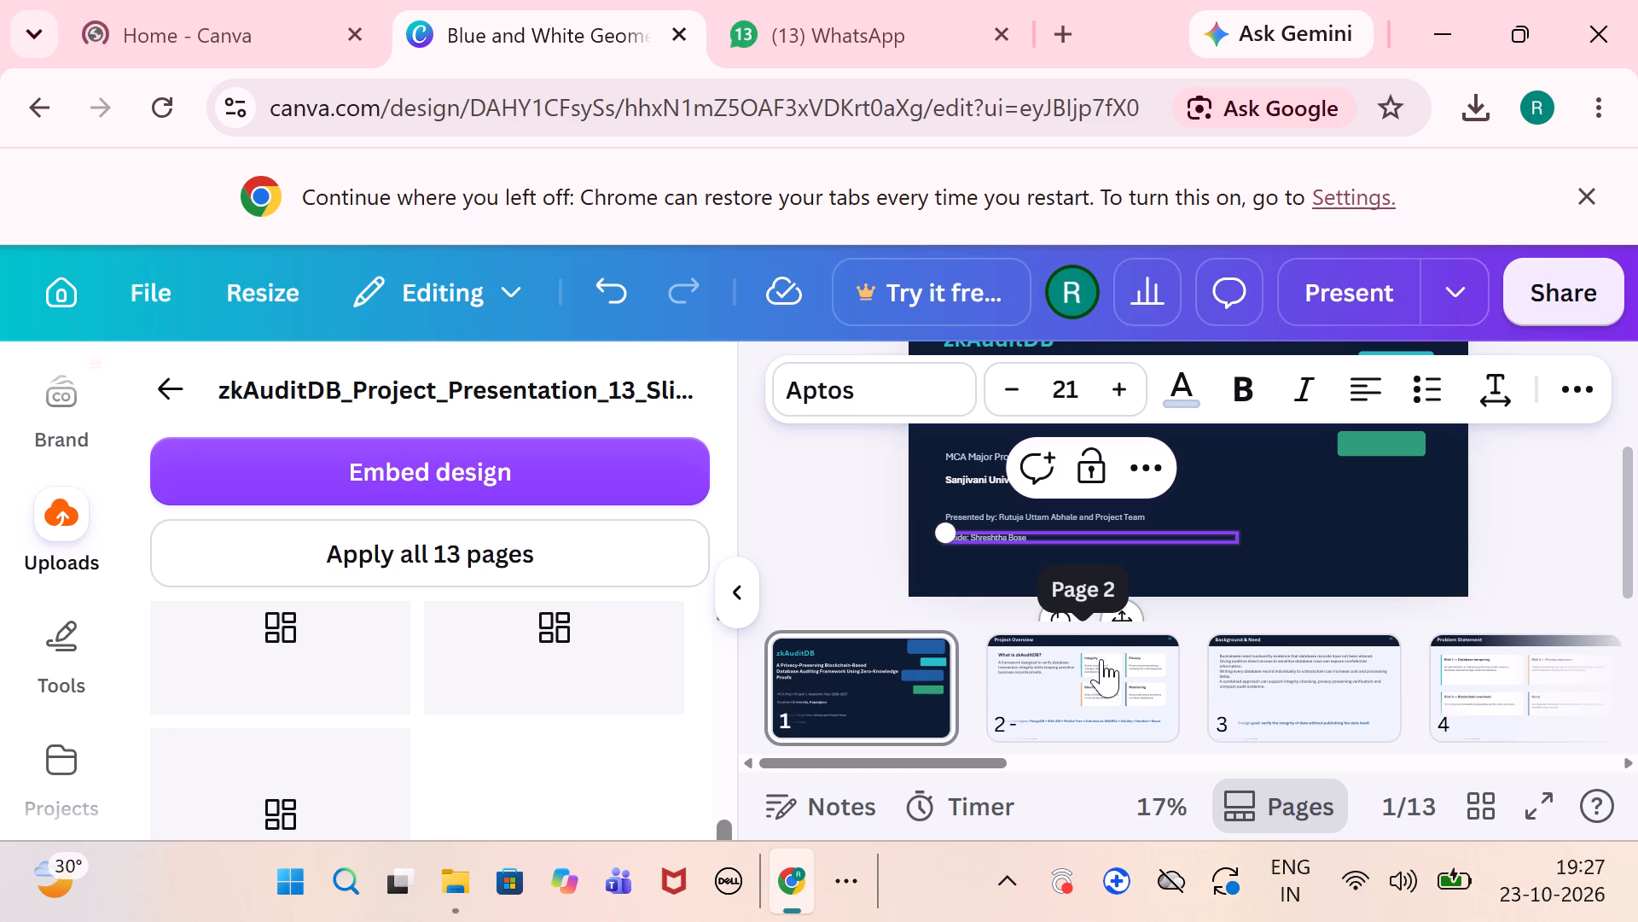
# Delete the "Core technologies" line and the small footer line at the bottom of page 2.
pyautogui.click(1118, 697)
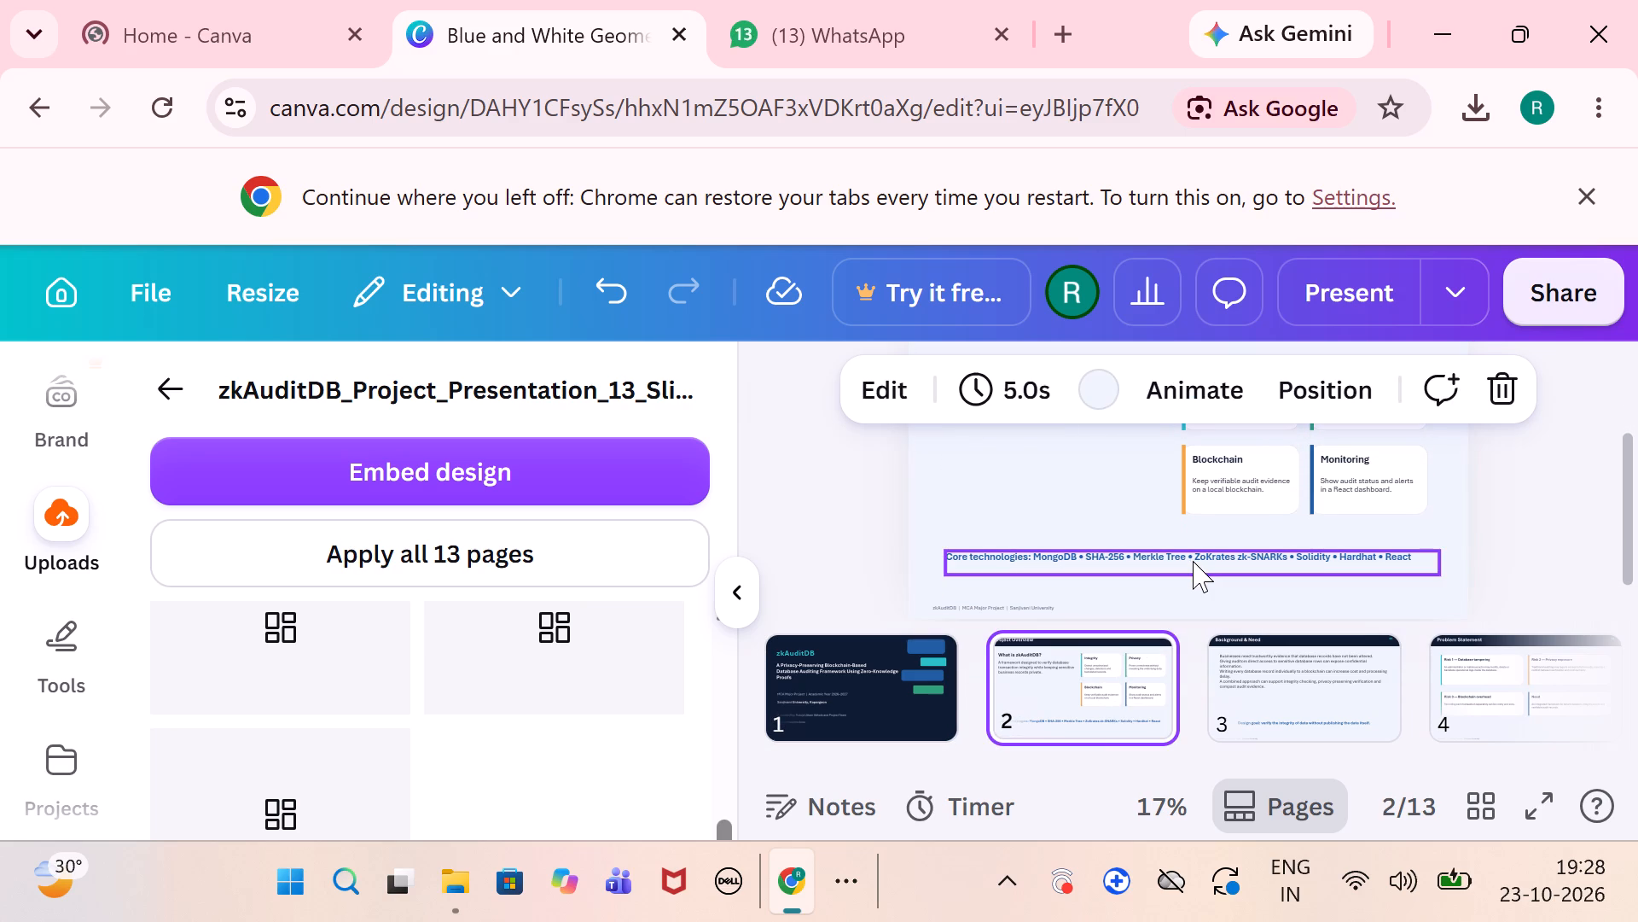
pyautogui.click(1193, 561)
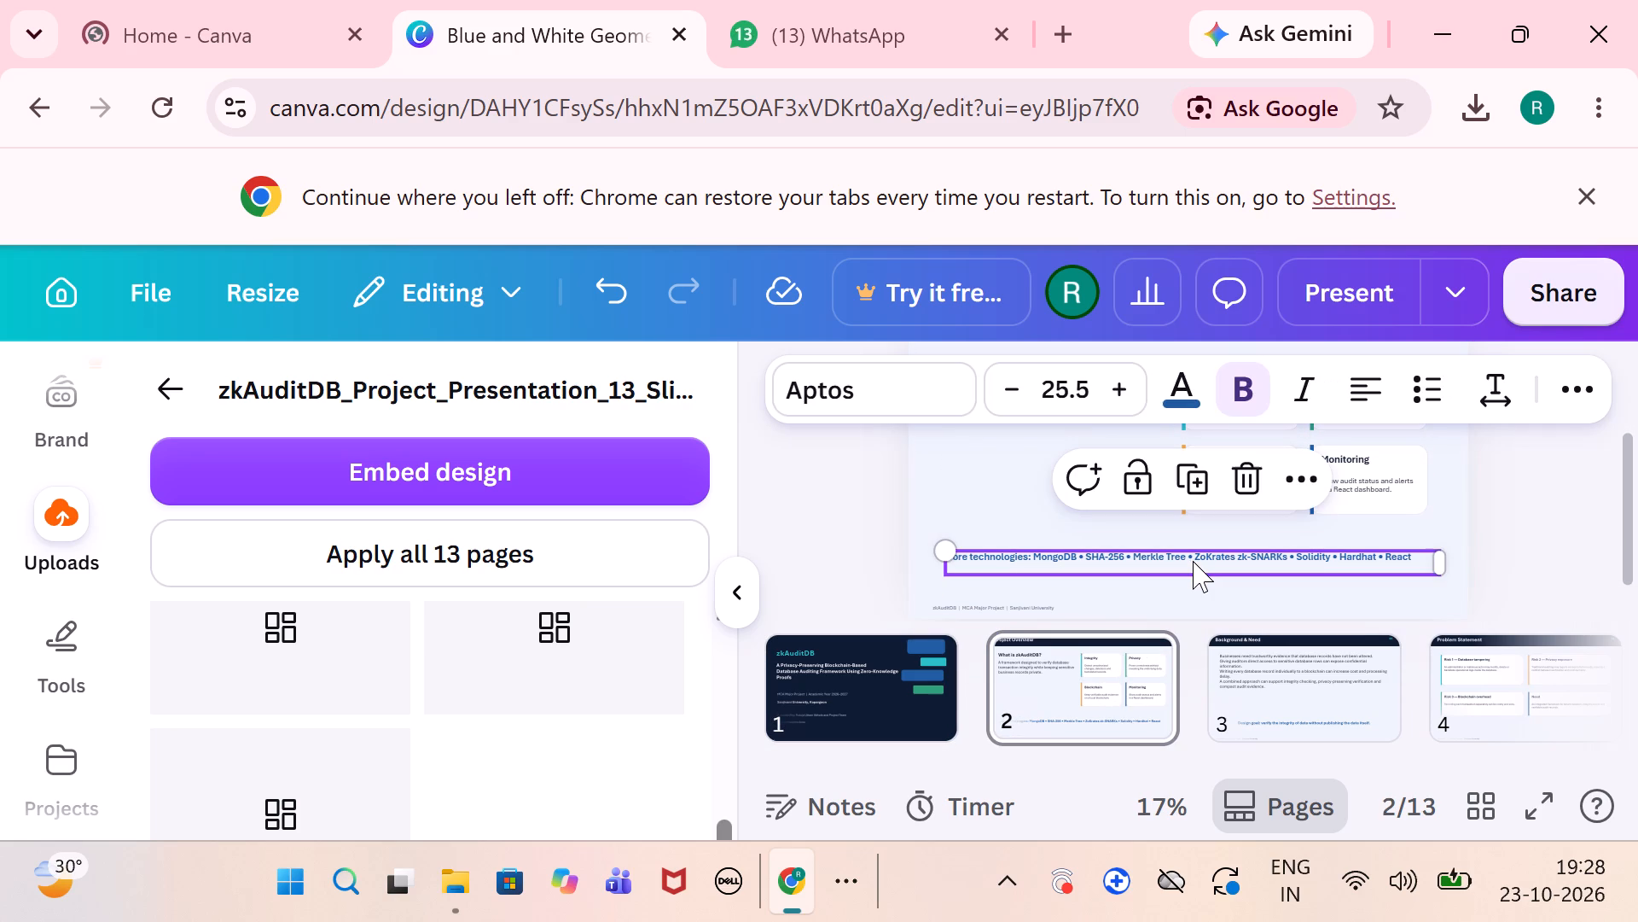
pyautogui.press('BackSpace')
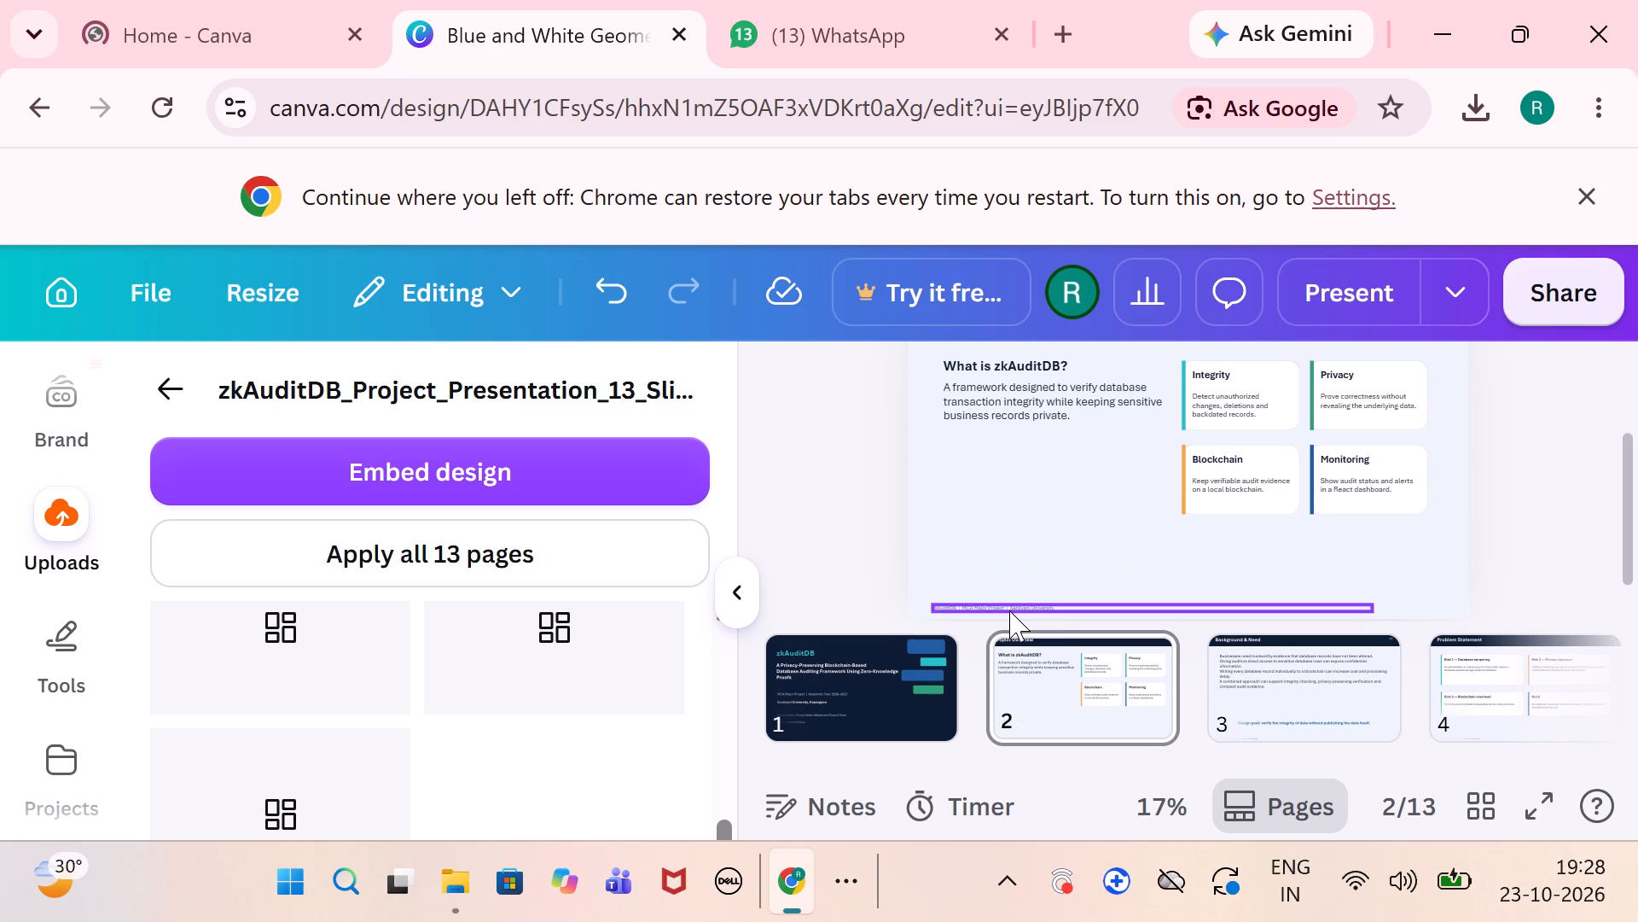
pyautogui.click(1009, 610)
pyautogui.press('BackSpace')
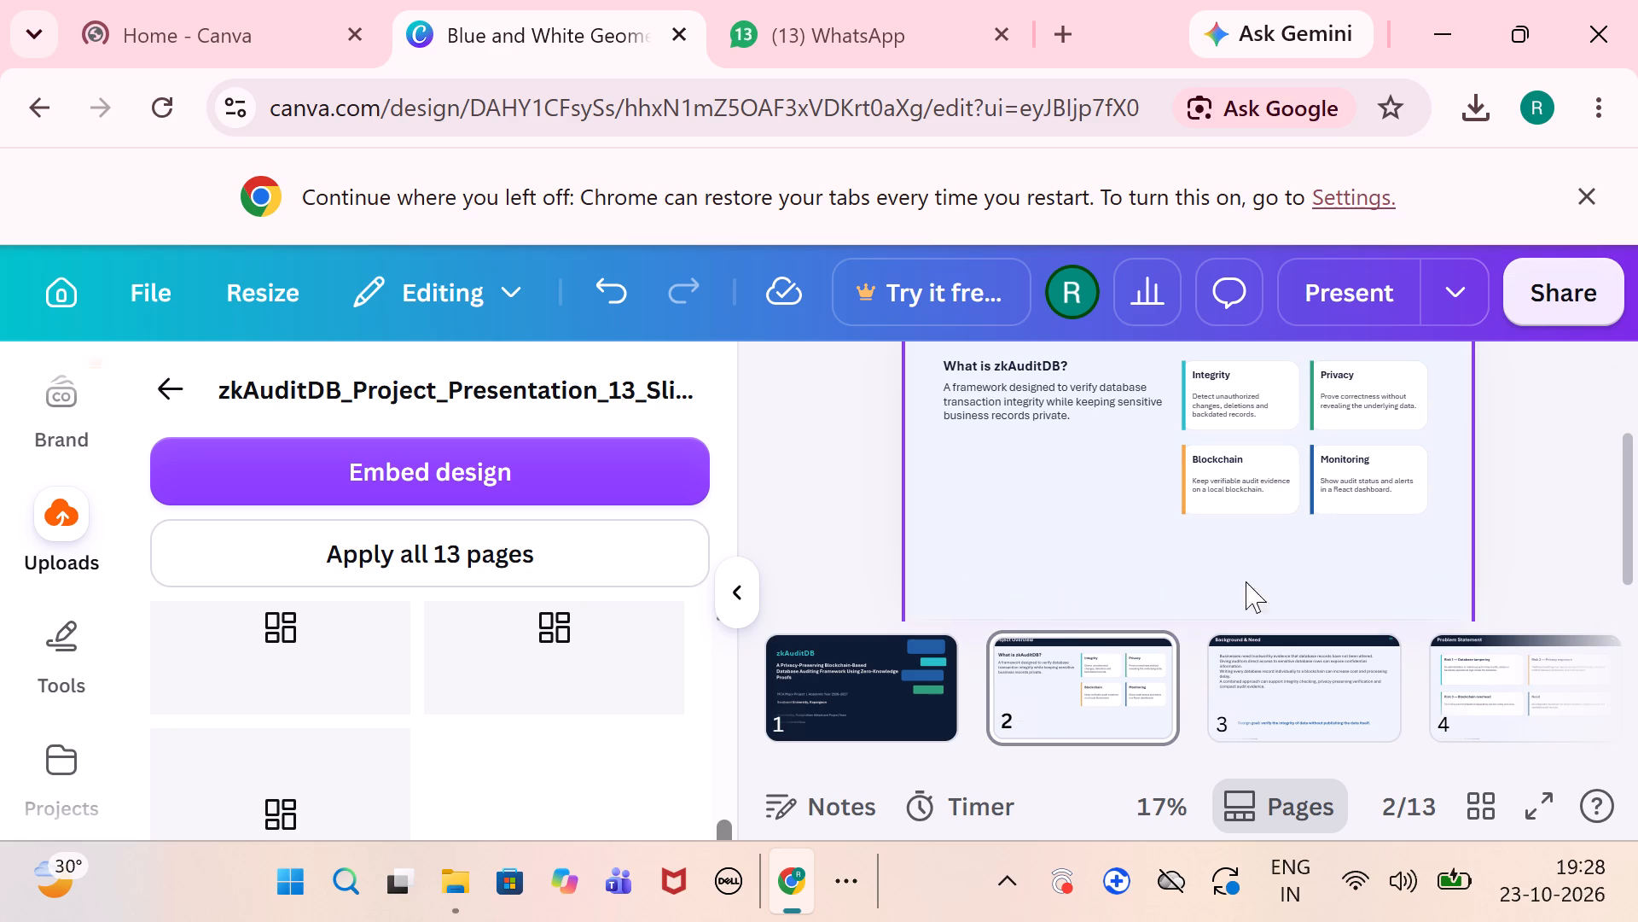
pyautogui.click(1589, 563)
# Move the "Project Overview" heading to the middle of page 2's dark header bar.
pyautogui.scroll(1, 1589, 563)
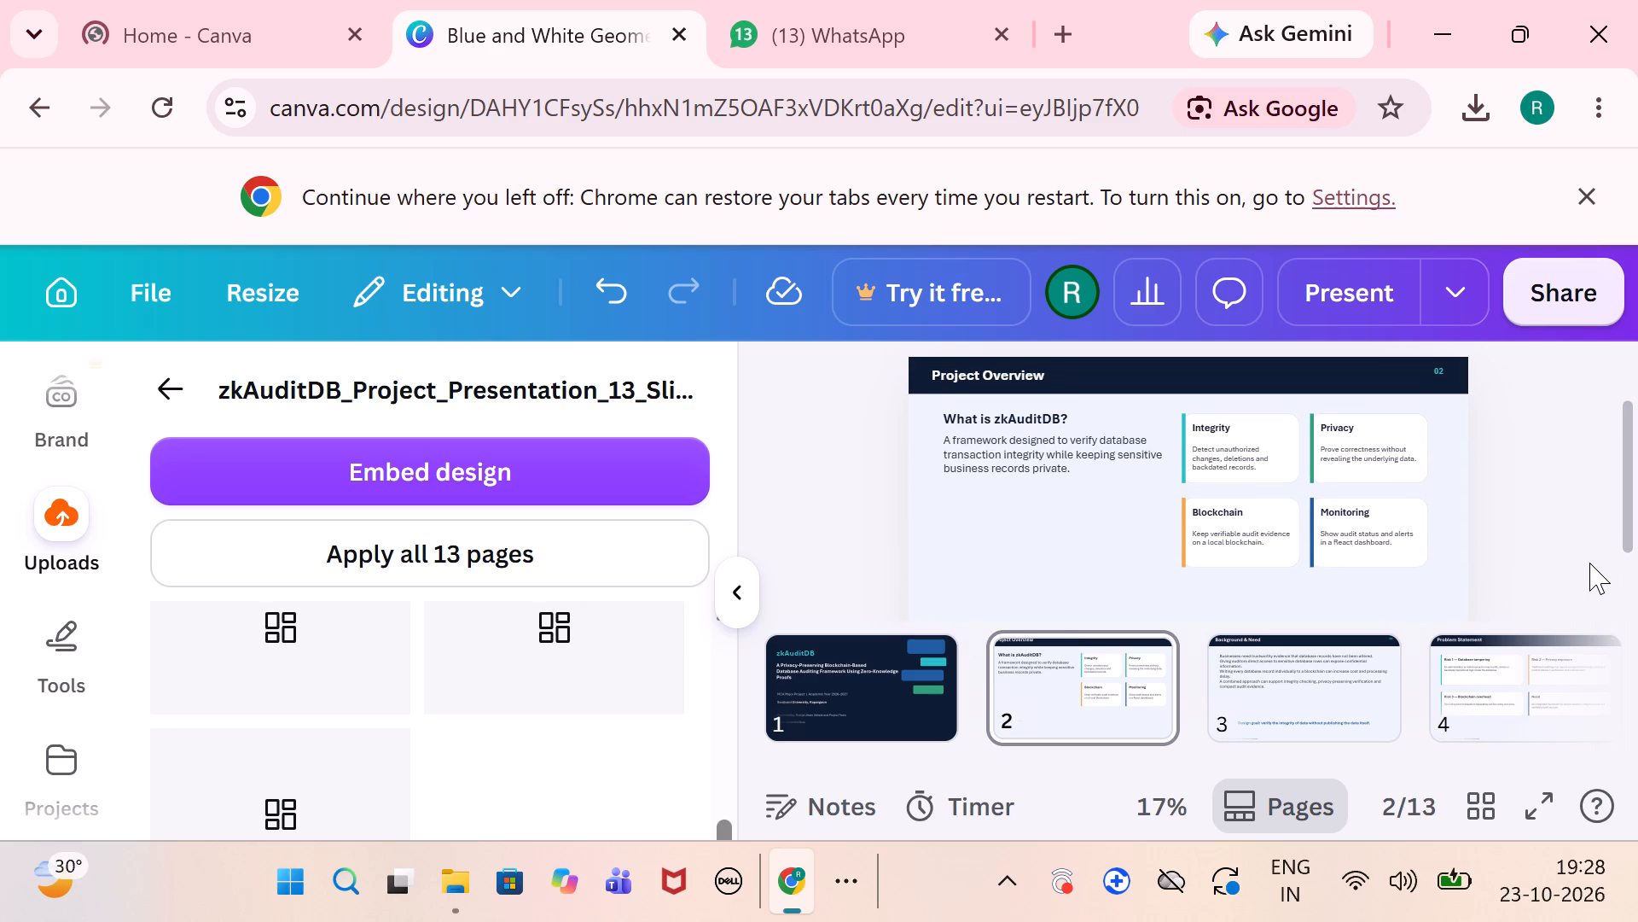
pyautogui.scroll(1, 1589, 563)
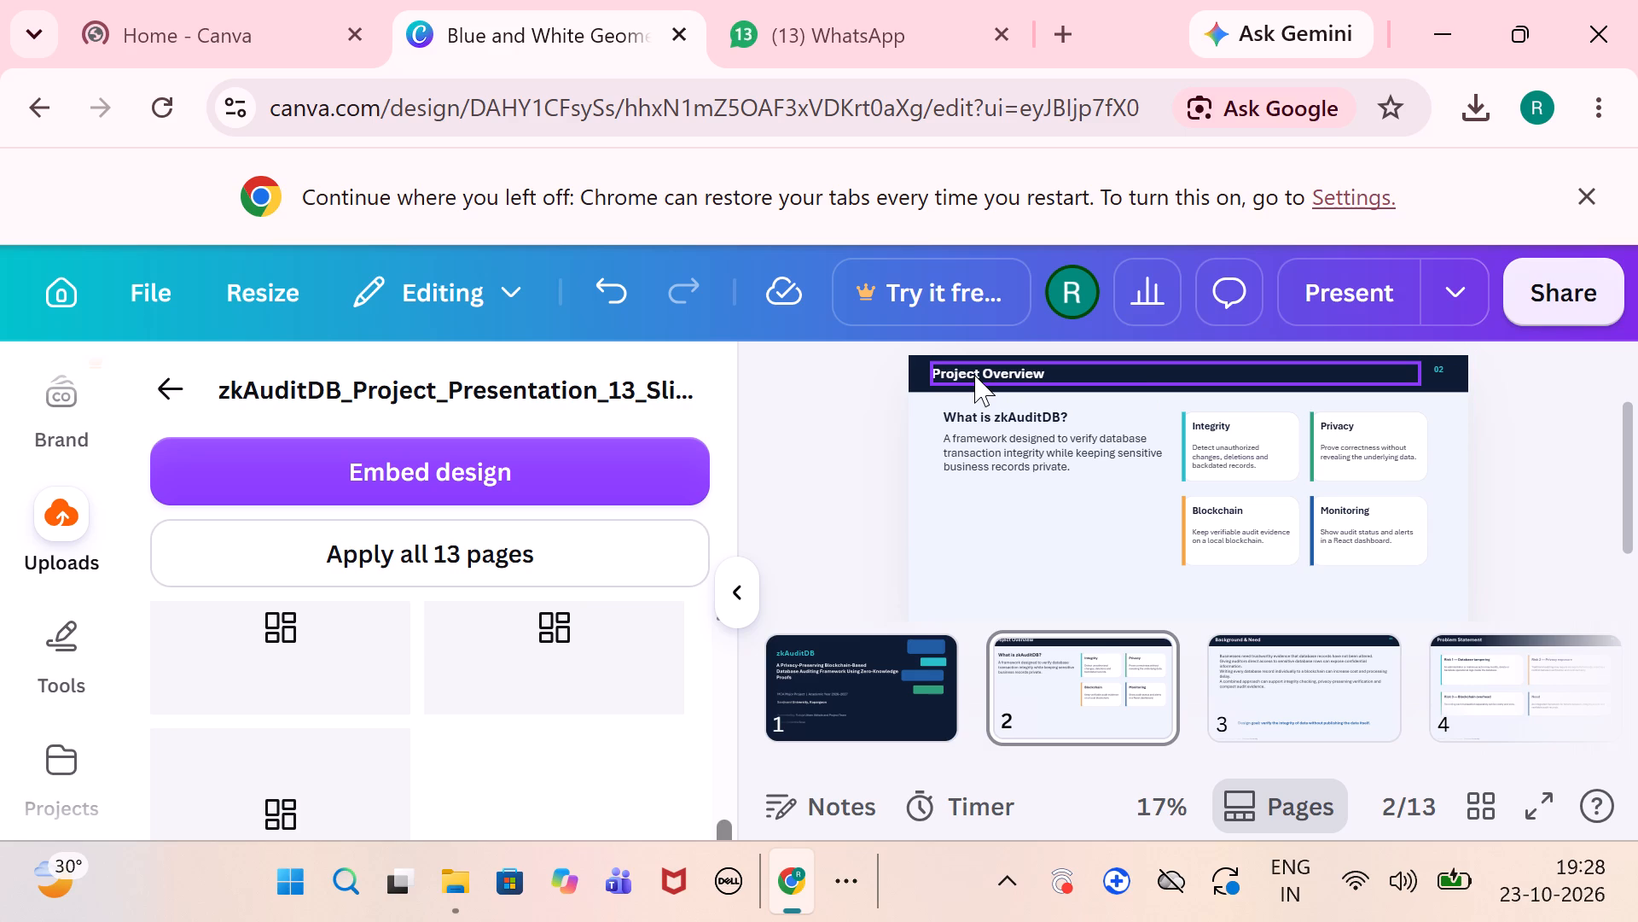
pyautogui.moveTo(970, 375); pyautogui.dragTo(1137, 368)
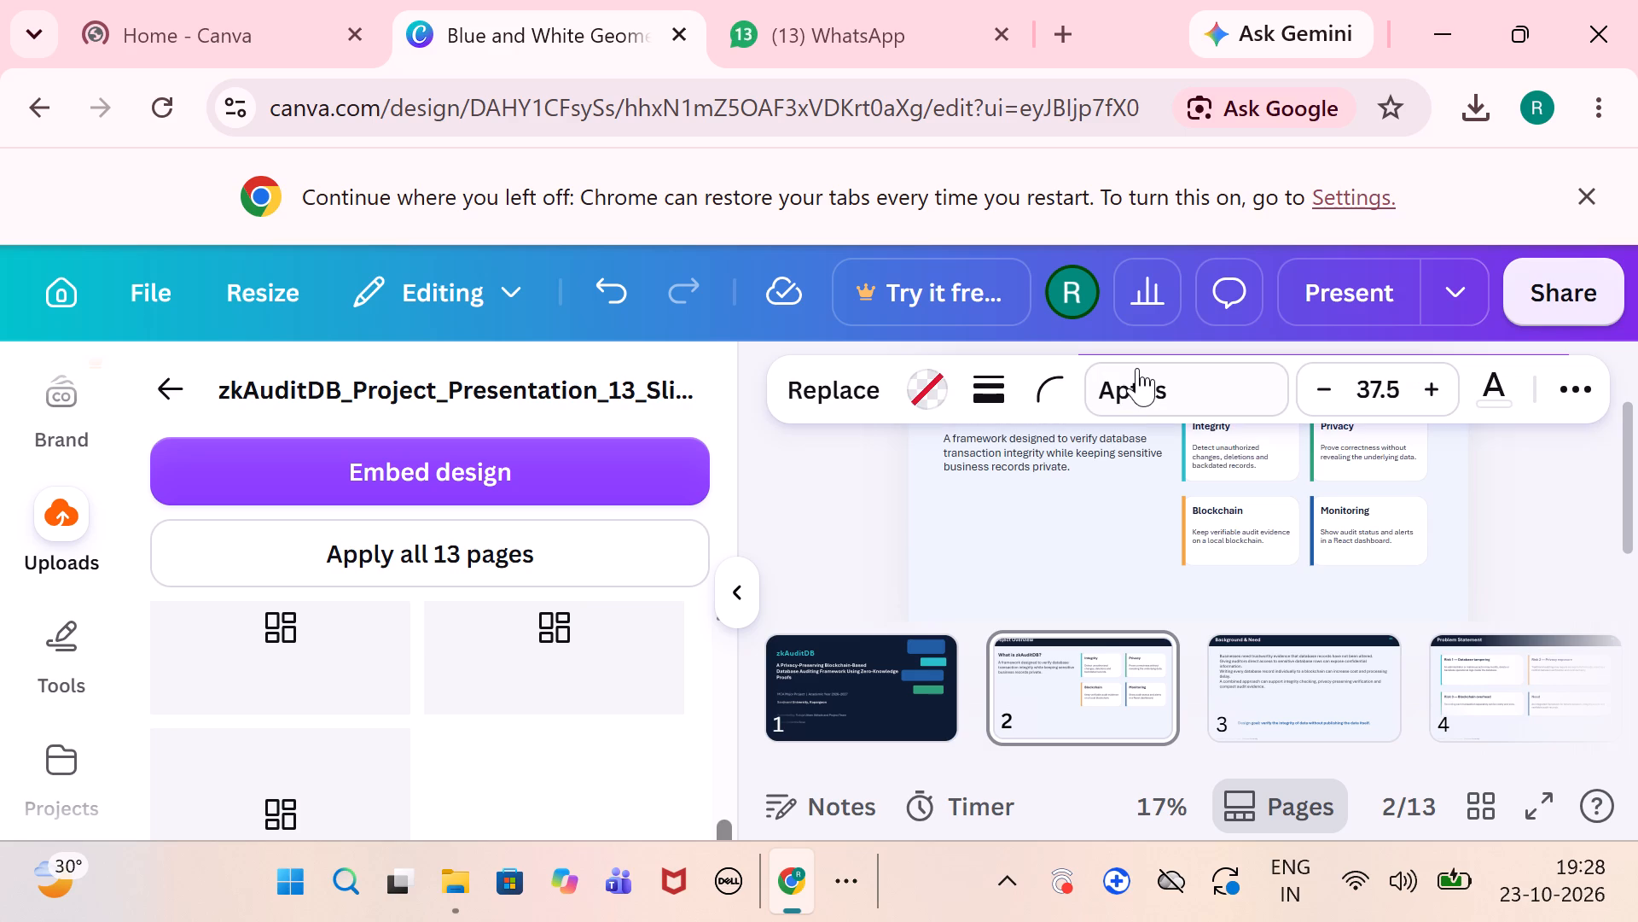
pyautogui.click(839, 506)
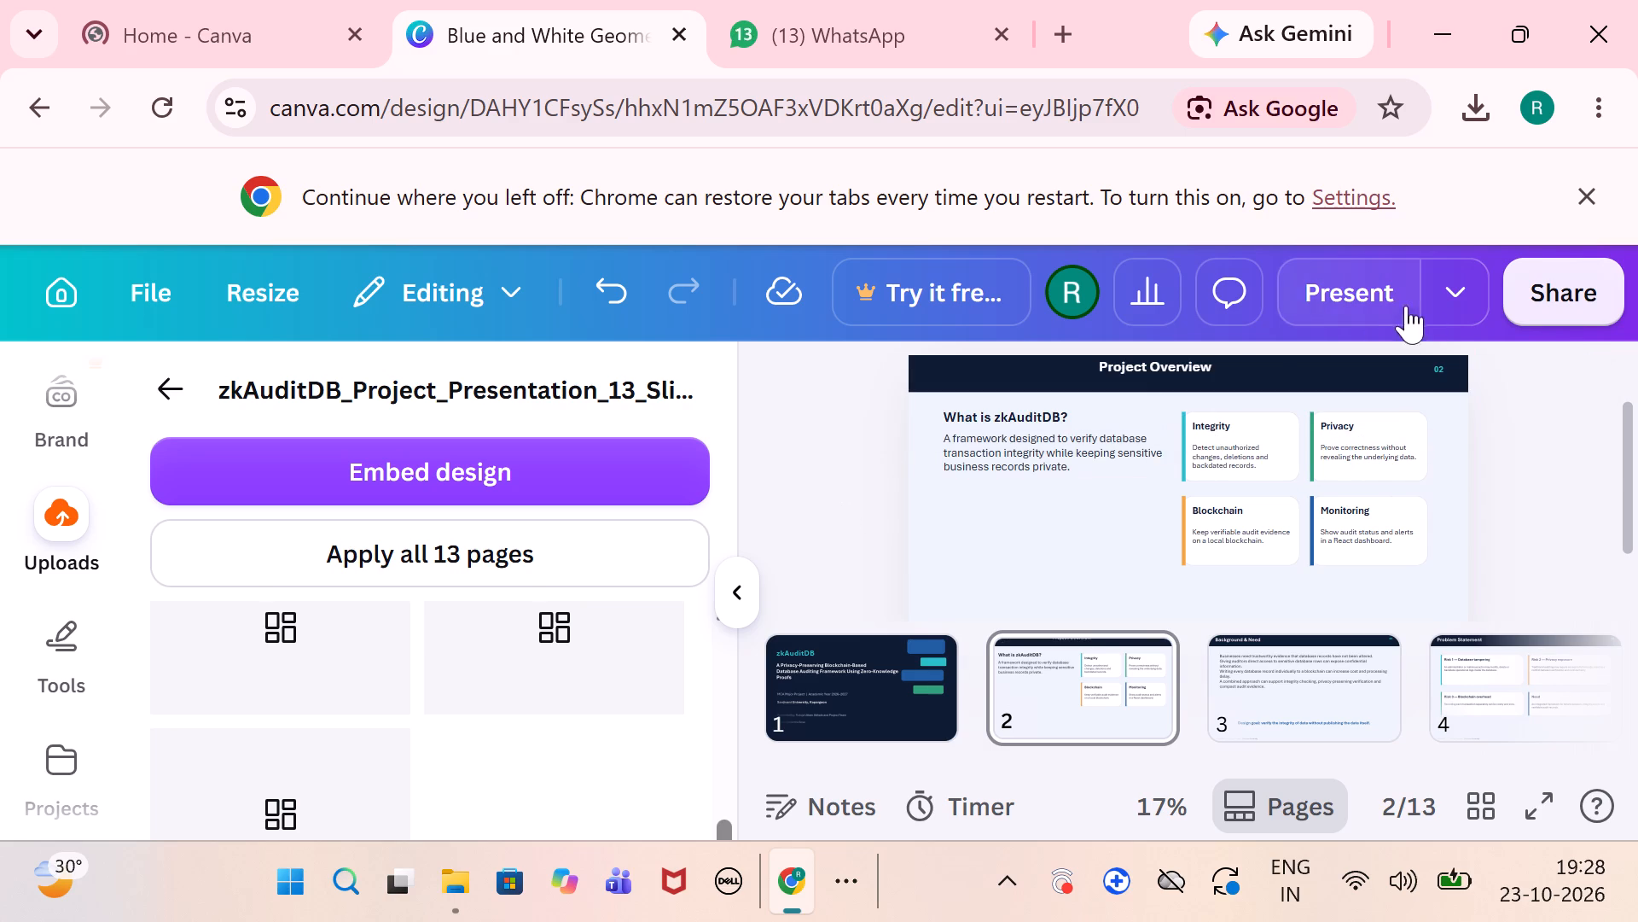
# Delete the page number 02 from the header bar of page 2.
pyautogui.click(1438, 369)
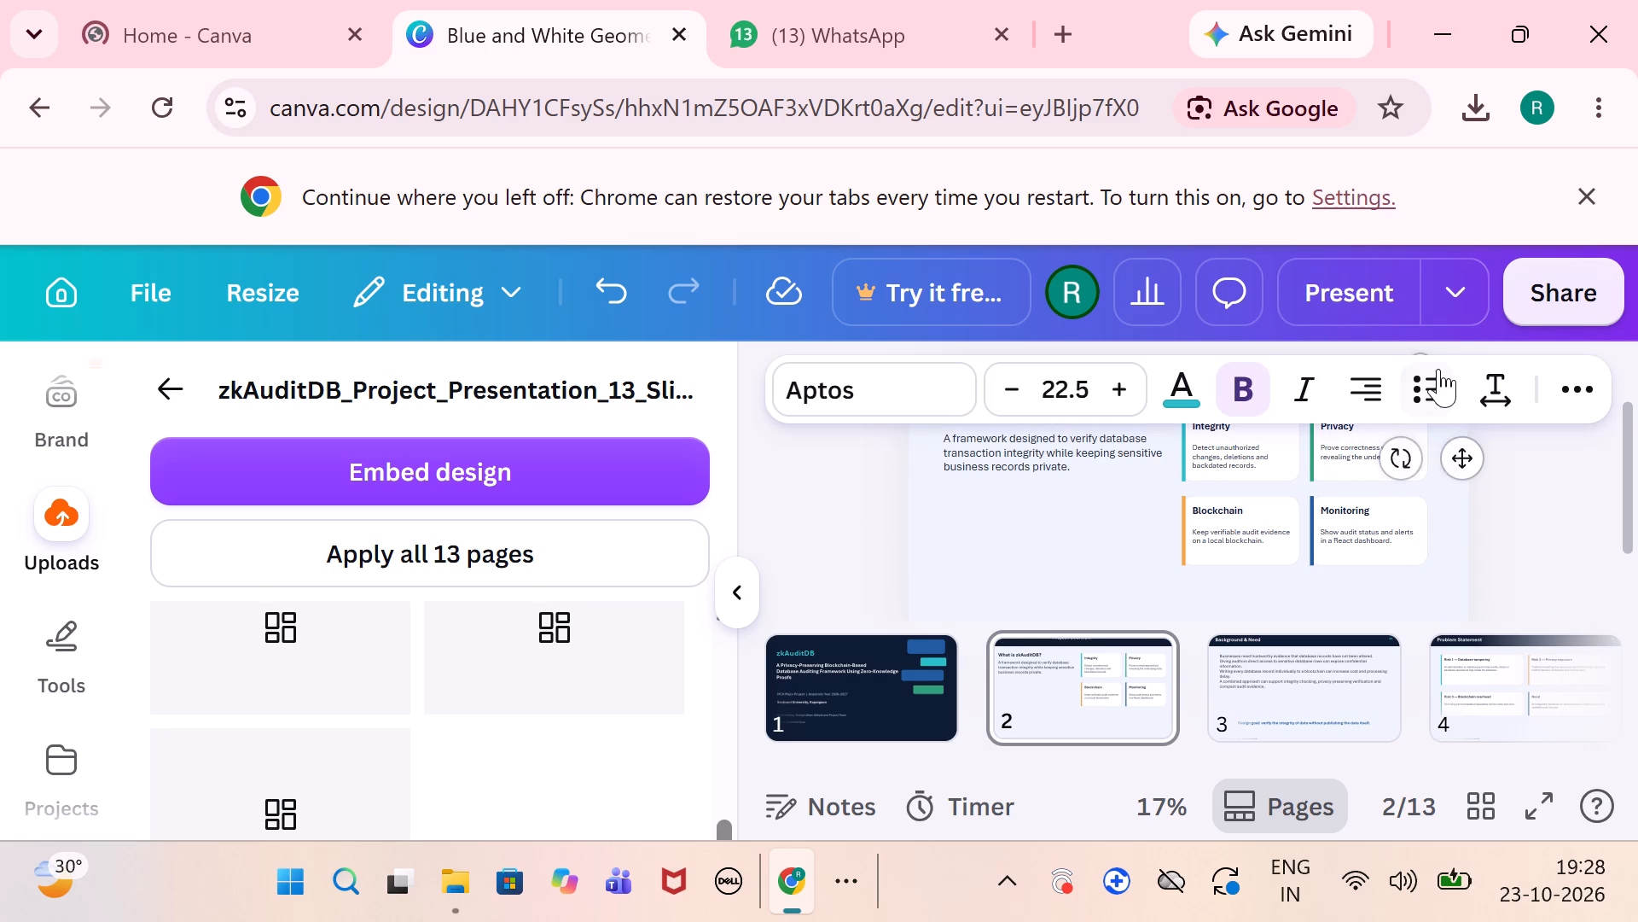
pyautogui.press('BackSpace')
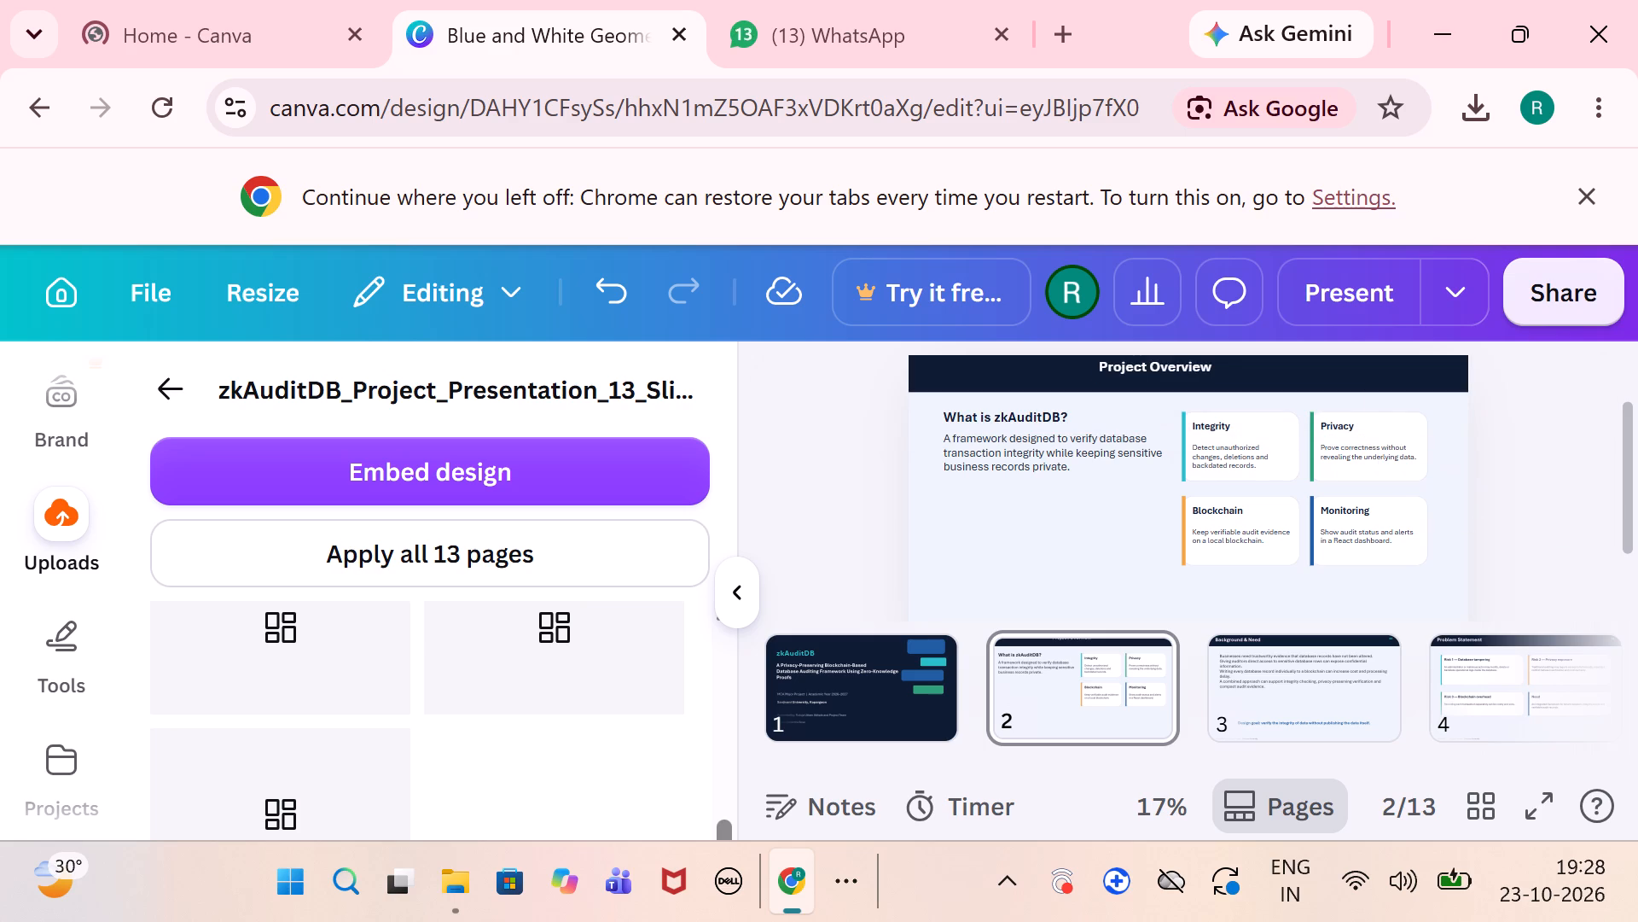
pyautogui.click(1548, 549)
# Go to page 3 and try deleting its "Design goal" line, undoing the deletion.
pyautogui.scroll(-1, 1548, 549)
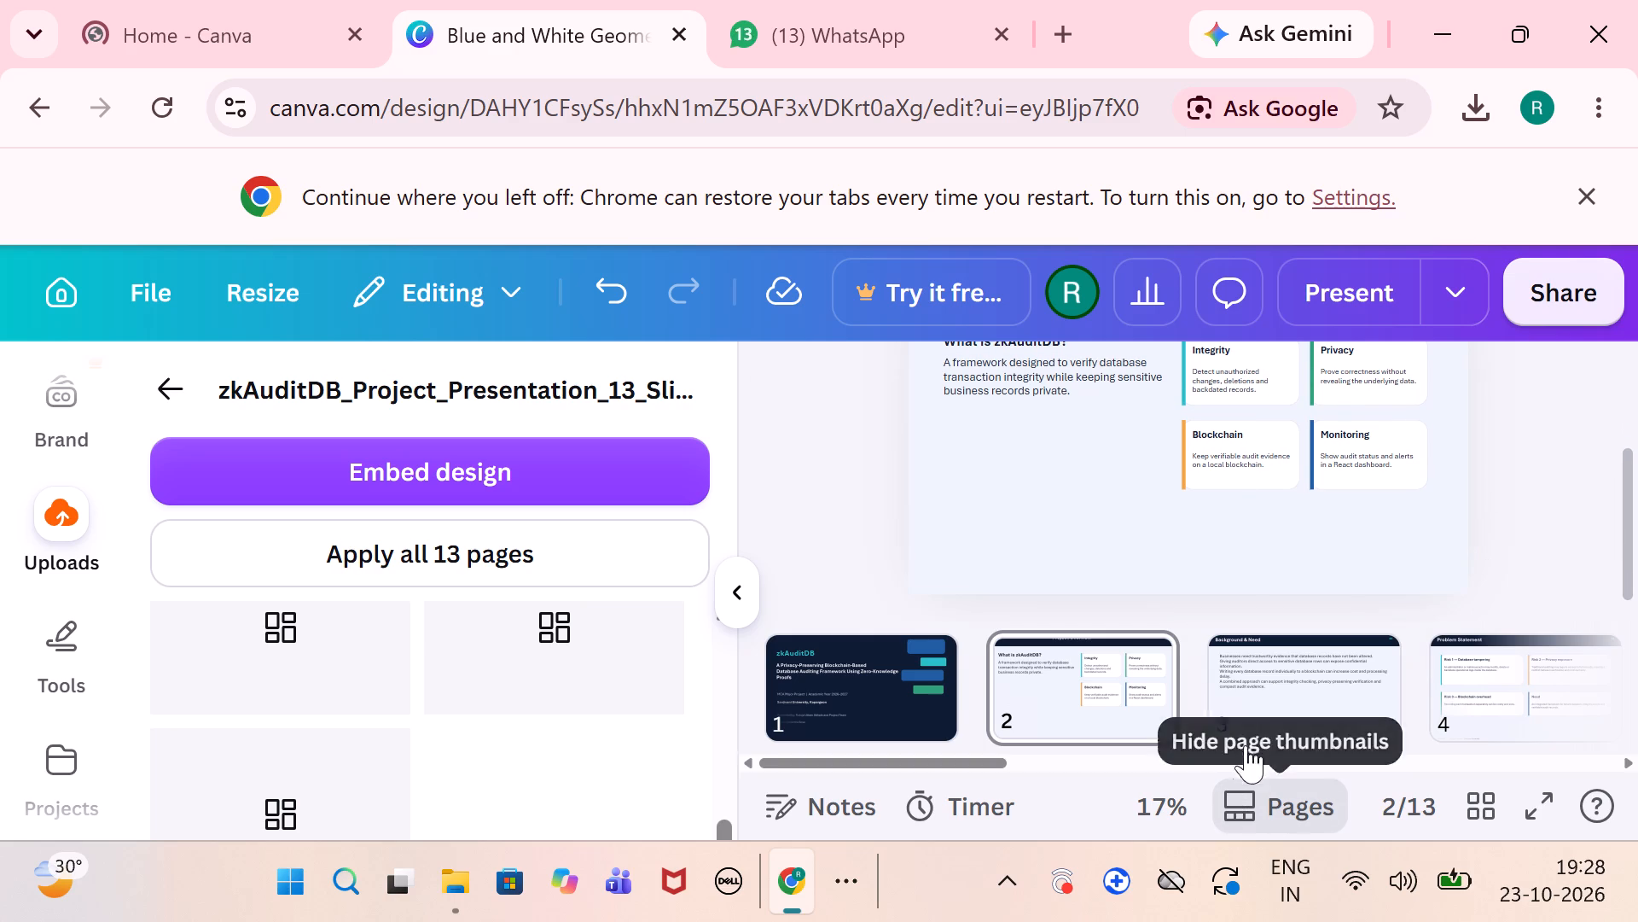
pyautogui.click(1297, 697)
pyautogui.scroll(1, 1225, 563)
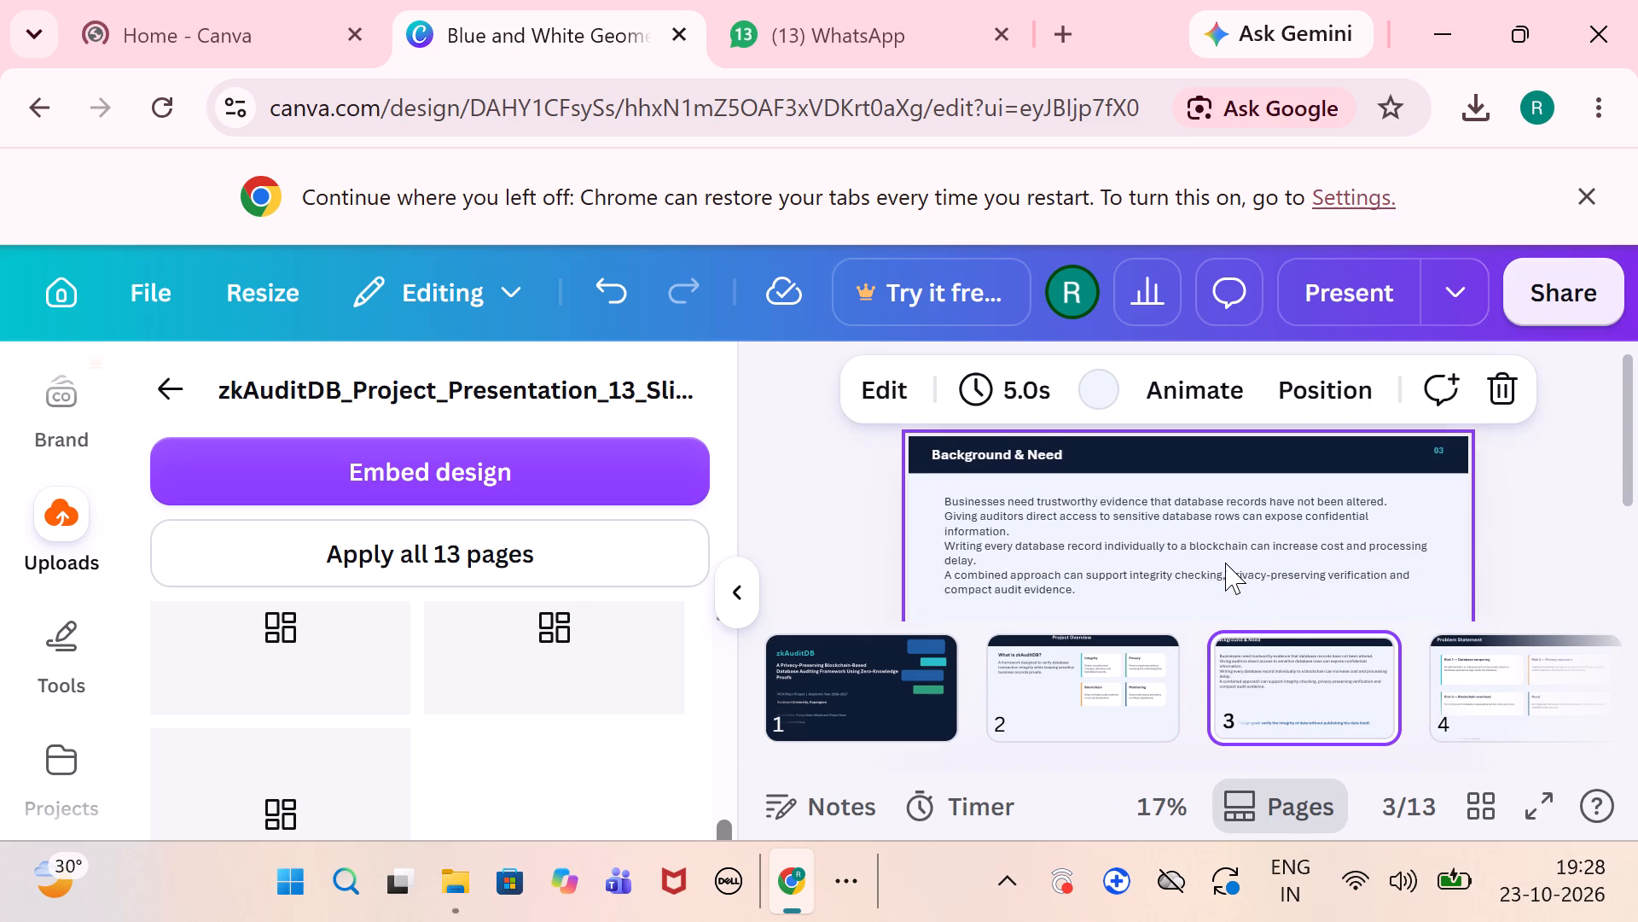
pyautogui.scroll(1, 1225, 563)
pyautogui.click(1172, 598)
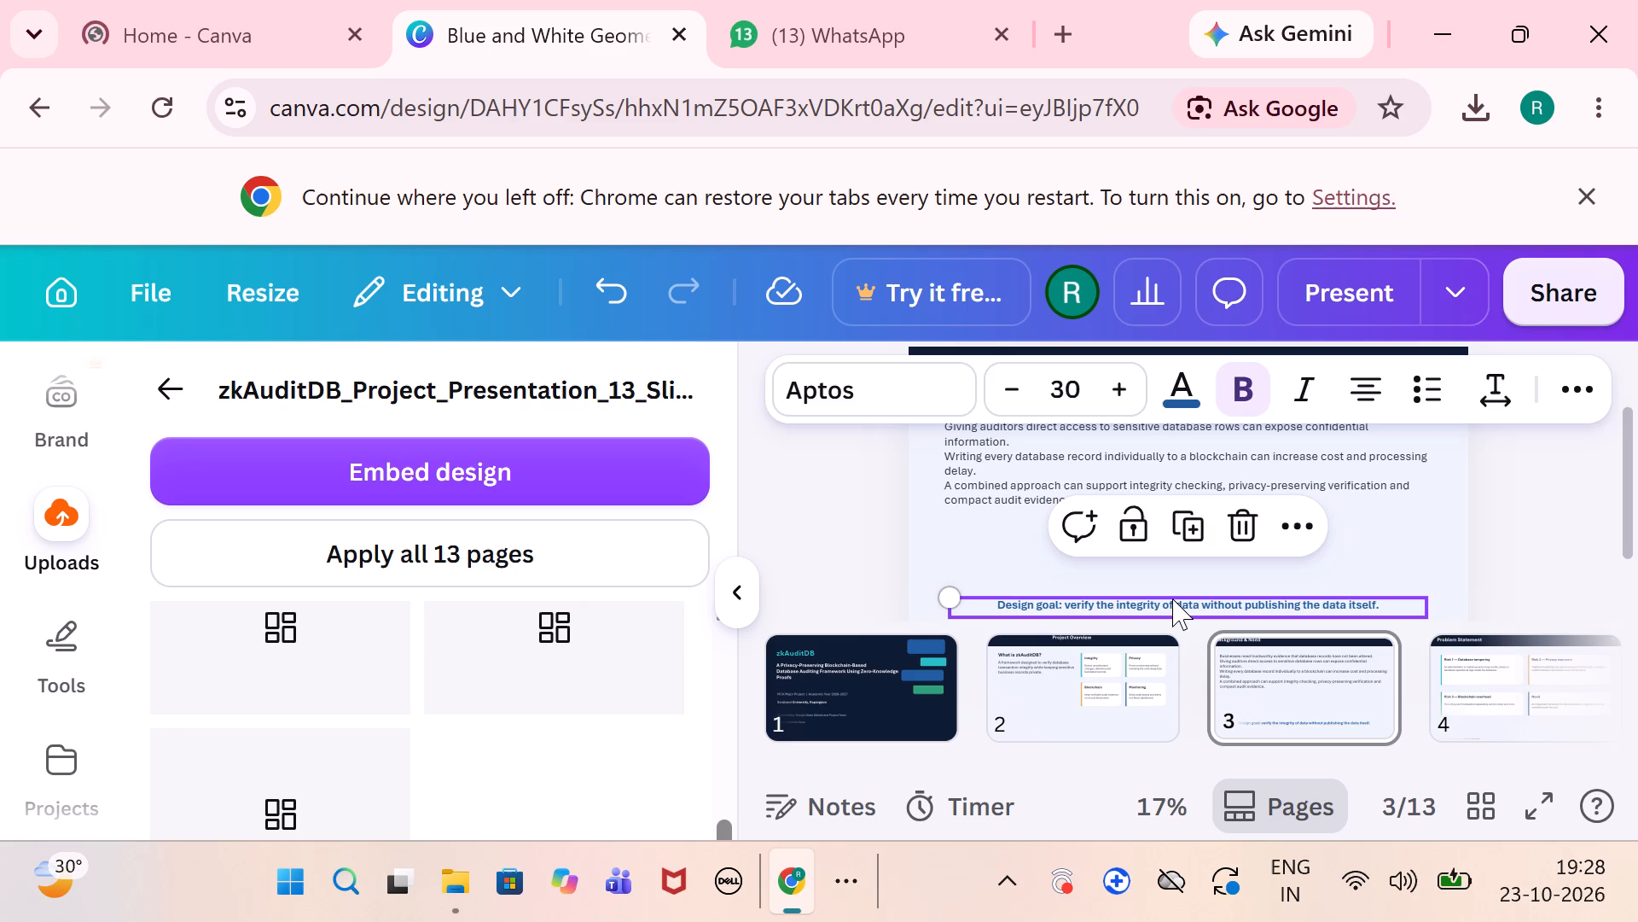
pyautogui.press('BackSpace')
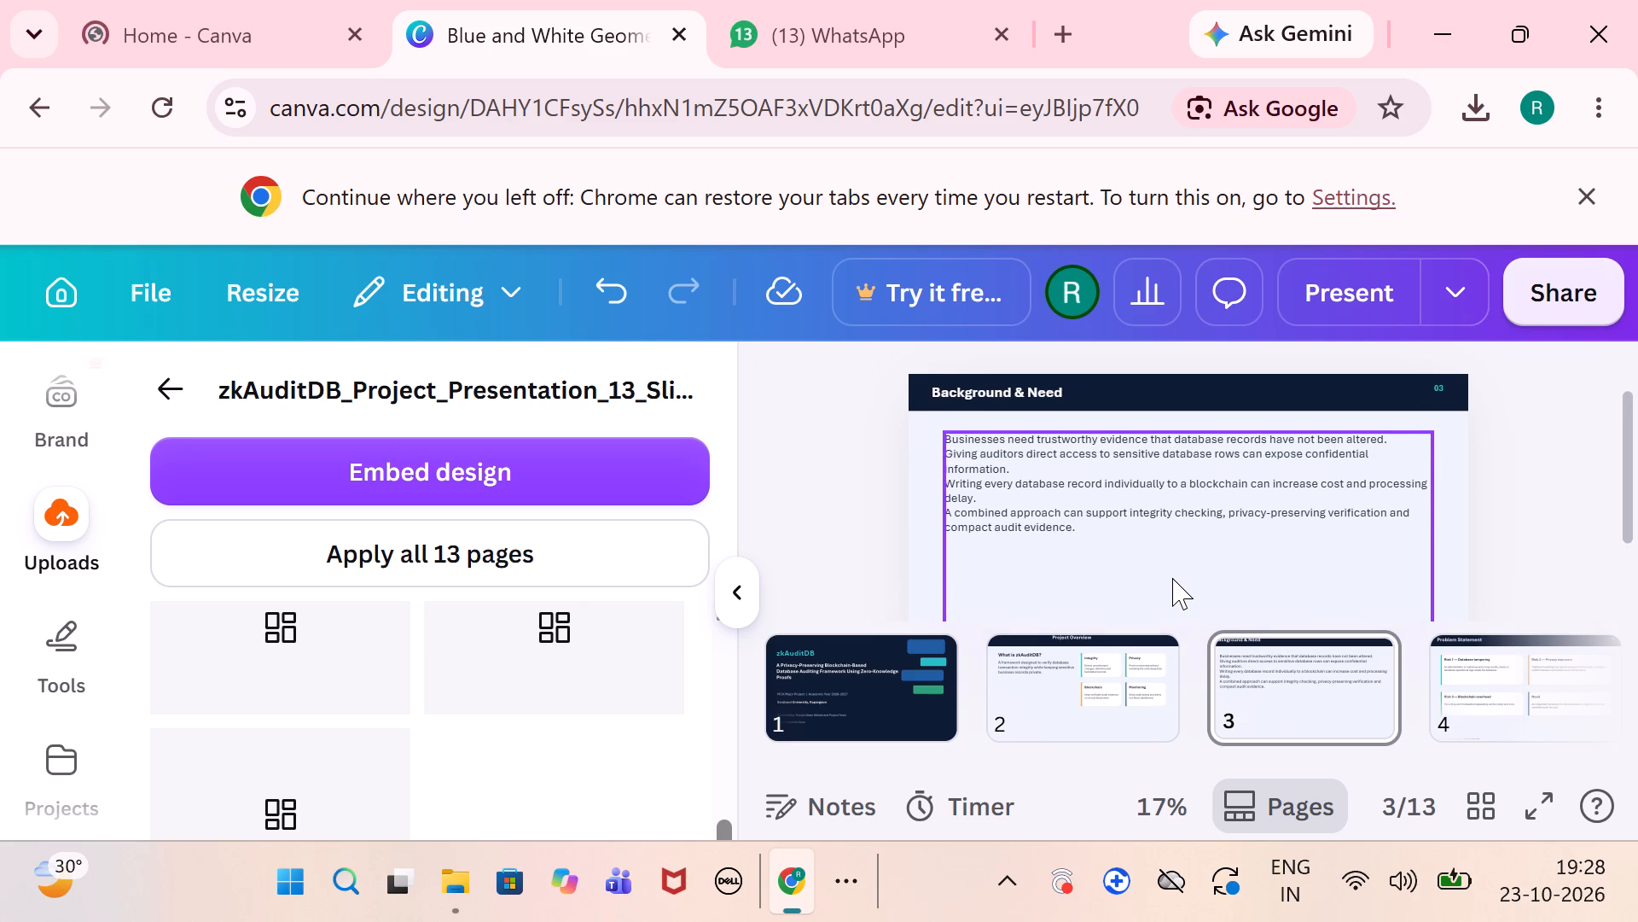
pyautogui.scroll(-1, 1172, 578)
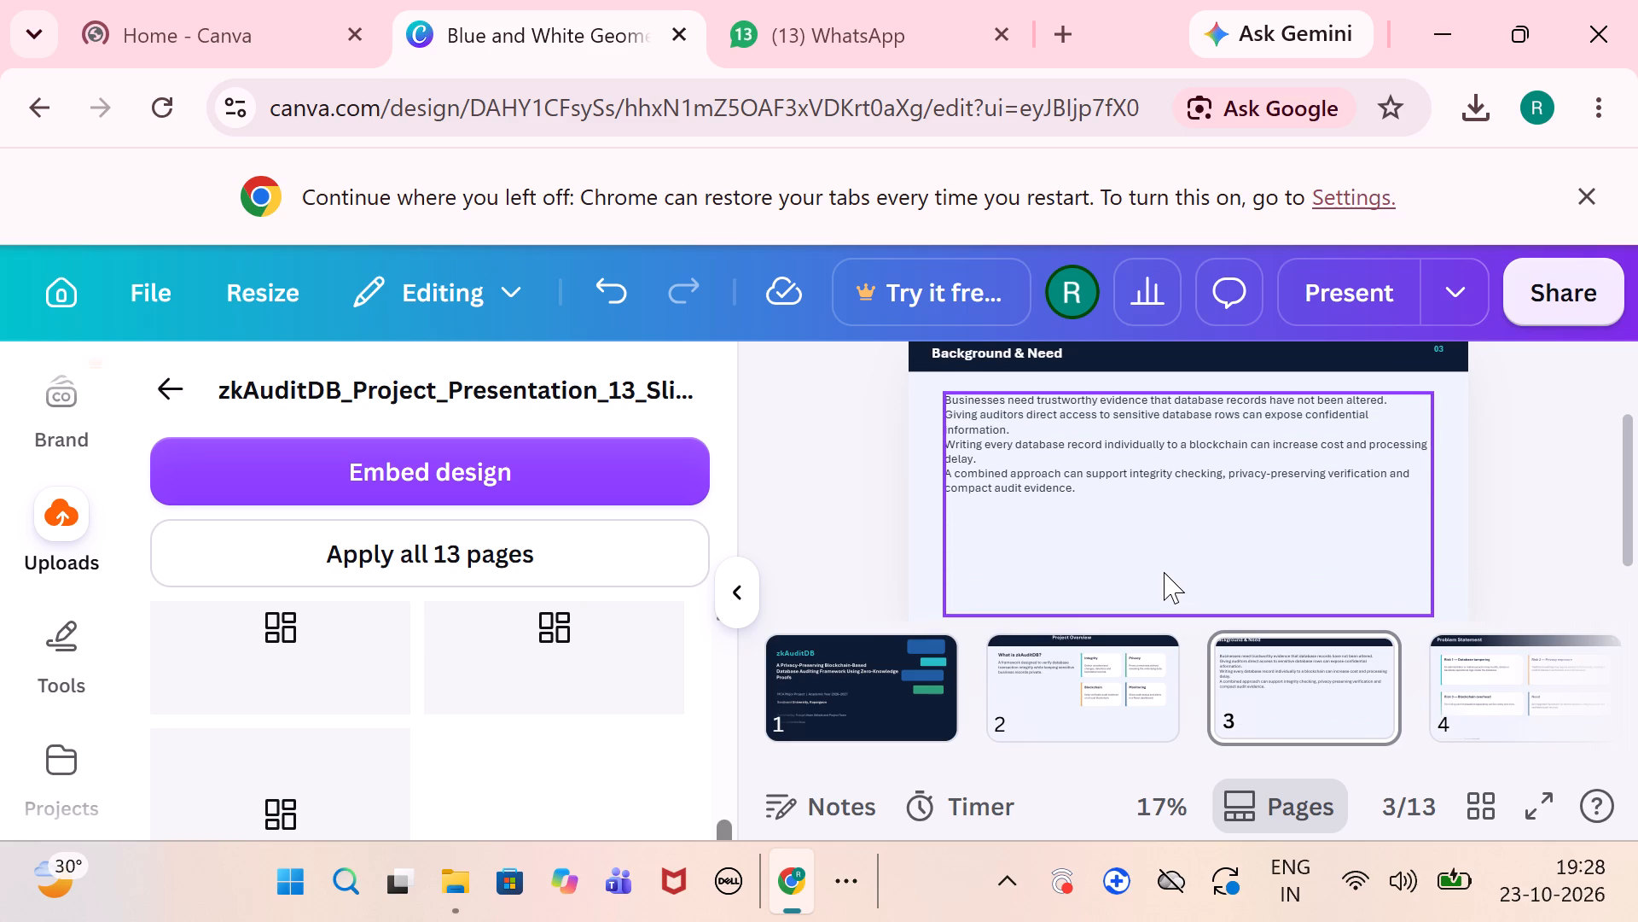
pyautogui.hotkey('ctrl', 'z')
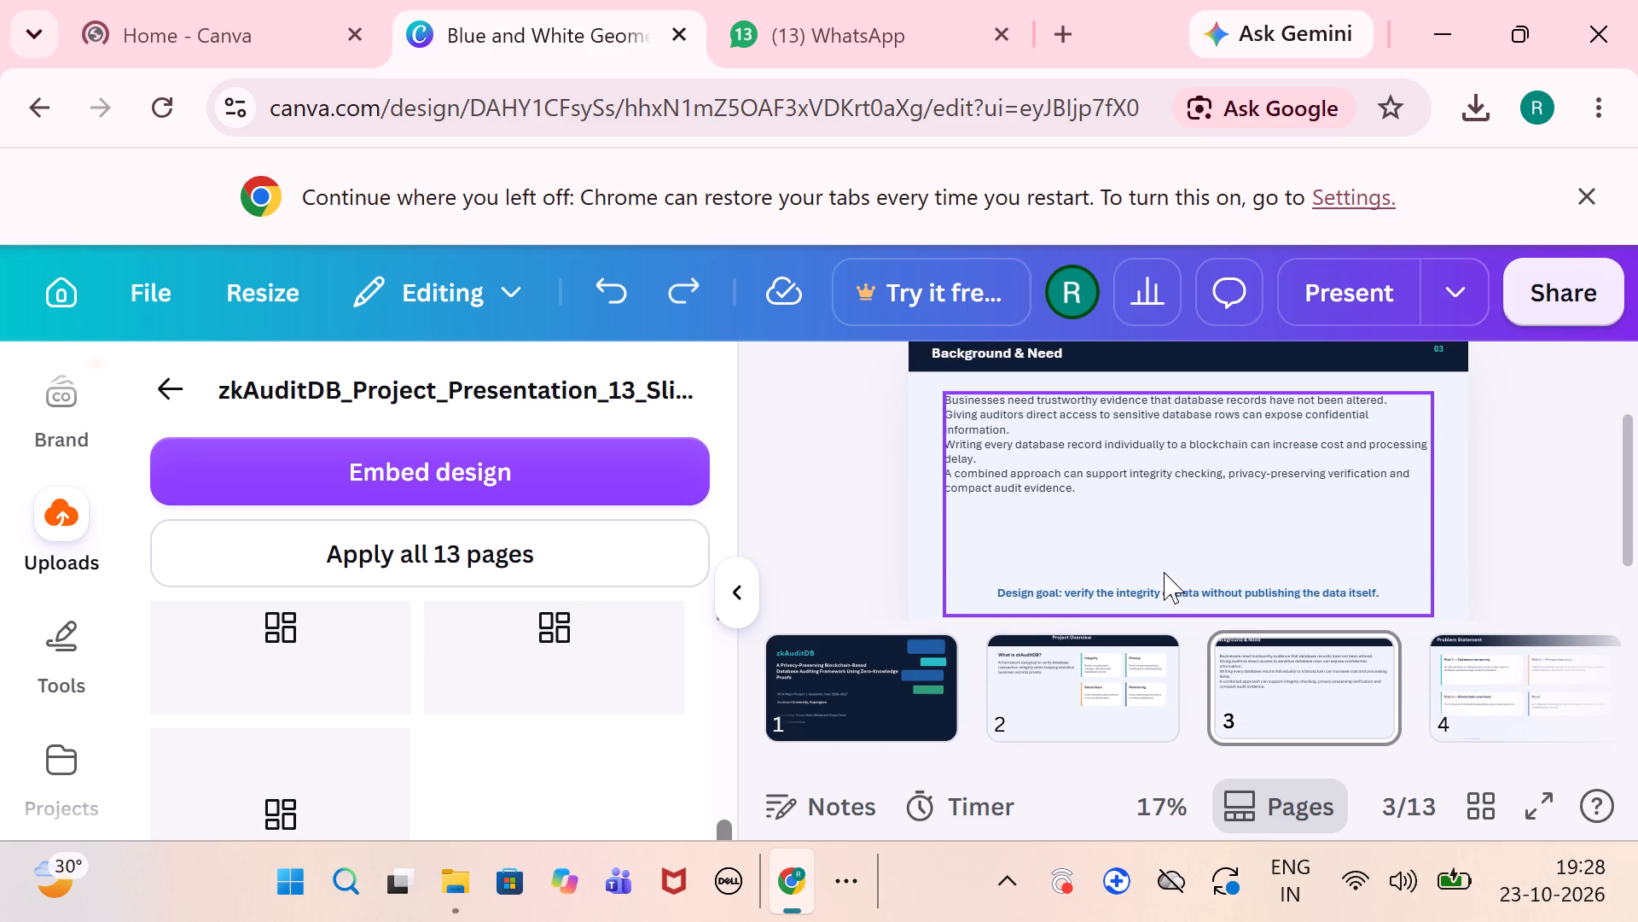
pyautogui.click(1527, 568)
# Delete the small footer line at the bottom of page 3 and the page number 03 in its header bar.
pyautogui.scroll(-1, 1527, 568)
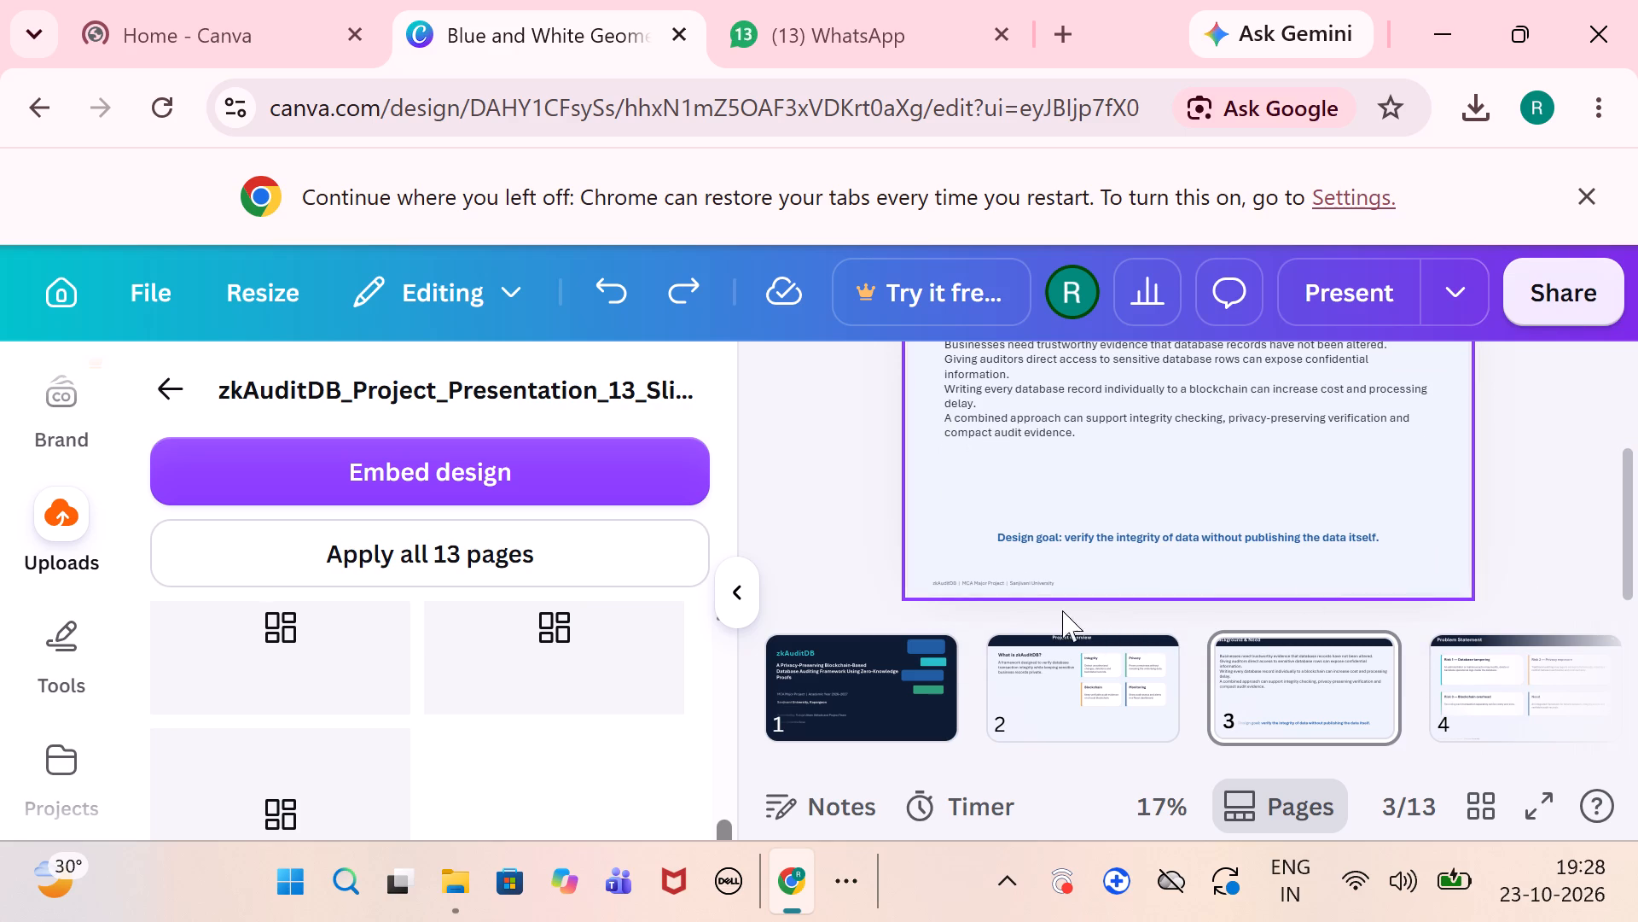
pyautogui.click(1012, 583)
pyautogui.press('BackSpace')
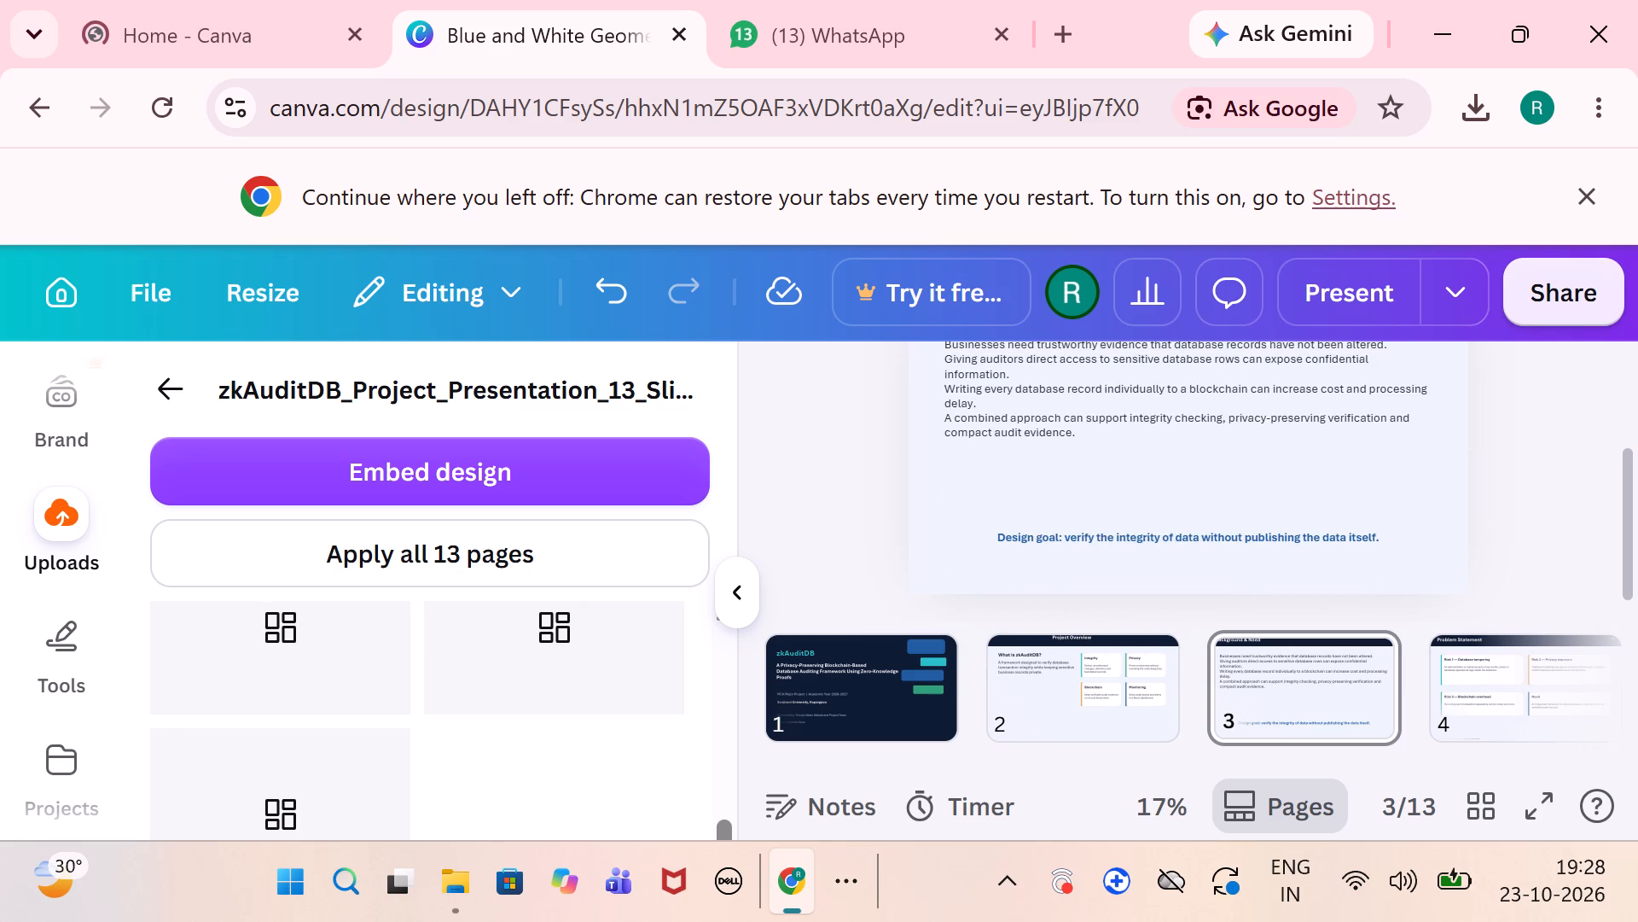
pyautogui.scroll(1, 1012, 583)
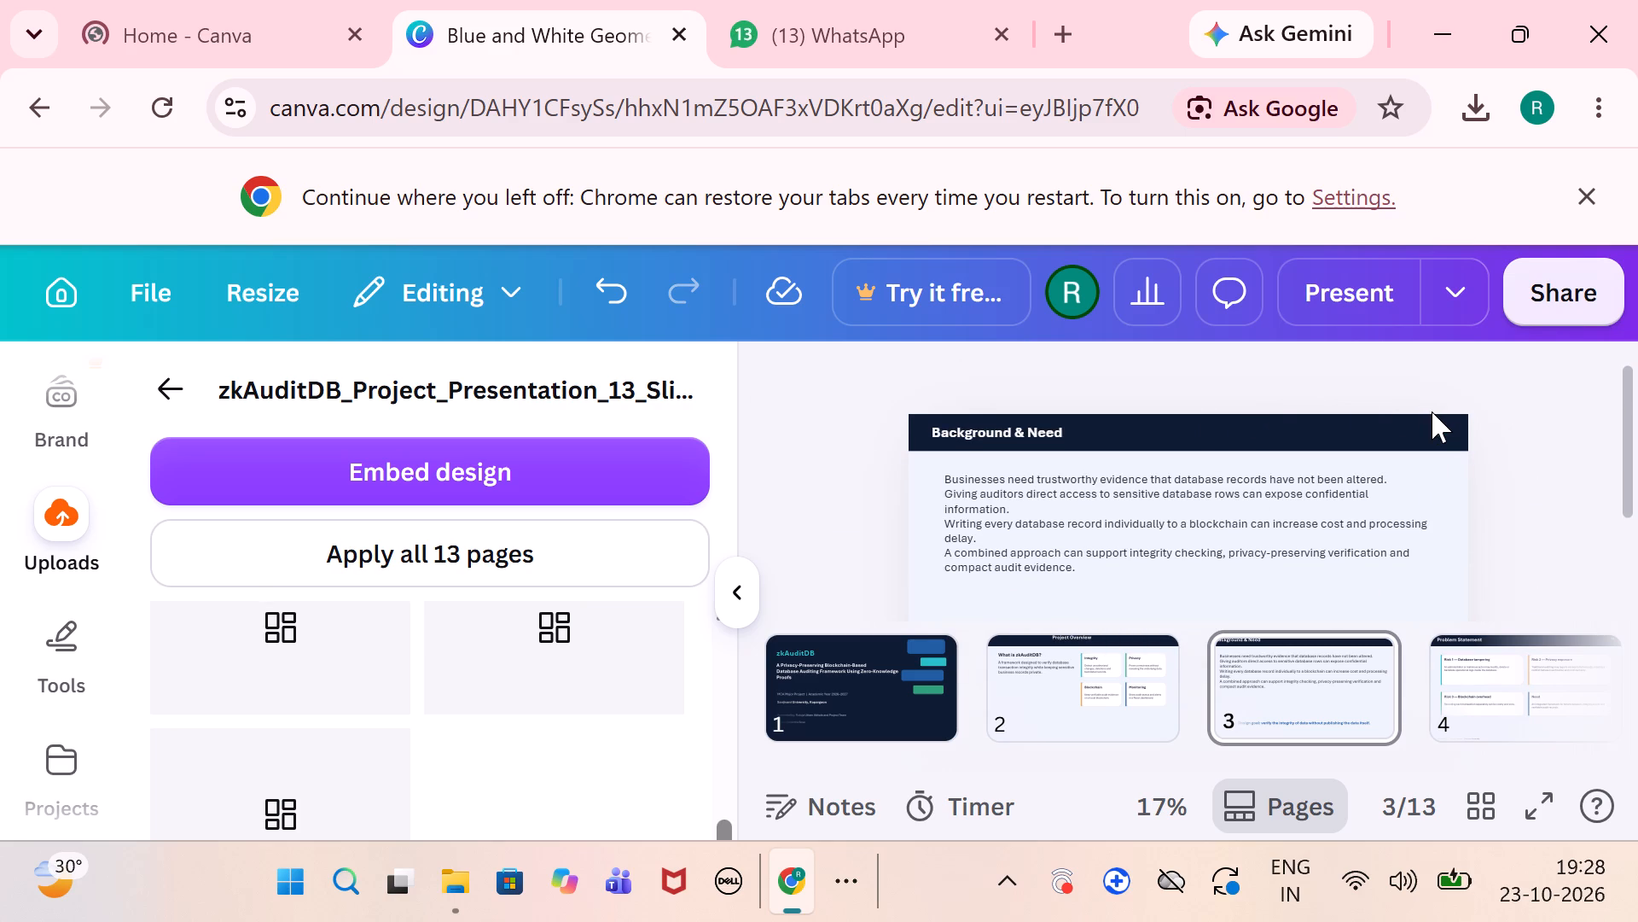
pyautogui.click(1441, 420)
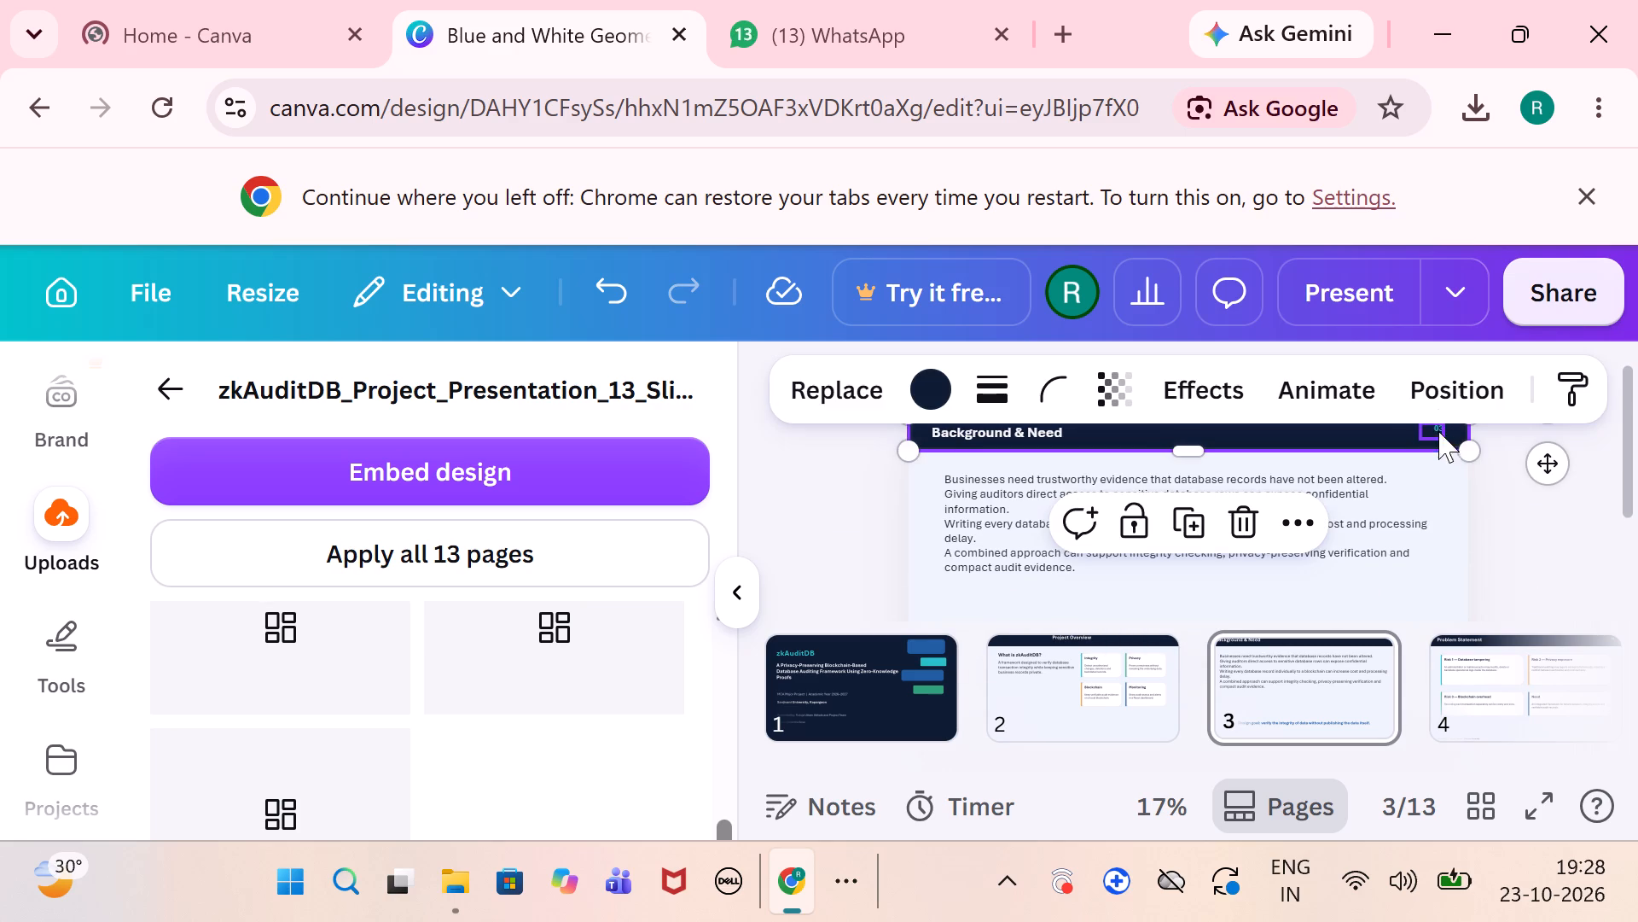
pyautogui.click(1442, 432)
pyautogui.press('BackSpace')
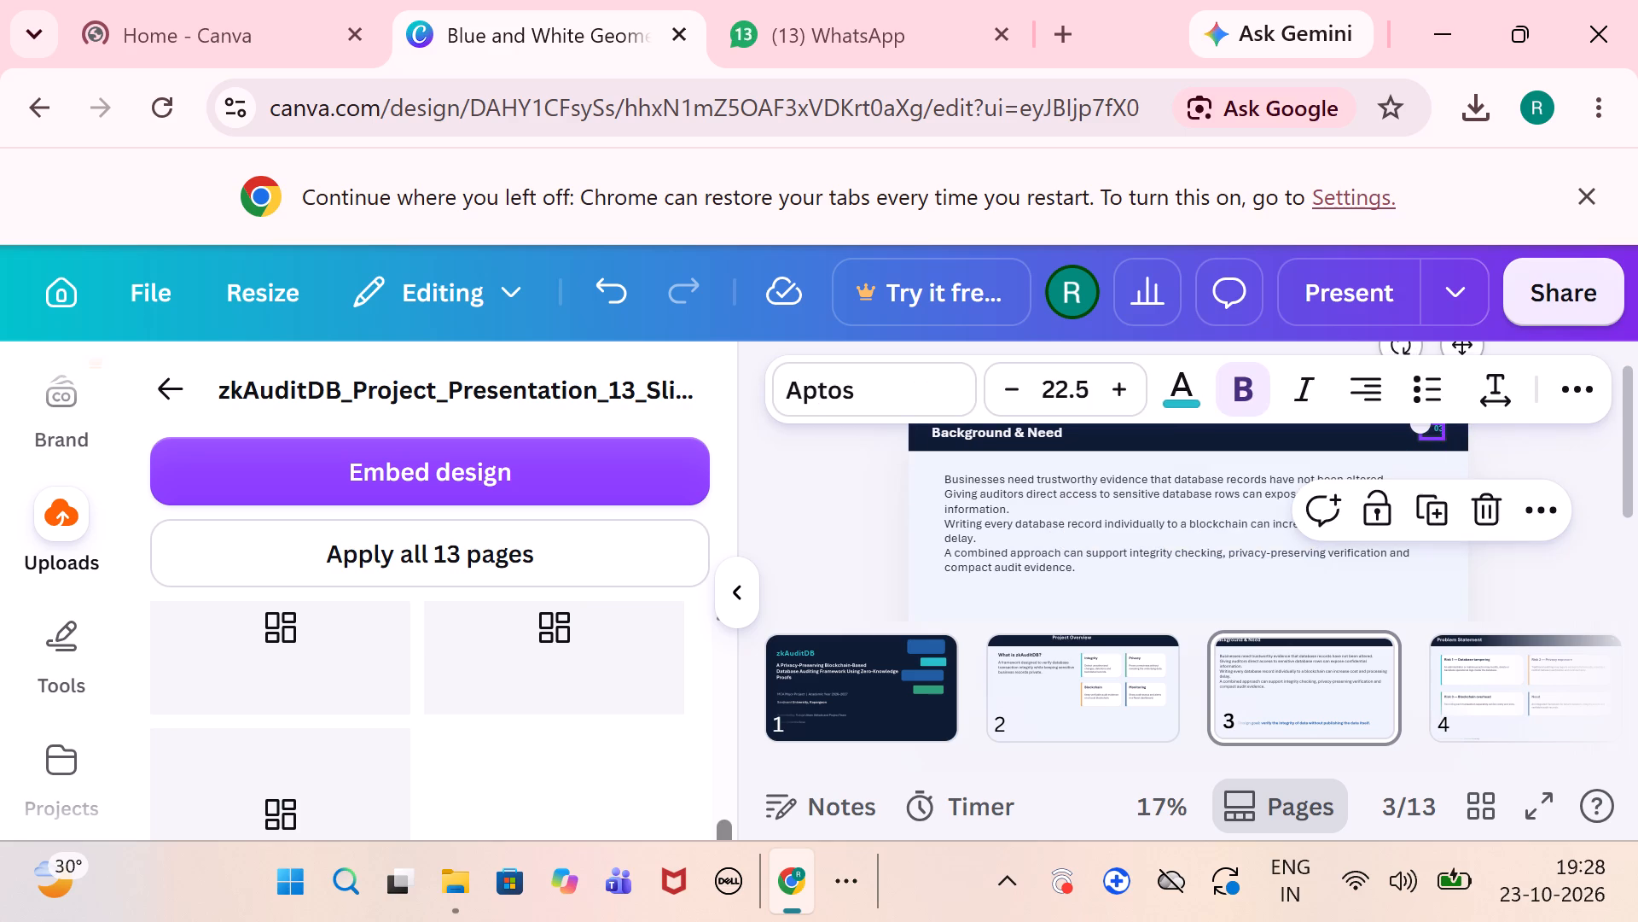
# Move the "Background & Need" heading to the middle of page 3's dark header bar.
pyautogui.moveTo(1022, 433); pyautogui.dragTo(1222, 435)
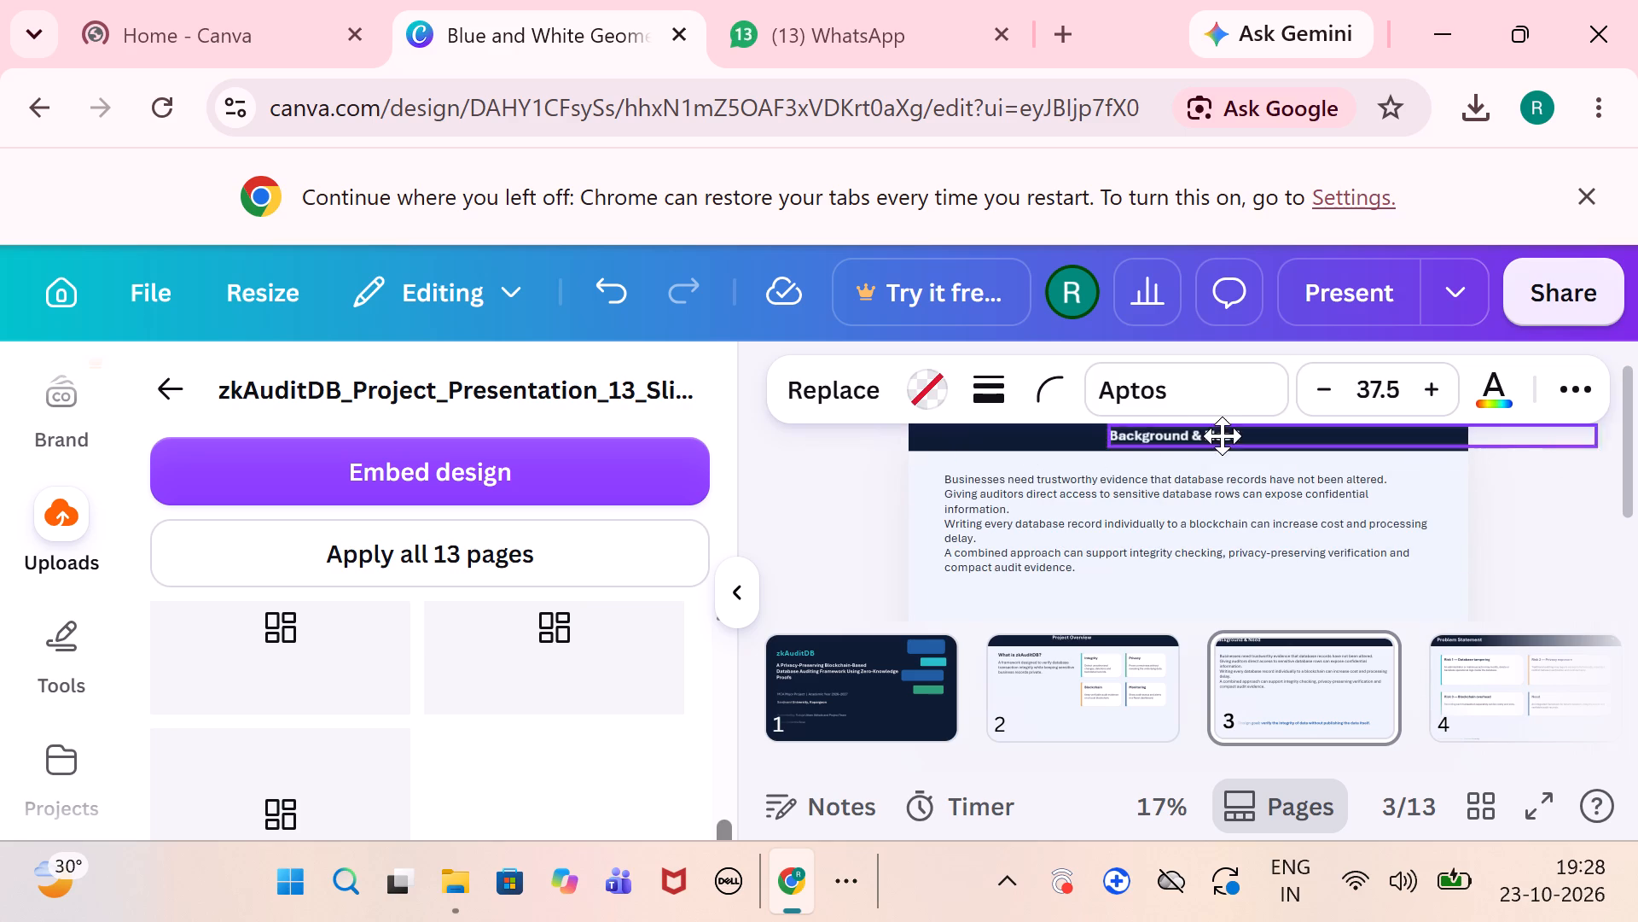
pyautogui.moveTo(1222, 435); pyautogui.dragTo(1158, 435)
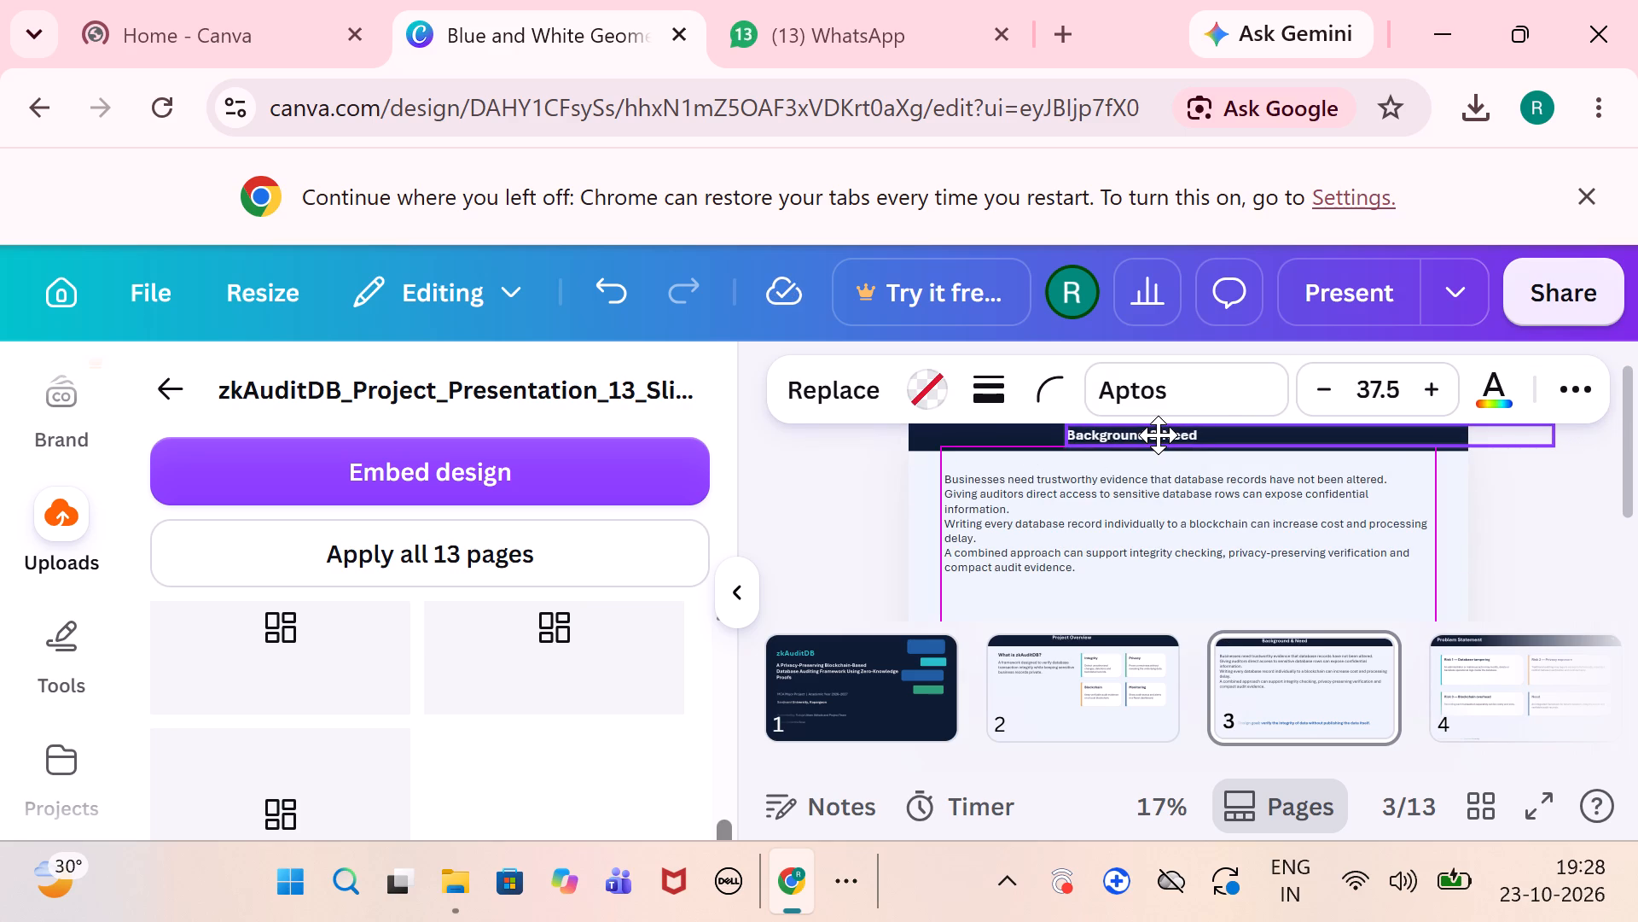
pyautogui.moveTo(1158, 435); pyautogui.dragTo(1176, 435)
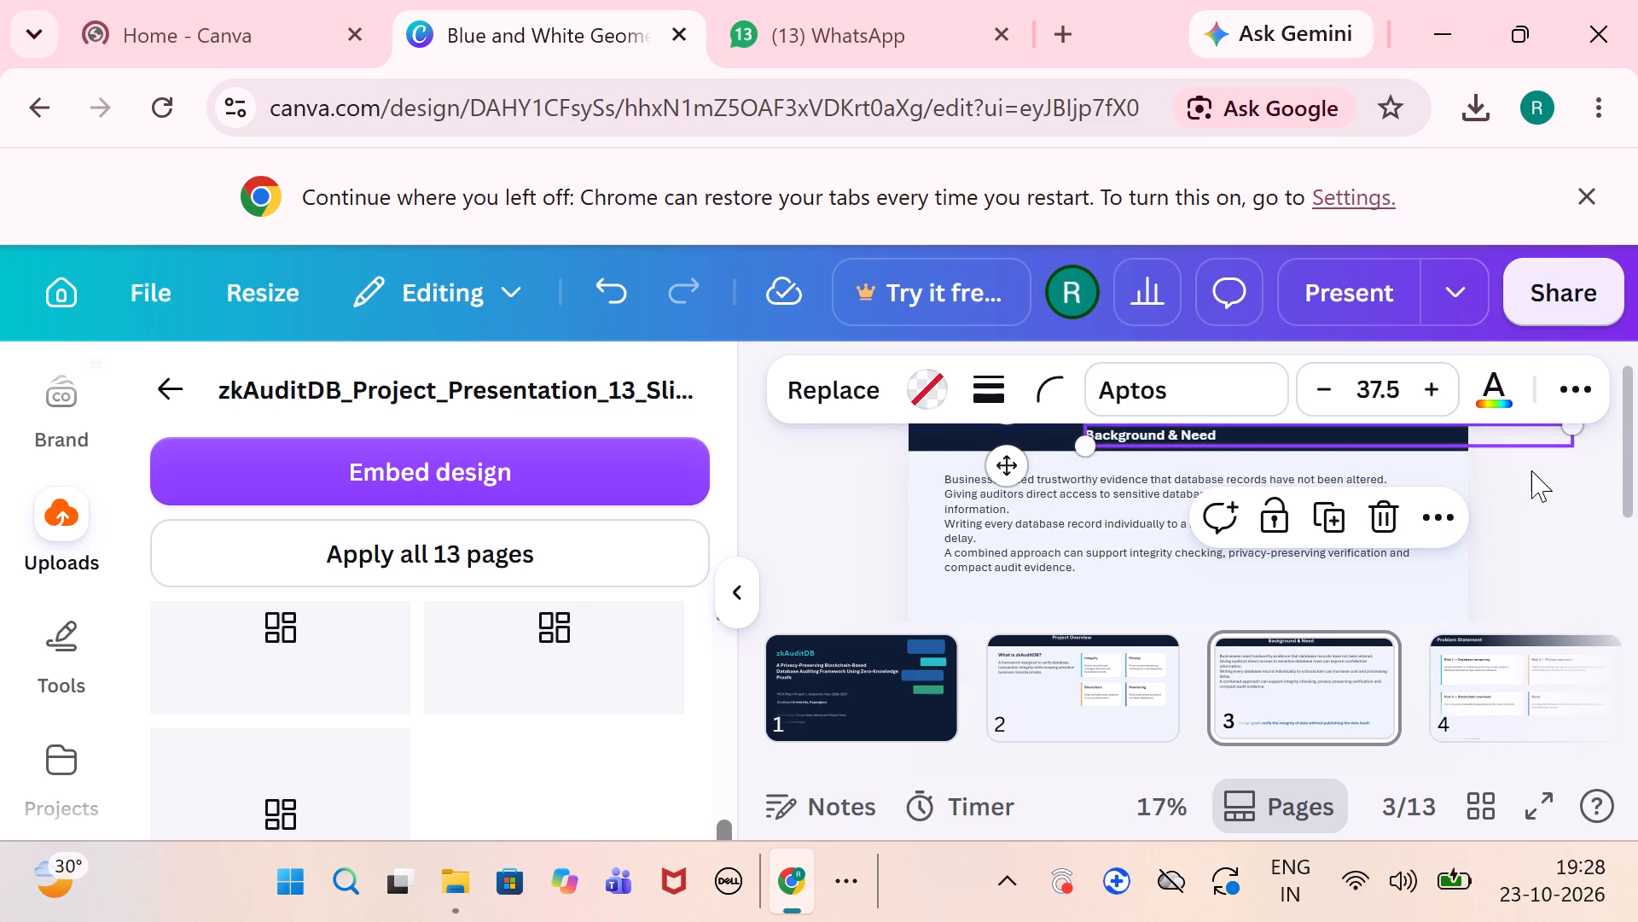
pyautogui.click(1531, 470)
# Move the "Problem Statement" heading to the middle of page 4's dark header bar.
pyautogui.click(1490, 697)
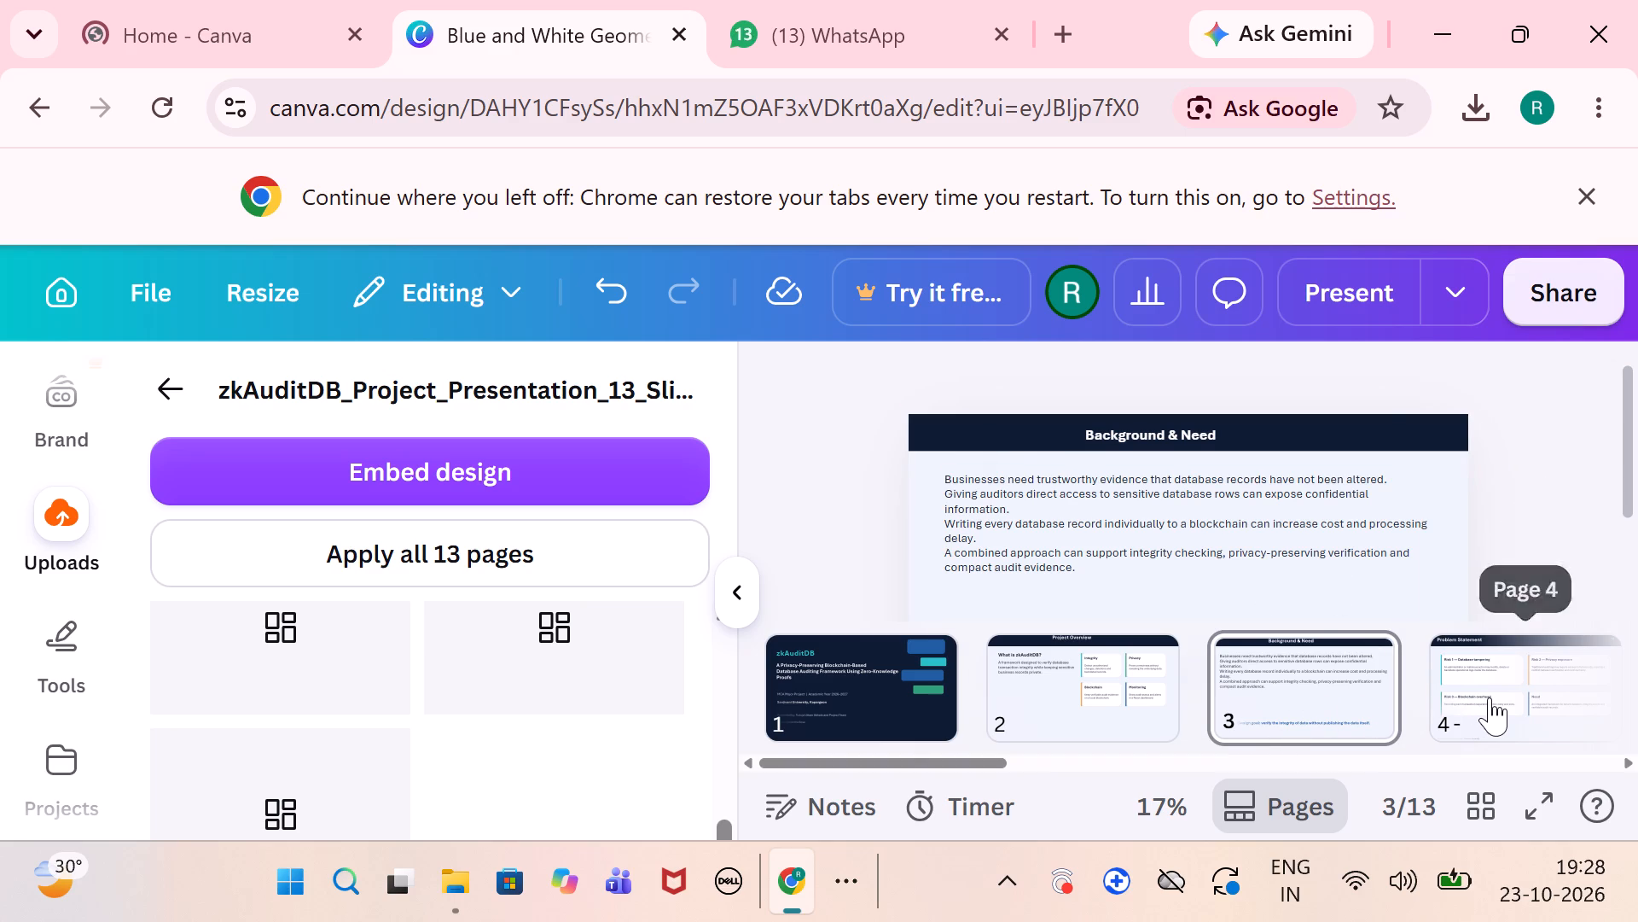
pyautogui.click(1506, 545)
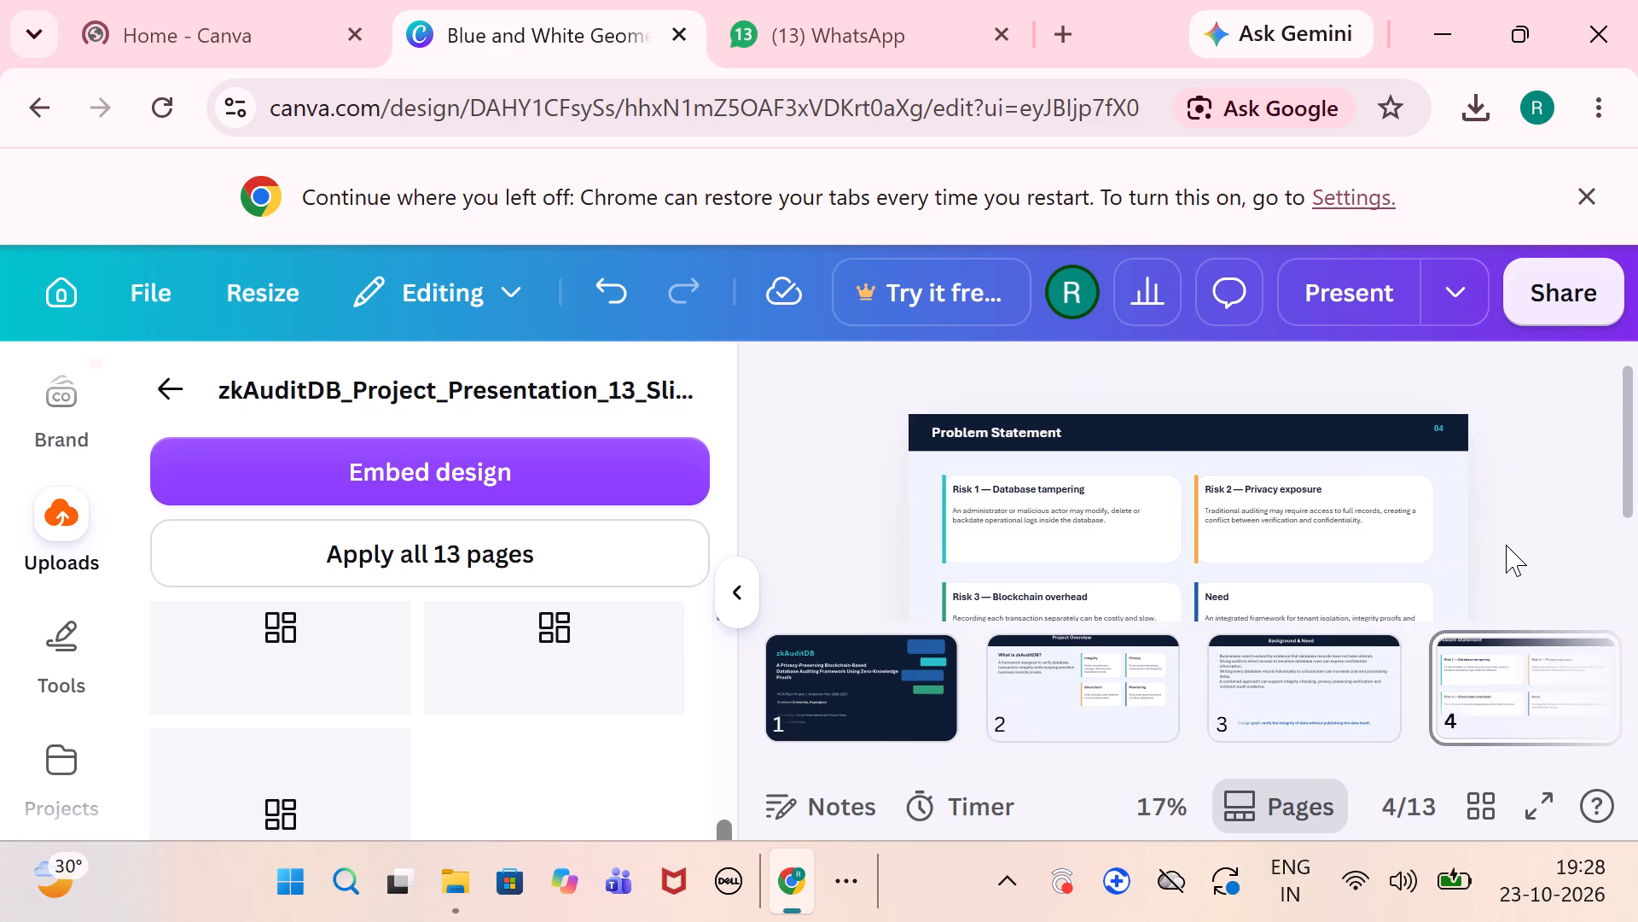
pyautogui.moveTo(973, 429); pyautogui.dragTo(1153, 439)
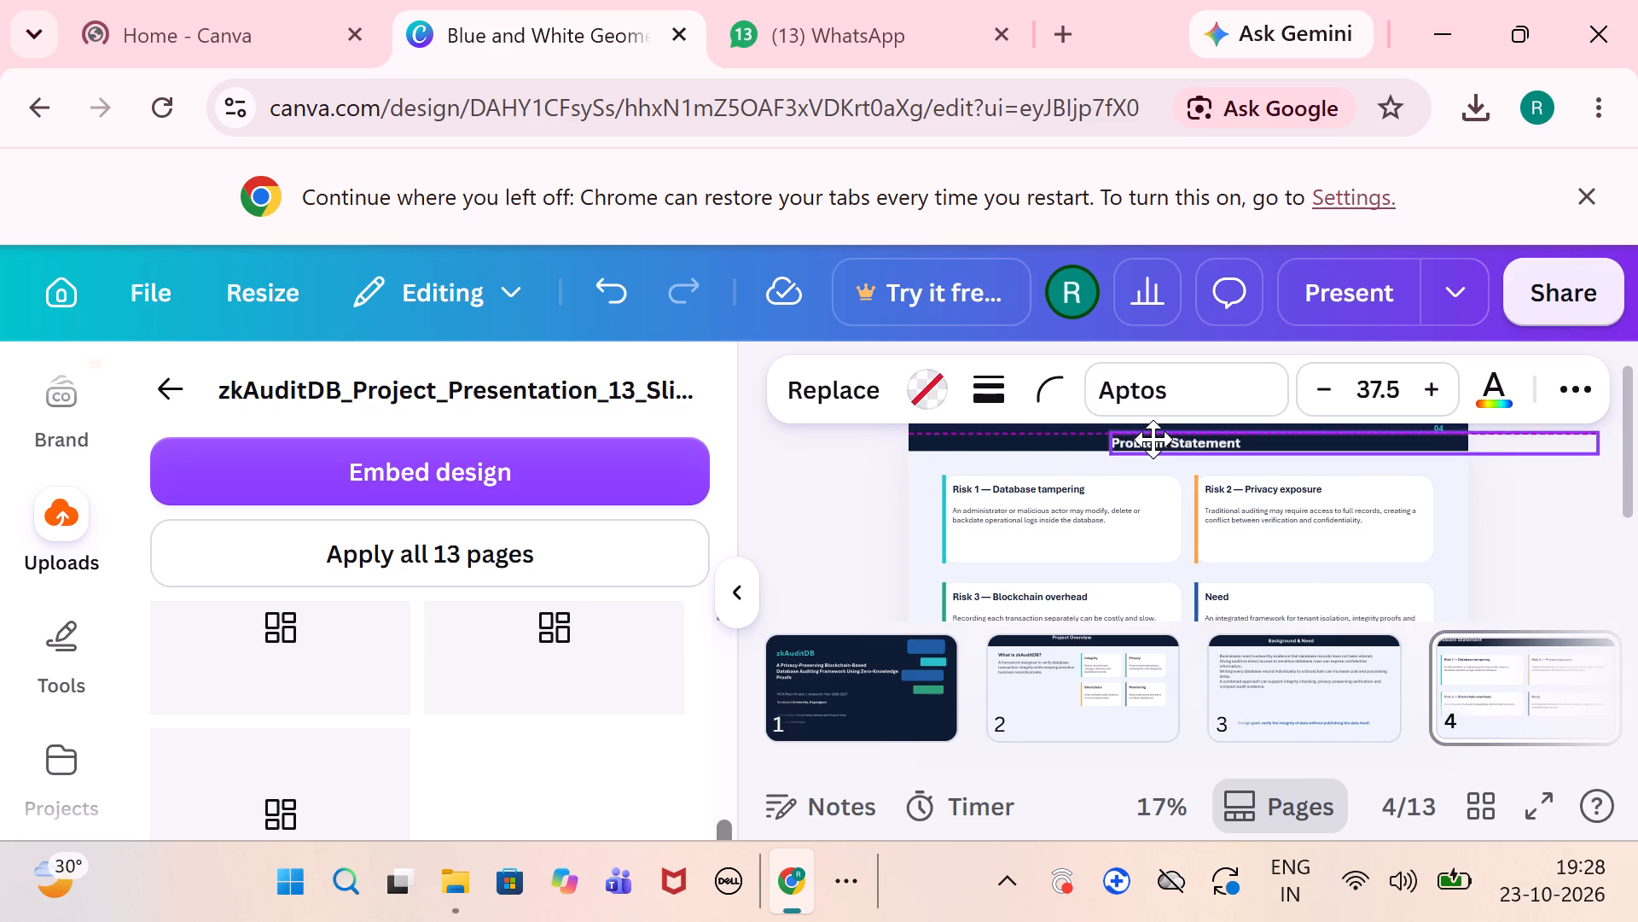
pyautogui.moveTo(1153, 439); pyautogui.dragTo(1146, 433)
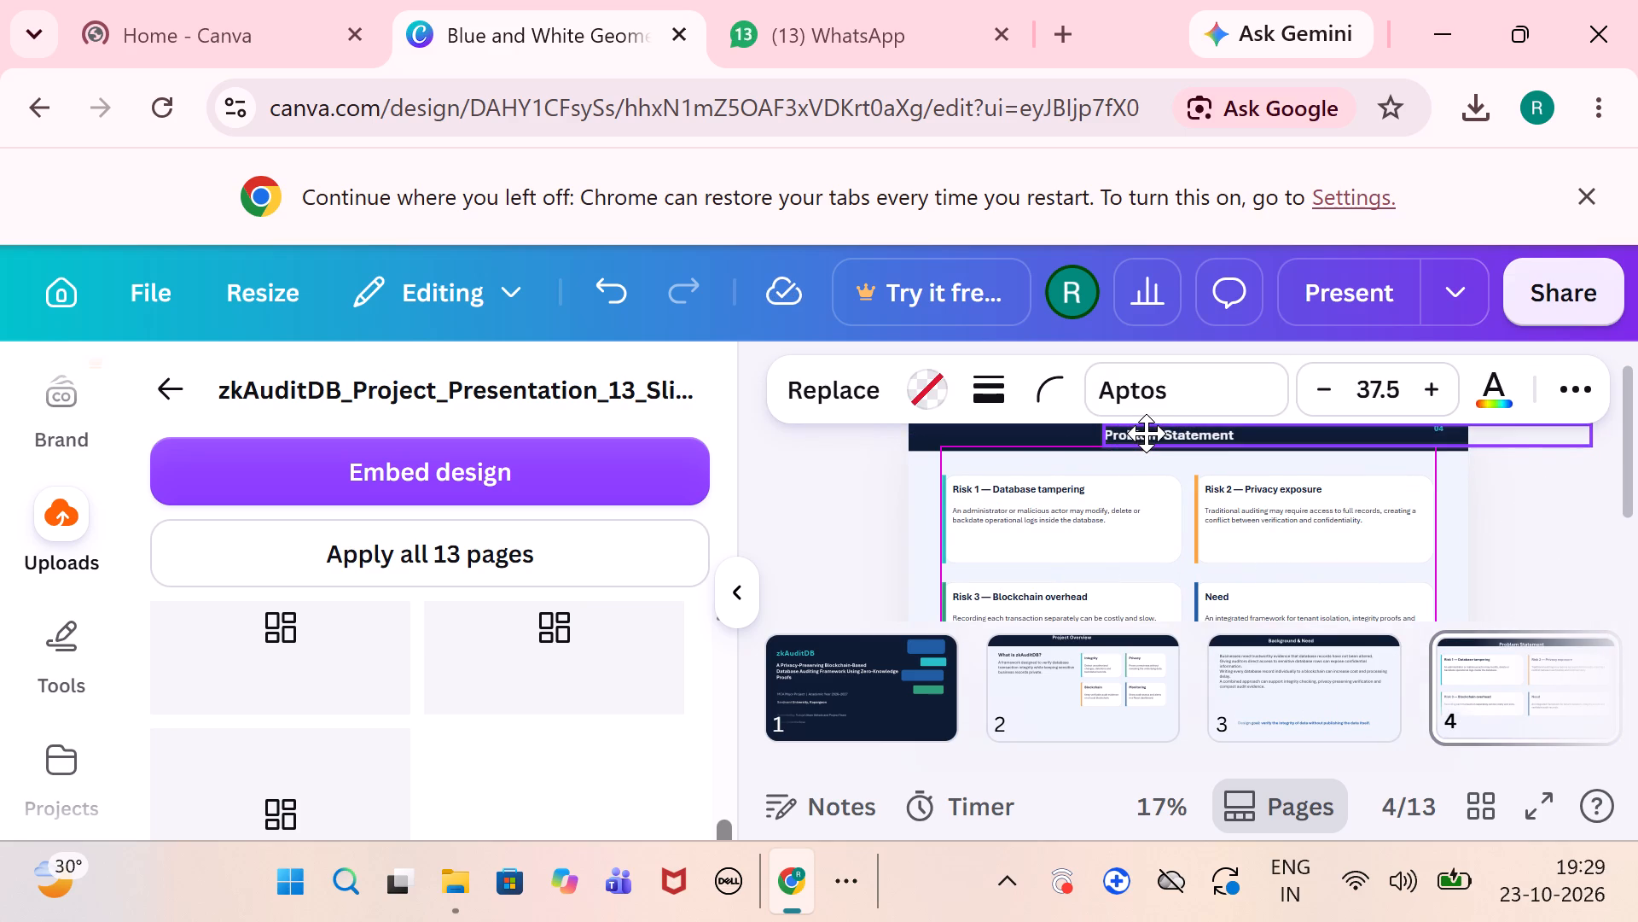
pyautogui.moveTo(1146, 433); pyautogui.dragTo(1146, 431)
pyautogui.click(1555, 487)
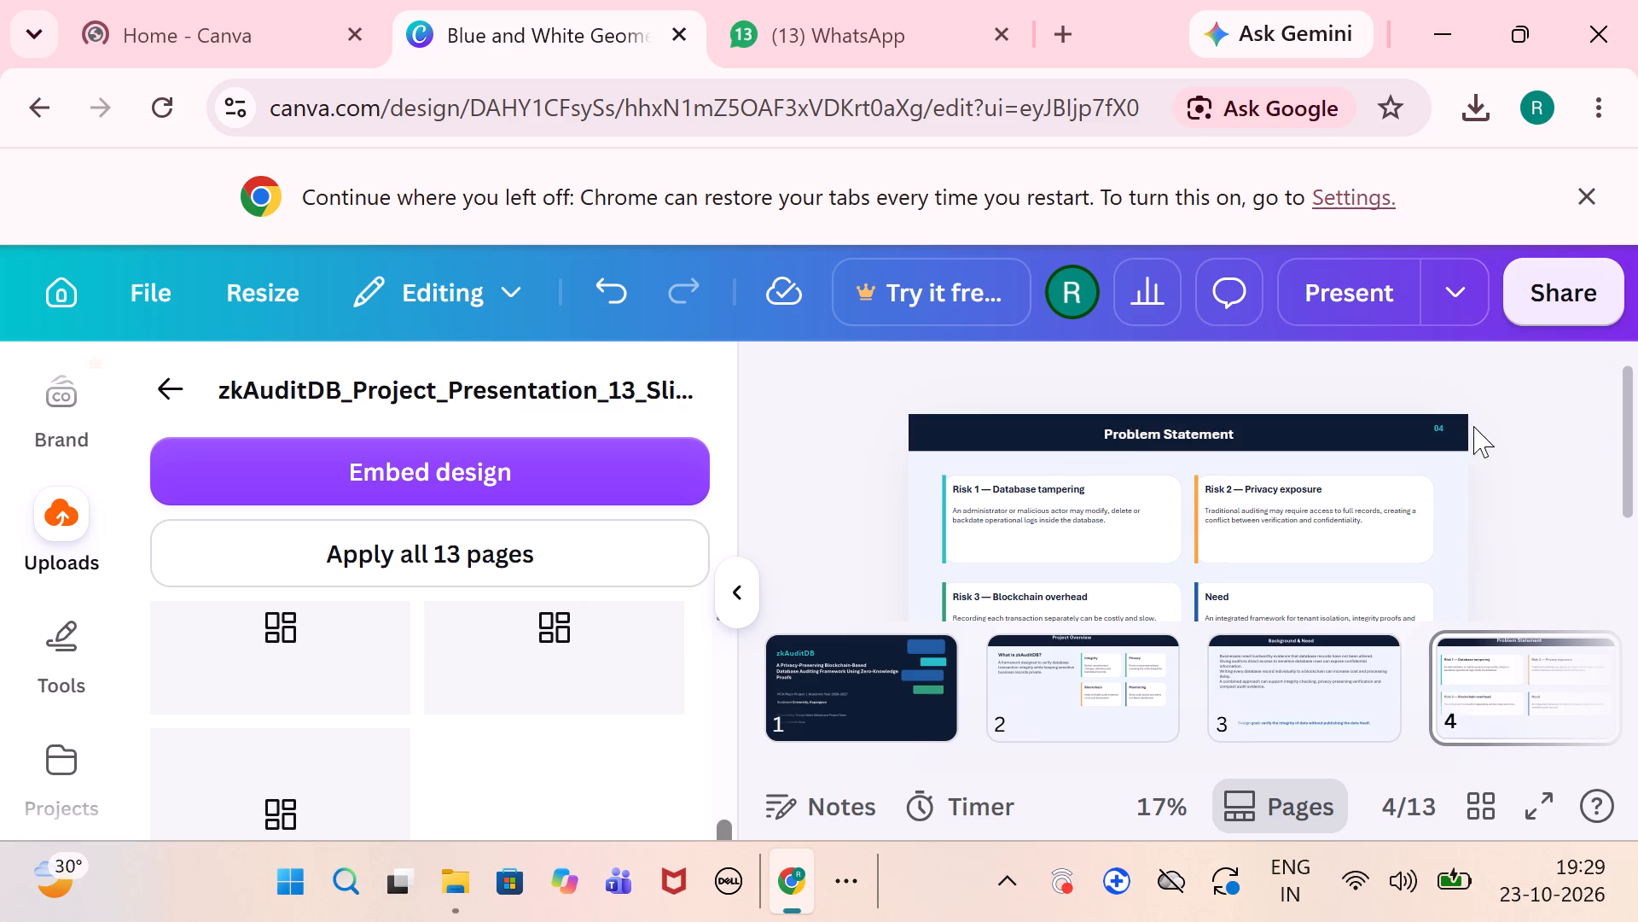
# Delete the page number 04 from page 4's header bar and the small footer line at the page's bottom.
pyautogui.click(1436, 423)
pyautogui.press('BackSpace')
pyautogui.scroll(-2, 1436, 423)
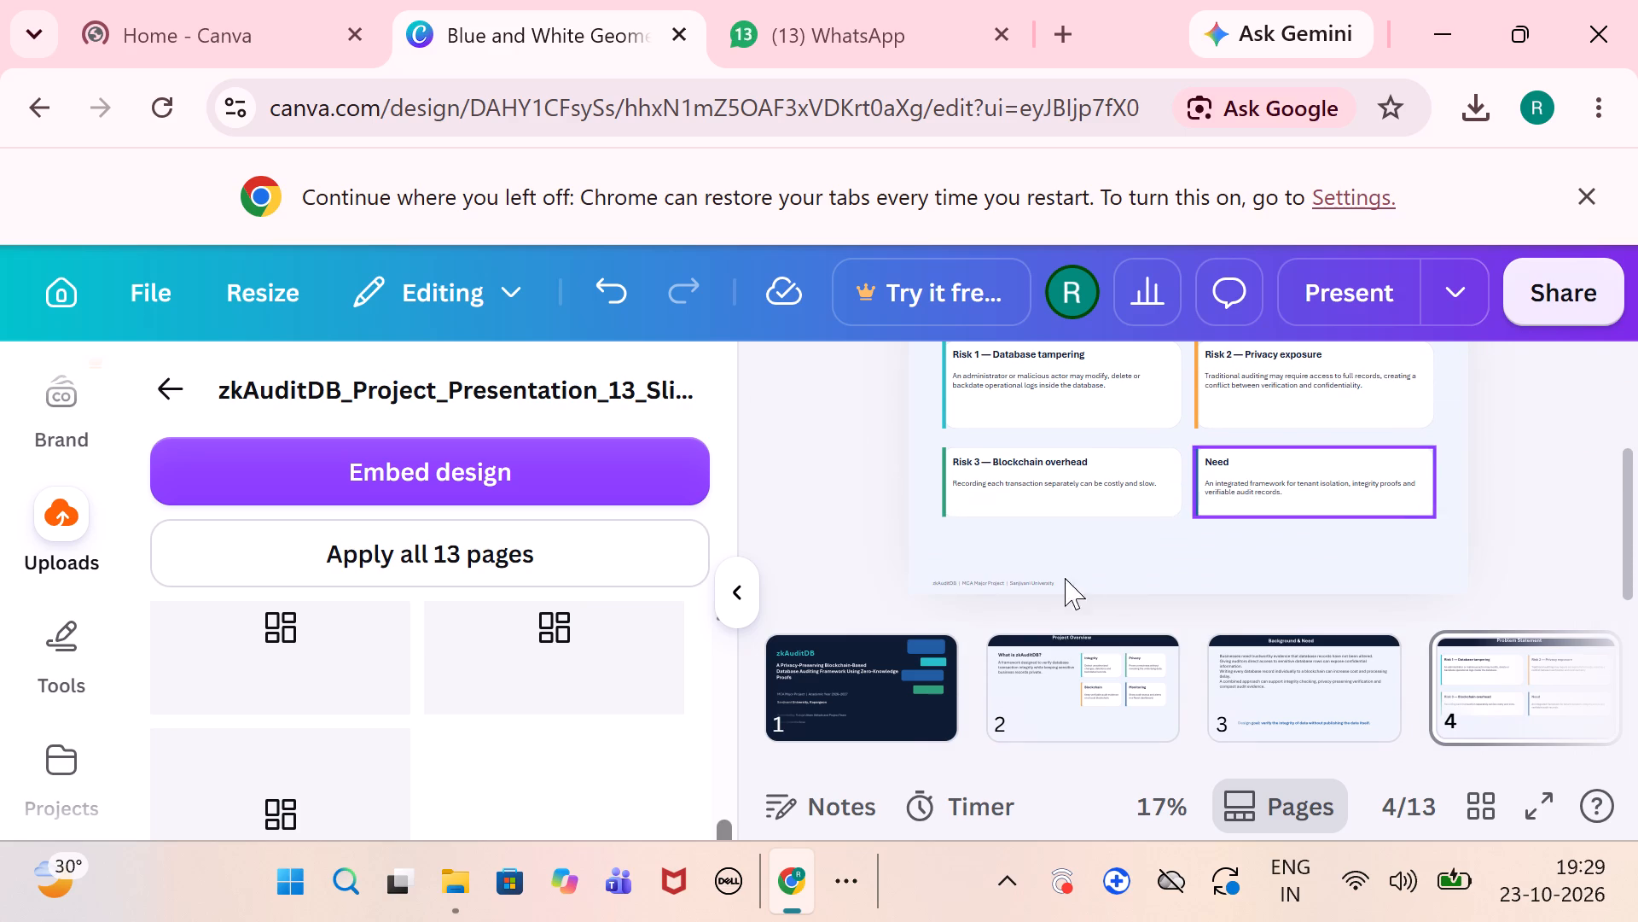
pyautogui.click(991, 584)
pyautogui.press('BackSpace')
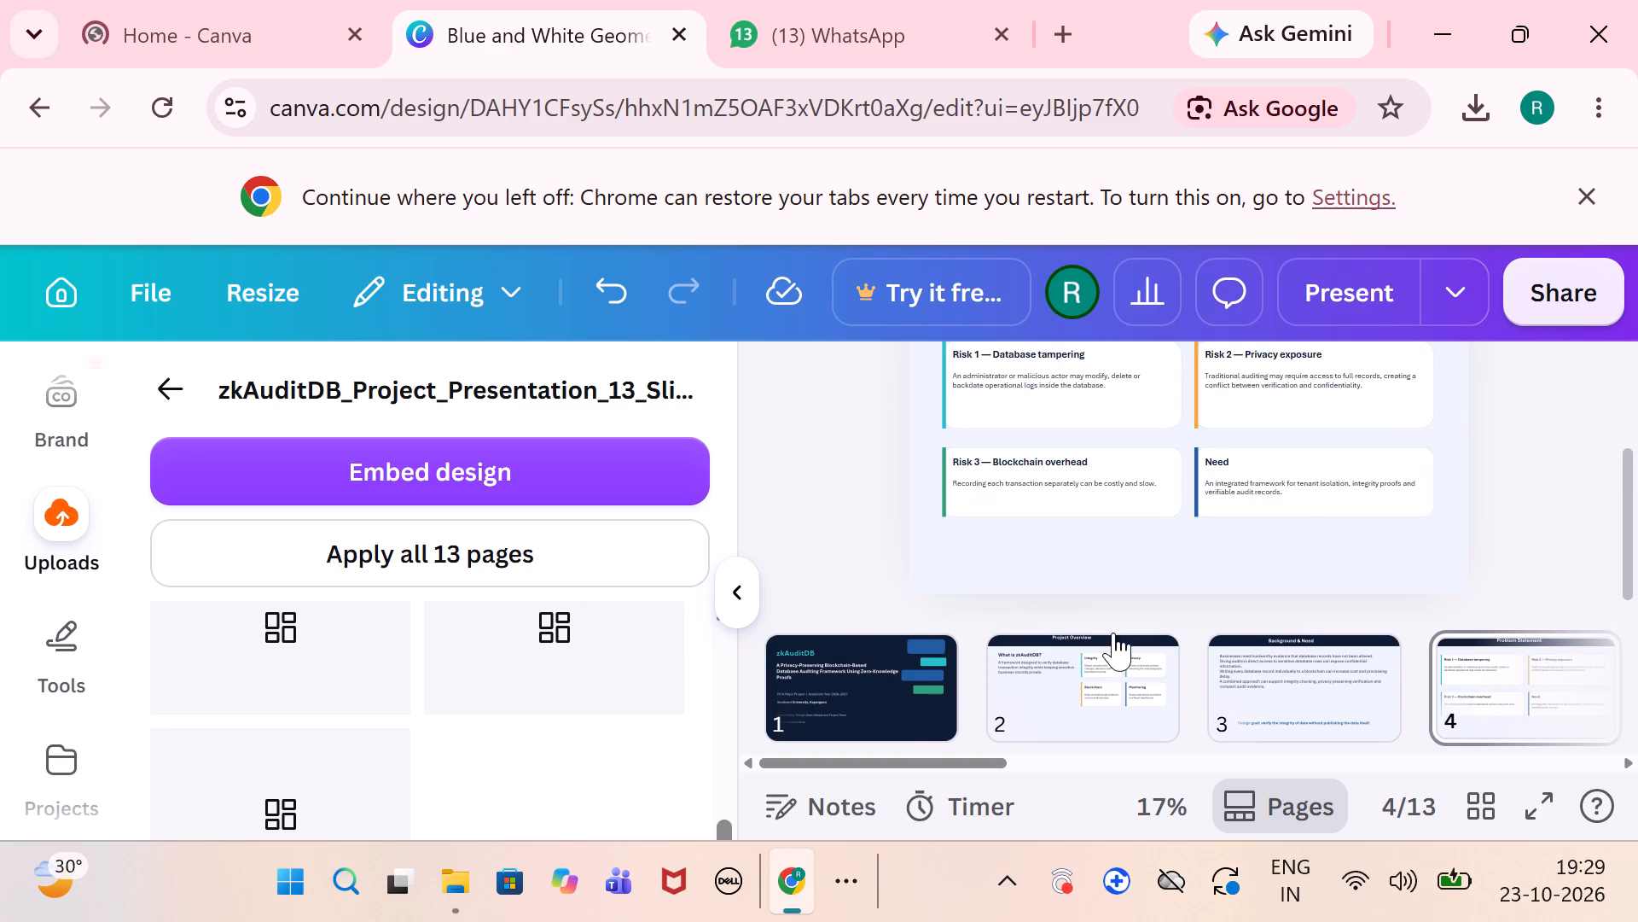
# Insert two teammates' names, separated by commas, before the existing presenter's name in the "Presented by" line on page 1.
pyautogui.hscroll(-1, 1558, 676)
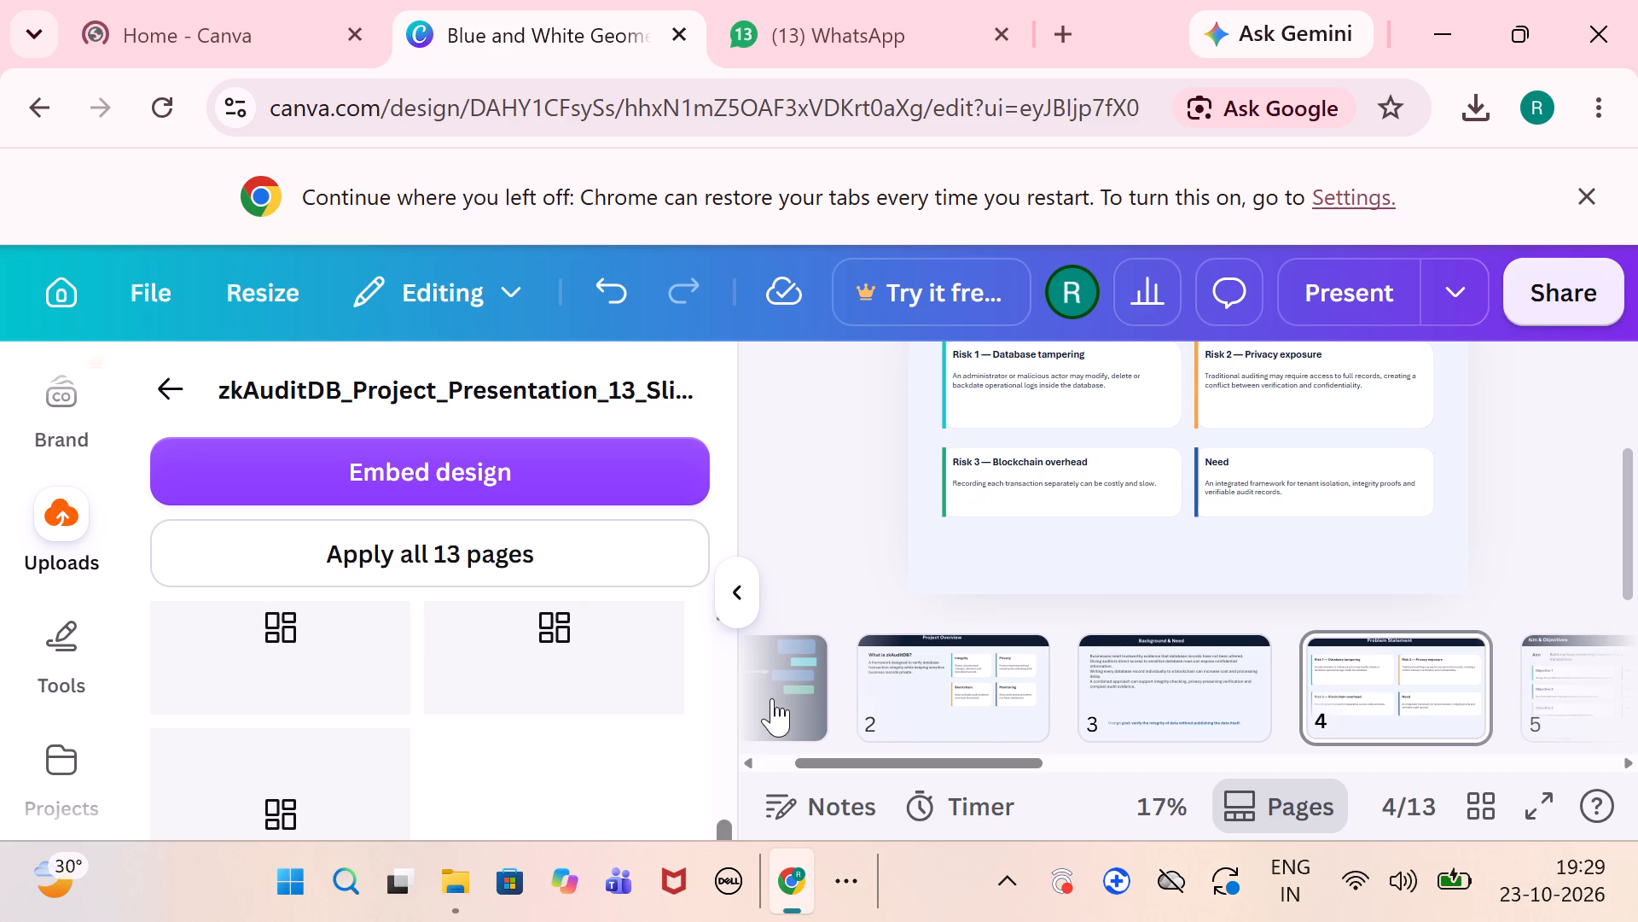
pyautogui.click(772, 698)
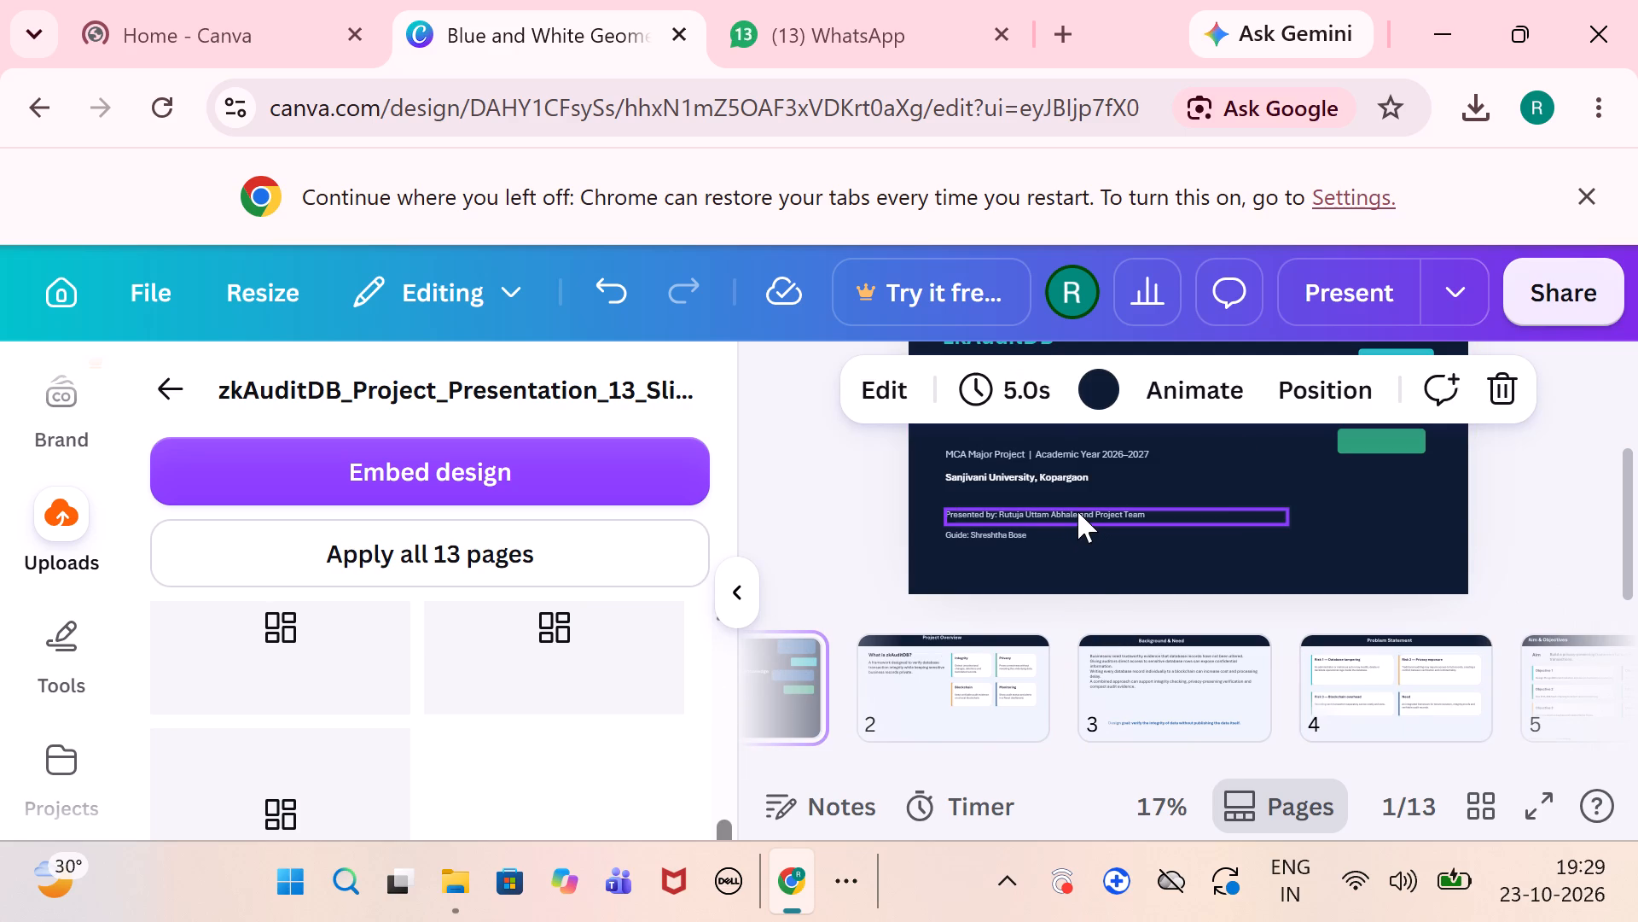
pyautogui.tripleClick(1077, 511)
pyautogui.click(1077, 511)
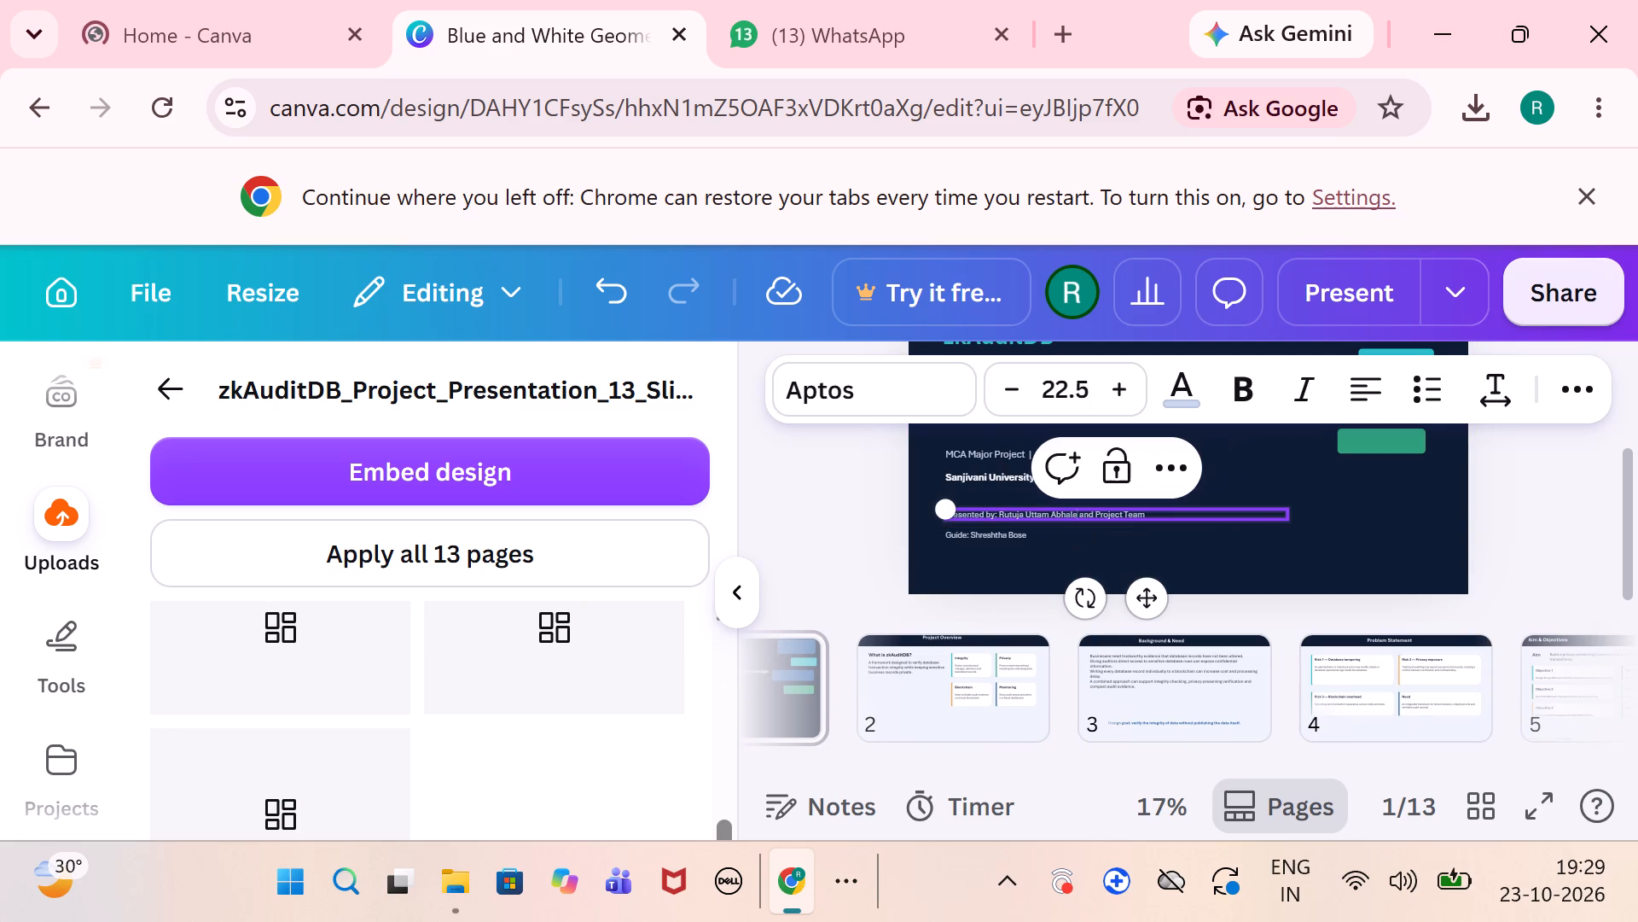
pyautogui.click(996, 516)
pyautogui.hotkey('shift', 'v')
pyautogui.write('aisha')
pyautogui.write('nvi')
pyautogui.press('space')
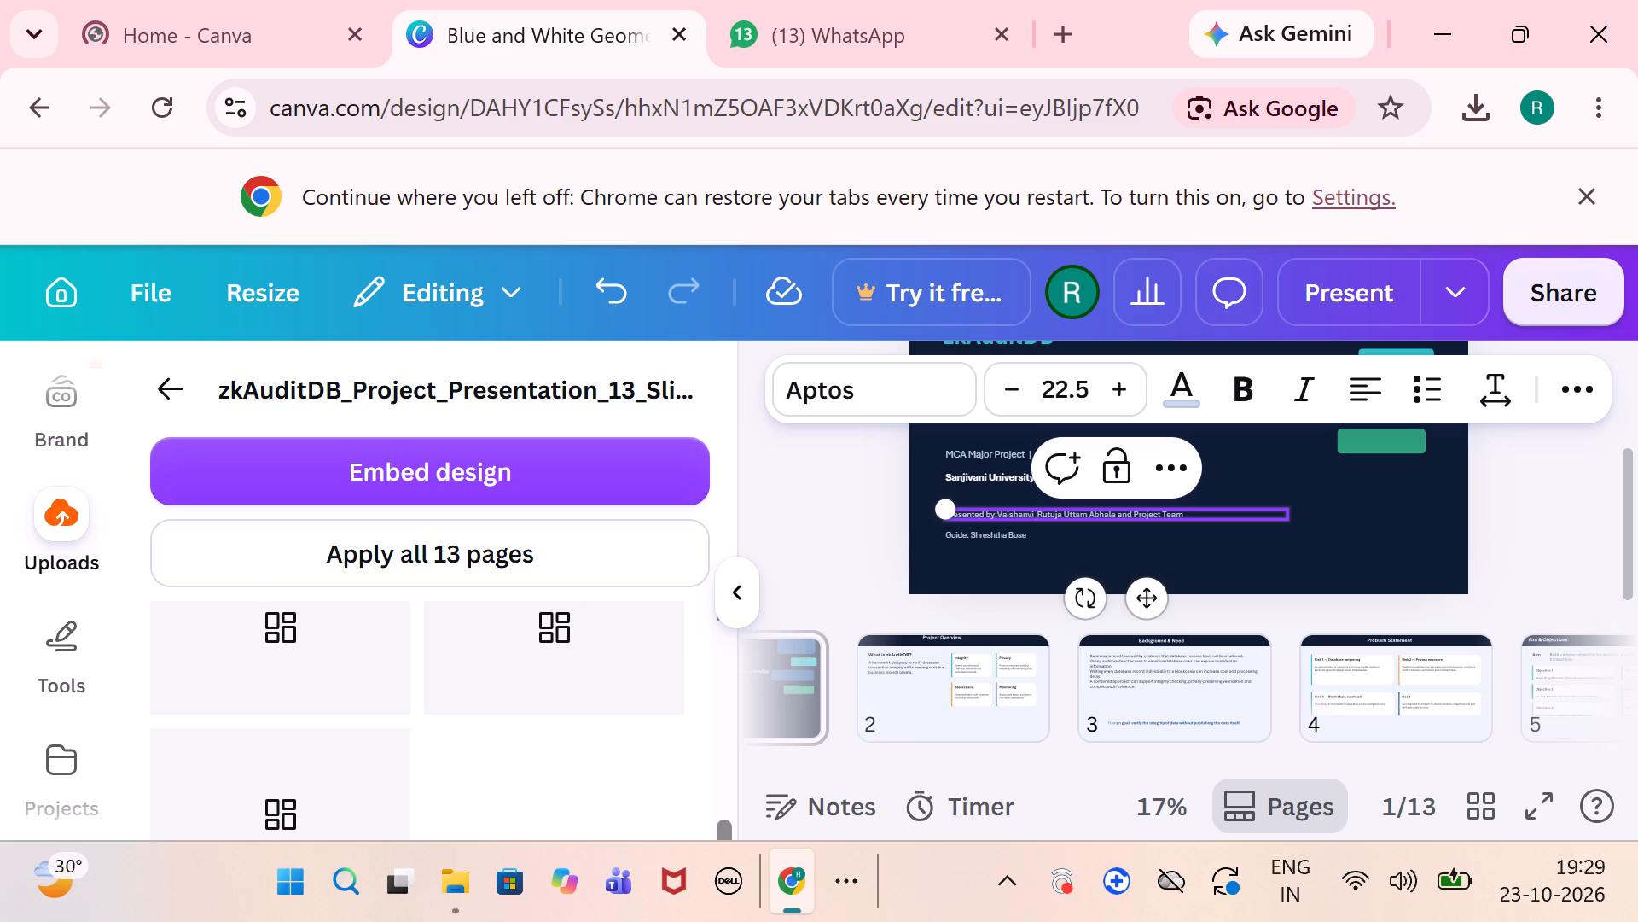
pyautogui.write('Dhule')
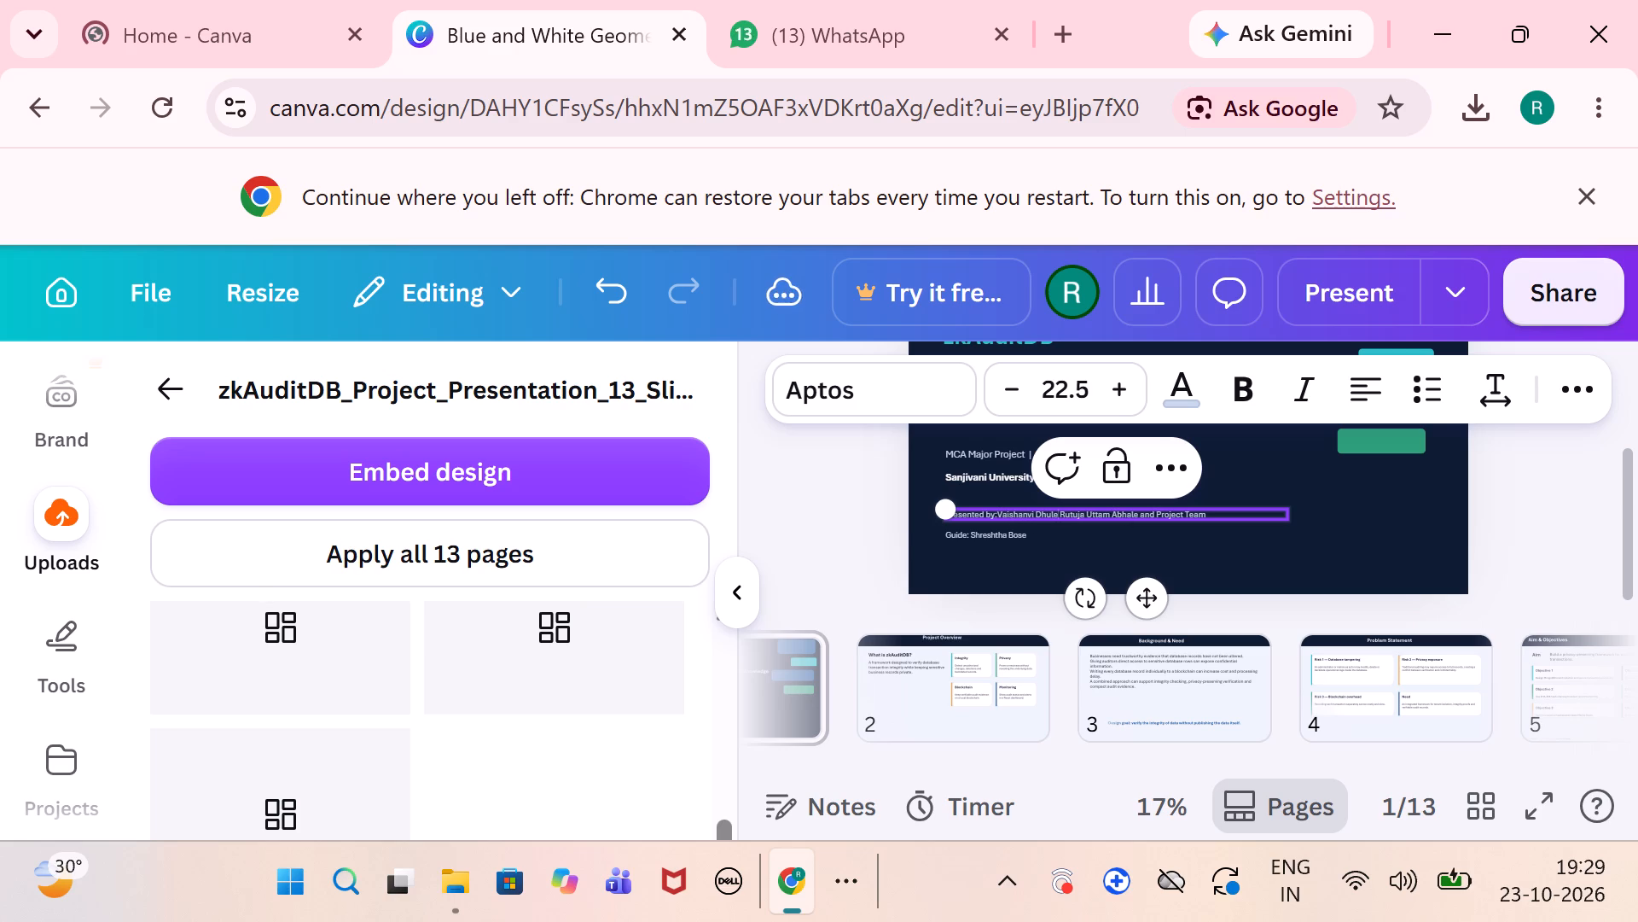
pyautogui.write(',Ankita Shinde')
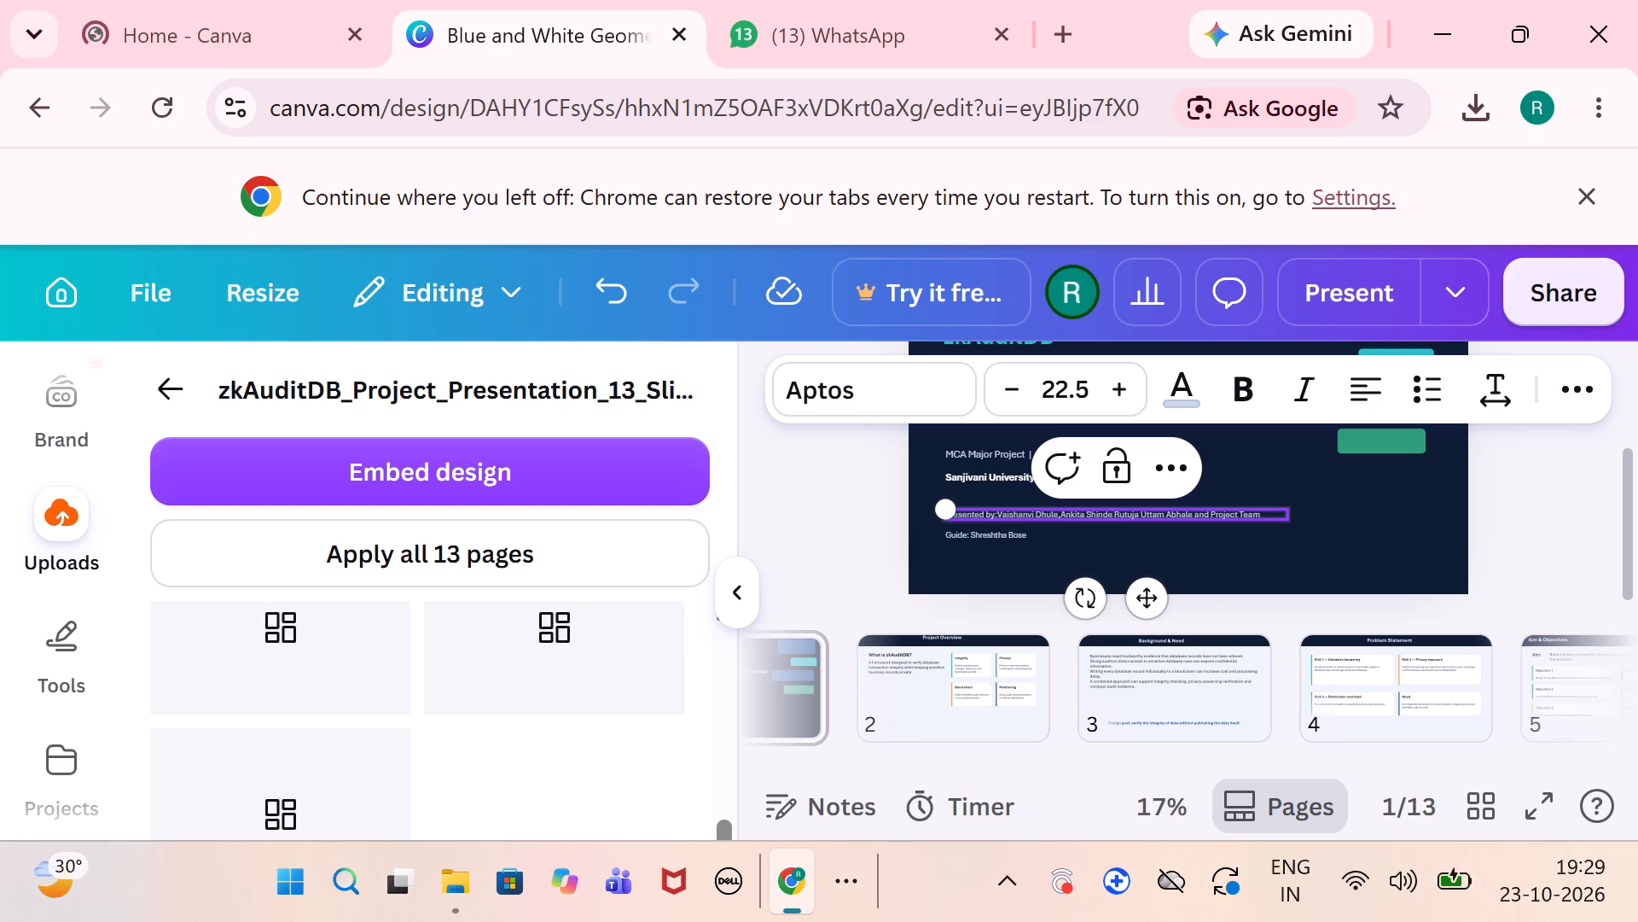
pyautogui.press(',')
# Remove the original presenter's middle name from the "Presented by" line, keeping one space between first name and surname.
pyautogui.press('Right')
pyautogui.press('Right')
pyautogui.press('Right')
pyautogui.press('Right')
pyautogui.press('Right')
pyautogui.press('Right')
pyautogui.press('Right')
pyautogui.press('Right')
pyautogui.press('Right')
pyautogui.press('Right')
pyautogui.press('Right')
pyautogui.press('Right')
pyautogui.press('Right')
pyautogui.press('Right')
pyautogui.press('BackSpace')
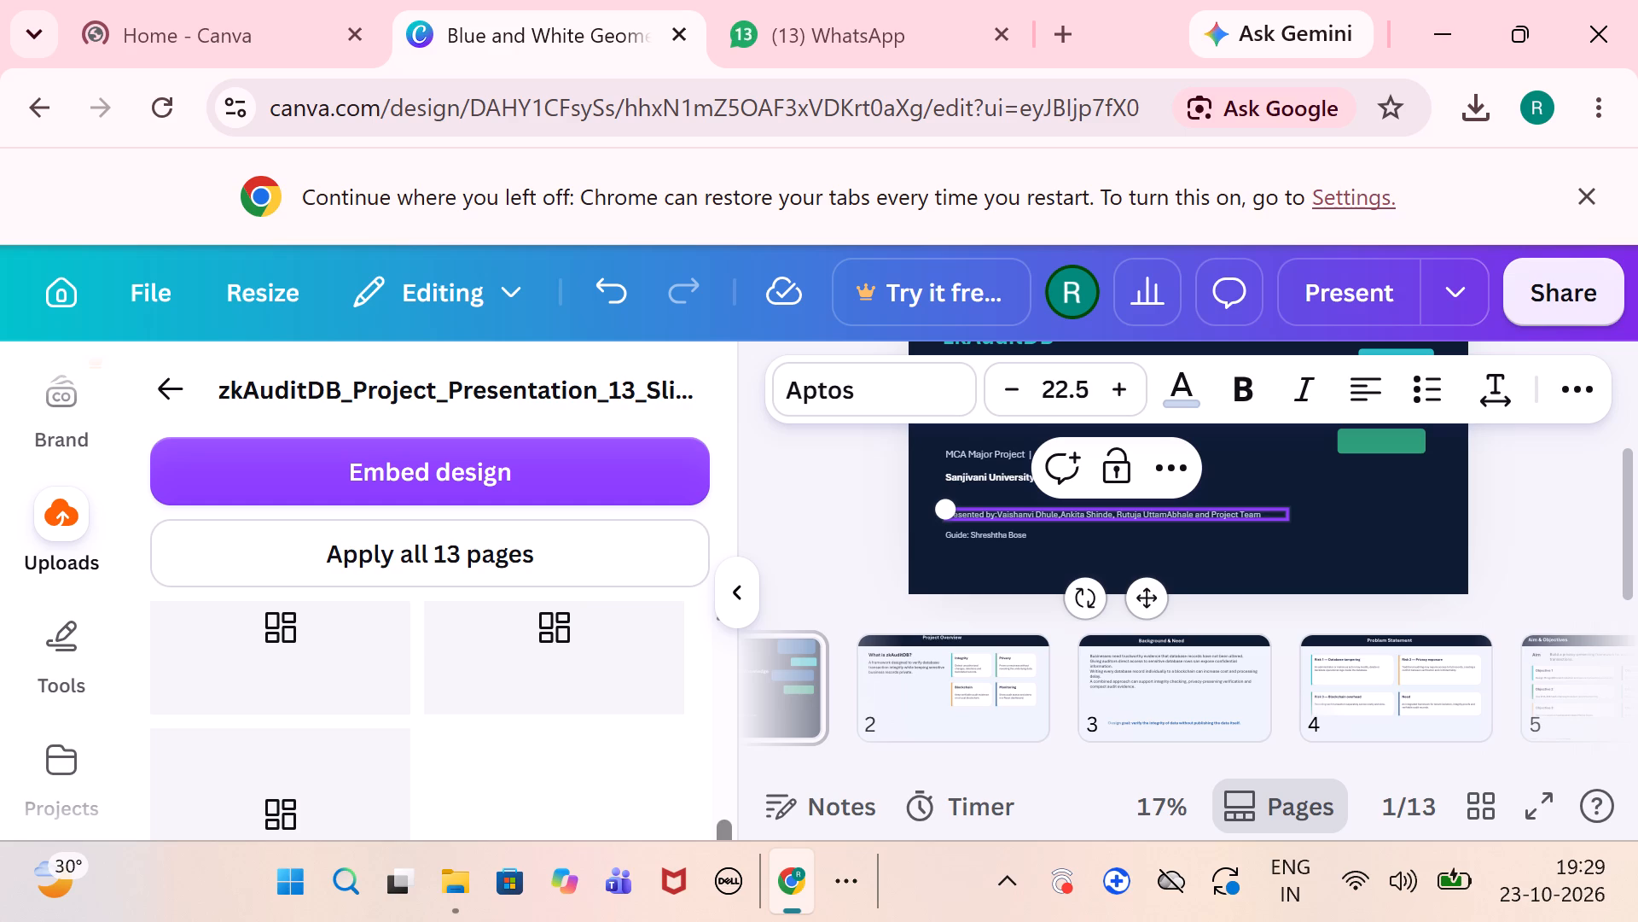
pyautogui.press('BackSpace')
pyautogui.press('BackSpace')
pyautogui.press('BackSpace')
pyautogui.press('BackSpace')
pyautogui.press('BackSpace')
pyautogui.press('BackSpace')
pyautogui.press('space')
# Replace "Project Team" at the end of page 1's "Presented by" line with the remaining teammate's name after "and".
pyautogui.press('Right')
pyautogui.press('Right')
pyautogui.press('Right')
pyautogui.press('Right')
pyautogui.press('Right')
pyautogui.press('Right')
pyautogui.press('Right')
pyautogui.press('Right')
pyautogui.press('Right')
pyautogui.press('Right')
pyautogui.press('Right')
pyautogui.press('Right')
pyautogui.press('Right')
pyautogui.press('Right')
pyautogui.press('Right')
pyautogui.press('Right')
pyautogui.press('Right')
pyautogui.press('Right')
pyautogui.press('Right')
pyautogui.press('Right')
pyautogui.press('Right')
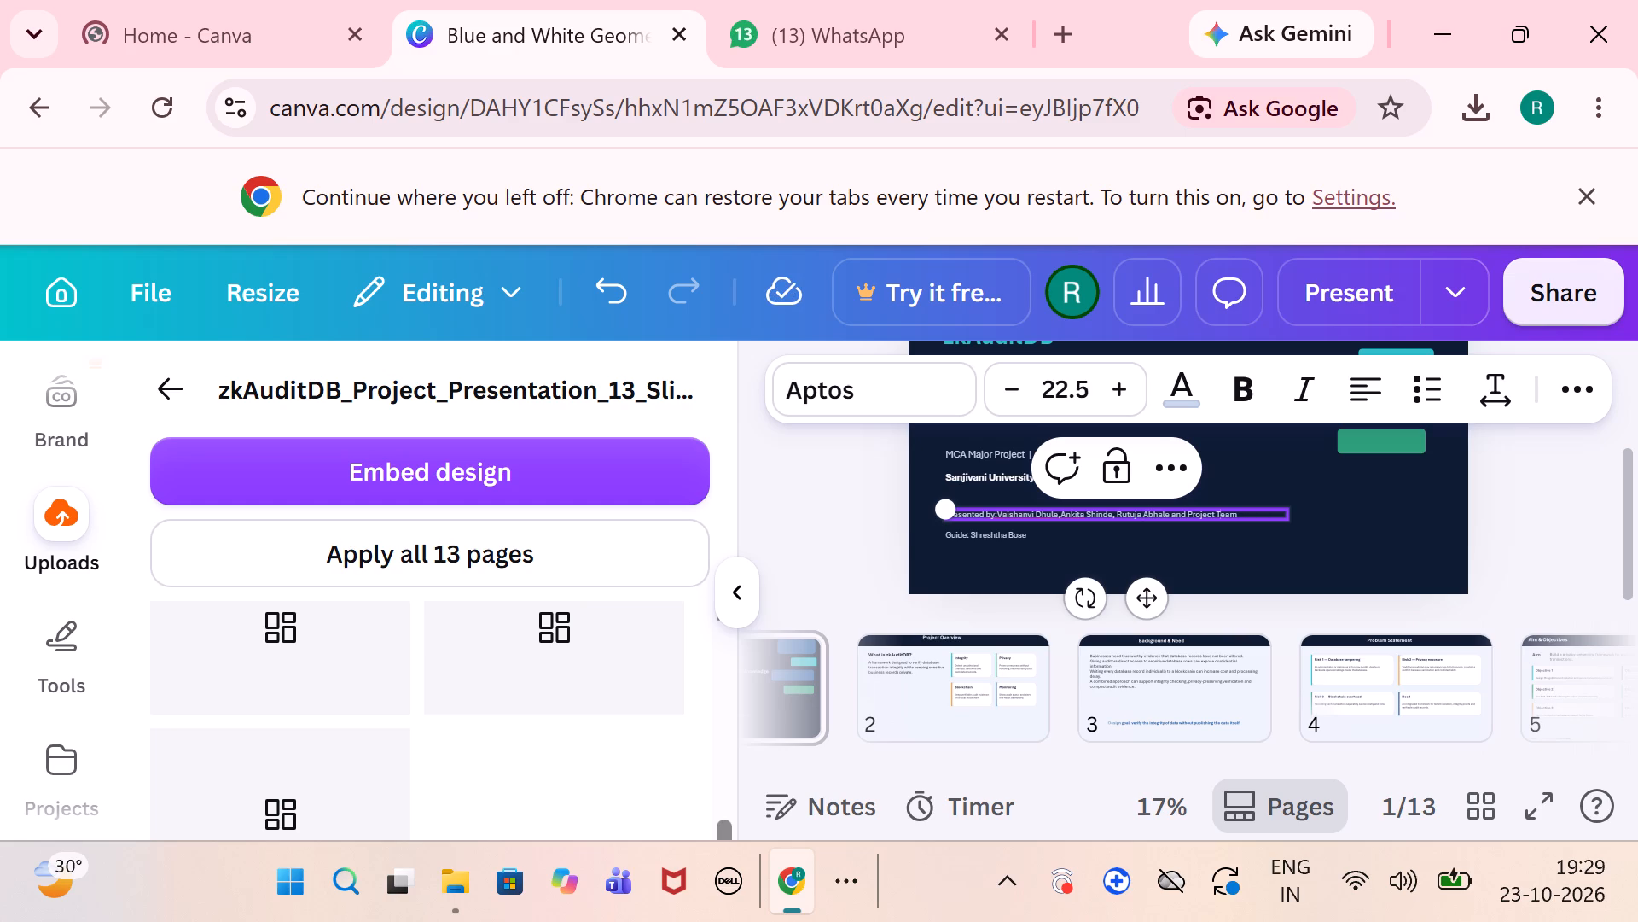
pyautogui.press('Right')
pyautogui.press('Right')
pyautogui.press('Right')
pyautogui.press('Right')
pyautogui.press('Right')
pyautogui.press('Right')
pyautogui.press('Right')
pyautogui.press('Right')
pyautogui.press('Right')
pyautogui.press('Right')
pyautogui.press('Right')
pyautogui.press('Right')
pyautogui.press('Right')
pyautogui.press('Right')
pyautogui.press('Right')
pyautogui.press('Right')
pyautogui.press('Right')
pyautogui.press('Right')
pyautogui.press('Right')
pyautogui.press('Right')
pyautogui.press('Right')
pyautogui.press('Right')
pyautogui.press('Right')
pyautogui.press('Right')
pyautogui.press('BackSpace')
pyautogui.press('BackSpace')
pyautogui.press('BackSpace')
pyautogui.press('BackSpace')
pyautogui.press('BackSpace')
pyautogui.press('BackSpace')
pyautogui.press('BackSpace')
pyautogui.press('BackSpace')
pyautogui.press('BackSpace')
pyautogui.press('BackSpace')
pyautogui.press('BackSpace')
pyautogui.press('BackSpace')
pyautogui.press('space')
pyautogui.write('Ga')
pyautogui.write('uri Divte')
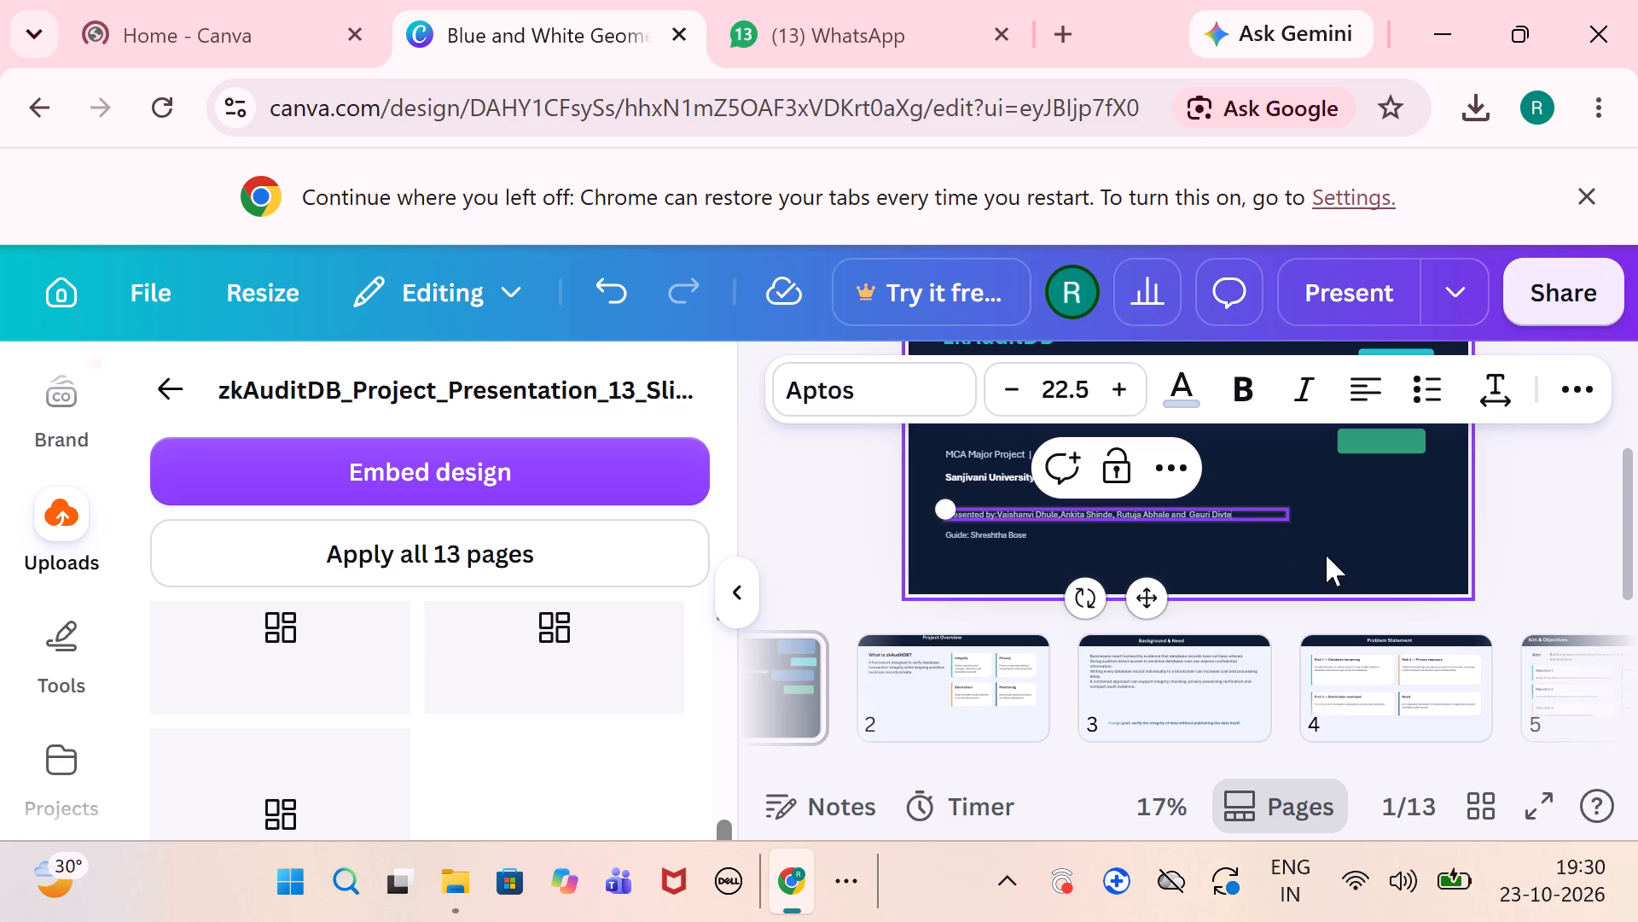
pyautogui.click(1326, 555)
# Look over pages 1 to 4 to check the edited presenter line, headings and removed footers.
pyautogui.scroll(1, 1251, 522)
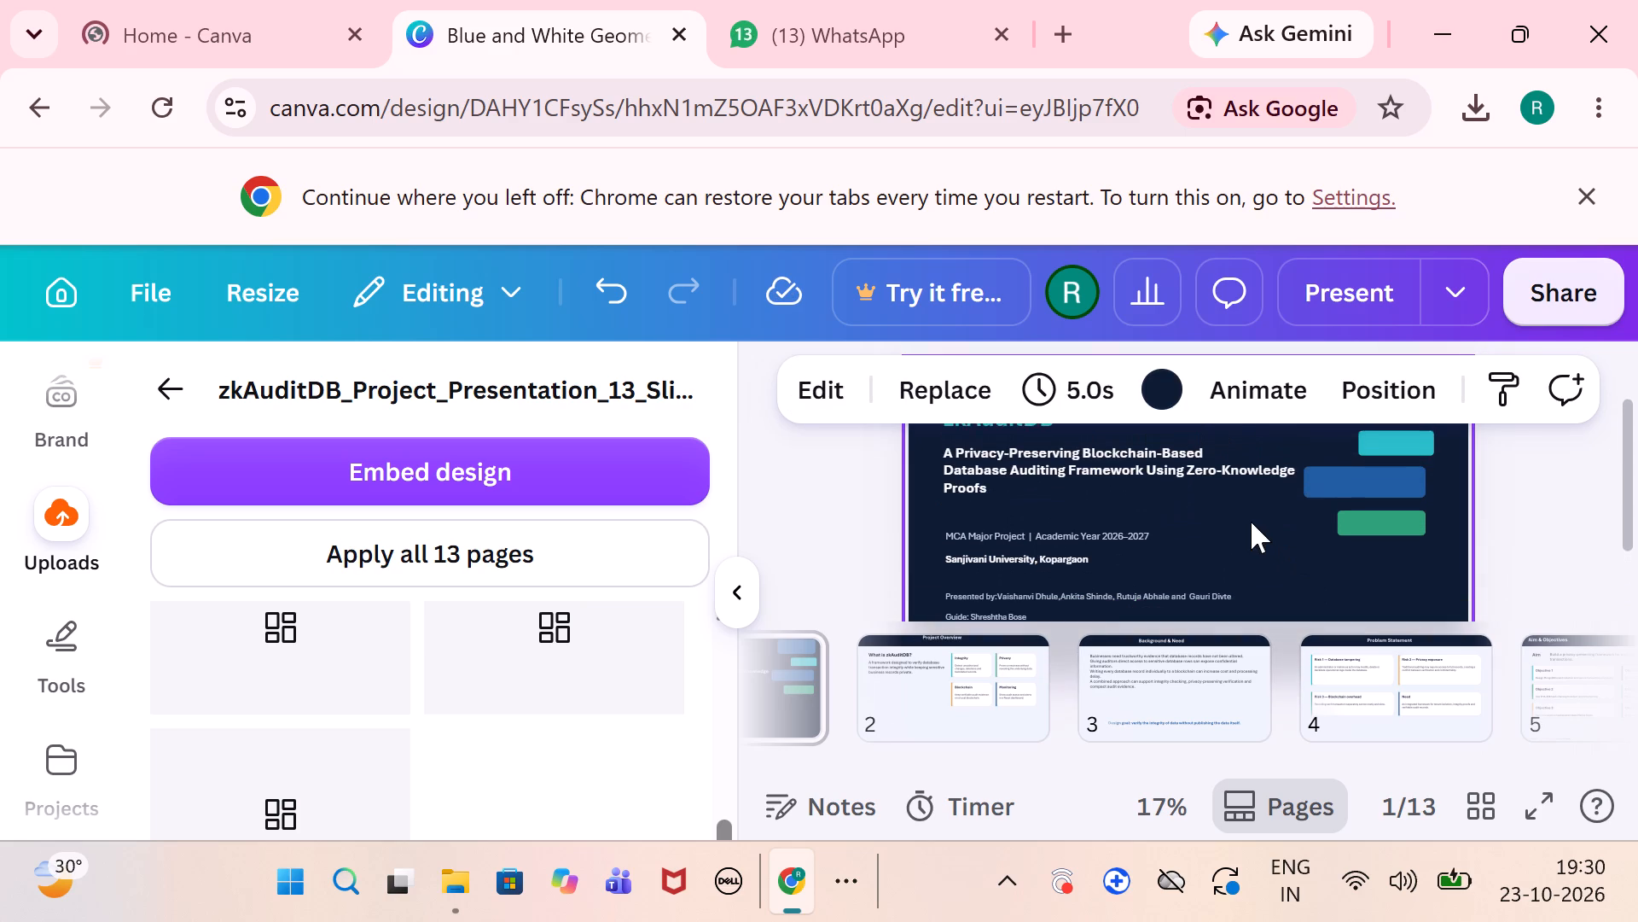
pyautogui.scroll(1, 1251, 522)
pyautogui.click(952, 703)
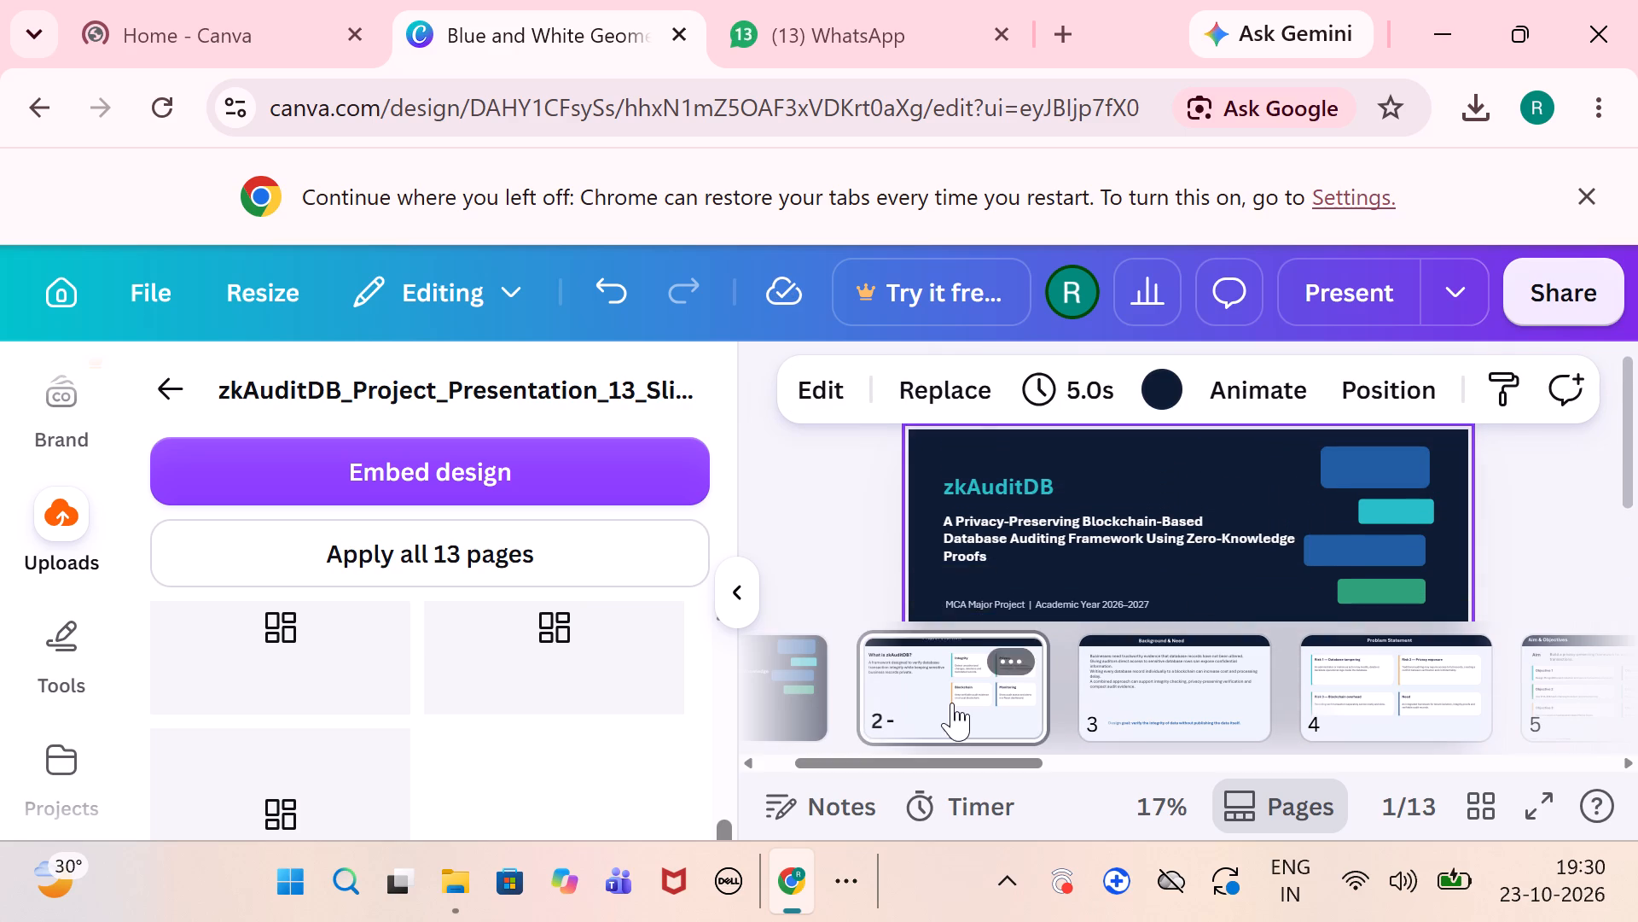
pyautogui.click(1133, 718)
pyautogui.click(1384, 735)
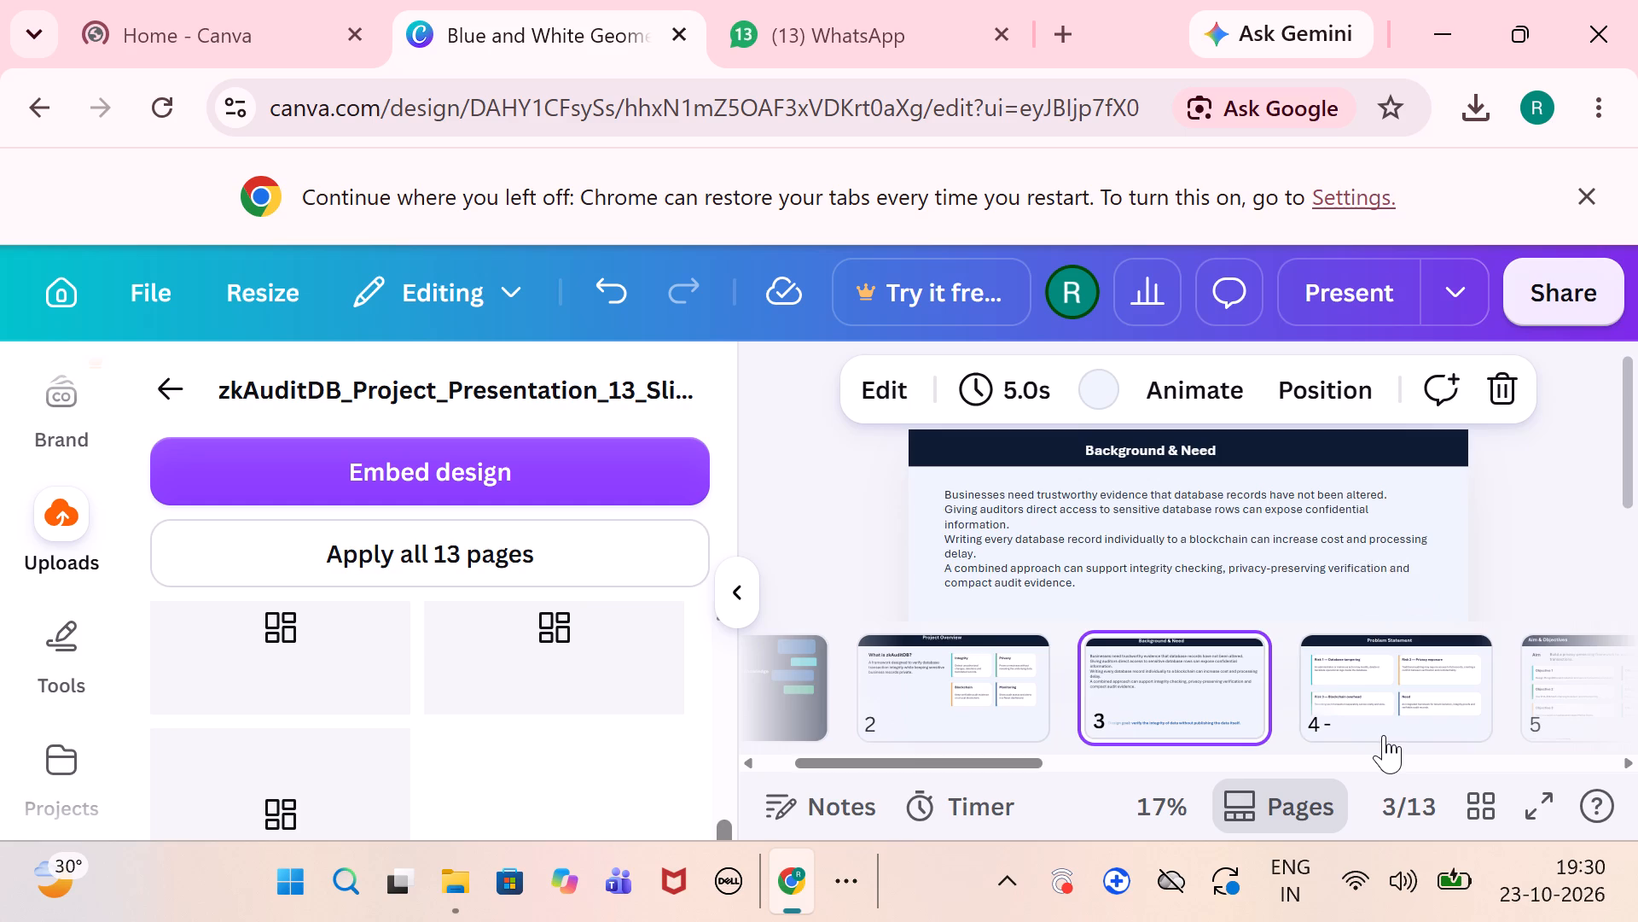
pyautogui.hscroll(-2, 1384, 735)
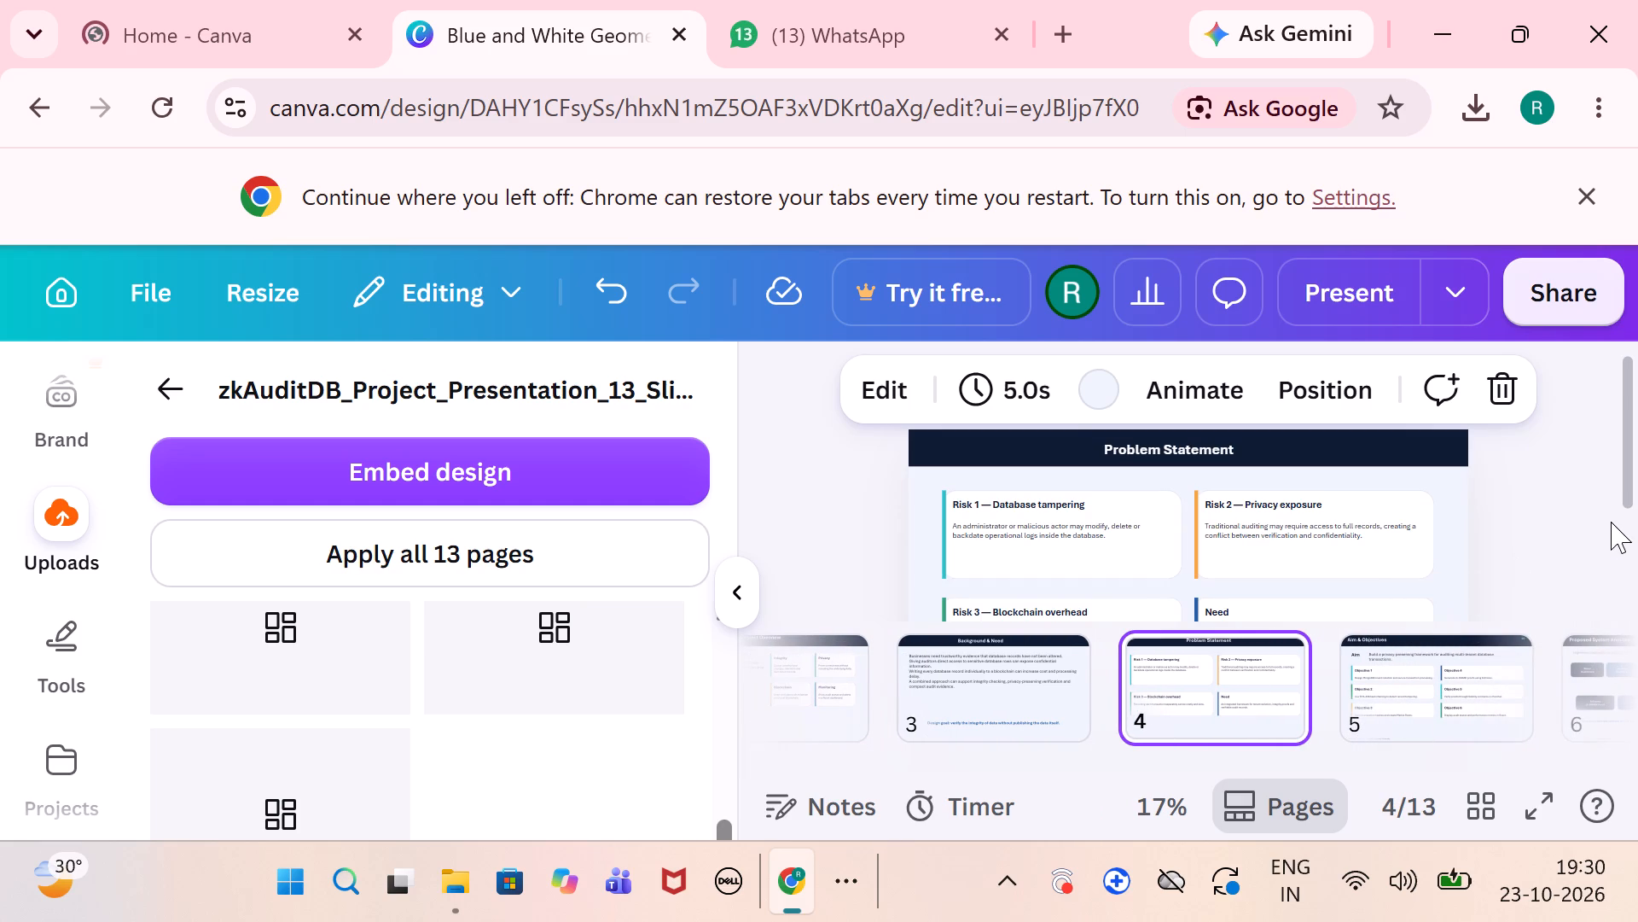
pyautogui.click(1612, 521)
pyautogui.click(1572, 522)
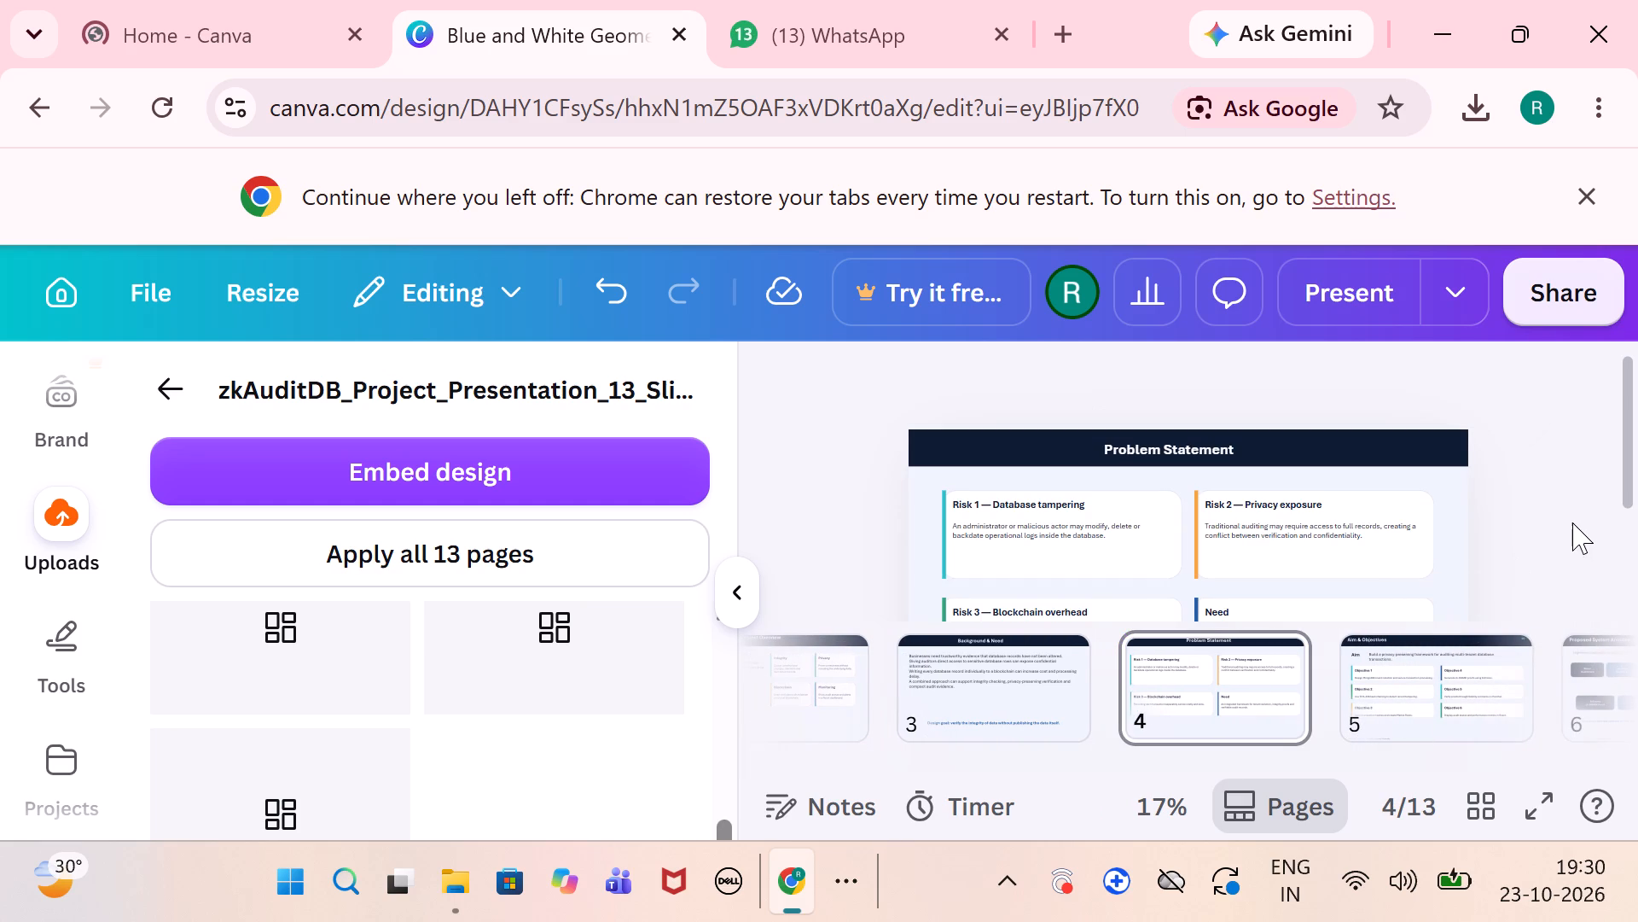
pyautogui.scroll(-2, 1572, 522)
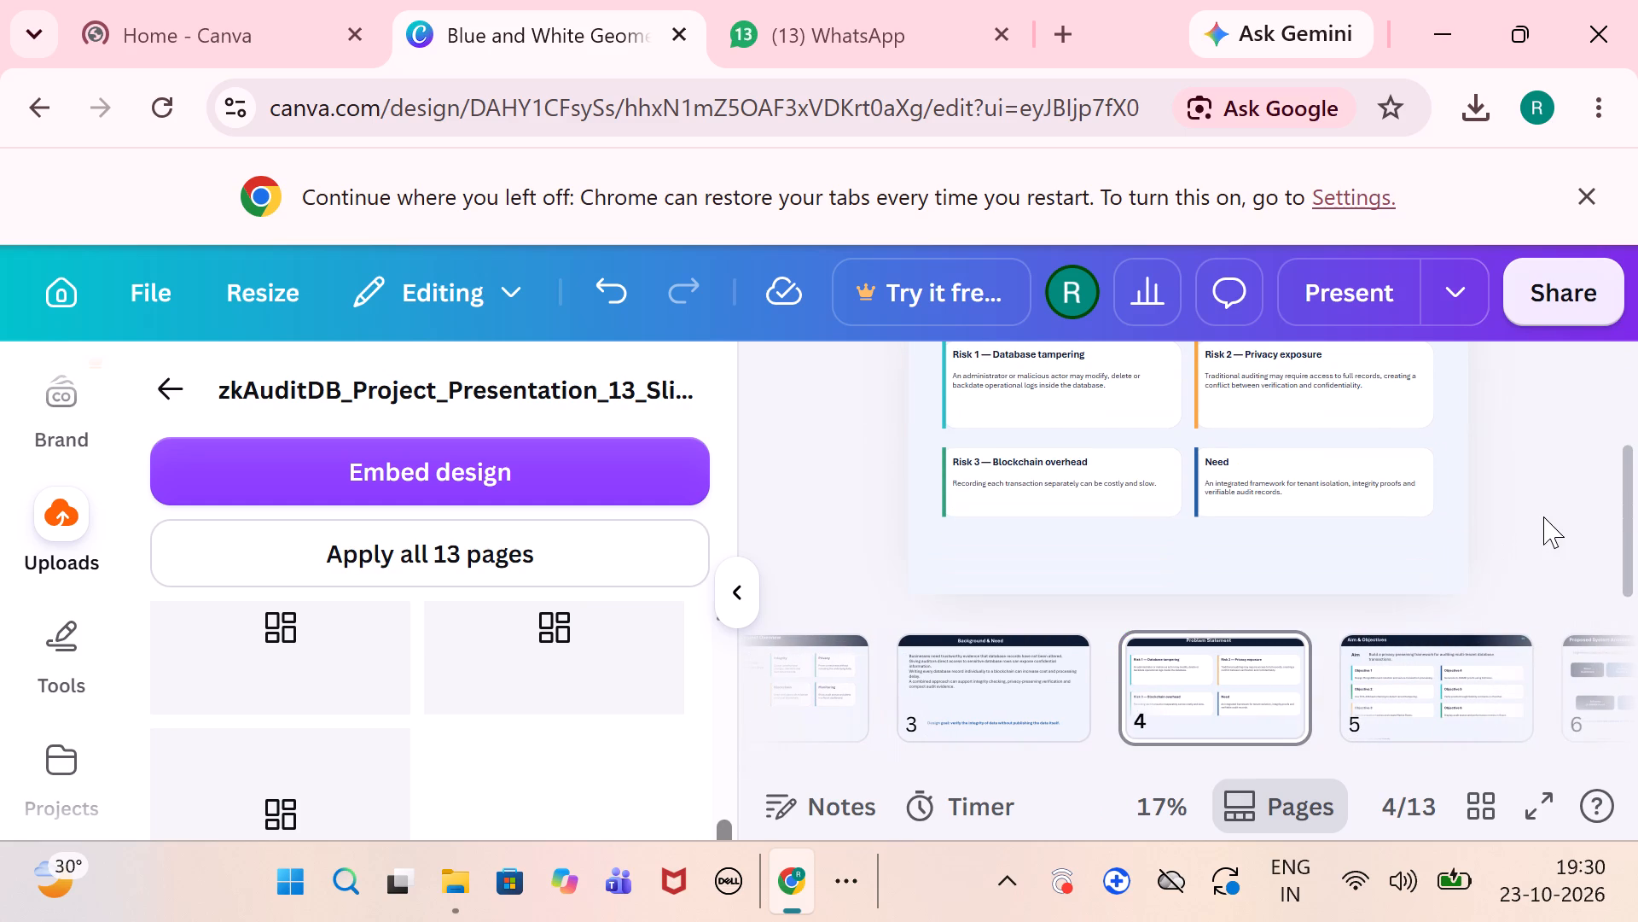
# Delete the small footer line at the bottom of page 5 and the page number 05 from its header bar.
pyautogui.click(1470, 694)
pyautogui.scroll(1, 1435, 495)
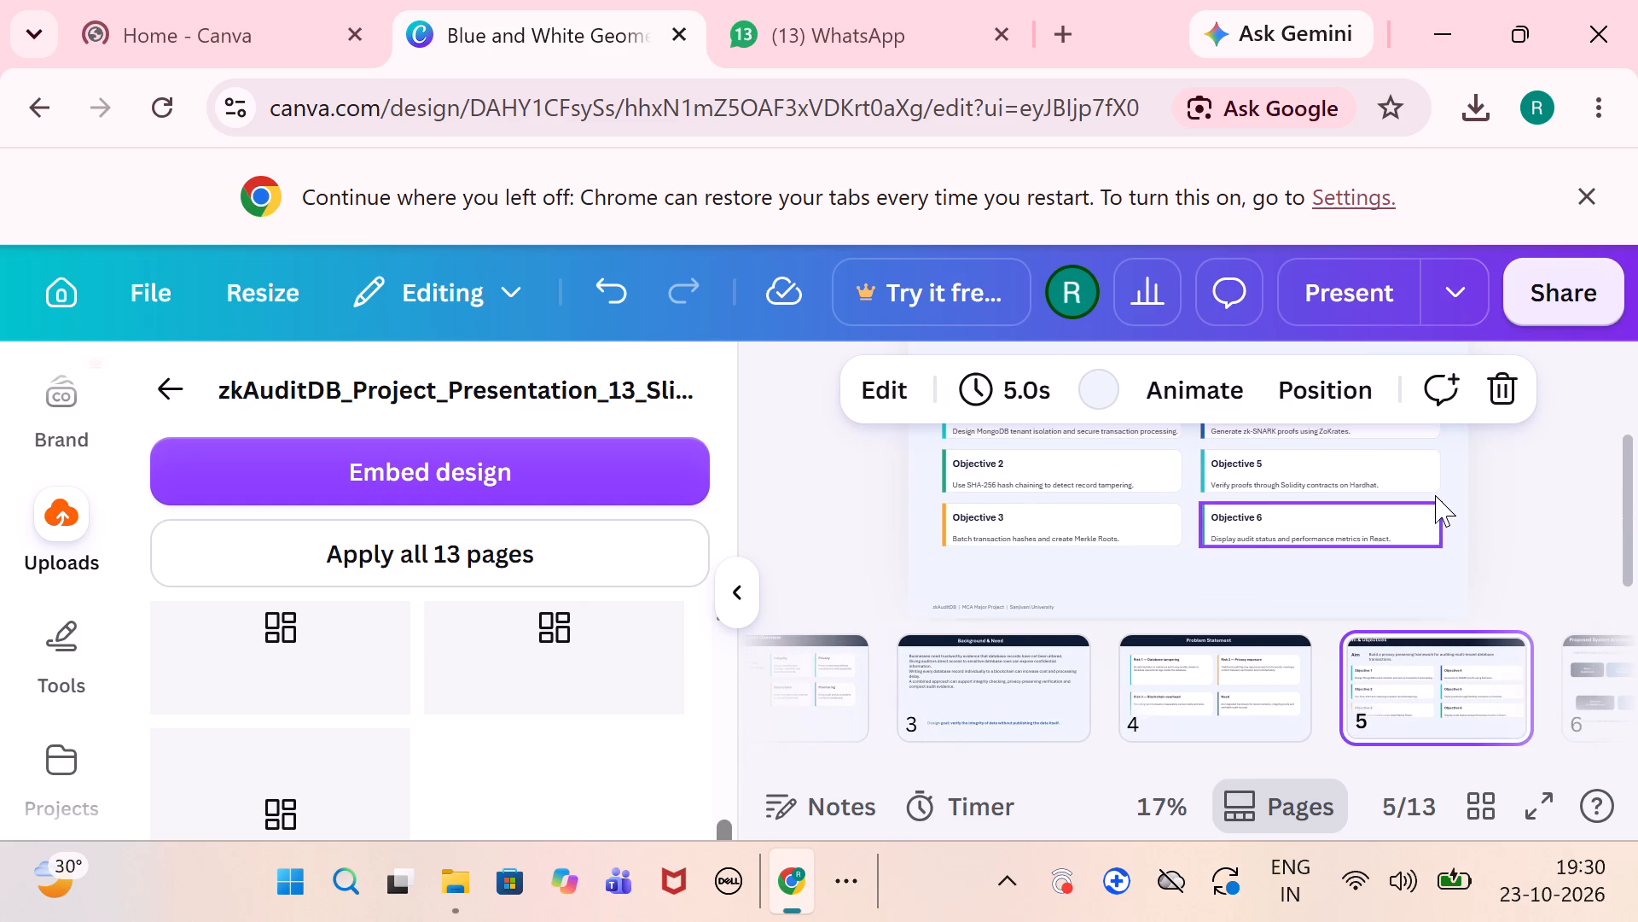
pyautogui.scroll(1, 1435, 495)
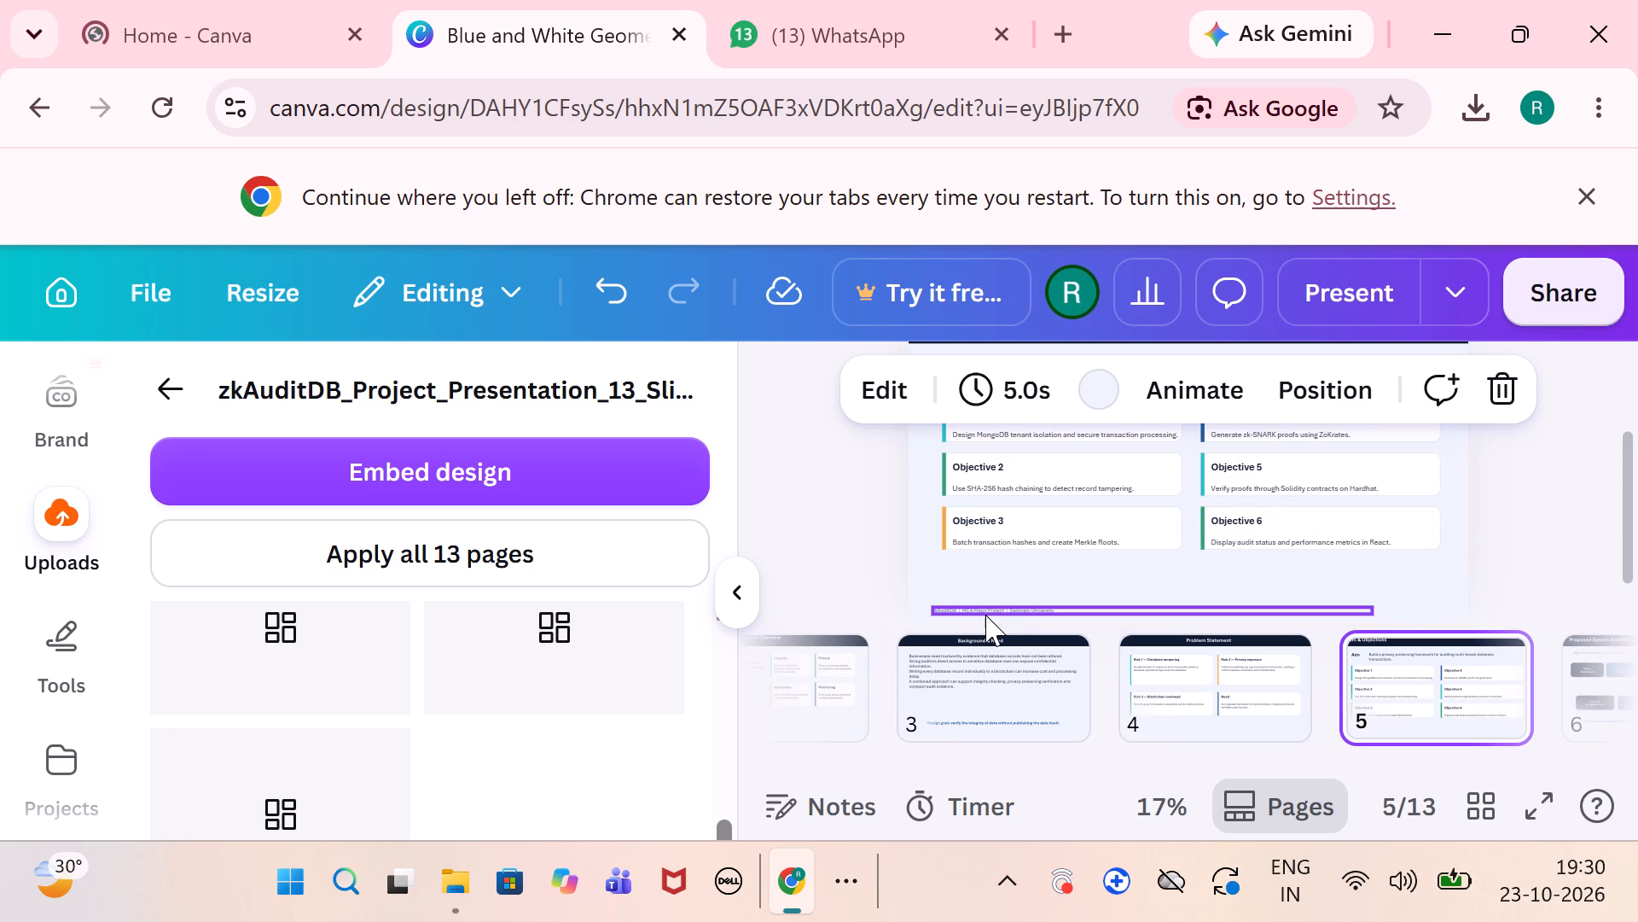
pyautogui.click(986, 610)
pyautogui.press('BackSpace')
pyautogui.scroll(1, 986, 610)
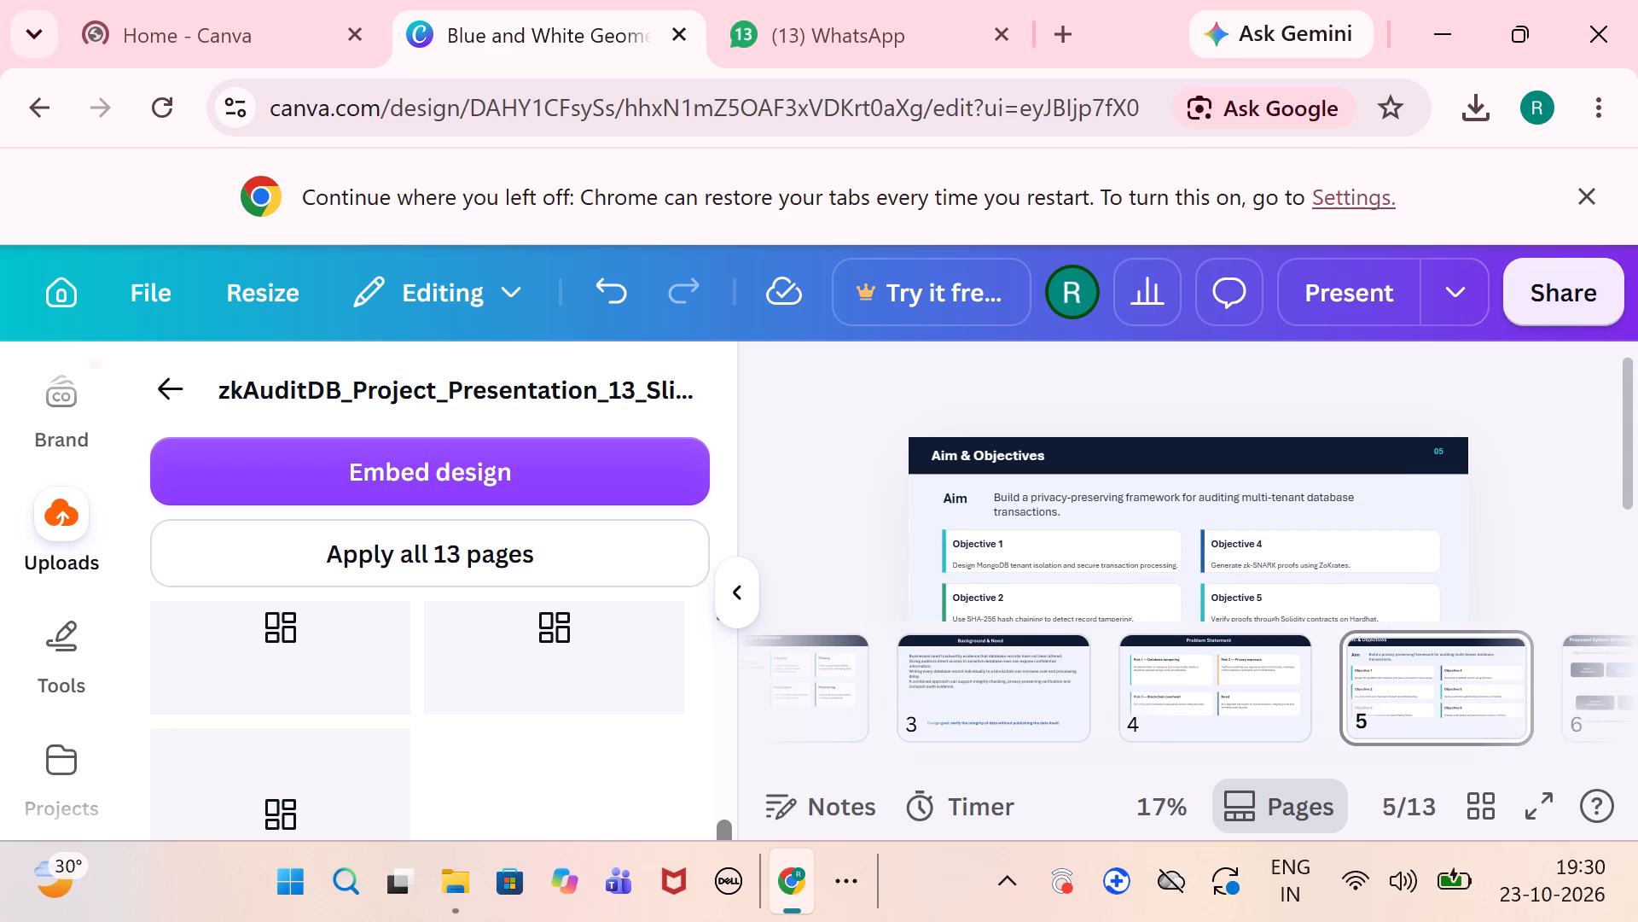
pyautogui.scroll(1, 986, 610)
pyautogui.click(1445, 447)
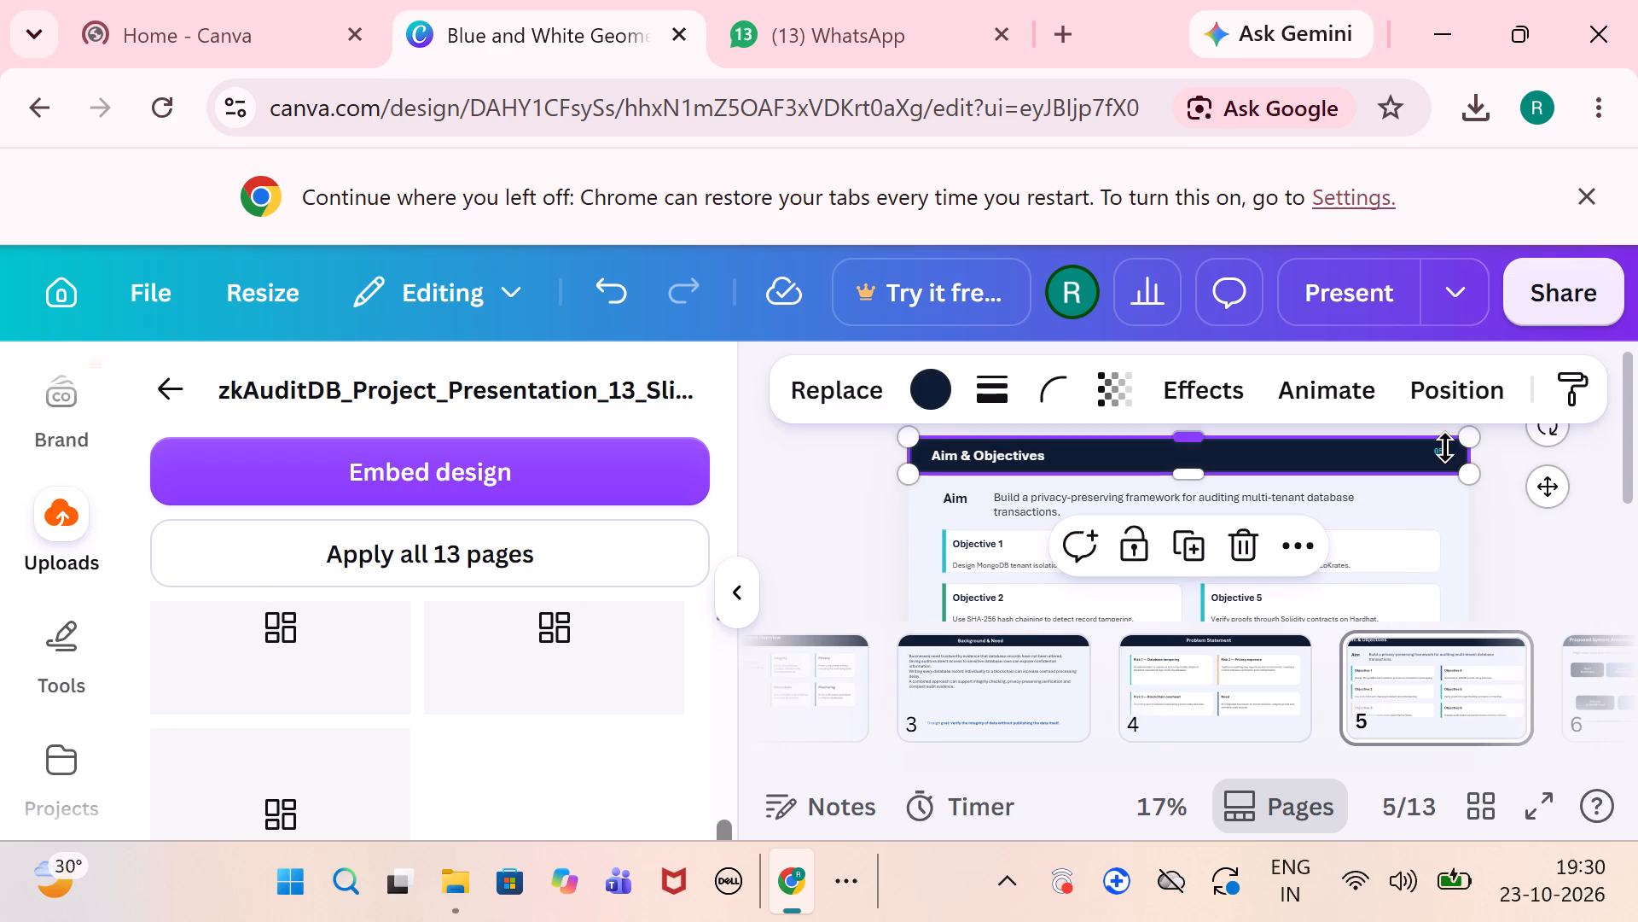
pyautogui.click(1438, 450)
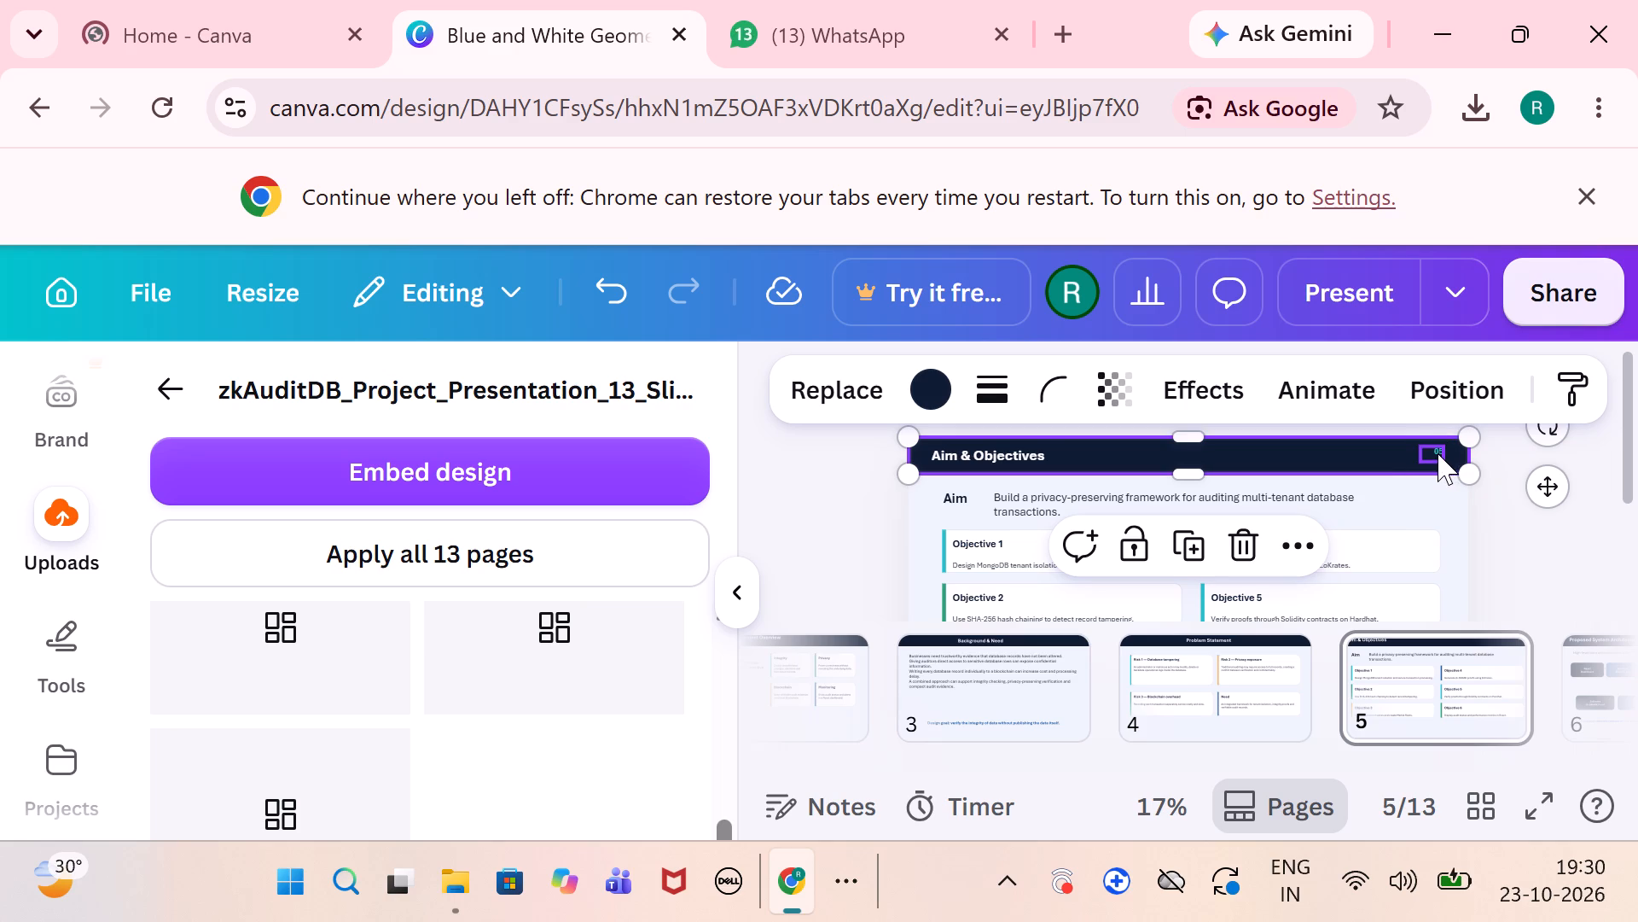
pyautogui.click(1438, 453)
pyautogui.press('BackSpace')
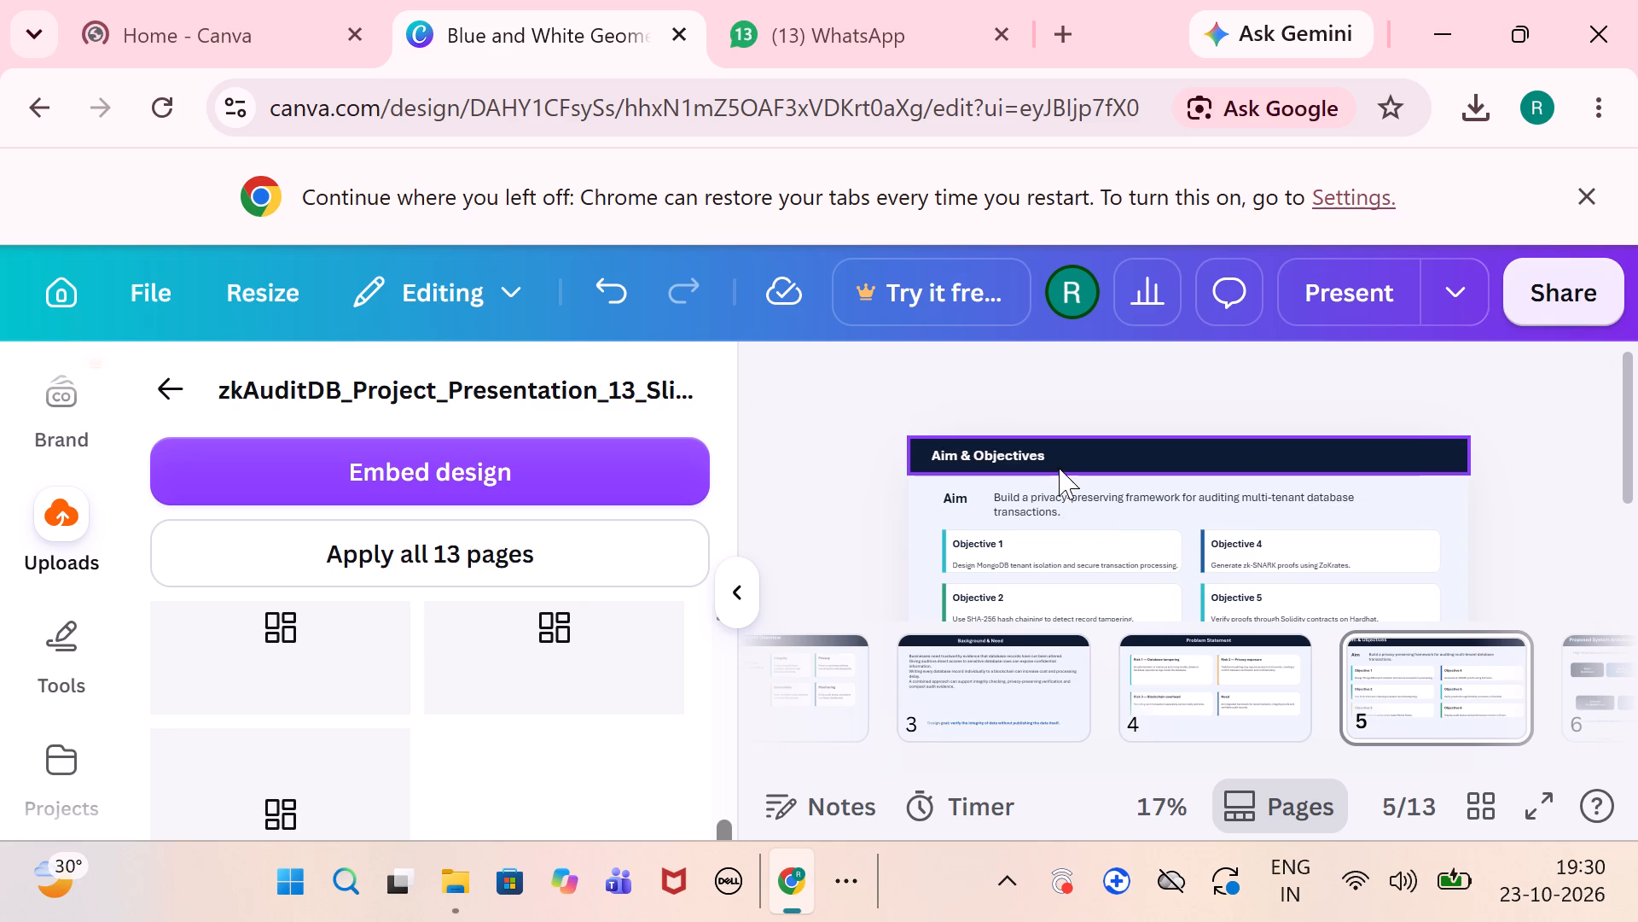
# Move the "Aim & Objectives" heading to the middle of page 5's dark header bar.
pyautogui.moveTo(1042, 458); pyautogui.dragTo(1223, 453)
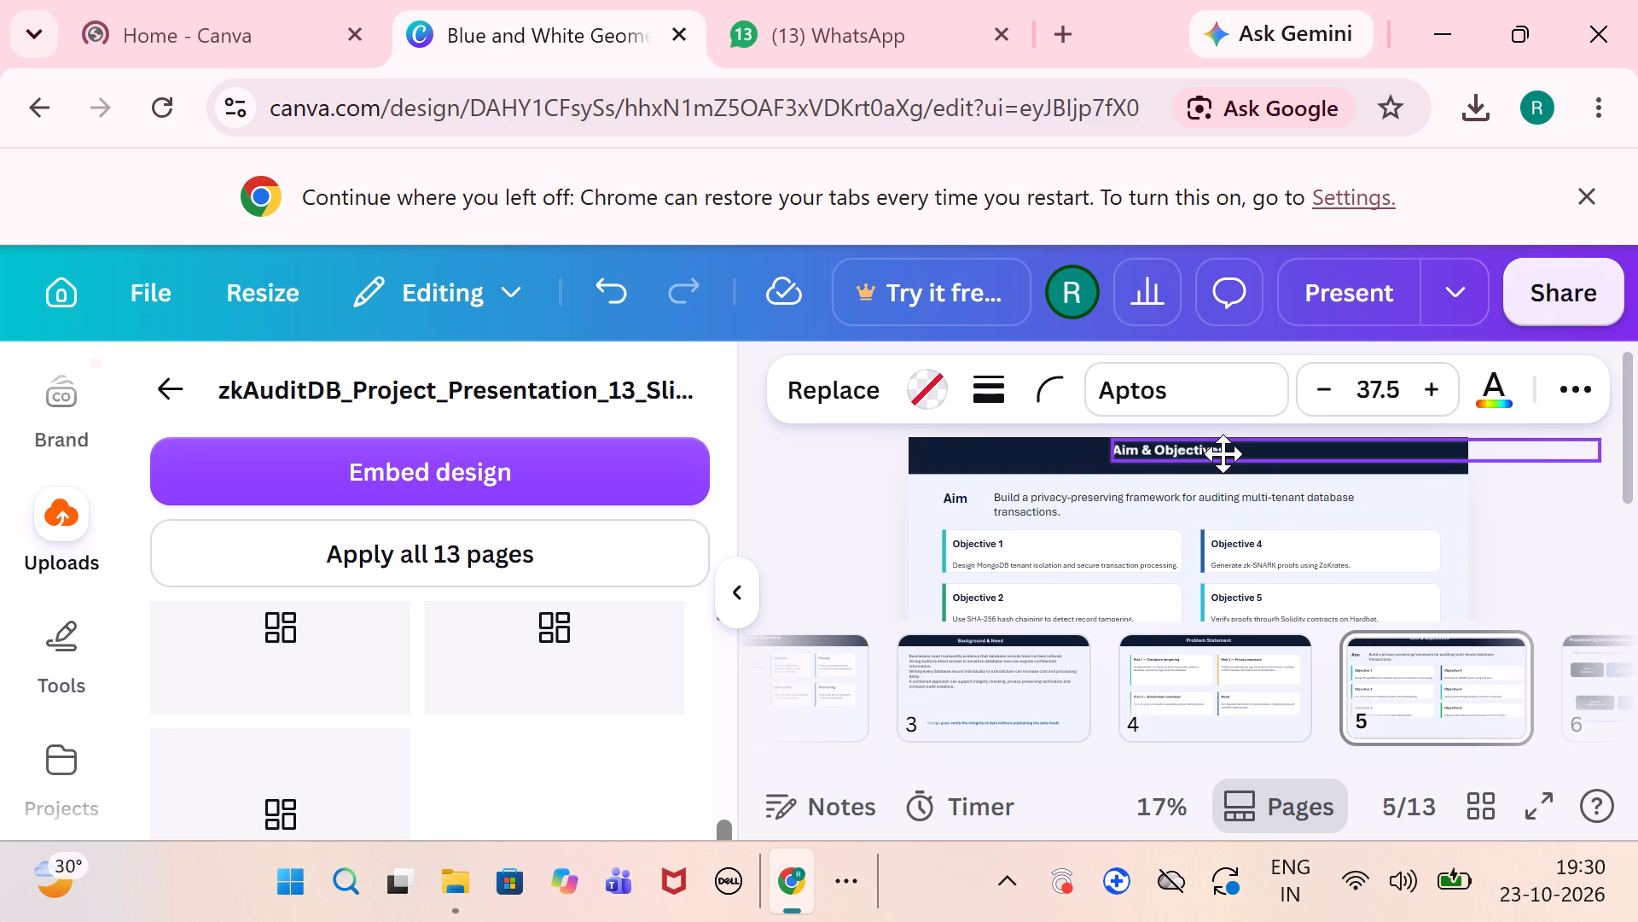
pyautogui.moveTo(1223, 453); pyautogui.dragTo(1233, 458)
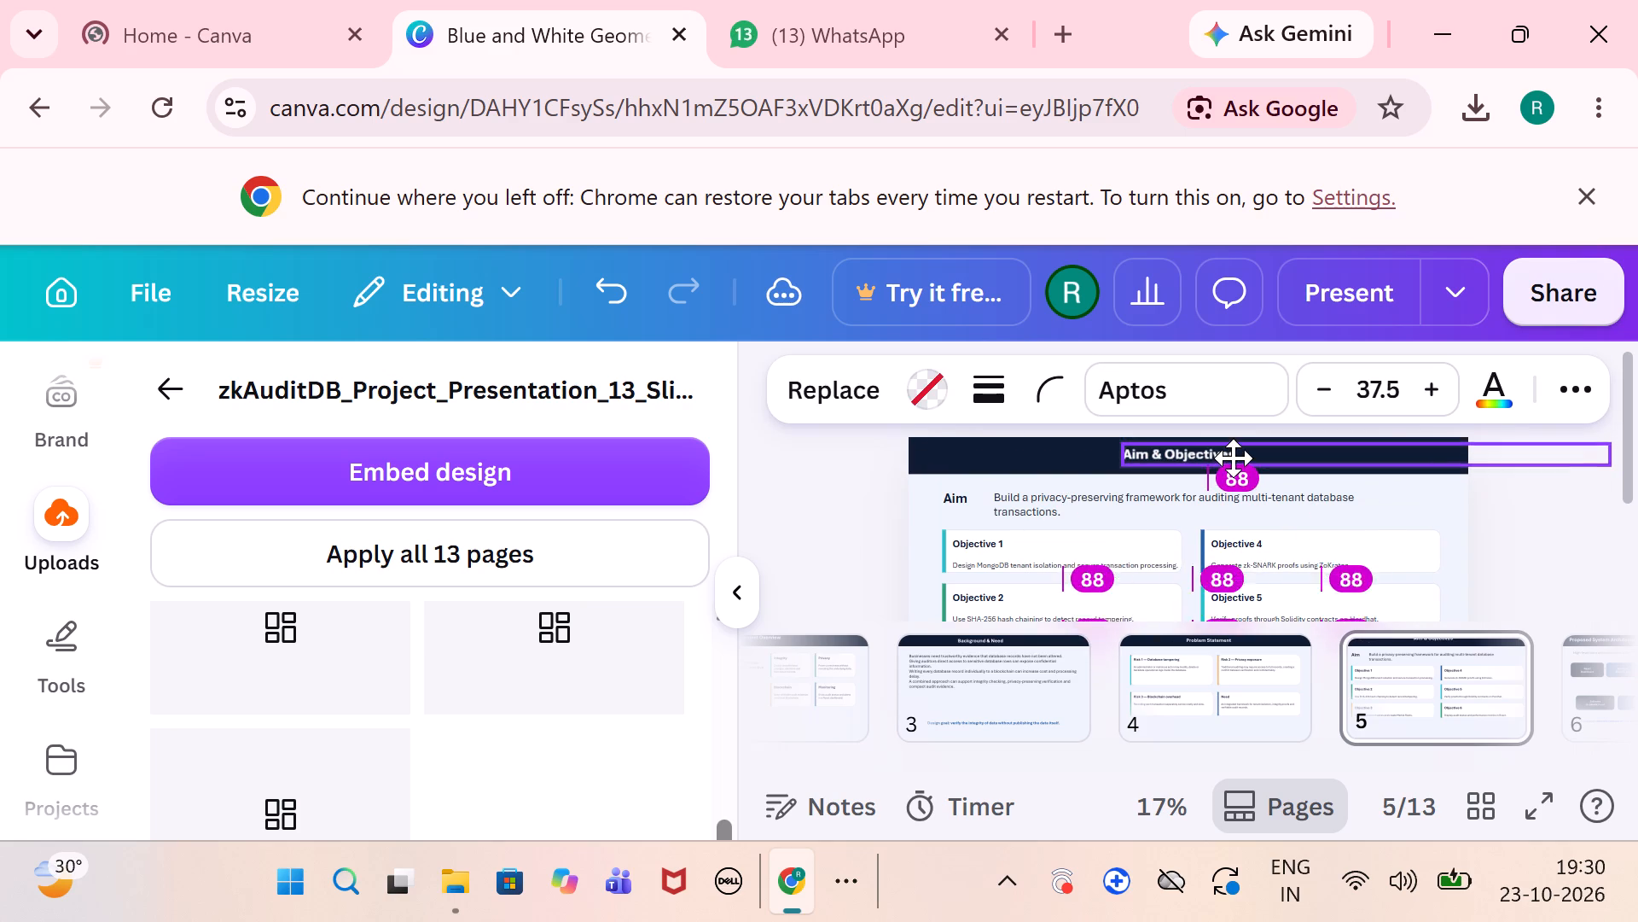
pyautogui.moveTo(1233, 458); pyautogui.dragTo(1233, 459)
pyautogui.click(1571, 499)
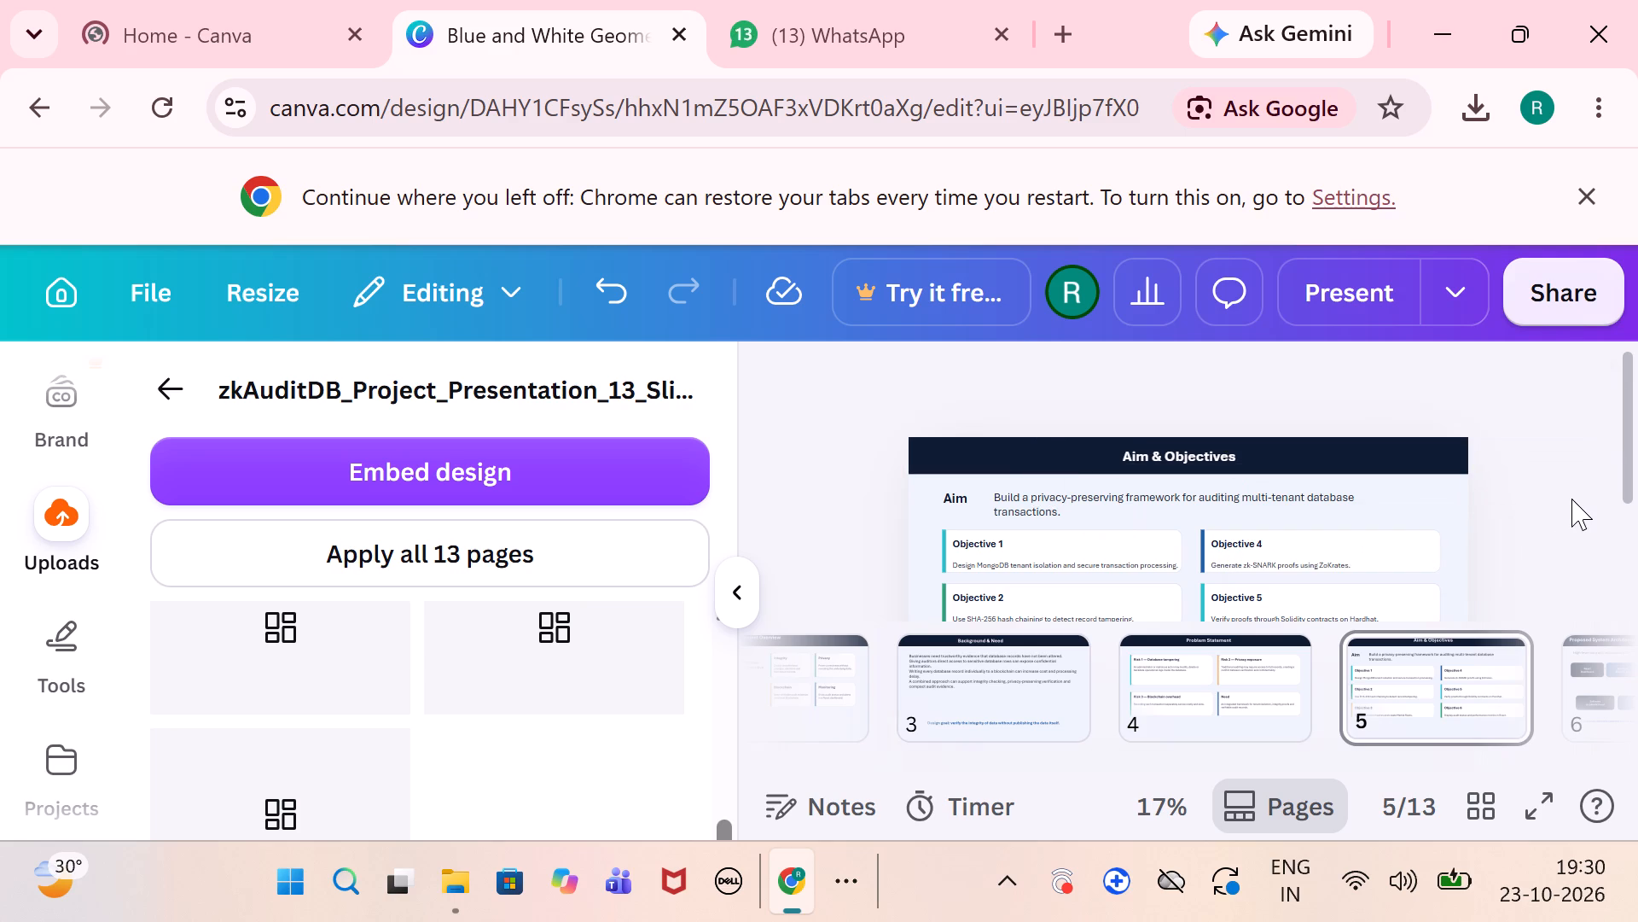
# Move the "Proposed System Architecture" heading to the middle of page 6's dark header bar.
pyautogui.hscroll(-1, 1571, 499)
pyautogui.click(1594, 705)
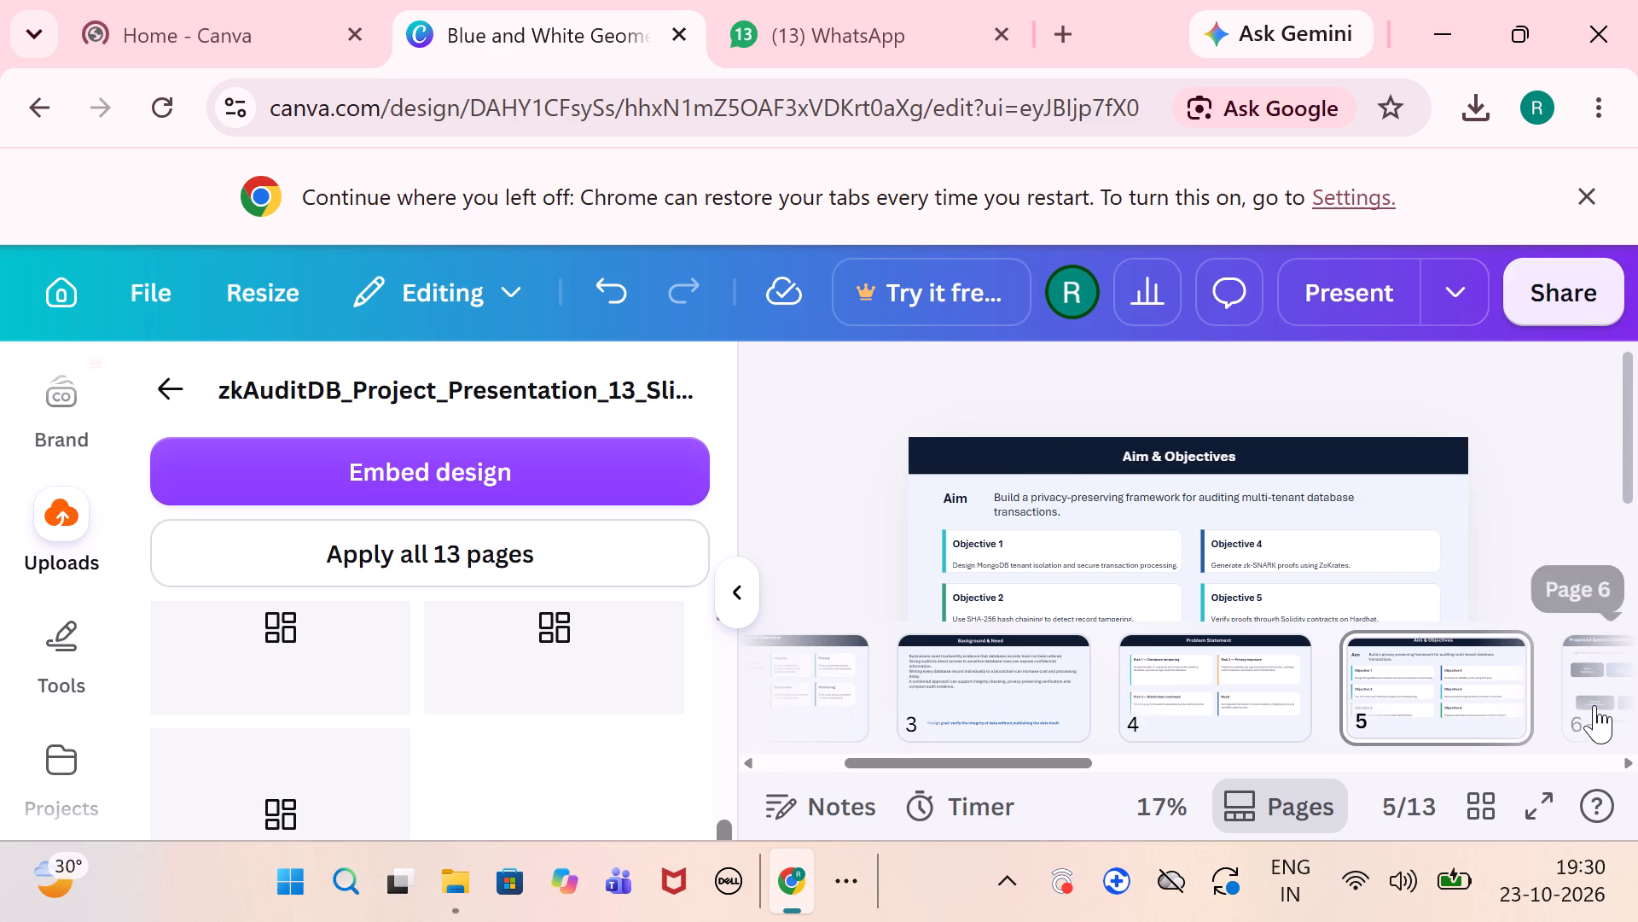
pyautogui.hscroll(-3, 1594, 705)
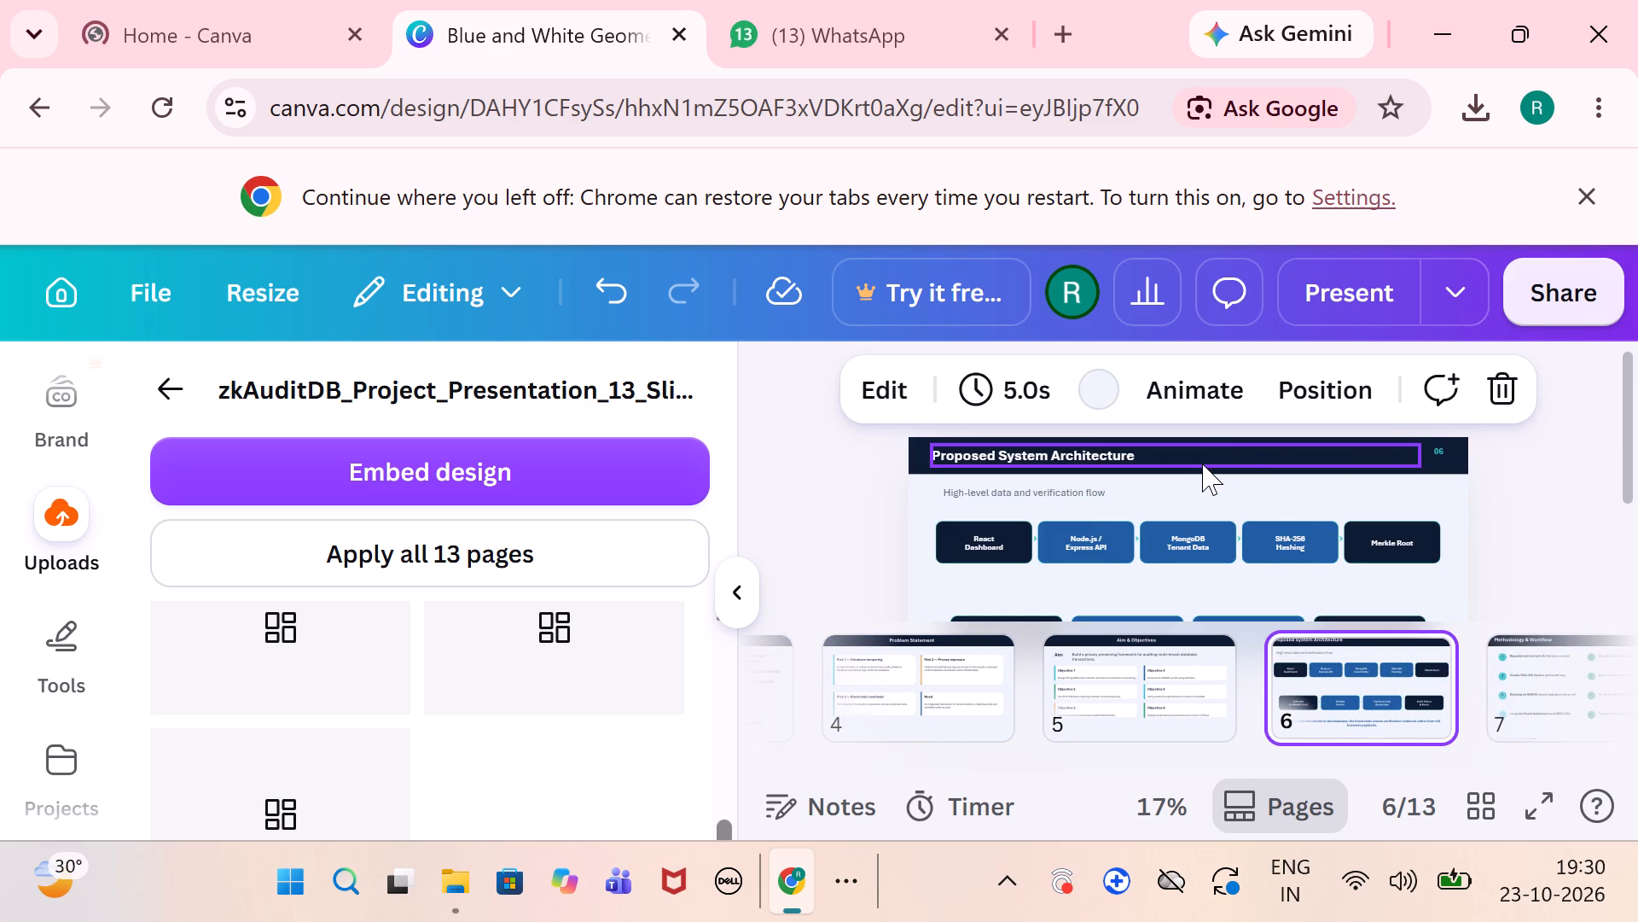
pyautogui.moveTo(1202, 464); pyautogui.dragTo(1350, 463)
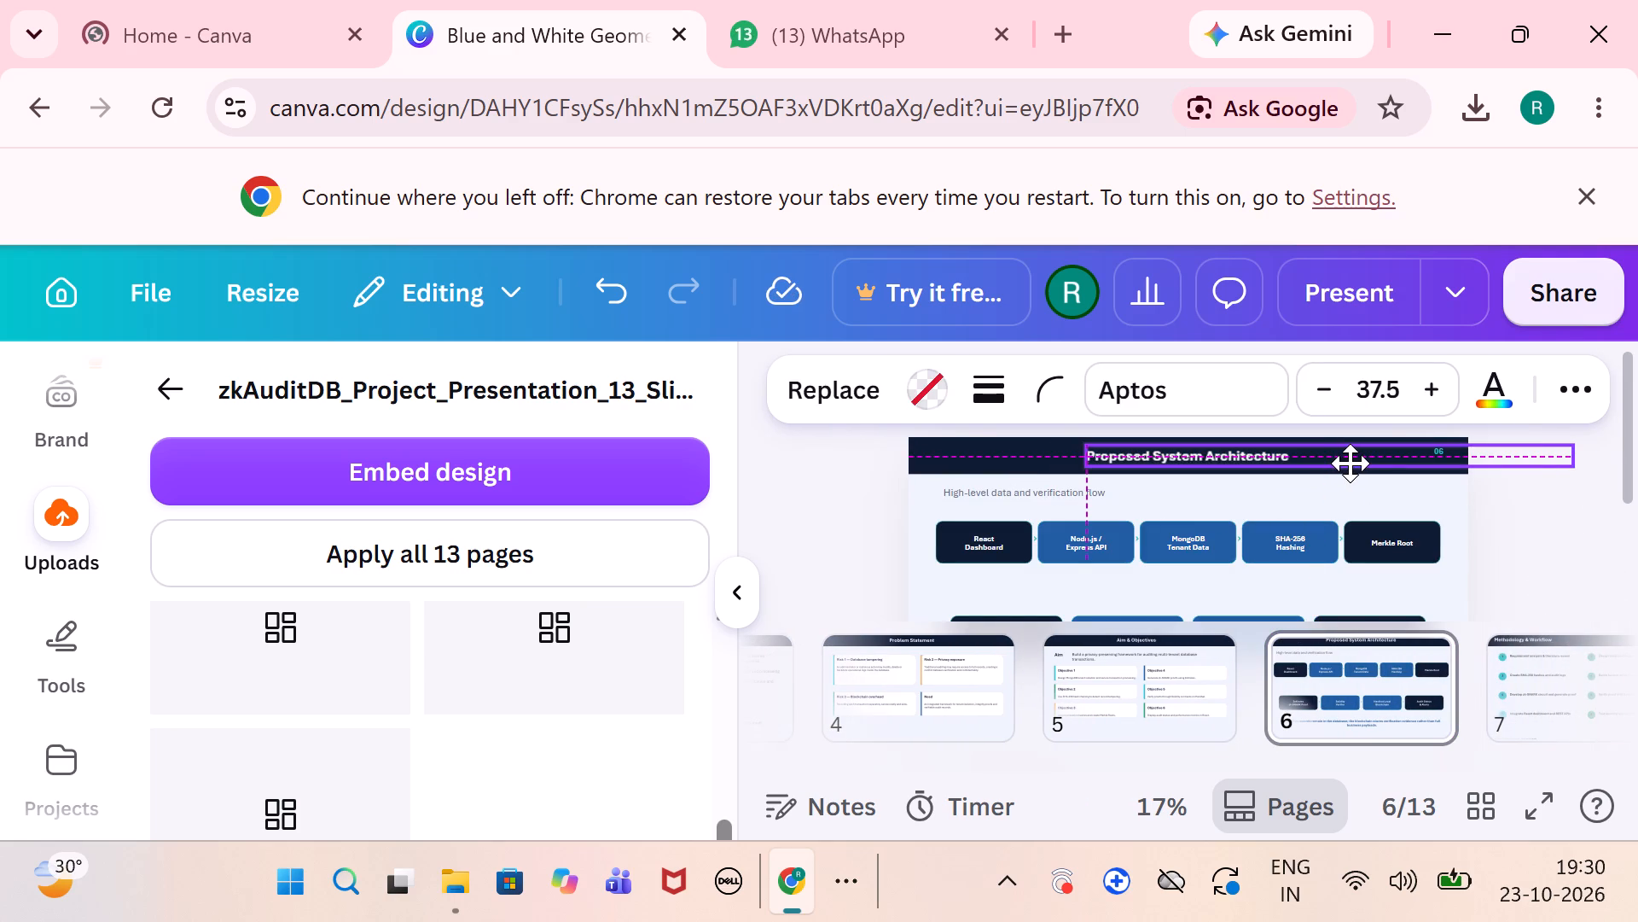
pyautogui.moveTo(1350, 463); pyautogui.dragTo(1350, 452)
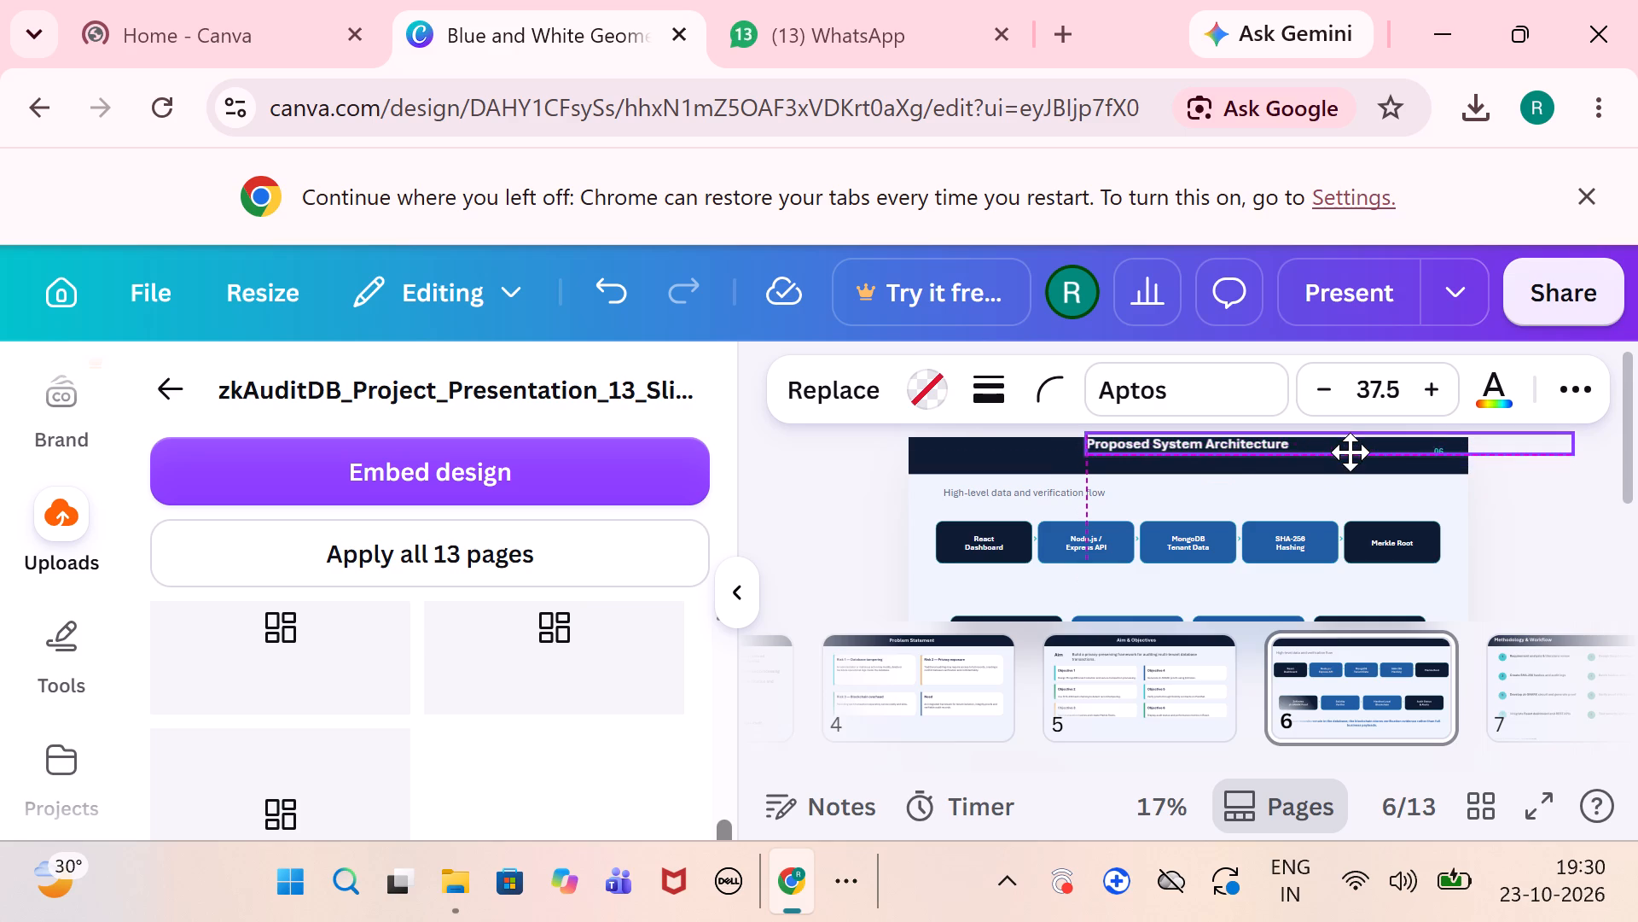
pyautogui.moveTo(1350, 452); pyautogui.dragTo(1350, 462)
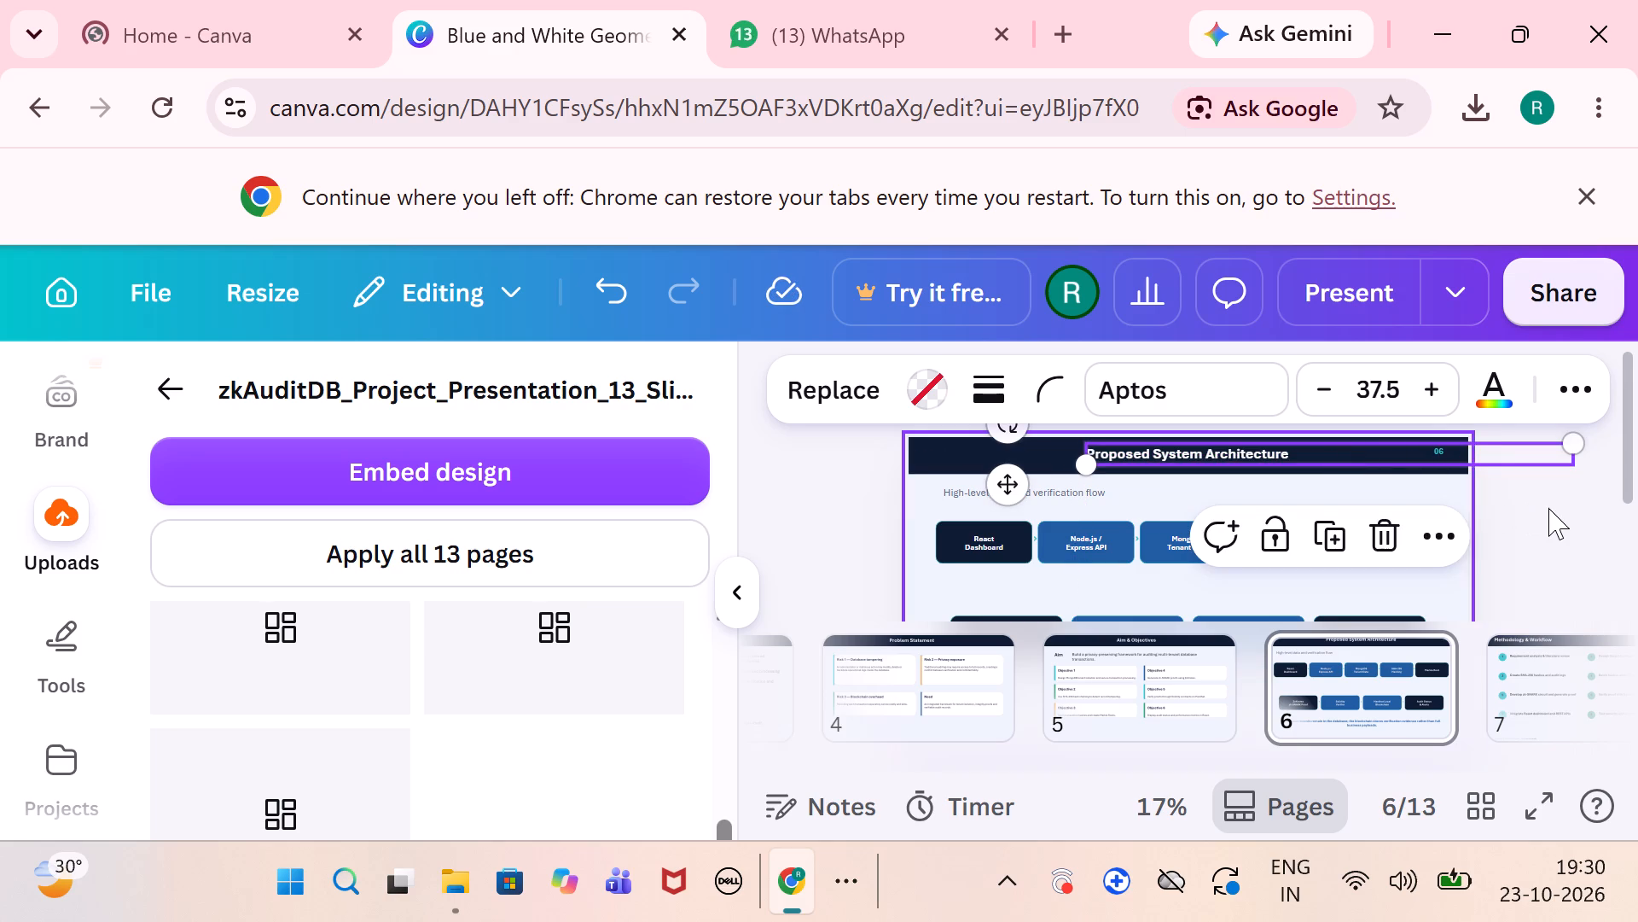
pyautogui.click(1548, 508)
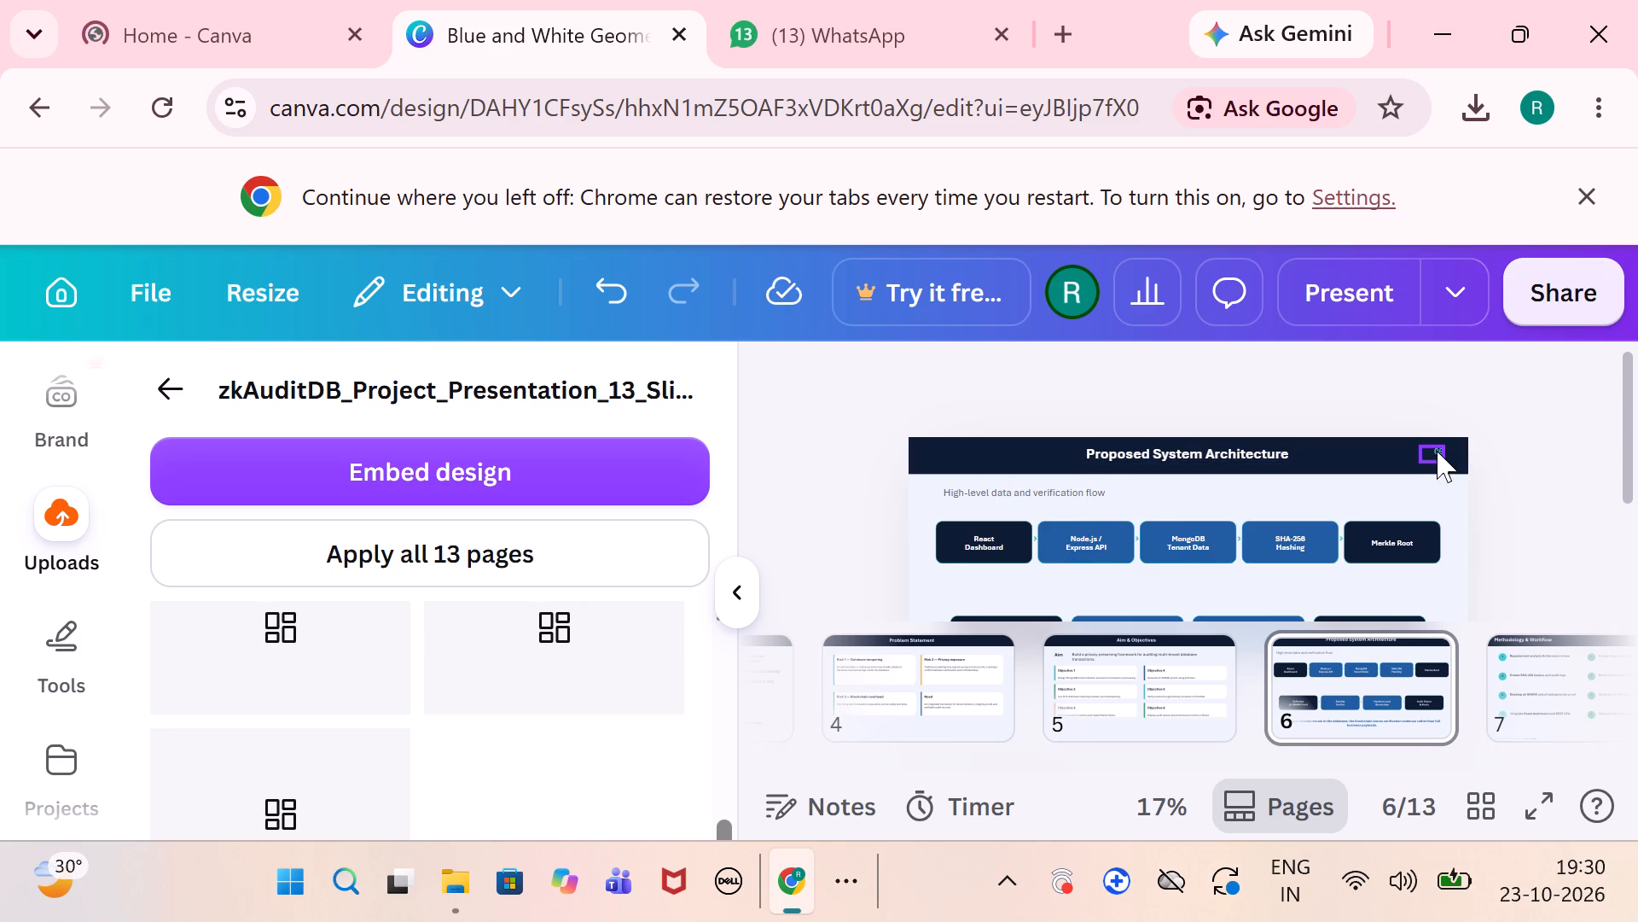
# Delete the page number 06 from page 6's header bar and the small footer line at the page's bottom.
pyautogui.click(1439, 453)
pyautogui.press('BackSpace')
pyautogui.scroll(-1, 1439, 453)
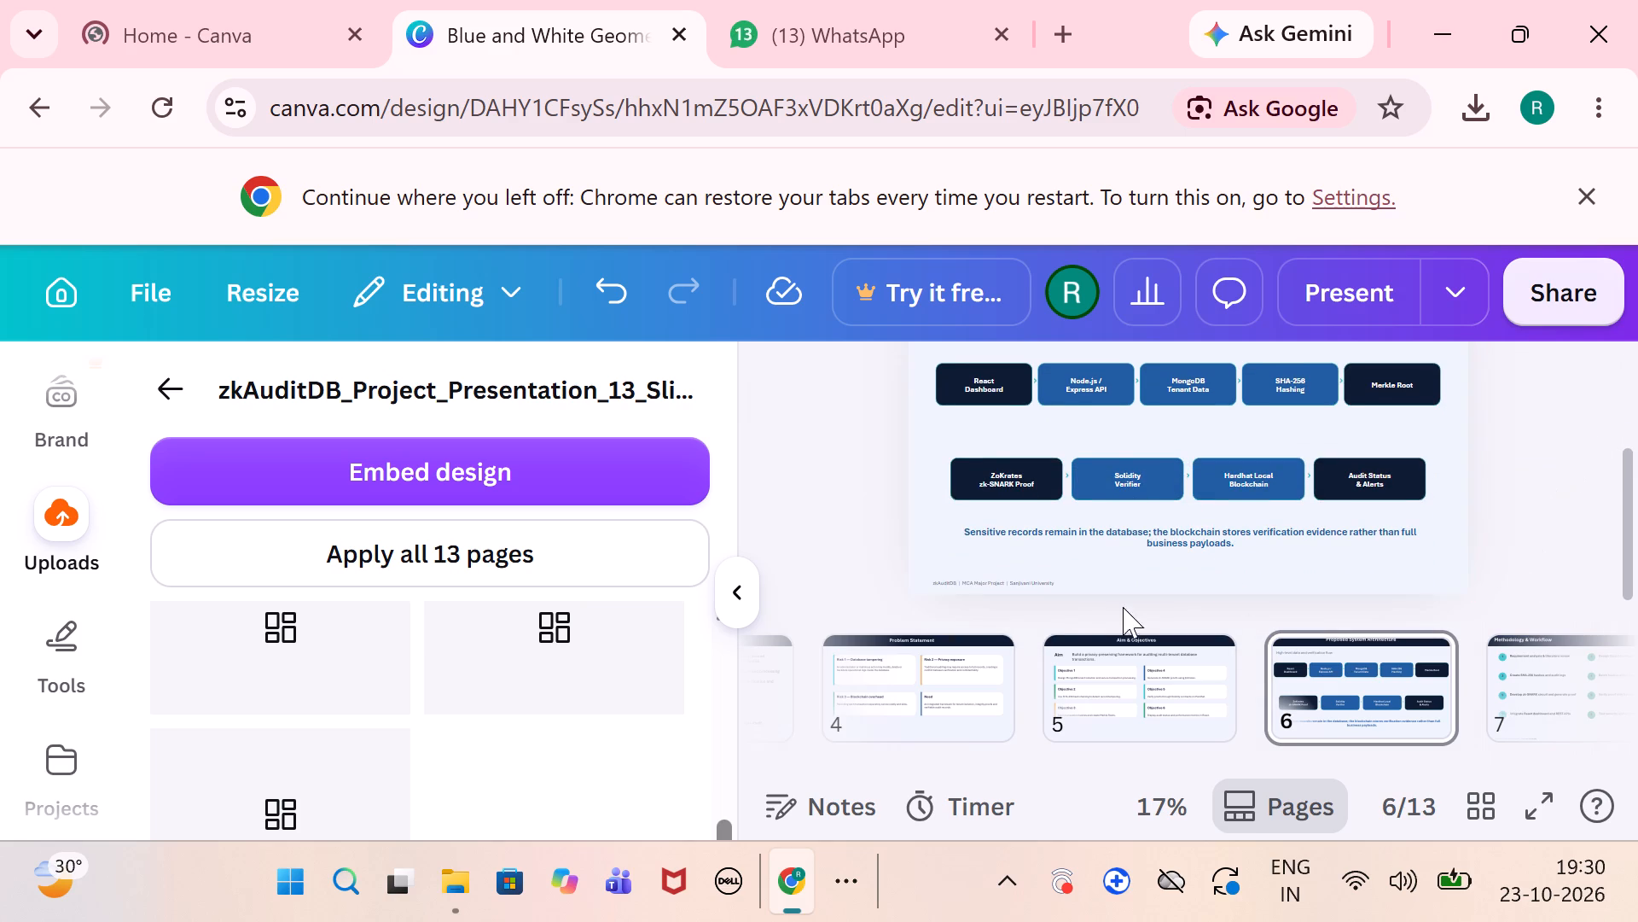
pyautogui.click(1004, 586)
pyautogui.press('BackSpace')
# Delete the small footer line at the bottom of page 7.
pyautogui.hscroll(-1, 1434, 684)
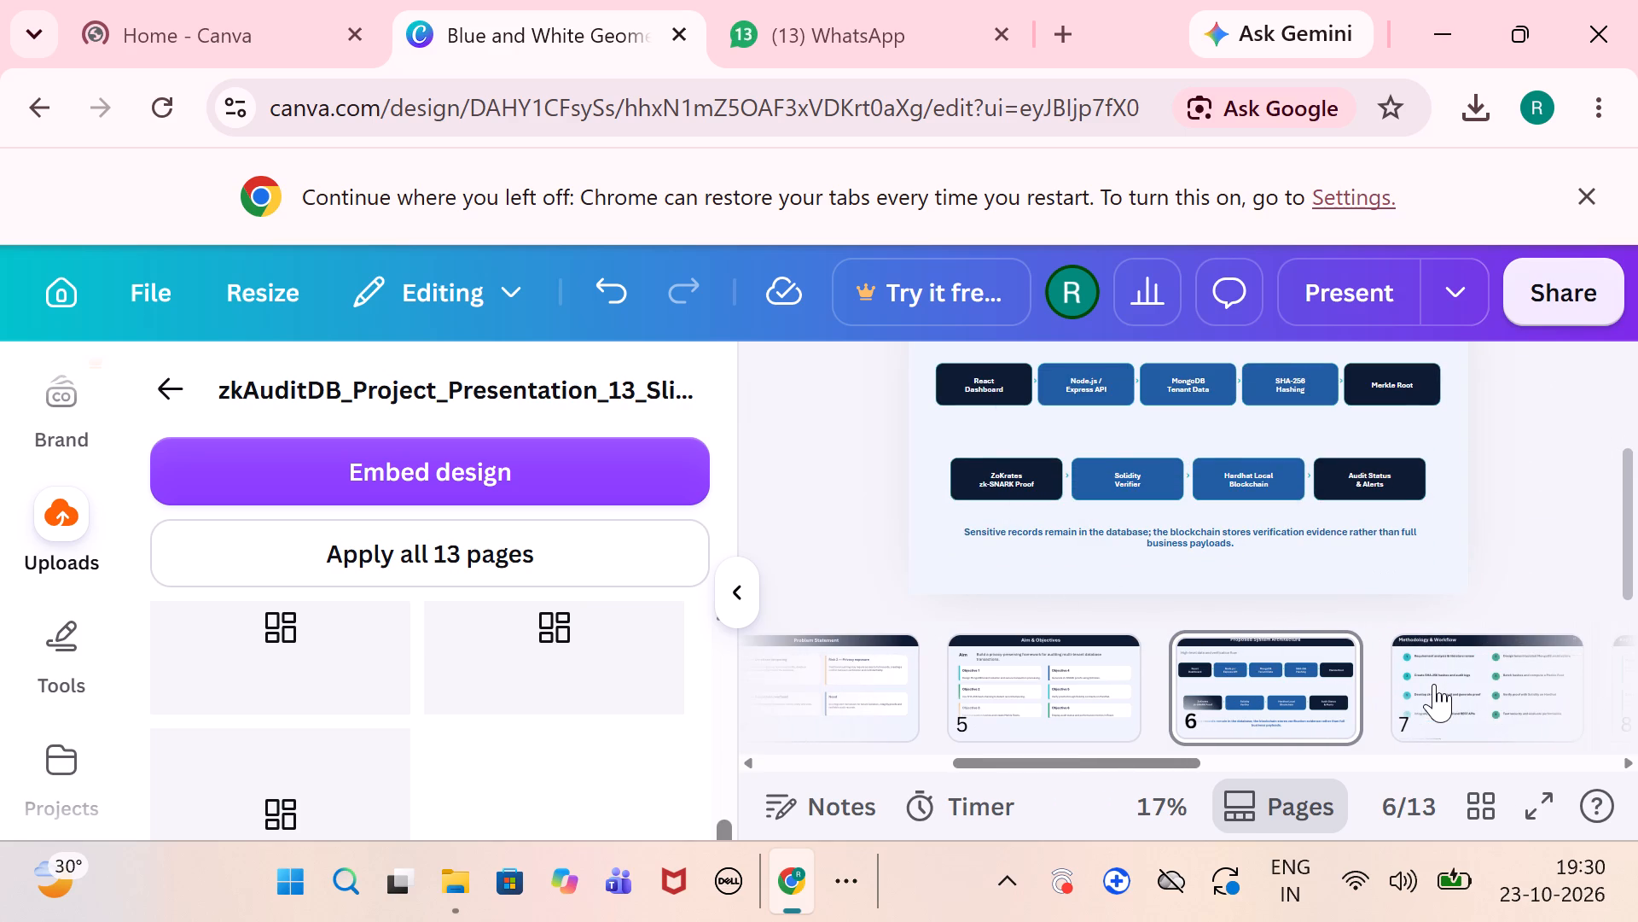
pyautogui.click(1496, 696)
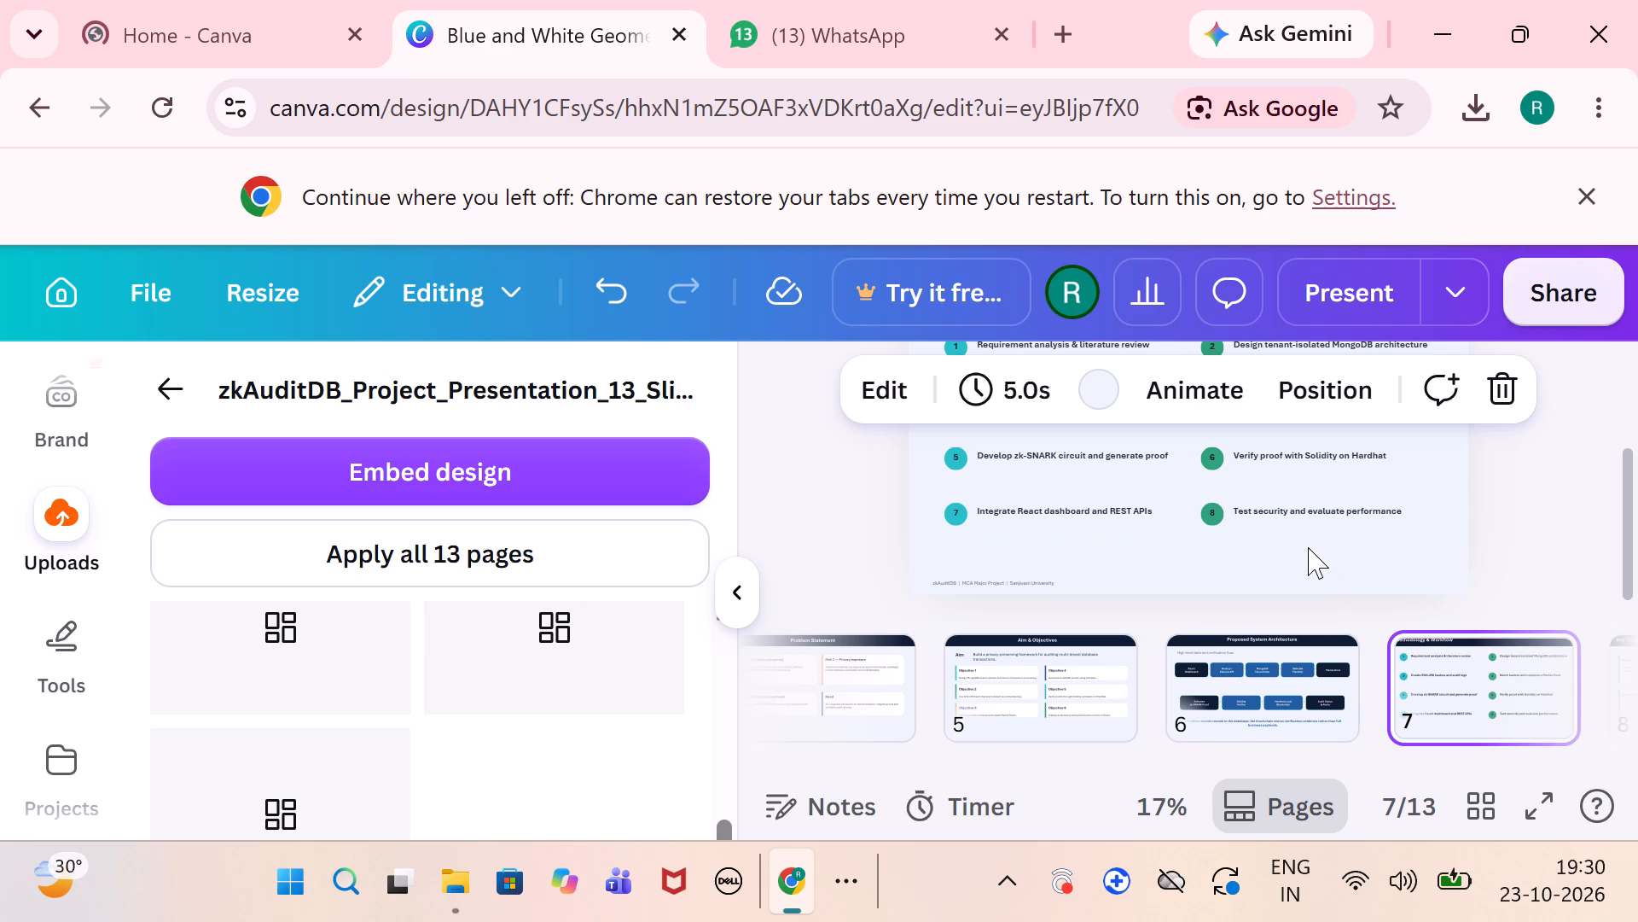
pyautogui.scroll(1, 1308, 547)
pyautogui.scroll(-1, 1308, 547)
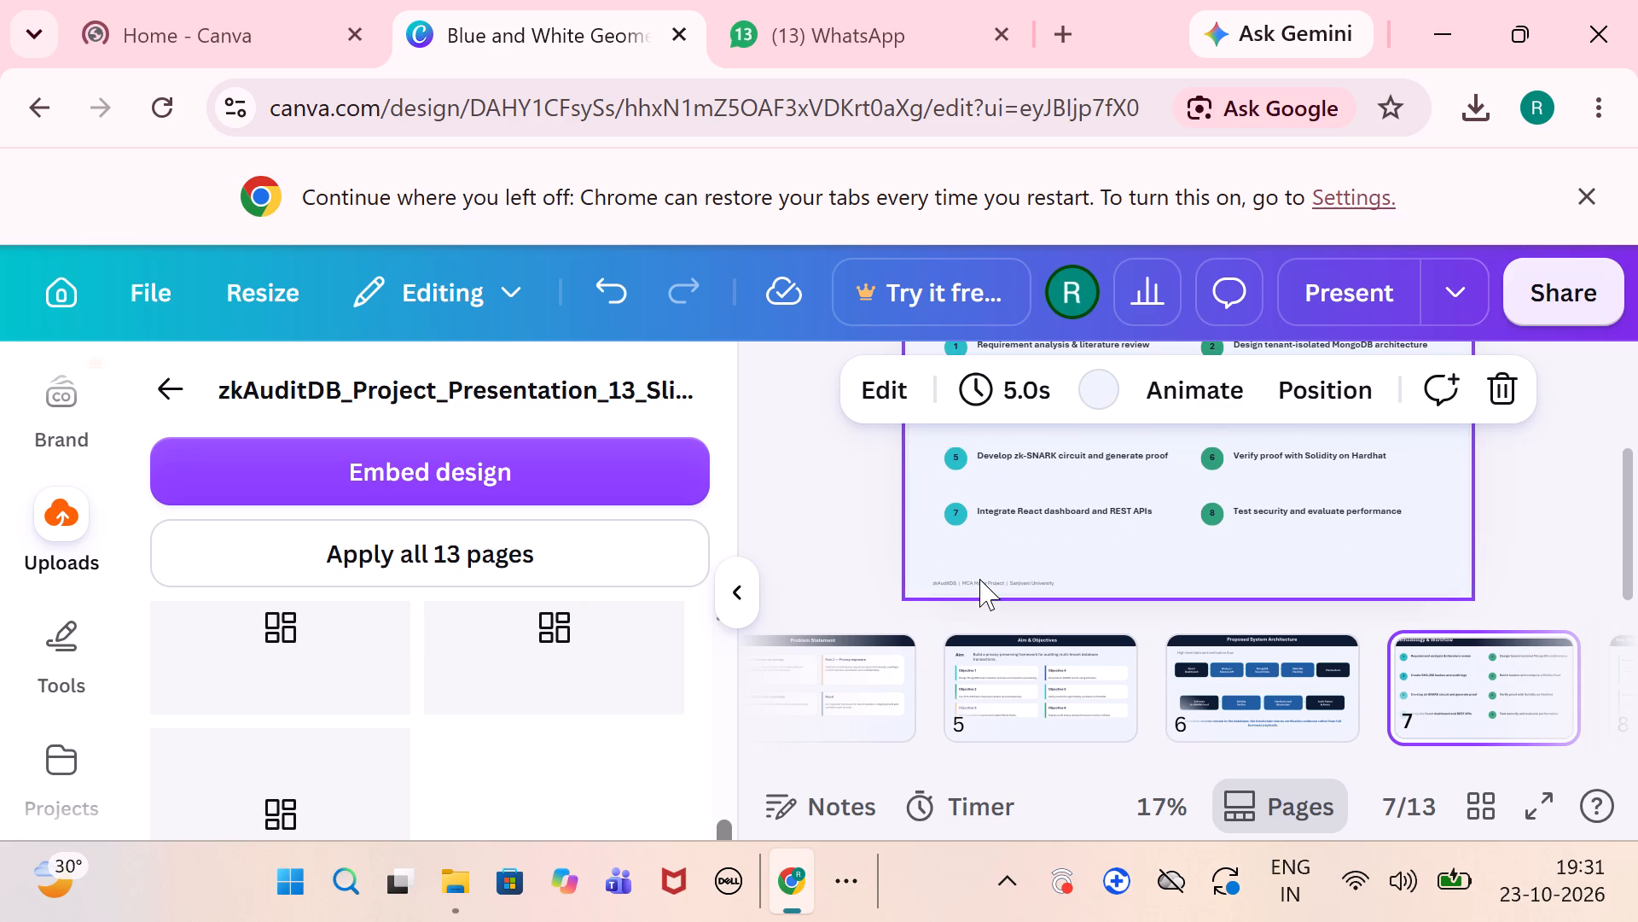
pyautogui.click(965, 581)
pyautogui.press('BackSpace')
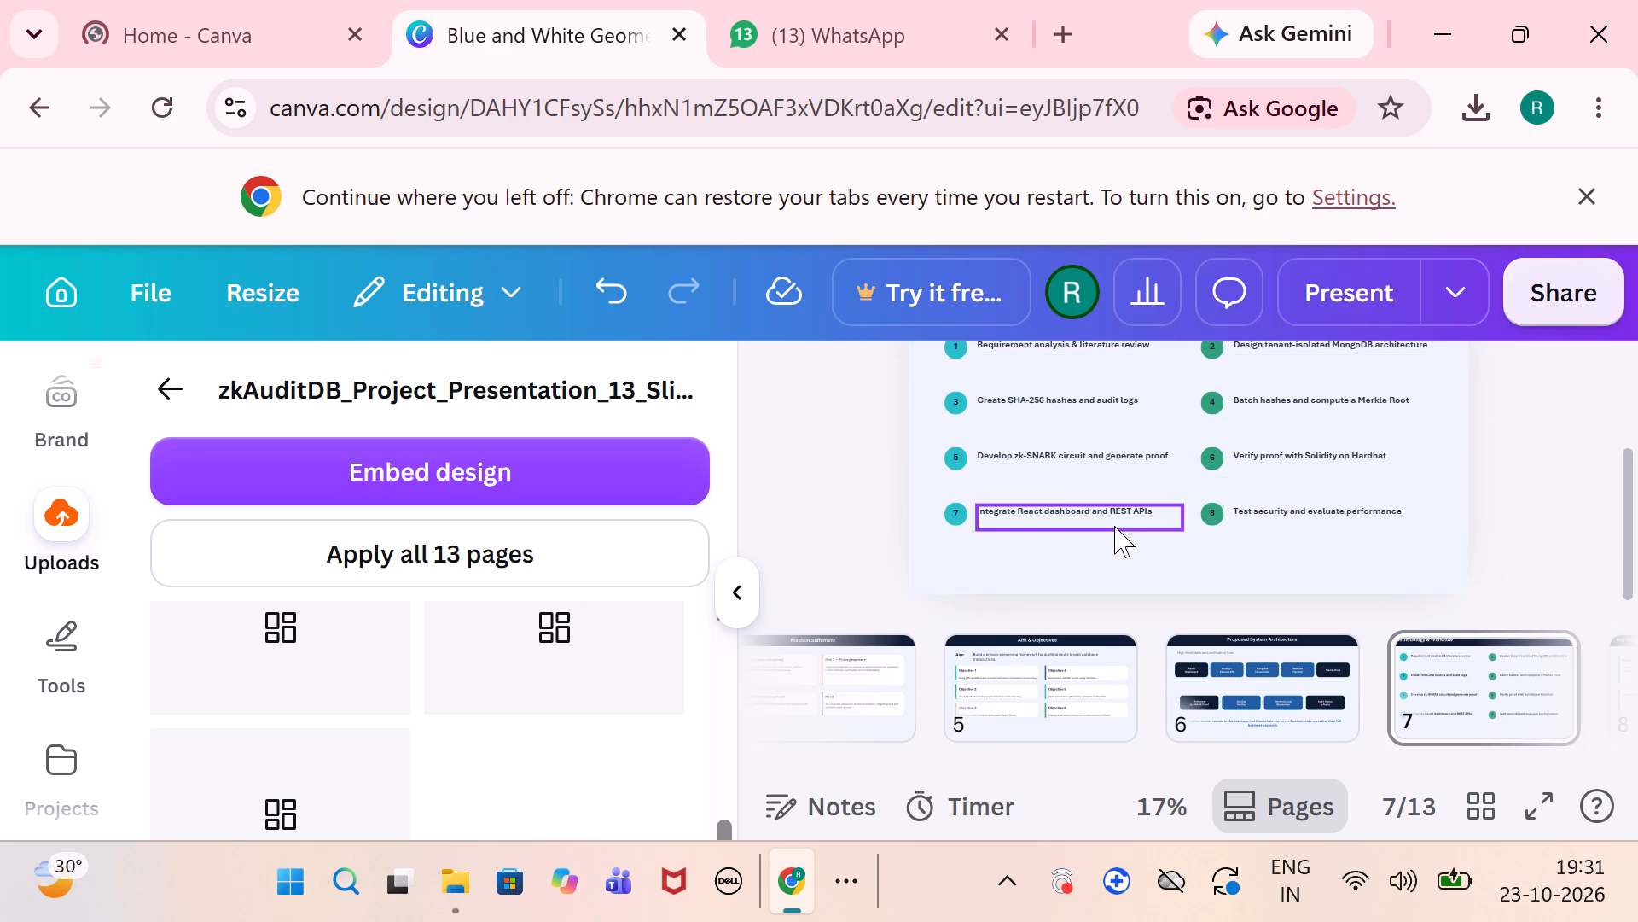
# Delete the page number from page 7's header bar and move the "Methodology & Workflow" heading to the bar's middle.
pyautogui.scroll(1, 1114, 526)
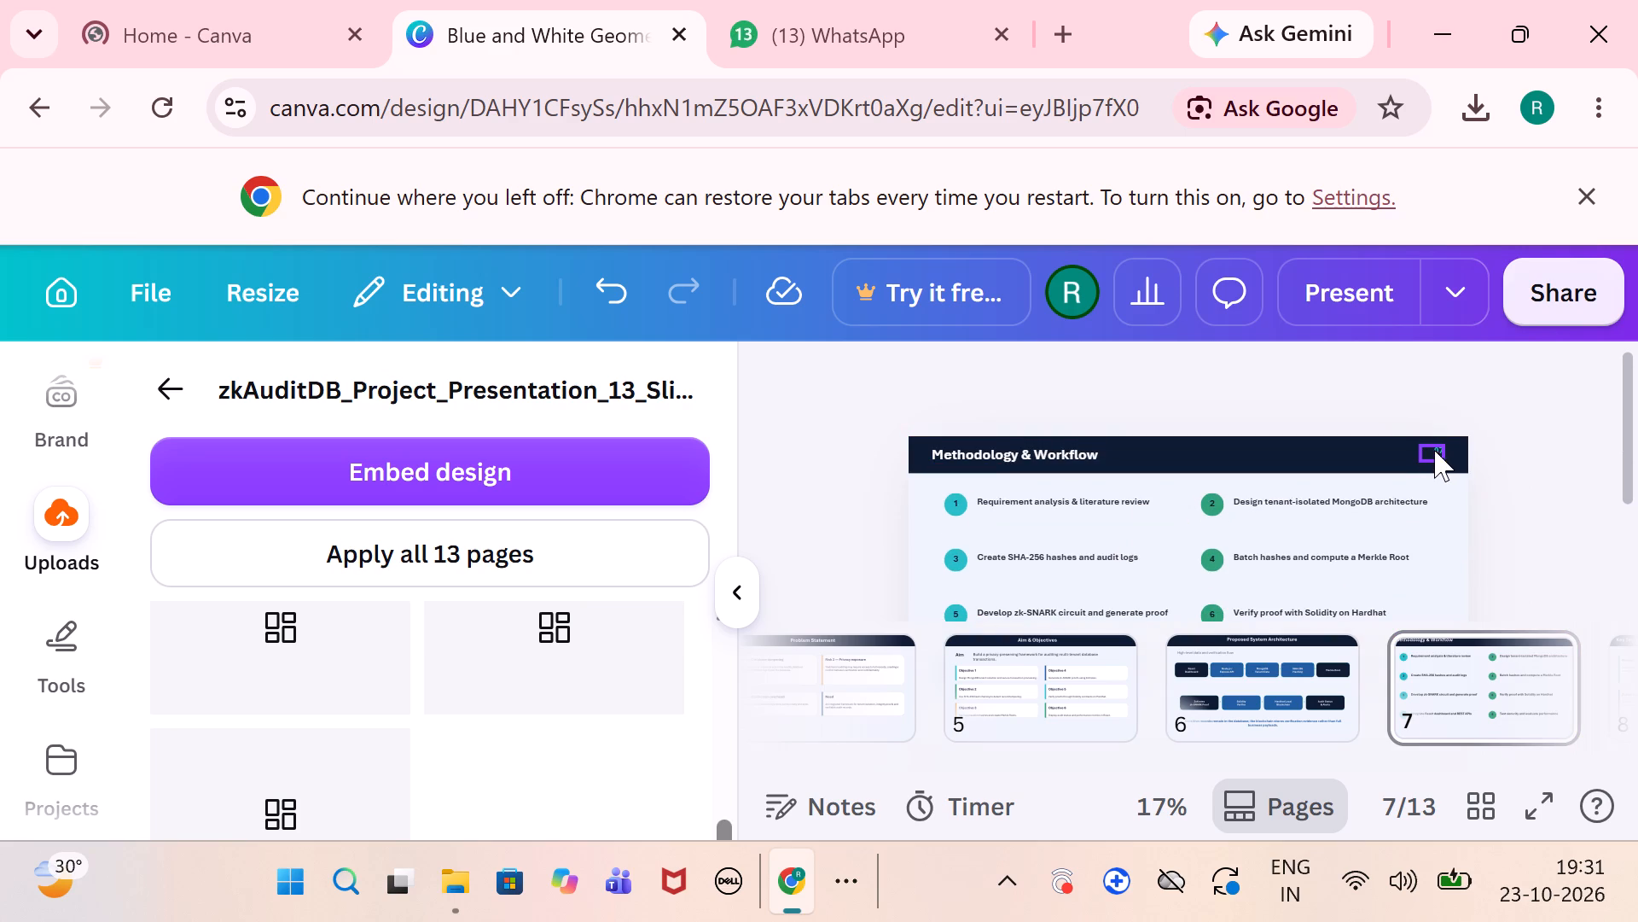
pyautogui.click(1440, 450)
pyautogui.press('BackSpace')
pyautogui.moveTo(1082, 446); pyautogui.dragTo(1241, 444)
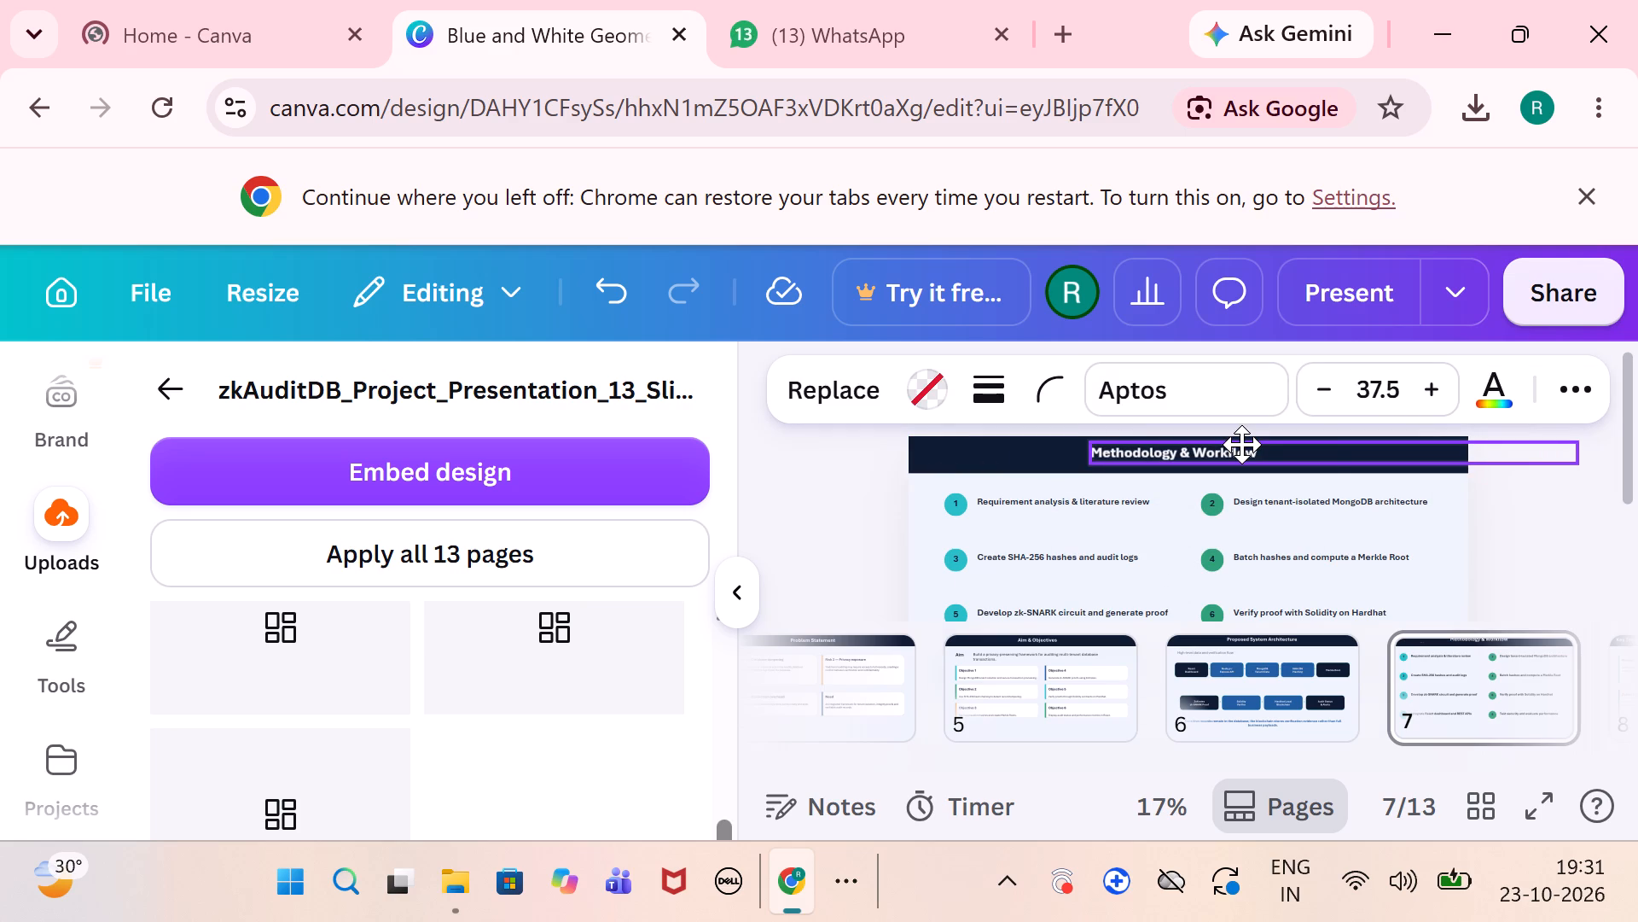
pyautogui.moveTo(1241, 444); pyautogui.dragTo(1246, 445)
pyautogui.click(1532, 551)
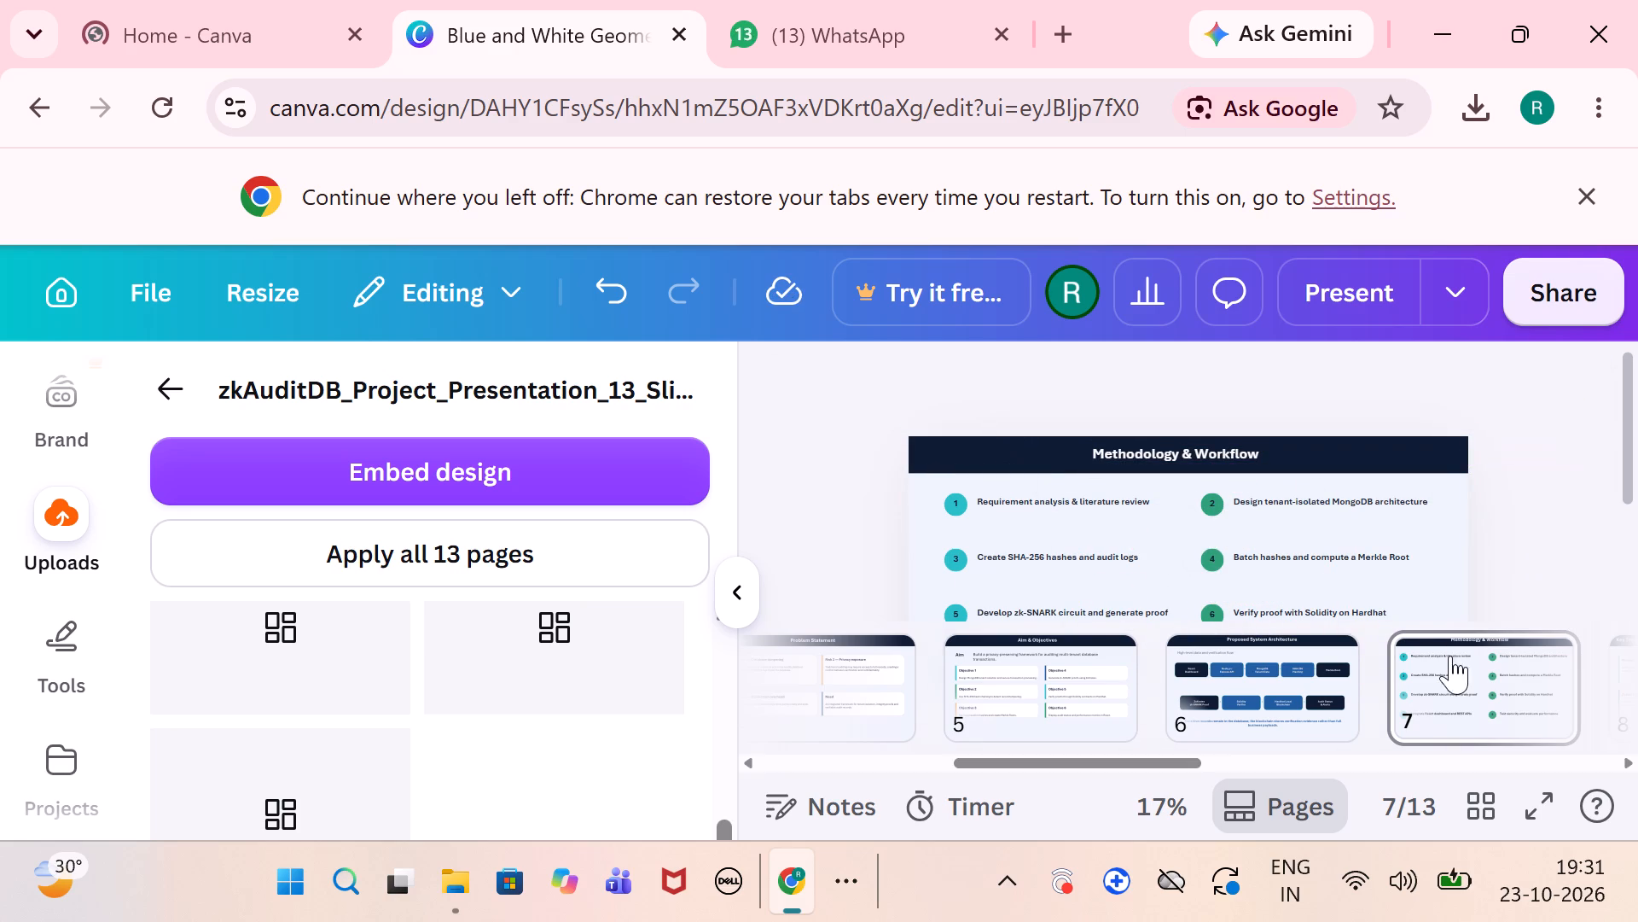
# Move the "Key Technologies" heading to the middle of page 8's dark header bar.
pyautogui.hscroll(-3, 1454, 676)
pyautogui.click(1381, 682)
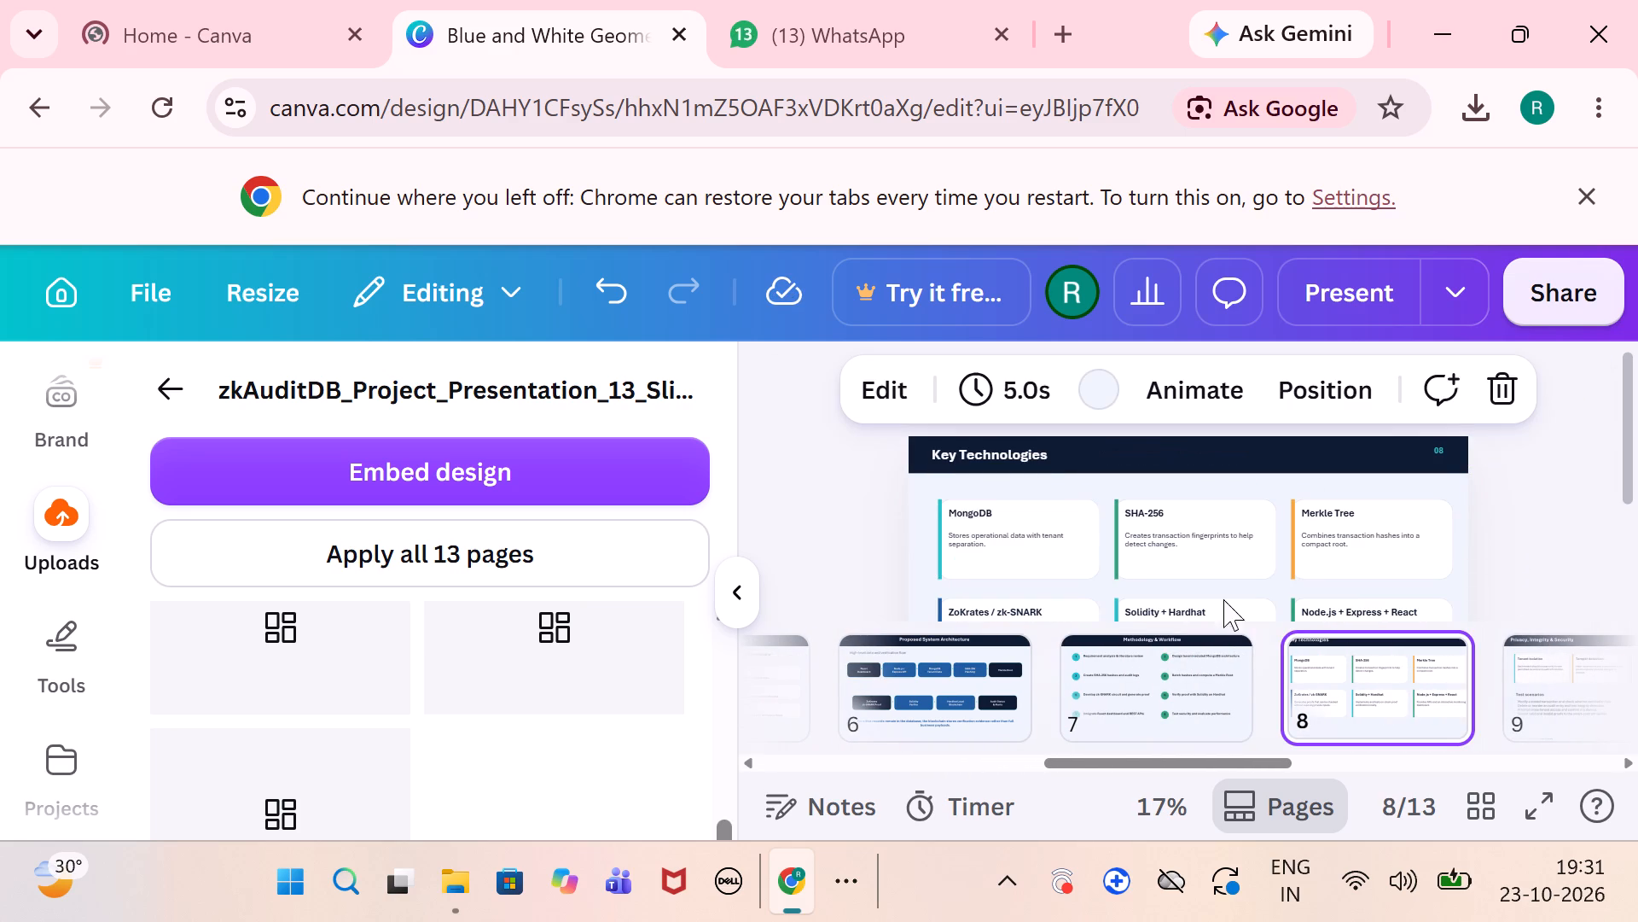
pyautogui.moveTo(979, 446); pyautogui.dragTo(1156, 445)
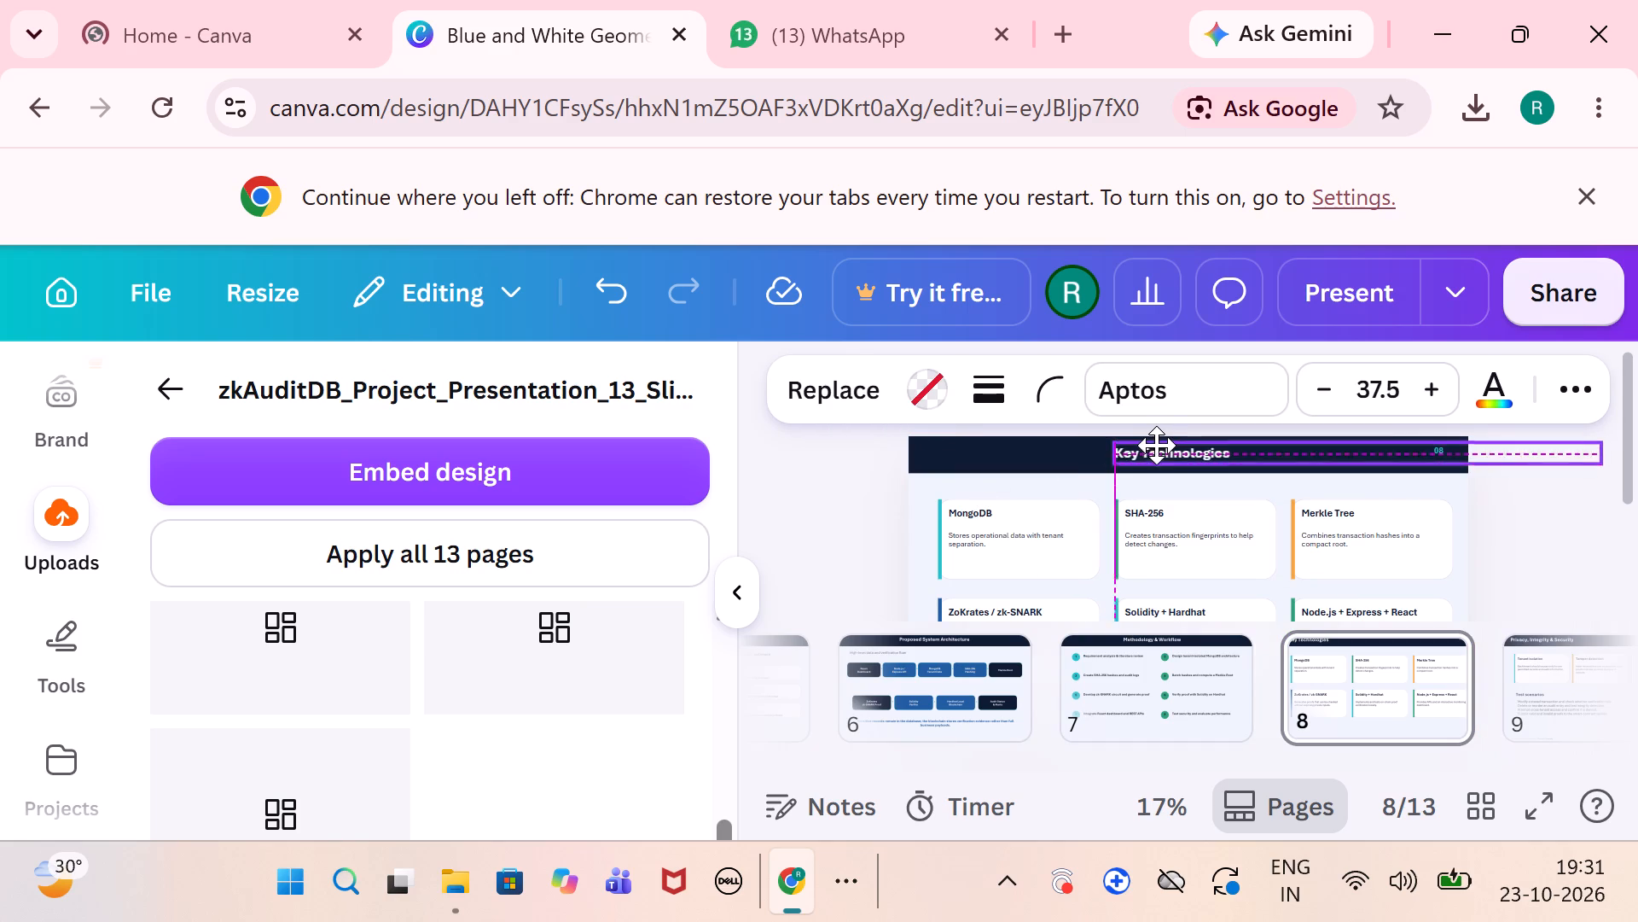
pyautogui.moveTo(1156, 445); pyautogui.dragTo(1164, 443)
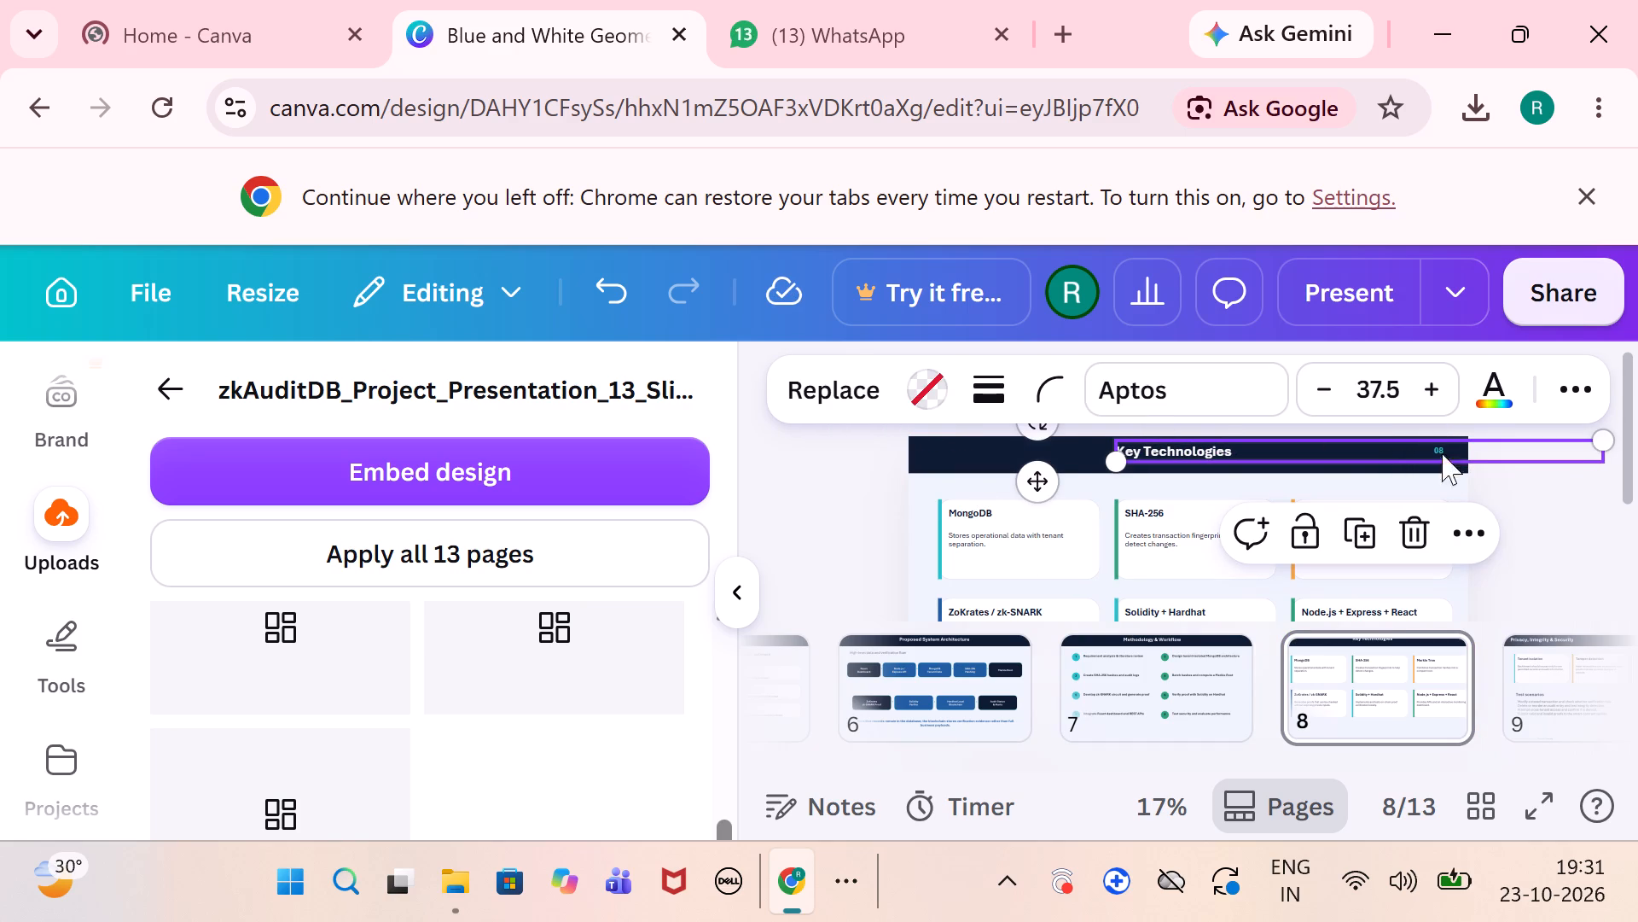
pyautogui.click(1551, 519)
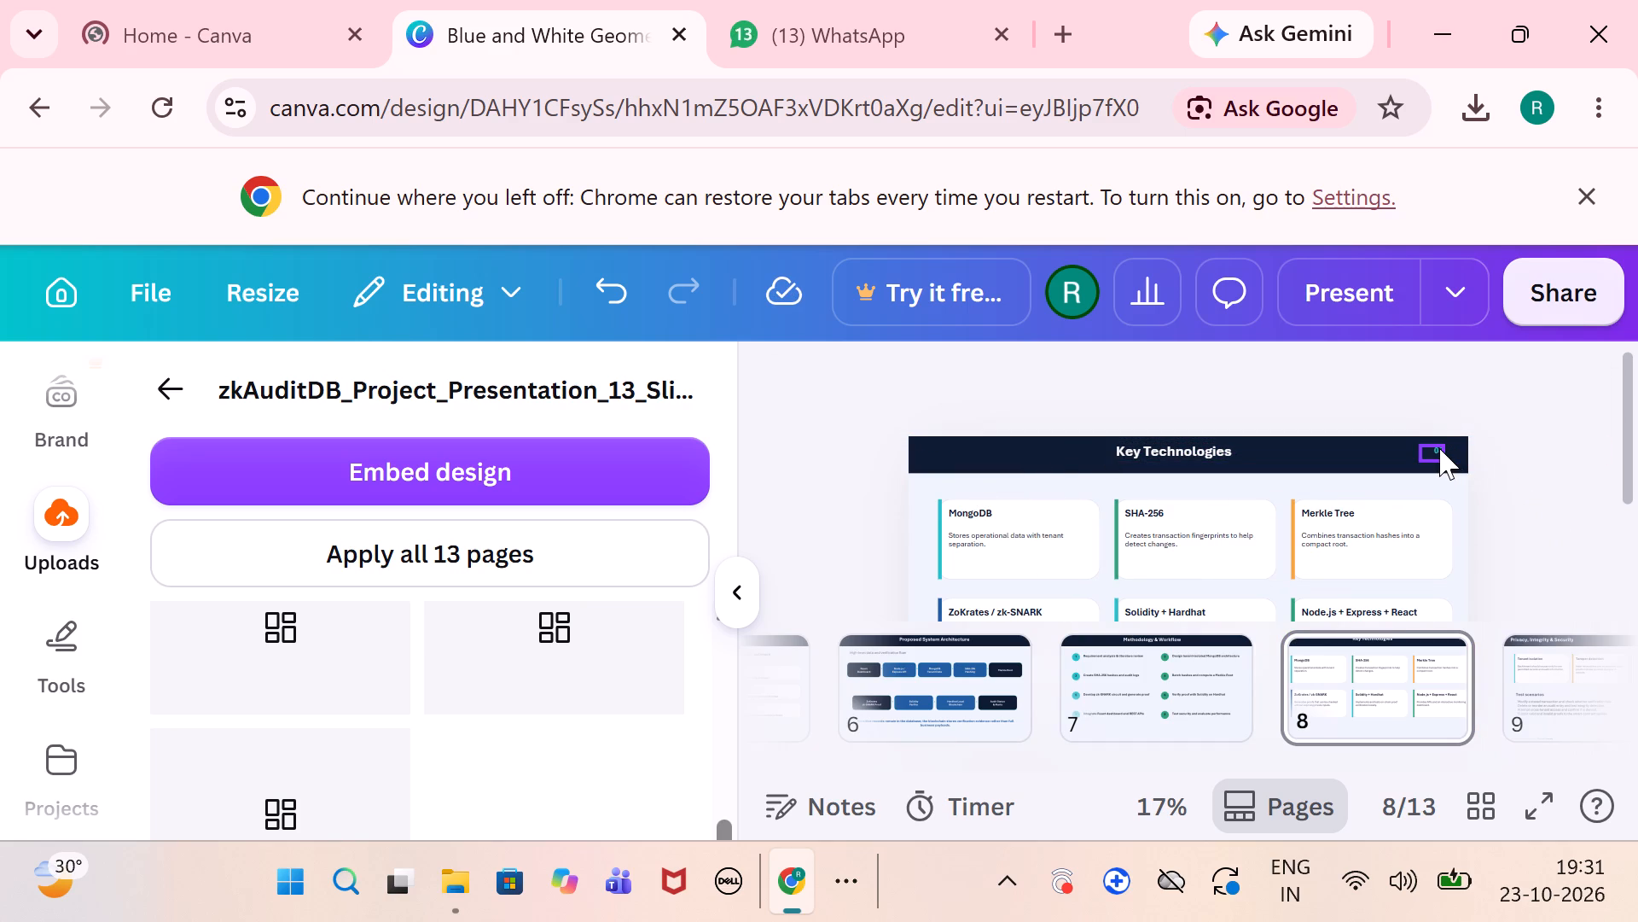
# Delete the page number from page 8's header bar and the small footer line at the page's bottom.
pyautogui.click(1439, 448)
pyautogui.press('BackSpace')
pyautogui.scroll(-1, 1439, 448)
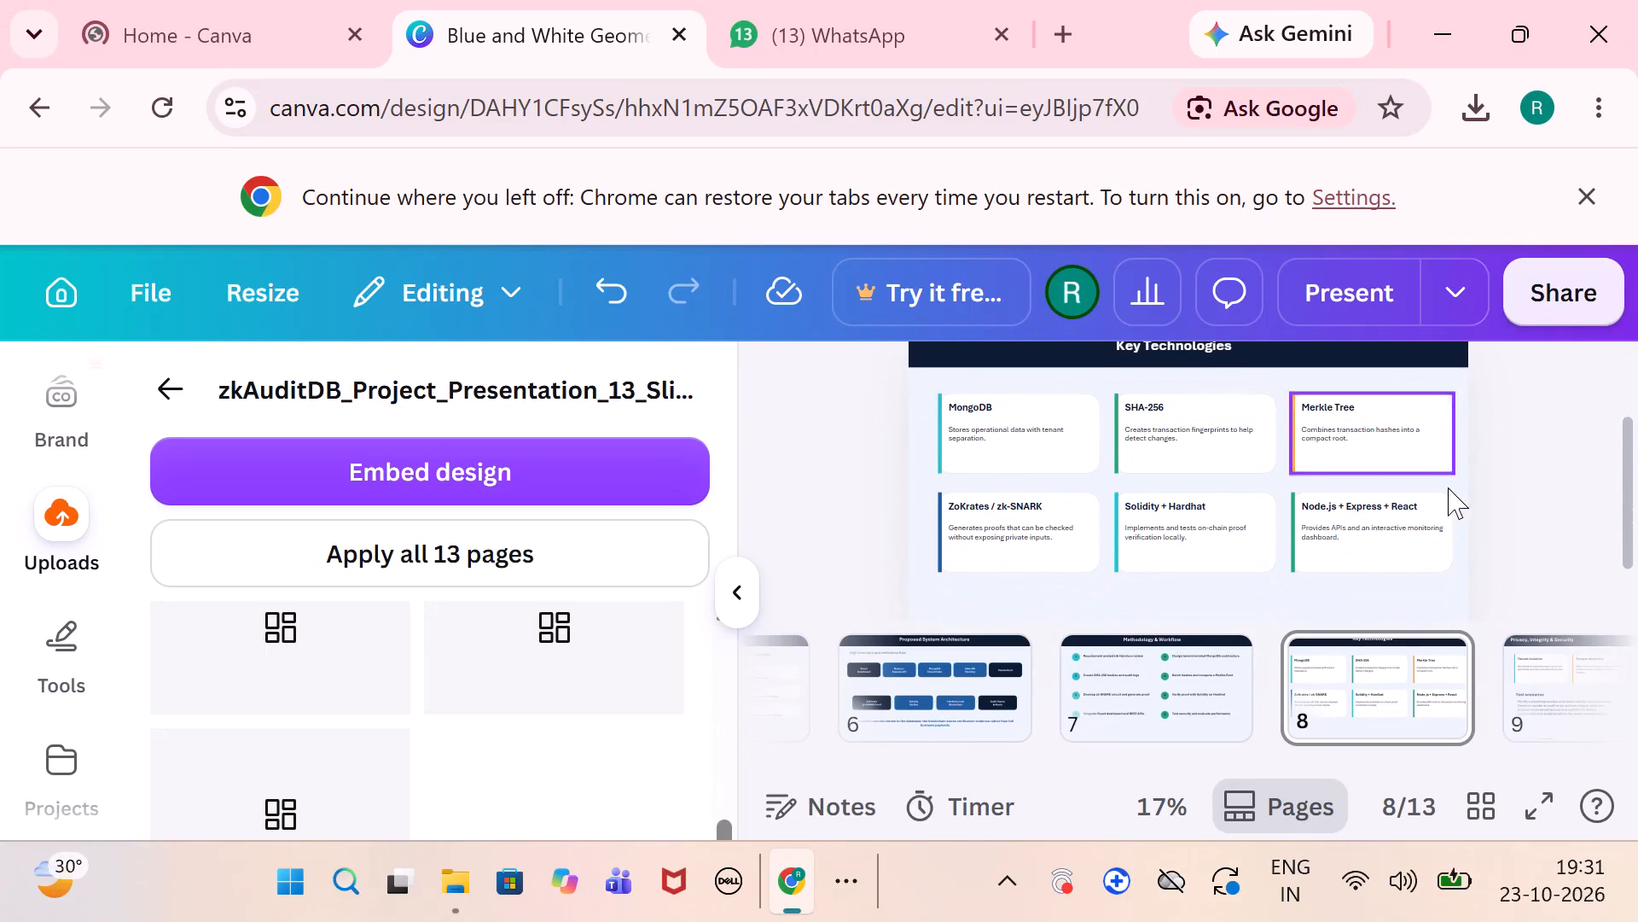
pyautogui.scroll(-1, 1450, 527)
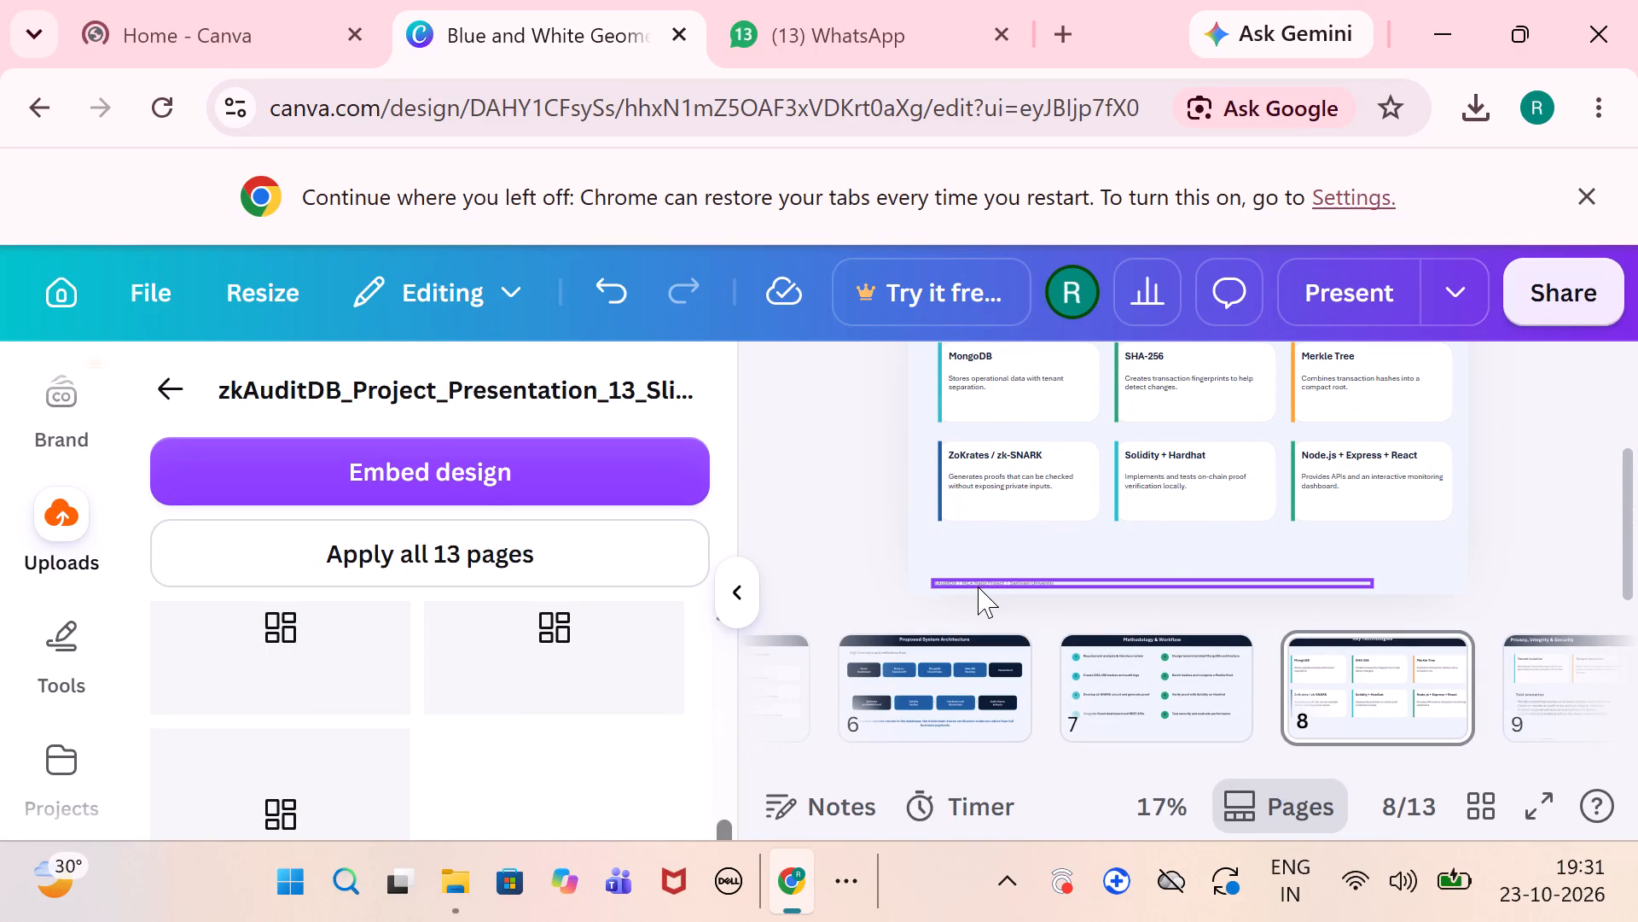
pyautogui.click(978, 586)
pyautogui.press('BackSpace')
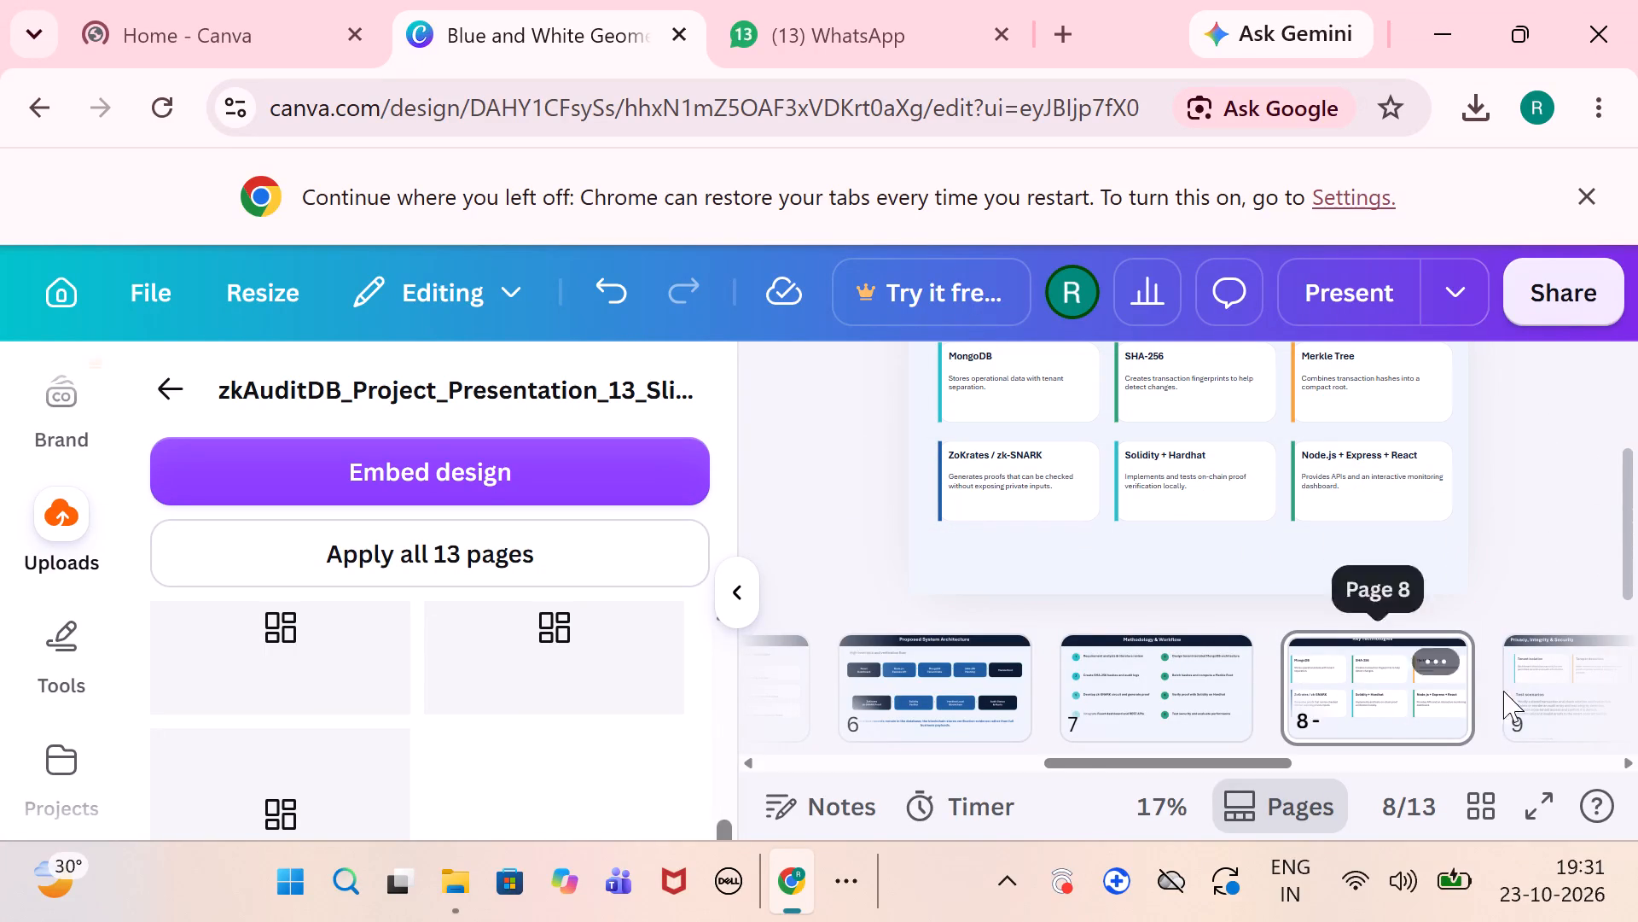
# Delete the page number from page 9's header bar and move the "Privacy, Integrity & Security" heading to the bar's middle.
pyautogui.hscroll(-1, 1578, 693)
pyautogui.click(1444, 696)
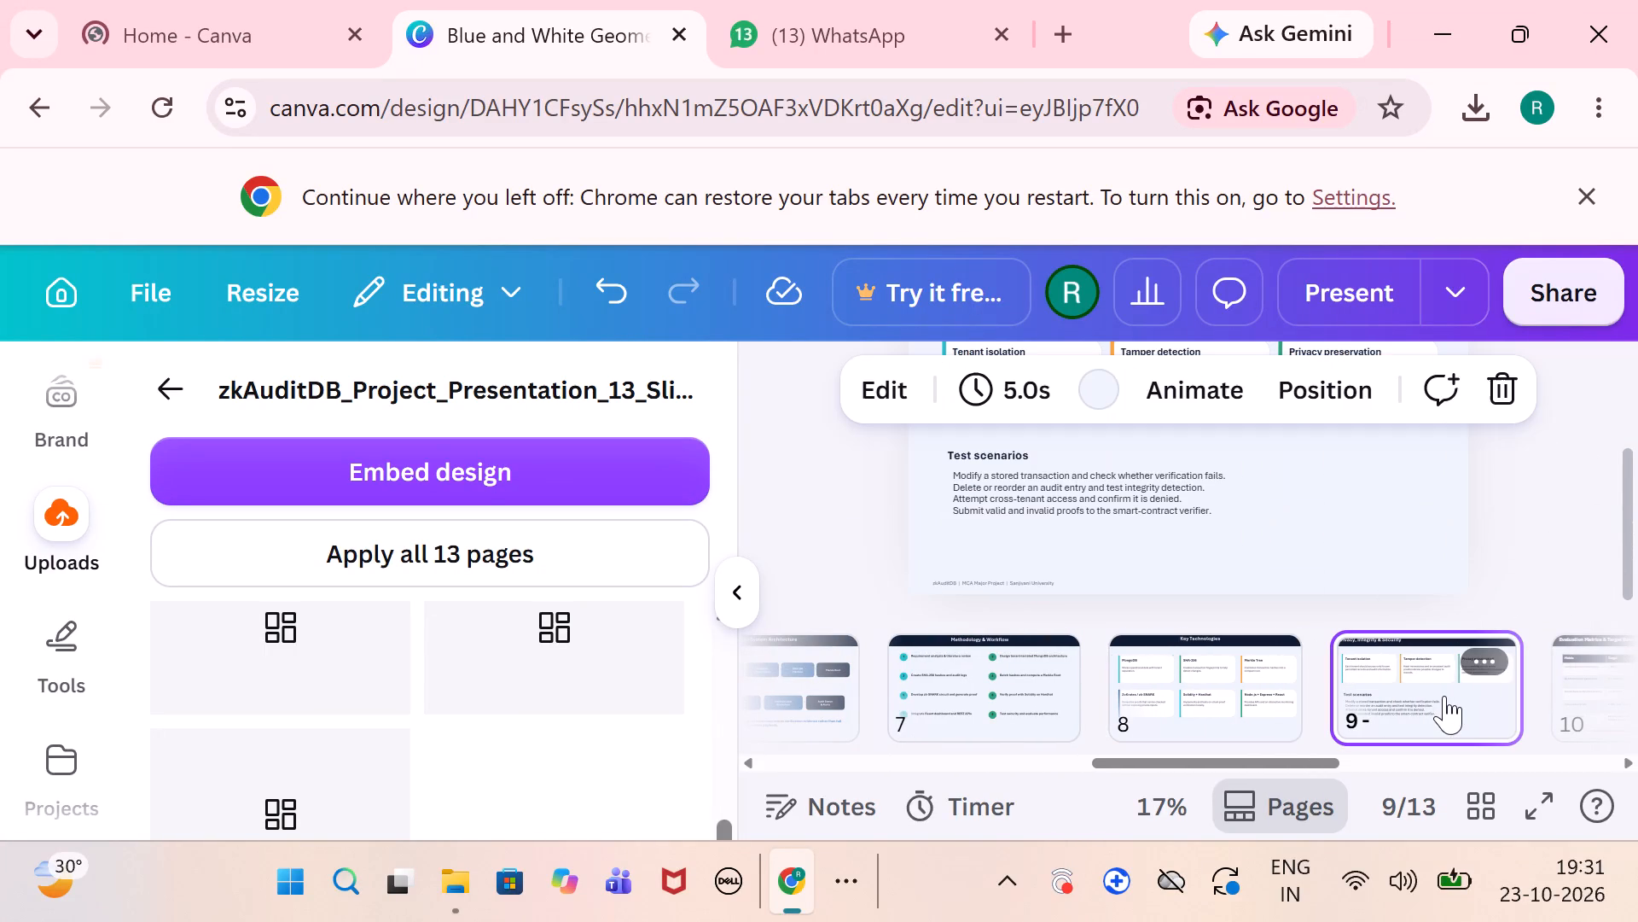
pyautogui.scroll(1, 1519, 487)
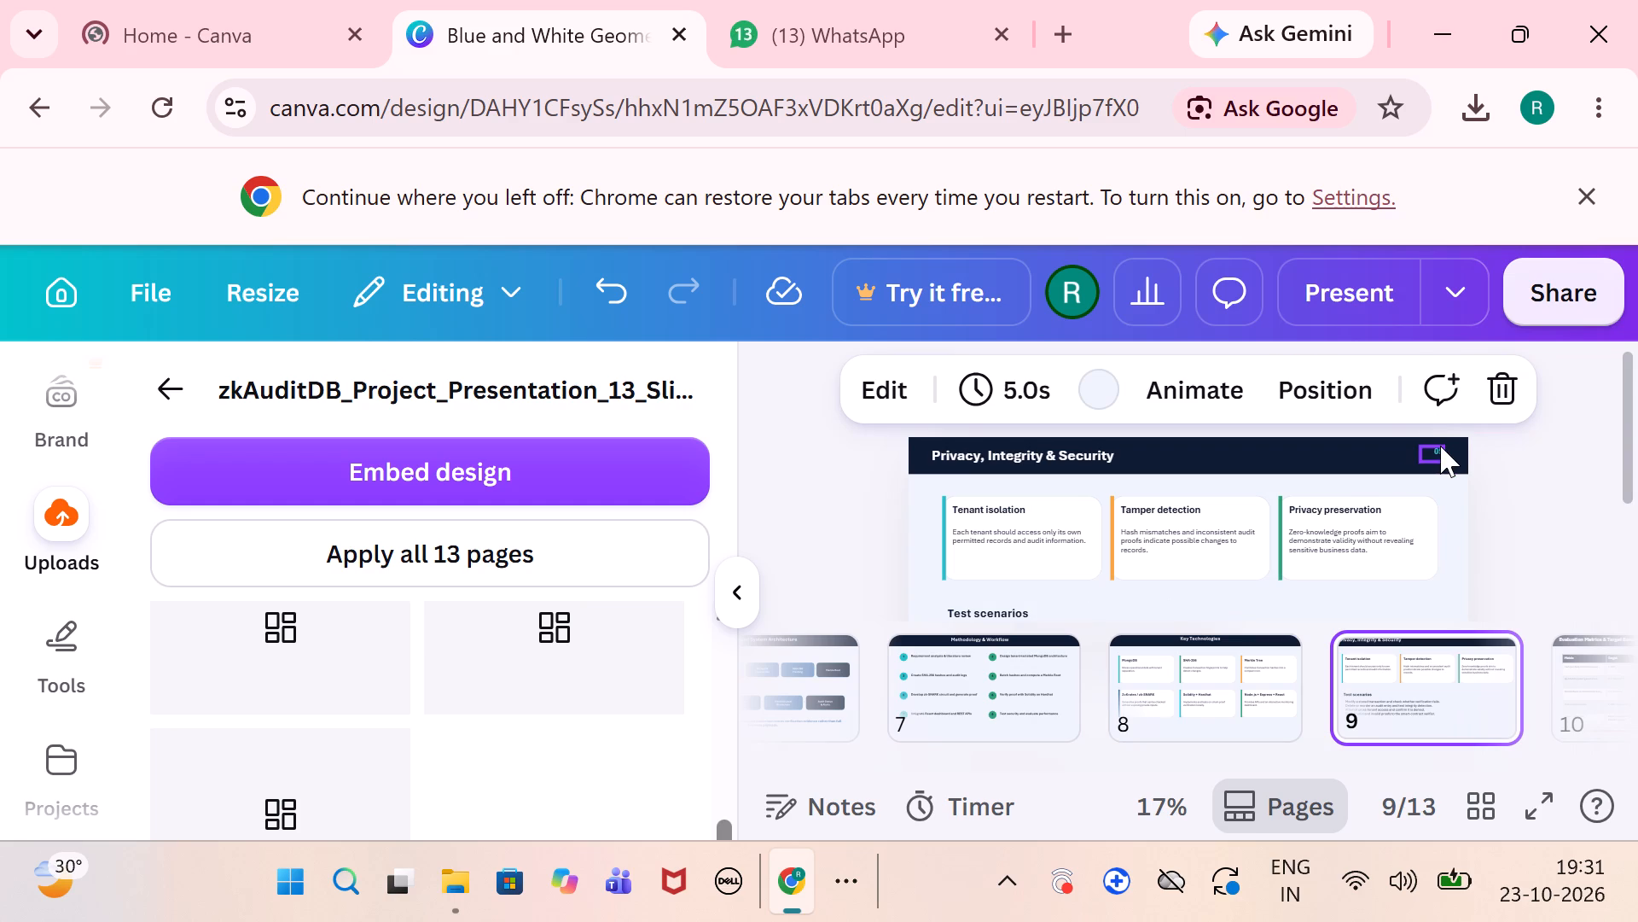
pyautogui.click(1440, 446)
pyautogui.press('BackSpace')
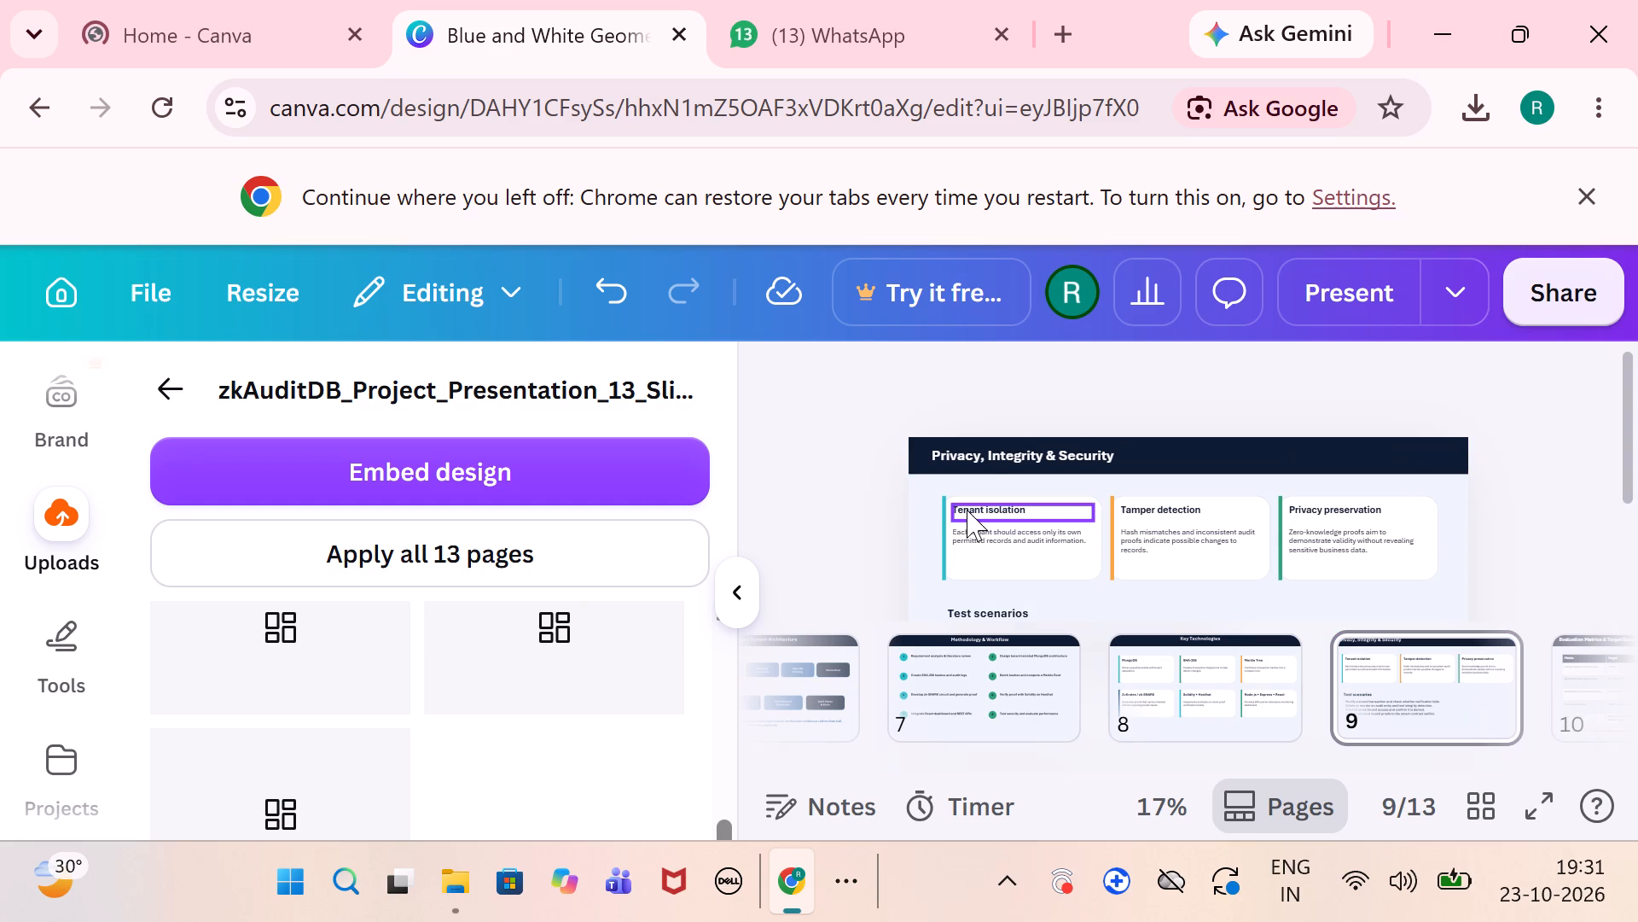
pyautogui.moveTo(1008, 455); pyautogui.dragTo(1198, 455)
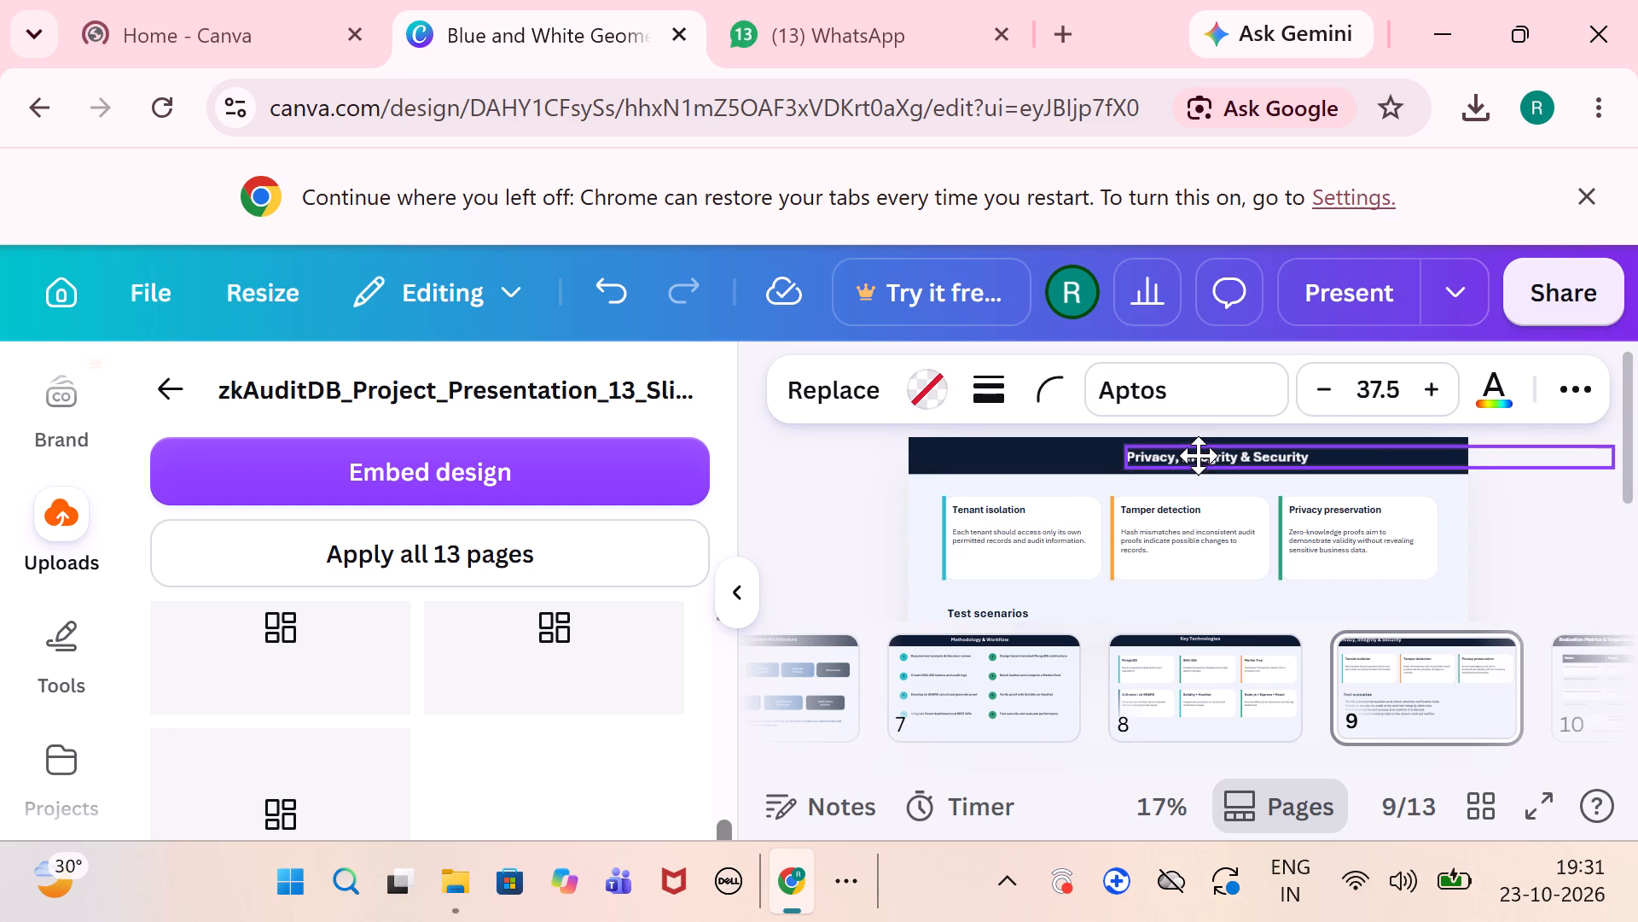
pyautogui.moveTo(1198, 455); pyautogui.dragTo(1176, 452)
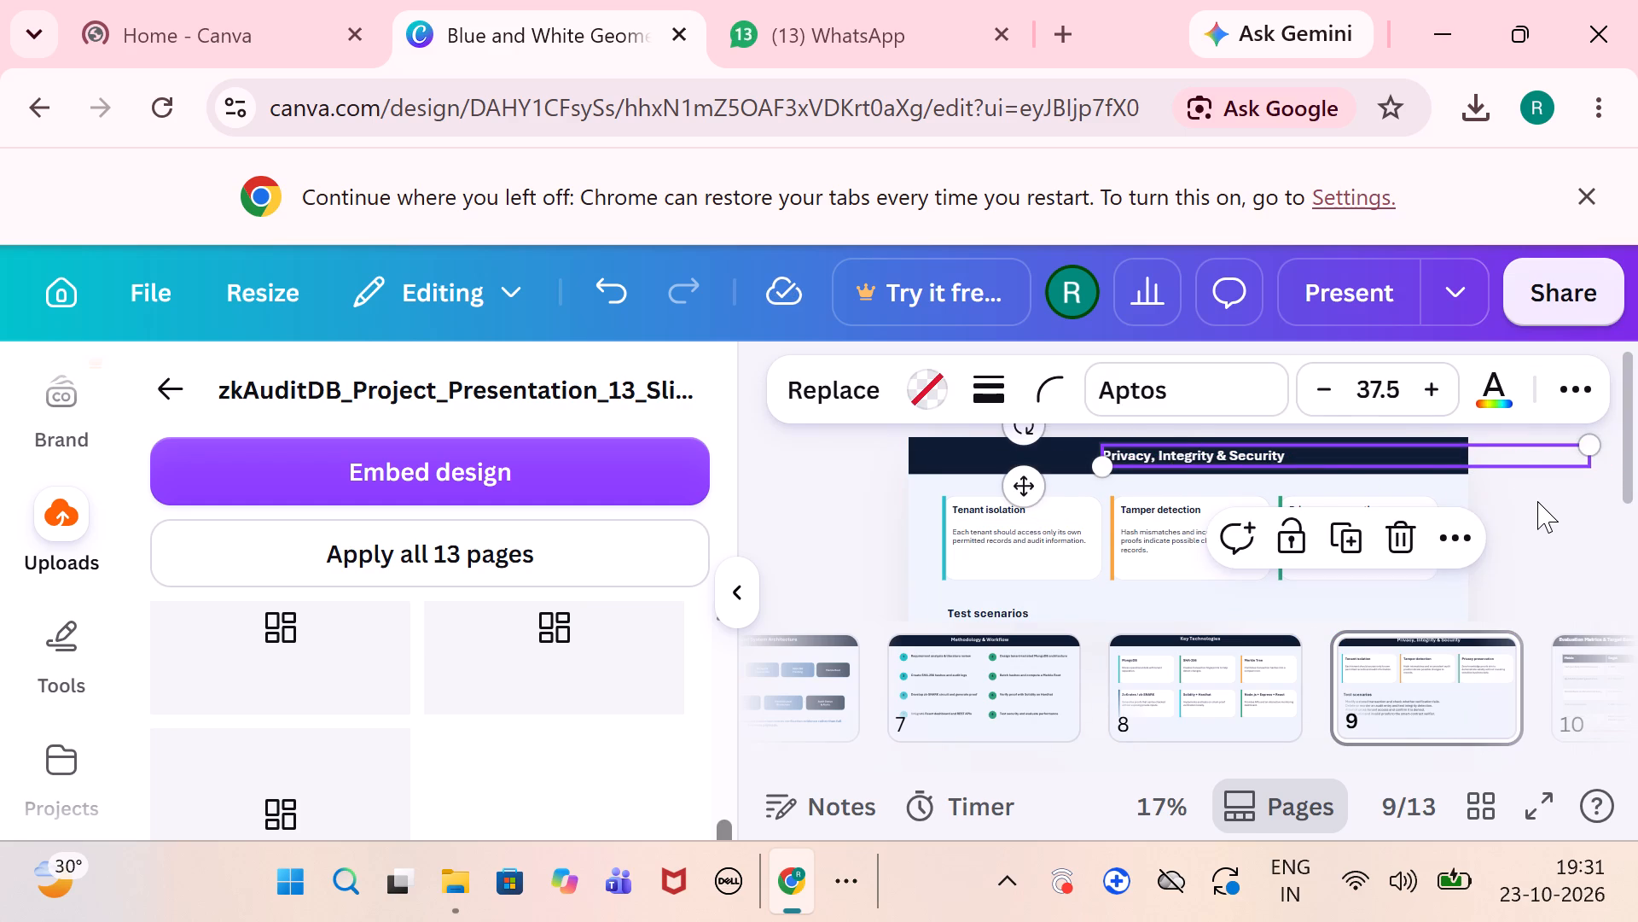
pyautogui.click(1537, 501)
# Delete the small footer line at the bottom of page 9.
pyautogui.scroll(-1, 1537, 501)
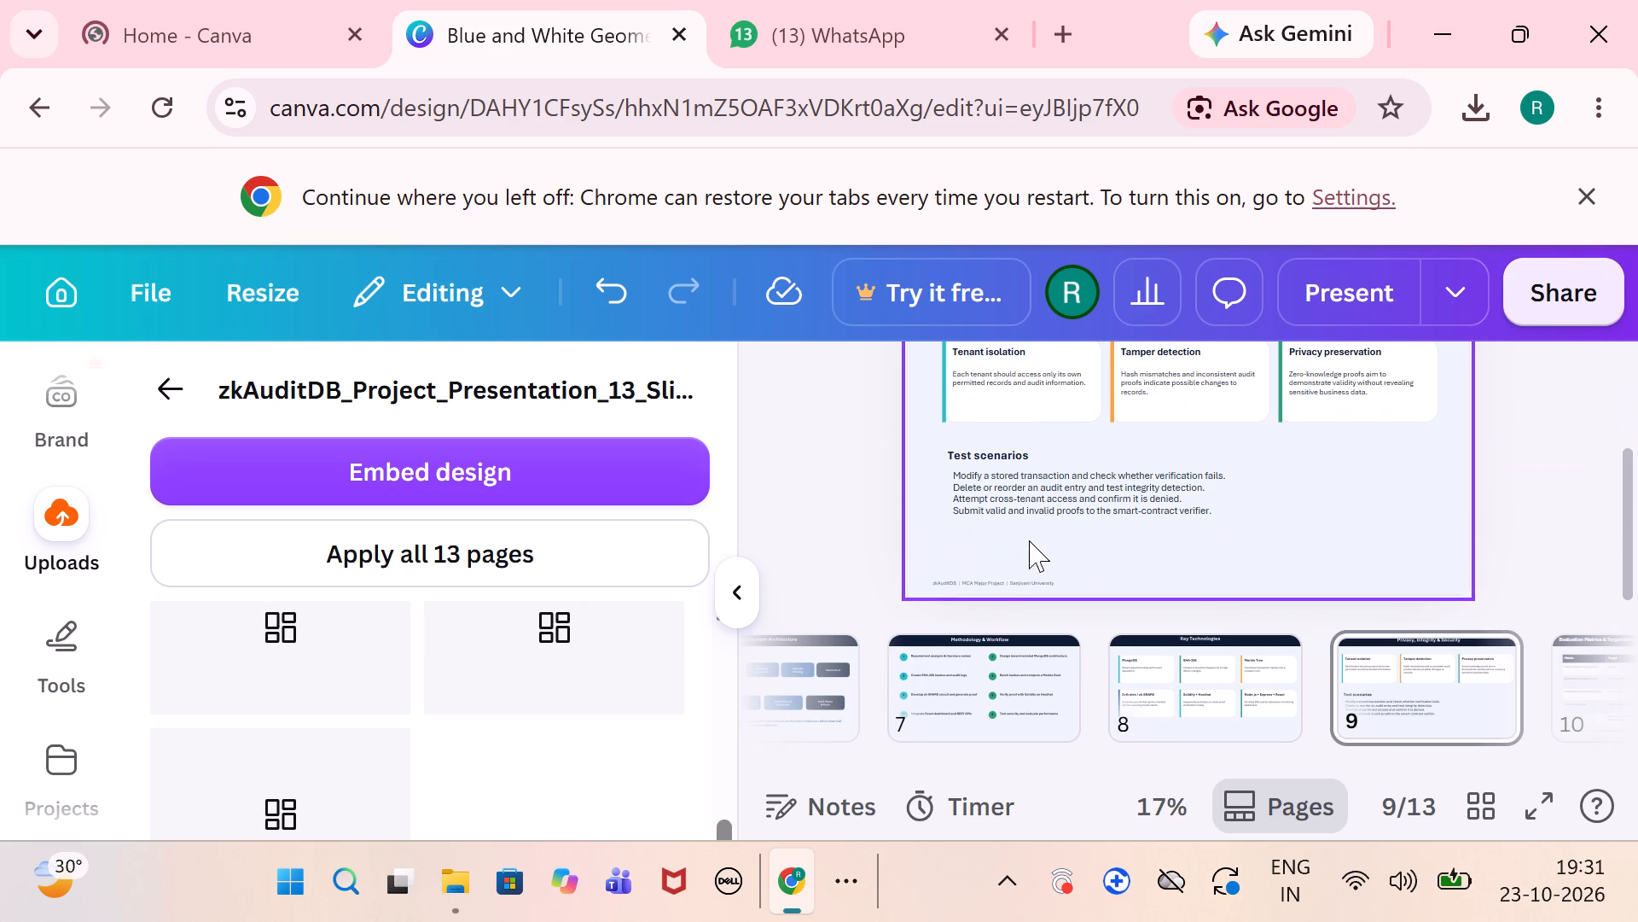
pyautogui.click(985, 586)
pyautogui.press('BackSpace')
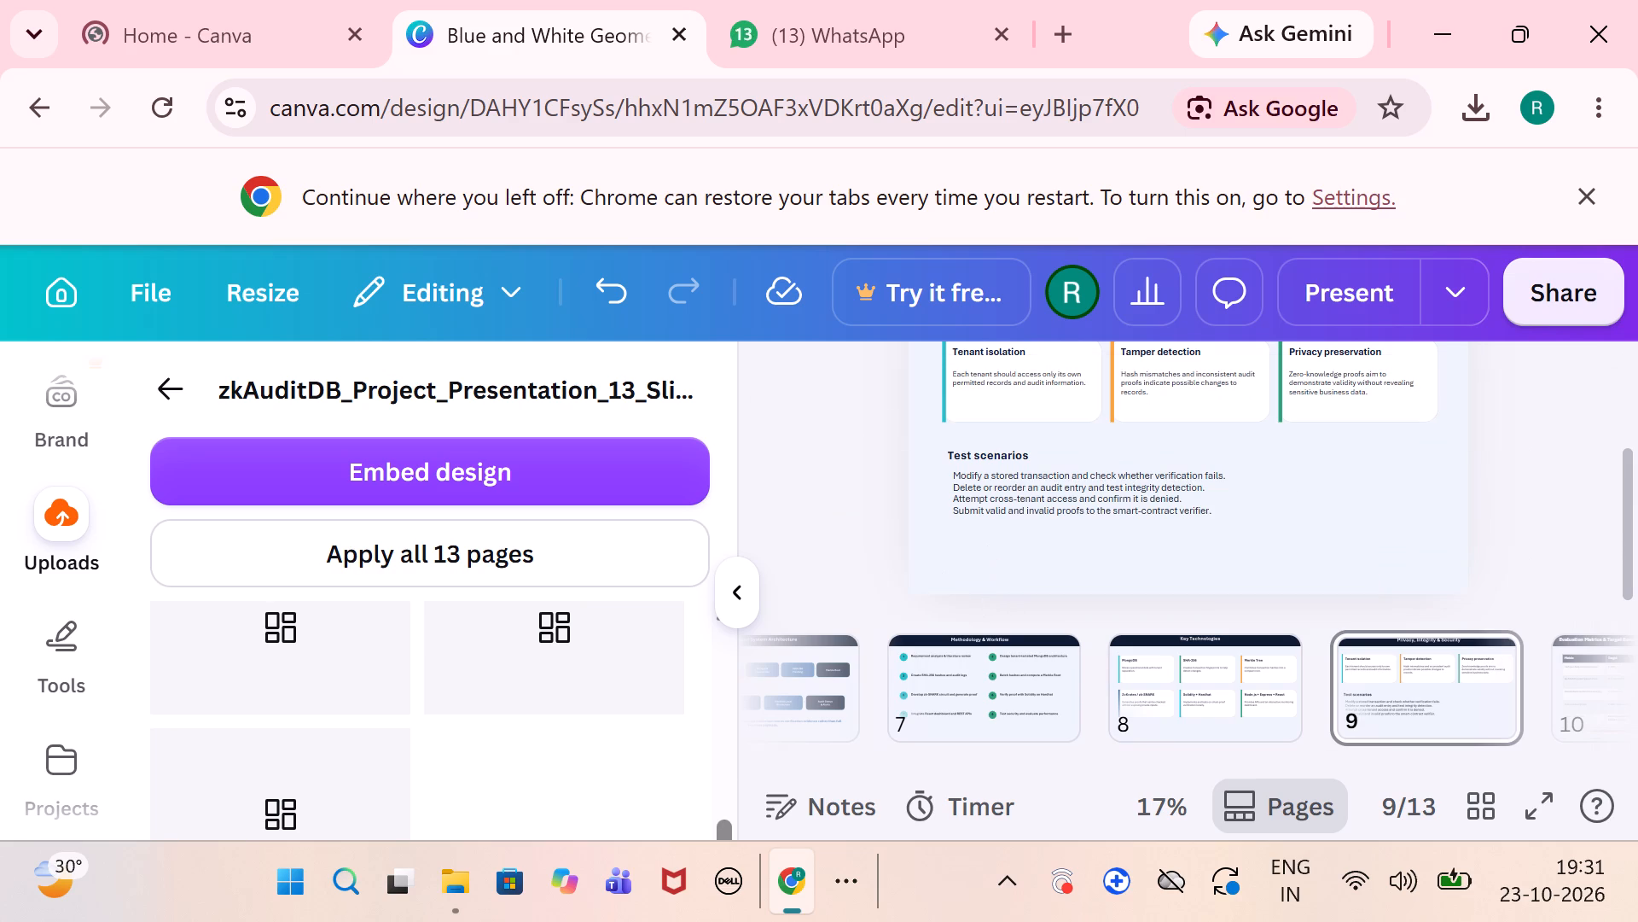
# Delete the page number 10 from page 10's header bar and move the "Evaluation Metrics & Target Benchmarks" heading to the bar's middle.
pyautogui.hscroll(-1, 985, 586)
pyautogui.hscroll(-2, 1472, 678)
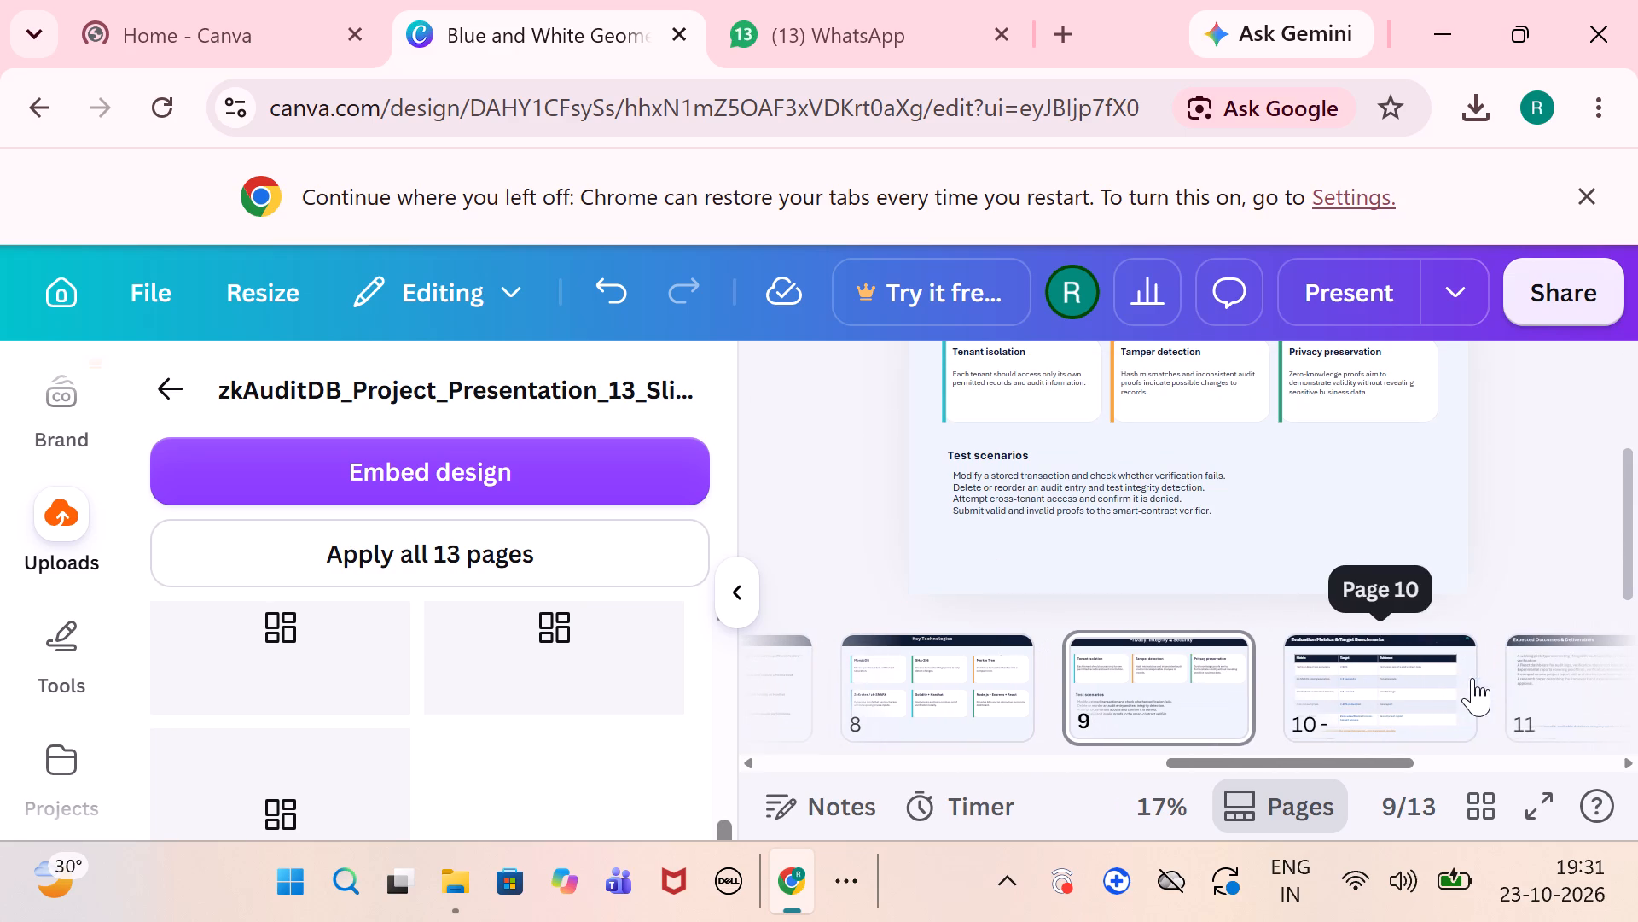
pyautogui.click(1387, 680)
pyautogui.scroll(1, 1582, 552)
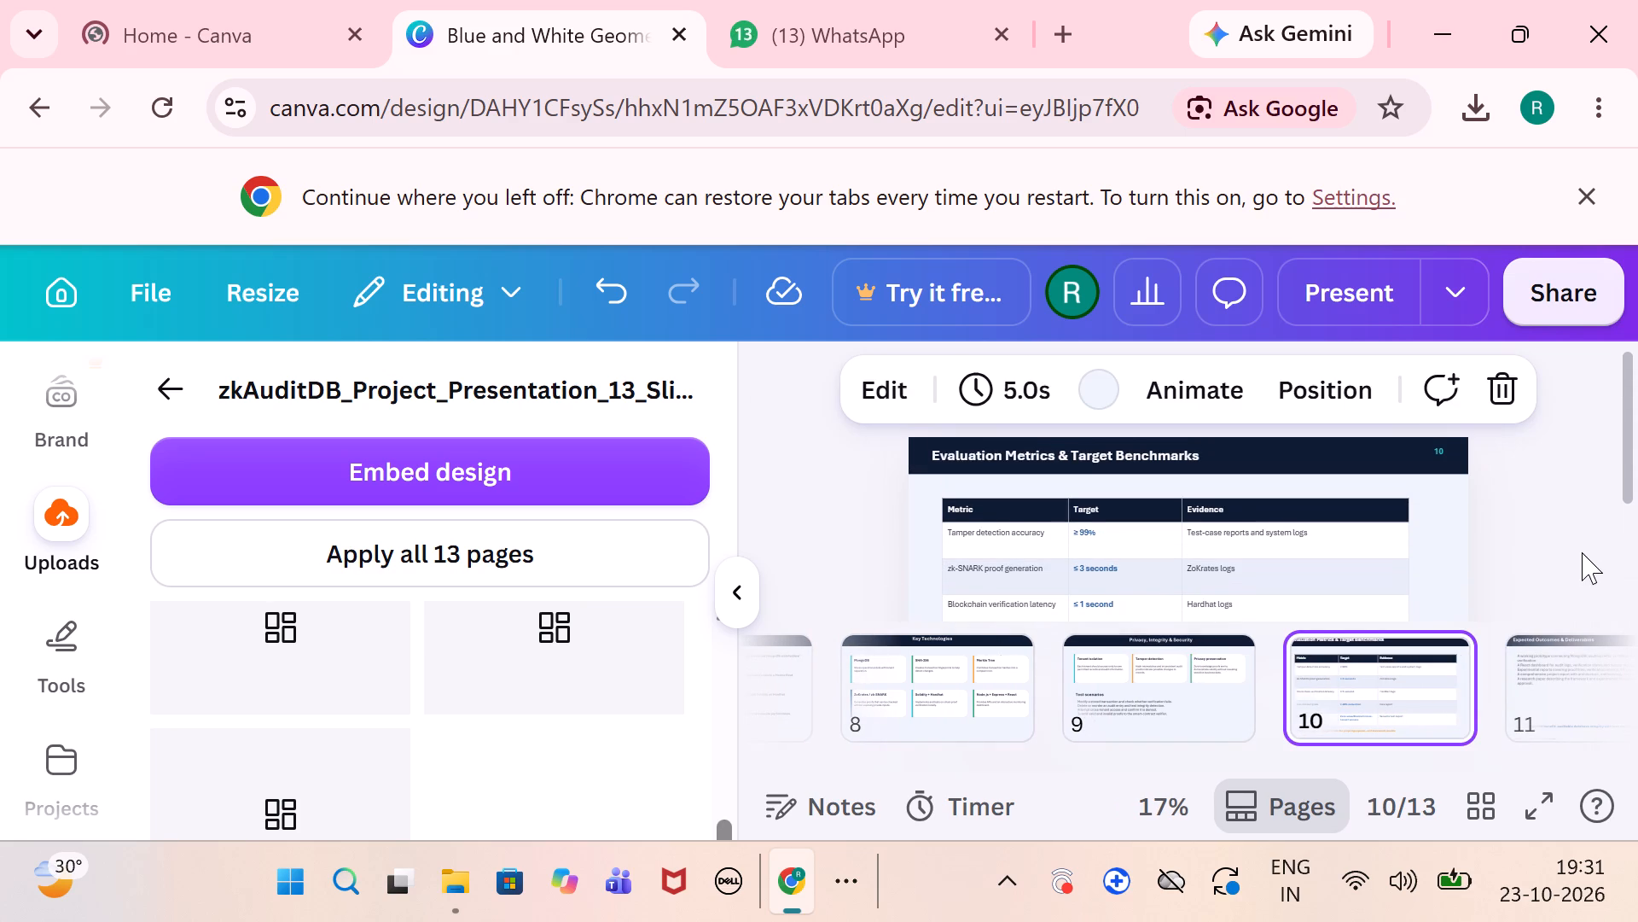
pyautogui.click(1440, 449)
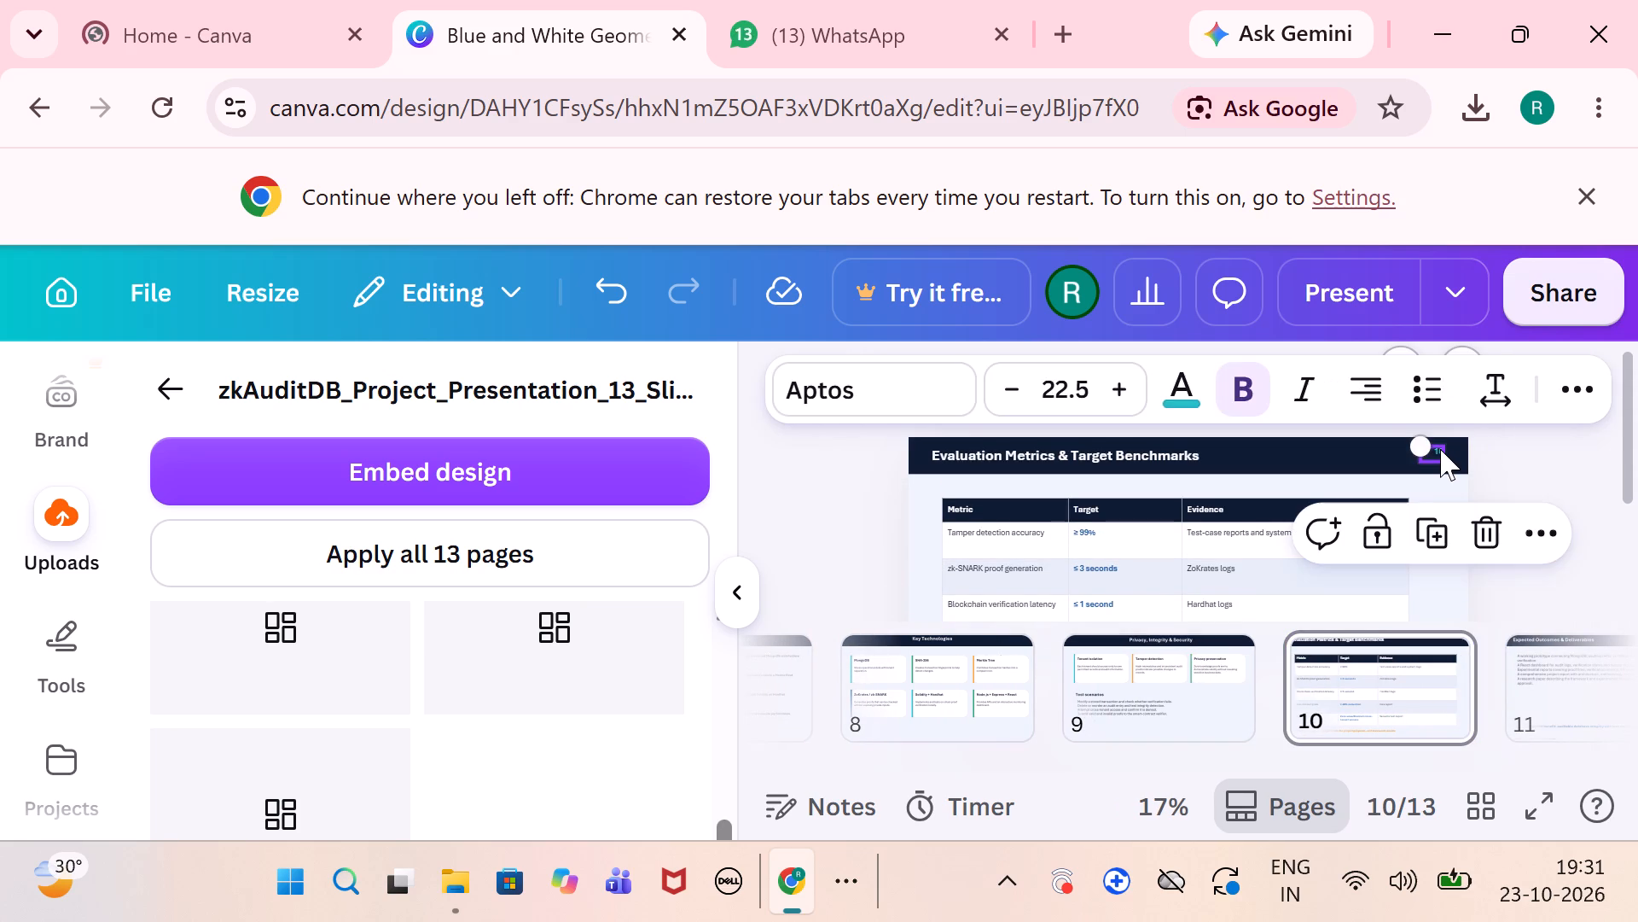
pyautogui.press('BackSpace')
pyautogui.moveTo(1065, 459); pyautogui.dragTo(1188, 462)
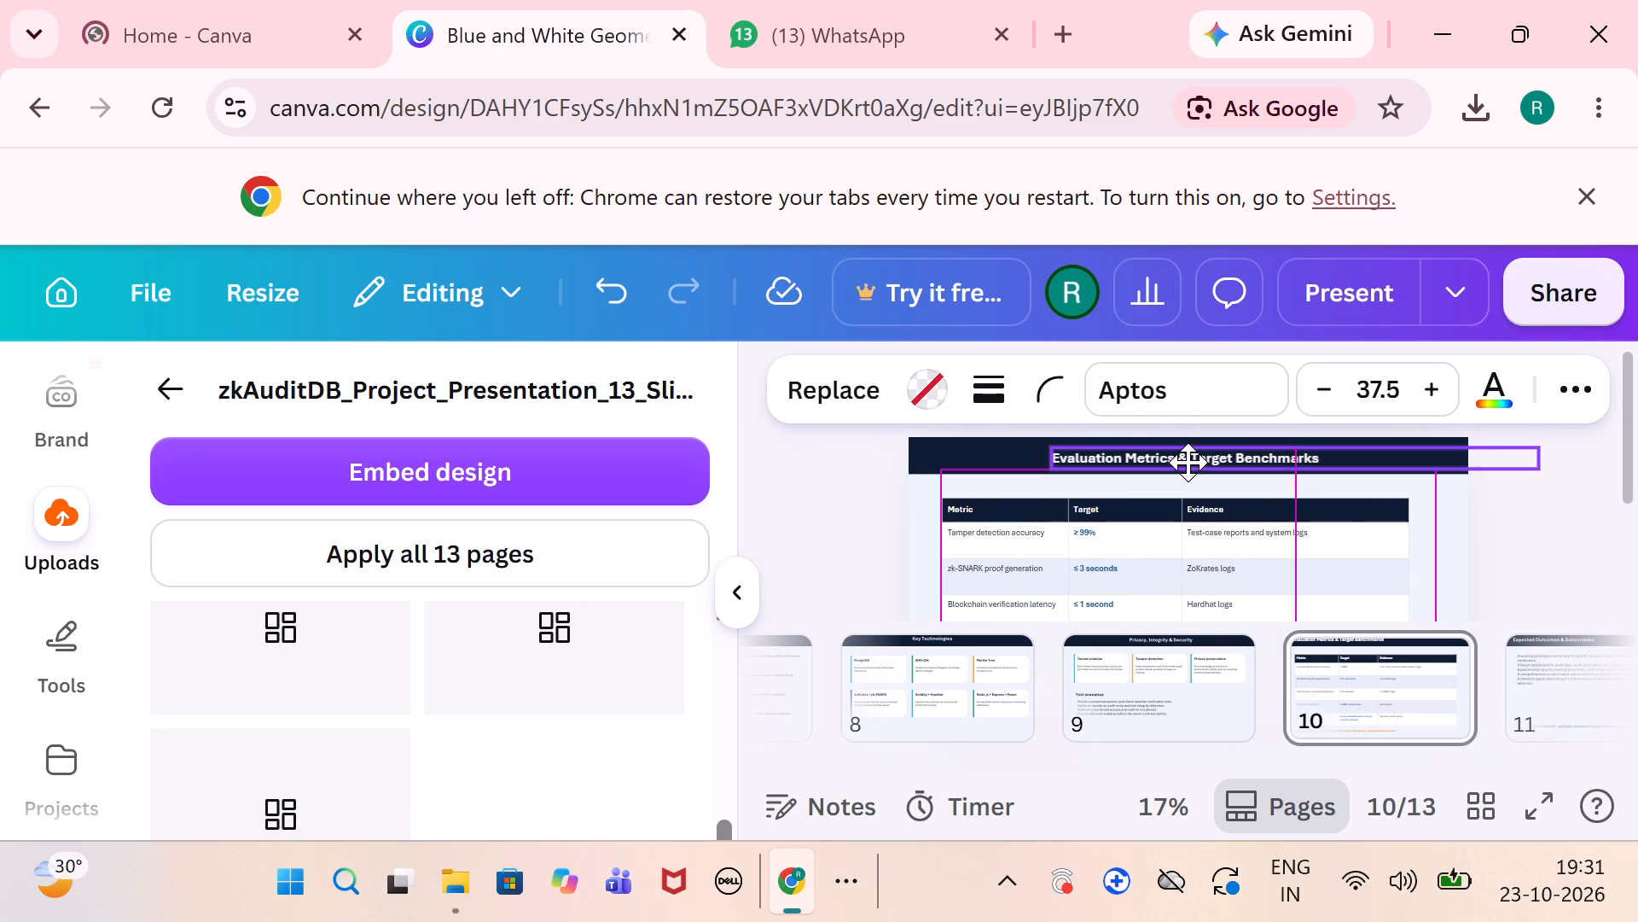
pyautogui.moveTo(1188, 462); pyautogui.dragTo(1185, 459)
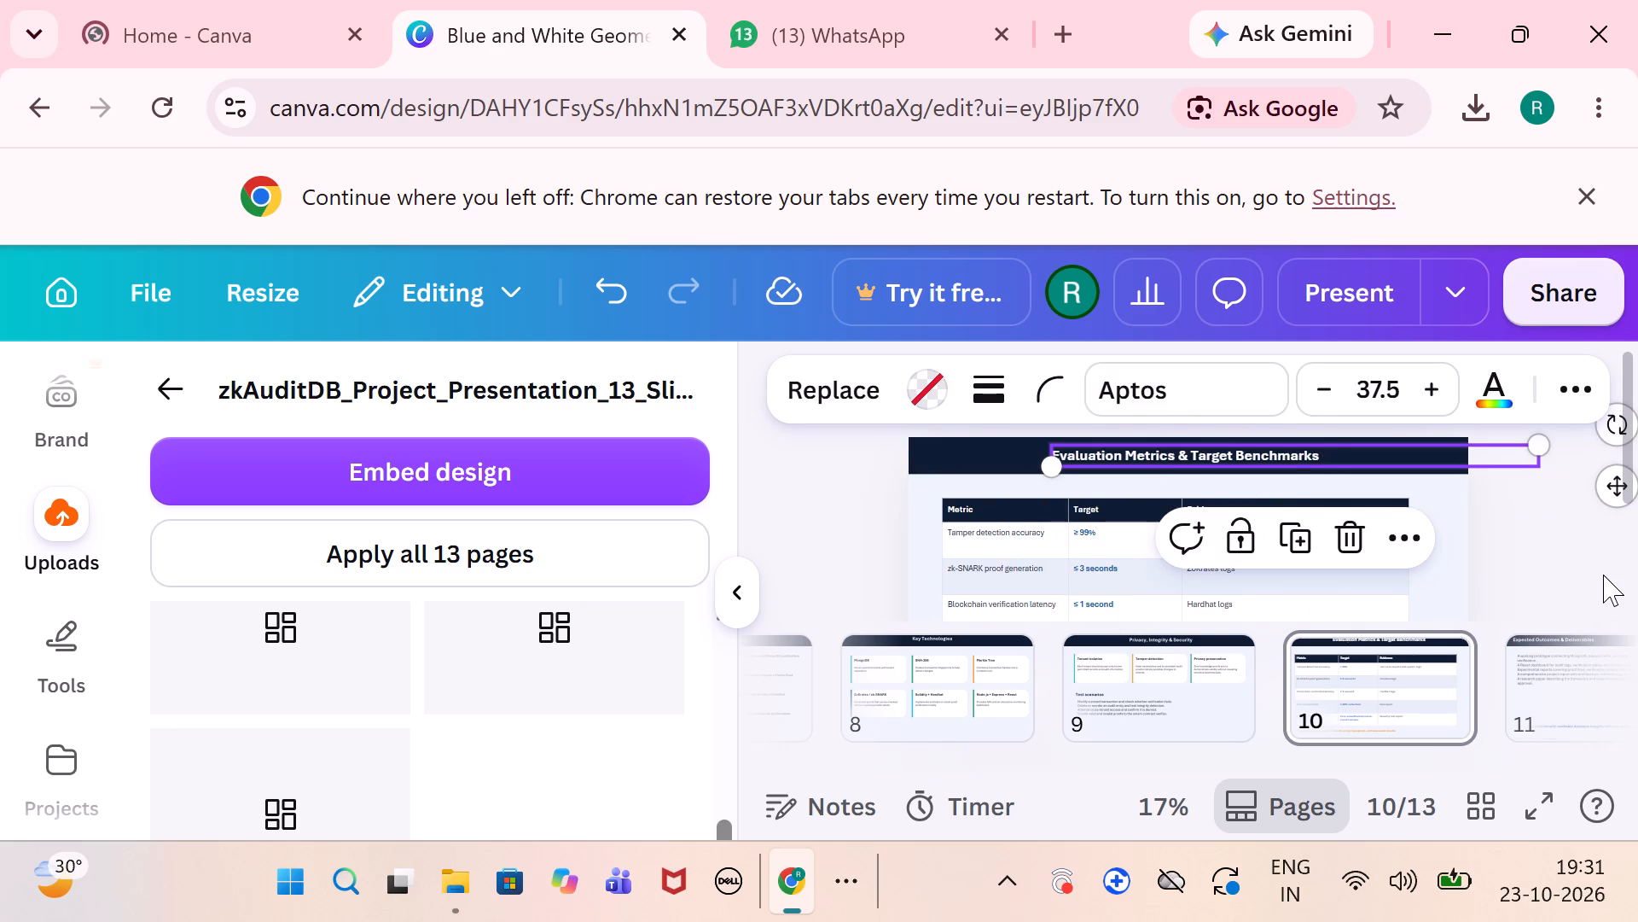
# Delete the small footer line below the orange note at the bottom of page 10.
pyautogui.scroll(-1, 1603, 575)
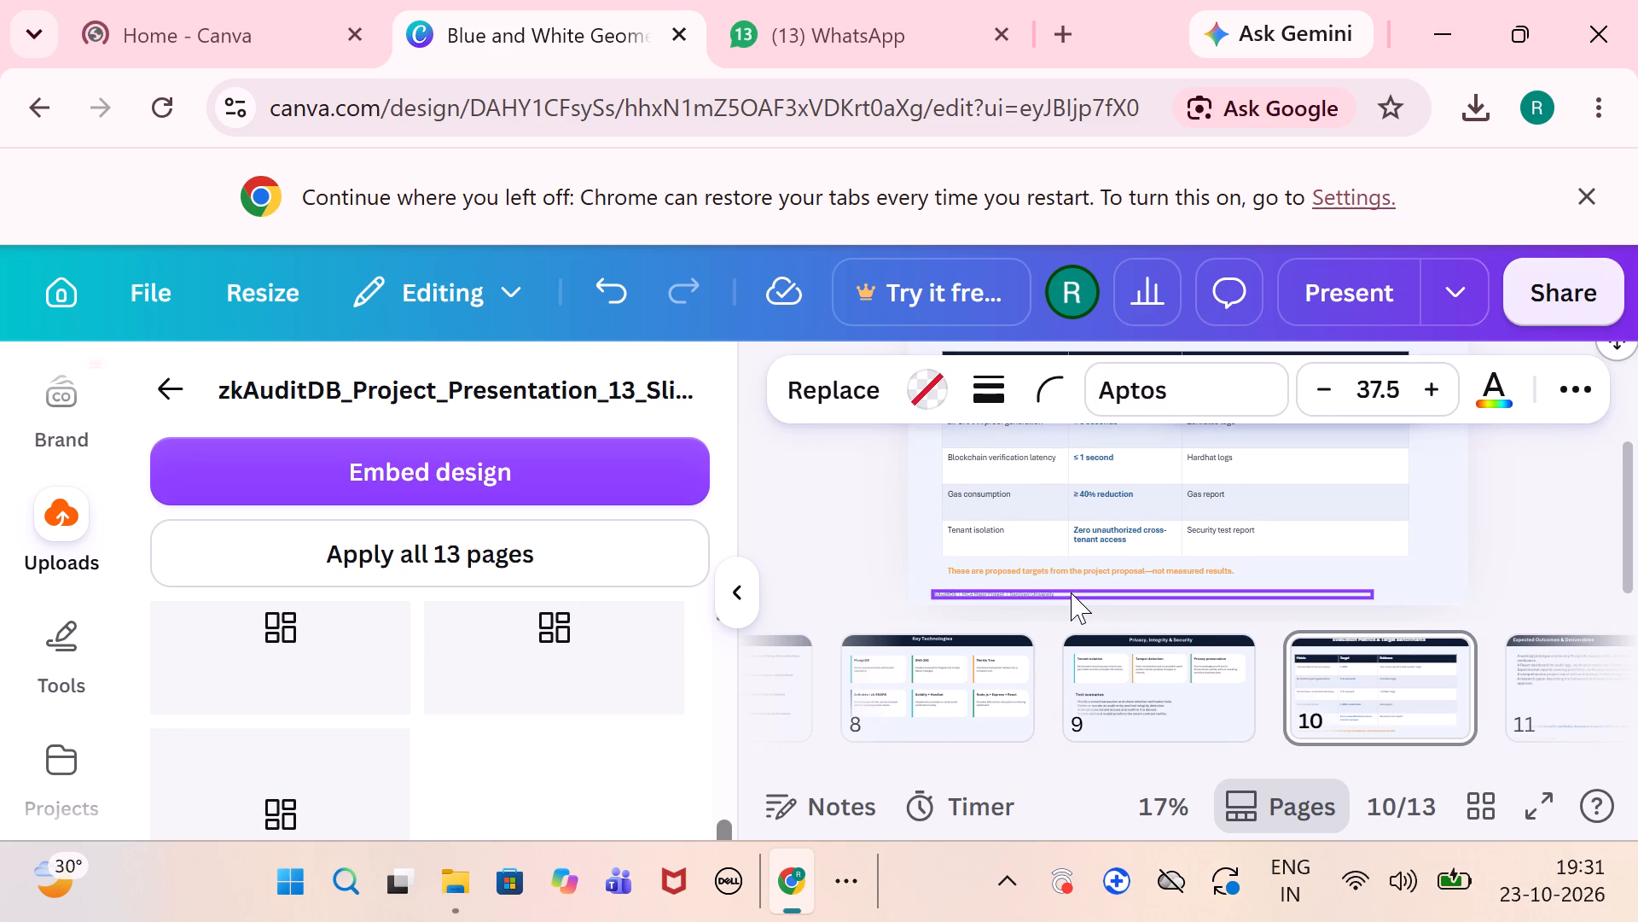
pyautogui.click(1036, 594)
pyautogui.press('BackSpace')
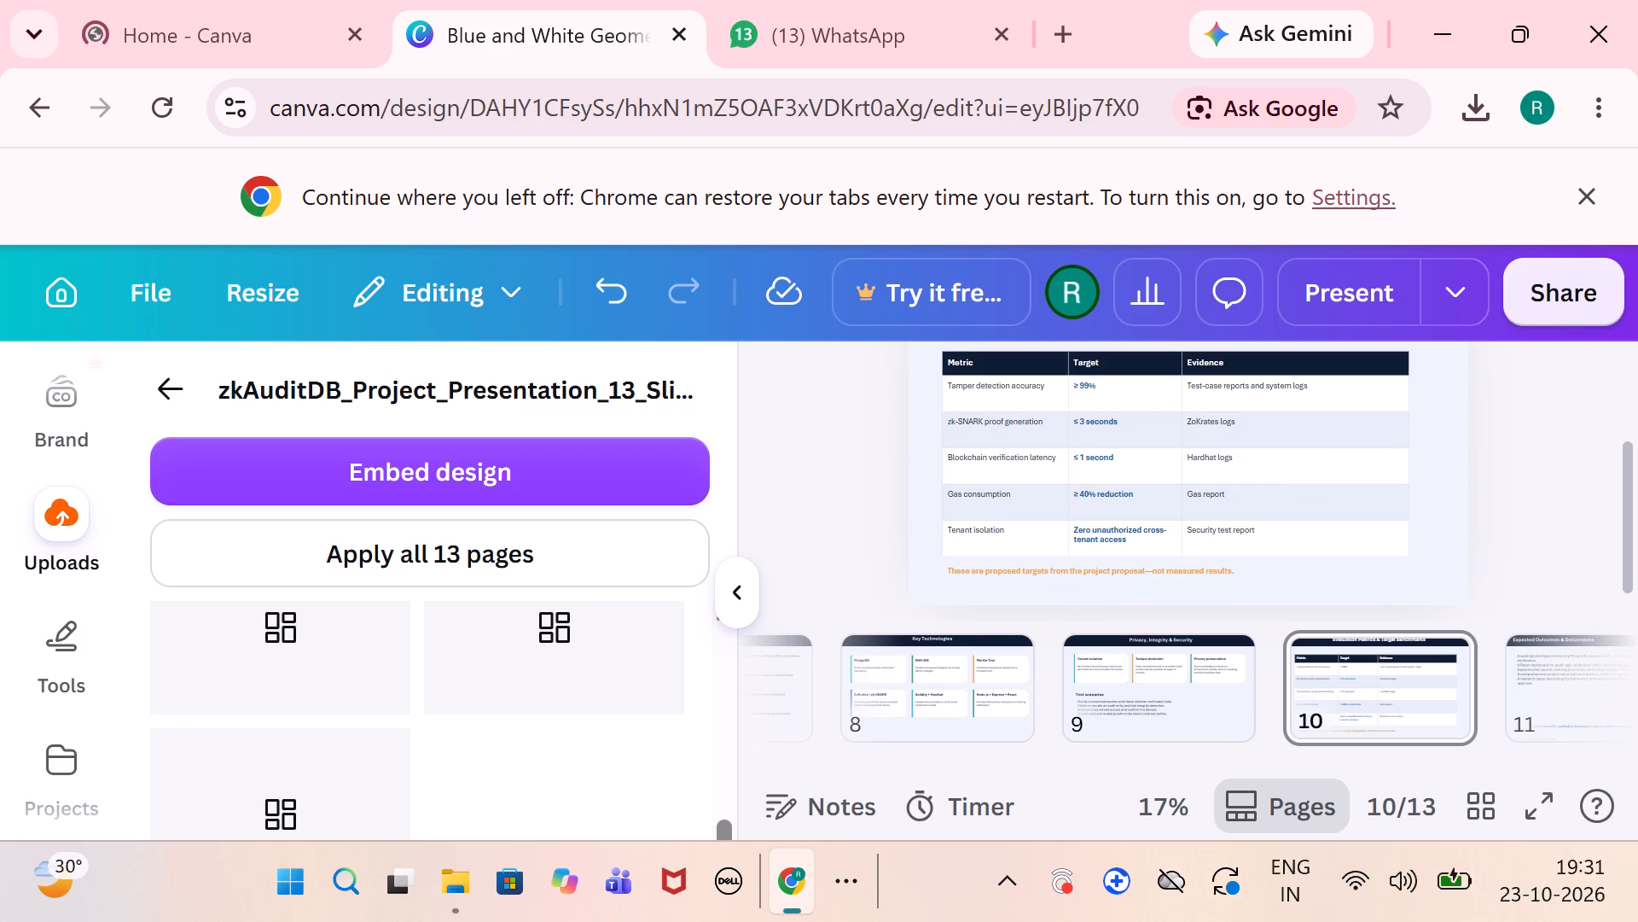
# Delete the page number 11 from page 11's header bar and the small footer line at the page's bottom.
pyautogui.hscroll(-2, 1544, 711)
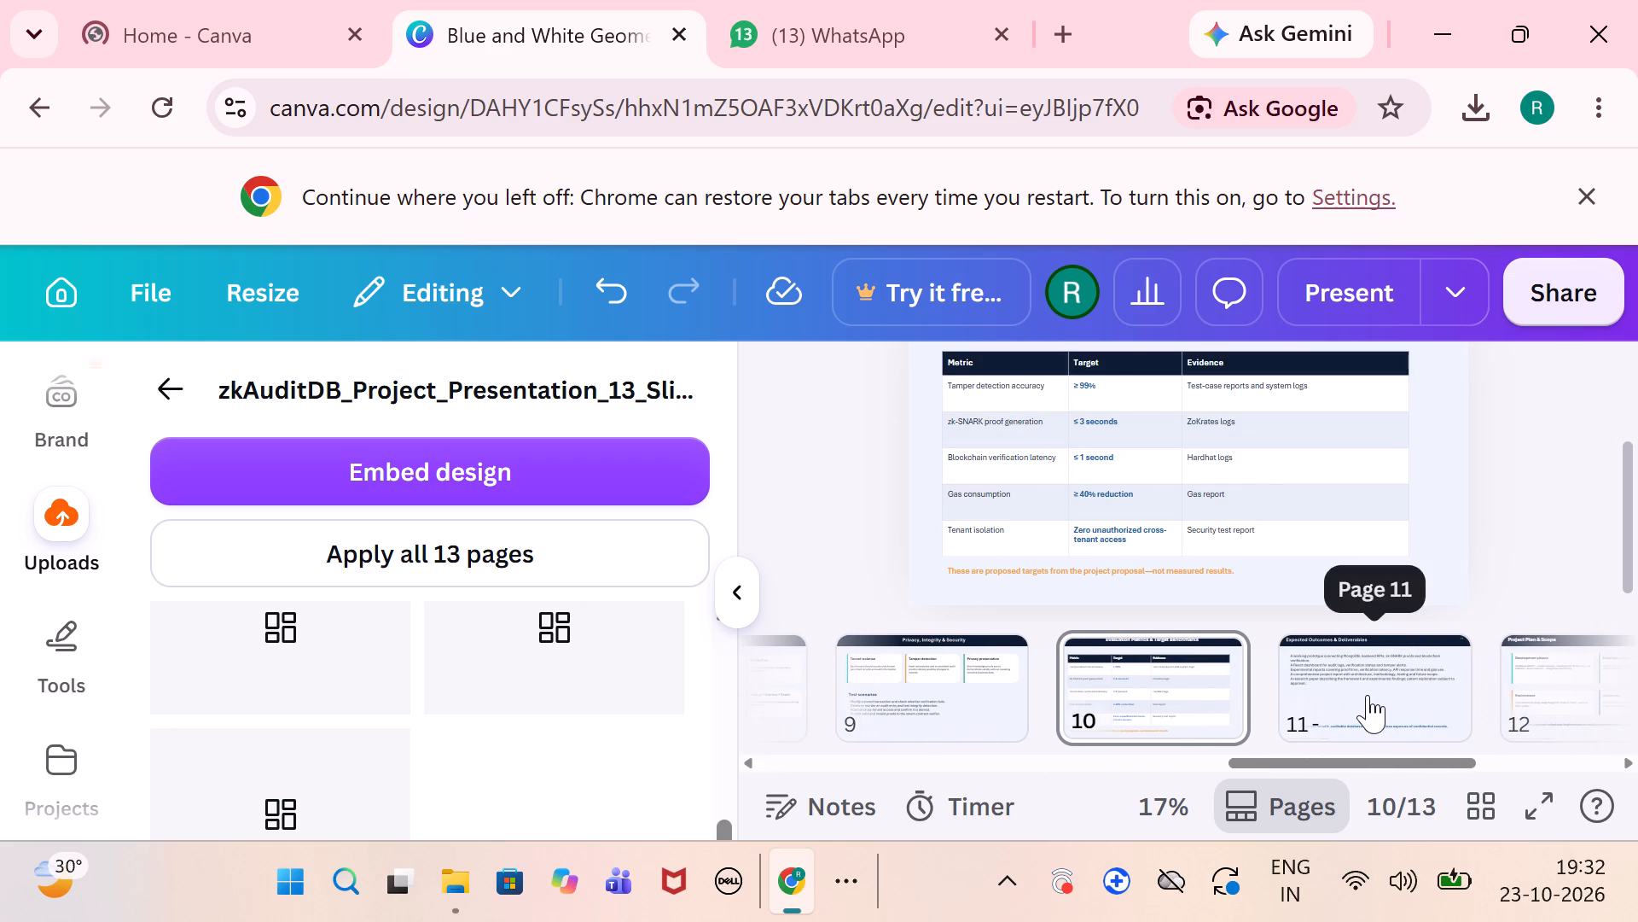
pyautogui.click(1368, 695)
pyautogui.scroll(2, 1377, 565)
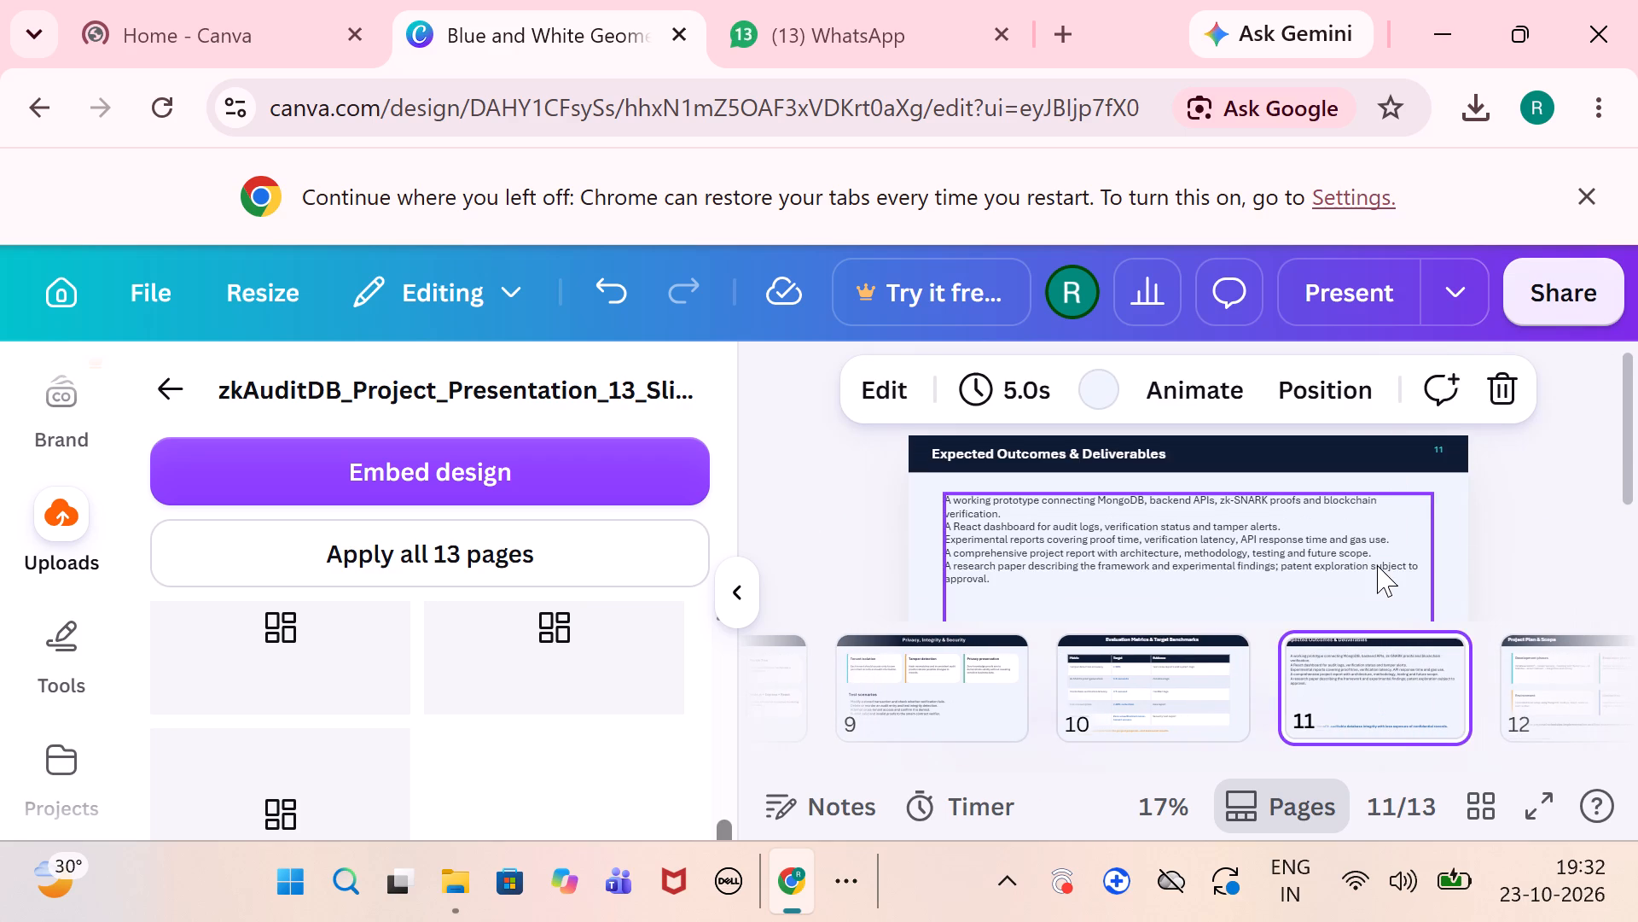
pyautogui.click(1441, 447)
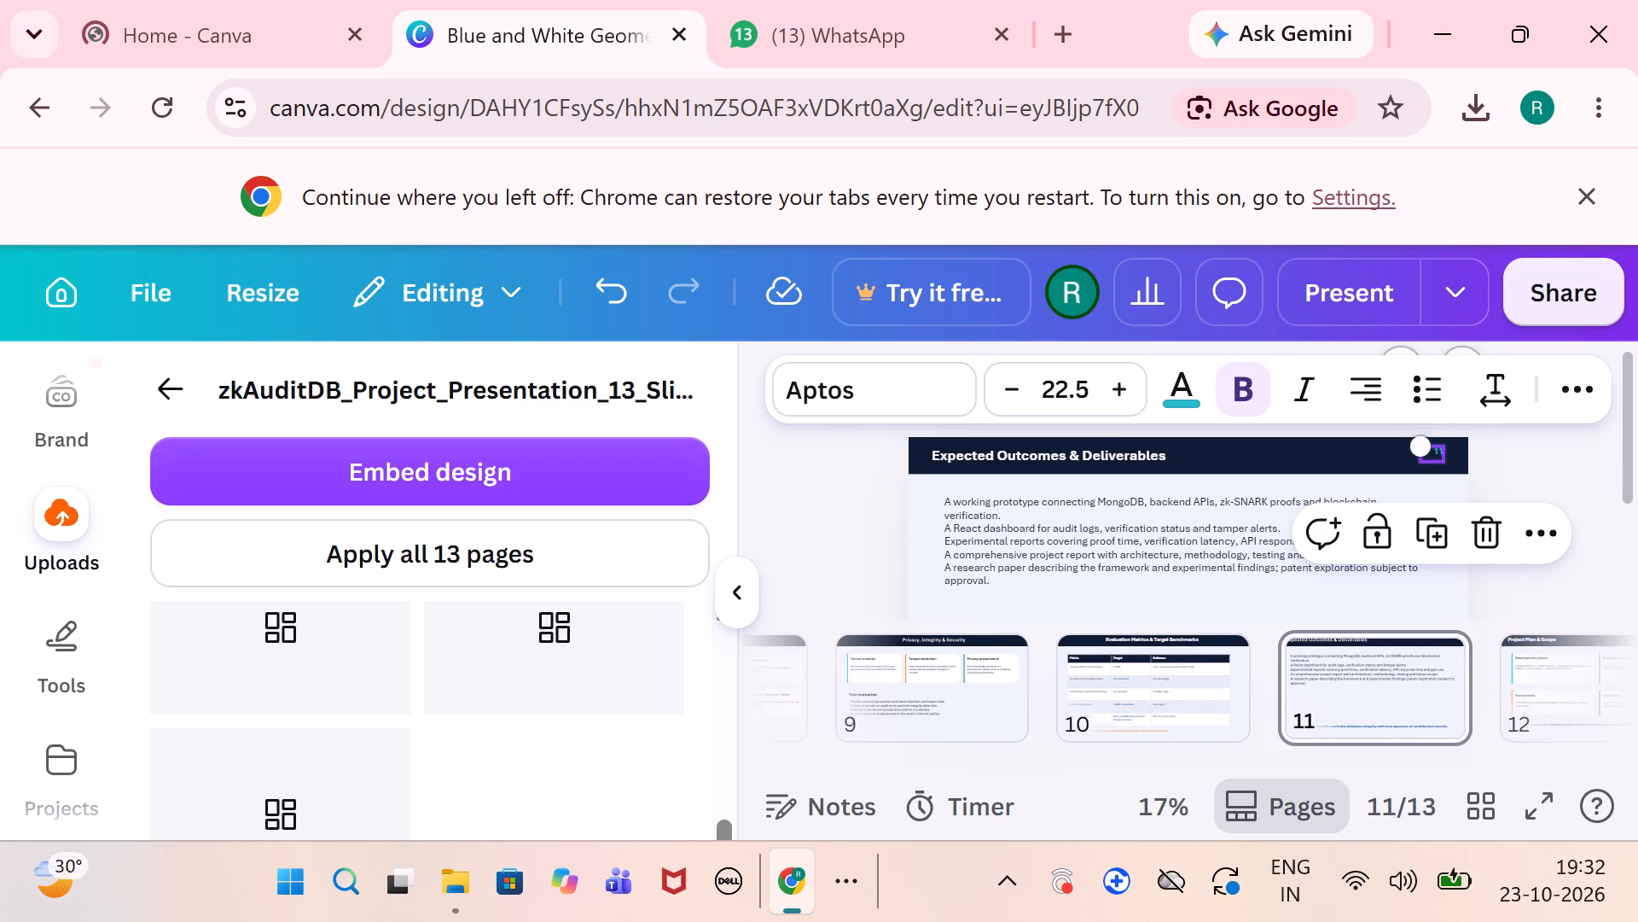
pyautogui.press('BackSpace')
pyautogui.scroll(-1, 1378, 562)
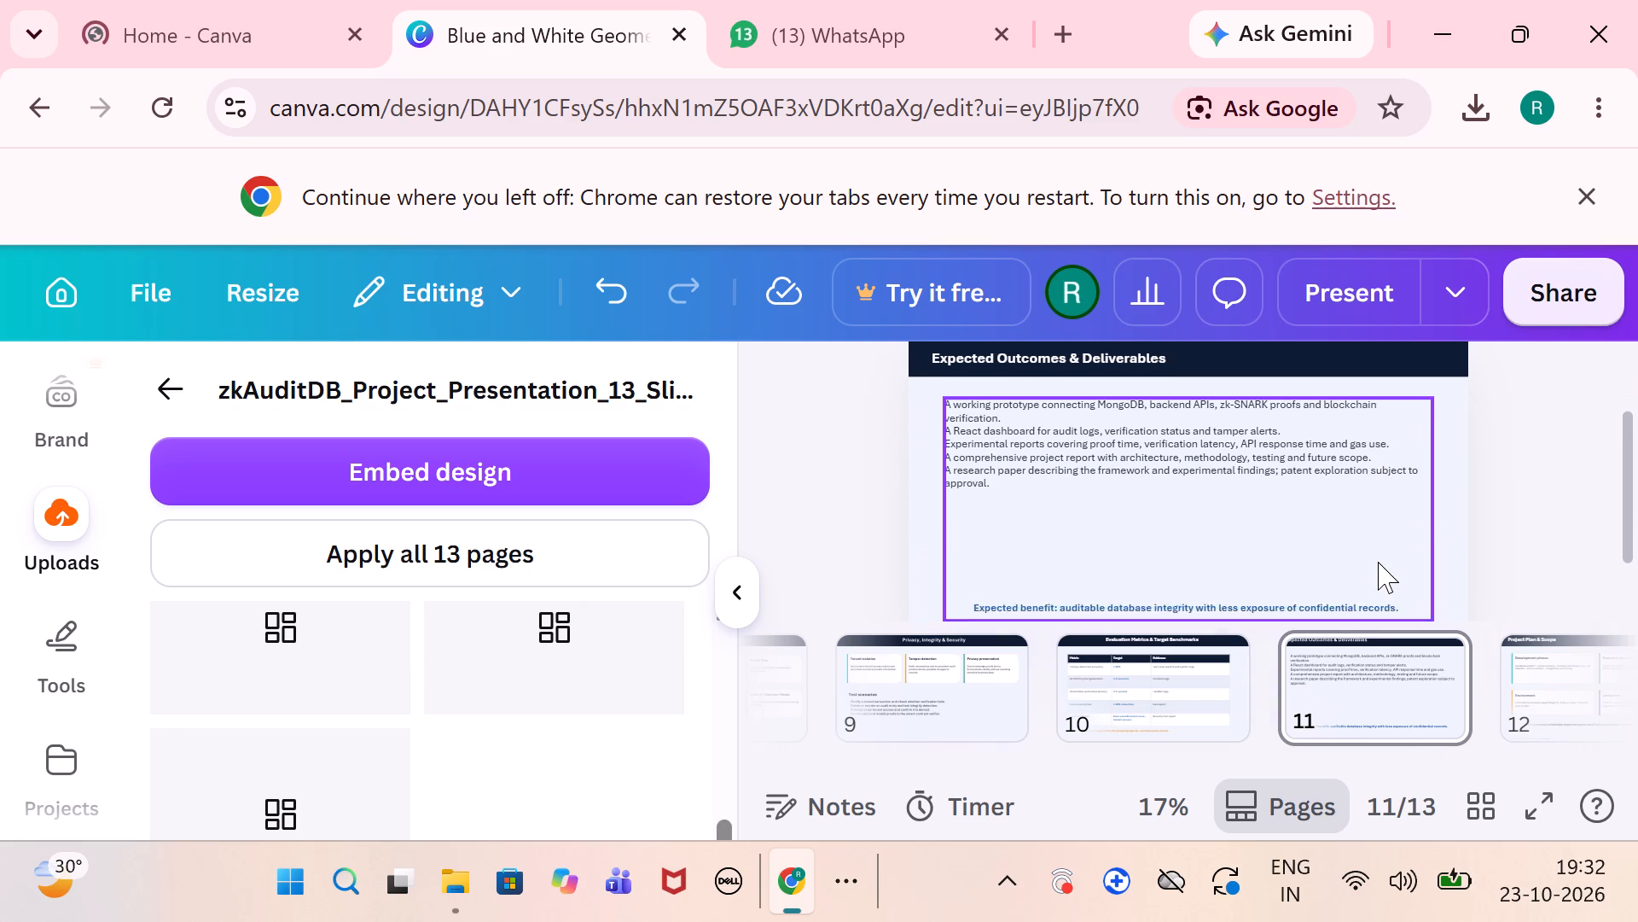
pyautogui.scroll(-1, 1378, 562)
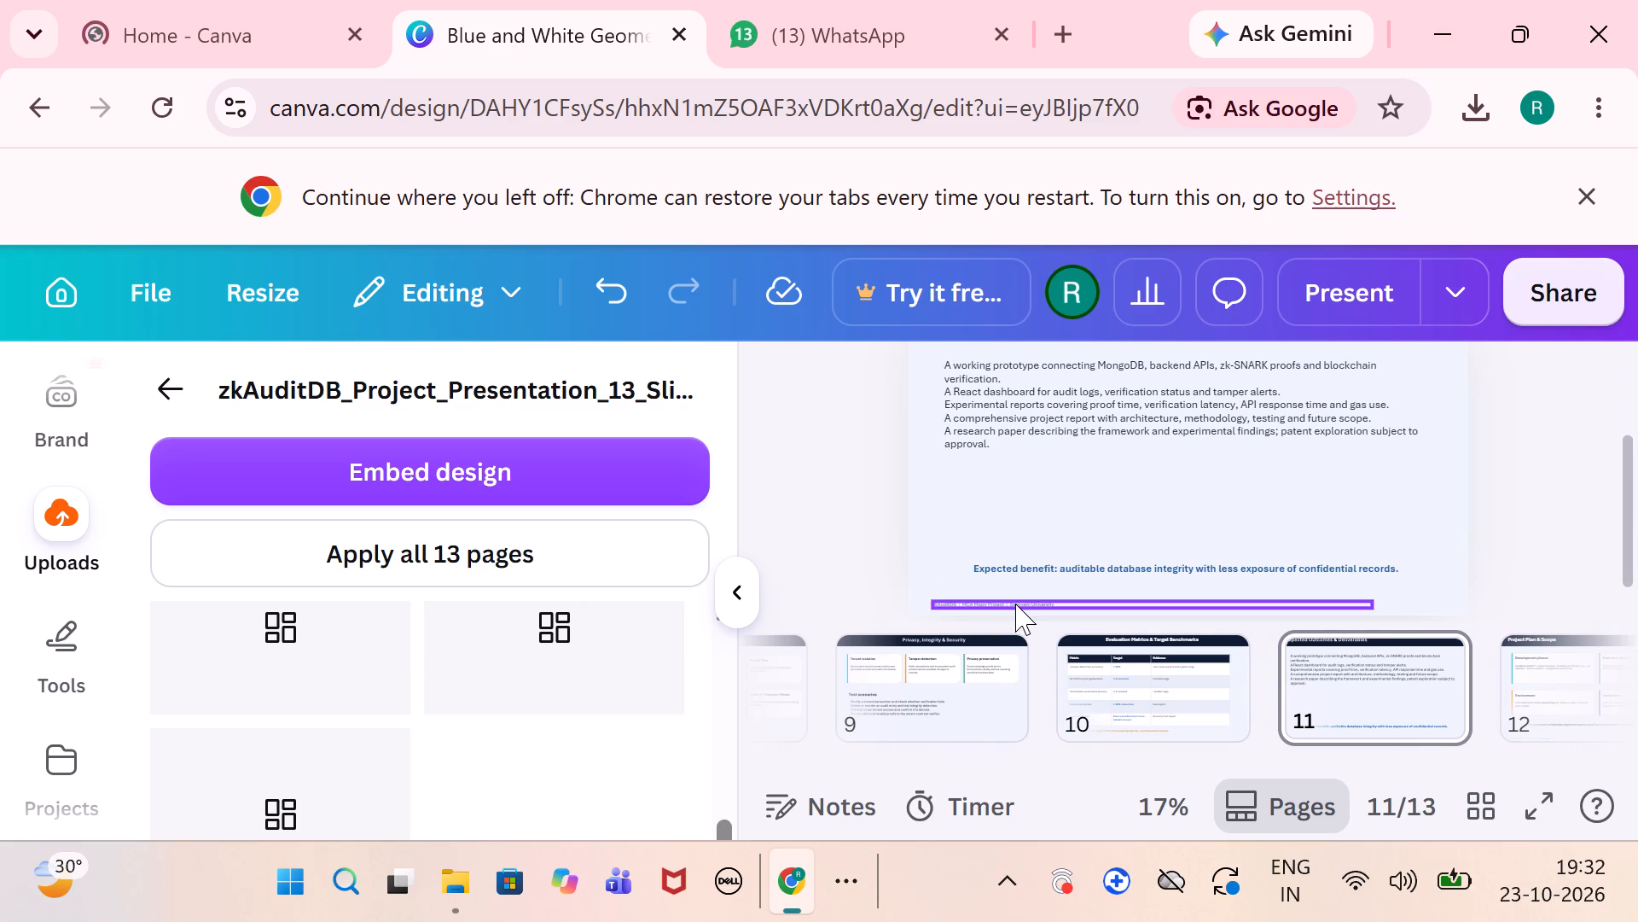
pyautogui.click(1012, 601)
pyautogui.press('BackSpace')
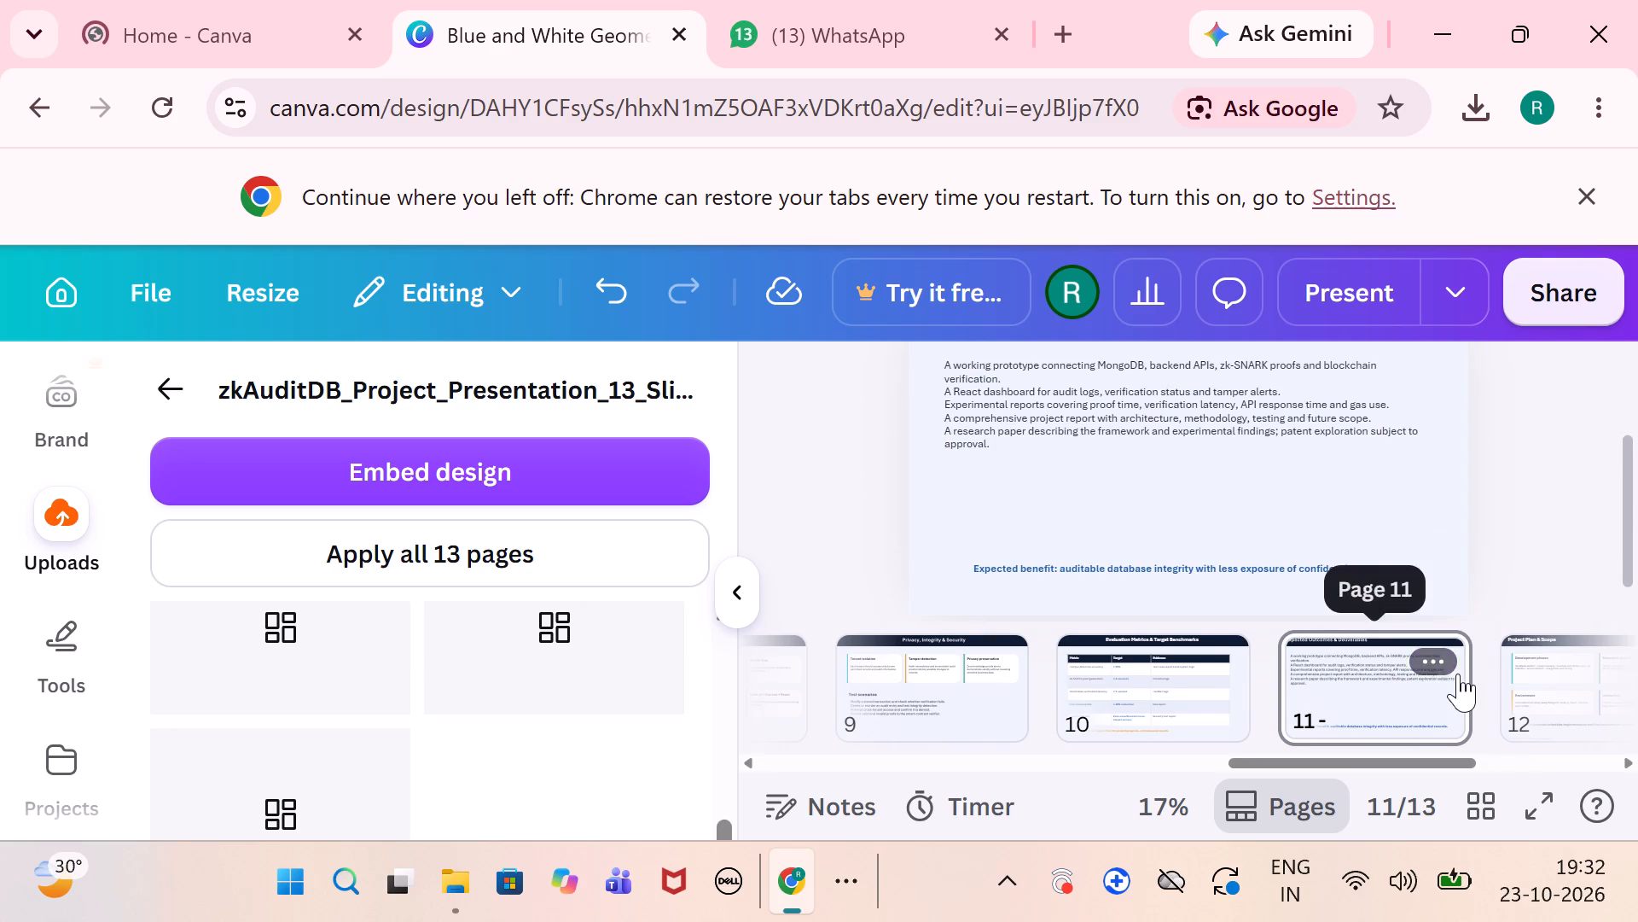
# Delete the small footer line at the bottom of page 12 and the page number 12 from its header bar.
pyautogui.hscroll(-2, 1458, 674)
pyautogui.click(1384, 678)
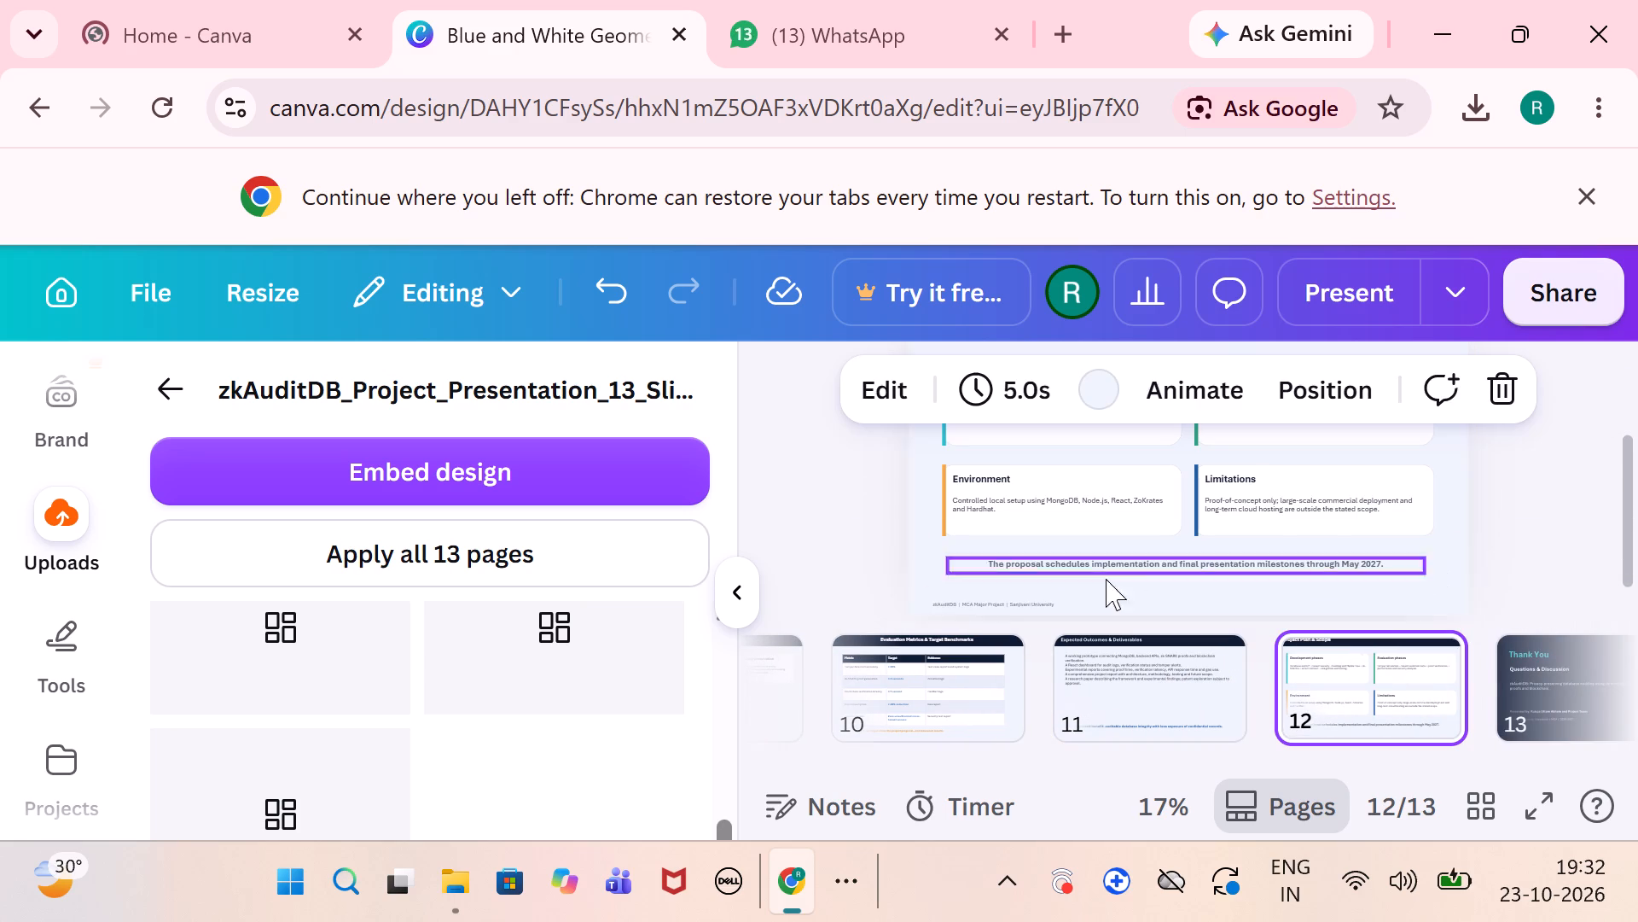
pyautogui.click(993, 607)
pyautogui.press('BackSpace')
pyautogui.scroll(1, 993, 607)
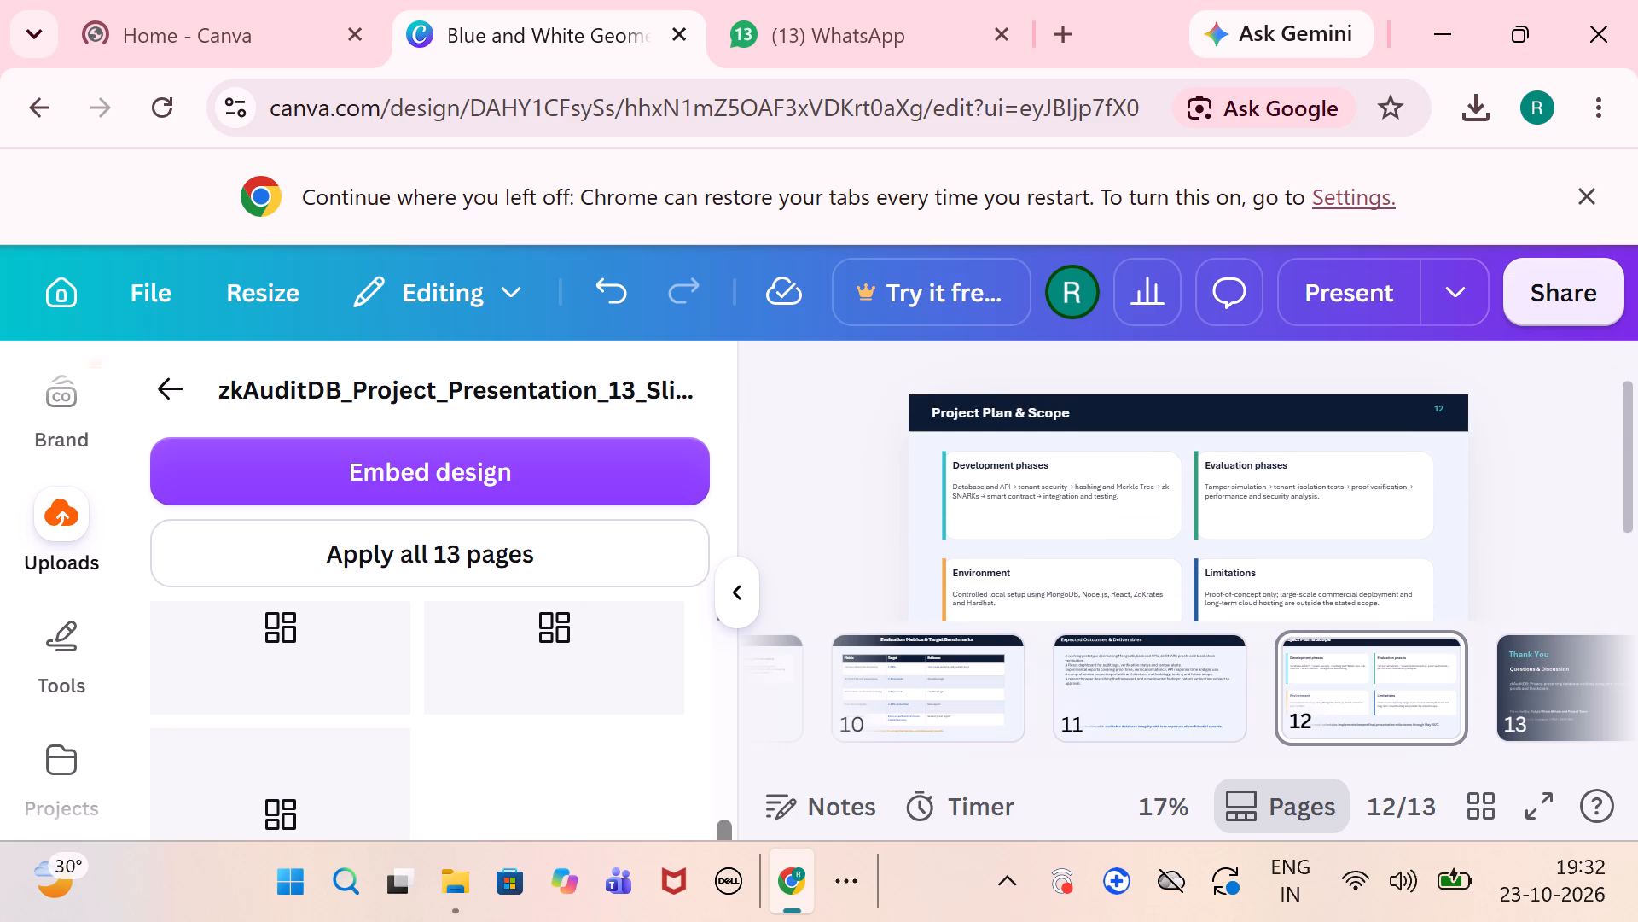
pyautogui.scroll(1, 993, 607)
pyautogui.click(1438, 451)
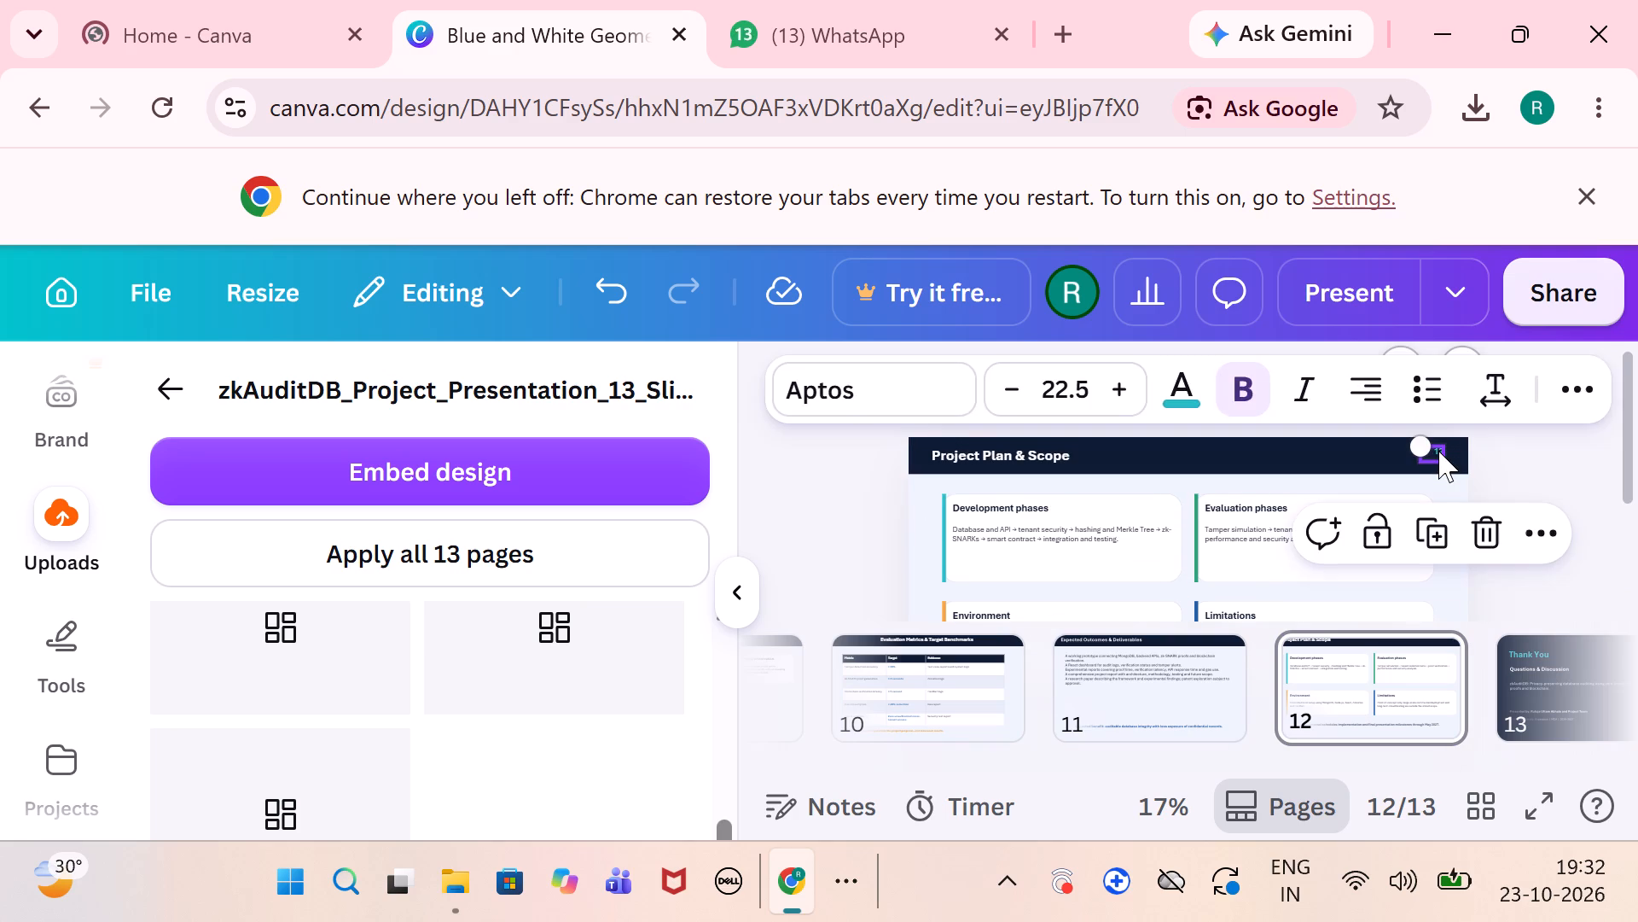
pyautogui.press('BackSpace')
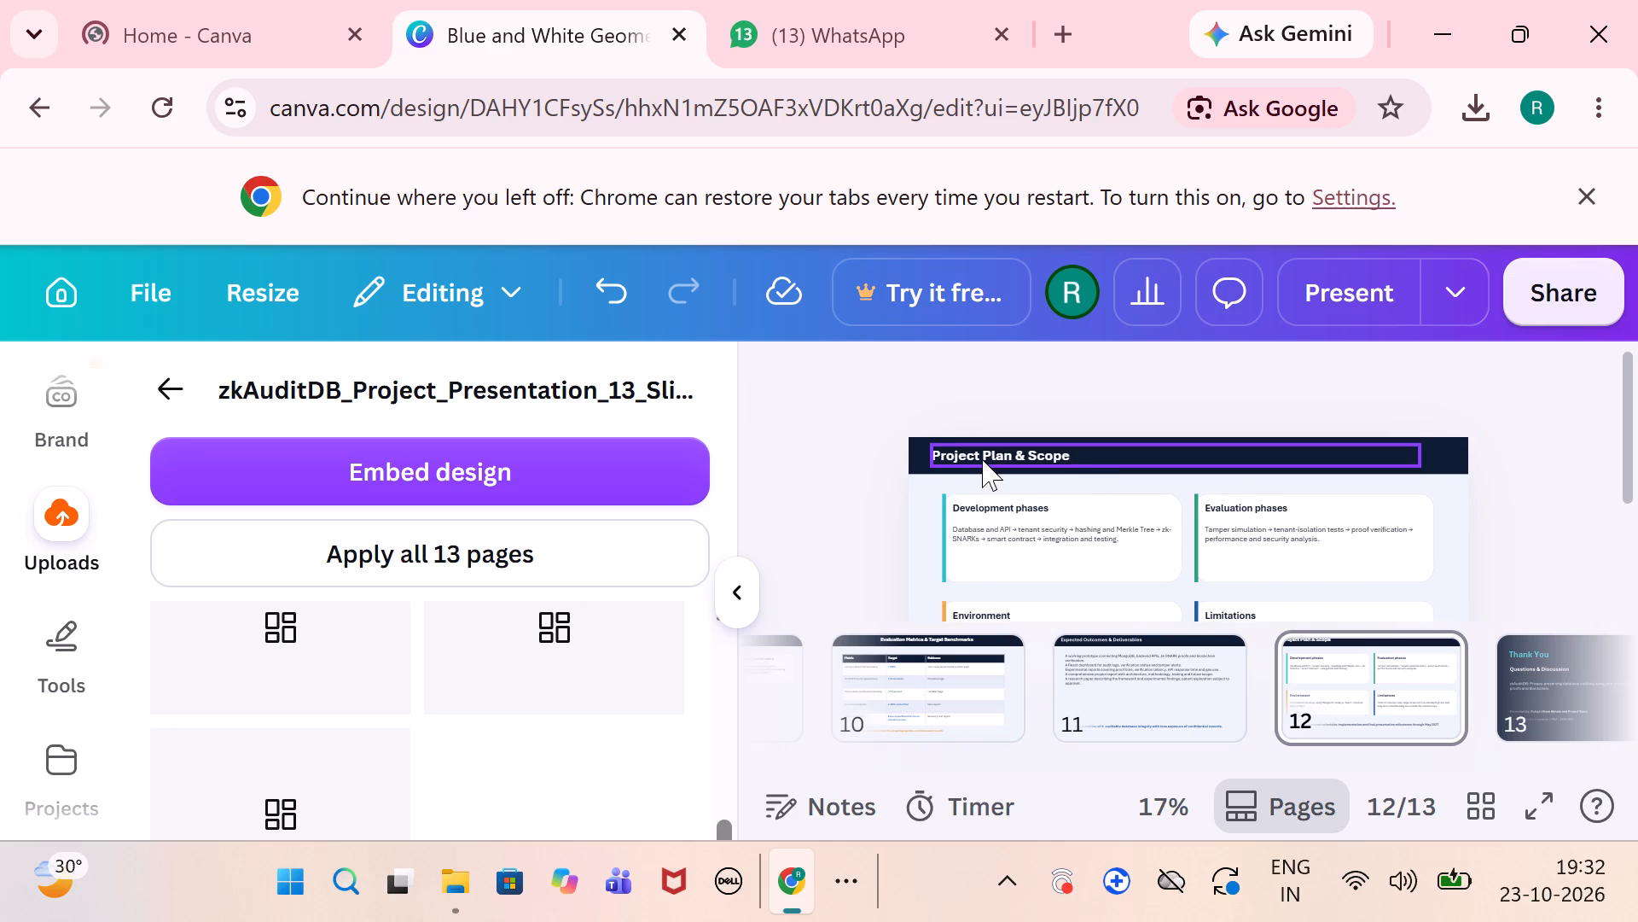
# On page 11, move the "Expected Outcomes & Deliverables" heading to the middle of the dark header bar.
pyautogui.click(1147, 691)
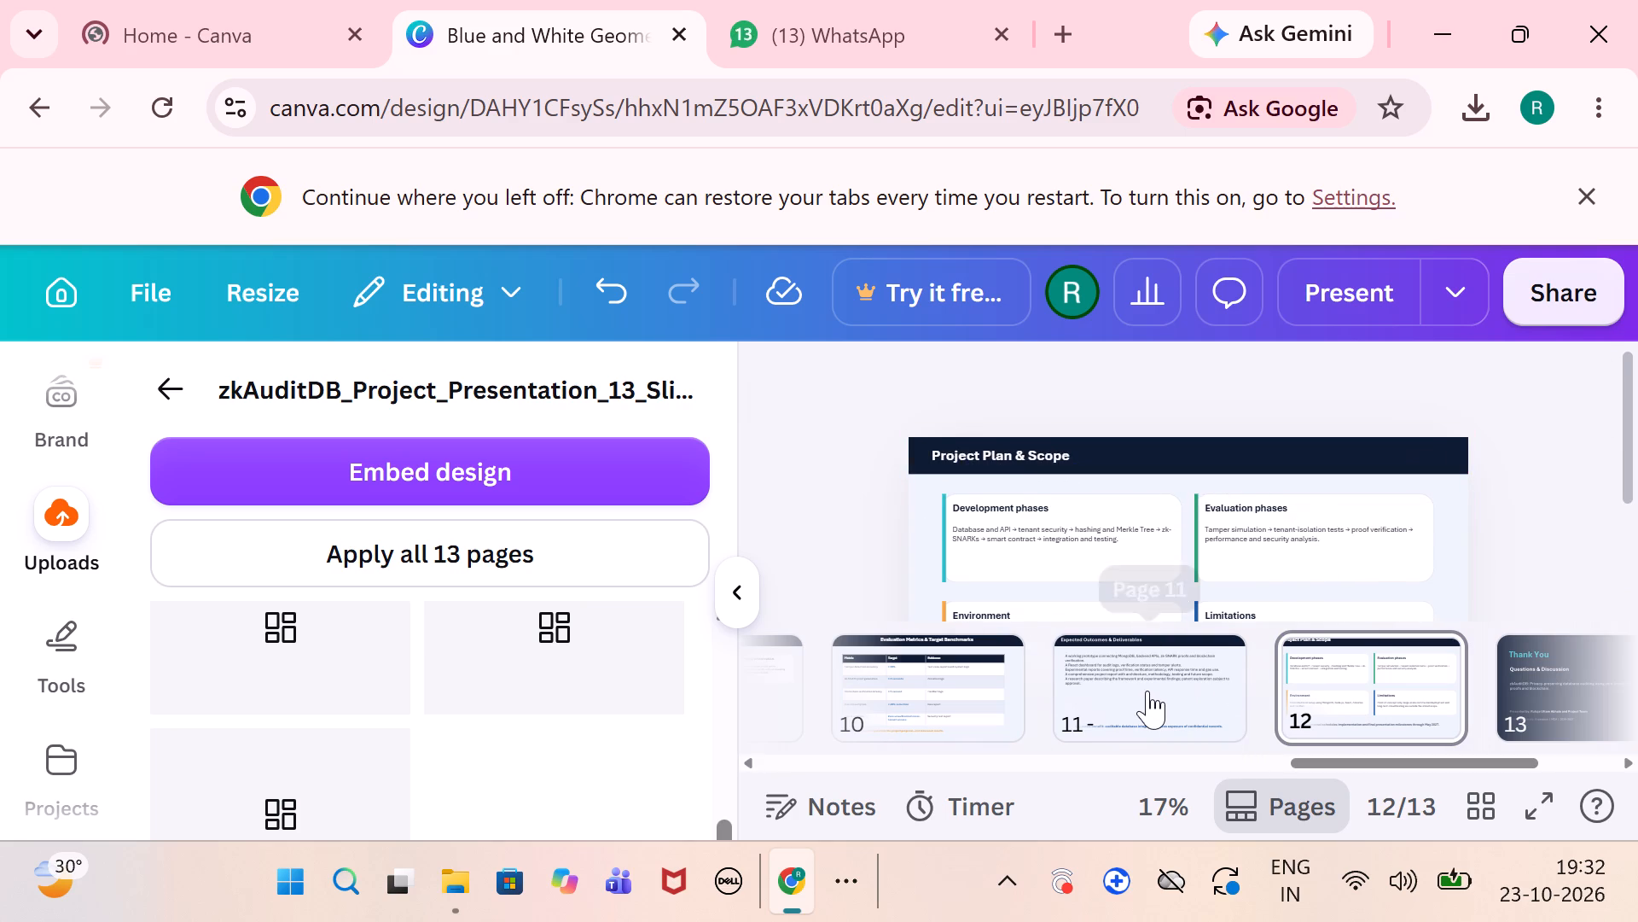
pyautogui.moveTo(1051, 455); pyautogui.dragTo(1157, 444)
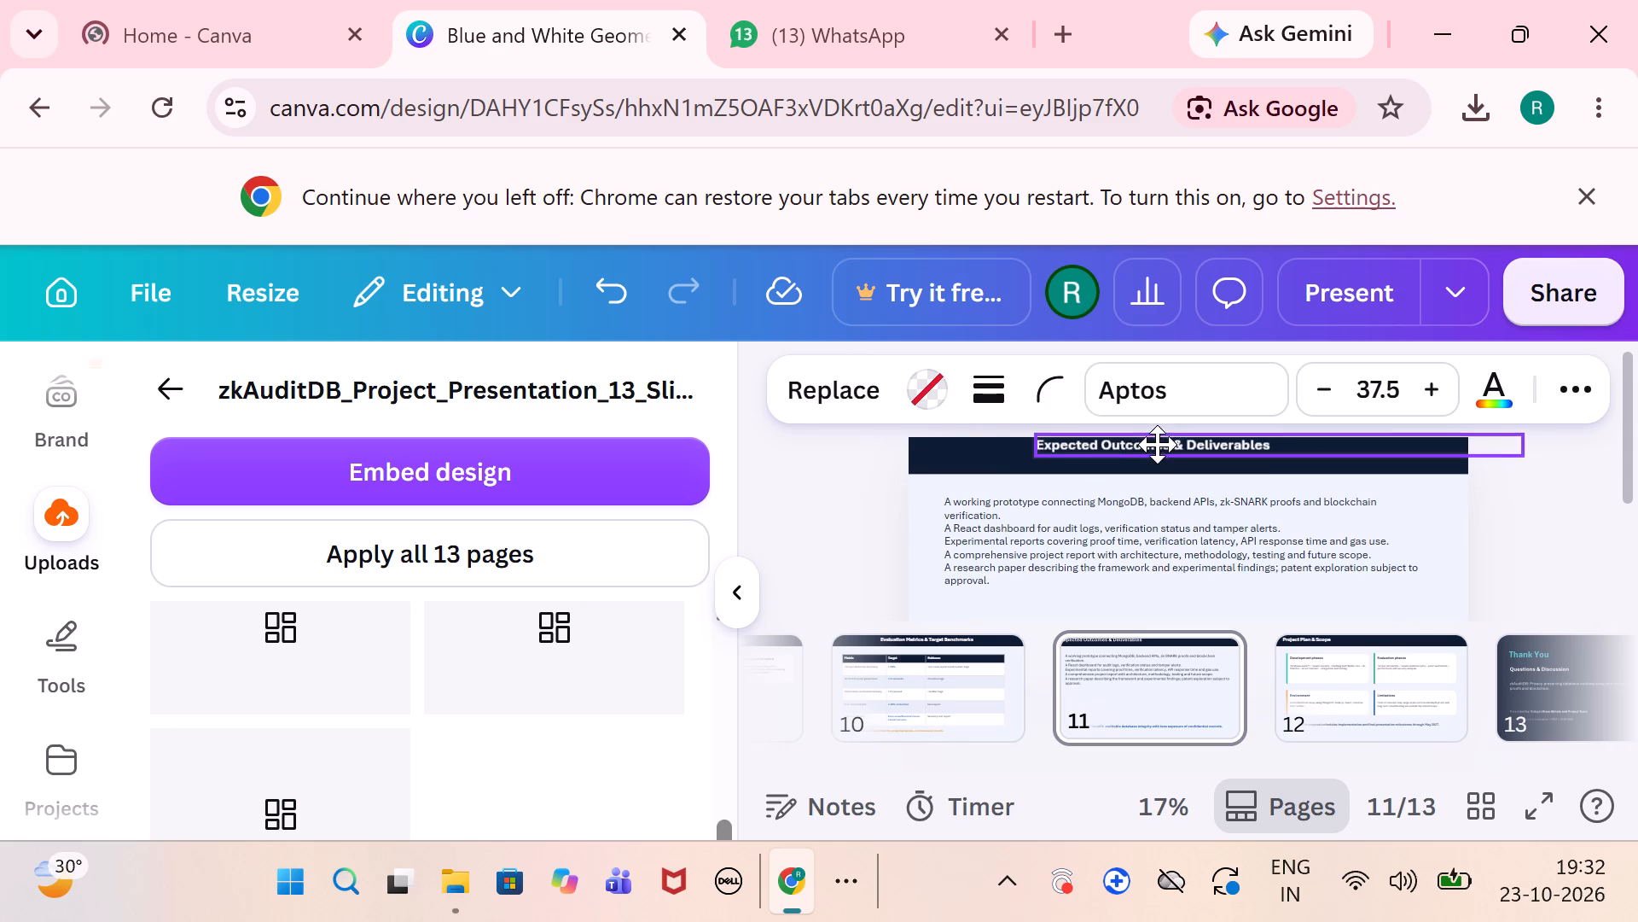
pyautogui.moveTo(1157, 444); pyautogui.dragTo(1179, 446)
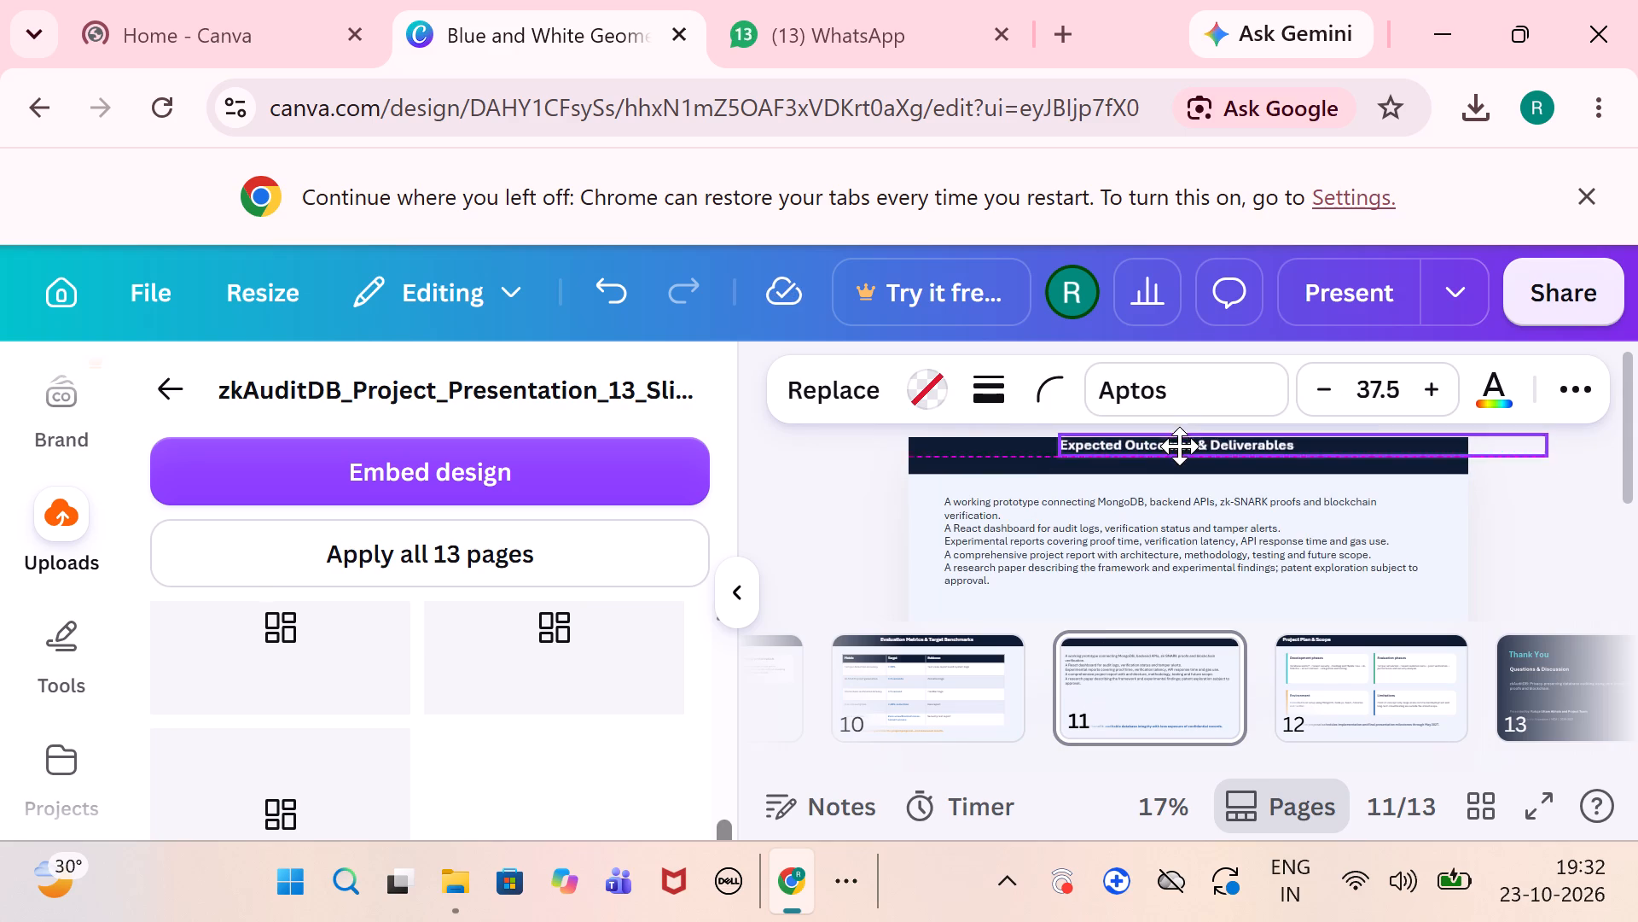
pyautogui.moveTo(1179, 446); pyautogui.dragTo(1181, 456)
# On page 12, move the "Project Plan & Scope" heading to the middle of the dark header bar.
pyautogui.click(1364, 708)
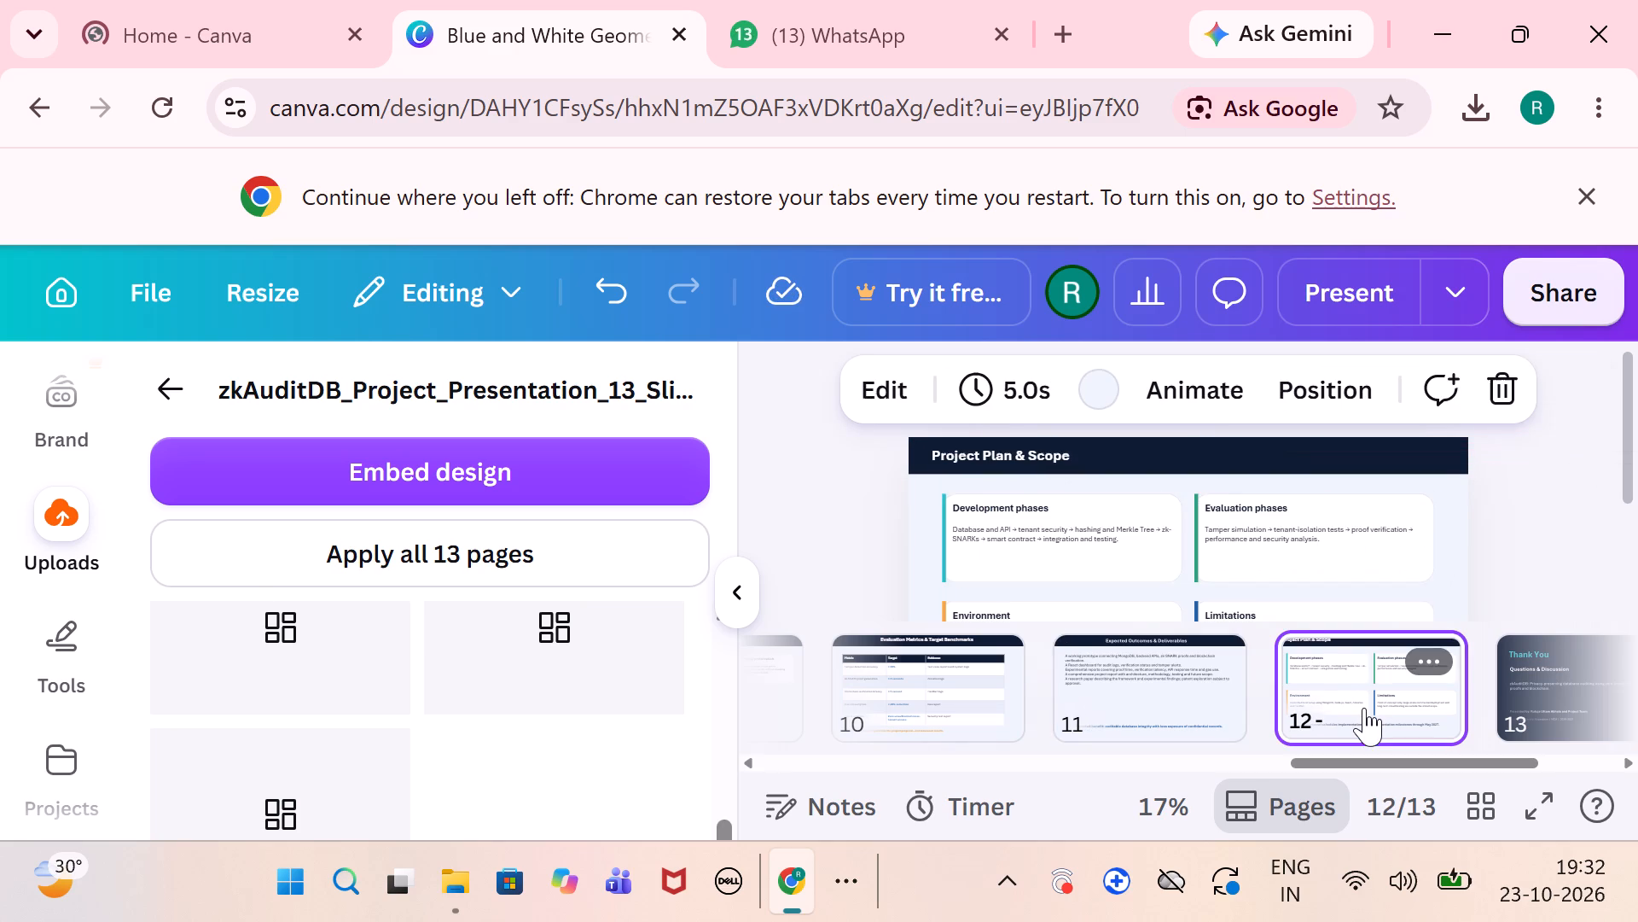
pyautogui.moveTo(971, 449); pyautogui.dragTo(1095, 458)
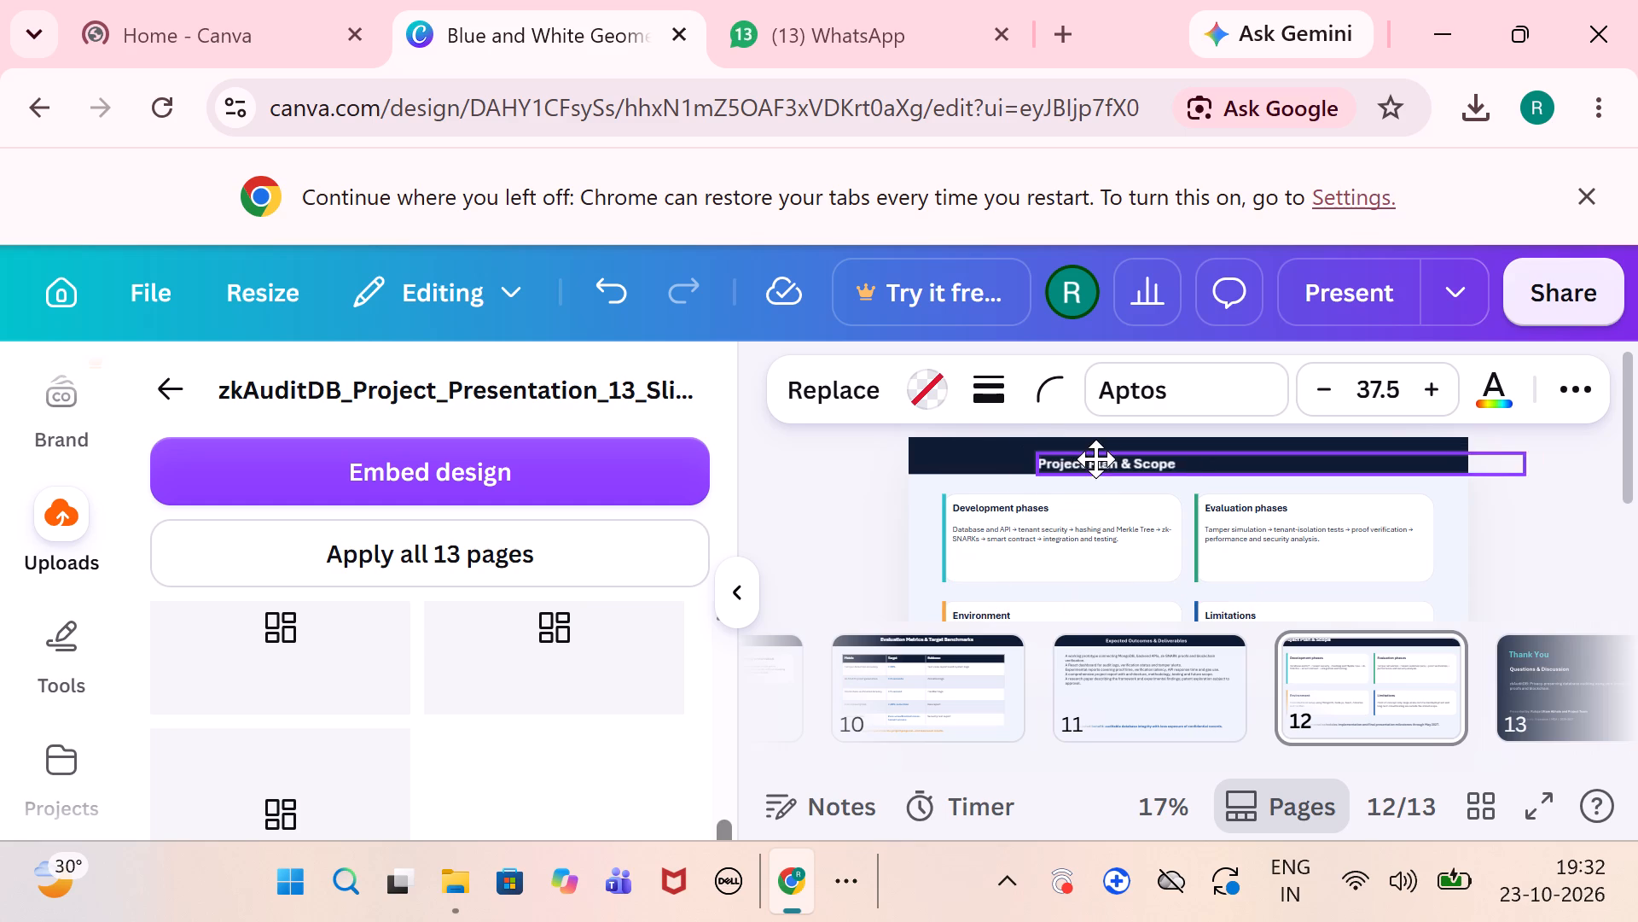
pyautogui.moveTo(1095, 458); pyautogui.dragTo(1136, 451)
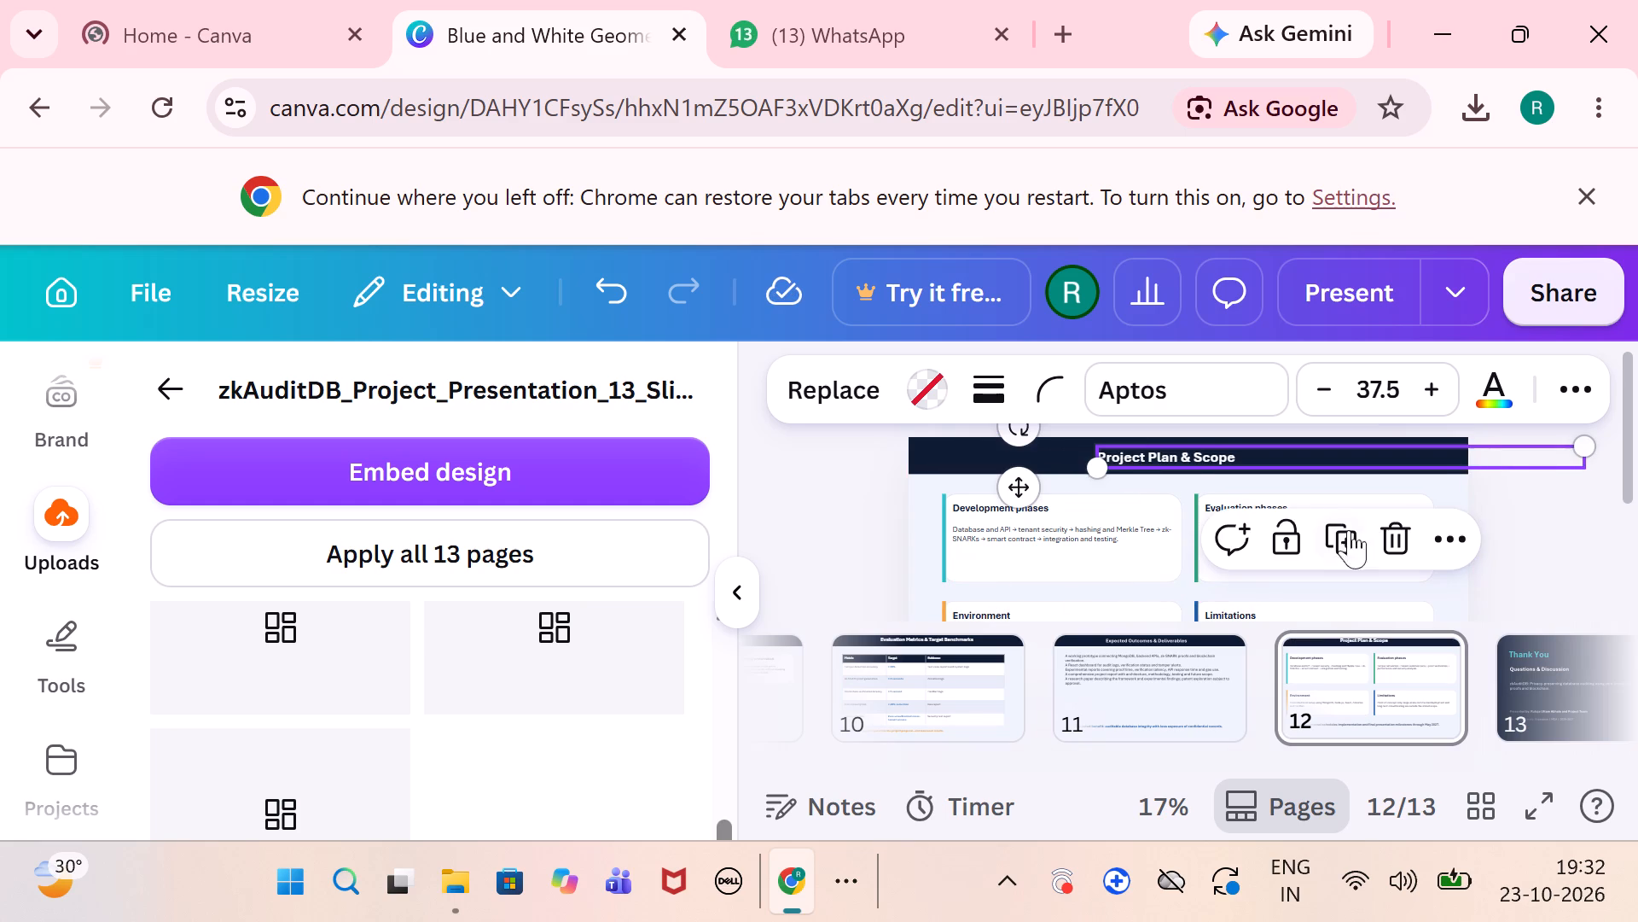
pyautogui.click(1637, 531)
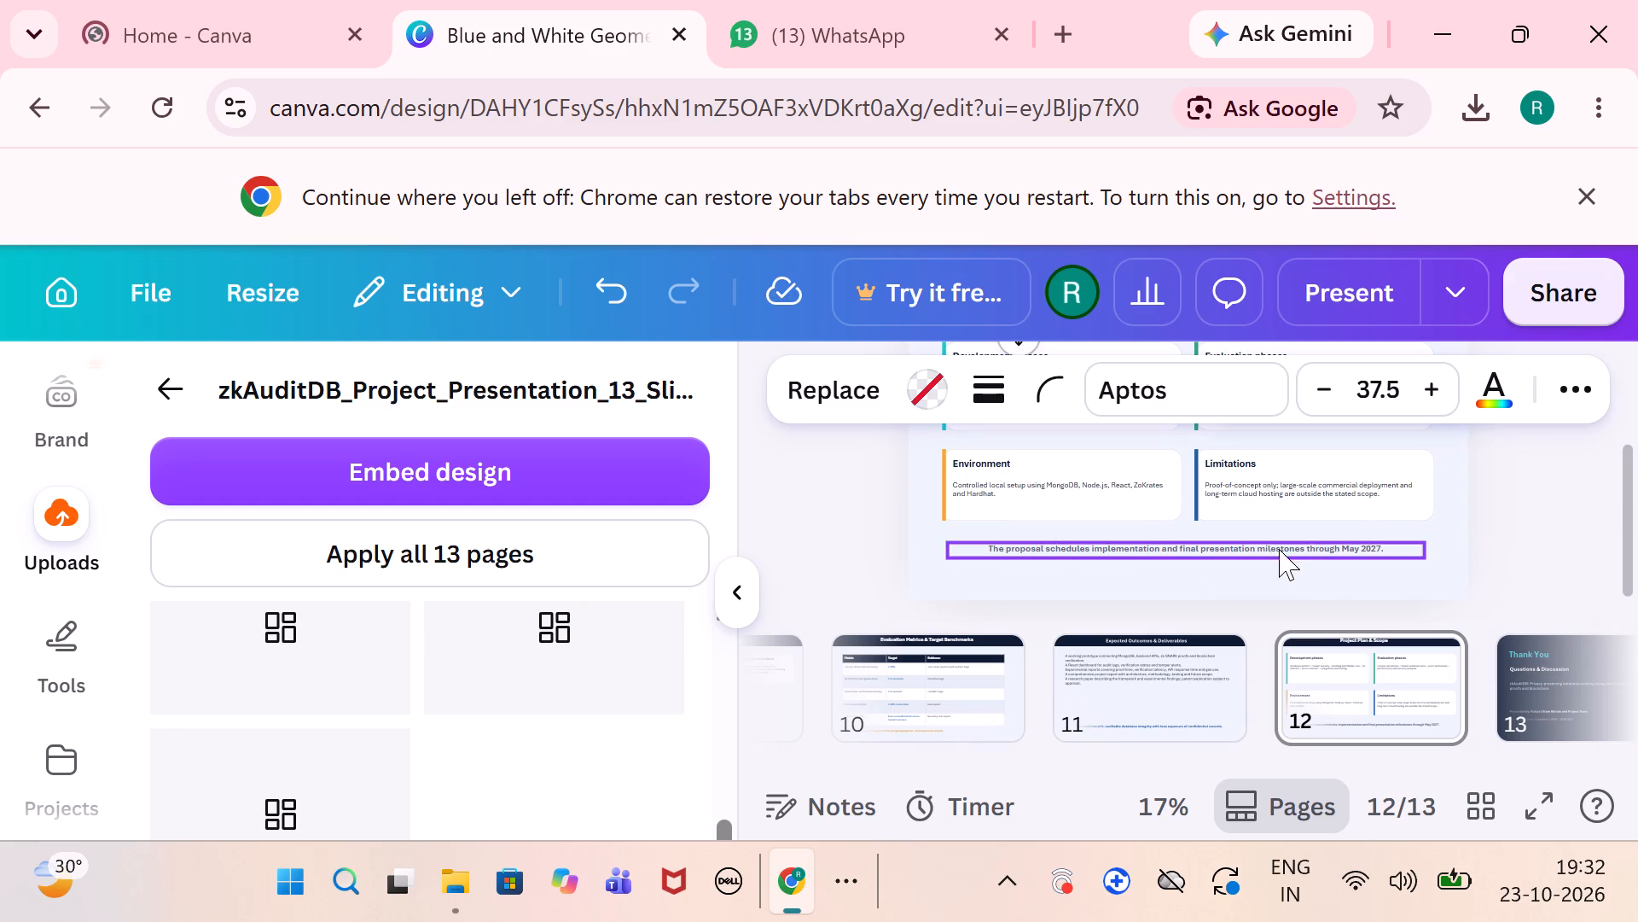
# Open page 13, the closing "Thank You" slide, and examine its content.
pyautogui.click(1523, 681)
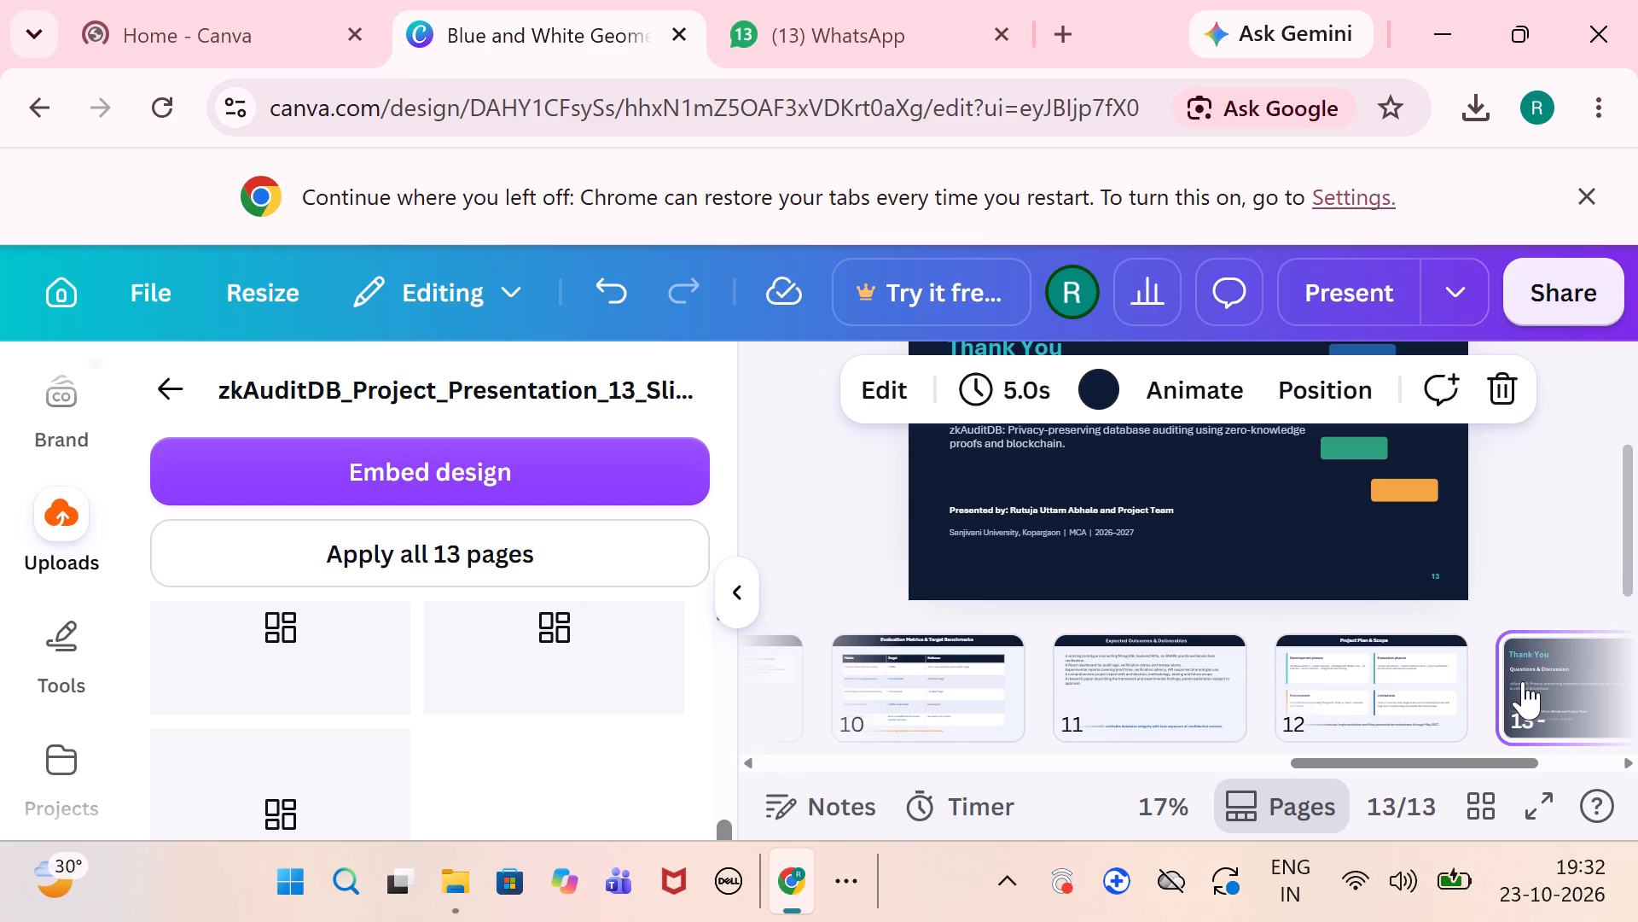
pyautogui.scroll(1, 1475, 548)
pyautogui.scroll(1, 1587, 459)
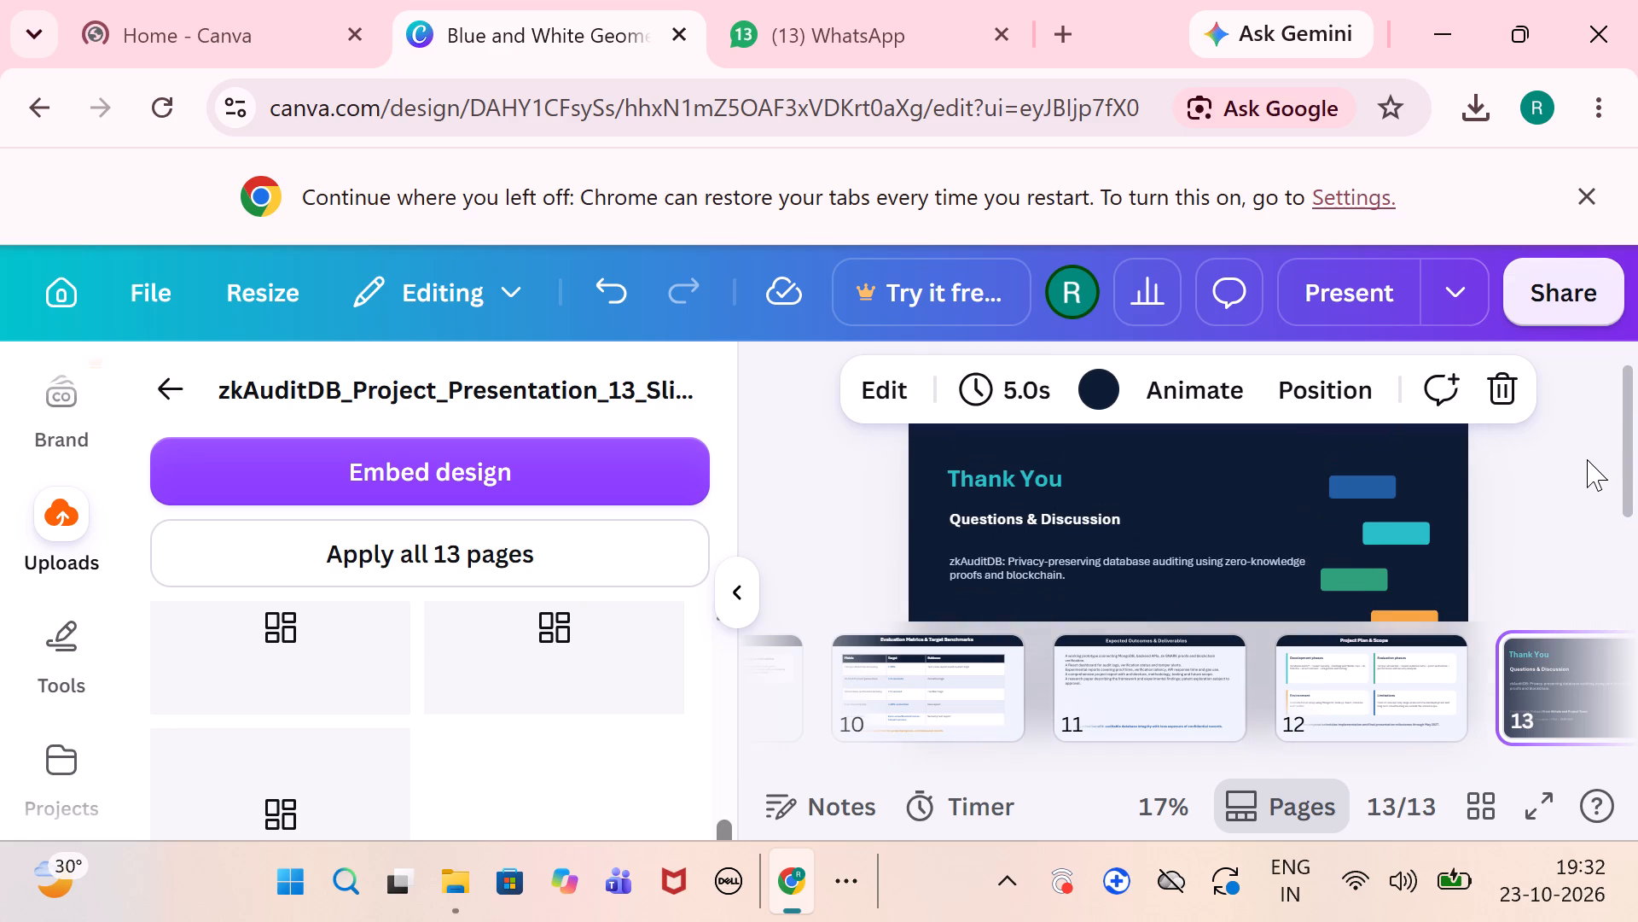
# Save the presentation design.
pyautogui.scroll(1, 1587, 459)
pyautogui.hotkey('ctrl', 's')
pyautogui.hotkey('ctrl', 's')
# Download all pages of the presentation as a PDF Standard file, with compression and separate page files left off.
pyautogui.click(1530, 295)
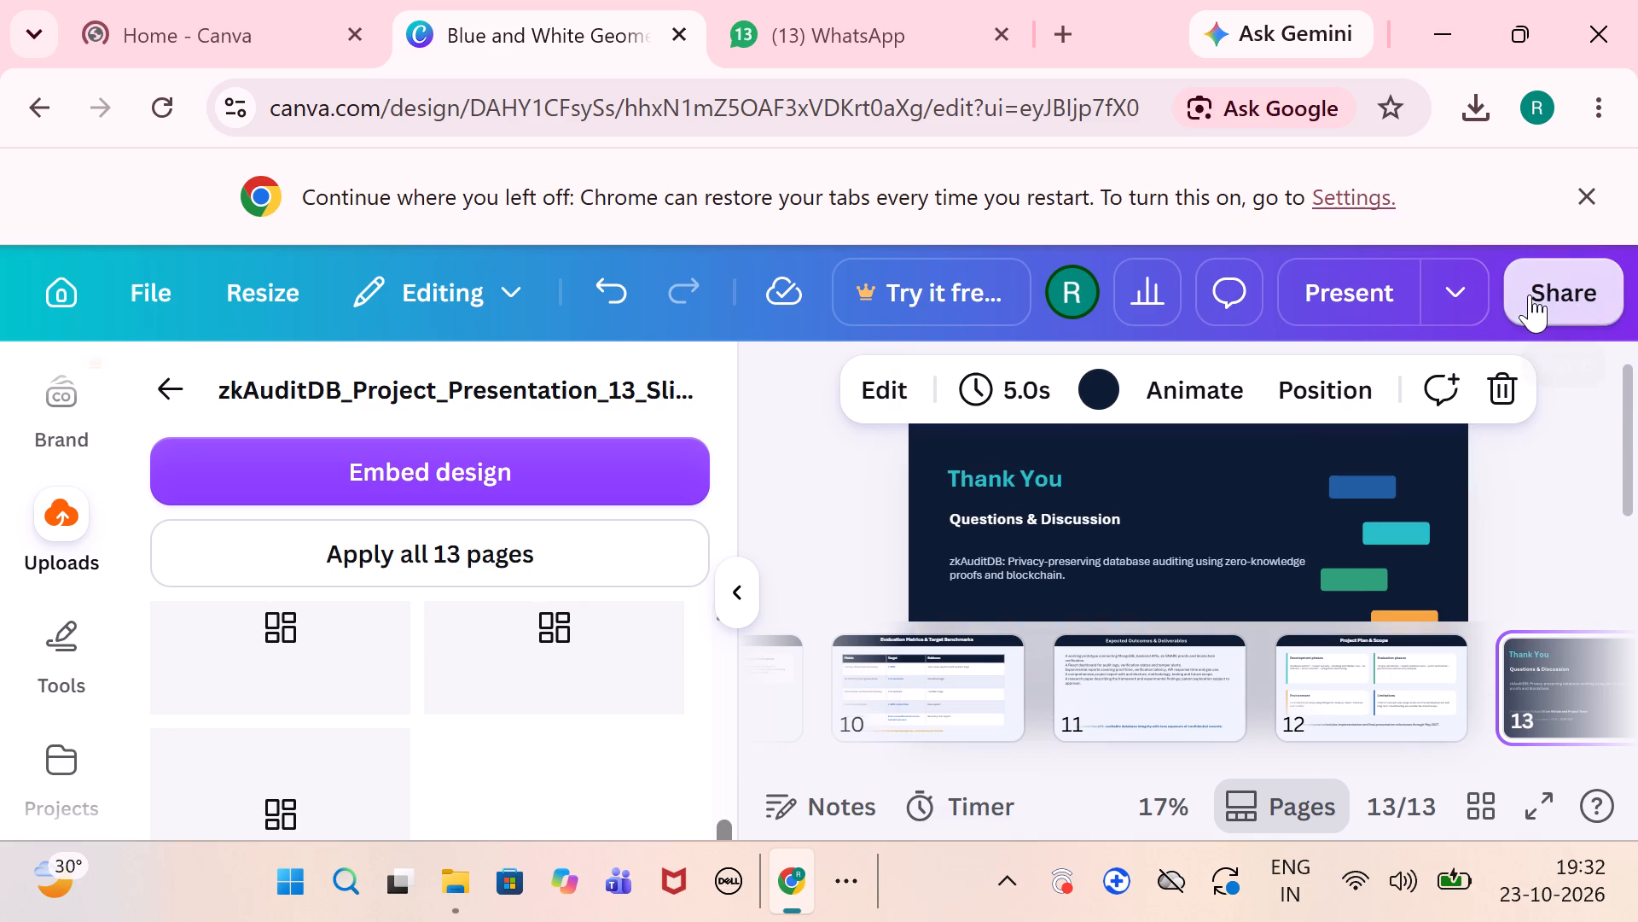
pyautogui.scroll(-2, 1202, 671)
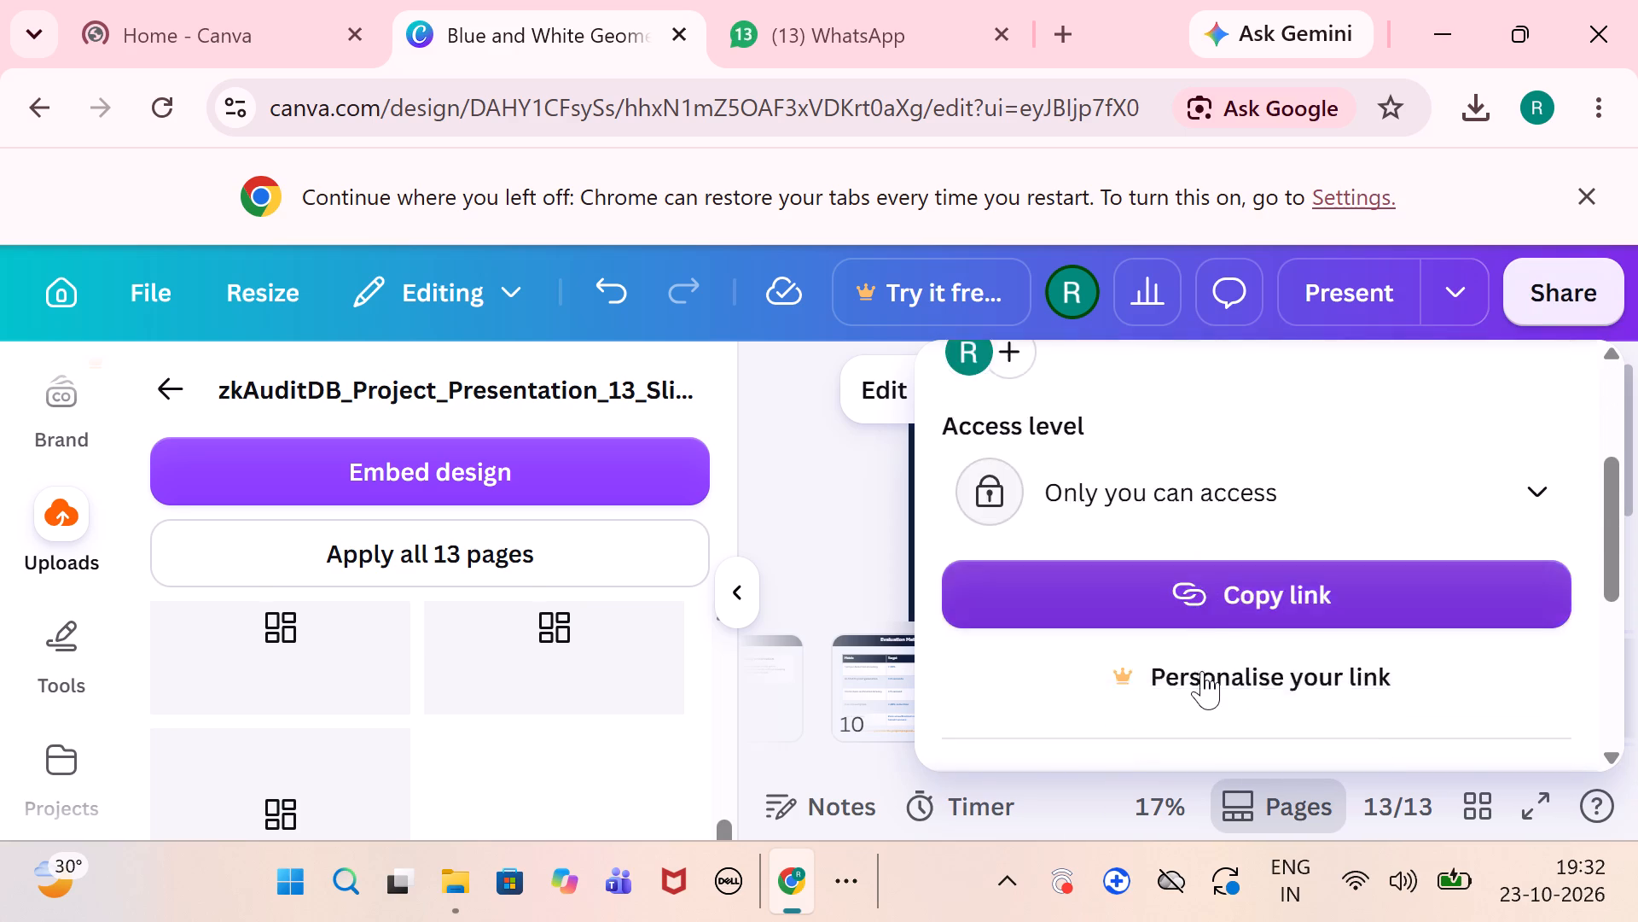
pyautogui.scroll(-1, 1202, 671)
pyautogui.scroll(1, 1226, 674)
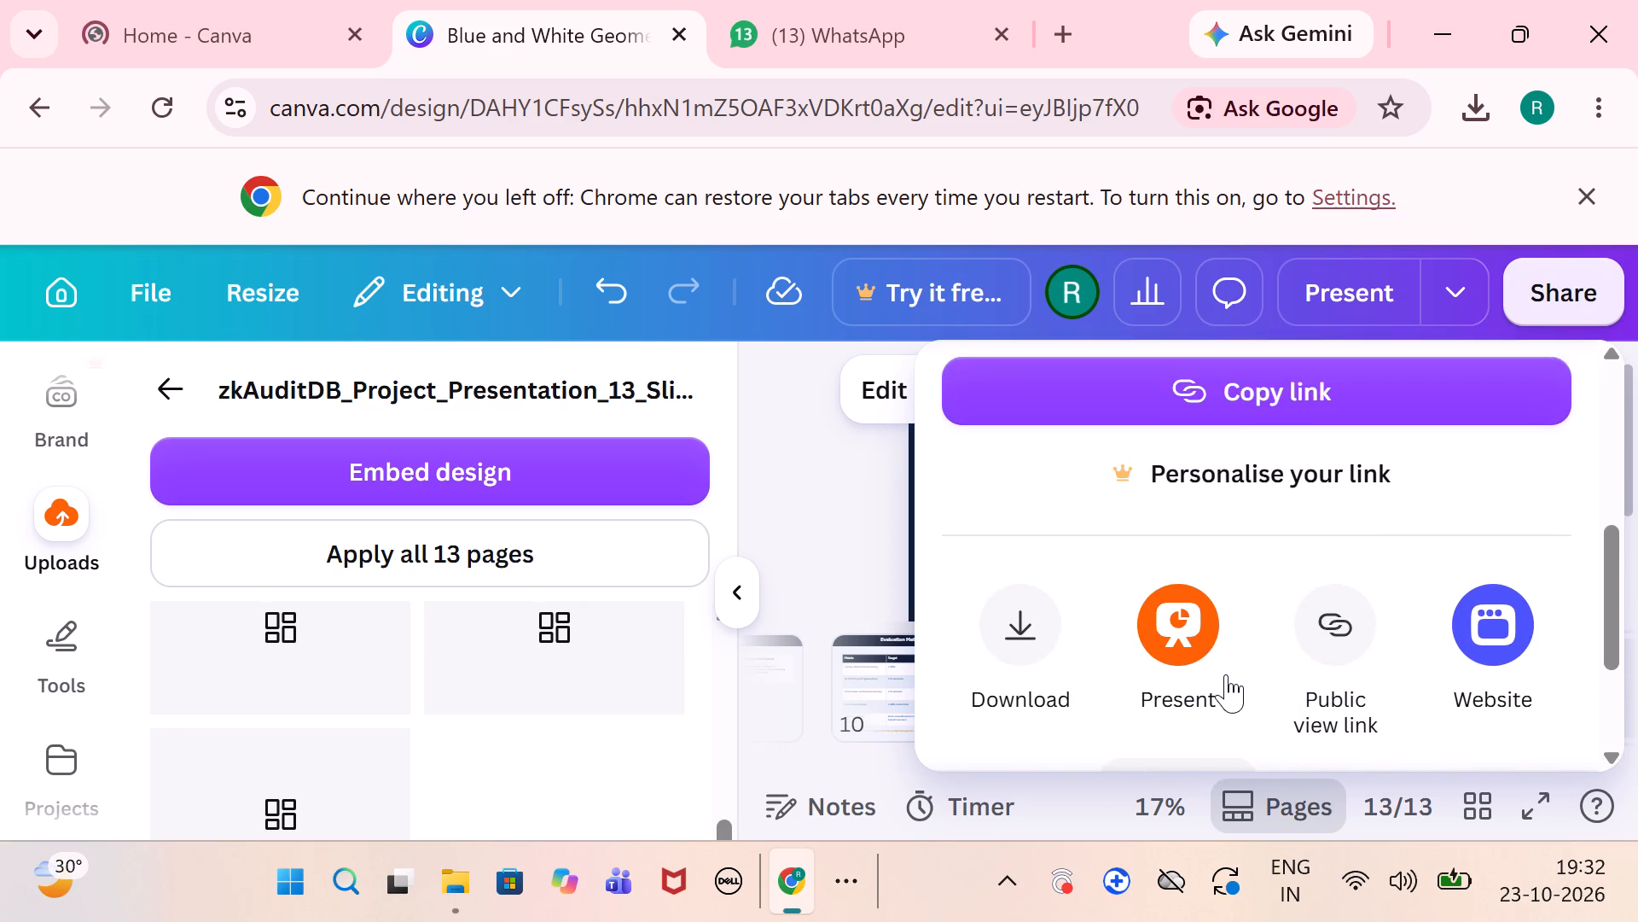
pyautogui.scroll(1, 1226, 674)
pyautogui.scroll(-3, 1226, 674)
pyautogui.click(1007, 452)
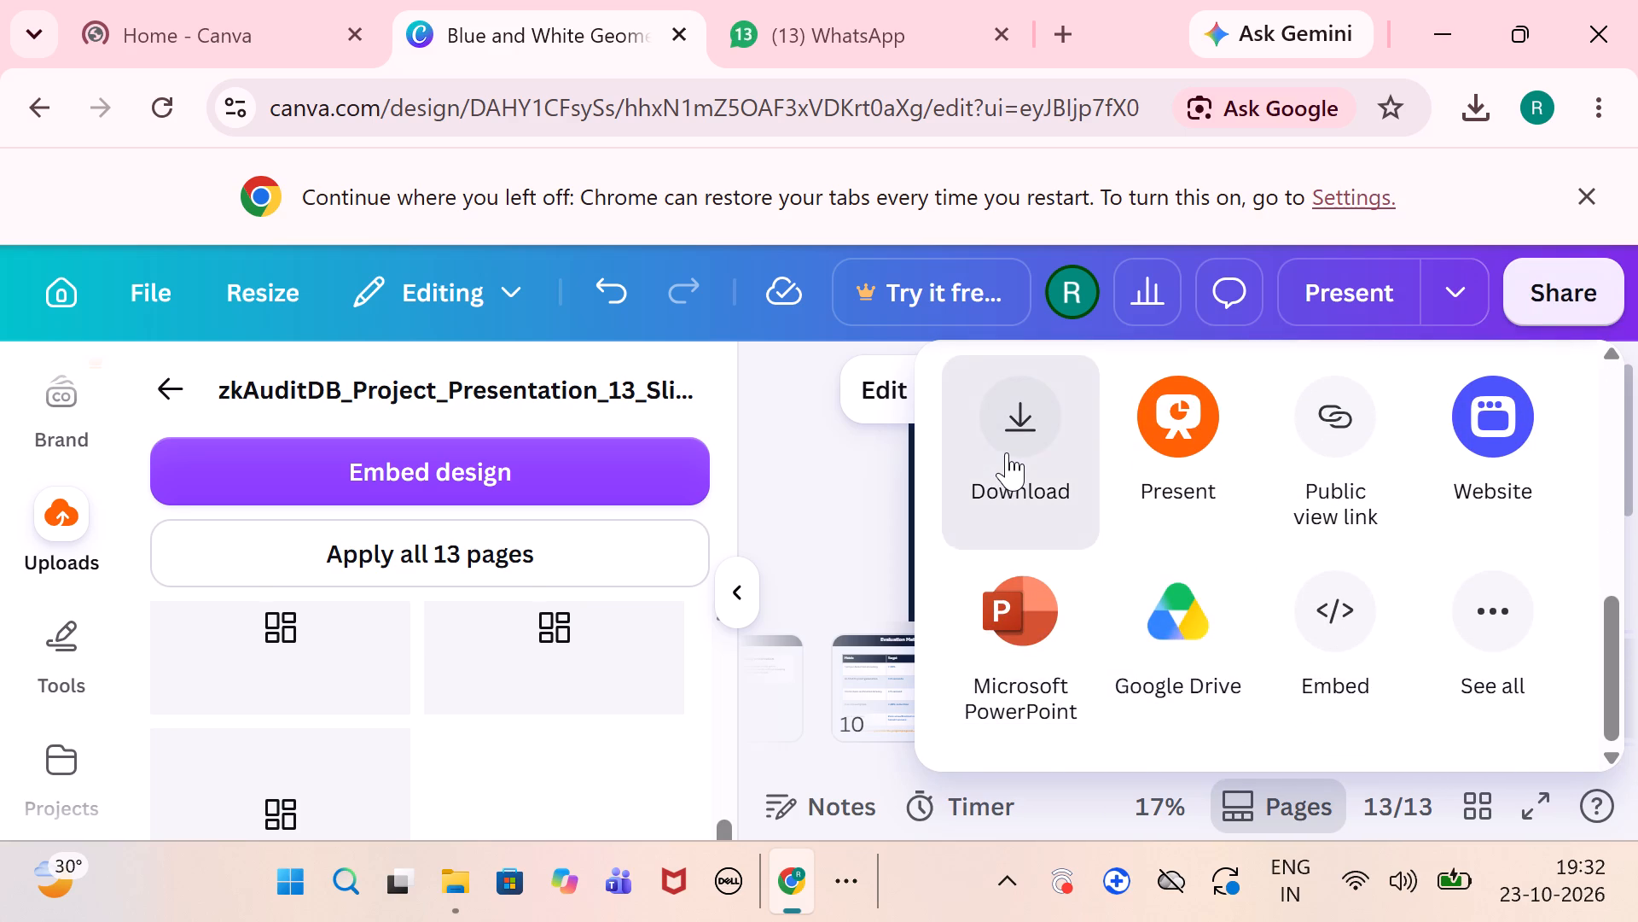
pyautogui.scroll(-1, 1165, 604)
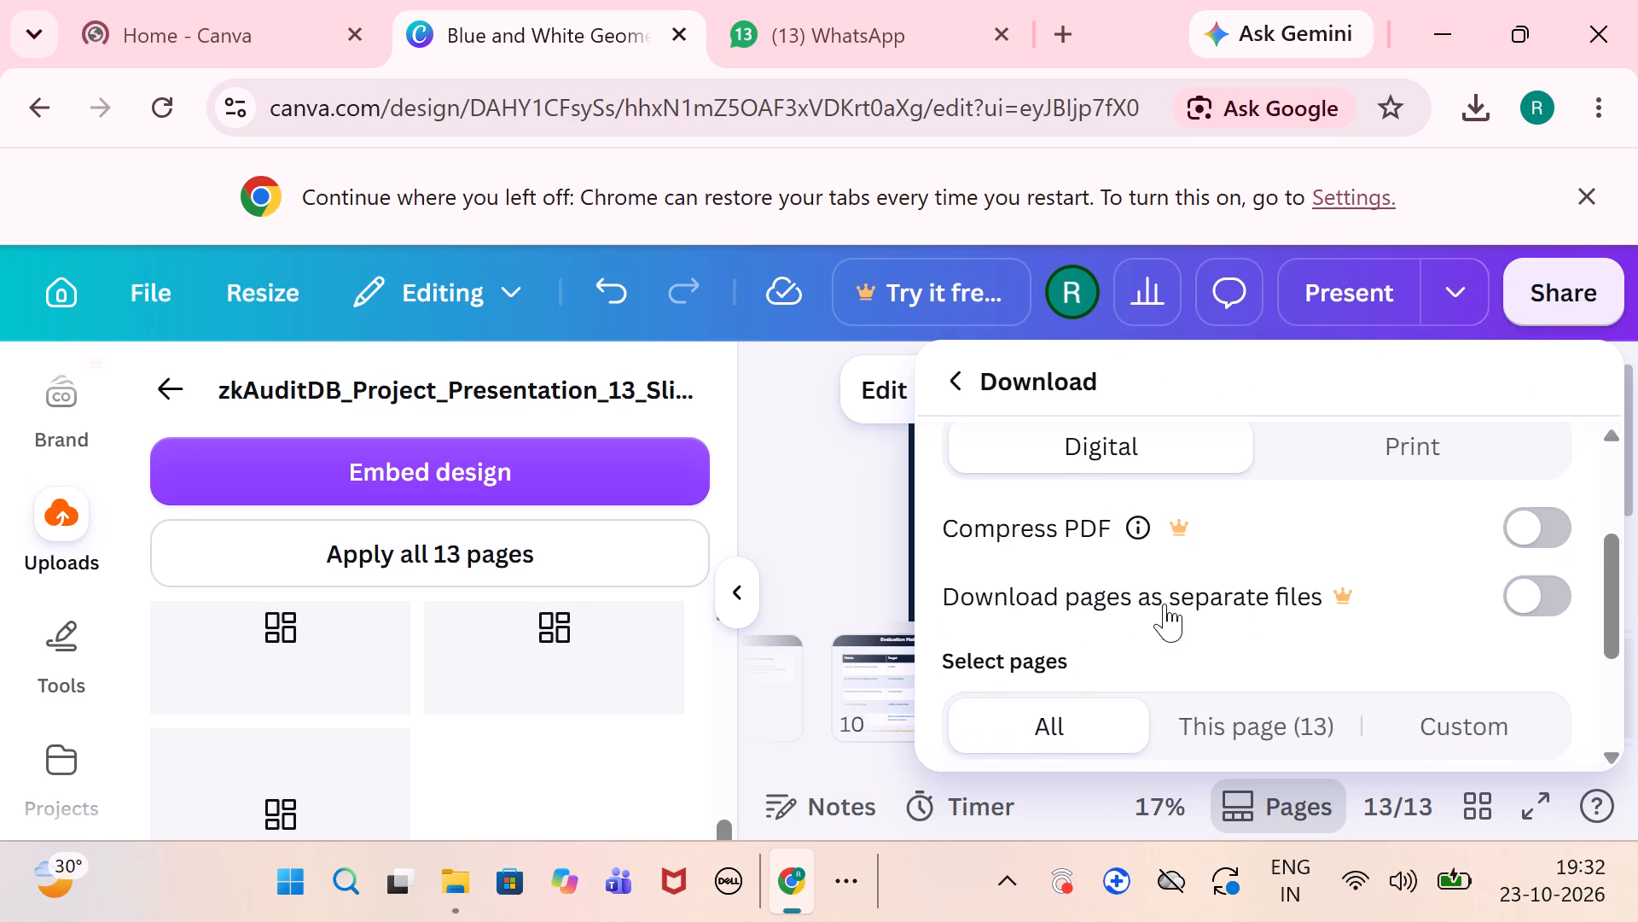
pyautogui.scroll(-3, 1272, 639)
pyautogui.scroll(1, 1287, 602)
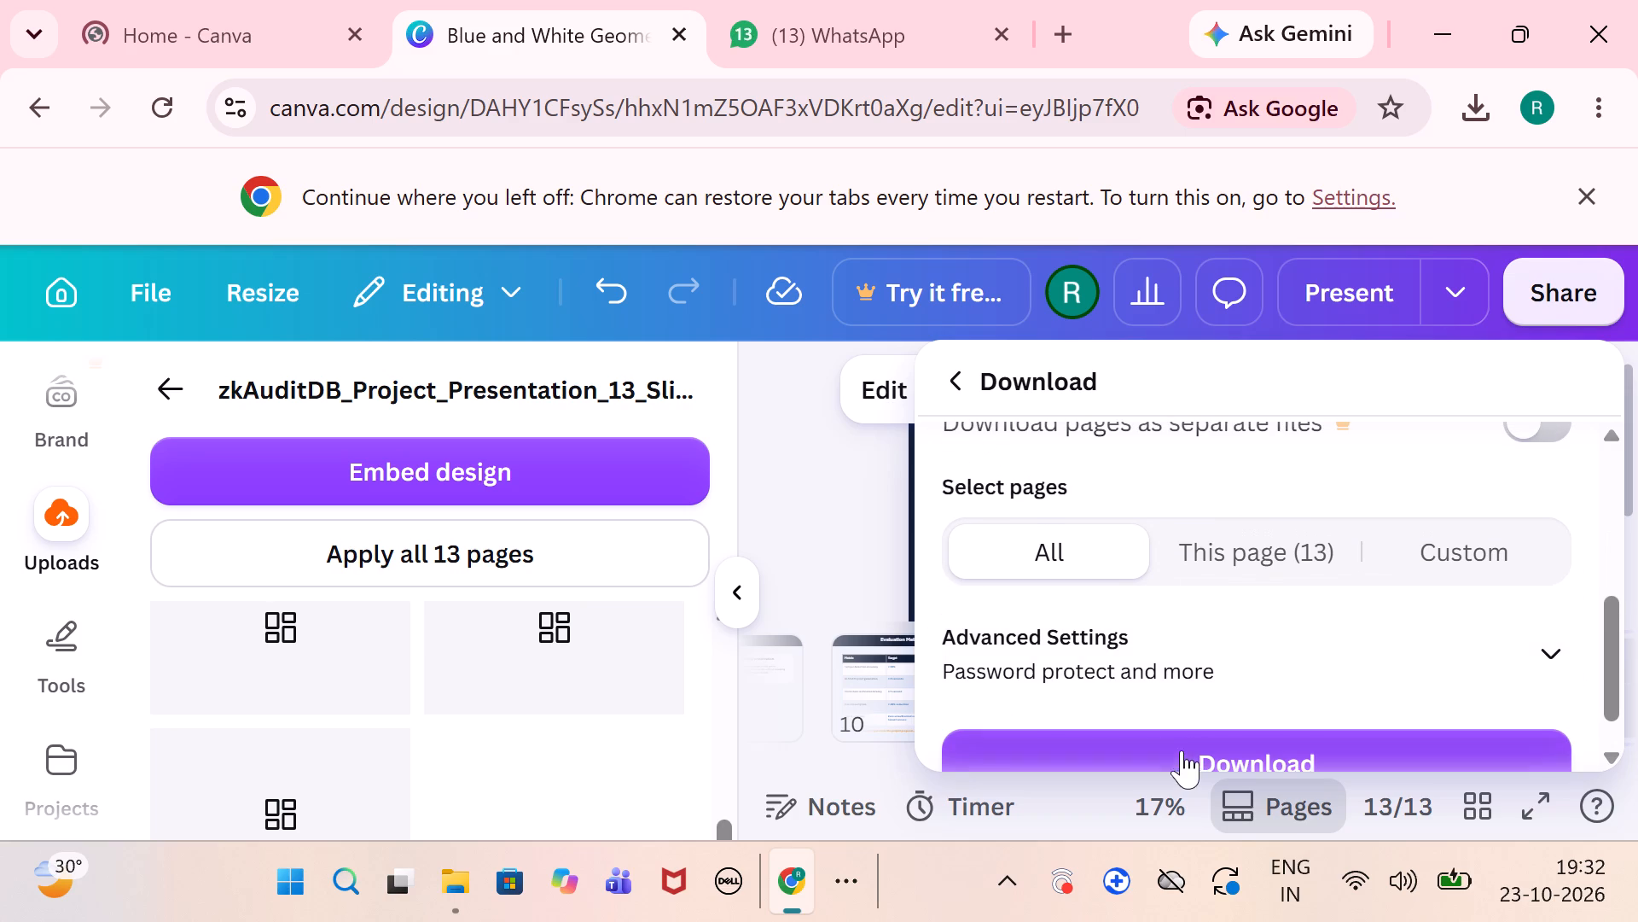
pyautogui.click(1179, 758)
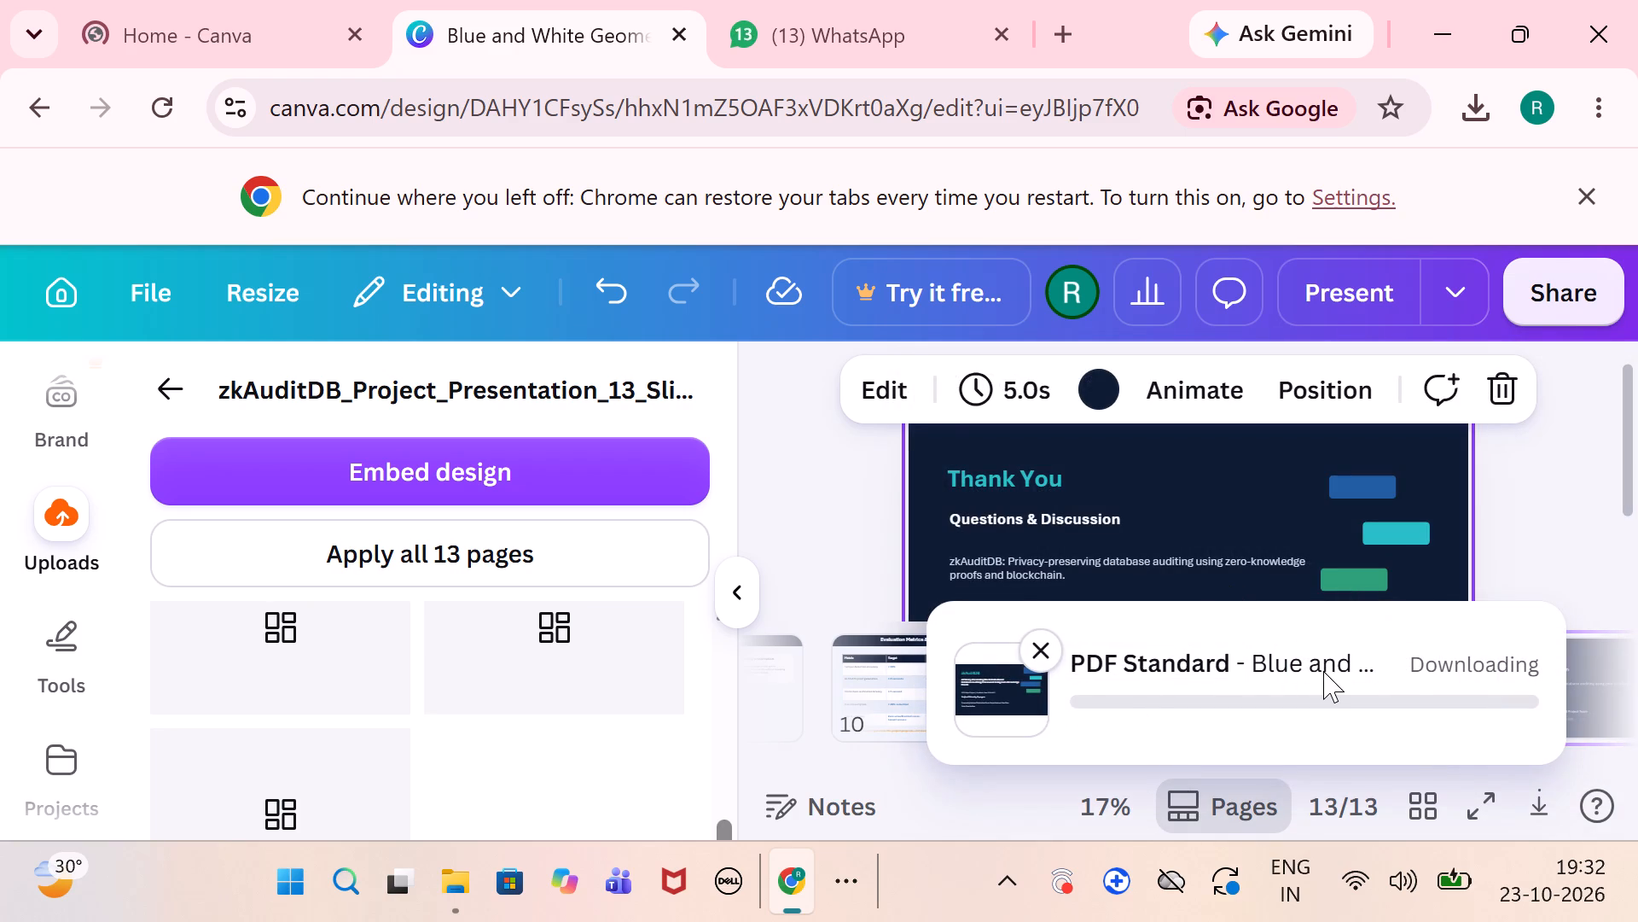